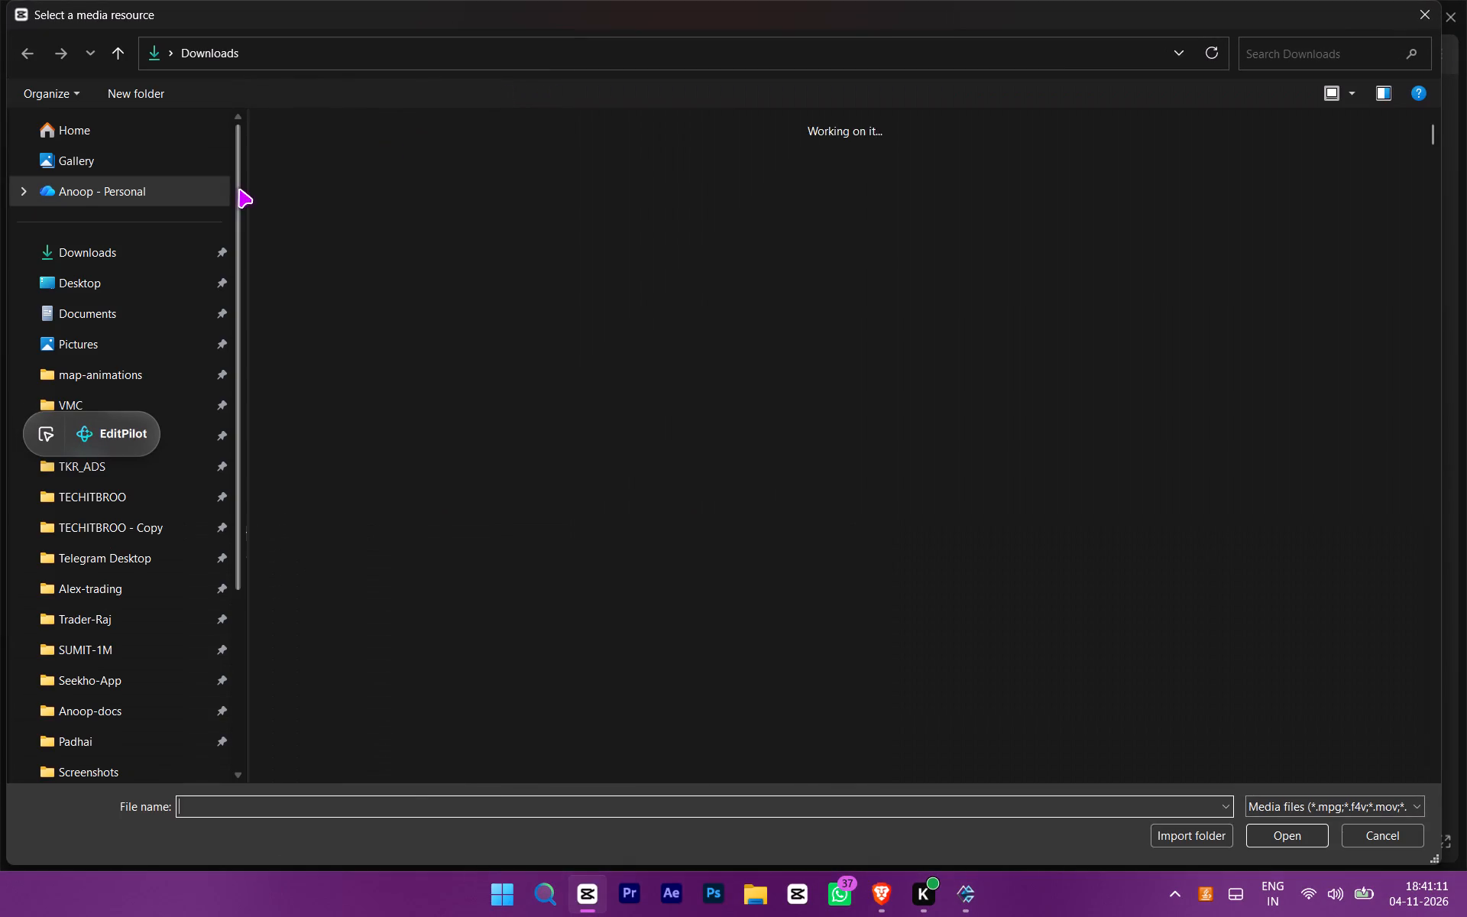
scroll(238, 189, up, 2)
double_click(348, 220)
Add the Pop-pop_cracker_chemical_explosion video to the main track directly after the last clip, at about 25 seconds.
click(374, 595)
key(space)
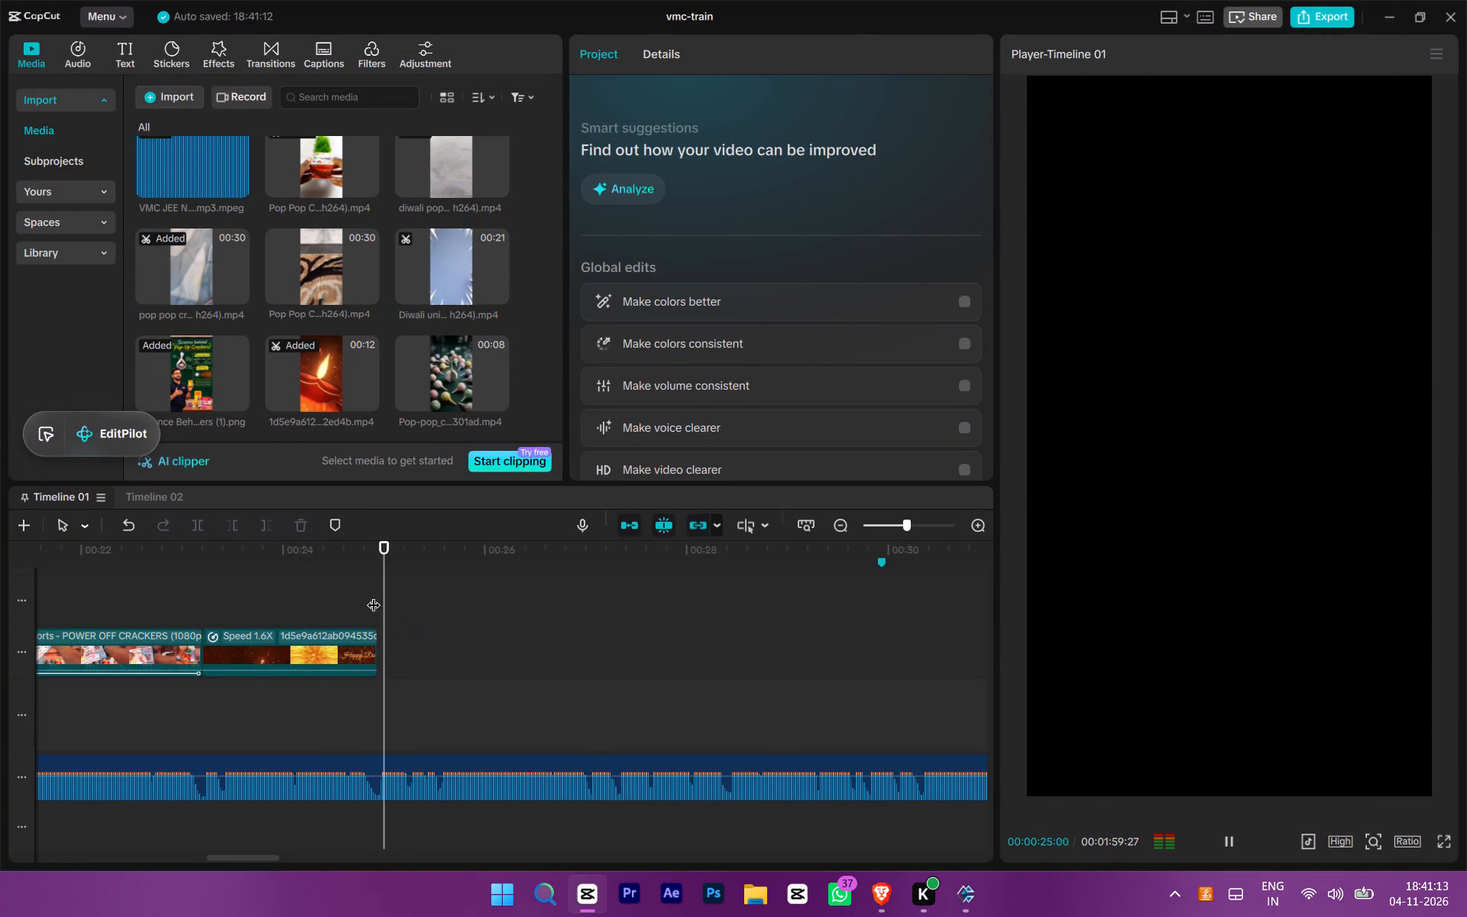
ctrl+scroll(400, 624, up, 6)
drag(425, 397, 373, 651)
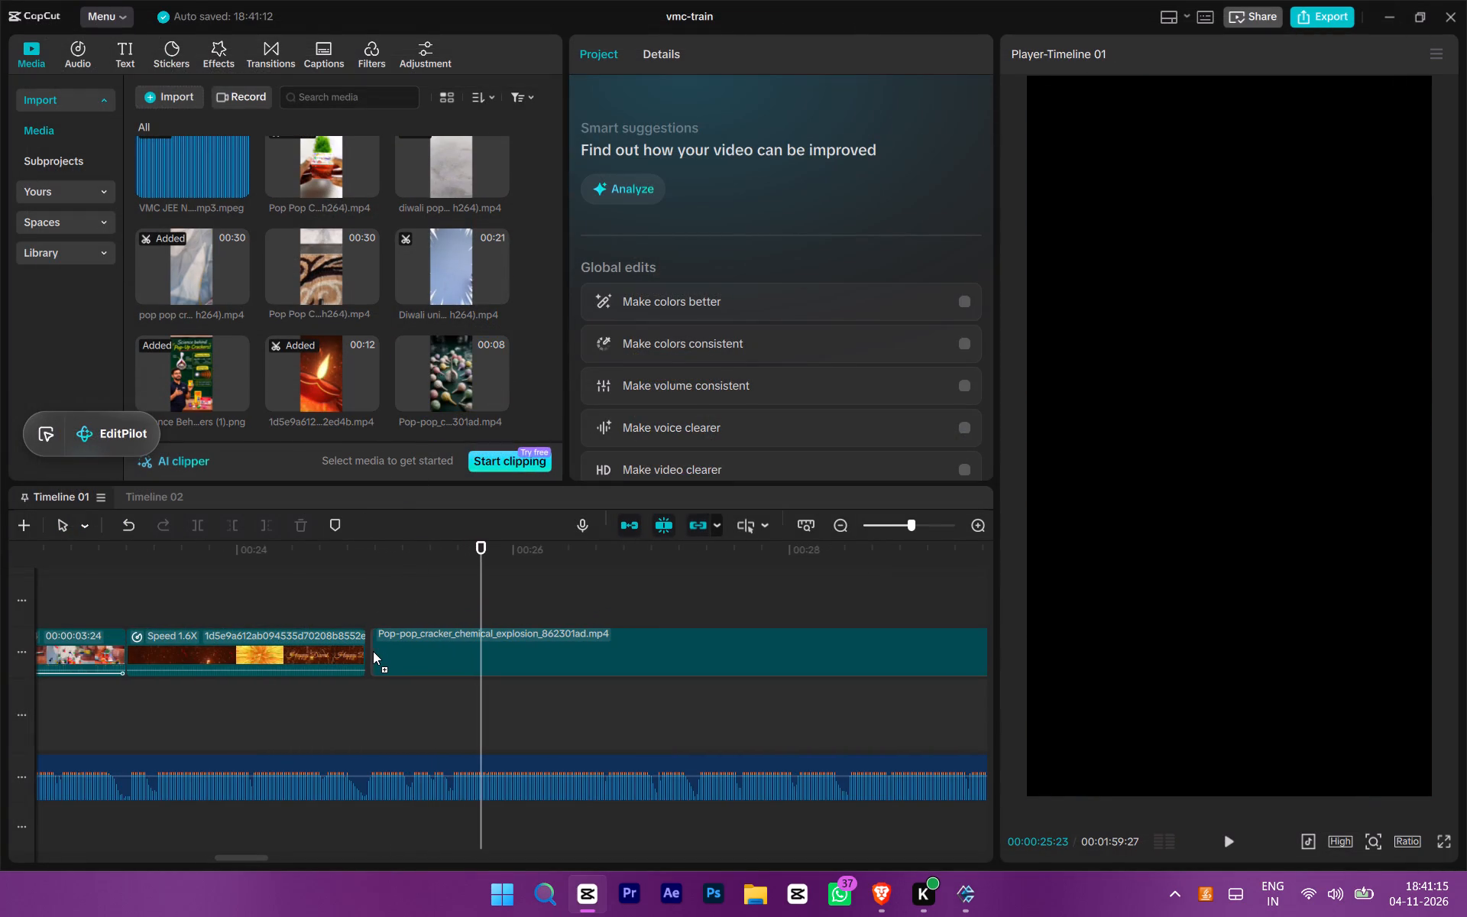
drag(373, 651, 371, 651)
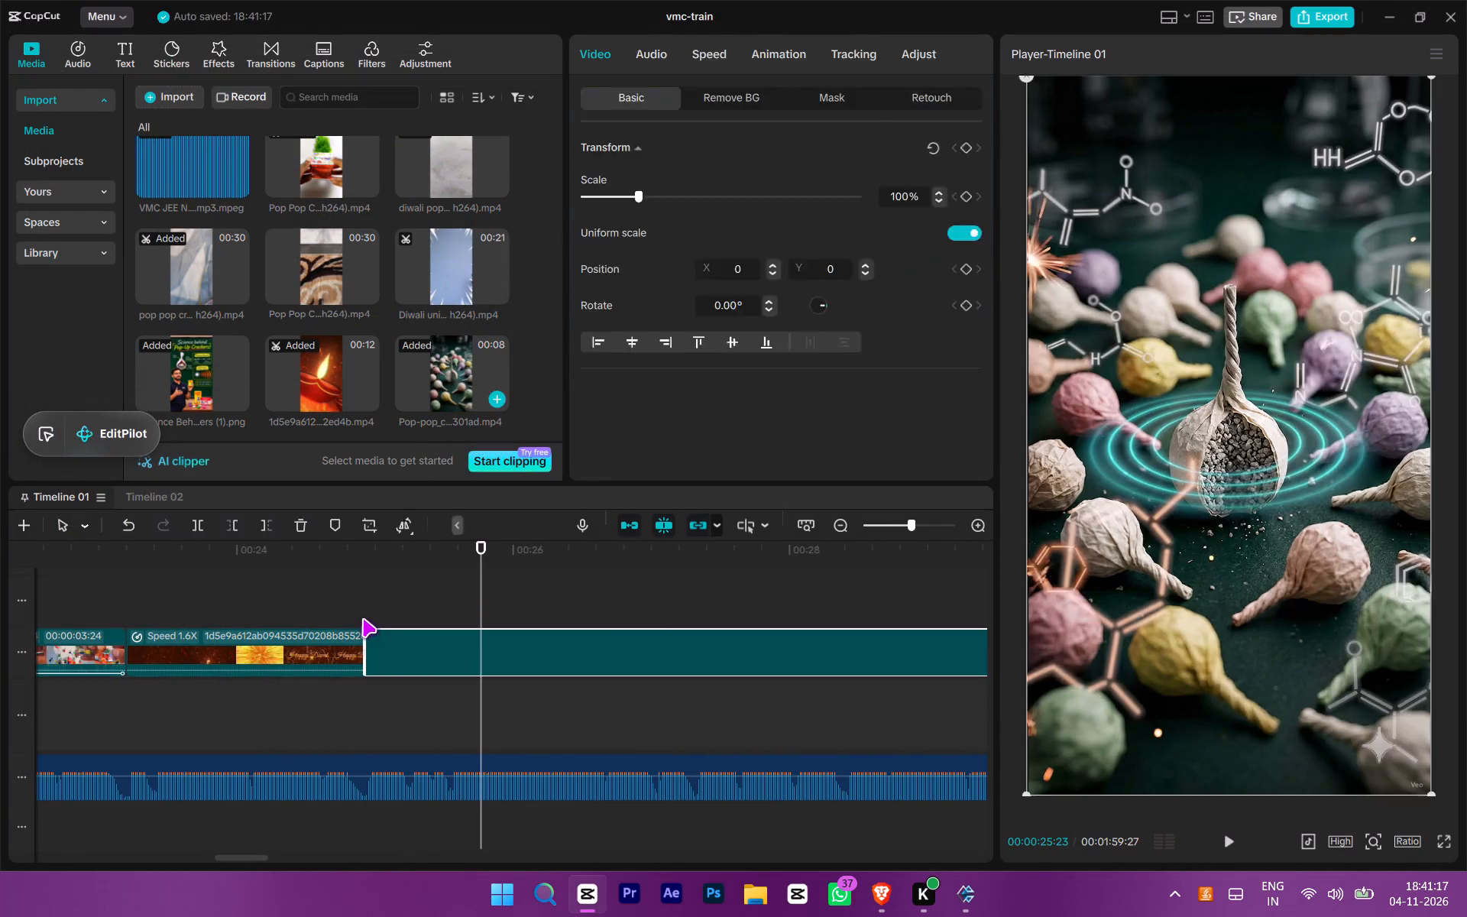
click(362, 618)
Preview the explosion clip and move it into the main-track gap ending where the 1.2X-speed Pop Pop Crackers clip starts.
key(space)
ctrl+scroll(394, 650, down, 19)
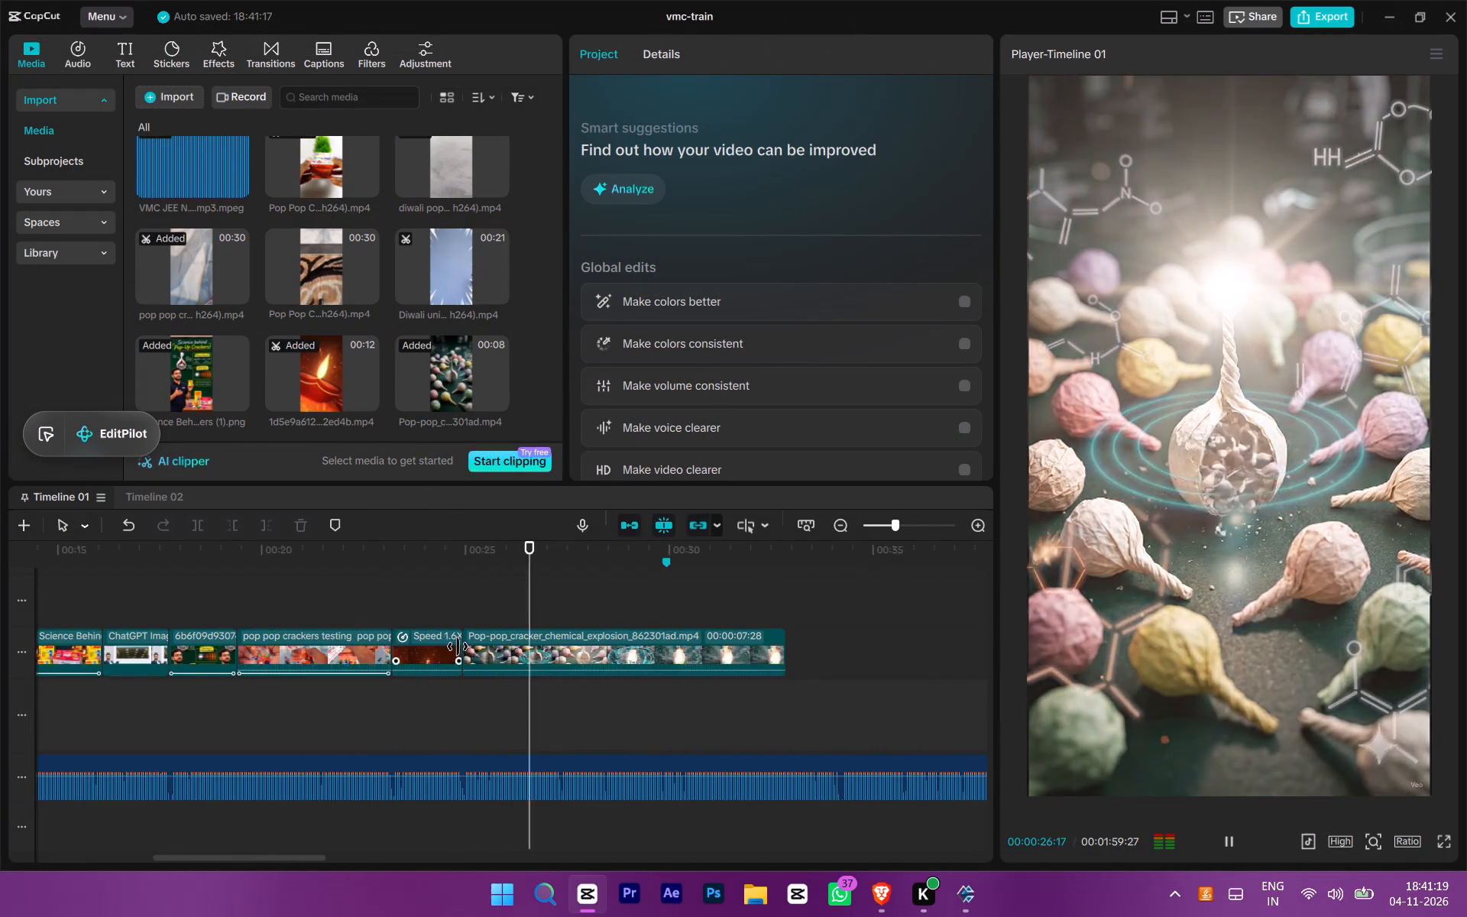
ctrl+scroll(472, 656, down, 1)
ctrl+scroll(657, 710, up, 4)
ctrl+scroll(570, 718, down, 6)
drag(571, 637, 178, 633)
Check the explosion clip against the voice-over from 00:00:06:00 and shift it onto a track above, starting at about 00:00:05:26.
click(165, 575)
key(space)
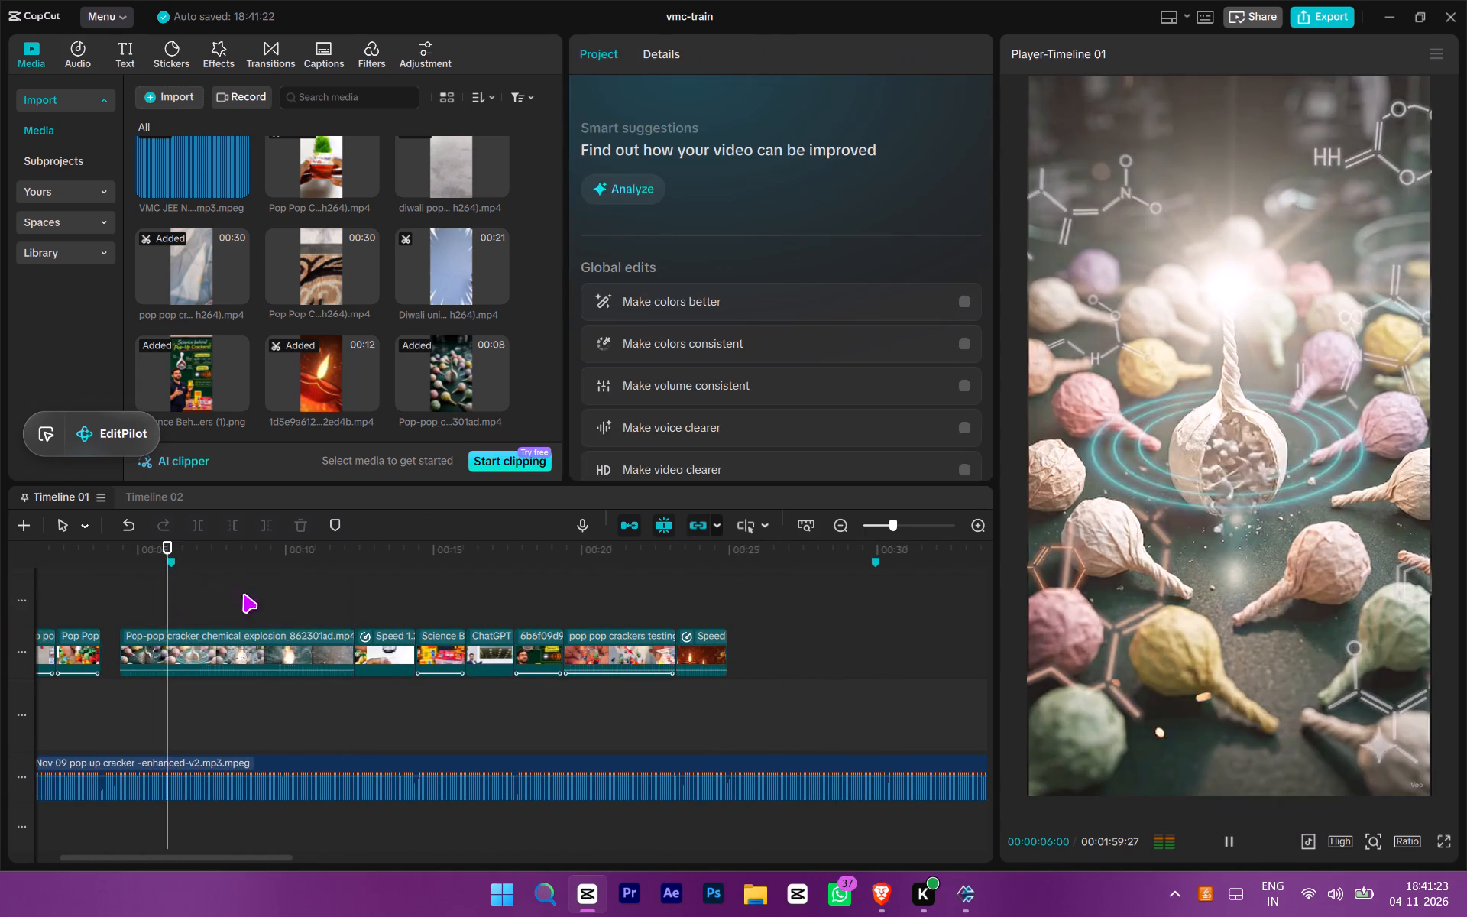
ctrl+scroll(294, 645, up, 10)
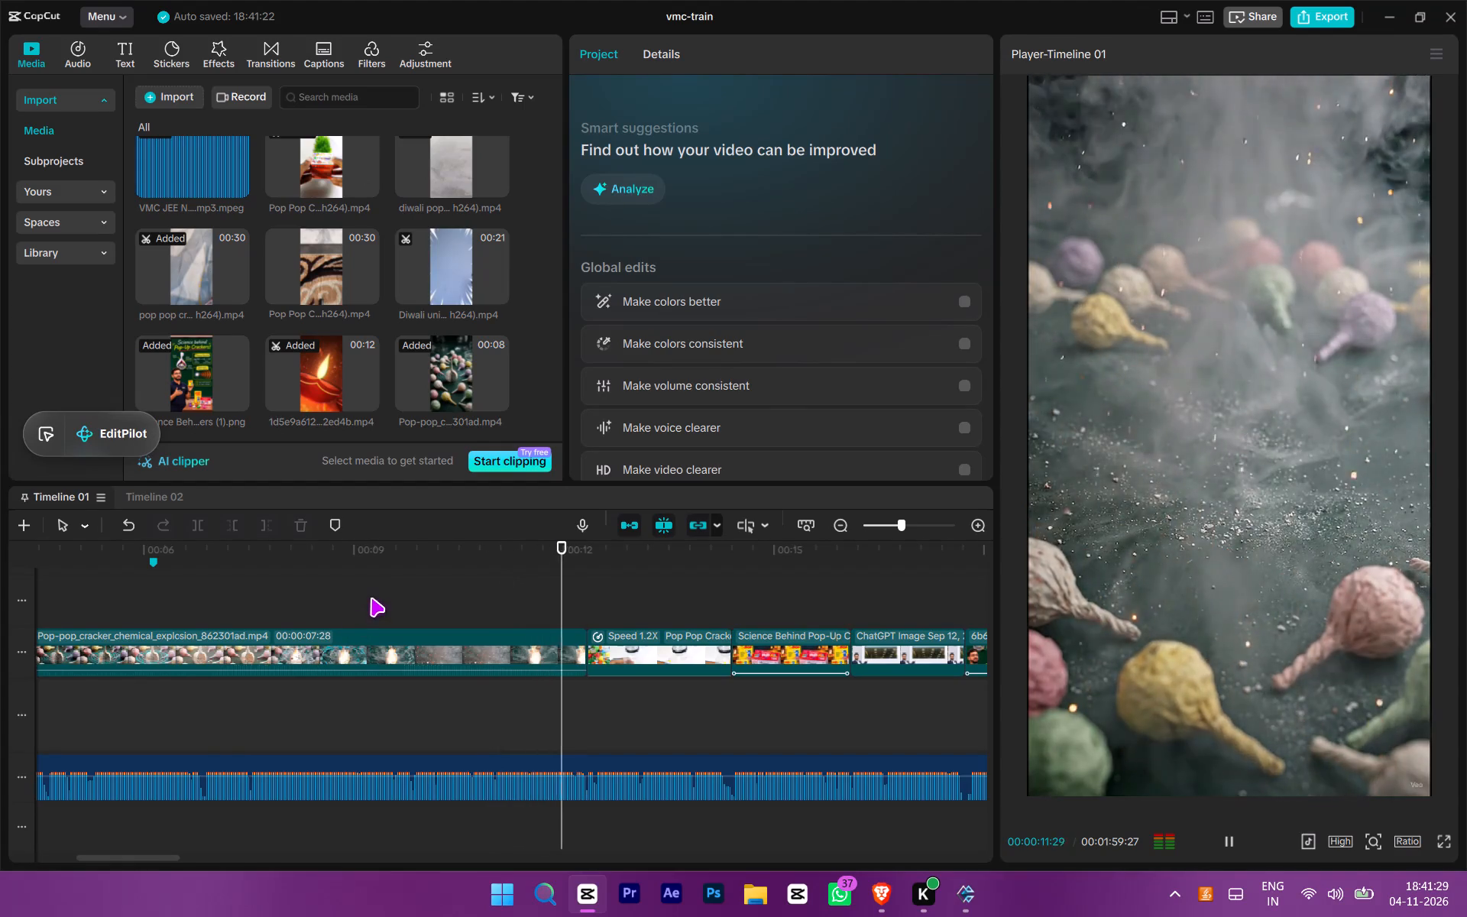
click(224, 593)
drag(224, 593, 204, 591)
key(space)
click(195, 579)
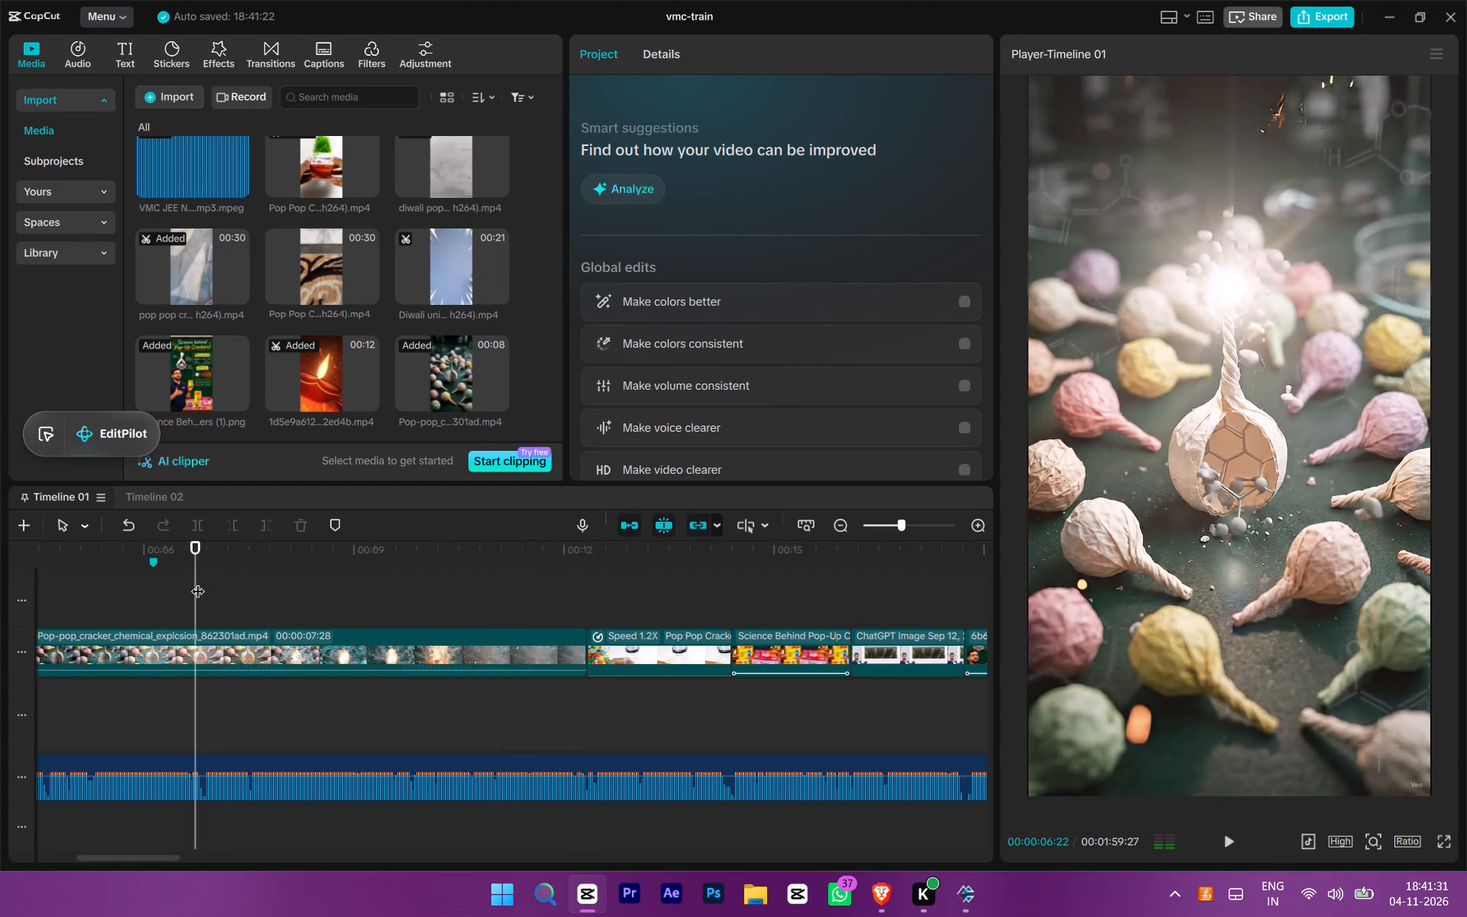
click(202, 586)
drag(207, 636, 309, 627)
drag(309, 627, 300, 598)
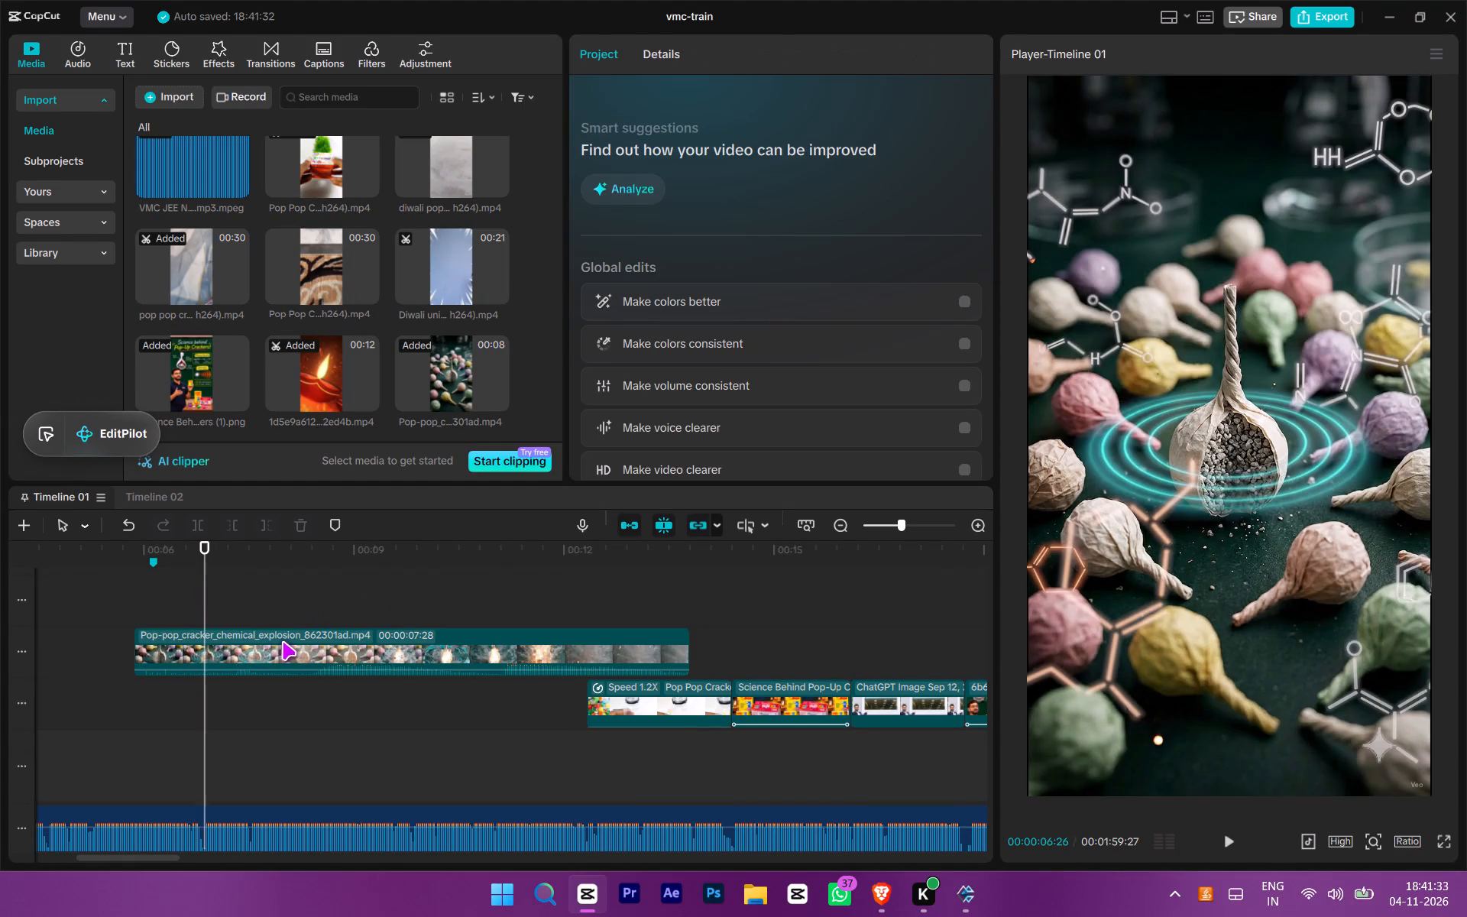
Play the explosion clip through and trim its end at 00:00:12:10, where the 1.2X-speed clip begins.
key(space)
scroll(286, 647, down, 2)
ctrl+scroll(287, 646, up, 4)
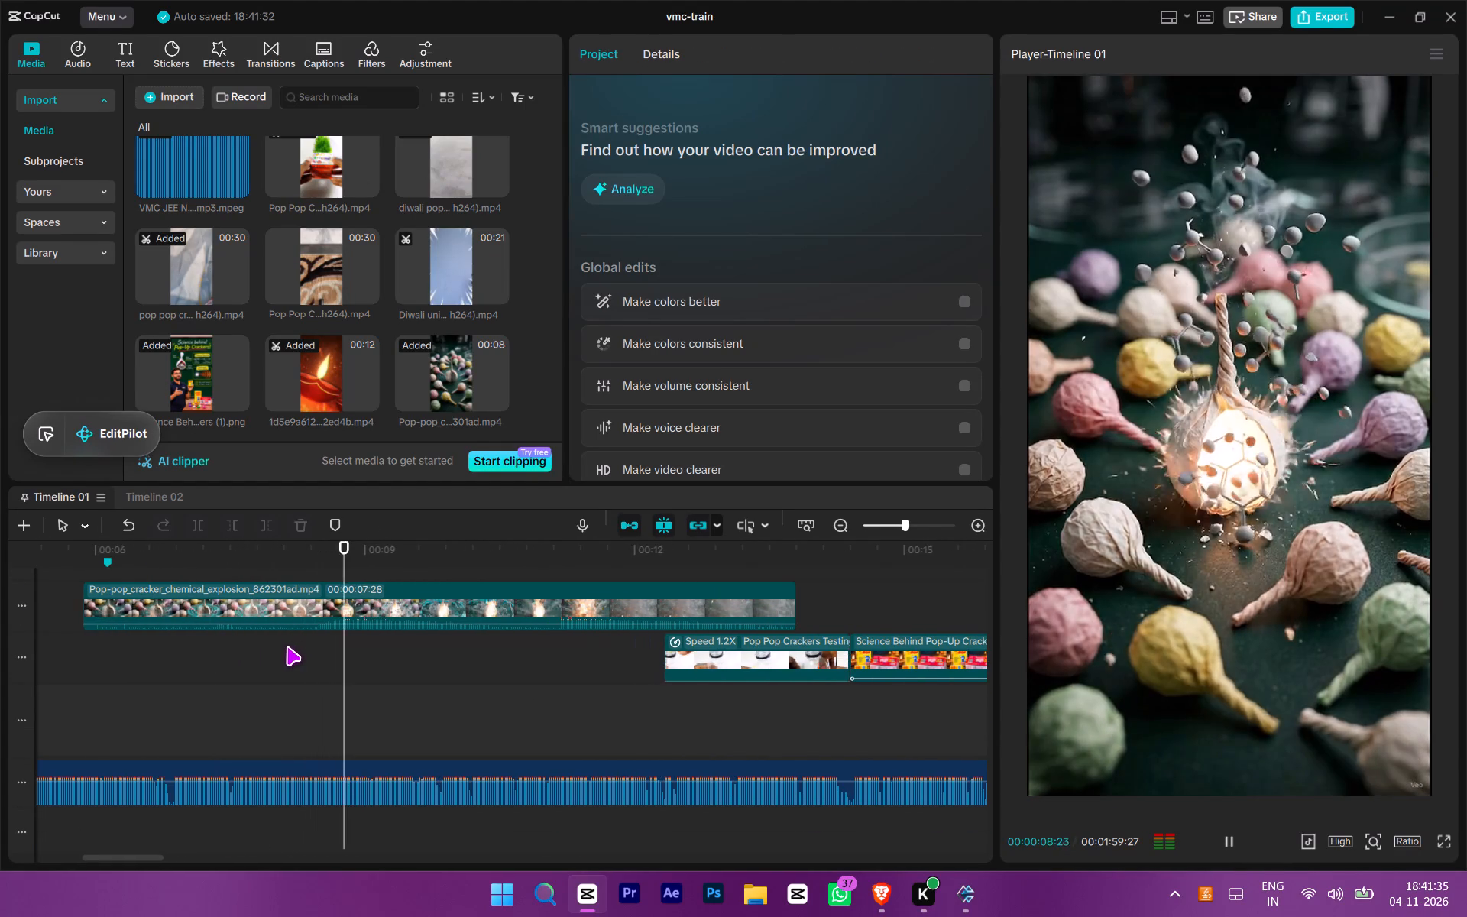
ctrl+scroll(287, 646, up, 5)
ctrl+scroll(287, 646, down, 4)
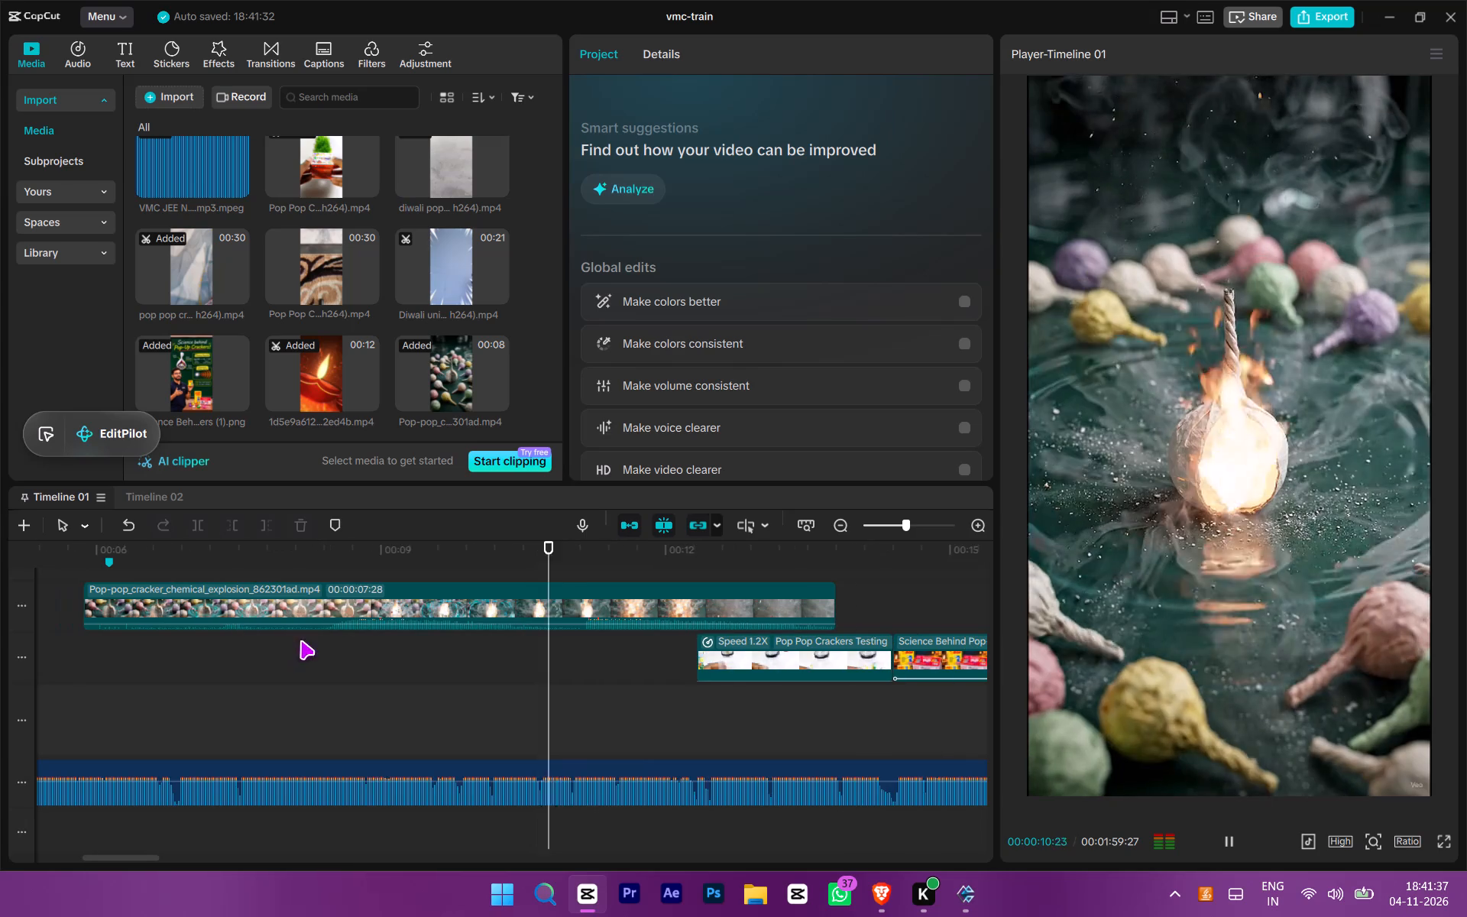
ctrl+scroll(330, 620, down, 2)
key(space)
key(space)
key(space)
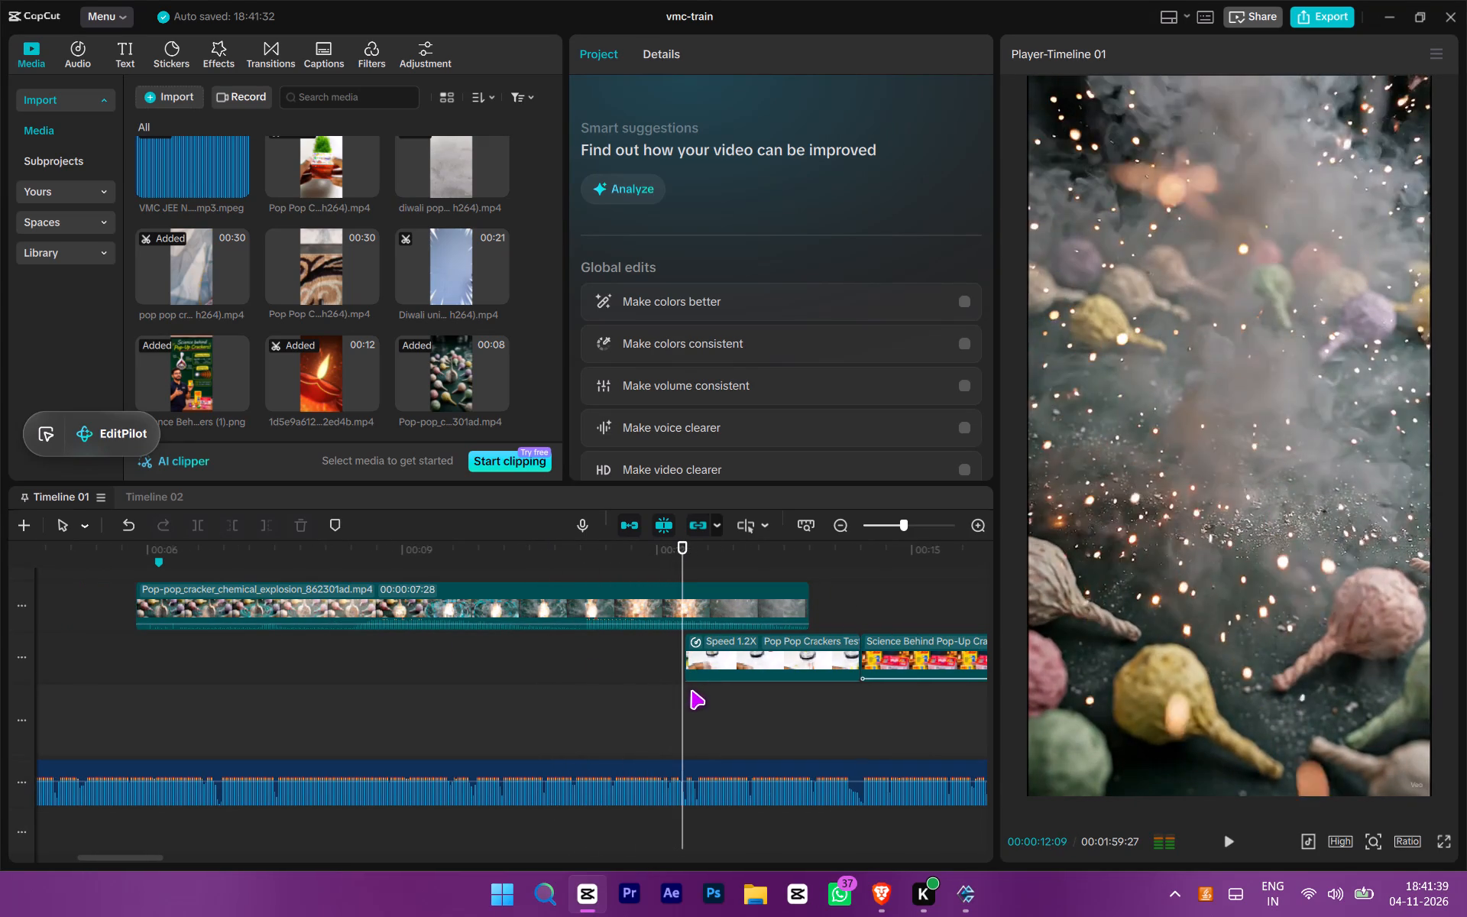
click(691, 690)
click(680, 621)
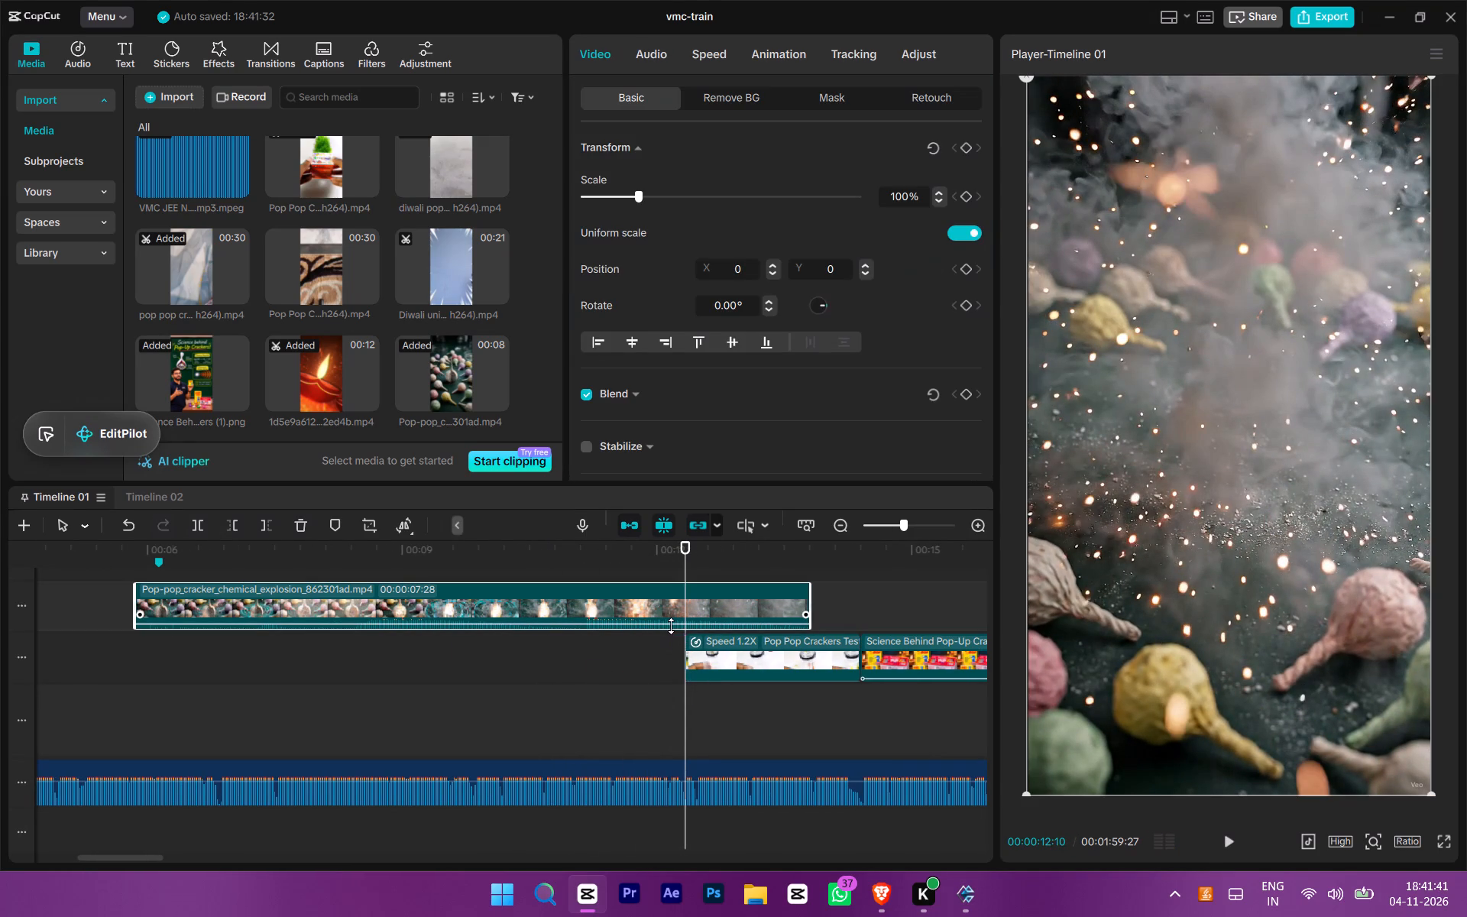
key(w)
Move the trimmed explosion clip down onto the main track, directly before the 1.2X-speed Pop Pop Crackers clip.
drag(658, 610, 656, 653)
click(656, 653)
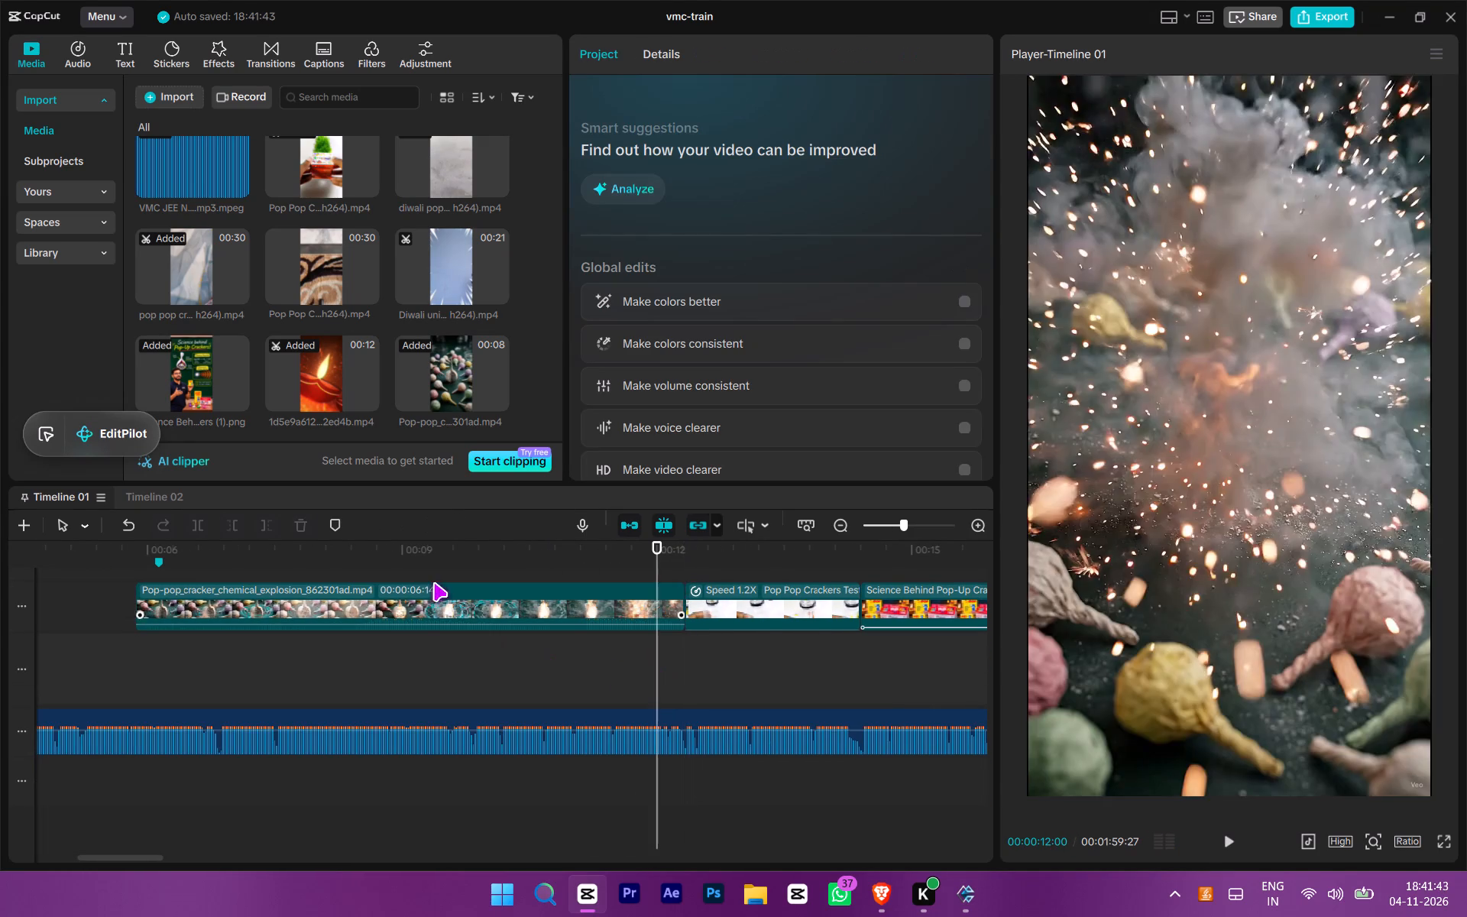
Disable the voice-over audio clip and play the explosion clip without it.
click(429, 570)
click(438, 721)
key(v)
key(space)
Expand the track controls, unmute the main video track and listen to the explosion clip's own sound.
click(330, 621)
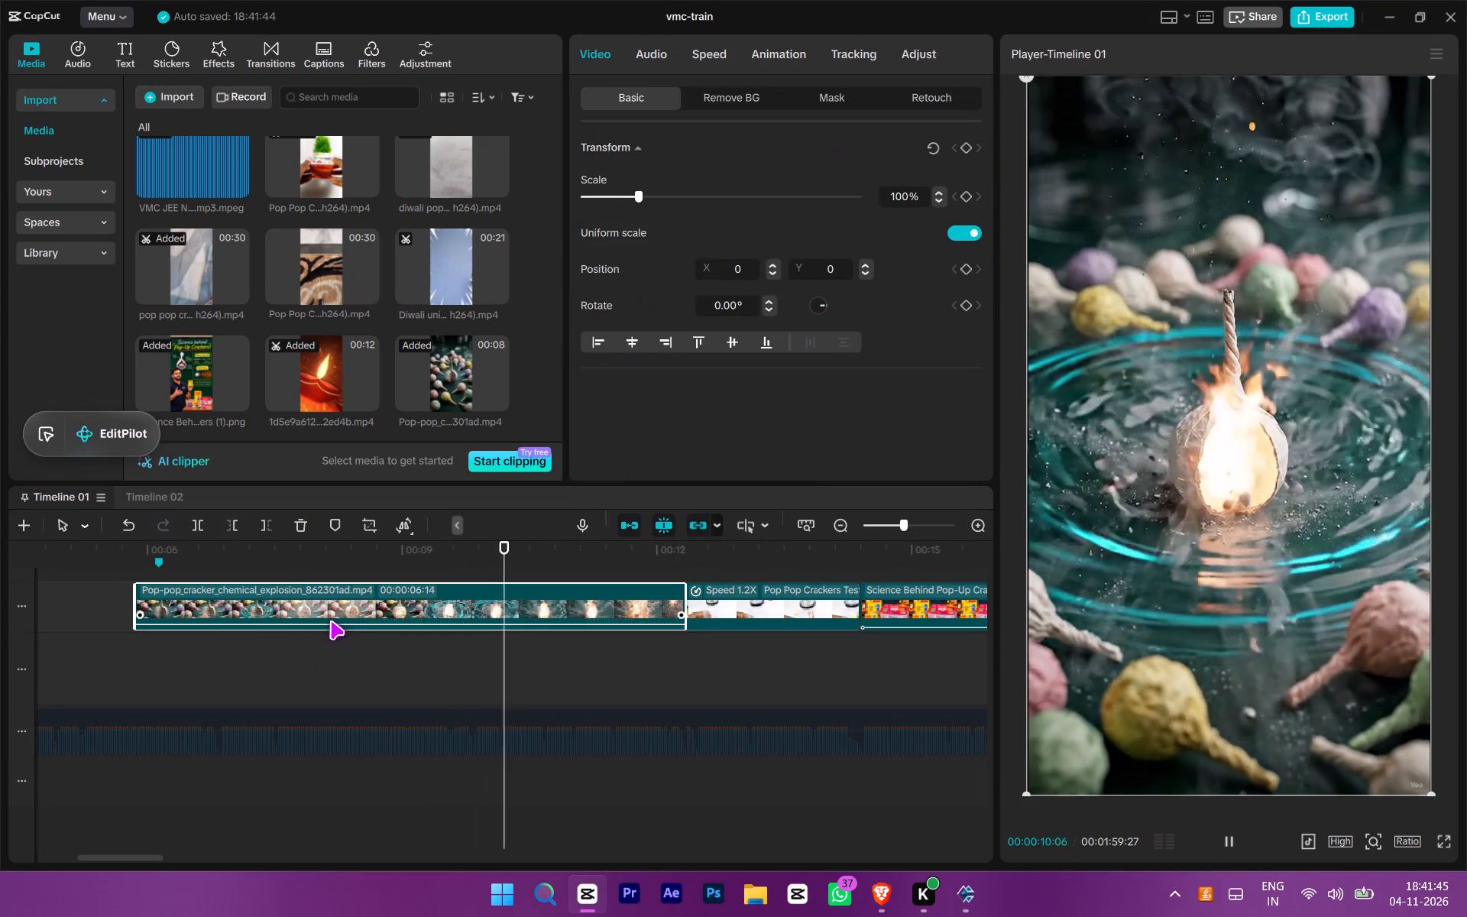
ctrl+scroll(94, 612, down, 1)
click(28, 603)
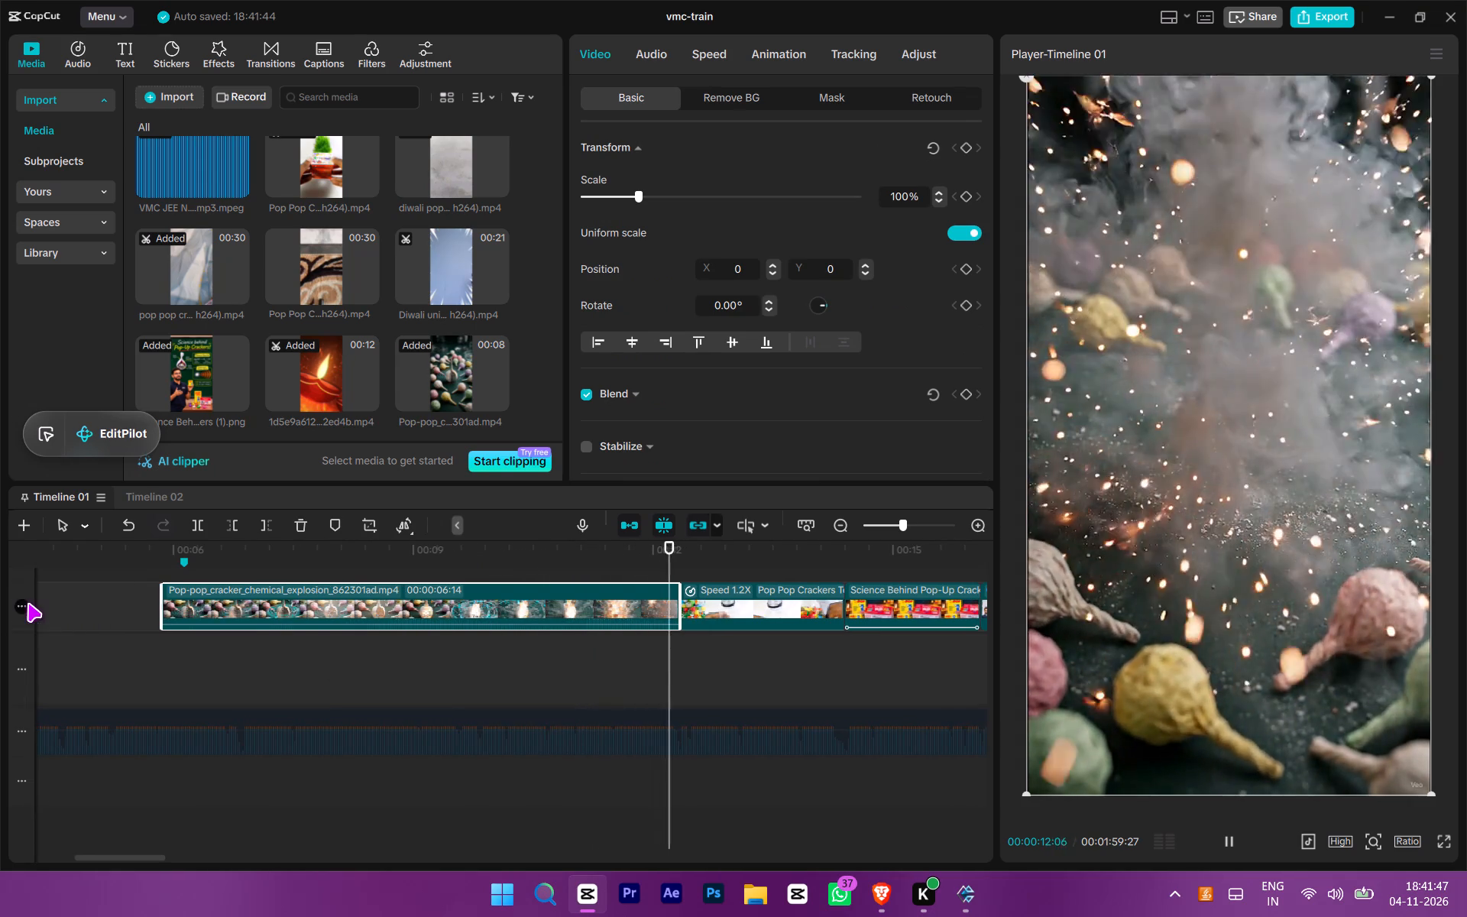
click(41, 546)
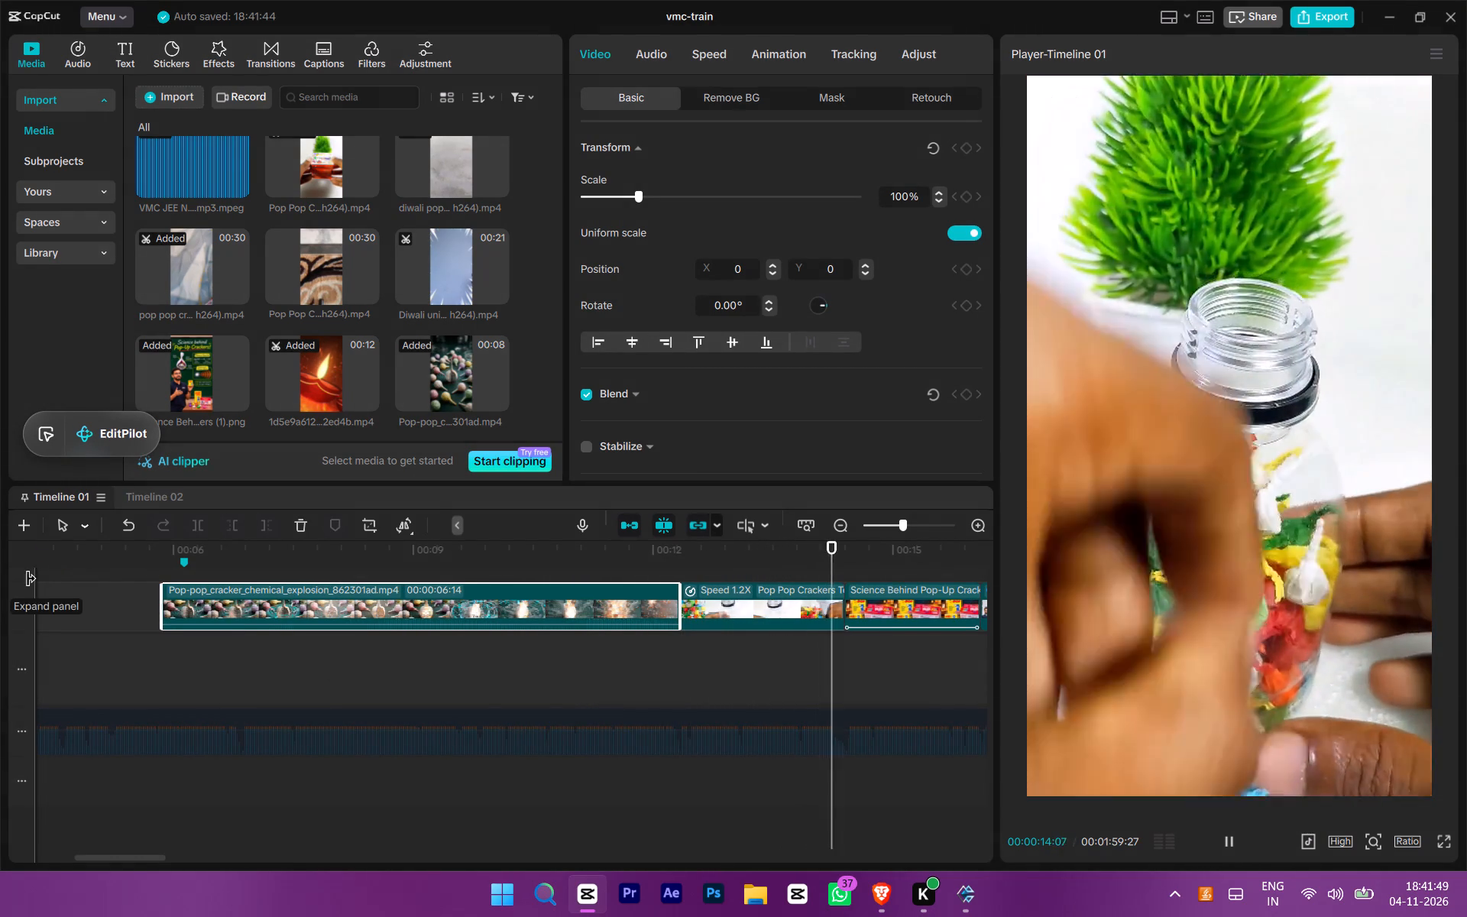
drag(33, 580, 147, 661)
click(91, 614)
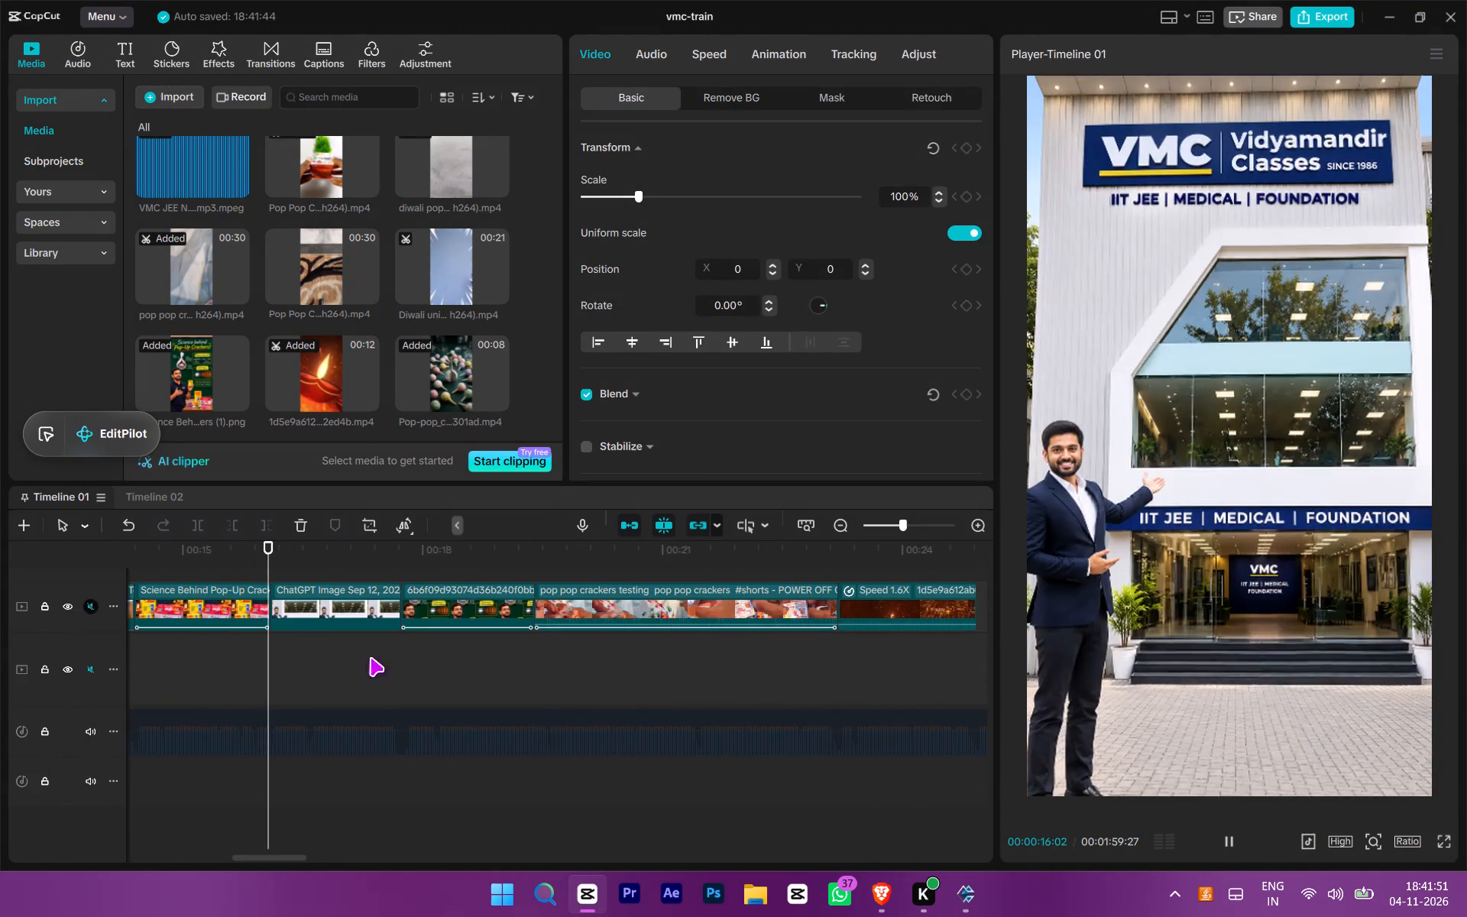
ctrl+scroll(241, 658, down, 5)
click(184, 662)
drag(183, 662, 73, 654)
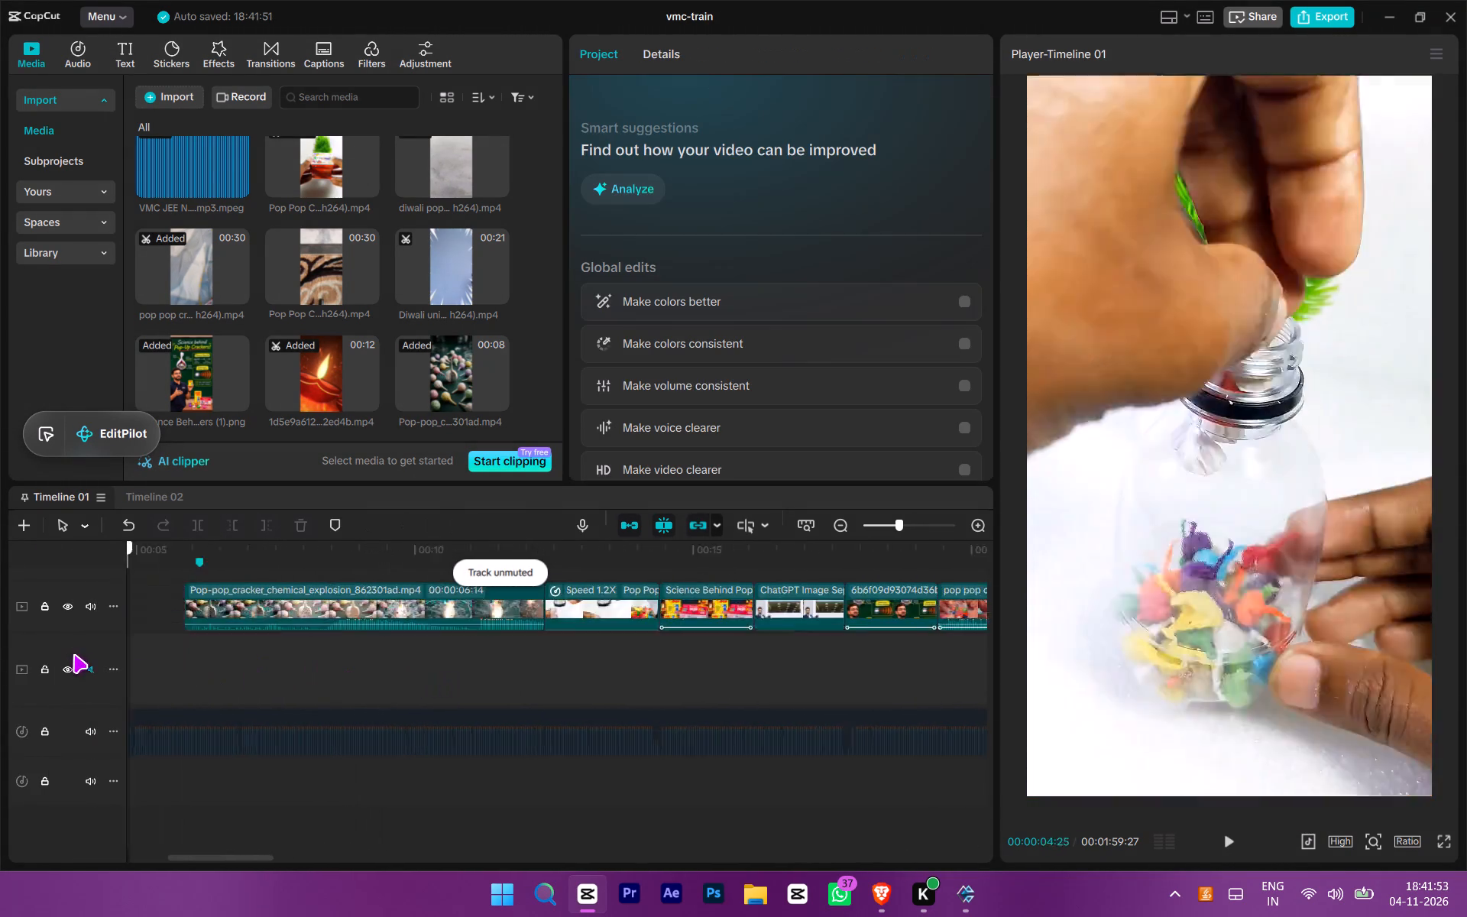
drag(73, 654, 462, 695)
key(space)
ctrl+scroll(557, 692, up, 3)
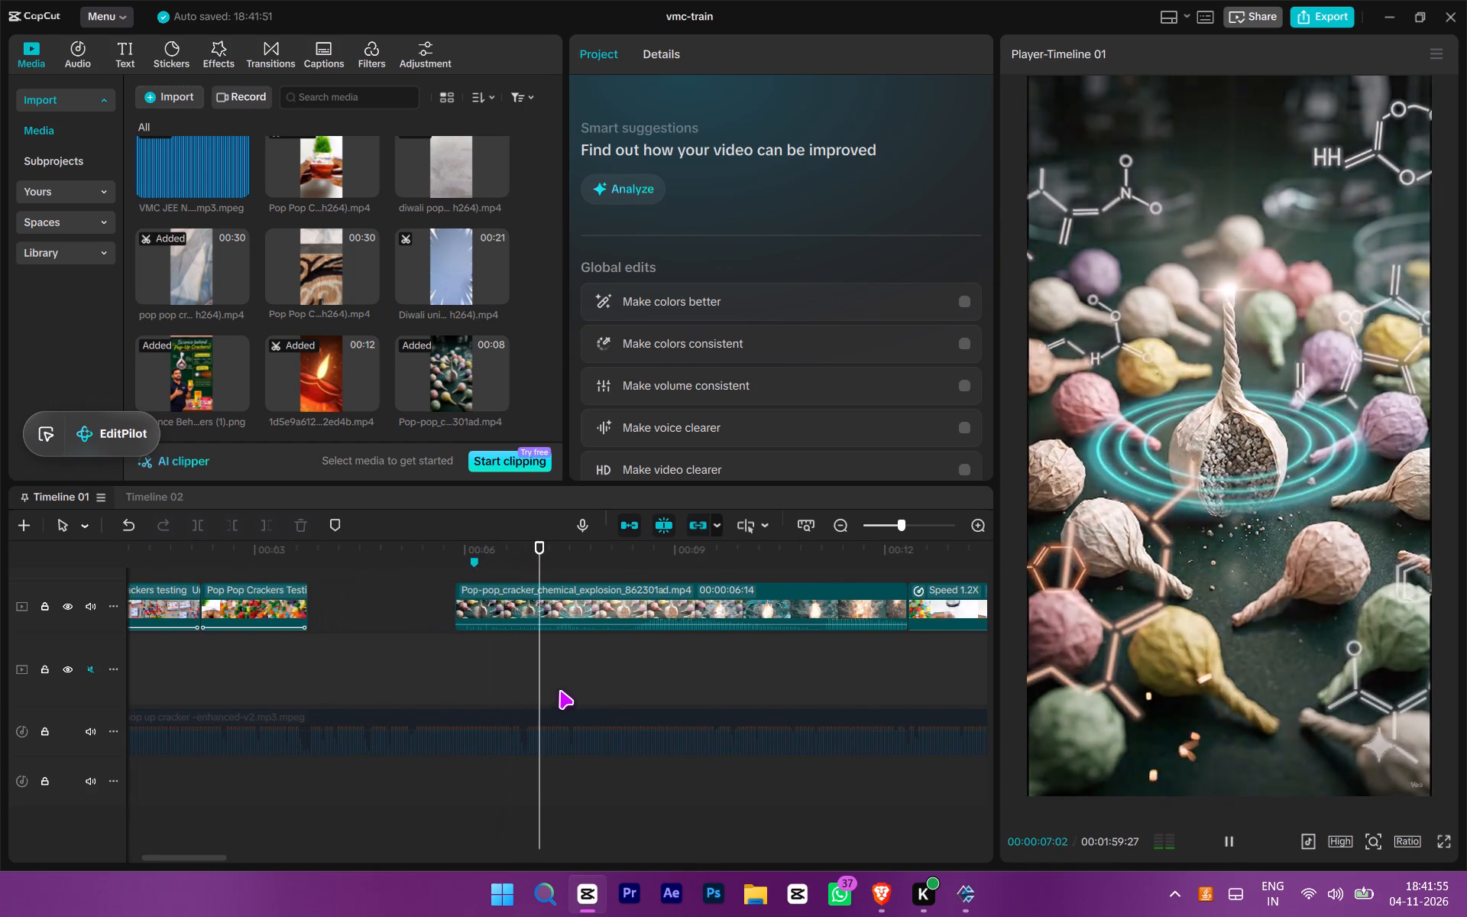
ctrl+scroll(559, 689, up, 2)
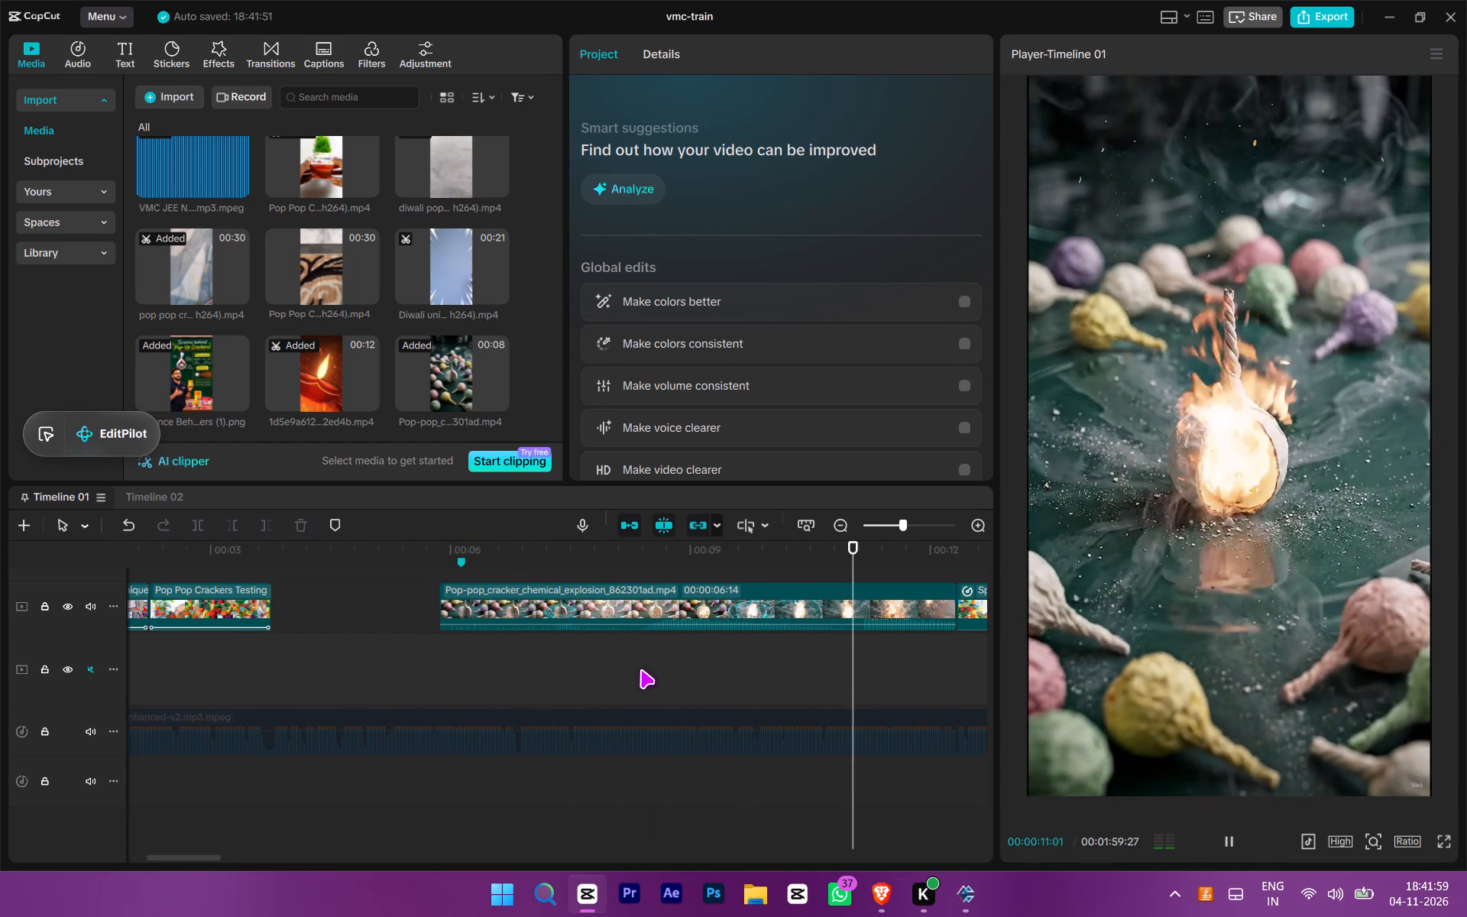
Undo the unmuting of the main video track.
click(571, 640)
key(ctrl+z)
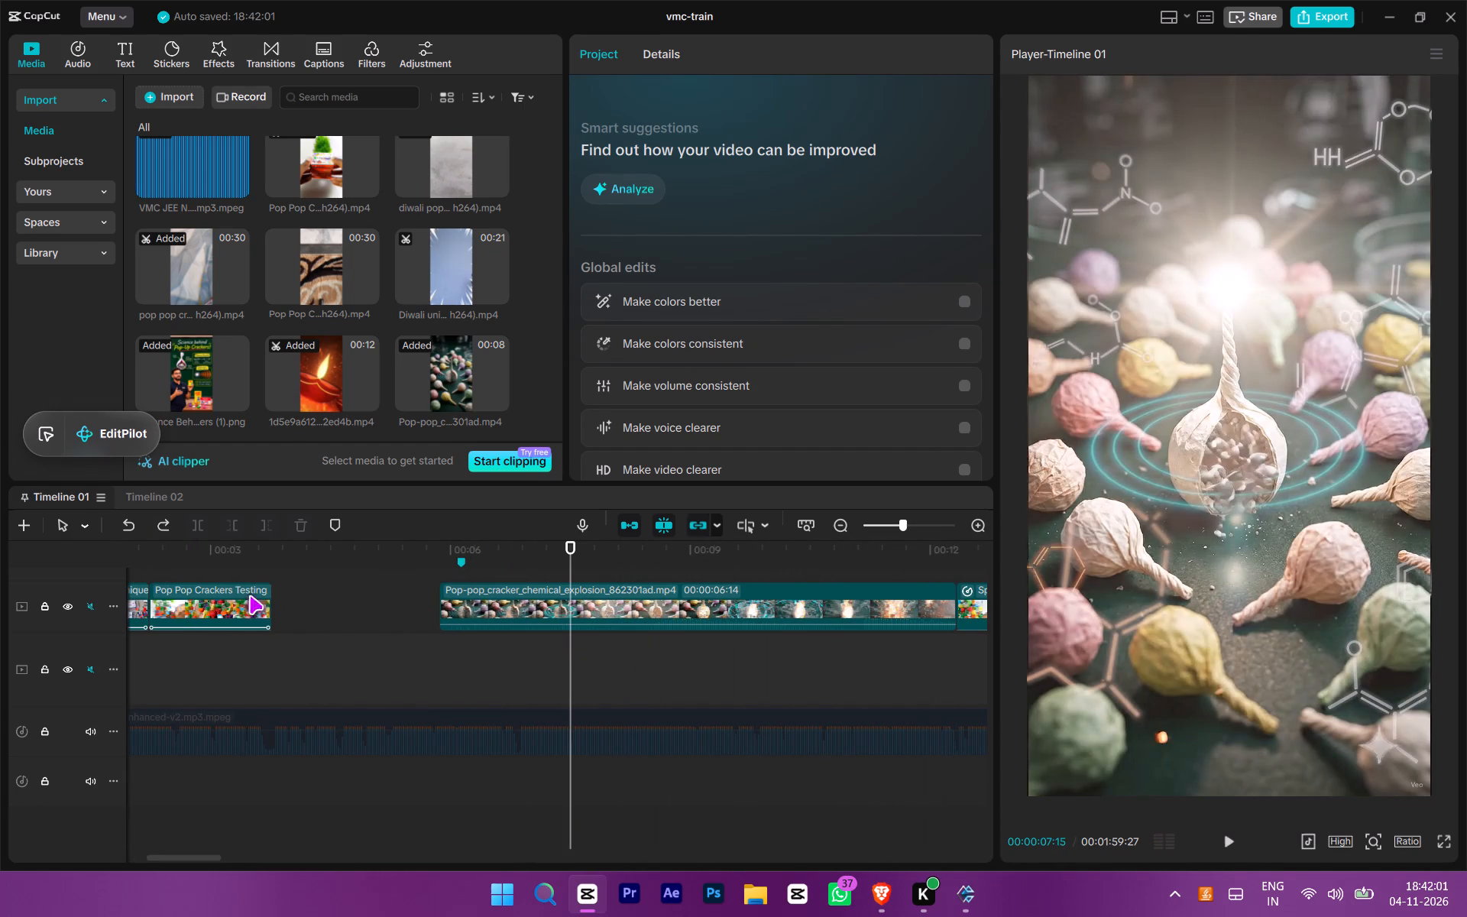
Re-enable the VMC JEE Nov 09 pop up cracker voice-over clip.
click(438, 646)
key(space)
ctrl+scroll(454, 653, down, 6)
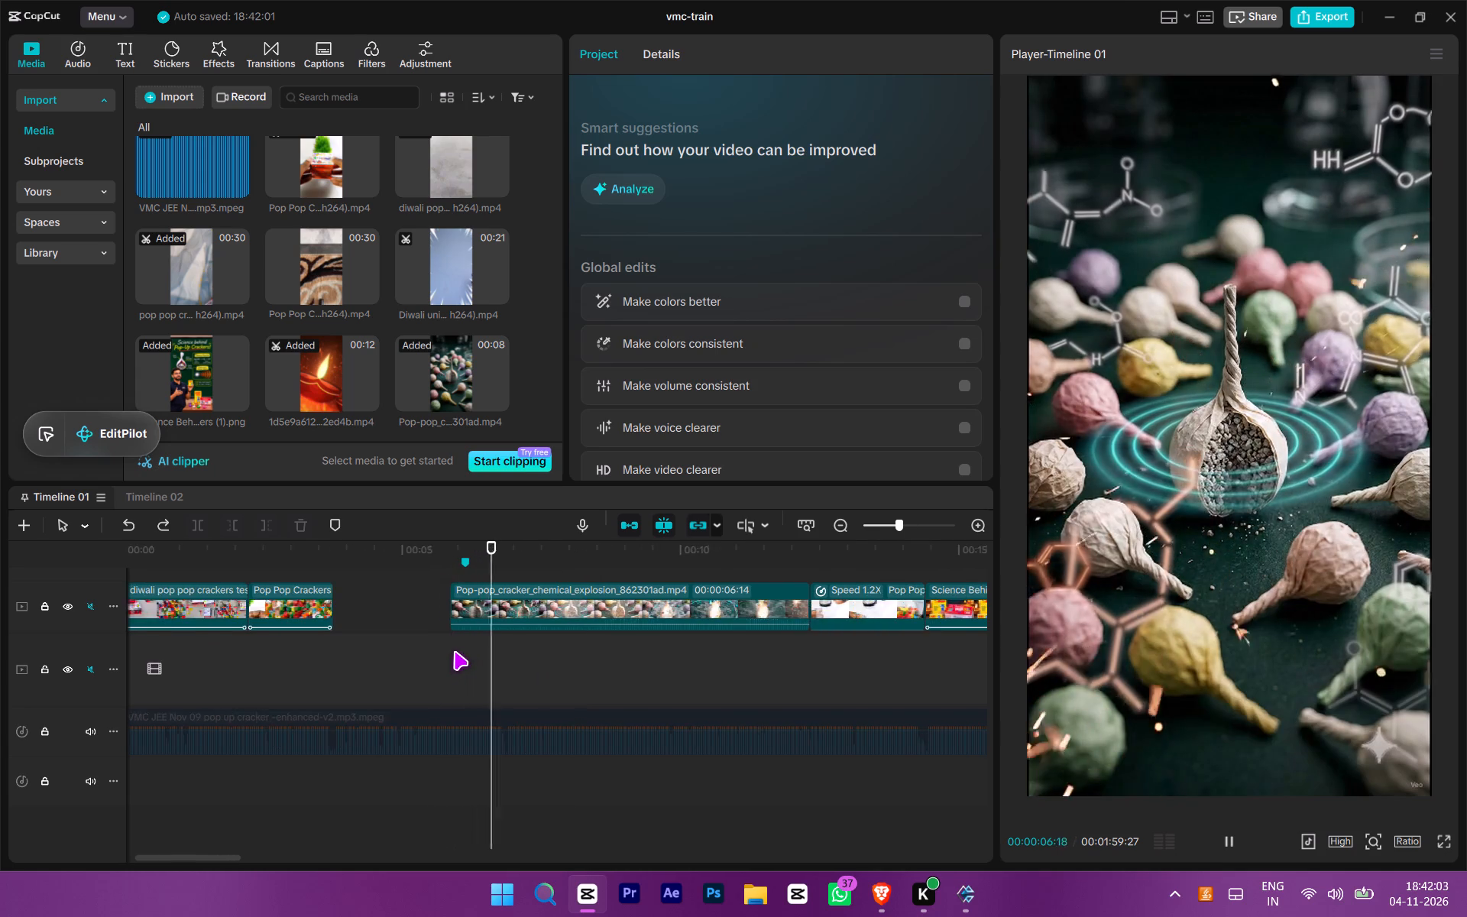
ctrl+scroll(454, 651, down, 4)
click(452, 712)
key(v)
Locate the voice-over cue near the explosion clip's beginning and trim the clip's start to about 00:00:06:25.
click(393, 645)
key(space)
scroll(393, 648, down, 4)
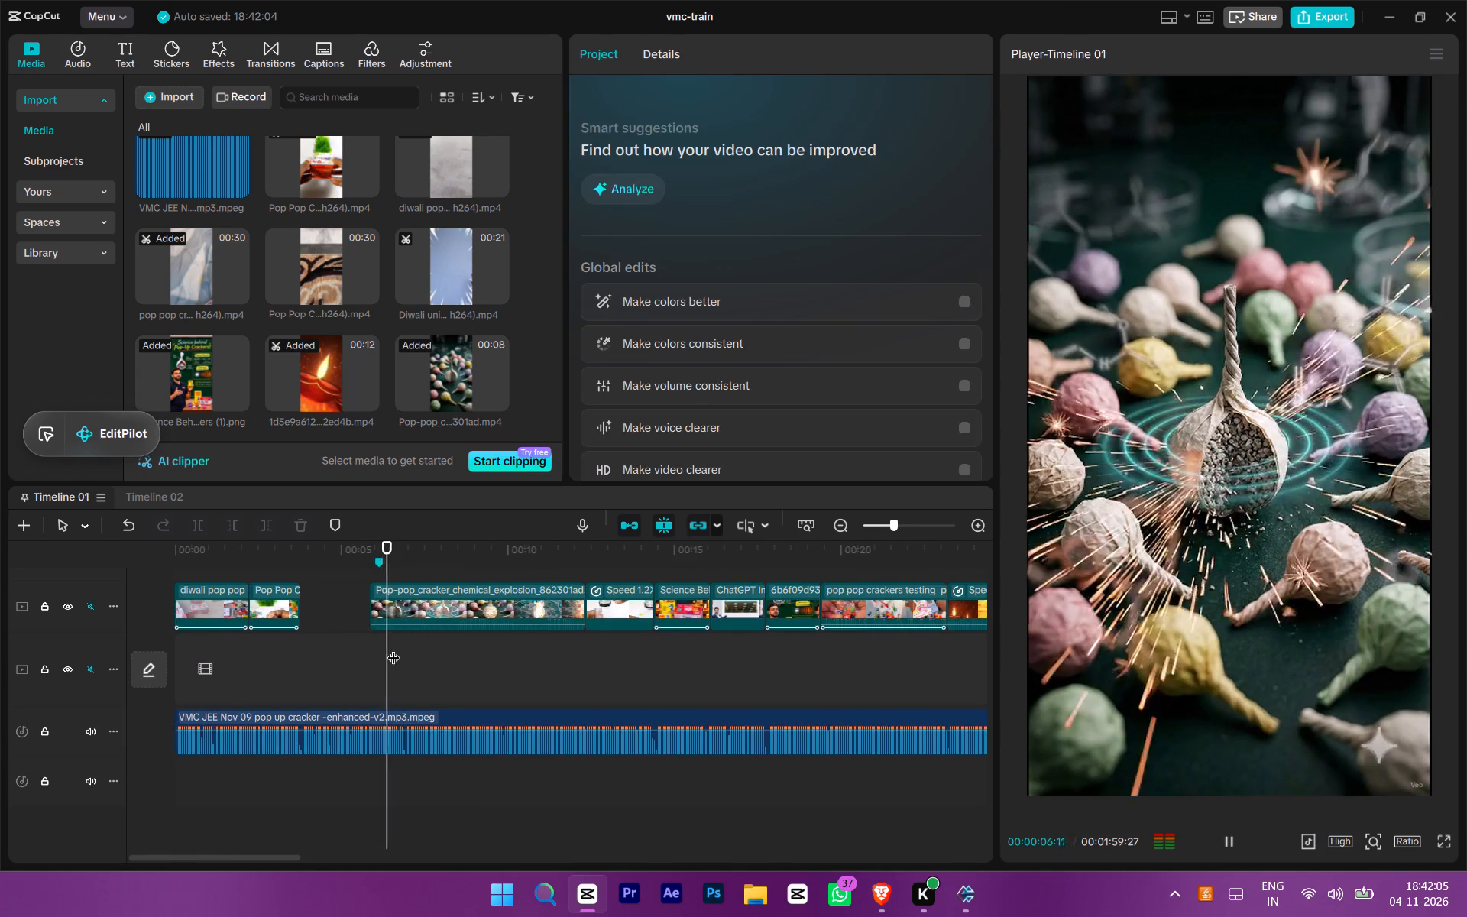
ctrl+scroll(394, 646, down, 3)
ctrl+scroll(396, 646, up, 7)
click(345, 664)
drag(345, 664, 337, 662)
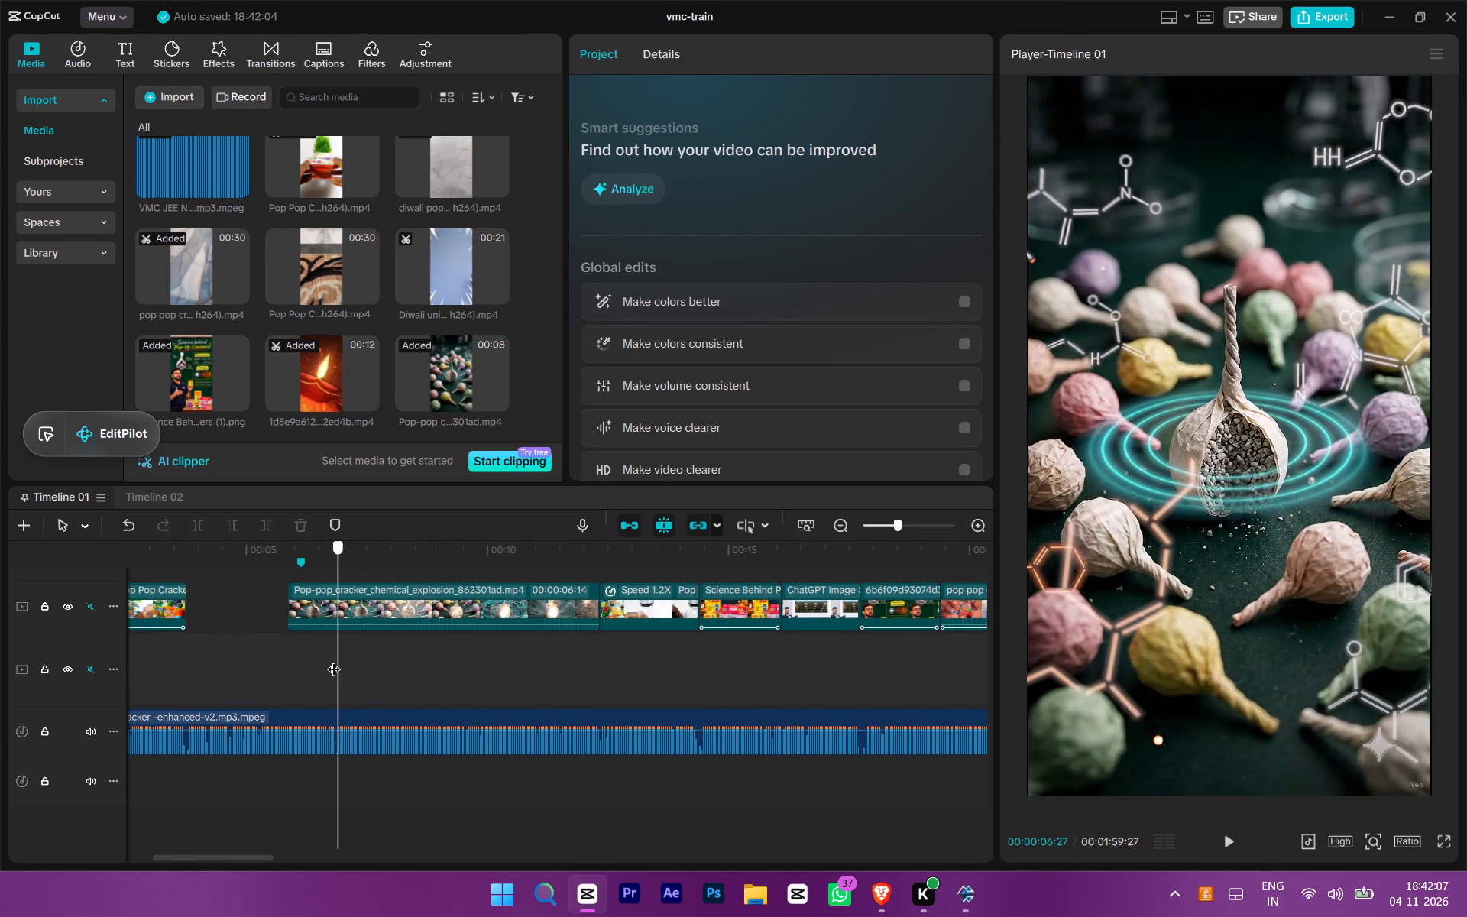
click(334, 659)
ctrl+scroll(363, 680, up, 8)
double_click(340, 681)
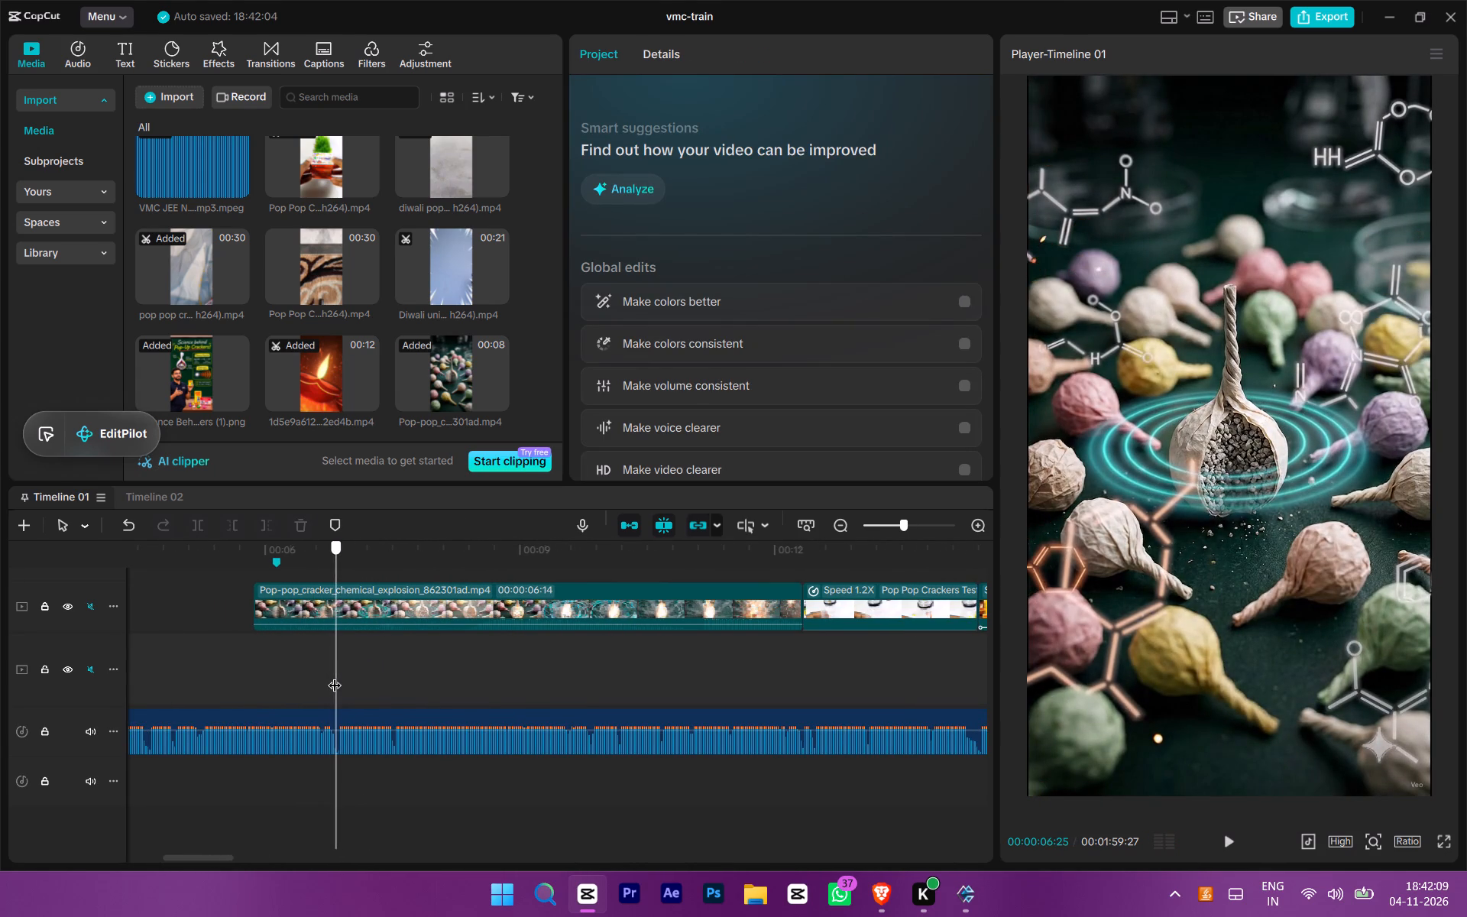
ctrl+scroll(380, 692, up, 9)
drag(442, 693, 413, 594)
key(q)
Play the trimmed explosion clip through to the following clip to check its timing against the voice-over.
key(space)
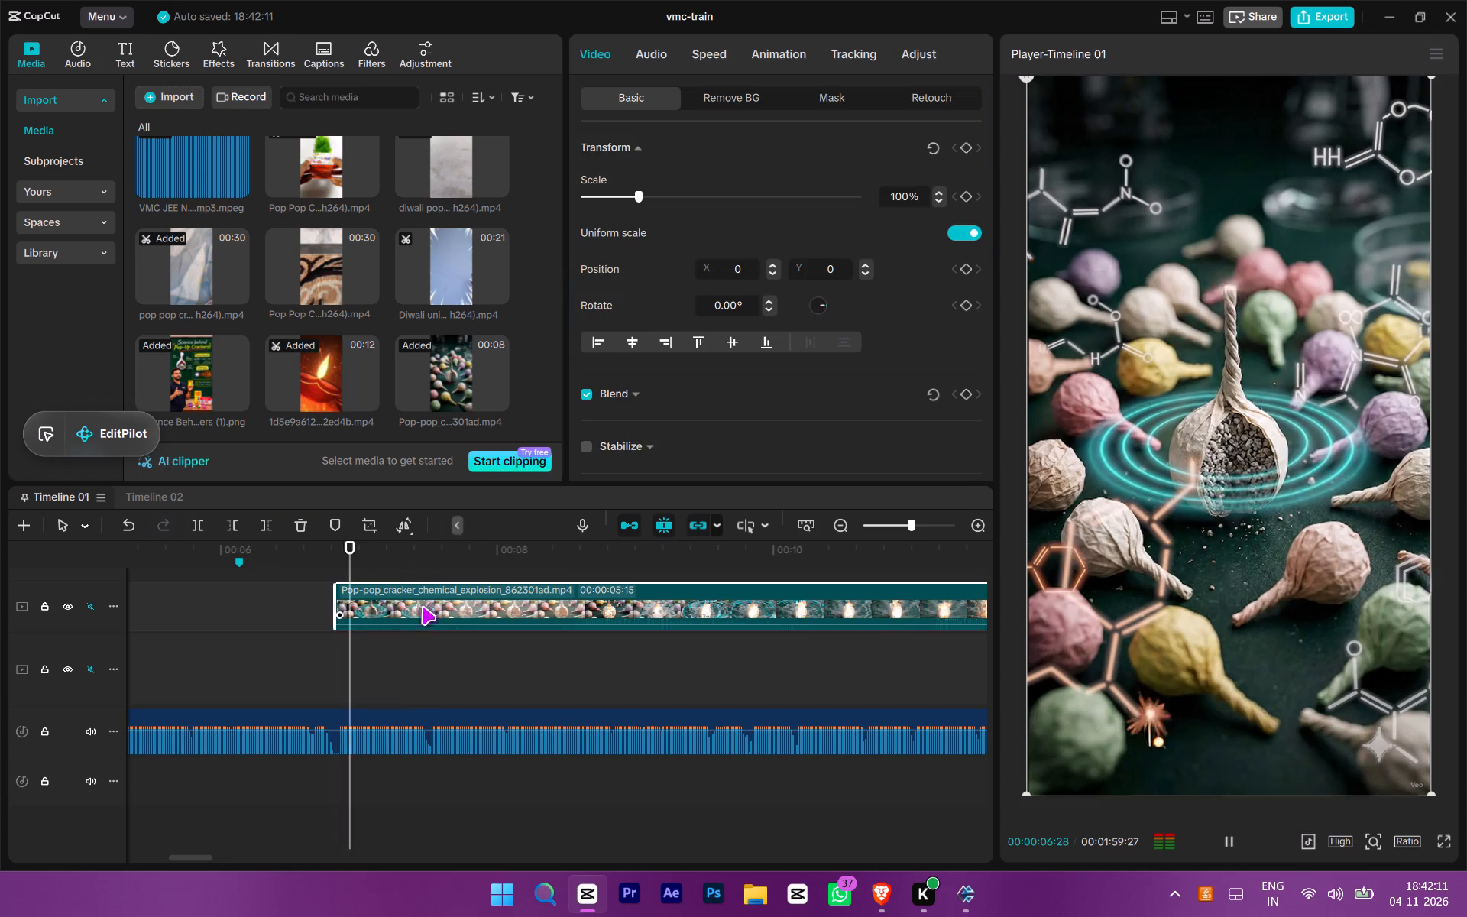
ctrl+scroll(457, 643, down, 10)
ctrl+scroll(458, 646, up, 3)
ctrl+scroll(458, 647, down, 1)
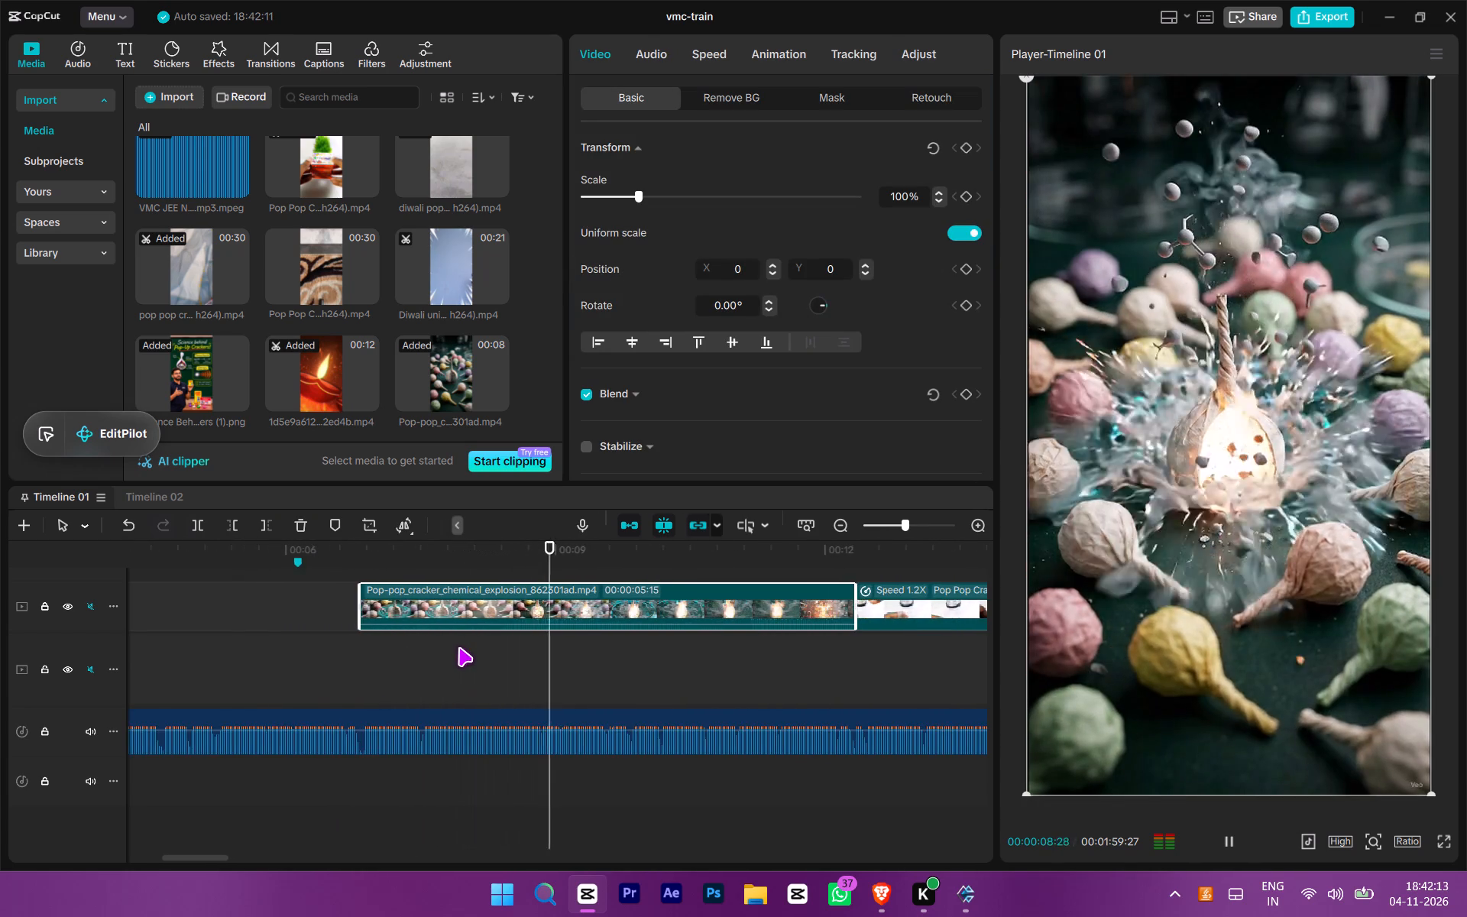
ctrl+scroll(458, 647, up, 5)
ctrl+scroll(458, 646, down, 7)
ctrl+scroll(553, 669, down, 3)
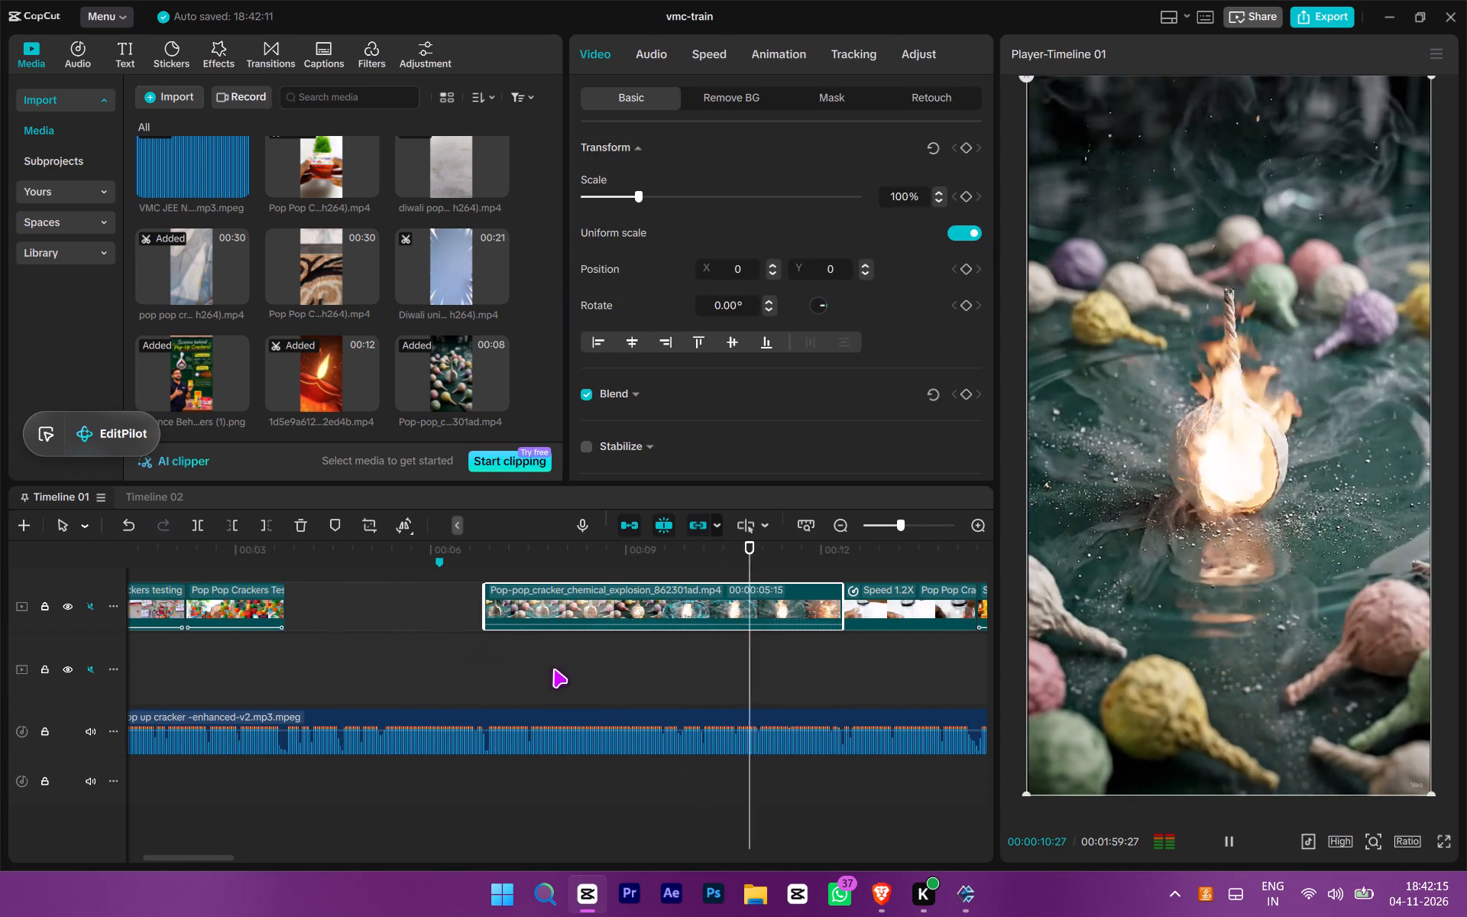
ctrl+scroll(553, 669, down, 1)
key(space)
key(space)
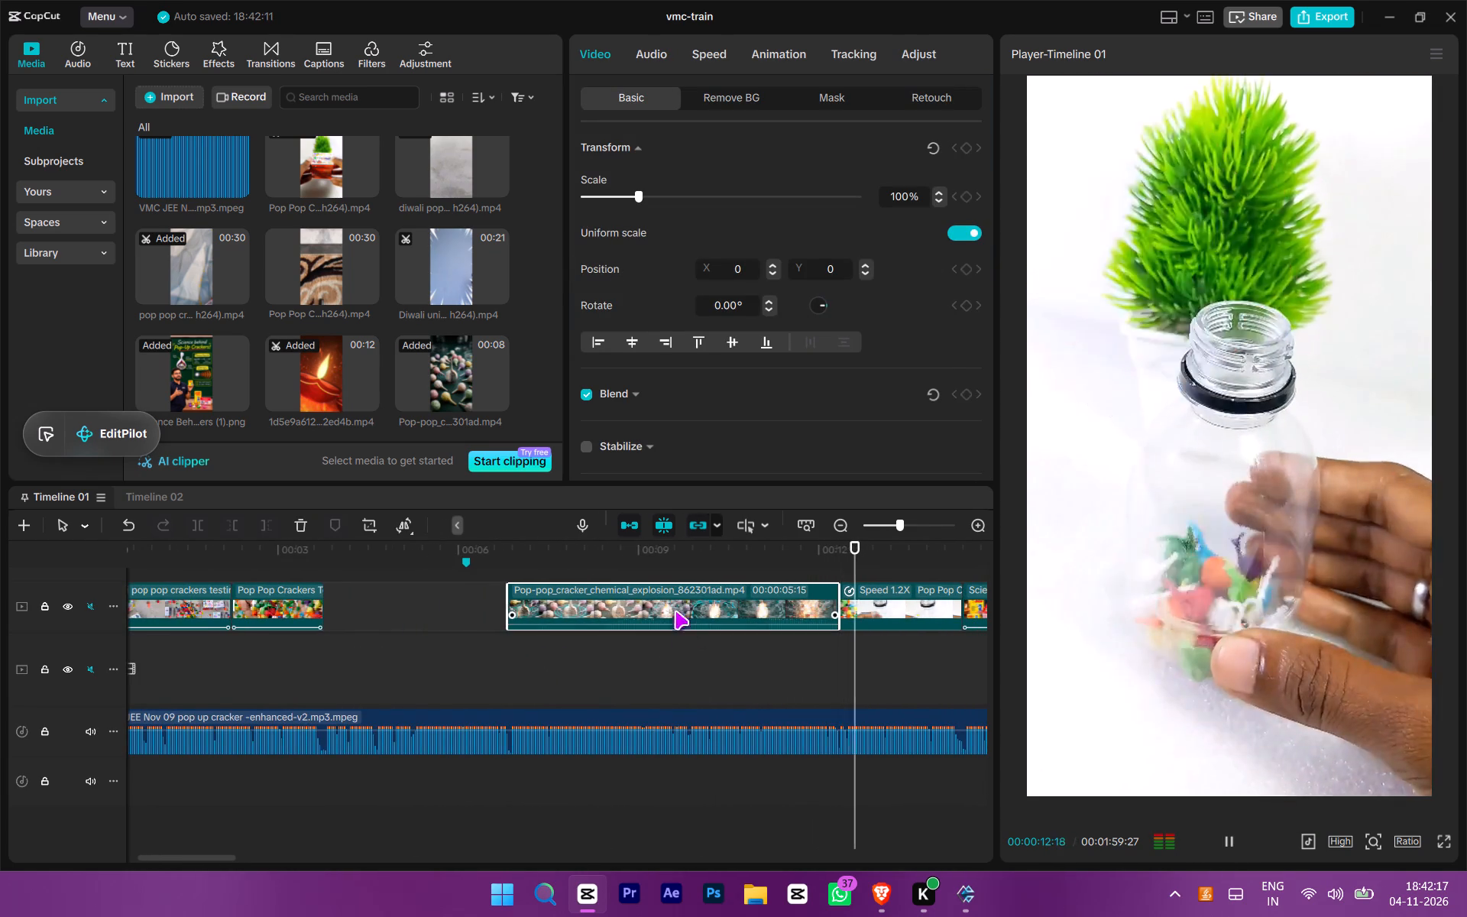
Move the playhead to 00:00:08:12 in the explosion clip and increase the clip's scale by one increment.
click(627, 569)
drag(627, 569, 603, 582)
click(614, 595)
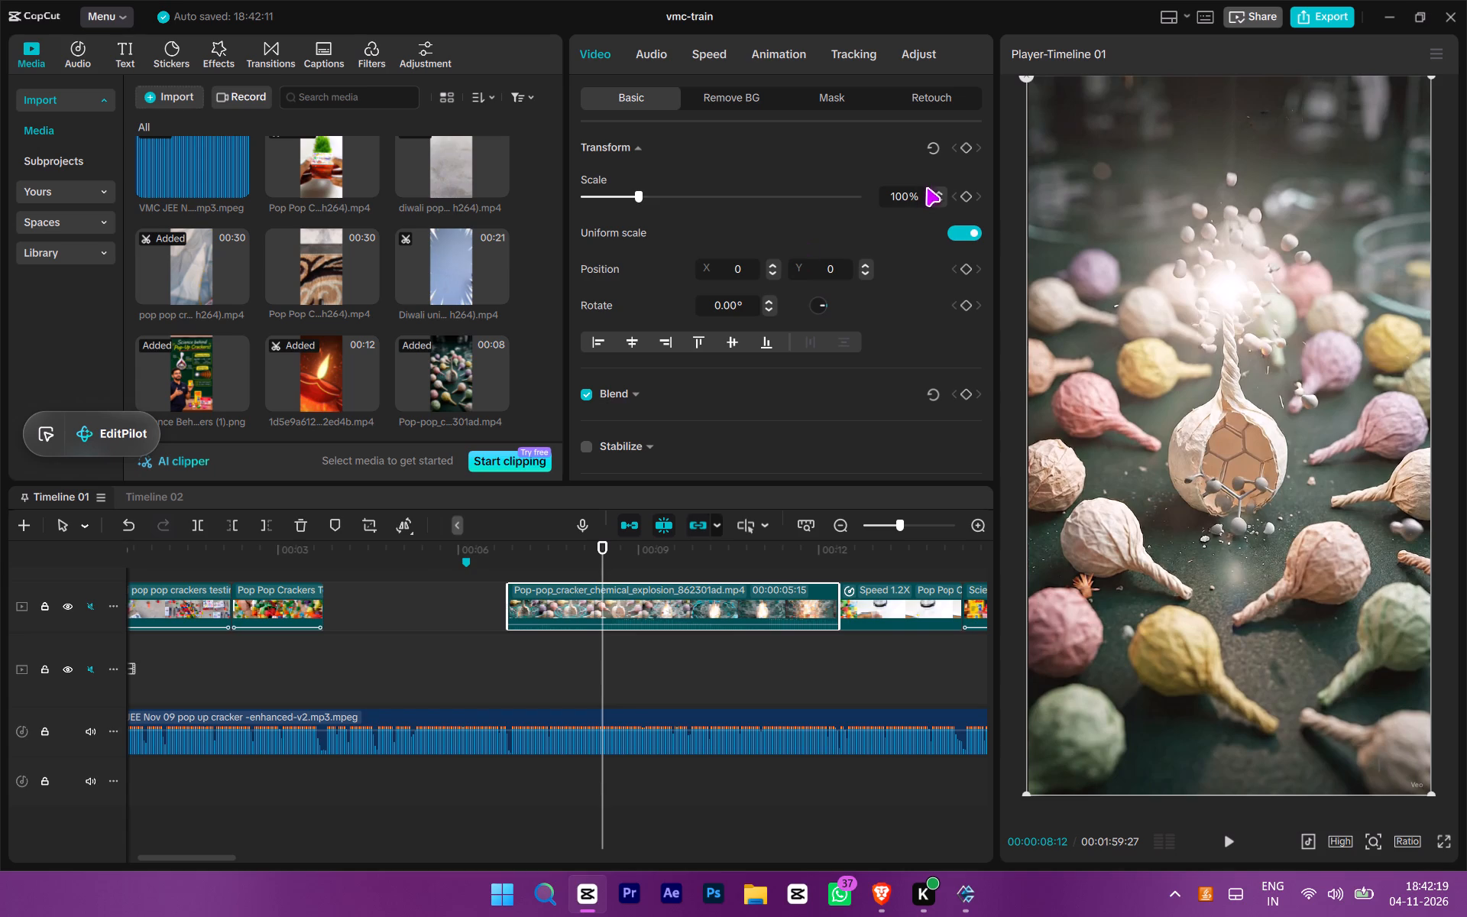
click(939, 193)
Apply the Zoom 1 combo animation to the explosion clip and preview it.
click(843, 69)
click(792, 63)
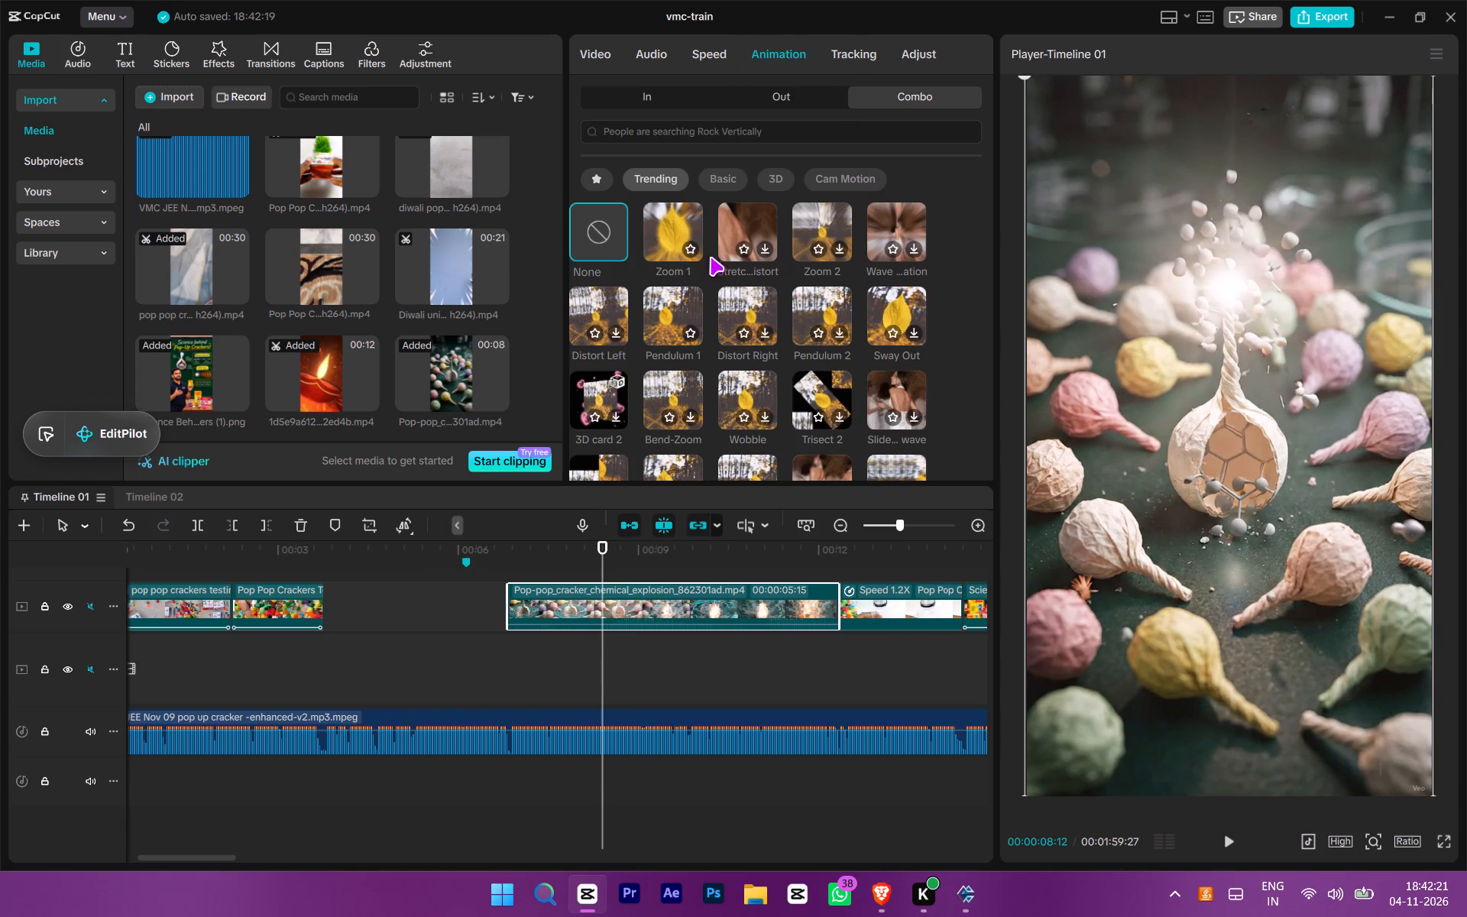
click(659, 240)
scroll(766, 638, down, 1)
ctrl+scroll(771, 653, up, 8)
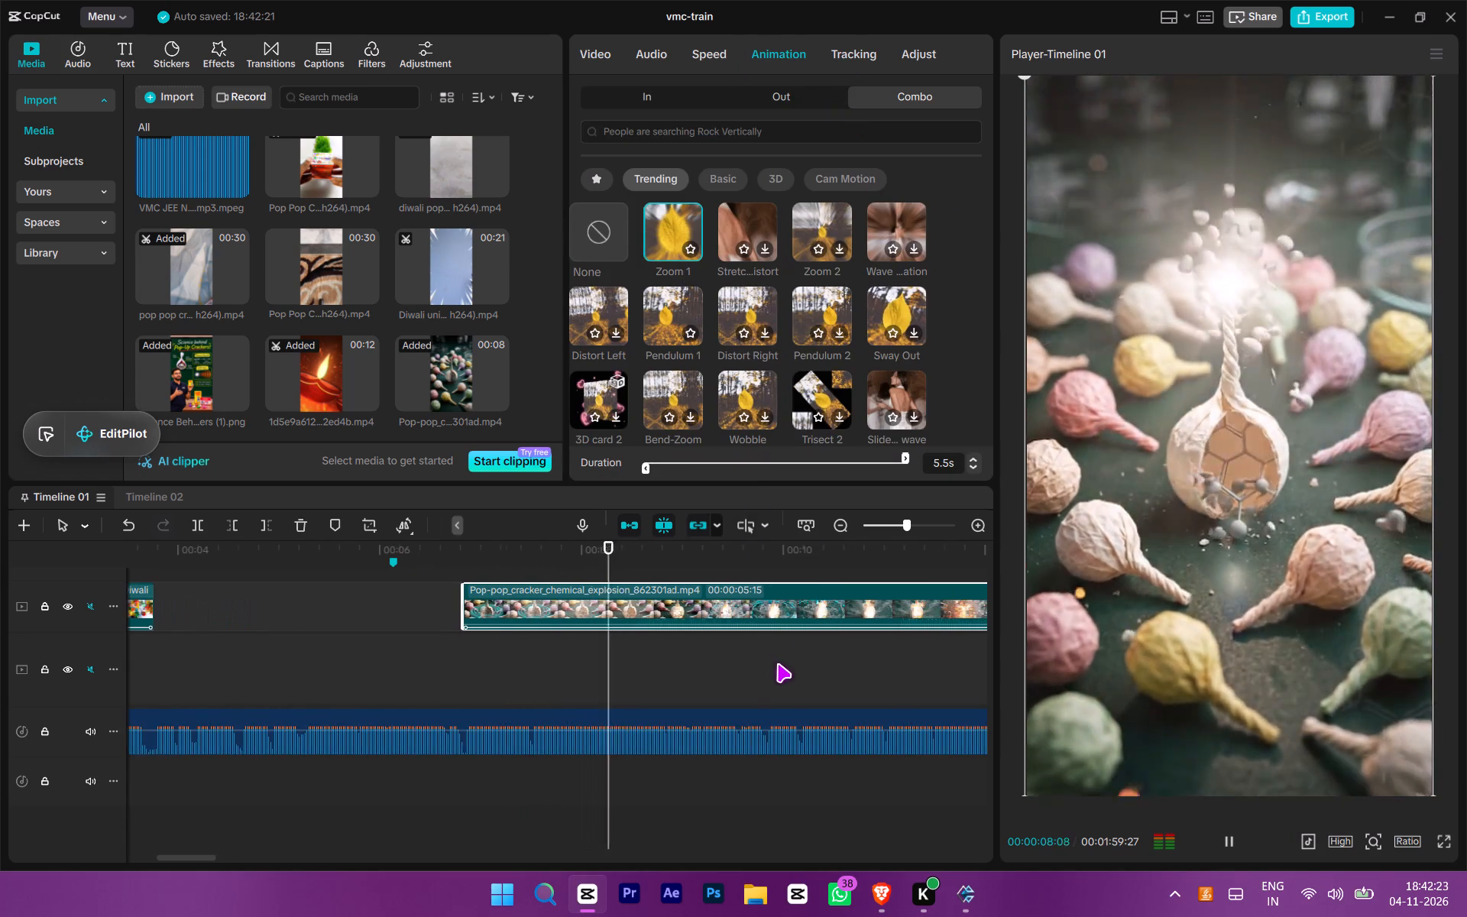
scroll(778, 666, up, 2)
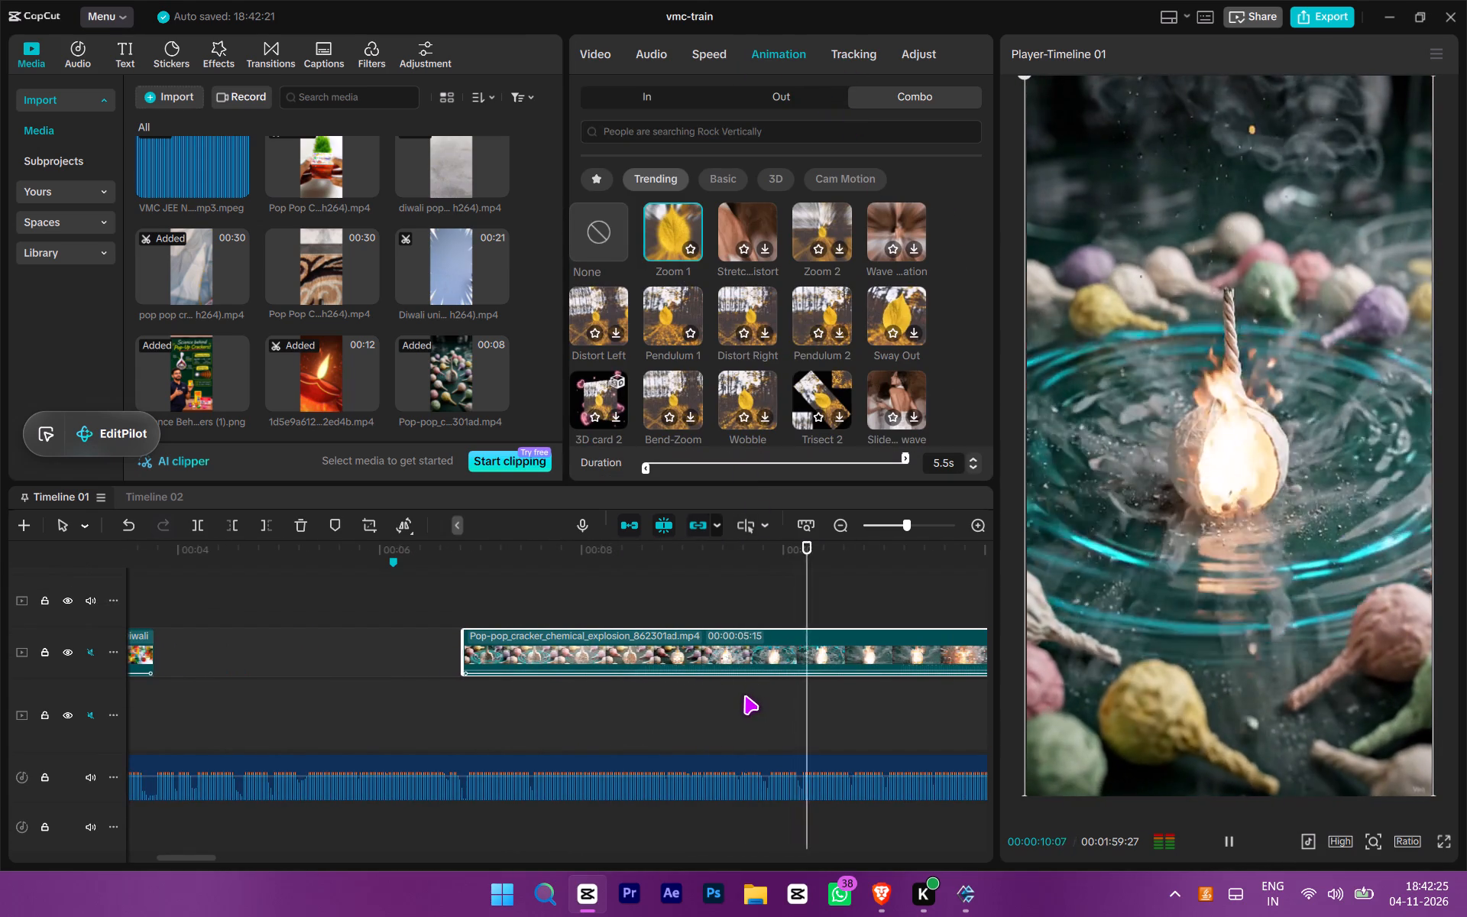
Play the explosion clip from its beginning into the following 1.2X clip to check its timing against the voice-over.
drag(769, 721, 887, 721)
key(space)
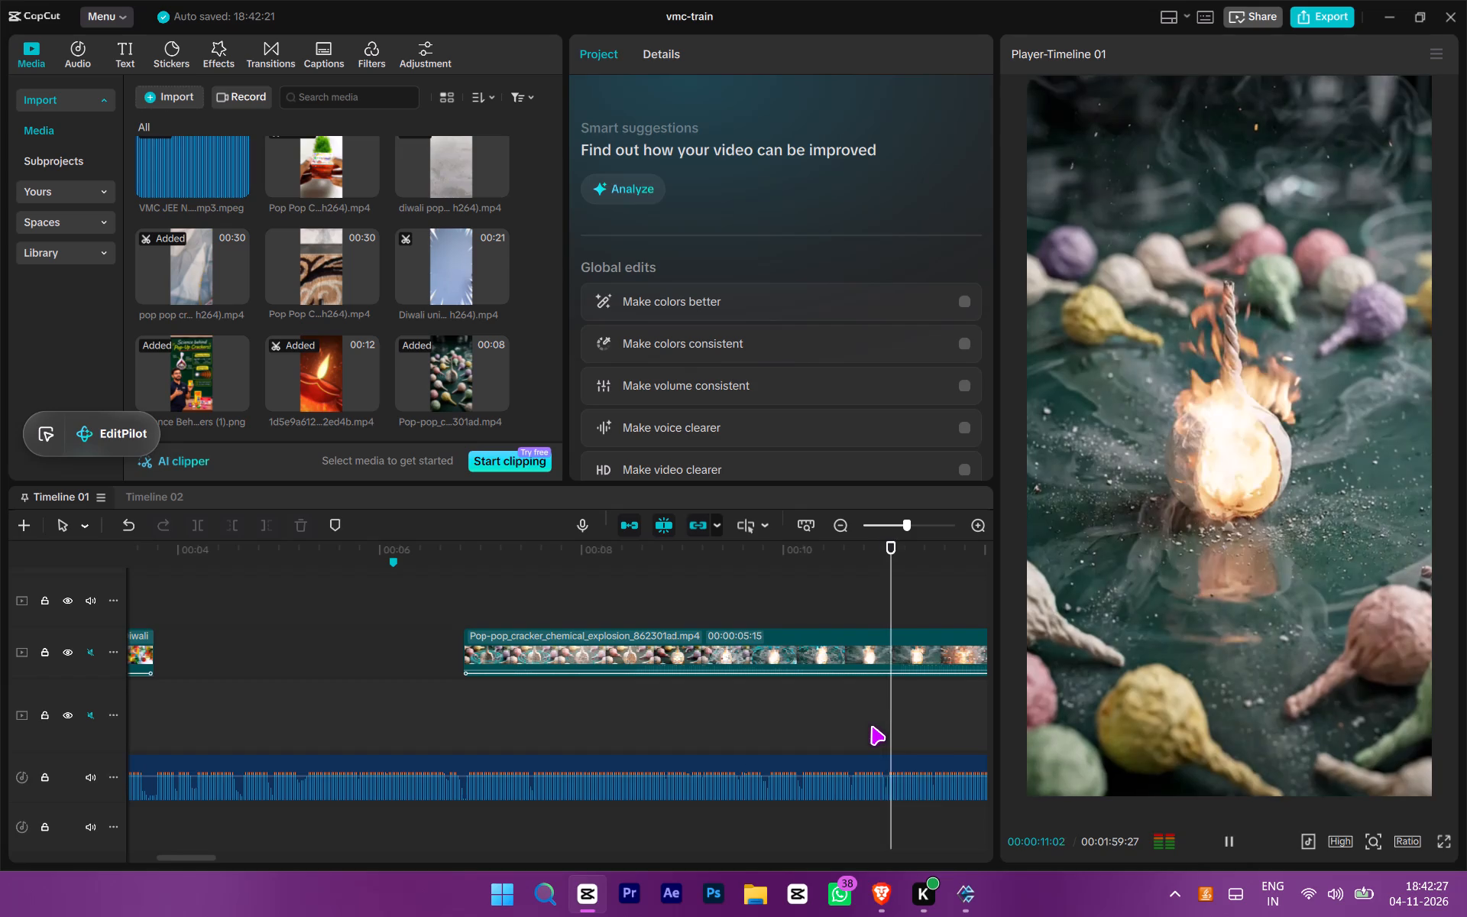
drag(871, 726, 977, 727)
click(409, 681)
key(space)
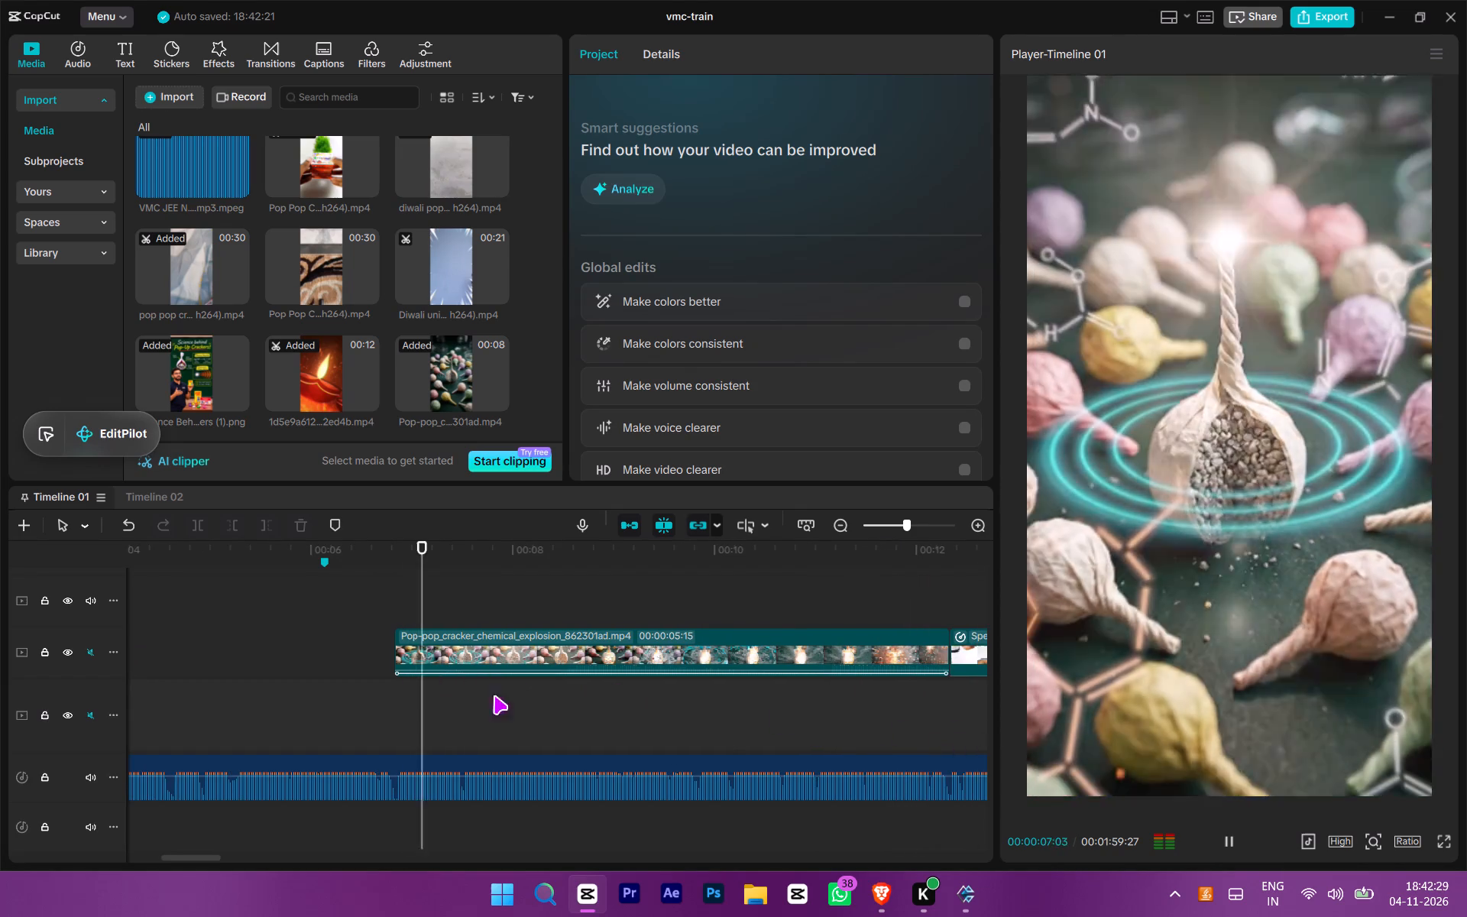
ctrl+scroll(723, 729, down, 2)
ctrl+scroll(723, 727, up, 2)
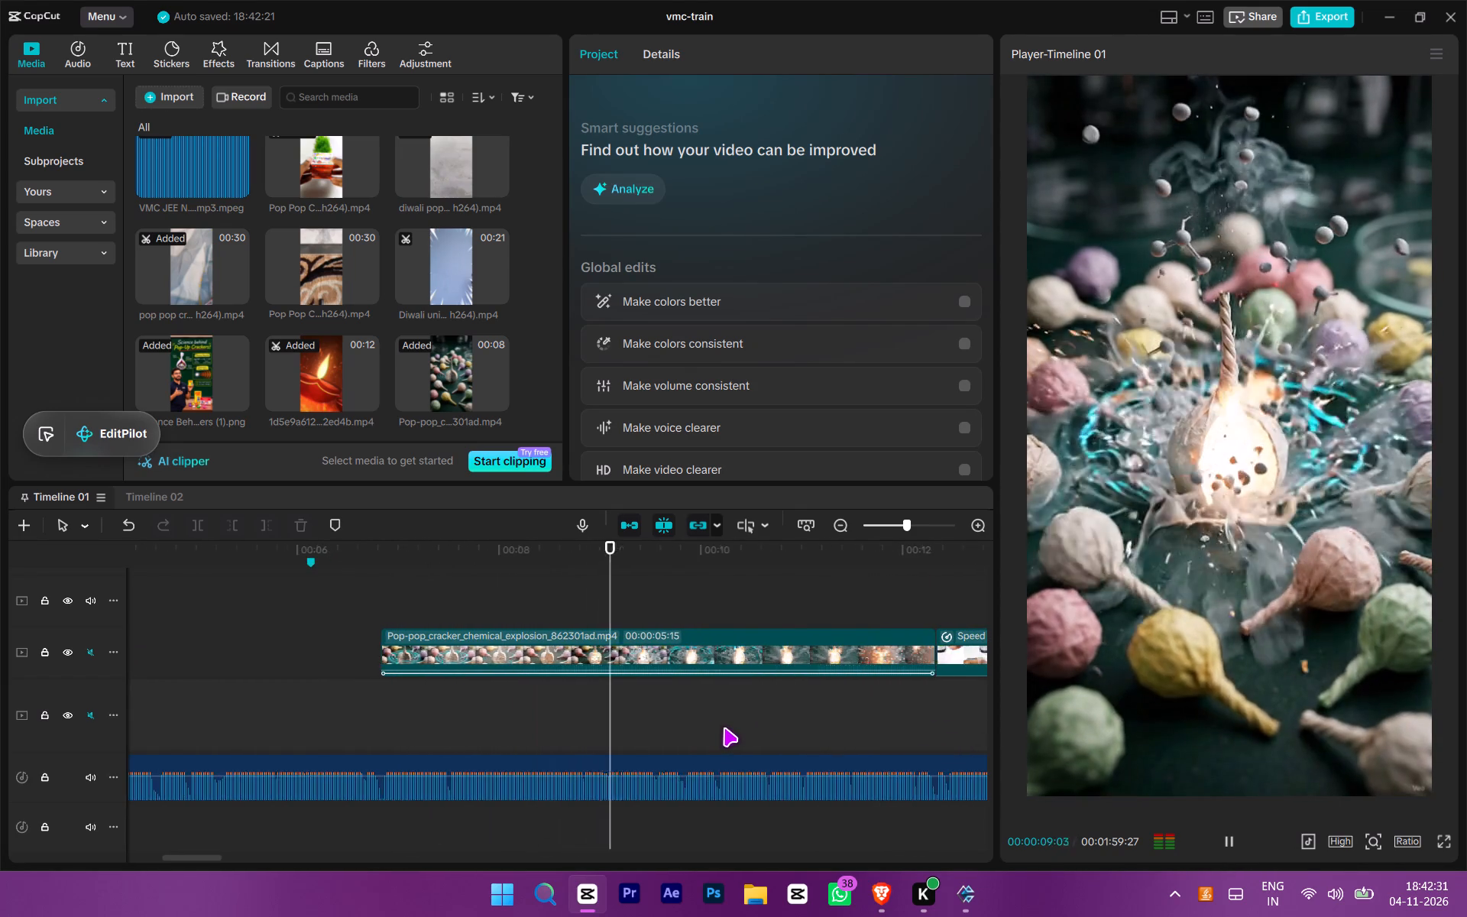
ctrl+scroll(724, 727, up, 5)
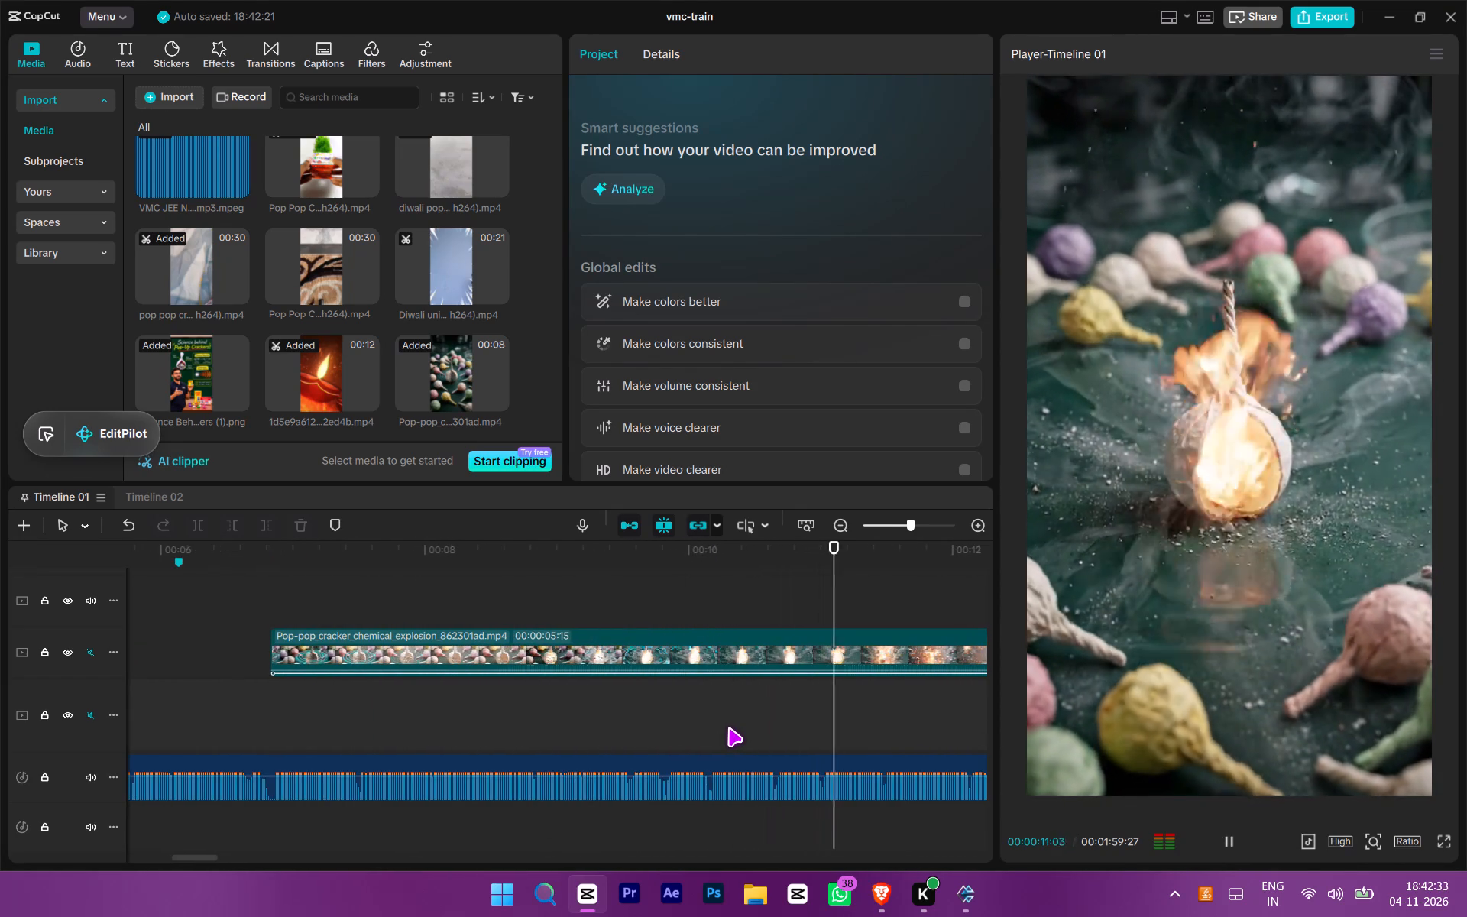
ctrl+scroll(745, 724, down, 4)
ctrl+scroll(575, 676, down, 6)
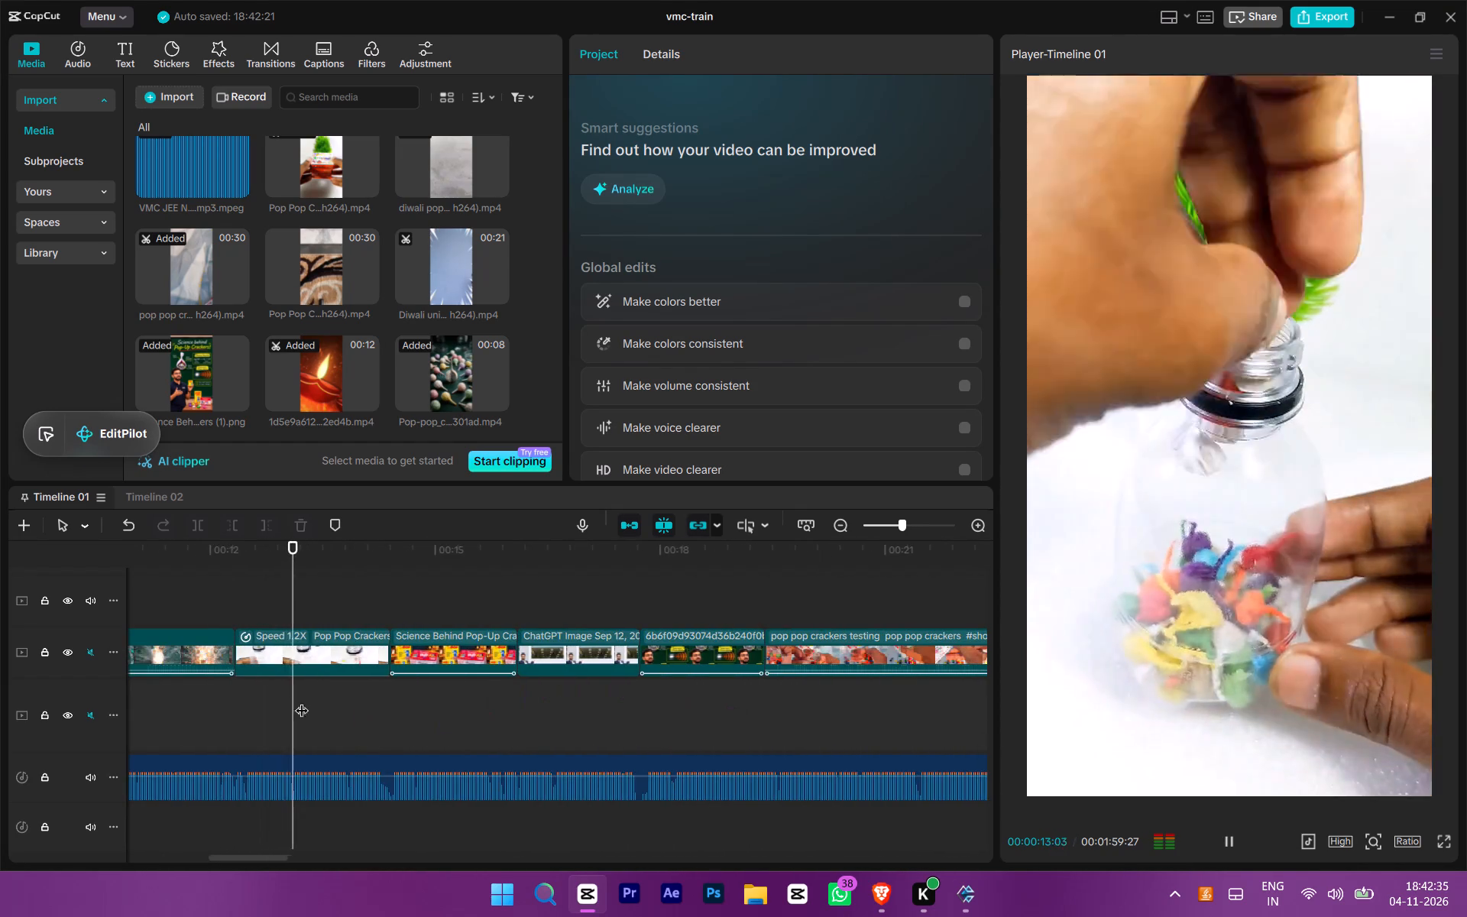
Replay the opening of the explosion clip to find the voice-over cue and trim the clip's start to about 00:00:08:13.
click(274, 691)
drag(274, 691, 681, 716)
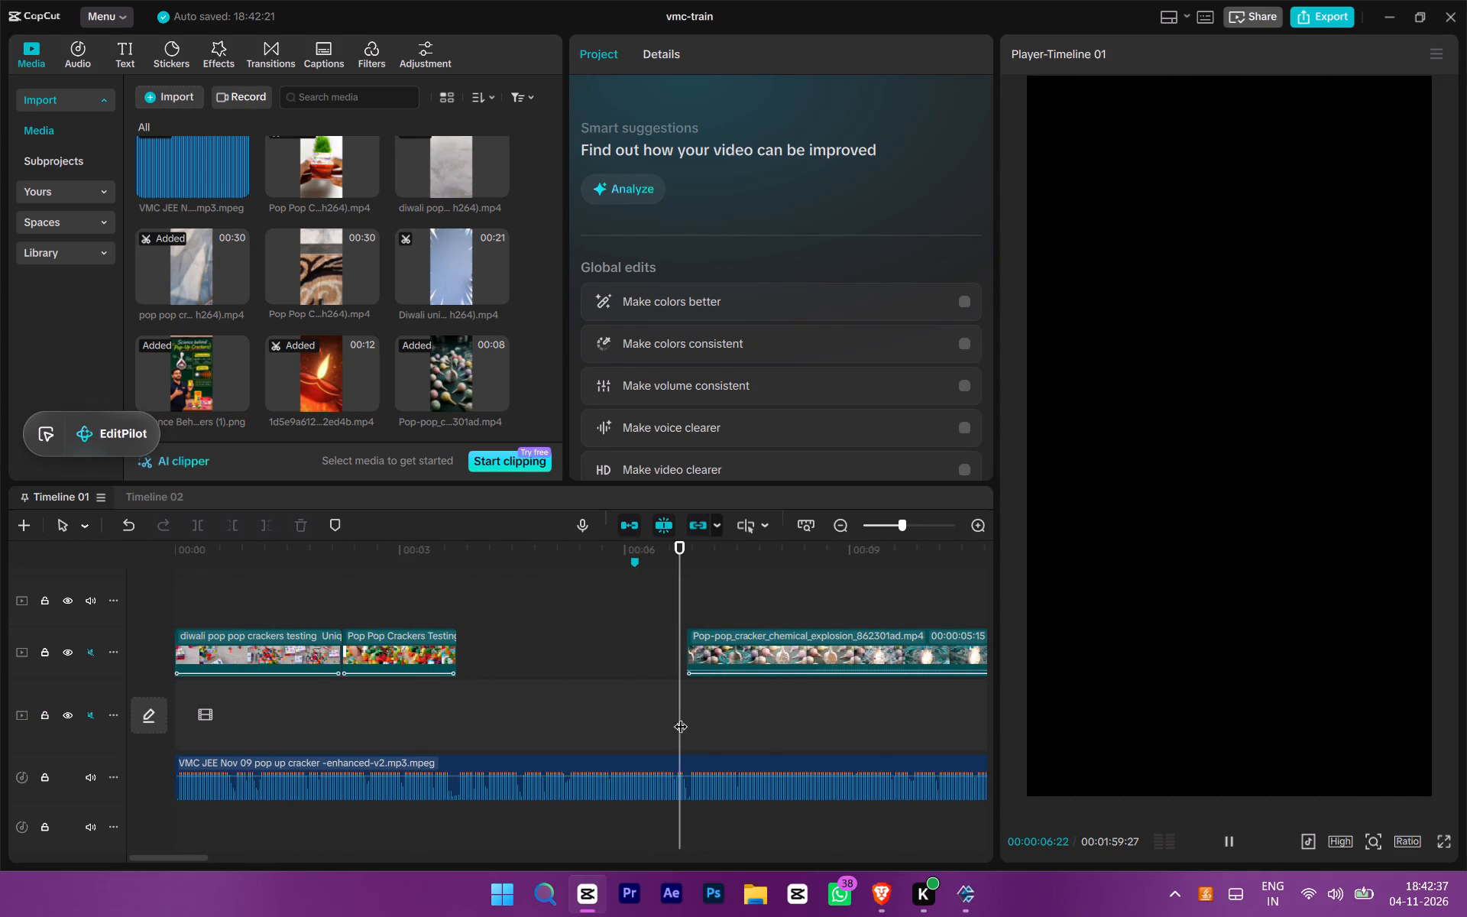
key(space)
ctrl+scroll(747, 738, up, 4)
key(space)
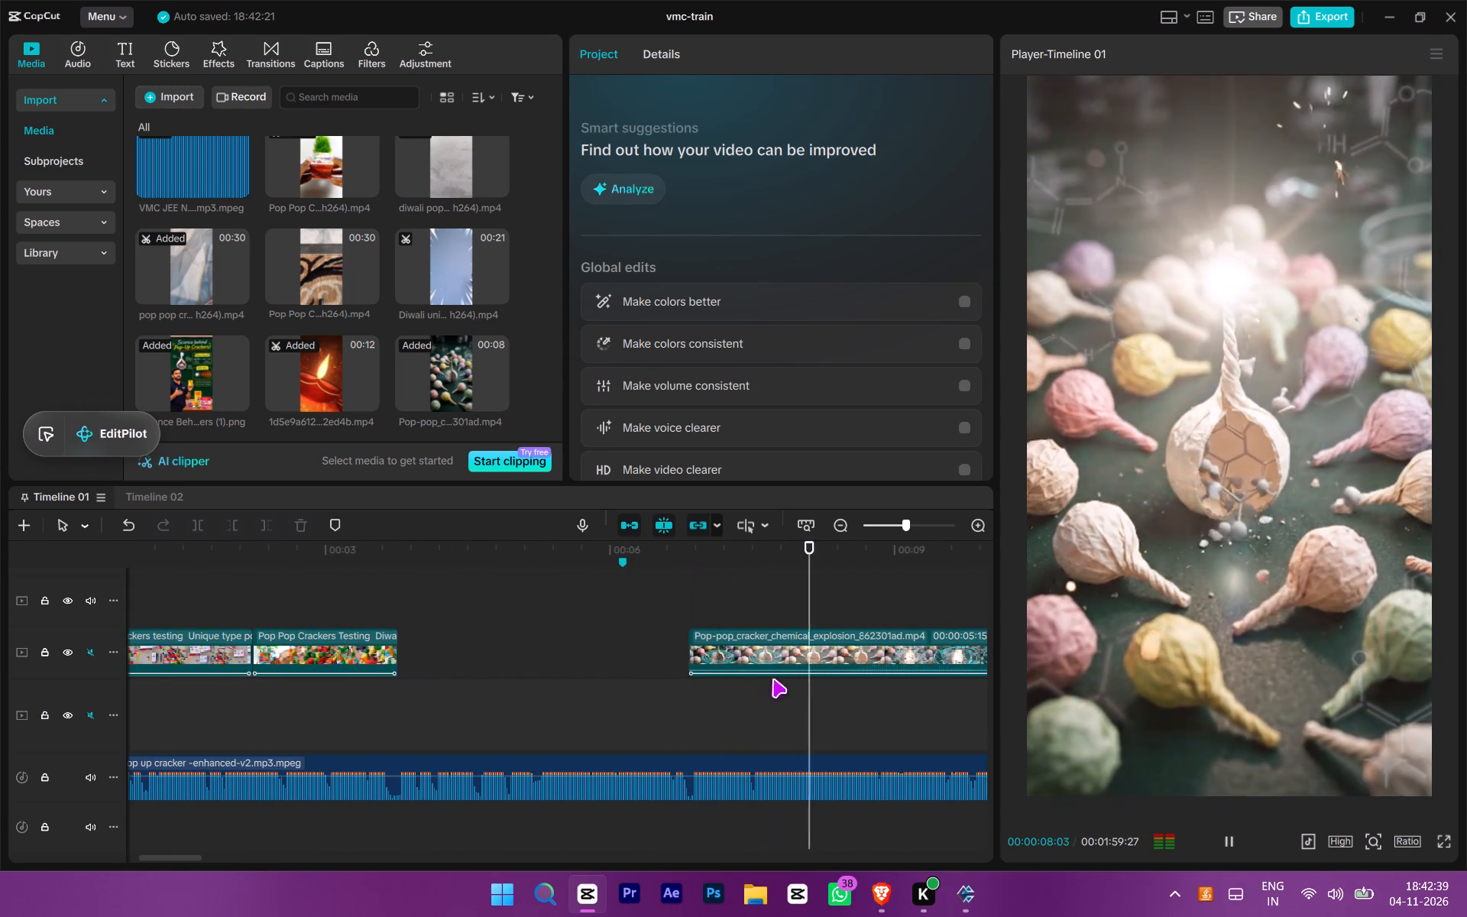
key(space)
key(space)
key(space)
click(797, 653)
key(q)
key(space)
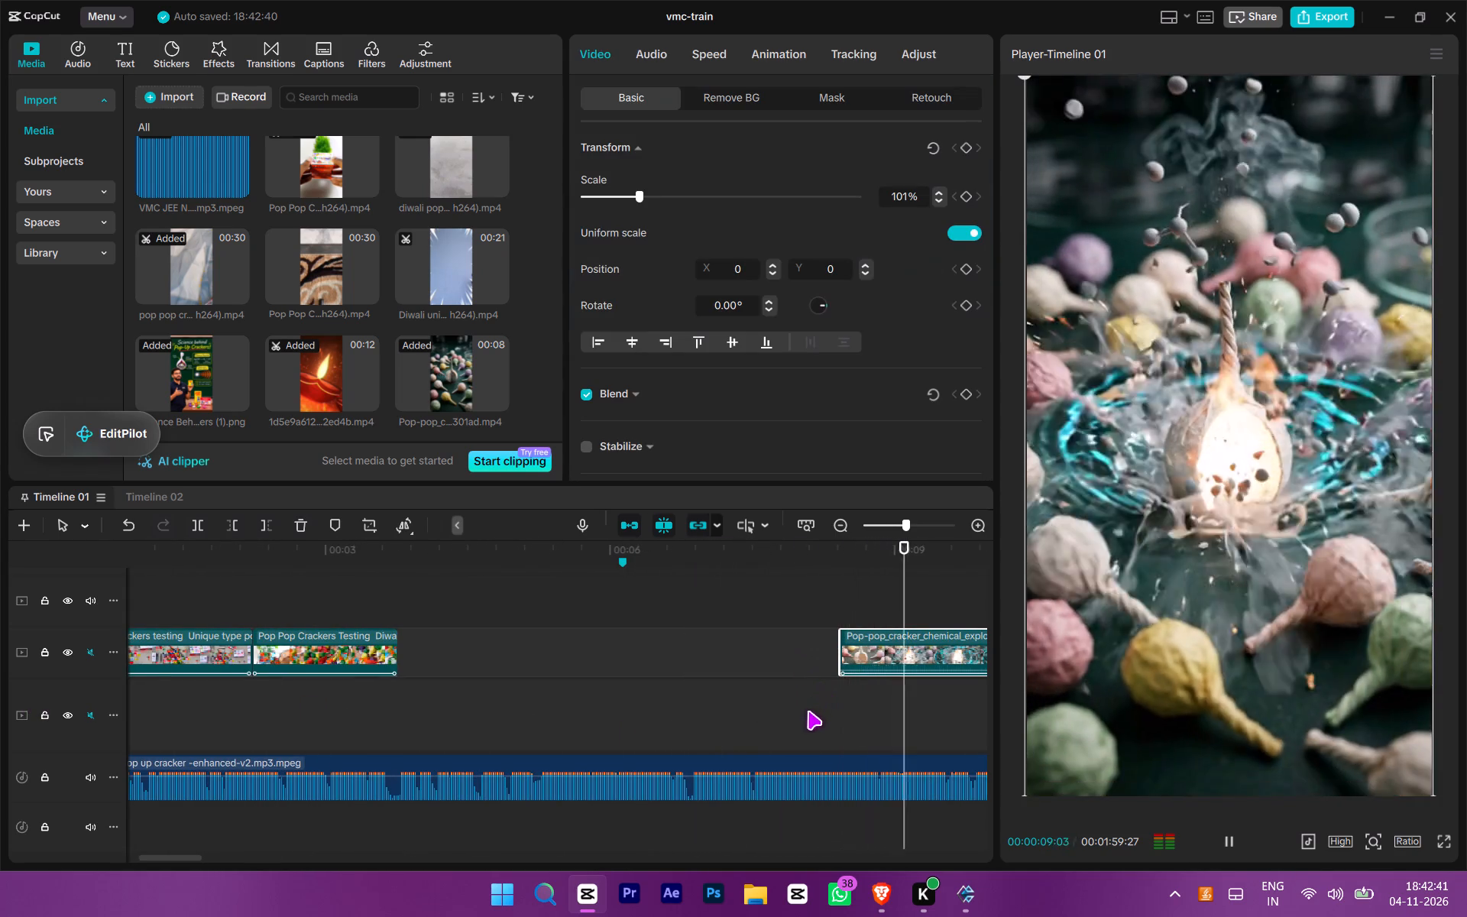
Locate the voice-over cue at 00:00:09:22 and move the explosion clip onto the track above so it starts there.
drag(808, 711, 1014, 718)
ctrl+scroll(669, 715, up, 4)
click(645, 692)
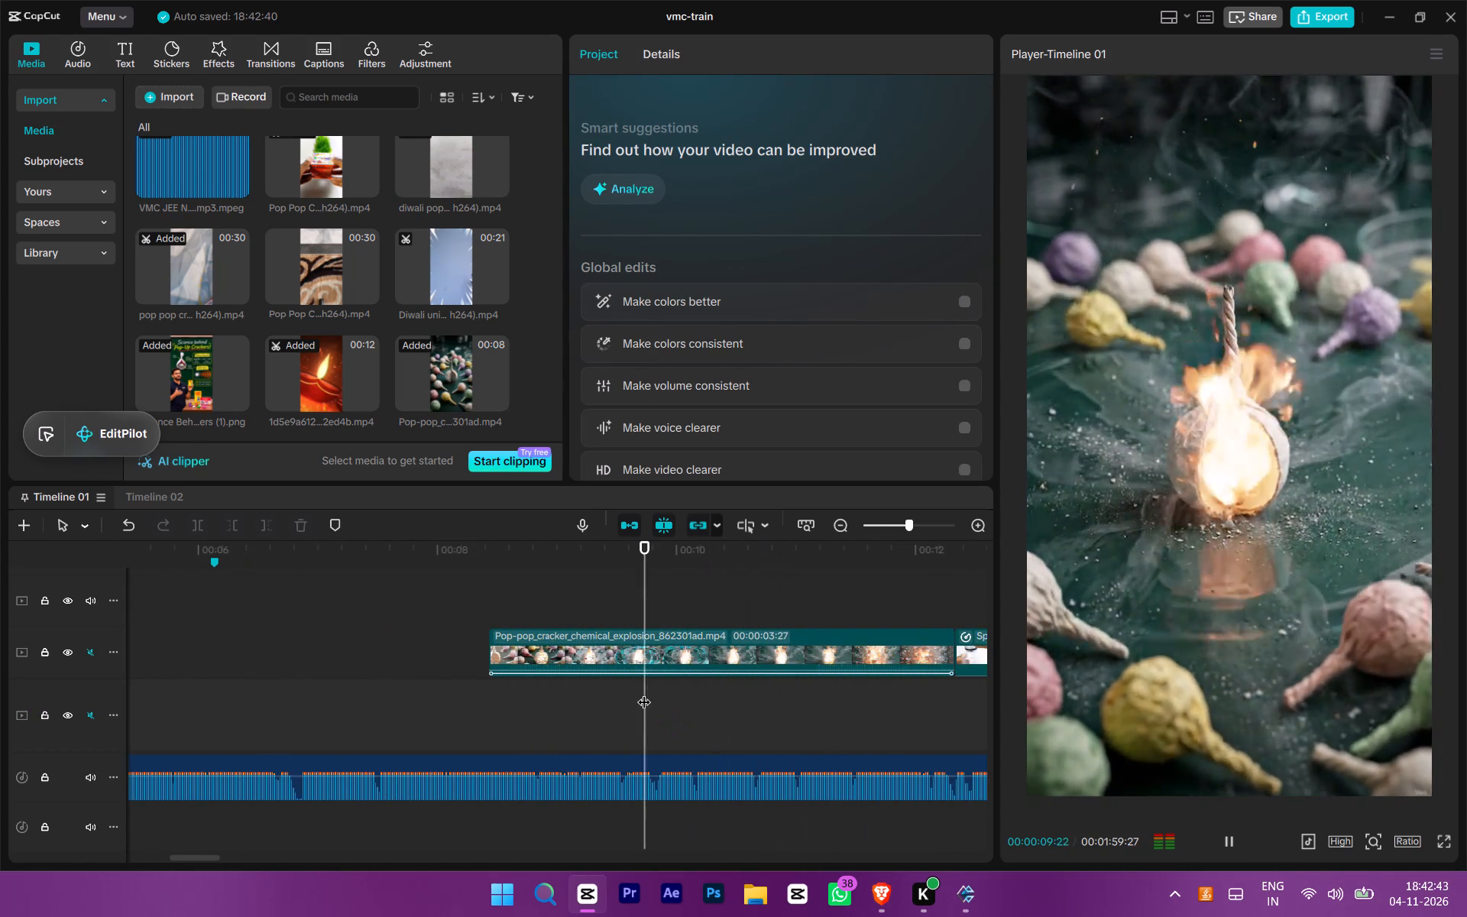
key(space)
click(646, 692)
drag(630, 646, 735, 621)
drag(739, 614, 780, 601)
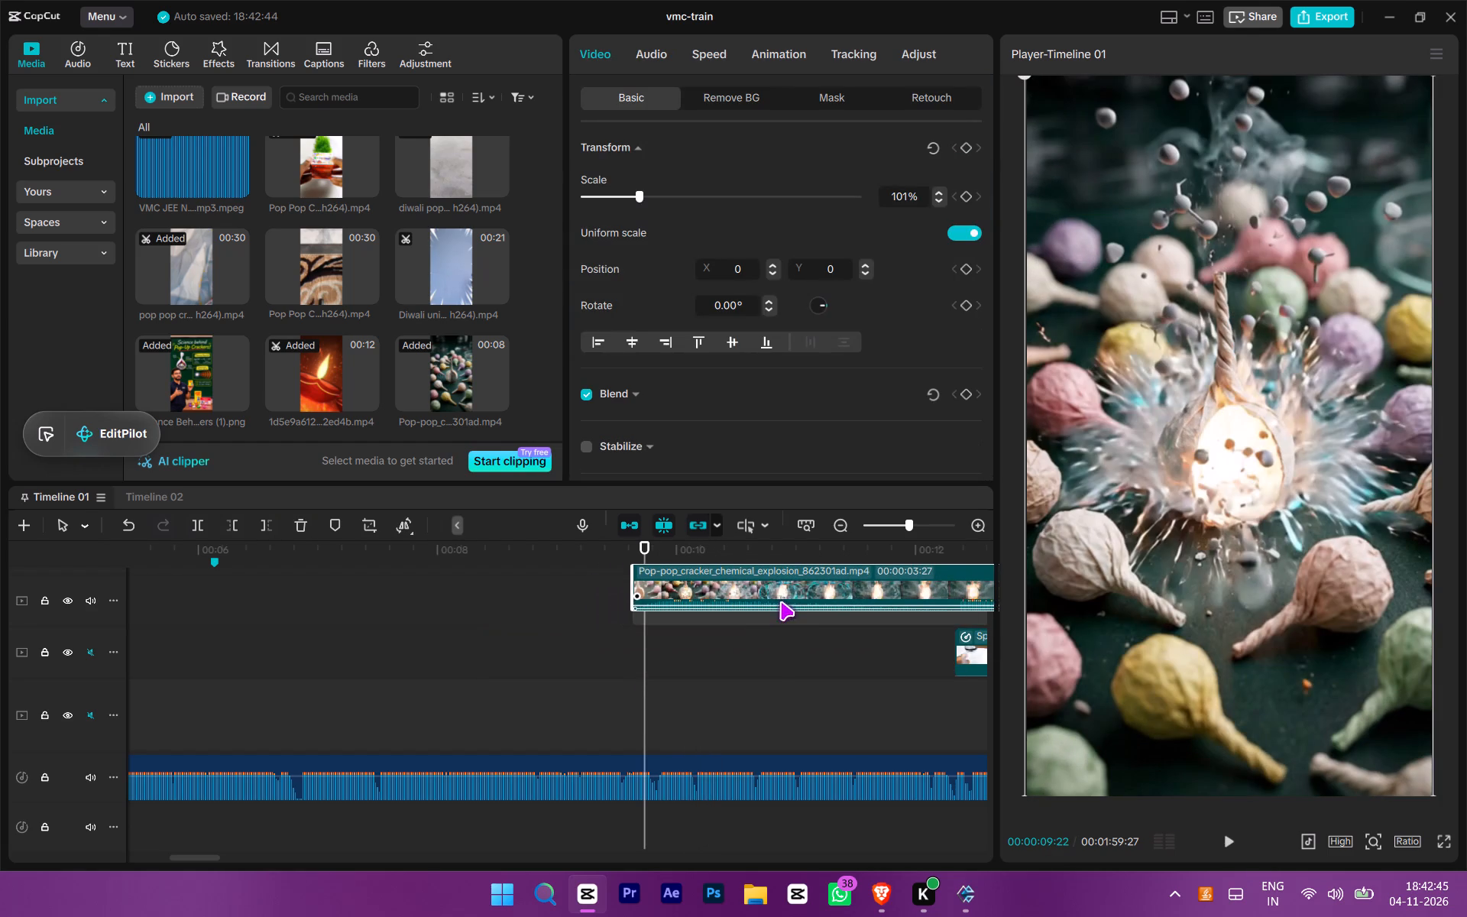
drag(780, 601, 792, 609)
Trim the end of the moved explosion clip to 00:00:12:10, where the following 1.2X clip begins.
key(space)
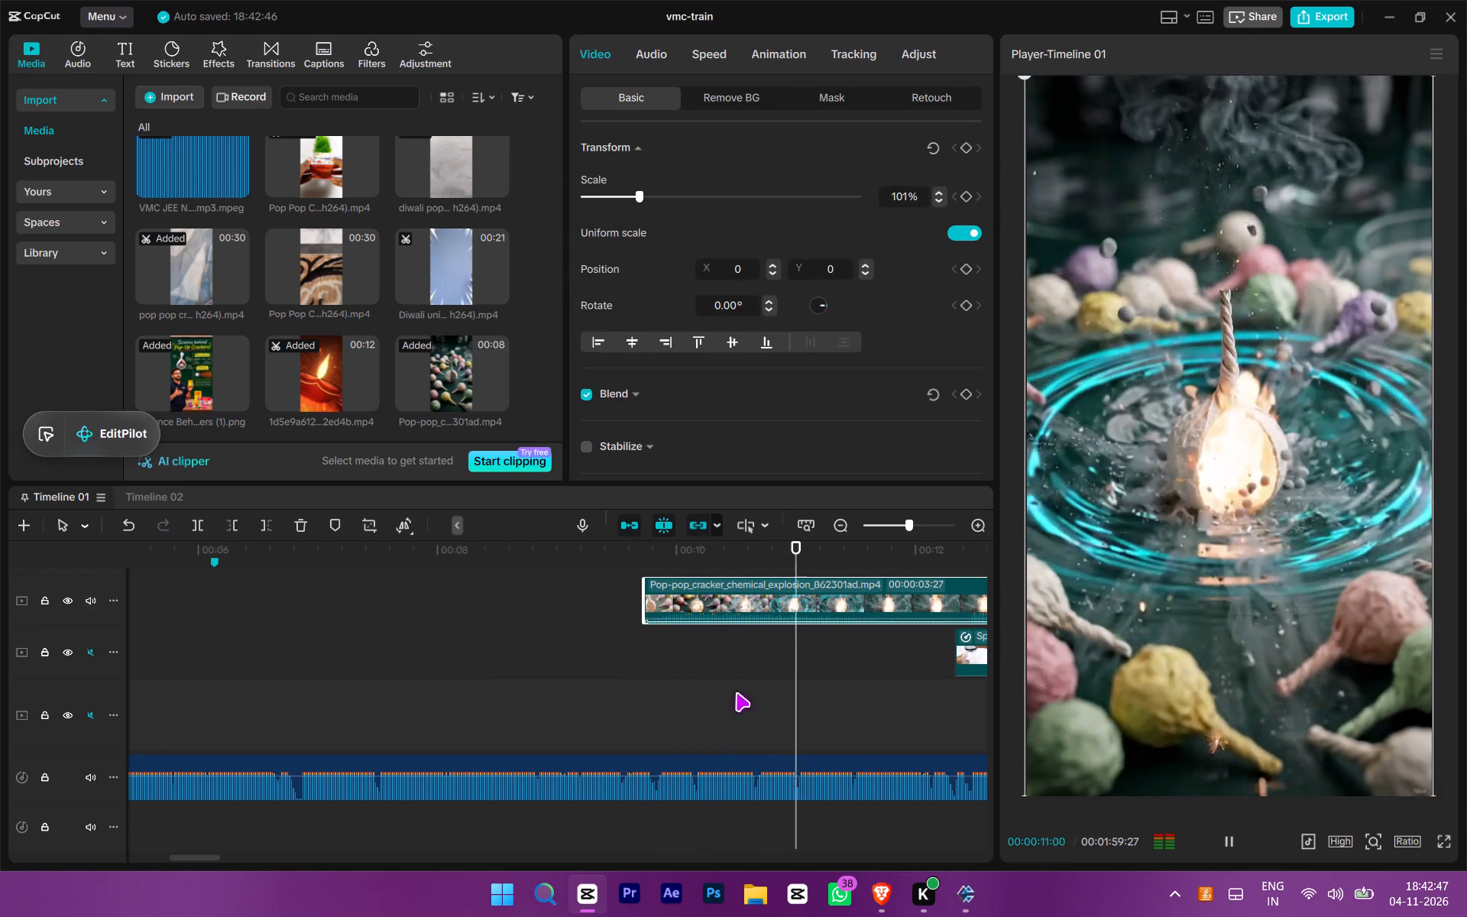
key(space)
click(950, 552)
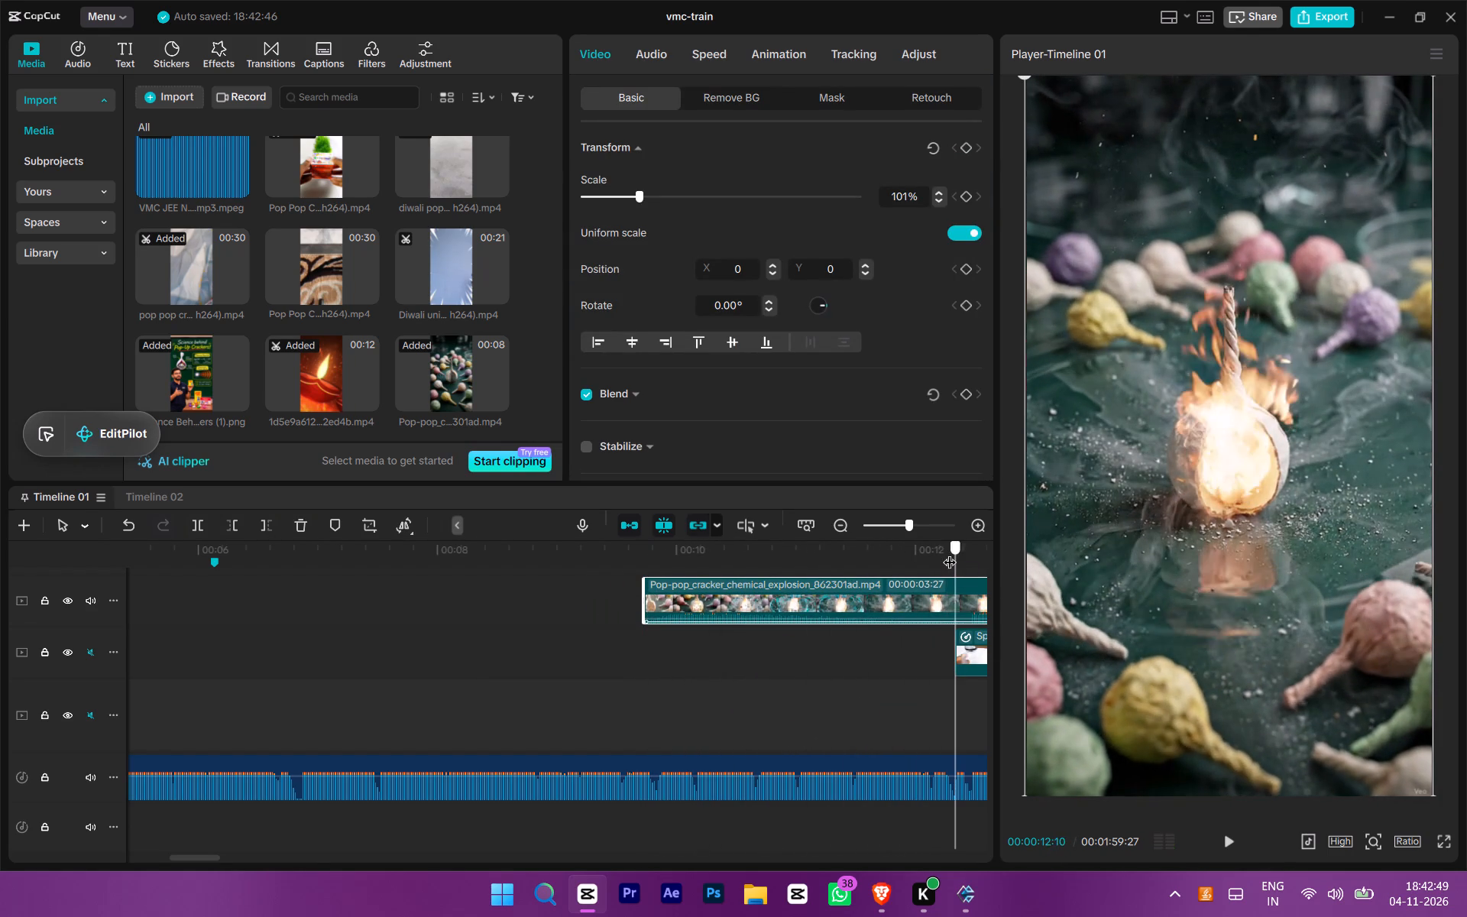
key(w)
Move the trimmed explosion clip down onto the main video track, directly against the start of the 1.2X clip.
key(space)
ctrl+scroll(818, 721, down, 4)
click(159, 699)
drag(159, 699, 38, 685)
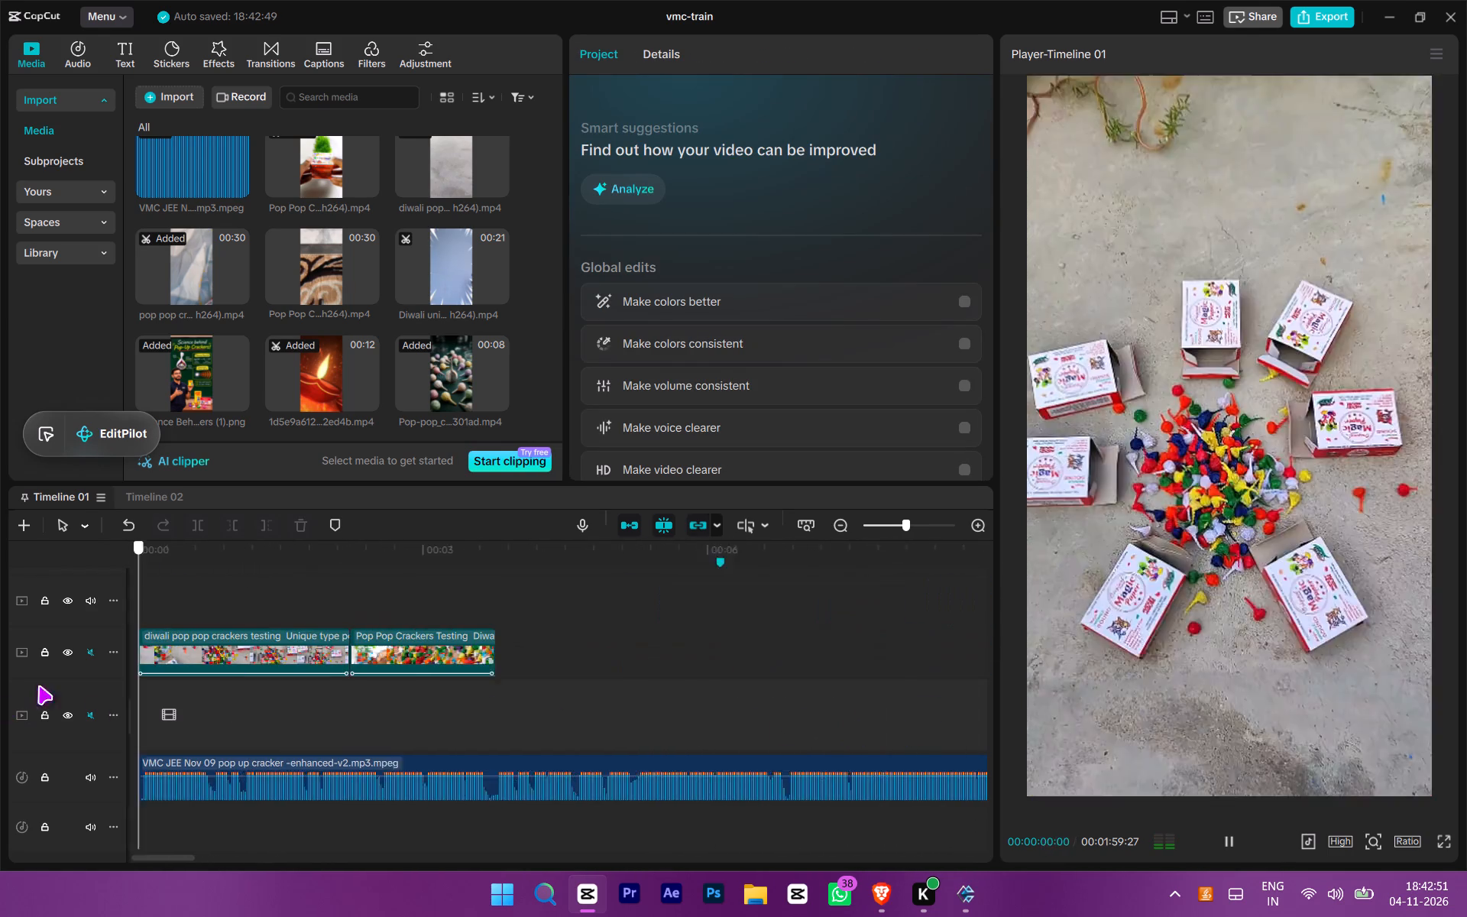
drag(38, 685, 578, 669)
ctrl+scroll(675, 682, down, 7)
drag(798, 606, 802, 650)
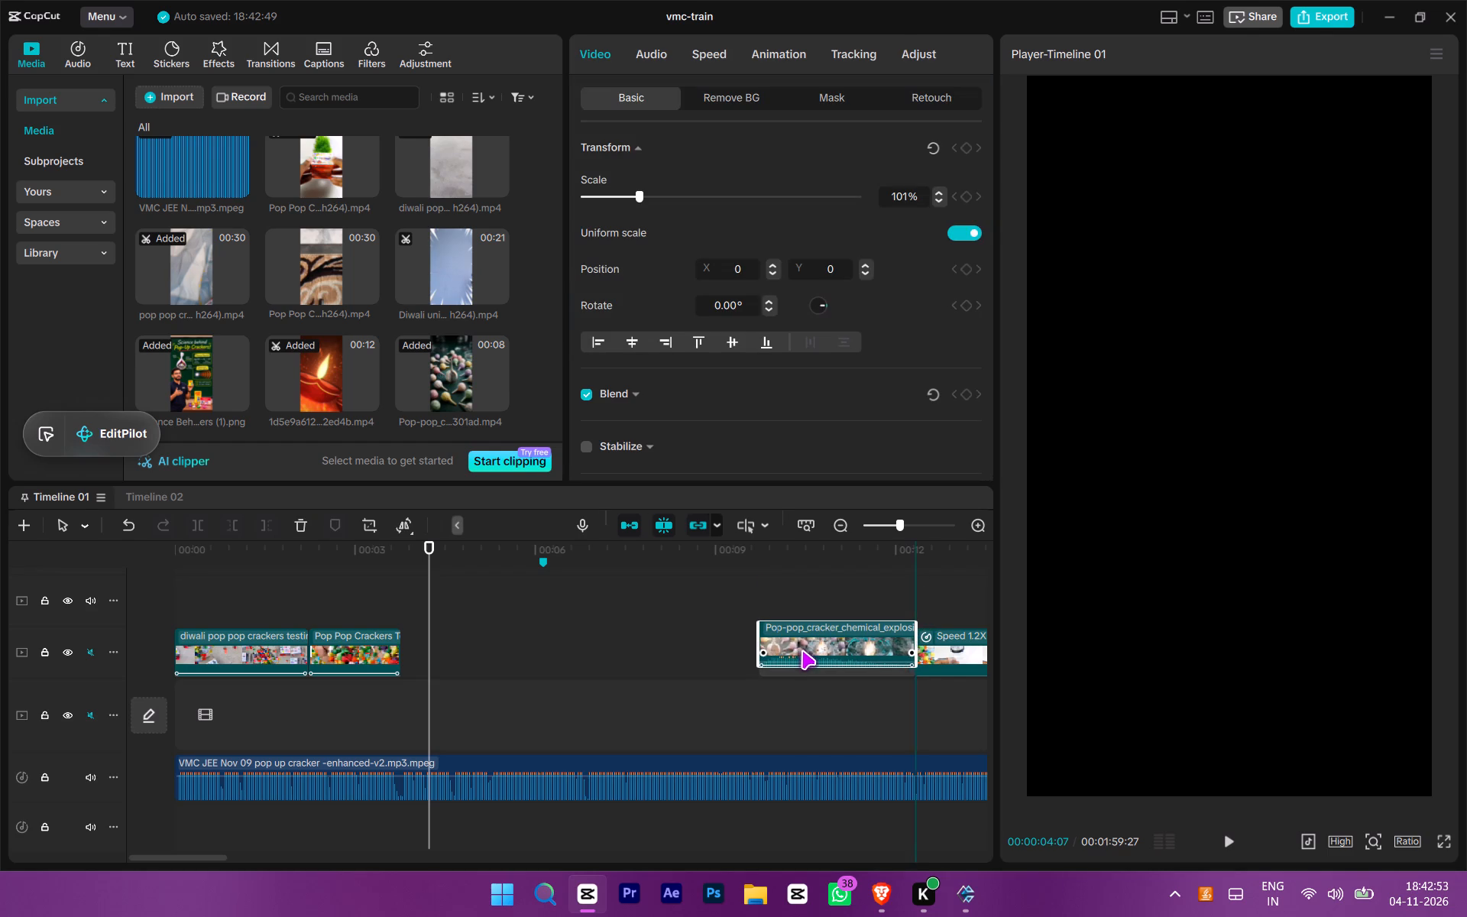
drag(802, 650, 800, 650)
Play the repositioned explosion clip through to the 1.2X clip to check the cut against the voice-over.
click(757, 686)
key(space)
ctrl+scroll(758, 686, down, 5)
ctrl+scroll(754, 685, up, 2)
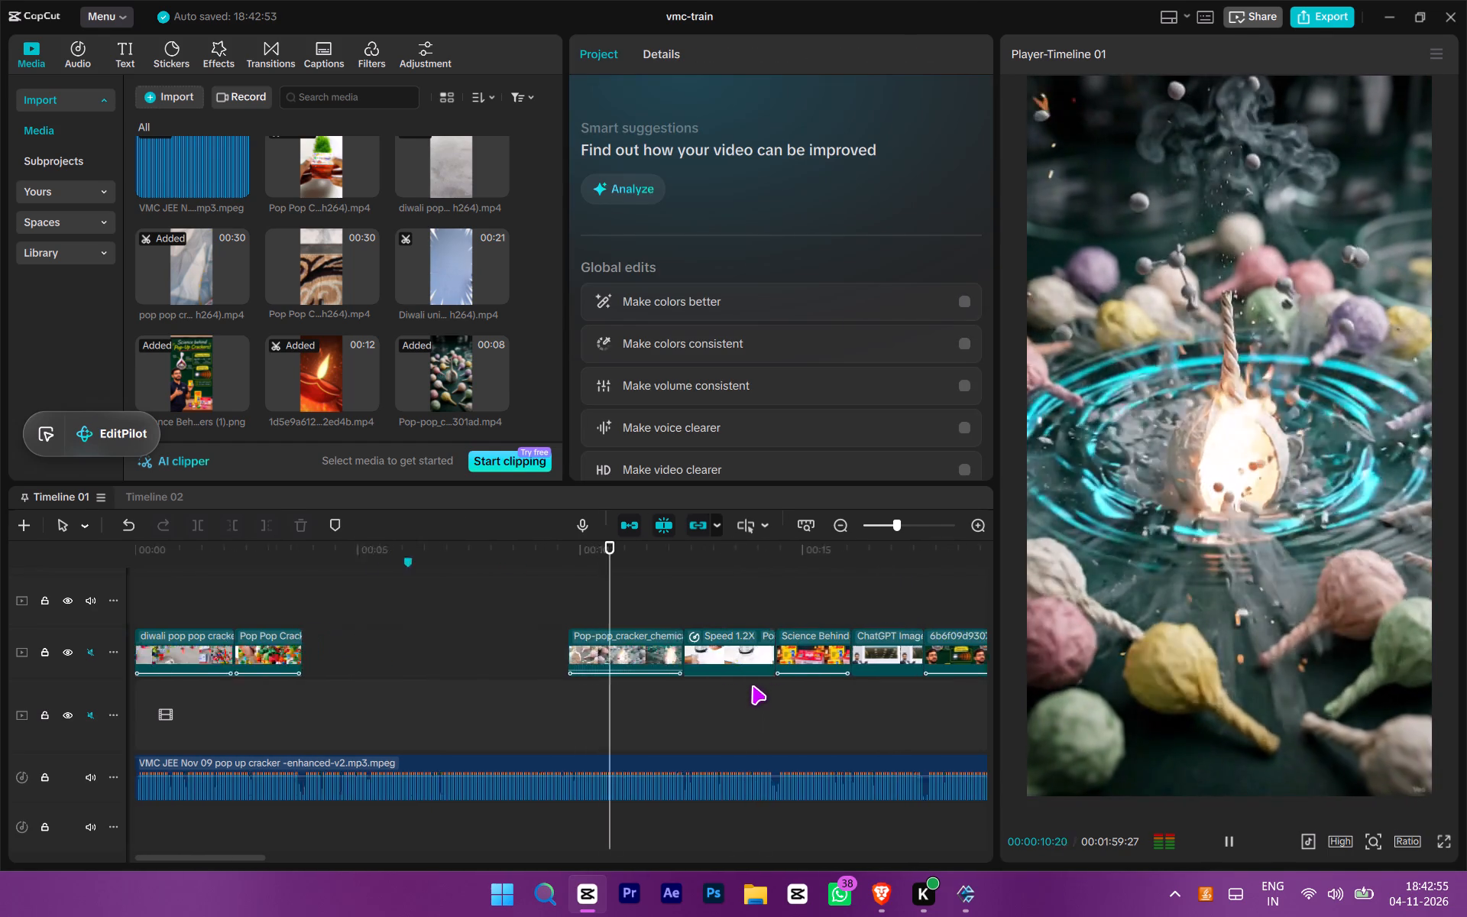
ctrl+scroll(752, 685, up, 3)
ctrl+scroll(676, 672, up, 3)
ctrl+scroll(798, 714, down, 6)
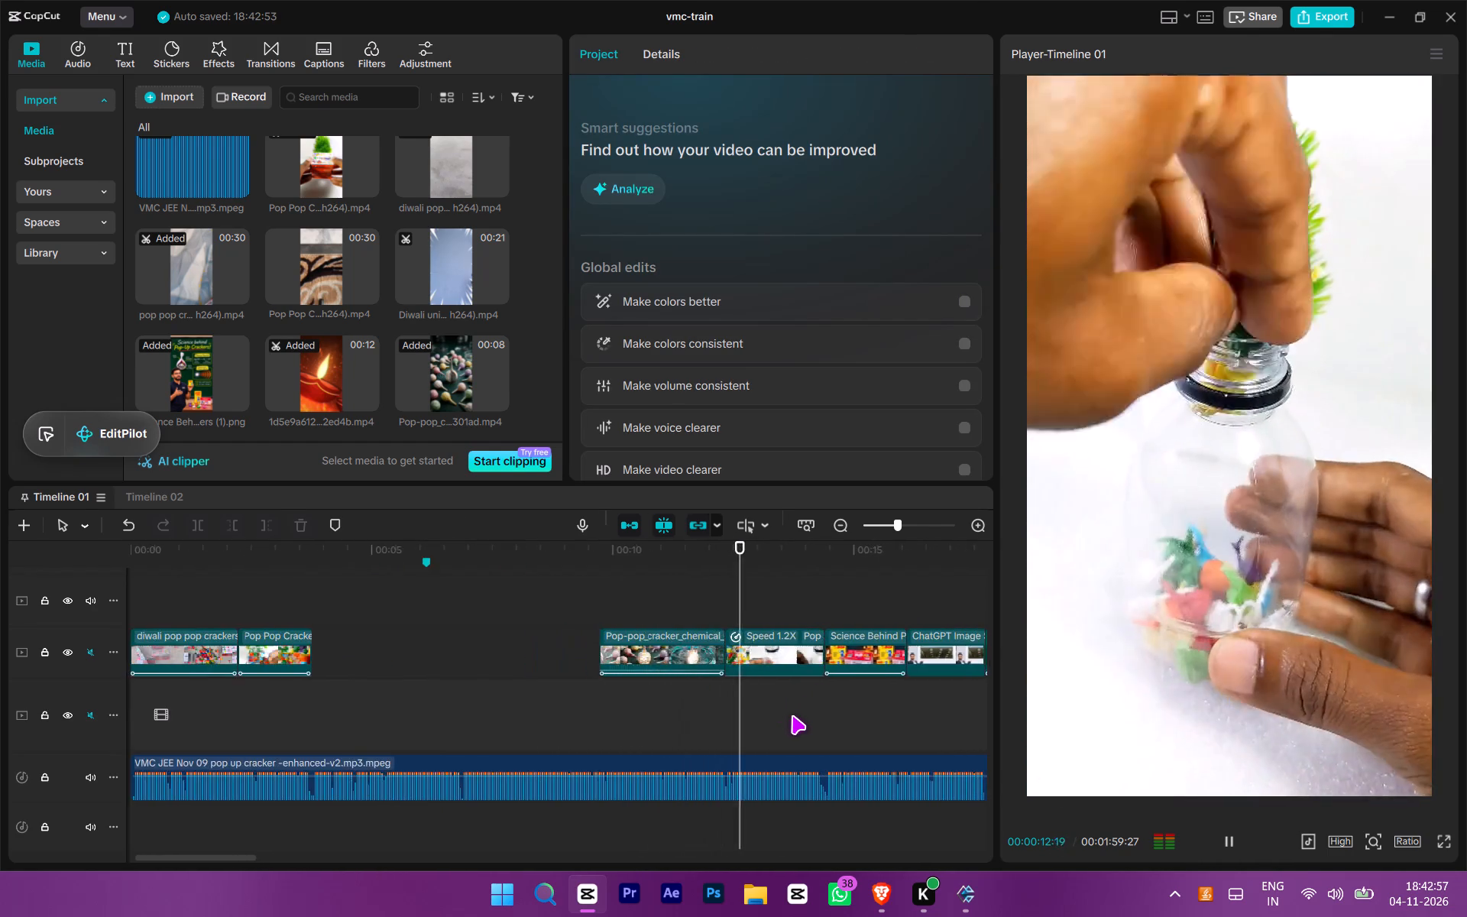
ctrl+scroll(774, 714, down, 8)
ctrl+scroll(743, 726, up, 2)
ctrl+scroll(743, 726, down, 3)
ctrl+scroll(544, 696, down, 3)
Review the 1.6X-speed clip and the empty stretch after it, returning the playhead to the clip's end at 00:00:24:28.
click(432, 708)
key(space)
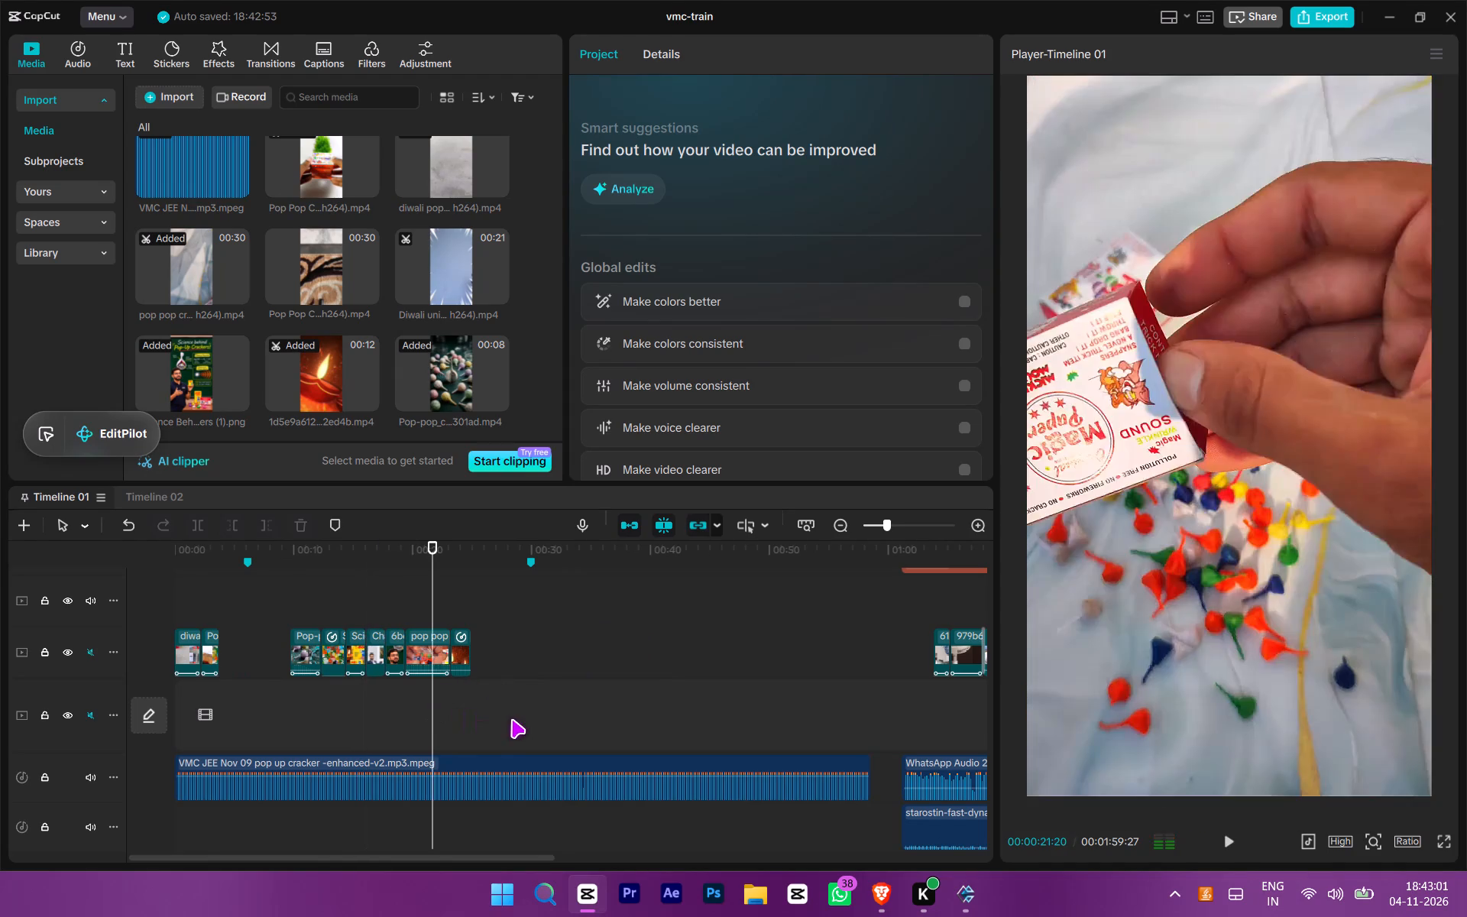
ctrl+scroll(511, 718, up, 6)
key(space)
ctrl+scroll(478, 702, up, 4)
click(493, 689)
key(space)
ctrl+scroll(619, 727, up, 3)
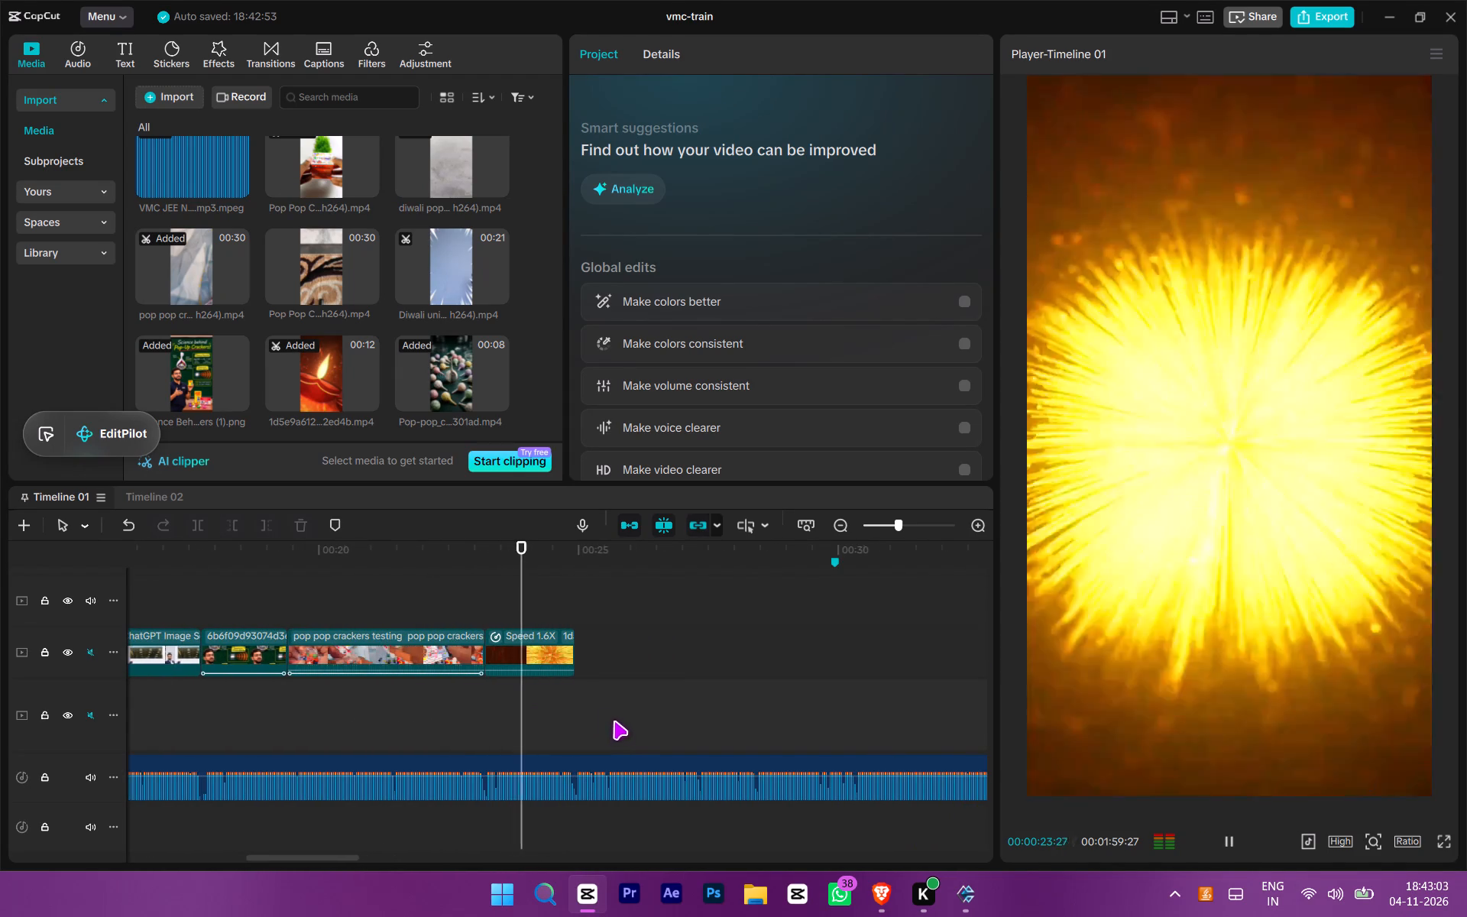
ctrl+scroll(585, 712, down, 17)
ctrl+scroll(484, 738, up, 4)
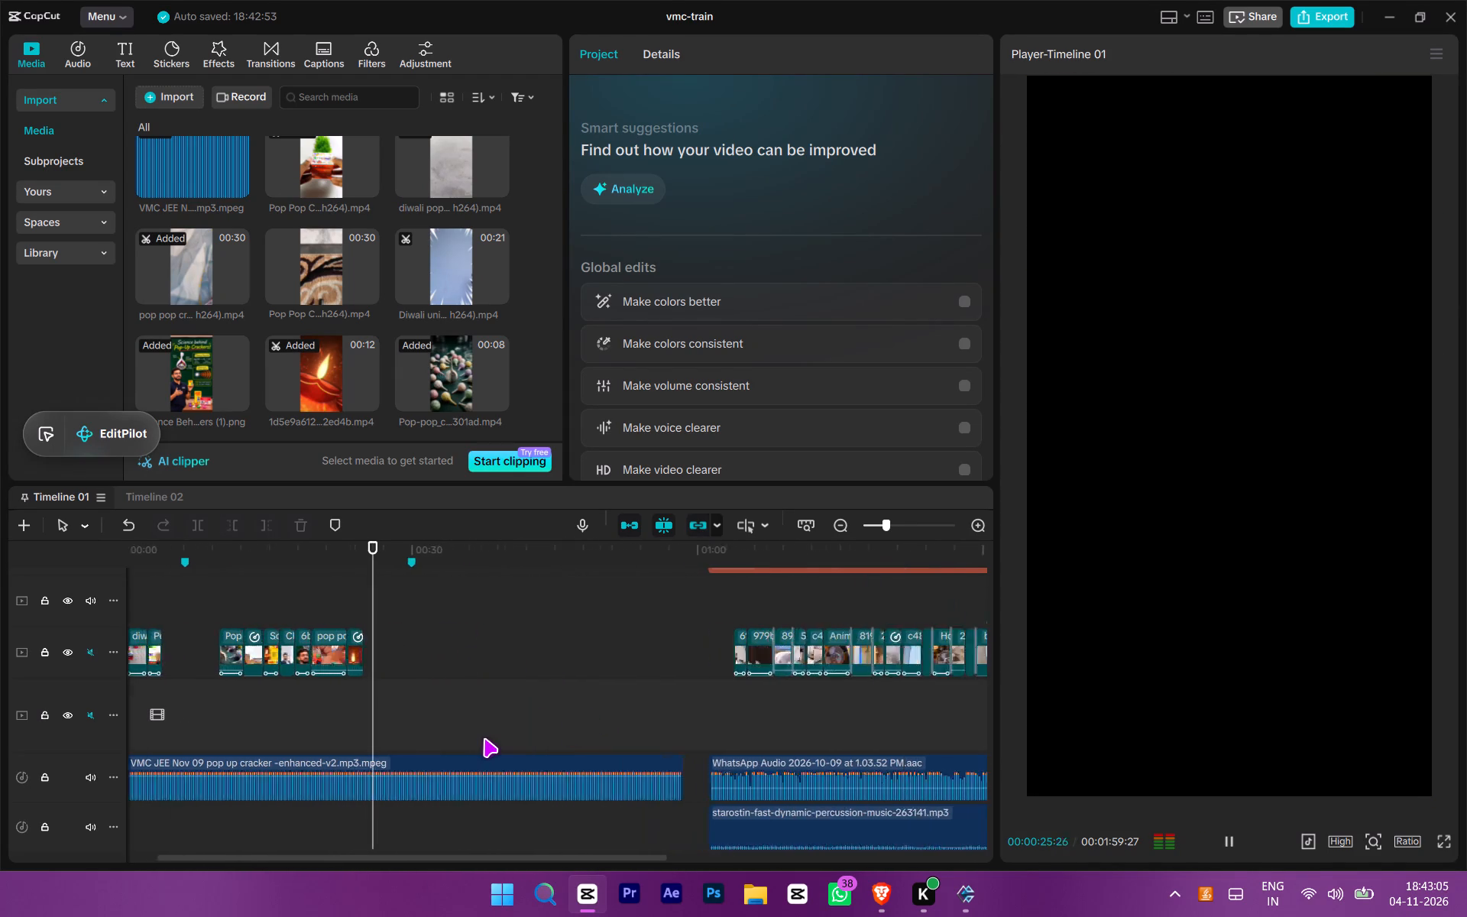
ctrl+scroll(481, 744, up, 20)
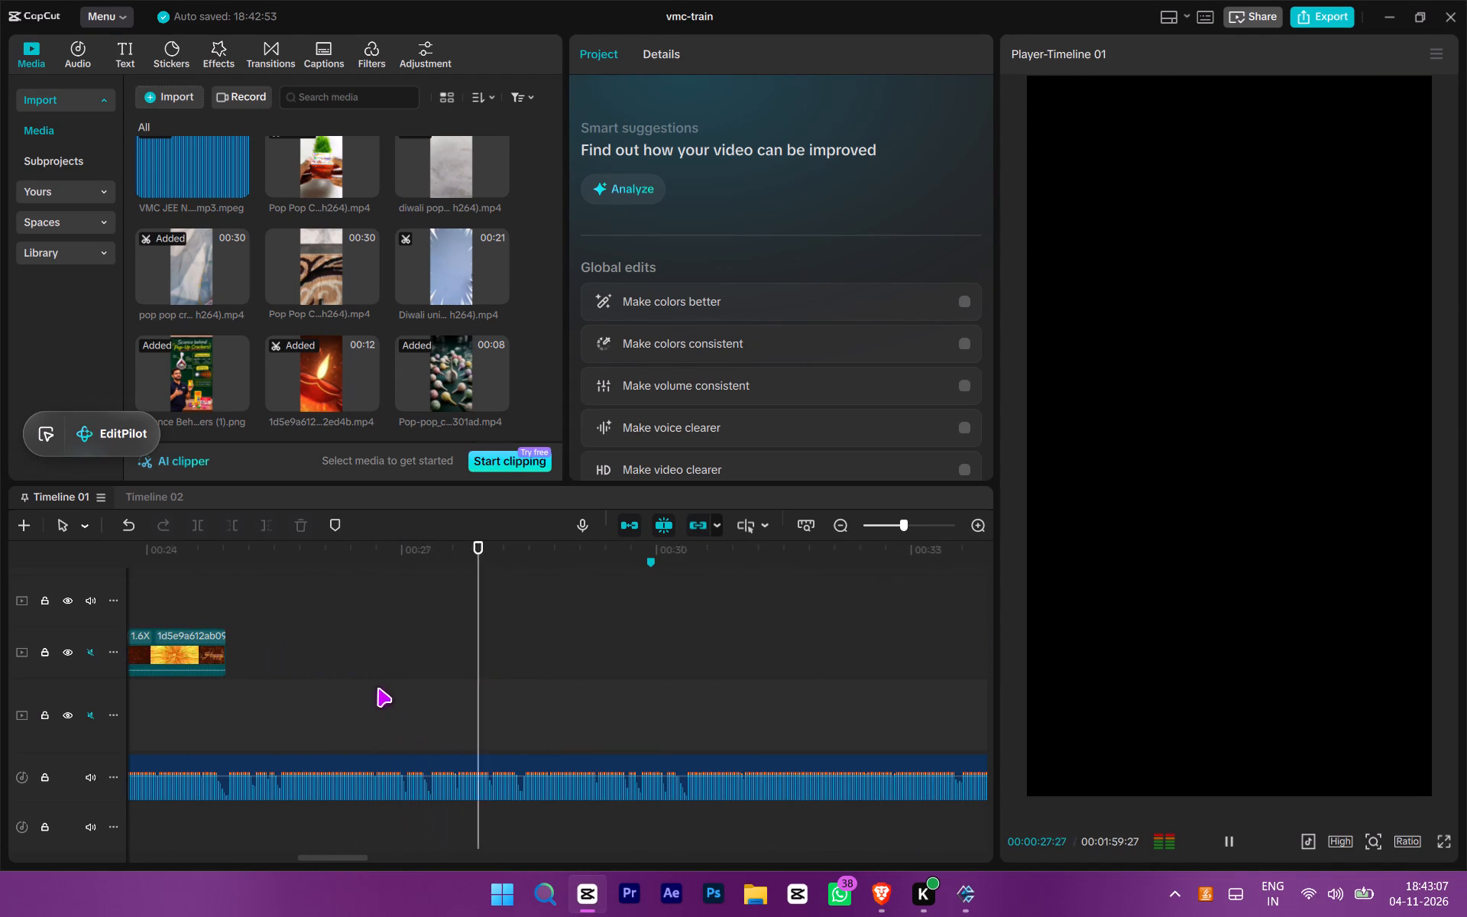
drag(380, 687, 654, 724)
click(229, 611)
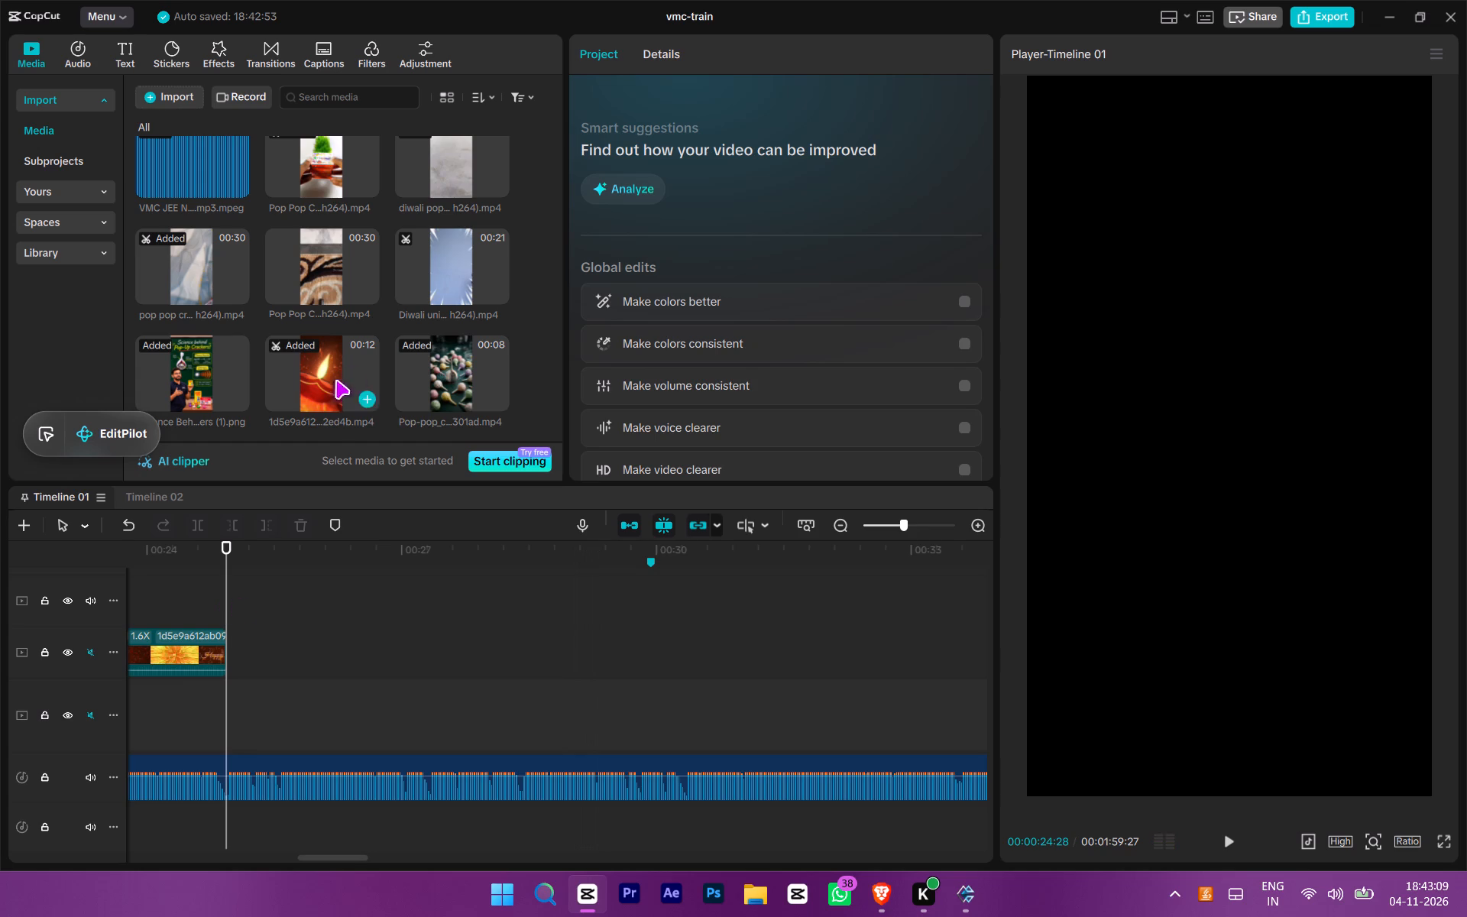
Preview the source pop-pop cracker explosion video in the media library.
click(479, 368)
scroll(400, 397, down, 4)
drag(468, 624, 406, 653)
drag(406, 653, 392, 617)
click(449, 374)
scroll(420, 409, down, 1)
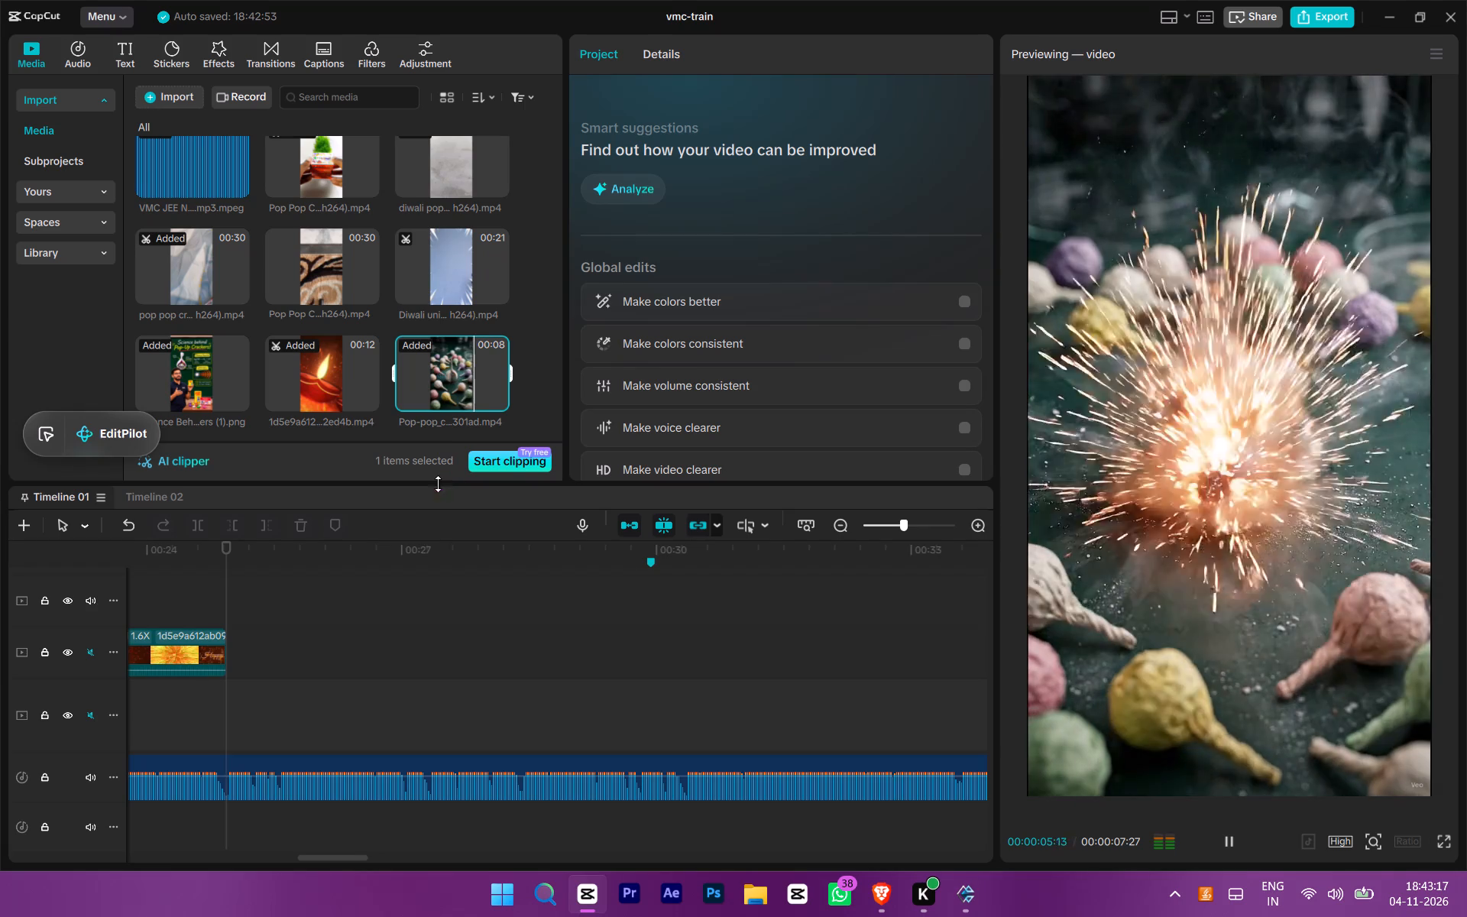
drag(375, 659, 304, 643)
Listen to the voice-over after 00:00:24:28 to decide which visual should fill the gap.
click(229, 598)
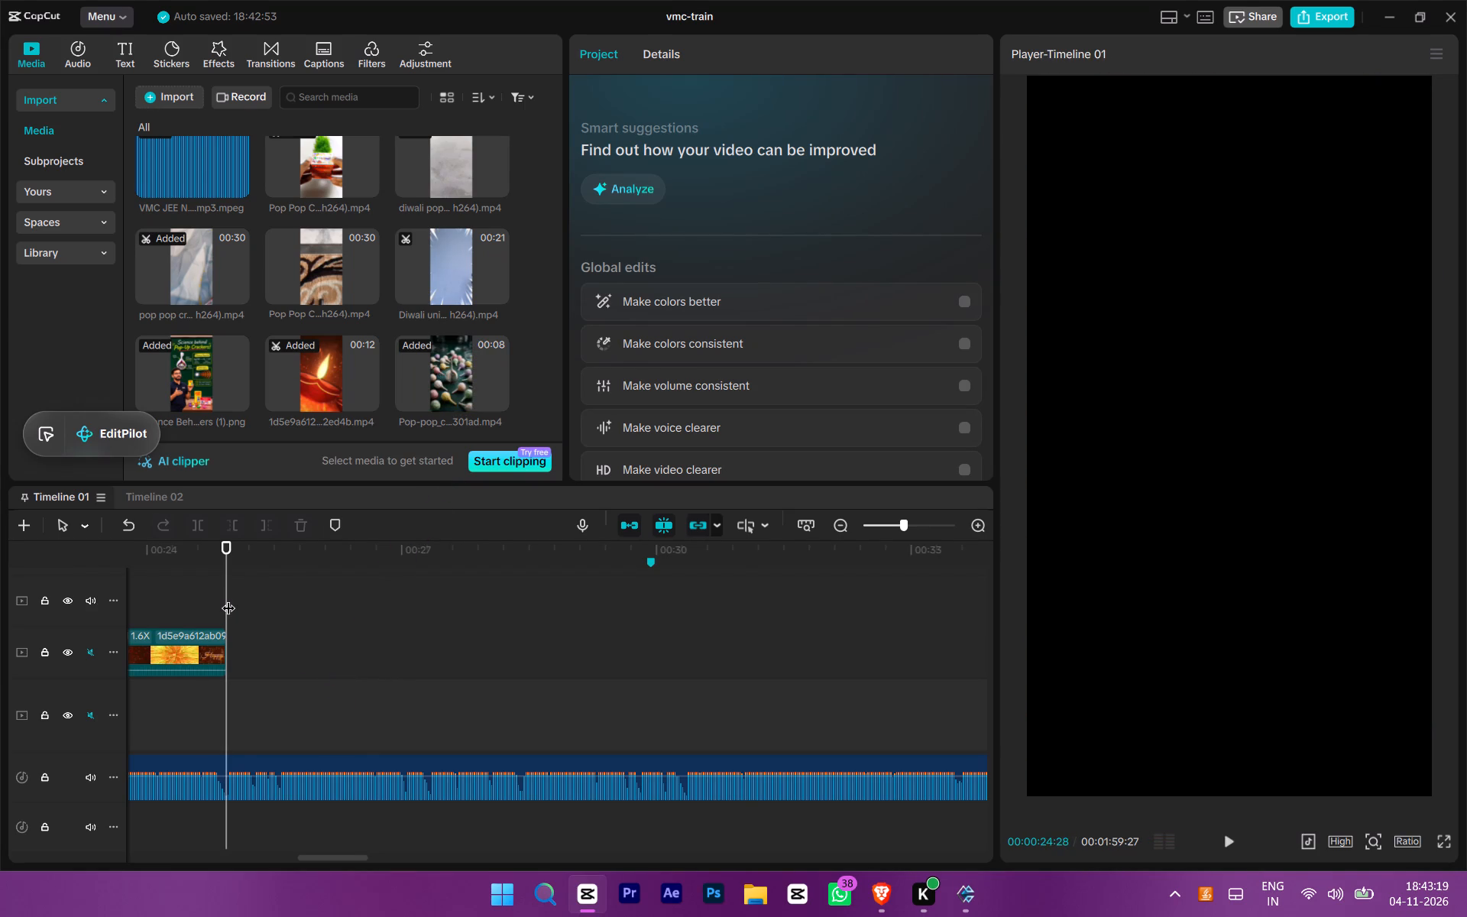
key(space)
double_click(200, 582)
key(space)
key(space)
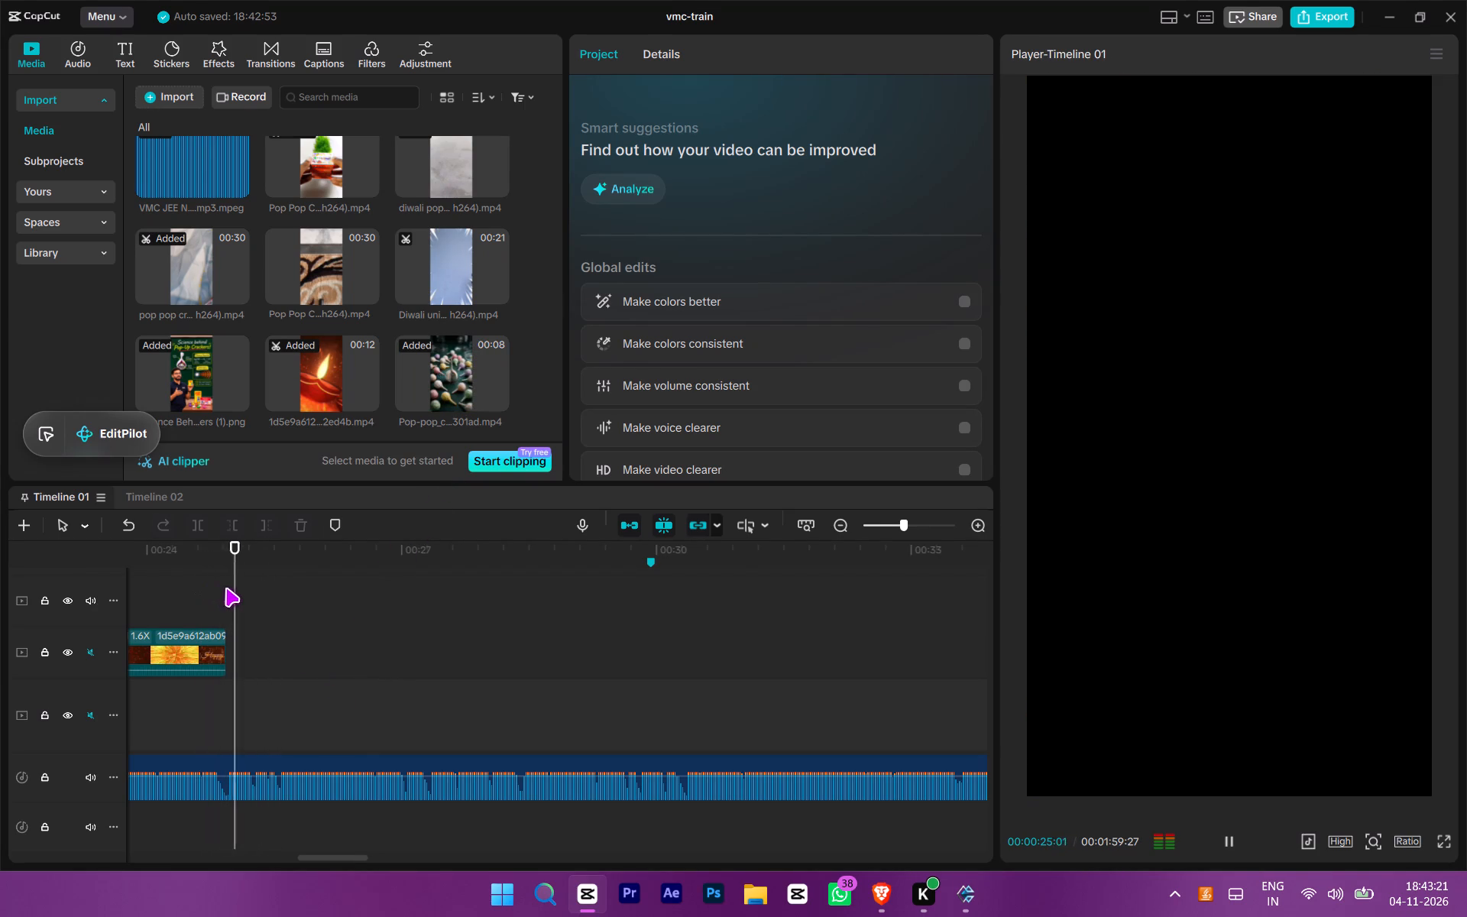
ctrl+scroll(227, 589, up, 3)
drag(222, 595, 60, 556)
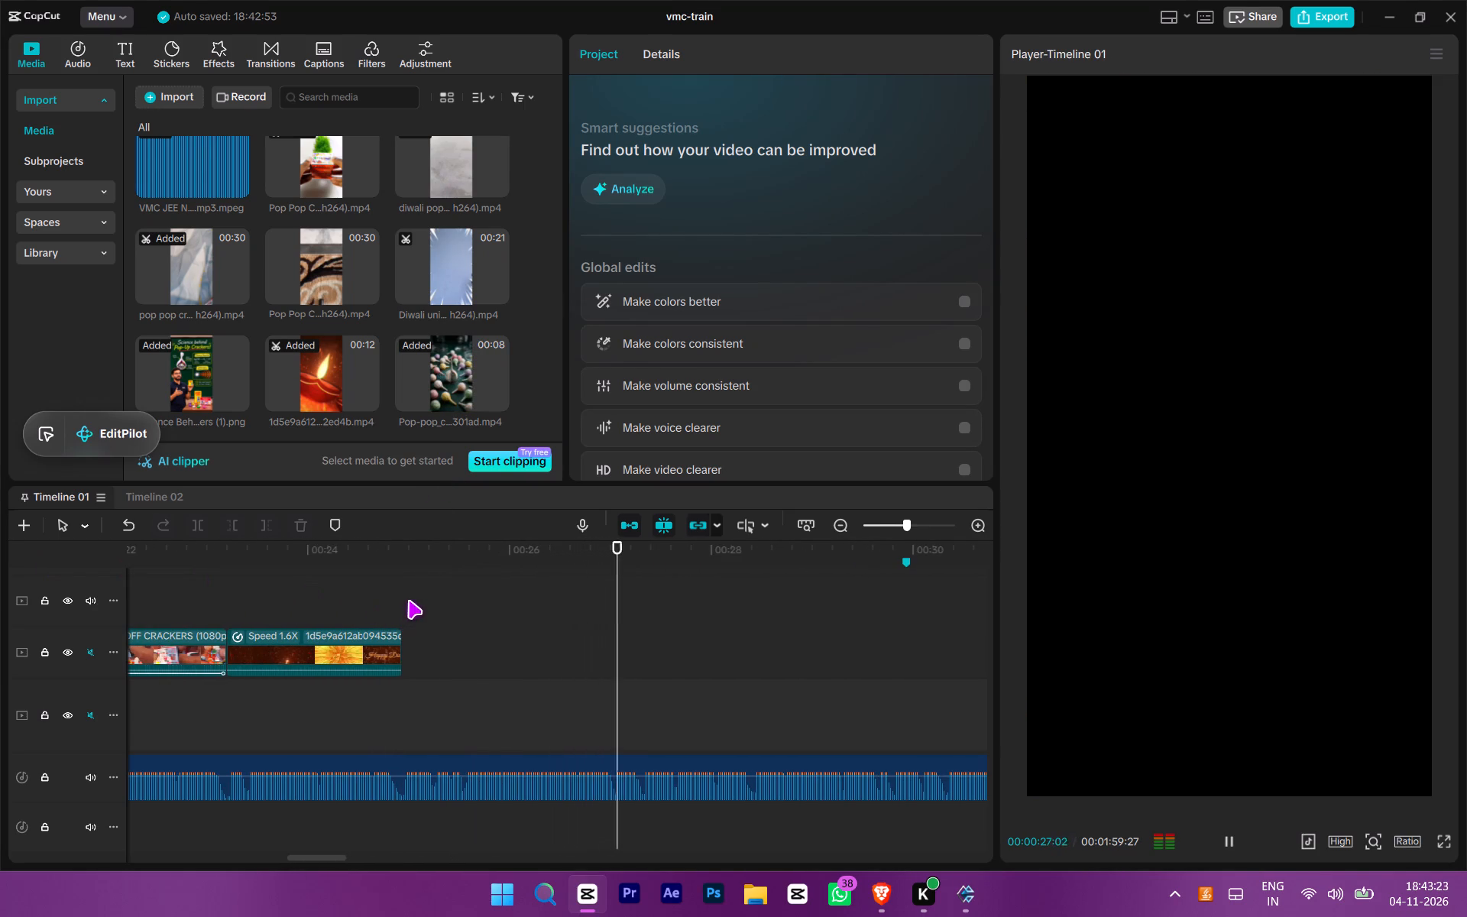
click(408, 599)
drag(409, 601, 409, 610)
drag(413, 613, 397, 625)
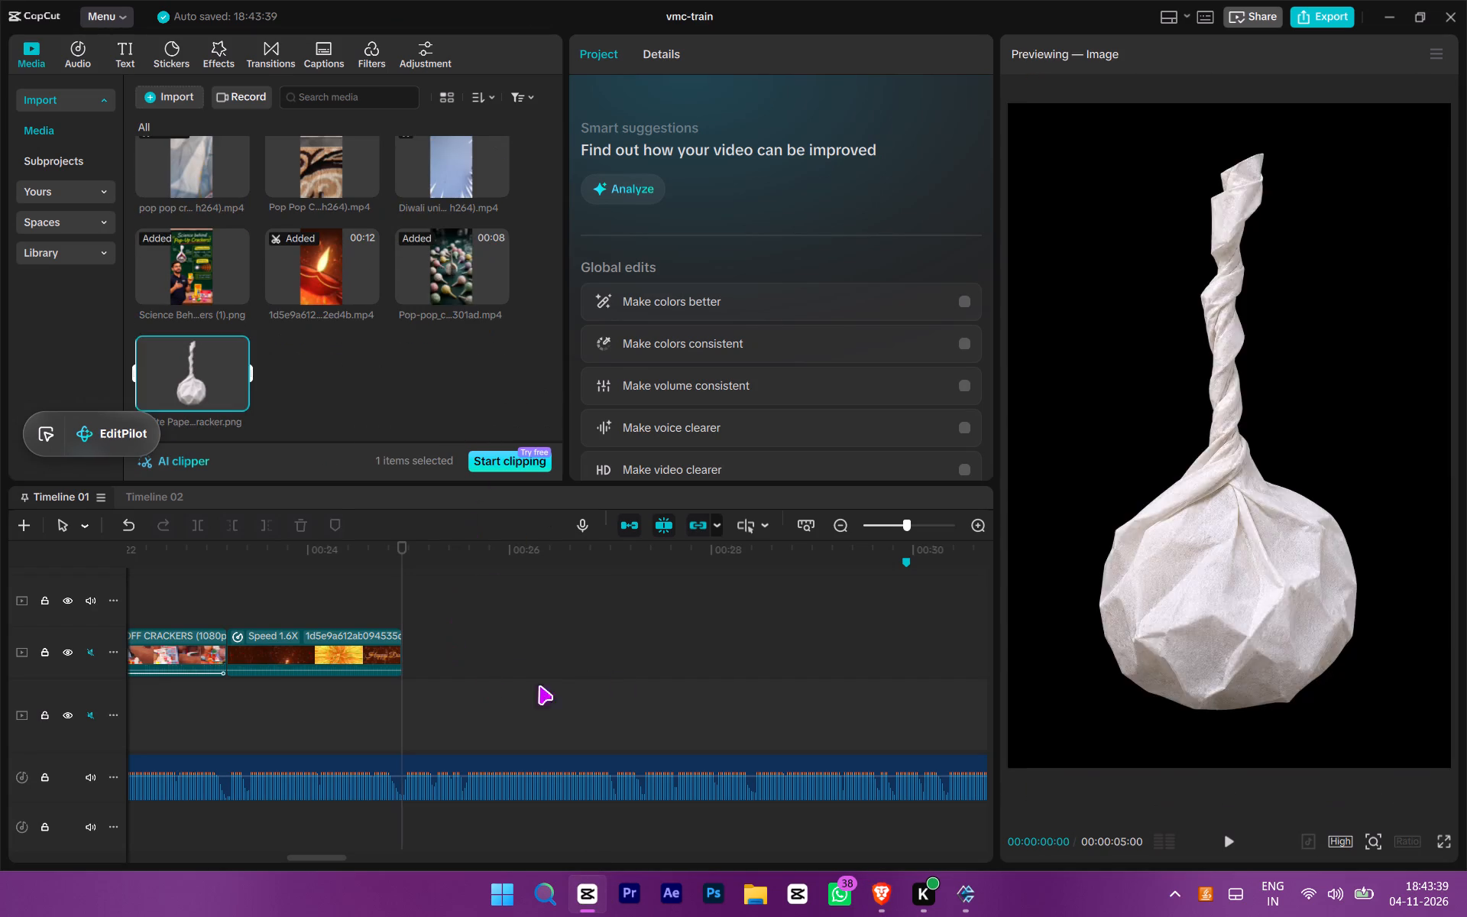
drag(650, 673, 518, 624)
Import the bright blue grid background video from the Motion Backgrounds folder inside TECHITBROO - Copy.
scroll(326, 274, up, 8)
drag(560, 379, 564, 204)
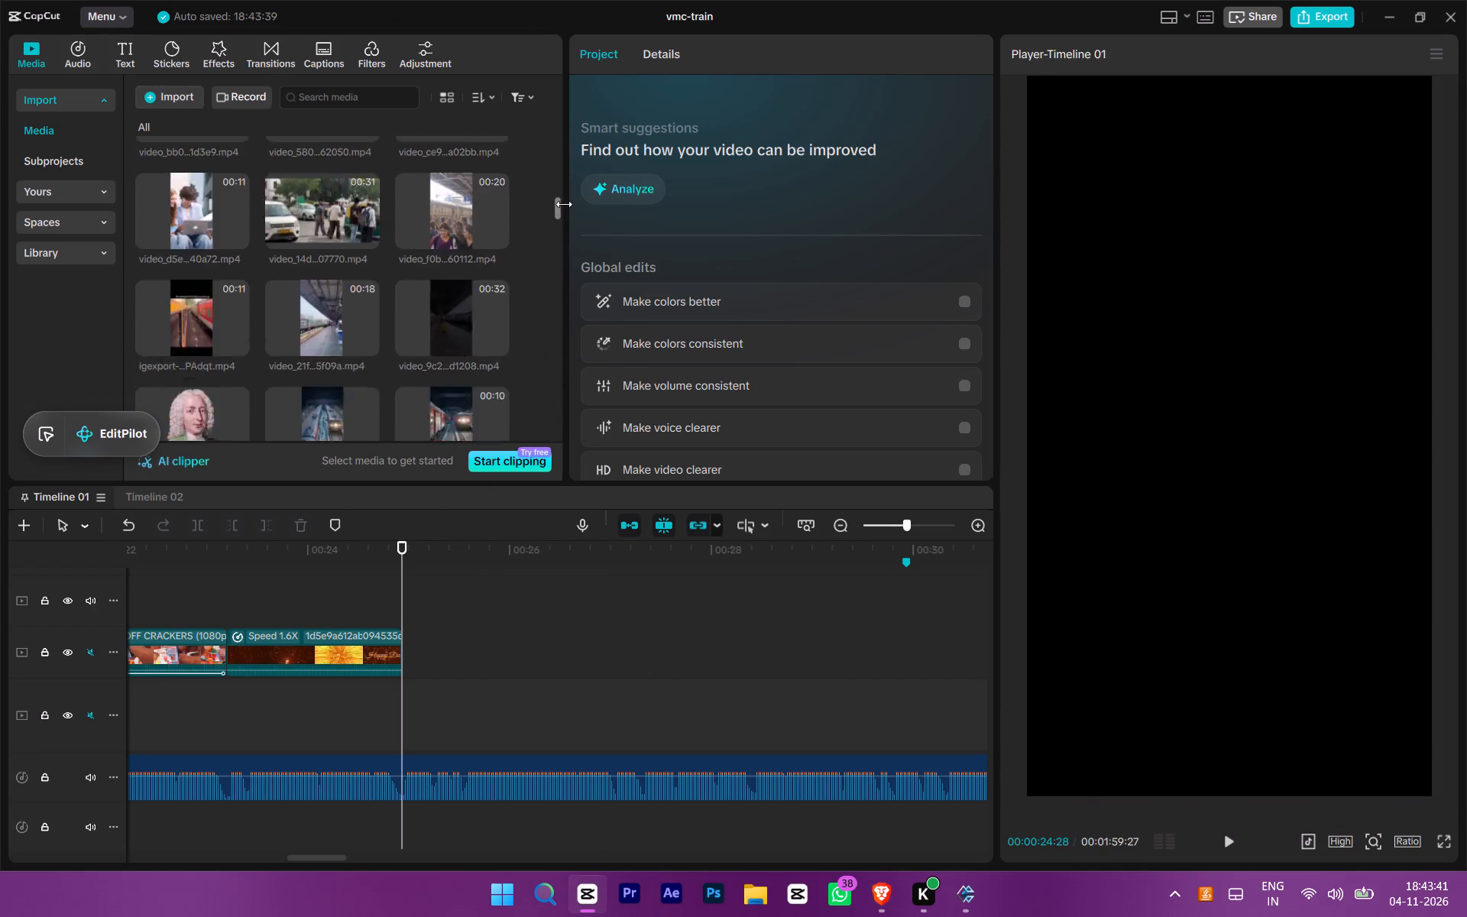
drag(564, 204, 581, 228)
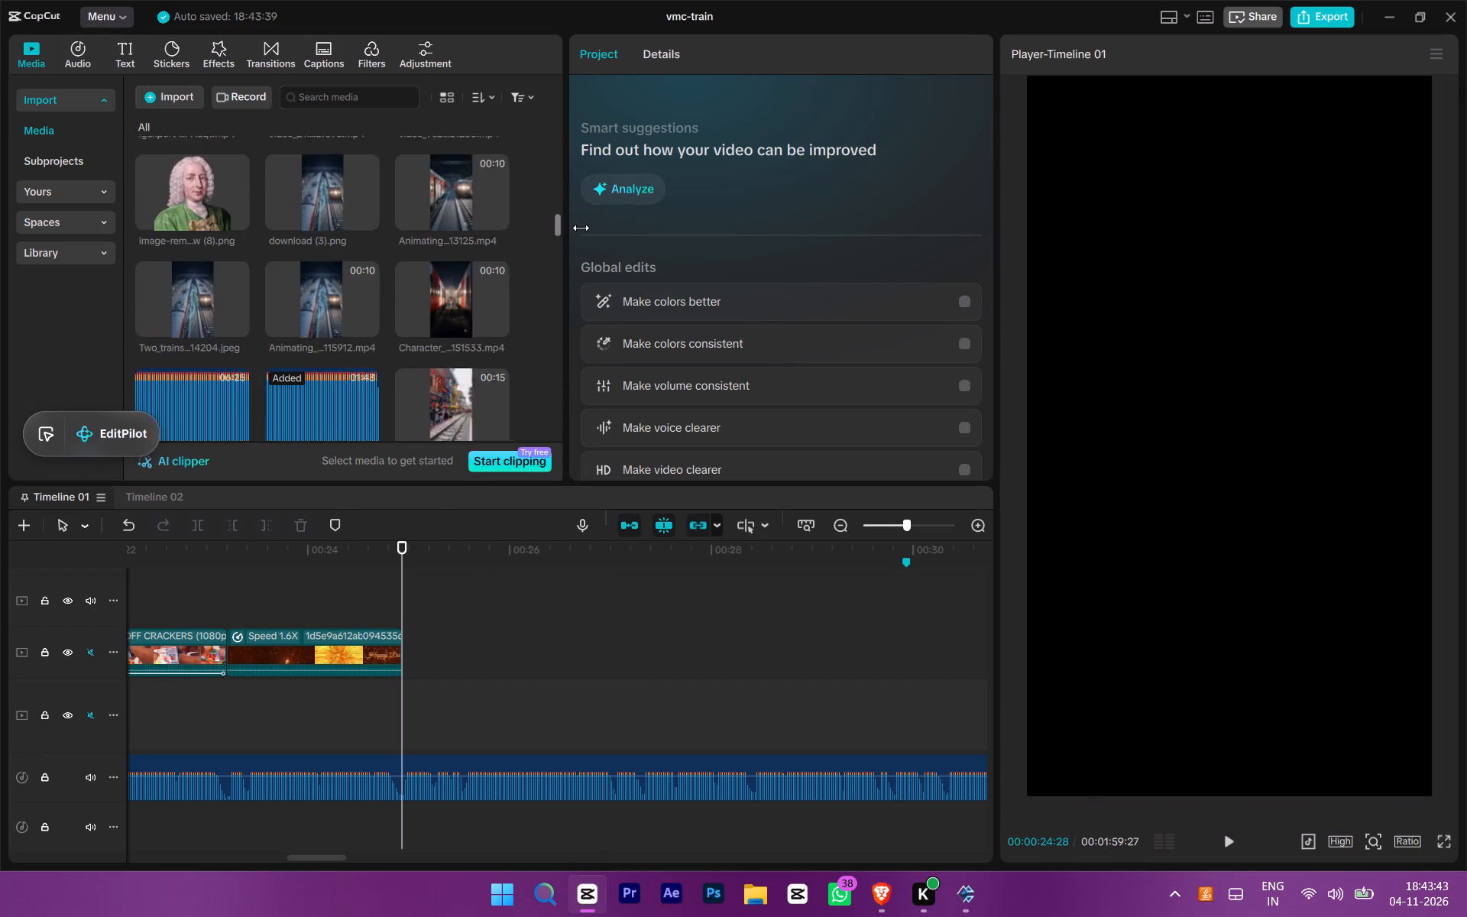
drag(581, 228, 491, 443)
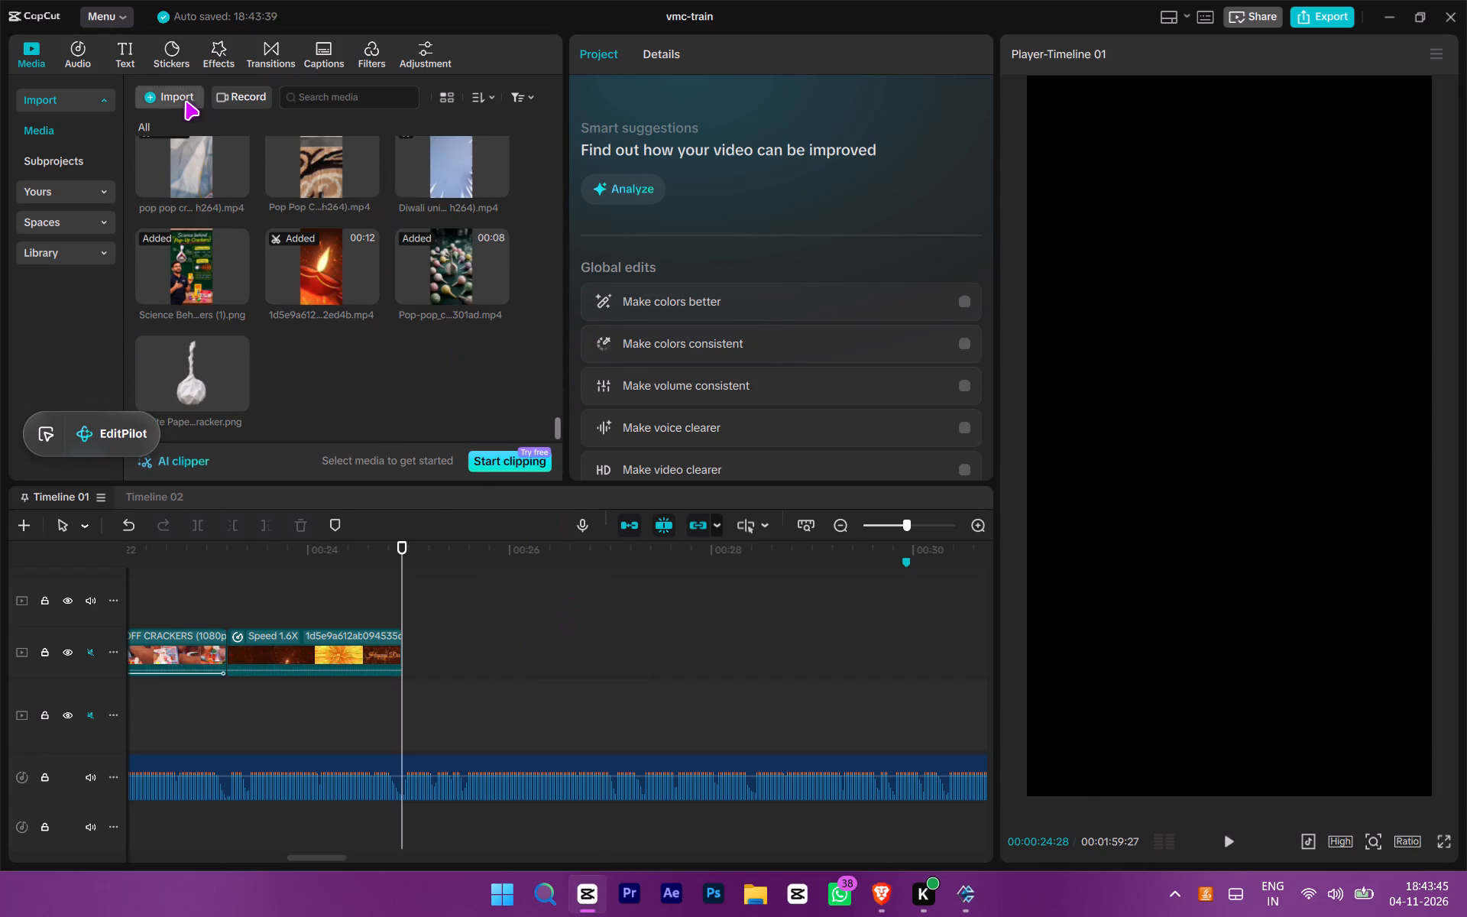
click(185, 101)
click(229, 123)
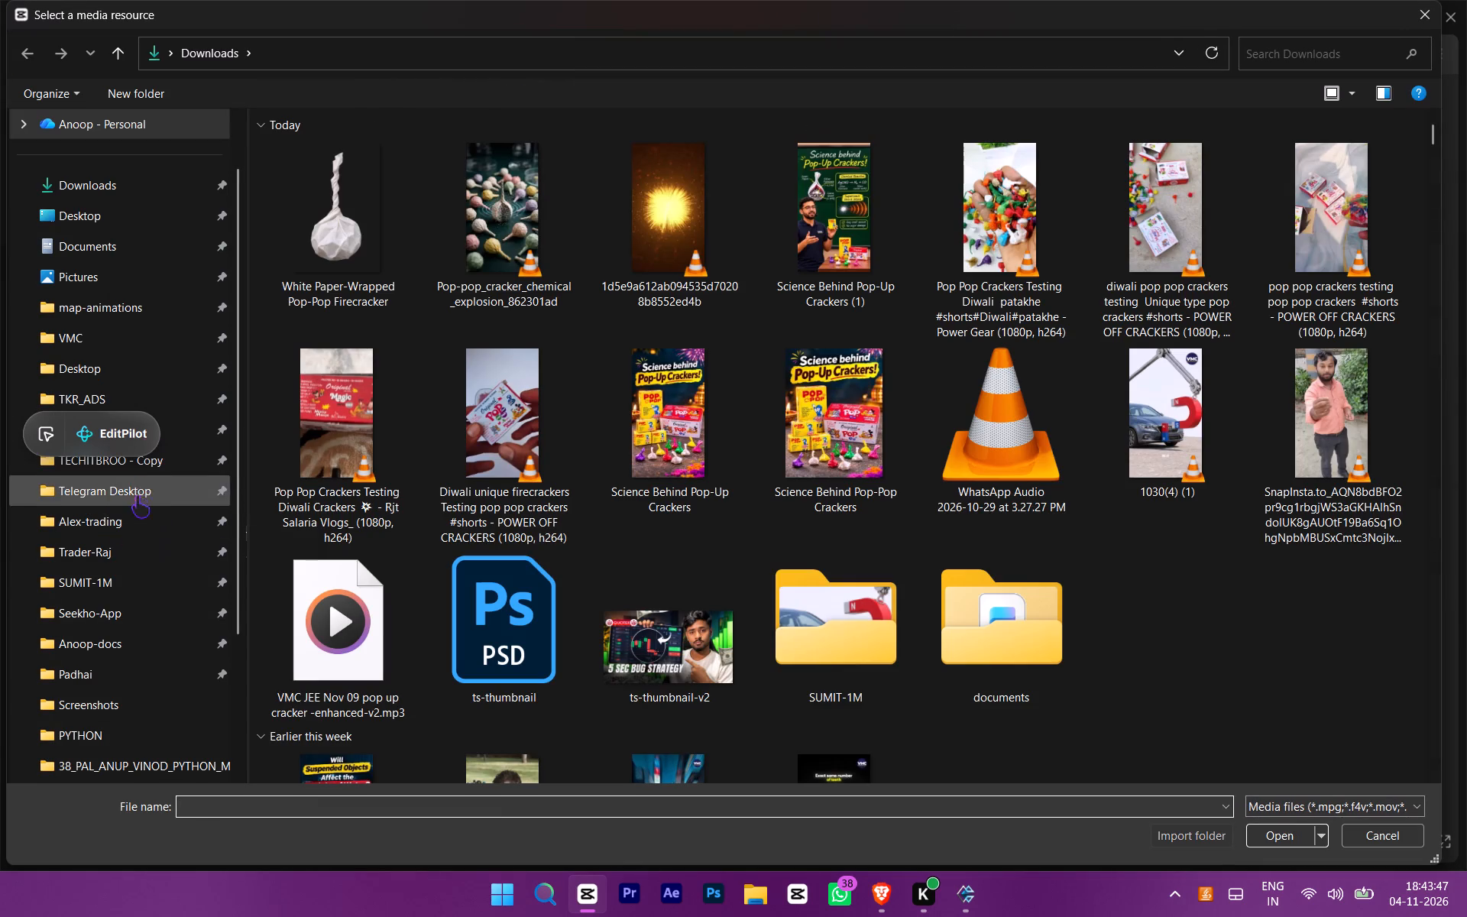
click(139, 479)
click(166, 462)
drag(138, 442, 52, 642)
click(189, 426)
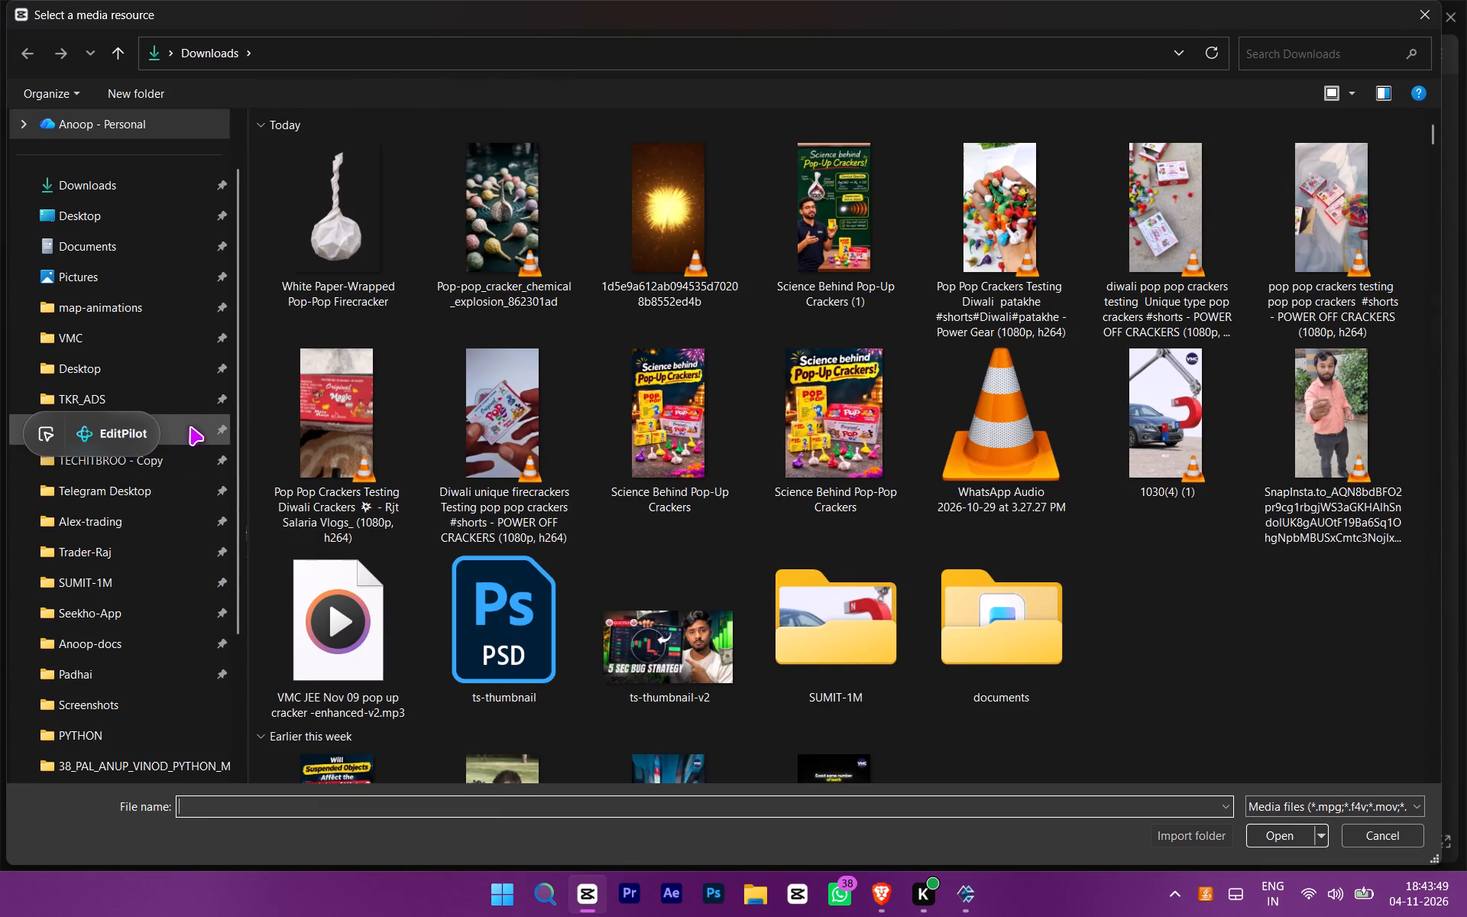
click(186, 449)
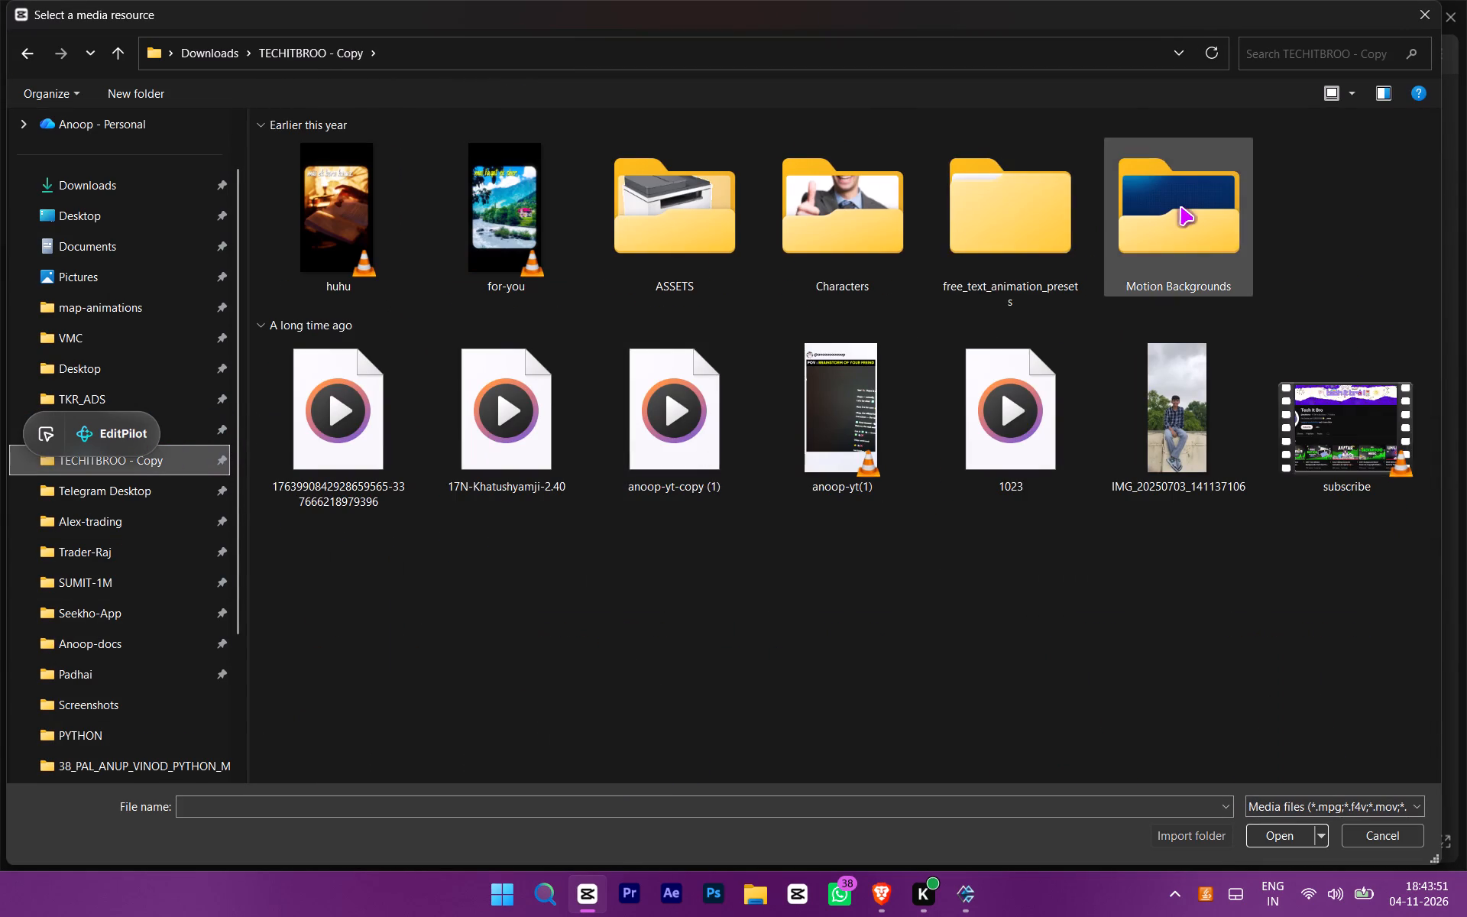
double_click(1180, 206)
ctrl+scroll(677, 436, up, 4)
double_click(520, 241)
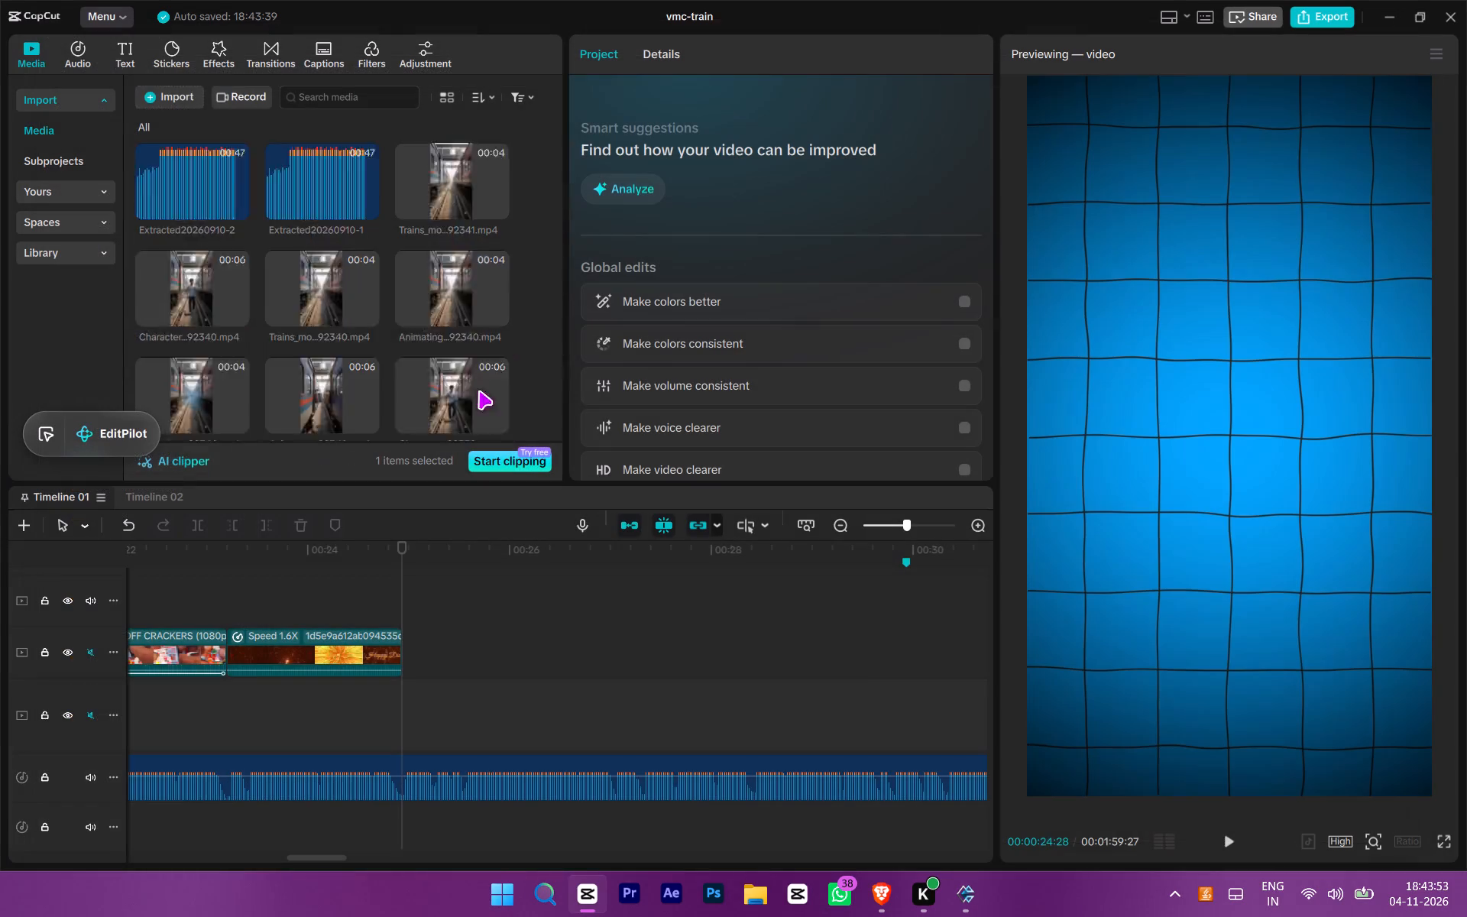
Move the floating EditPilot widget down, clear of the media library.
click(202, 104)
drag(112, 408, 89, 487)
drag(108, 411, 109, 432)
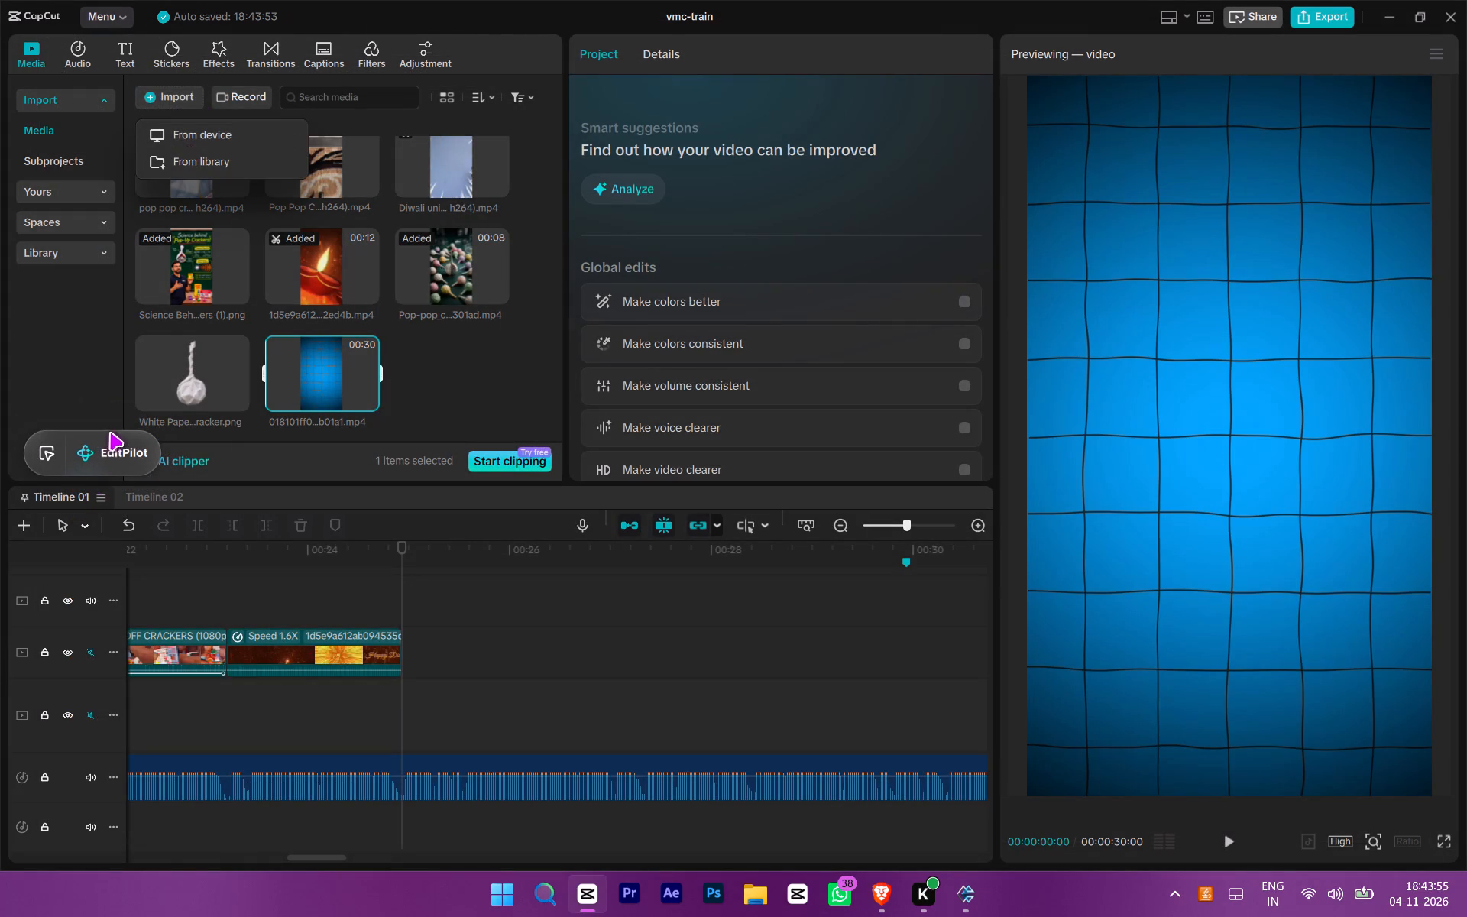
drag(109, 432, 71, 490)
Import four background videos from the TECHITBROO folder: dark blue grid, purple rays, green burst and black grid.
click(234, 138)
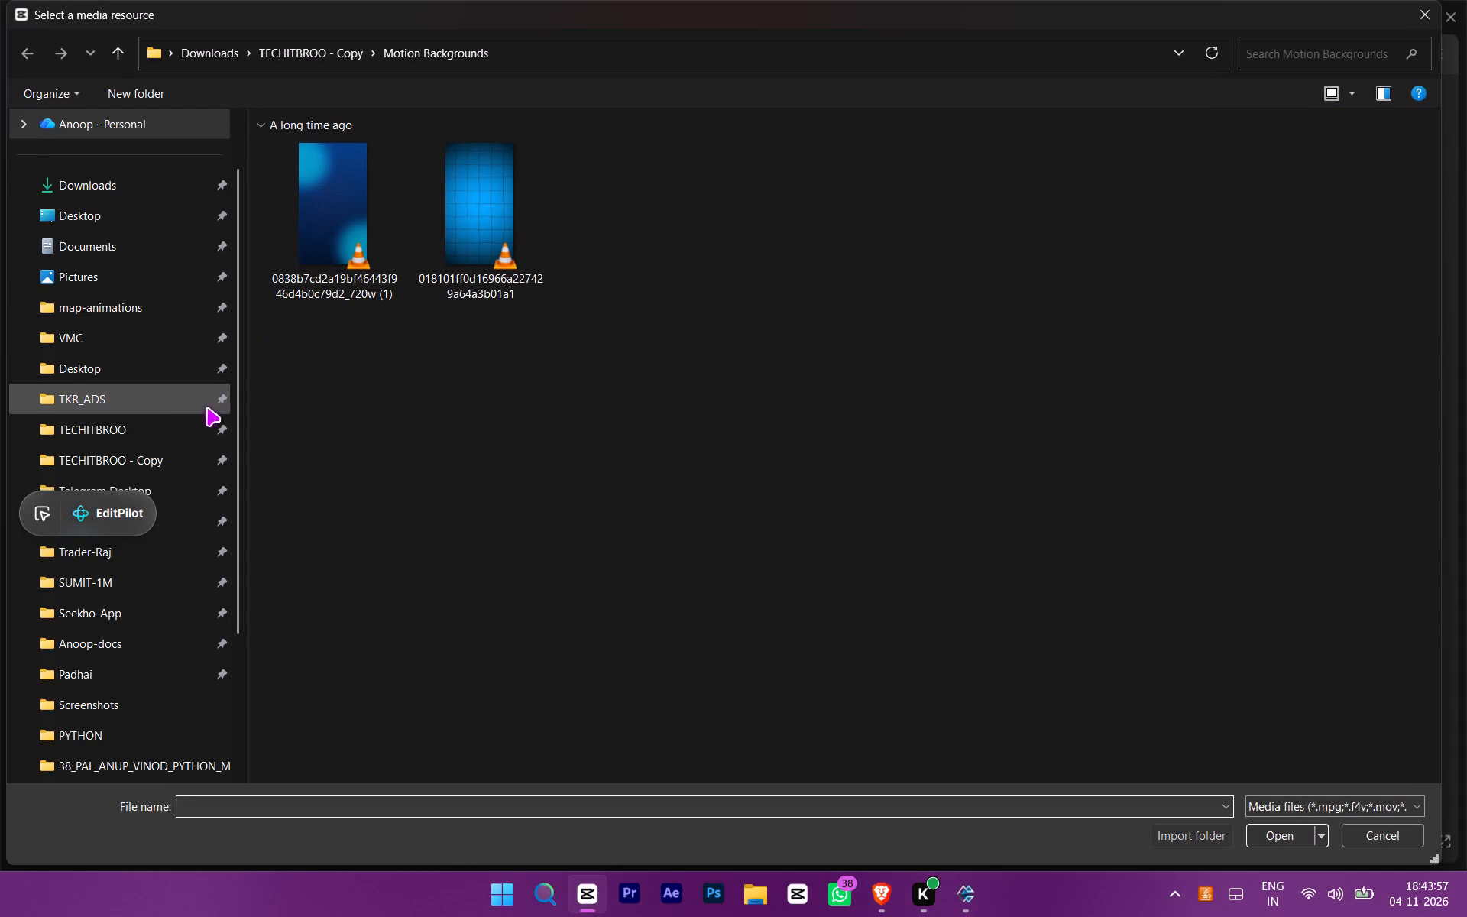
scroll(196, 428, down, 1)
click(296, 81)
click(319, 50)
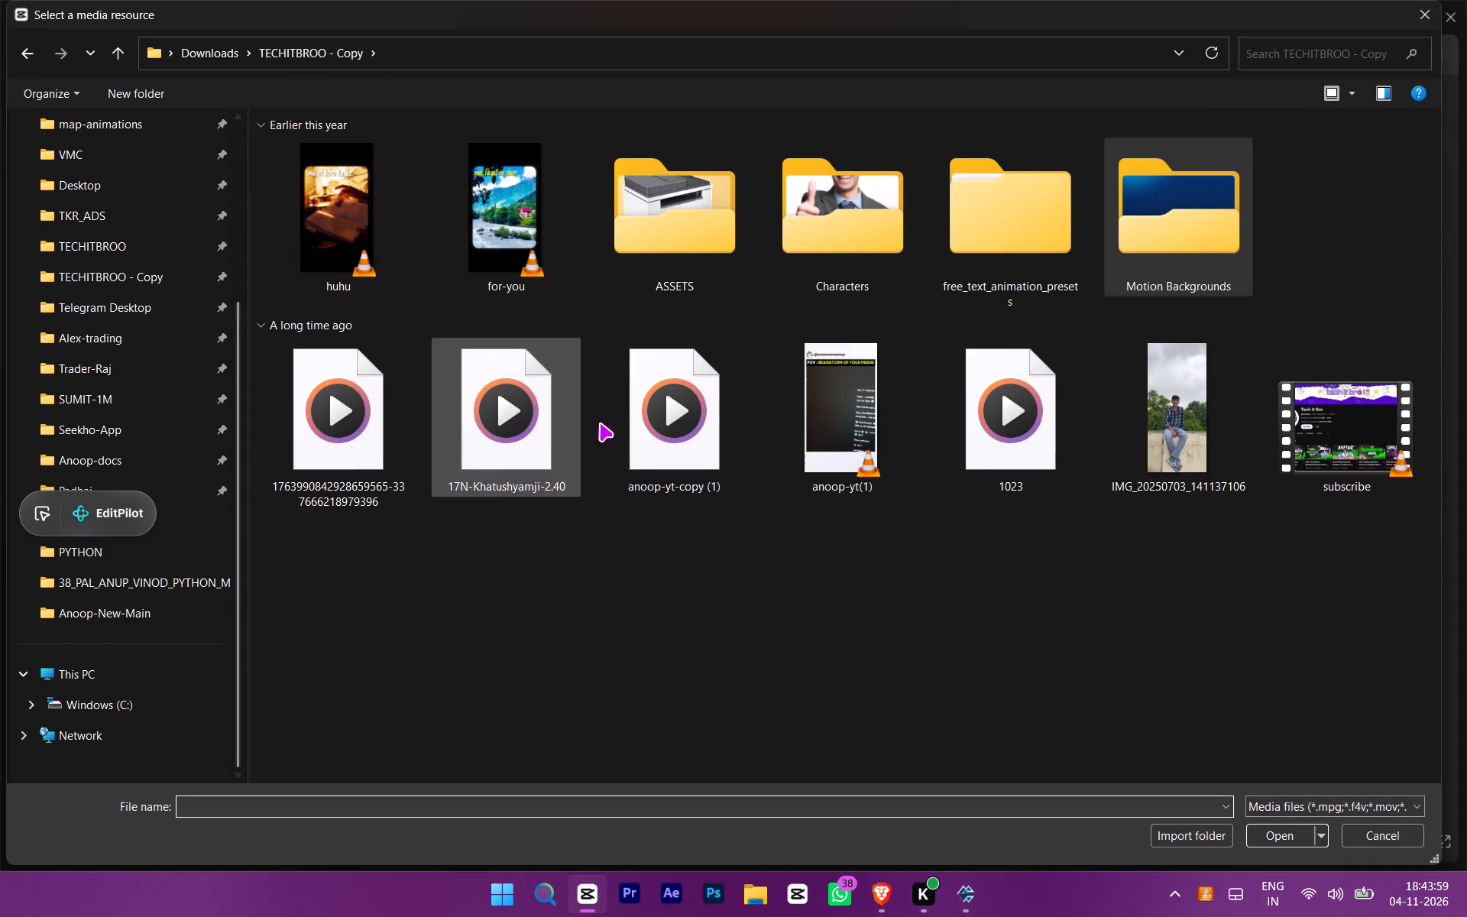
click(170, 255)
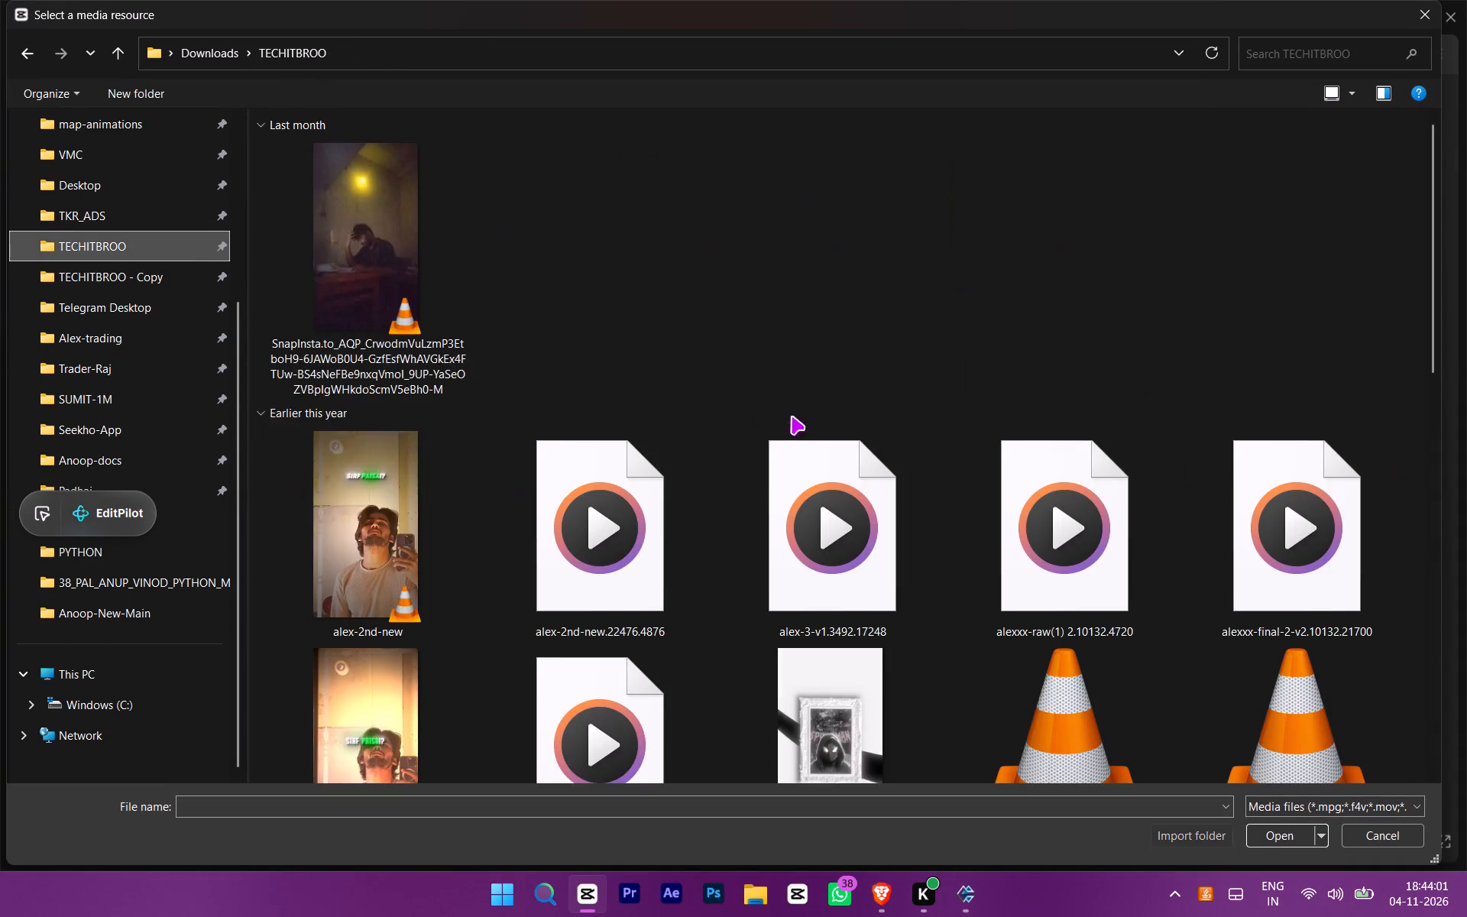
scroll(790, 419, down, 7)
scroll(789, 420, up, 2)
scroll(441, 350, up, 1)
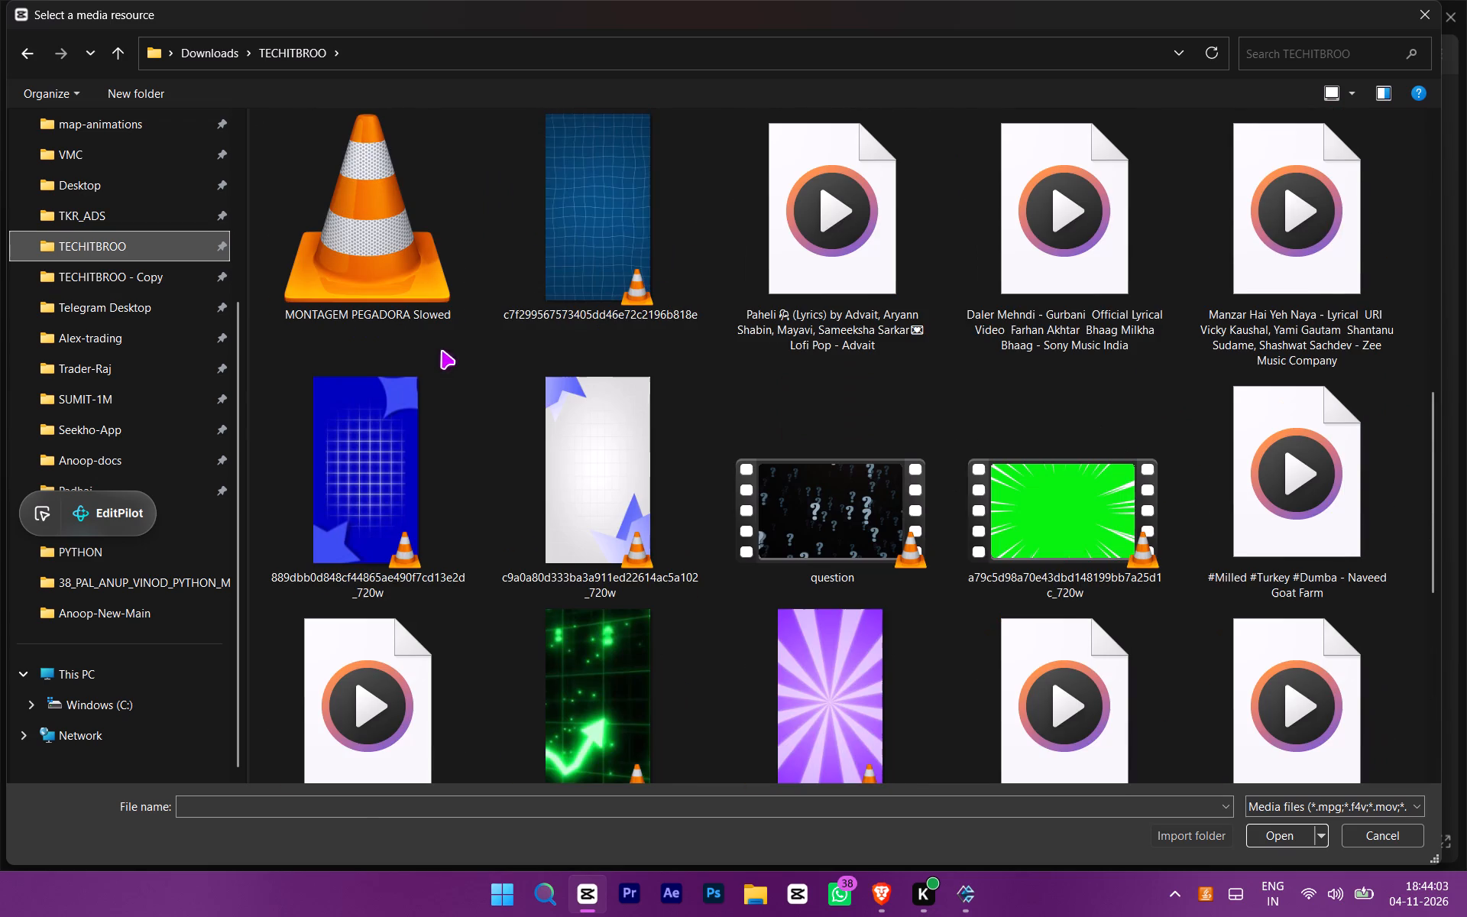
click(672, 225)
scroll(770, 400, down, 1)
ctrl+click(842, 593)
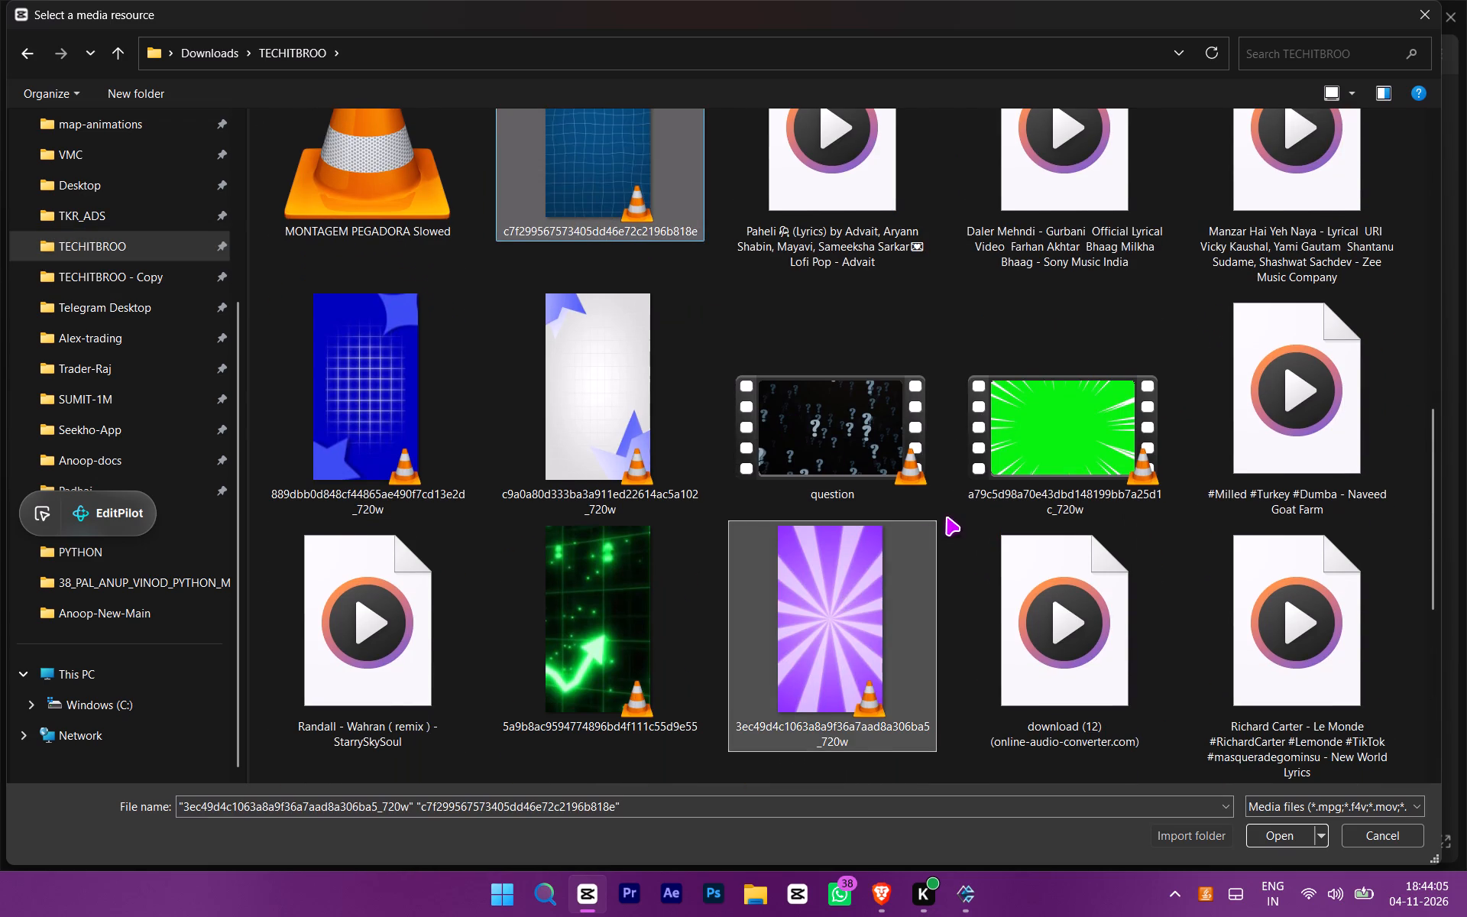
scroll(946, 516, down, 1)
ctrl+click(1088, 173)
scroll(704, 469, down, 2)
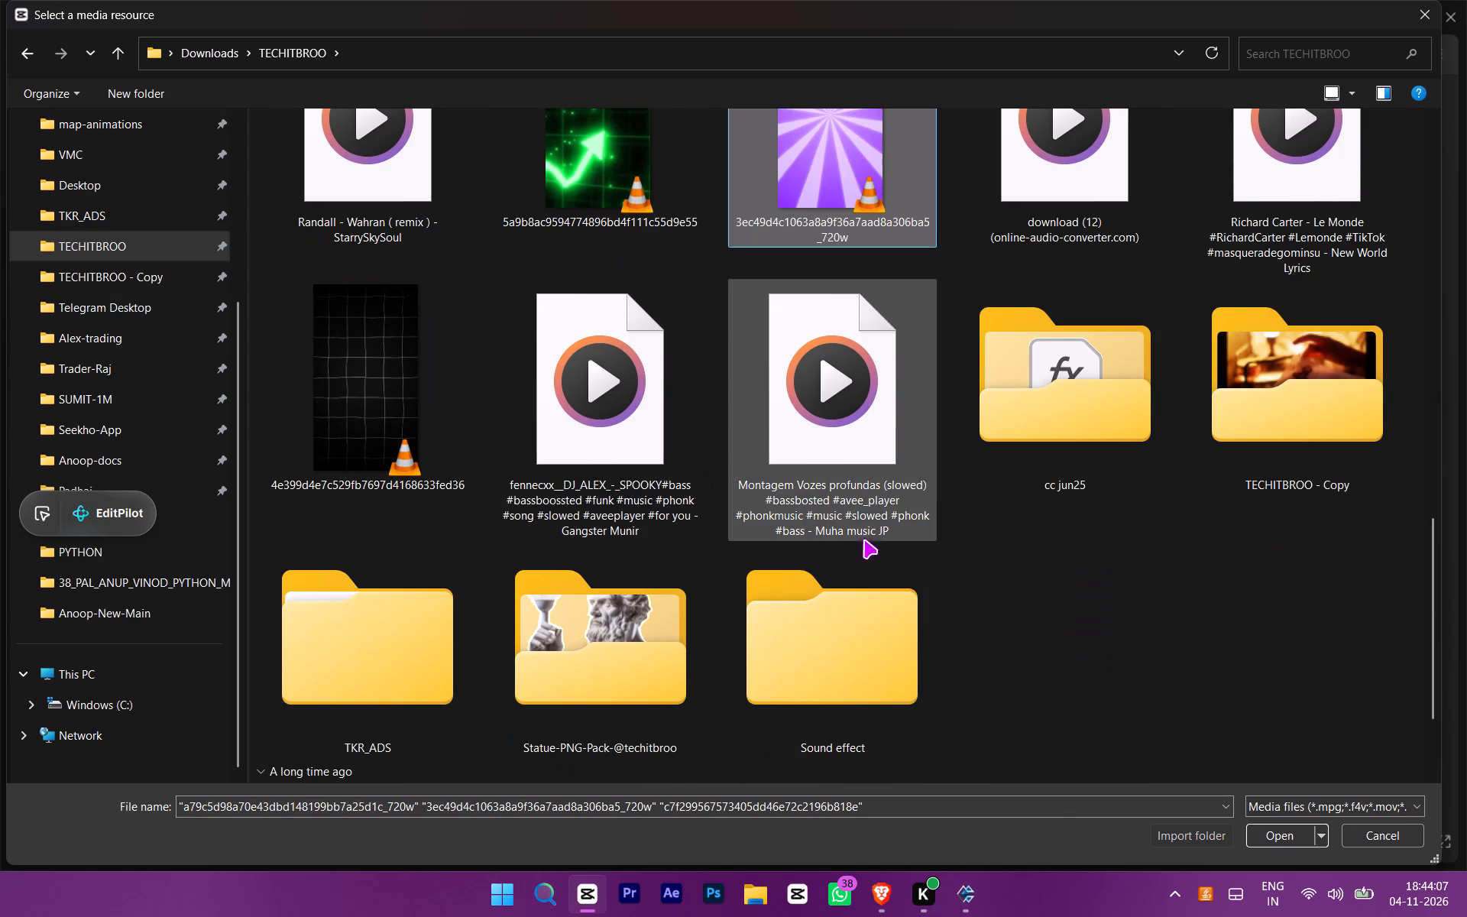
ctrl+click(410, 393)
click(1271, 851)
click(1268, 838)
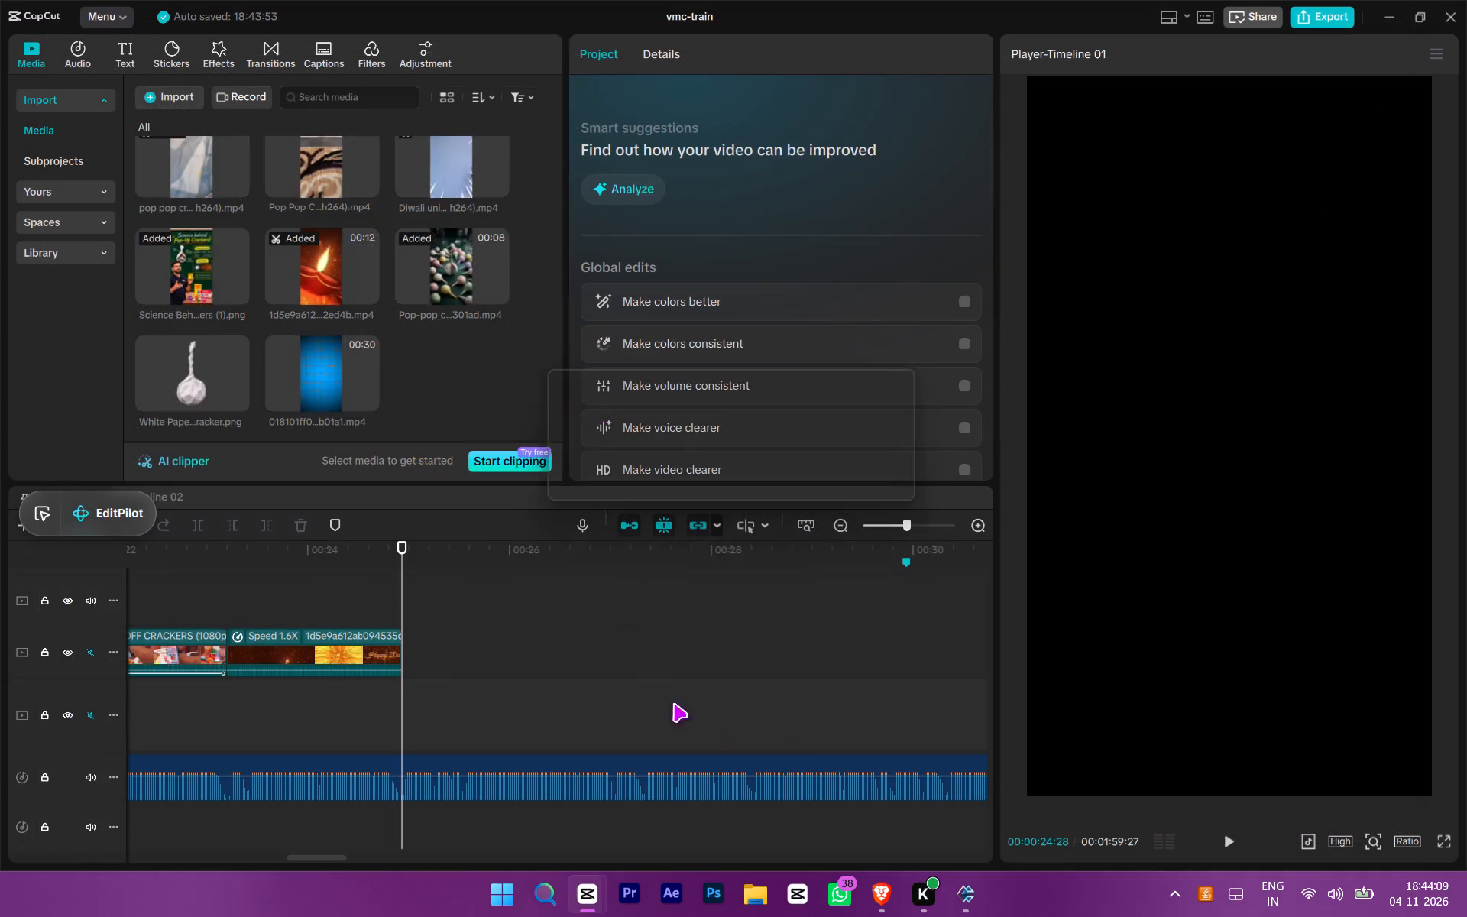
Place the black grid background video on the upper video track, starting at 00:00:24:28.
scroll(398, 453, down, 3)
drag(594, 690, 513, 642)
drag(448, 377, 458, 620)
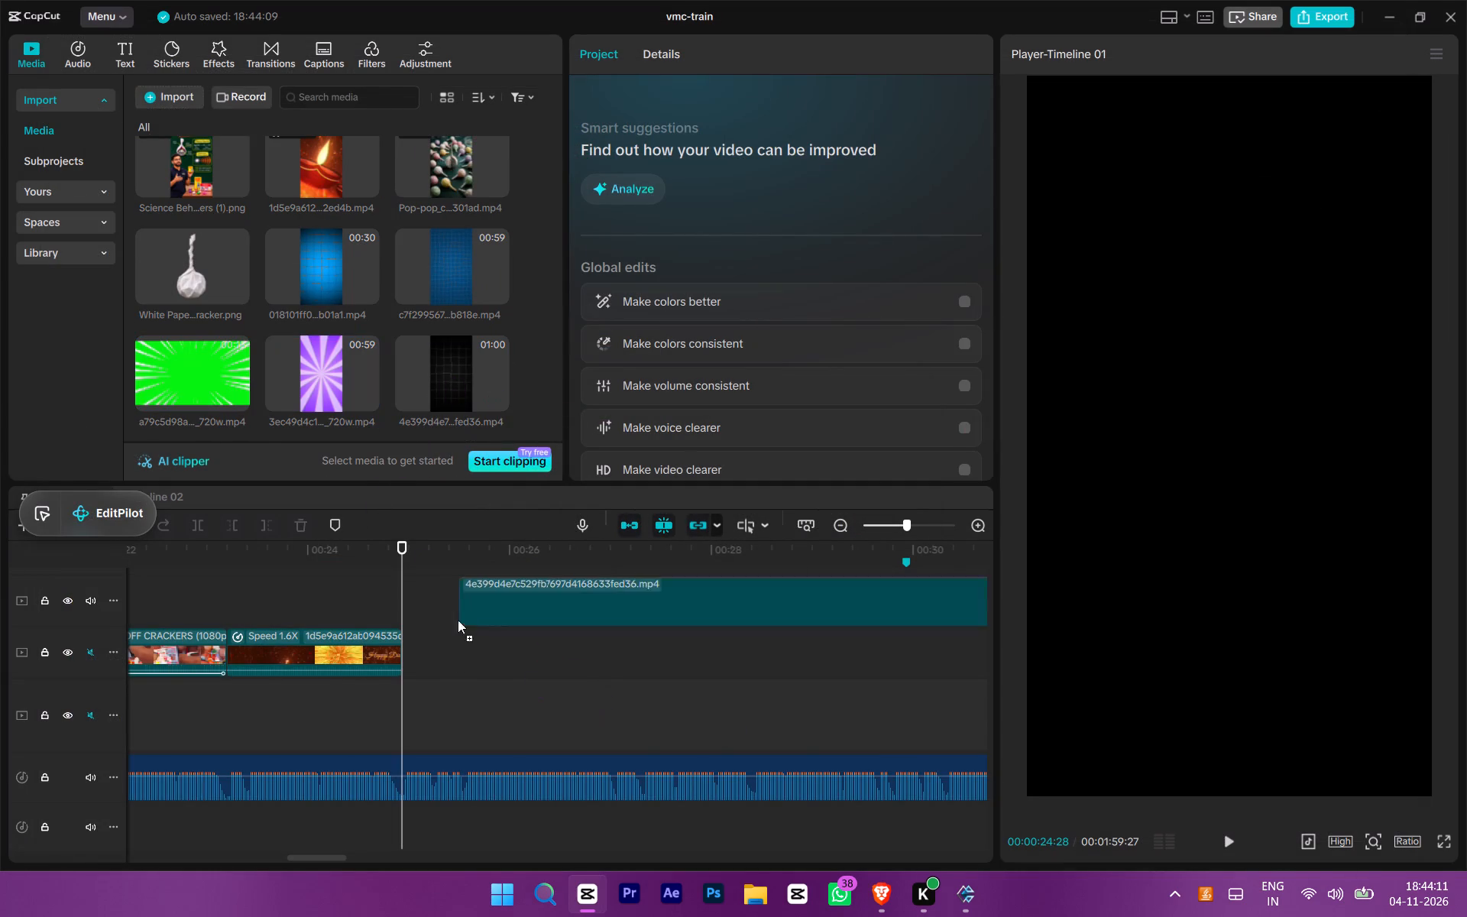
drag(458, 620, 401, 654)
Listen to the voice-over from 00:00:24:28 over the grid background to find where the visual should end.
key(space)
ctrl+scroll(619, 640, up, 2)
drag(629, 662, 911, 650)
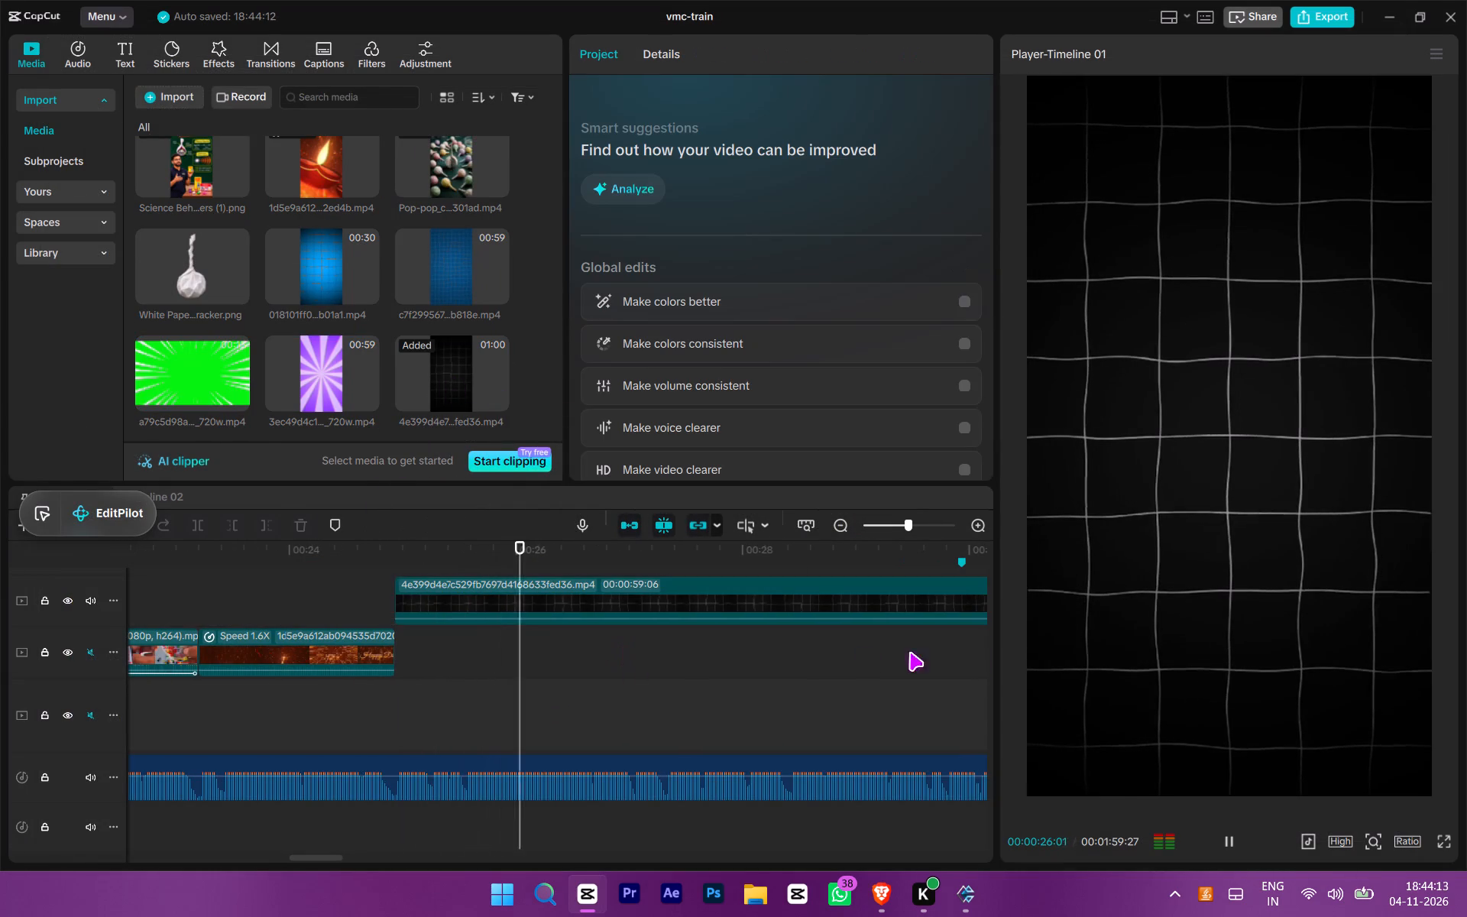
ctrl+scroll(707, 669, down, 2)
ctrl+scroll(706, 669, up, 3)
scroll(693, 684, up, 2)
scroll(685, 697, down, 1)
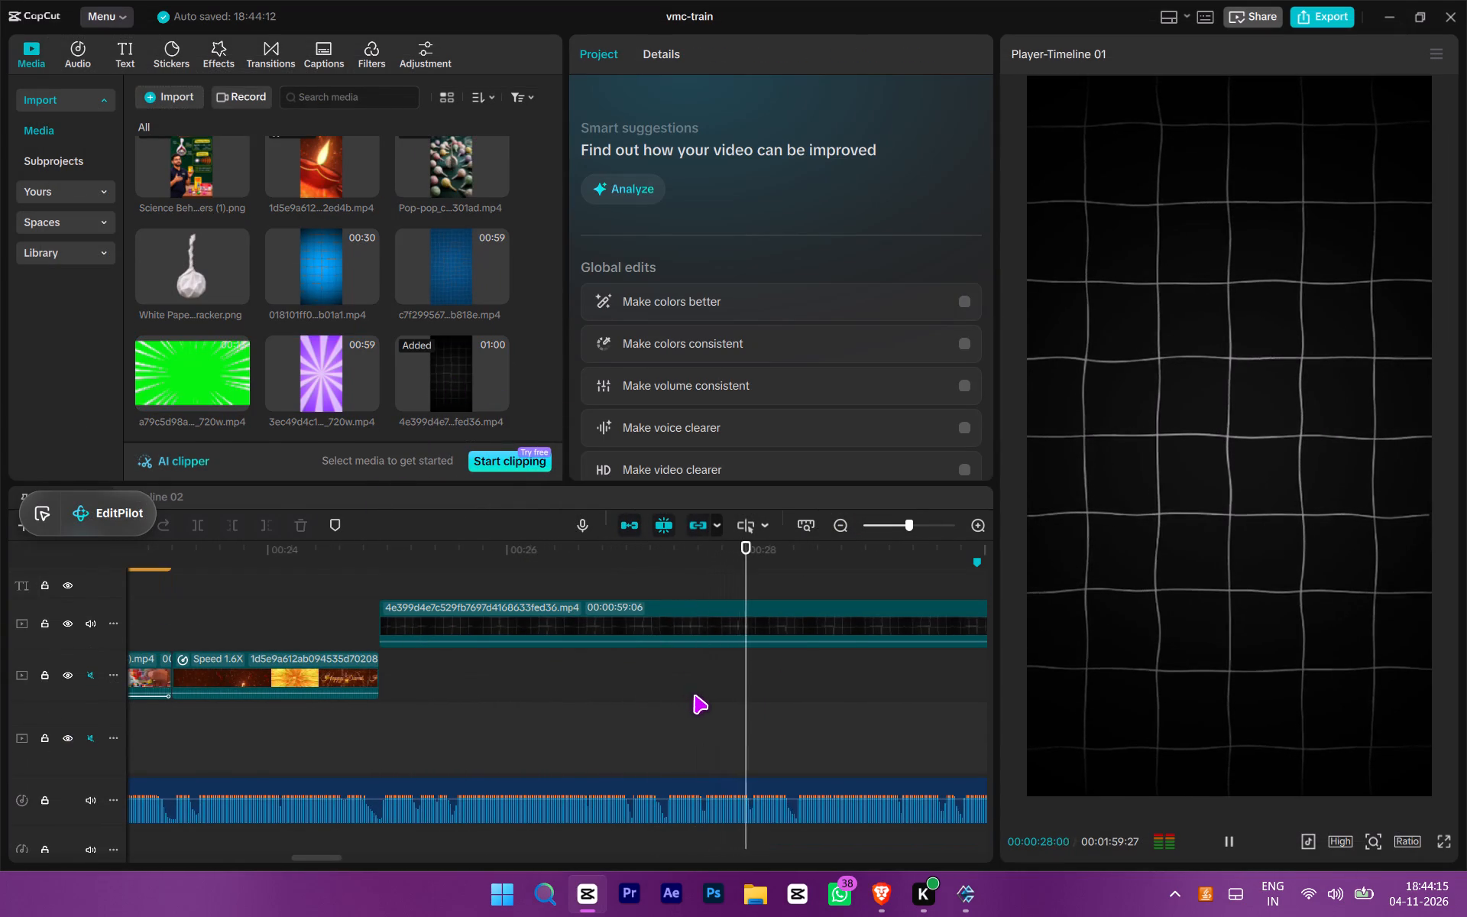
ctrl+scroll(698, 692, down, 6)
drag(685, 705, 1119, 721)
ctrl+scroll(721, 678, down, 5)
drag(632, 711, 1129, 712)
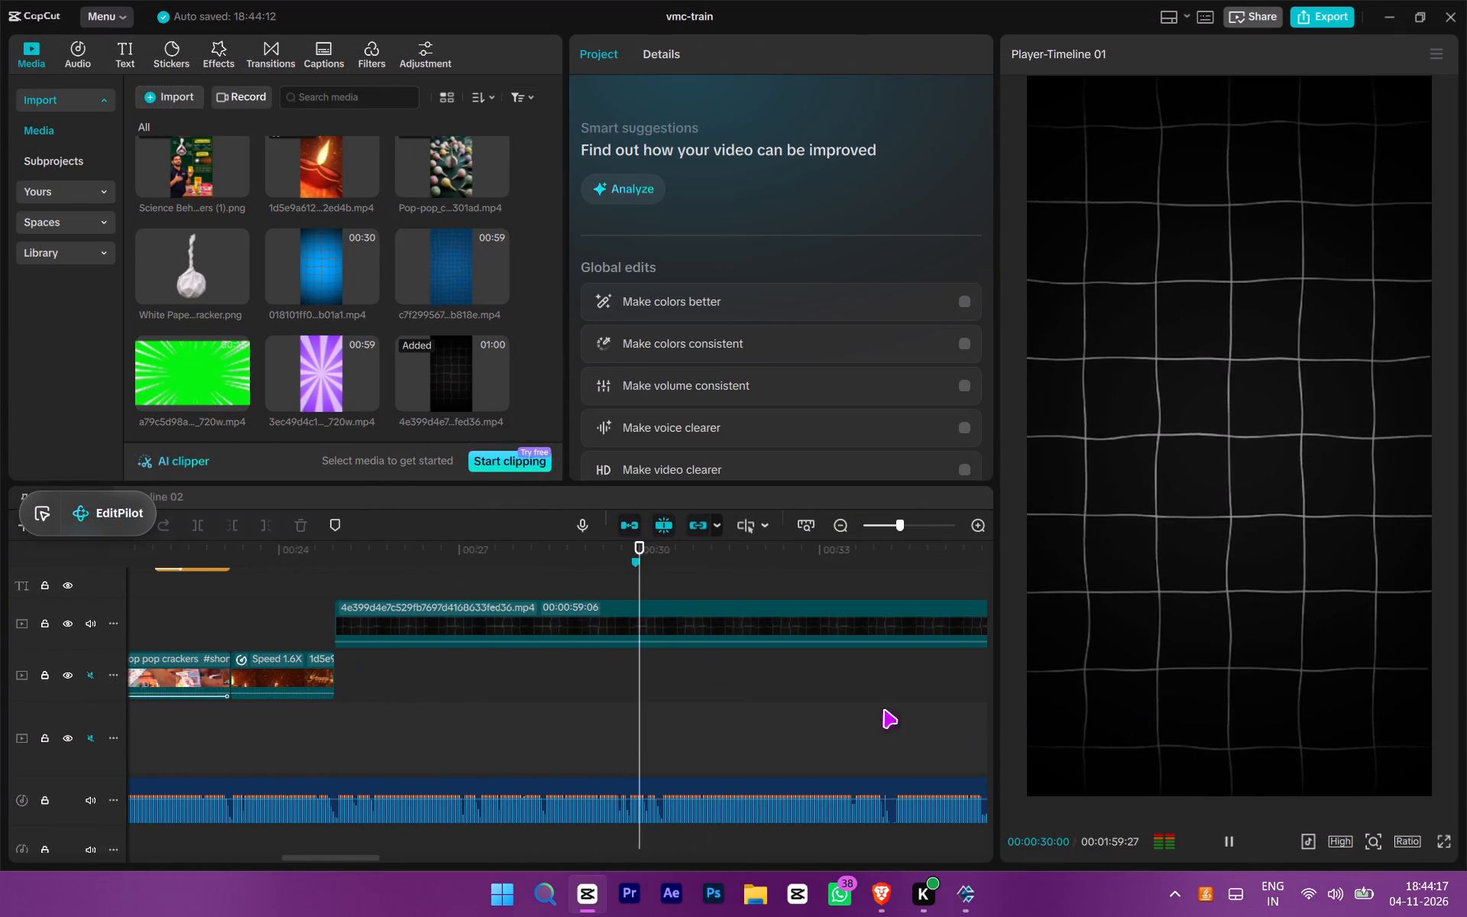
ctrl+scroll(708, 716, down, 3)
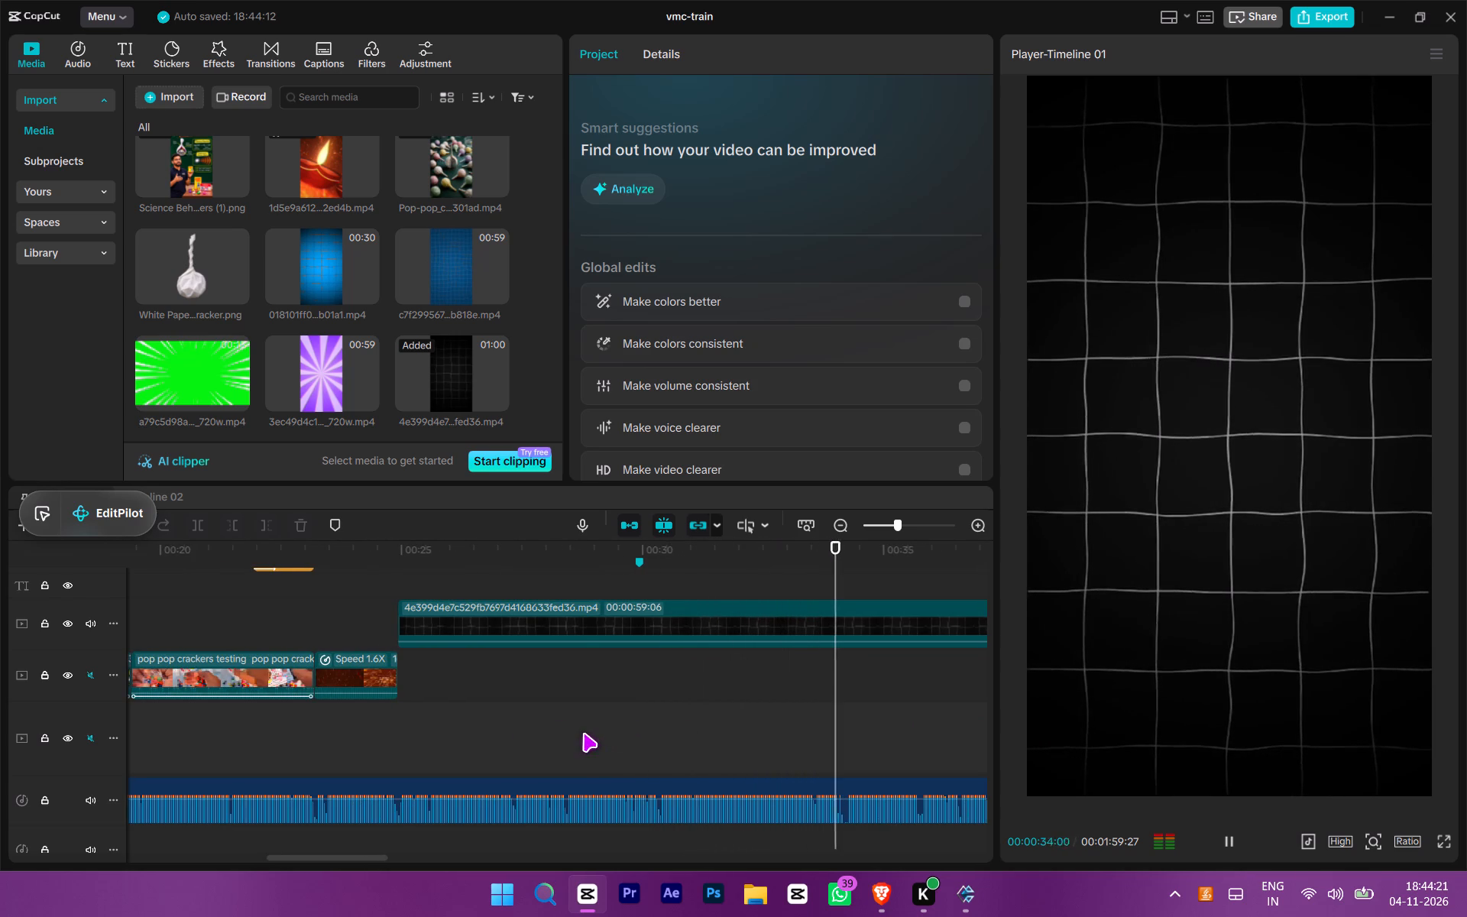
click(583, 733)
drag(583, 733, 391, 591)
key(space)
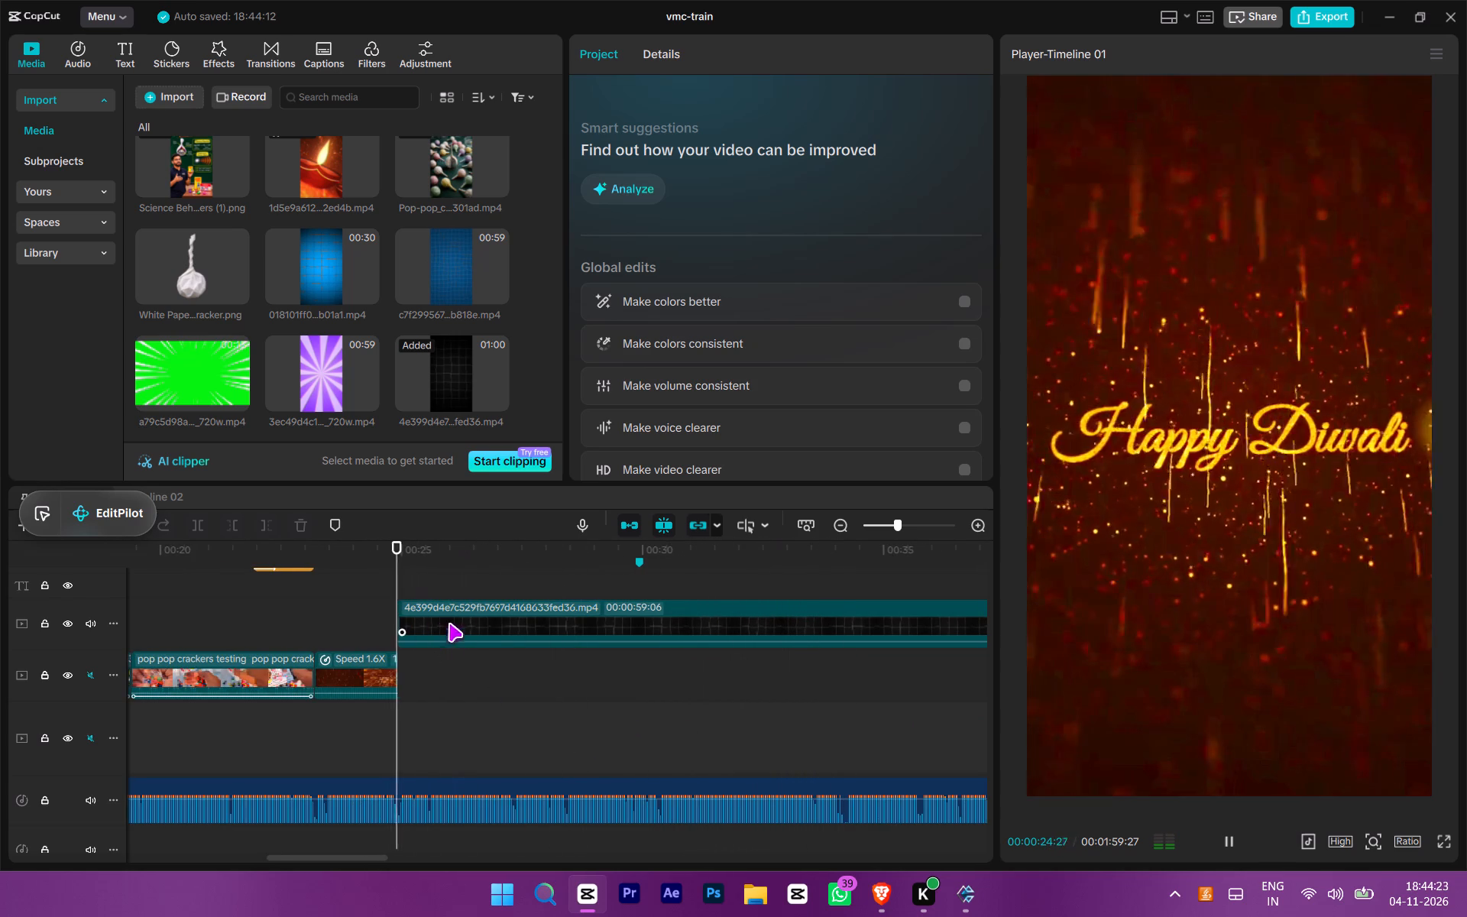
ctrl+scroll(459, 639, up, 6)
drag(575, 689, 884, 676)
ctrl+scroll(702, 688, down, 4)
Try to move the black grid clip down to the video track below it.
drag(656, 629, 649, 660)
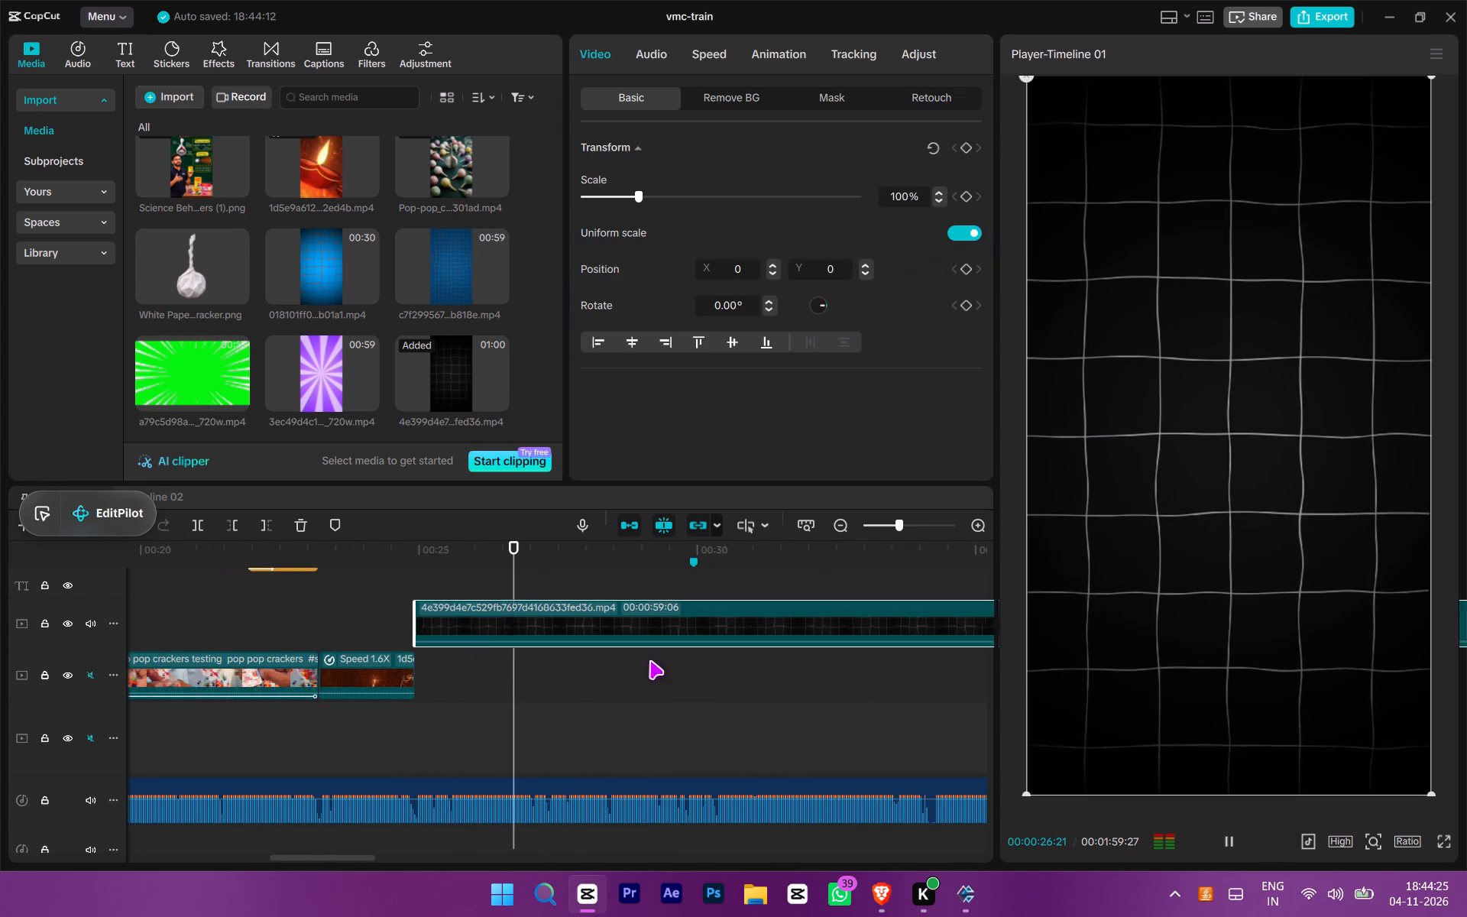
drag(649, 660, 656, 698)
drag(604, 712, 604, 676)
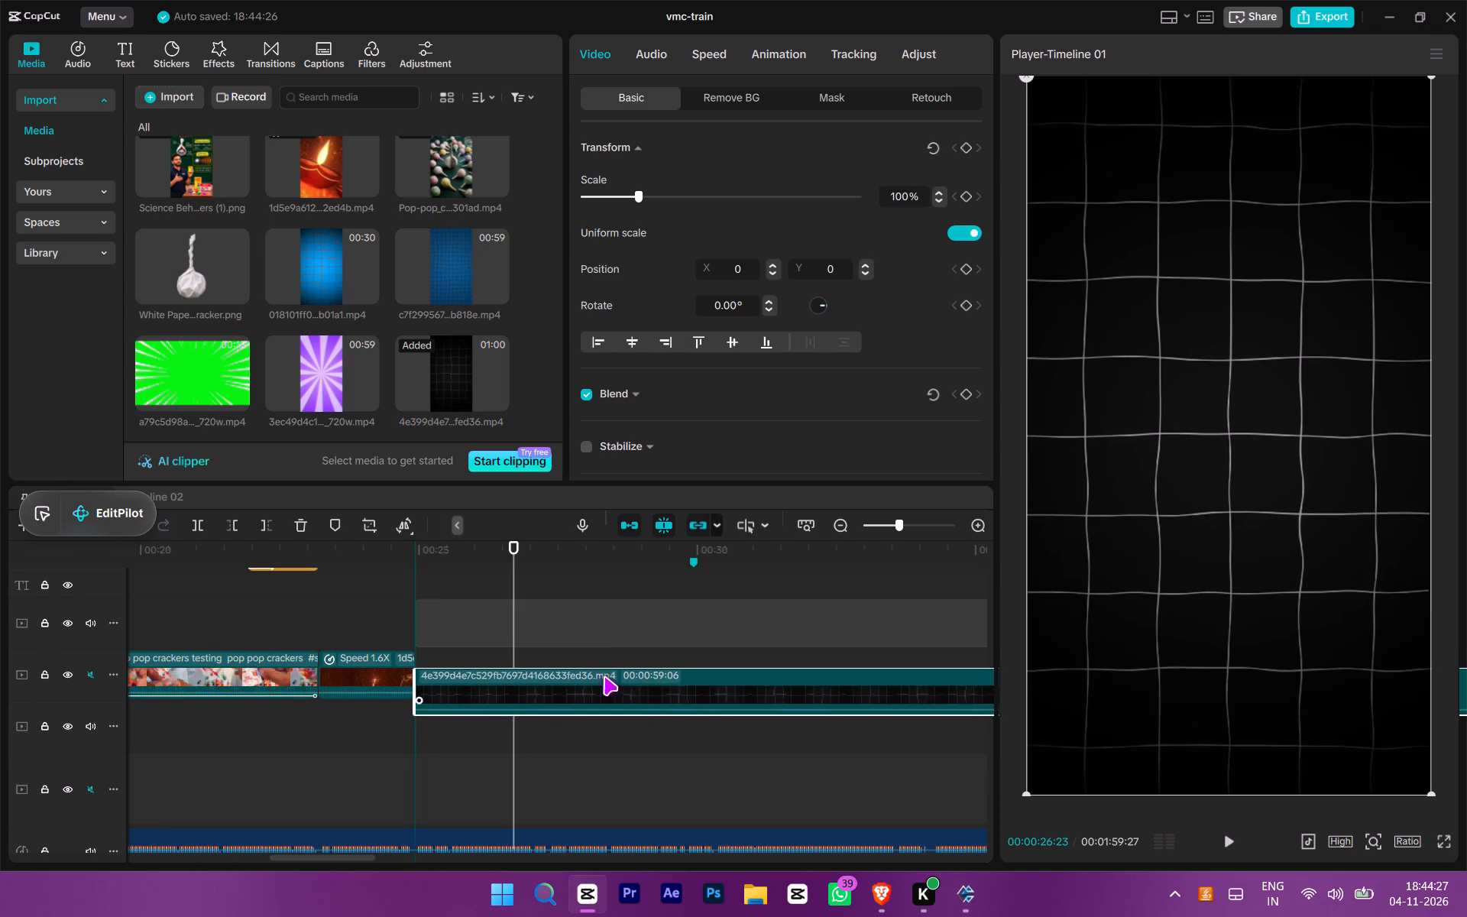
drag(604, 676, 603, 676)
Trim the end of the black grid clip to the voice-over pause at 00:00:27:09.
key(space)
ctrl+scroll(591, 685, up, 7)
key(space)
ctrl+scroll(583, 685, up, 7)
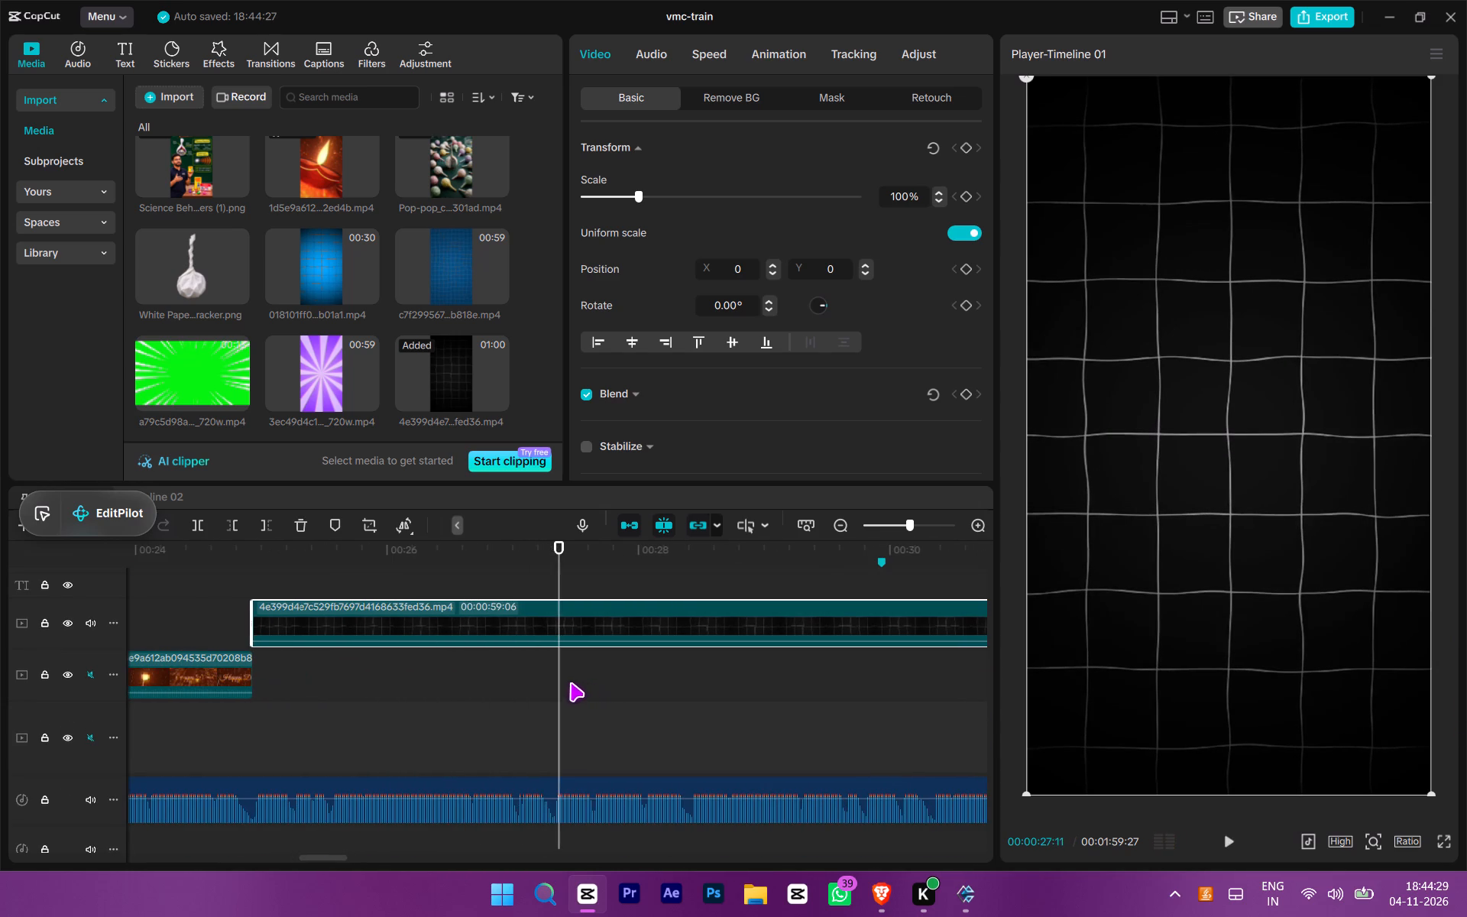
key(space)
double_click(553, 690)
ctrl+scroll(568, 702, up, 8)
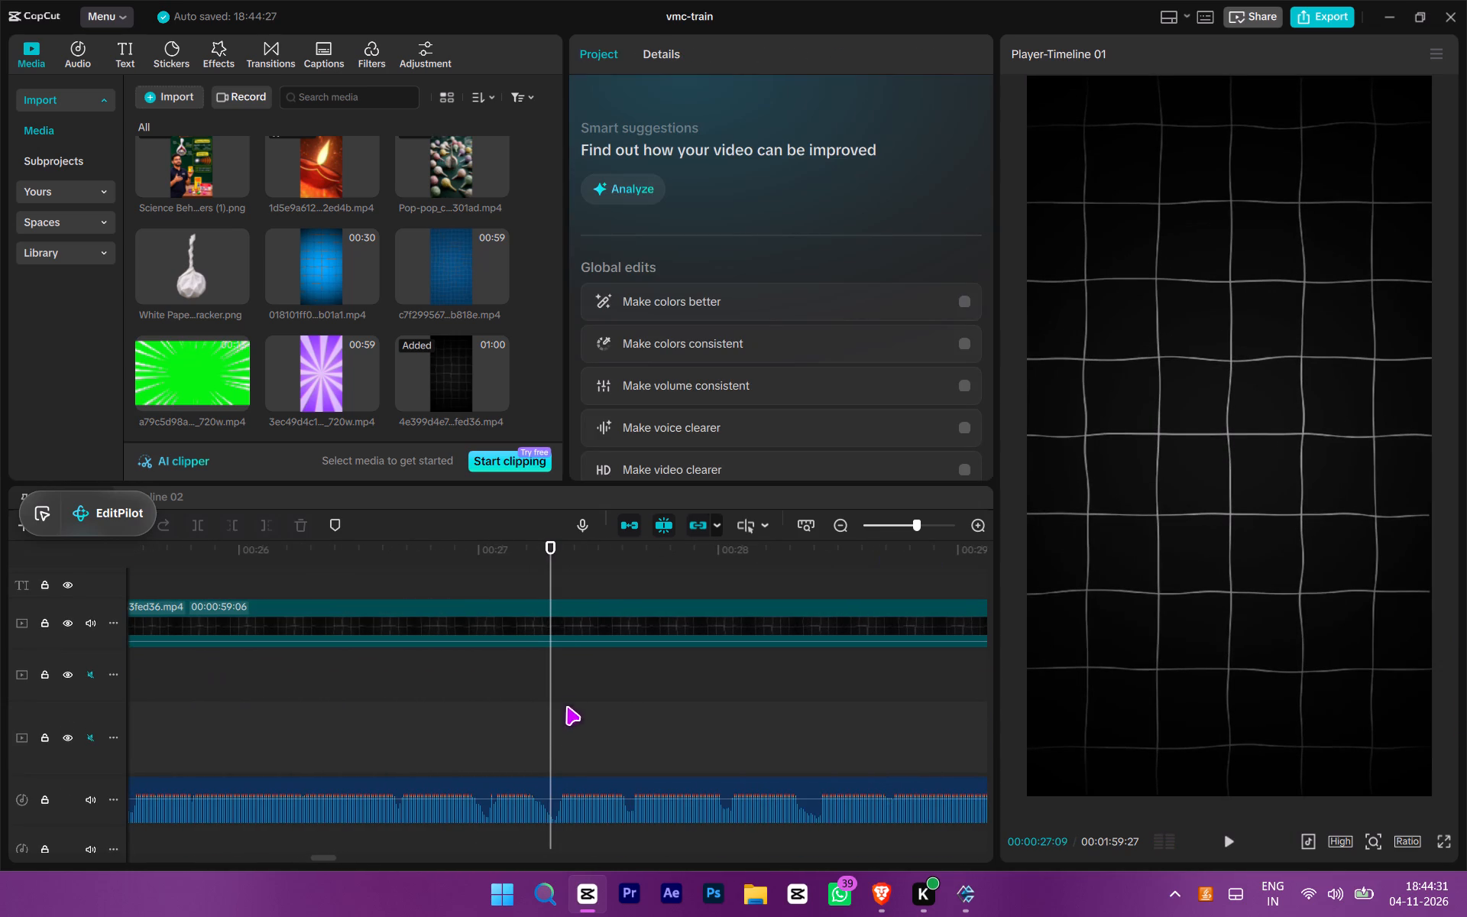
drag(553, 745, 554, 754)
drag(632, 720, 661, 575)
key(w)
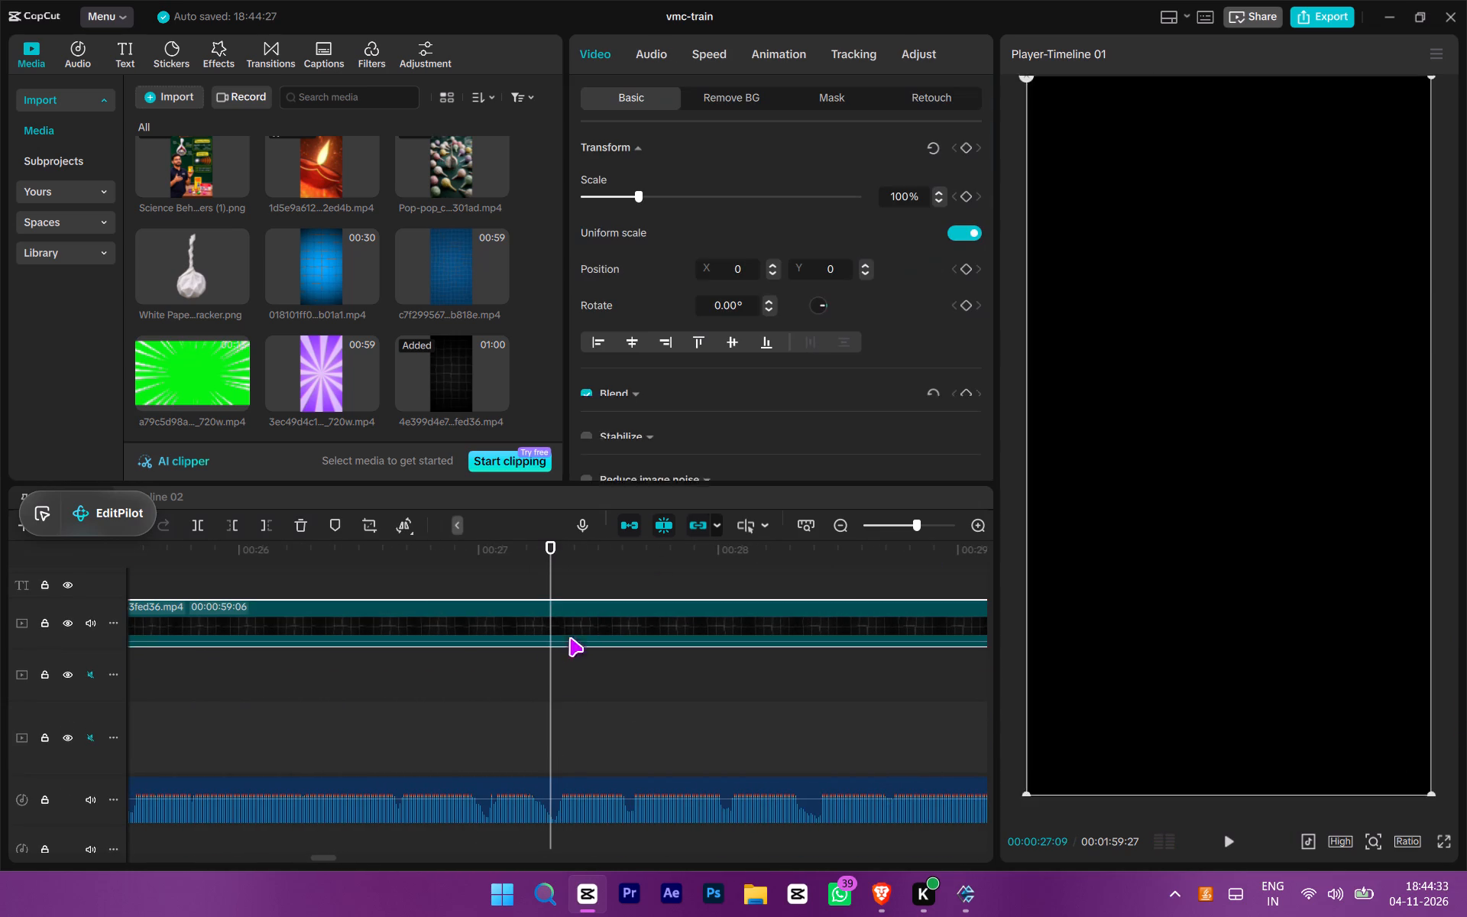
Move the trimmed black grid clip down onto the main video track, directly after the Happy Diwali clip.
ctrl+scroll(507, 661, down, 6)
drag(467, 630, 465, 688)
Place the white paper-wrapped firecracker image on the track above the black grid clip, starting at 00:00:24:28.
click(227, 630)
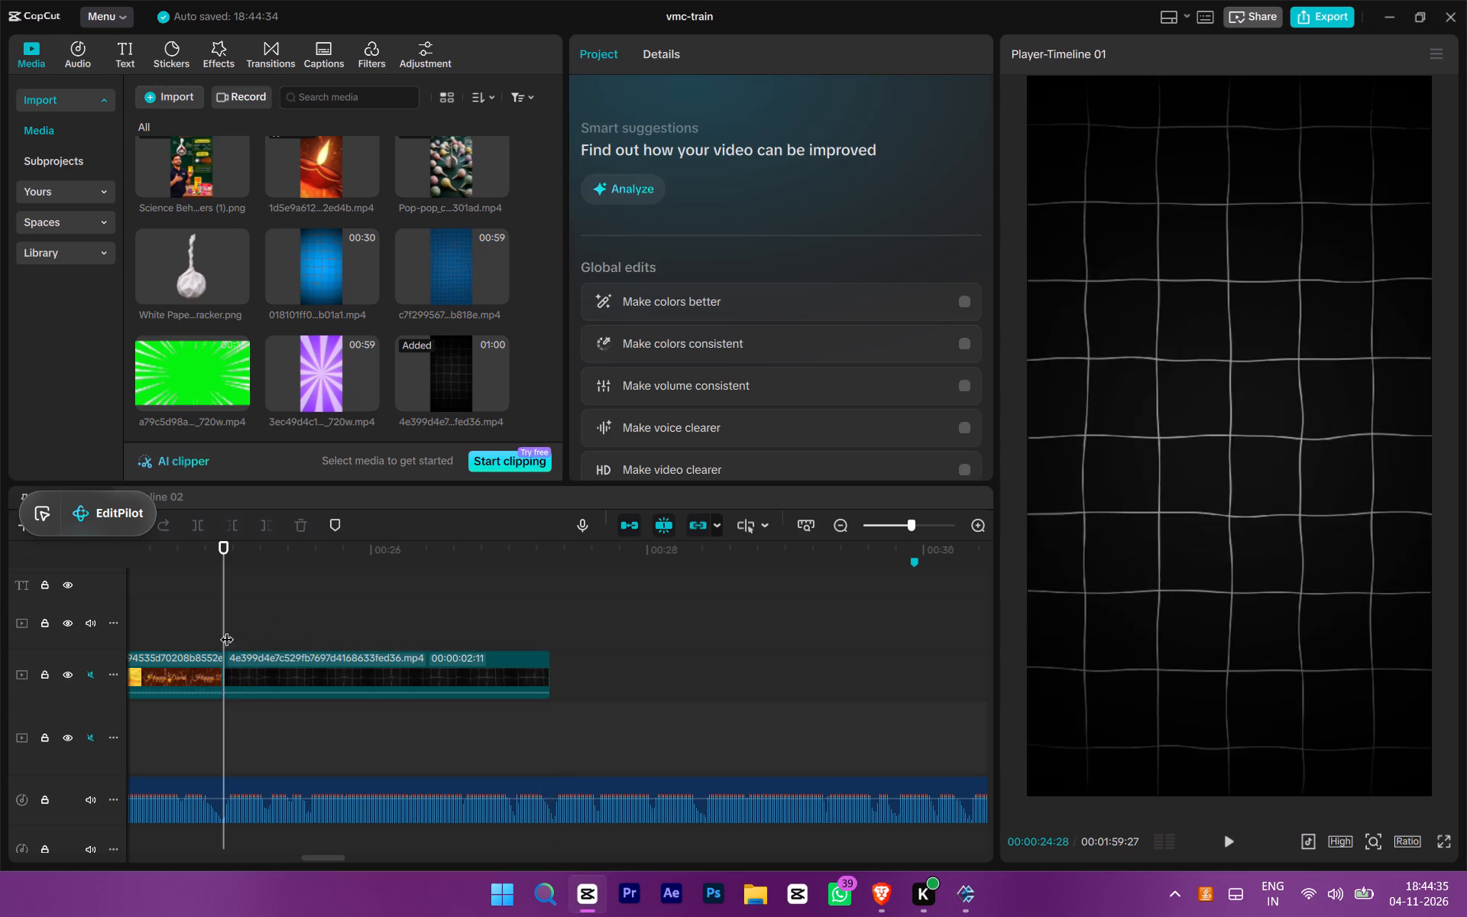
drag(261, 723, 5, 747)
key(space)
ctrl+scroll(391, 718, up, 5)
click(363, 621)
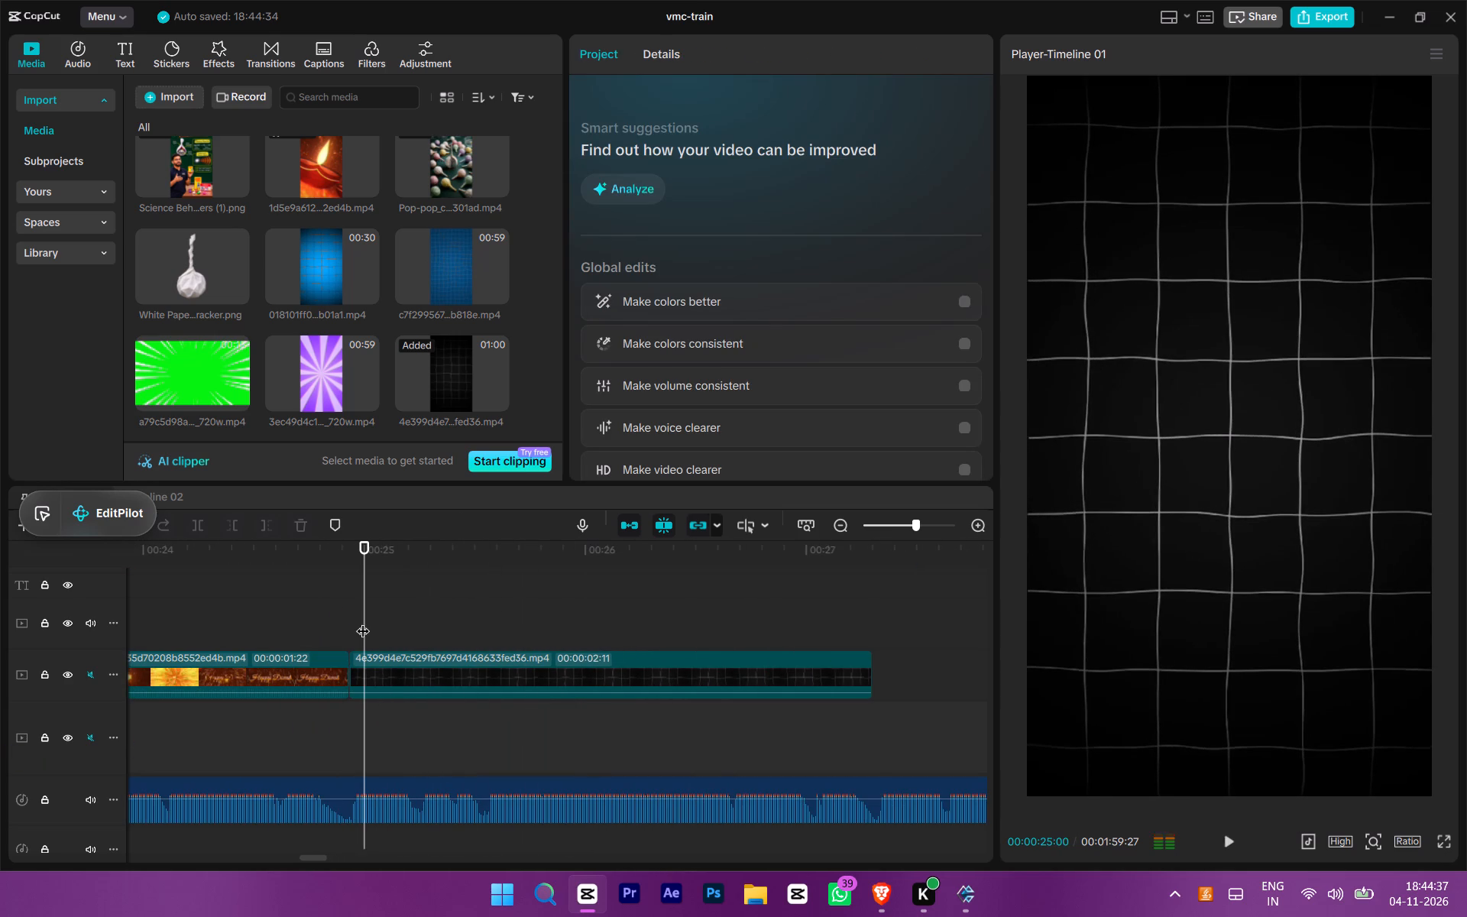
drag(355, 627, 338, 620)
click(338, 620)
click(348, 619)
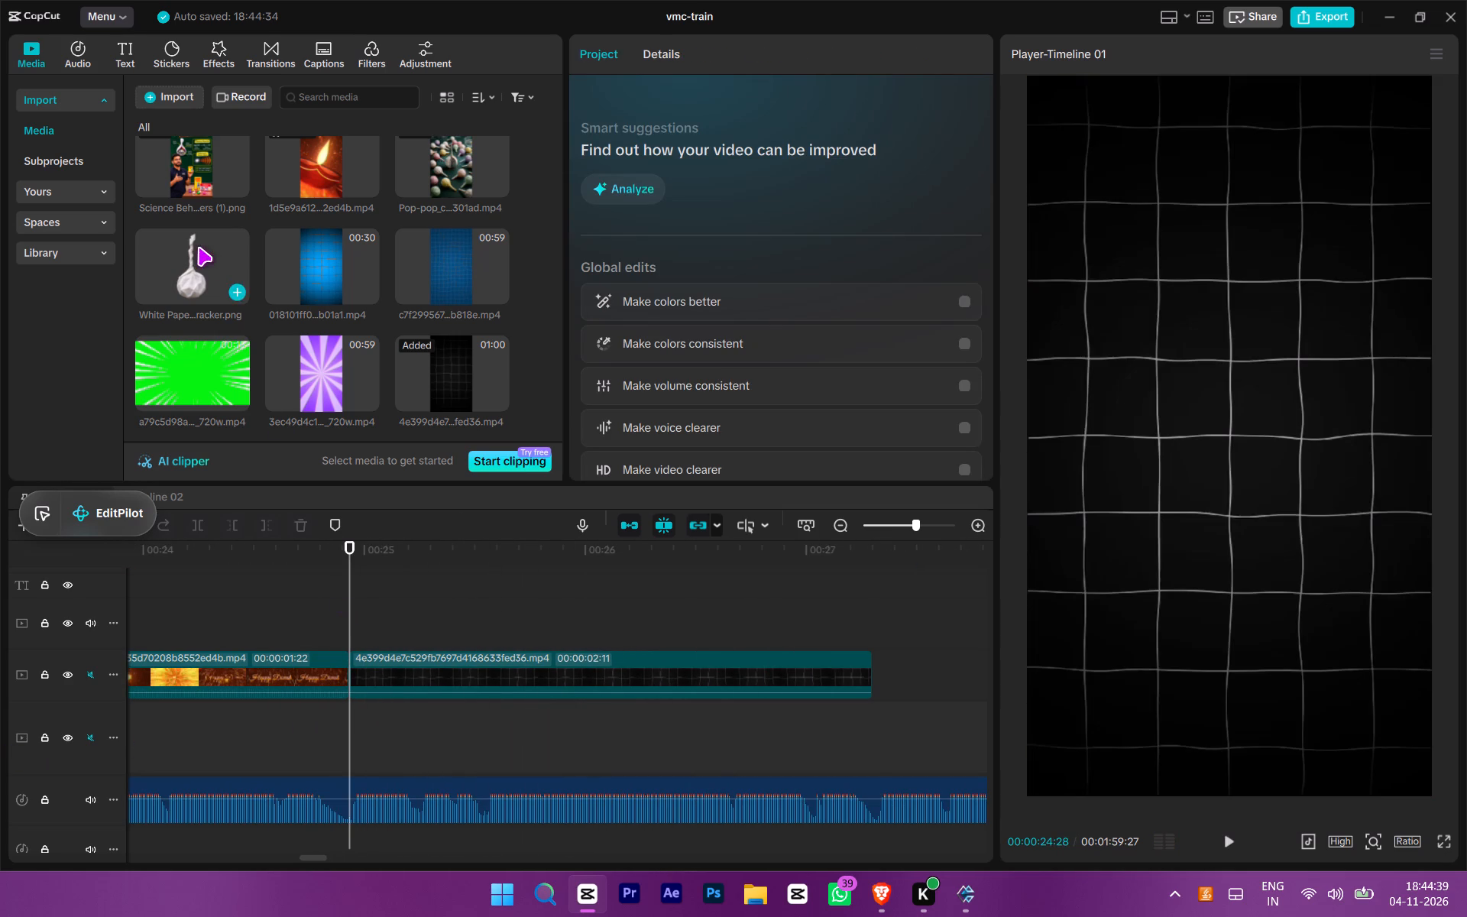
drag(194, 243, 357, 629)
click(357, 629)
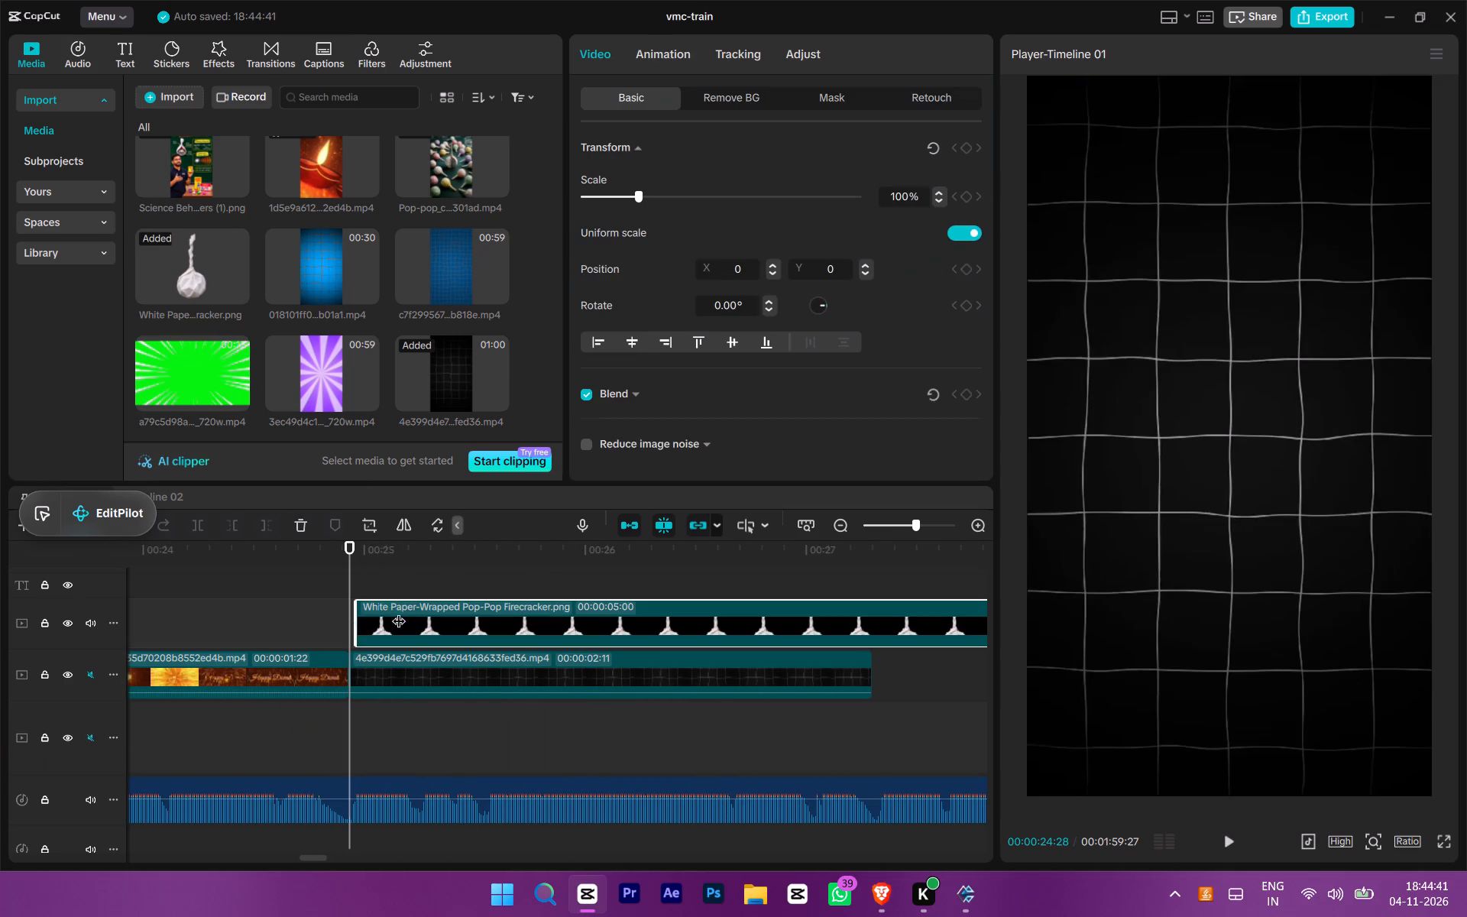
drag(405, 610, 395, 608)
Scale the firecracker image down to 59%, keeping it centred over the grid background.
key(space)
ctrl+scroll(458, 621, down, 14)
key(space)
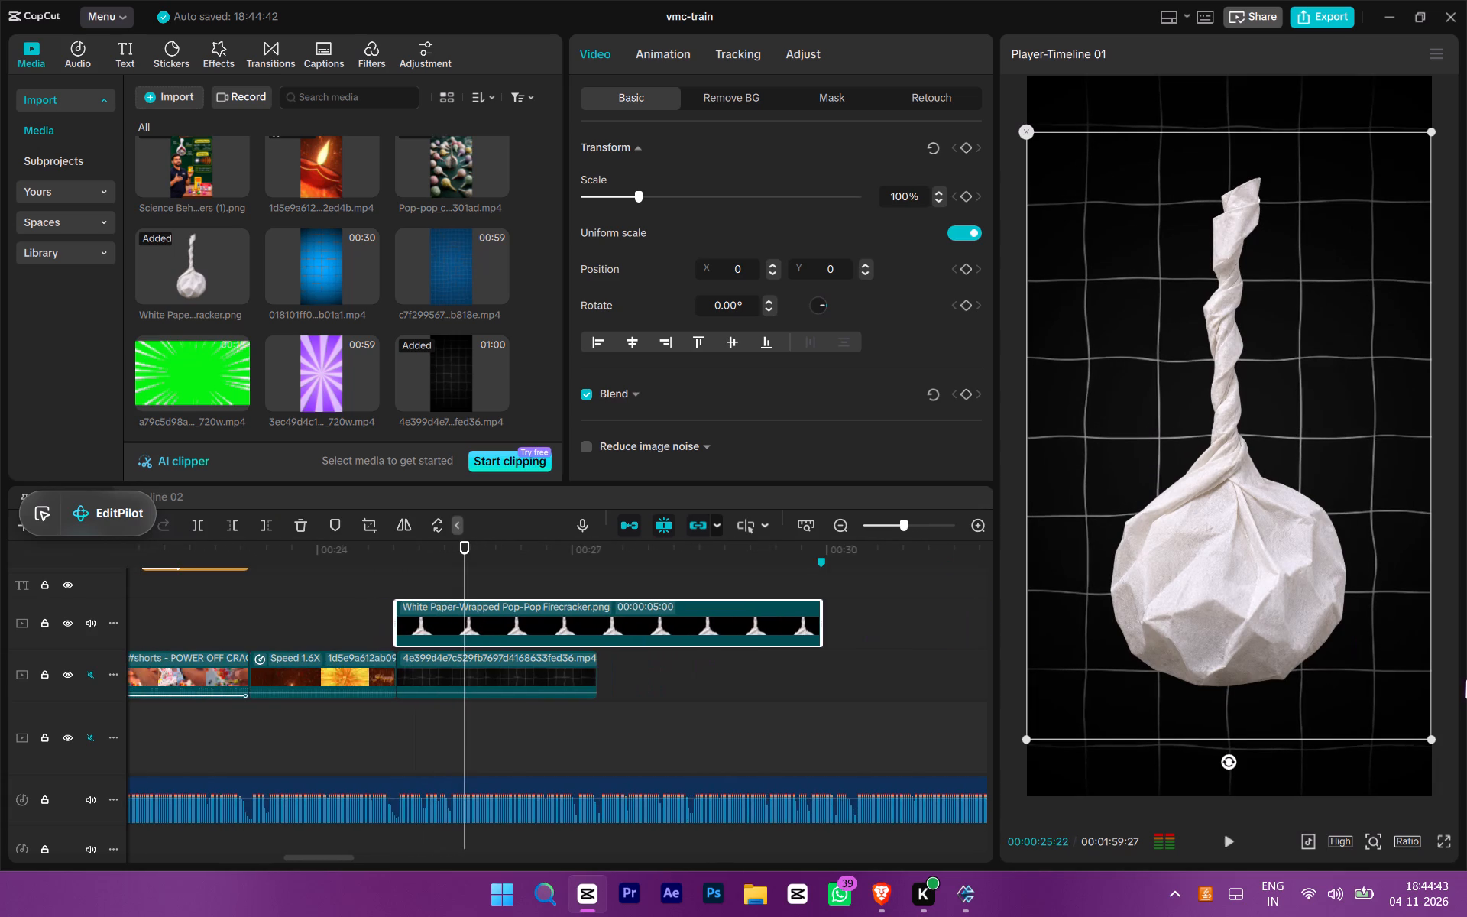
drag(1428, 736, 1416, 618)
click(1334, 581)
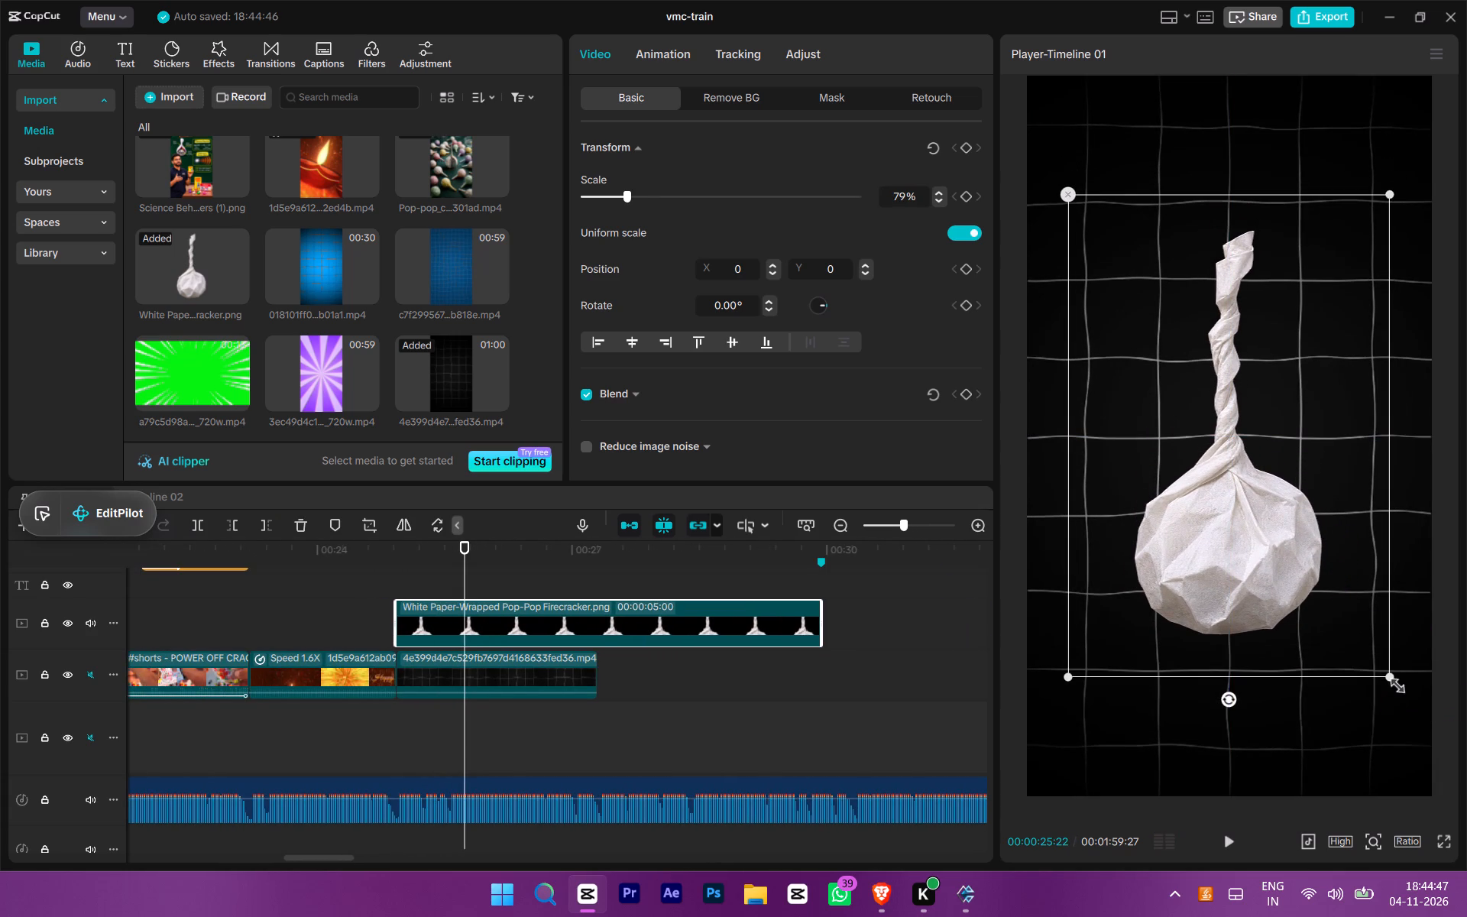
drag(1393, 682, 1354, 579)
click(1303, 546)
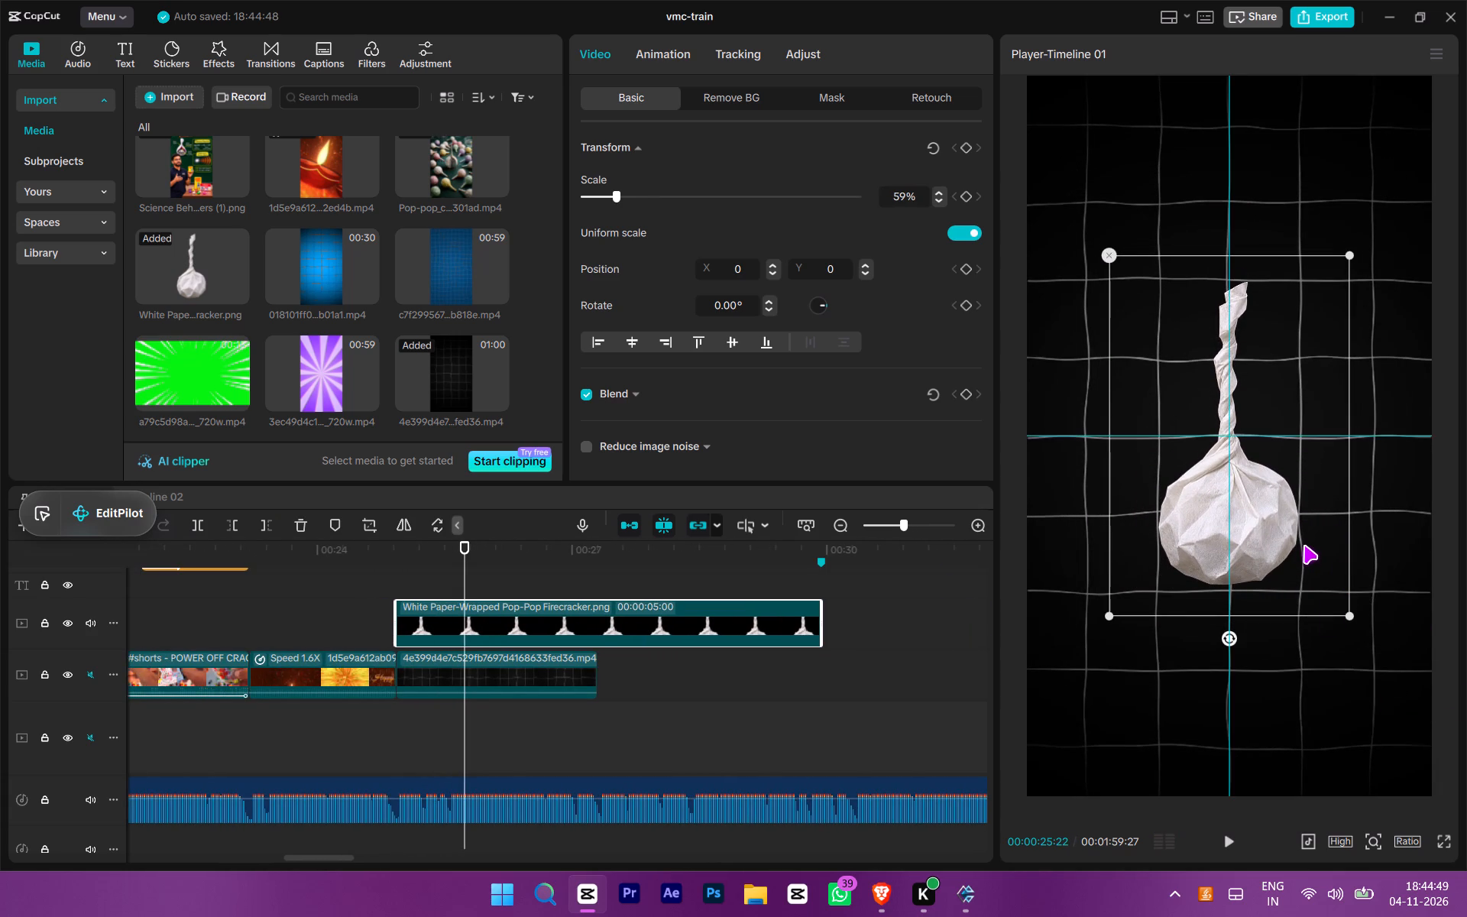
Trim the end of the firecracker image to 00:00:27:09, matching the end of the black grid clip.
key(space)
click(593, 561)
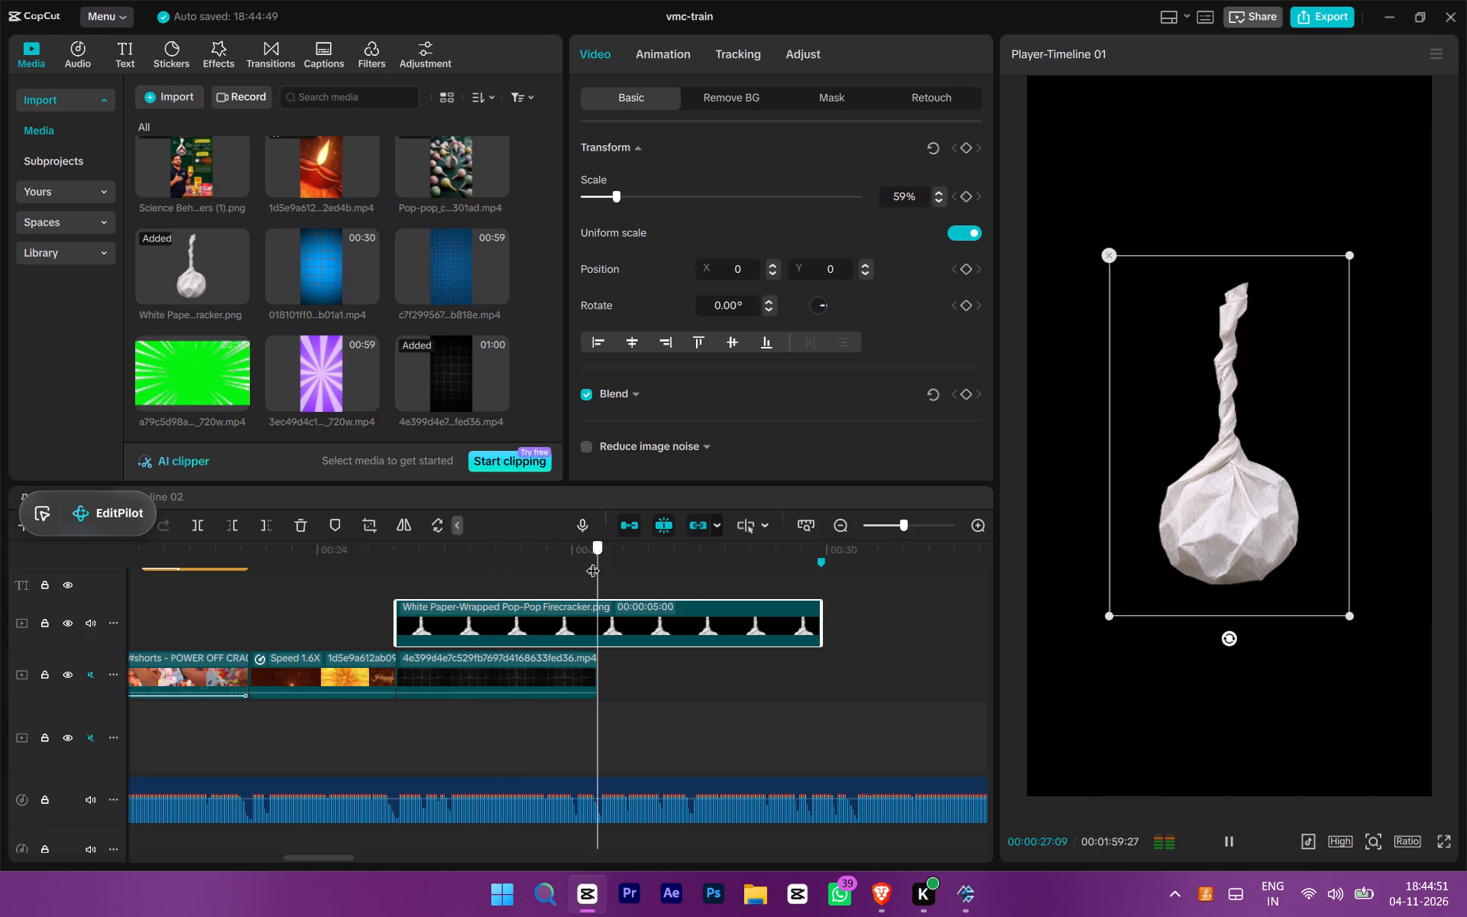
key(w)
Apply the Slide Left entrance animation to the white paper-wrapped firecracker image and preview it.
click(459, 556)
click(429, 567)
double_click(409, 562)
click(403, 555)
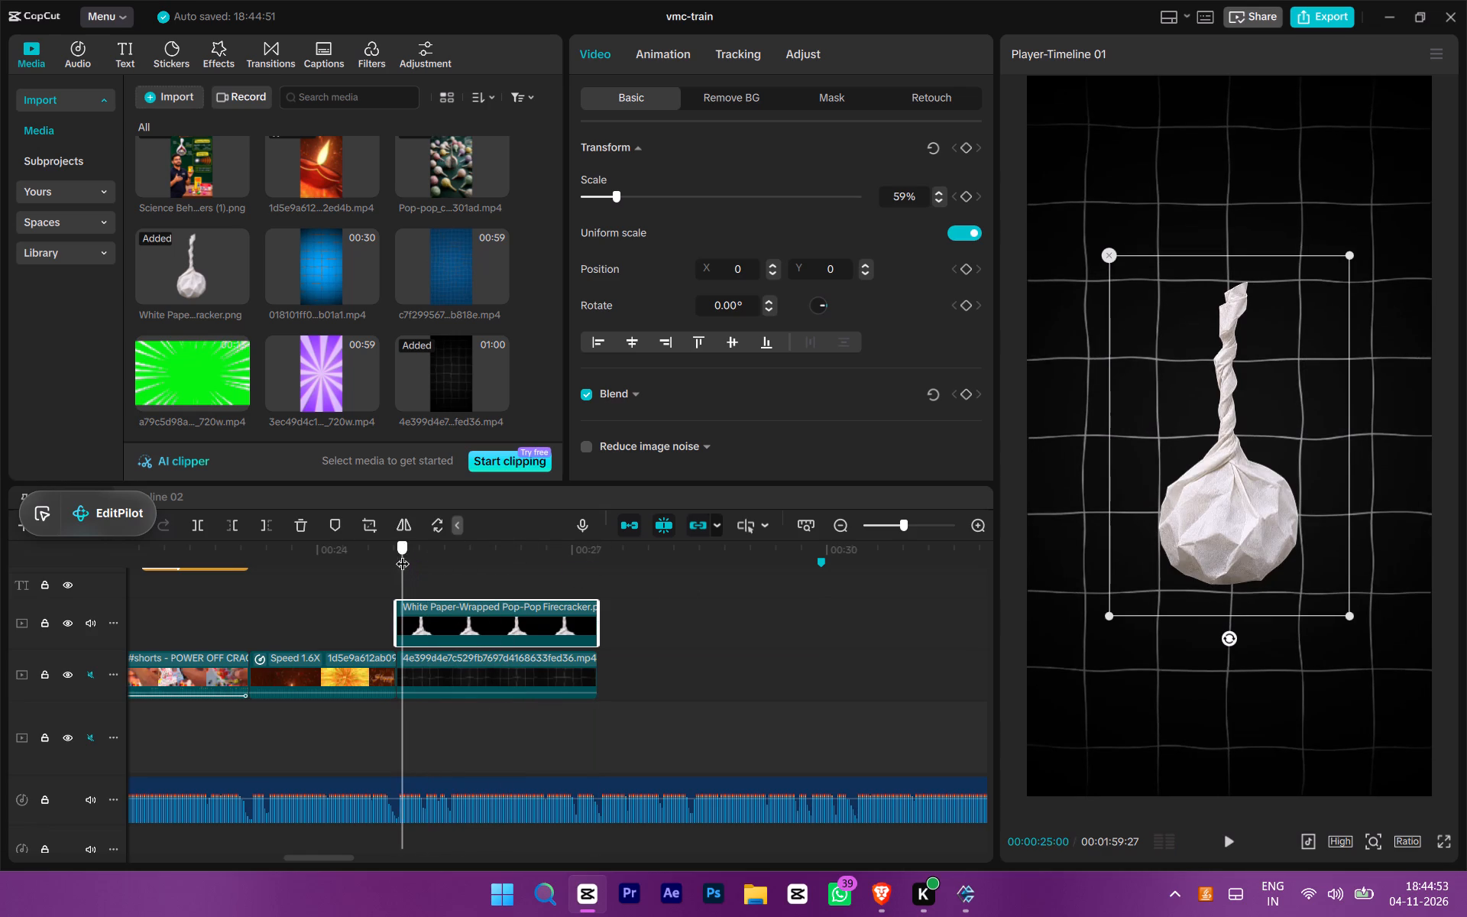
click(688, 40)
click(672, 94)
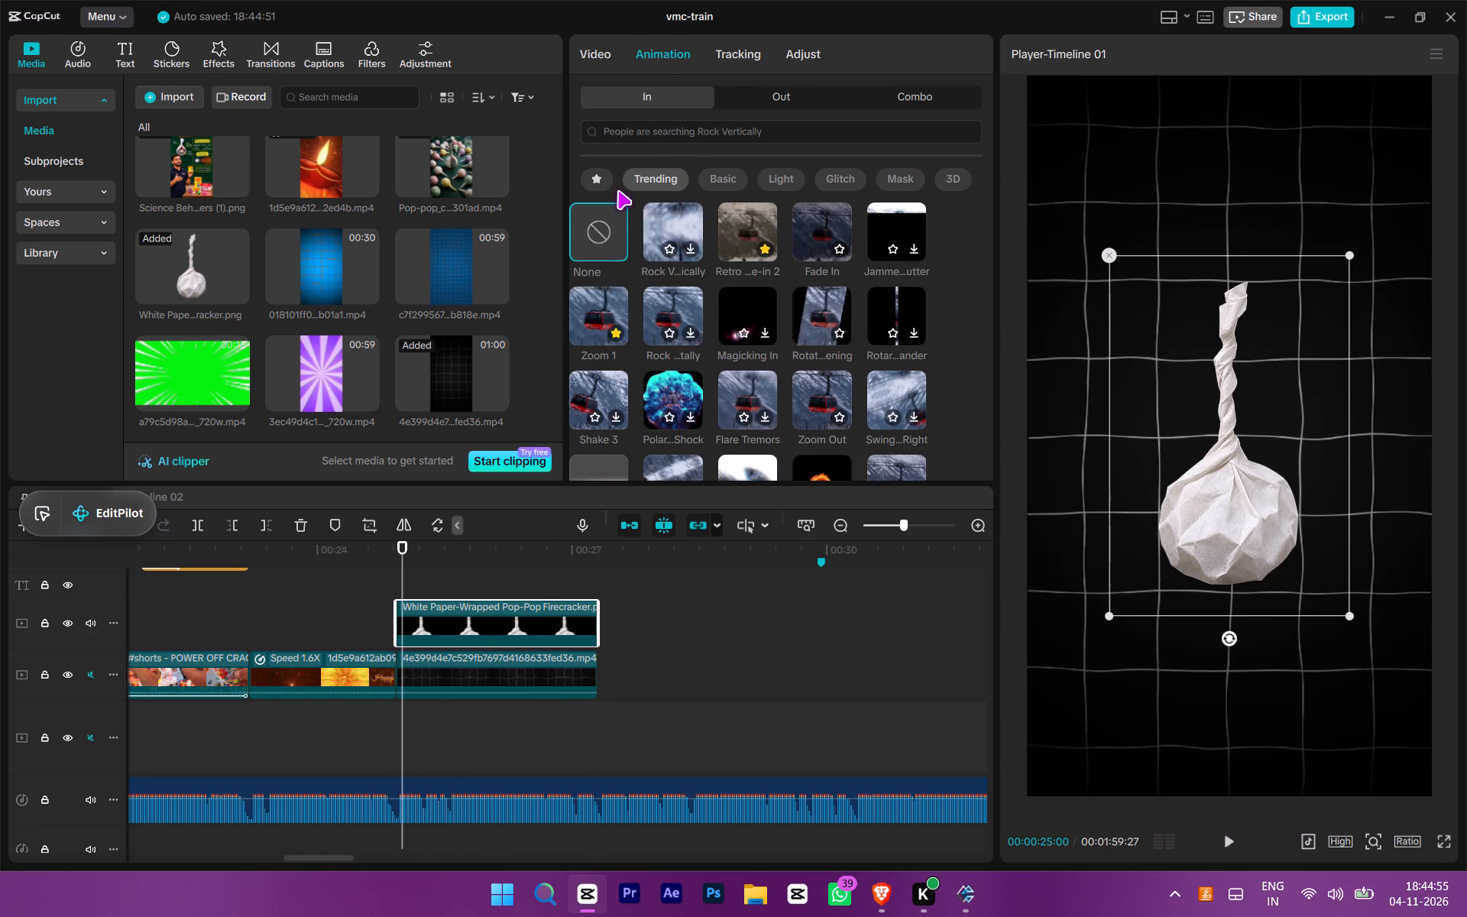
drag(613, 188, 603, 183)
click(602, 180)
click(621, 187)
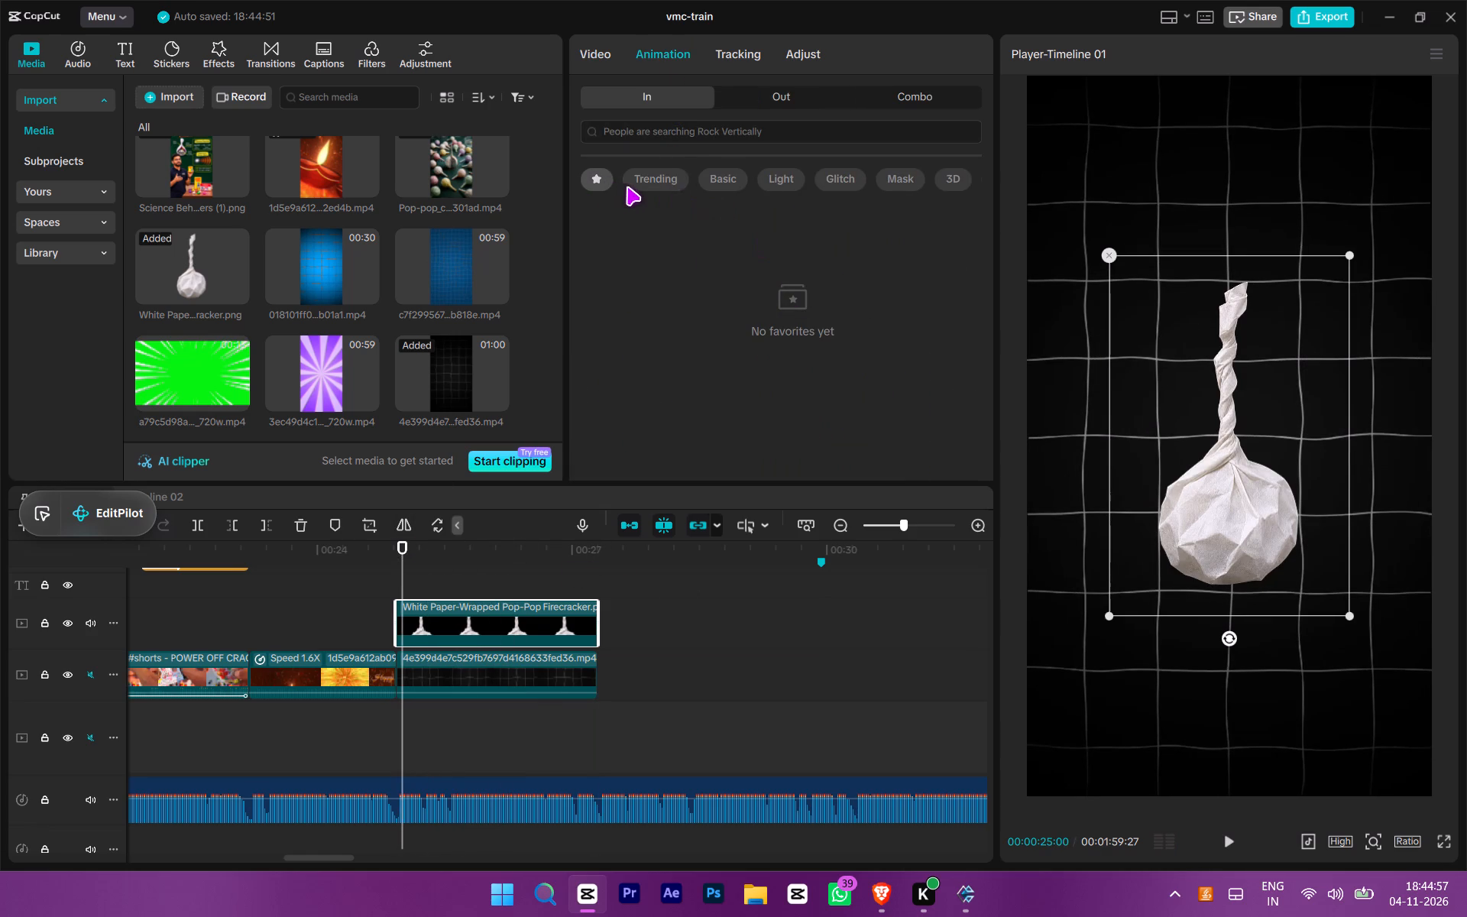
click(648, 182)
scroll(688, 342, down, 7)
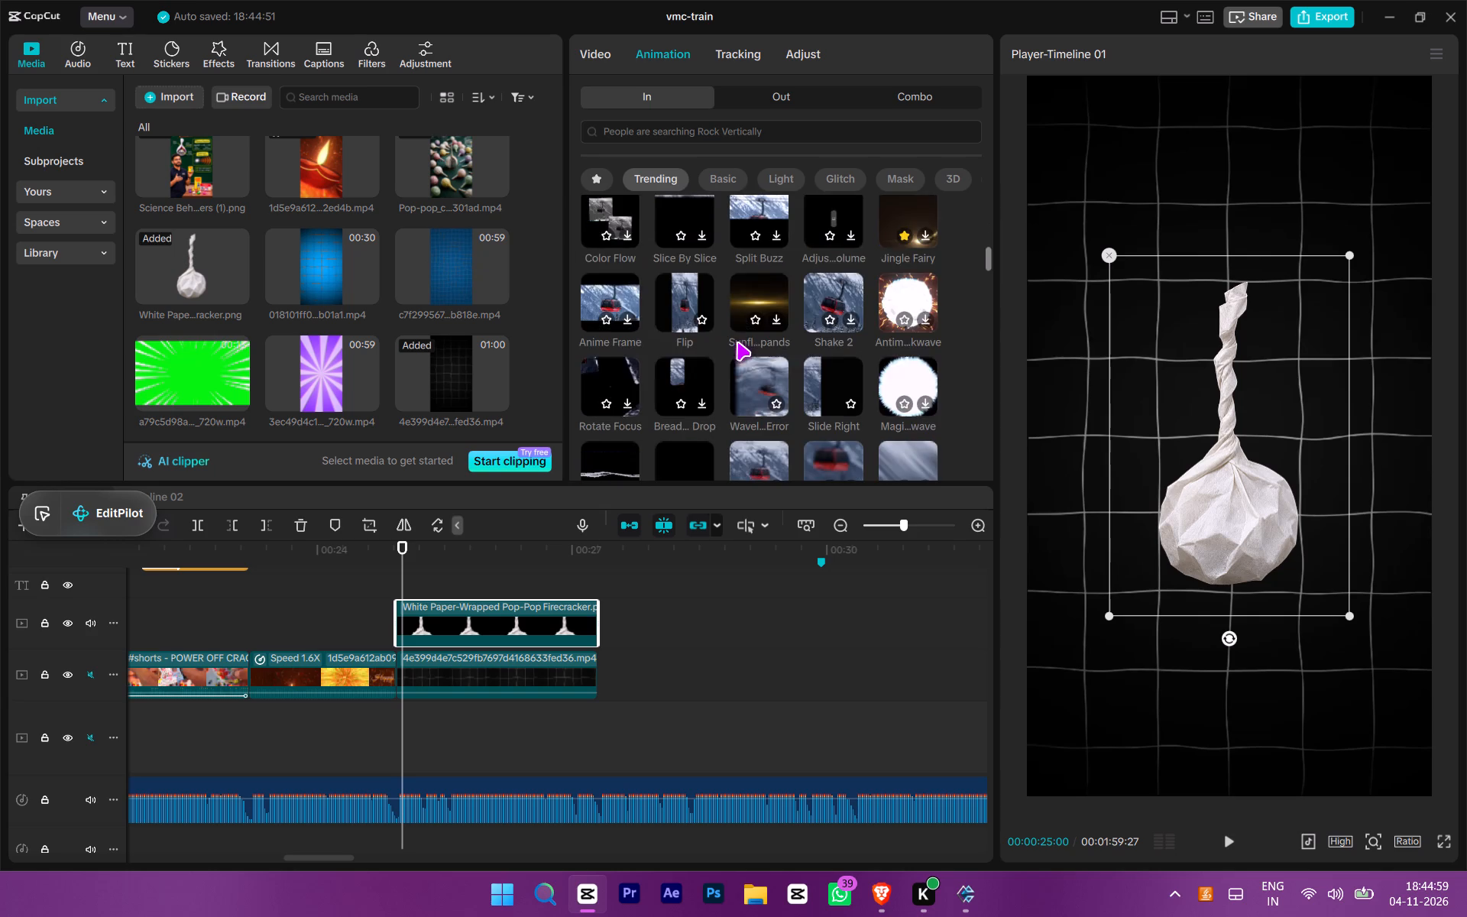
scroll(831, 376, down, 9)
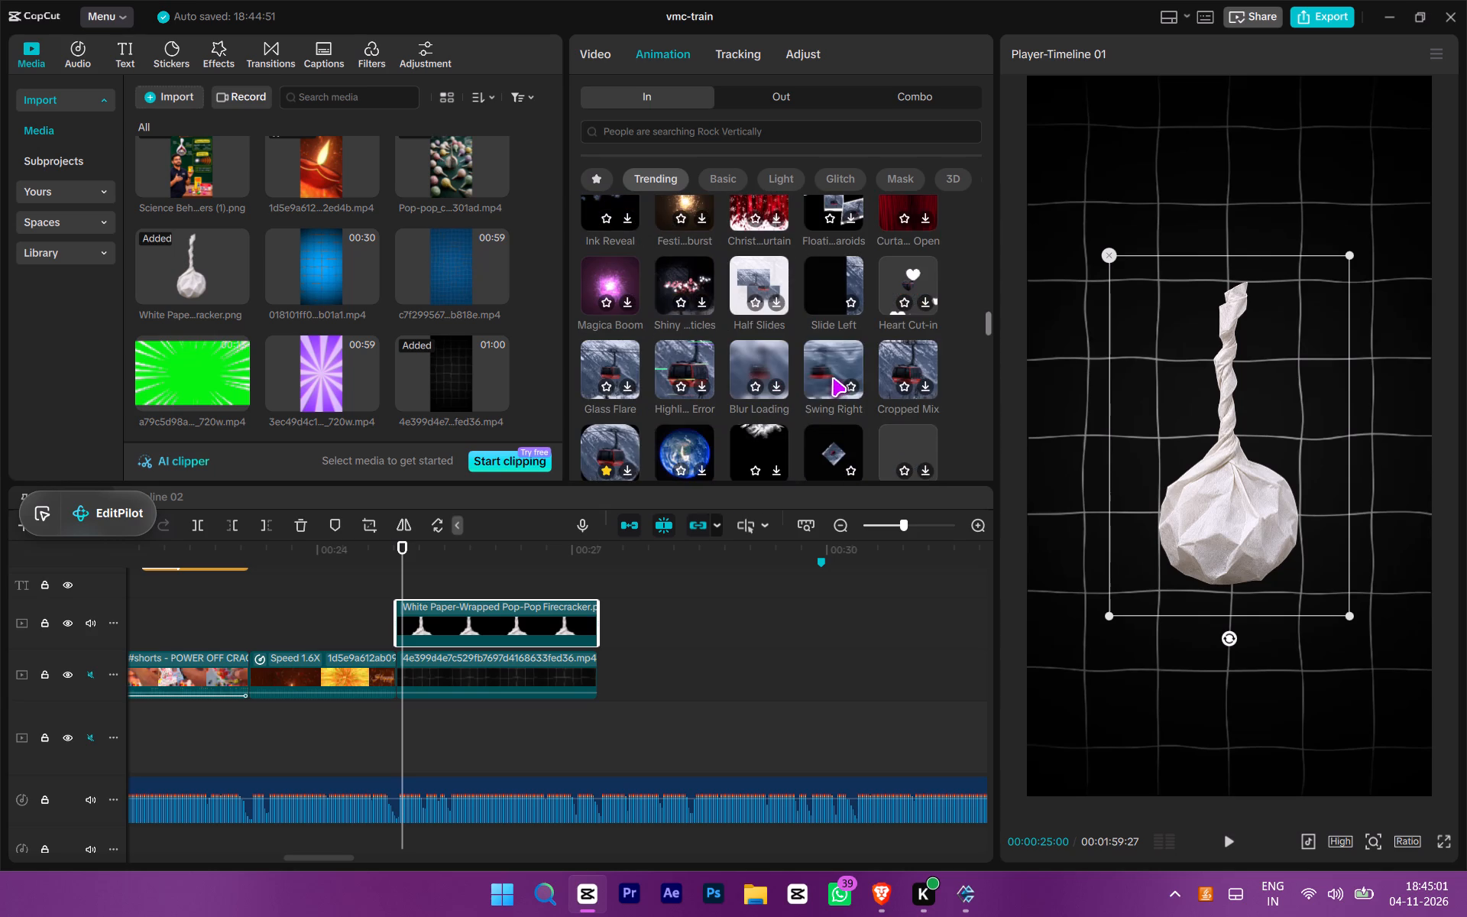
scroll(837, 324, down, 5)
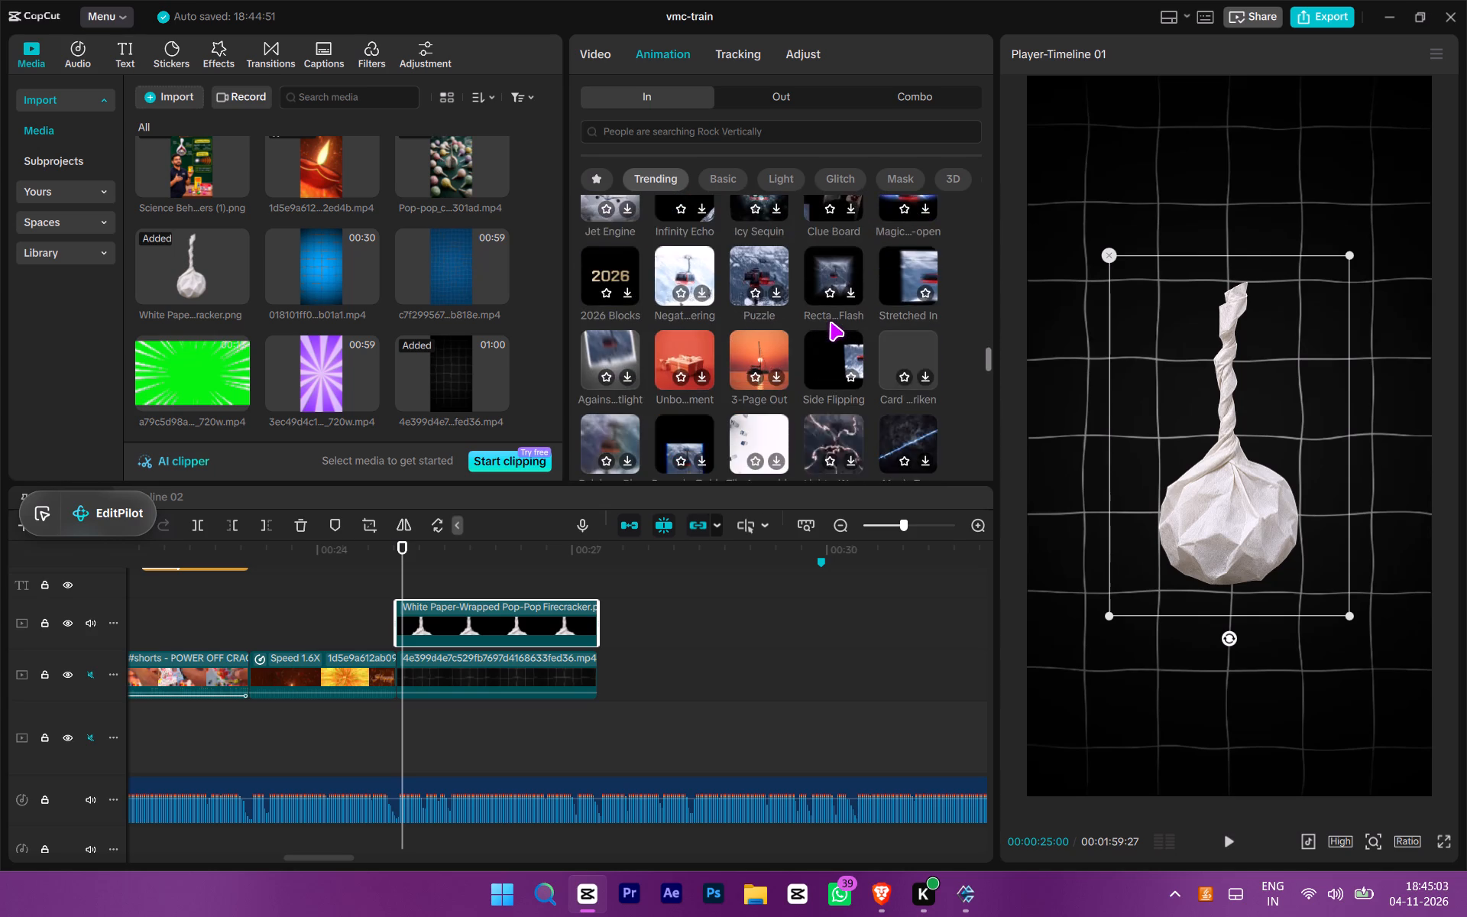
scroll(830, 322, up, 6)
click(822, 303)
click(821, 352)
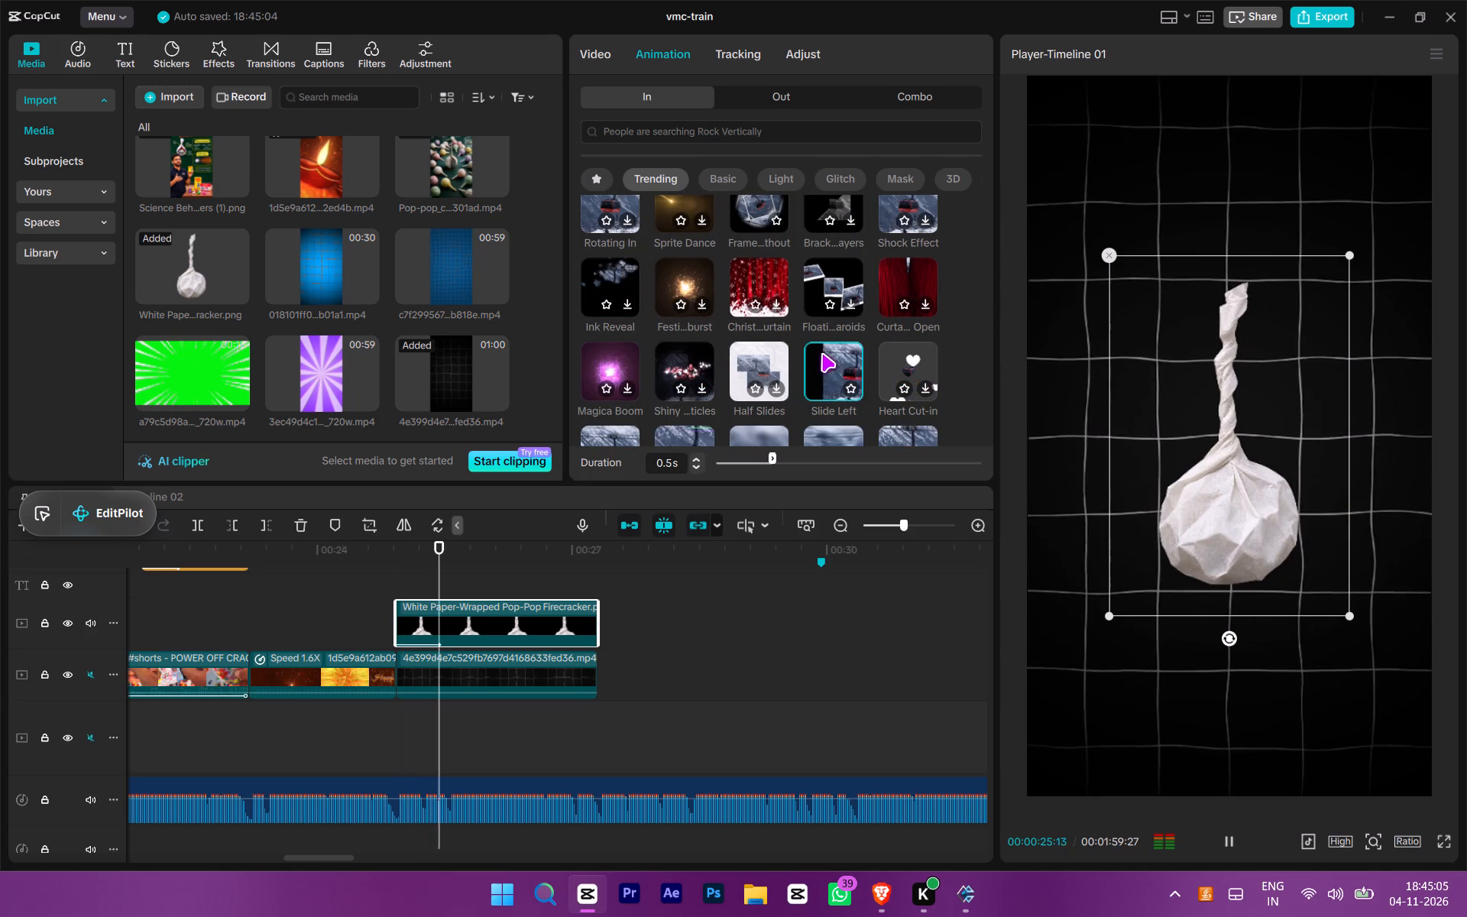
key(space)
key(space)
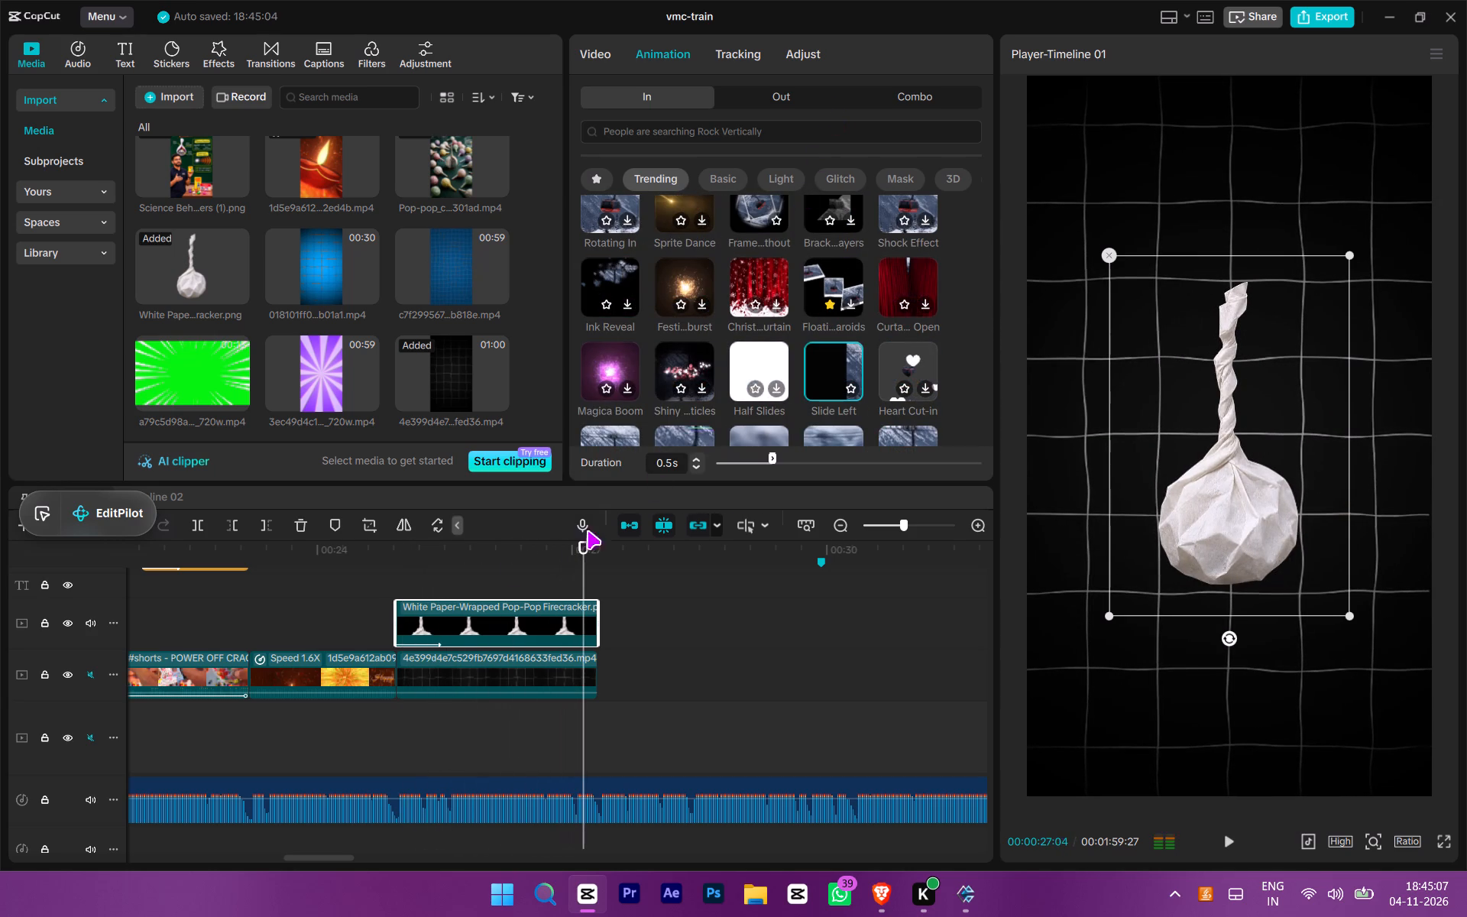
Apply the Zoom 1 combo animation to the black grid clip beneath the firecracker image.
click(517, 537)
drag(517, 537, 494, 543)
click(449, 705)
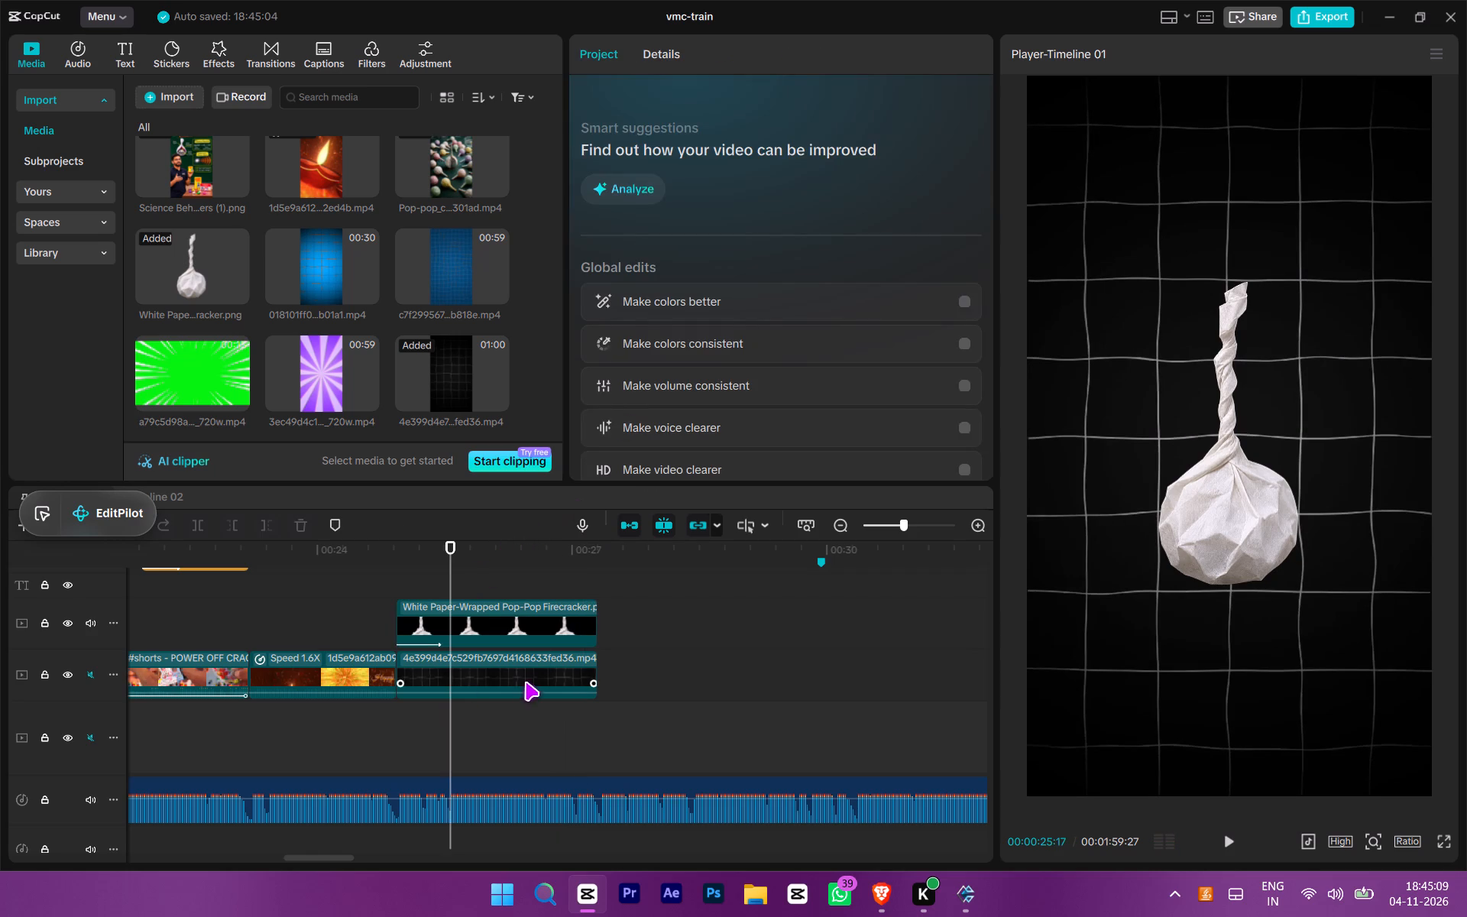
click(525, 682)
click(756, 64)
click(876, 92)
click(678, 240)
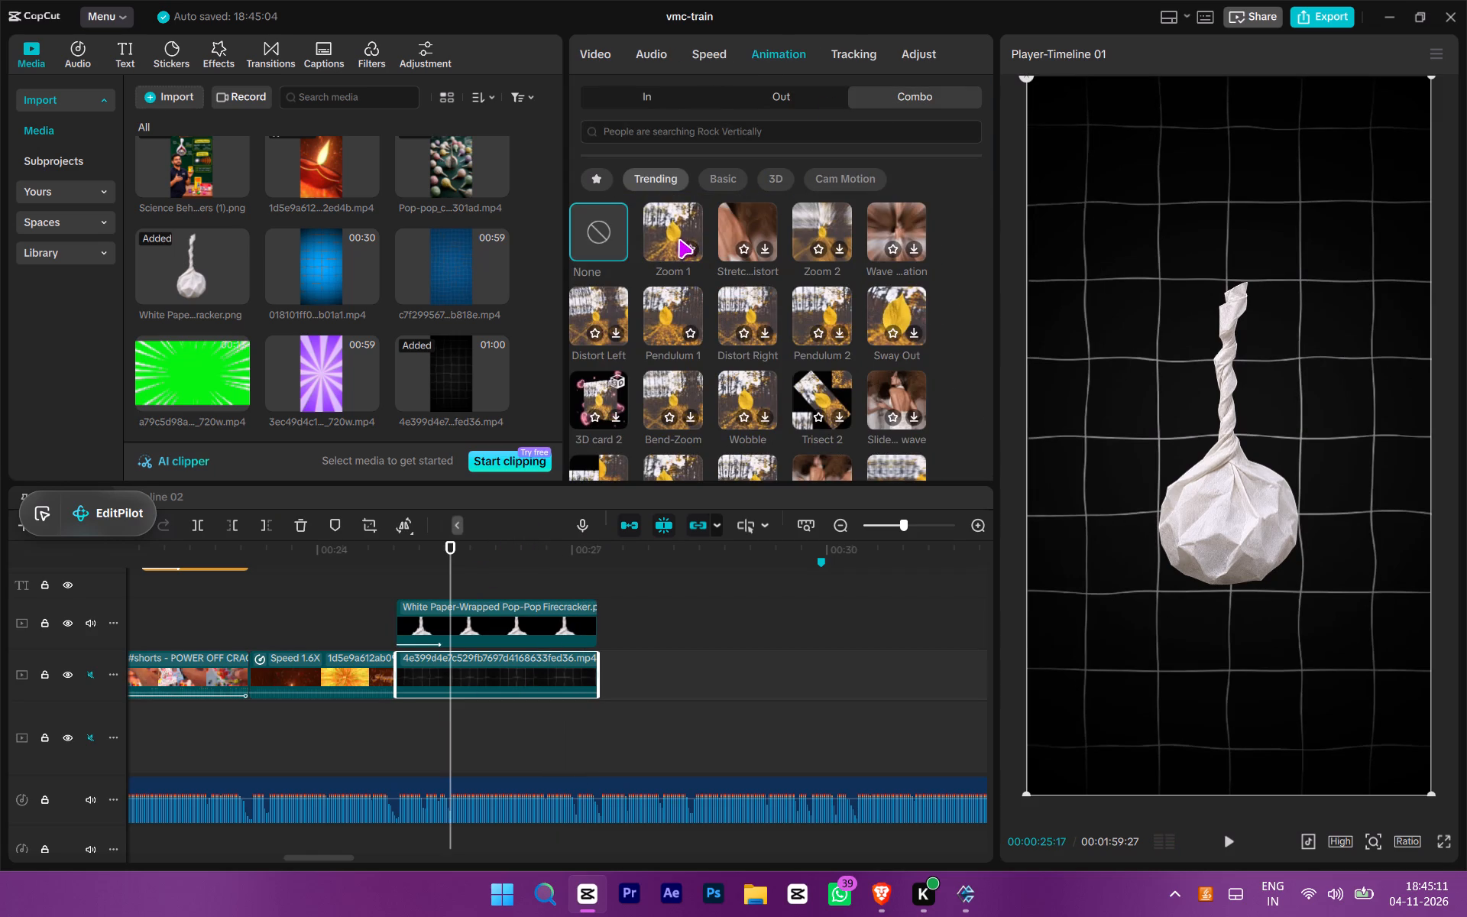
click(610, 59)
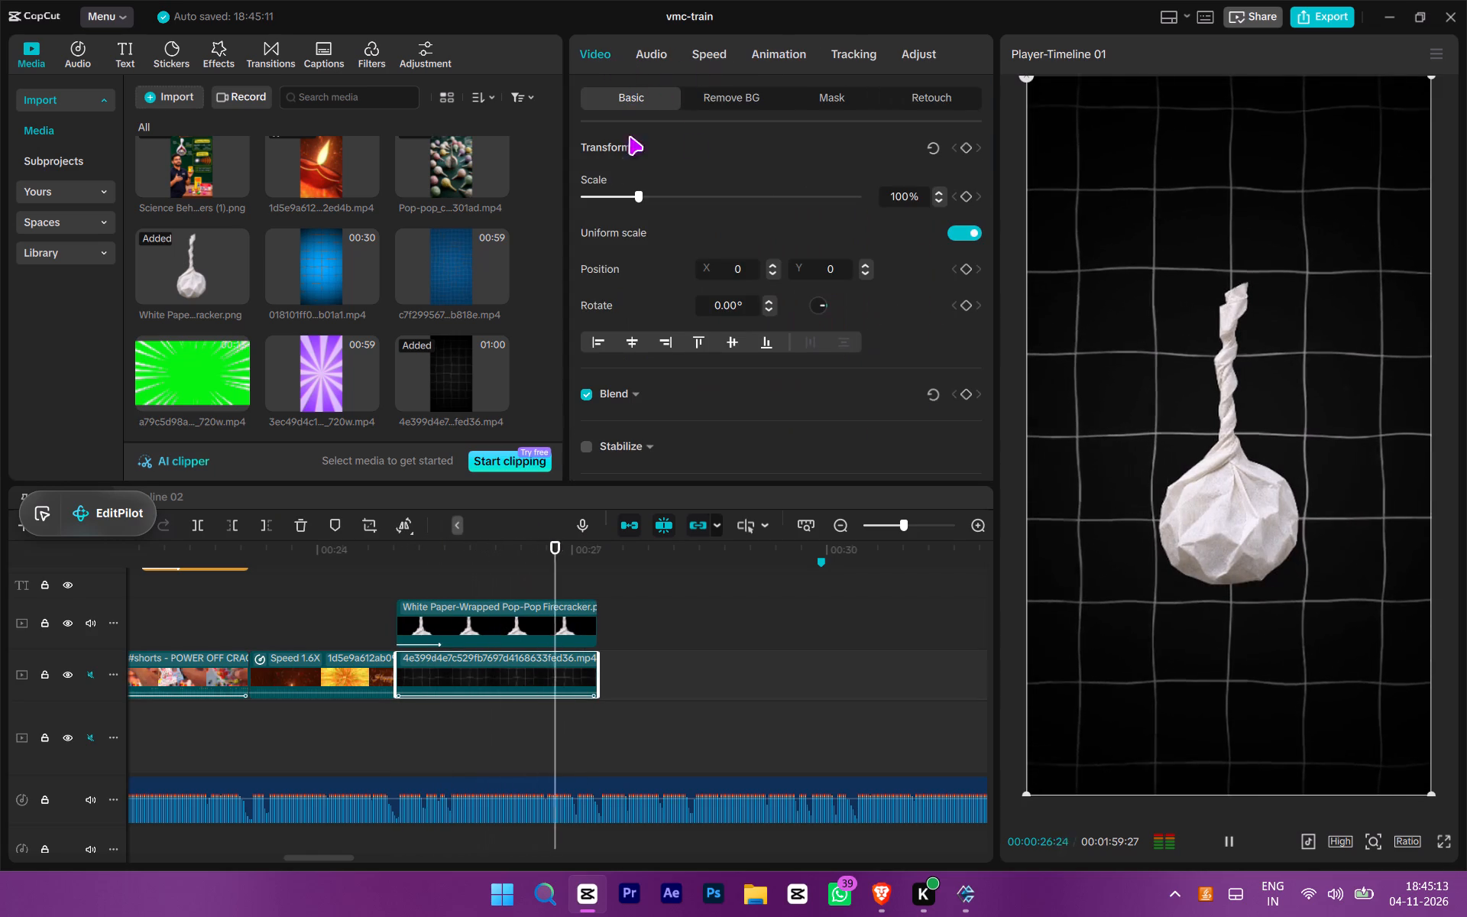
key(space)
Duplicate the firecracker image onto a new track directly above the original, aligned with its start.
drag(423, 515, 407, 536)
click(403, 551)
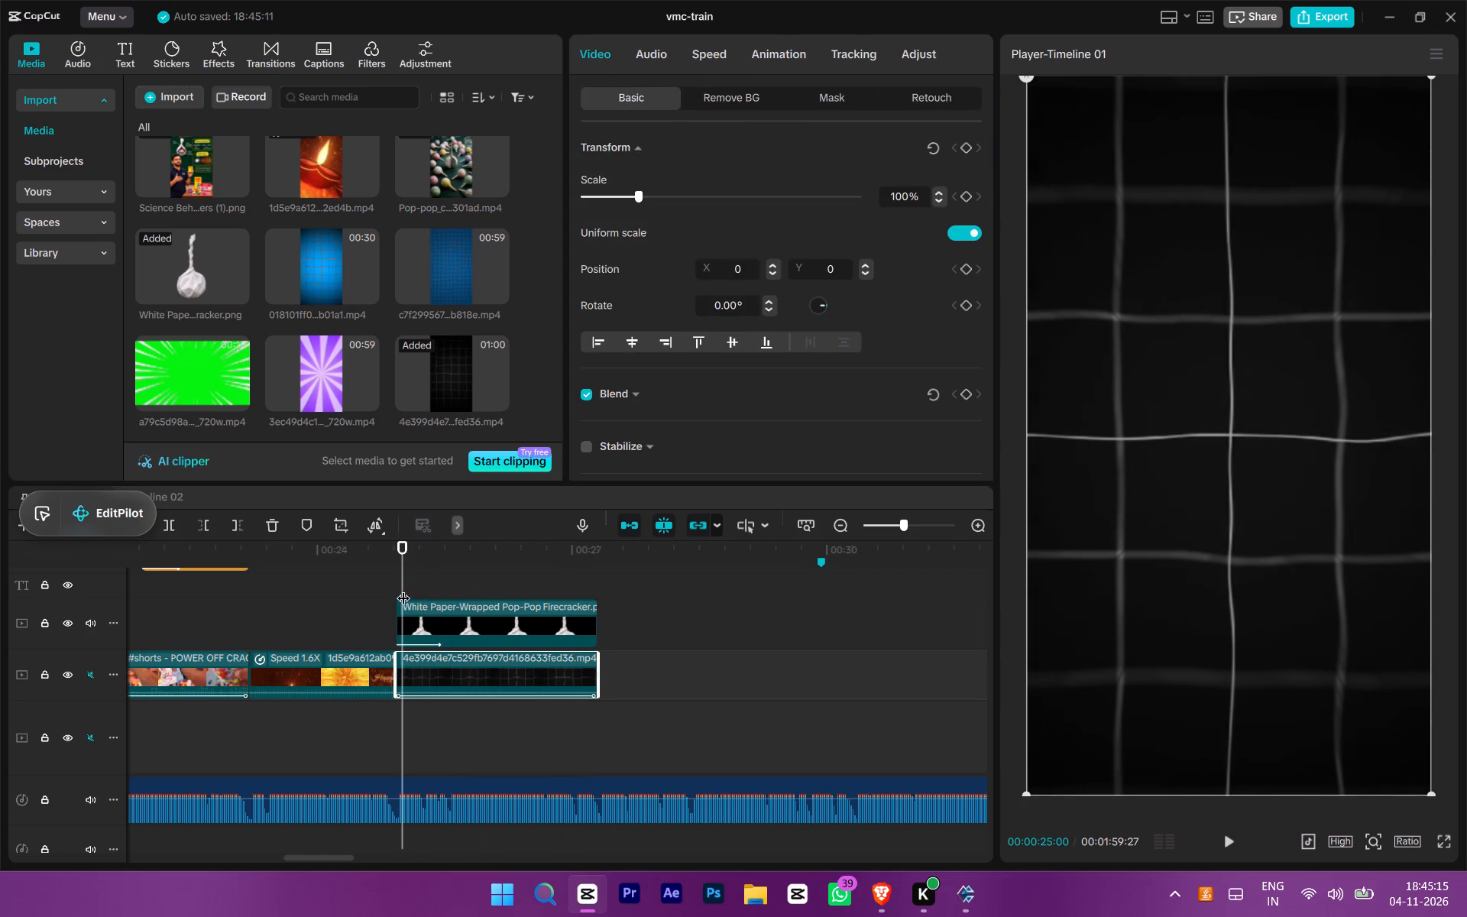
click(402, 587)
click(427, 609)
key(ctrl+c)
key(ctrl+v)
key(space)
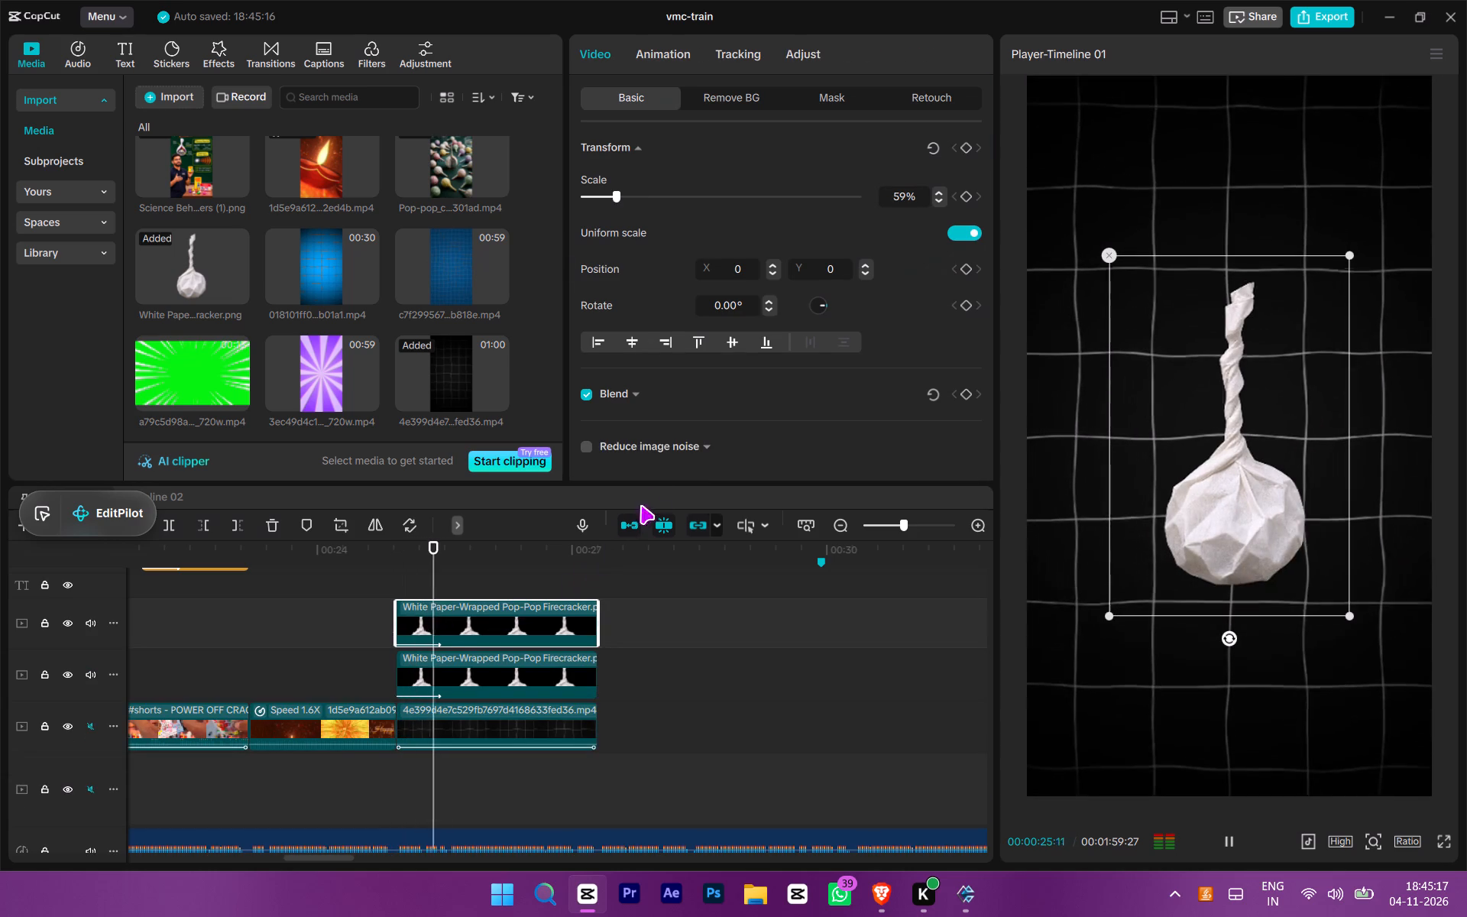
key(space)
Brighten the upper firecracker copy by setting its exposure to 27 and contrast to 31.
click(810, 99)
click(769, 66)
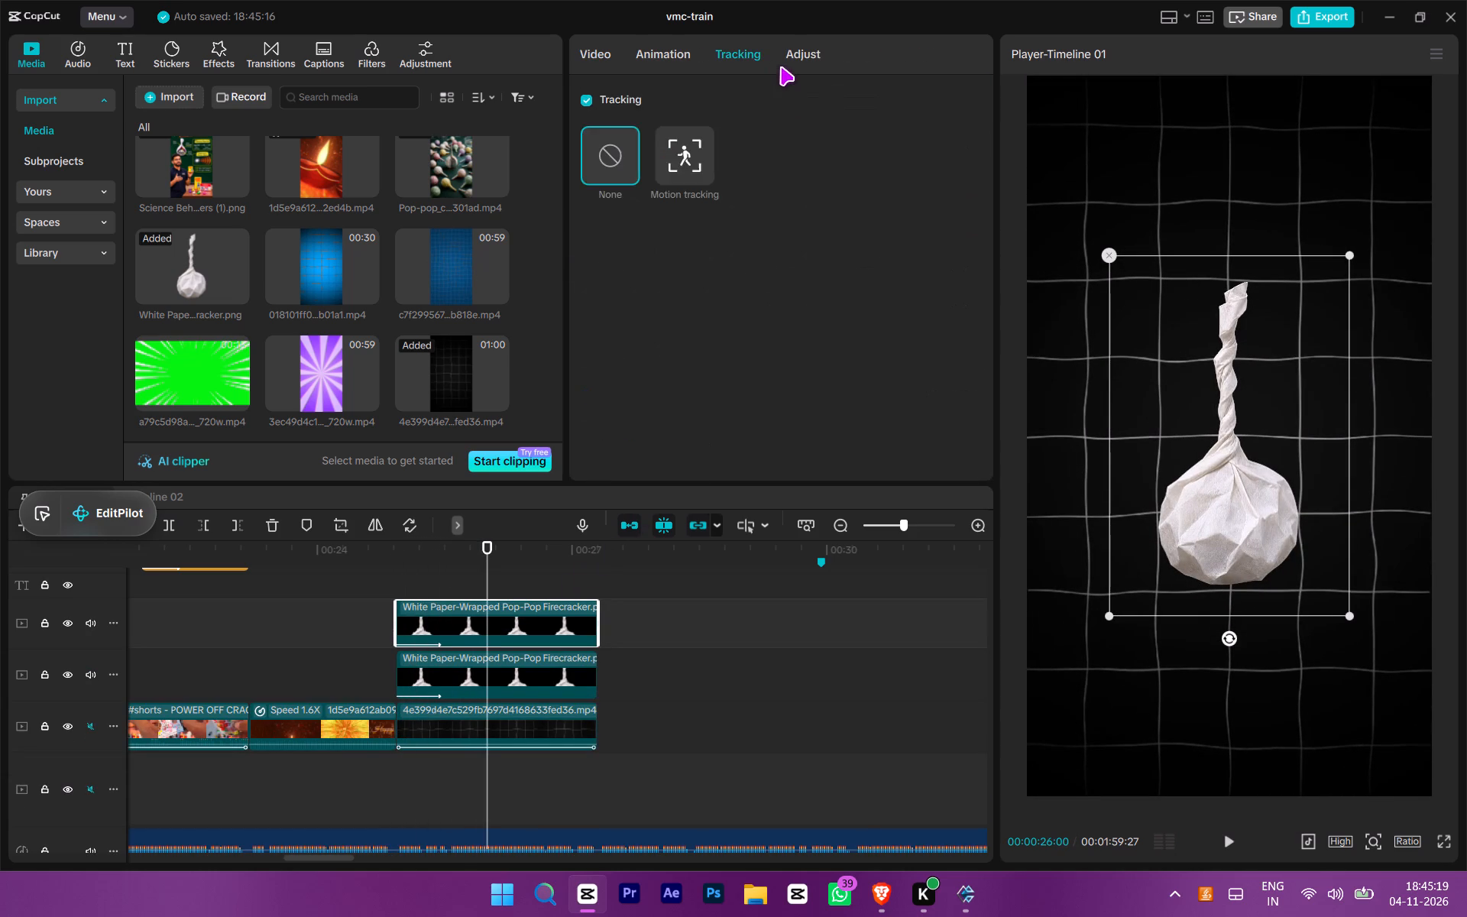
click(800, 66)
scroll(748, 451, down, 3)
click(633, 87)
scroll(656, 280, down, 3)
scroll(759, 359, down, 3)
click(791, 214)
click(802, 264)
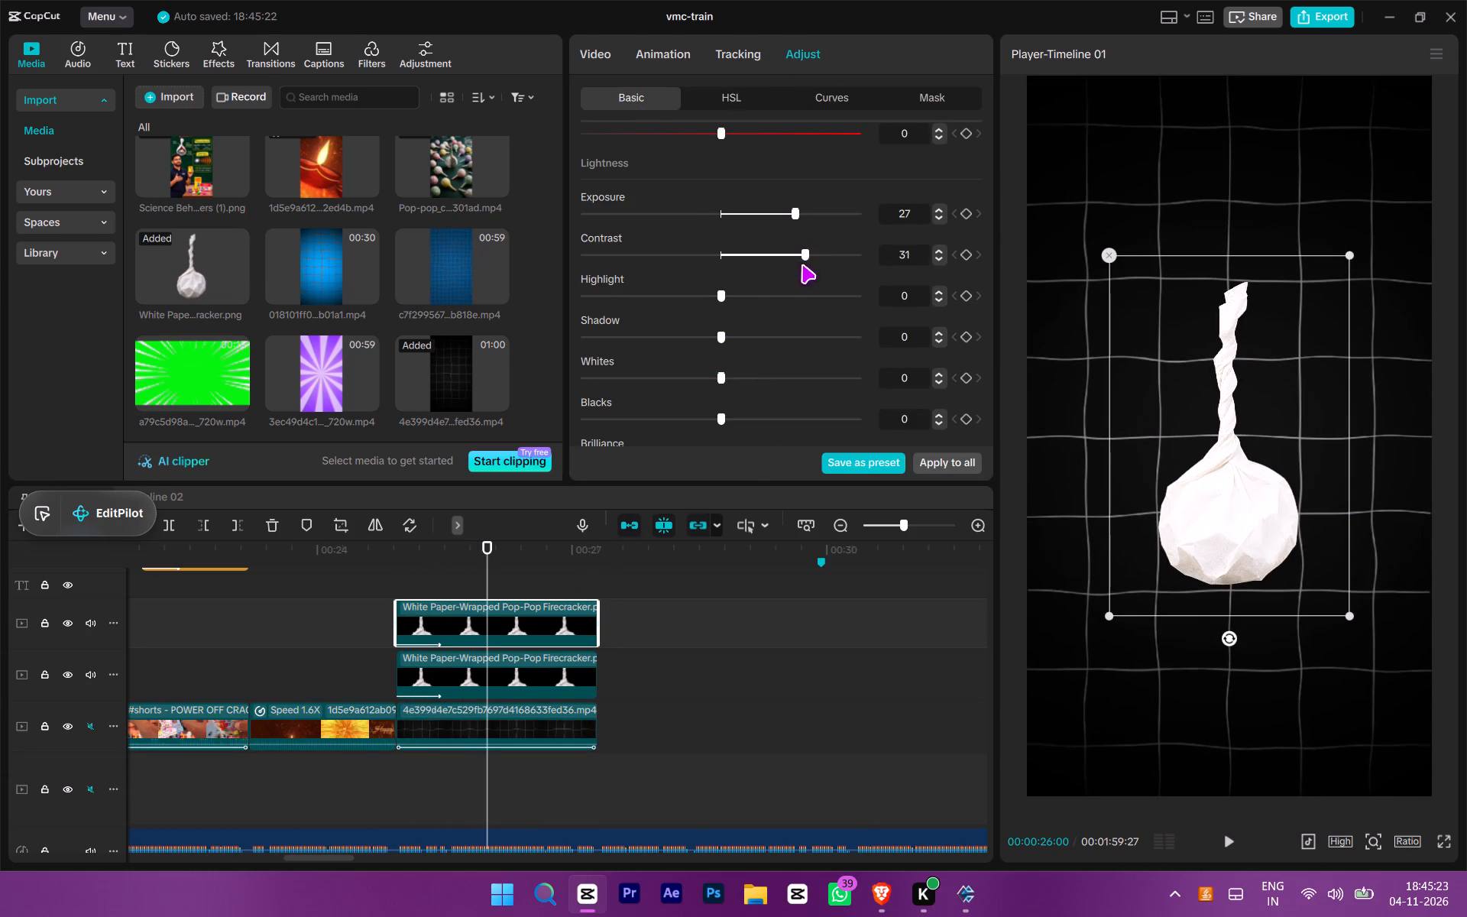
Add a Filmstrip mask to the upper firecracker copy, rotated to 27° with size 230.
click(629, 53)
click(615, 59)
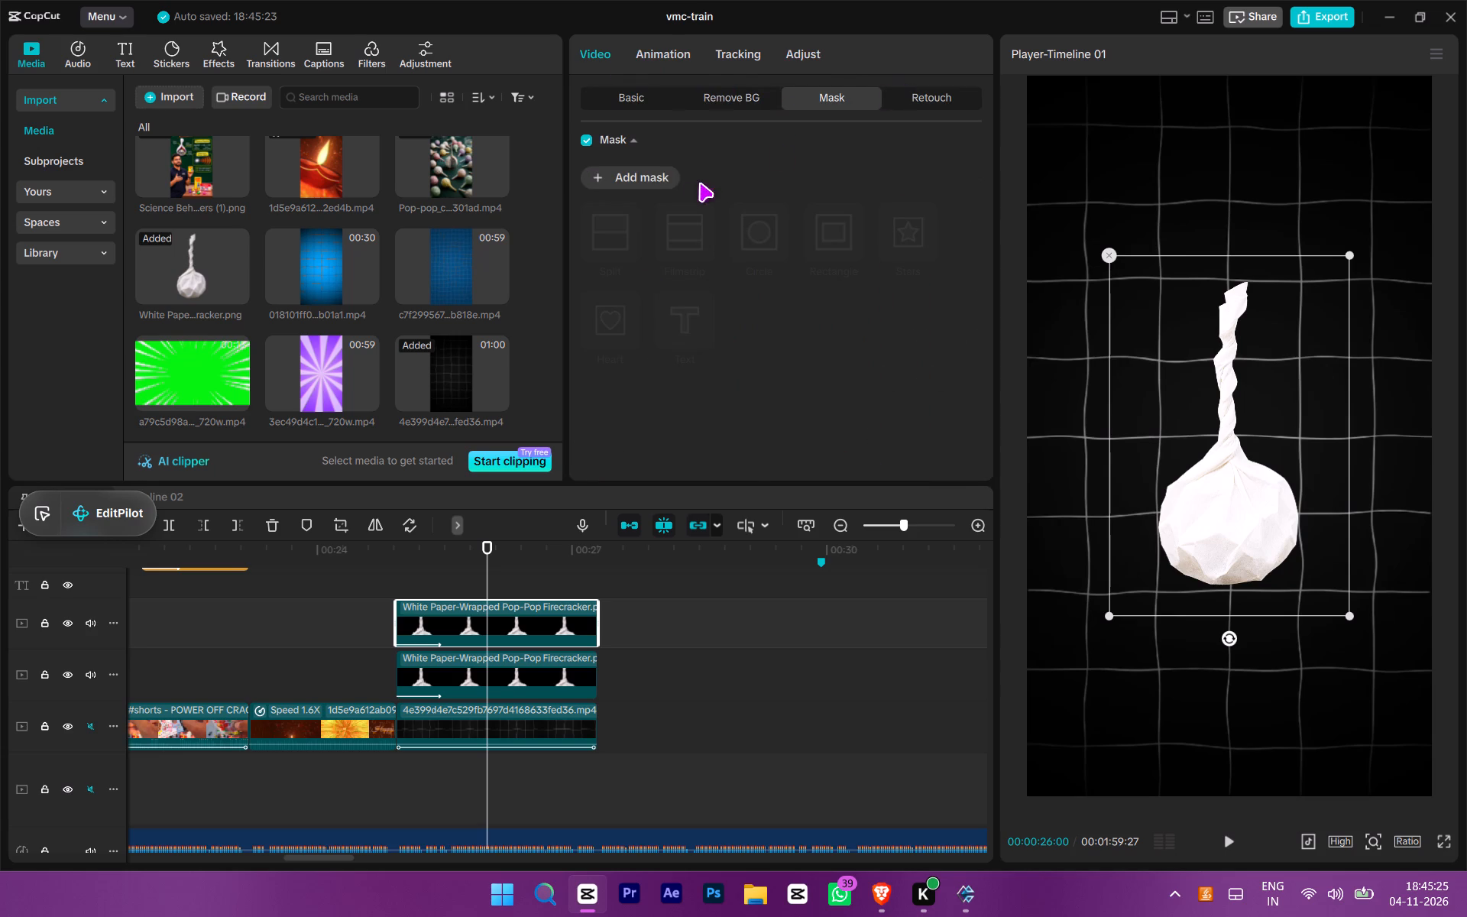
click(665, 170)
click(701, 251)
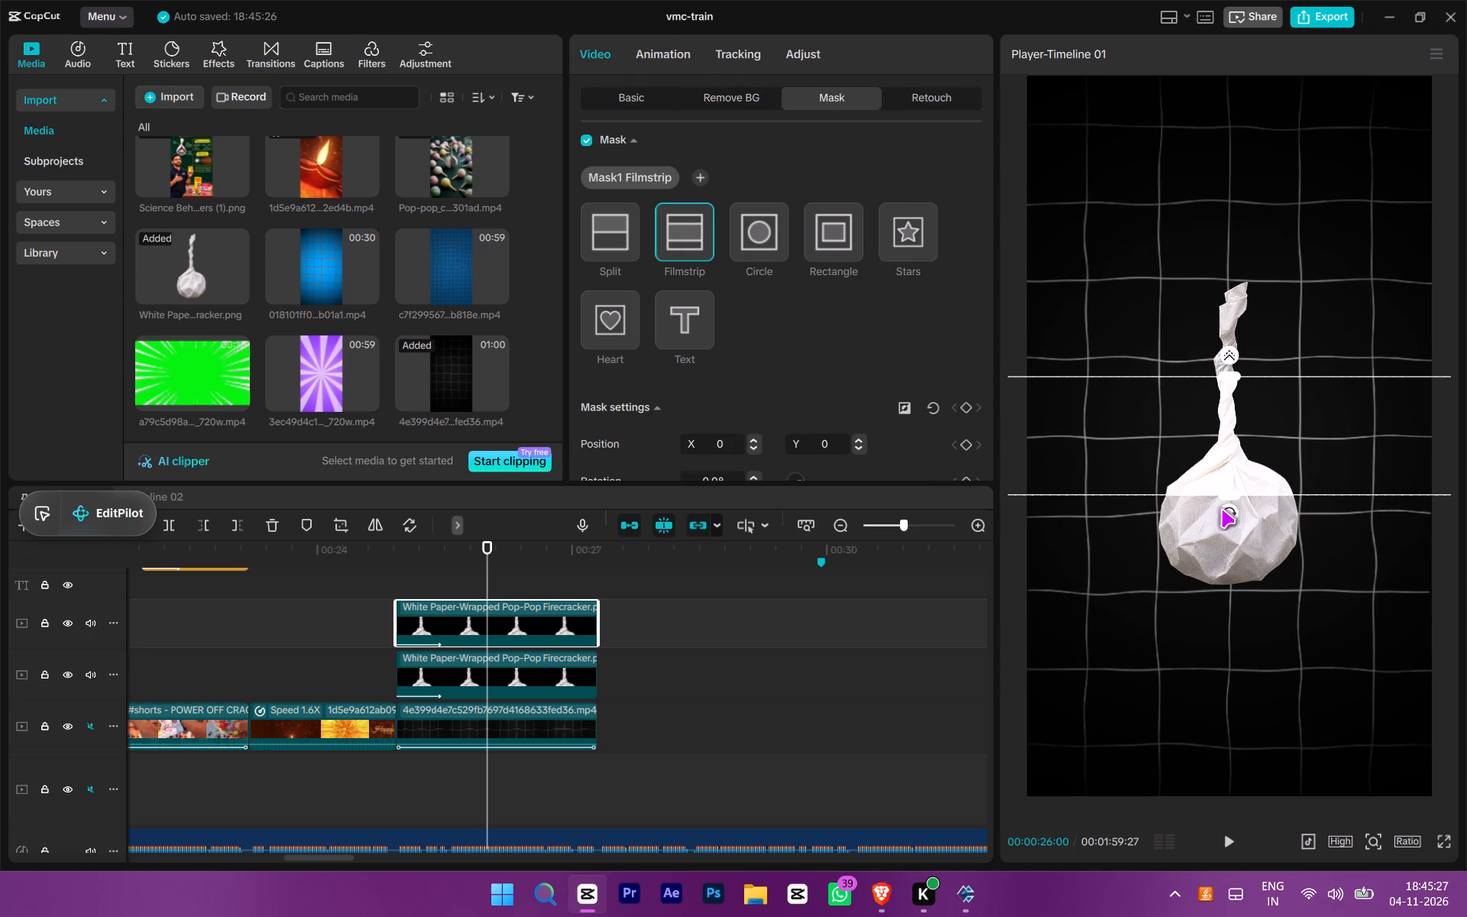
drag(1221, 509, 1195, 487)
drag(1200, 488, 1221, 444)
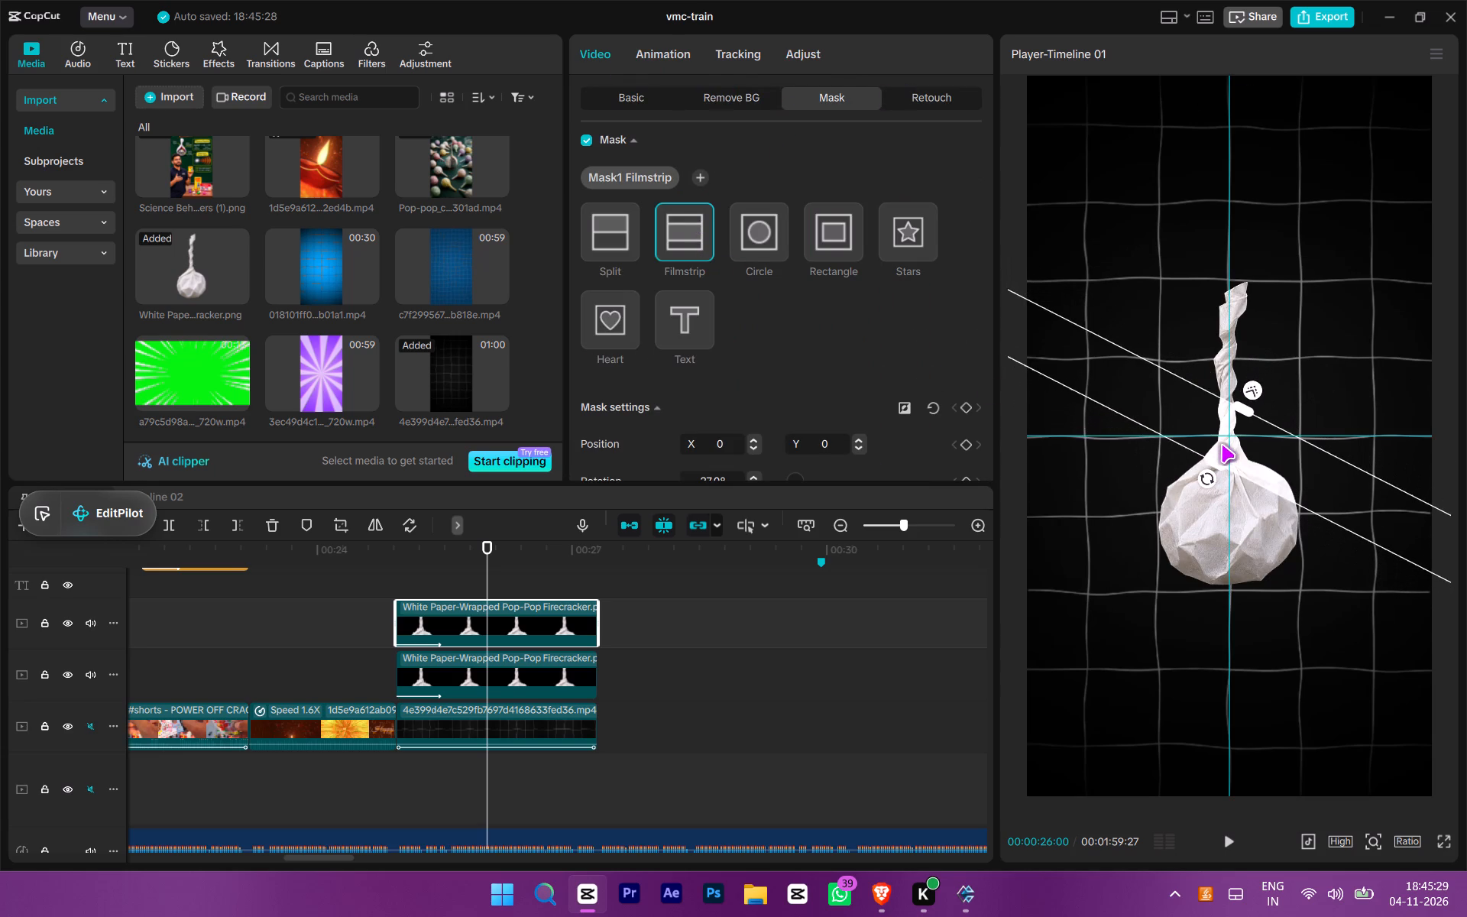
drag(1221, 444, 1224, 439)
Soften the Filmstrip mask with a feather of 35 and narrow it to size 144.
scroll(848, 396, down, 5)
click(622, 439)
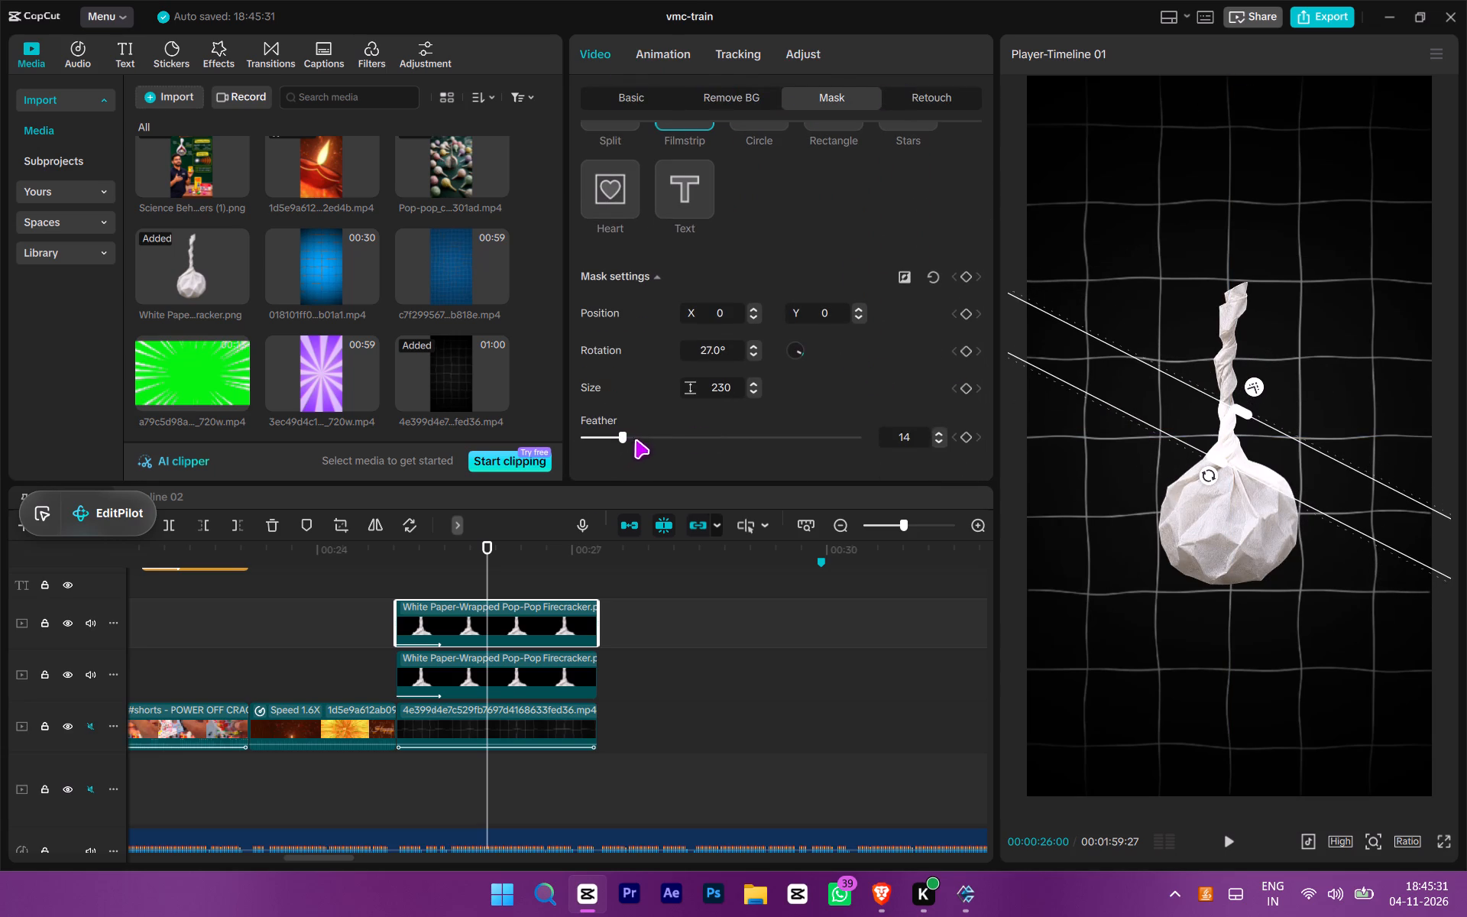
drag(654, 437, 680, 438)
drag(1214, 459, 1220, 455)
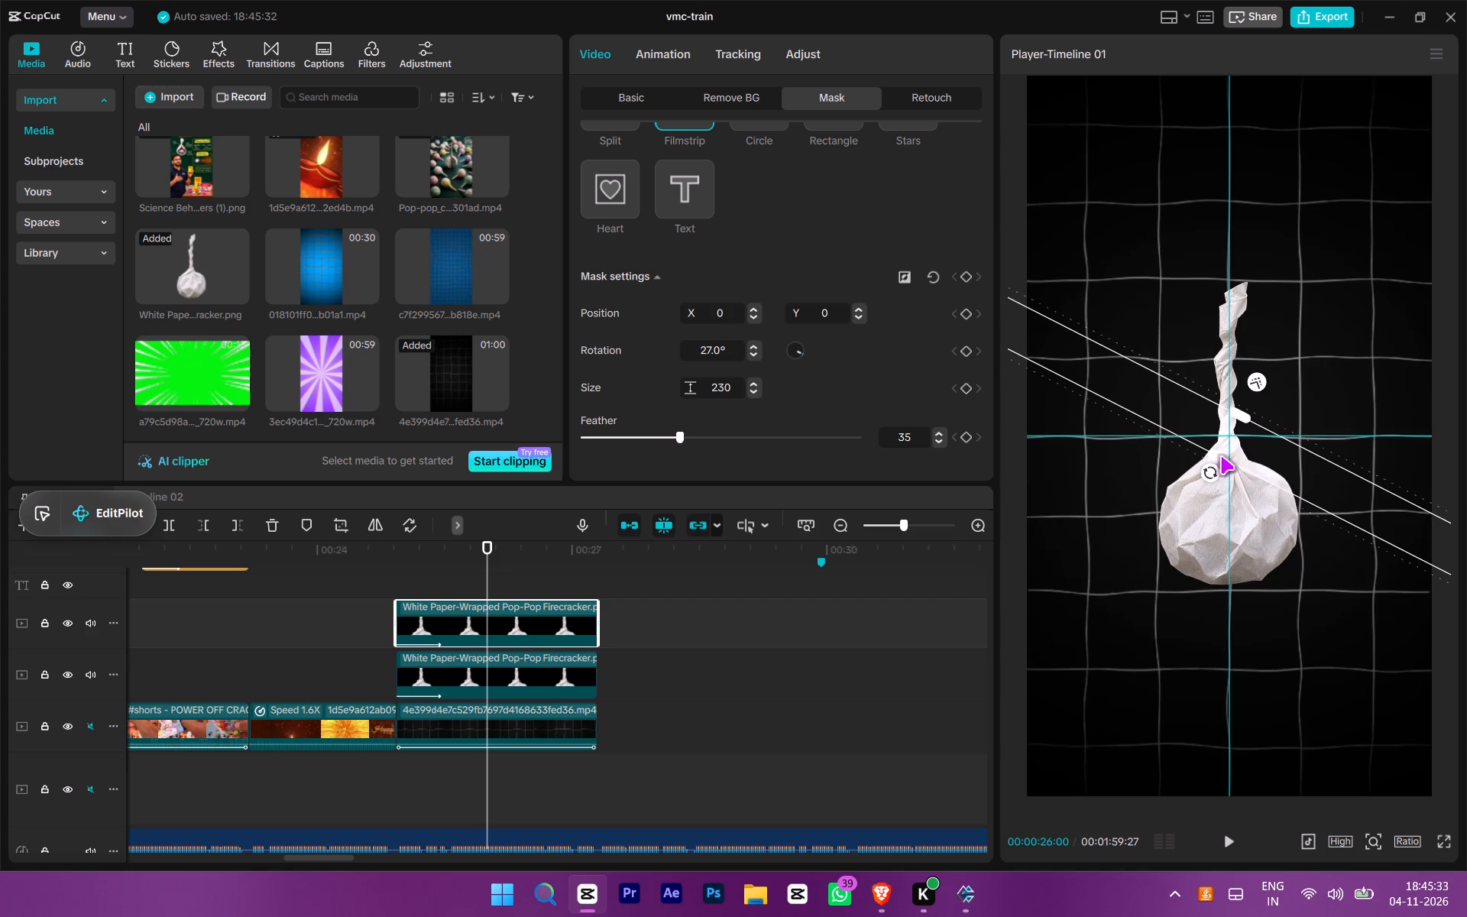
drag(1220, 455, 1228, 447)
Keyframe the mask to sweep from X -299, Y -634 at 00:00:26:00 to X 286, Y 722 at 00:00:26:29.
drag(1249, 453, 1180, 605)
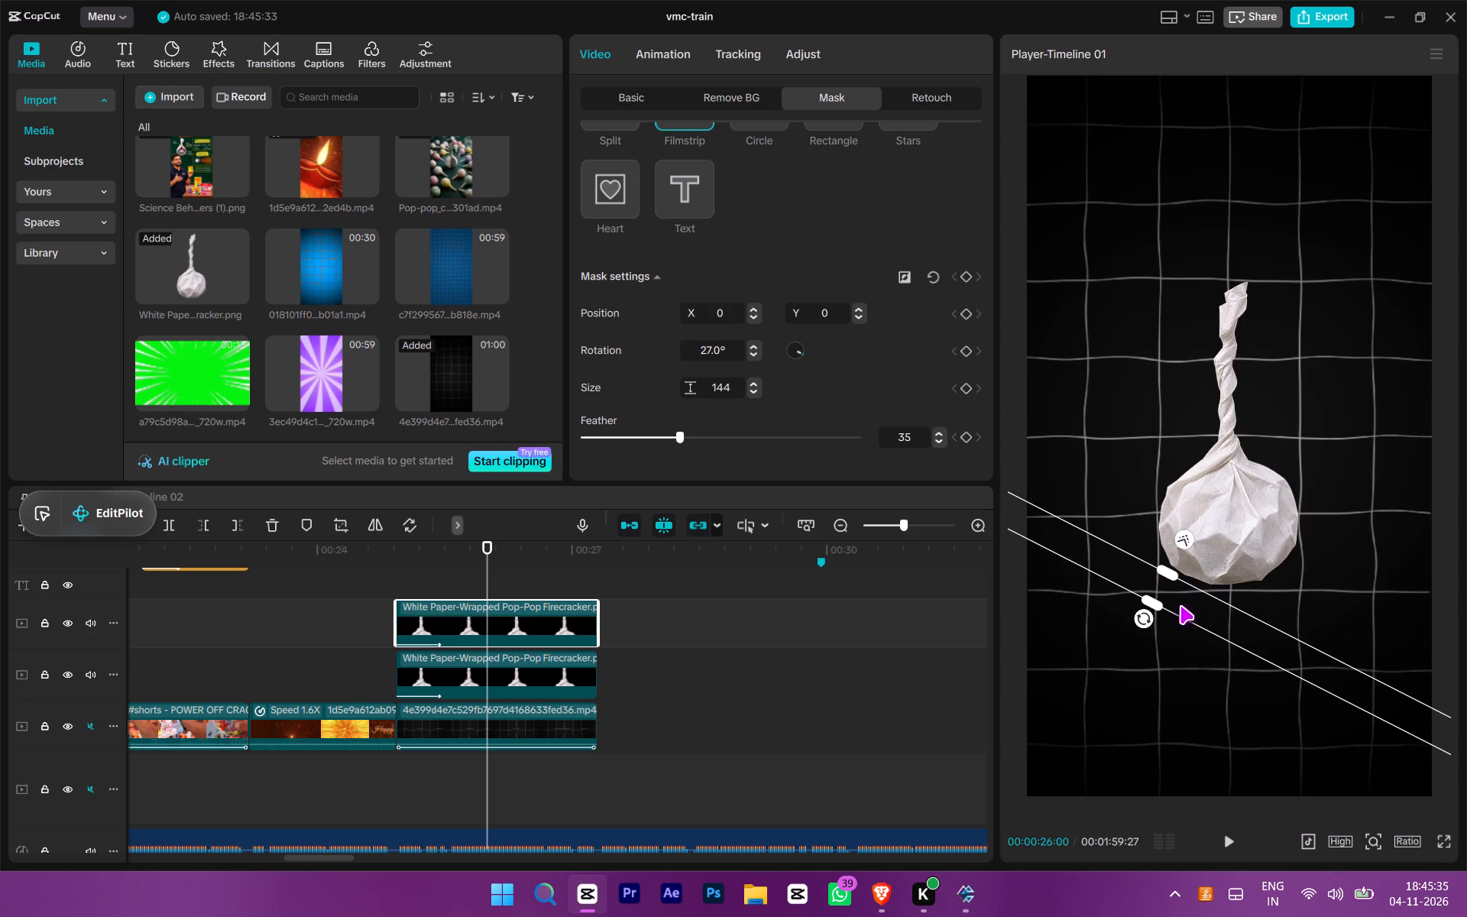
drag(1180, 605, 1179, 602)
scroll(931, 352, up, 4)
click(968, 410)
key(space)
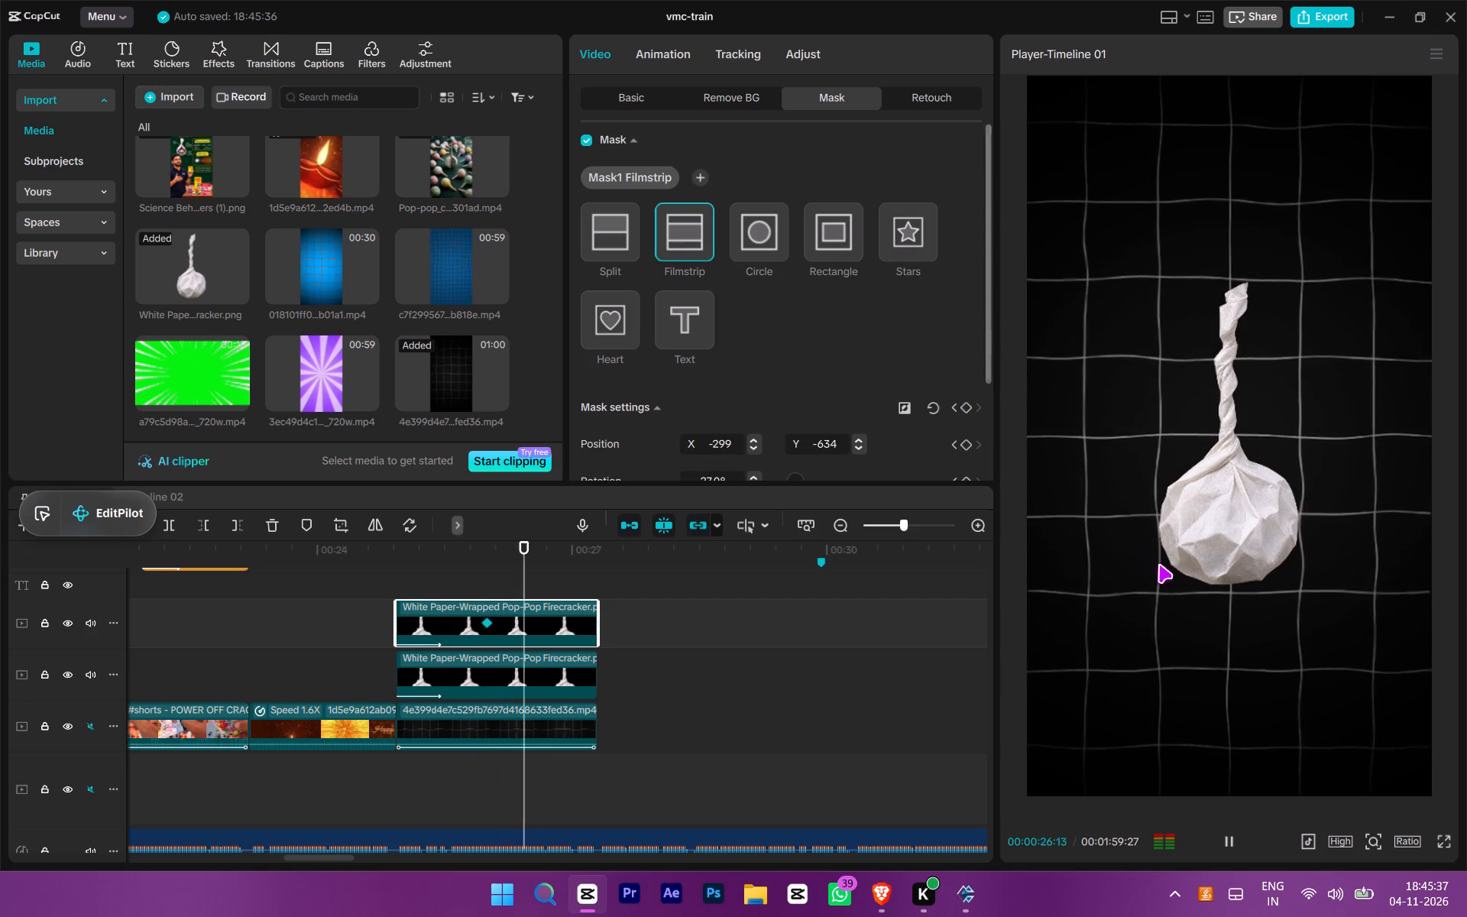
key(space)
drag(1220, 627, 1358, 308)
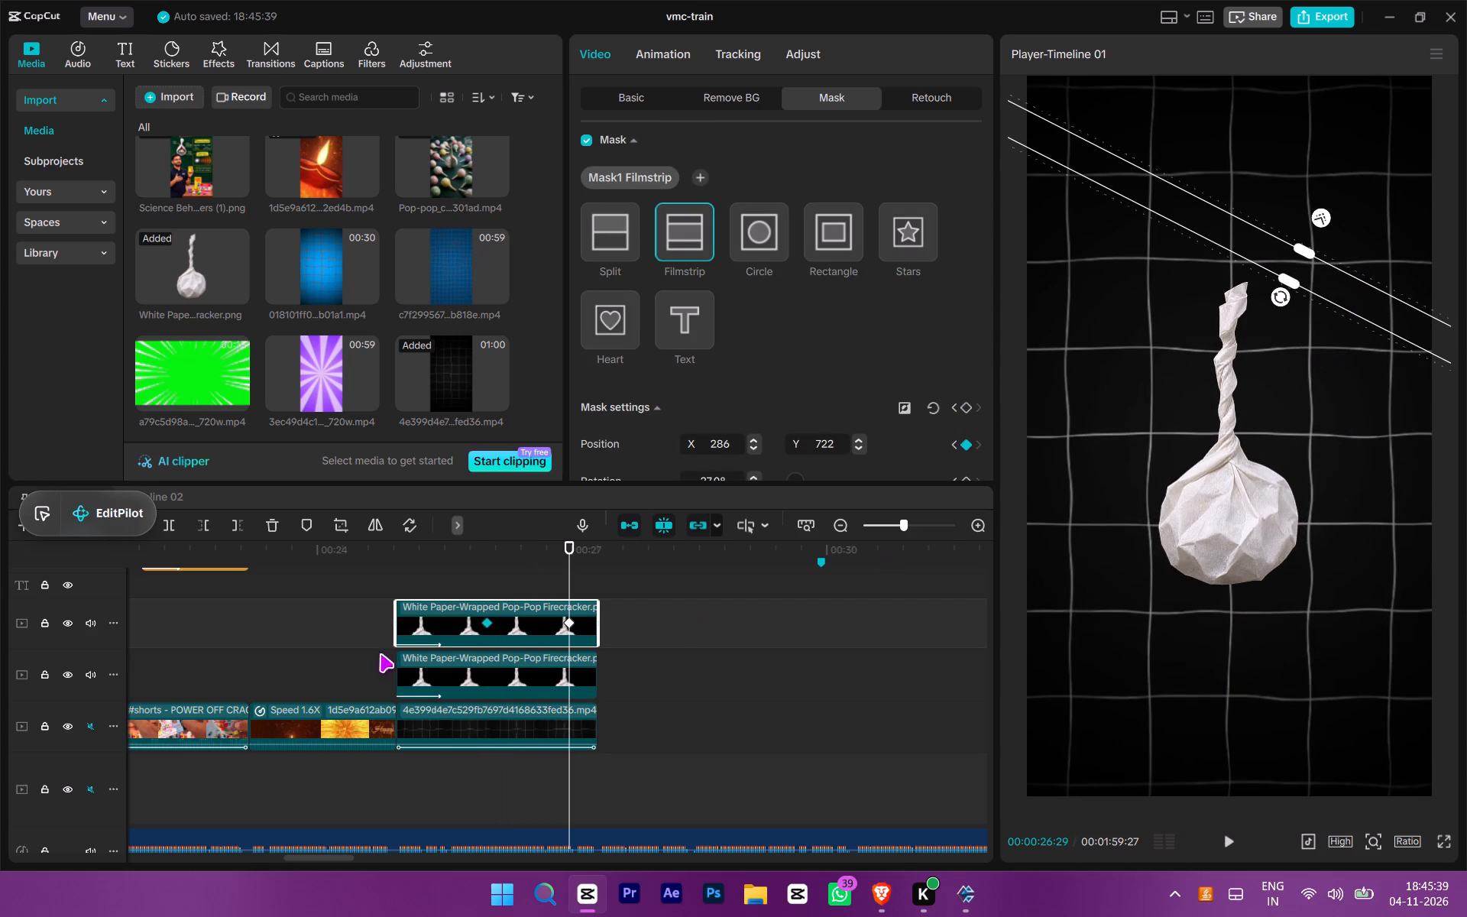
Play back the firecracker section from its start to review the mask's light sweep and the animations.
drag(448, 565, 439, 568)
click(406, 576)
key(space)
ctrl+scroll(478, 608, up, 1)
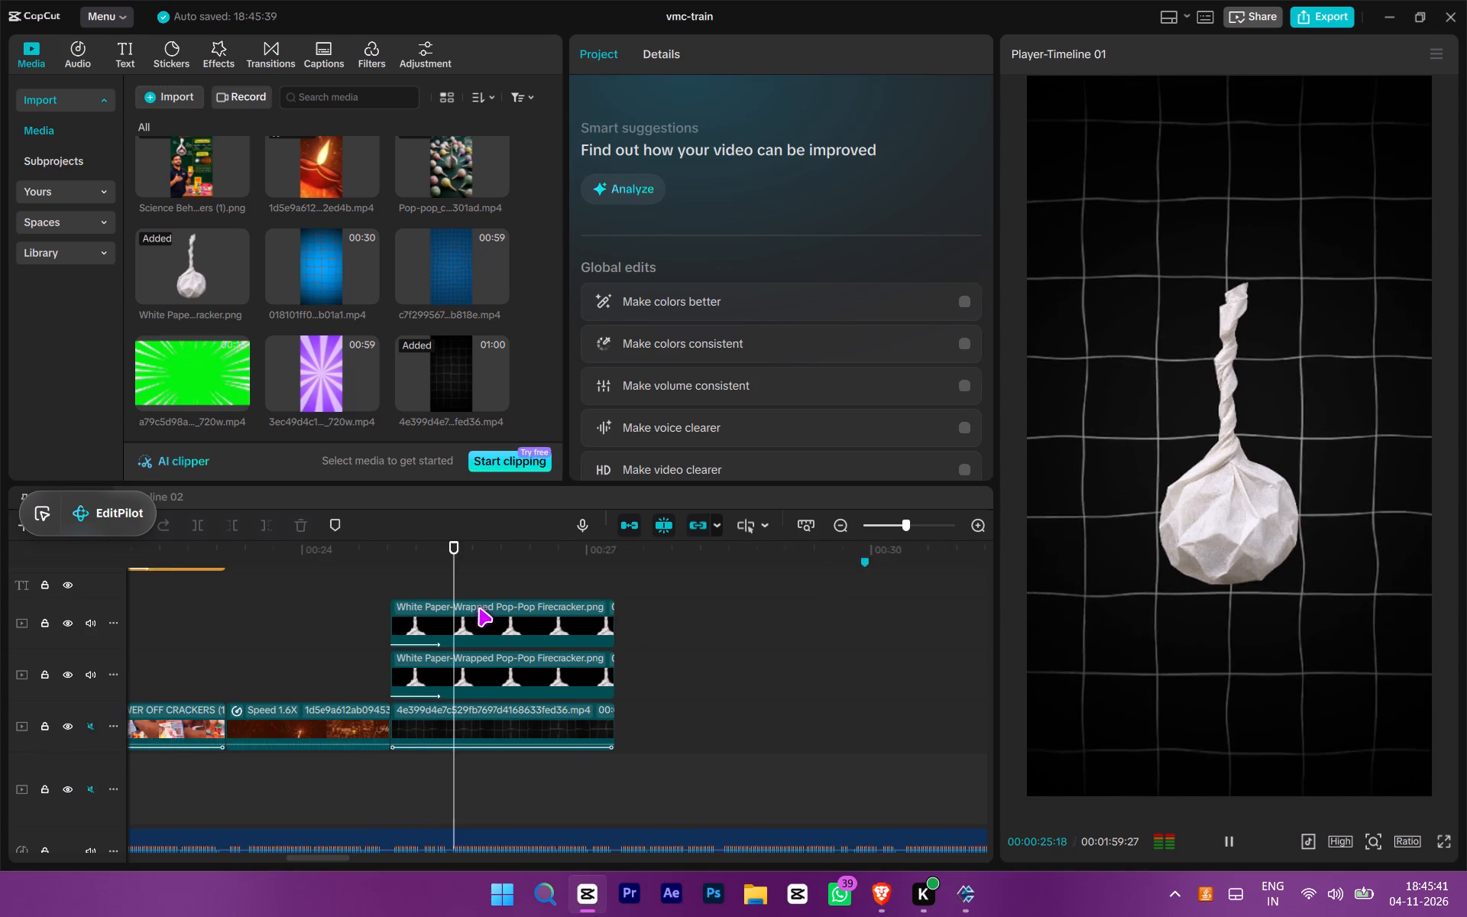
ctrl+scroll(478, 608, up, 3)
key(space)
Search the video effects library for "rebound".
click(229, 66)
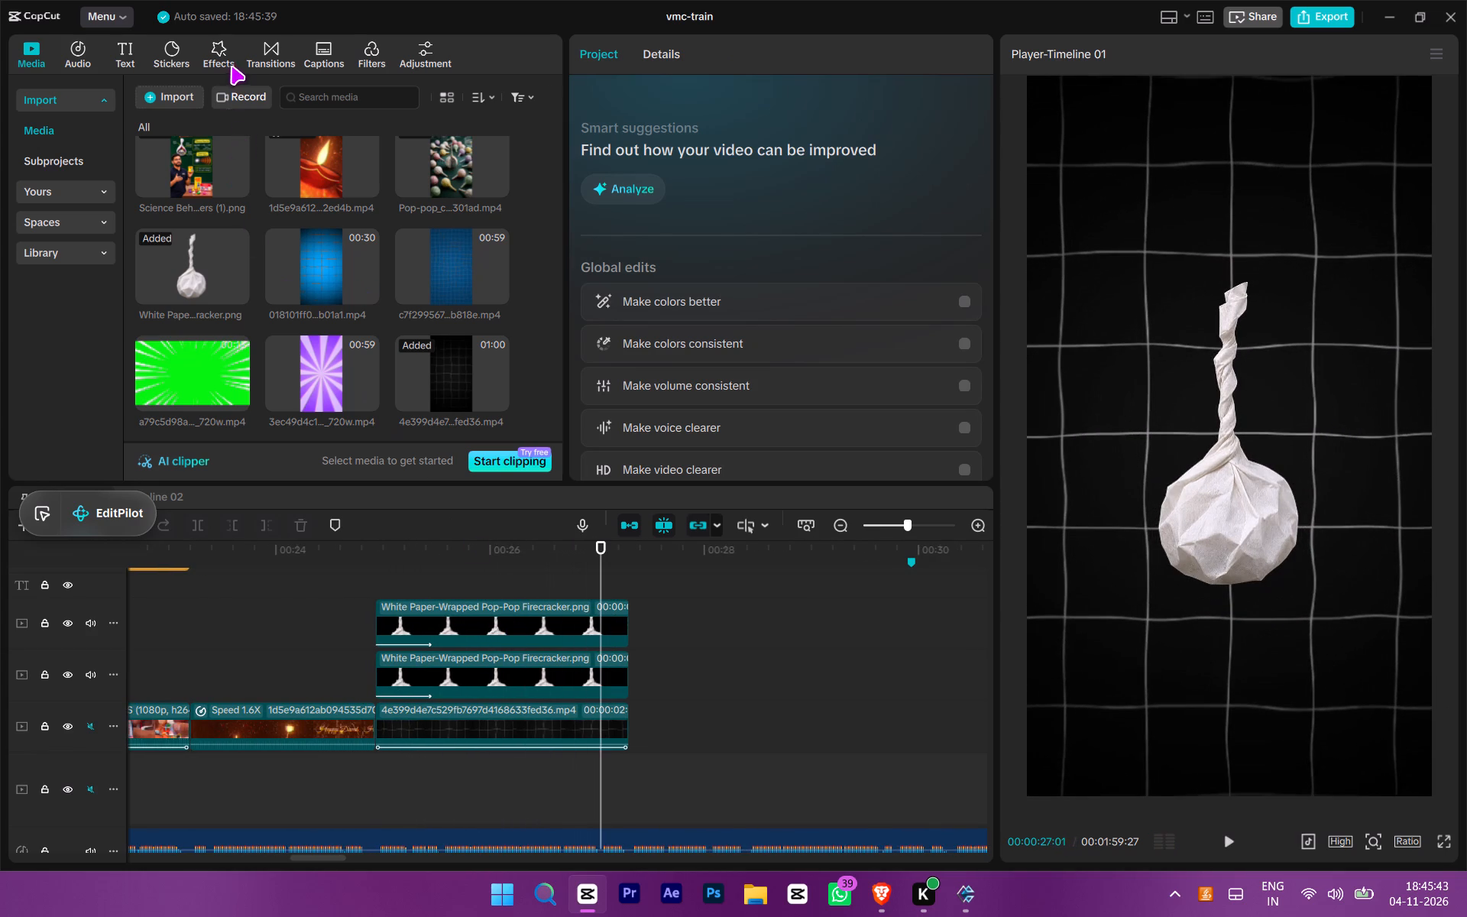
click(222, 118)
click(236, 102)
key(r)
key(e)
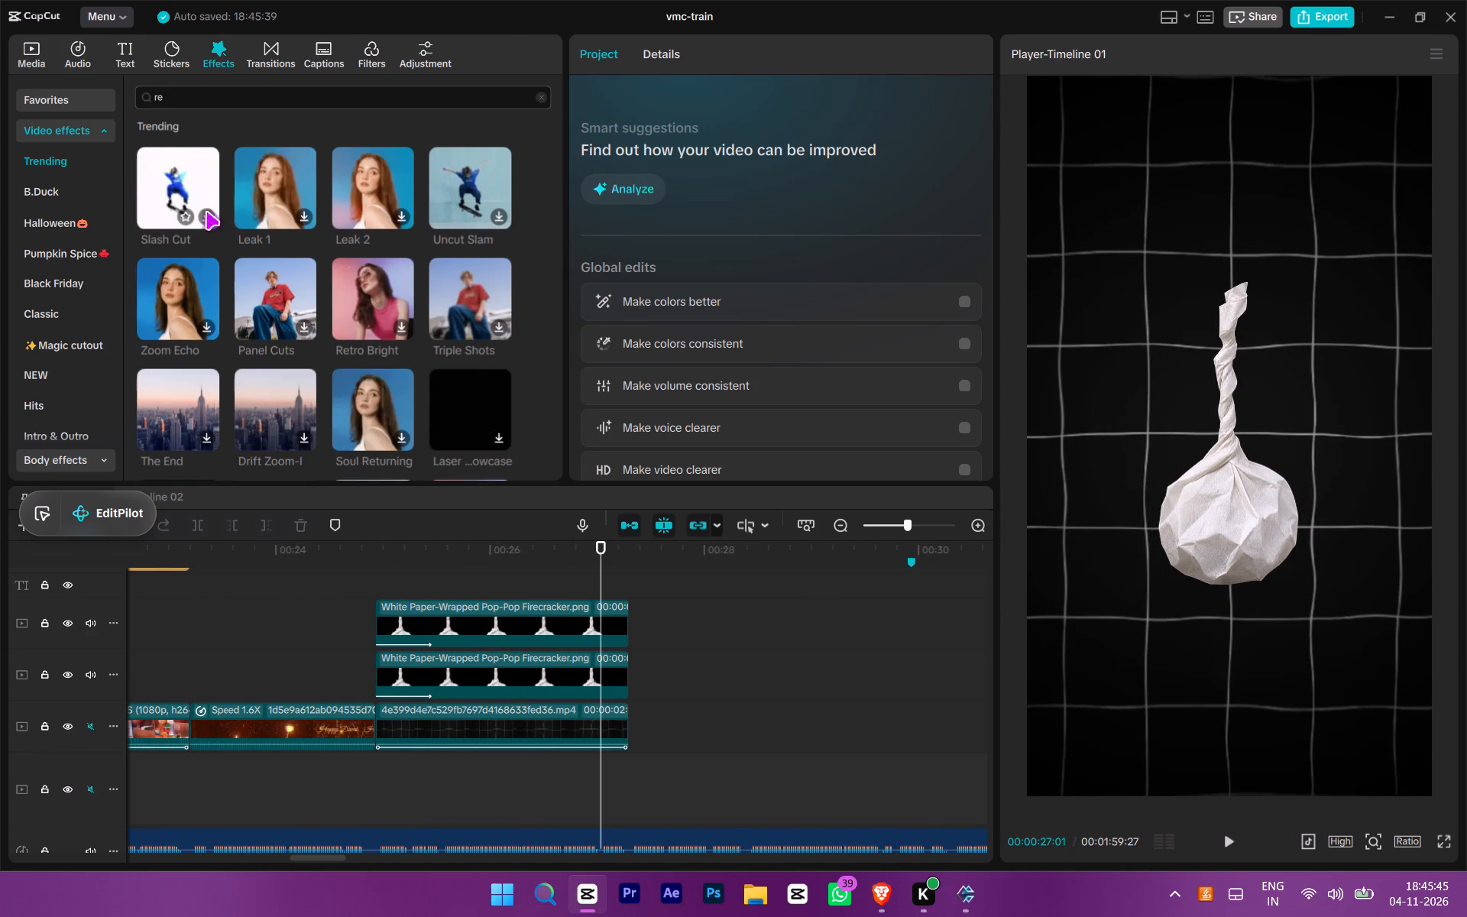
key(v)
key(BackSpace)
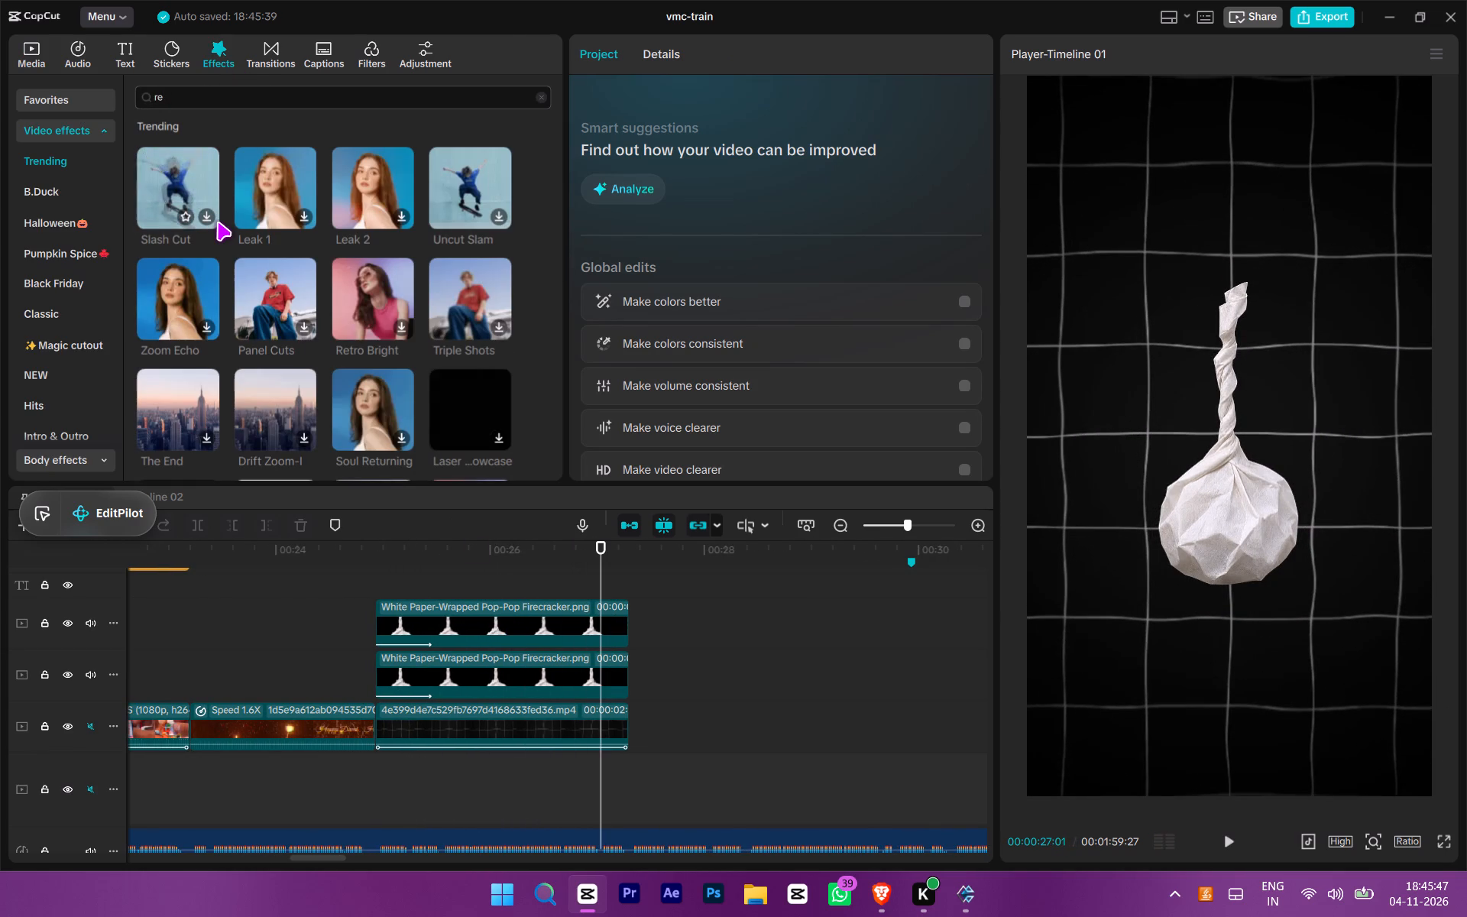
text(bound)
key(Return)
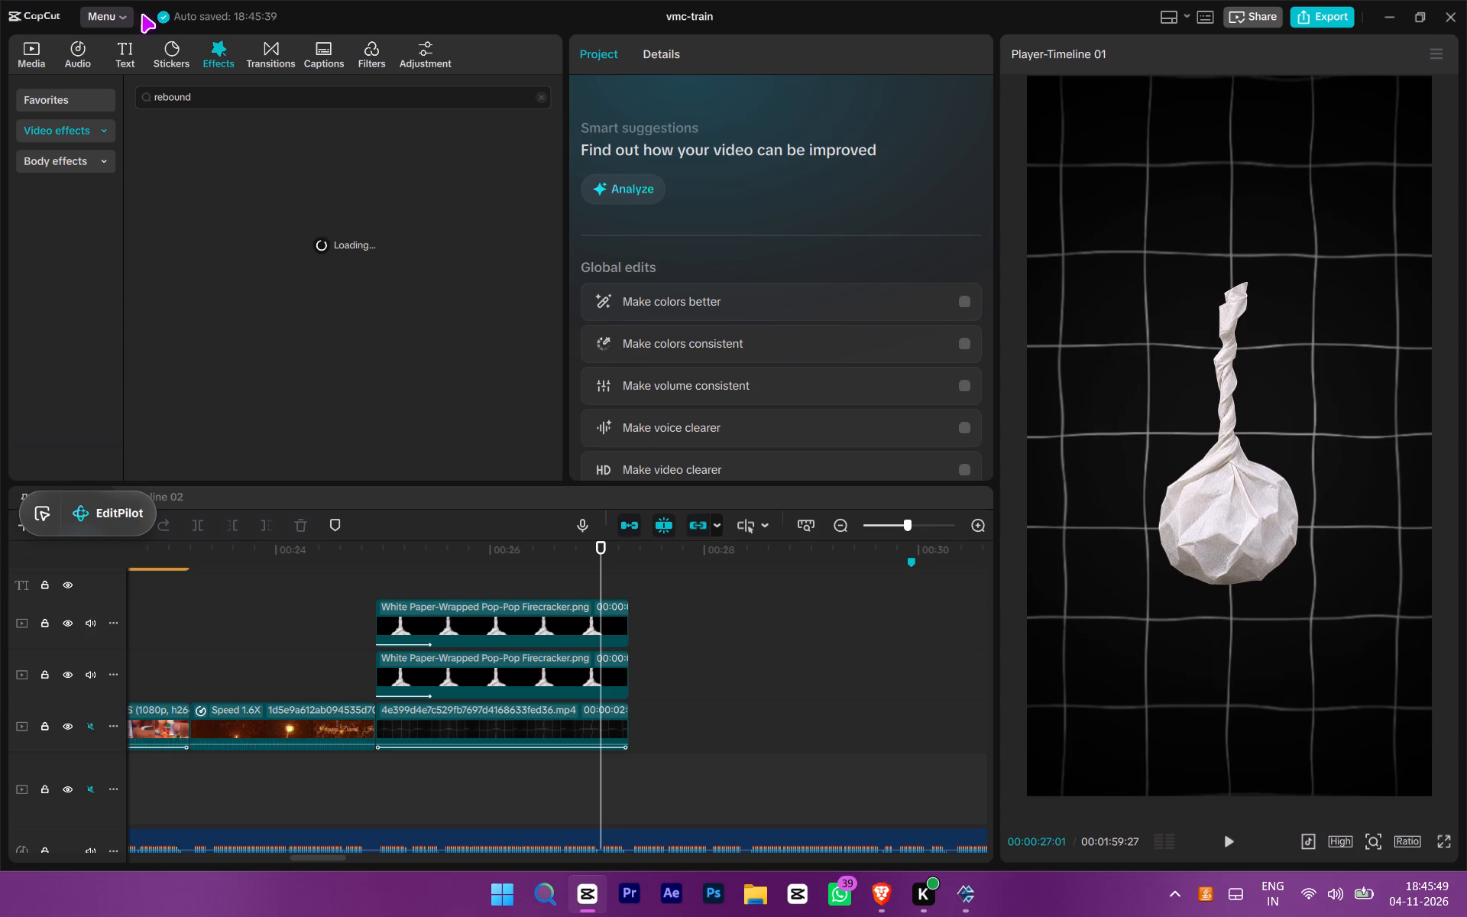
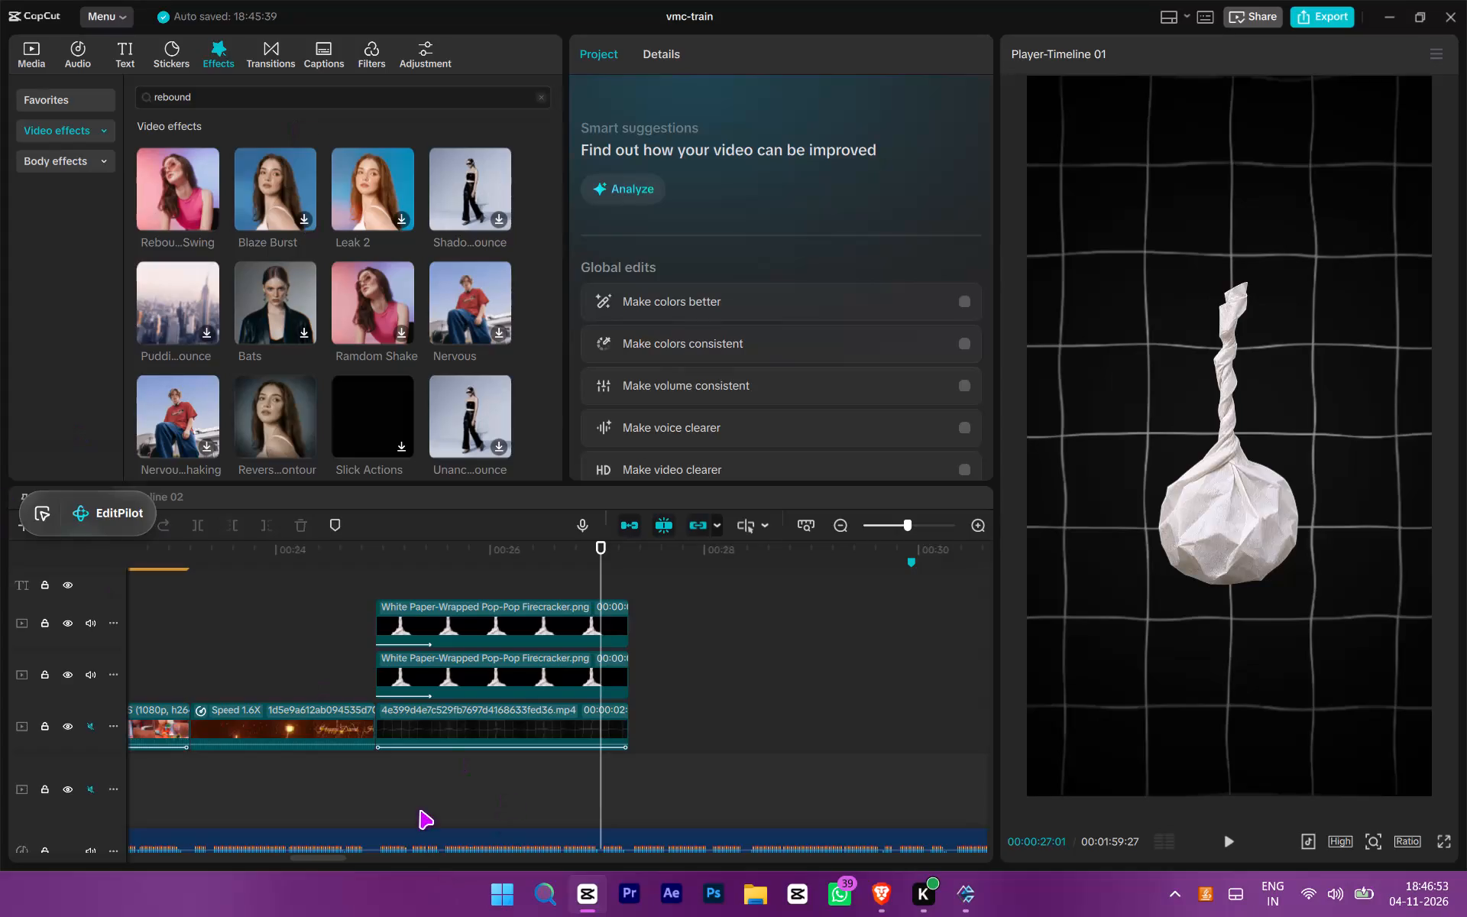
Play back the firecracker section from its start to review its motion before adding an effect.
click(374, 779)
key(space)
ctrl+scroll(395, 792, up, 4)
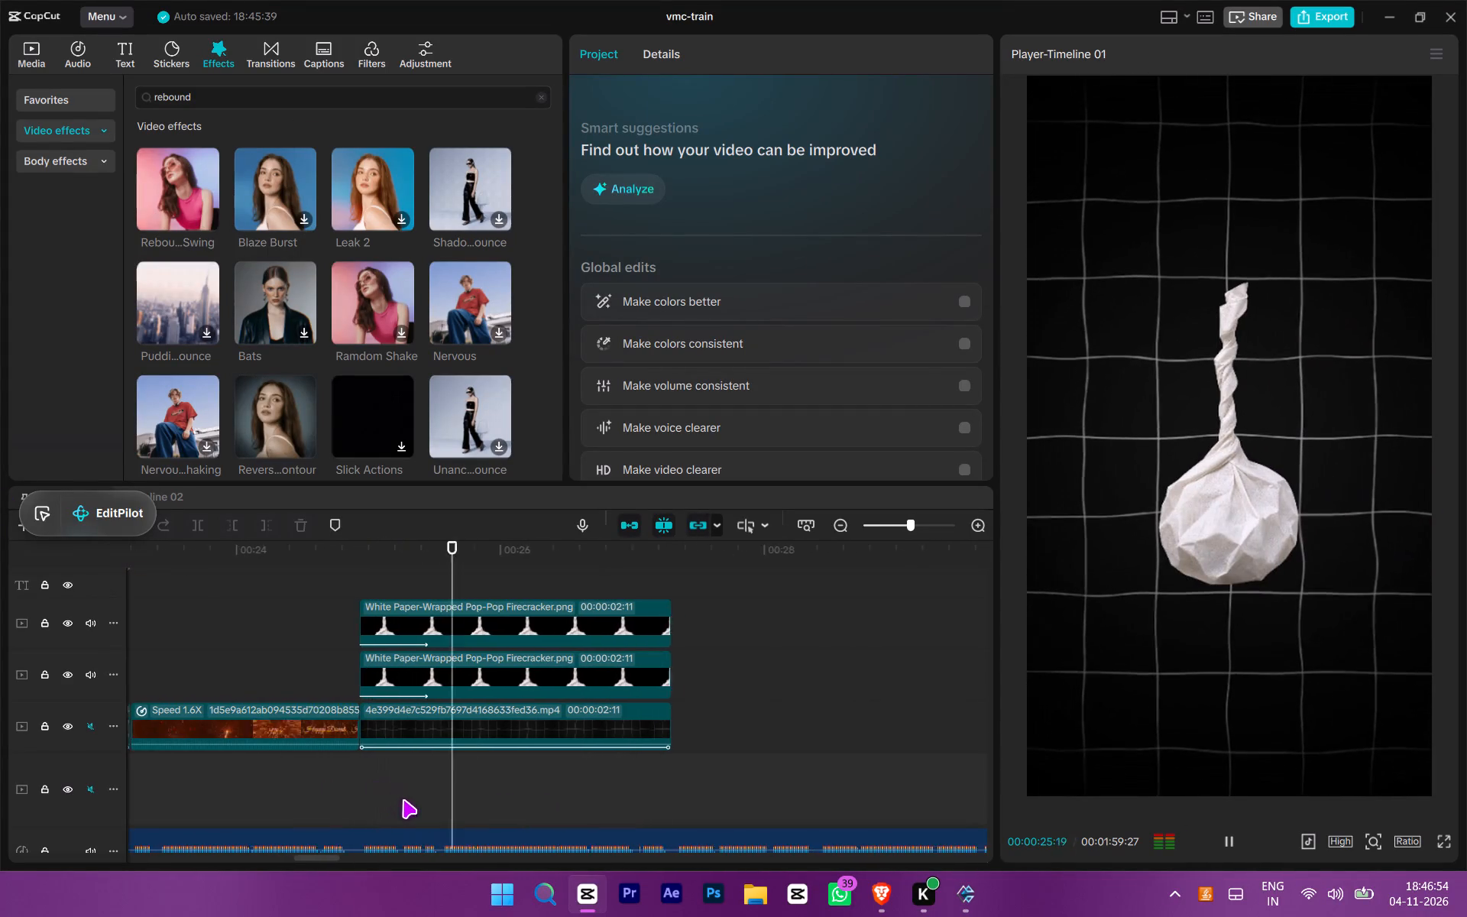
ctrl+scroll(403, 799, up, 1)
scroll(427, 767, up, 2)
key(space)
scroll(426, 766, down, 1)
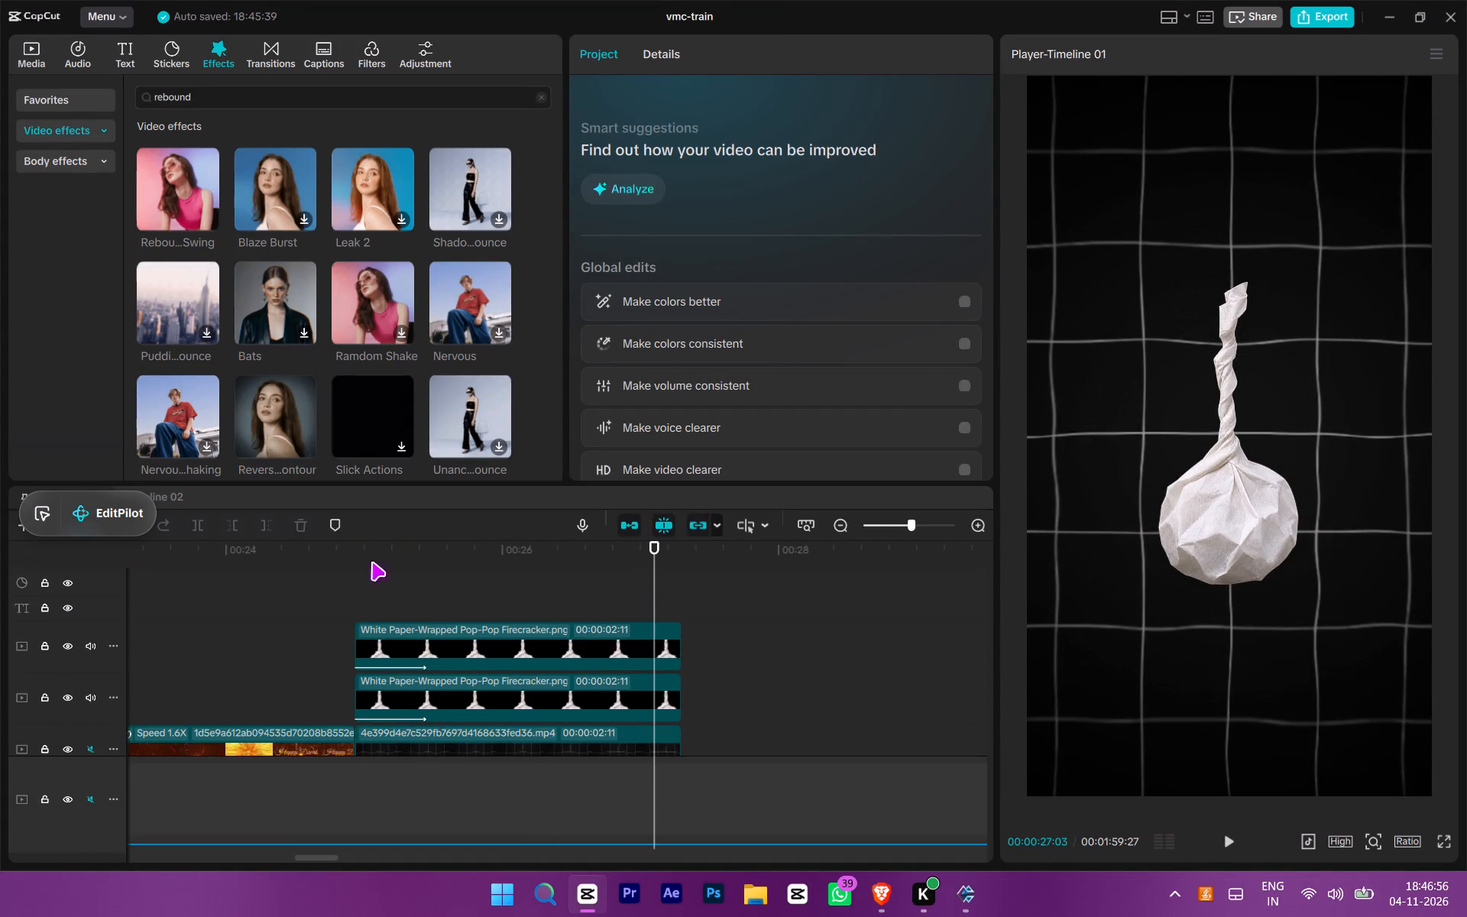
Apply the Rebound Swing video effect to both stacked White Paper-Wrapped Pop-Pop Firecracker.png clips.
drag(191, 199, 461, 694)
drag(203, 202, 435, 660)
Replay the firecracker section from its start to review the swing effect on both image layers.
click(361, 585)
key(space)
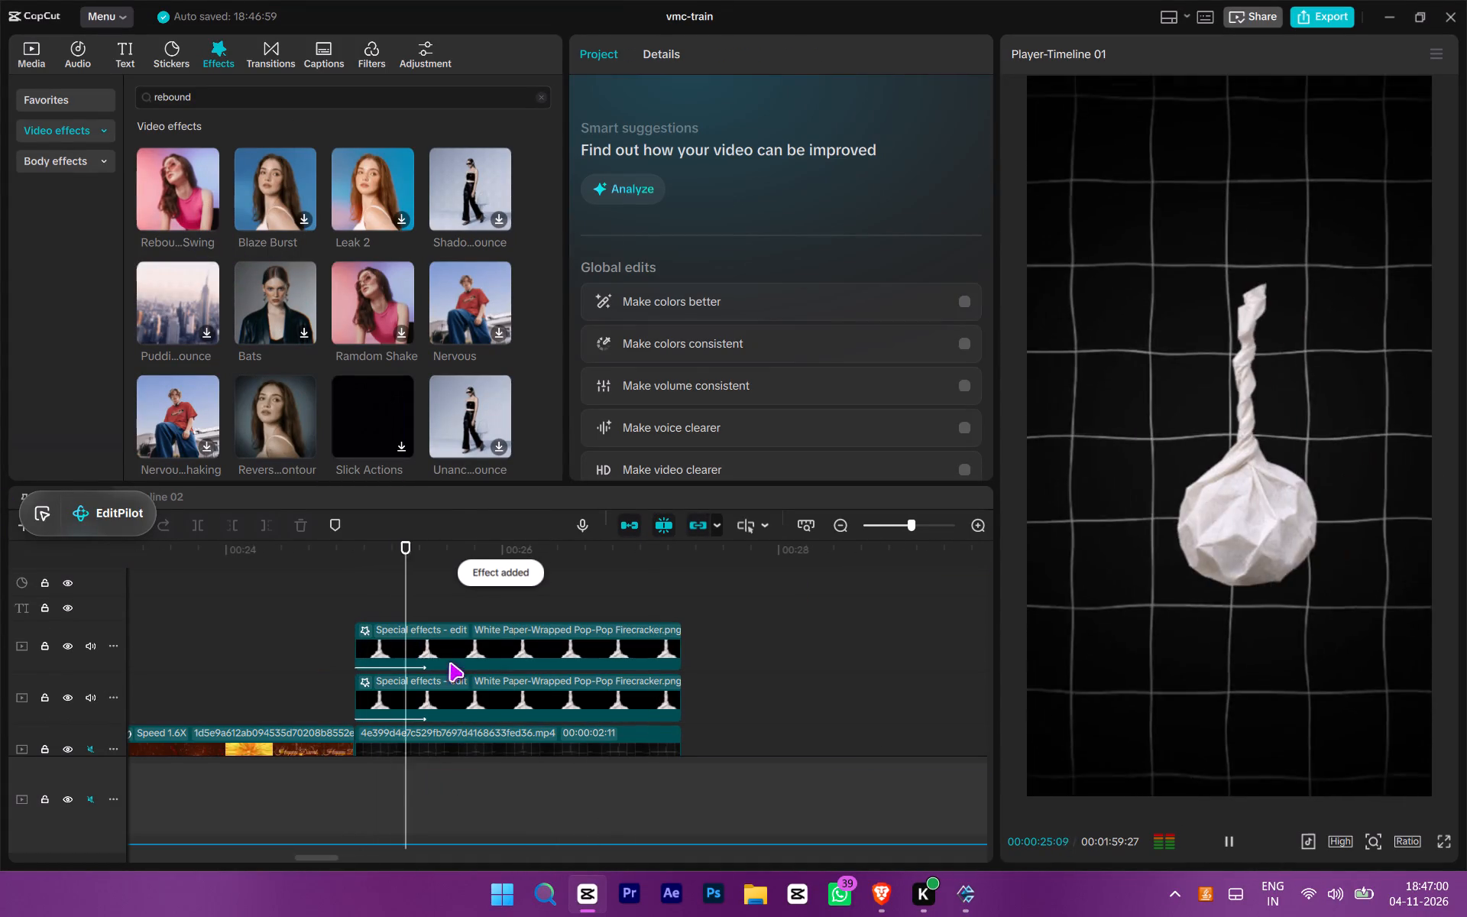
ctrl+scroll(514, 703, up, 4)
key(space)
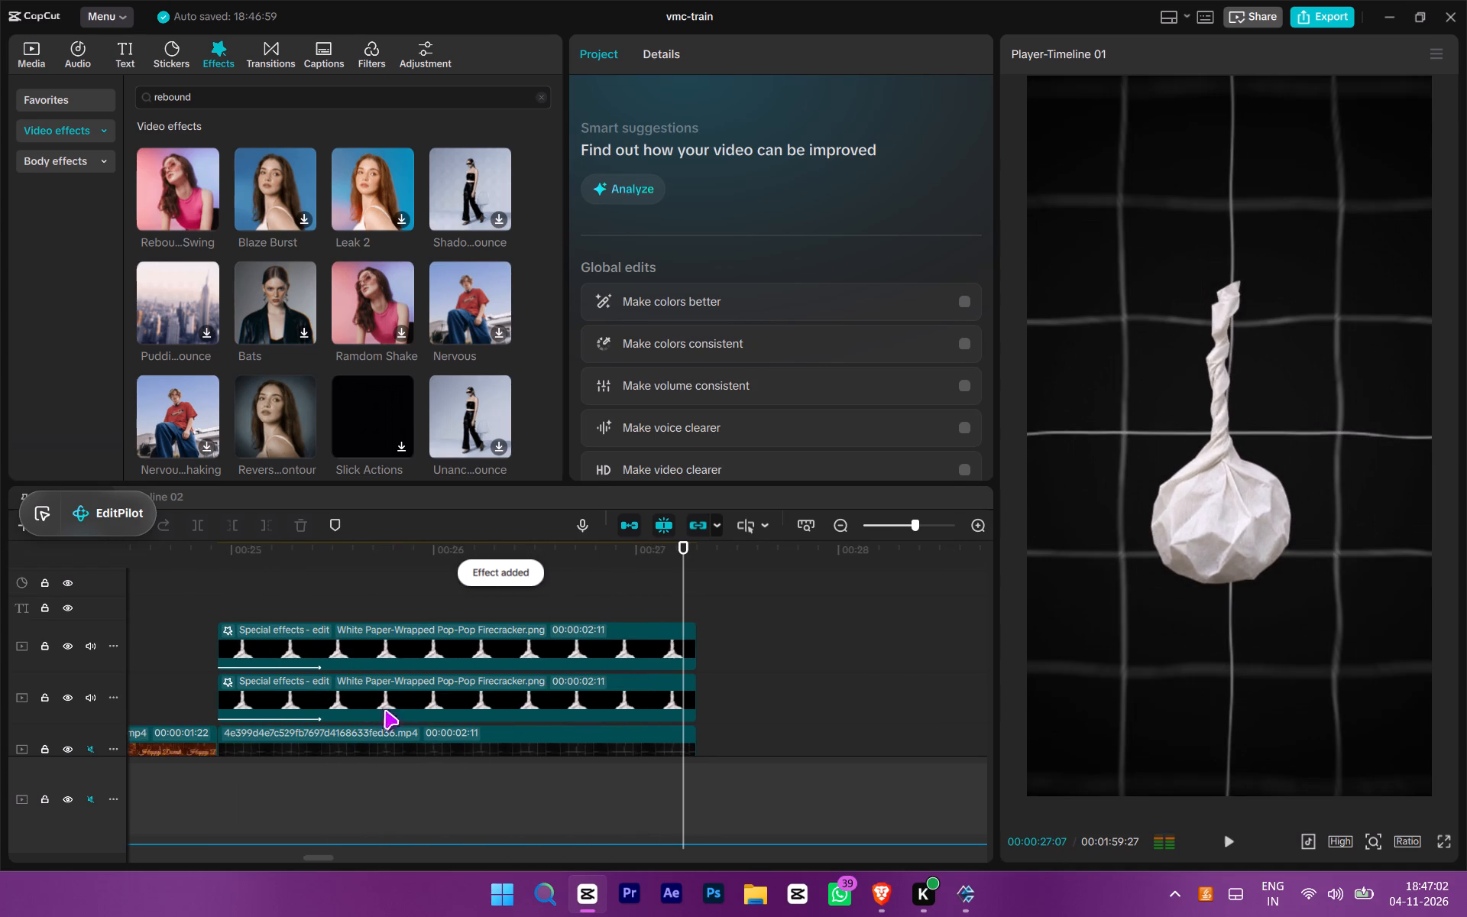
scroll(265, 690, down, 5)
click(355, 572)
click(368, 571)
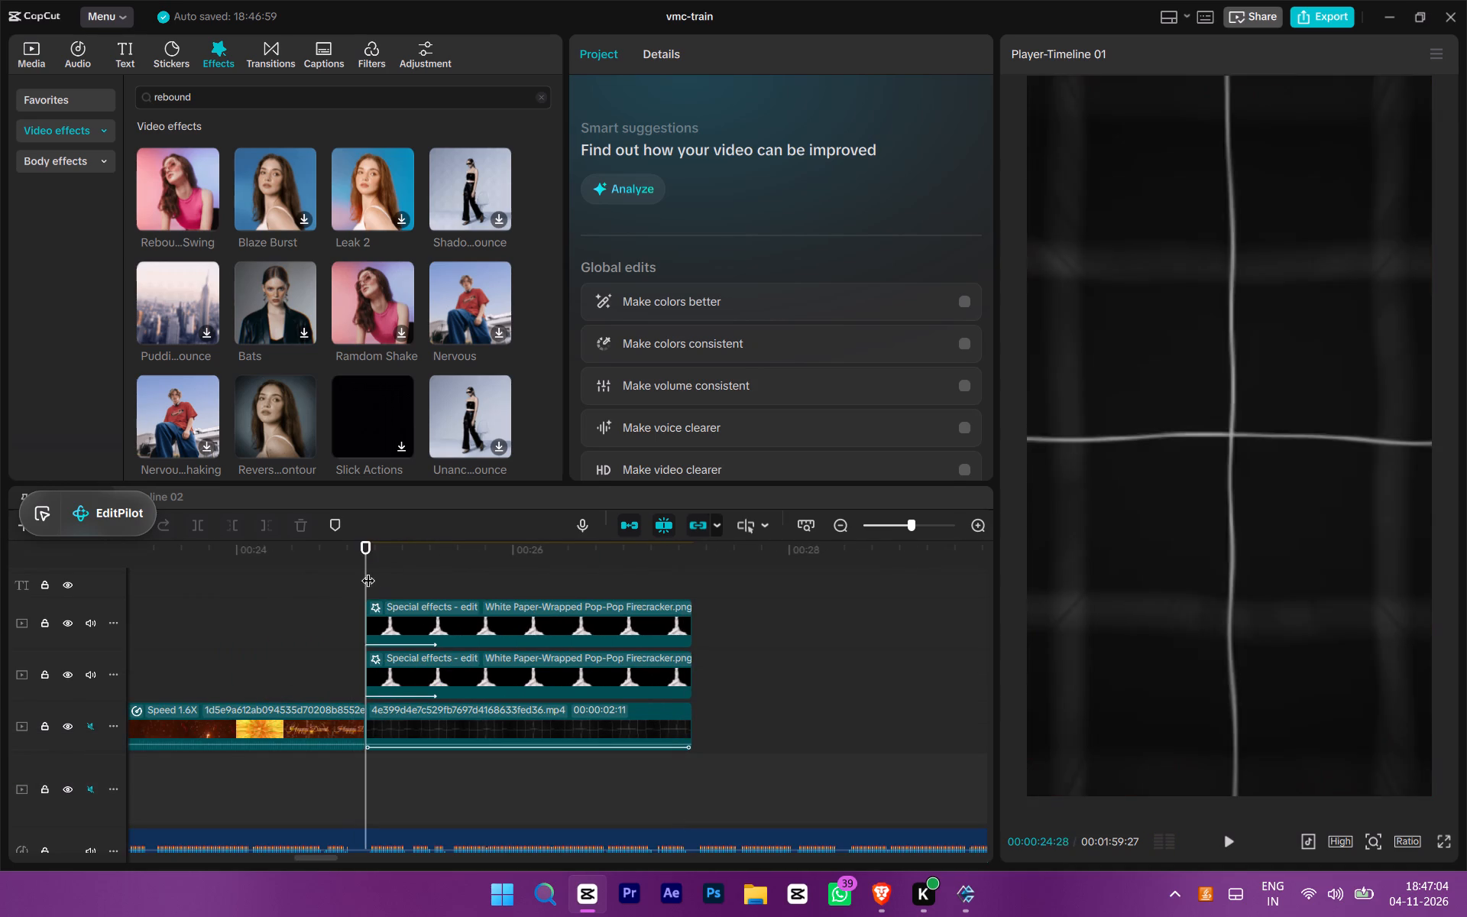
key(space)
scroll(391, 659, down, 2)
ctrl+scroll(394, 679, down, 3)
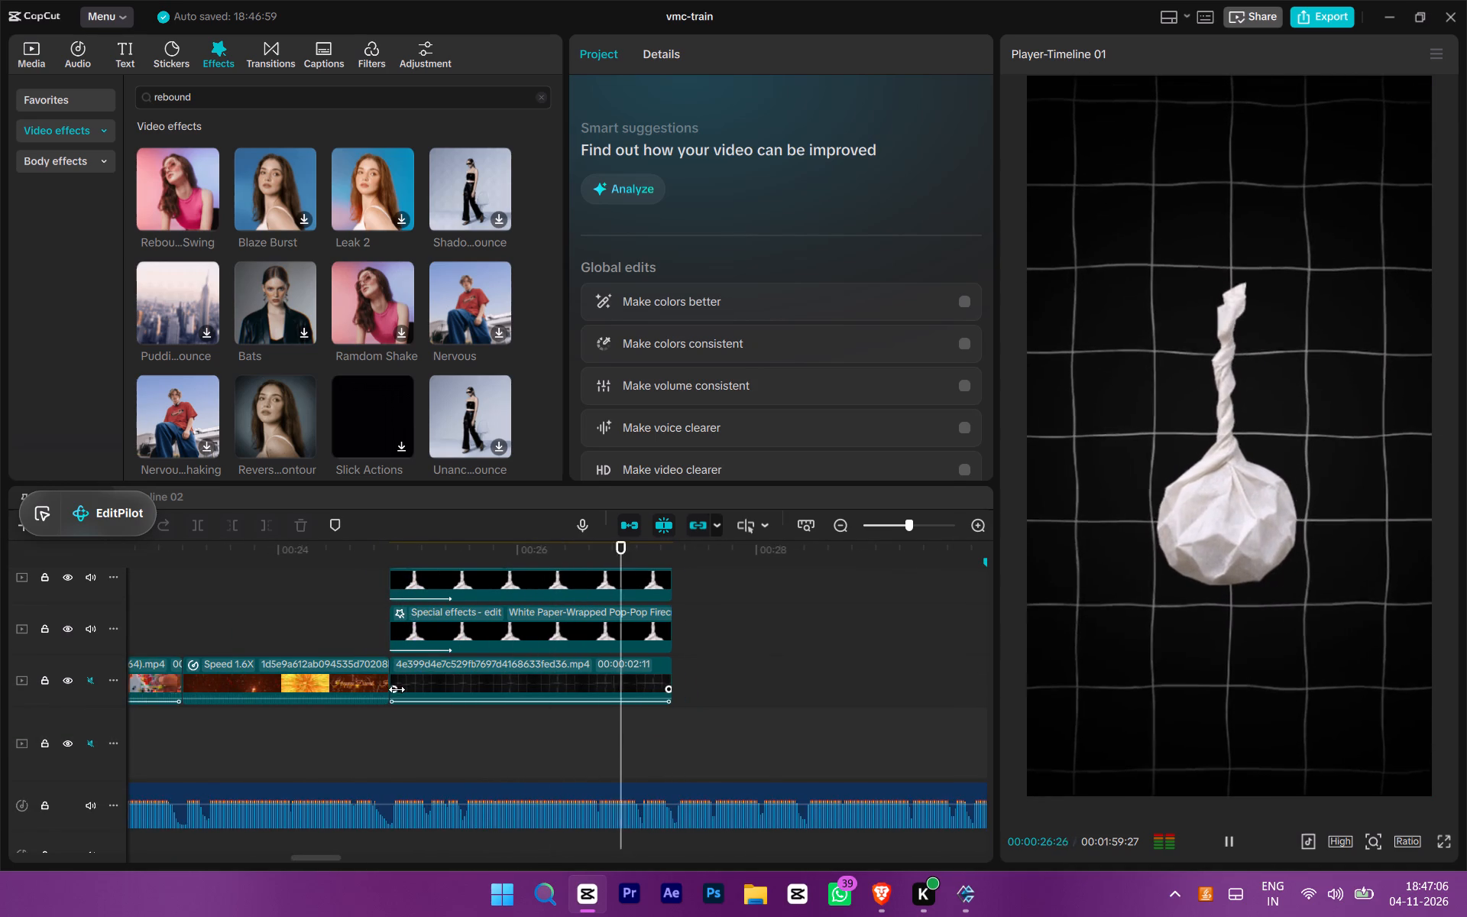
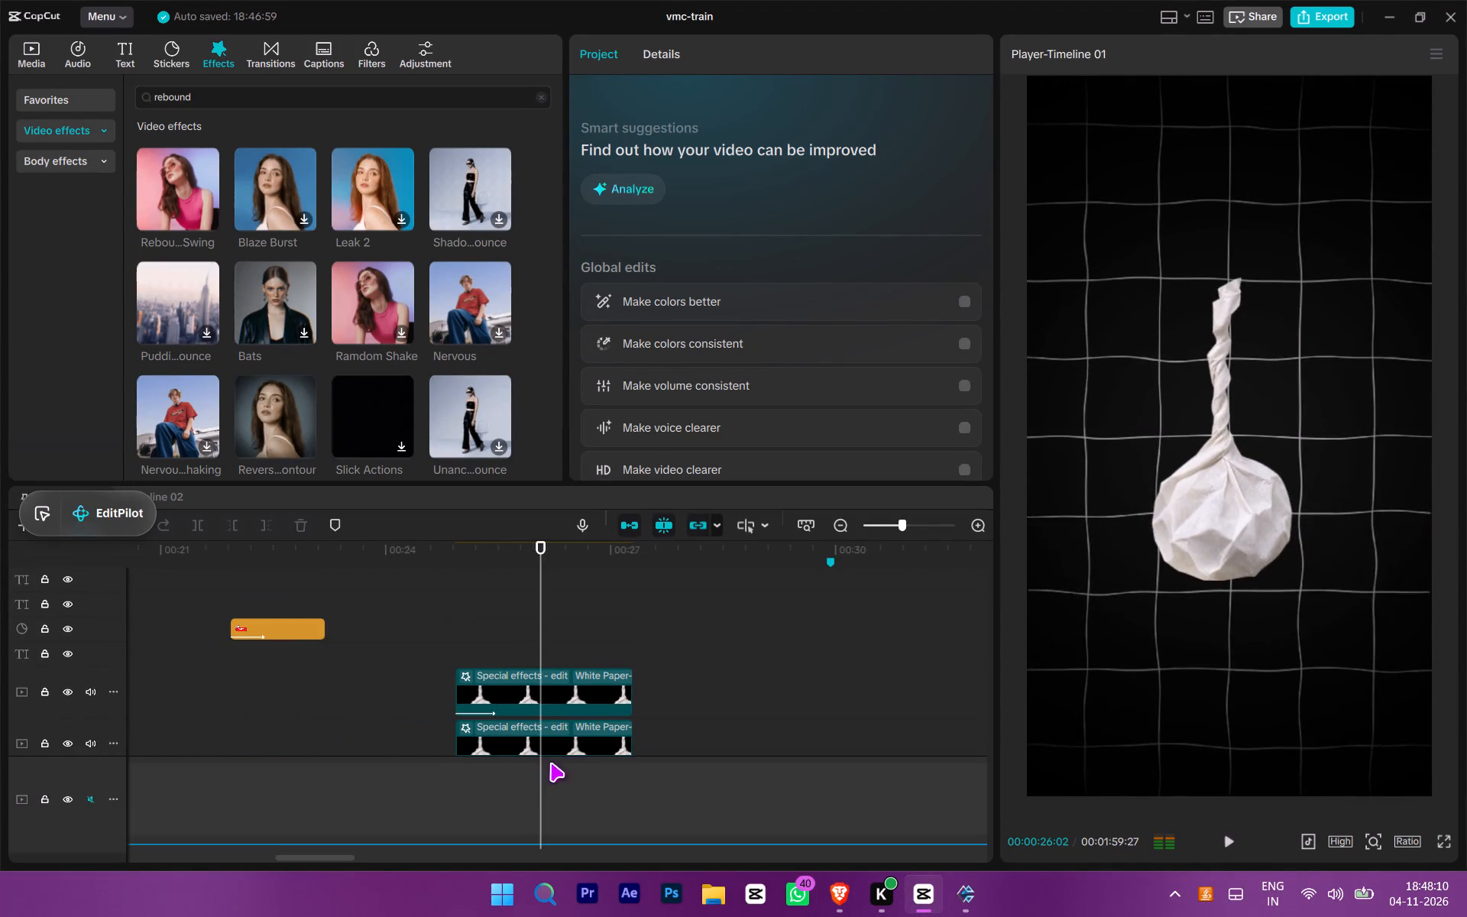
key(space)
key(space)
key(space)
click(542, 637)
key(space)
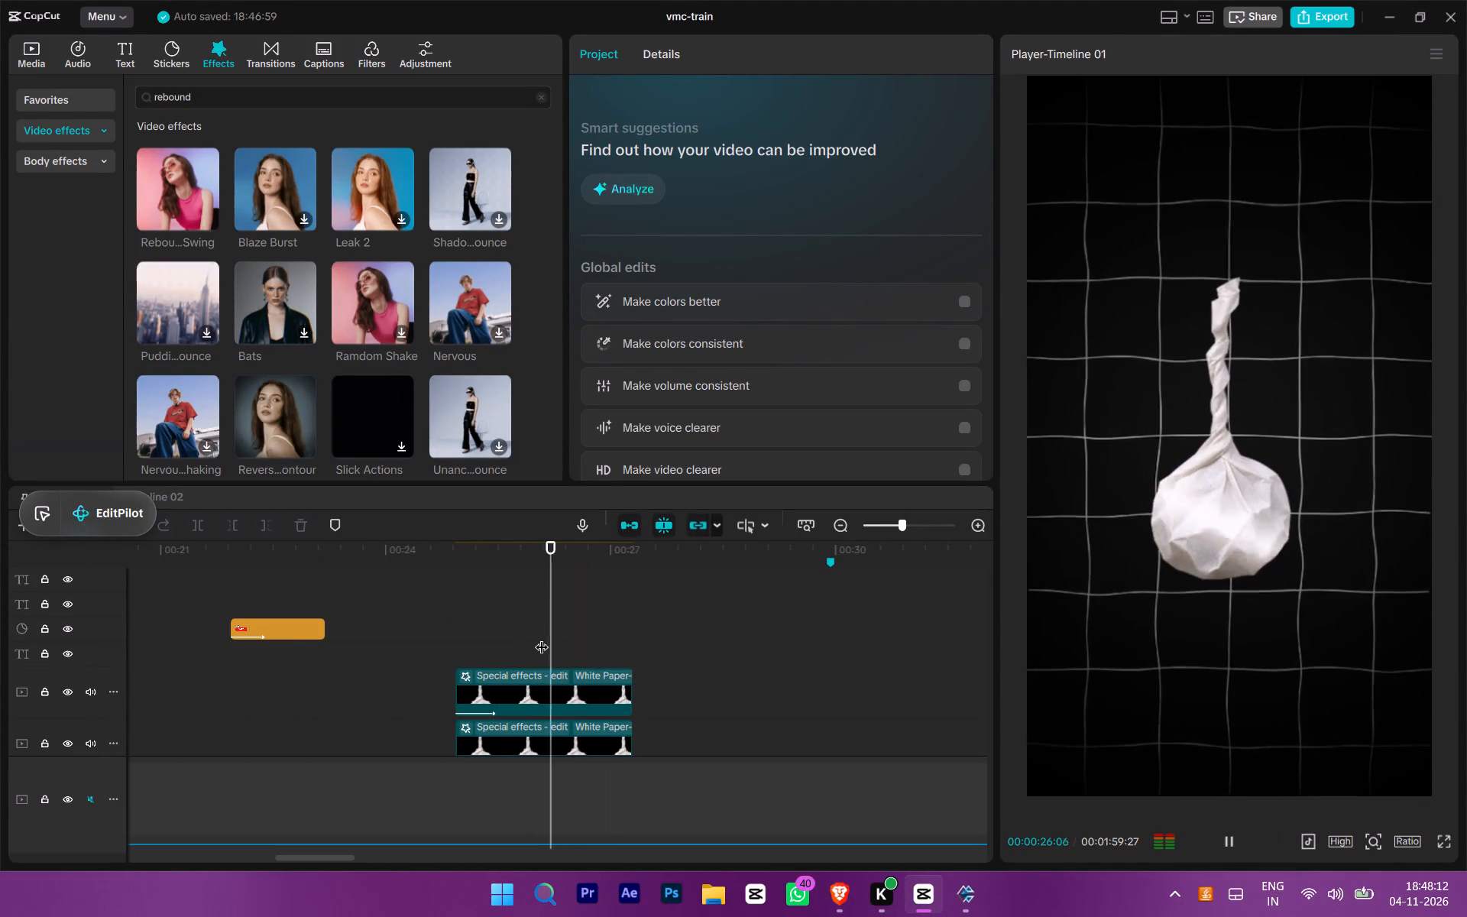
click(542, 637)
key(space)
key(space)
Copy the Table Fan title from just after 01:00 and paste it at 00:00:26:08 above the firecracker clips.
ctrl+scroll(578, 652, down, 6)
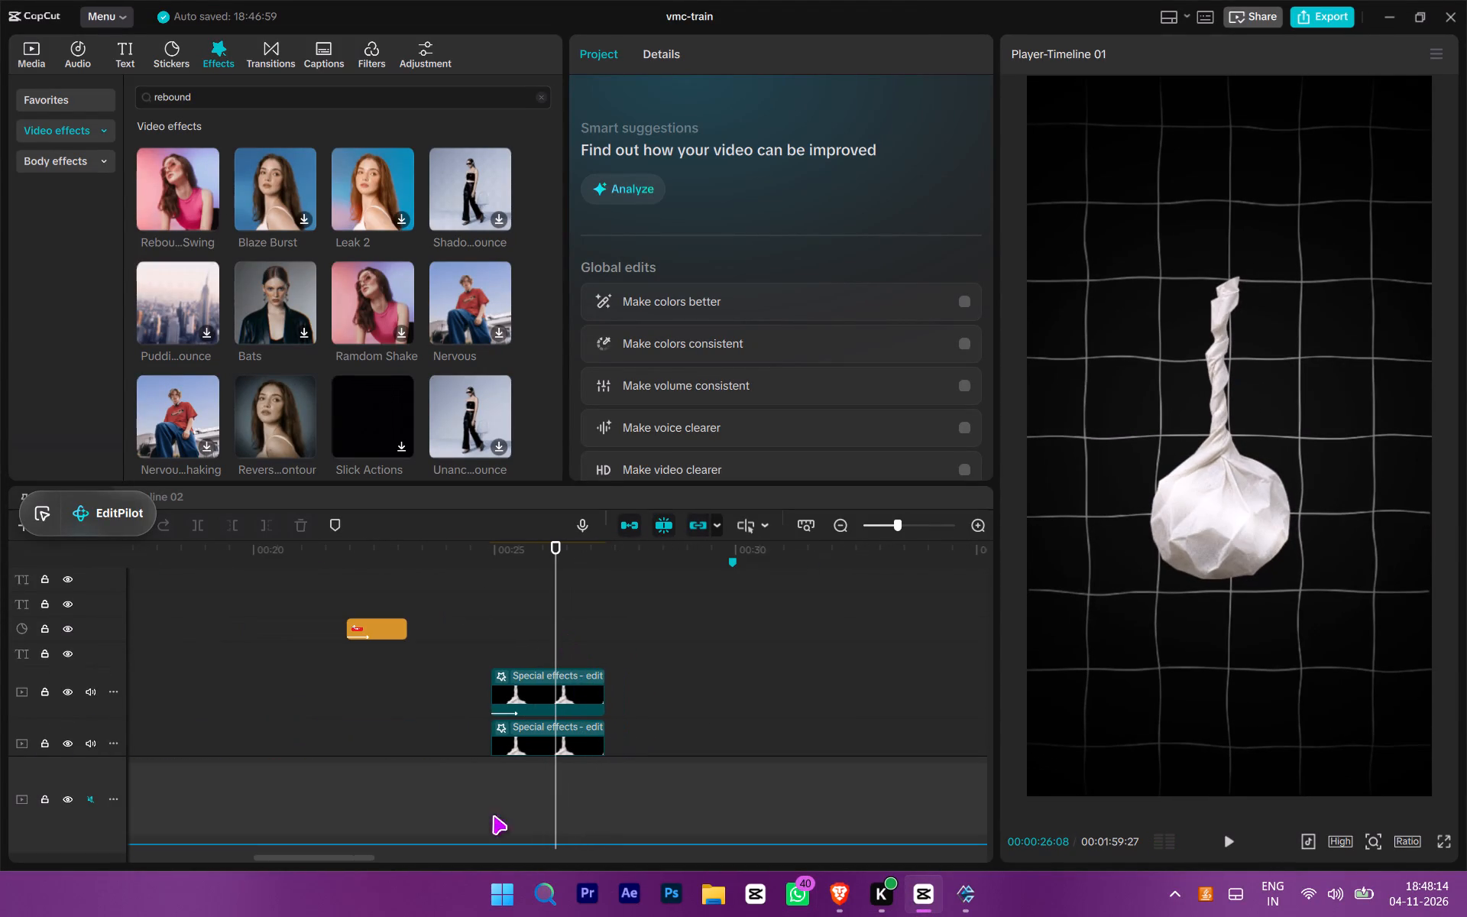
drag(371, 857, 626, 856)
drag(573, 644, 568, 640)
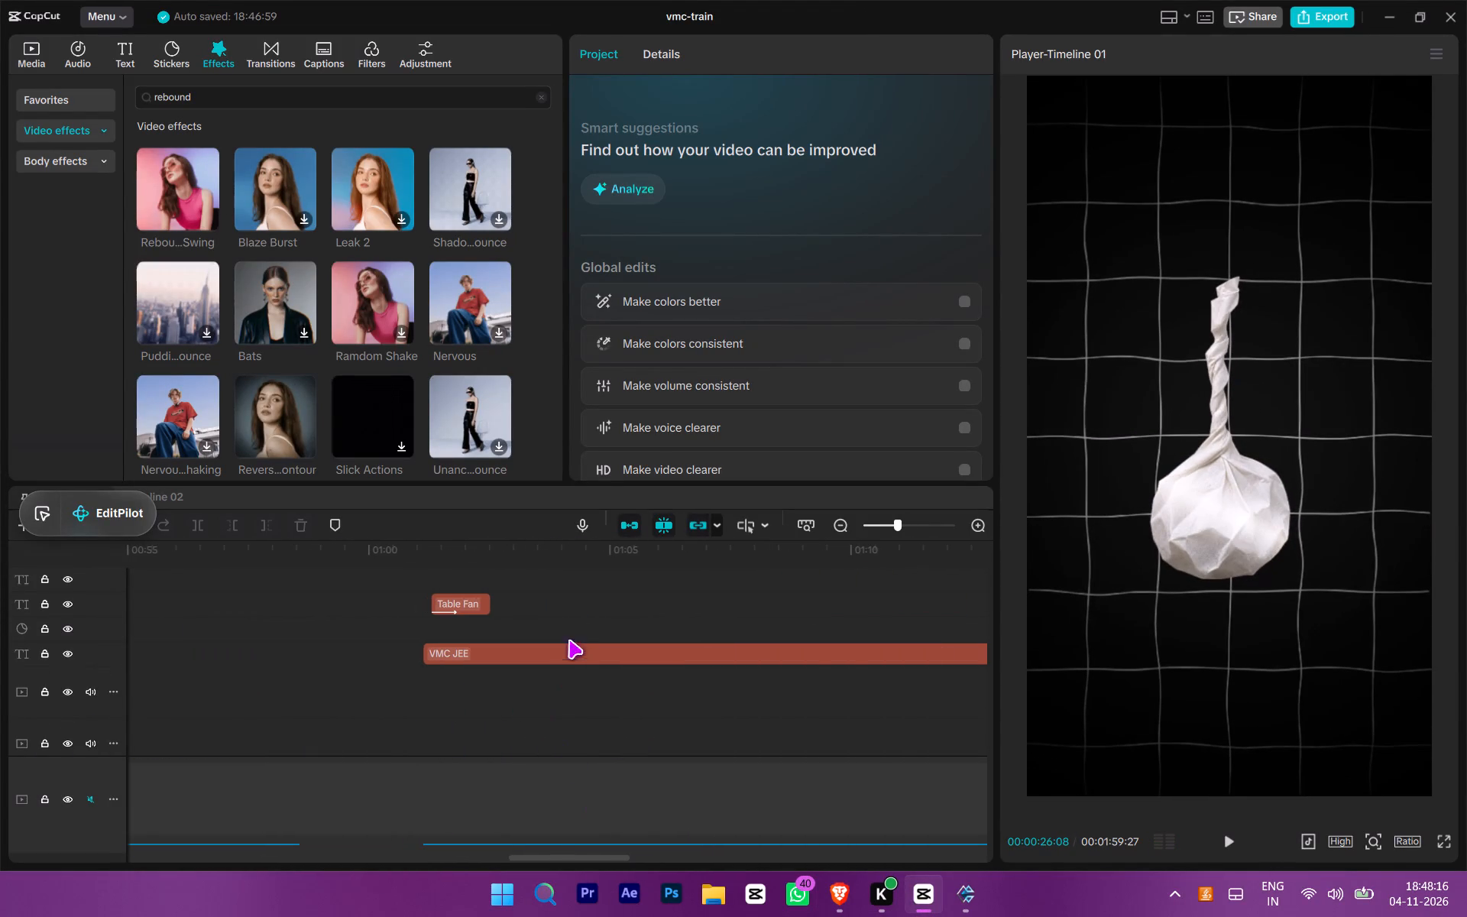
drag(568, 640, 456, 589)
key(ctrl+z)
click(466, 604)
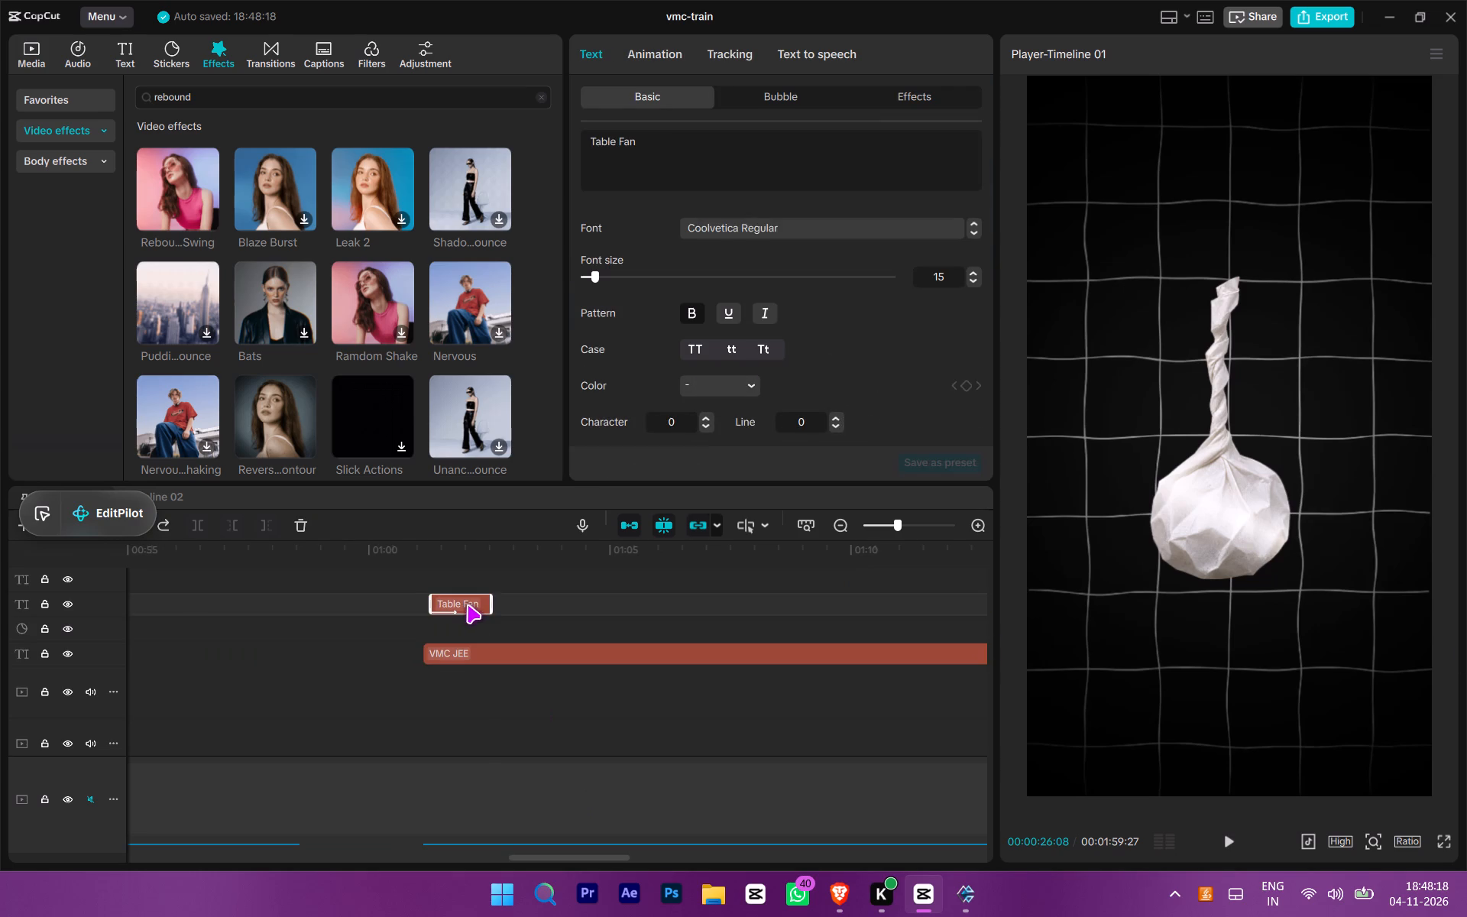
key(ctrl+c)
key(ctrl+v)
ctrl+scroll(465, 652, up, 6)
key(space)
key(space)
key(space)
key(space)
key(space)
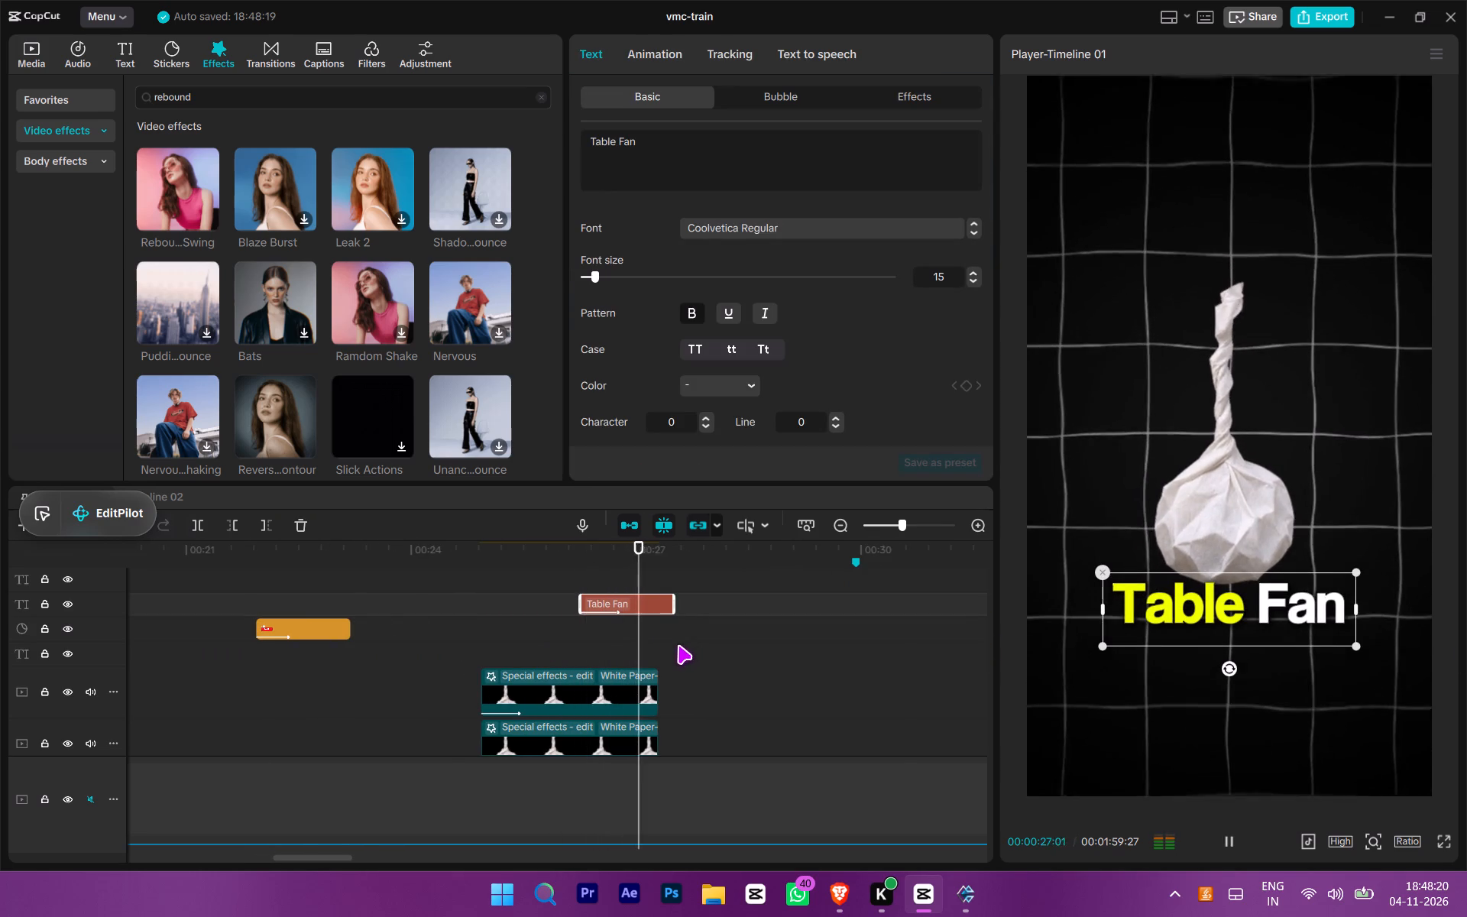
key(space)
Trim the end of the pasted Table Fan title to line up with the end of the firecracker clips.
click(649, 563)
drag(649, 563, 551, 570)
key(space)
key(space)
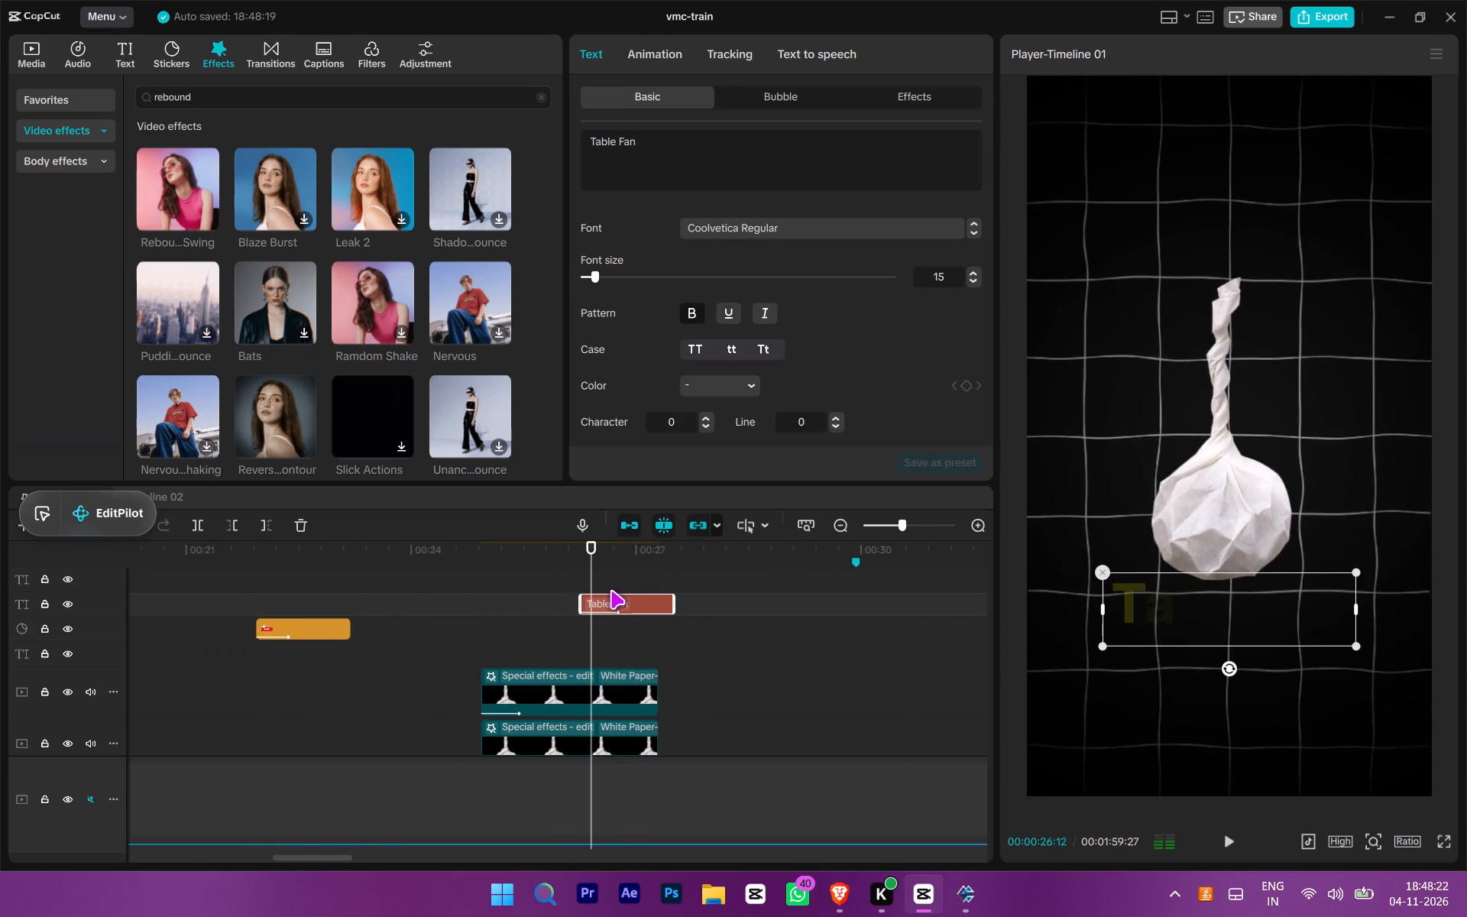
key(space)
key(space)
key(space)
click(665, 556)
key(space)
drag(665, 556, 658, 561)
key(w)
click(639, 558)
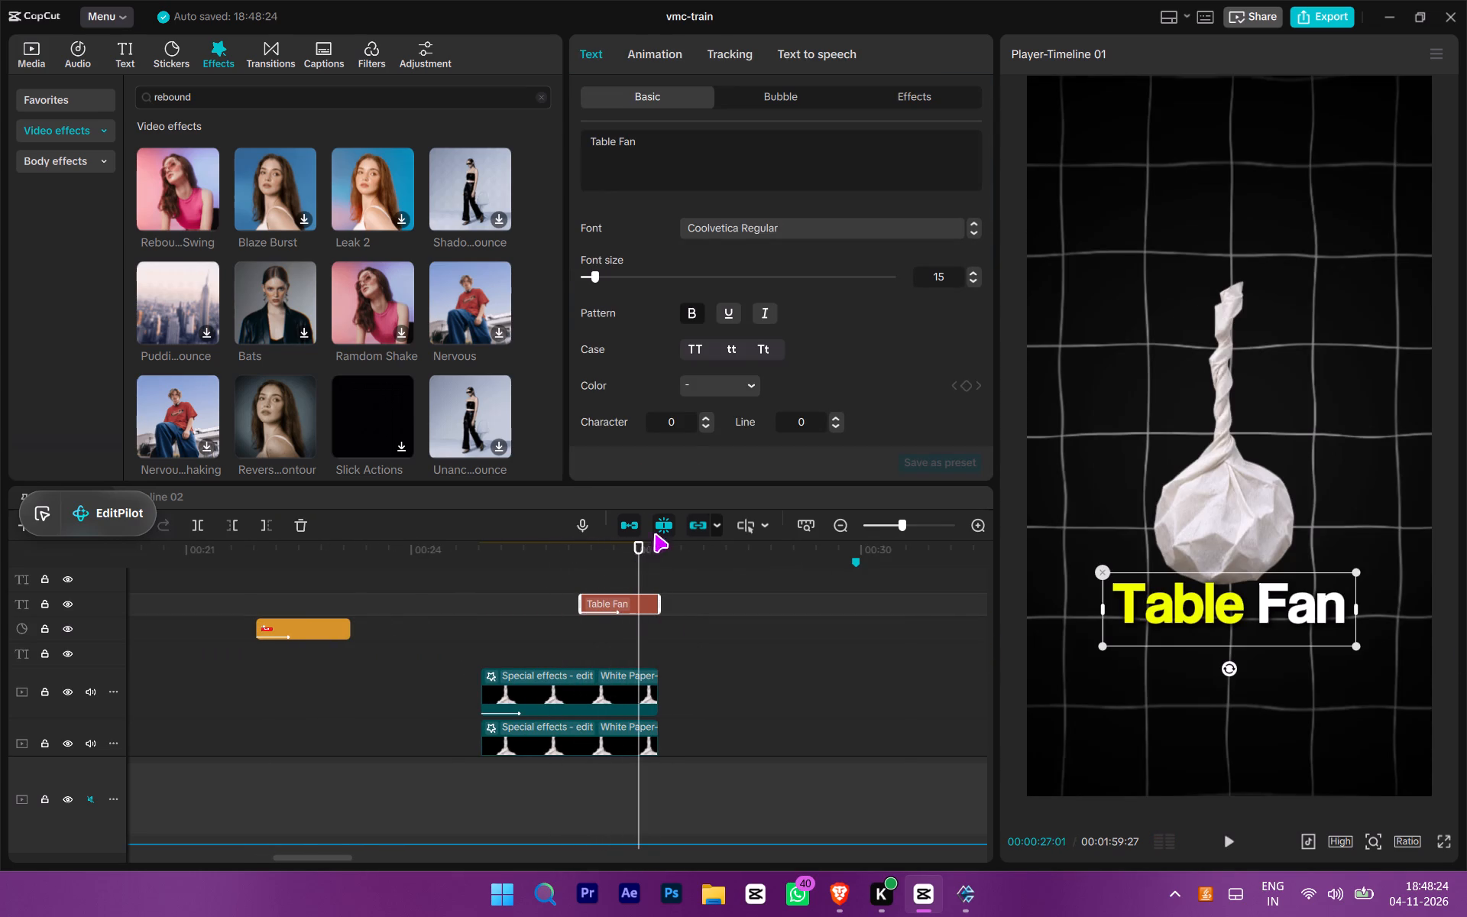
Replace the pasted title's text with "2 Main Ingredients", breaking it onto two lines after "2 Main".
drag(730, 134, 533, 96)
key(ctrl+a)
text(2 Main Inge)
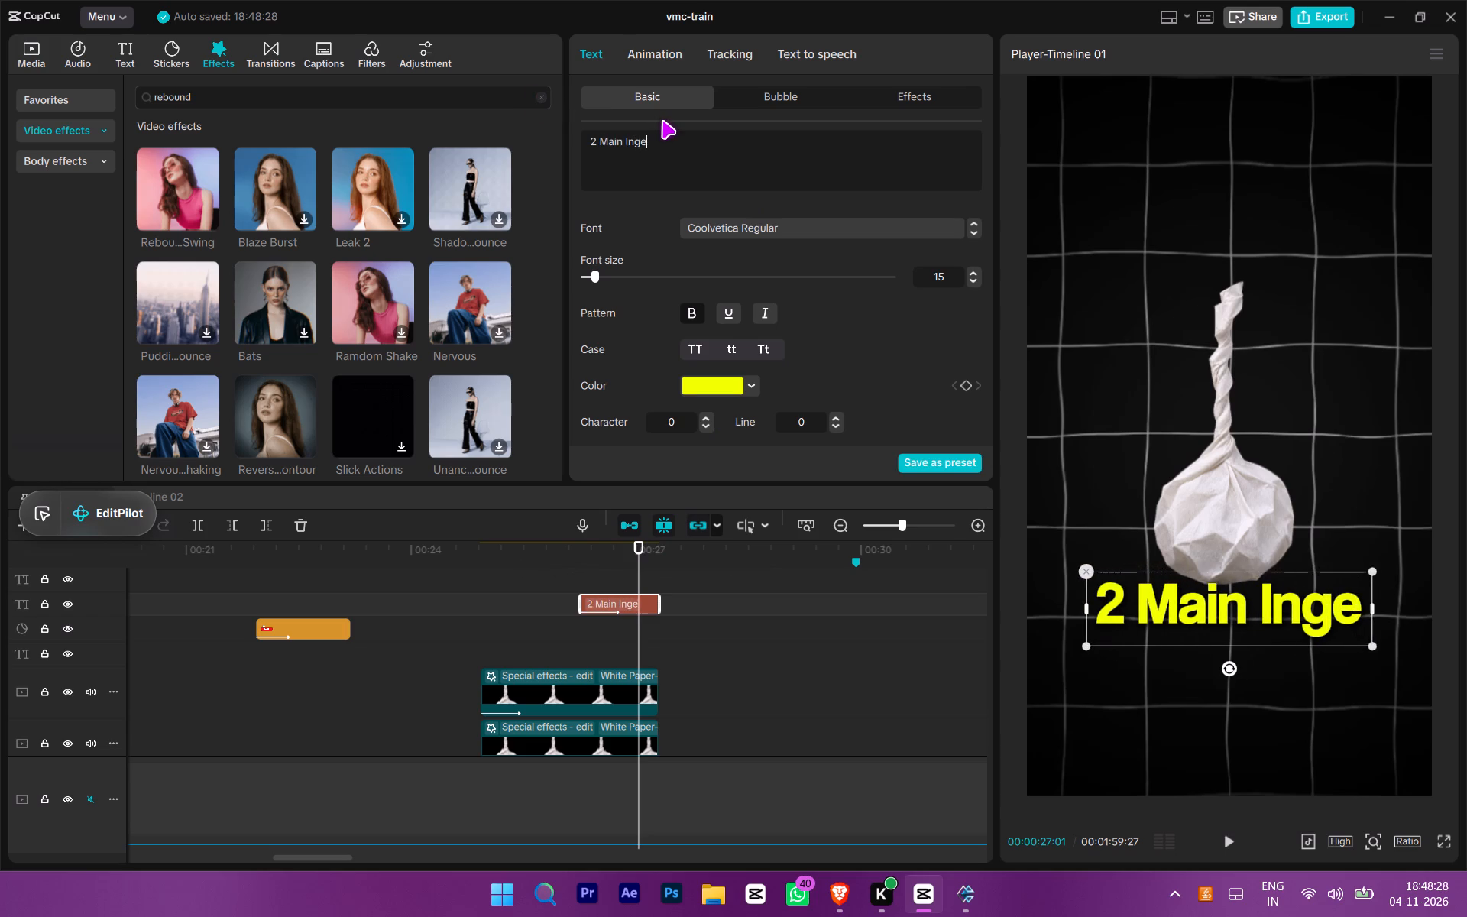
key(BackSpace)
text(redients)
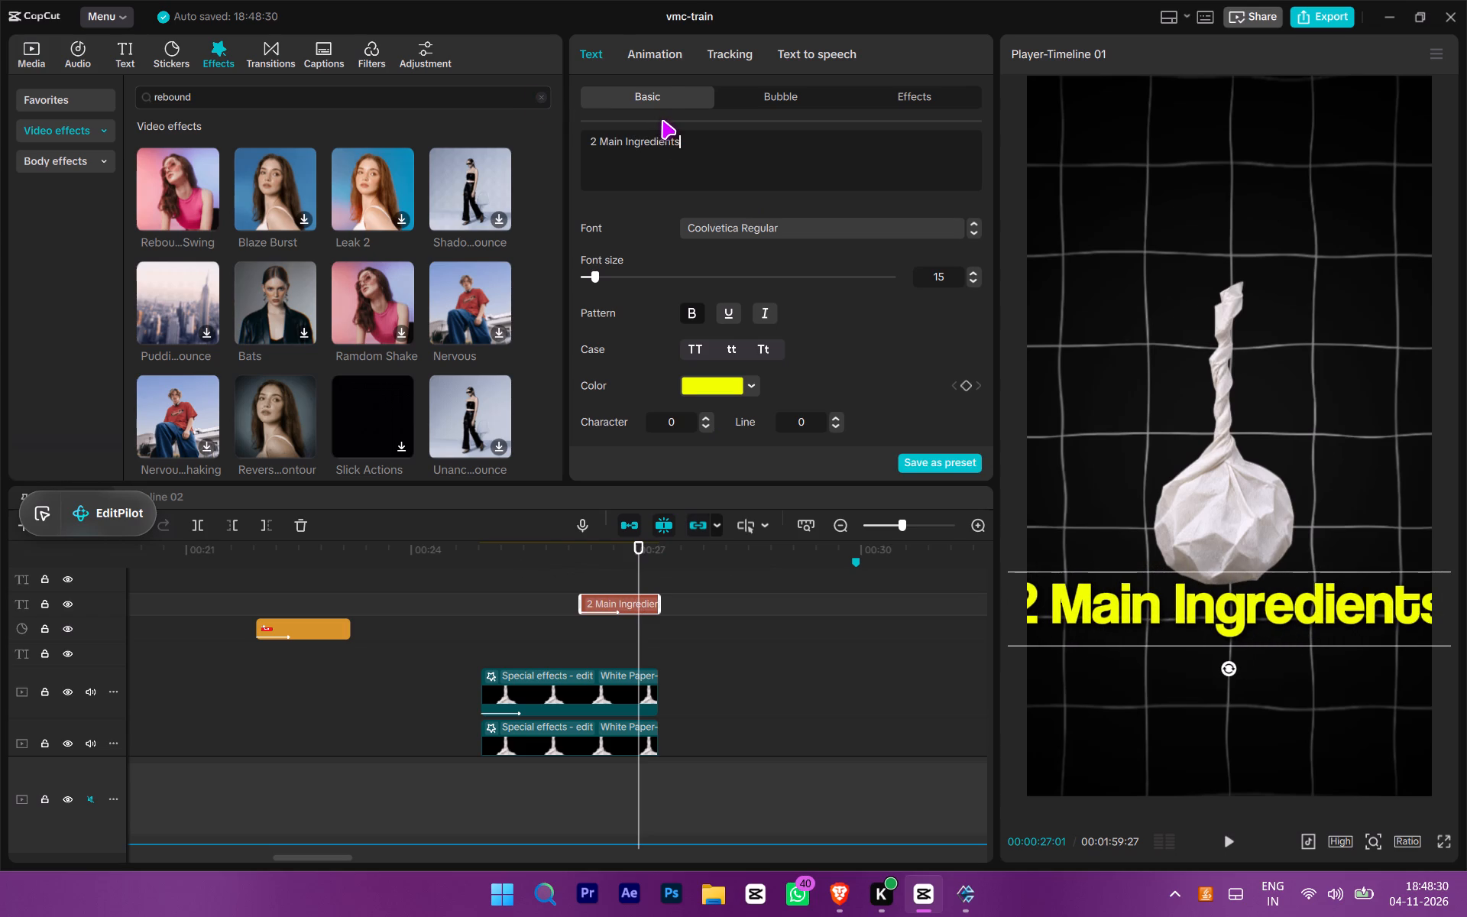
ctrl+scroll(1180, 588, down, 2)
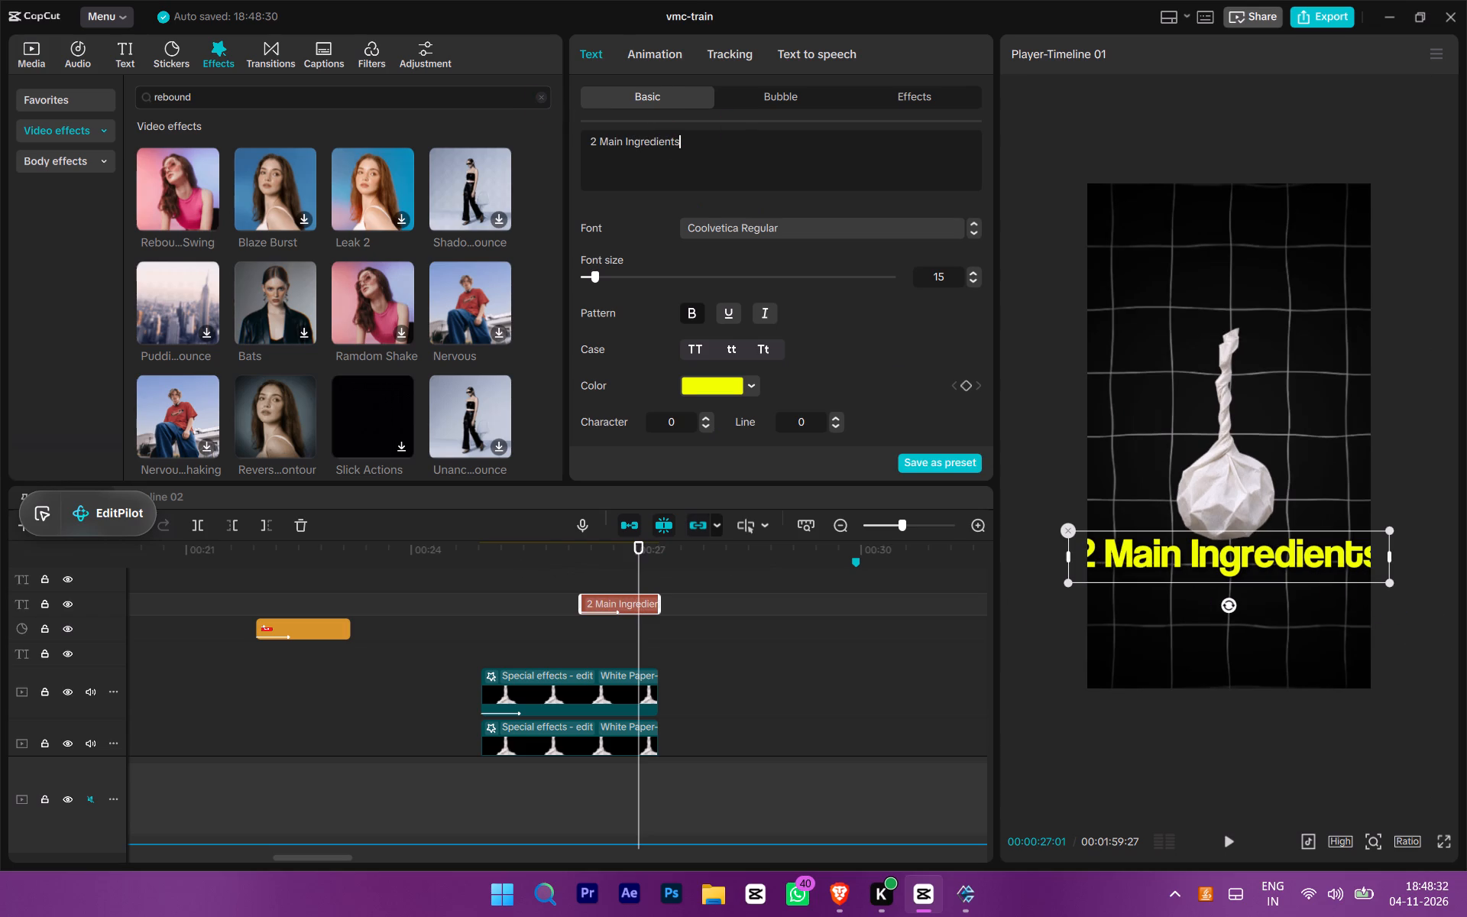
click(625, 147)
key(BackSpace)
key(Return)
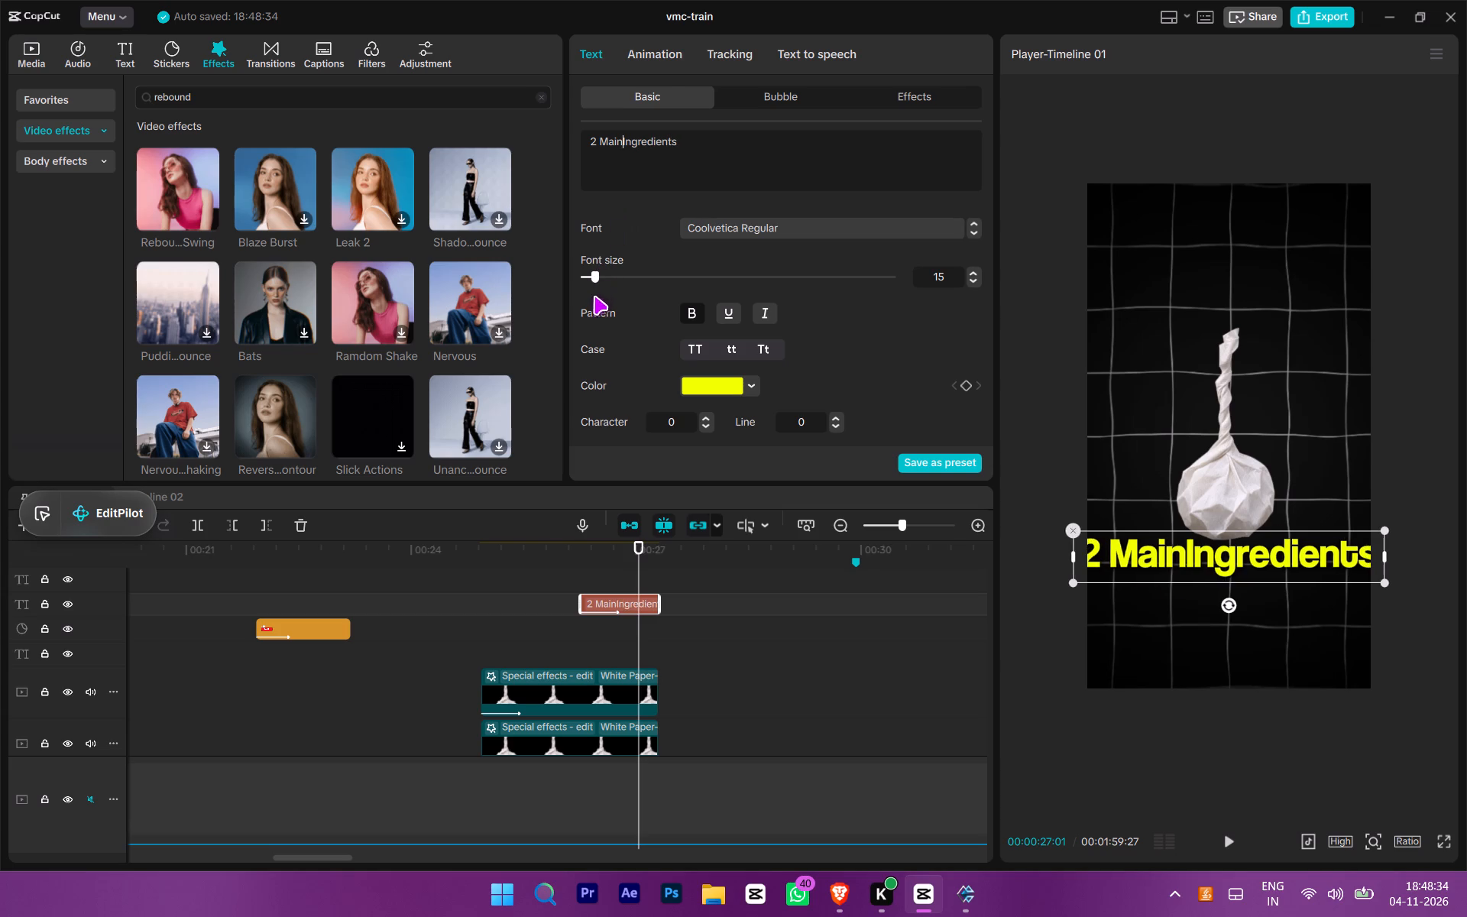
Scale the 2 Main Ingredients title to about 145% so it fits the frame width.
ctrl+scroll(1391, 549, up, 2)
drag(1375, 679, 1381, 682)
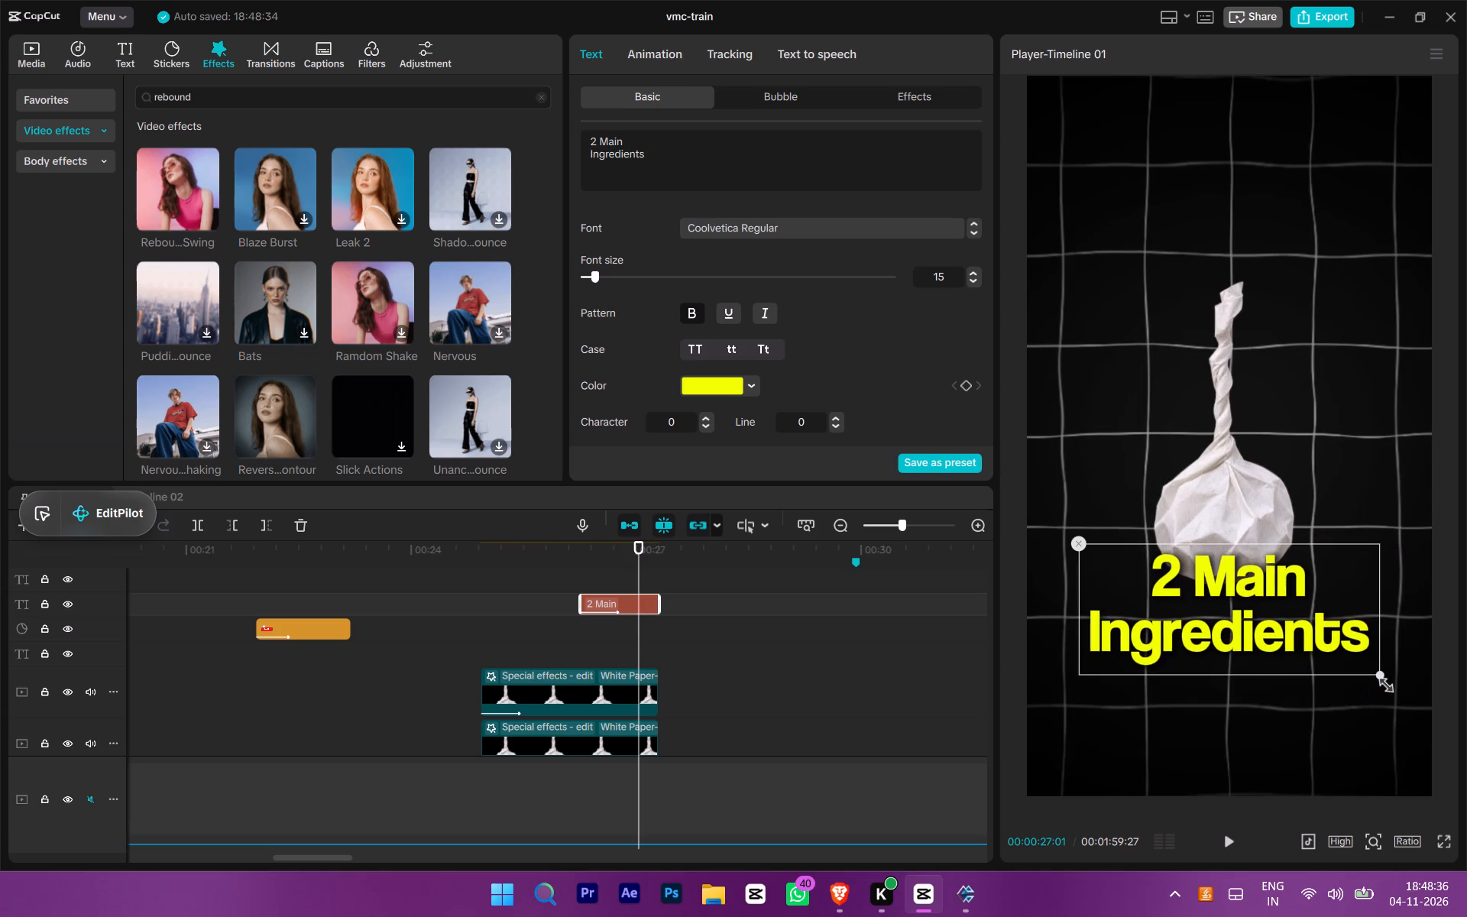
drag(1381, 682, 1371, 669)
Recolor only the words "2 Main" in the title to white, FFFFFF.
scroll(575, 295, down, 2)
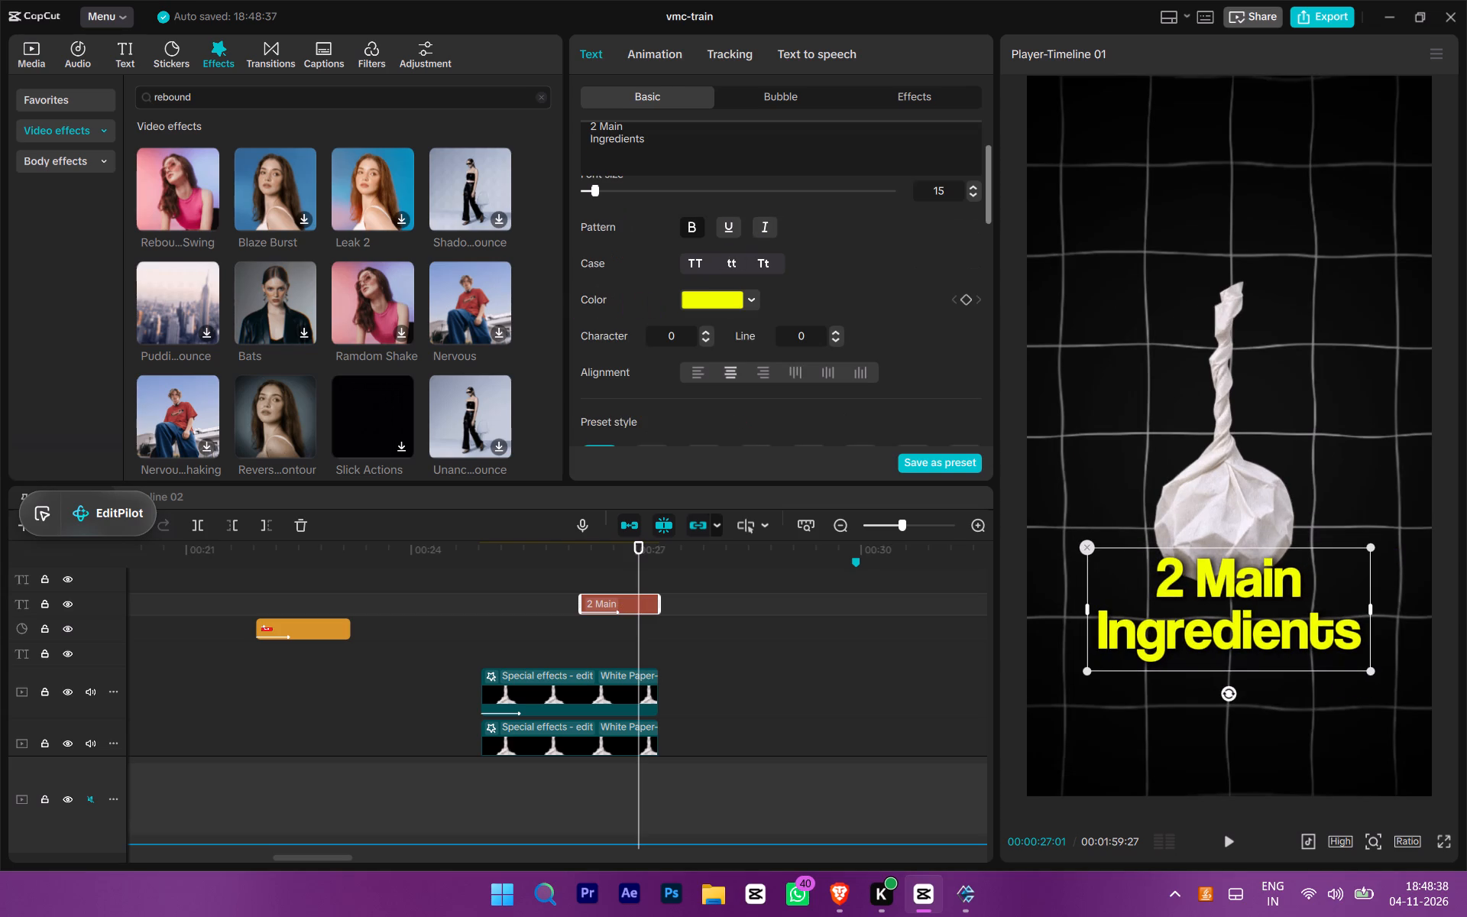
drag(635, 132, 429, 85)
click(682, 287)
click(735, 306)
drag(711, 340, 532, 227)
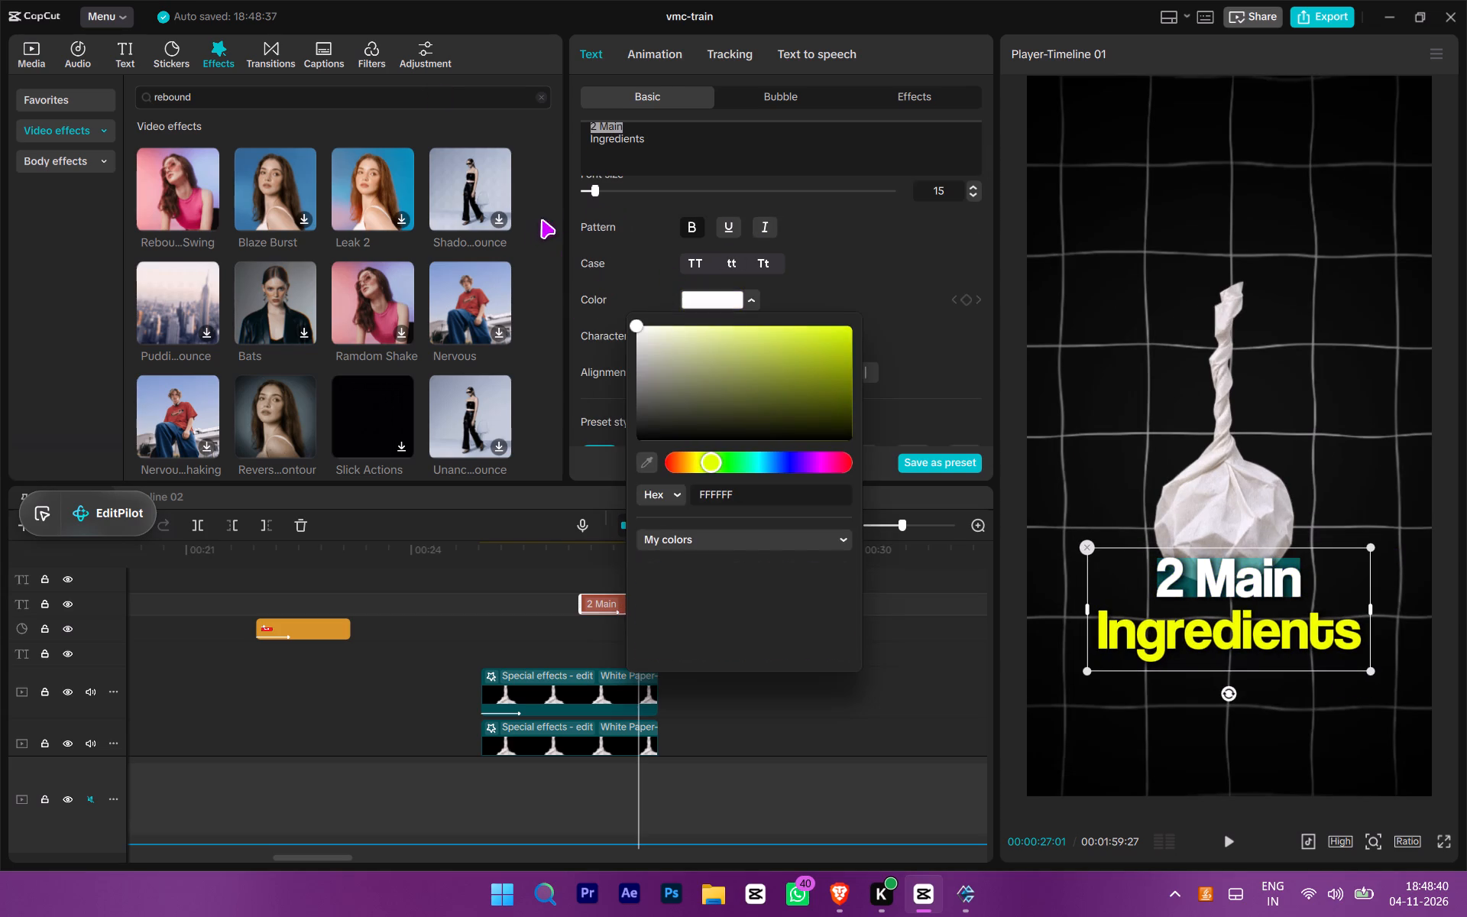
click(690, 157)
Set the line spacing of the 2 Main Ingredients title to -4.
scroll(857, 309, down, 4)
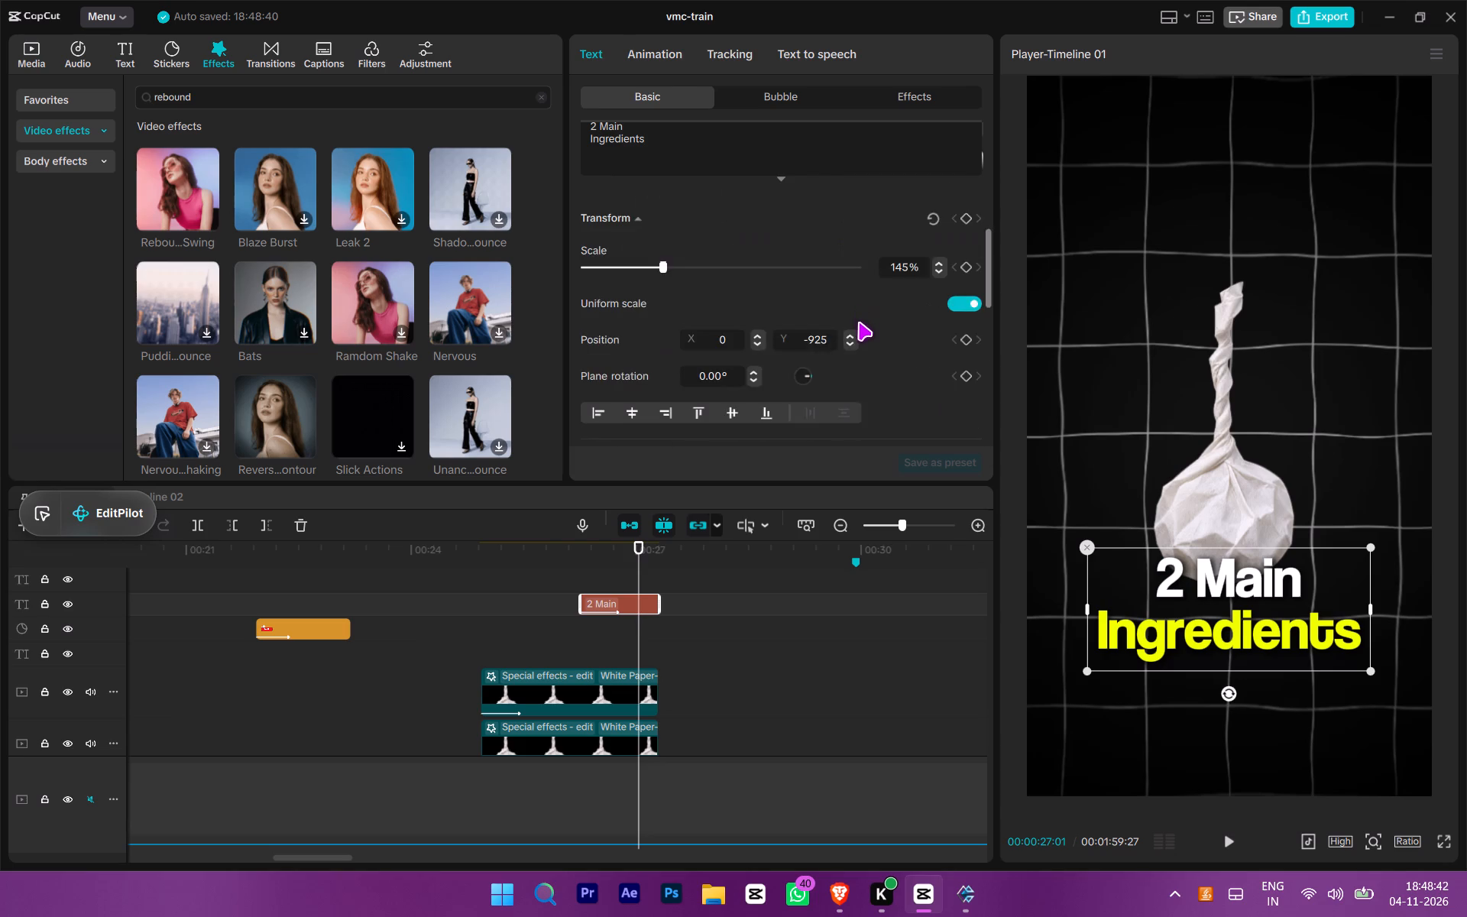
scroll(854, 318, up, 3)
click(834, 258)
triple_click(834, 258)
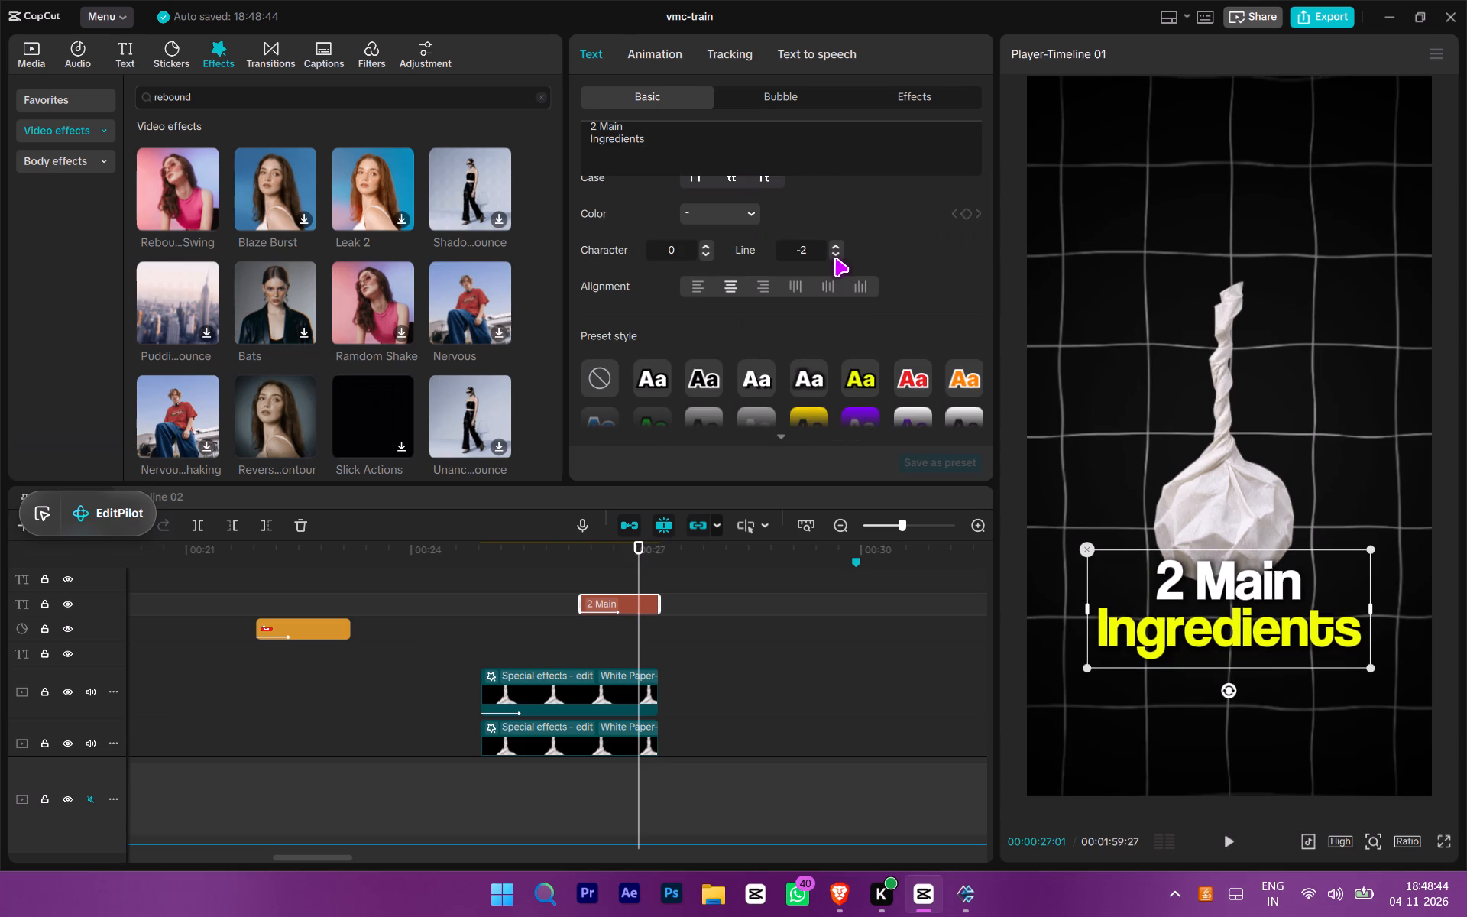
scroll(815, 334, up, 5)
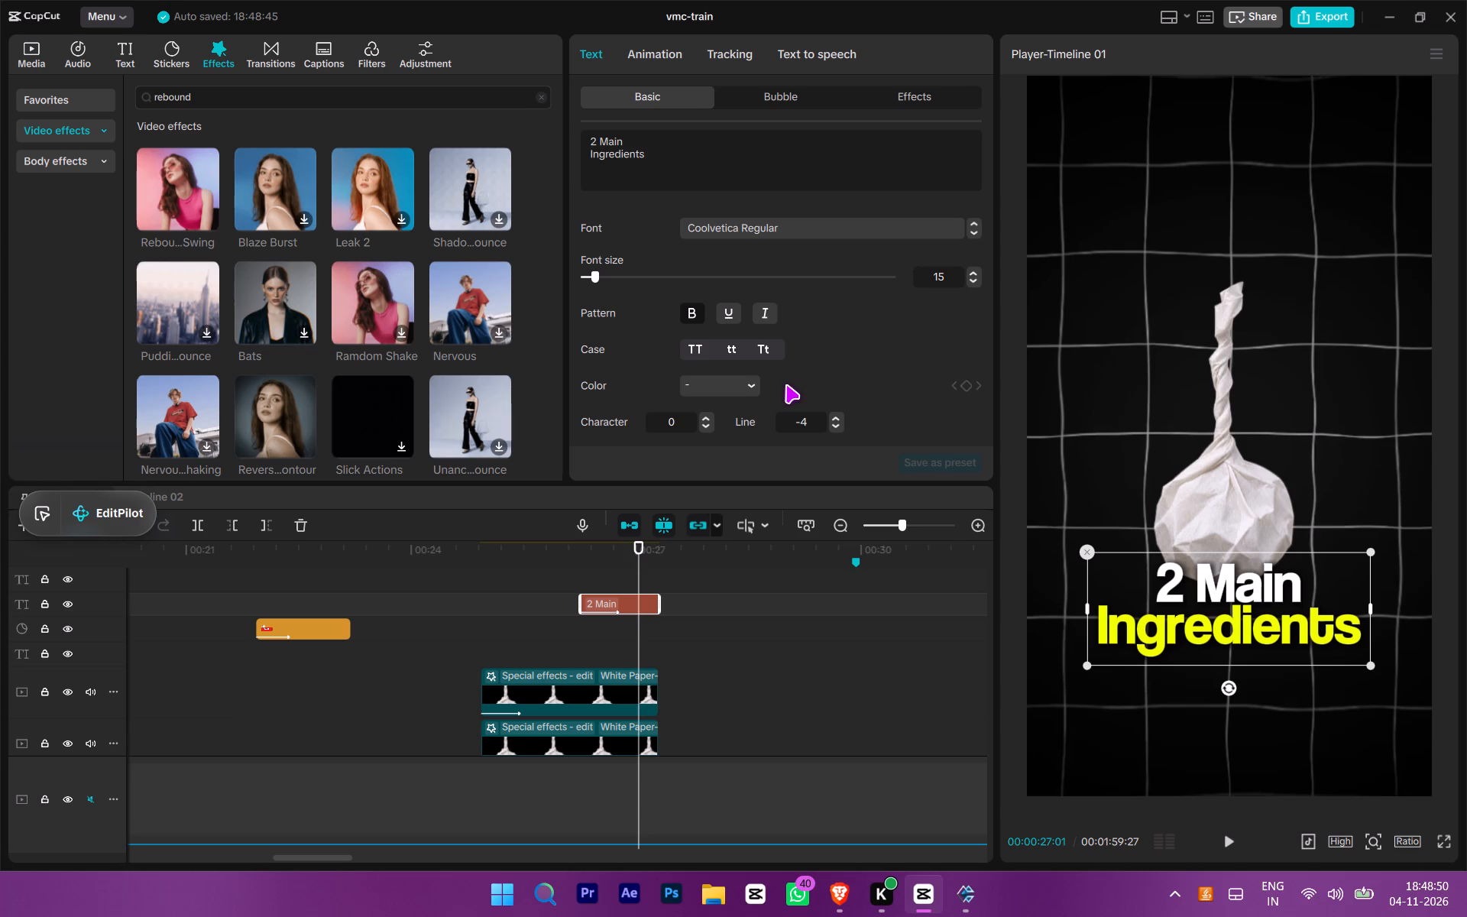
Apply the Wave in entrance animation to the 2 Main Ingredients title and play it back.
click(677, 63)
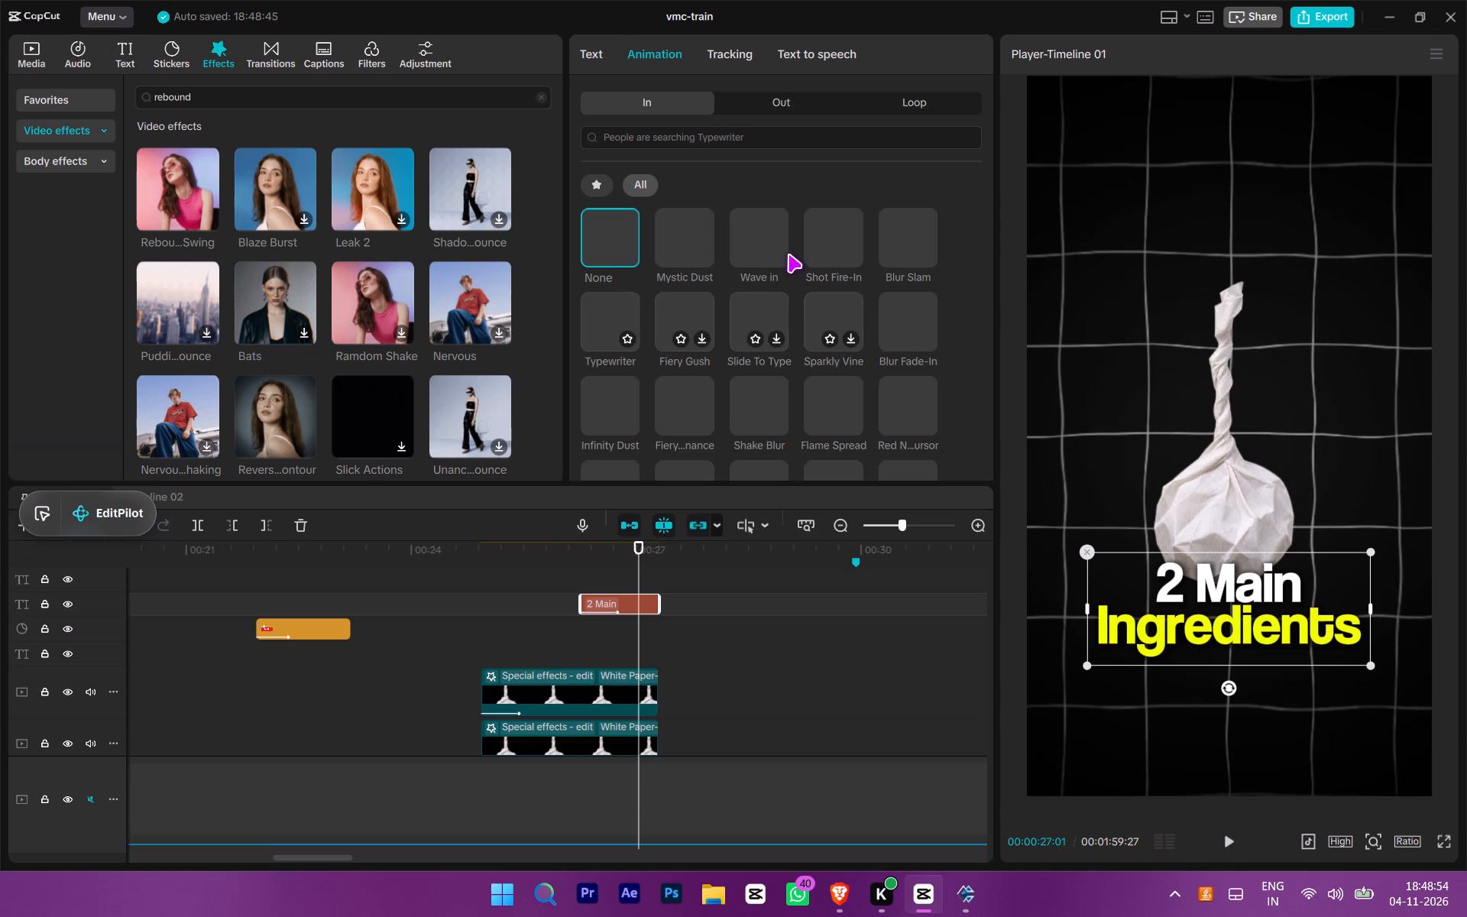
click(757, 221)
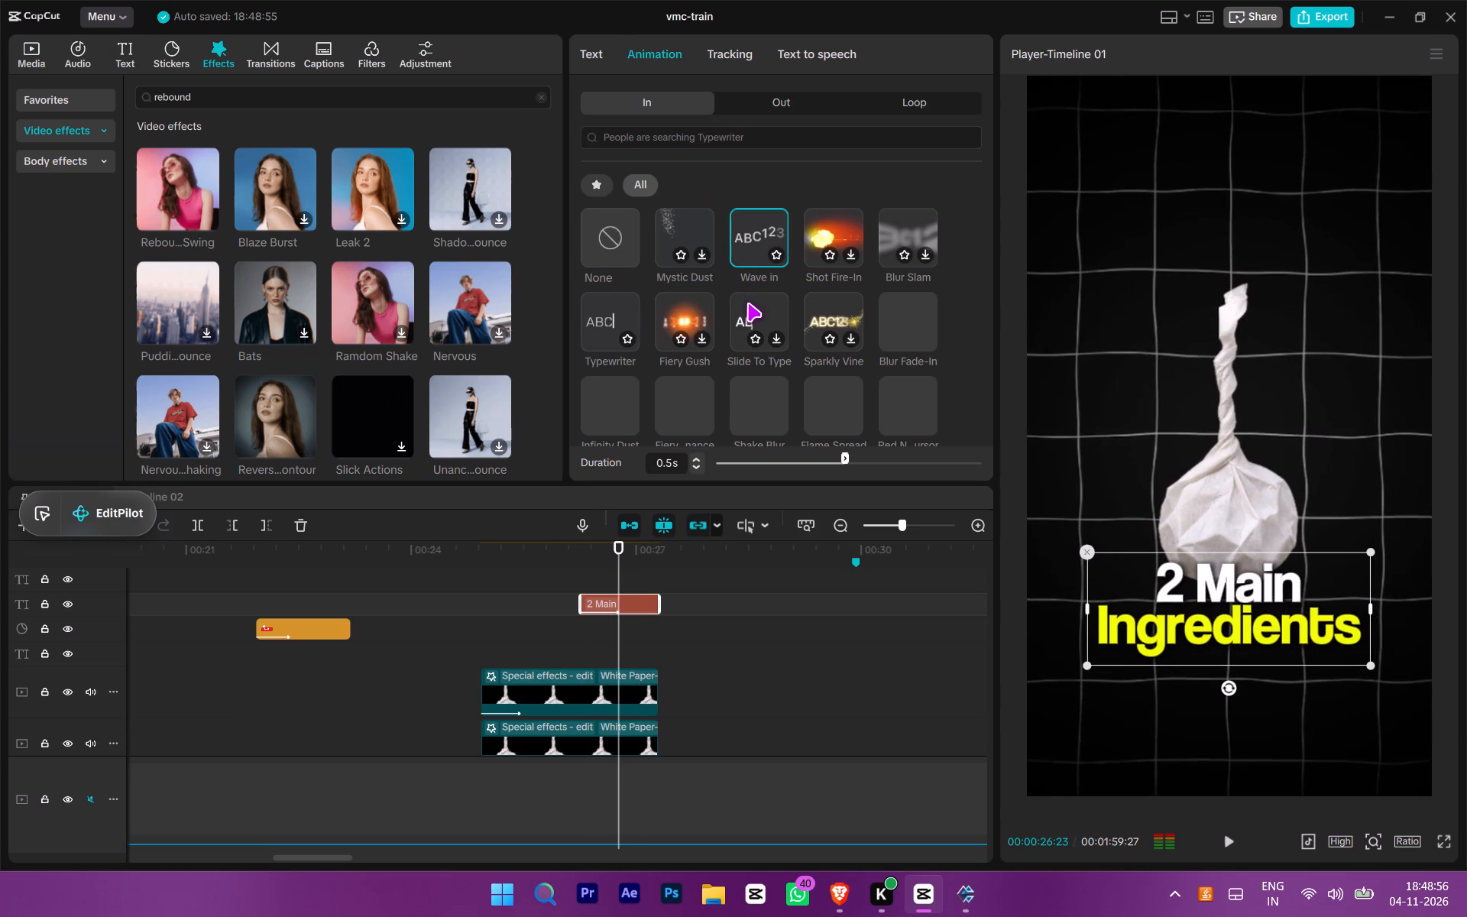
click(572, 564)
key(space)
drag(730, 654, 615, 646)
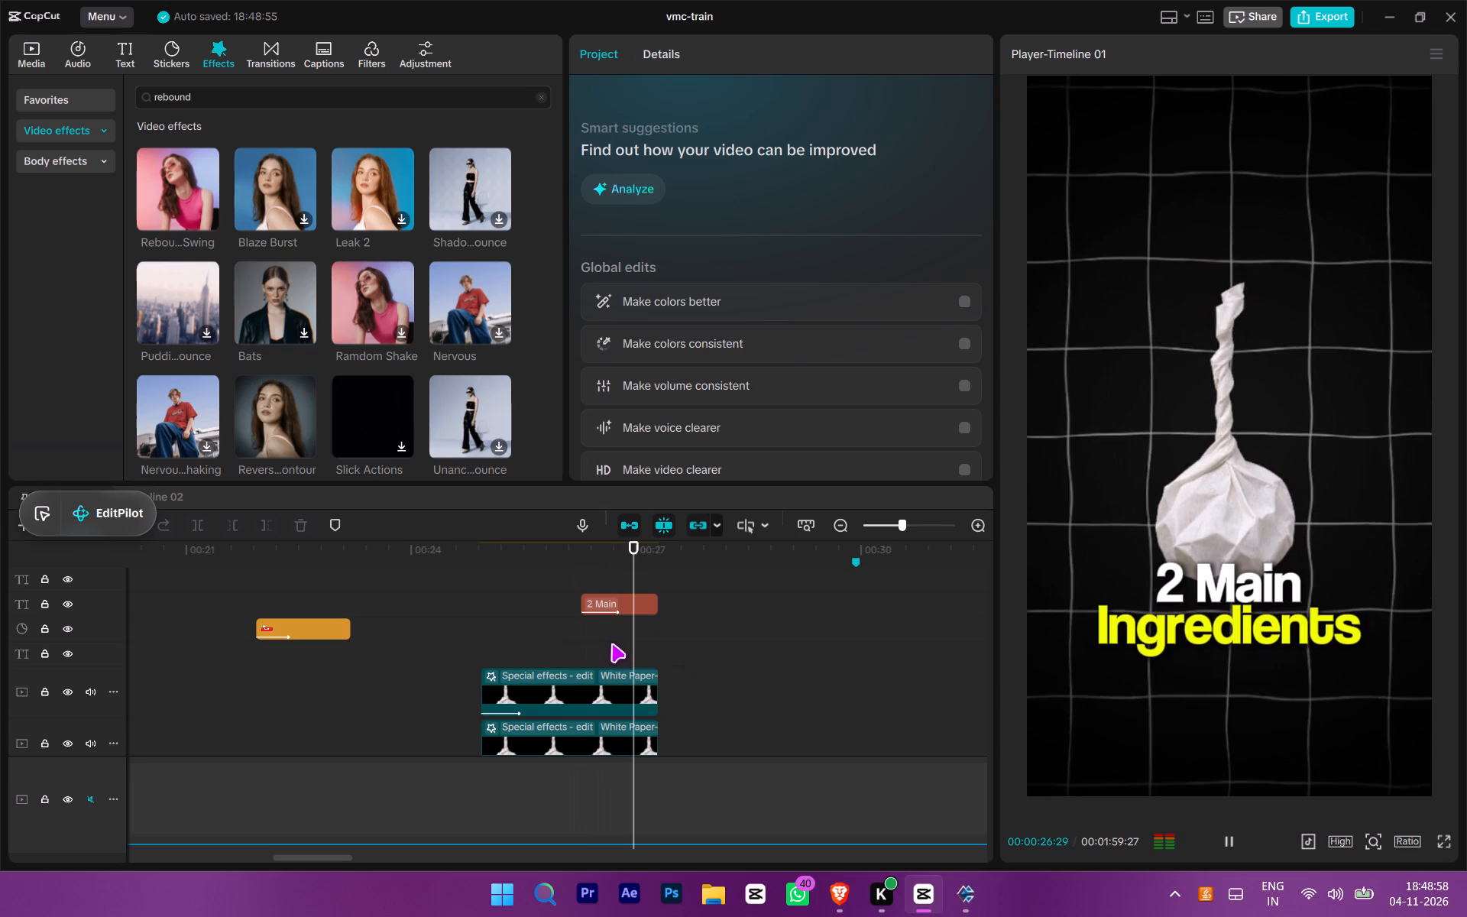
key(space)
key(space)
key(space)
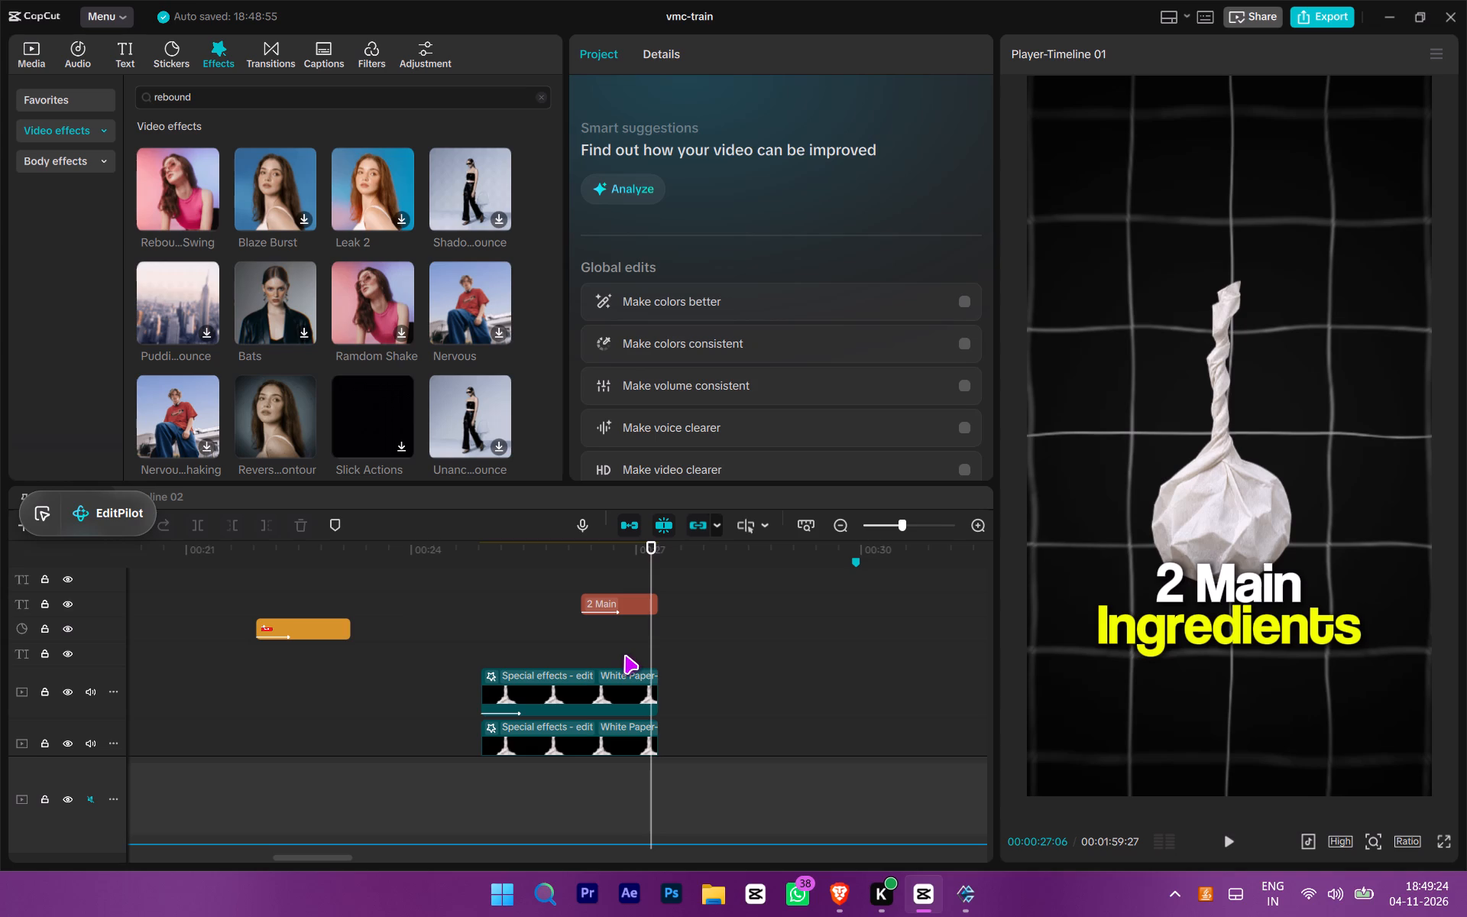
Move the 2 Main Ingredients title from the firecracker's base to just above its twisted tip, centered horizontally.
drag(689, 652, 627, 559)
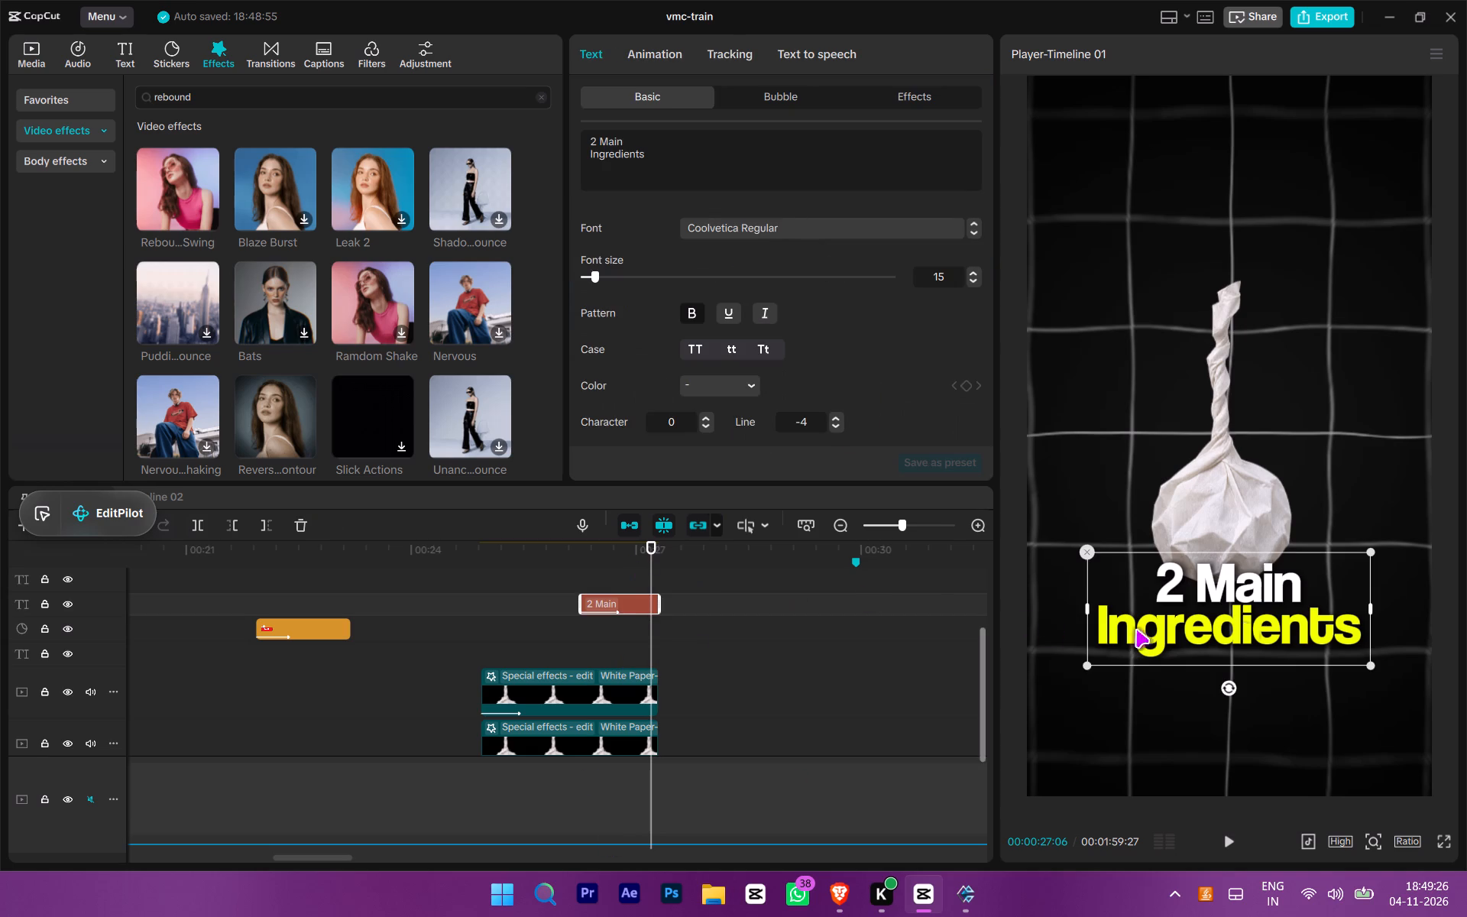
drag(1242, 615, 1245, 235)
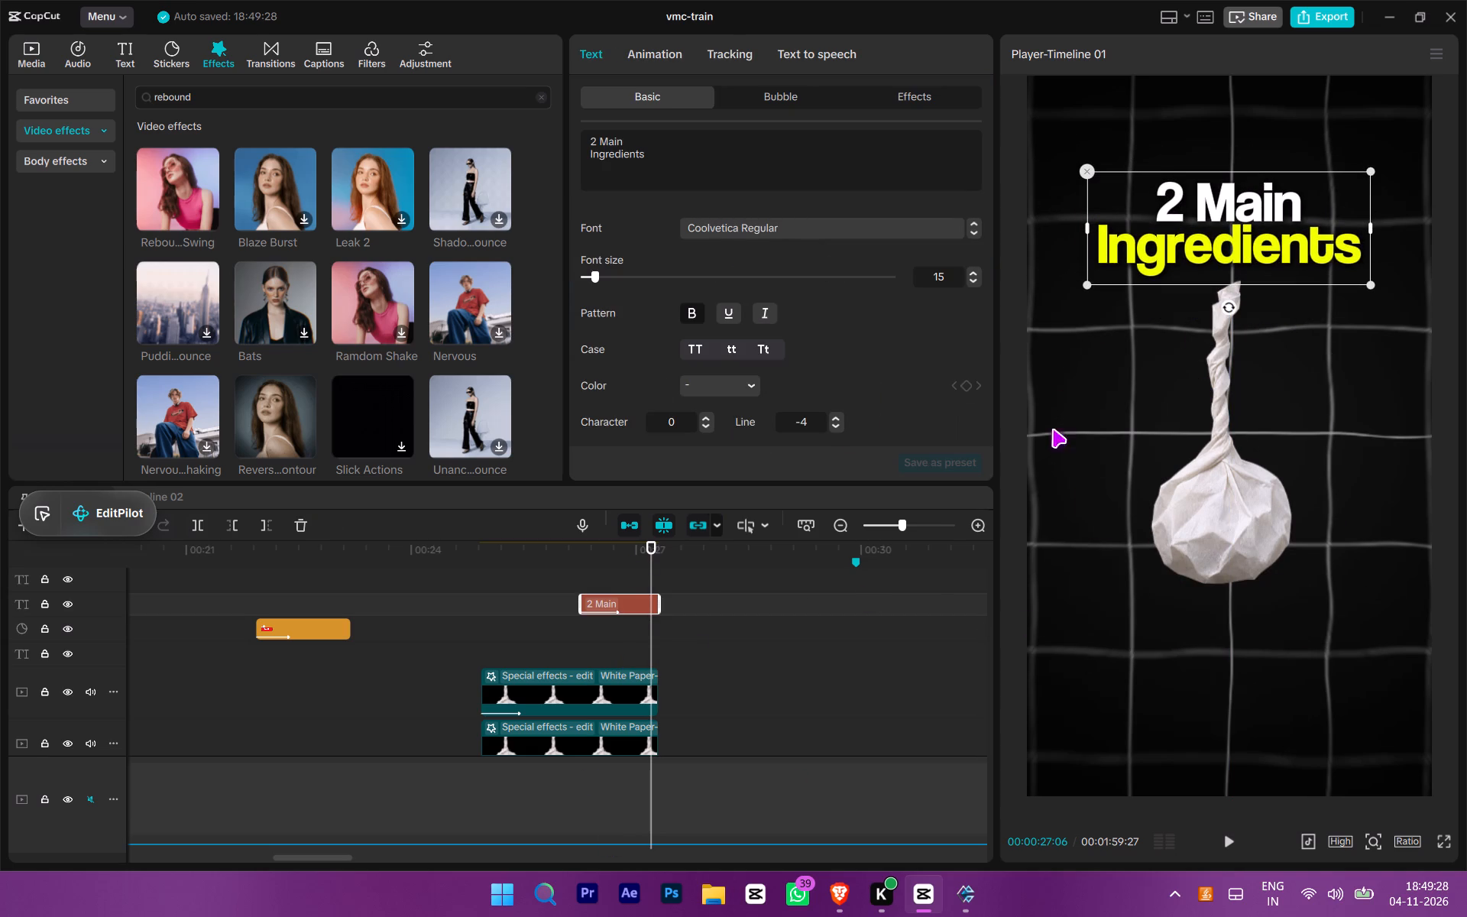
click(1190, 245)
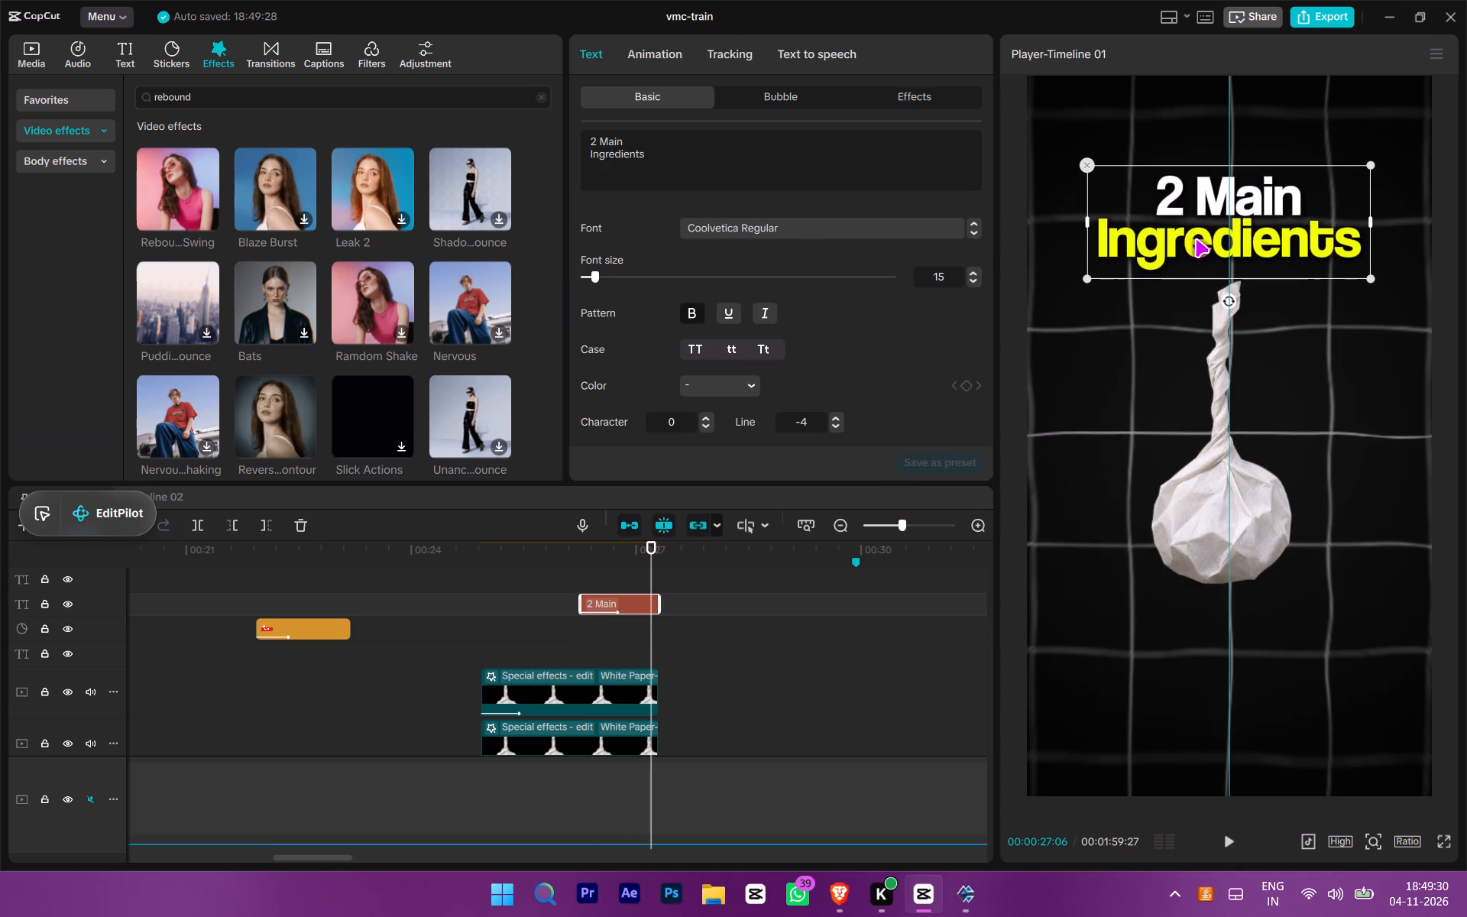
Replay the firecracker section from its start to check the title placement and the light sweep timing.
click(485, 633)
key(space)
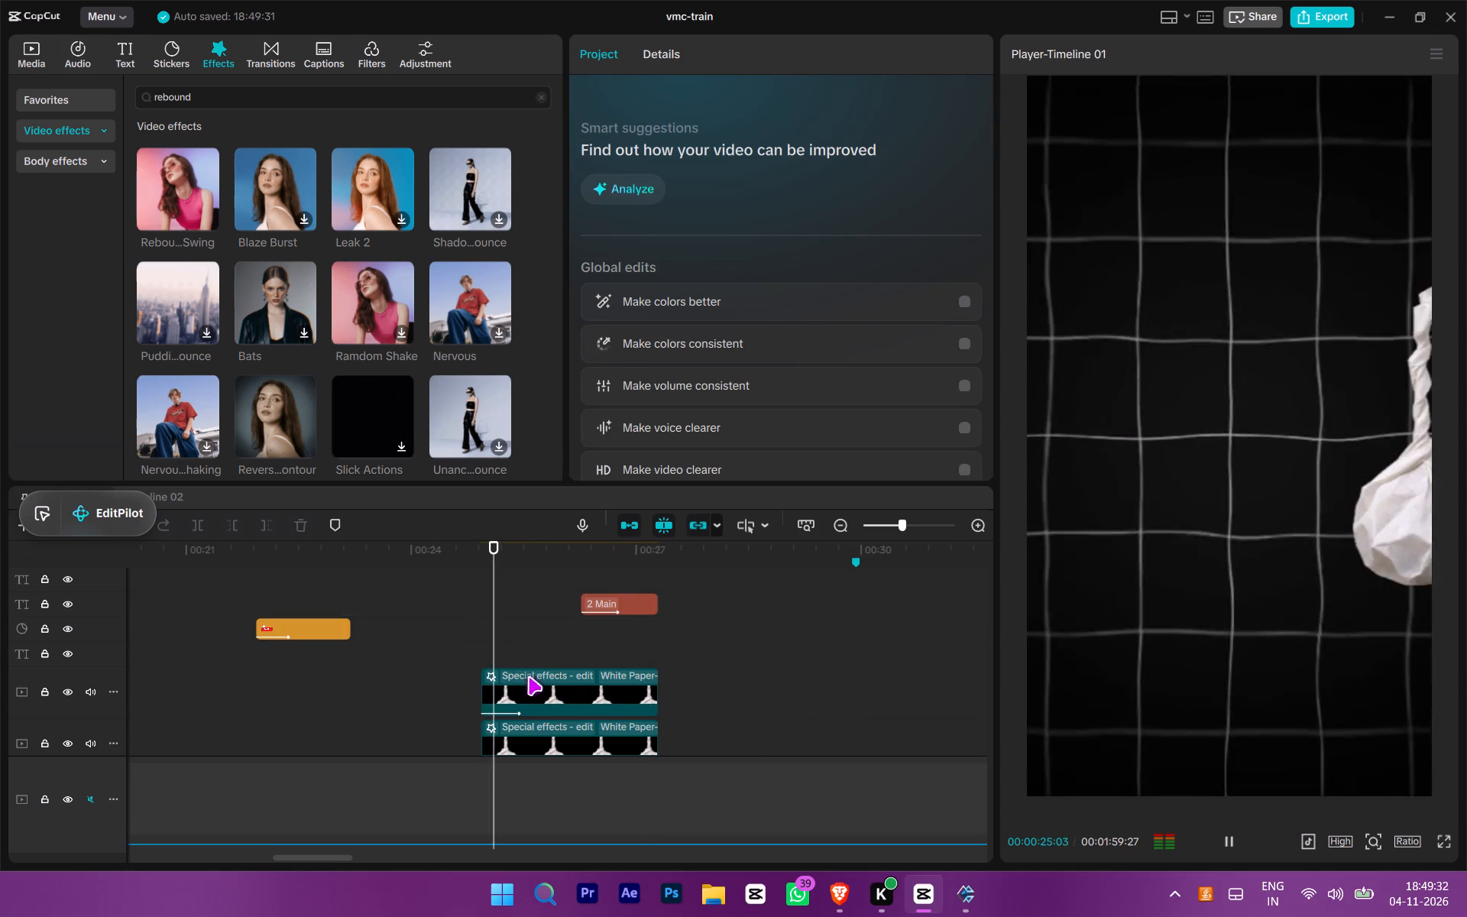
ctrl+scroll(573, 705, up, 4)
scroll(659, 721, down, 2)
ctrl+scroll(663, 724, up, 2)
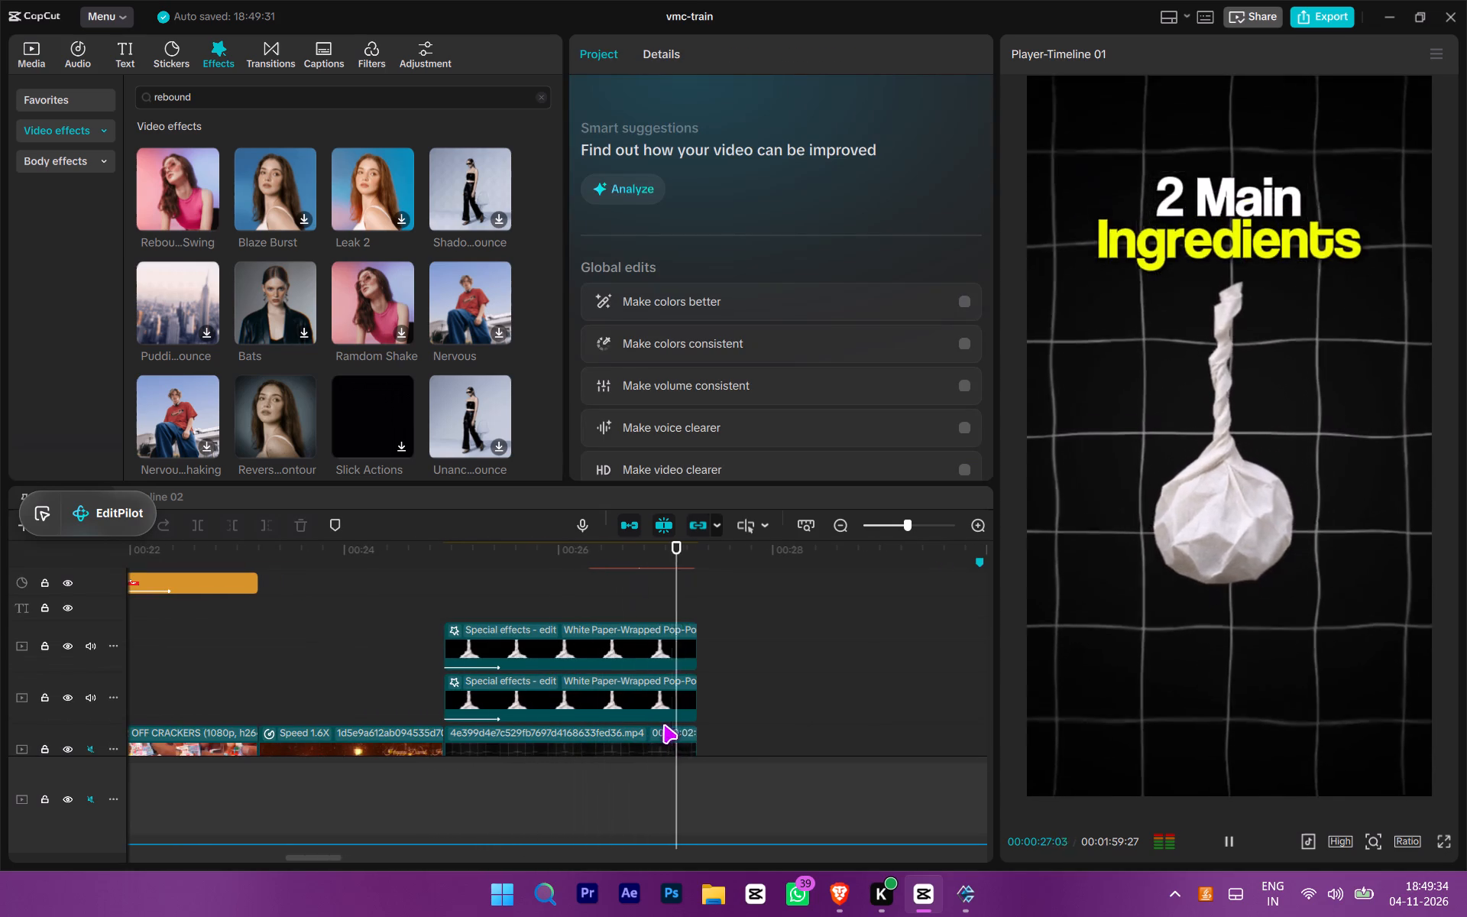
key(space)
key(space)
click(450, 569)
key(space)
key(space)
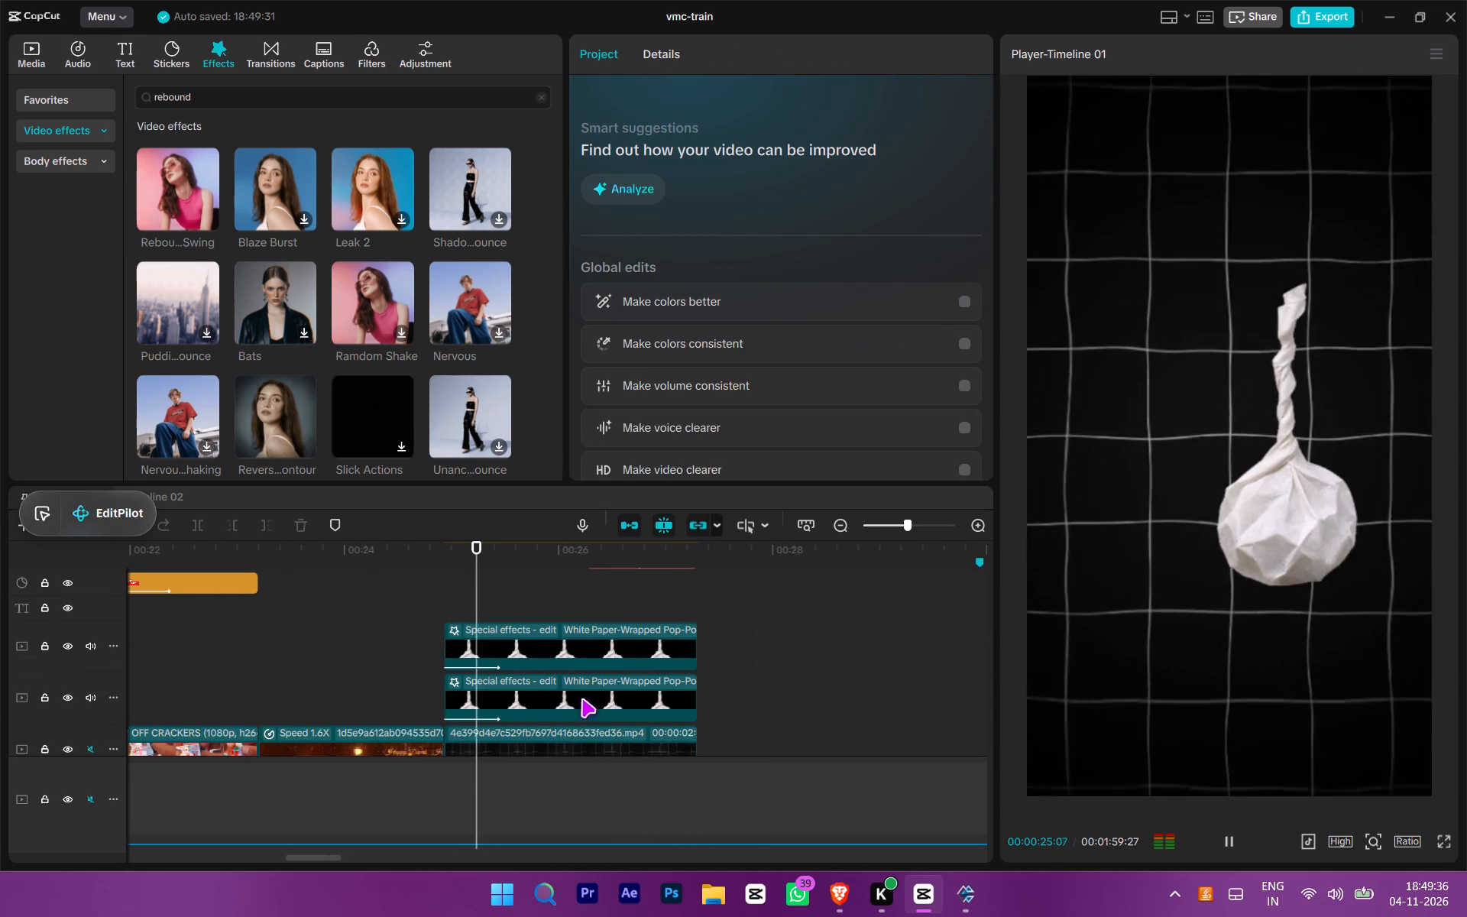
key(space)
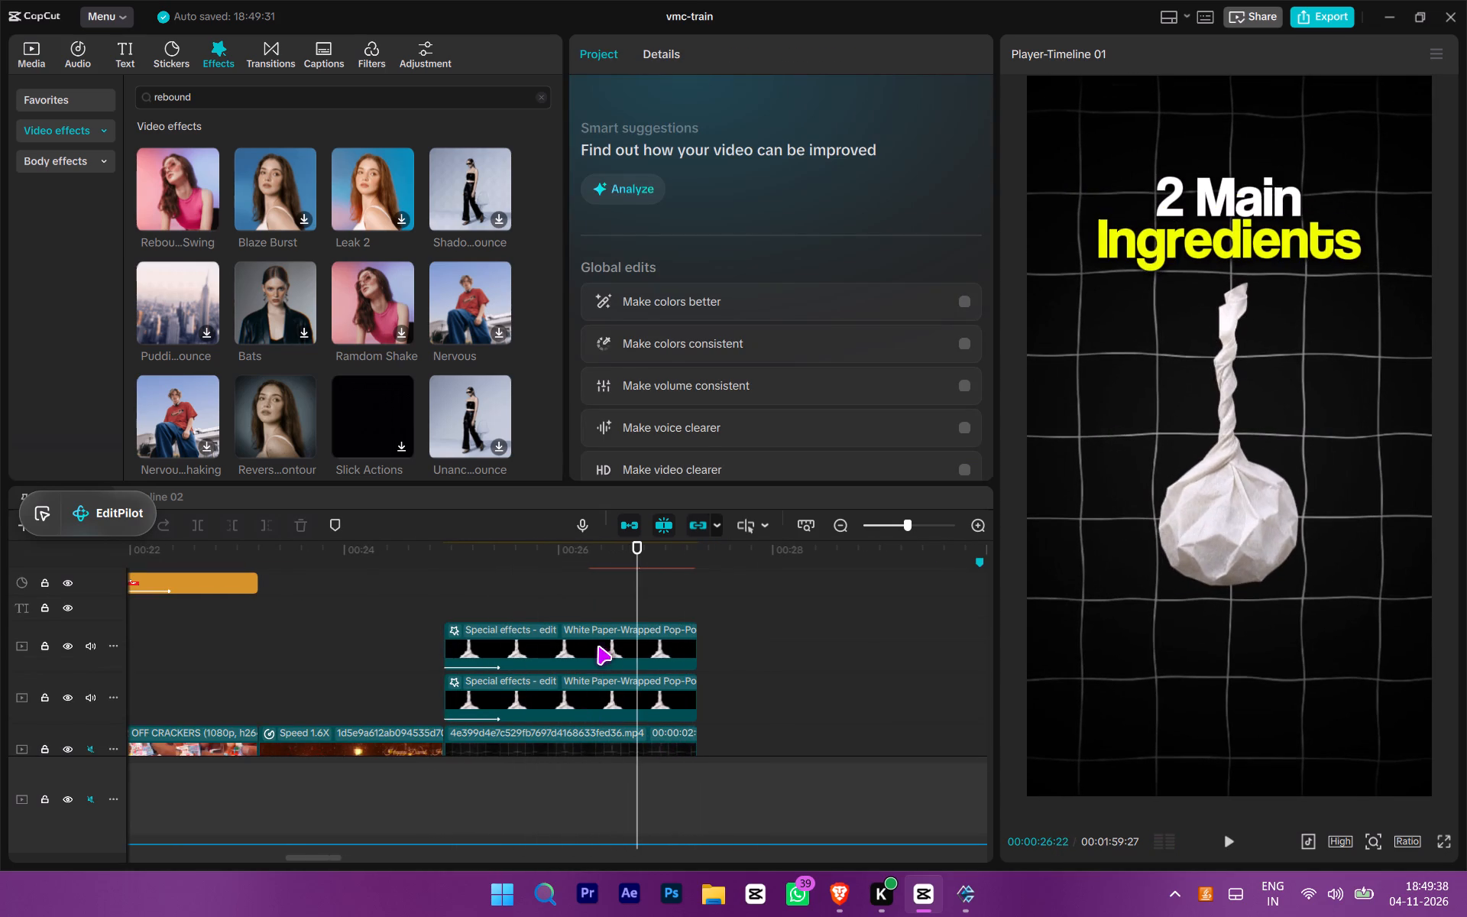
Shift both mask keyframes on the upper firecracker clip earlier, to shortly after 25 s and just before 26 s.
click(597, 645)
drag(552, 646, 486, 648)
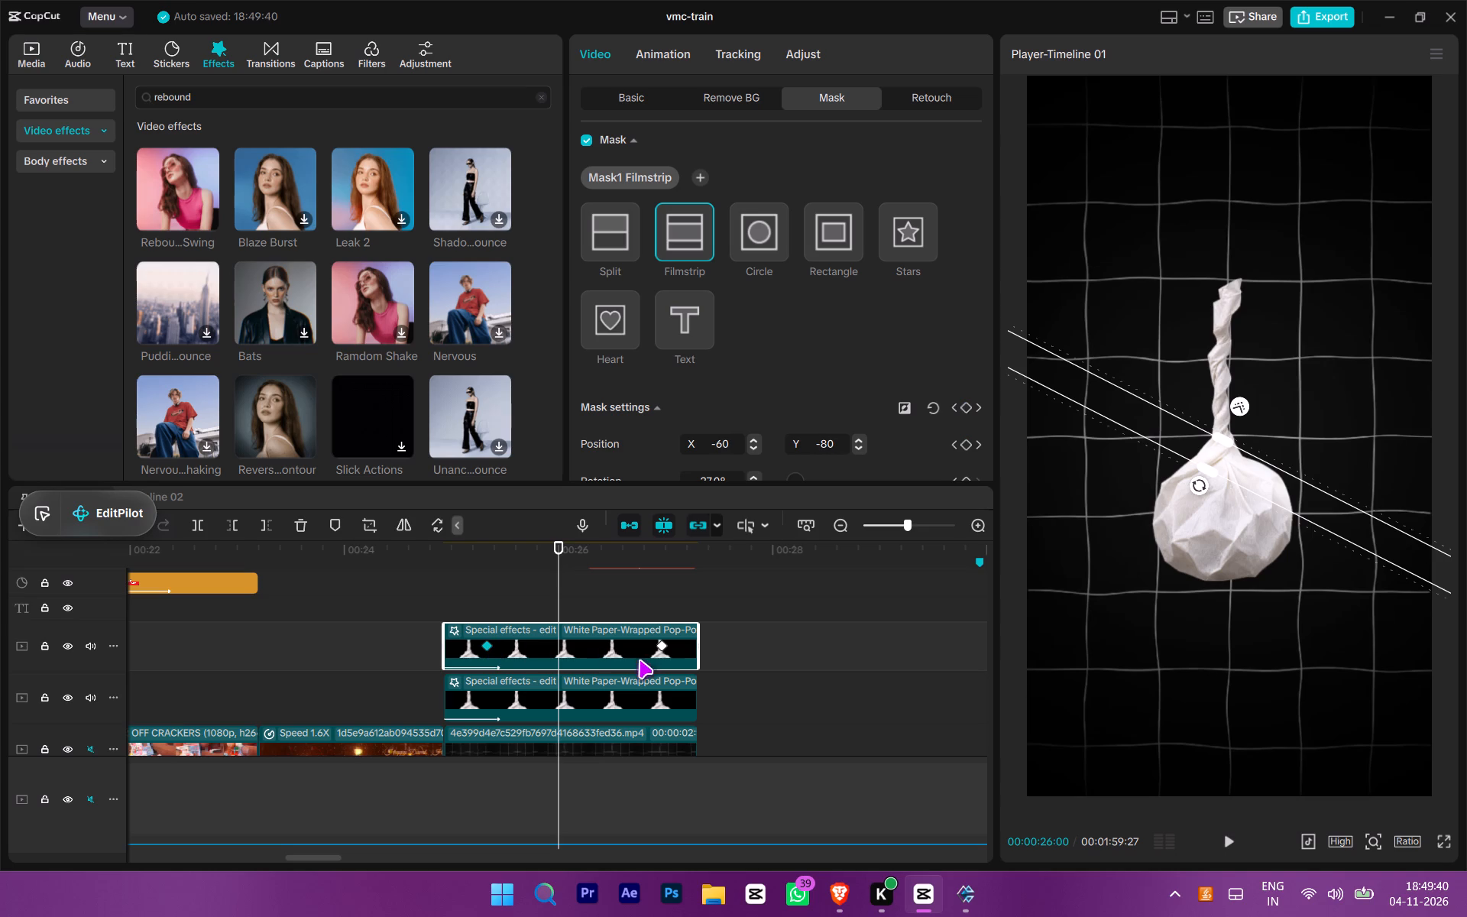
drag(660, 646, 543, 645)
drag(543, 644, 552, 646)
Replay the firecracker section from its start to check the retimed light sweep with the title.
click(444, 598)
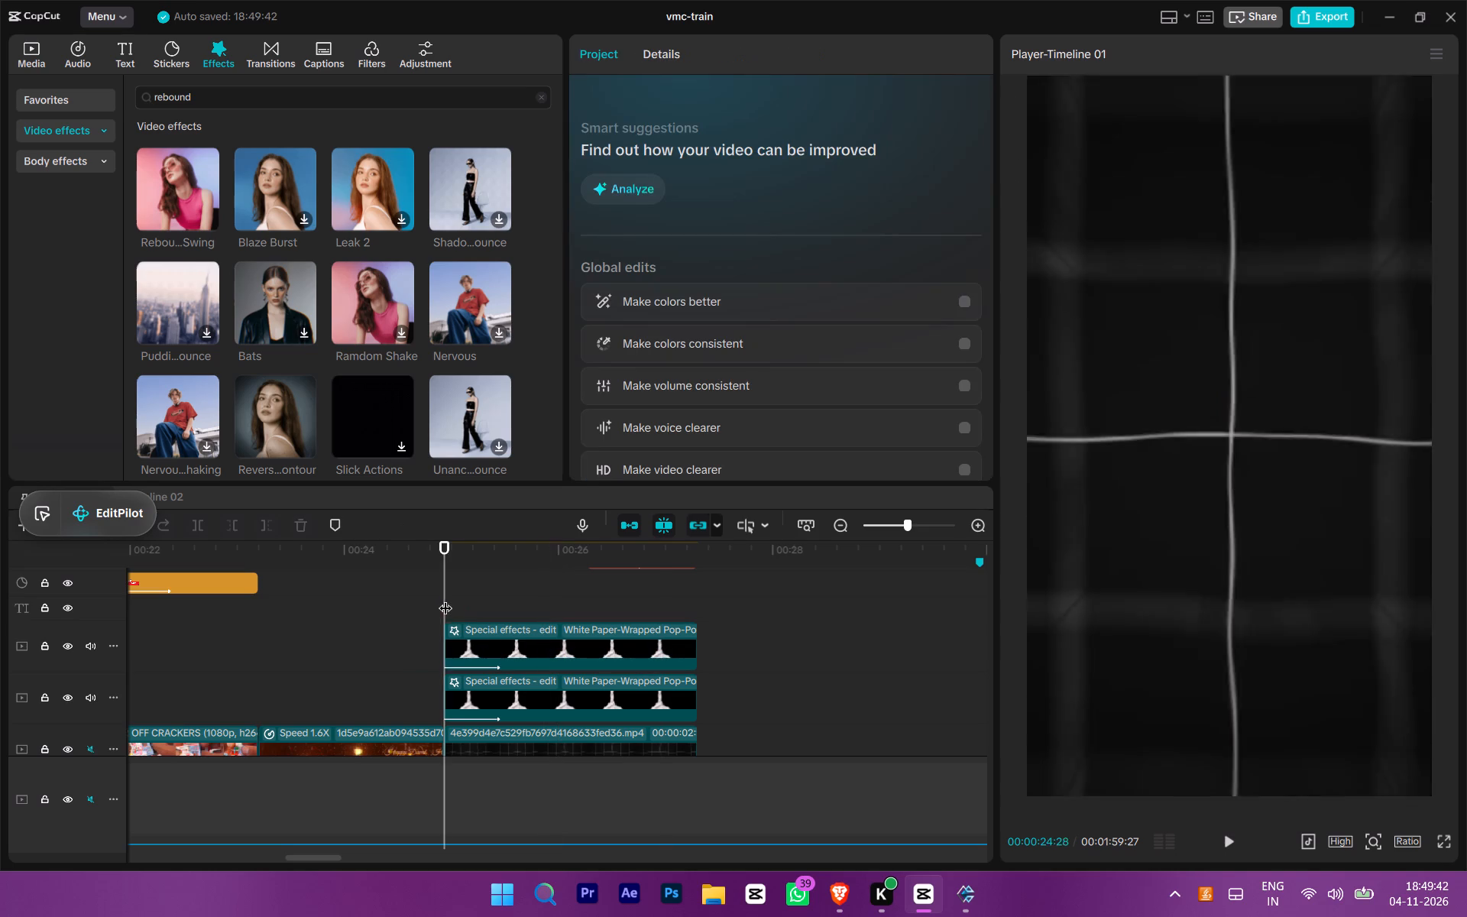
key(space)
key(space)
key(space)
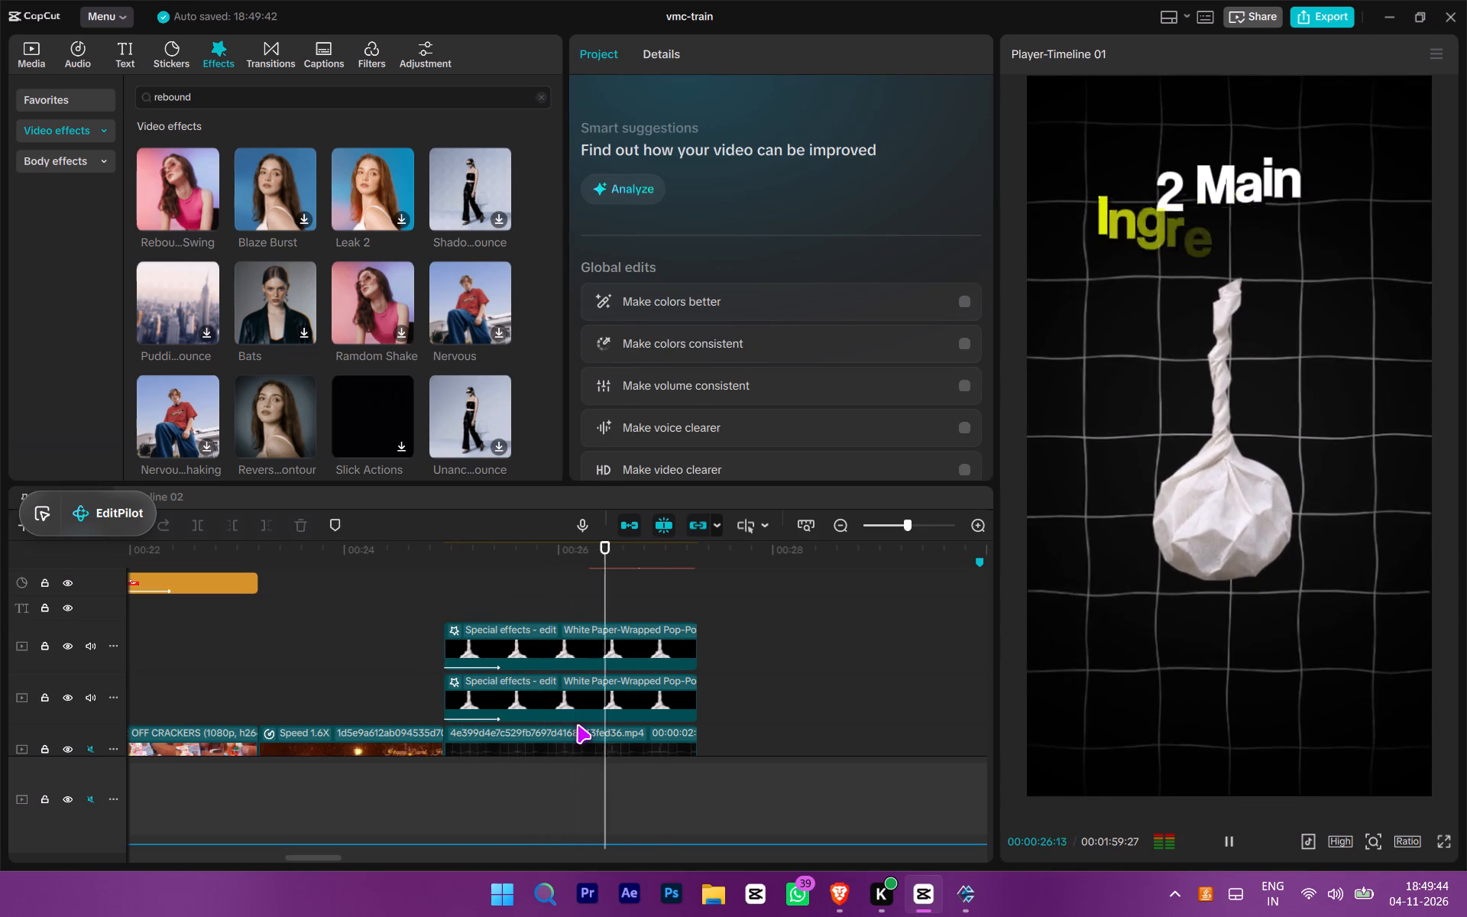
ctrl+scroll(575, 724, down, 3)
key(space)
scroll(585, 738, down, 3)
key(space)
key(space)
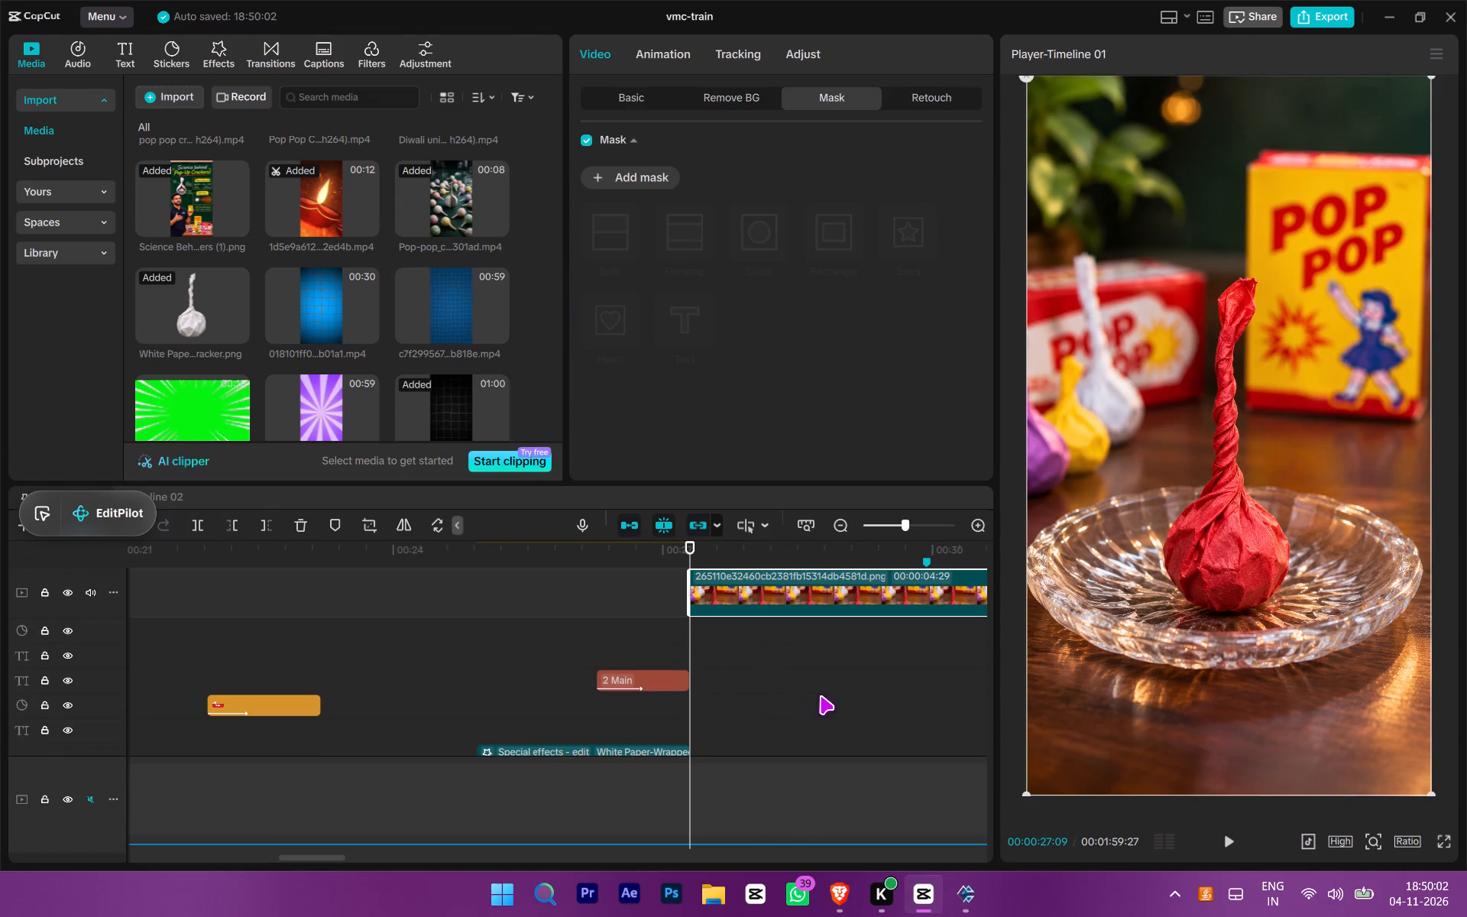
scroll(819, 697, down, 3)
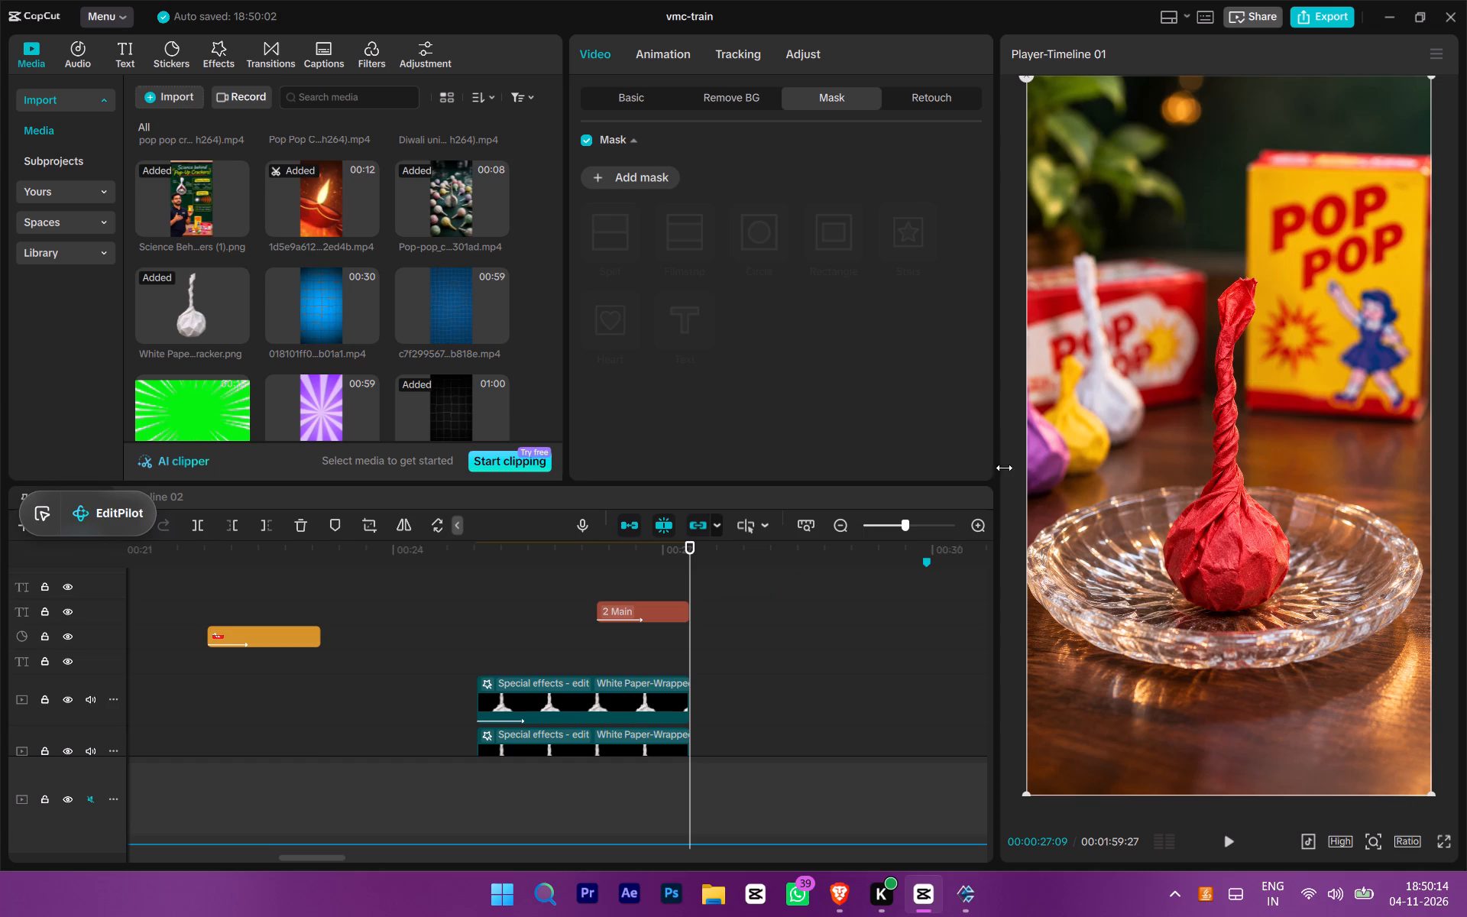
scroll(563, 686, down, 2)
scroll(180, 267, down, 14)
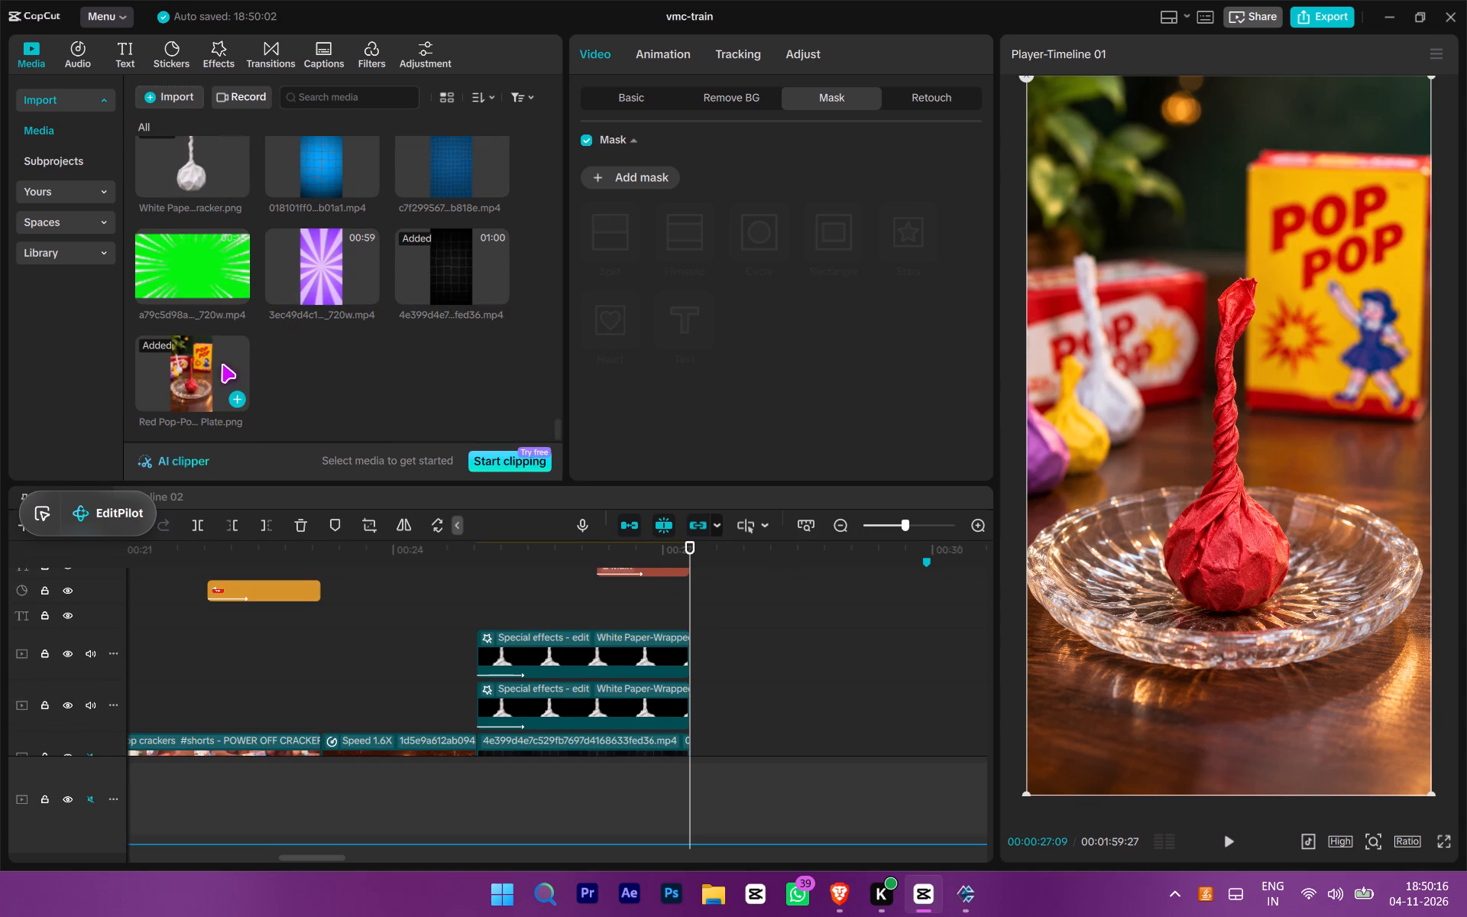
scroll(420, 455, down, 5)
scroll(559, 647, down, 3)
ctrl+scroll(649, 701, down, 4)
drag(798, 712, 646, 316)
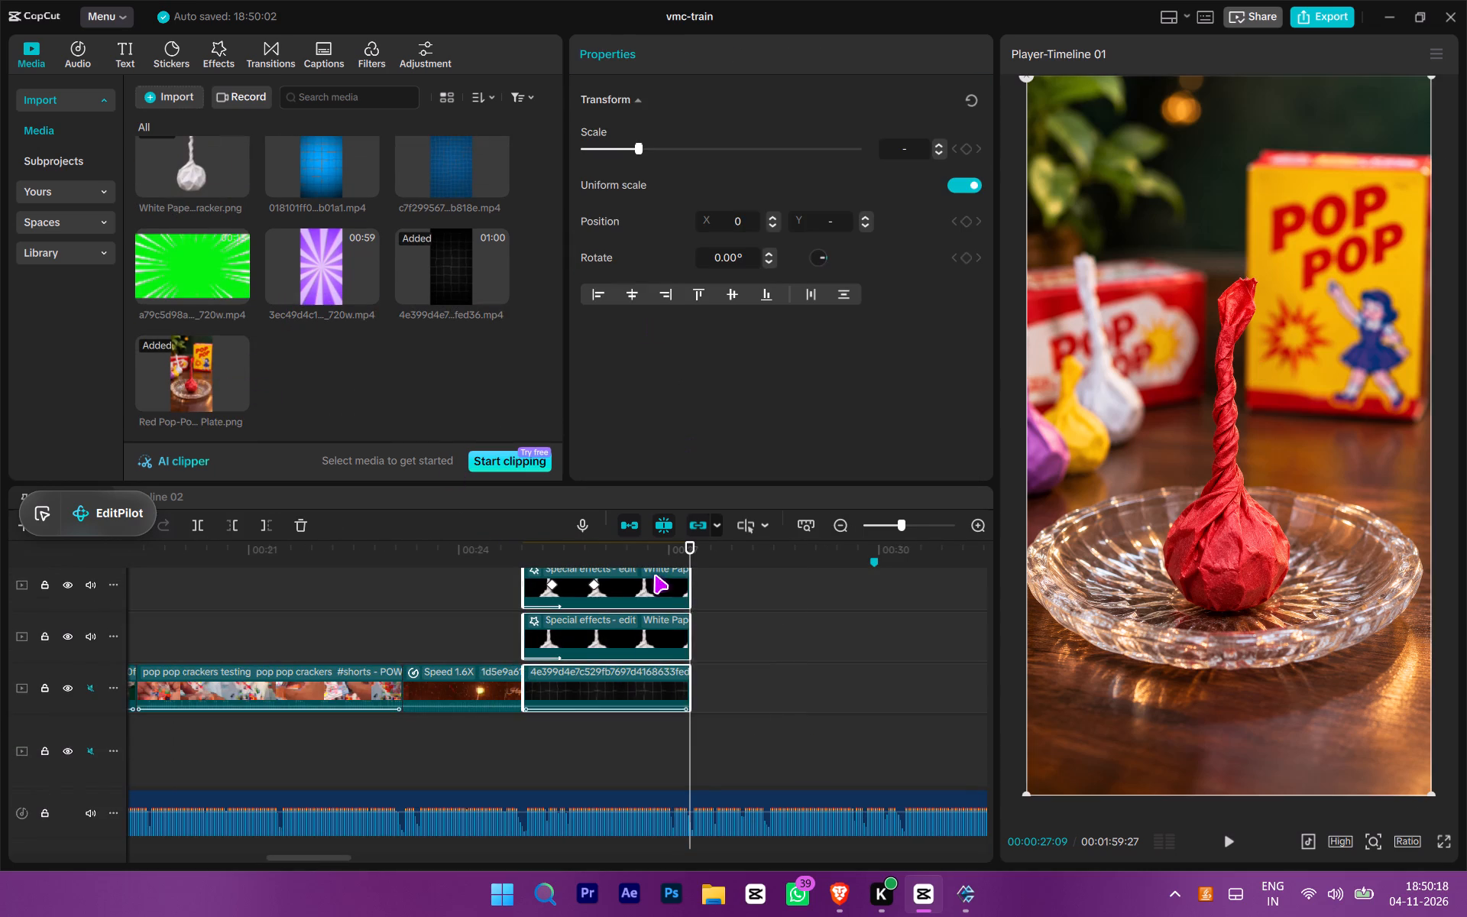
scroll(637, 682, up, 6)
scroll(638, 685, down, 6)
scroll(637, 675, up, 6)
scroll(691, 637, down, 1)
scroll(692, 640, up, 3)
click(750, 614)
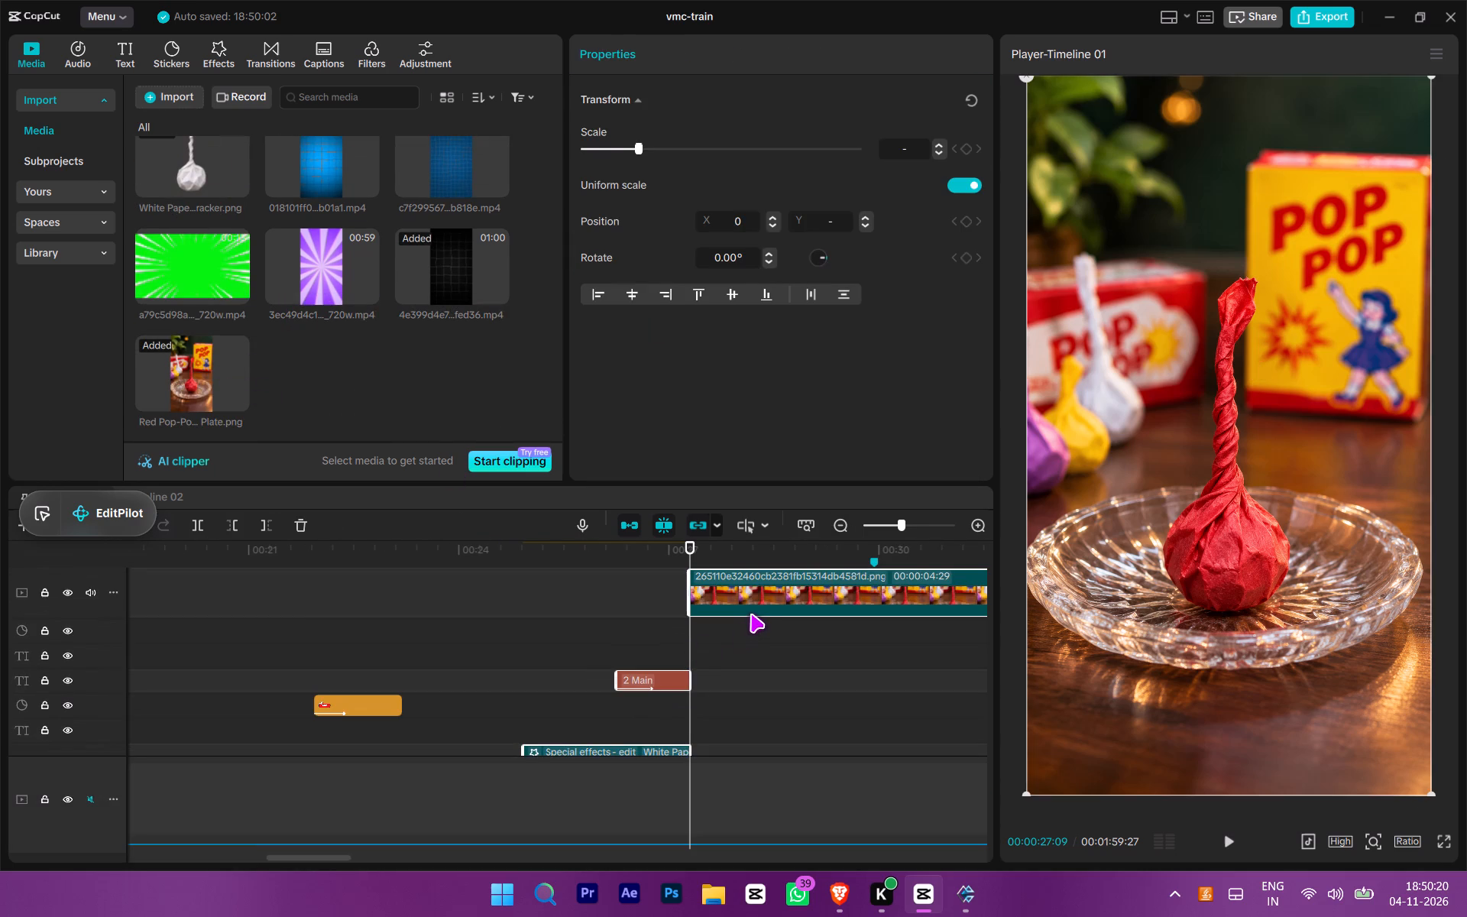
Shift the white firecracker clips, grid background, title and red pop-pop image later together so the firecracker section starts at 00:00:27:09.
scroll(647, 721, down, 4)
scroll(757, 756, down, 4)
drag(769, 732, 692, 621)
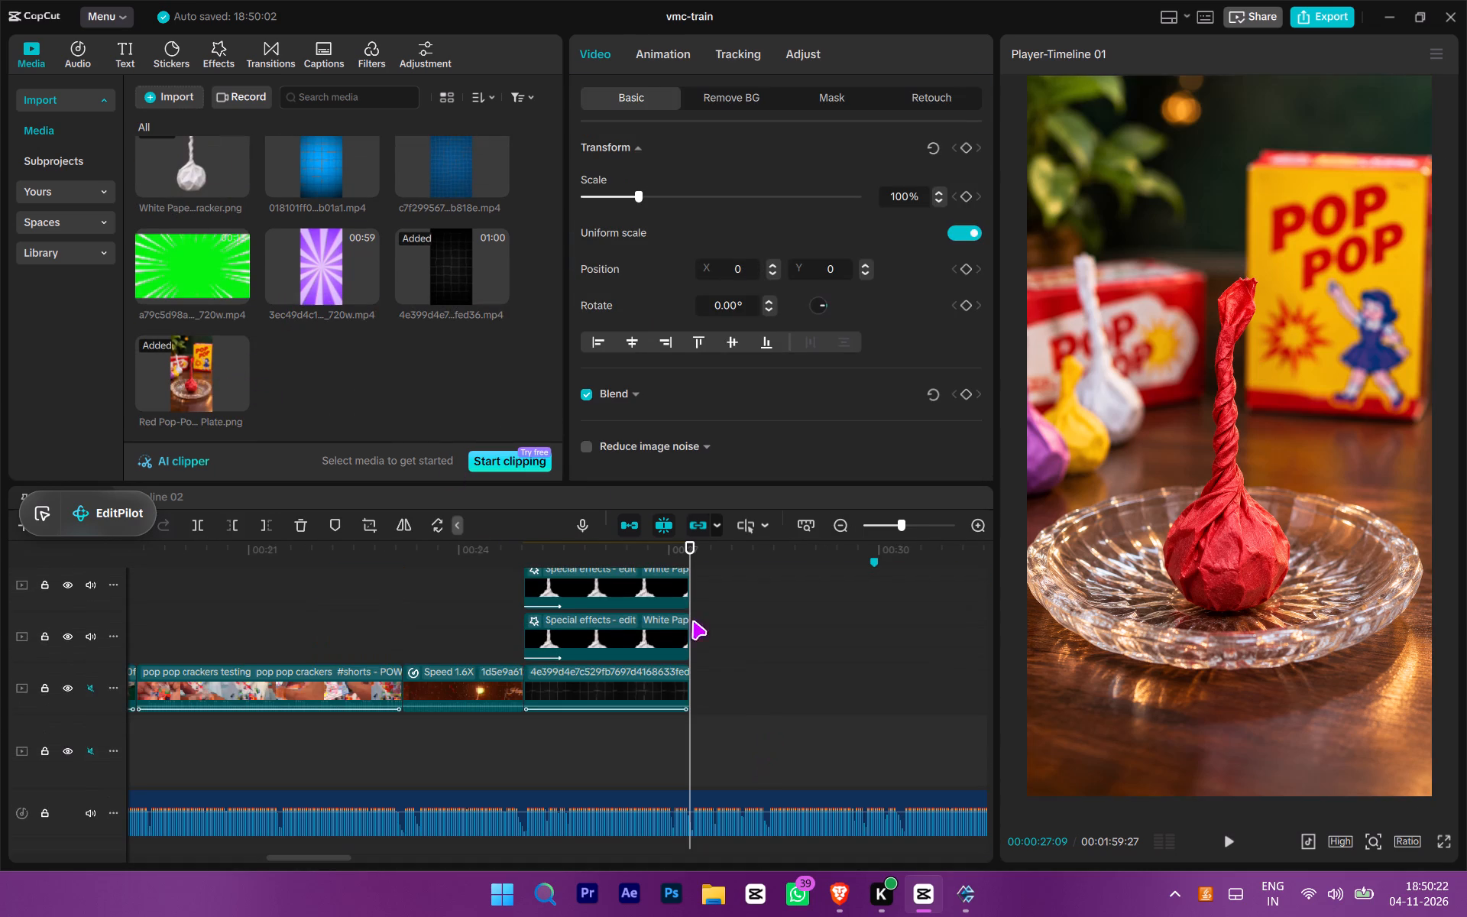
drag(692, 621, 623, 400)
scroll(676, 610, up, 4)
scroll(678, 650, down, 6)
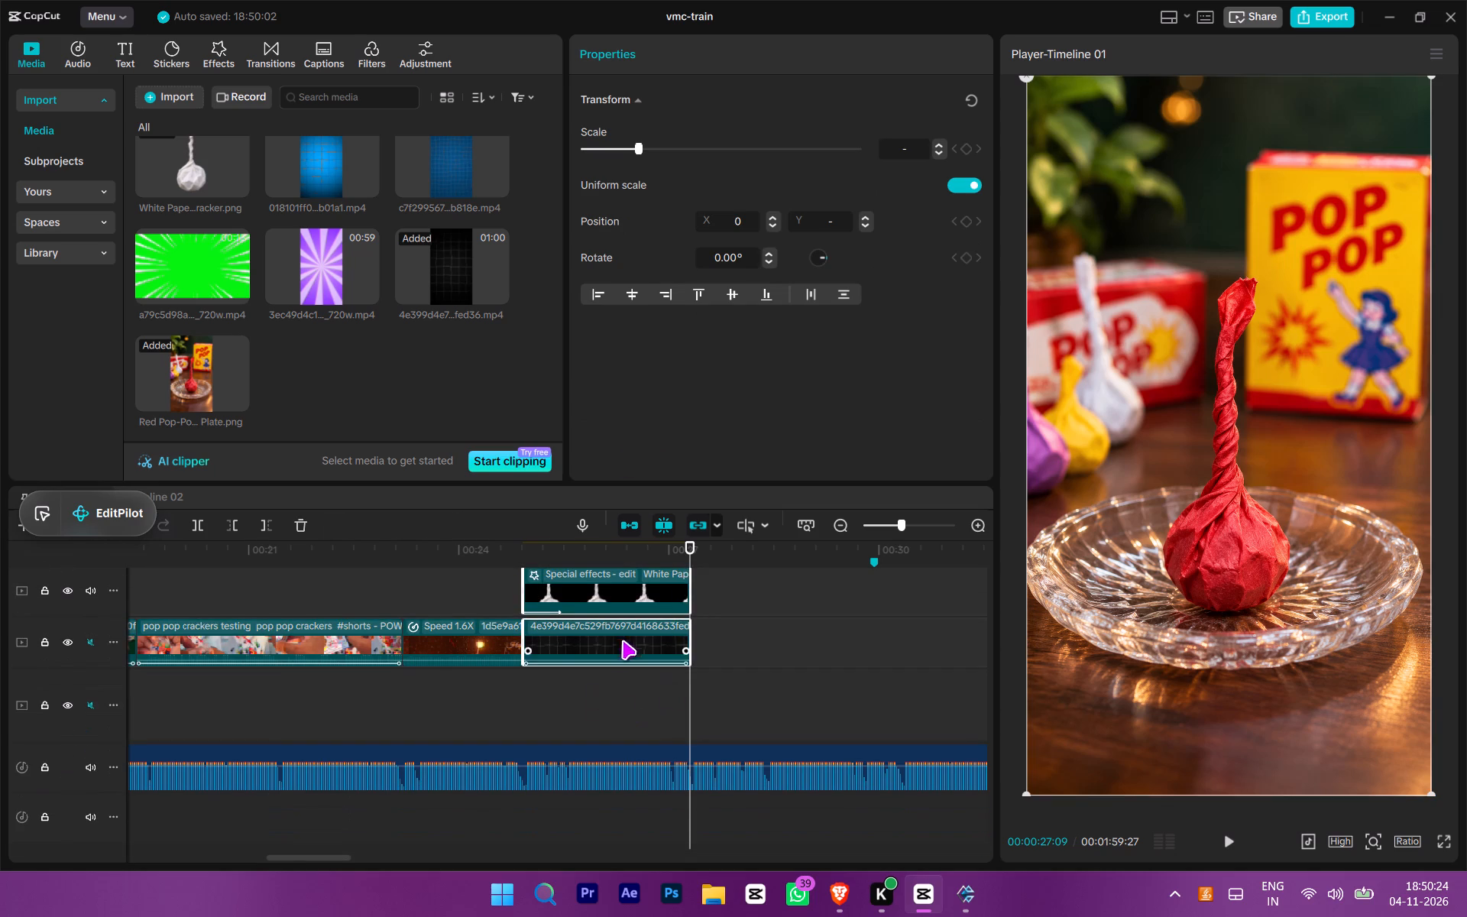
drag(625, 637, 797, 637)
drag(784, 637, 782, 644)
key(space)
scroll(737, 700, up, 6)
ctrl+scroll(737, 701, down, 8)
scroll(824, 714, up, 7)
key(space)
Trim the red pop-pop image at 00:00:27:09 and place it on the main track in the gap after the burning-fuse clip.
scroll(872, 633, up, 2)
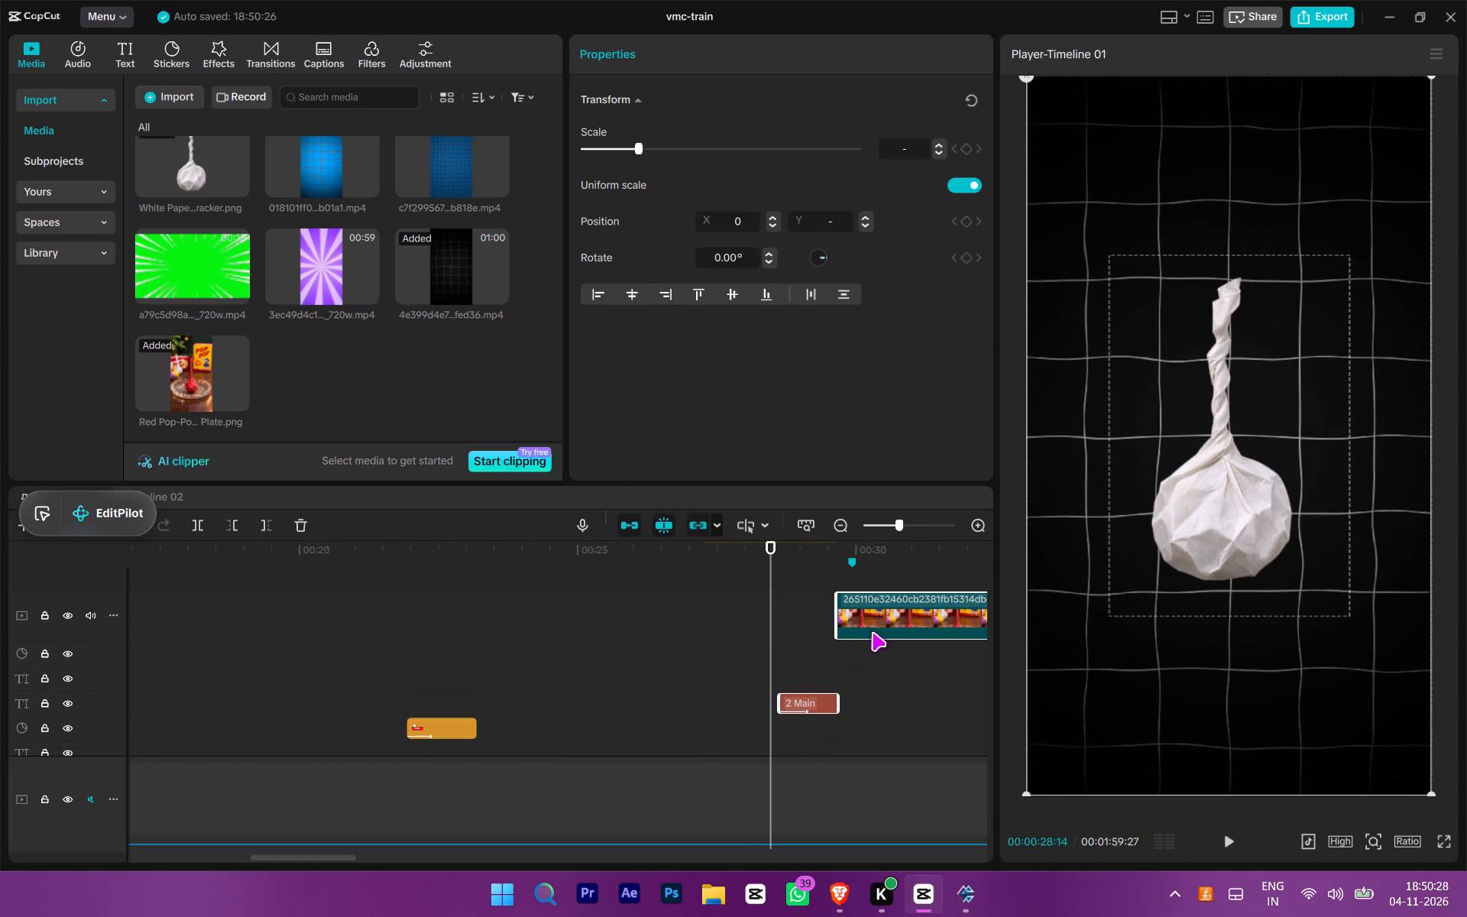
scroll(872, 632, up, 1)
click(874, 630)
drag(865, 620, 607, 677)
scroll(614, 676, down, 9)
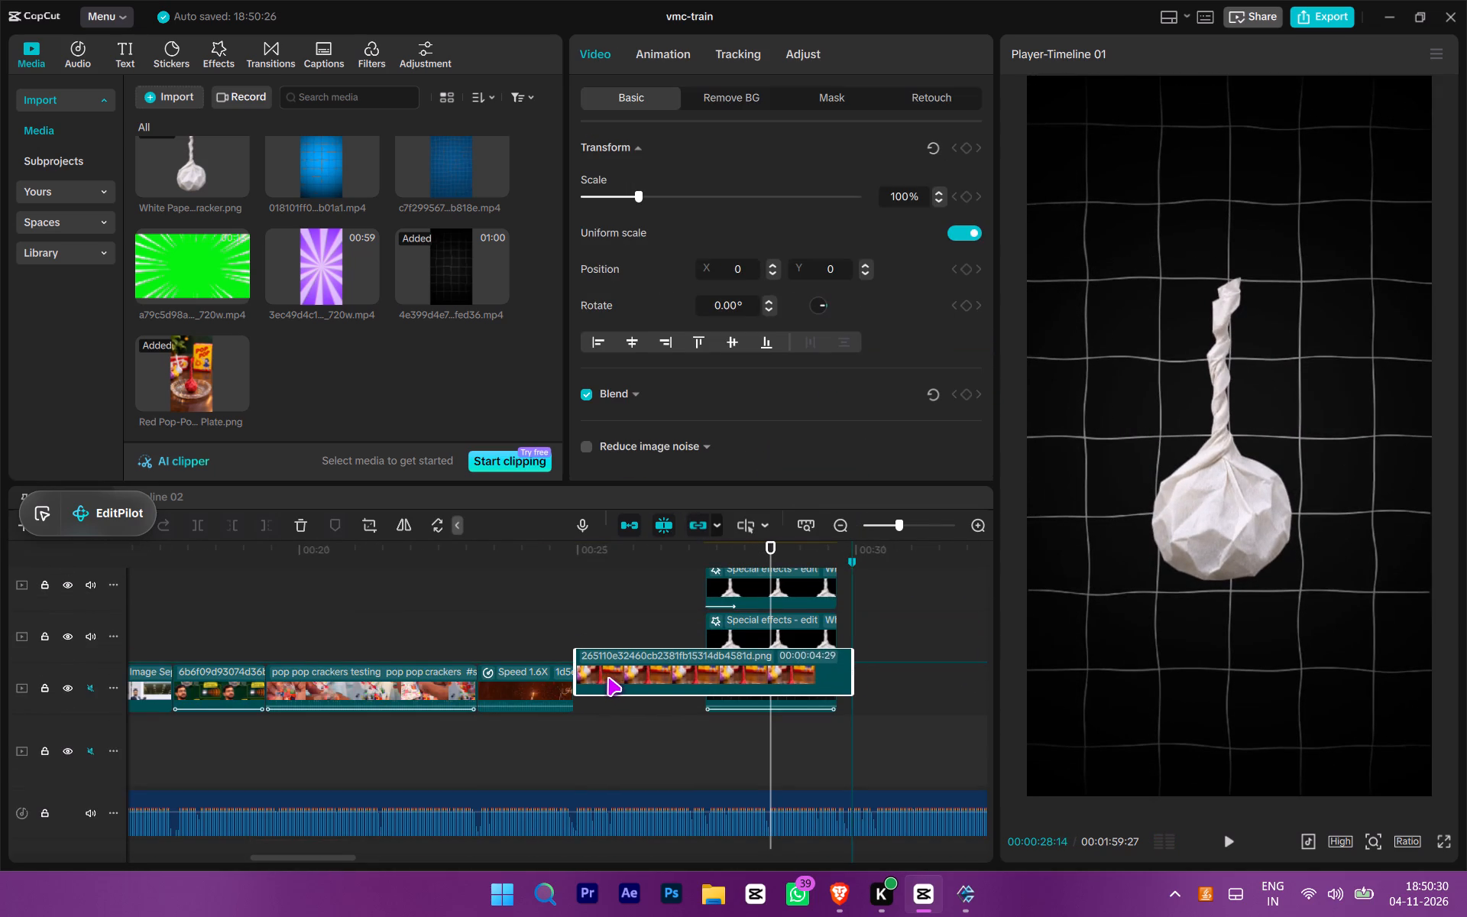
drag(607, 677, 607, 678)
click(711, 540)
click(711, 541)
key(w)
scroll(714, 710, up, 3)
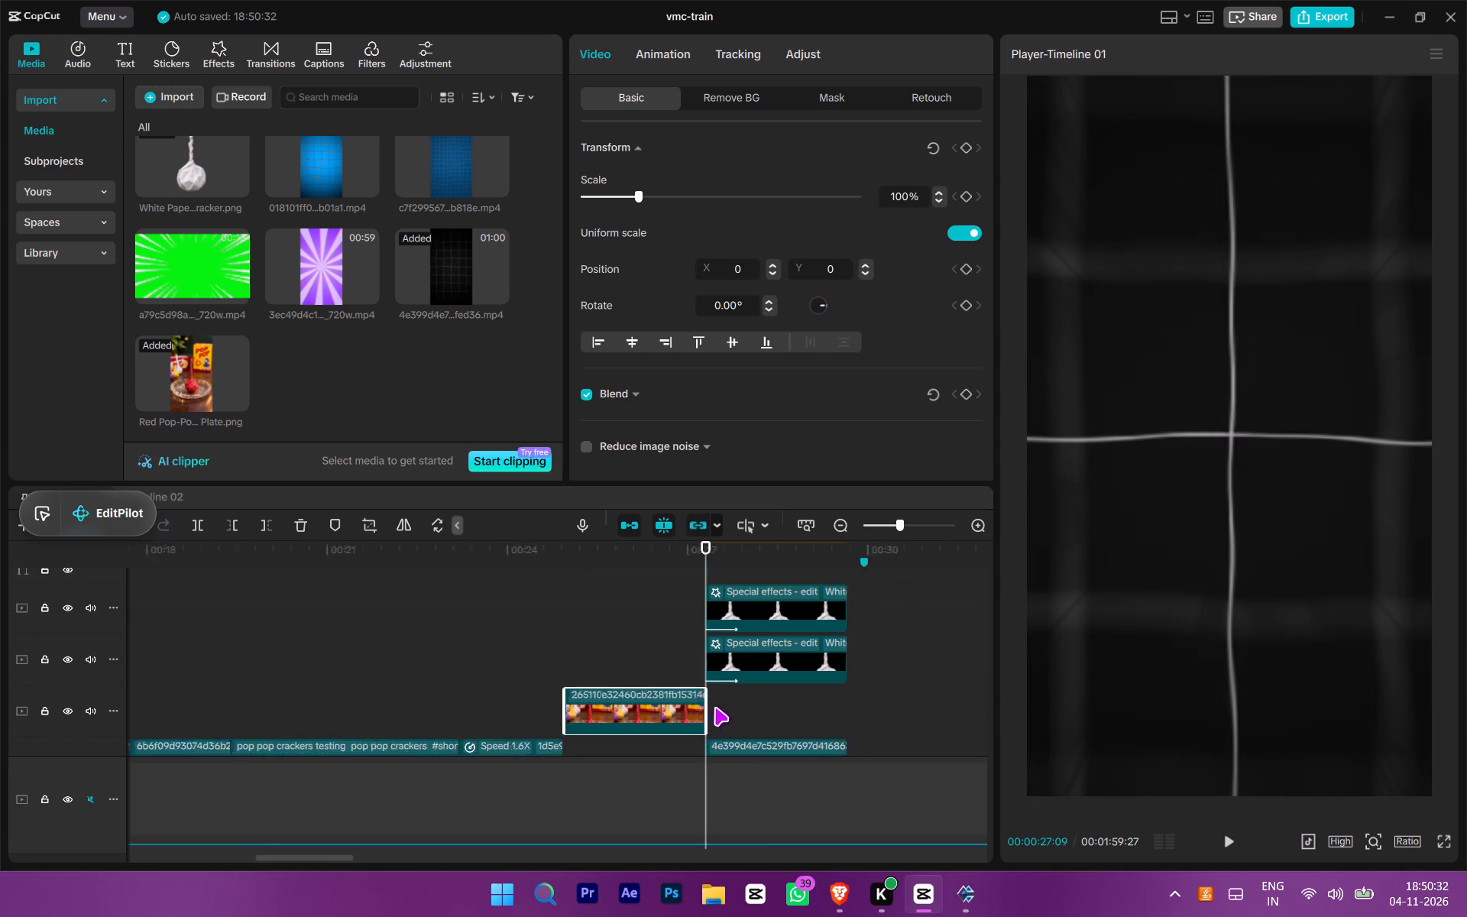
scroll(714, 707, up, 4)
scroll(712, 705, down, 7)
ctrl+scroll(709, 702, up, 7)
scroll(653, 666, up, 4)
drag(652, 646, 645, 678)
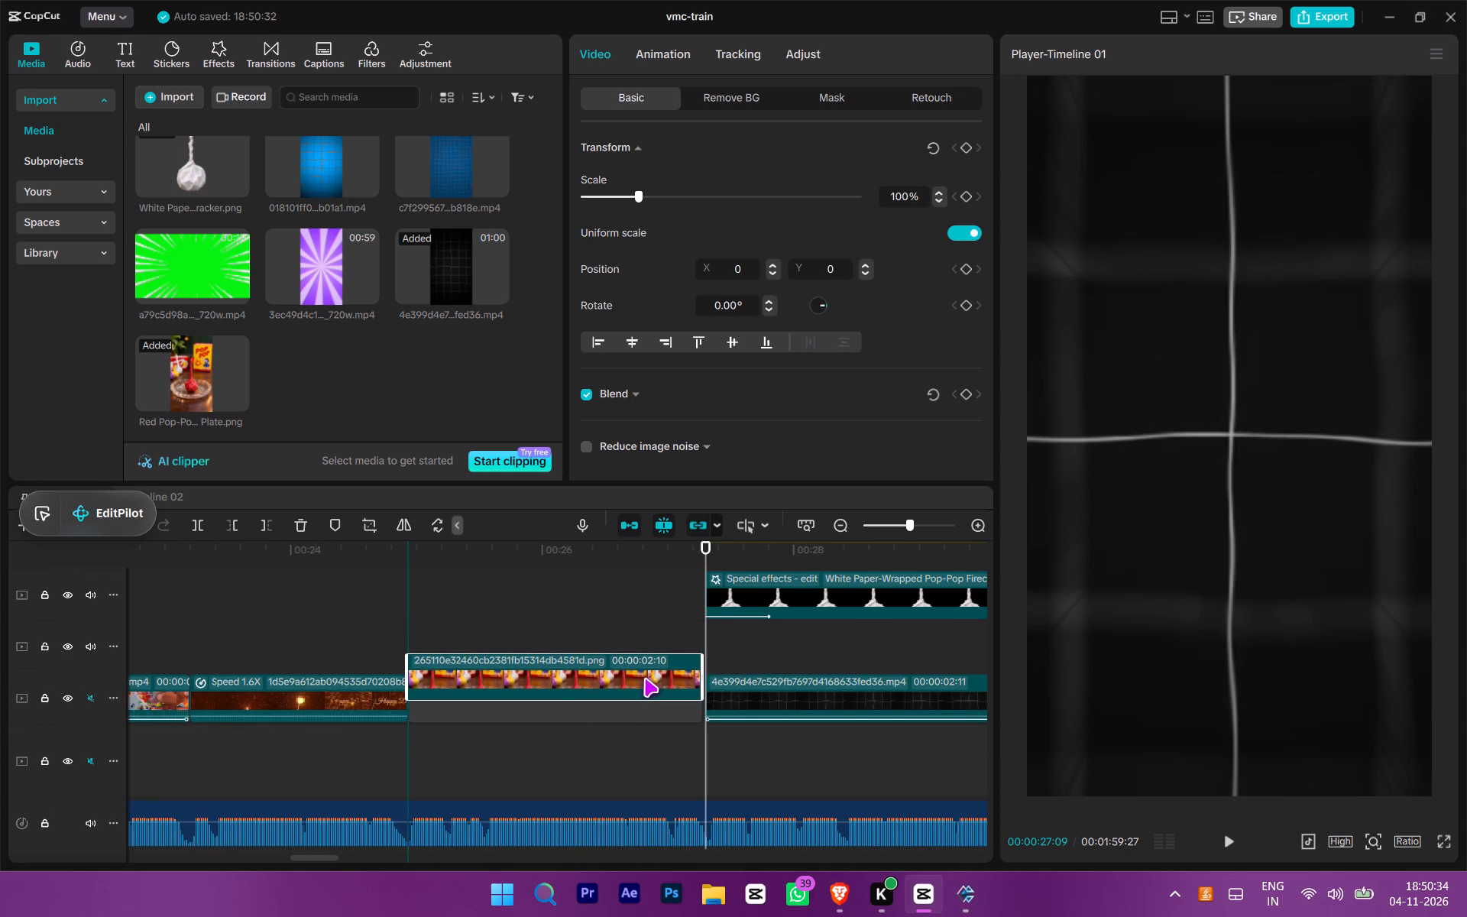
Play the new image section and apply the Zoom 1 combo animation to the red pop-pop image clip.
click(399, 591)
key(space)
scroll(420, 661, up, 2)
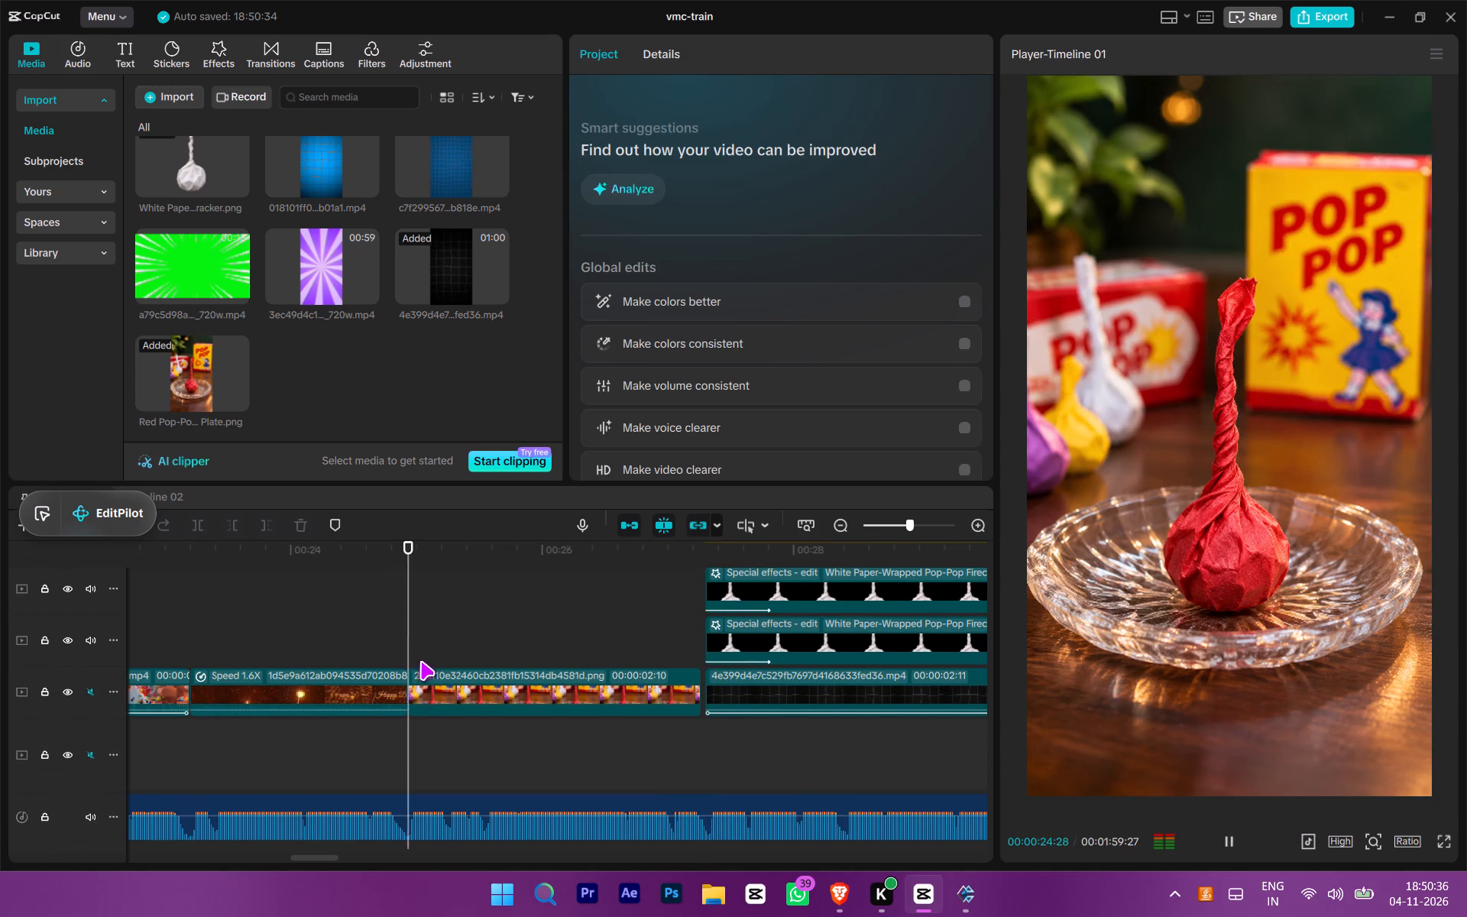
key(space)
key(space)
scroll(426, 669, up, 1)
click(538, 694)
key(space)
drag(715, 50, 692, 57)
click(668, 63)
click(666, 228)
Move the 2 Main Ingredients title earlier so it starts shortly after 26 s, over the red pop-pop image.
scroll(683, 656, up, 10)
key(space)
drag(890, 720, 578, 724)
key(space)
key(space)
scroll(650, 718, down, 6)
key(space)
key(space)
scroll(669, 693, down, 5)
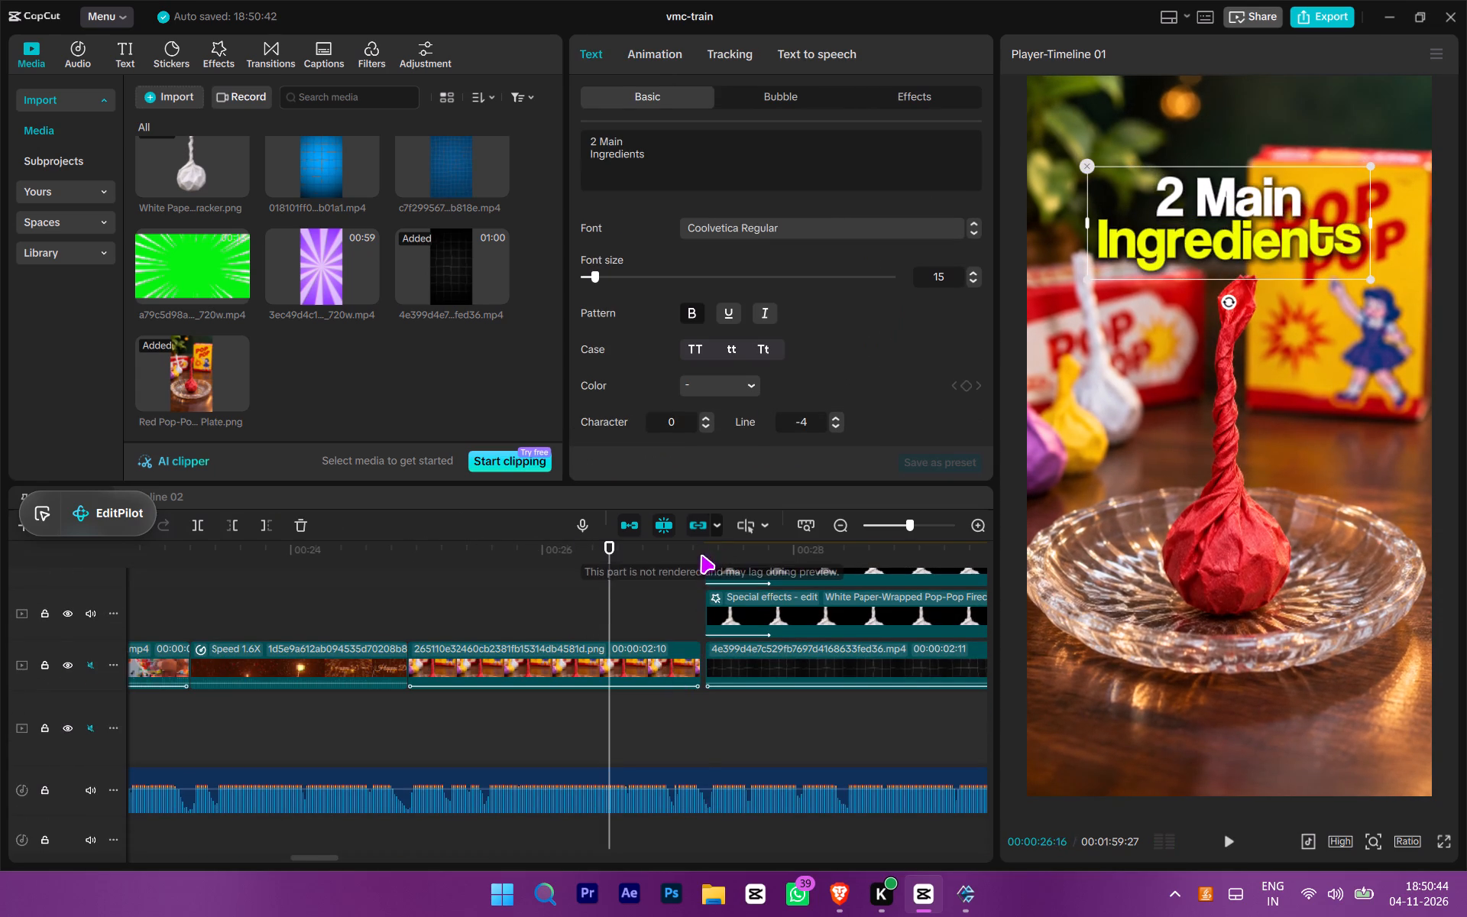
Extend the red pop-pop image's end to 00:00:27:09 and lengthen its Zoom 1 animation to 2.4 s.
click(701, 555)
scroll(695, 677, up, 11)
scroll(693, 682, down, 4)
ctrl+scroll(689, 641, up, 5)
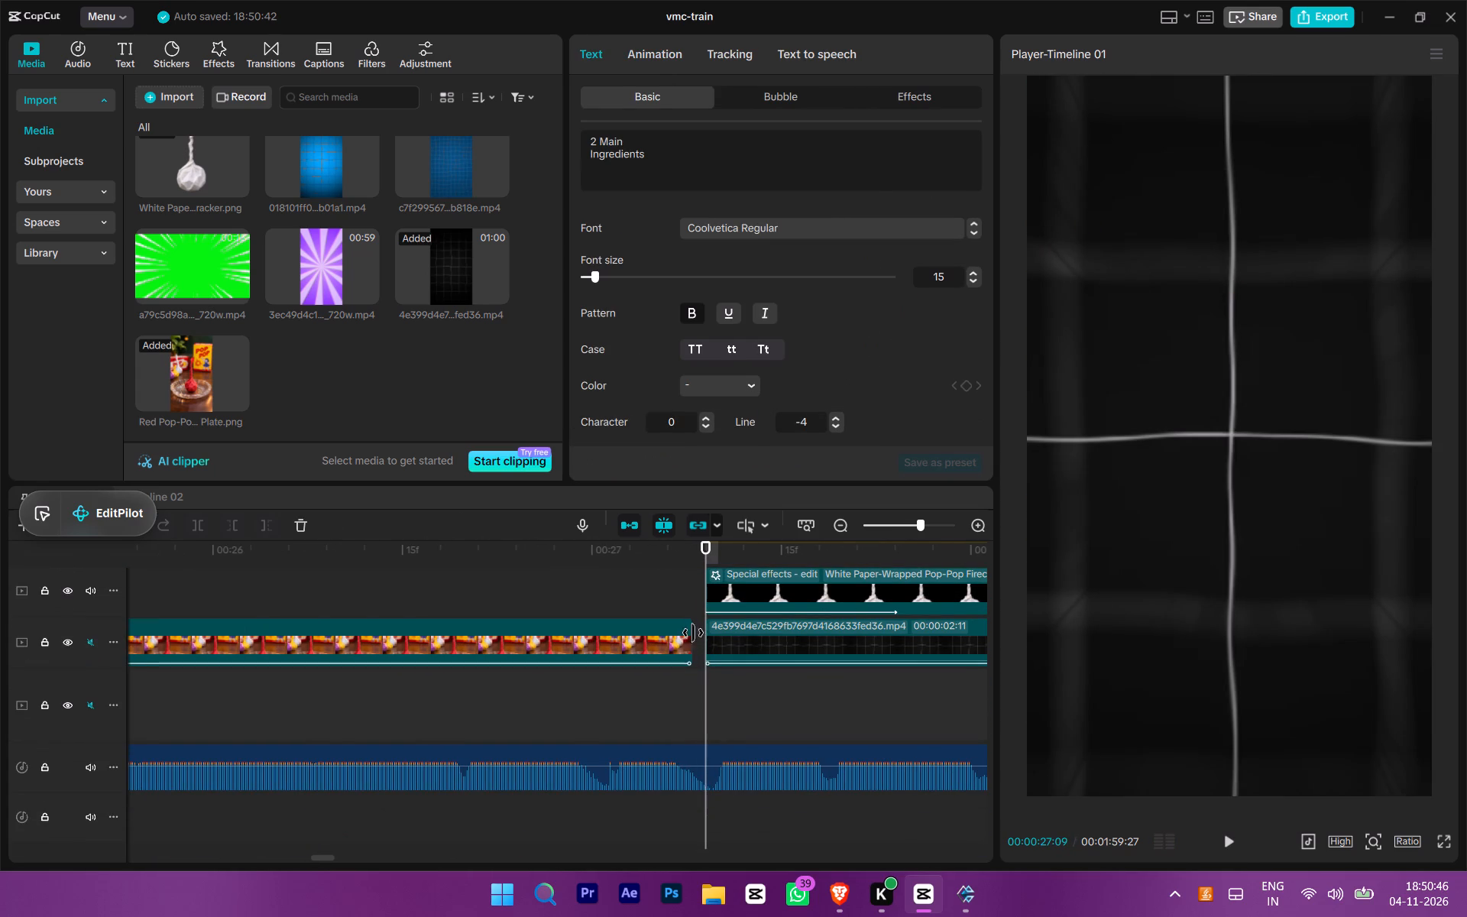
drag(691, 649, 720, 655)
click(677, 60)
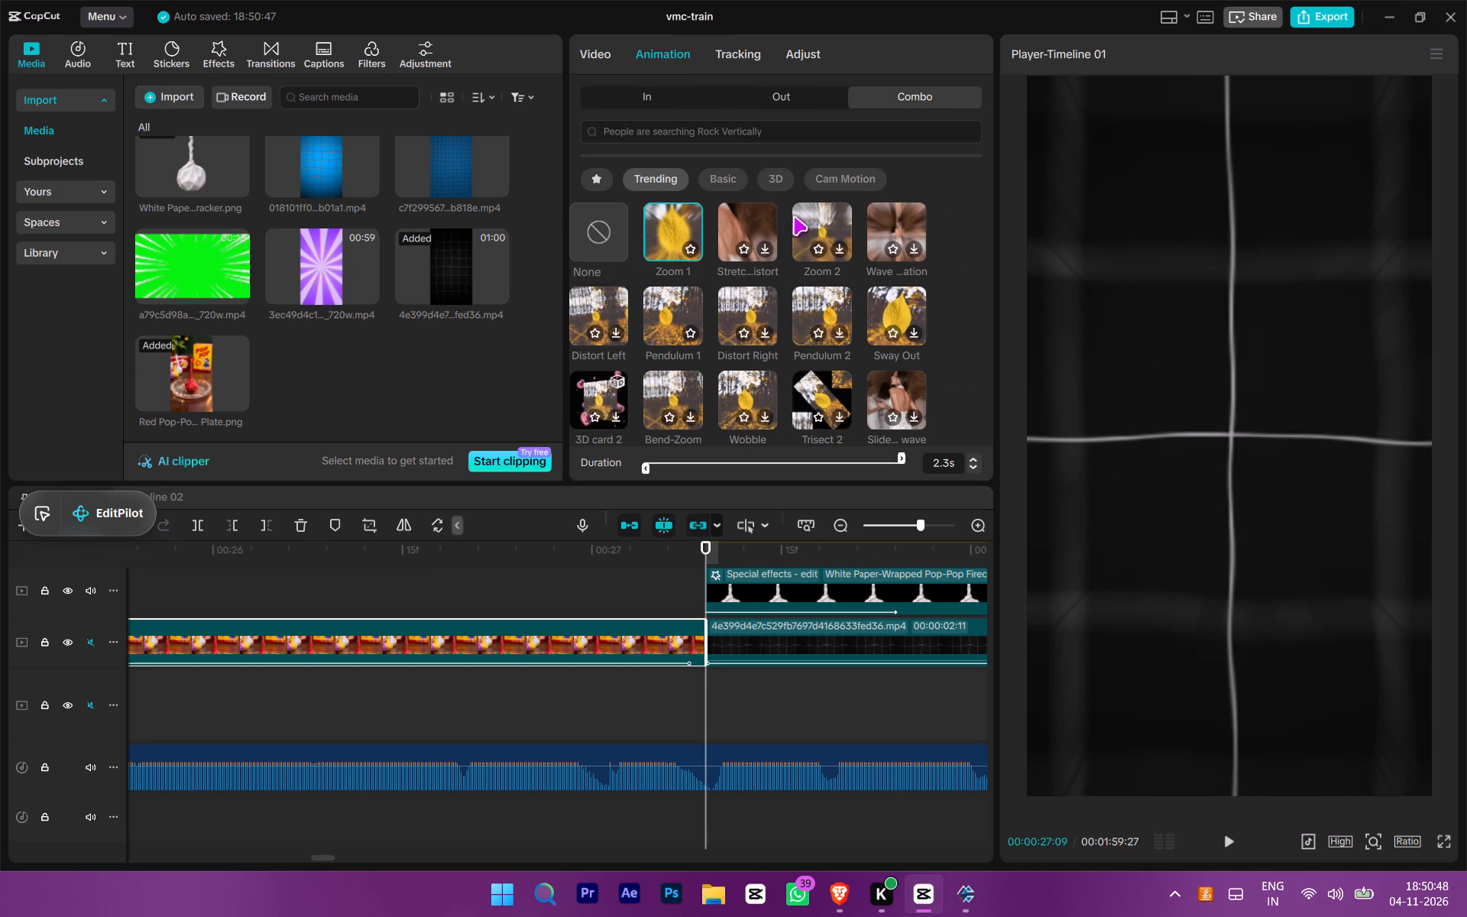
drag(897, 464, 995, 501)
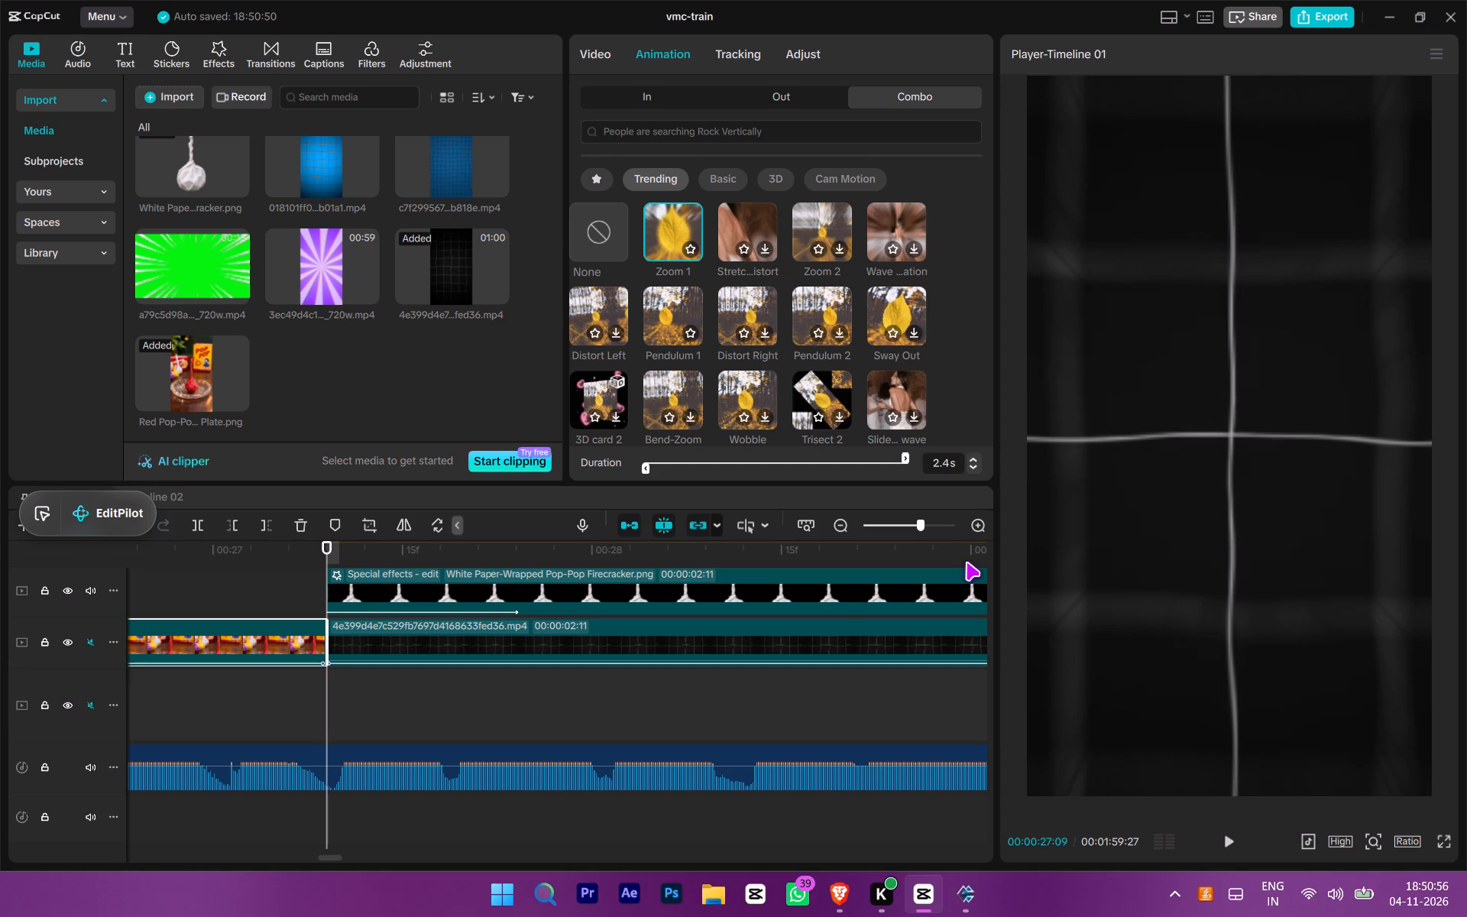
Extend the 2 Main Ingredients title so it ends at 00:00:27:09, where the grid background begins.
drag(382, 697, 164, 708)
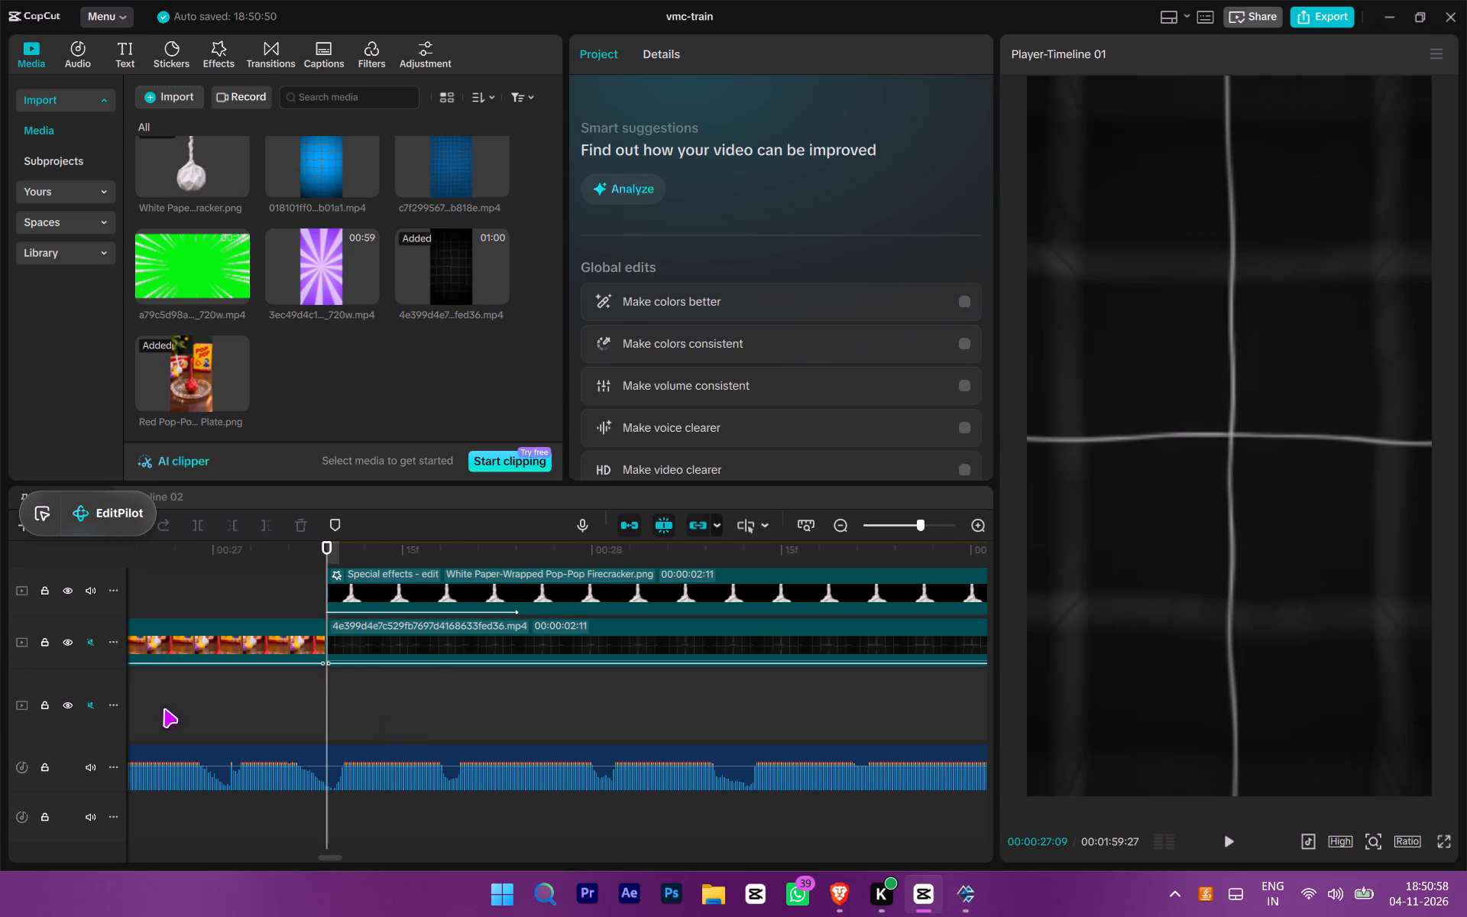
drag(164, 708, 112, 723)
ctrl+scroll(202, 727, up, 13)
ctrl+scroll(314, 677, down, 4)
drag(381, 712, 428, 586)
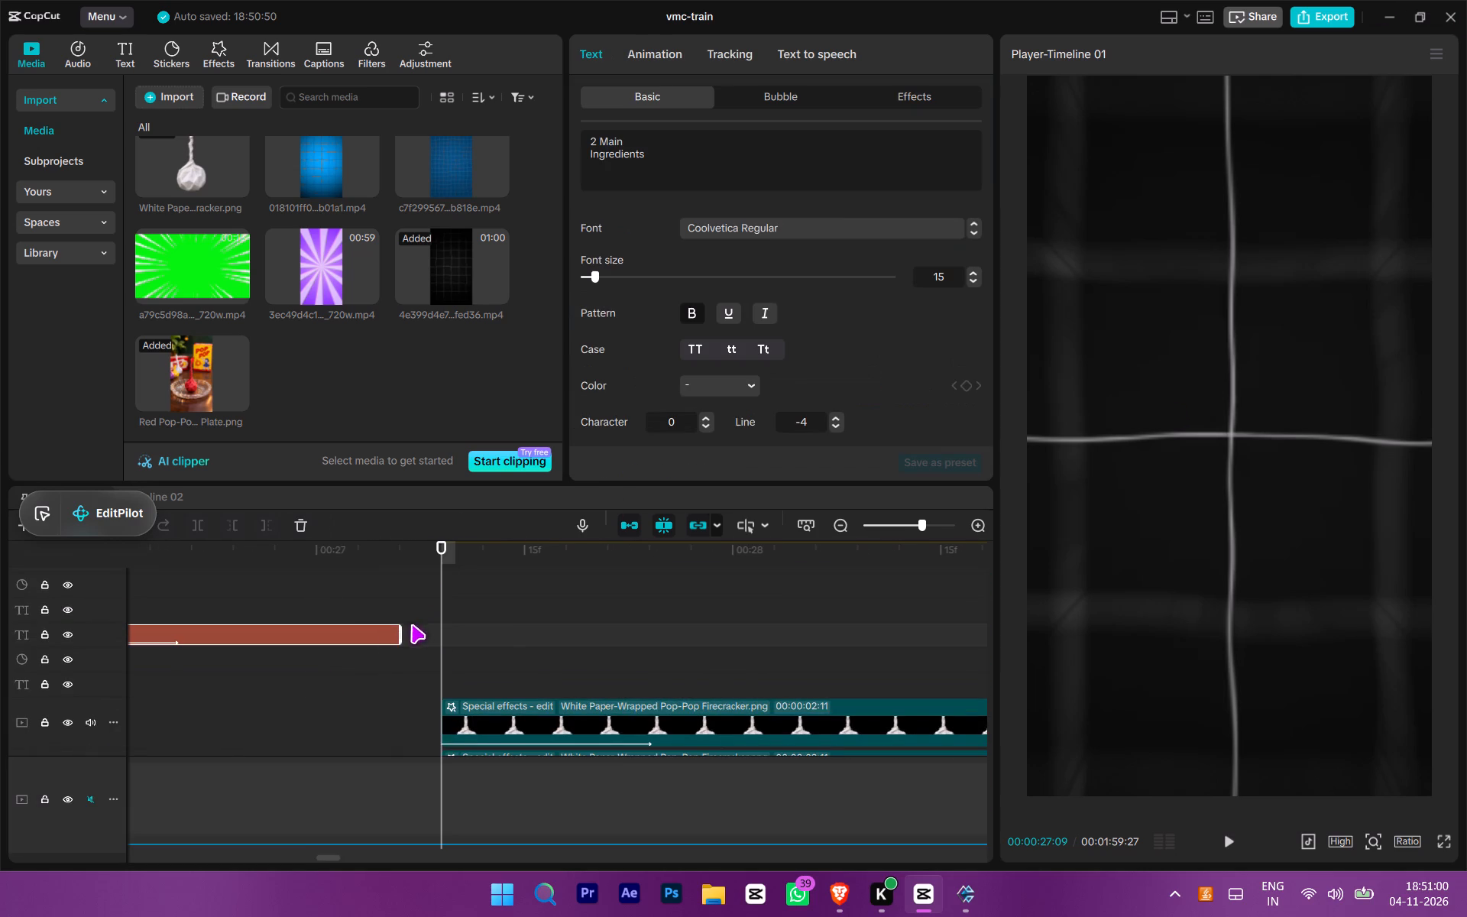
drag(404, 627, 504, 667)
key(w)
Replay the red pop-pop image section to check the zoom animation, voice-over match and title timing.
ctrl+scroll(219, 723, down, 15)
click(180, 681)
drag(180, 682, 63, 680)
key(space)
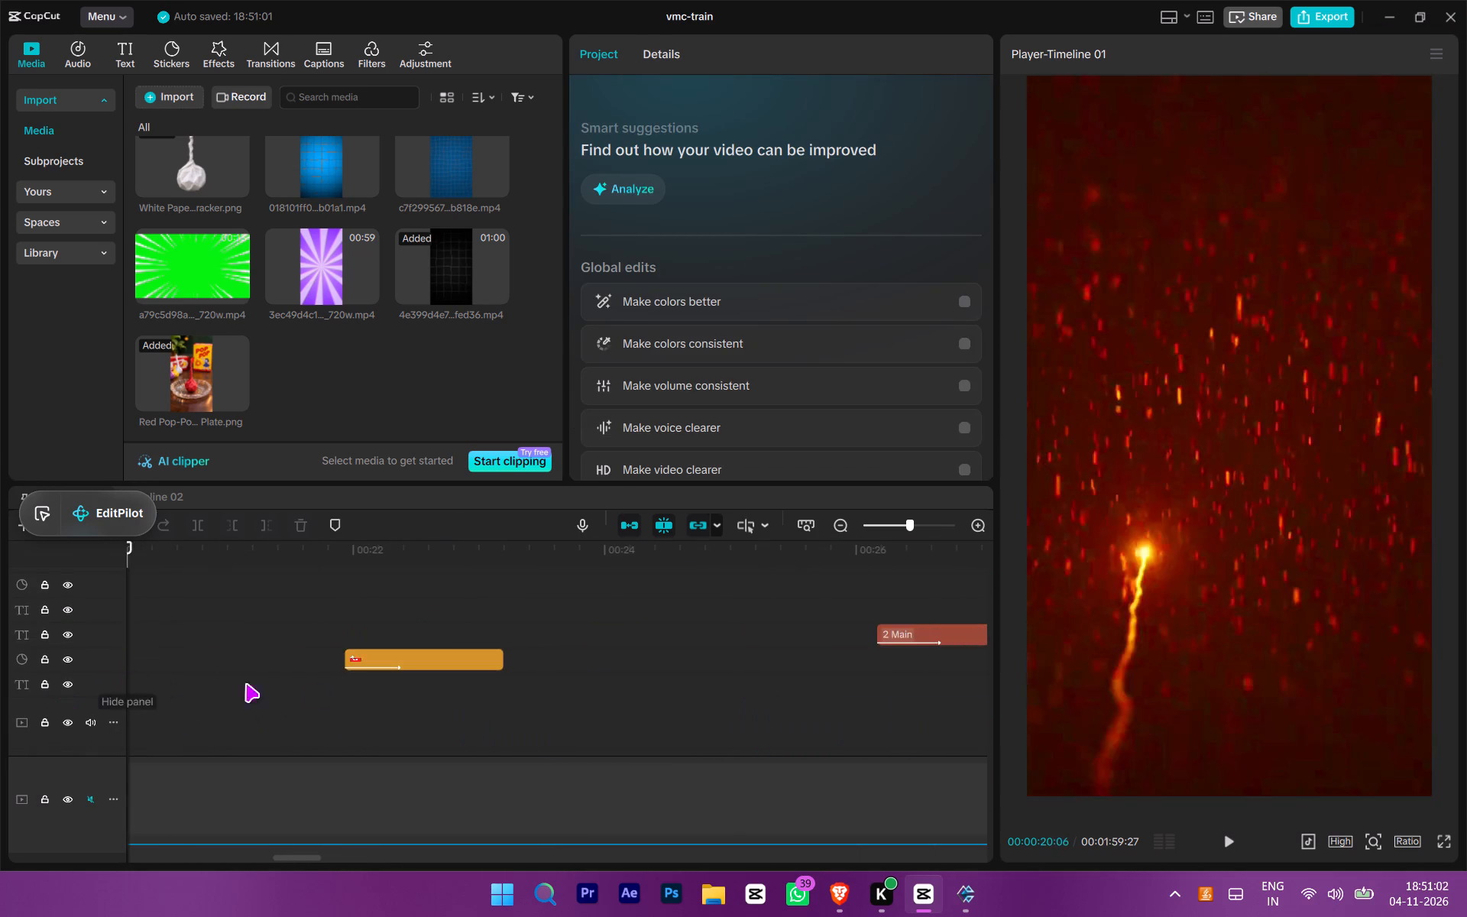
scroll(348, 698, down, 7)
click(662, 601)
key(space)
scroll(689, 645, down, 6)
ctrl+scroll(656, 703, down, 2)
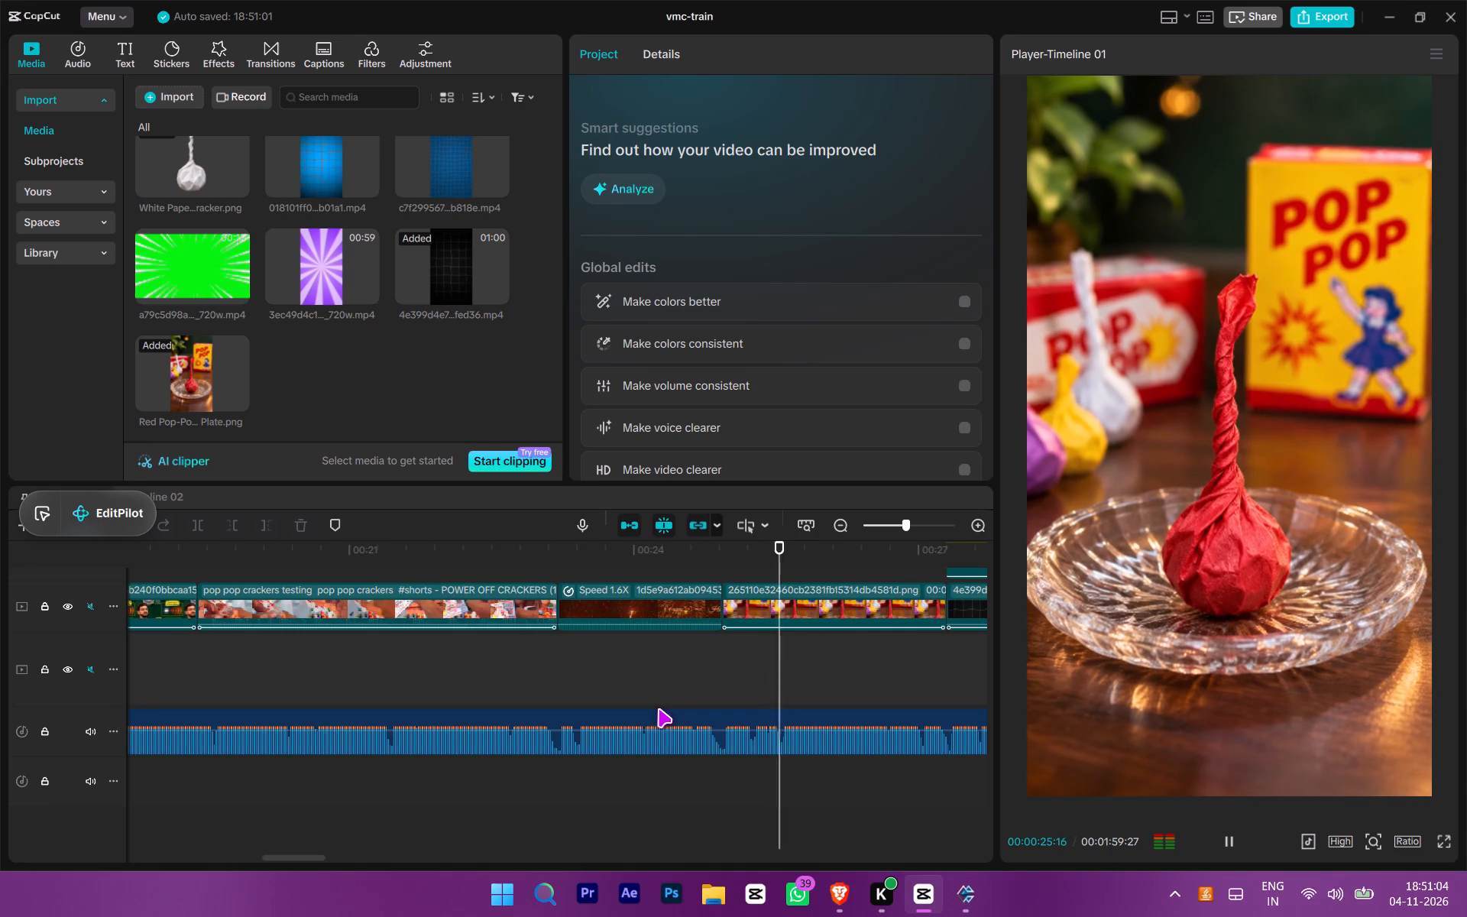
ctrl+scroll(658, 708, down, 2)
scroll(756, 753, up, 2)
key(space)
scroll(769, 753, up, 6)
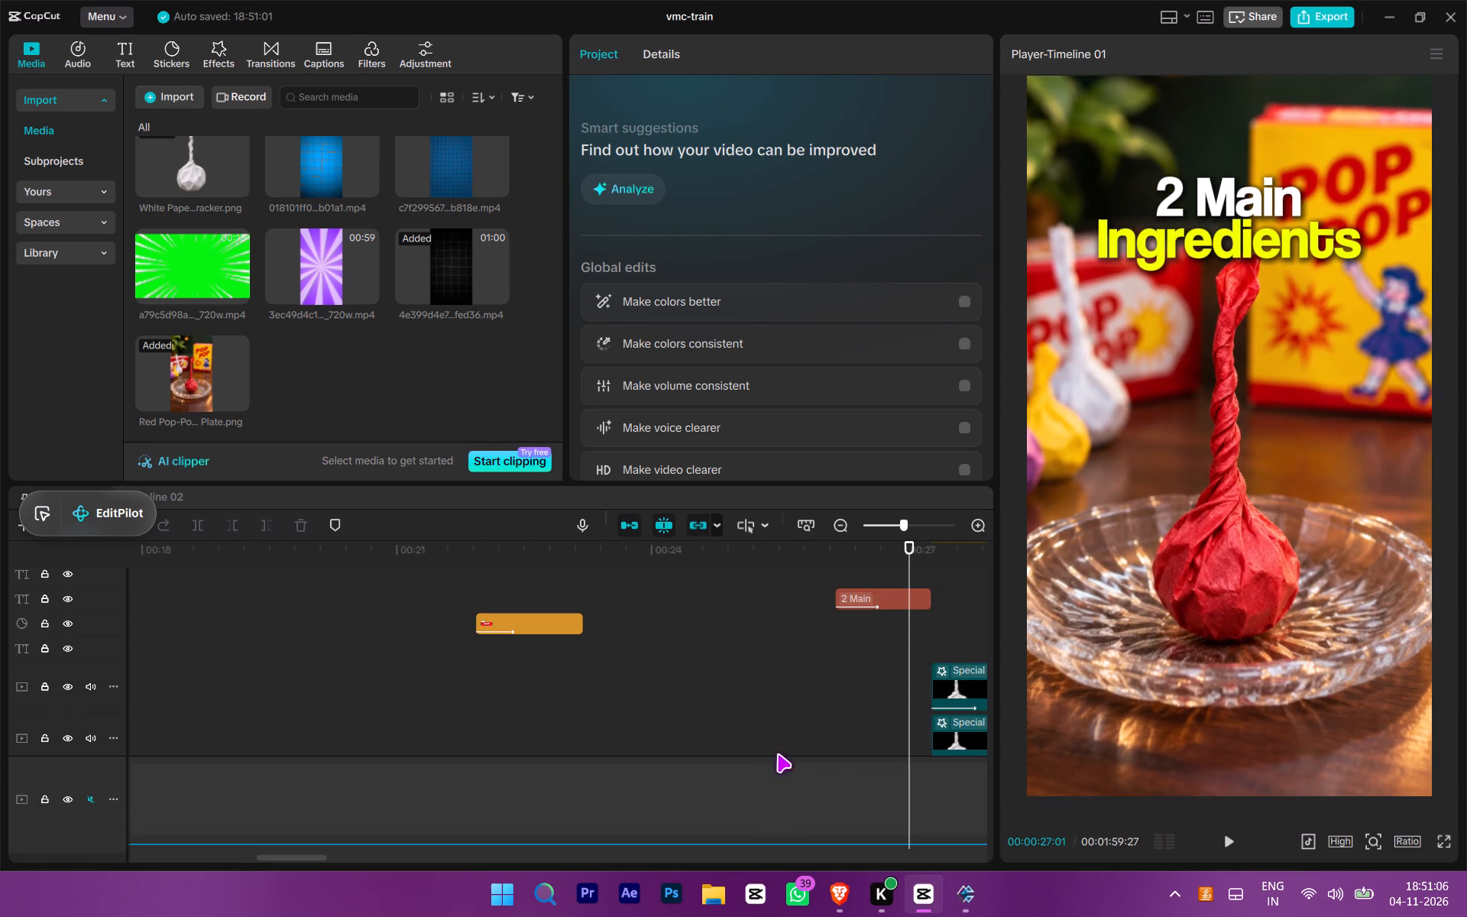
scroll(779, 753, up, 3)
key(space)
key(space)
scroll(841, 766, up, 9)
scroll(841, 765, down, 4)
scroll(760, 752, down, 6)
click(698, 623)
key(space)
scroll(795, 696, up, 5)
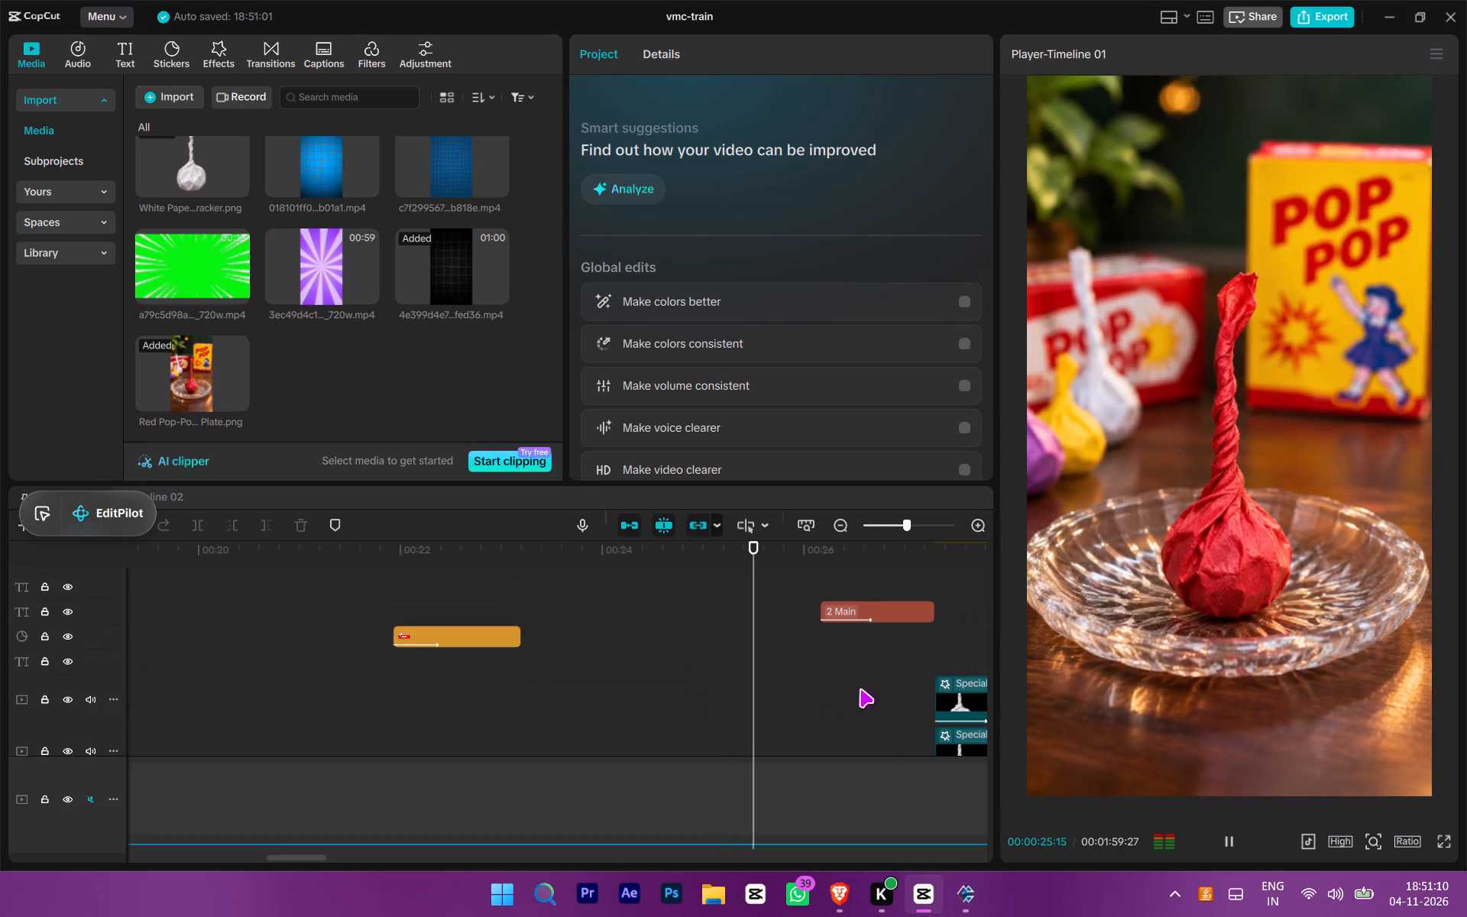
Move the 2 Main Ingredients title slightly higher so it sits clear above the red pop-pop's twisted tip.
click(860, 689)
drag(863, 685, 889, 690)
drag(835, 716, 886, 558)
drag(1263, 238, 1266, 227)
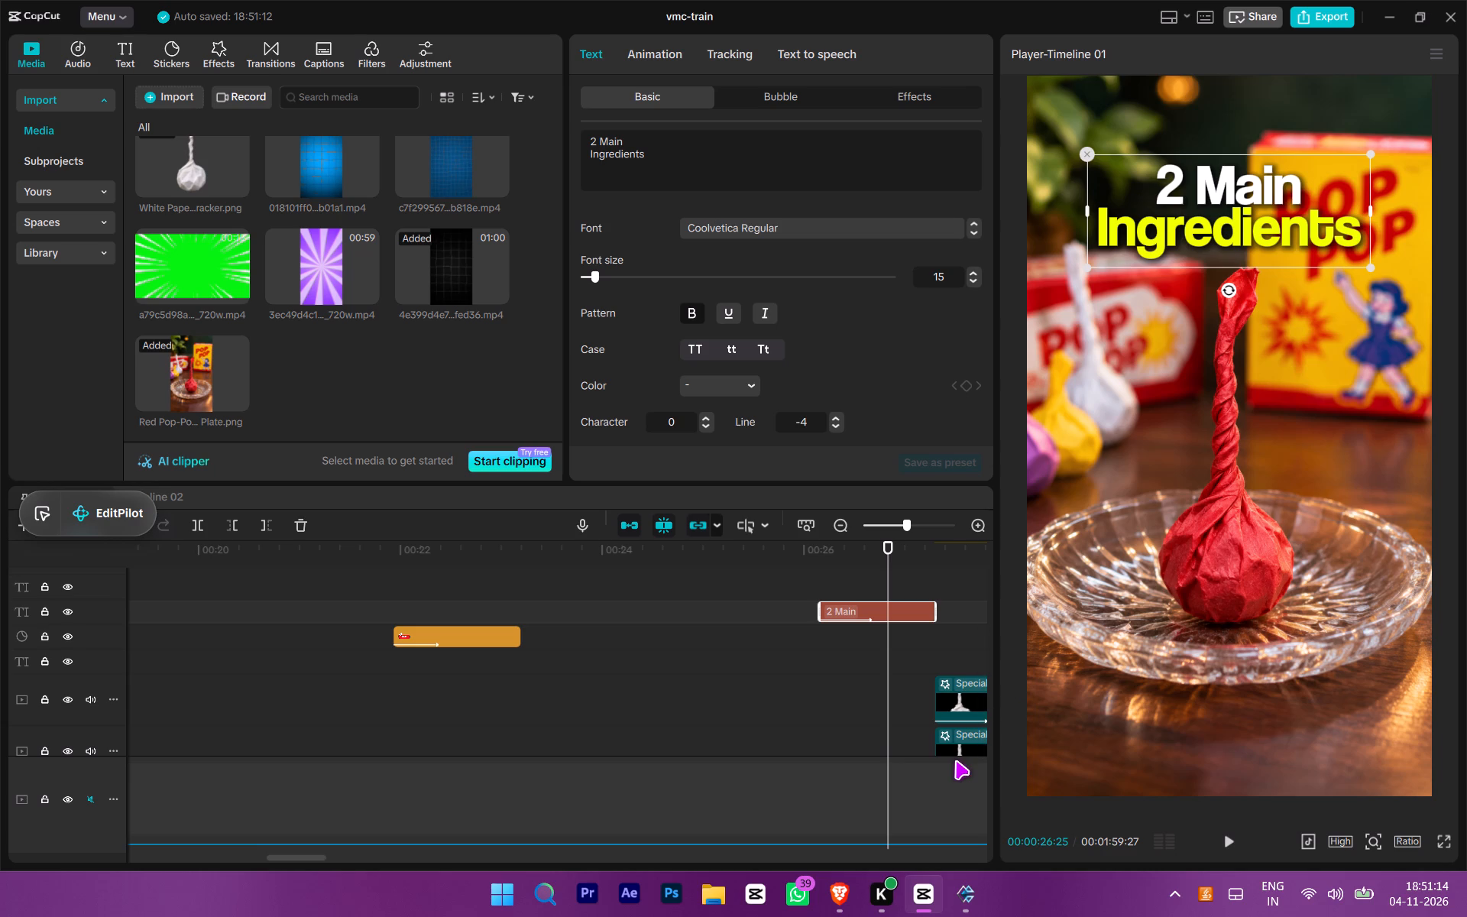
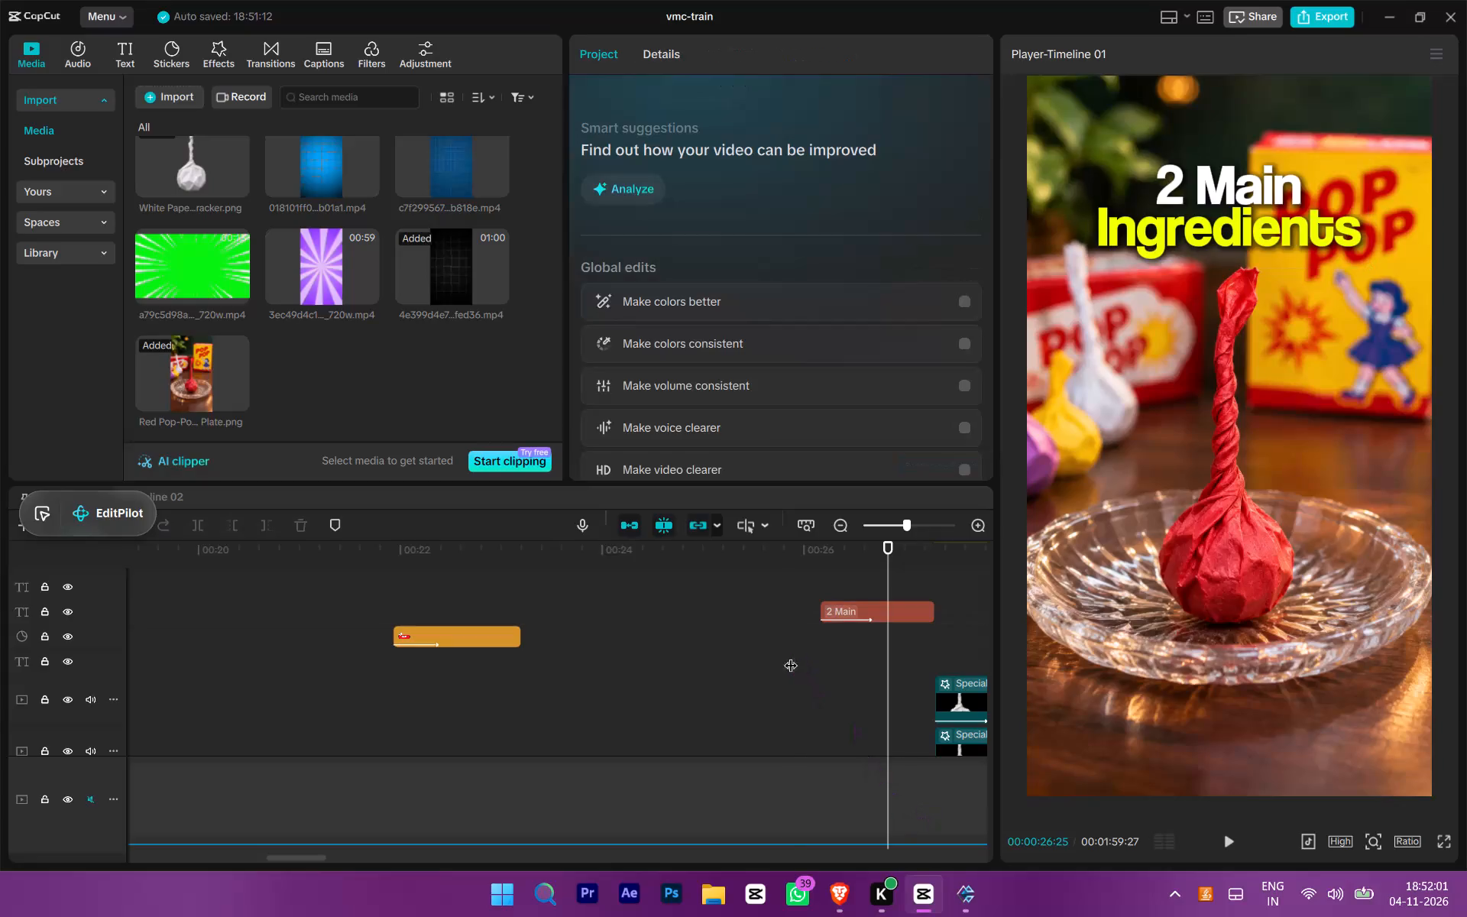
Replay the red pop-pop image section to examine how the 2 Main Ingredients title sits against the zooming cracker.
key(space)
ctrl+scroll(813, 710, up, 4)
key(space)
scroll(805, 701, down, 2)
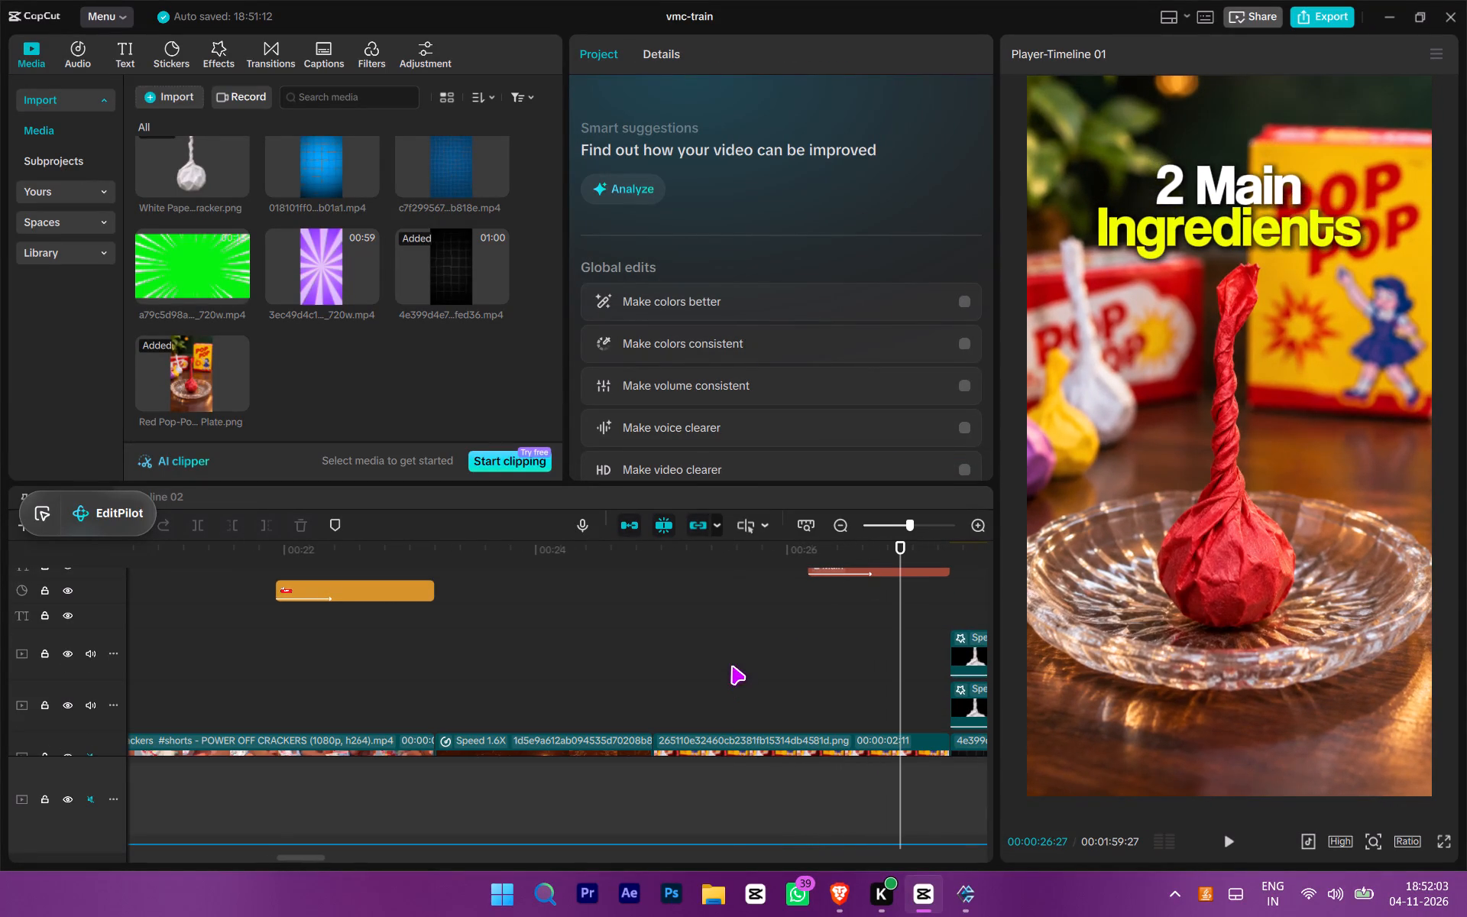
click(731, 666)
drag(731, 665, 653, 617)
key(space)
scroll(653, 619, down, 4)
ctrl+scroll(770, 633, up, 2)
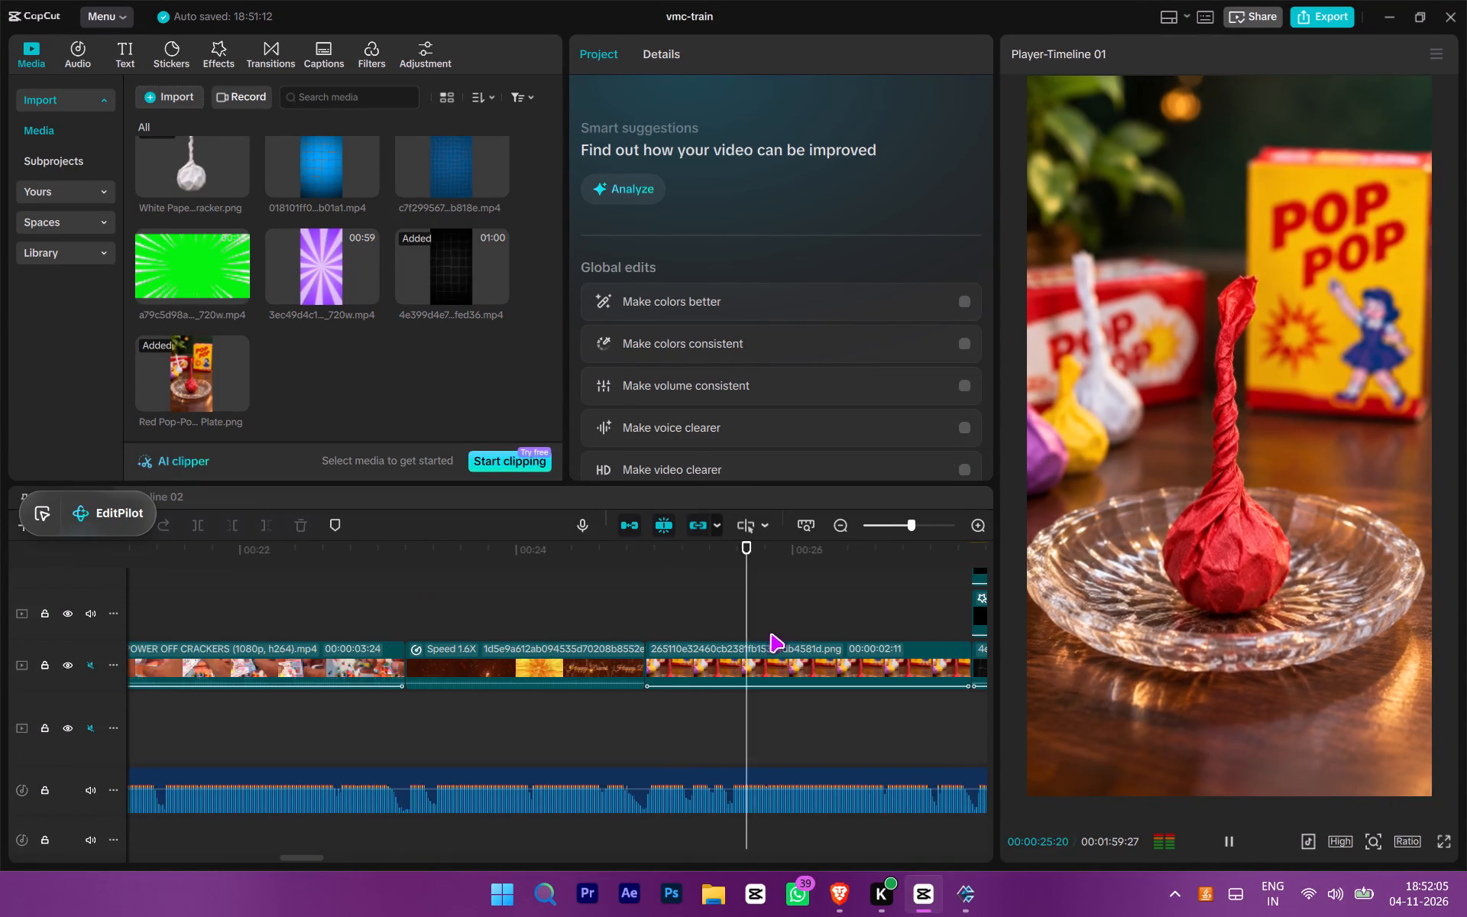
ctrl+scroll(772, 634, down, 13)
key(space)
Duplicate the red pop-pop image clip and place the copy on a track above the 2 Main Ingredients title, aligned with the original.
click(742, 593)
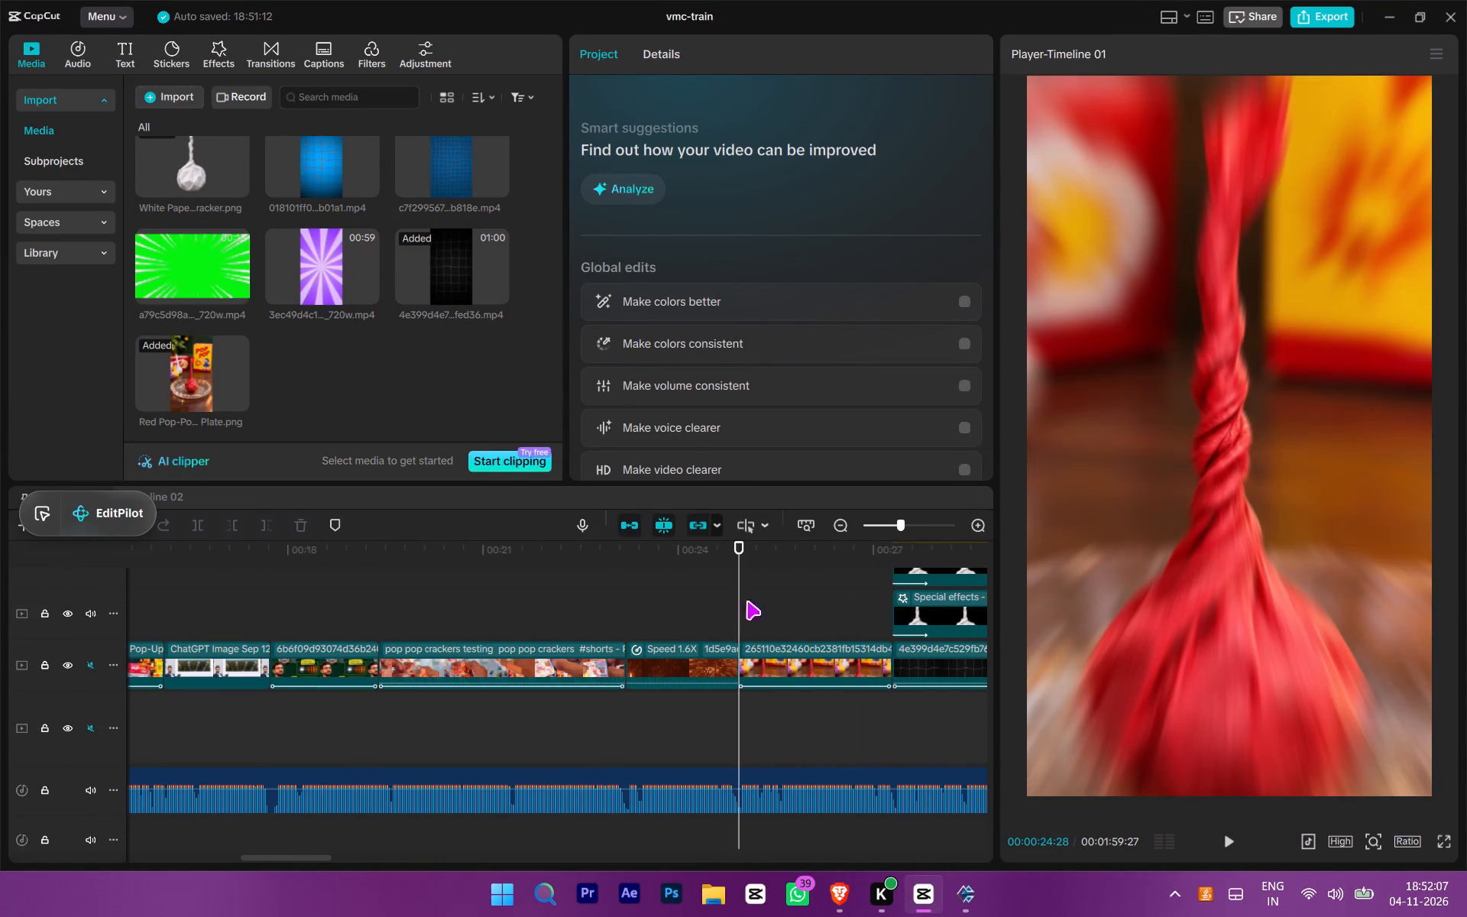
click(773, 658)
key(ctrl+c)
key(ctrl+v)
ctrl+scroll(801, 659, up, 5)
drag(803, 670, 810, 651)
scroll(807, 653, up, 5)
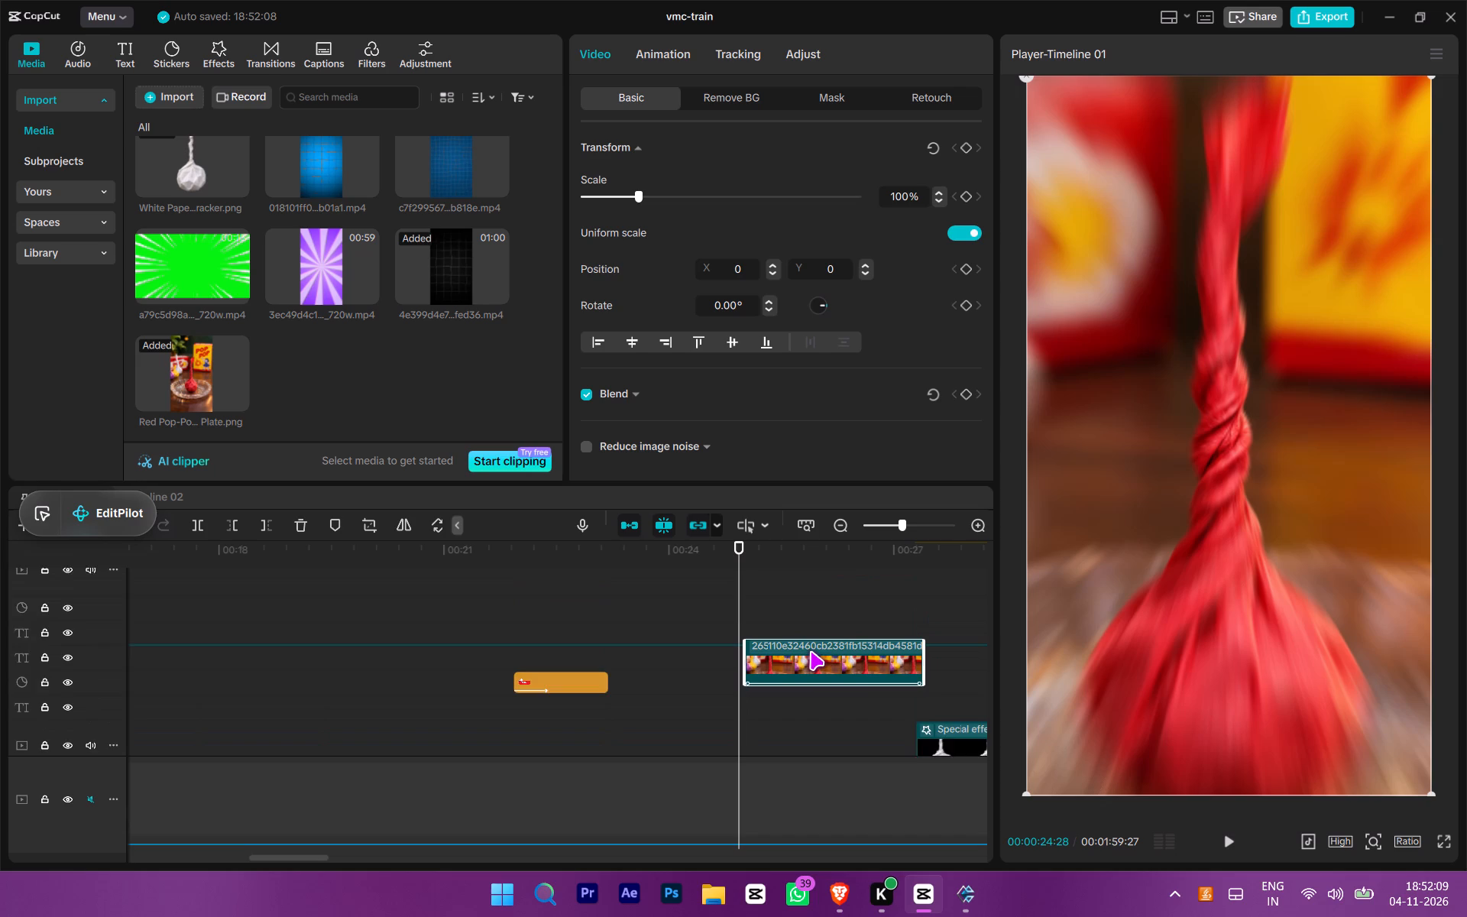
scroll(810, 651, up, 3)
drag(810, 651, 803, 624)
scroll(808, 633, down, 5)
scroll(808, 633, up, 3)
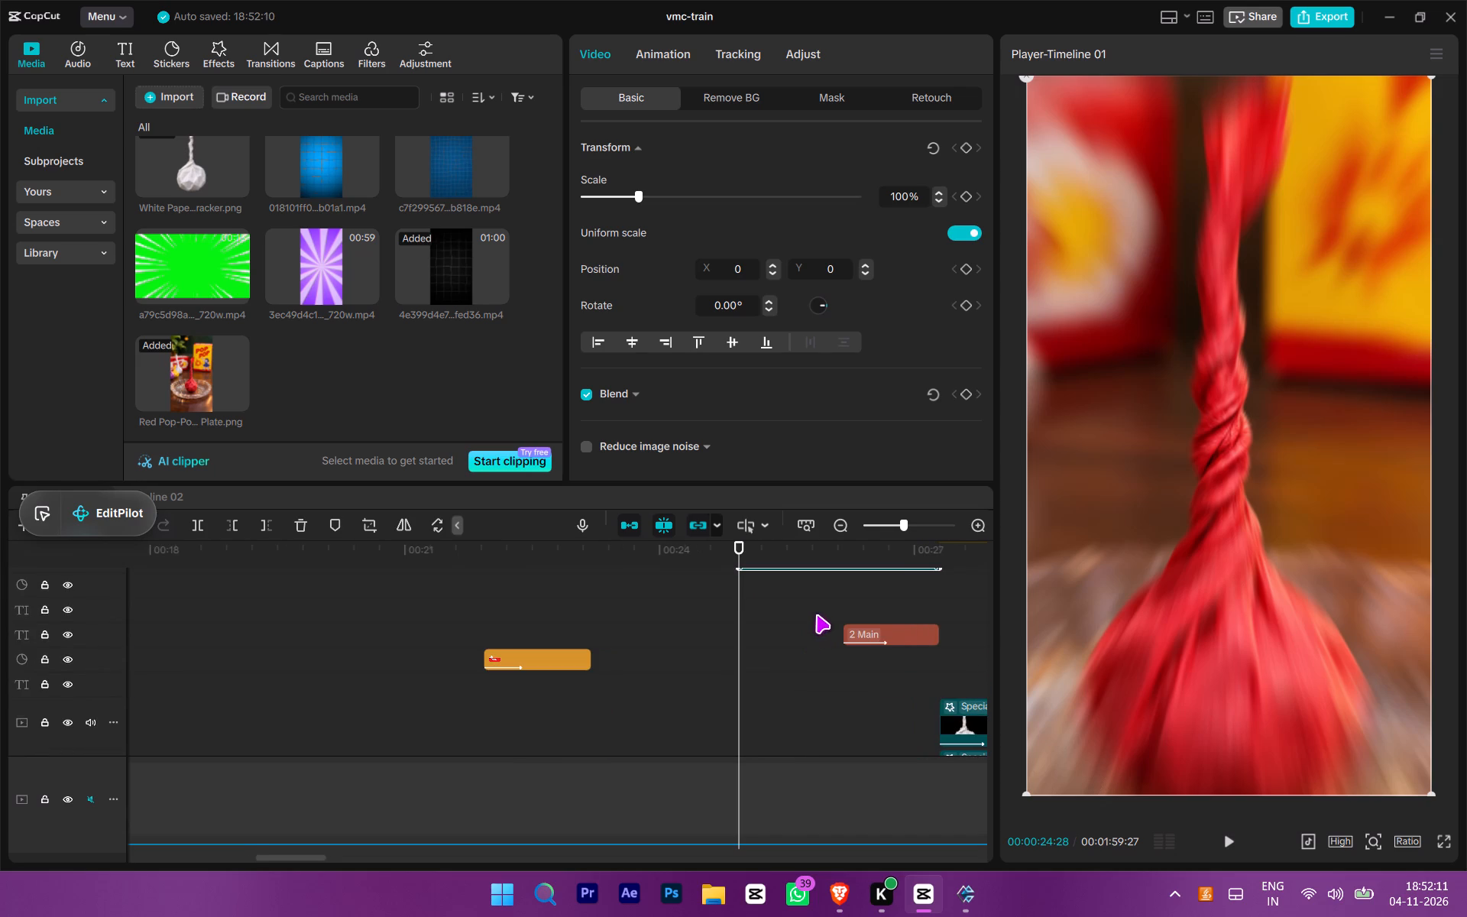
scroll(819, 627, up, 2)
Apply automatic background removal to the duplicated red pop-pop image and play the section to check the cutout over the title.
key(space)
click(708, 83)
click(717, 92)
key(space)
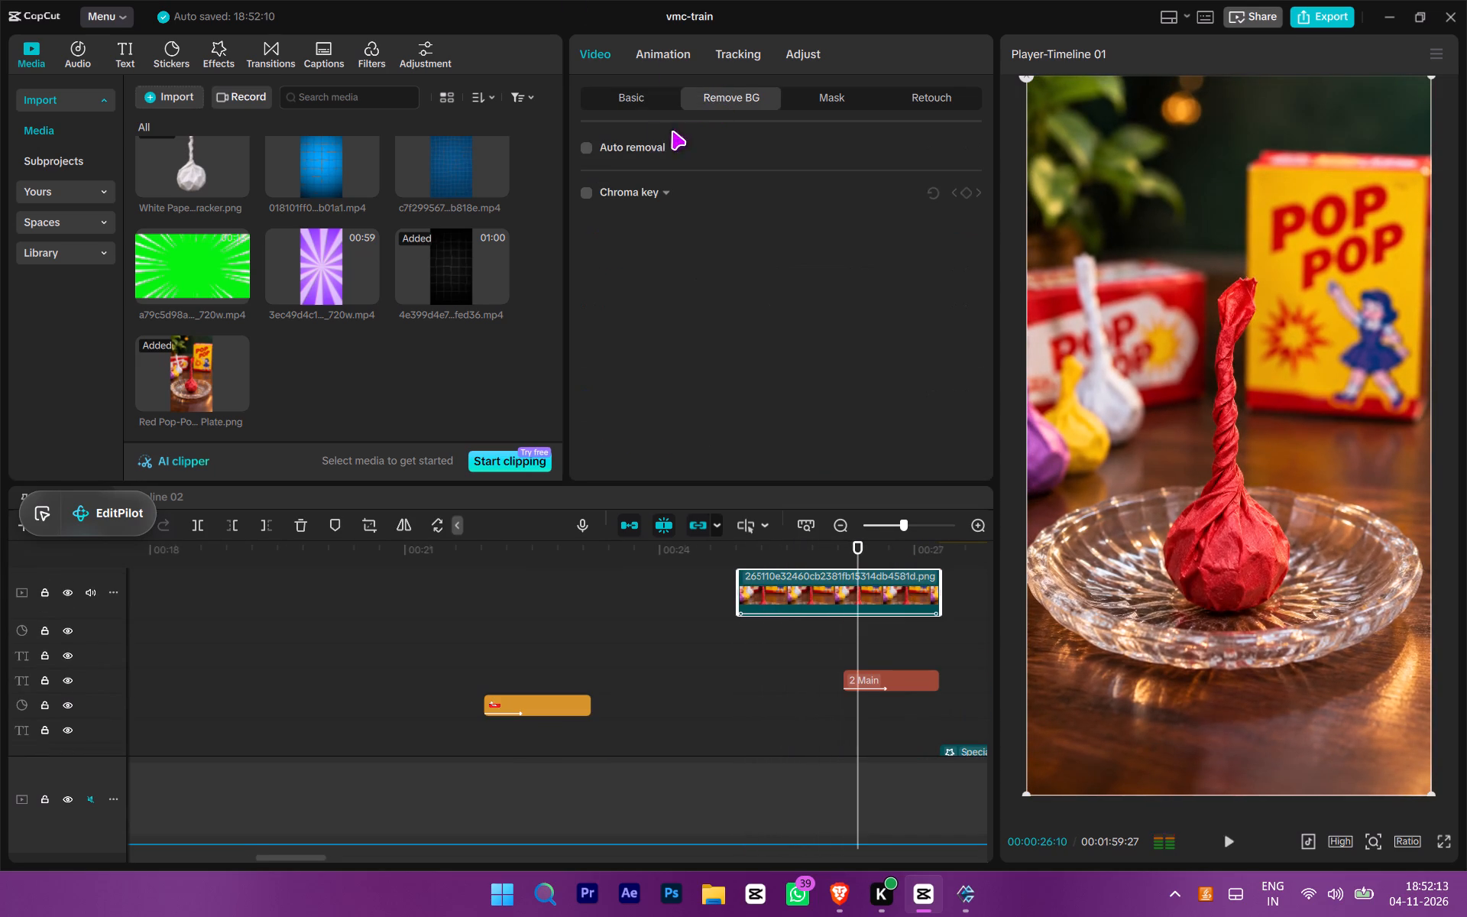
key(space)
click(593, 146)
key(space)
click(590, 146)
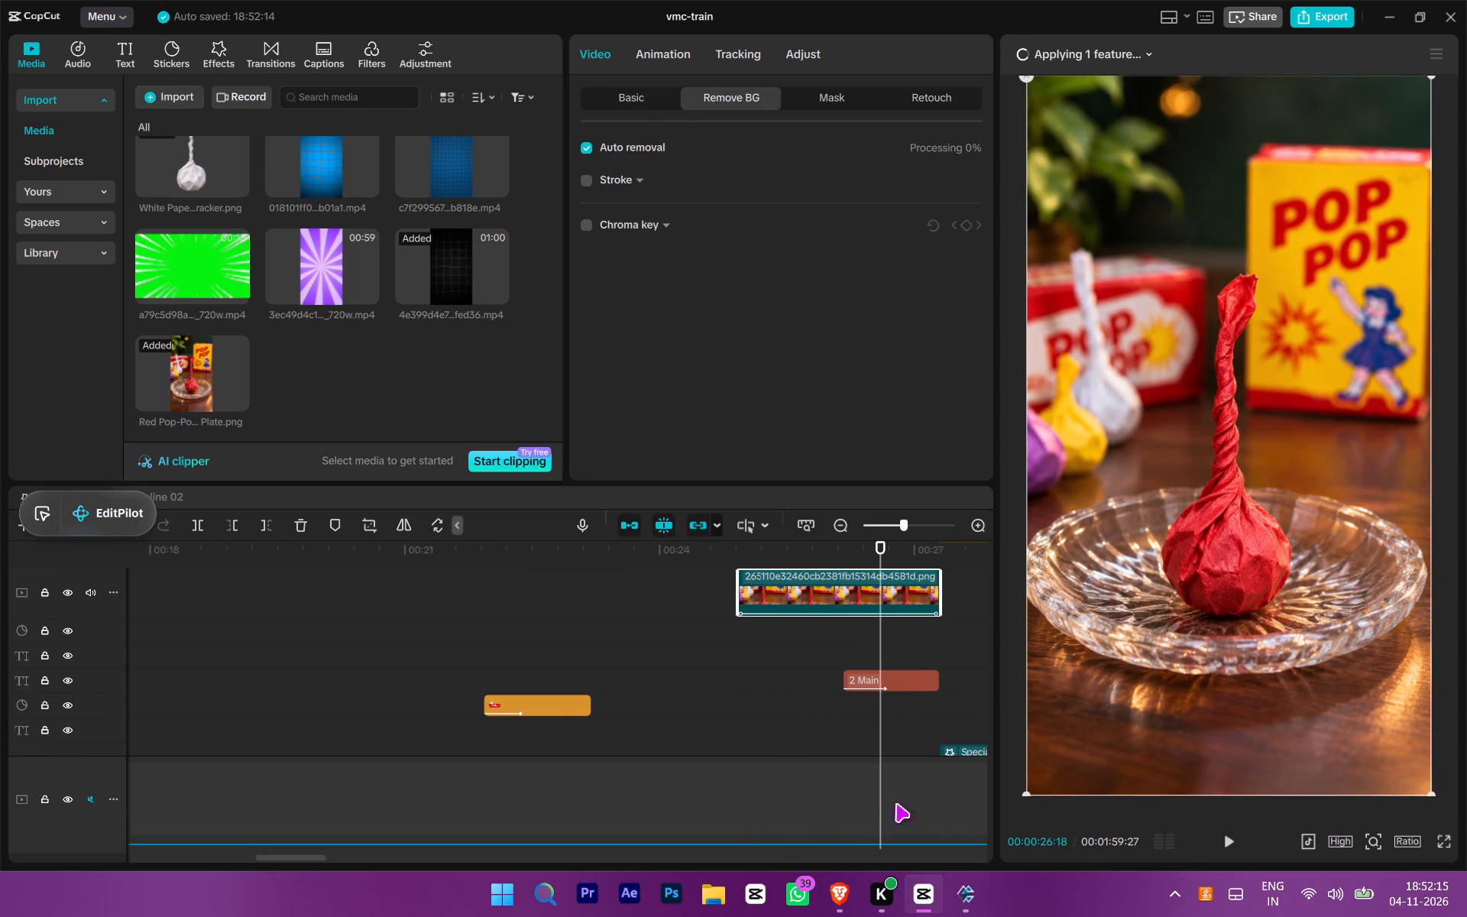
ctrl+scroll(876, 788, down, 11)
ctrl+scroll(833, 755, up, 13)
click(811, 708)
key(space)
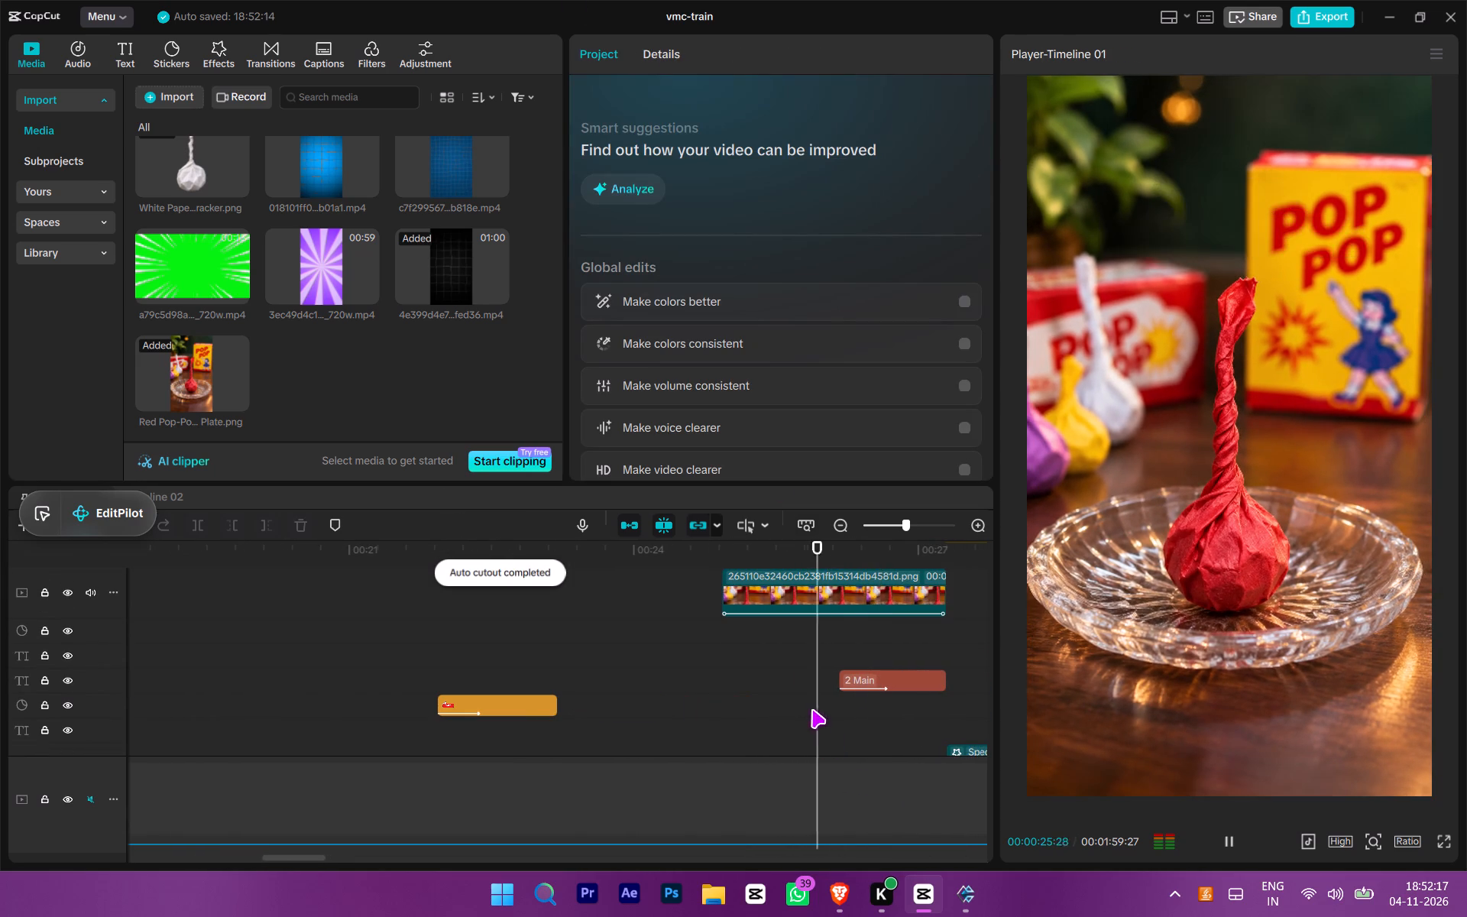
key(space)
key(space)
key(space)
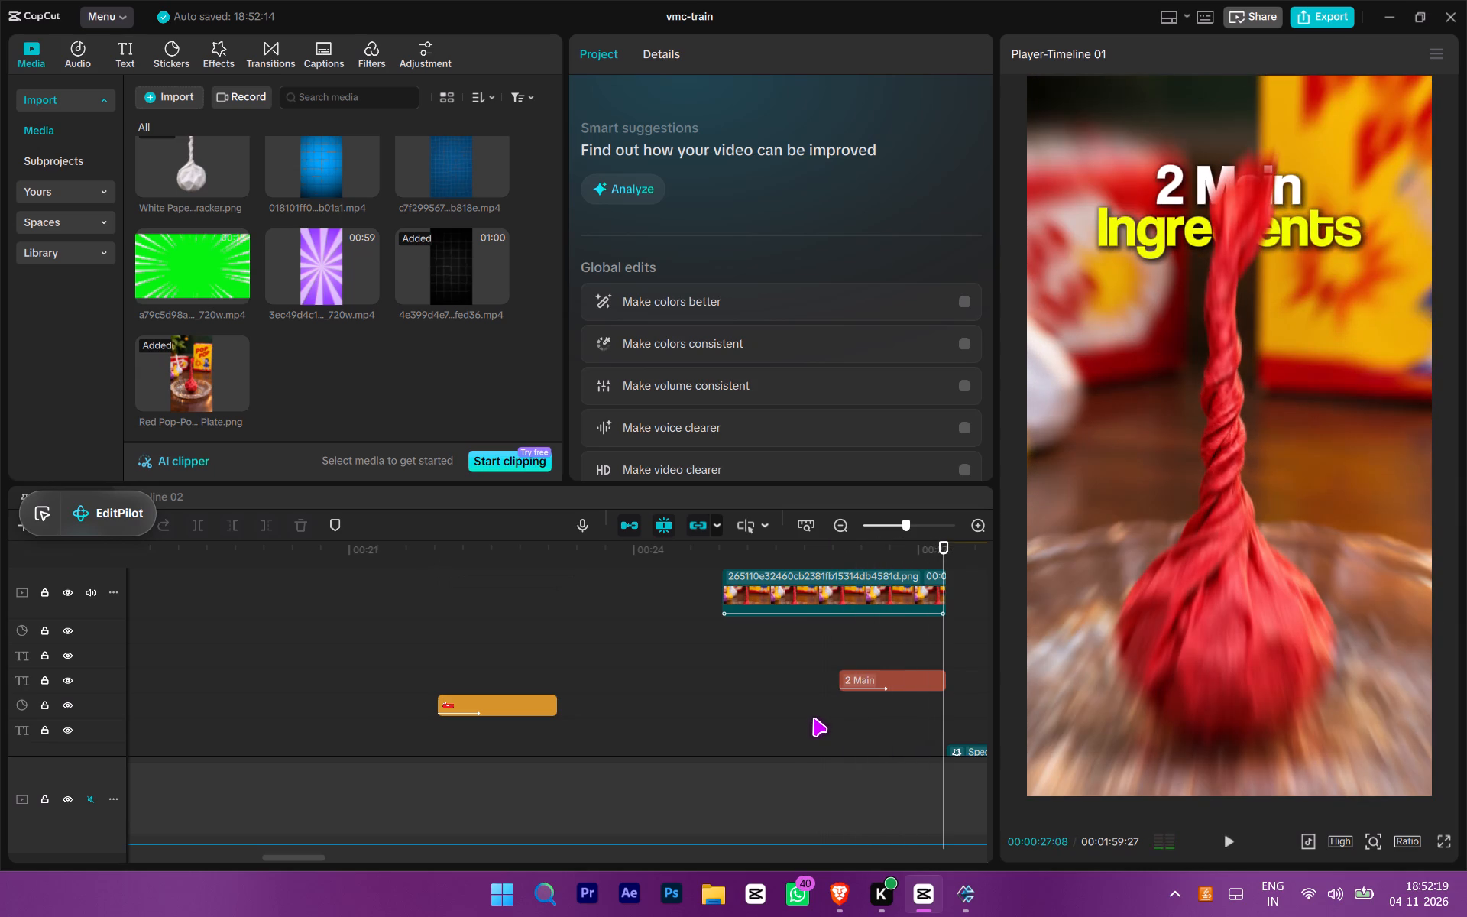
Move the 2 Main Ingredients title slightly lower so it tucks behind the red pop-pop's twisted tip, and replay it.
click(671, 696)
key(space)
drag(840, 717, 863, 675)
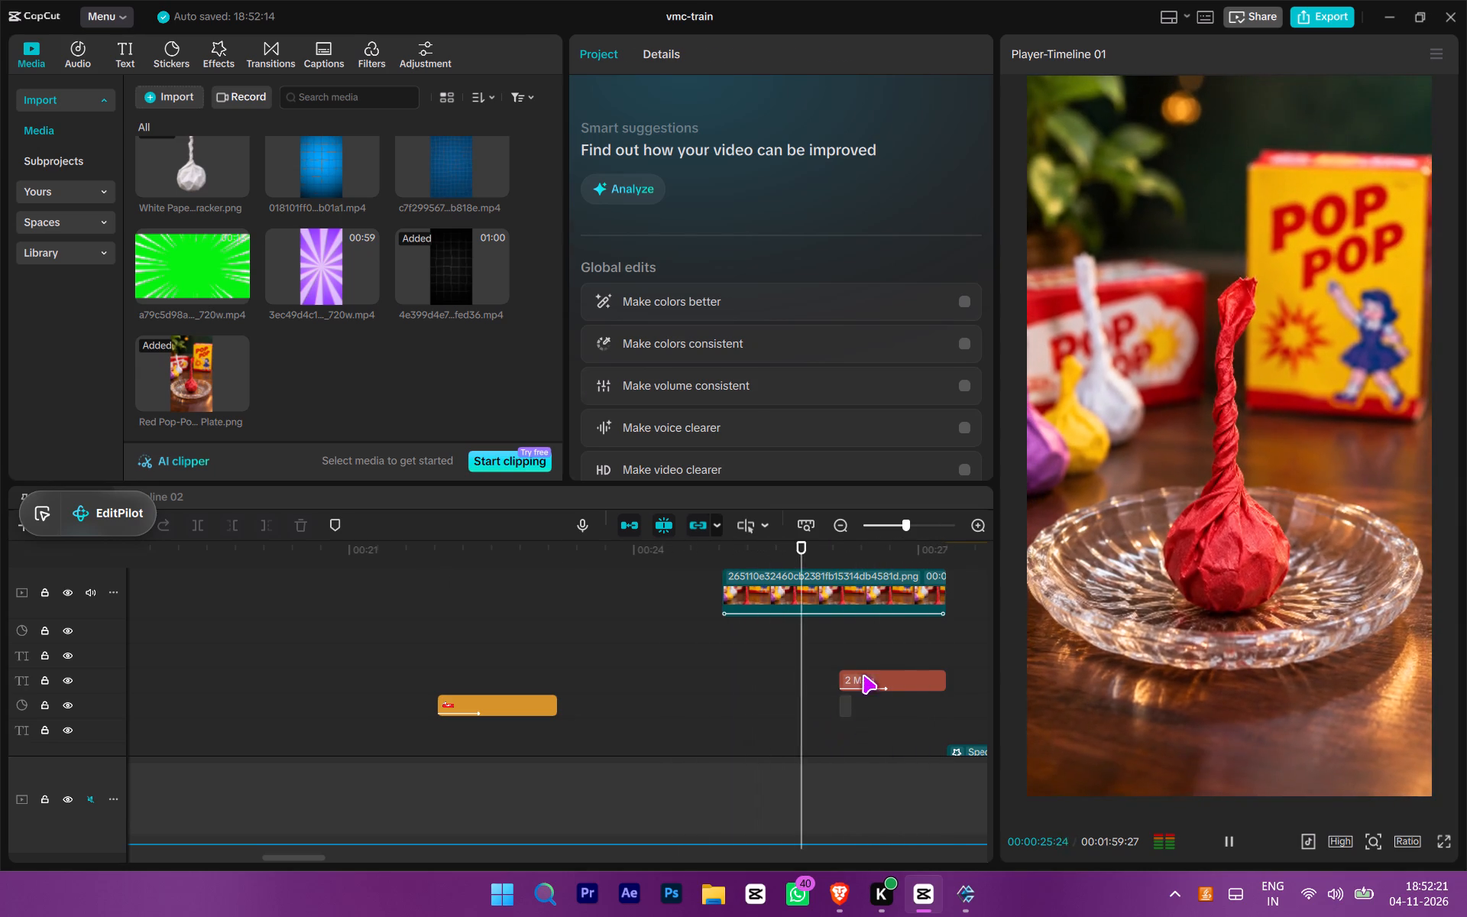
drag(863, 675, 864, 673)
key(space)
drag(1195, 211, 1196, 240)
key(space)
key(space)
click(943, 714)
click(850, 738)
key(space)
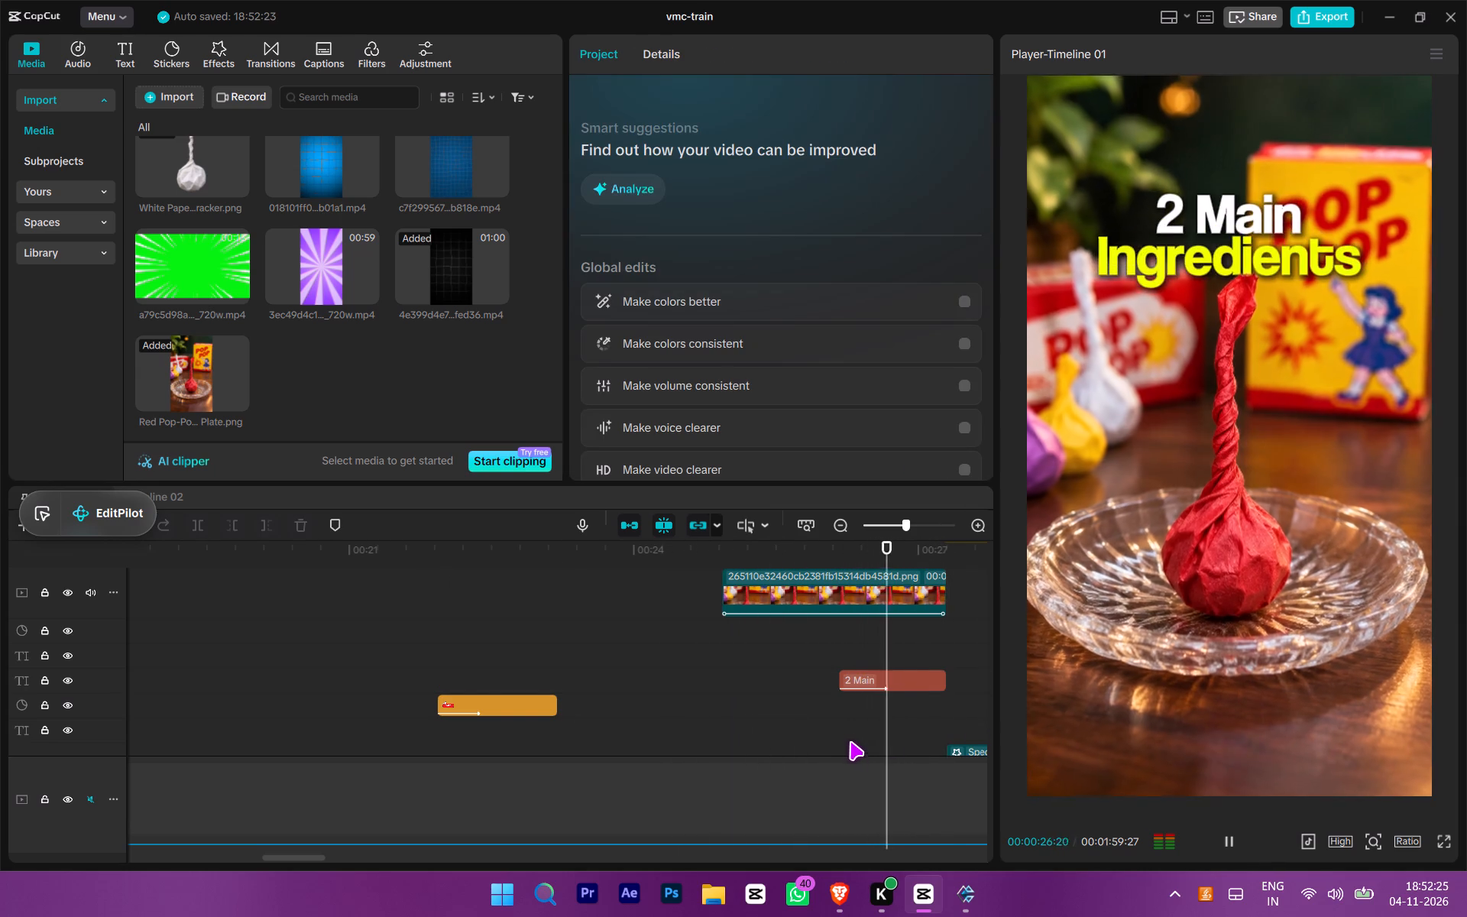
Play on past the white pop-pop section and examine the voice-over waveform for where that section should end.
ctrl+scroll(849, 747, down, 15)
key(space)
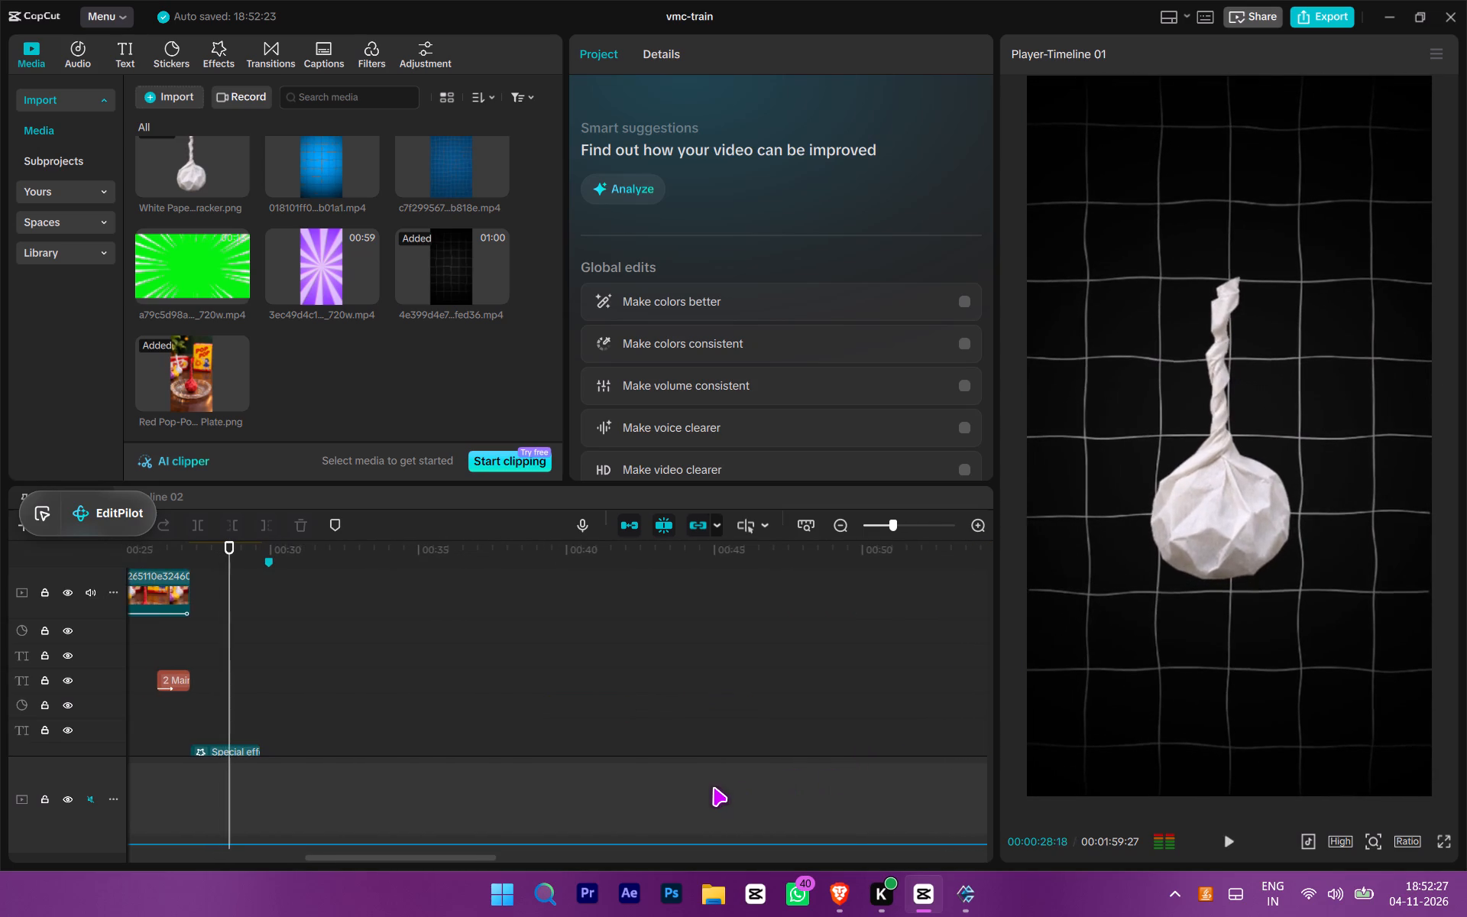
key(space)
key(space)
ctrl+scroll(336, 720, up, 7)
key(space)
scroll(336, 719, down, 5)
ctrl+scroll(336, 719, up, 6)
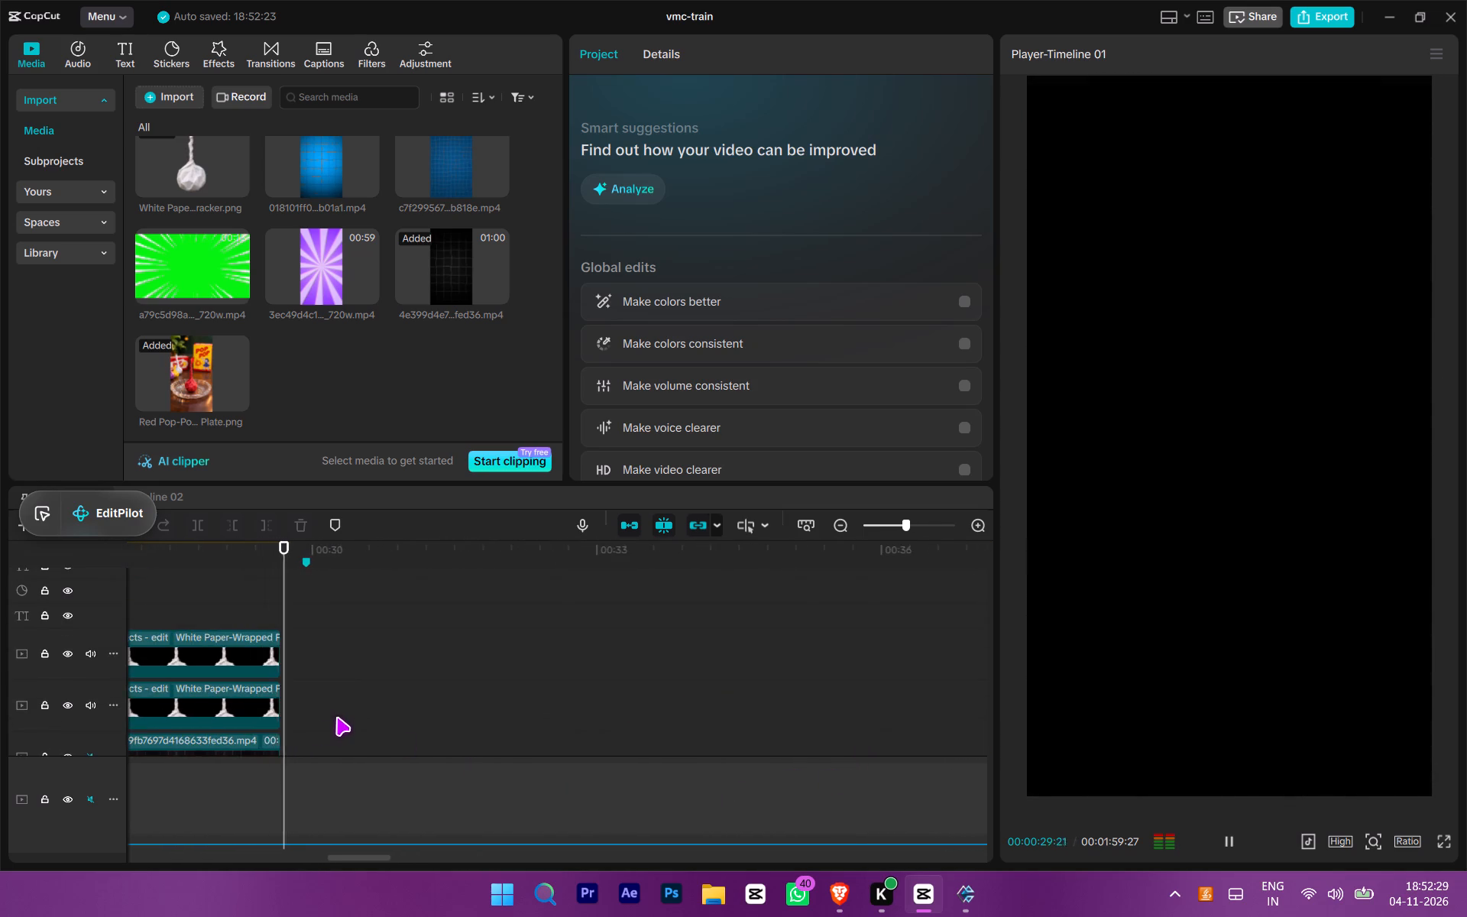
ctrl+scroll(336, 717, up, 6)
scroll(383, 712, down, 12)
drag(341, 690, 2, 672)
ctrl+scroll(531, 671, down, 2)
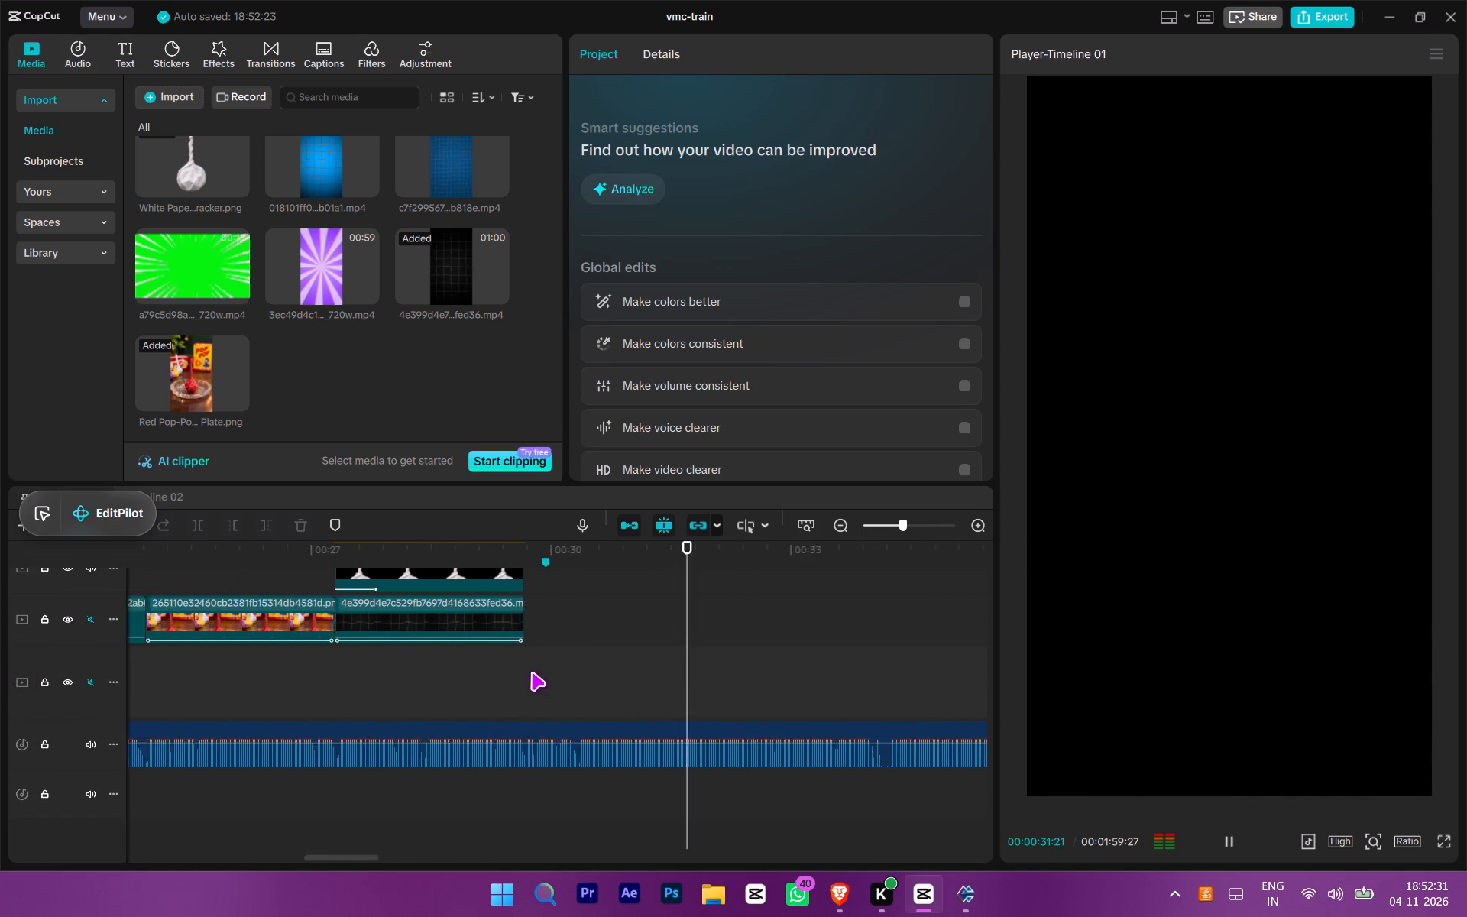
ctrl+scroll(531, 672, down, 5)
scroll(639, 703, up, 5)
drag(656, 698, 904, 701)
drag(659, 719, 999, 759)
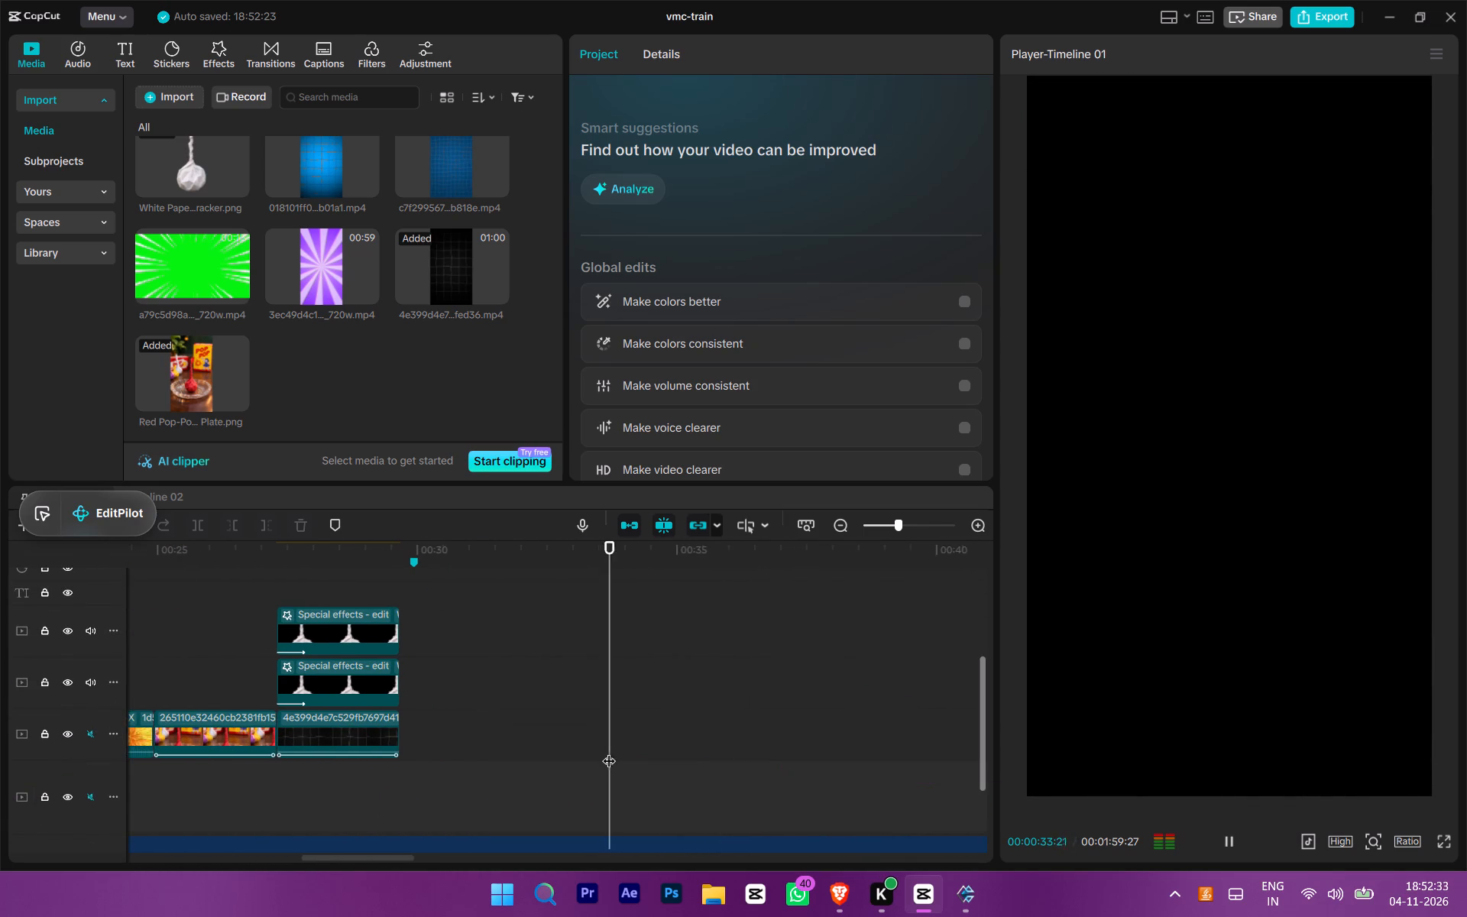
ctrl+scroll(609, 751, up, 3)
scroll(609, 750, down, 3)
key(space)
key(space)
ctrl+scroll(630, 736, up, 2)
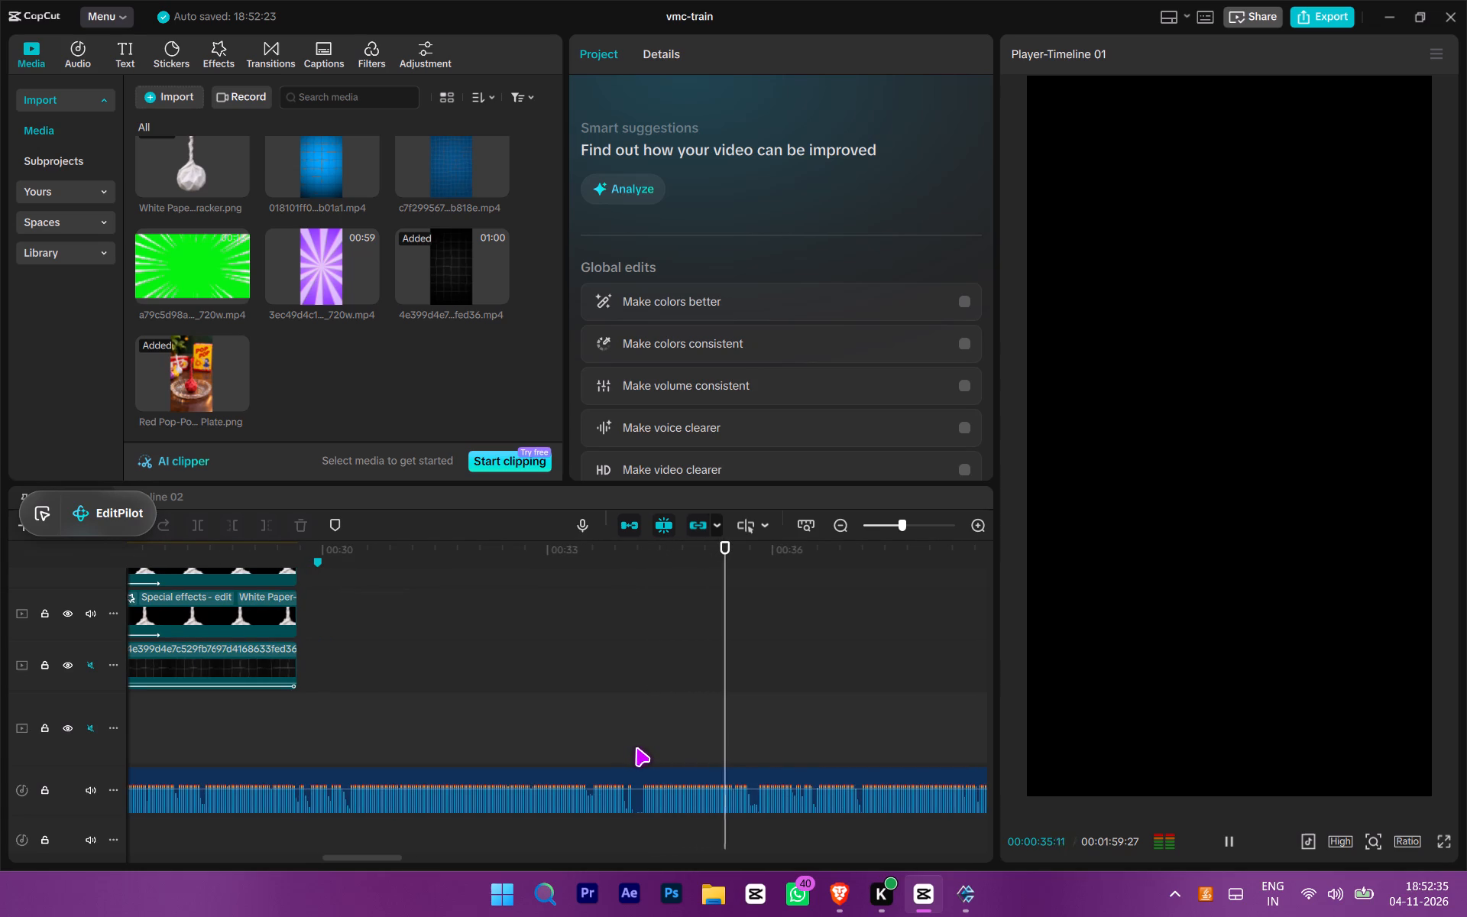
Extend both white pop-pop image layers and the black grid background so they end at 00:00:34:06.
click(636, 747)
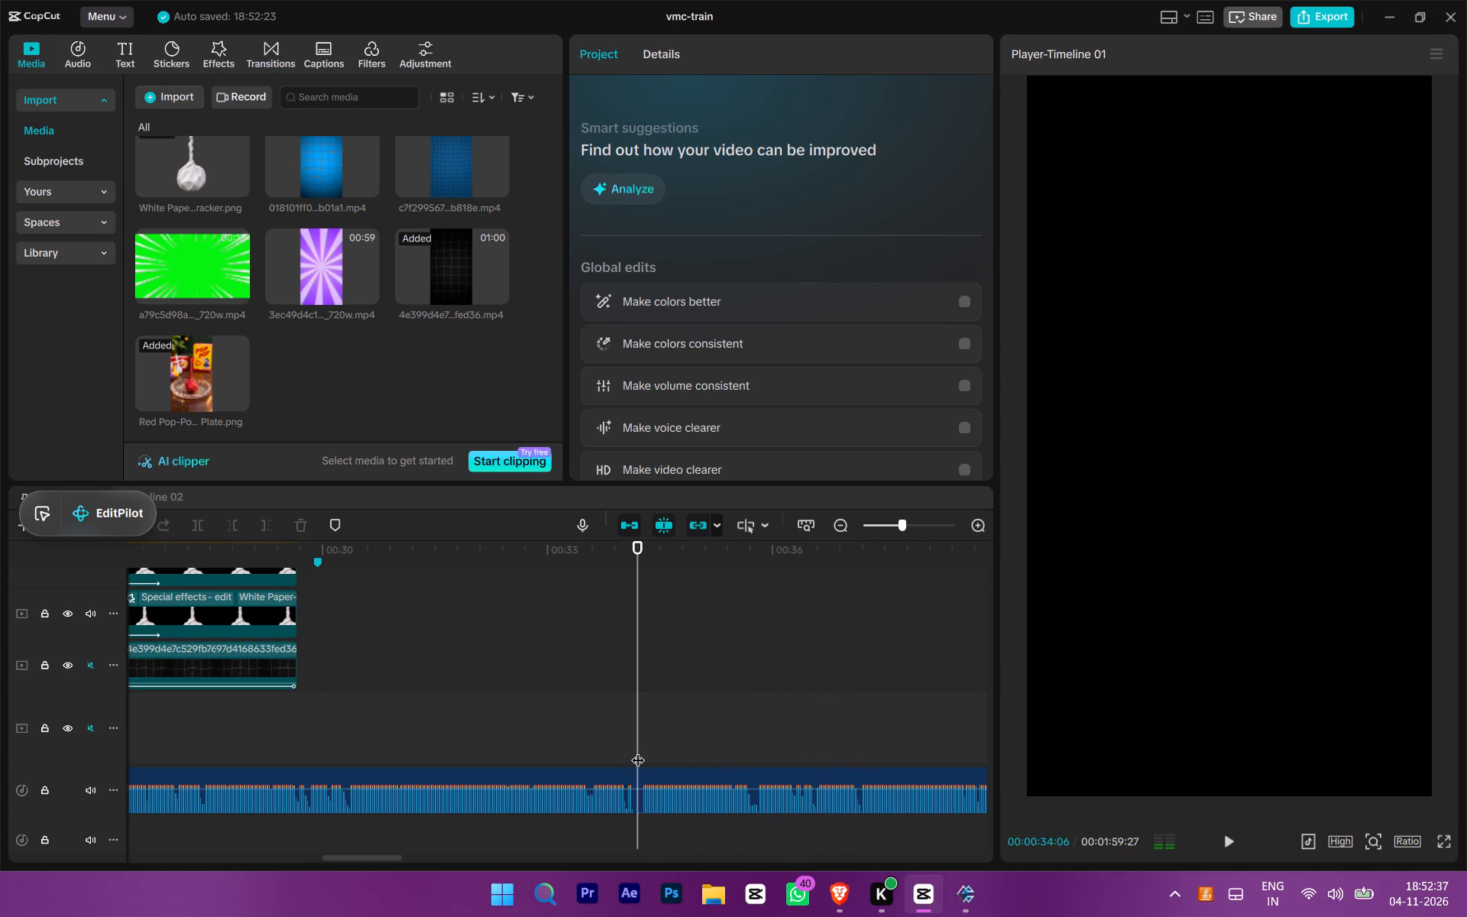
scroll(436, 765, up, 2)
drag(361, 766, 170, 542)
scroll(294, 700, up, 4)
drag(297, 708, 779, 794)
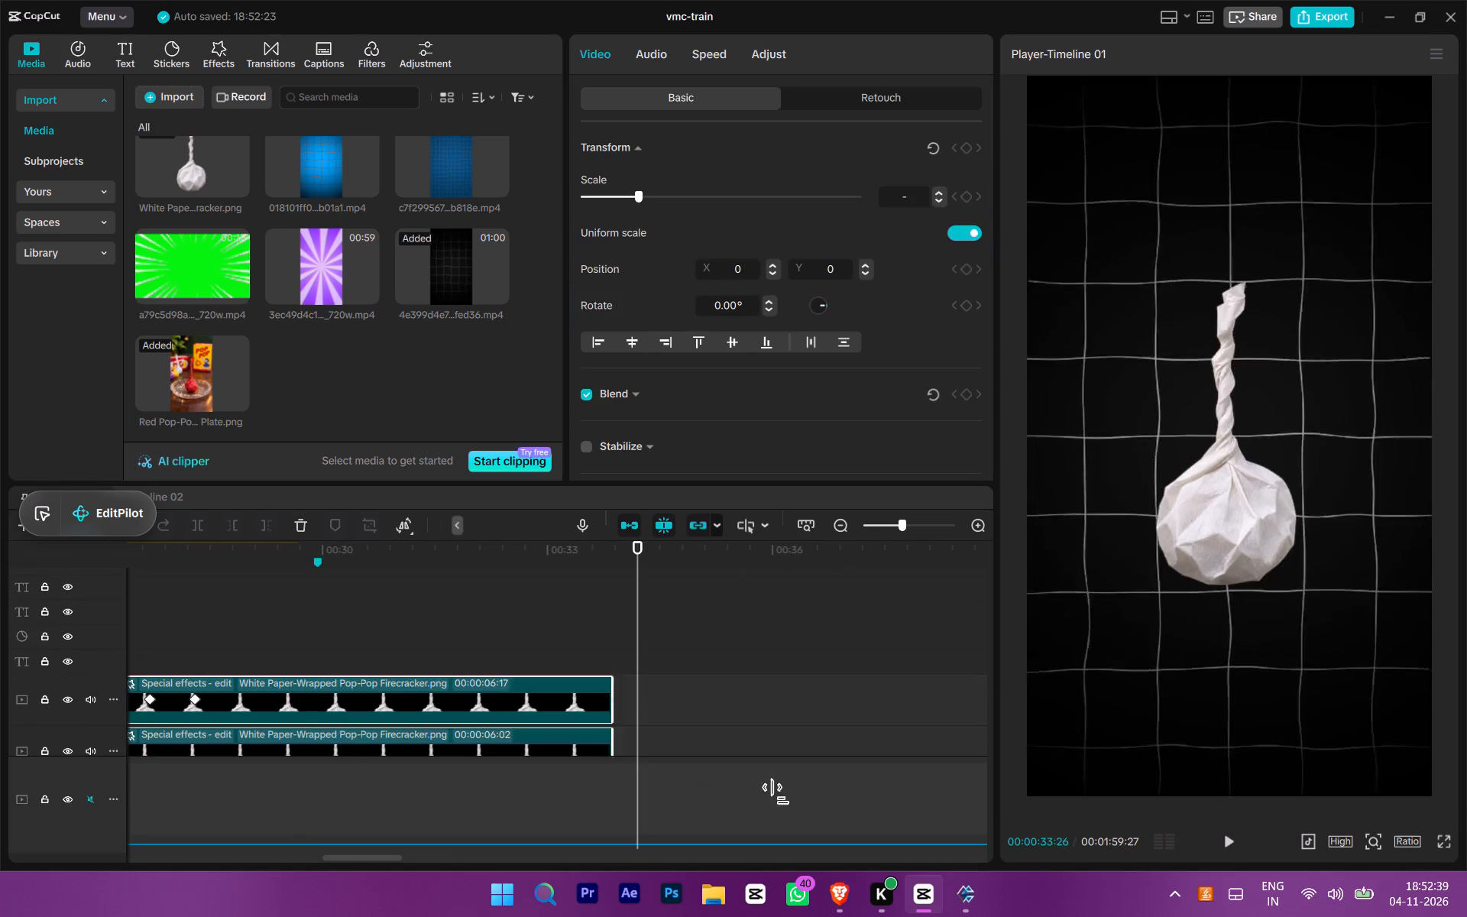
drag(779, 794, 807, 785)
key(w)
Lengthen the black grid background's Zoom 1 combo animation to 6.9 s, covering the whole clip.
scroll(586, 757, down, 7)
click(196, 759)
click(397, 705)
key(space)
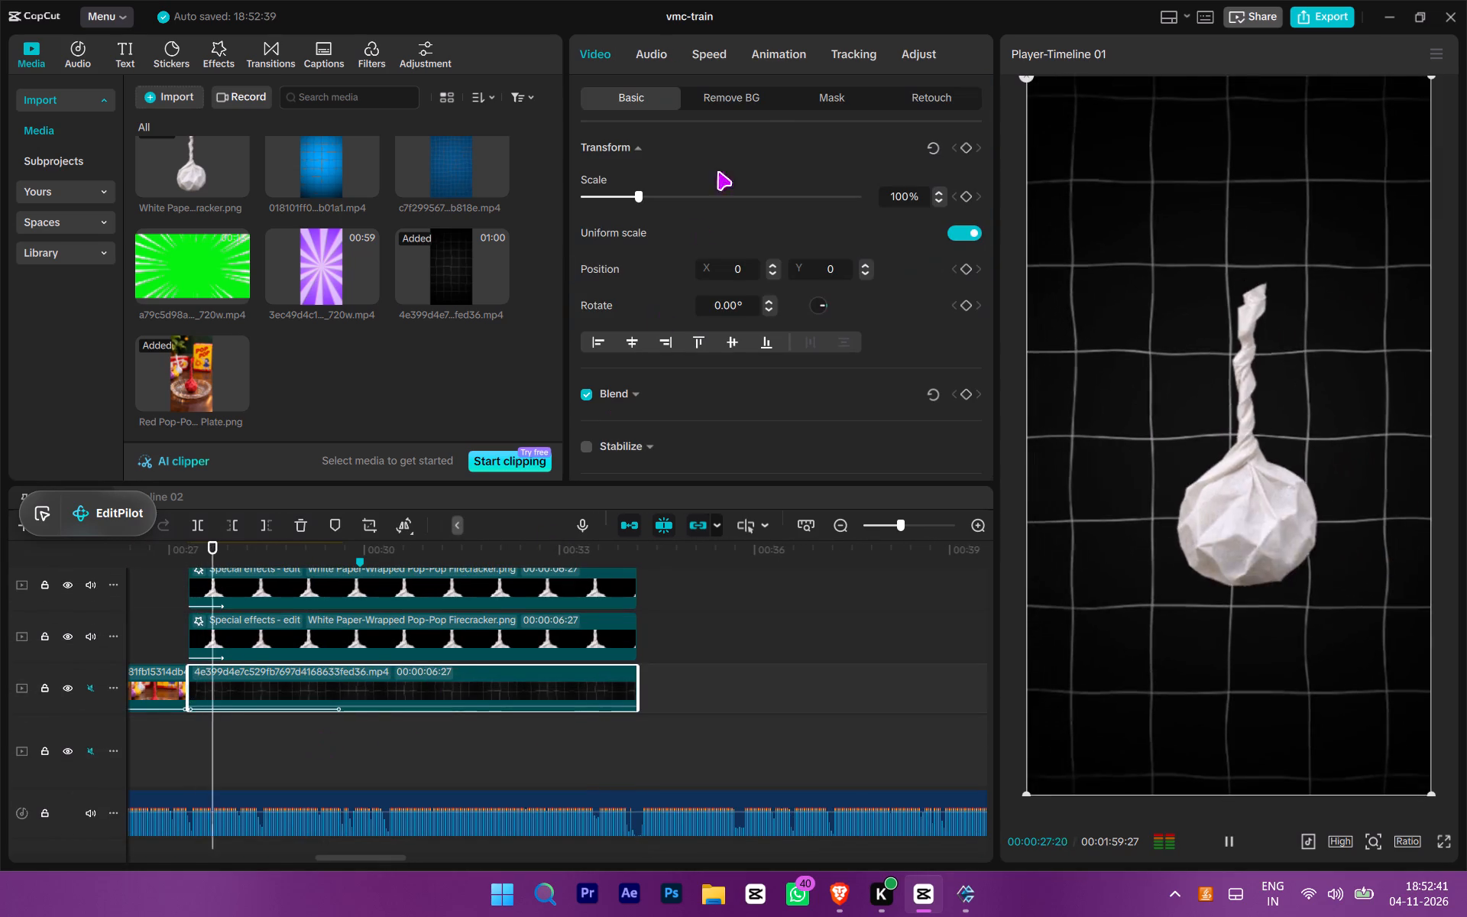
click(798, 32)
click(795, 52)
drag(850, 363, 1002, 387)
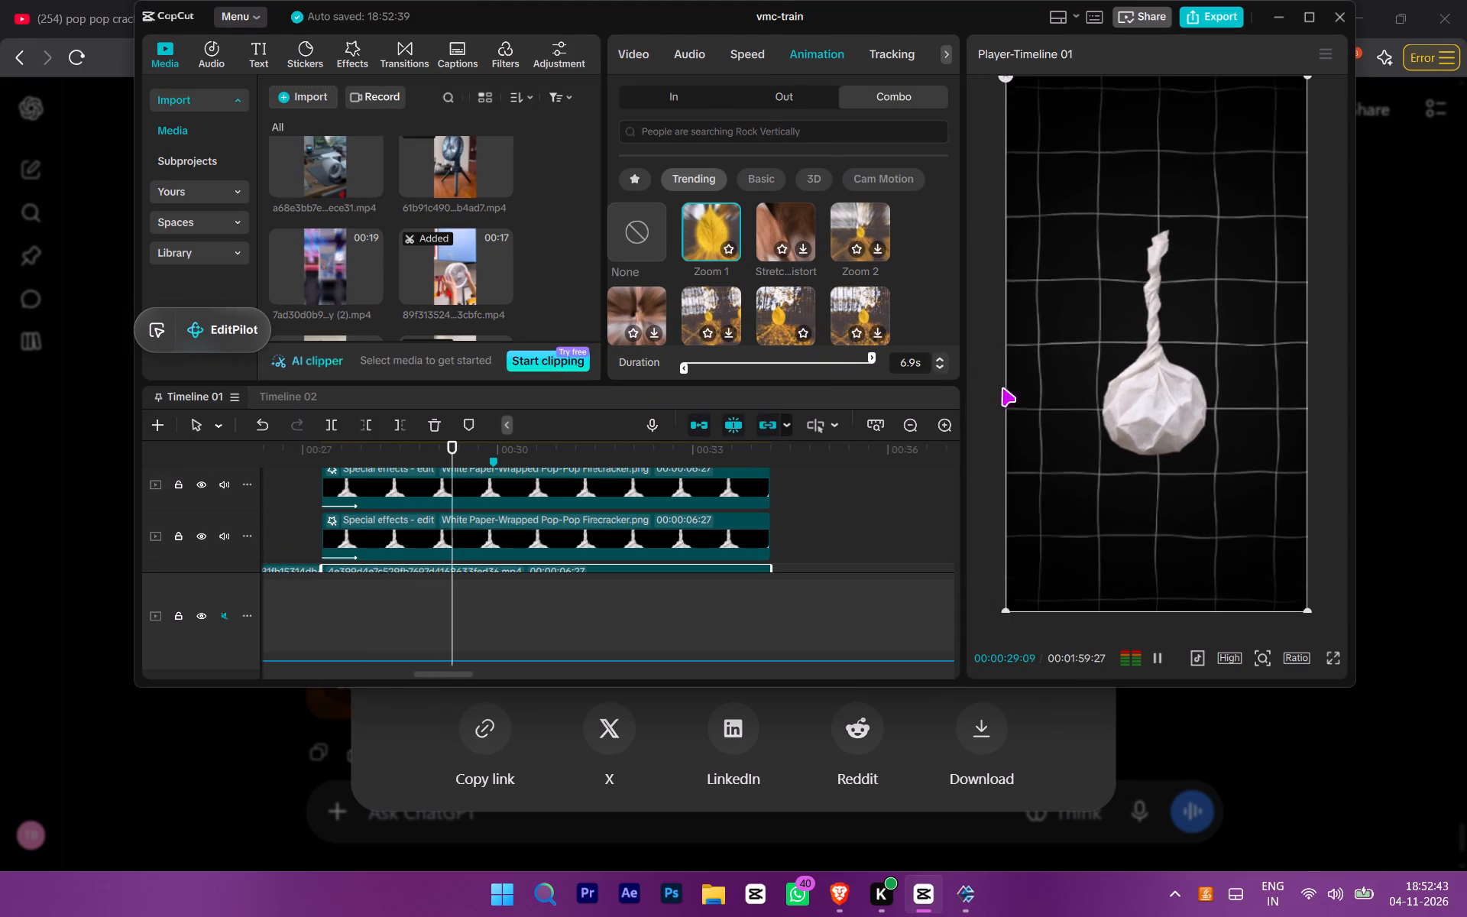
drag(1002, 387, 1022, 390)
double_click(555, 11)
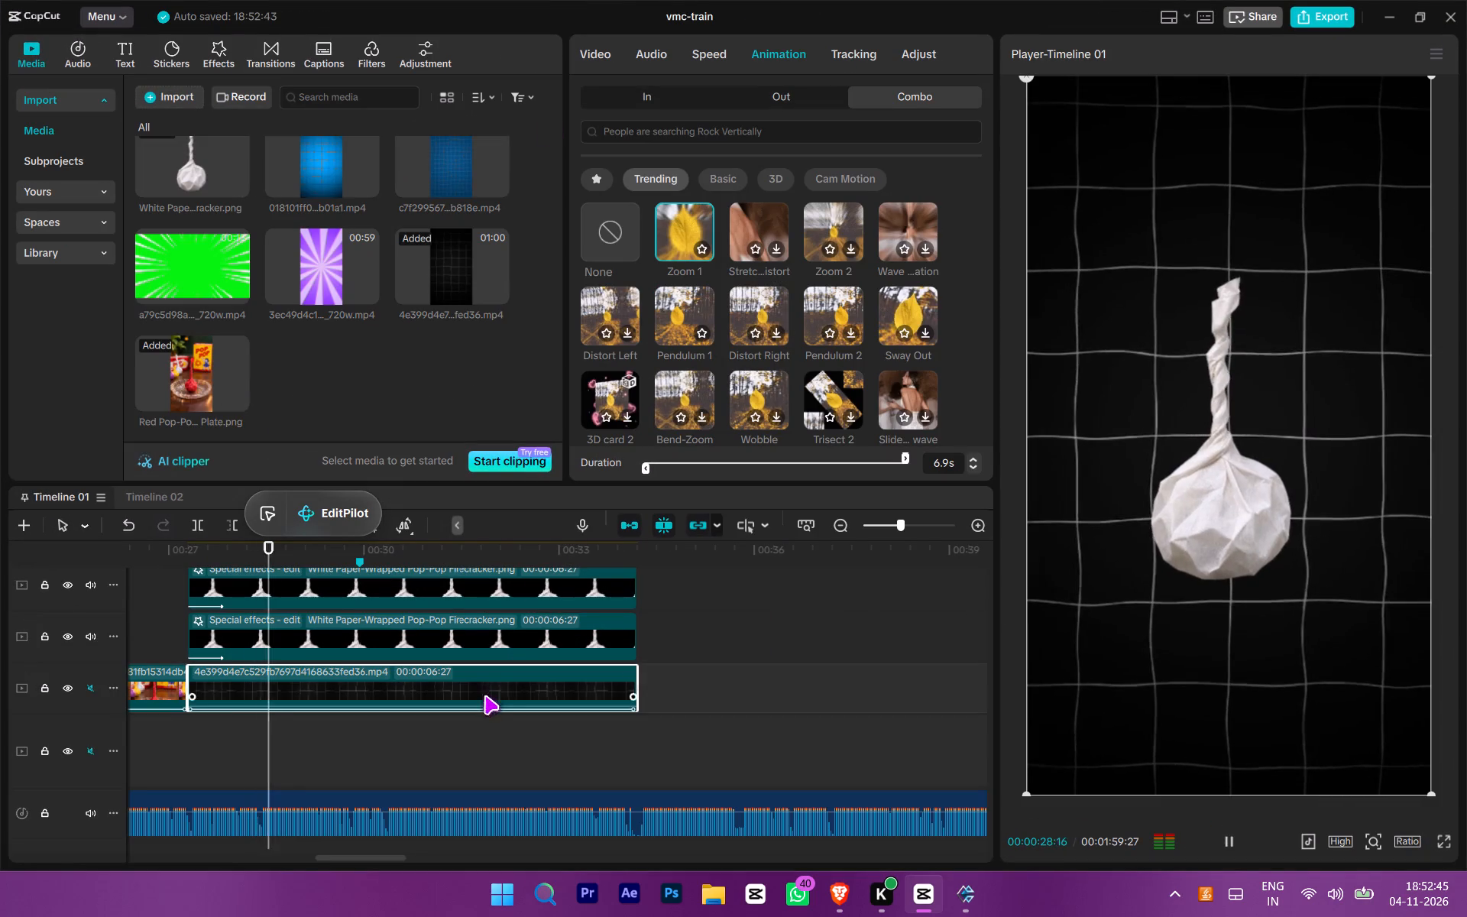
Replace the black grid background behind the white pop-pop with the blue grid video c7f299567…818e.mp4.
scroll(396, 306, up, 2)
drag(338, 339, 395, 344)
drag(474, 322, 455, 510)
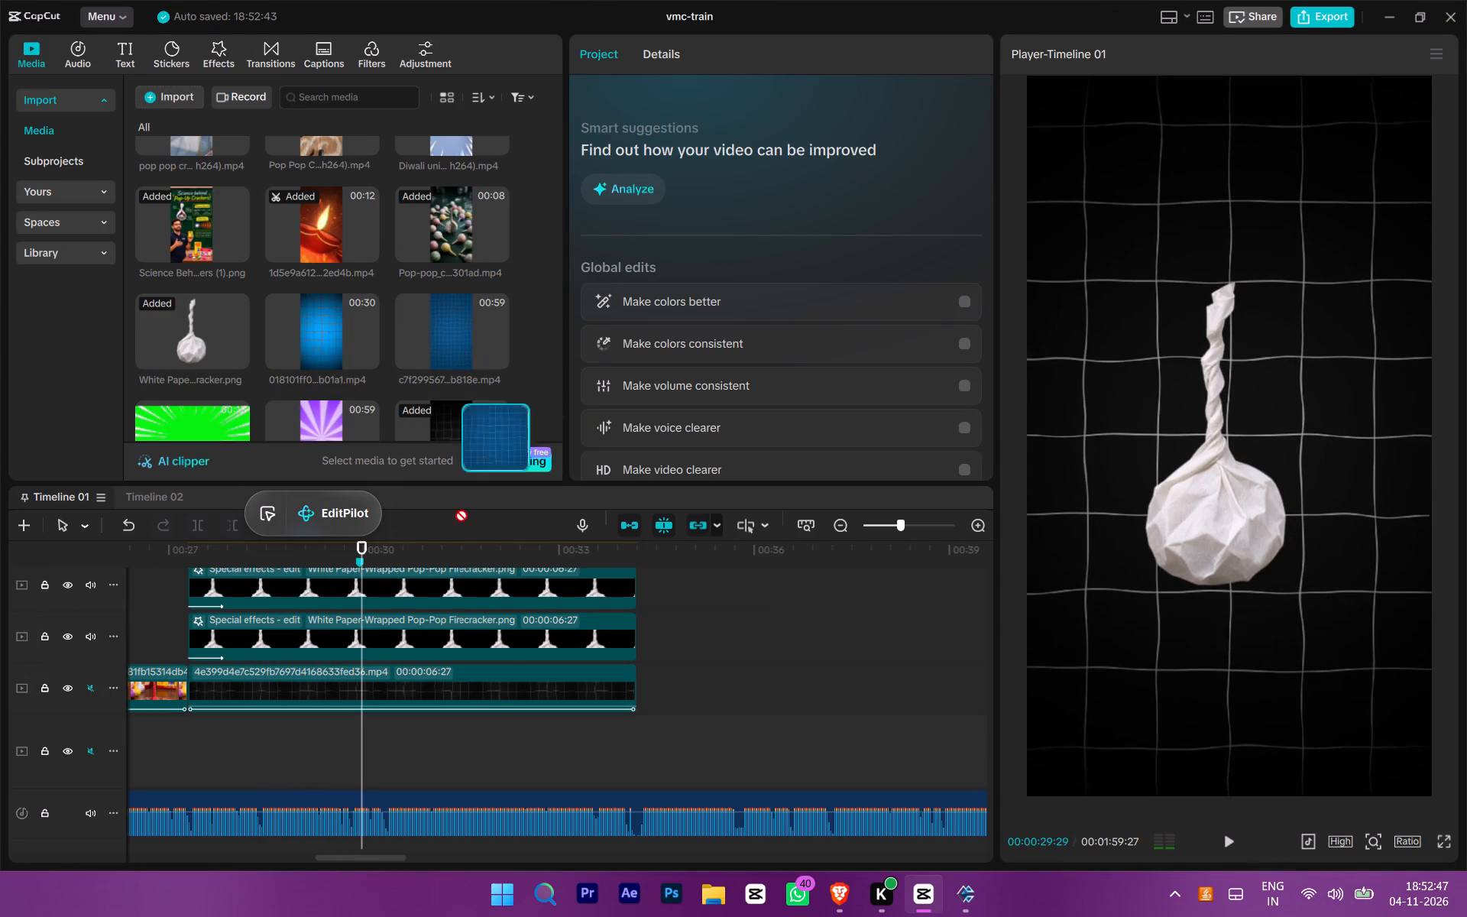
drag(455, 510, 401, 671)
click(786, 640)
Replay the white pop-pop section to examine the blue grid background's motion and how the cracker layers look over it.
key(space)
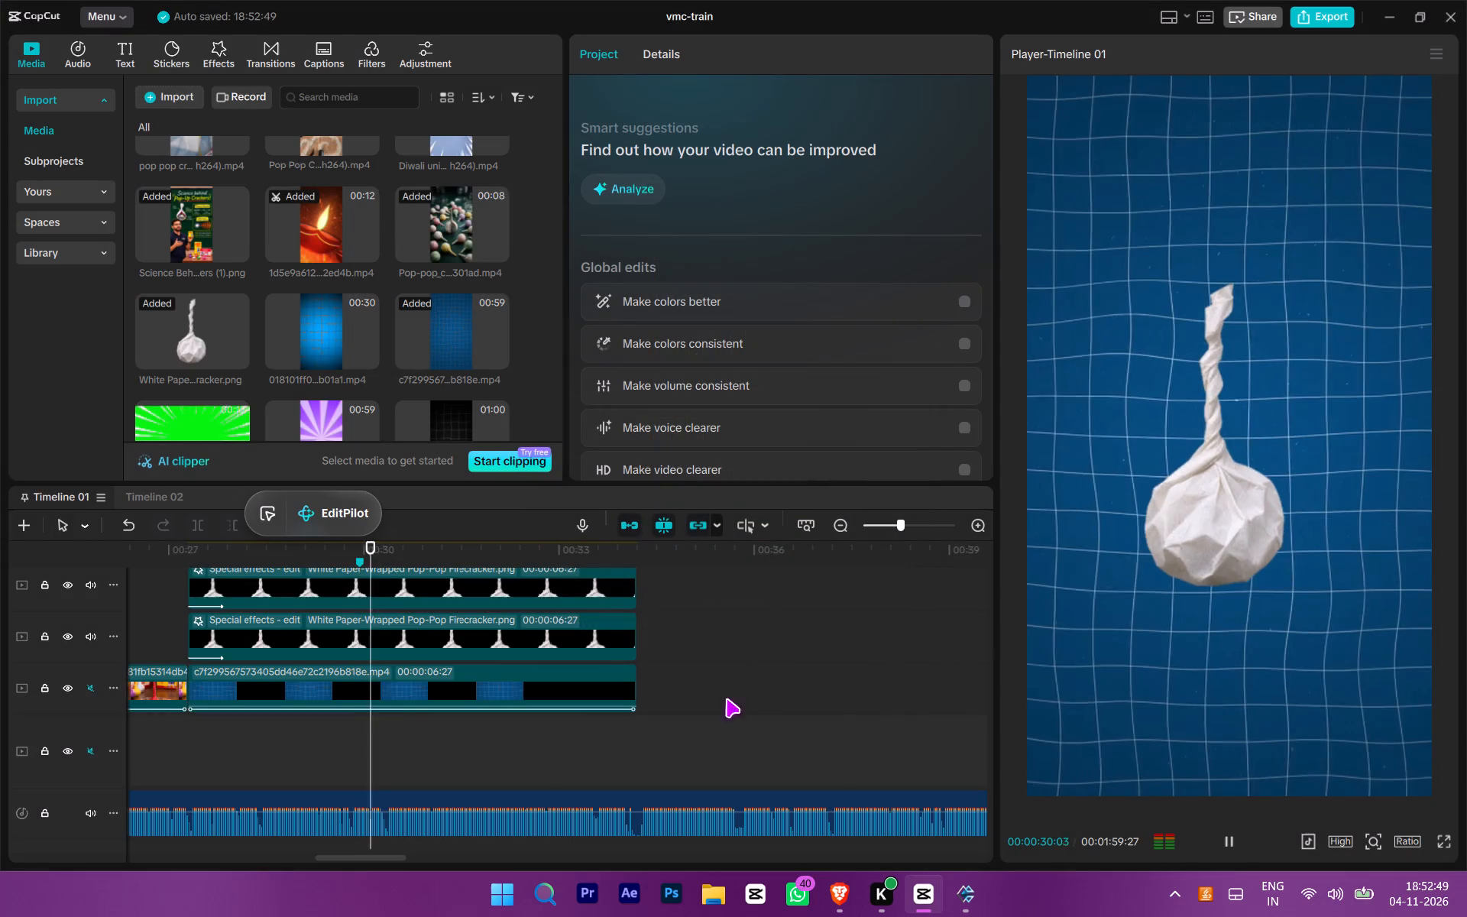
scroll(428, 791, up, 1)
ctrl+scroll(428, 791, up, 2)
ctrl+scroll(428, 791, down, 4)
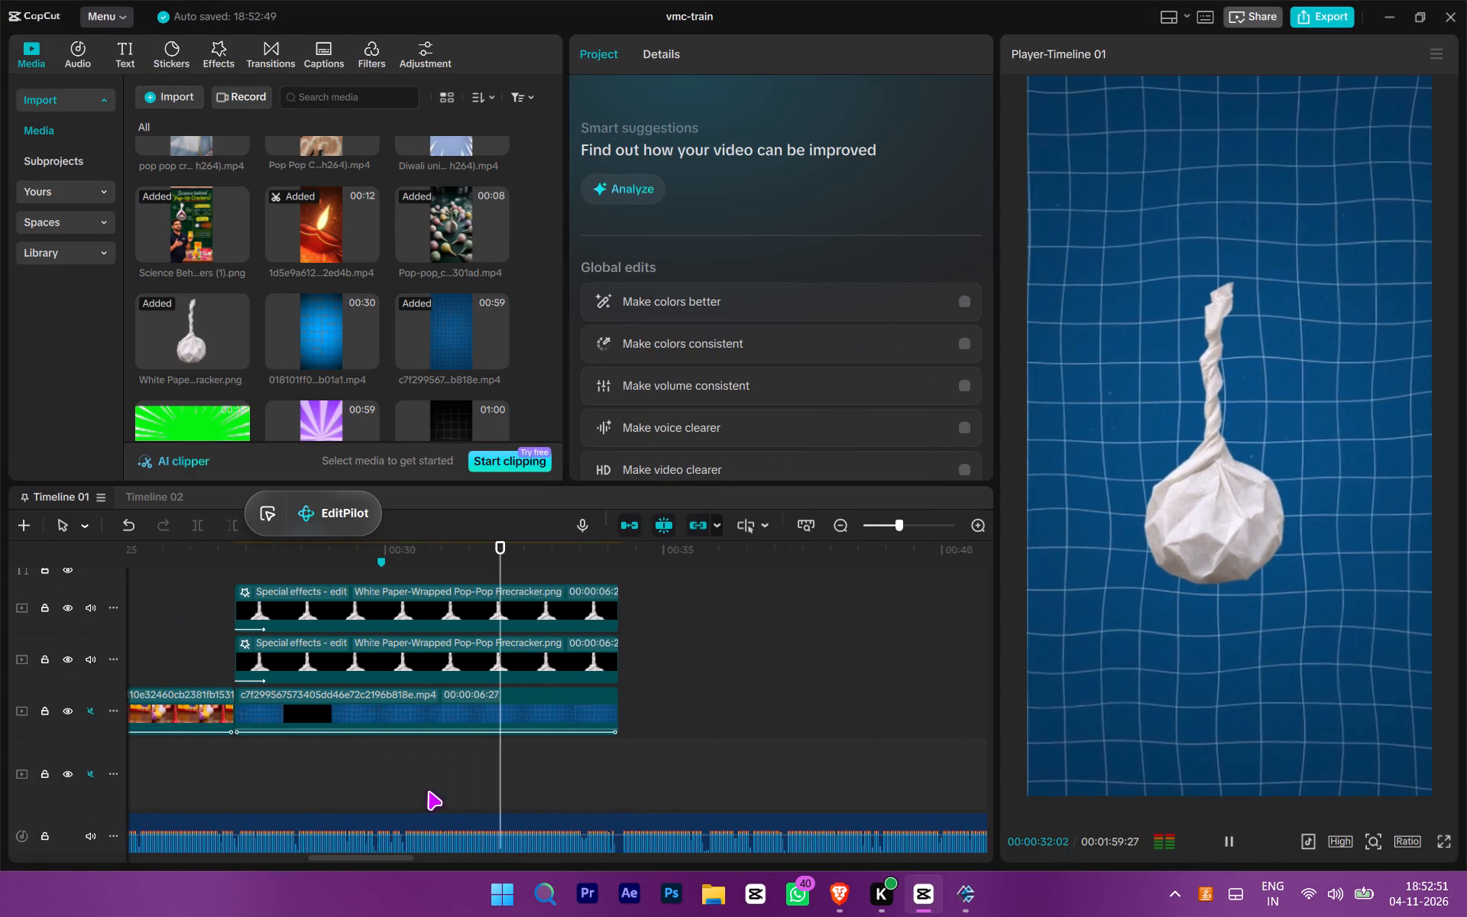
ctrl+scroll(428, 791, down, 6)
scroll(436, 783, up, 2)
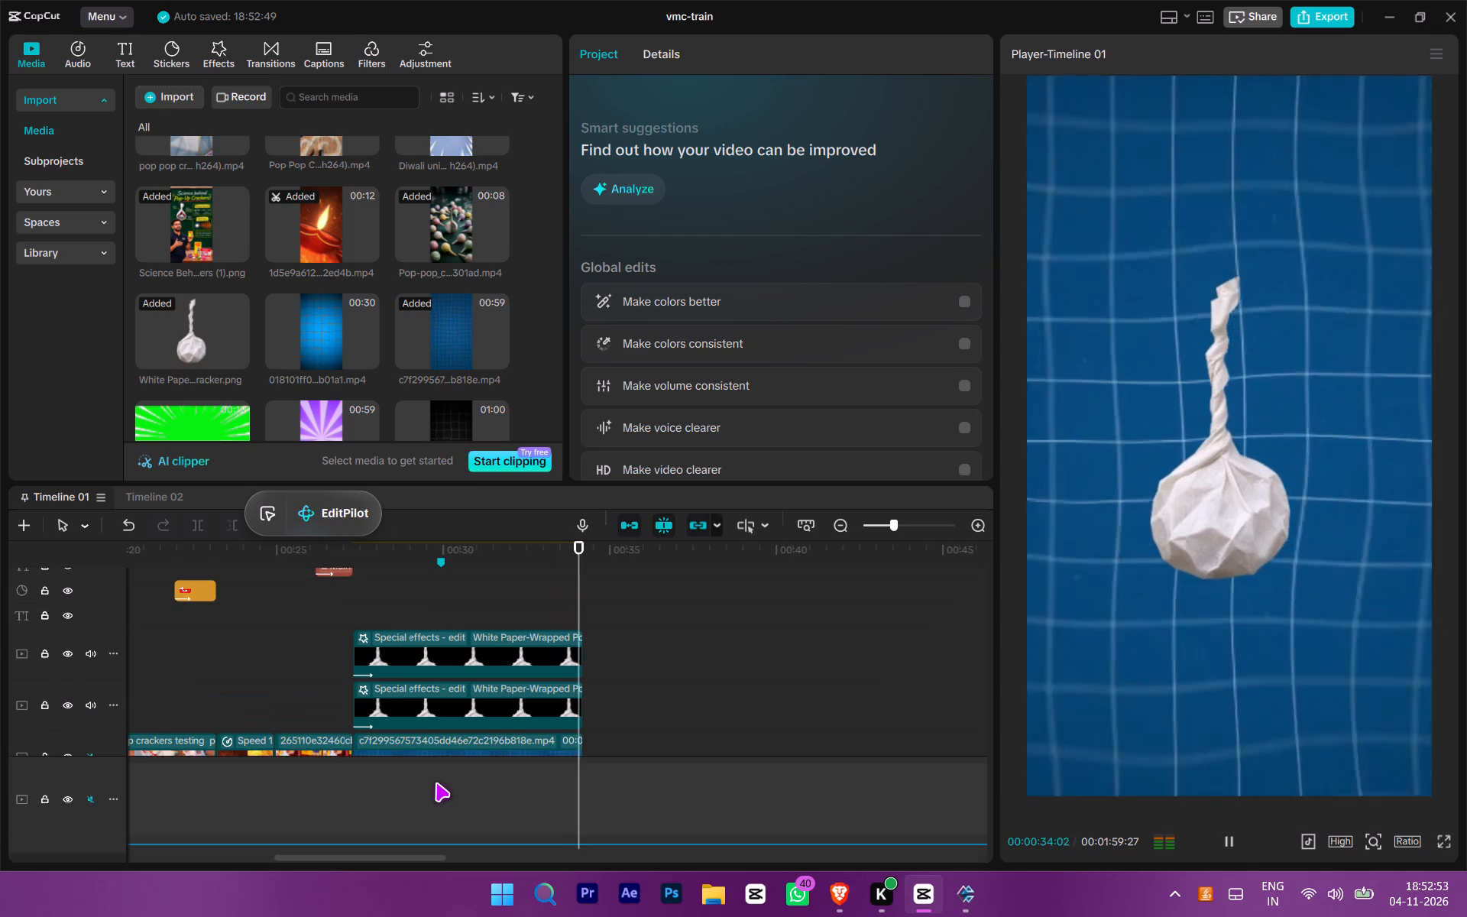
click(364, 595)
key(space)
scroll(413, 685, up, 2)
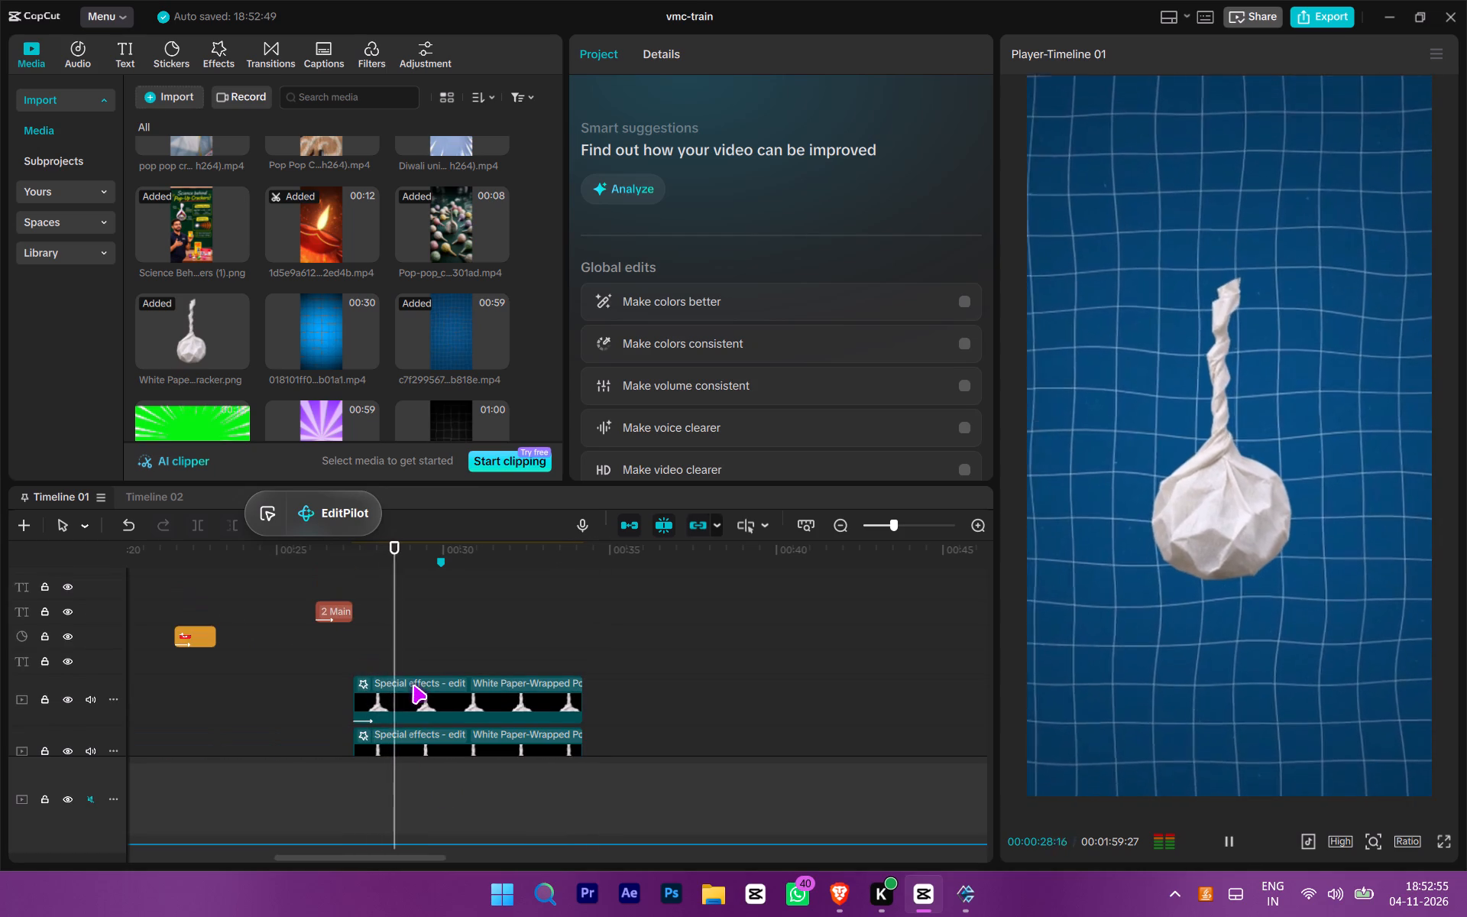
click(478, 718)
key(space)
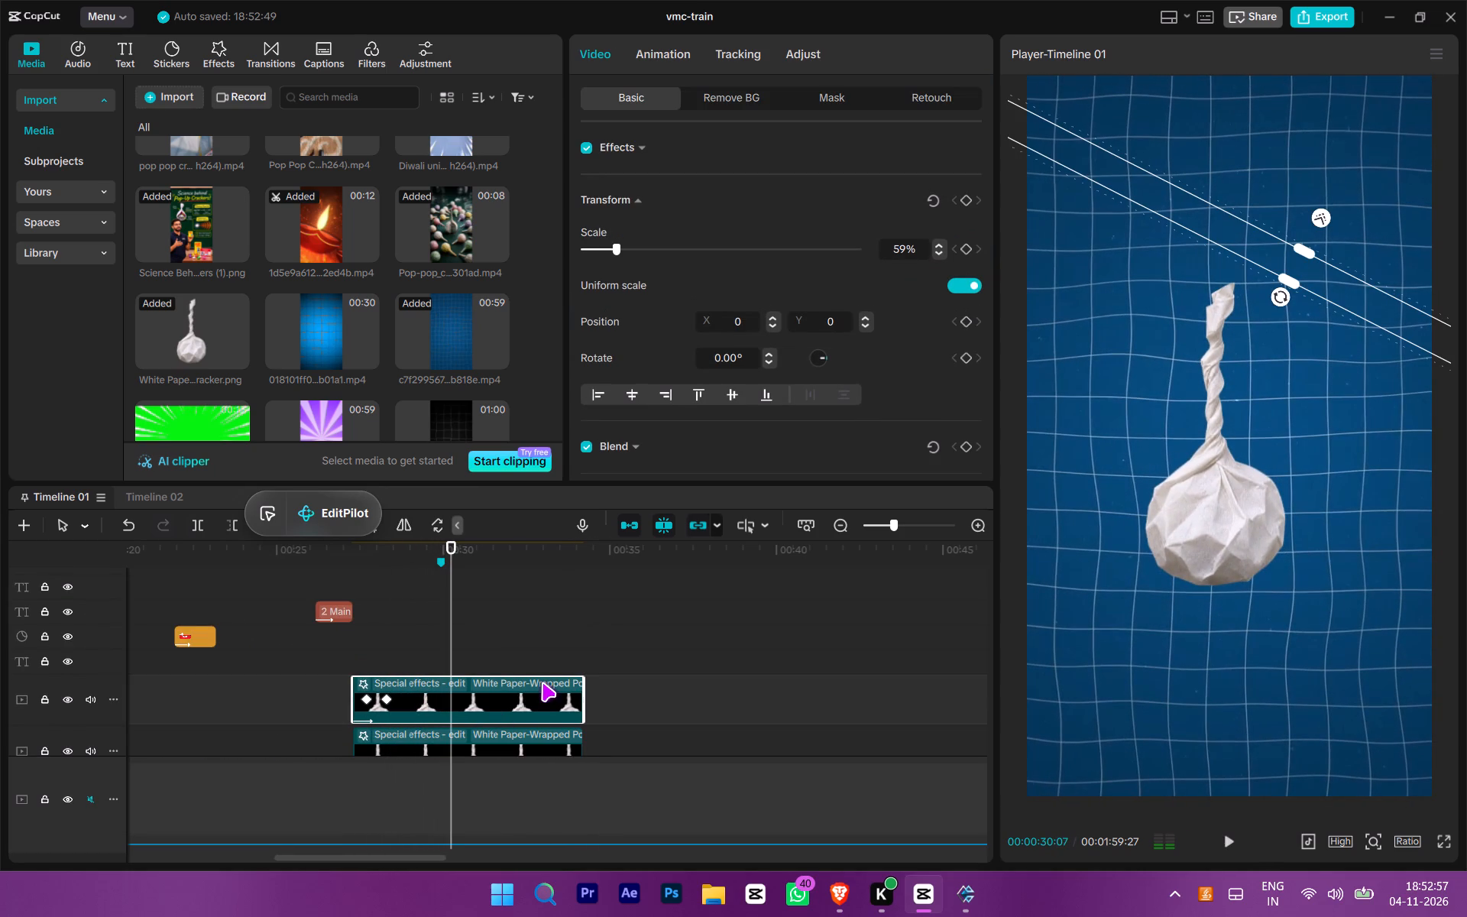
drag(772, 684, 728, 791)
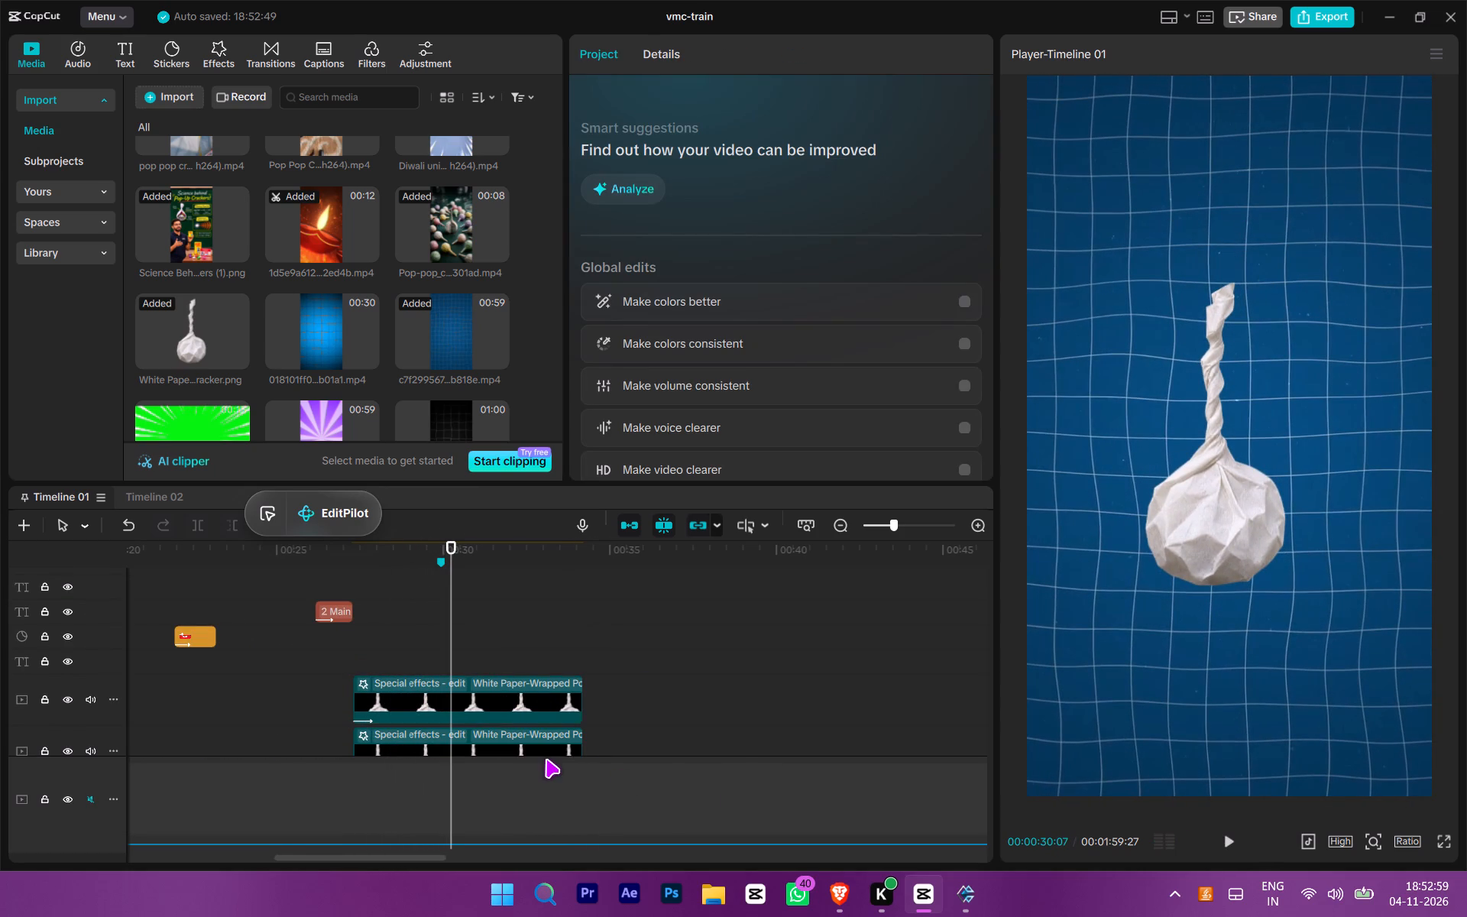
ctrl+scroll(536, 755, up, 3)
scroll(536, 755, down, 3)
ctrl+scroll(533, 756, down, 2)
scroll(461, 748, up, 3)
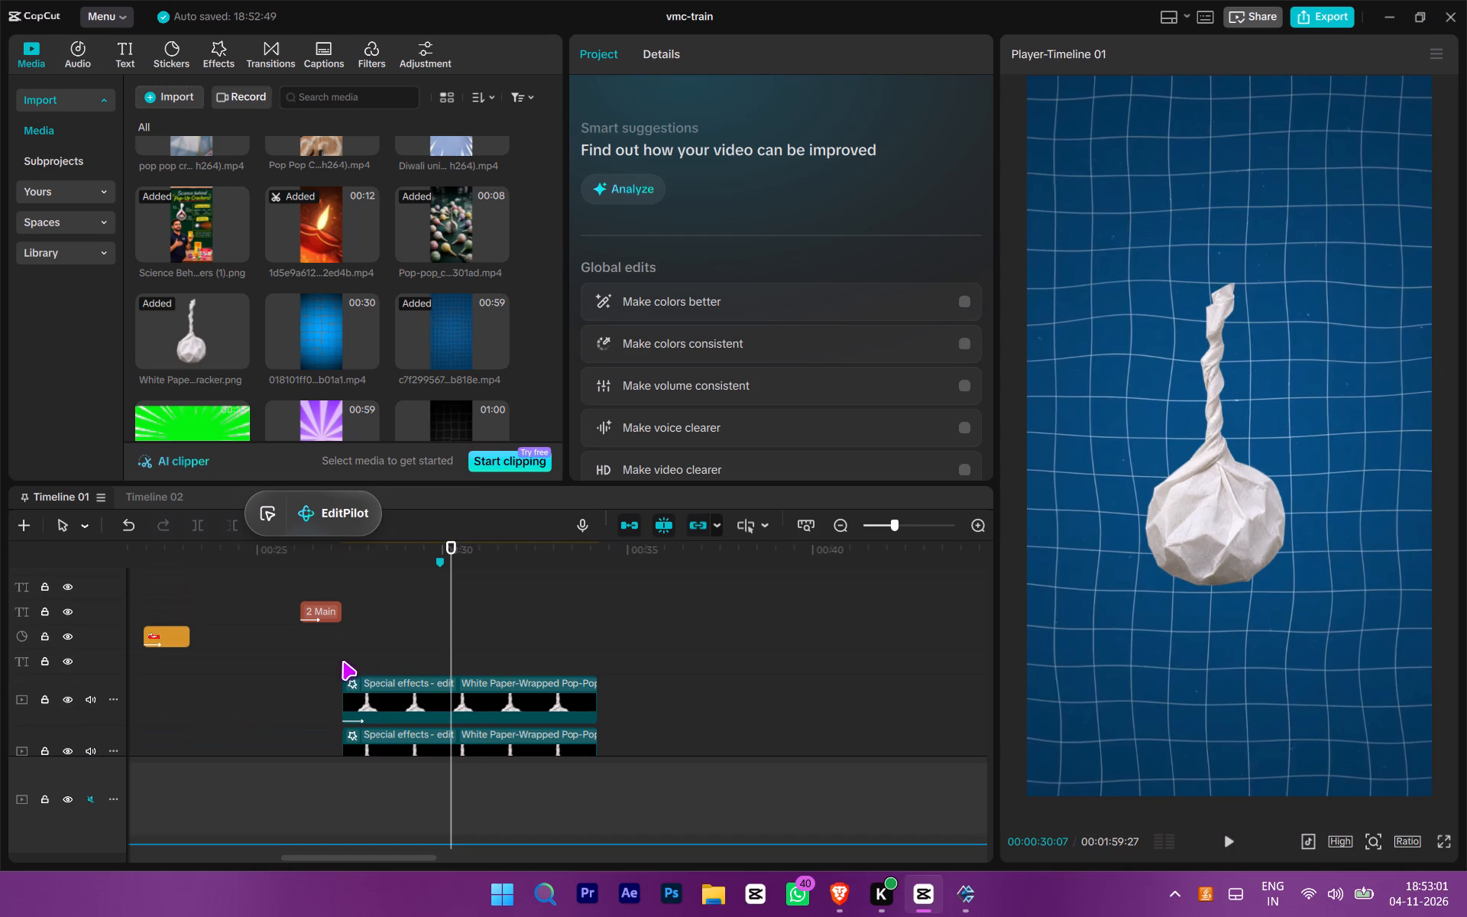
Replay the white pop-pop section from its start to about 00:00:34:00, checking the entrance animation and voice-over match.
click(348, 660)
key(space)
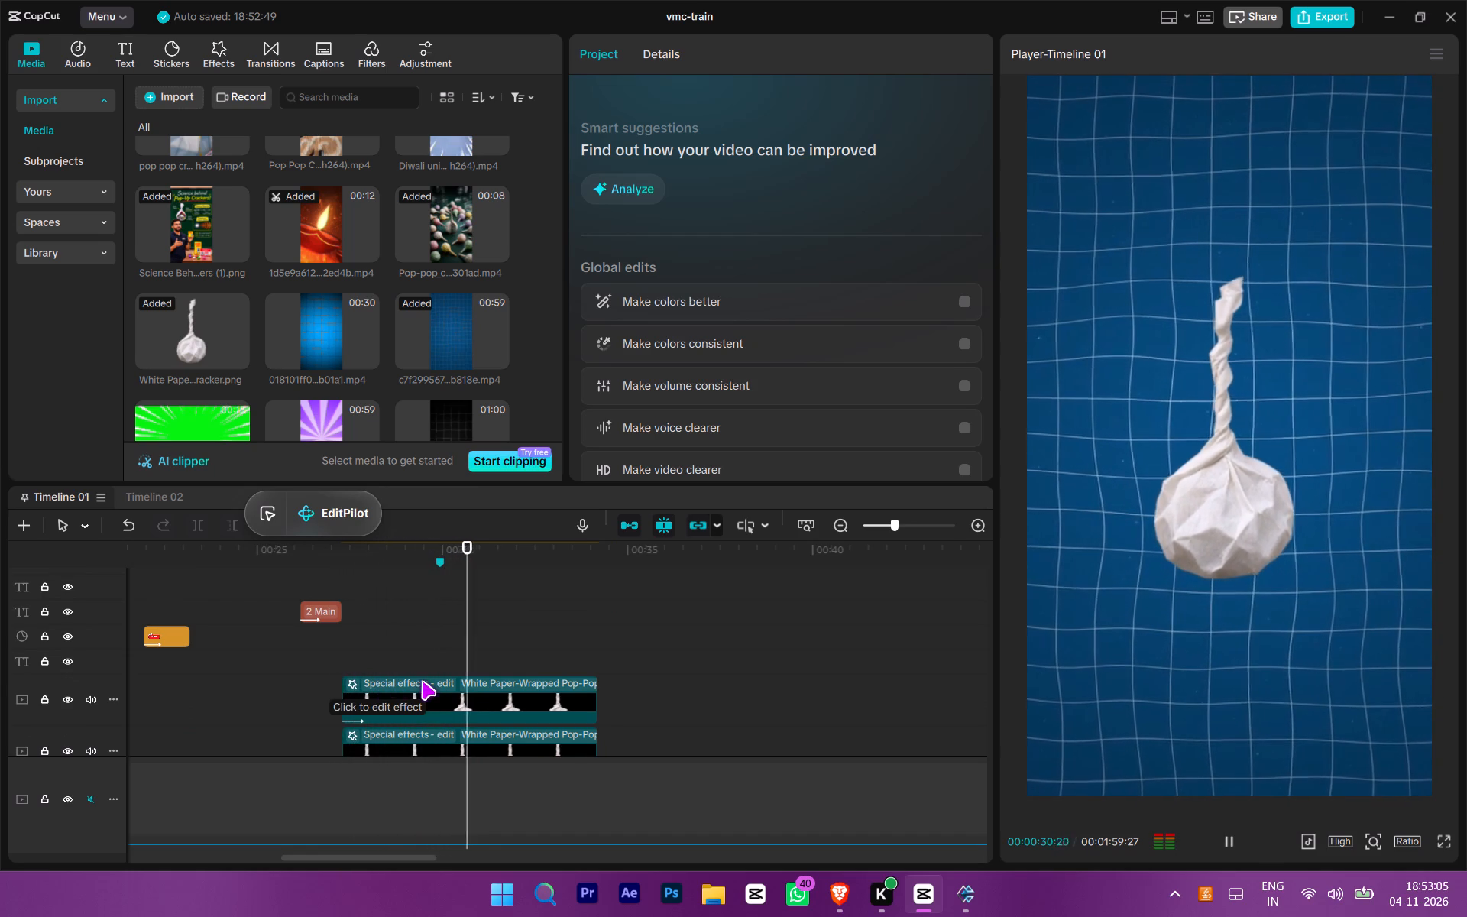
click(338, 640)
click(351, 645)
key(space)
key(space)
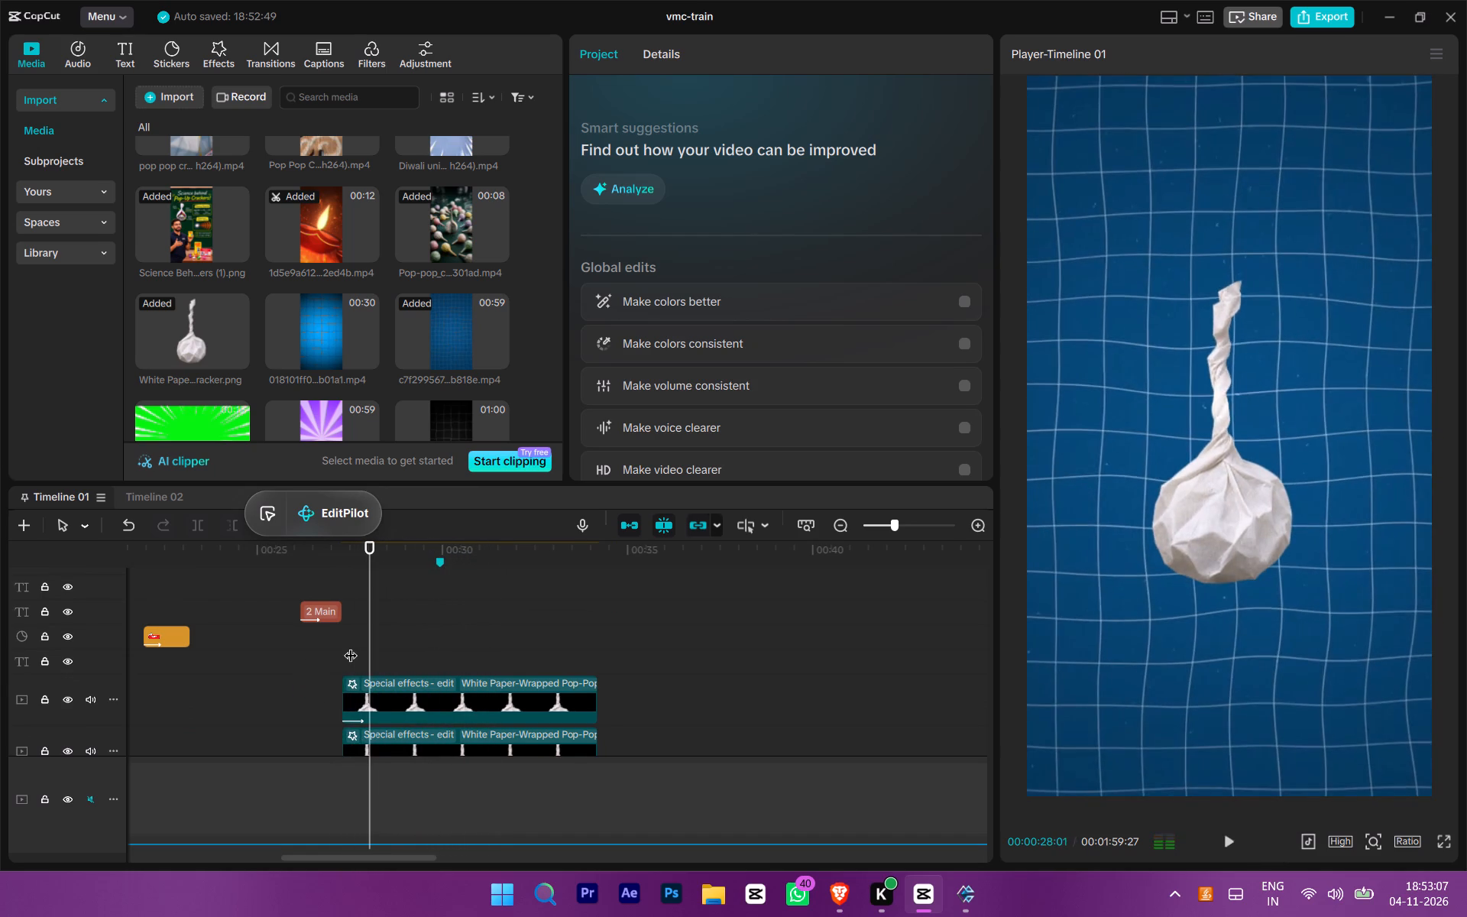
key(space)
key(space)
key(space)
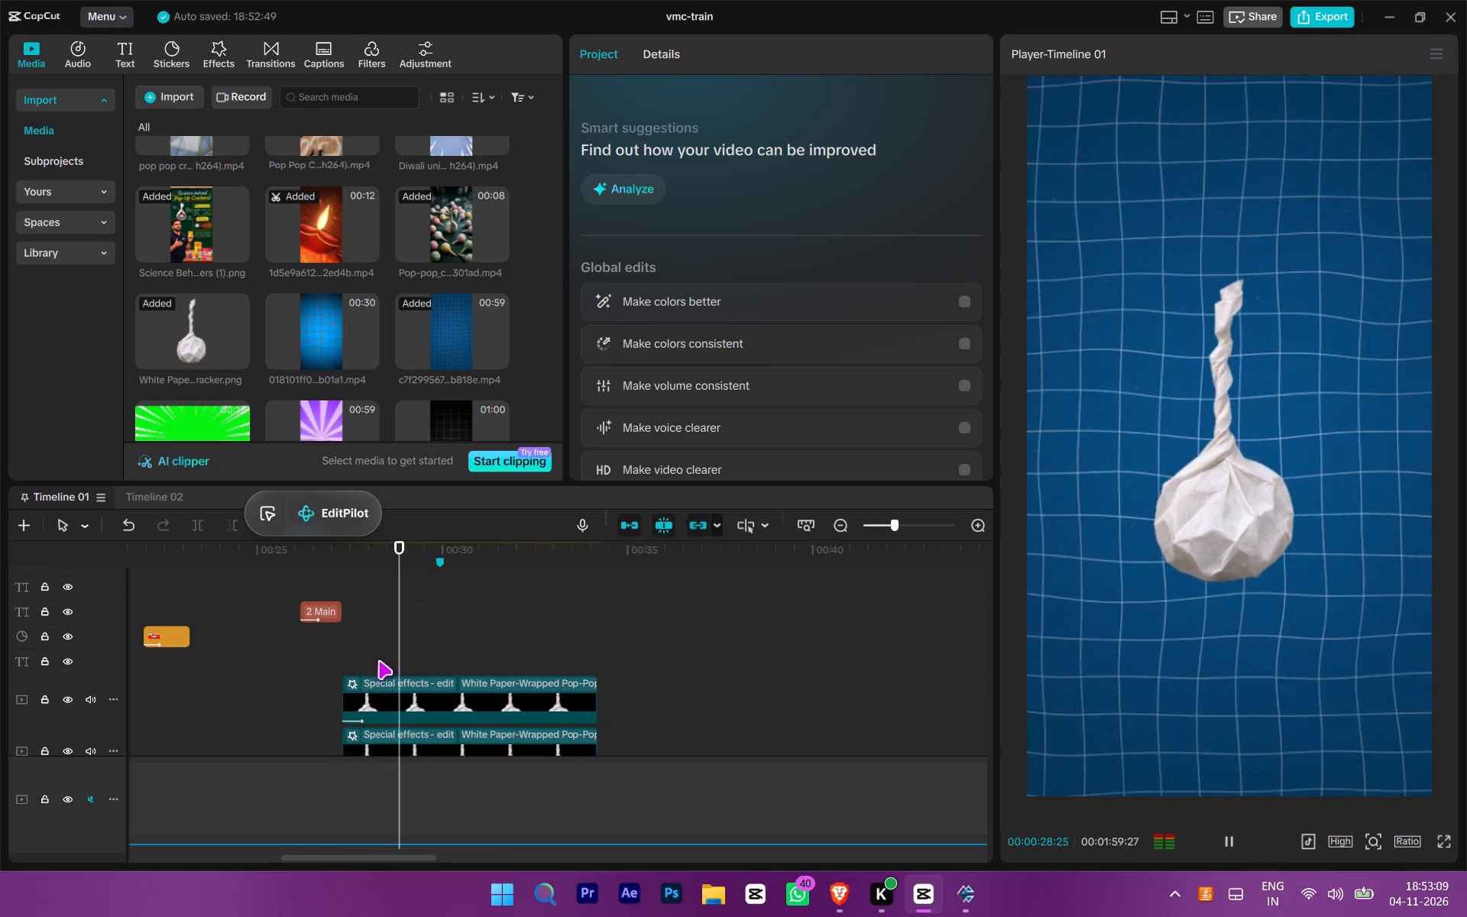
ctrl+scroll(391, 671, up, 2)
scroll(492, 683, down, 1)
ctrl+scroll(588, 674, up, 2)
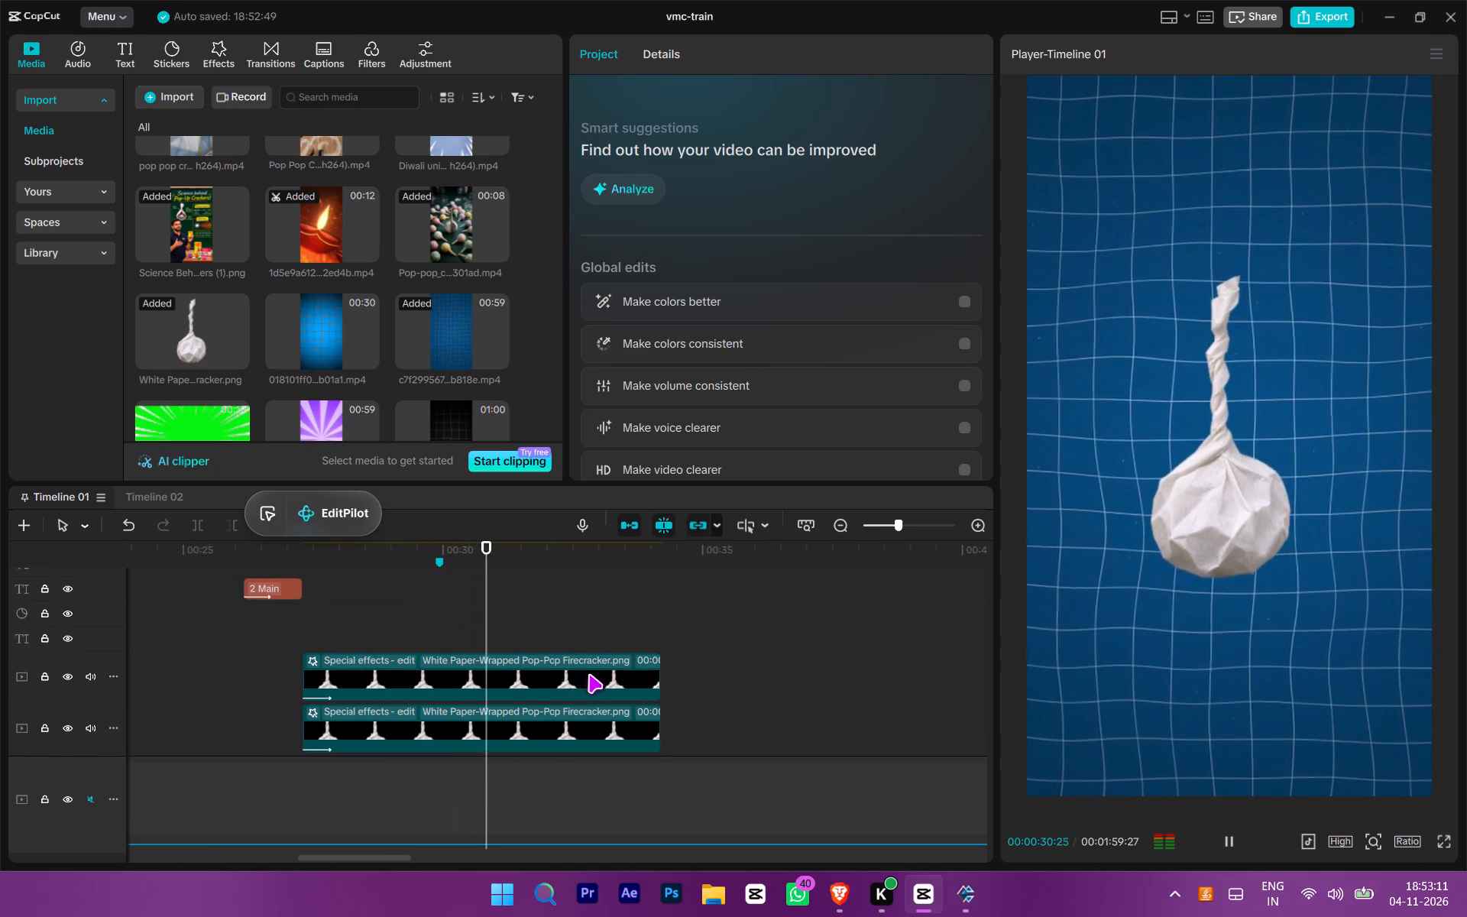
ctrl+scroll(588, 674, down, 4)
scroll(592, 677, down, 1)
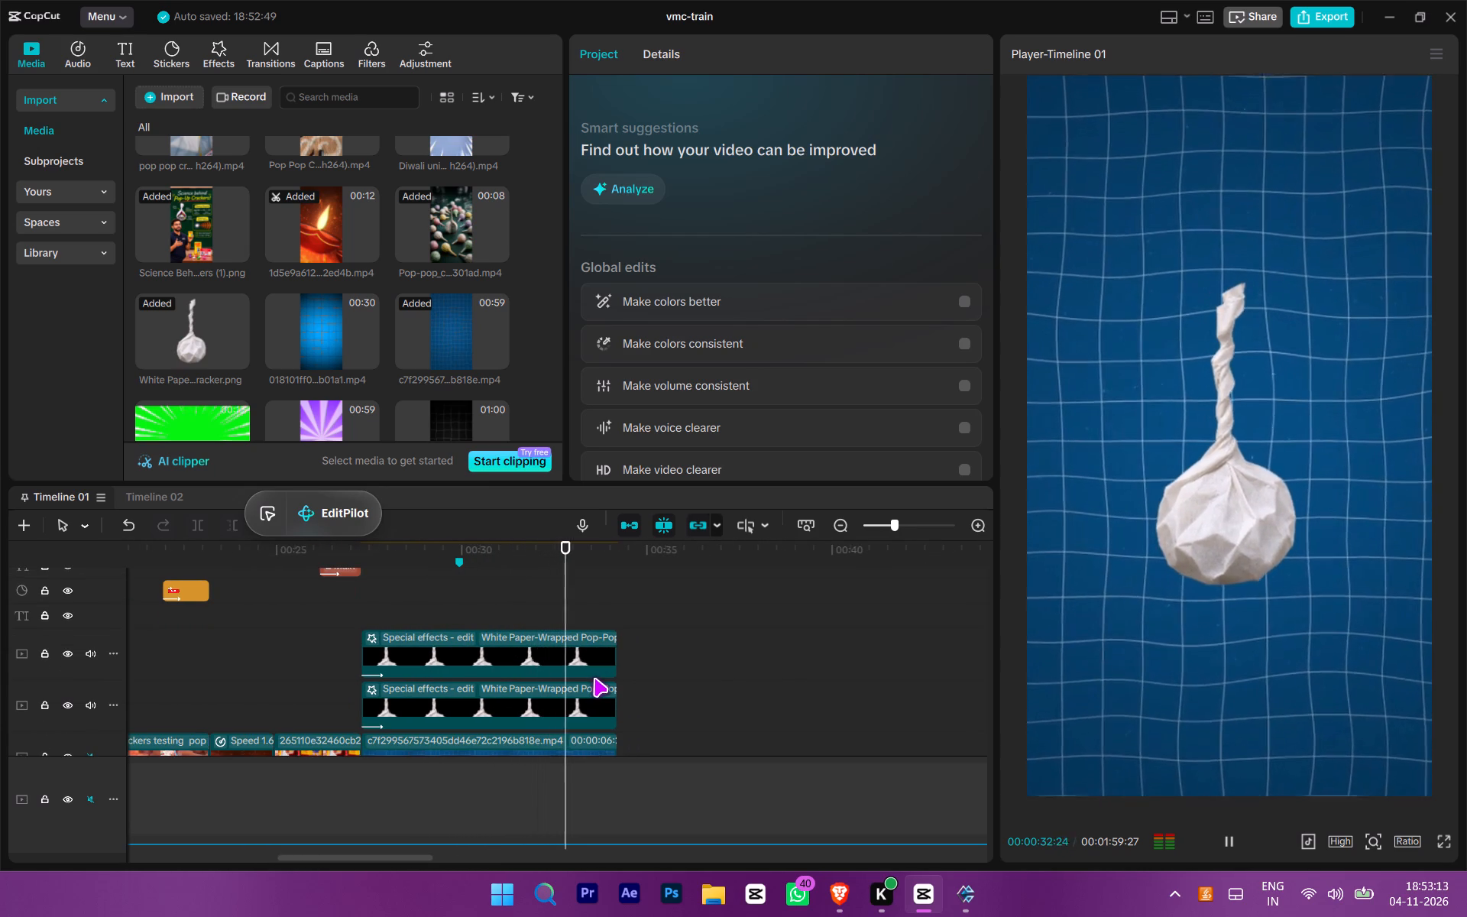
key(space)
scroll(594, 678, down, 1)
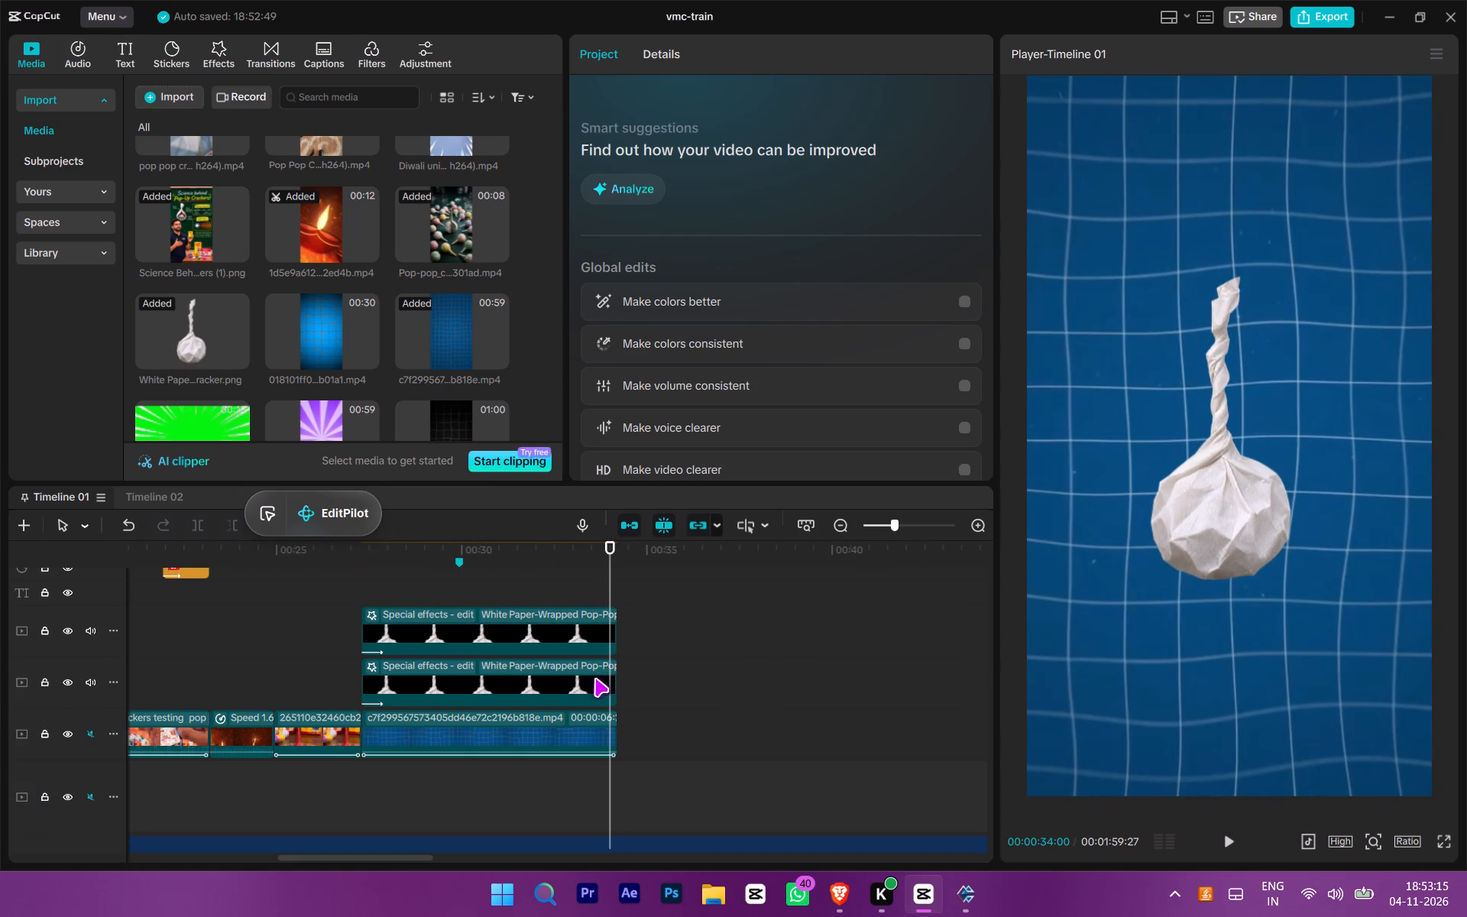
Replay the white pop-pop section from its start to about 00:00:30:12, checking the cracker layers against the voice-over.
scroll(615, 679, down, 2)
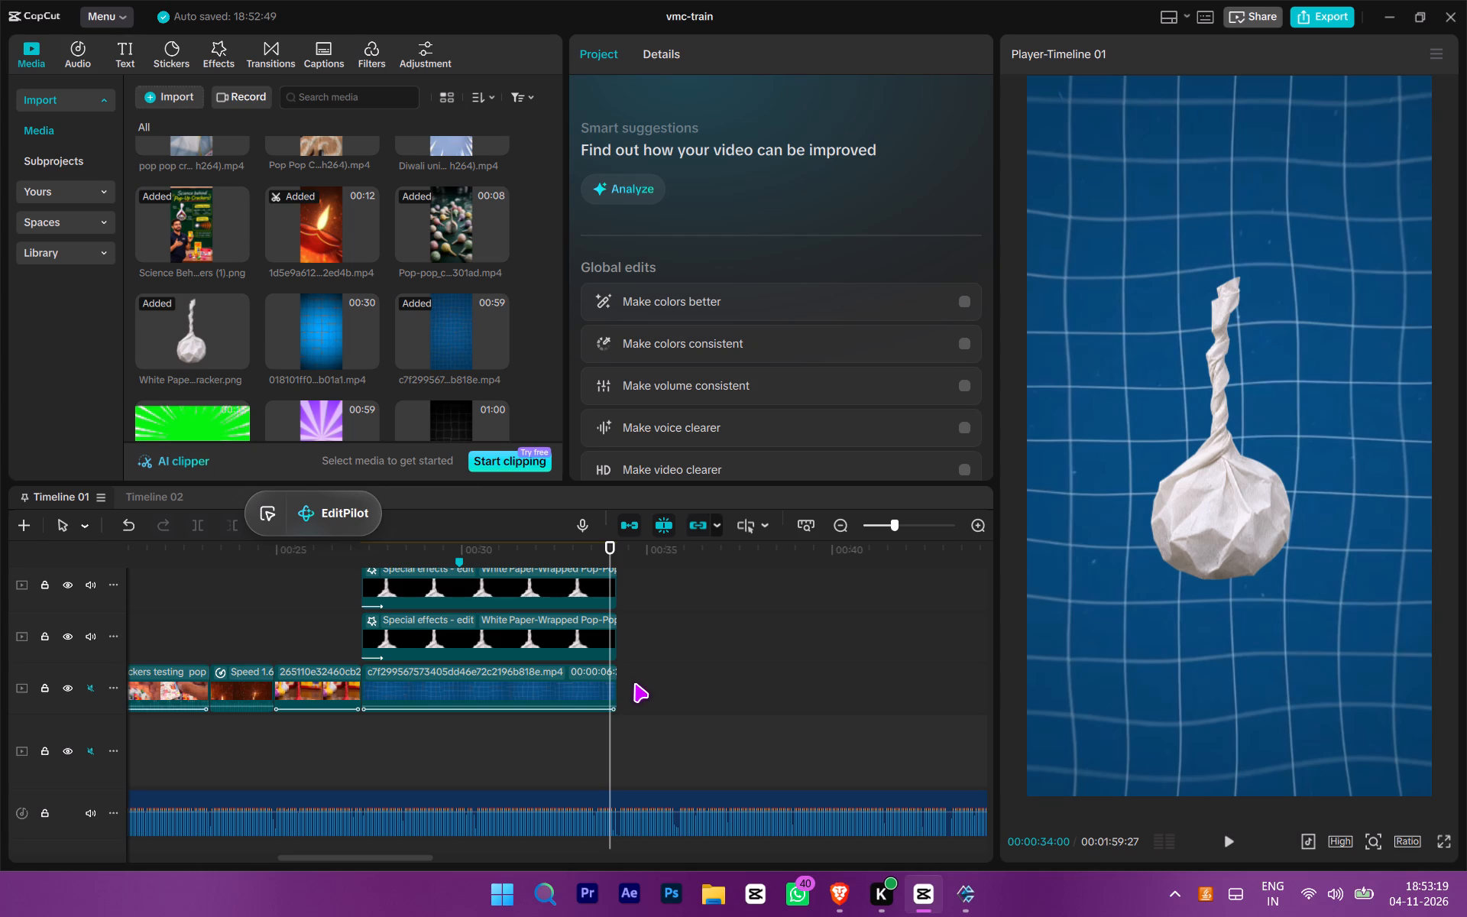
ctrl+scroll(562, 723, up, 2)
scroll(408, 705, up, 3)
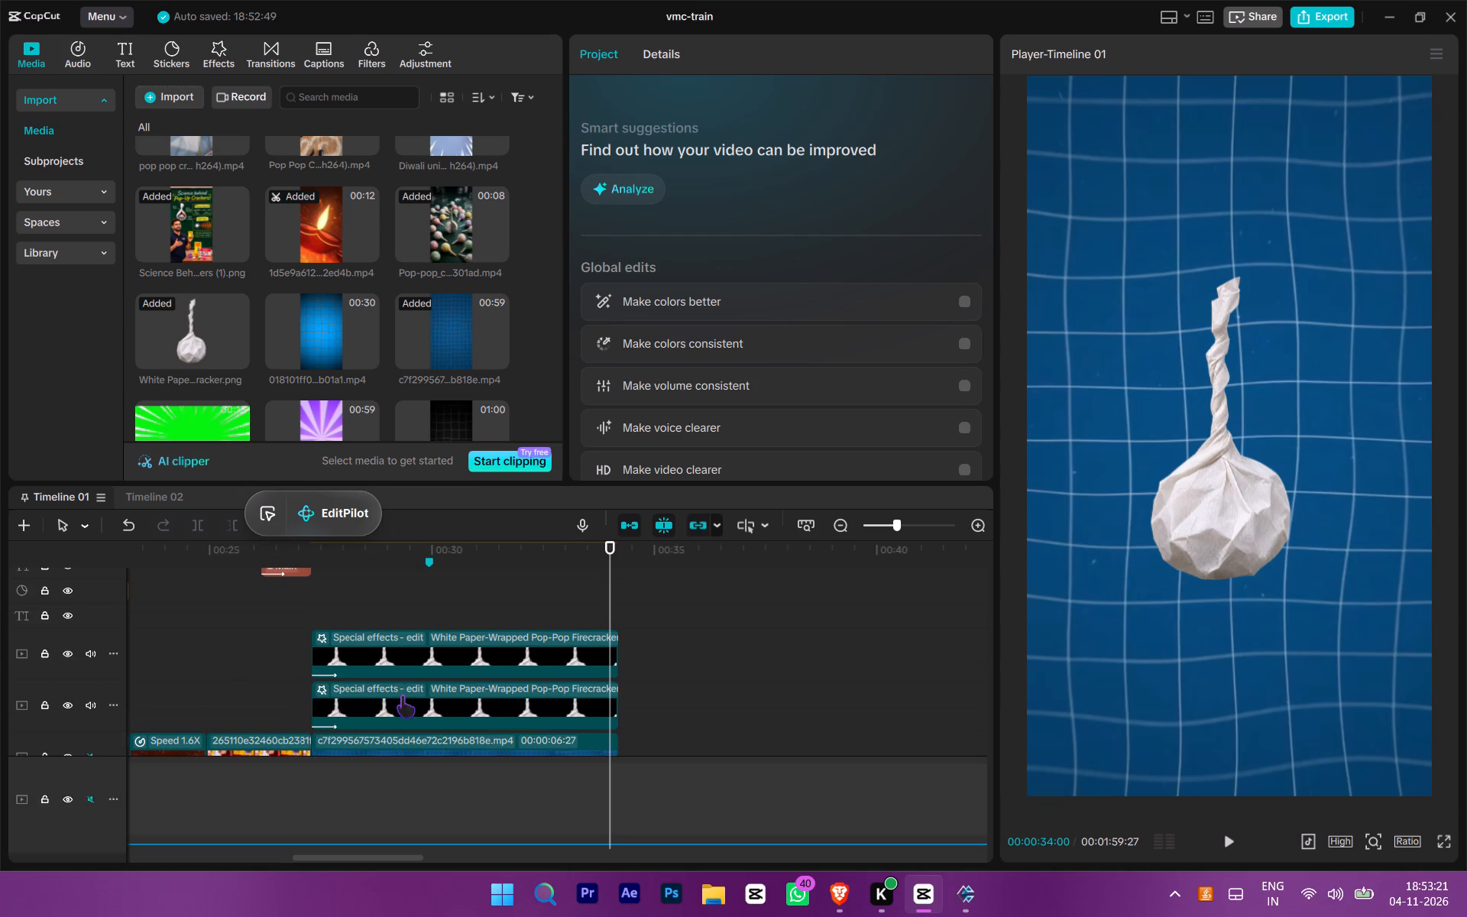
click(316, 603)
double_click(314, 608)
key(space)
scroll(372, 658, up, 3)
key(space)
key(space)
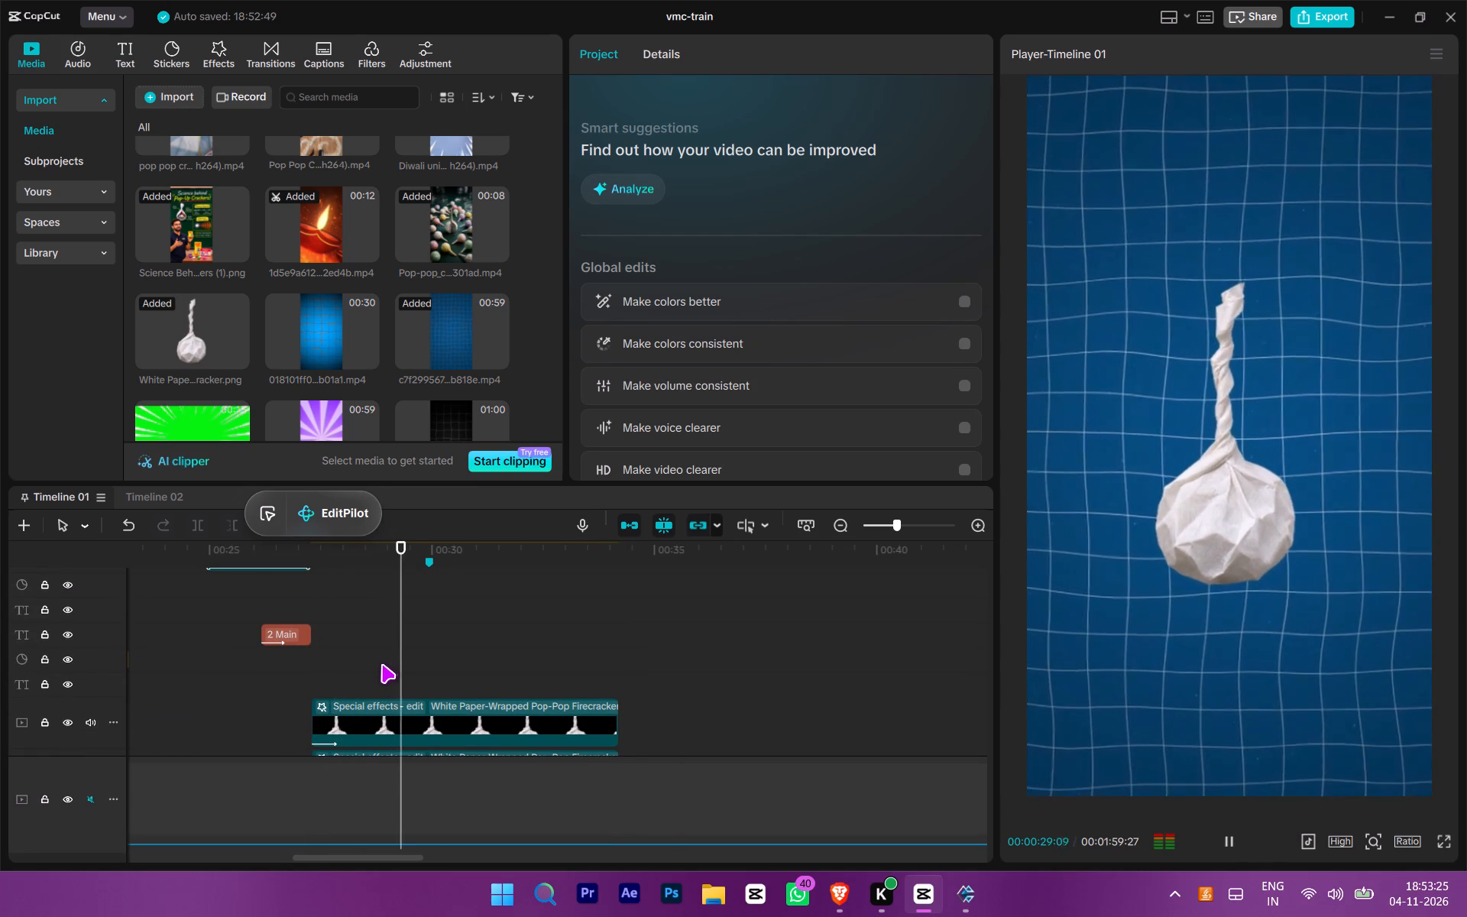
key(space)
key(space)
key(space)
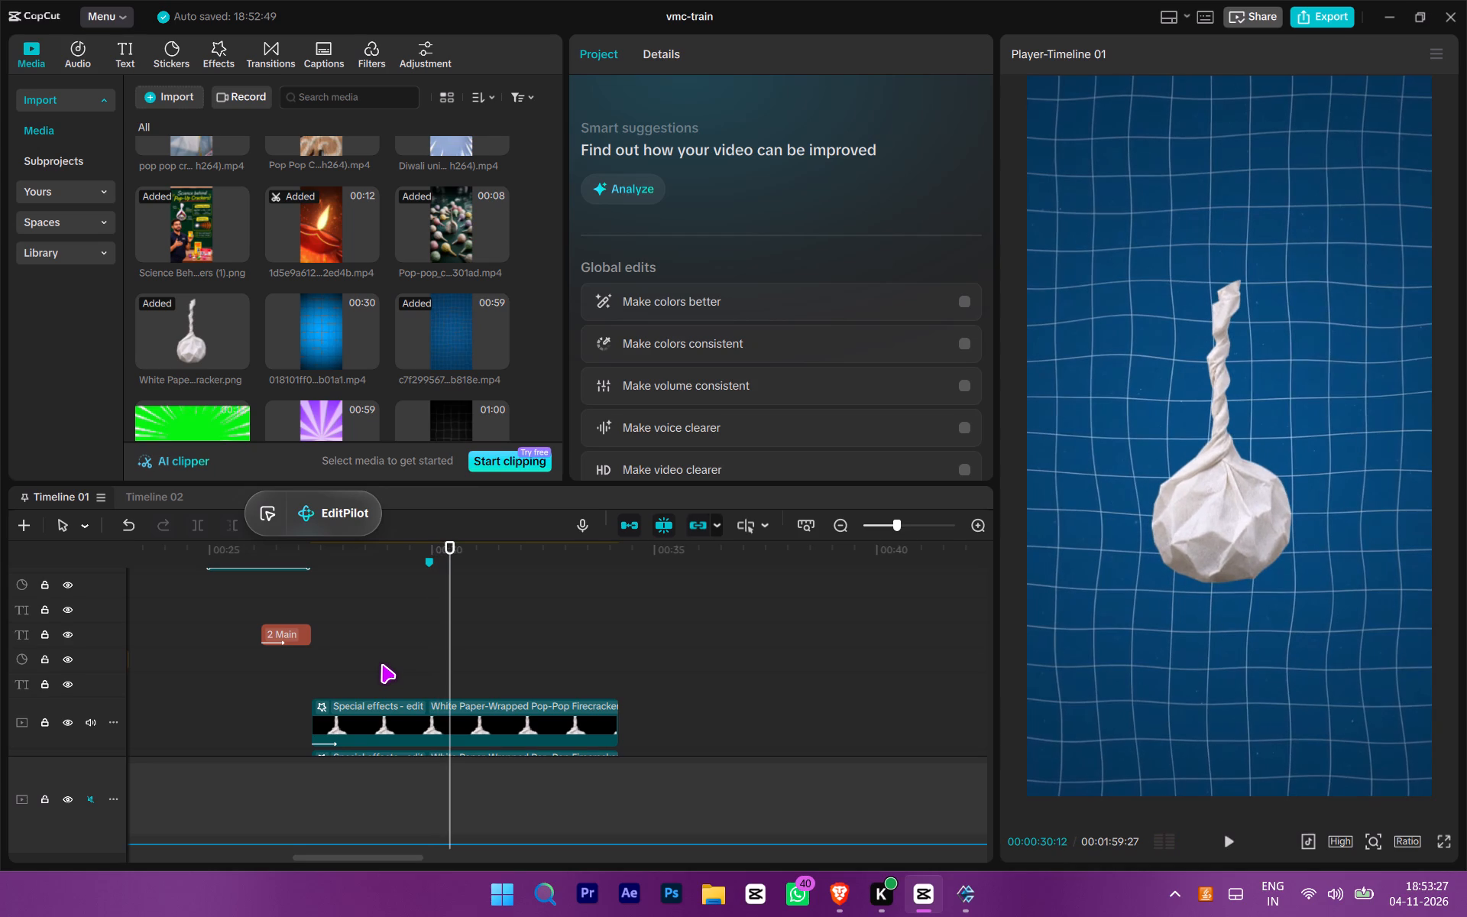
Replay the white pop-pop section again from its start and scrub through to its end, examining the cracker's motion and placement.
click(311, 668)
key(space)
key(space)
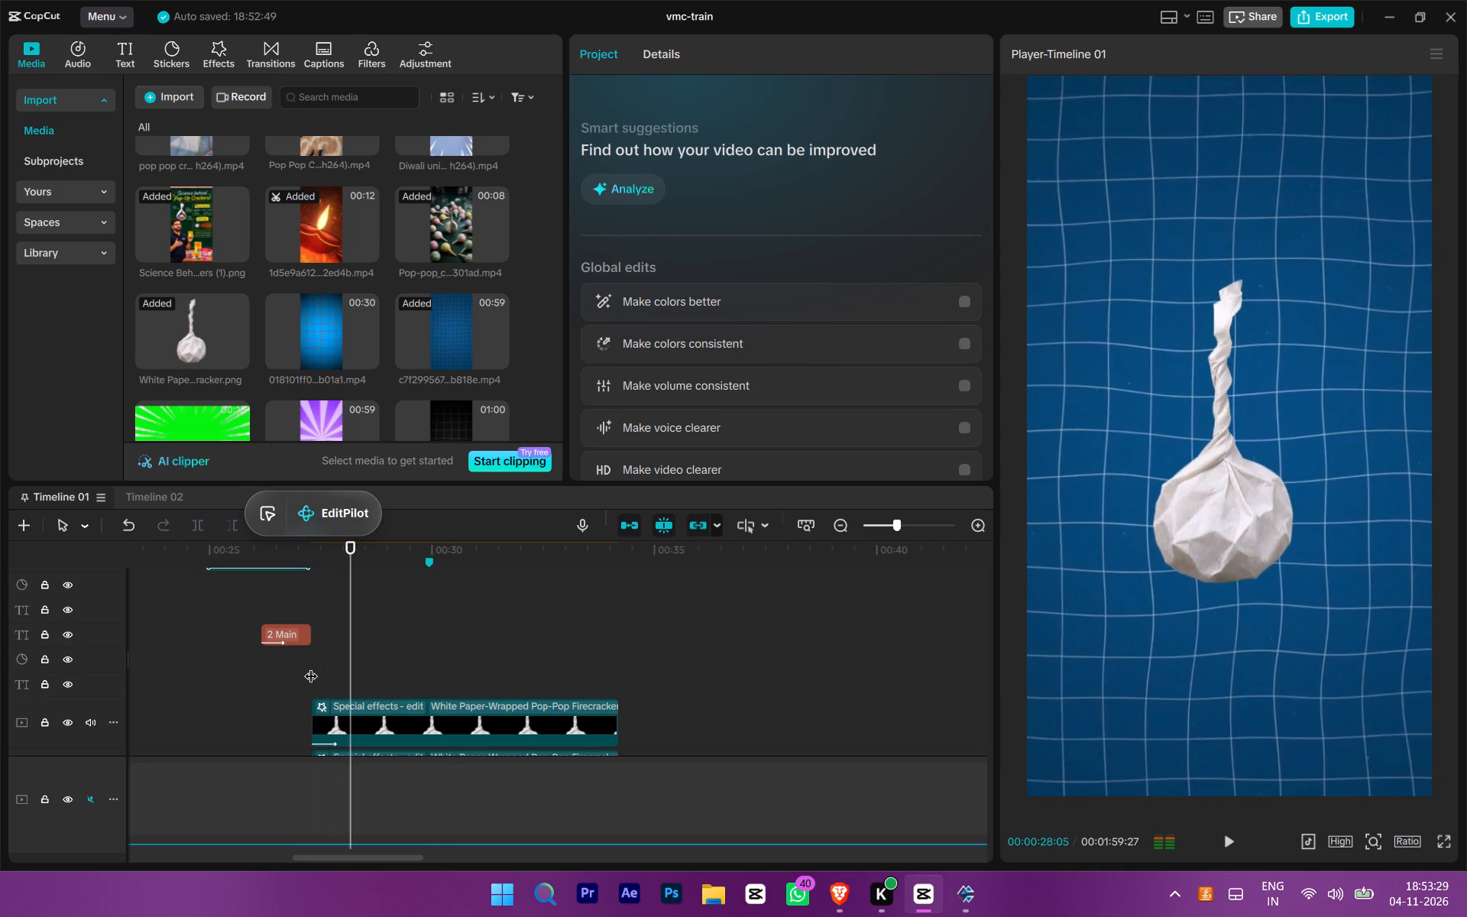
key(space)
key(space)
text(d)
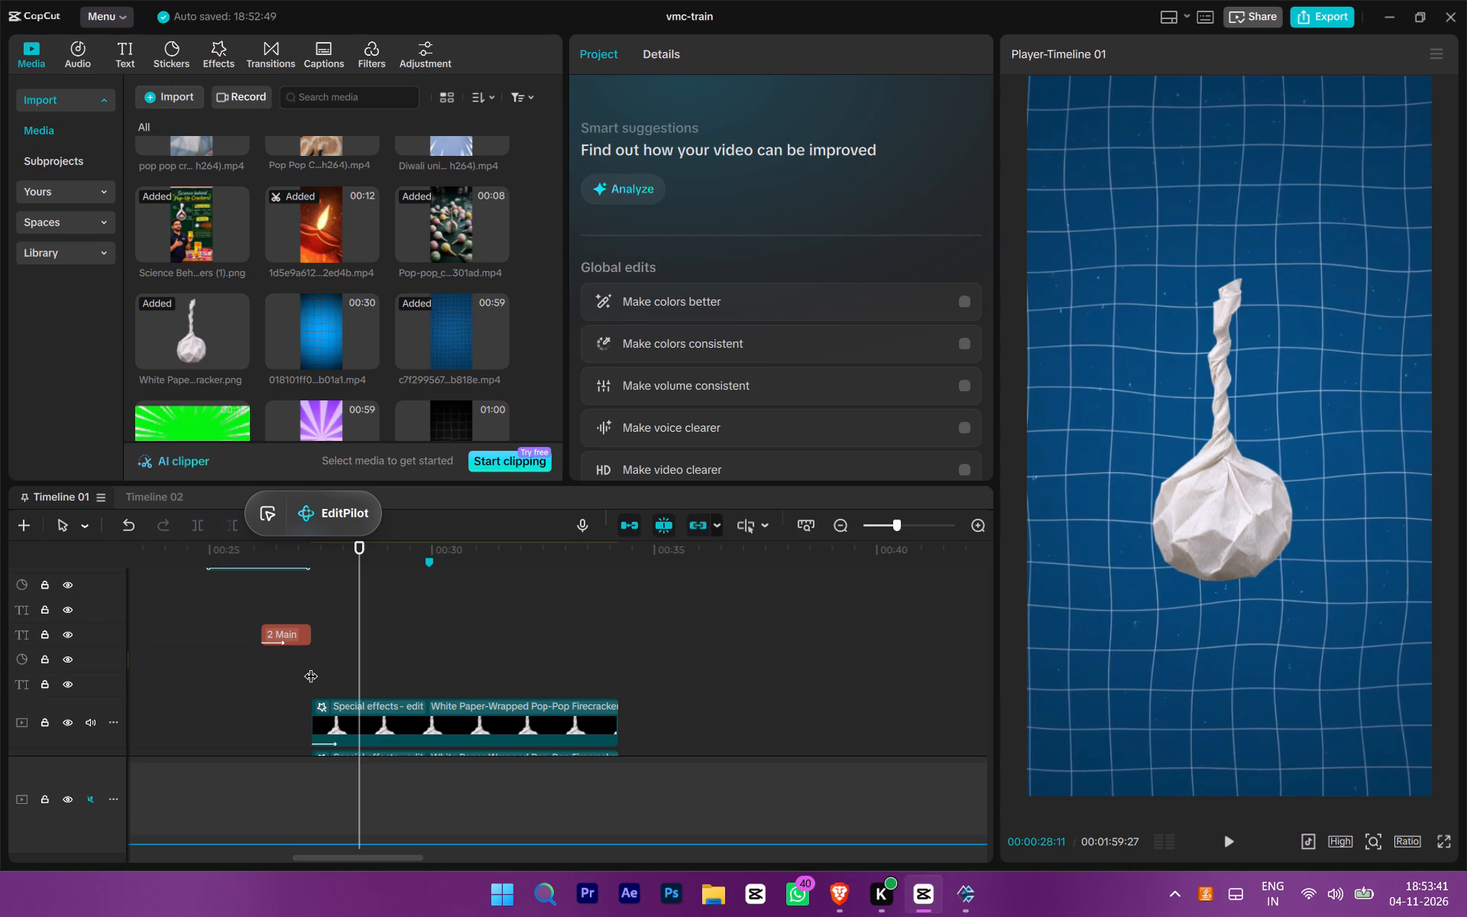
scroll(311, 667, down, 3)
click(296, 599)
click(309, 613)
key(space)
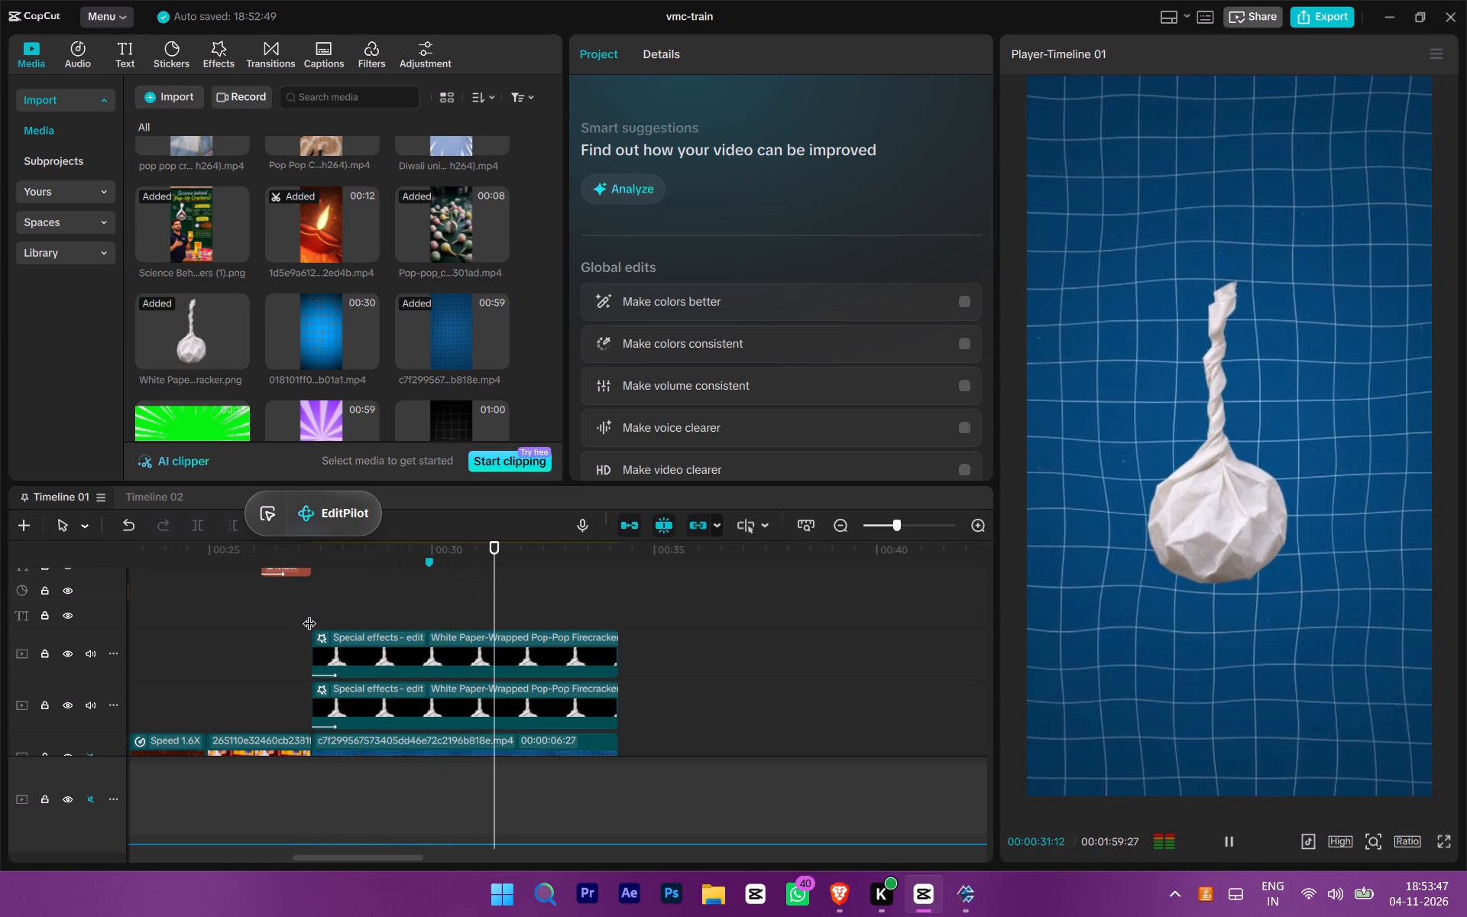
drag(512, 611, 785, 644)
drag(700, 604, 575, 603)
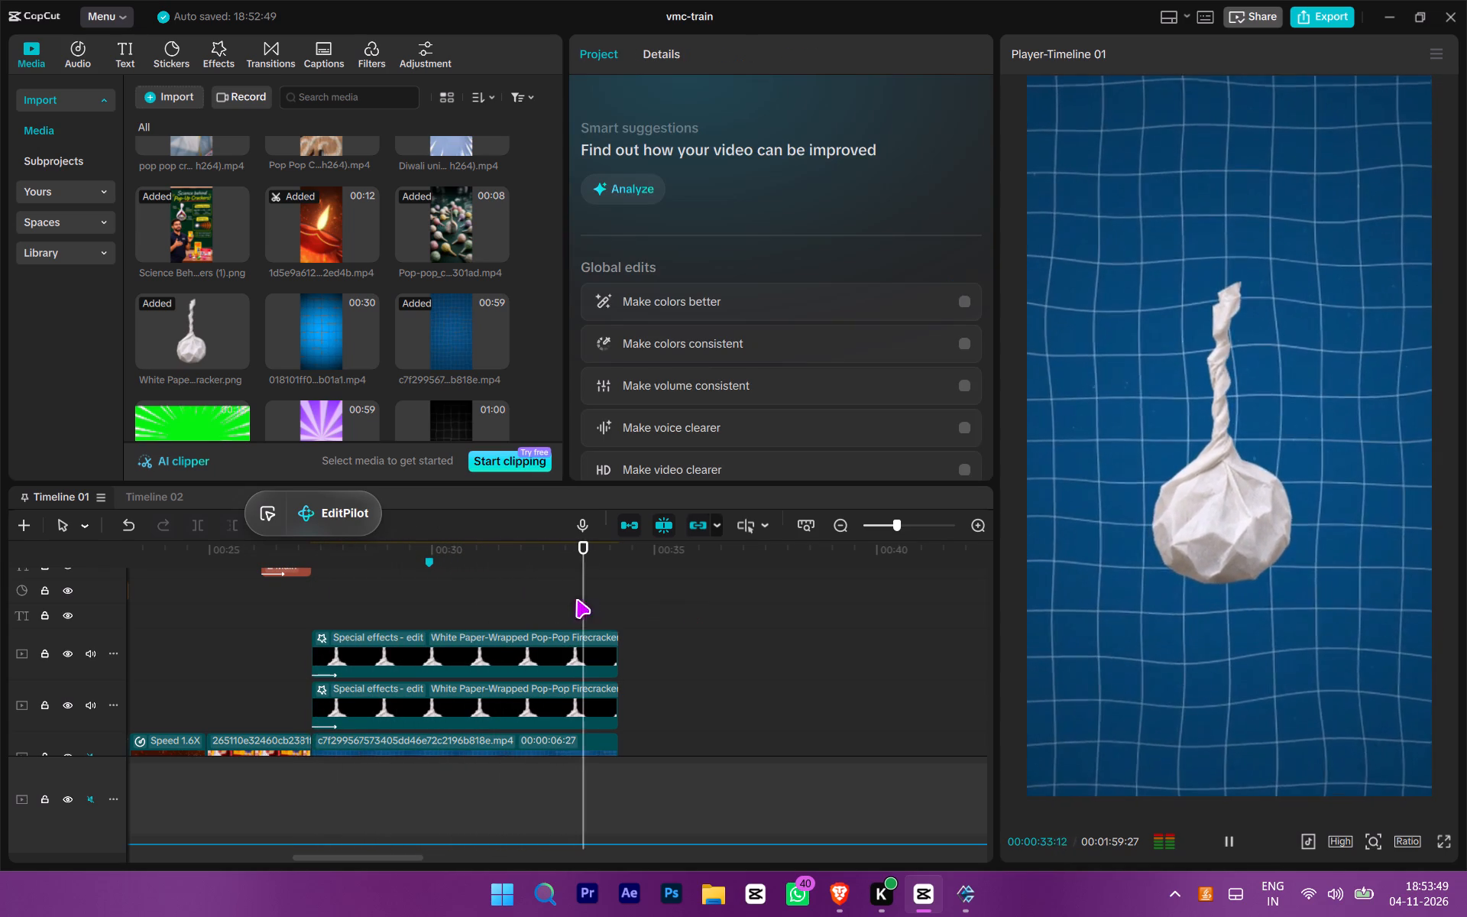
ctrl+scroll(617, 622, up, 3)
scroll(618, 624, down, 3)
ctrl+scroll(533, 659, down, 5)
click(385, 744)
drag(383, 743, 373, 737)
key(space)
scroll(486, 727, up, 2)
key(space)
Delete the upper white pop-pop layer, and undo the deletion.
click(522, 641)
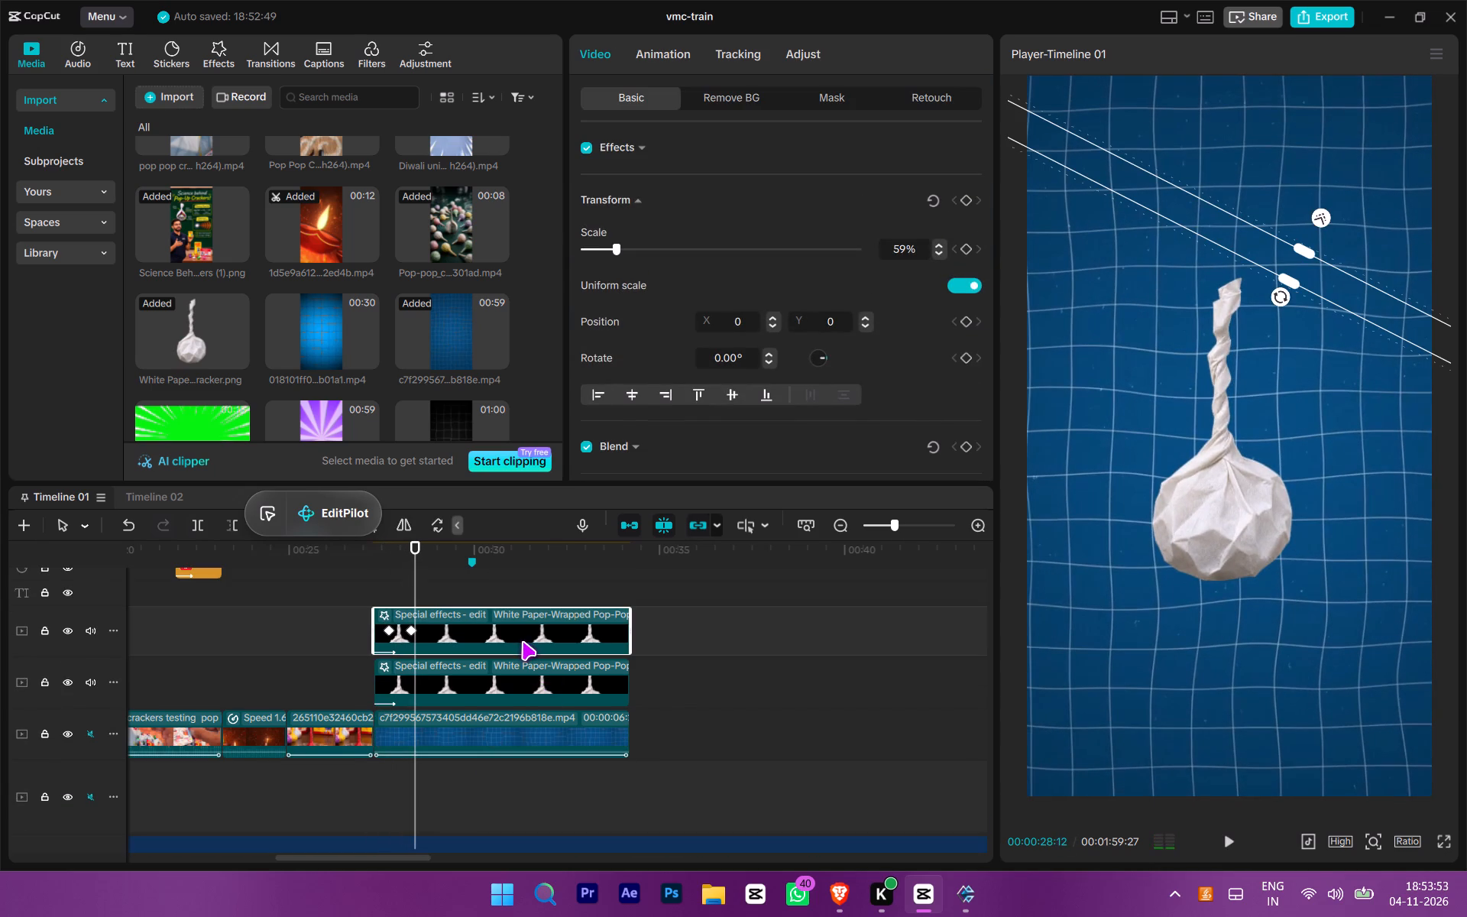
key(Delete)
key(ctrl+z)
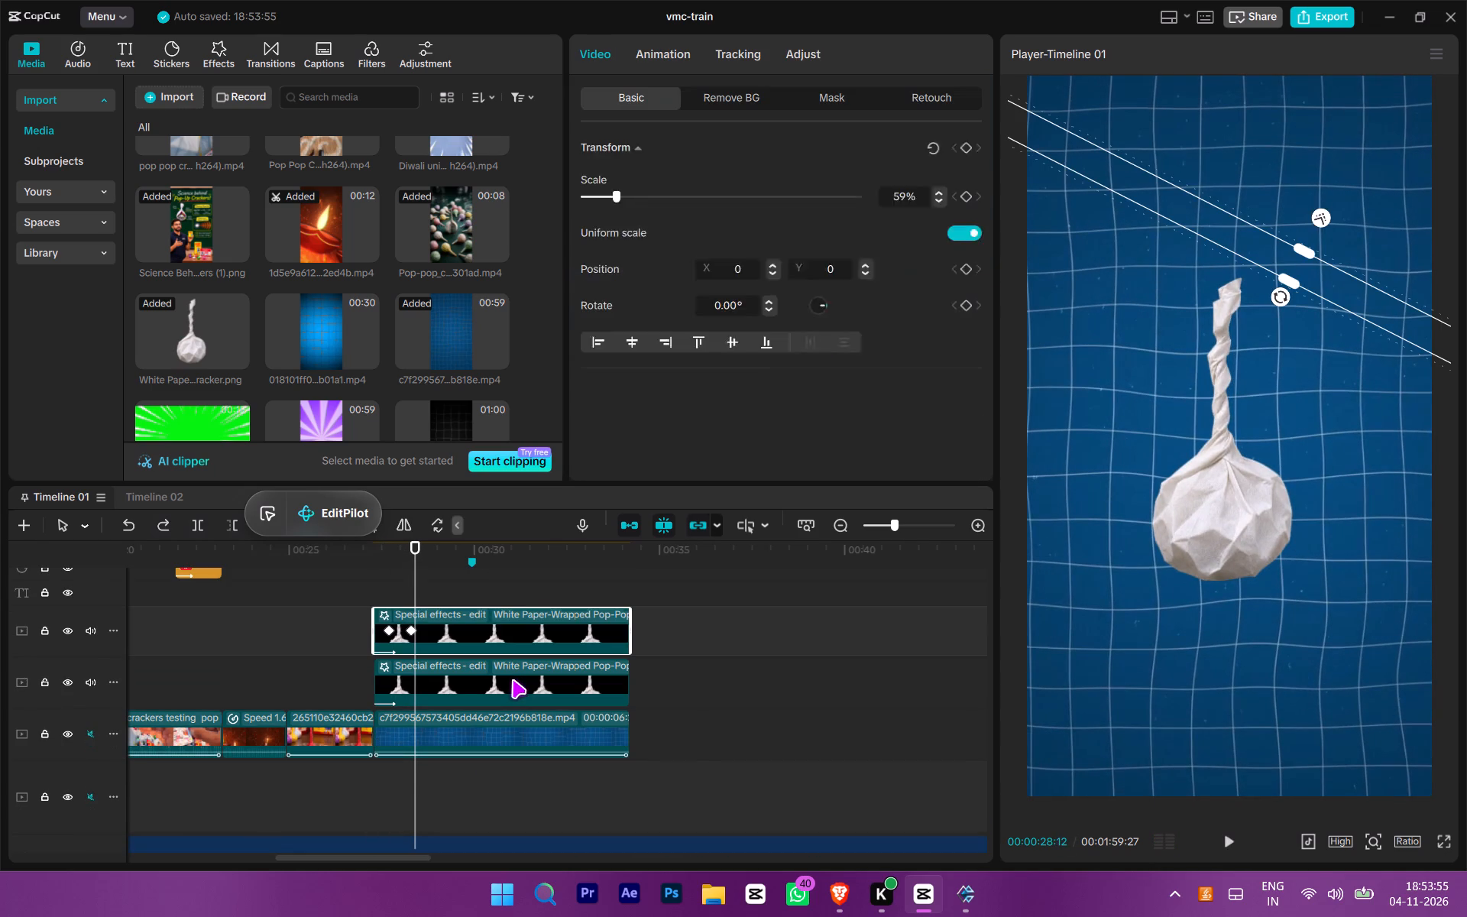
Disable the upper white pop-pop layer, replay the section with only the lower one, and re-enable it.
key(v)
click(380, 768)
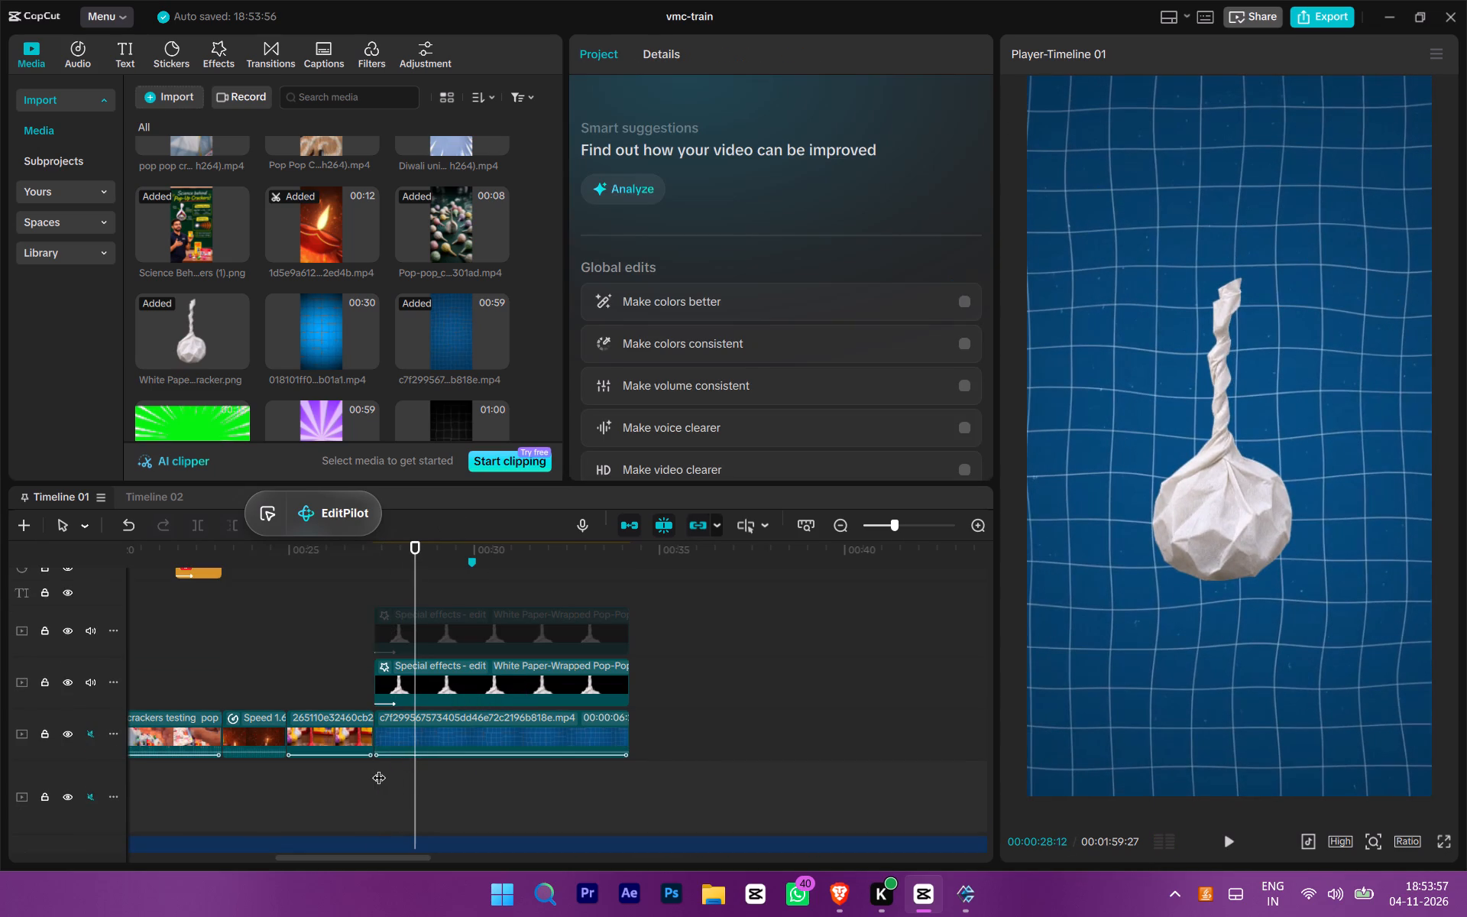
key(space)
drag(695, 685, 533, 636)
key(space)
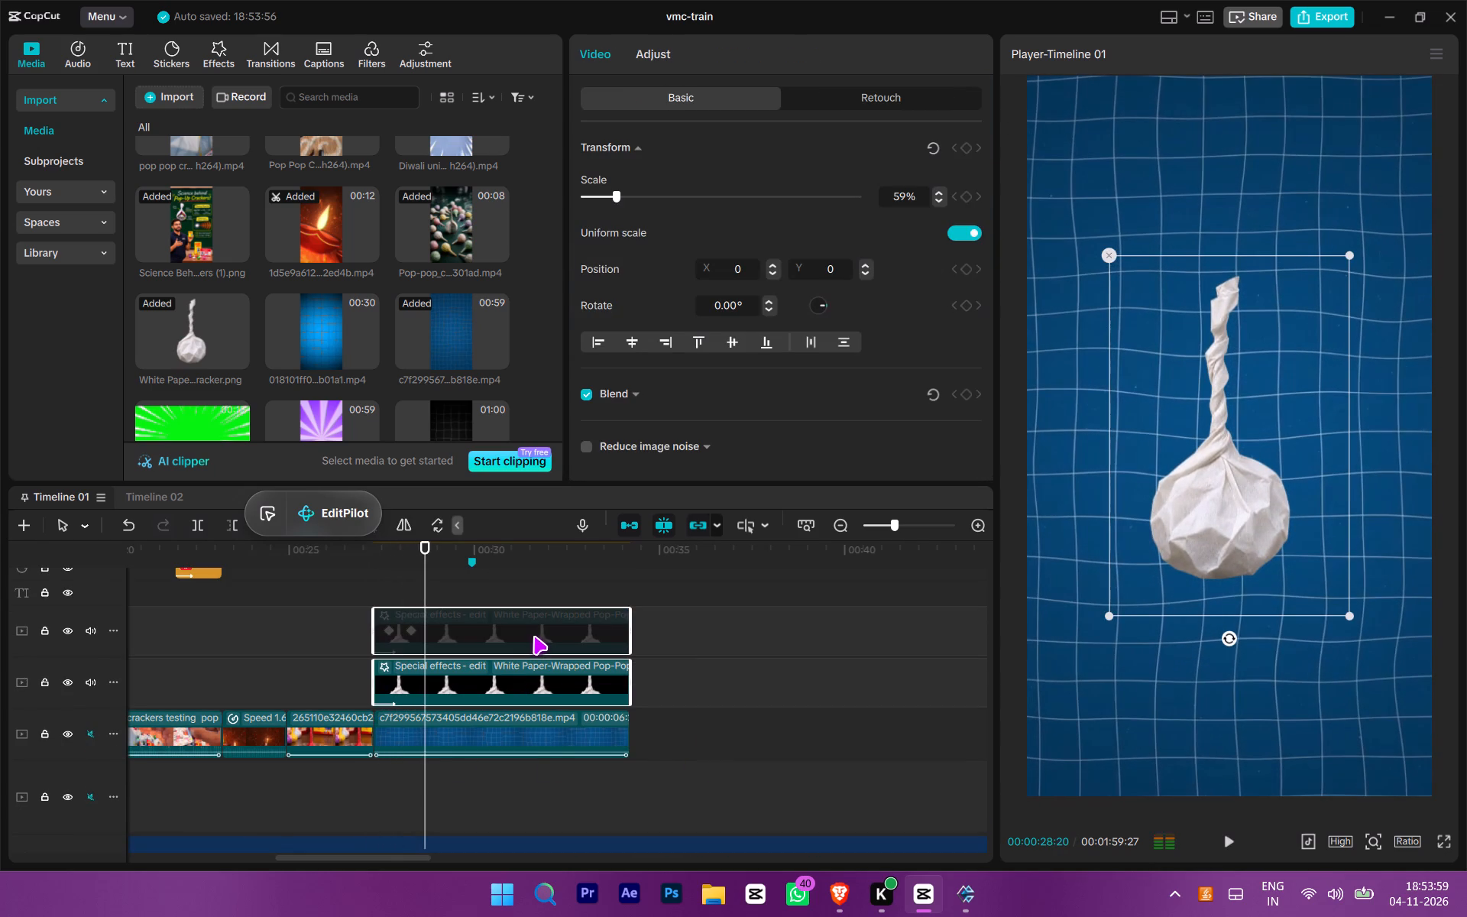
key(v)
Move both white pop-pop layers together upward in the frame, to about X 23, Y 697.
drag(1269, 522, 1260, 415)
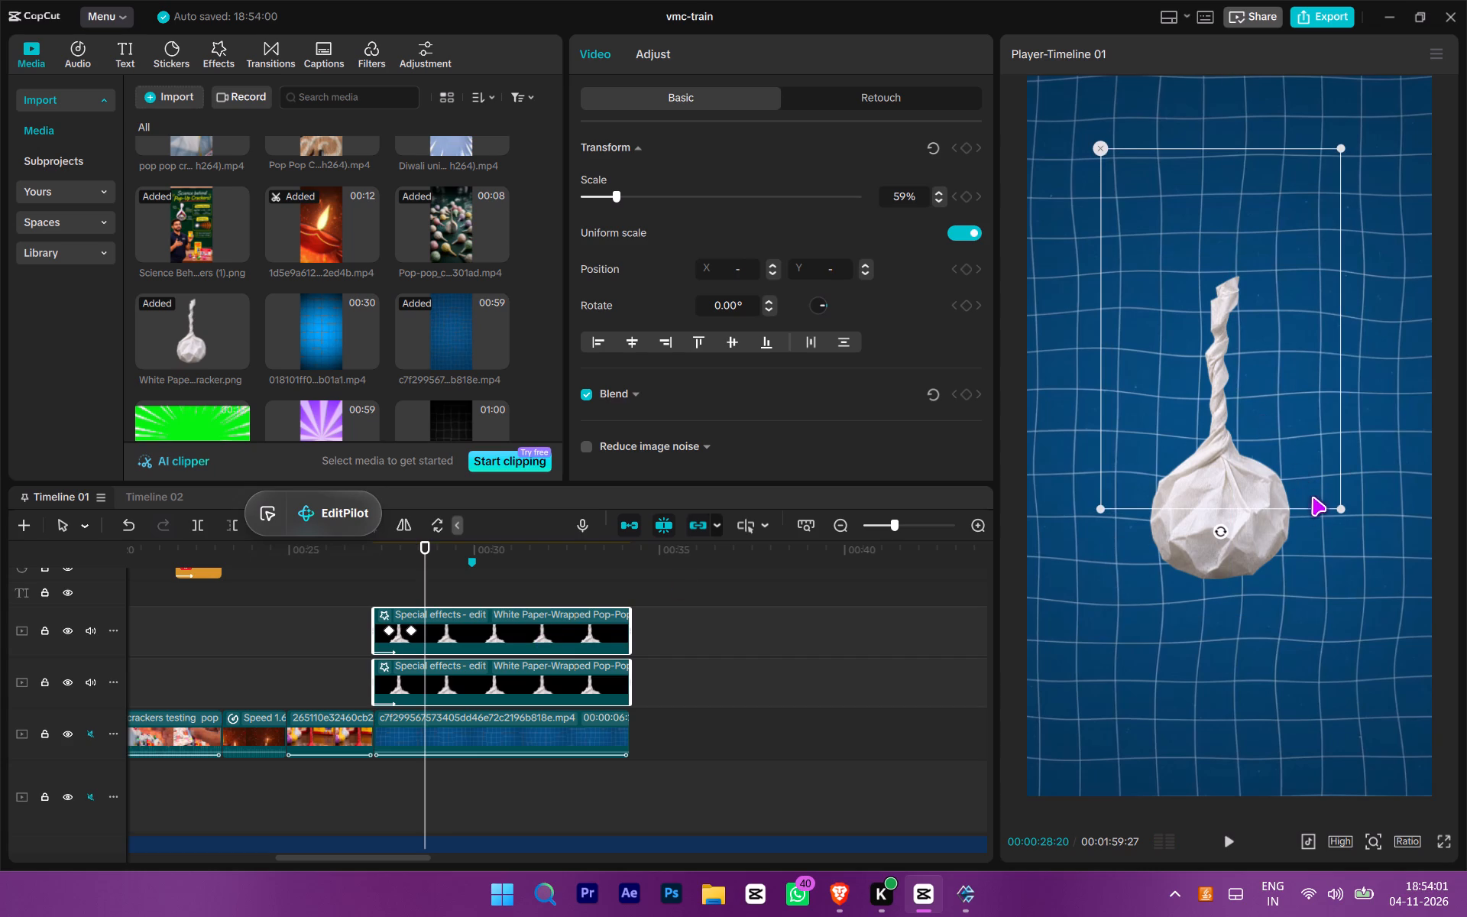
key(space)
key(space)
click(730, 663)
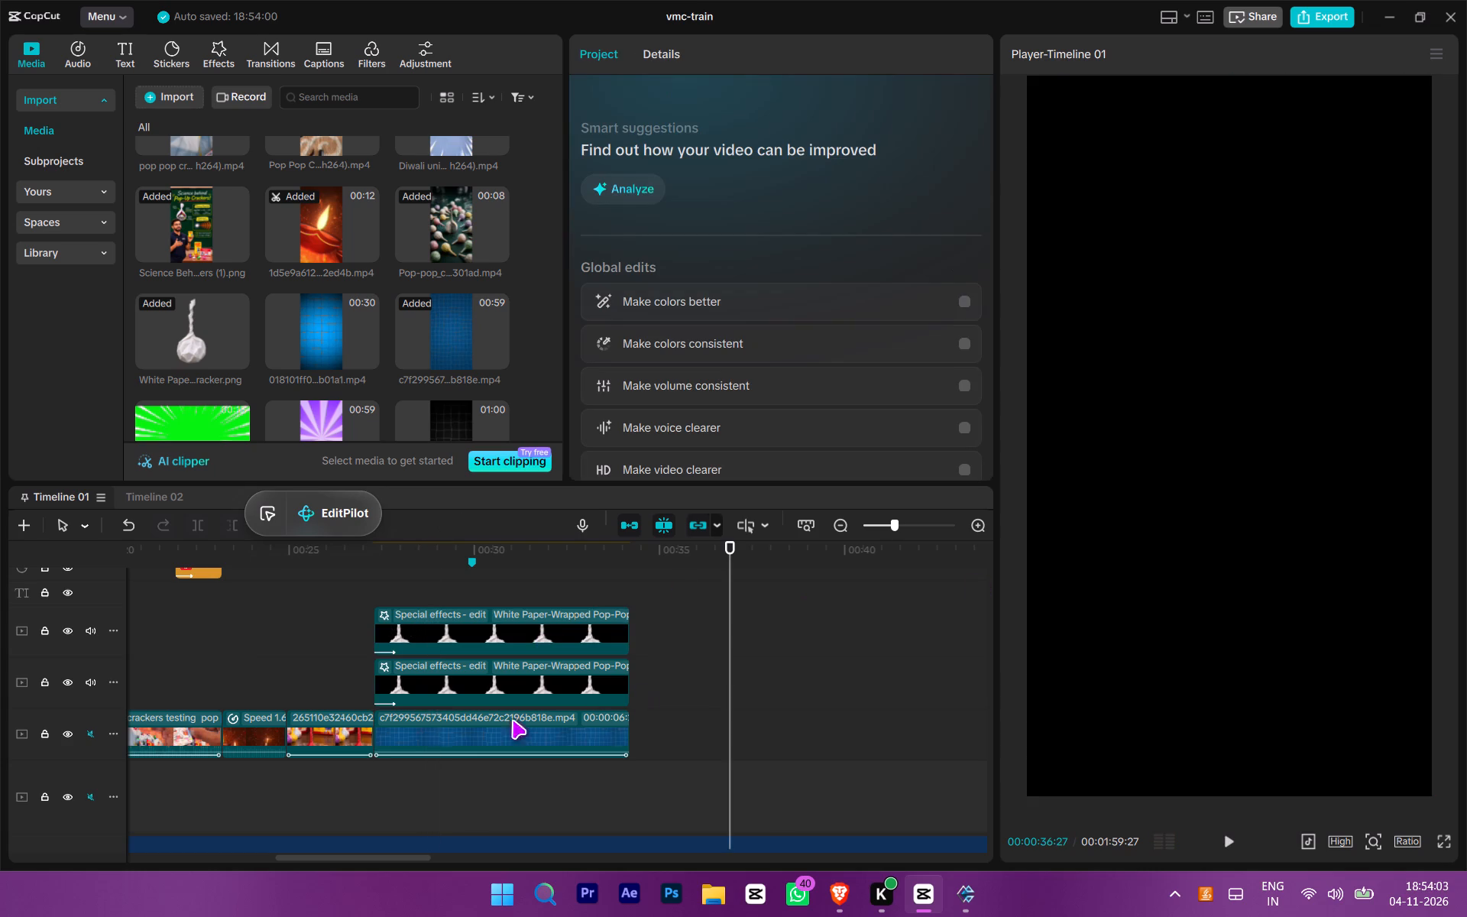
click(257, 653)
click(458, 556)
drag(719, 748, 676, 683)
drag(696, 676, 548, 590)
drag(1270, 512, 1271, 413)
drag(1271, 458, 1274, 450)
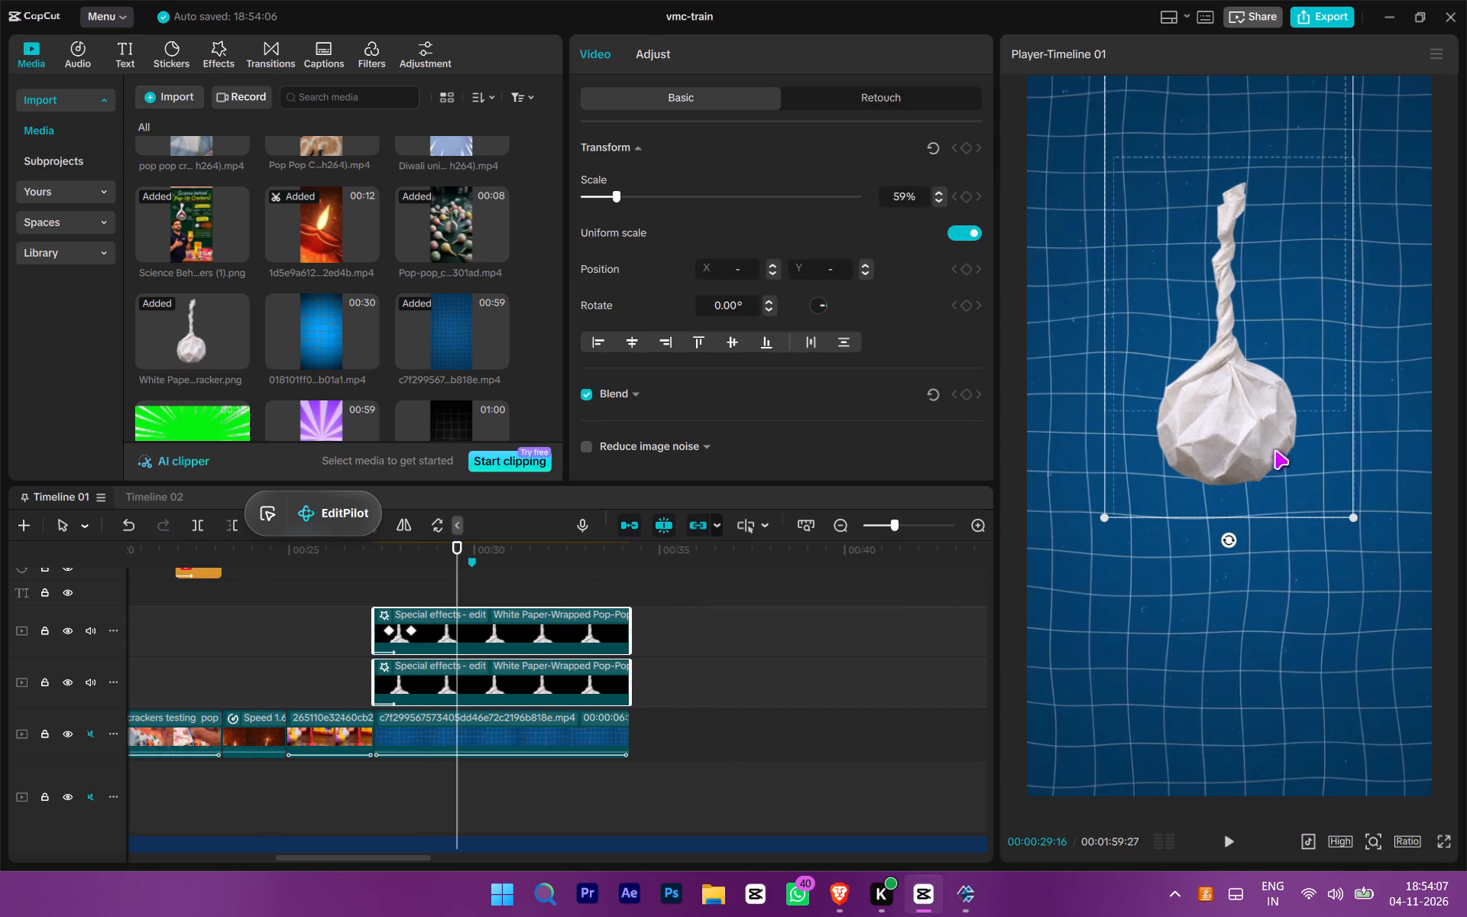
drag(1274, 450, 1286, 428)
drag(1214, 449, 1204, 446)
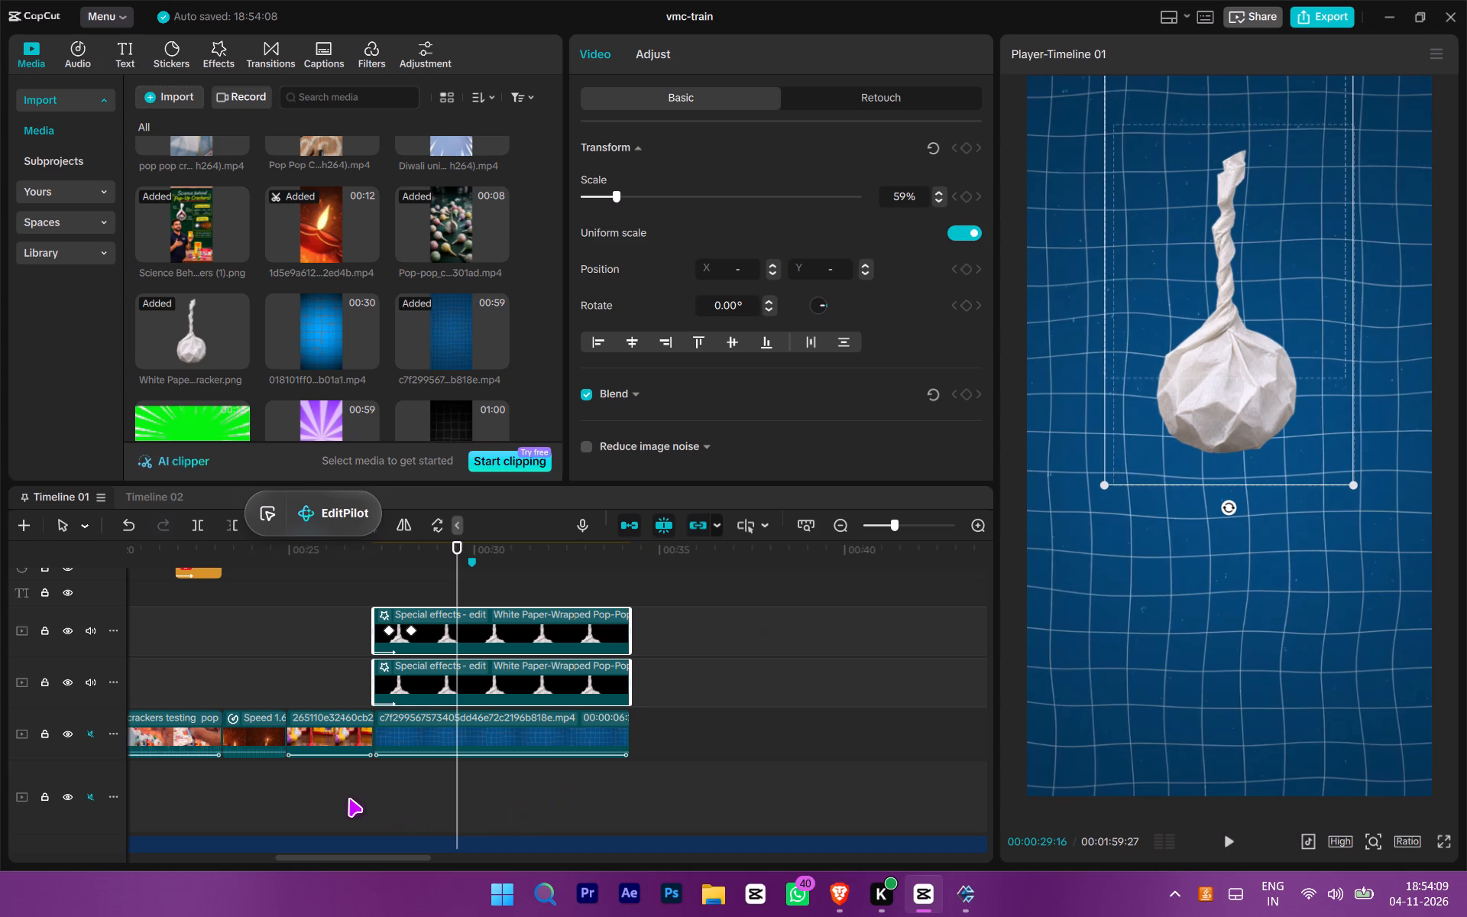
Replay the section's opening and delete the upper, duplicate white pop-pop layer.
click(348, 796)
key(space)
ctrl+scroll(507, 827, up, 3)
key(space)
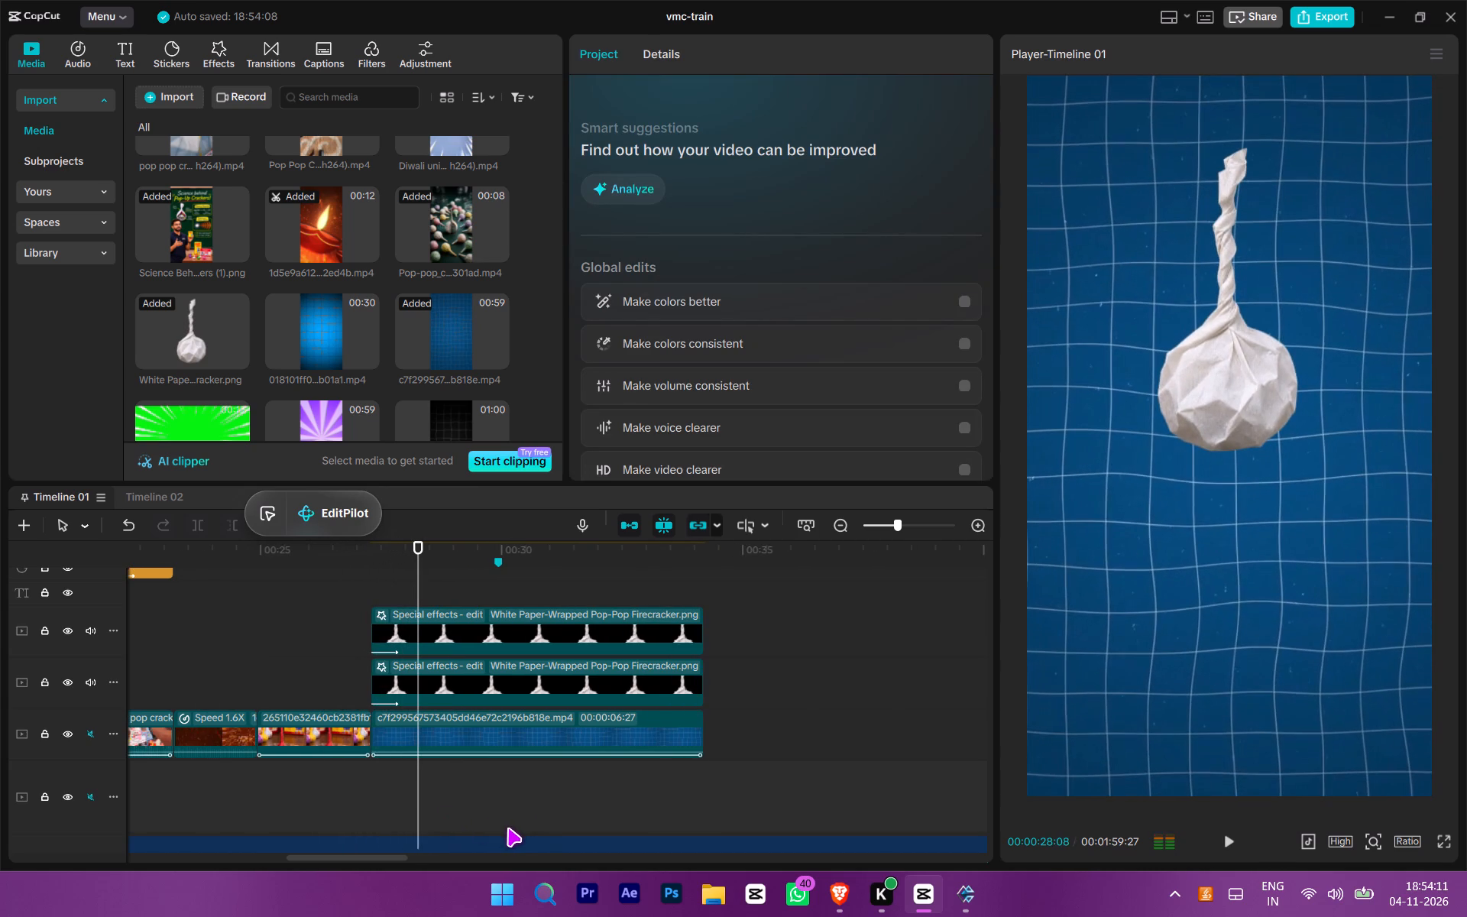
click(435, 630)
key(Delete)
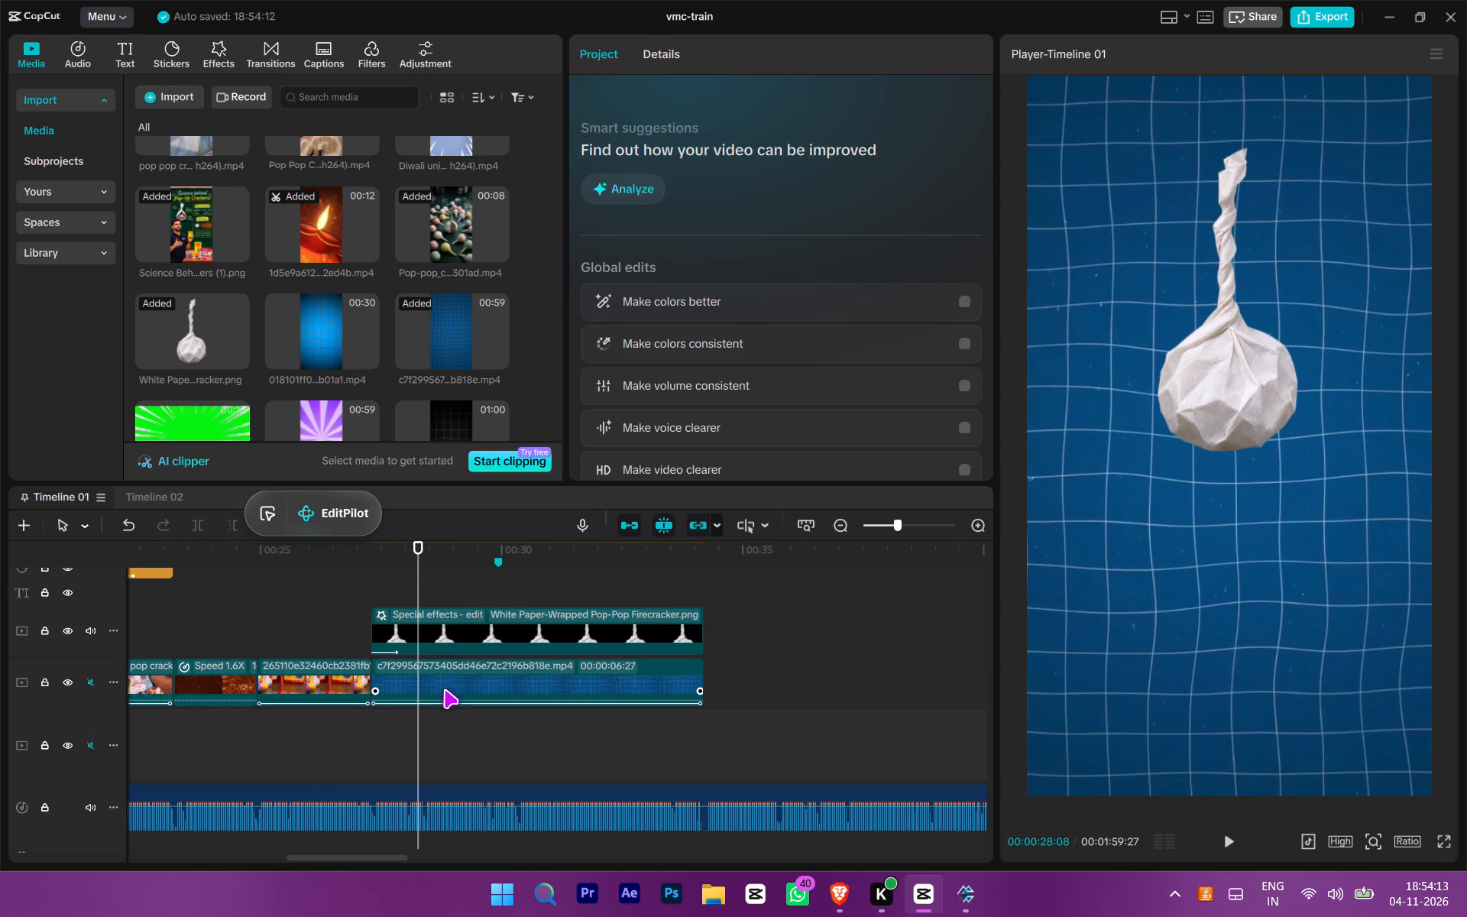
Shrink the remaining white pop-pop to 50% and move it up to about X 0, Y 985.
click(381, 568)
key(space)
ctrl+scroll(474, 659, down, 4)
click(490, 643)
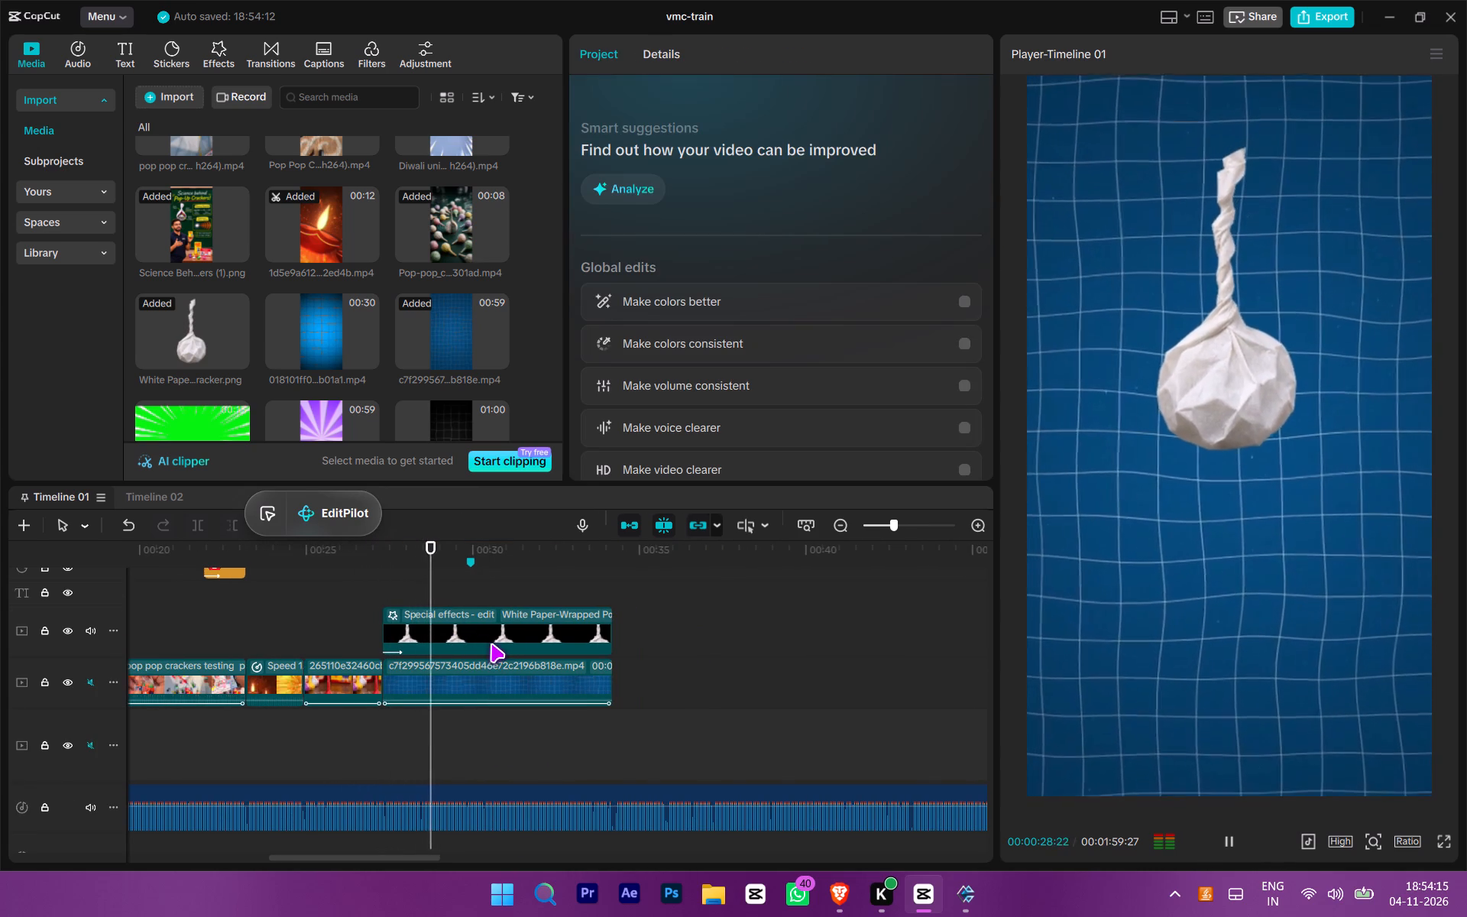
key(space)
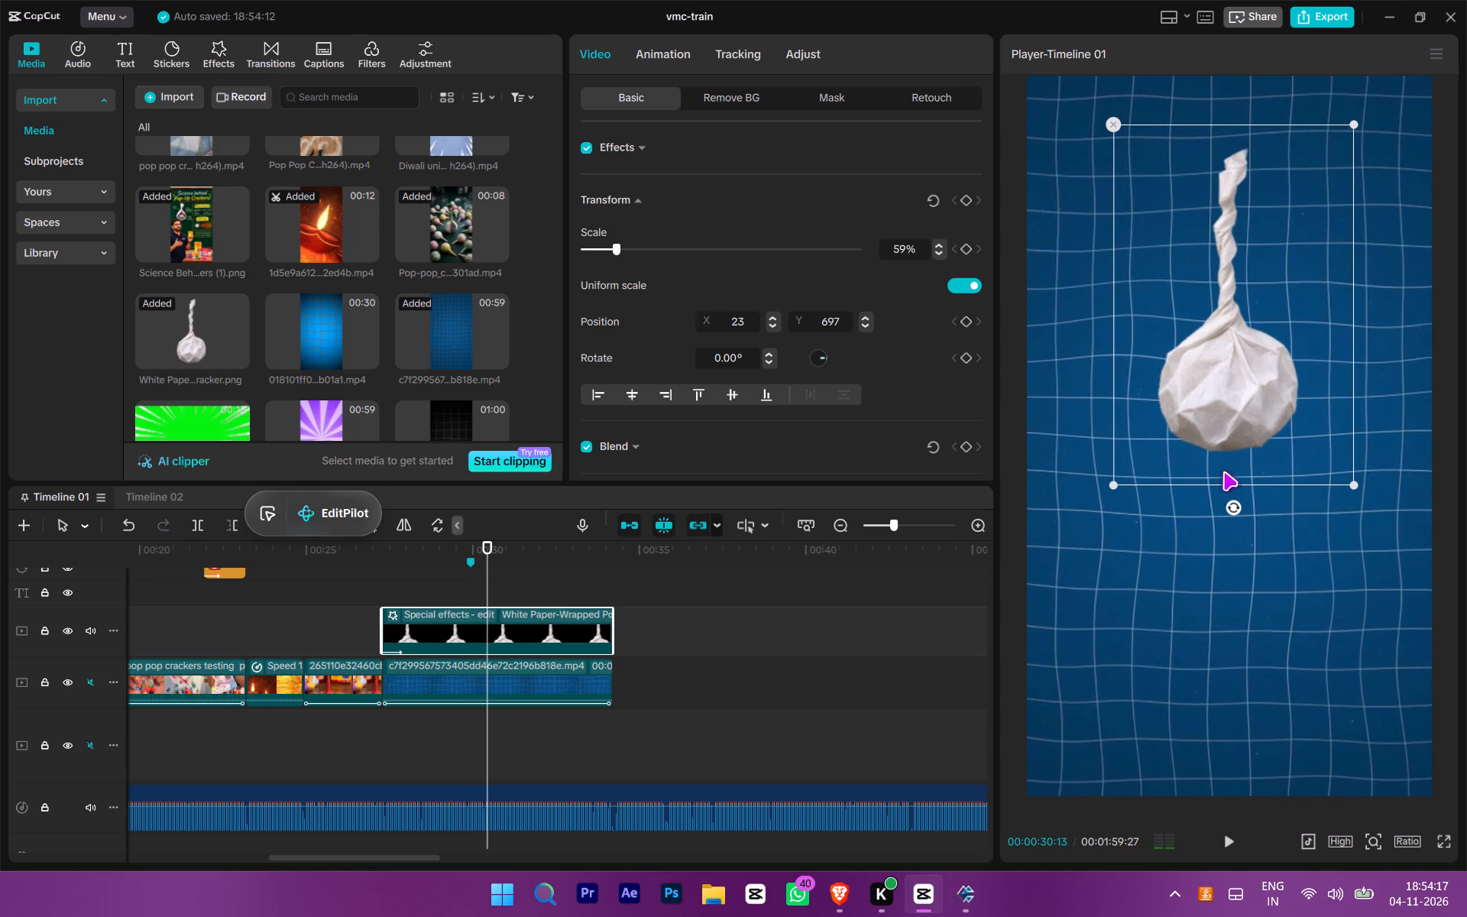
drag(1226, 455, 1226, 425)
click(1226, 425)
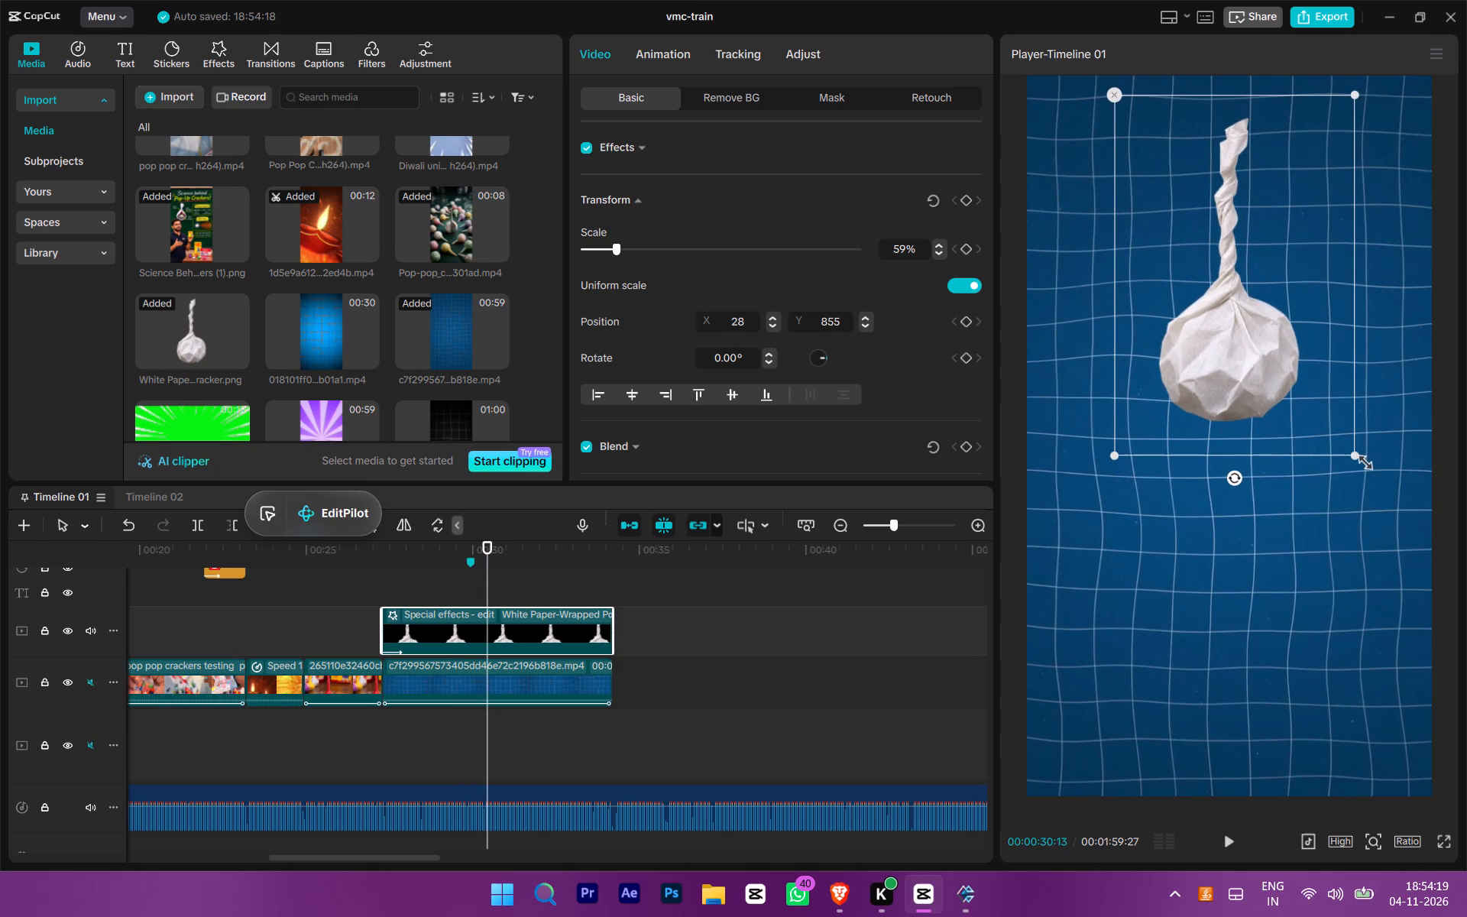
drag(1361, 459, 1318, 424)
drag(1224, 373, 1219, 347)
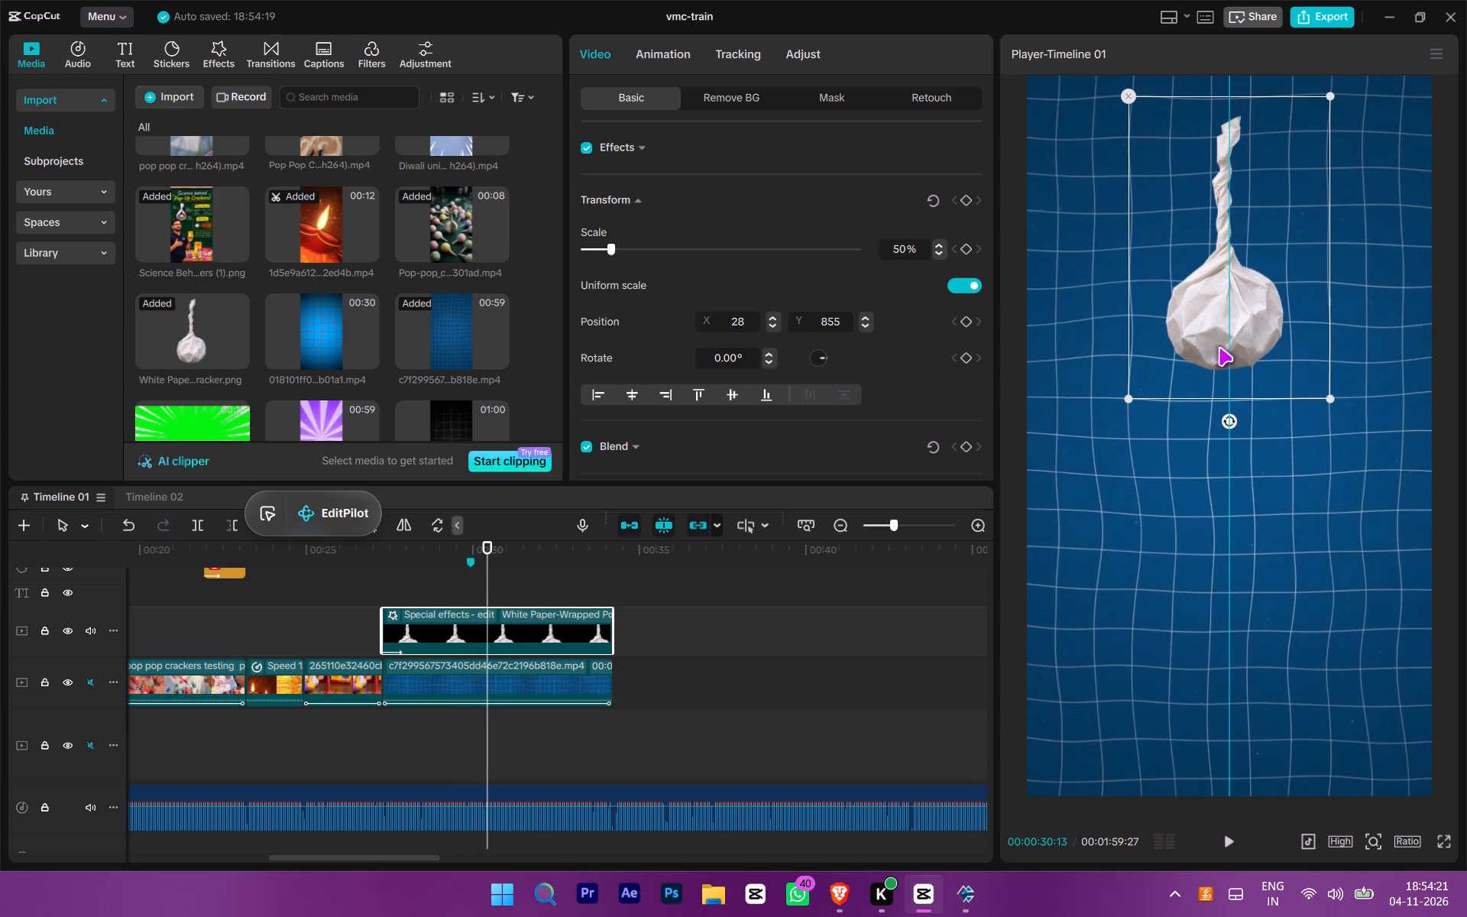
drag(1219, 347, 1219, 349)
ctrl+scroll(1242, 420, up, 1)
Recenter the white pop-pop at X 0, Y 0 and enlarge it to 95%.
drag(1305, 384, 1312, 423)
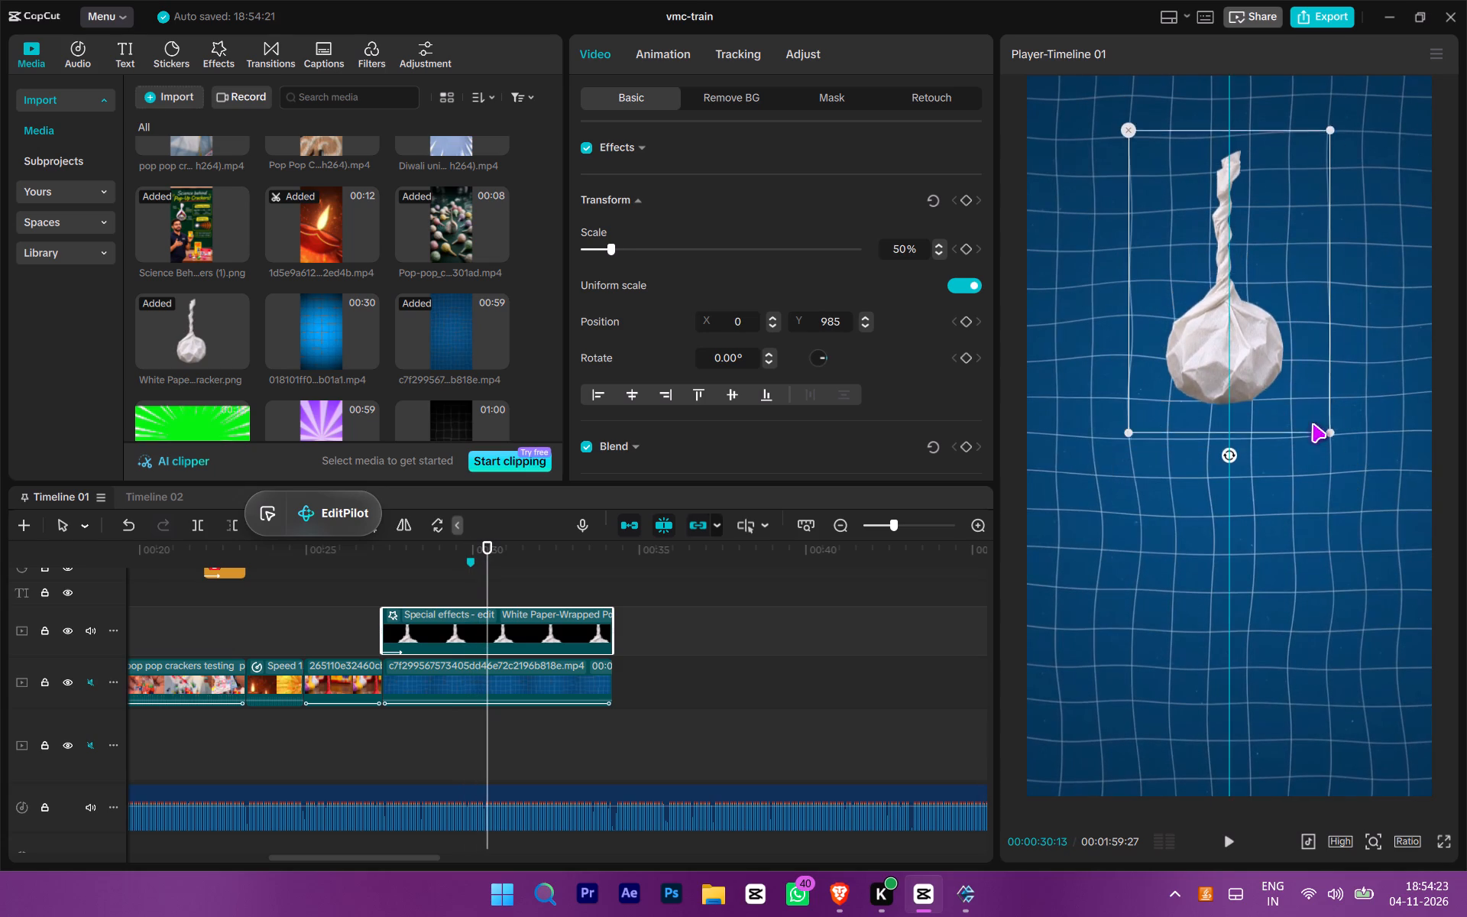
drag(1312, 423, 1301, 650)
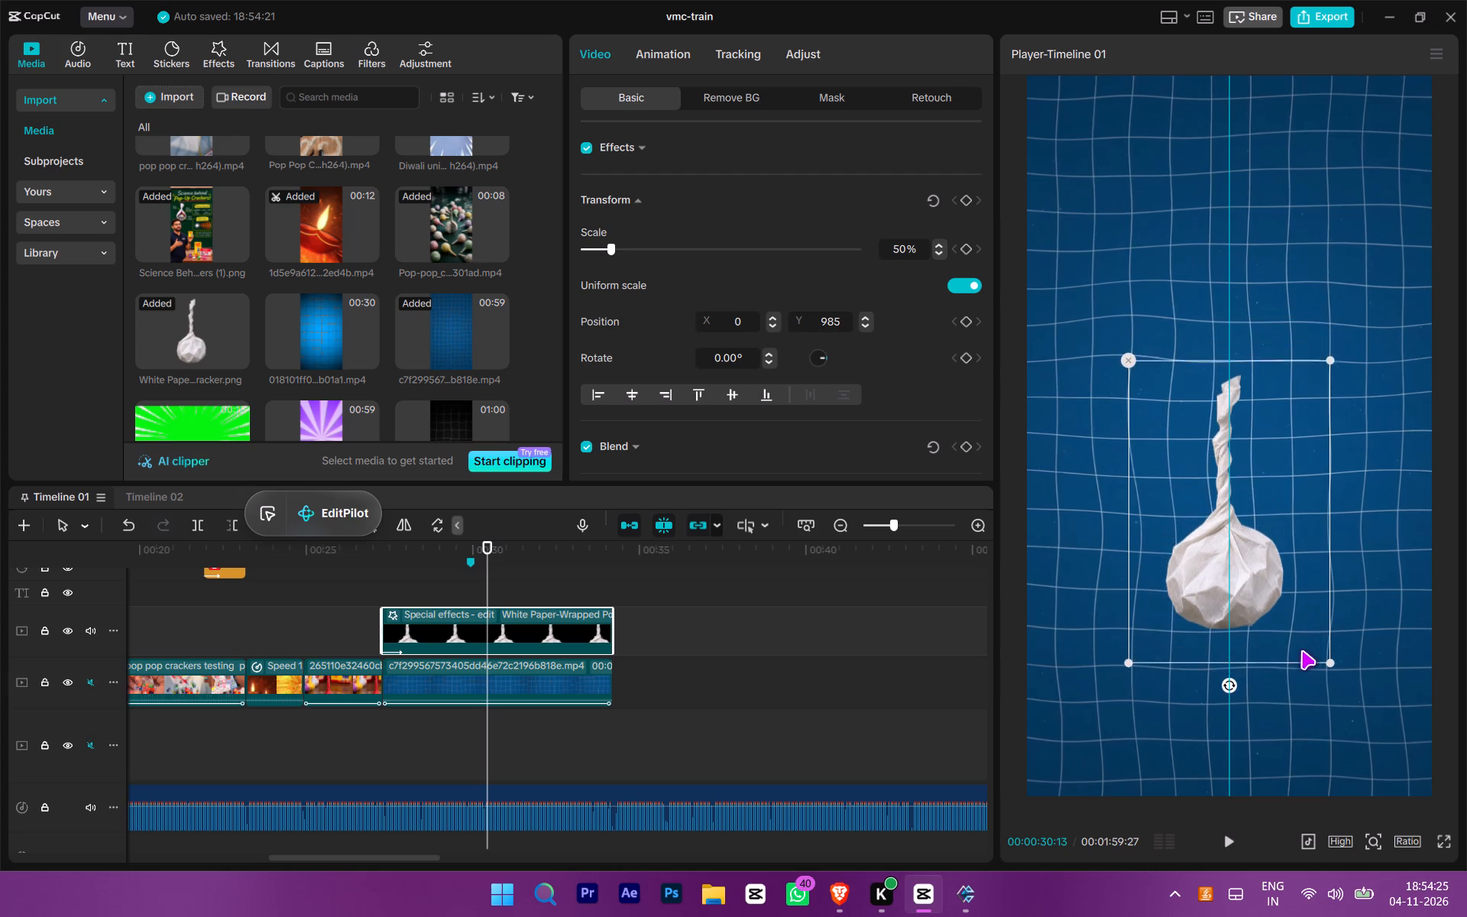
drag(1301, 650, 1305, 548)
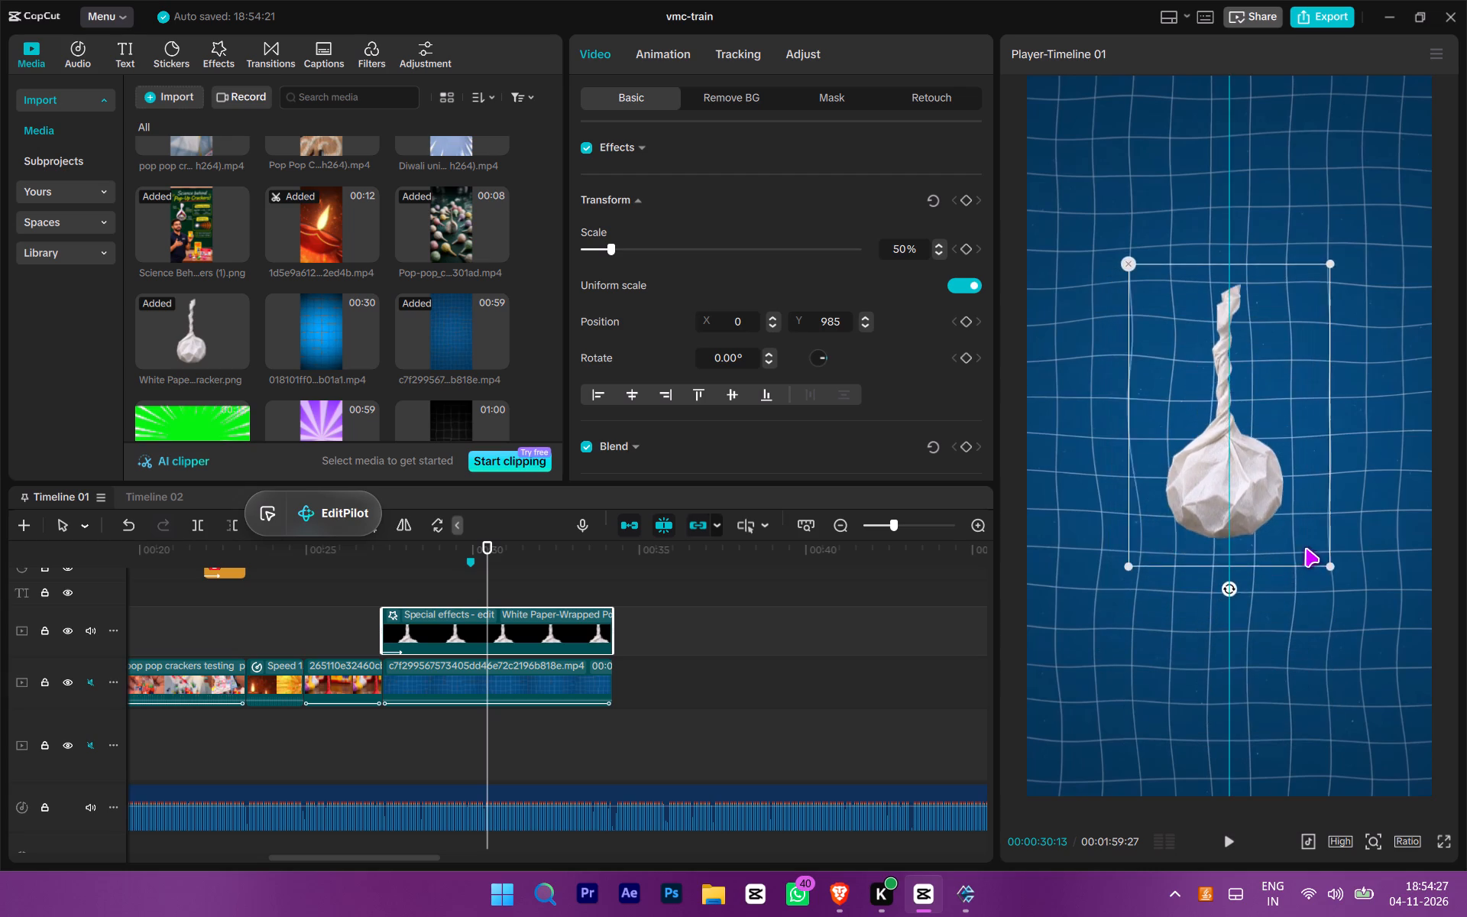
drag(1305, 548, 1313, 579)
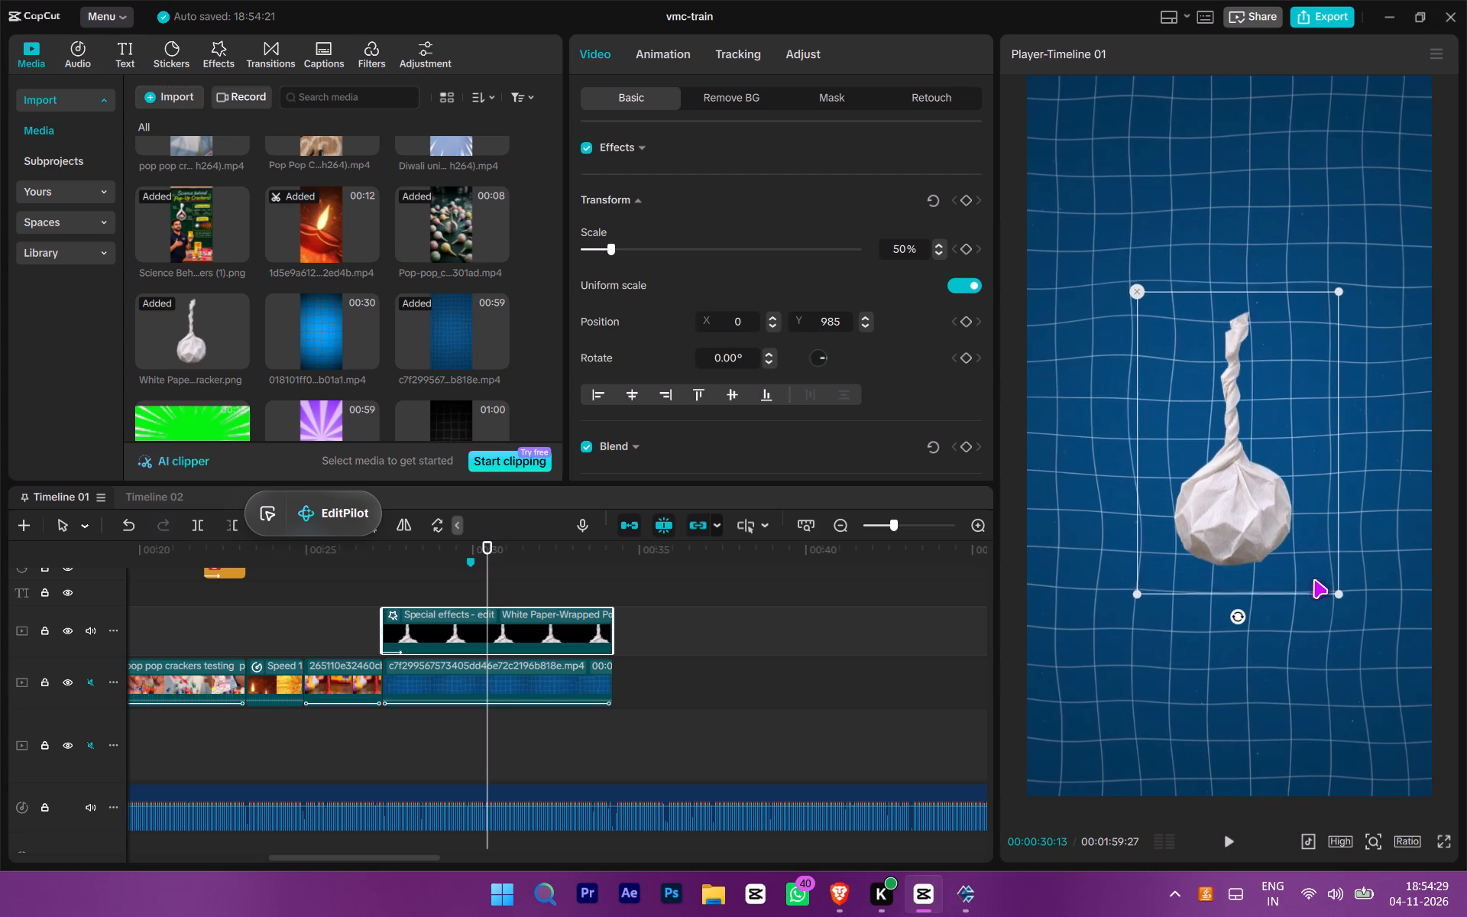
drag(1313, 579, 1303, 566)
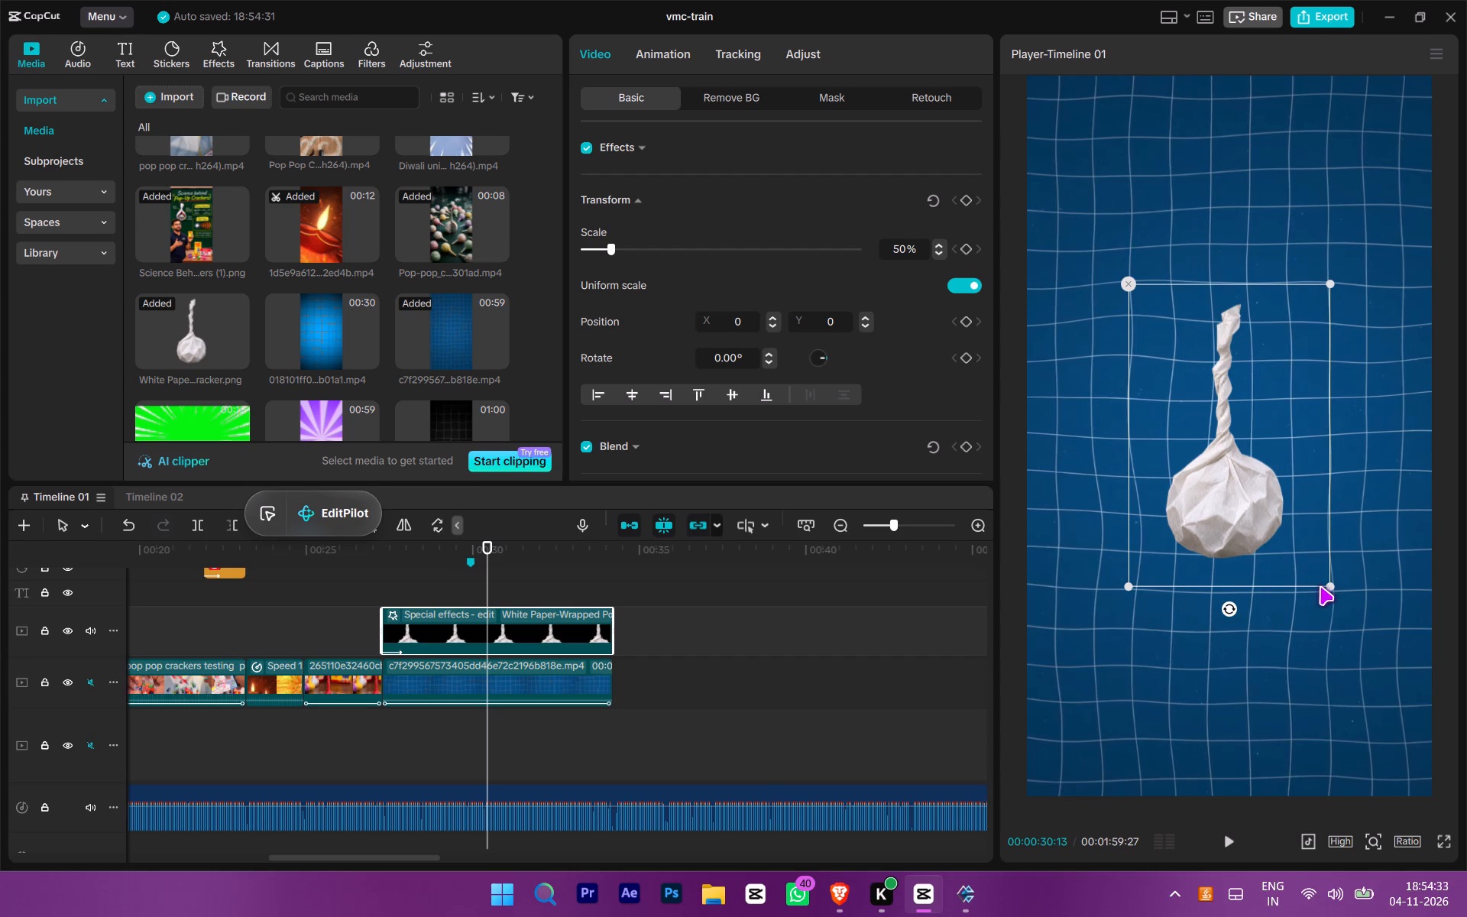
drag(1325, 588, 1444, 714)
click(1324, 595)
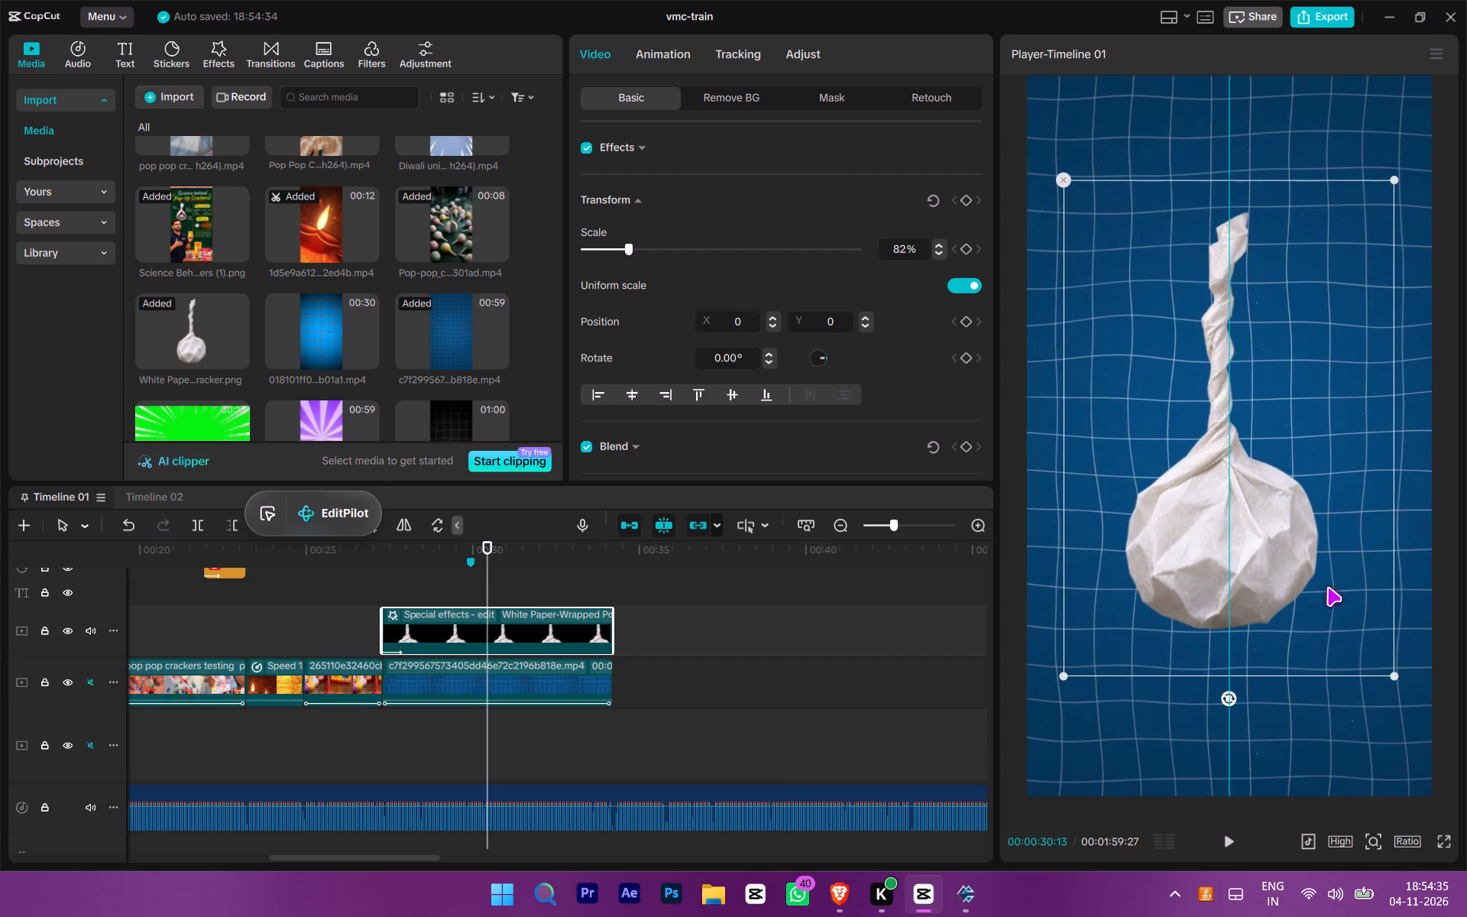
drag(1393, 681, 1439, 747)
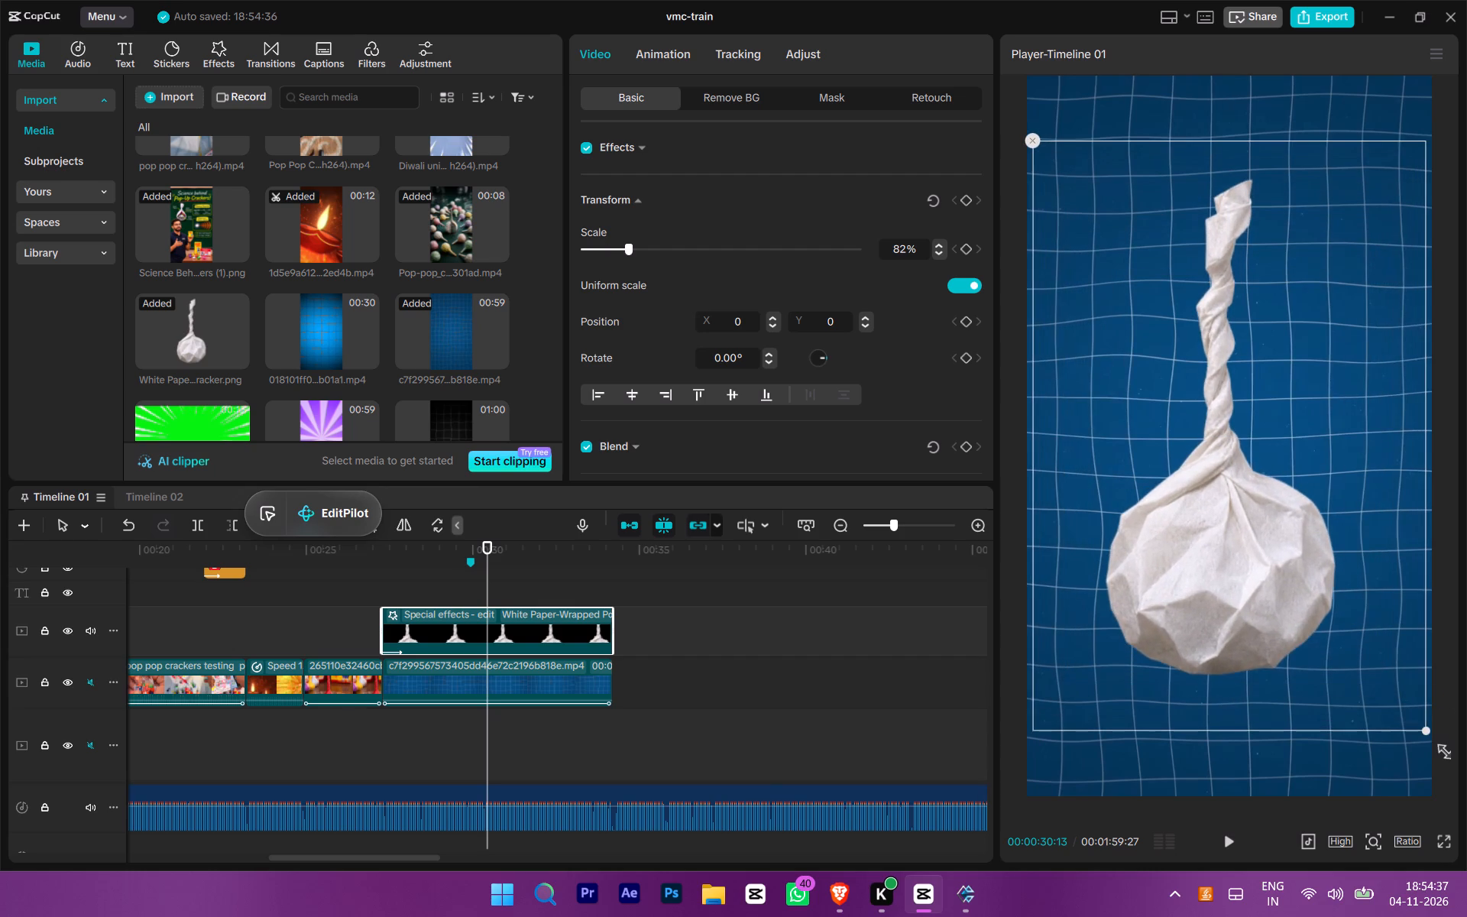
drag(1439, 747, 1429, 740)
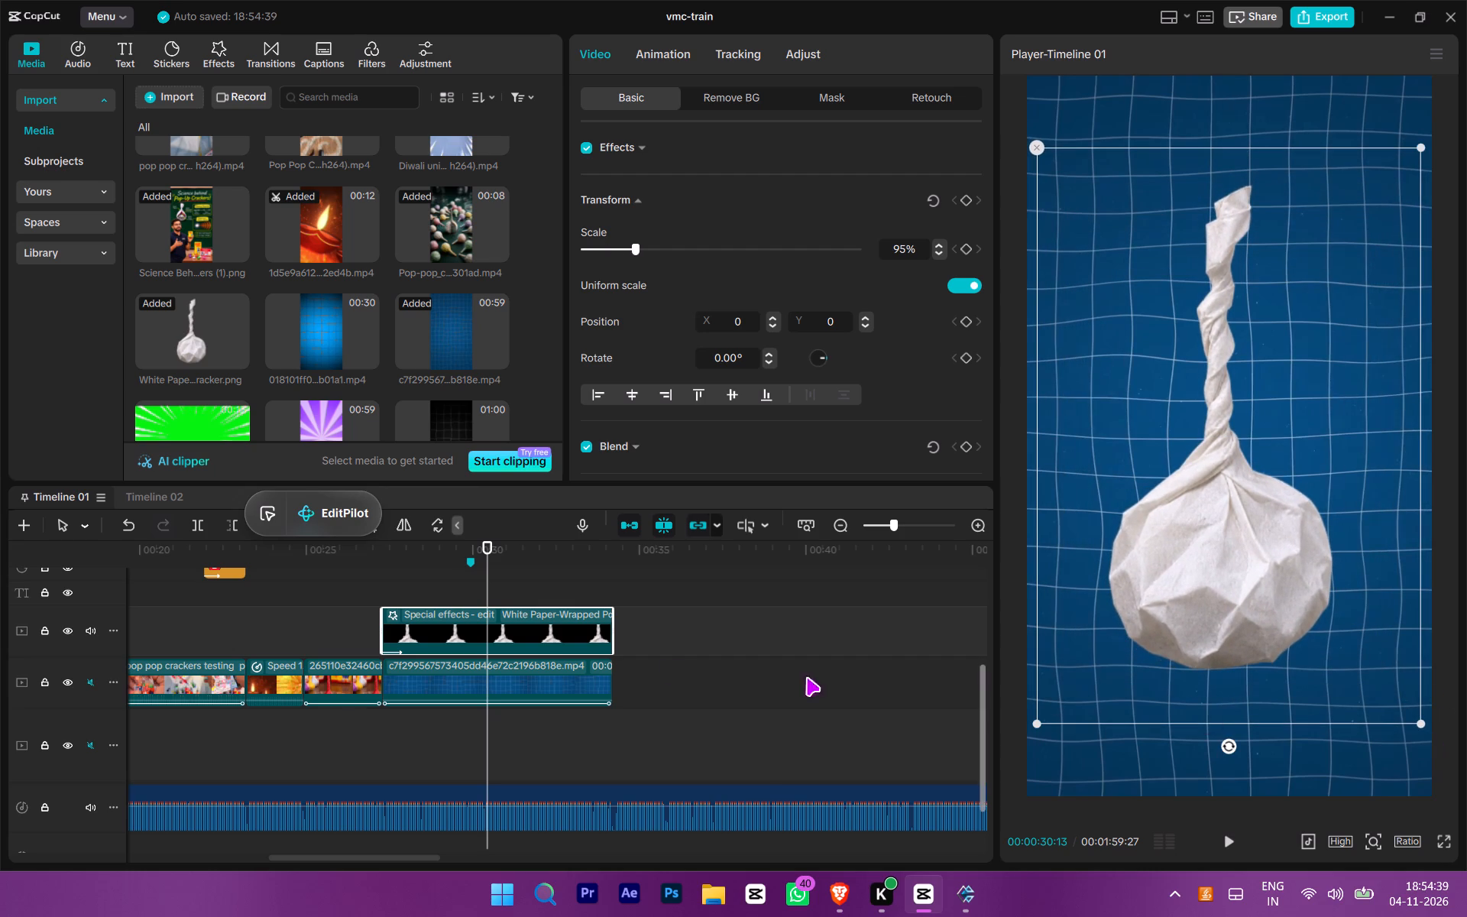
Replay the white pop-pop section over the blue grid to check its entrance and timing against the voice-over.
click(374, 593)
drag(374, 593, 348, 596)
key(space)
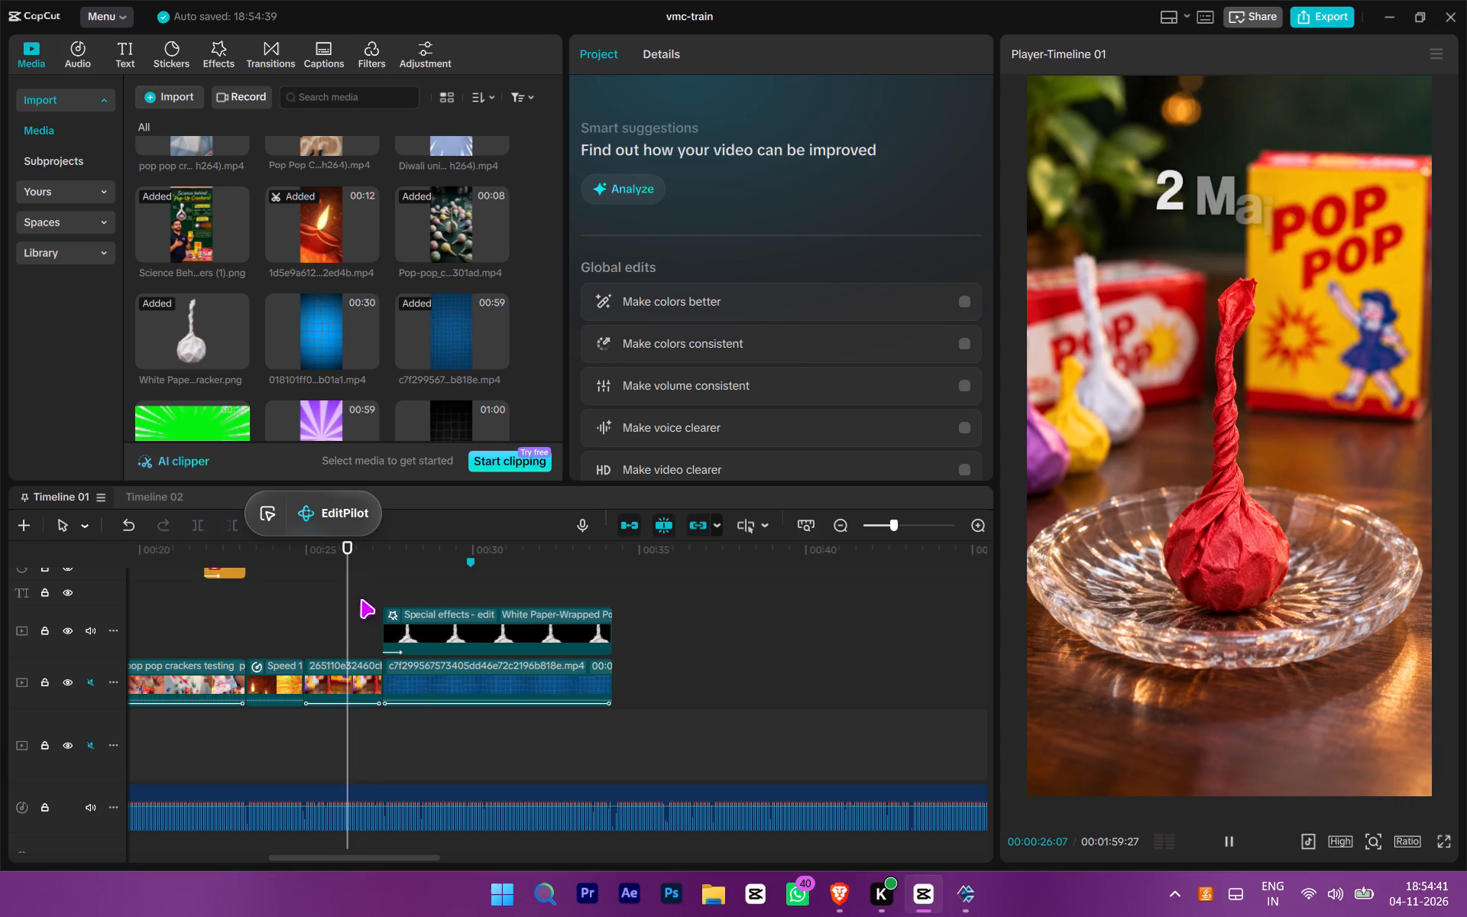
ctrl+scroll(426, 696, down, 2)
drag(442, 725, 137, 737)
ctrl+scroll(367, 747, down, 2)
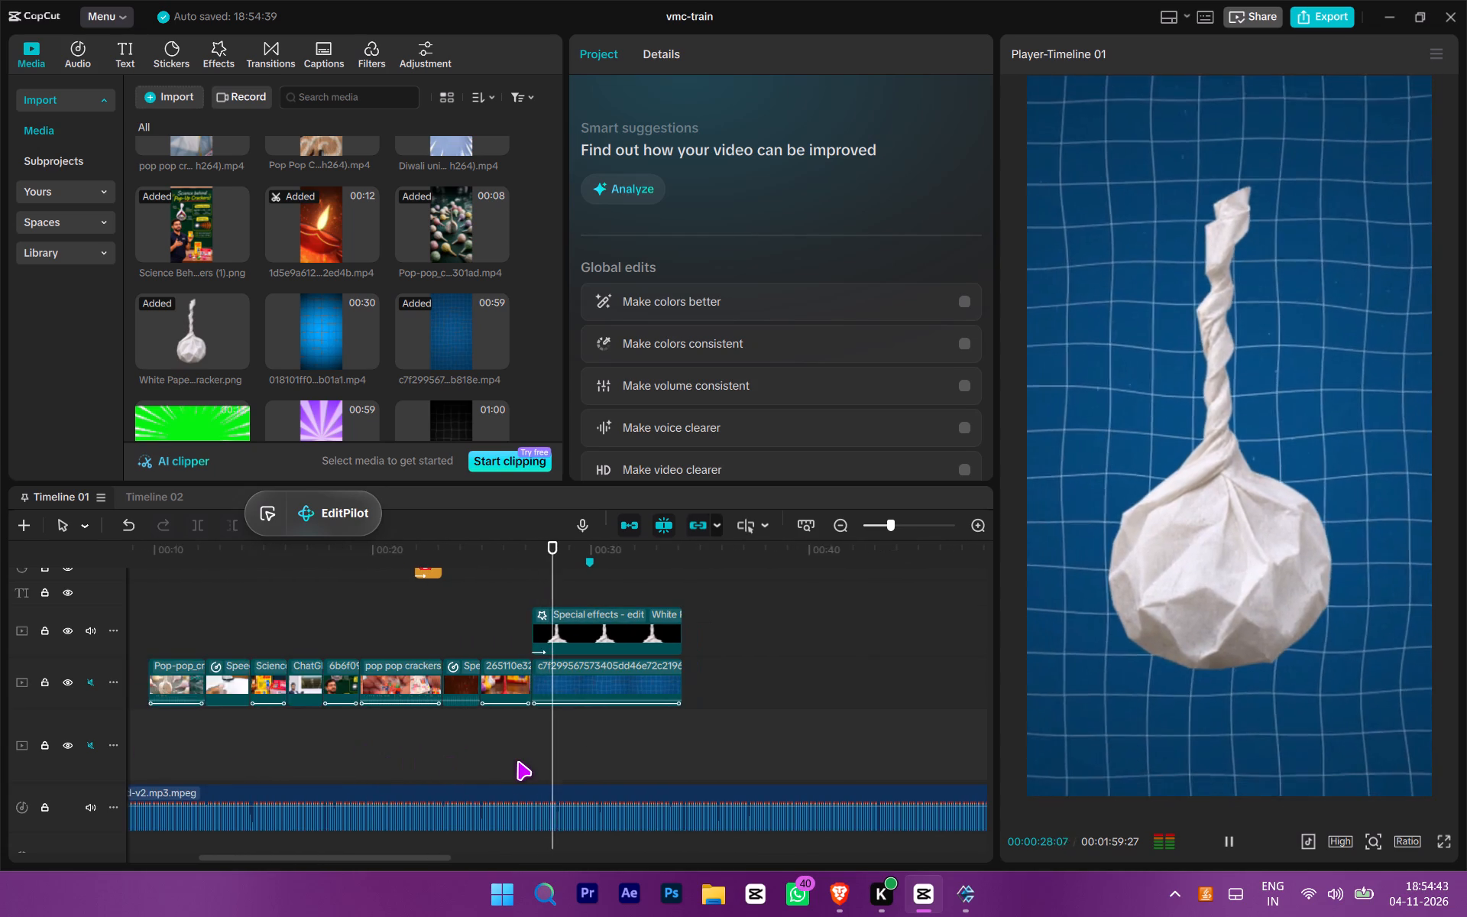
ctrl+scroll(517, 761, up, 6)
scroll(520, 759, down, 1)
ctrl+scroll(534, 762, down, 2)
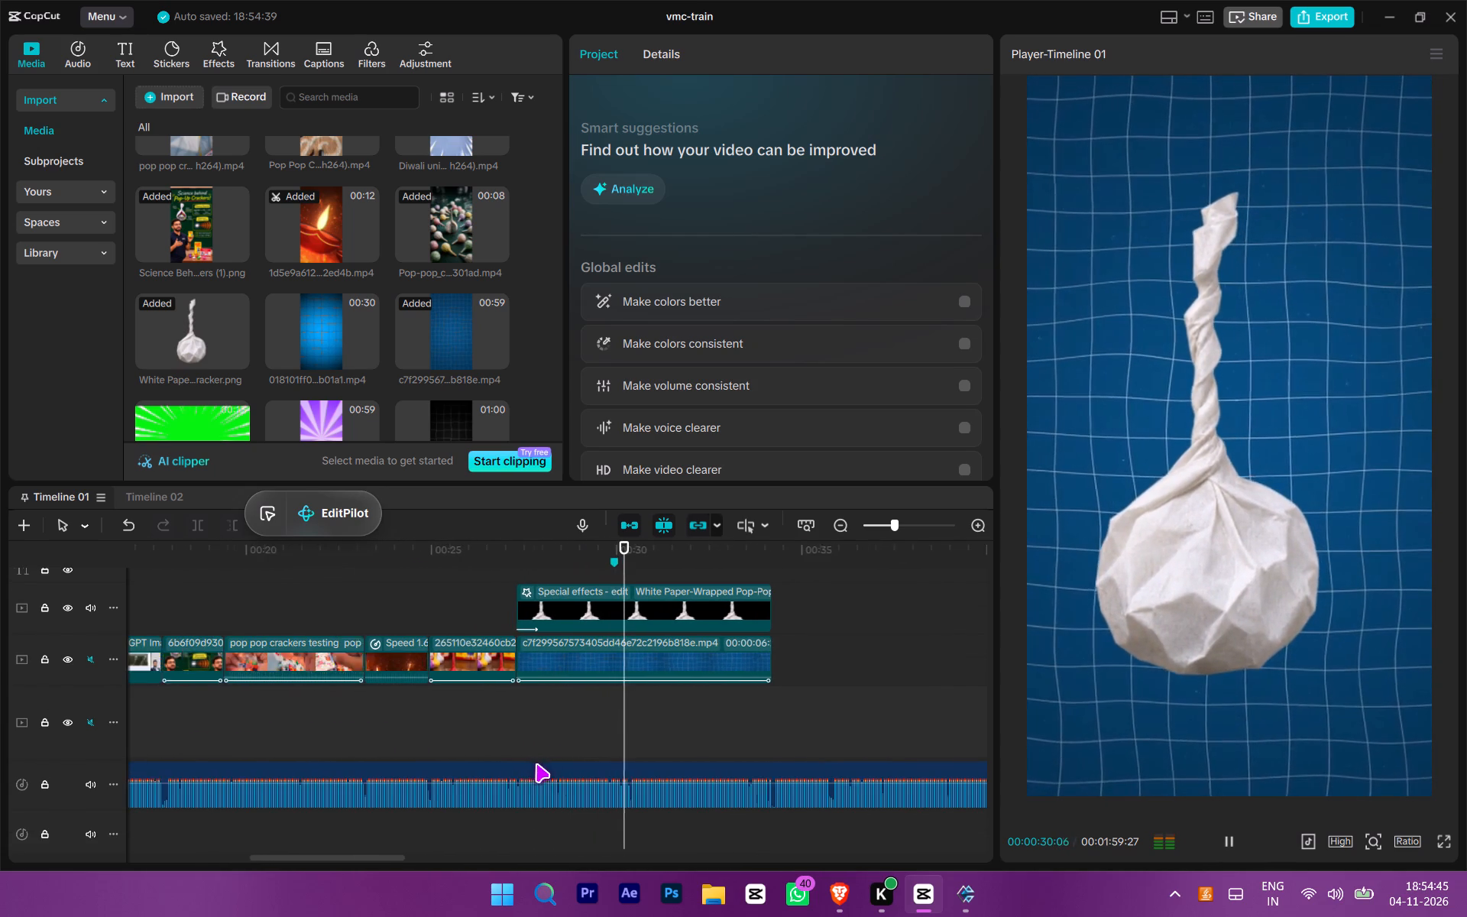
drag(545, 740, 745, 733)
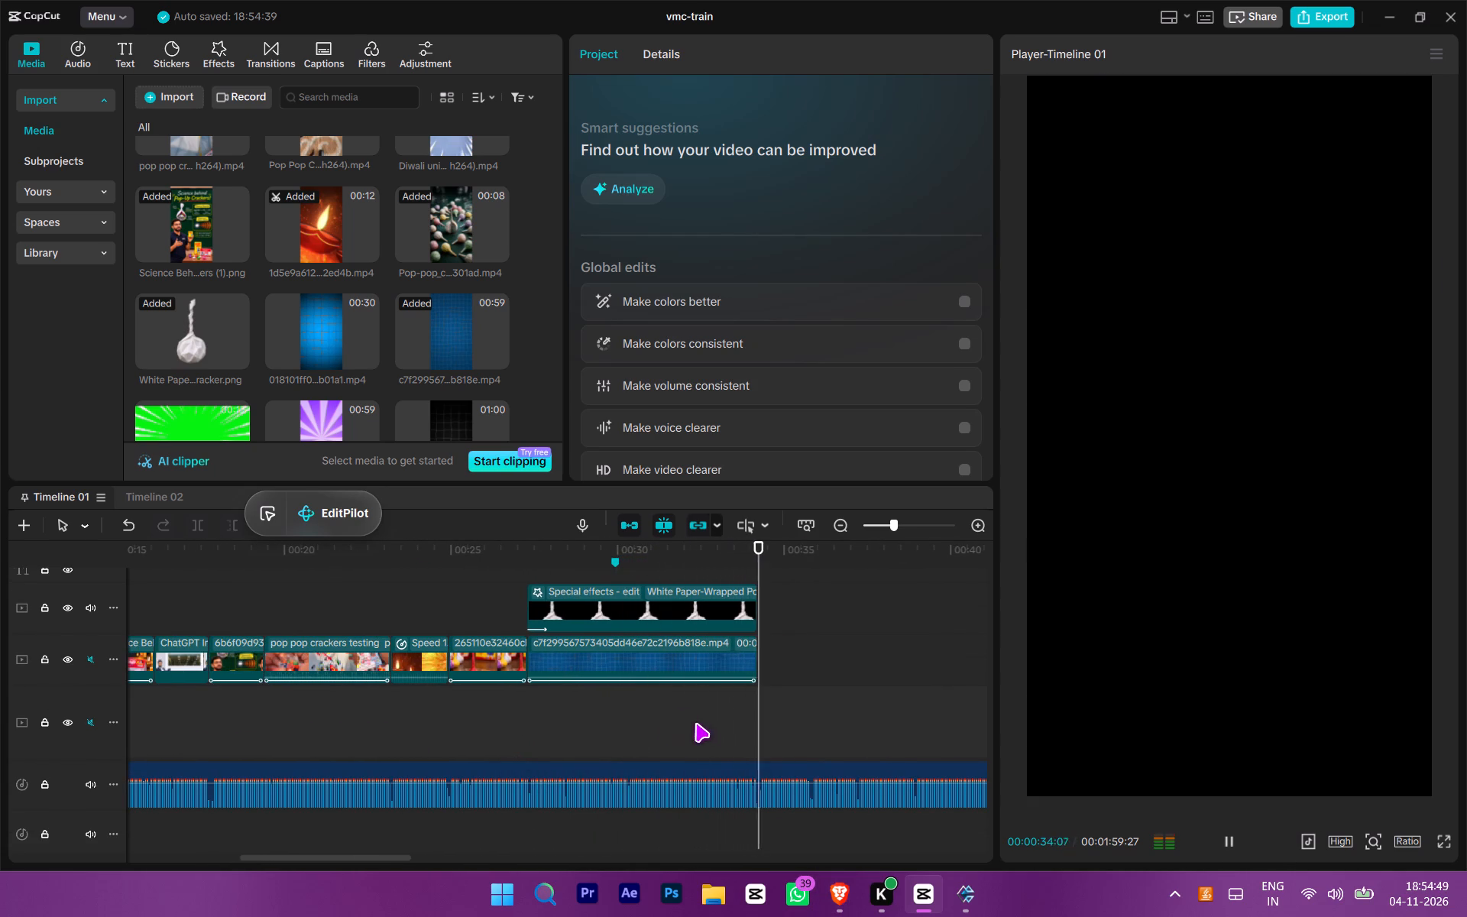
Replay the red cracker clip with the "2 Main Ingredients" title to check how the shot plays.
ctrl+scroll(658, 745, down, 6)
click(524, 724)
key(space)
click(601, 718)
key(space)
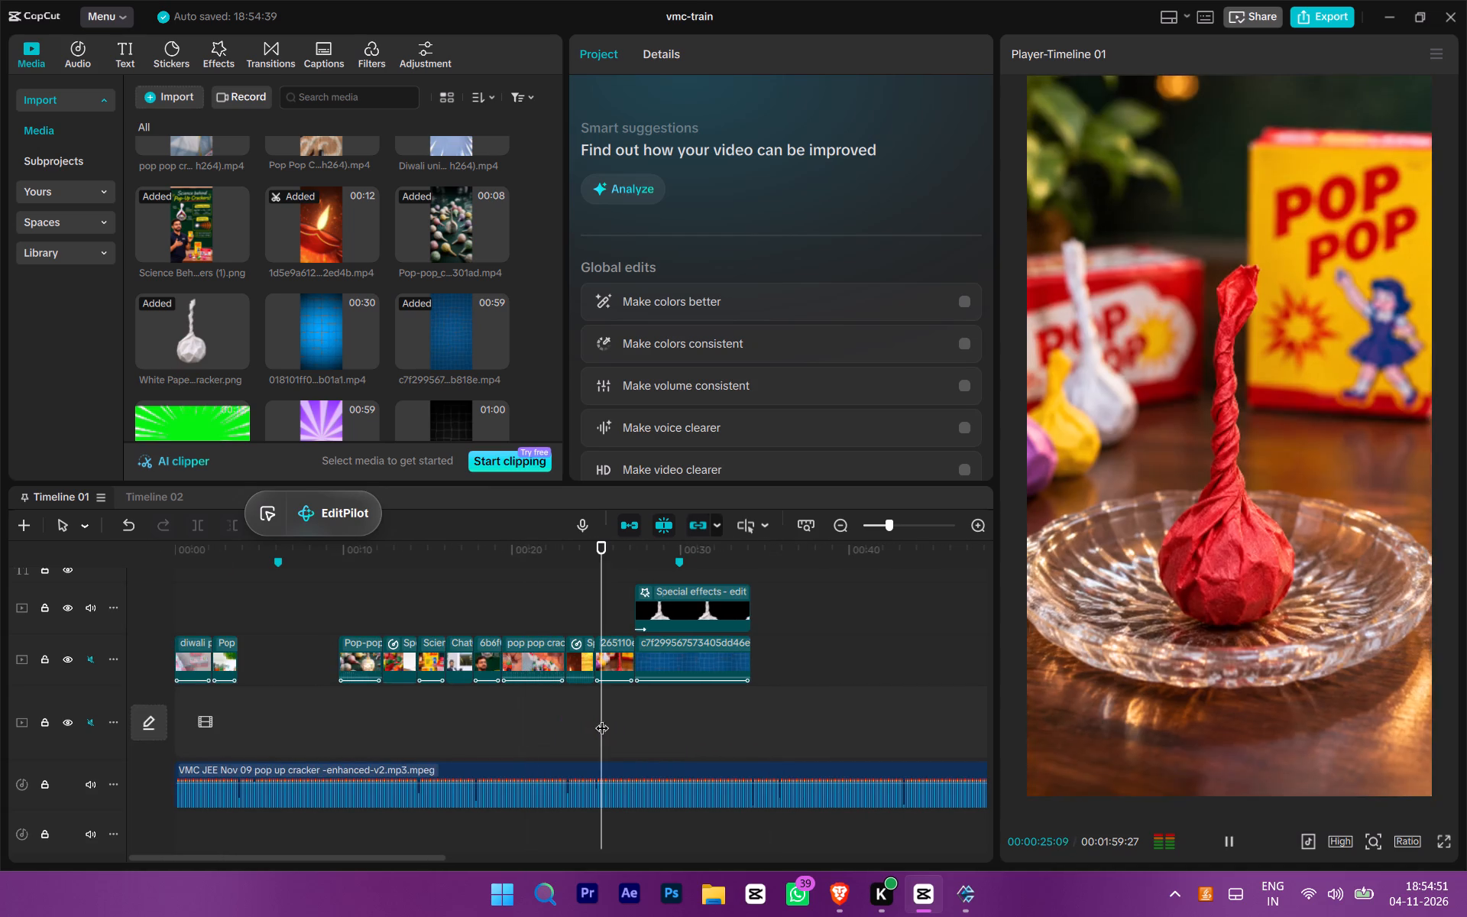
ctrl+scroll(607, 727, up, 7)
key(space)
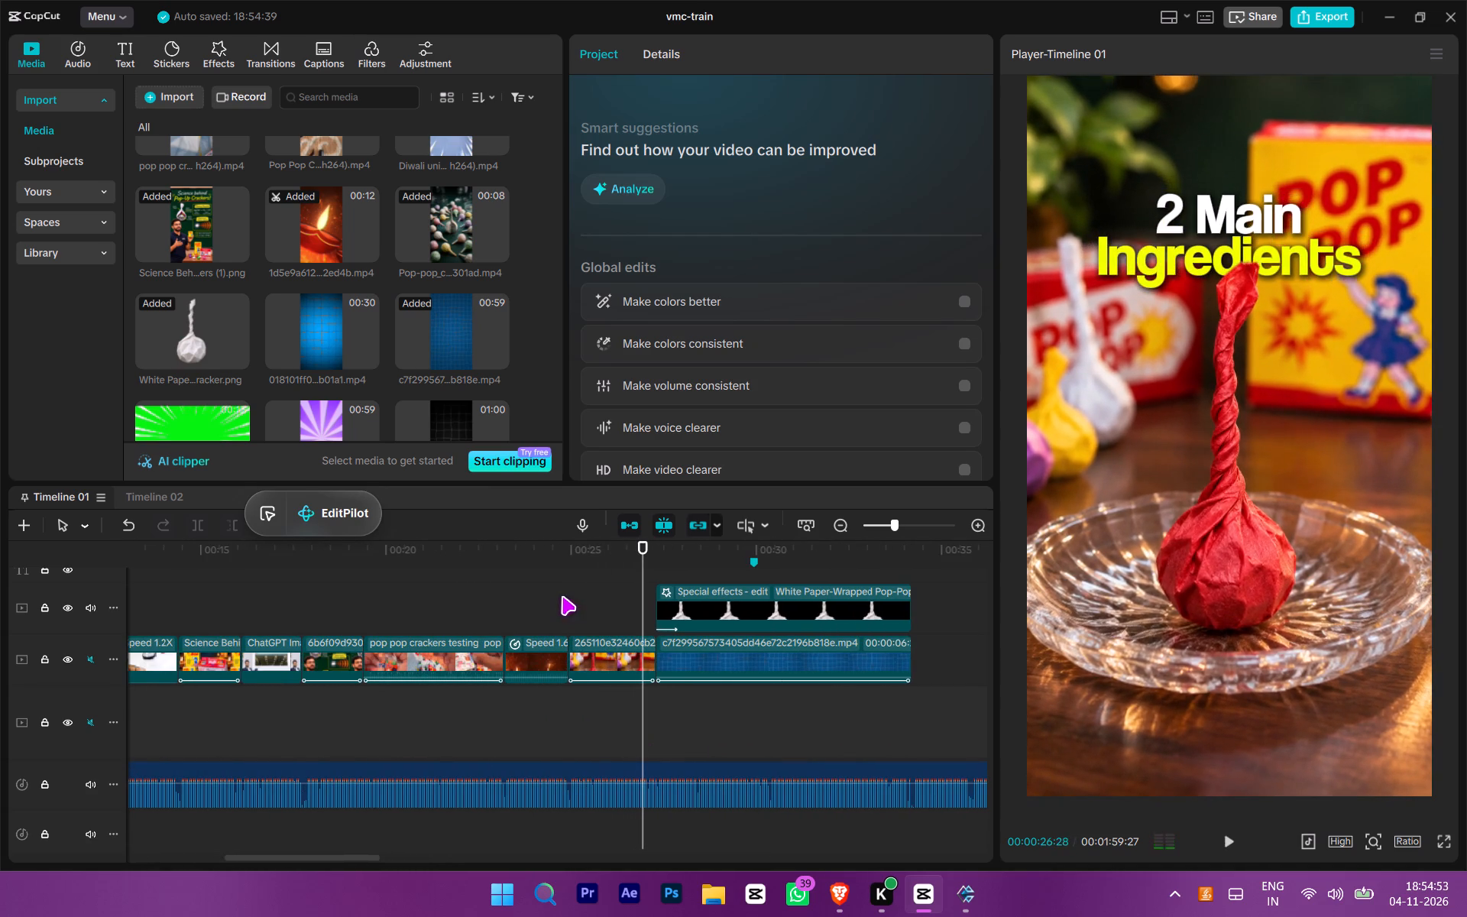
click(562, 596)
key(space)
key(space)
click(620, 652)
click(576, 617)
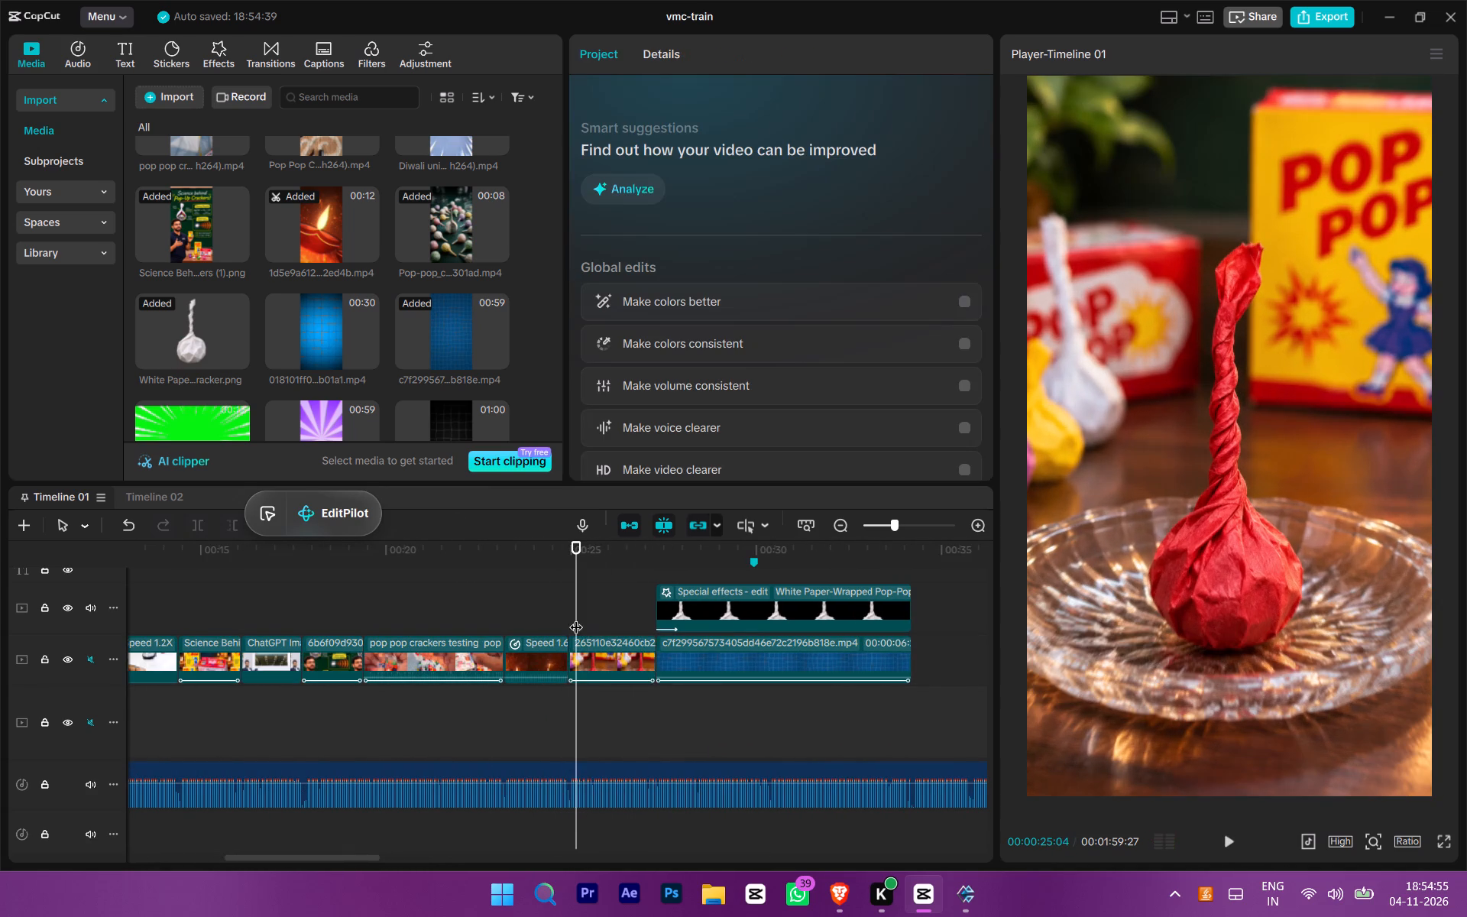
Brighten the overlay copy of the red cracker clip with exposure at about 39 and contrast at about 22.
scroll(607, 658, up, 6)
click(582, 572)
key(space)
key(space)
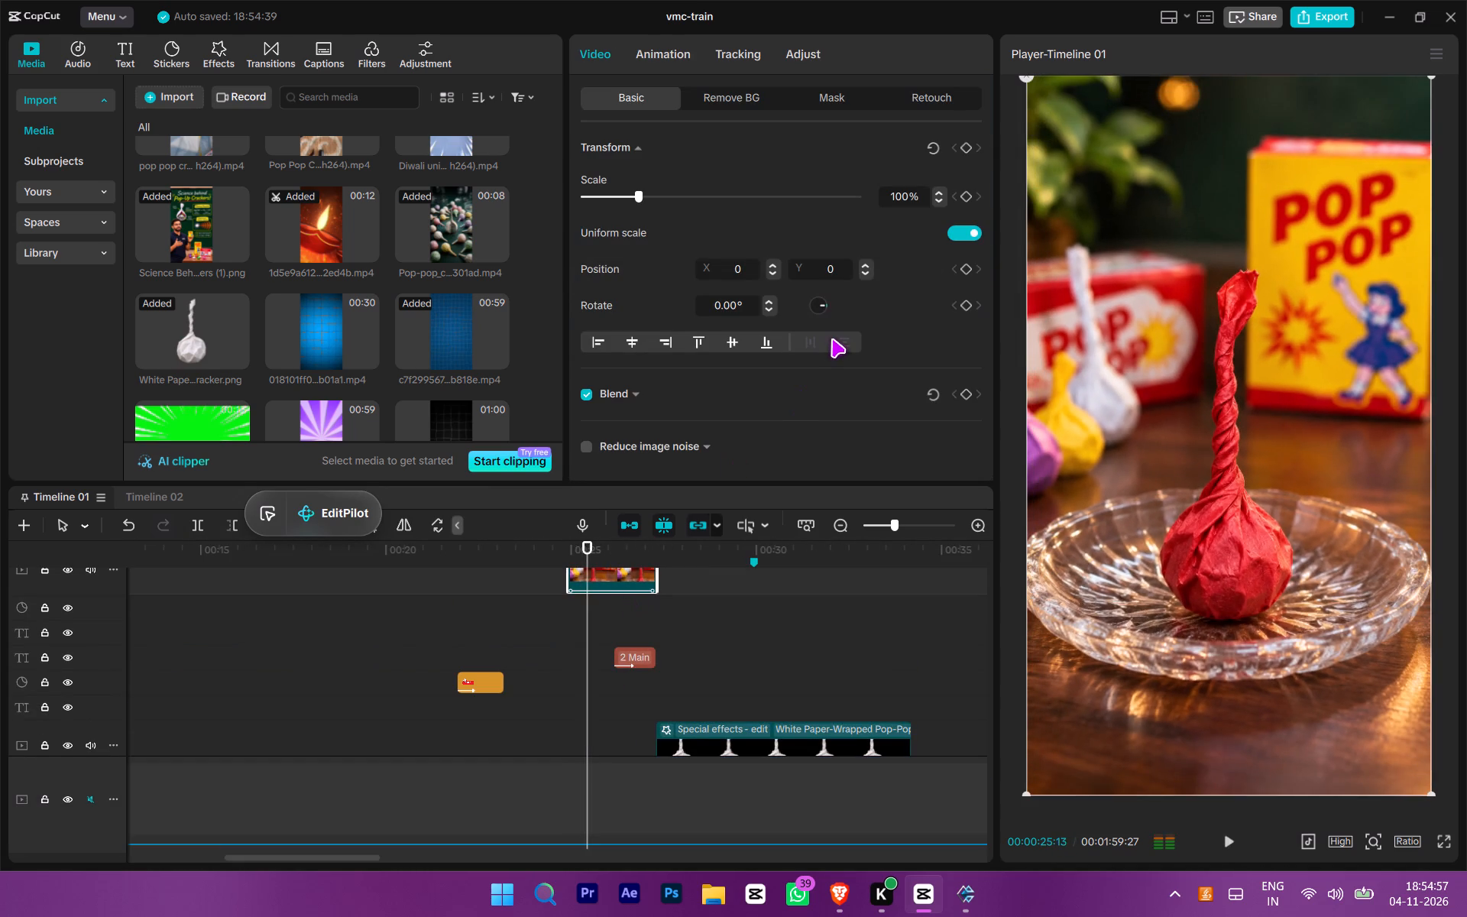
key(space)
key(space)
click(816, 99)
click(776, 56)
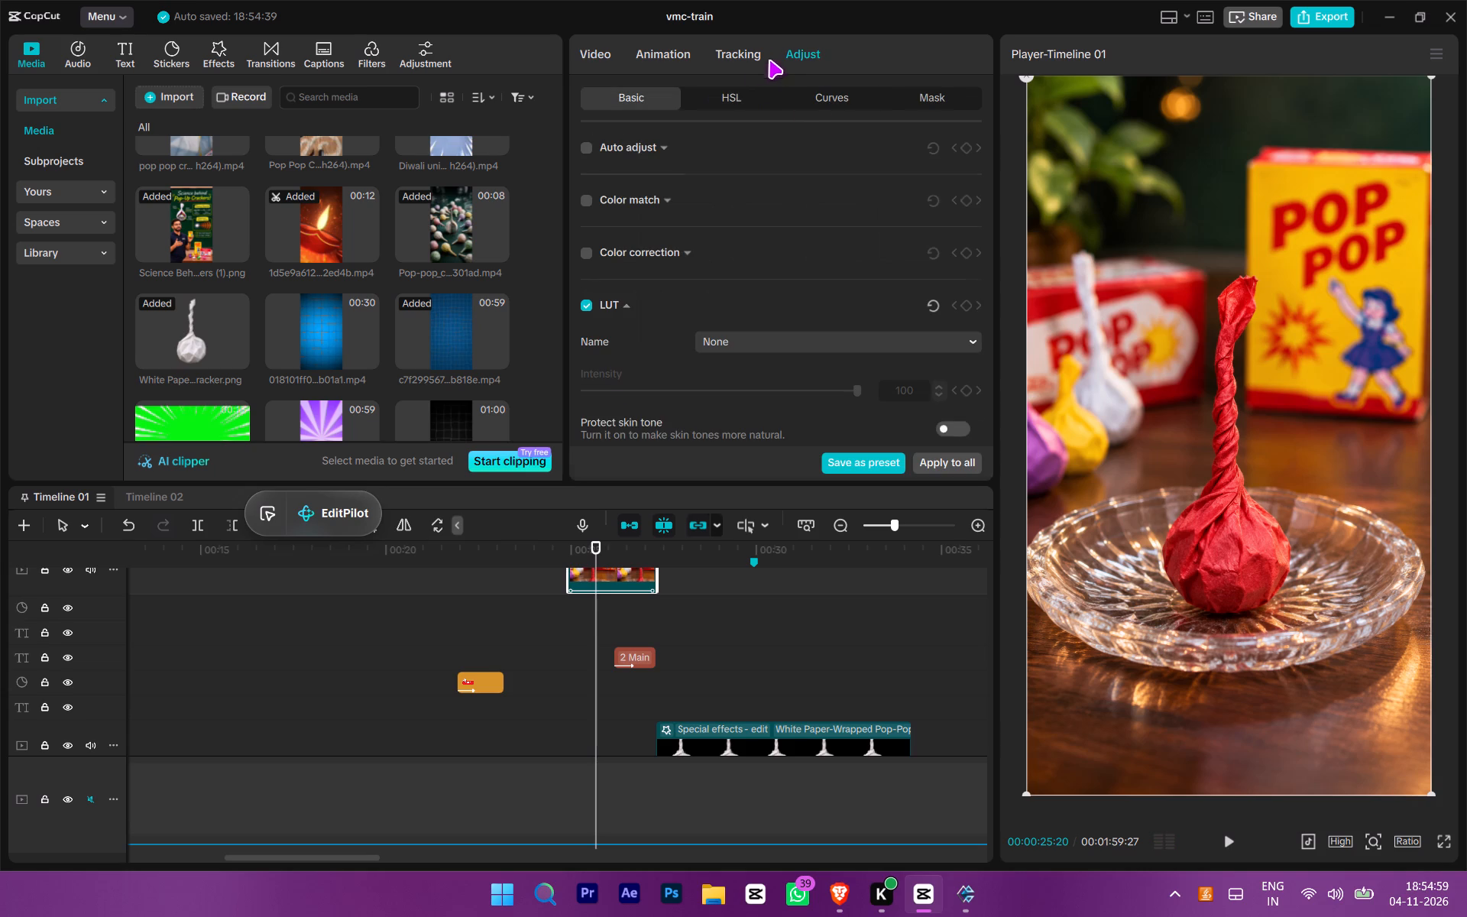
click(698, 102)
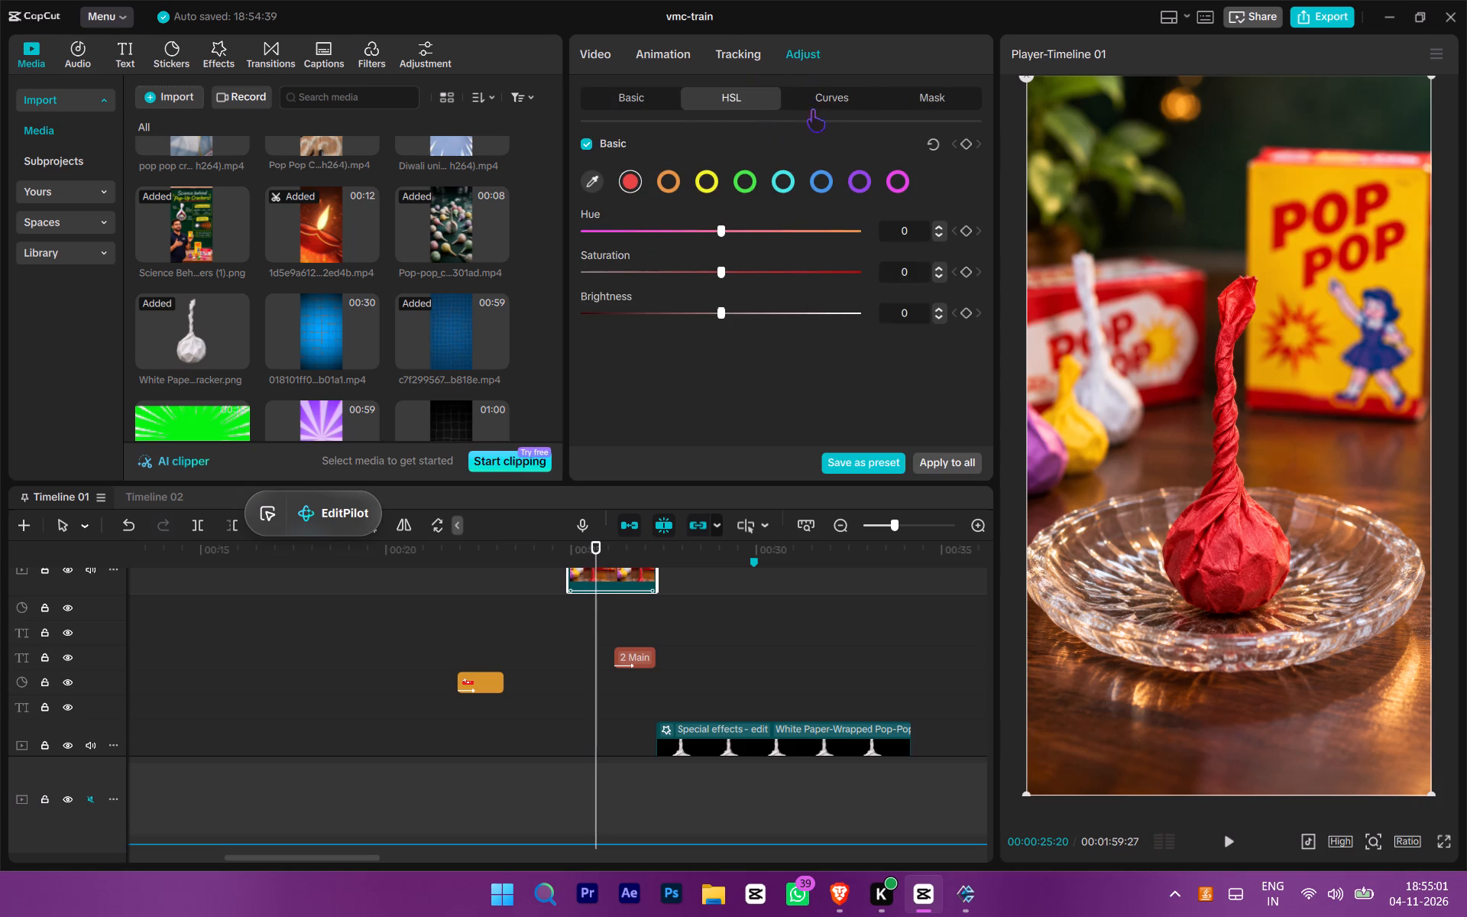
click(663, 98)
scroll(808, 413, down, 5)
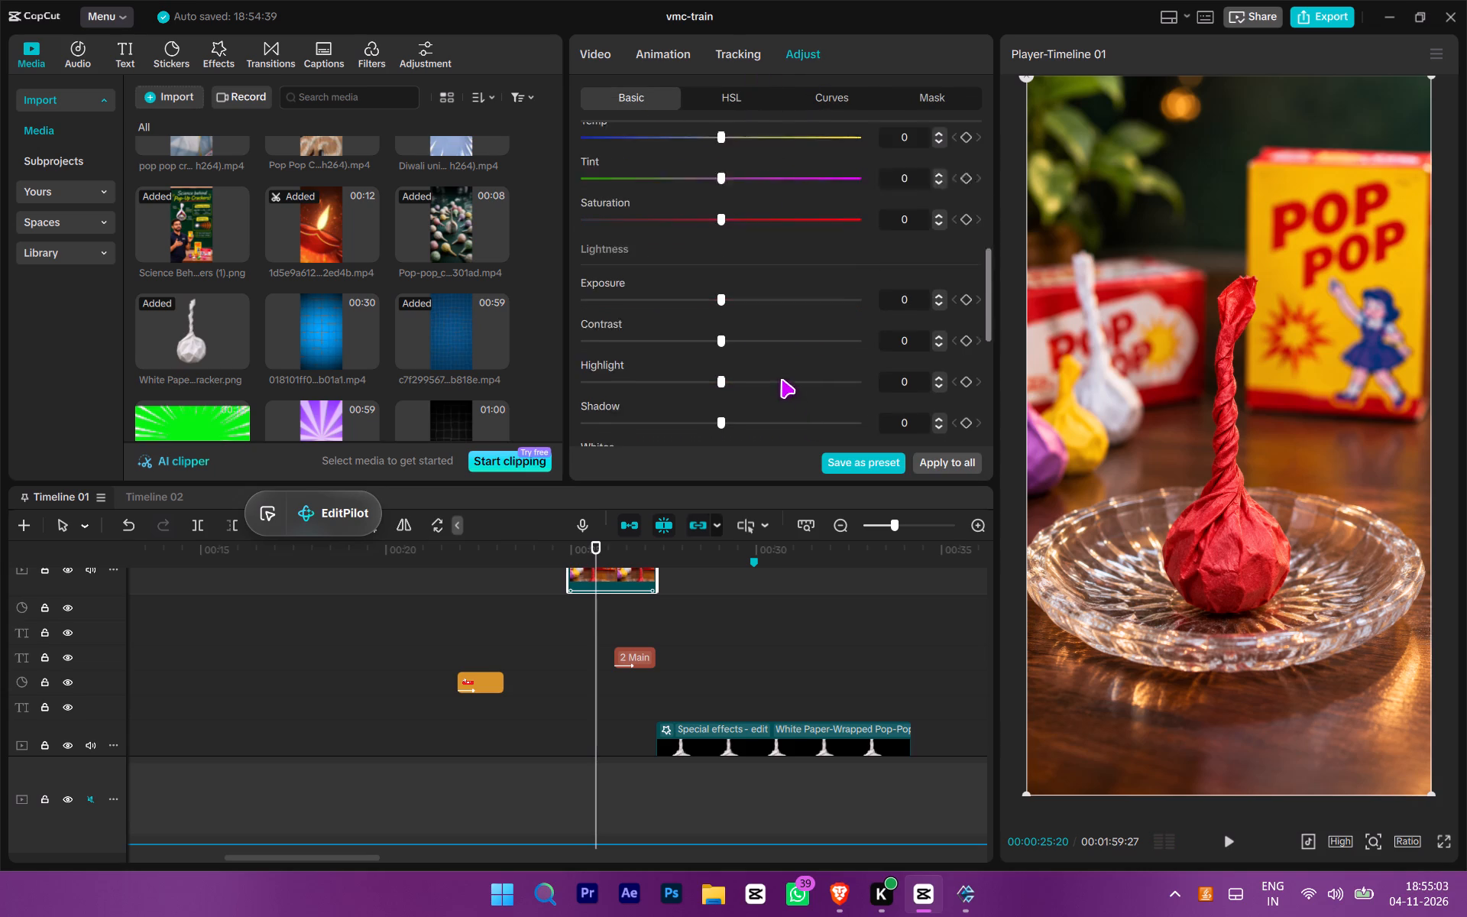
scroll(781, 379, down, 1)
drag(769, 222, 901, 301)
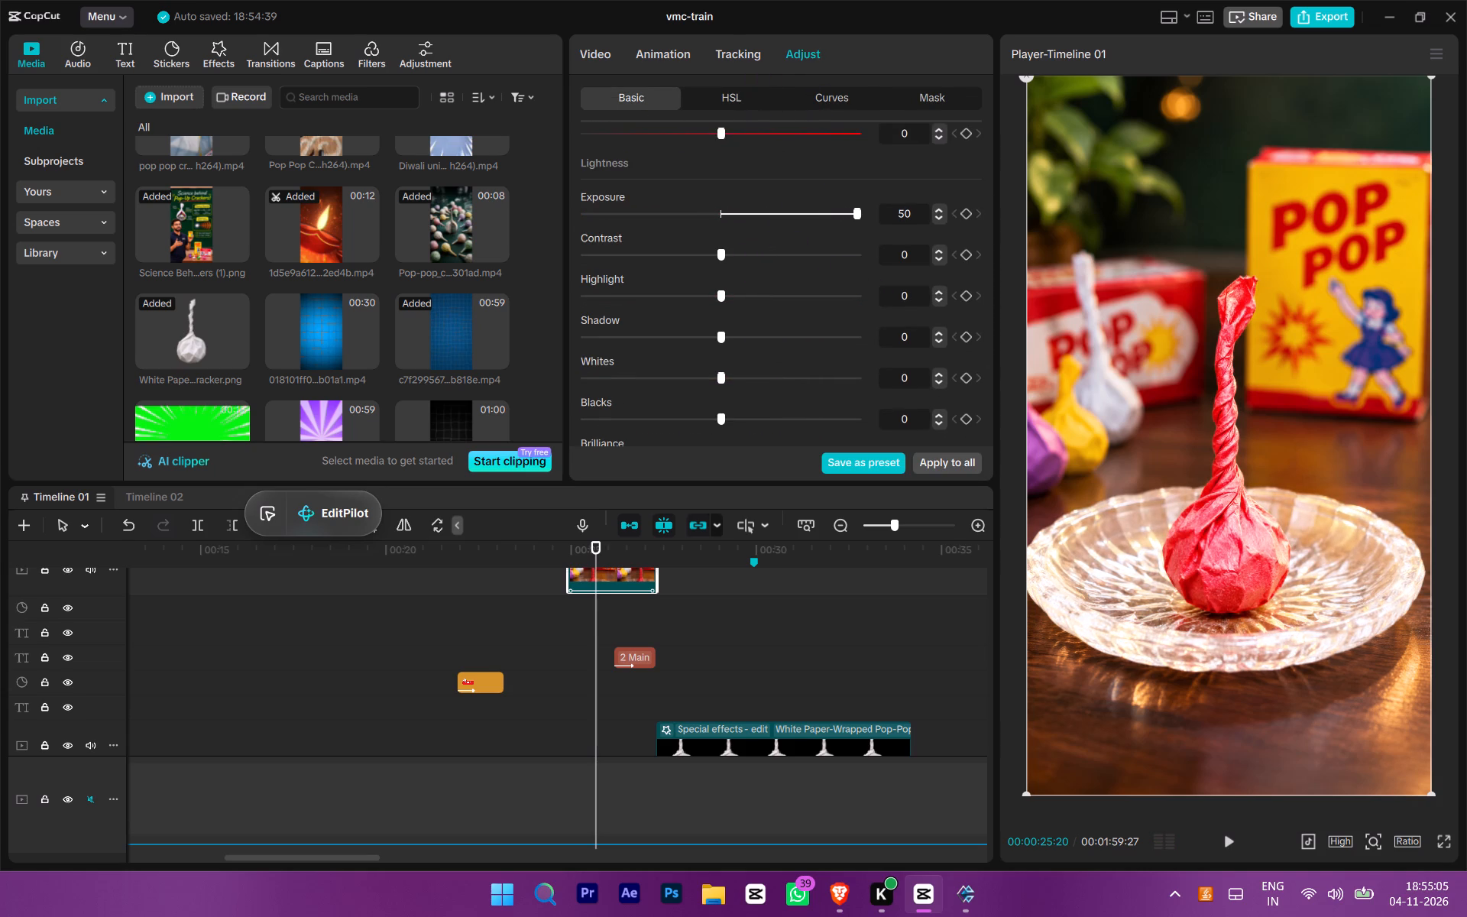
click(799, 260)
drag(799, 260, 785, 260)
drag(785, 260, 777, 259)
click(808, 219)
click(823, 212)
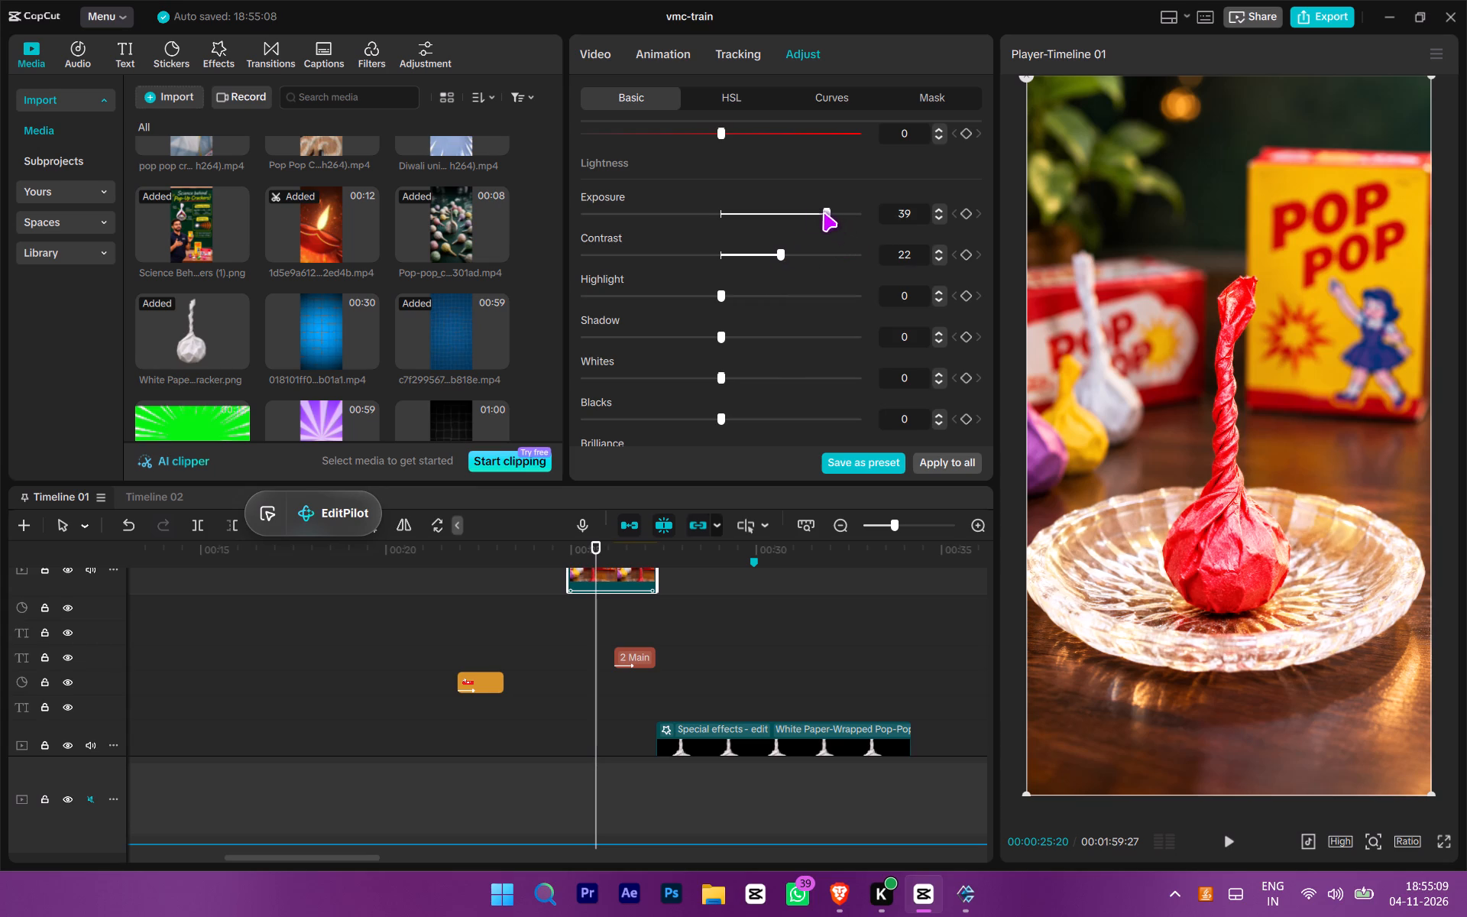
Add a Filmstrip mask to the brightened red cracker overlay clip.
click(588, 34)
click(596, 45)
click(620, 157)
click(639, 177)
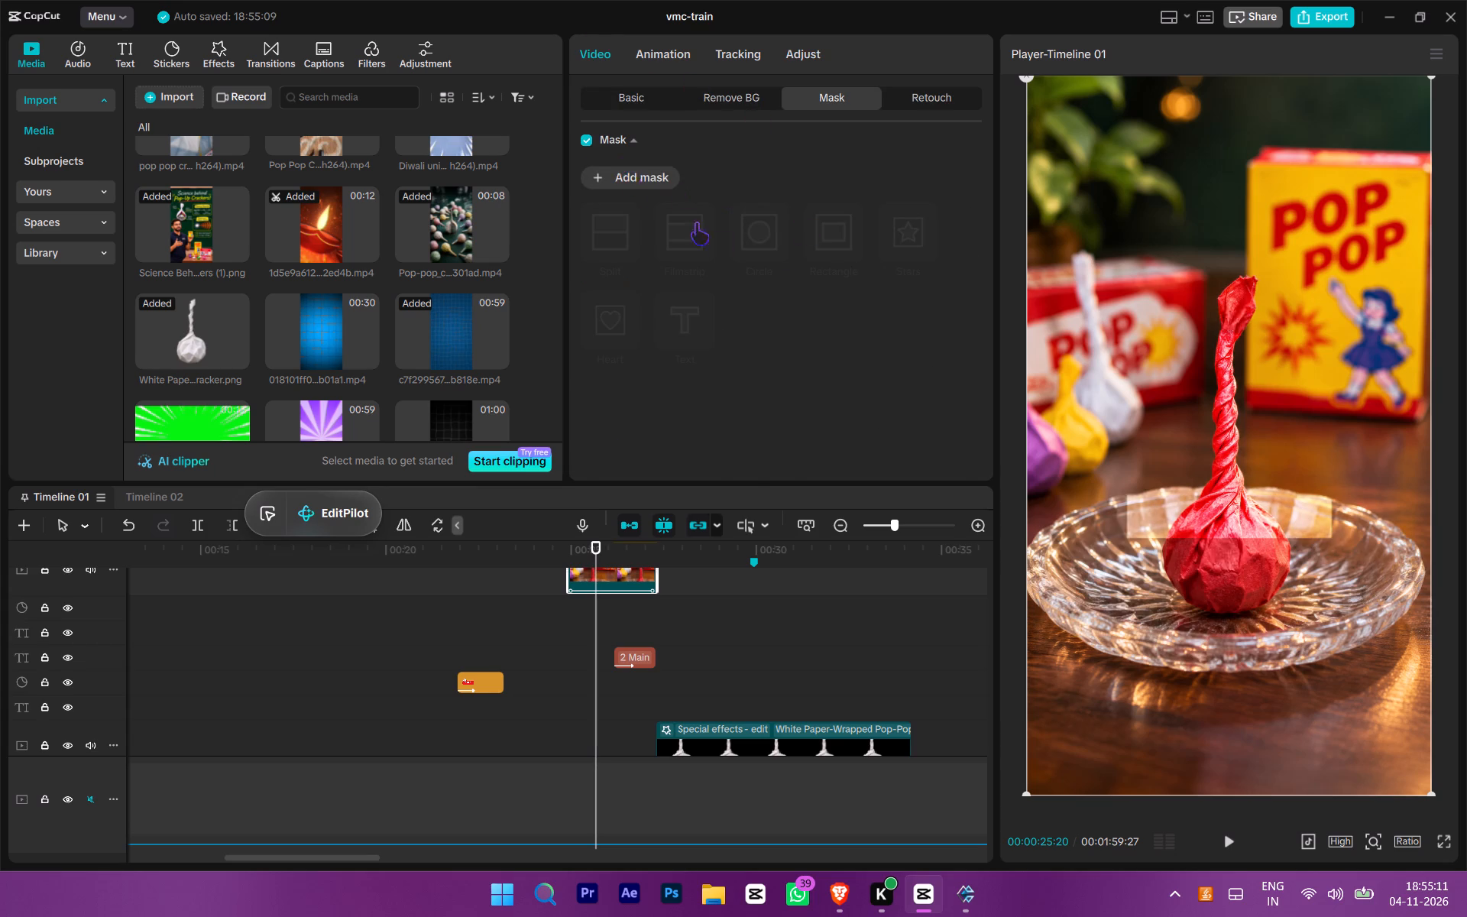
click(719, 242)
click(690, 228)
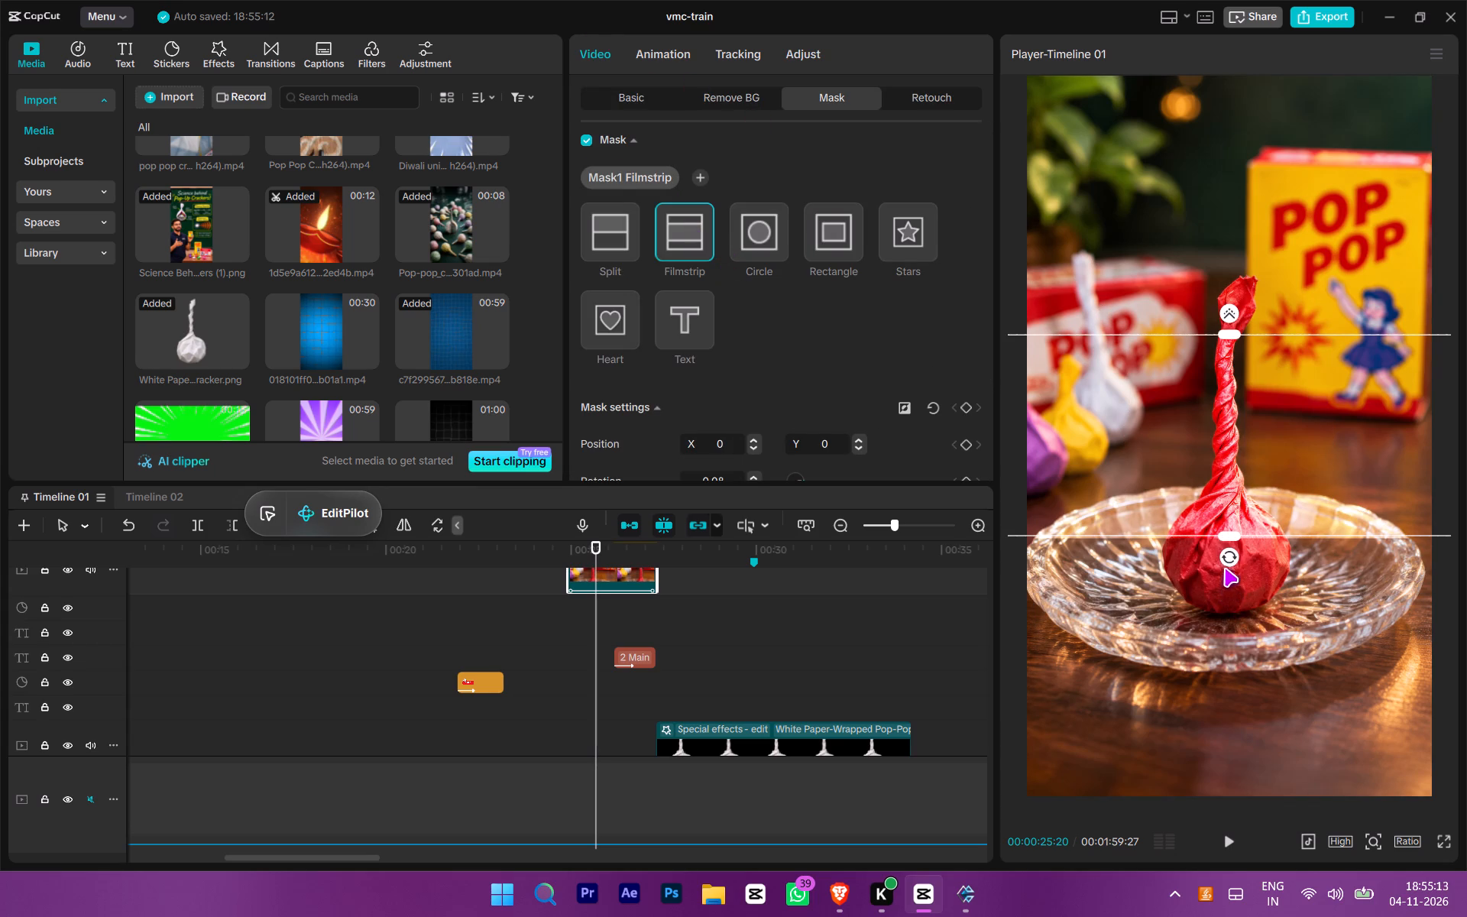
Rotate the Filmstrip mask to about 26° and move it over the cracker's body, to about X -23, Y -258.
drag(1229, 559, 1177, 541)
drag(1184, 530, 1197, 512)
drag(1203, 491, 1206, 475)
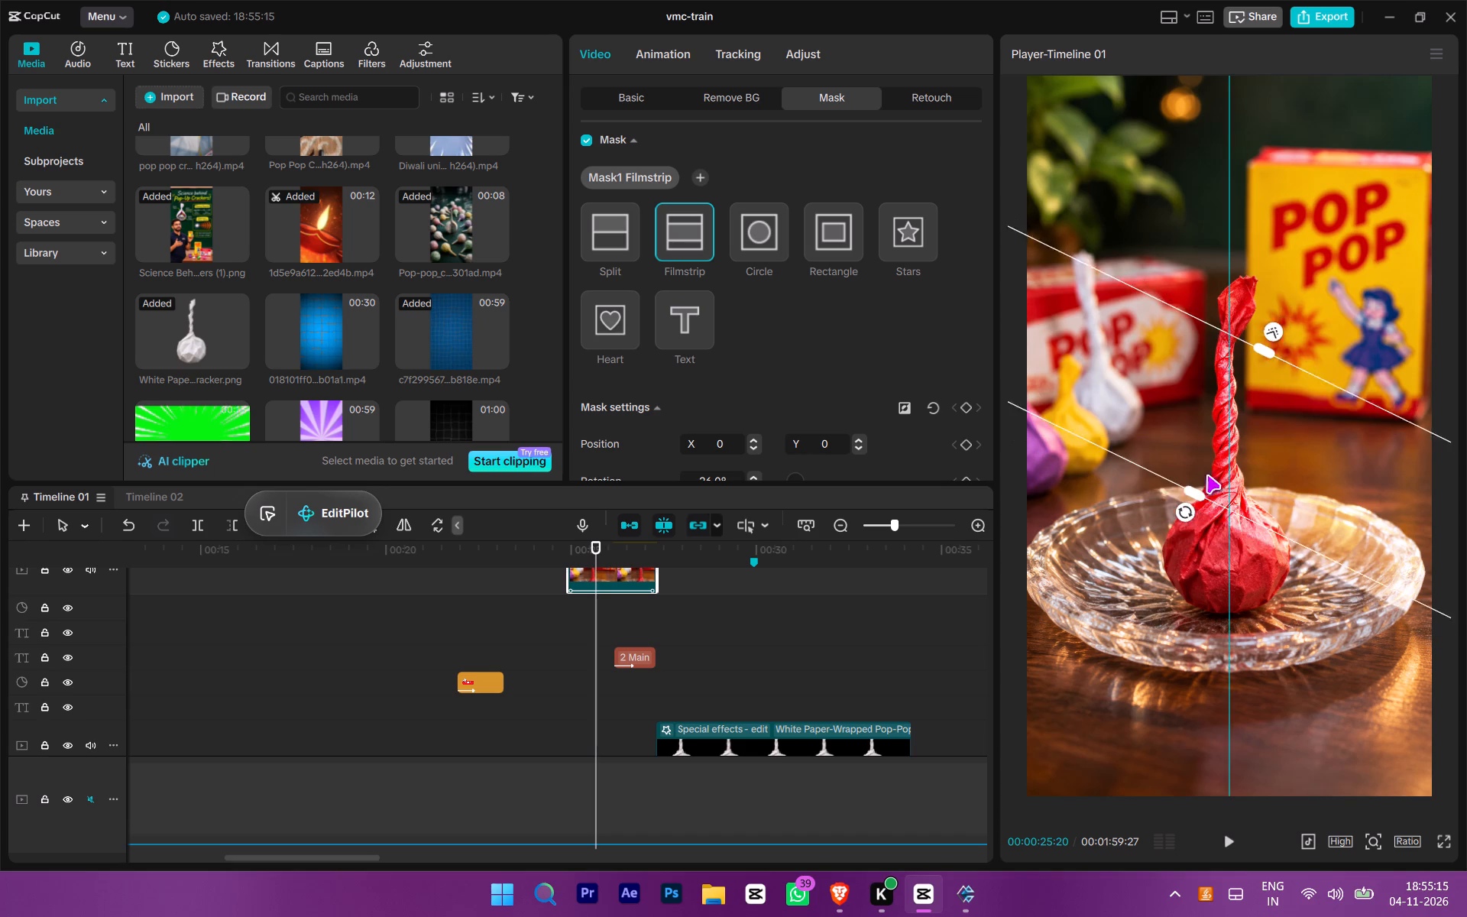
drag(1206, 475, 1213, 443)
drag(1213, 443, 1212, 498)
drag(1198, 515, 1206, 488)
drag(1265, 465, 1246, 569)
click(1255, 575)
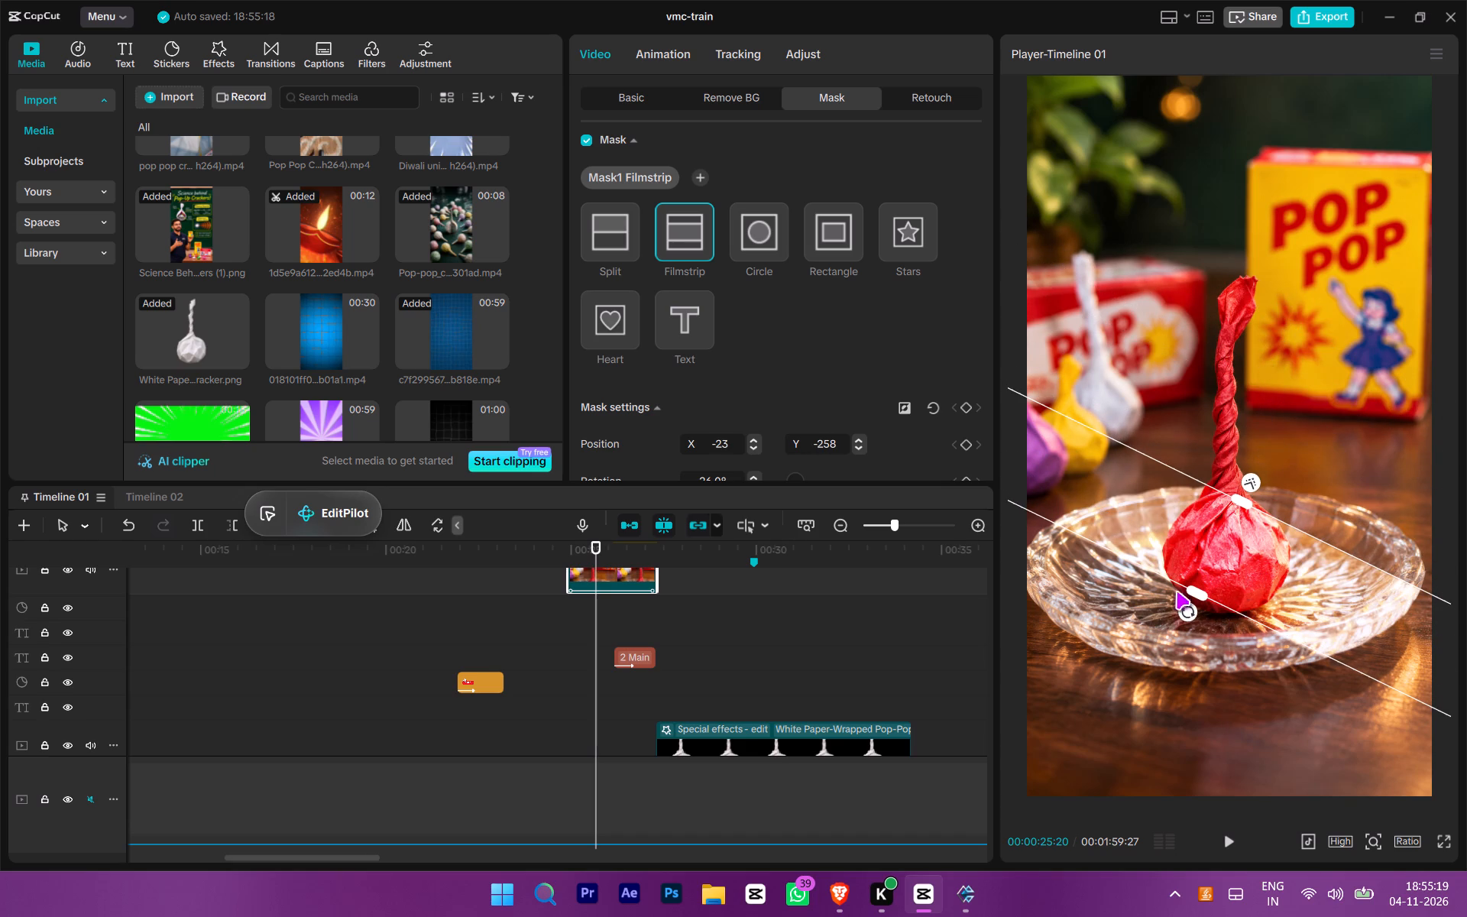
Narrow the Filmstrip mask to a size of about 89 and set its feather to about 27.
drag(1195, 590, 1210, 562)
scroll(798, 397, down, 3)
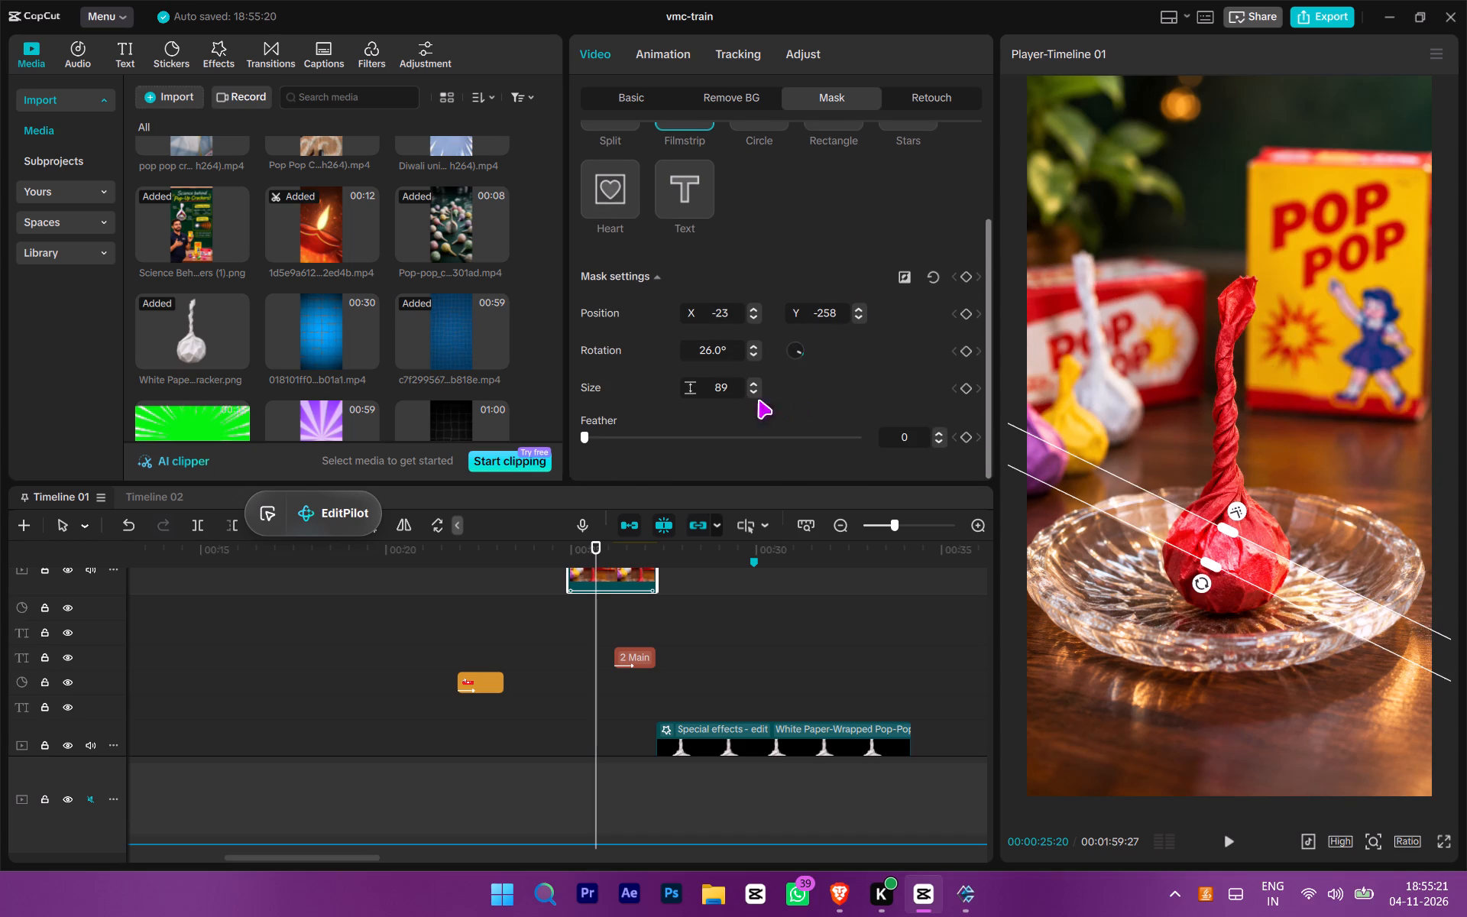
drag(643, 439, 658, 450)
Keyframe a diagonal mask sweep from about X -164, Y -654 at 00:25:20 to about X 253, Y 354 at 00:26:11.
drag(1183, 538, 1182, 553)
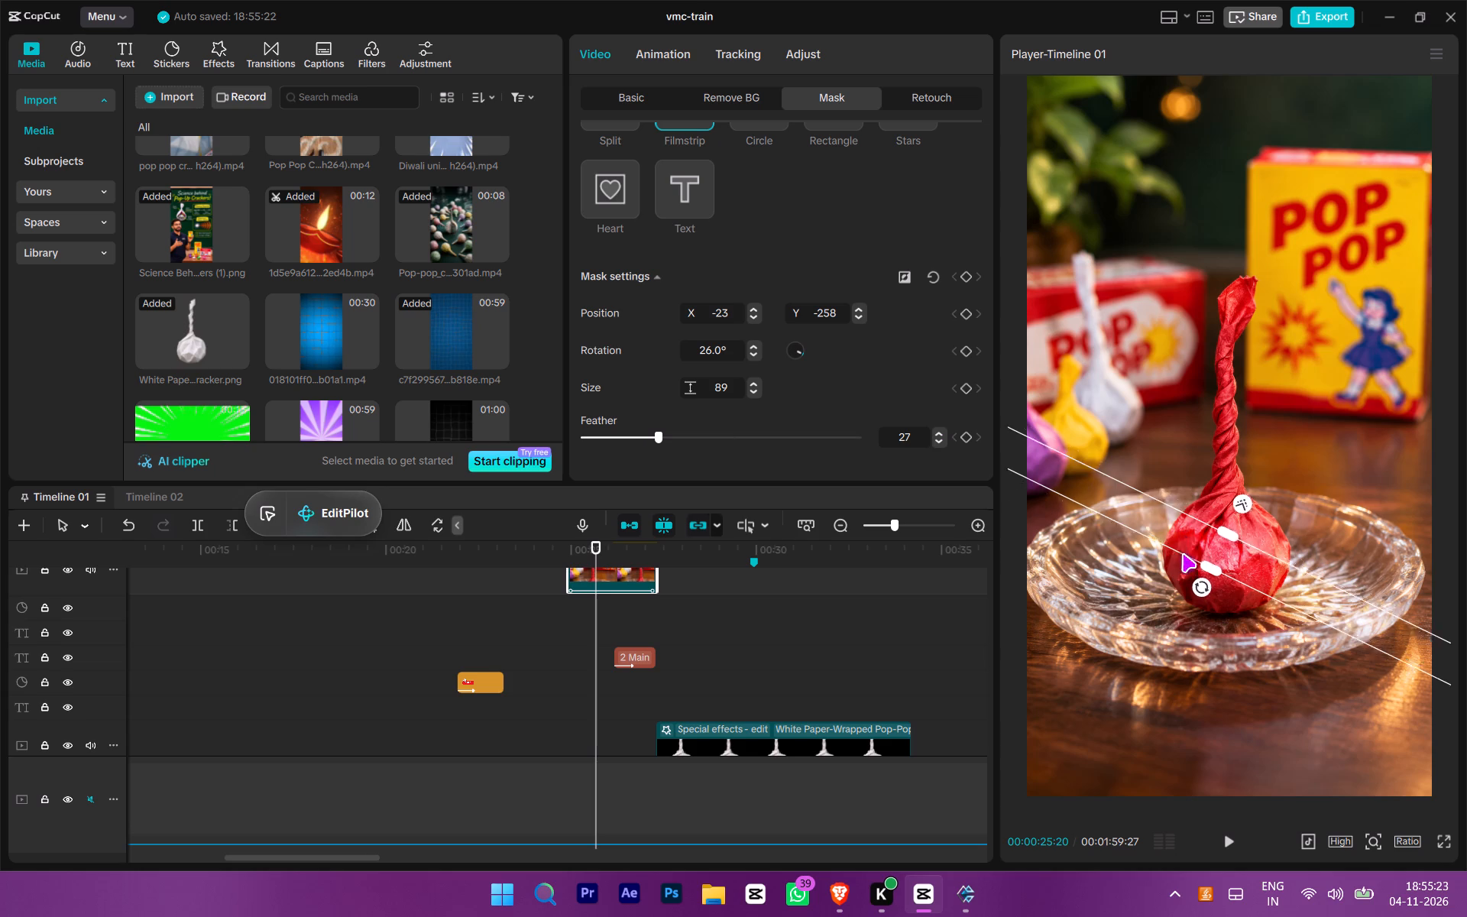
drag(1182, 553, 1122, 708)
scroll(610, 243, up, 3)
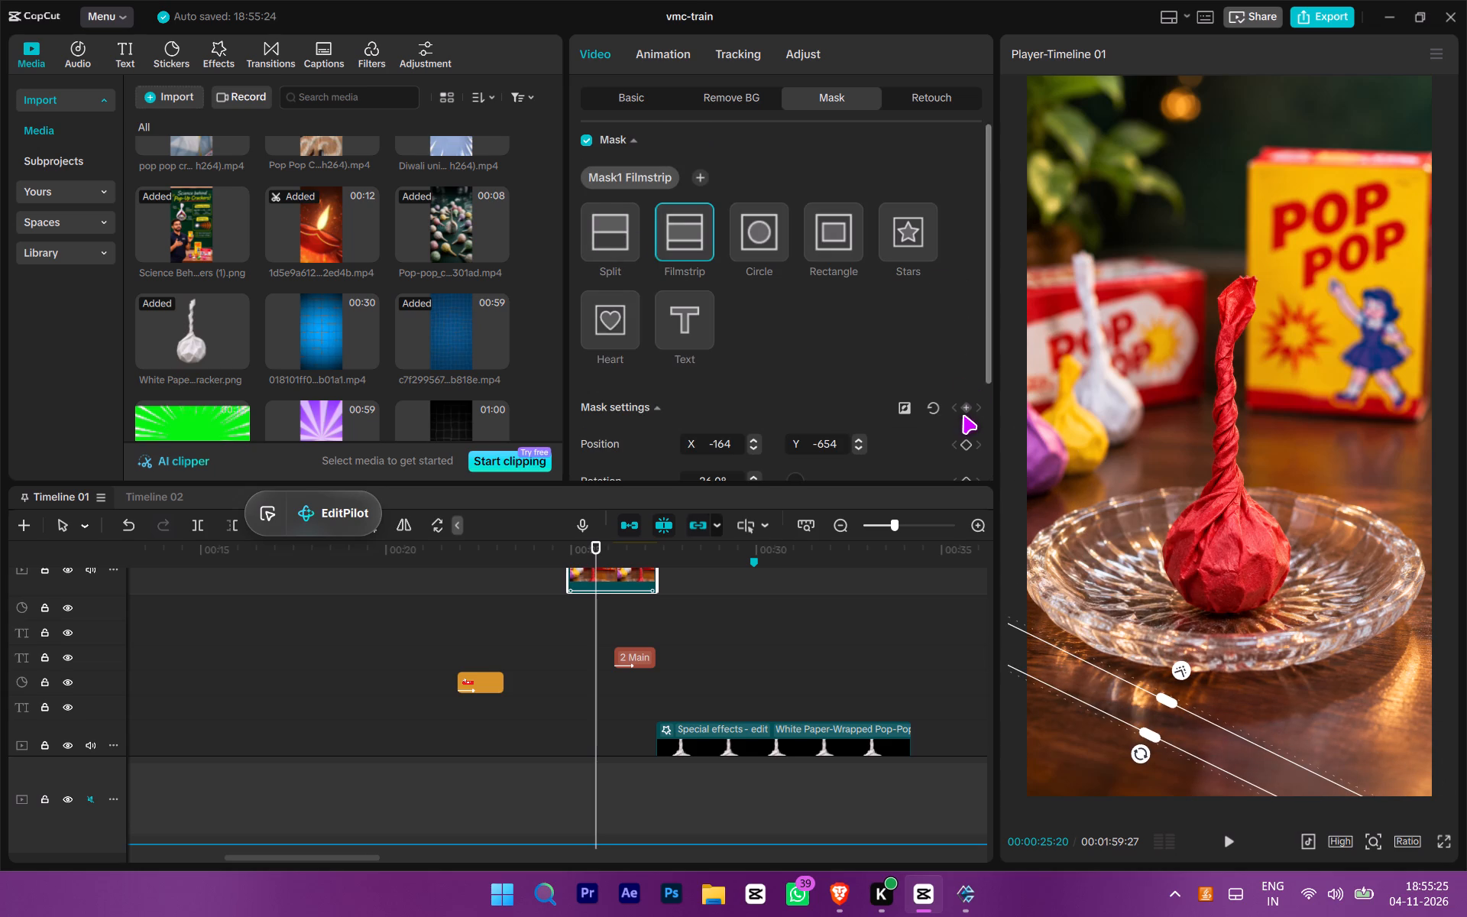
click(966, 409)
key(space)
key(space)
drag(1195, 731, 1375, 296)
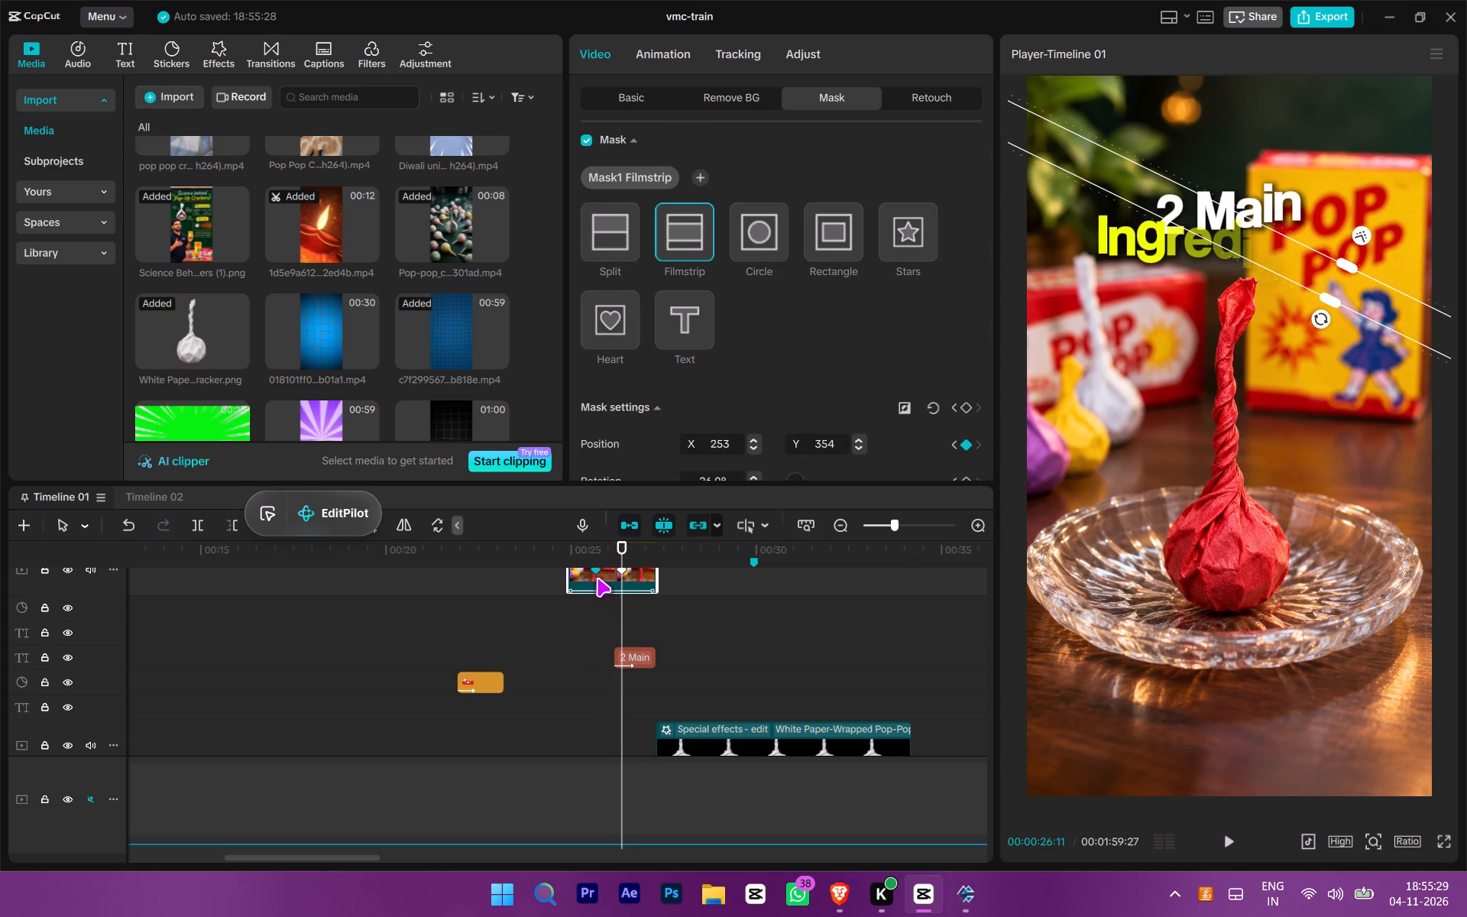
Retime the mask sweep, moving its first keyframe to the clip's start and its second keyframe slightly earlier.
drag(594, 574, 587, 574)
click(557, 620)
key(space)
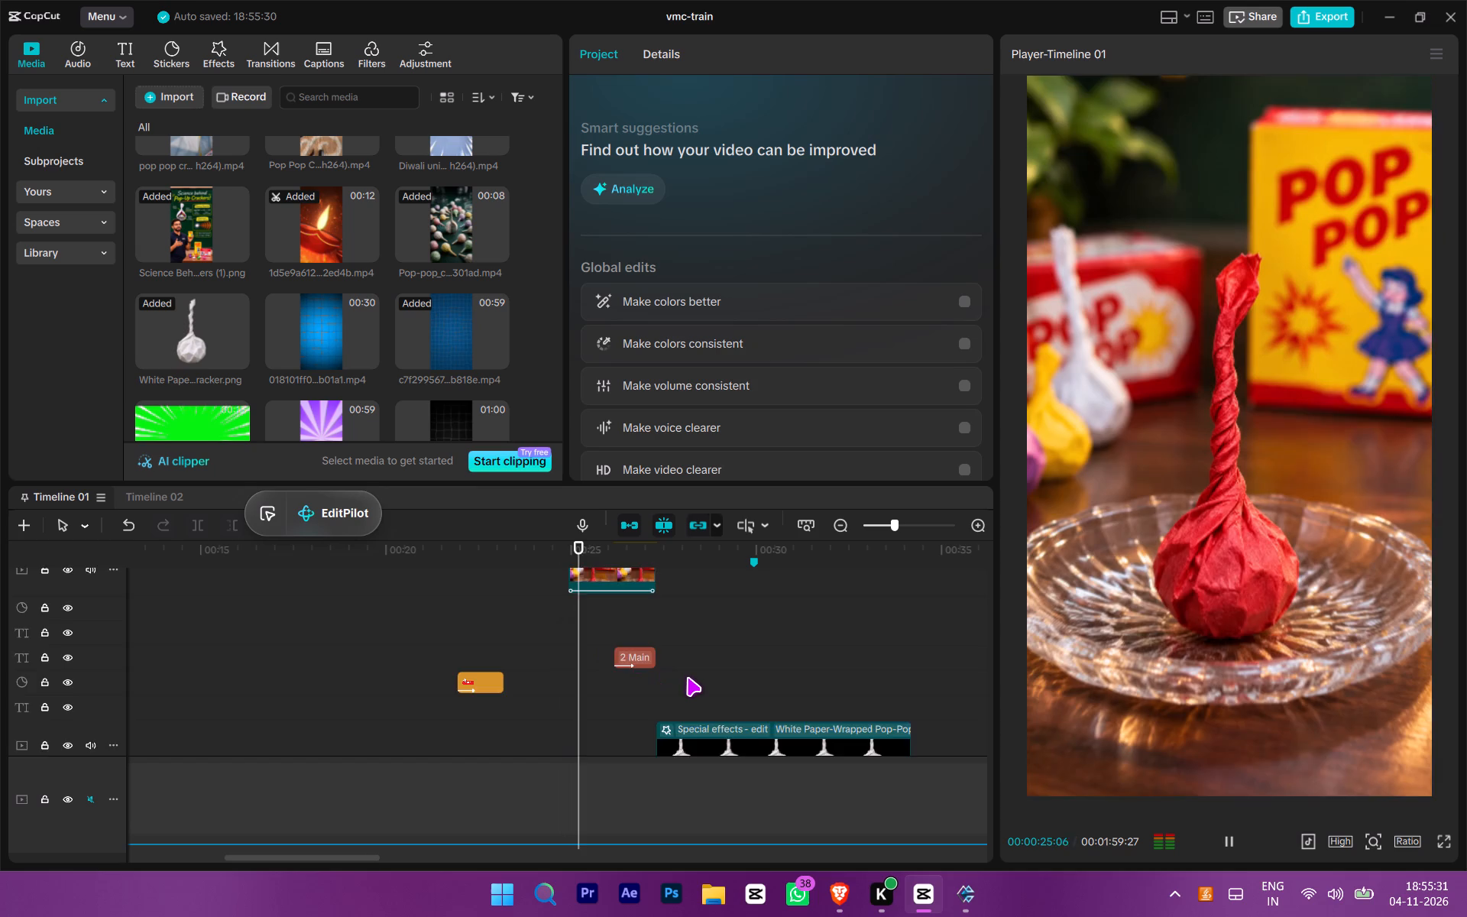
scroll(687, 677, up, 3)
key(space)
scroll(696, 691, up, 3)
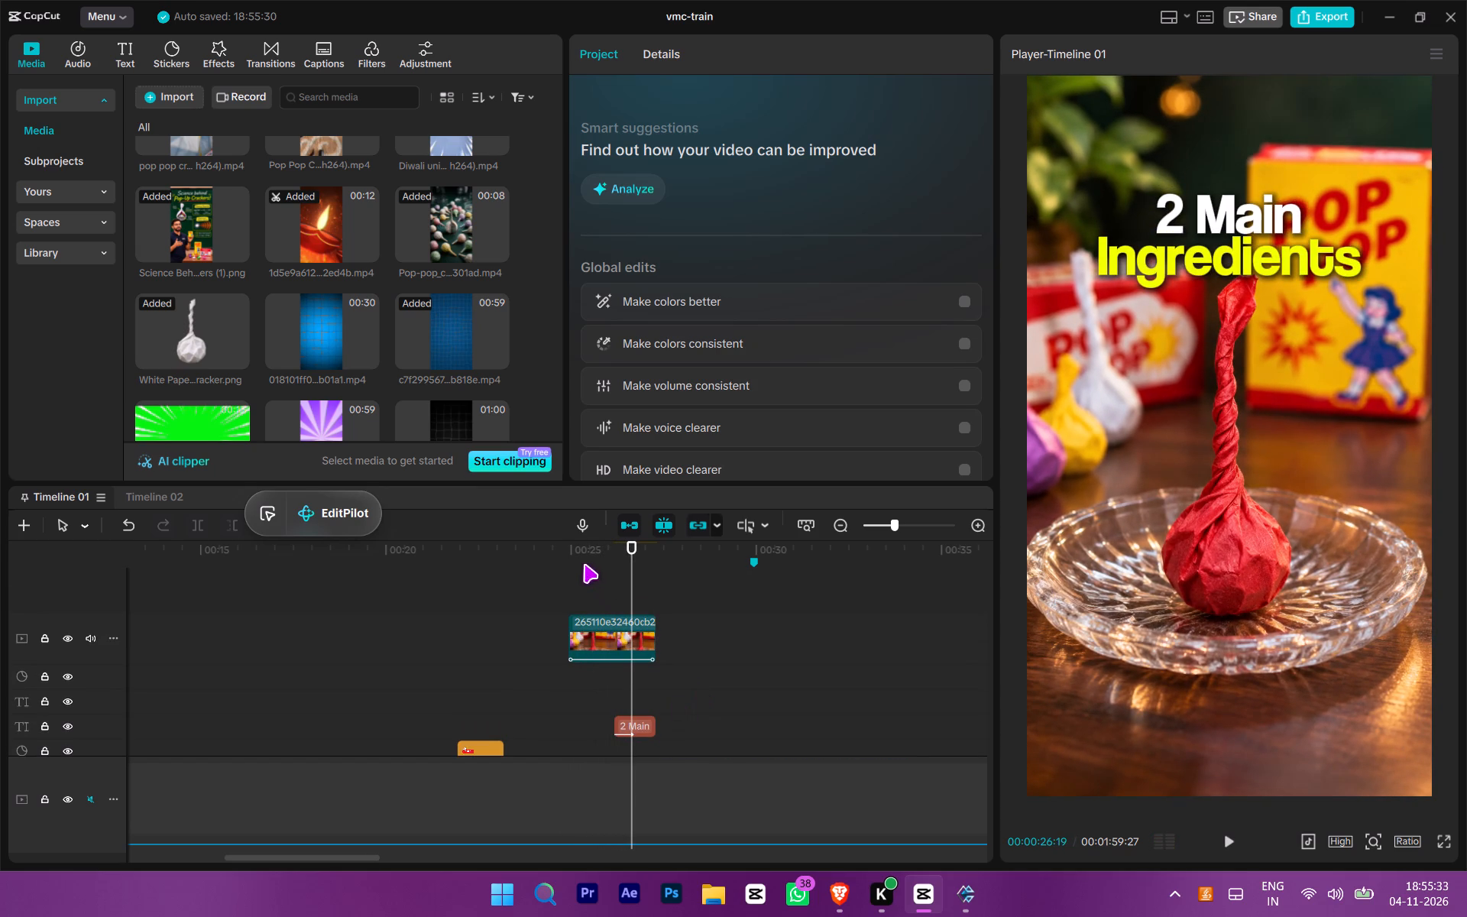
click(570, 575)
key(space)
click(632, 667)
key(space)
click(614, 642)
ctrl+scroll(607, 655, up, 6)
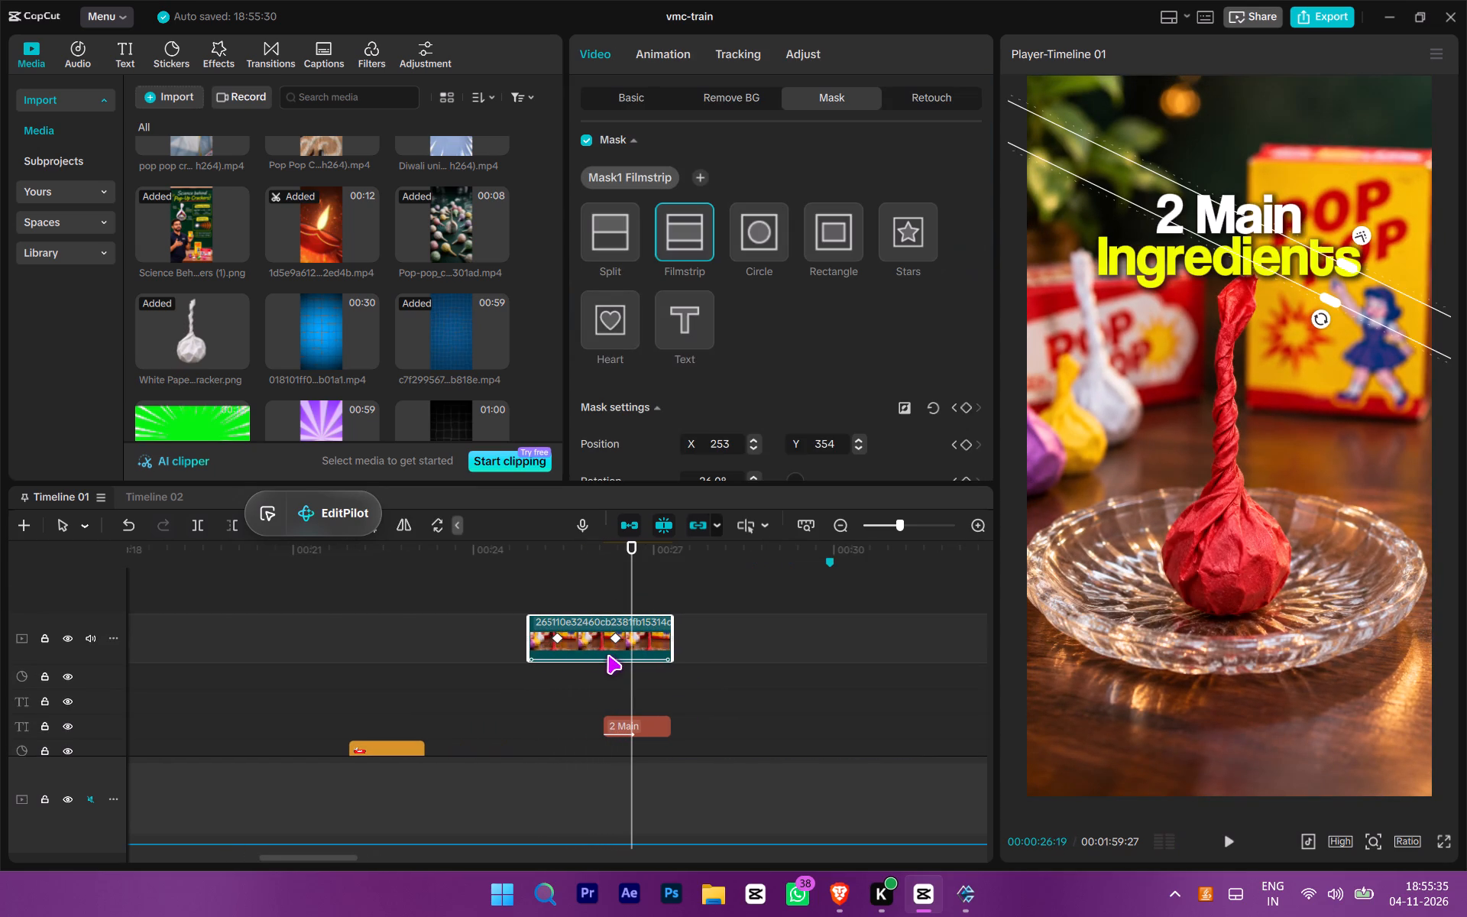
drag(555, 637, 506, 626)
drag(611, 643, 601, 643)
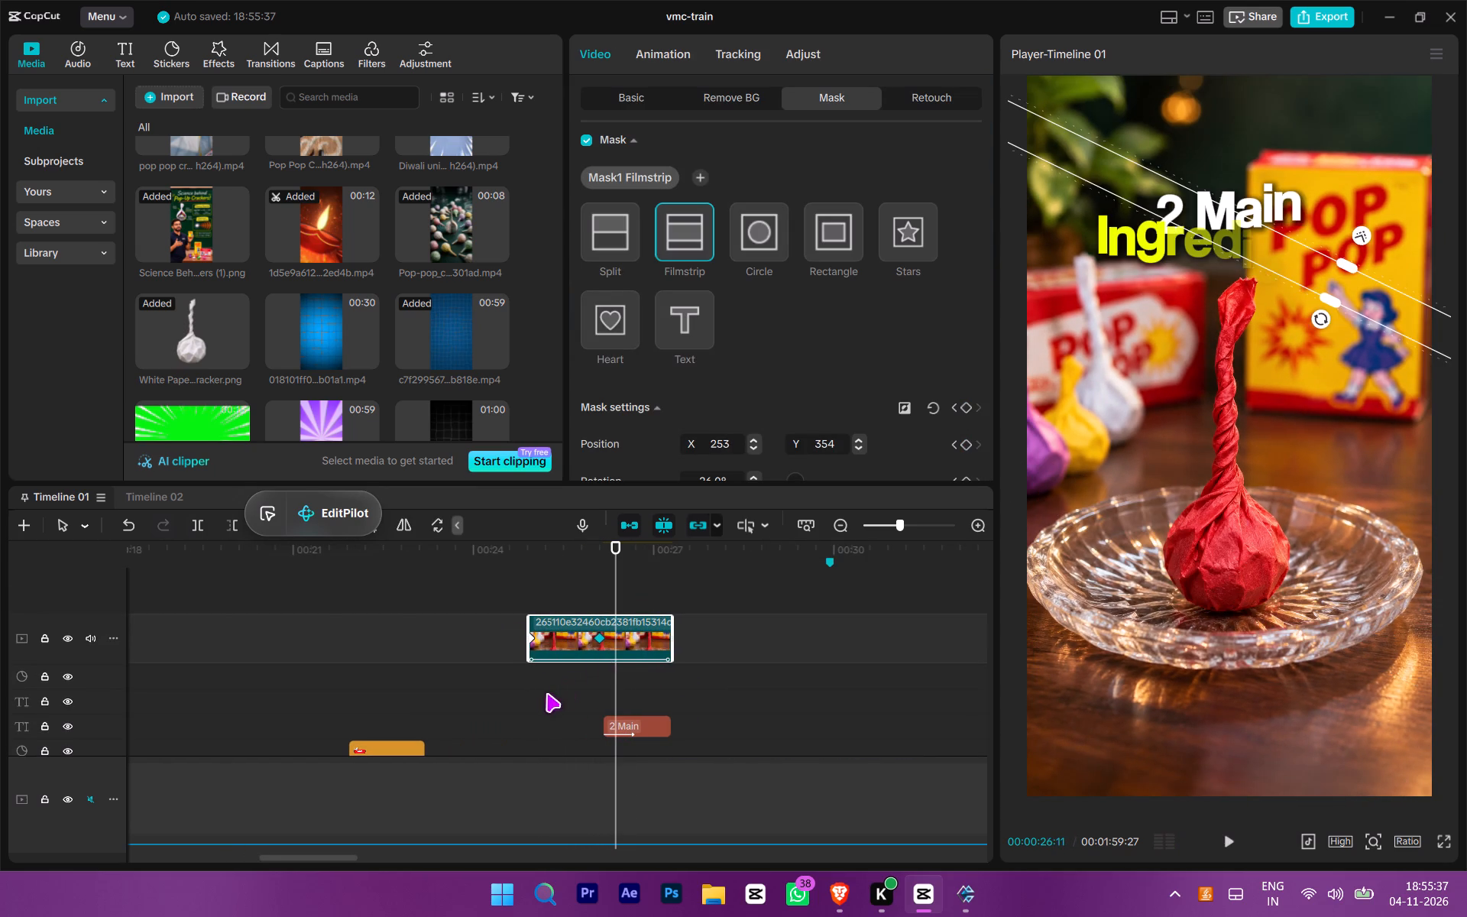
Replay the red cracker clip to check the mask sweep across the shot and its timing against the title.
click(536, 692)
key(space)
key(space)
click(547, 757)
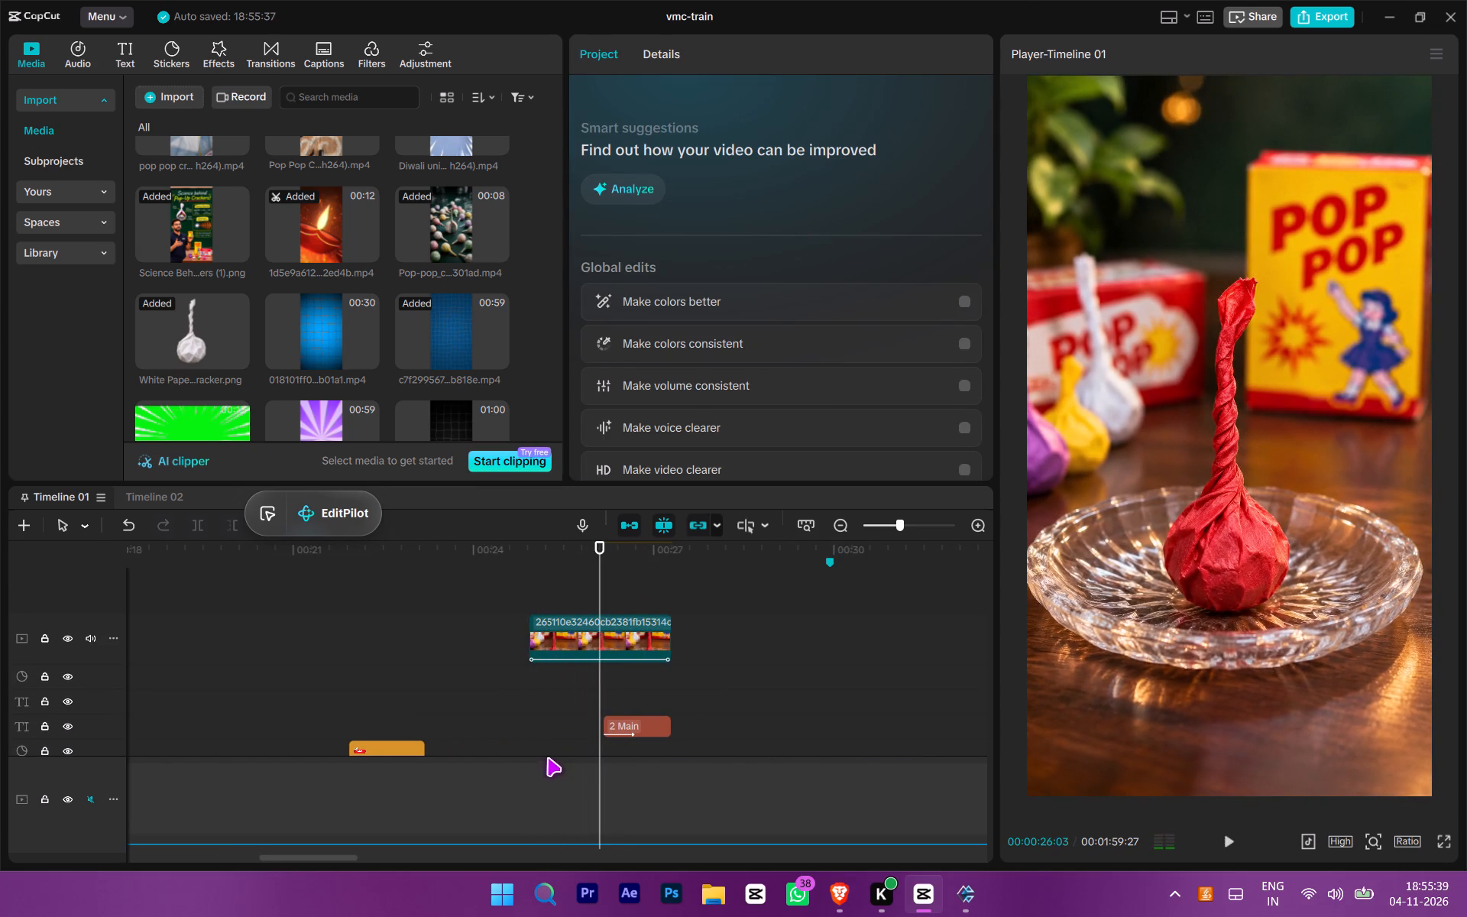
key(space)
key(space)
key(space)
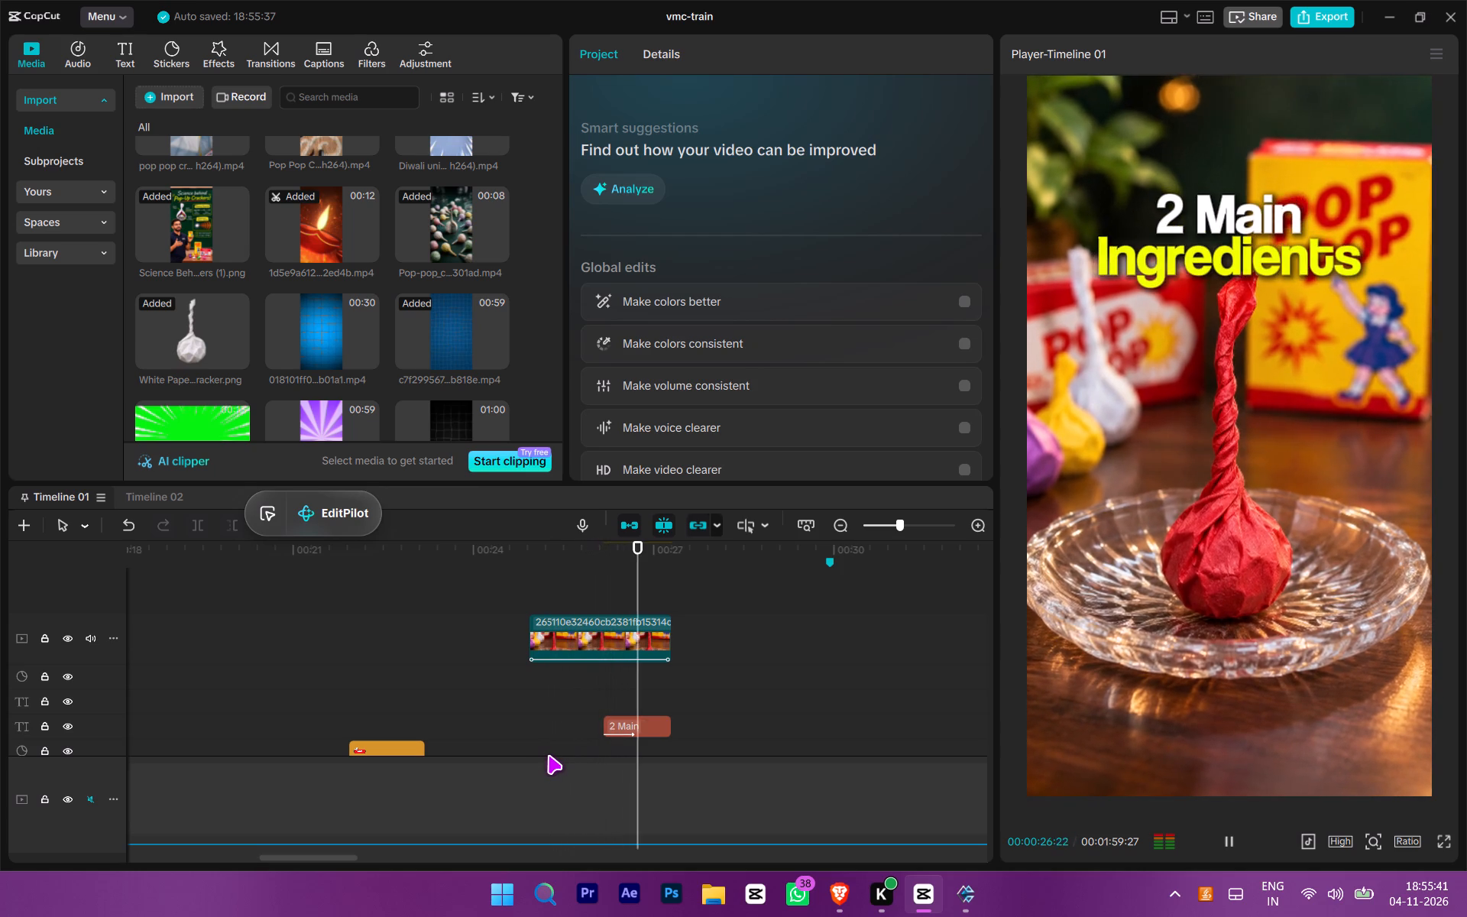
key(space)
key(space)
key(space)
click(623, 607)
Duplicate the masked red cracker clip onto the track above, starting at 00:24:28.
click(623, 640)
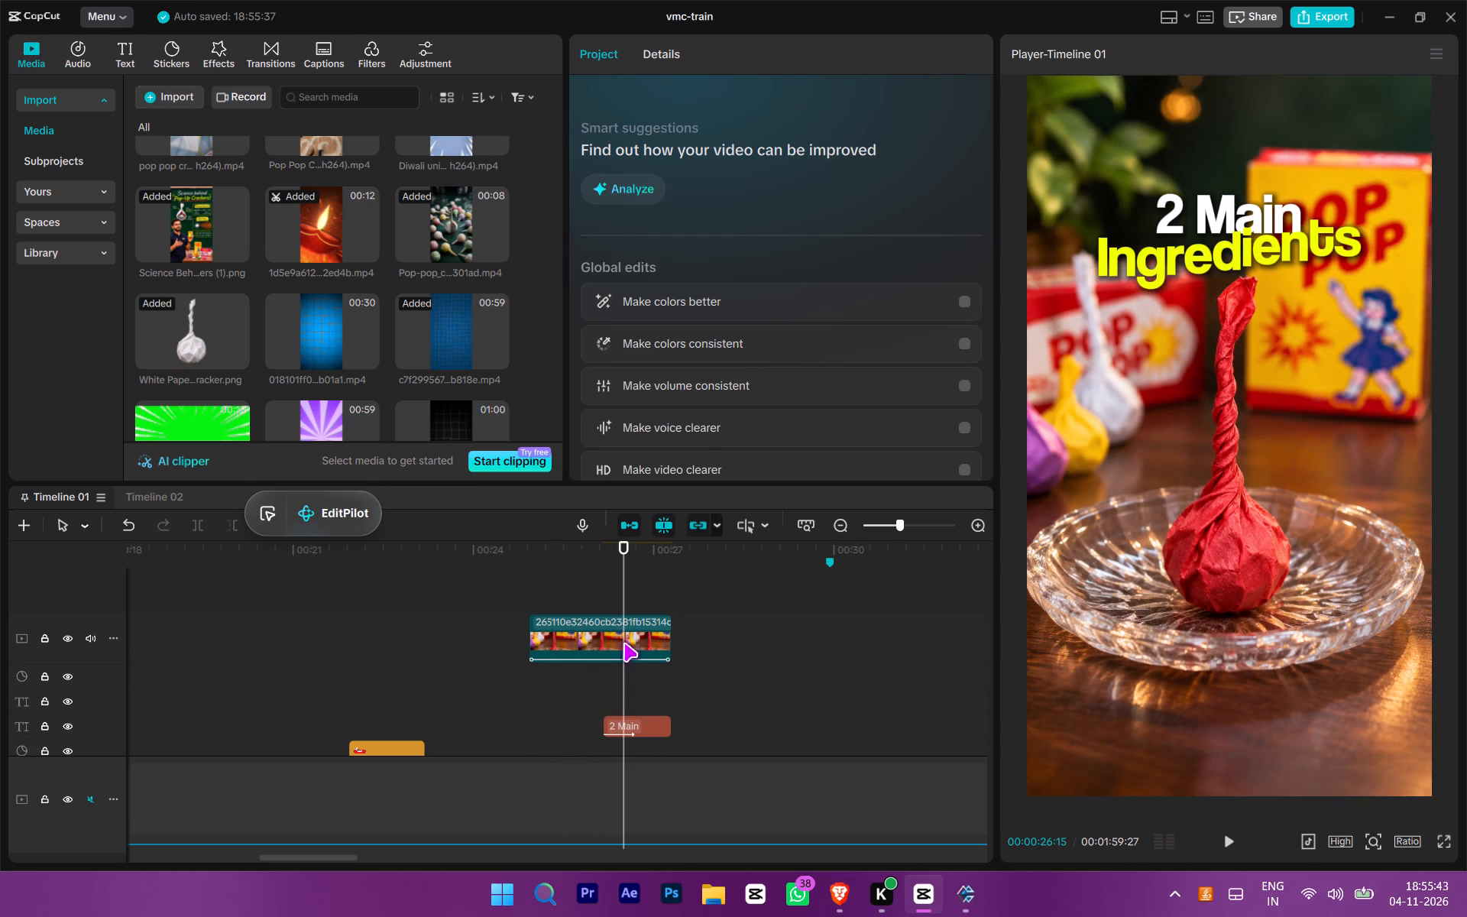
click(533, 561)
key(ctrl+c)
key(ctrl+v)
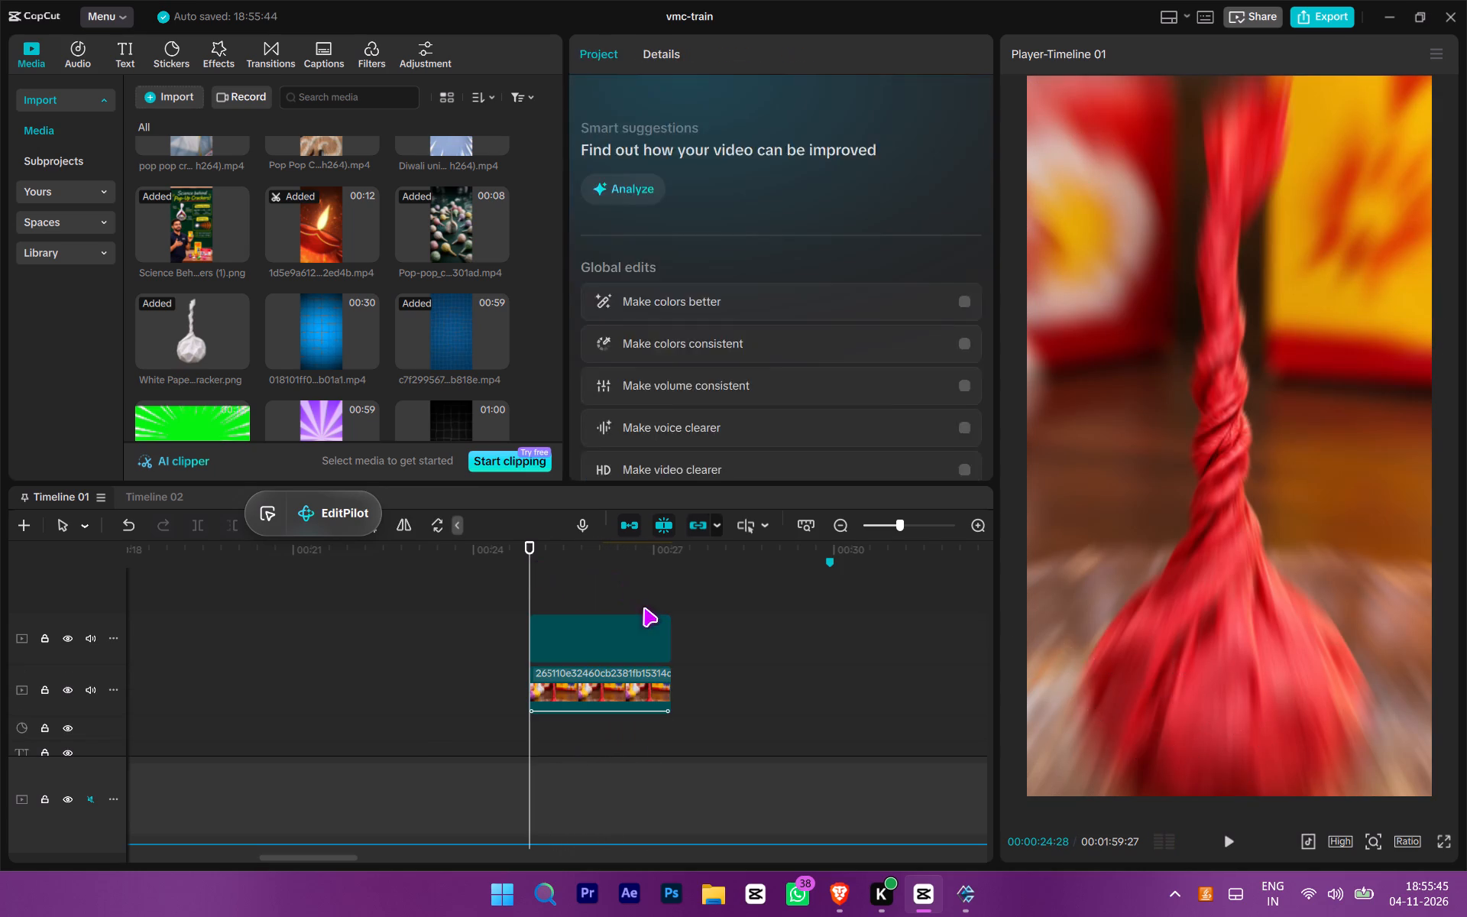
Delete both mask keyframes from the upper duplicate, turn off its mask, and replay it.
click(601, 645)
key(Delete)
click(533, 642)
key(Delete)
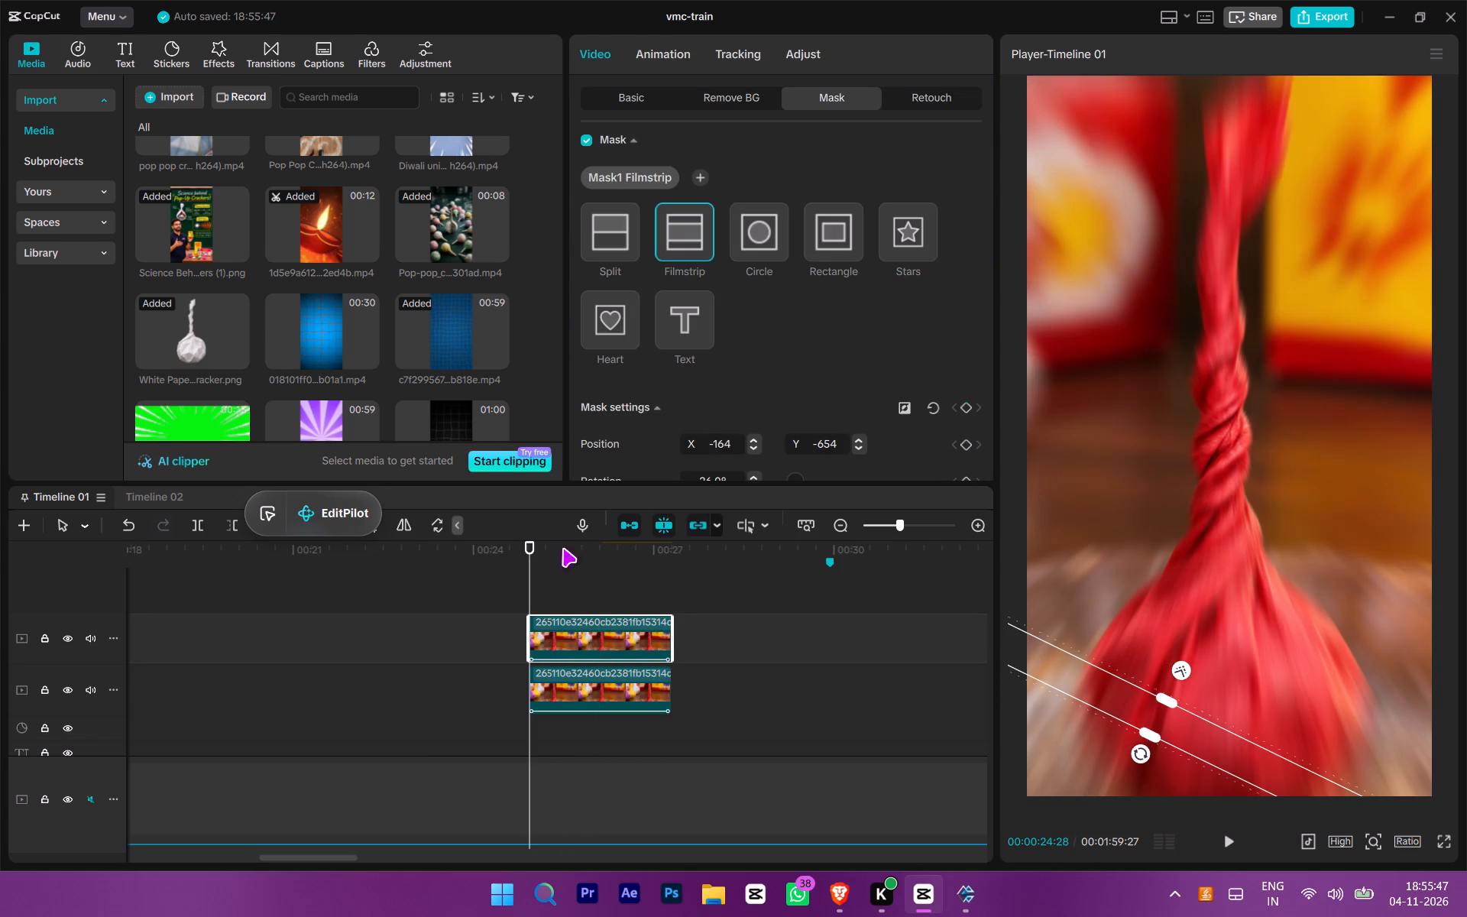
click(582, 138)
key(space)
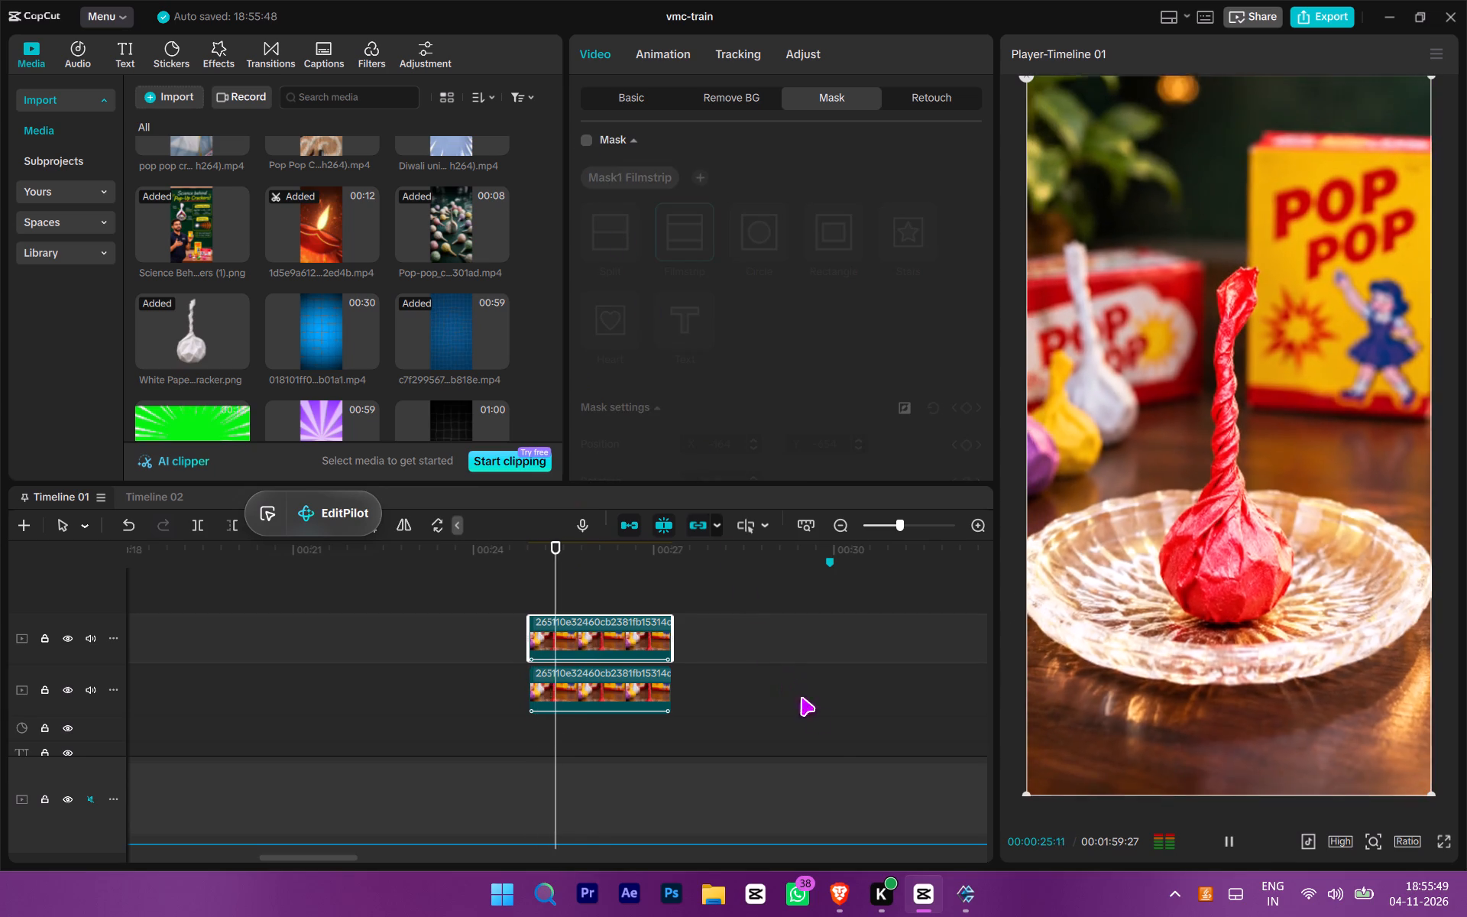
key(space)
key(space)
key(space)
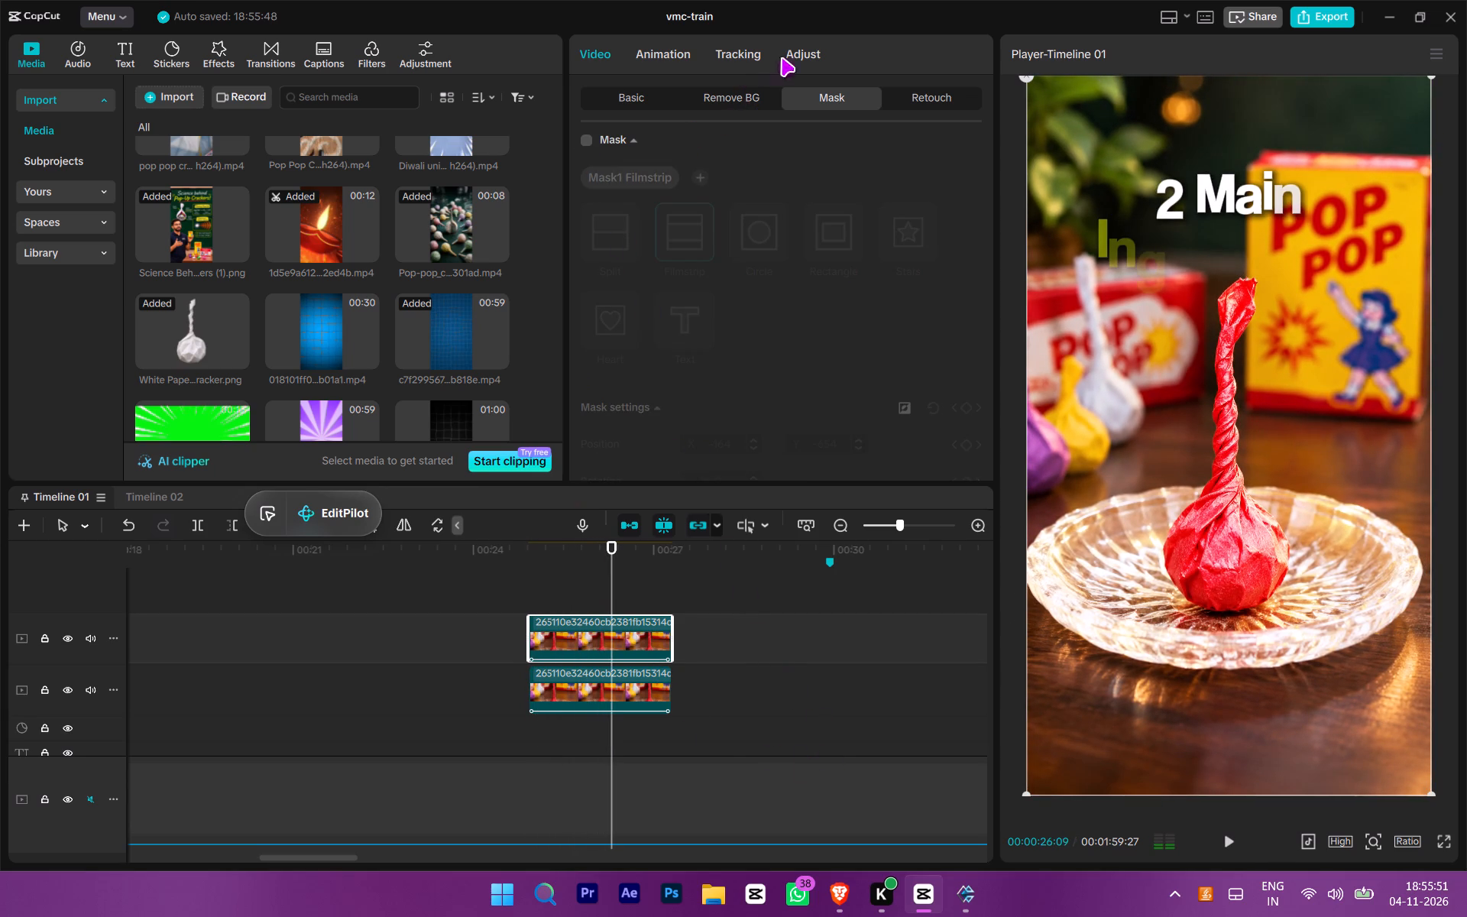
Move the masked red cracker clip above its unmasked duplicate and replay the stack.
click(792, 59)
drag(627, 683, 627, 681)
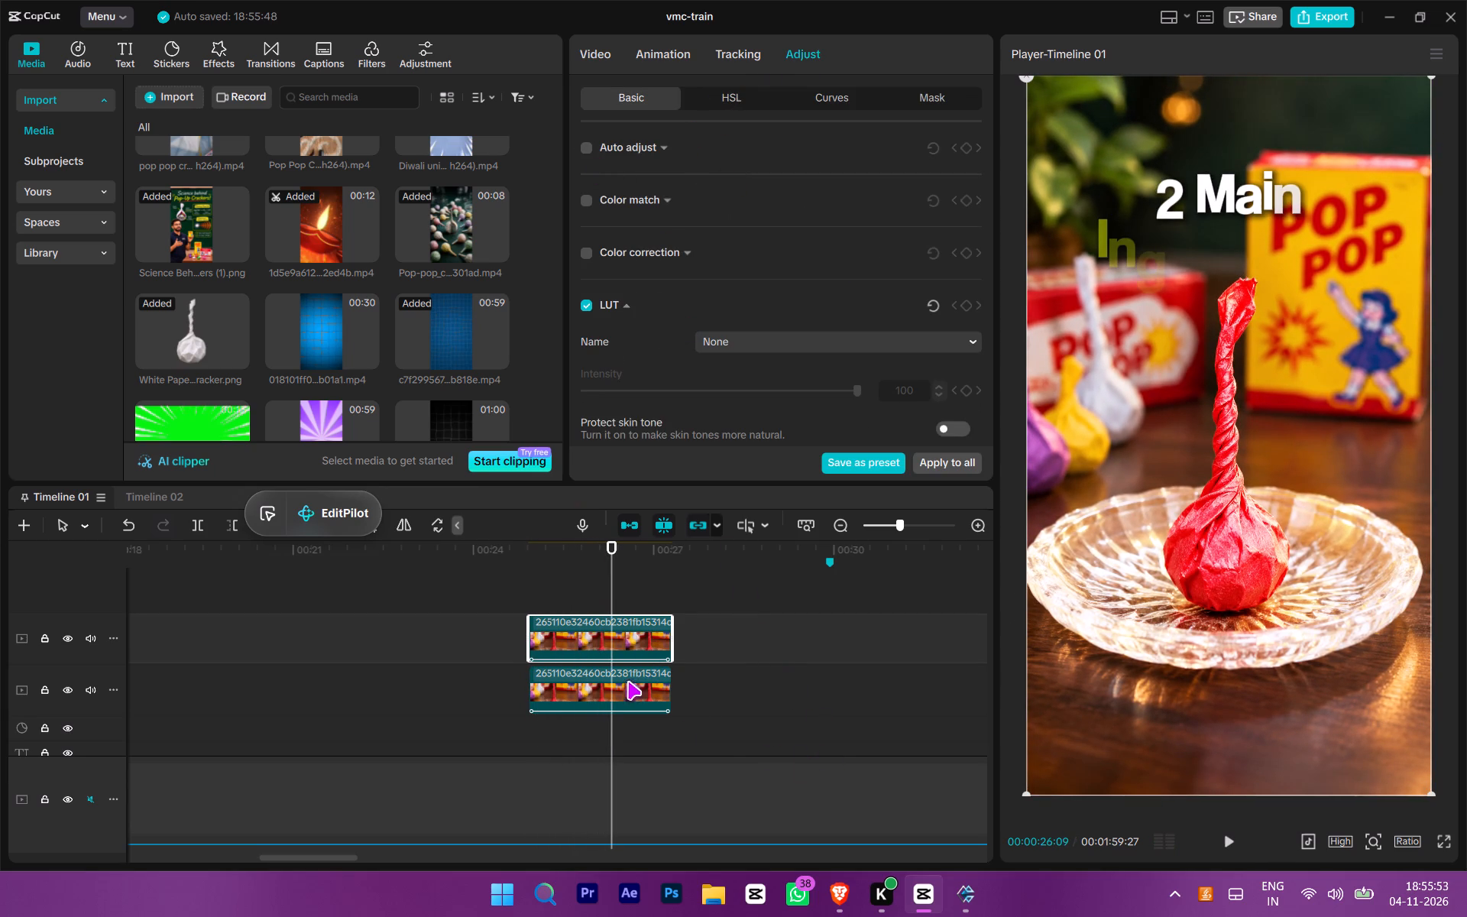
drag(627, 681, 626, 611)
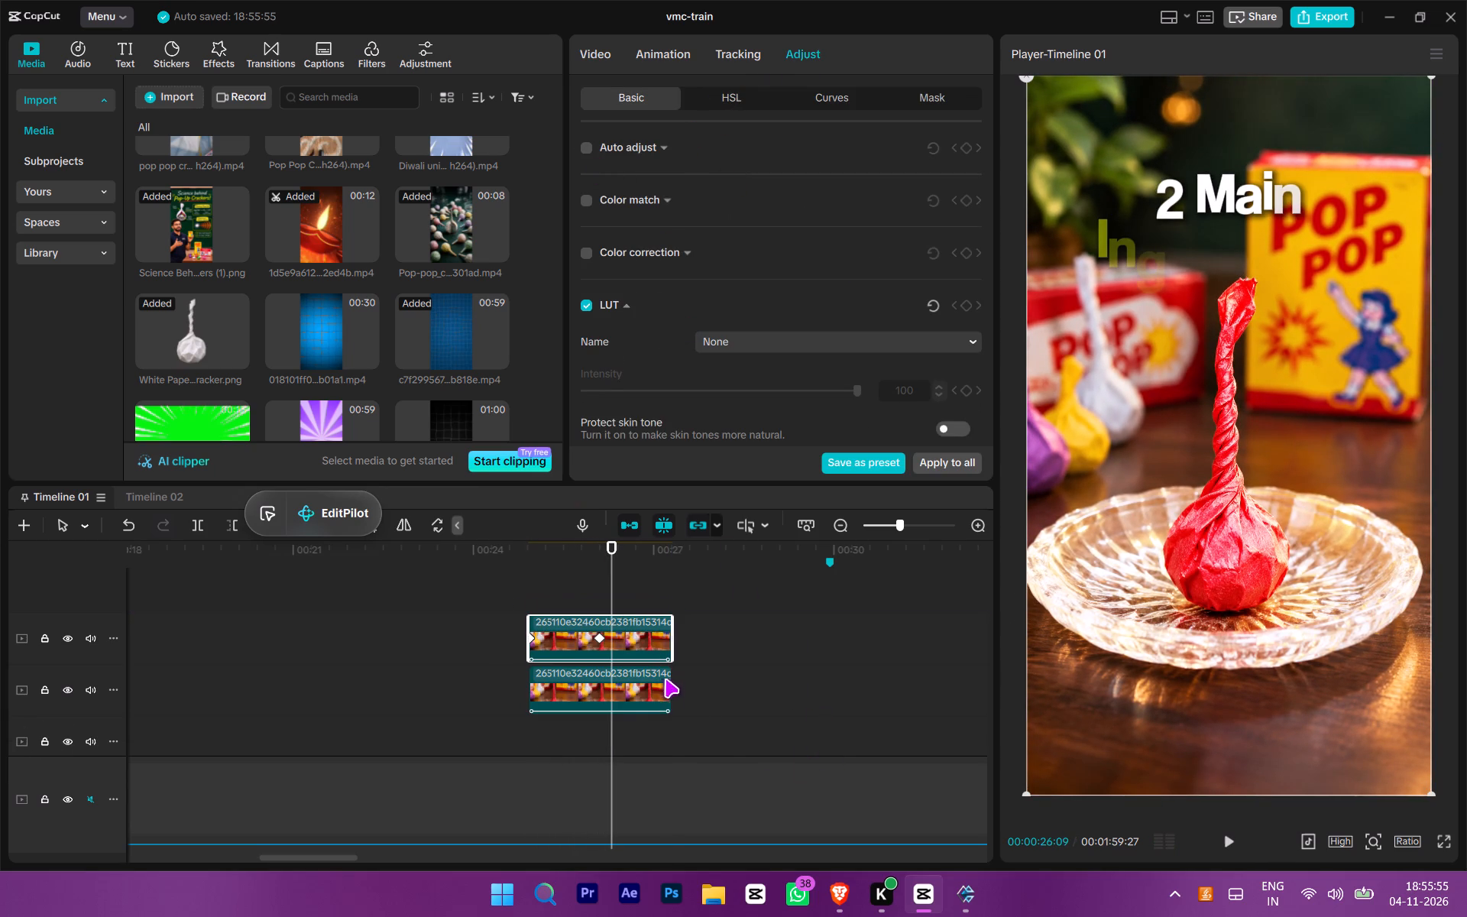
key(space)
key(space)
key(space)
key(space)
click(558, 803)
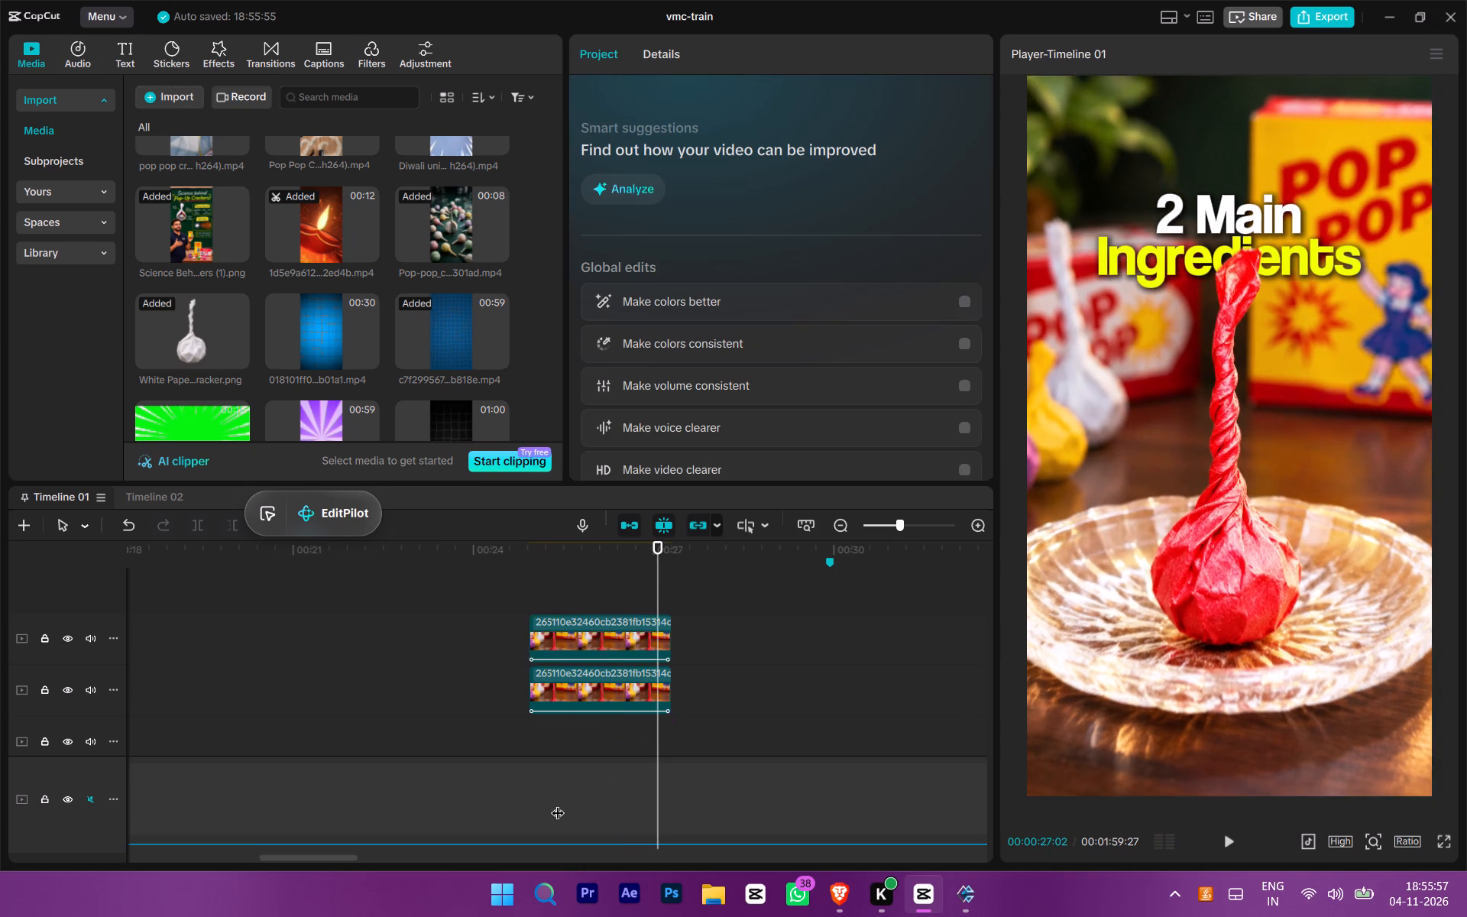
Reset exposure and contrast to 0 on the lower, unmasked red cracker clip and replay the stack.
drag(552, 796, 530, 775)
click(529, 774)
click(591, 657)
key(space)
click(617, 711)
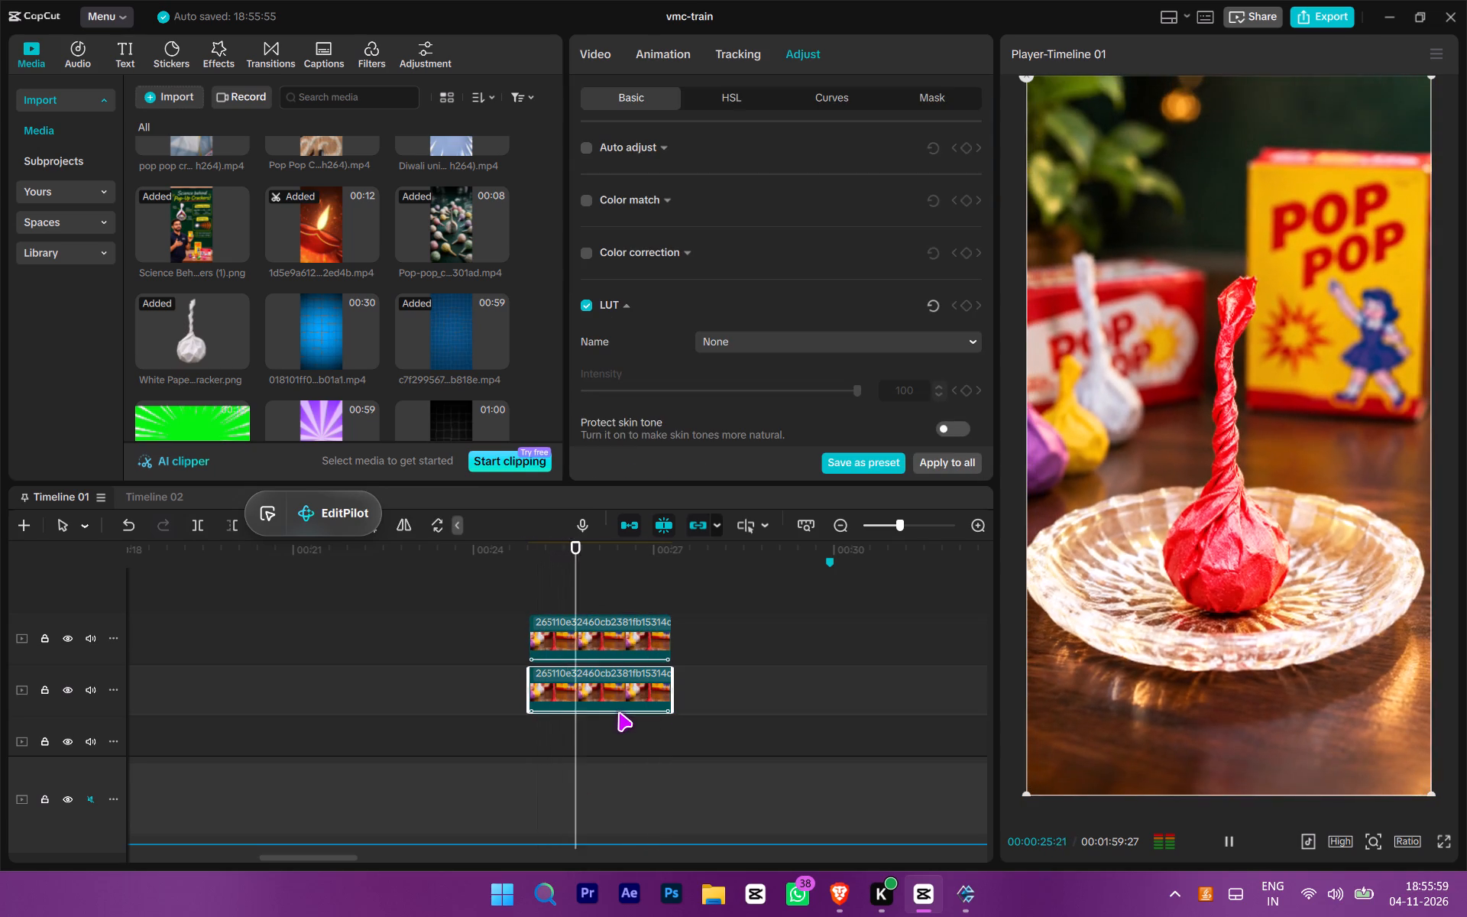
key(space)
click(757, 50)
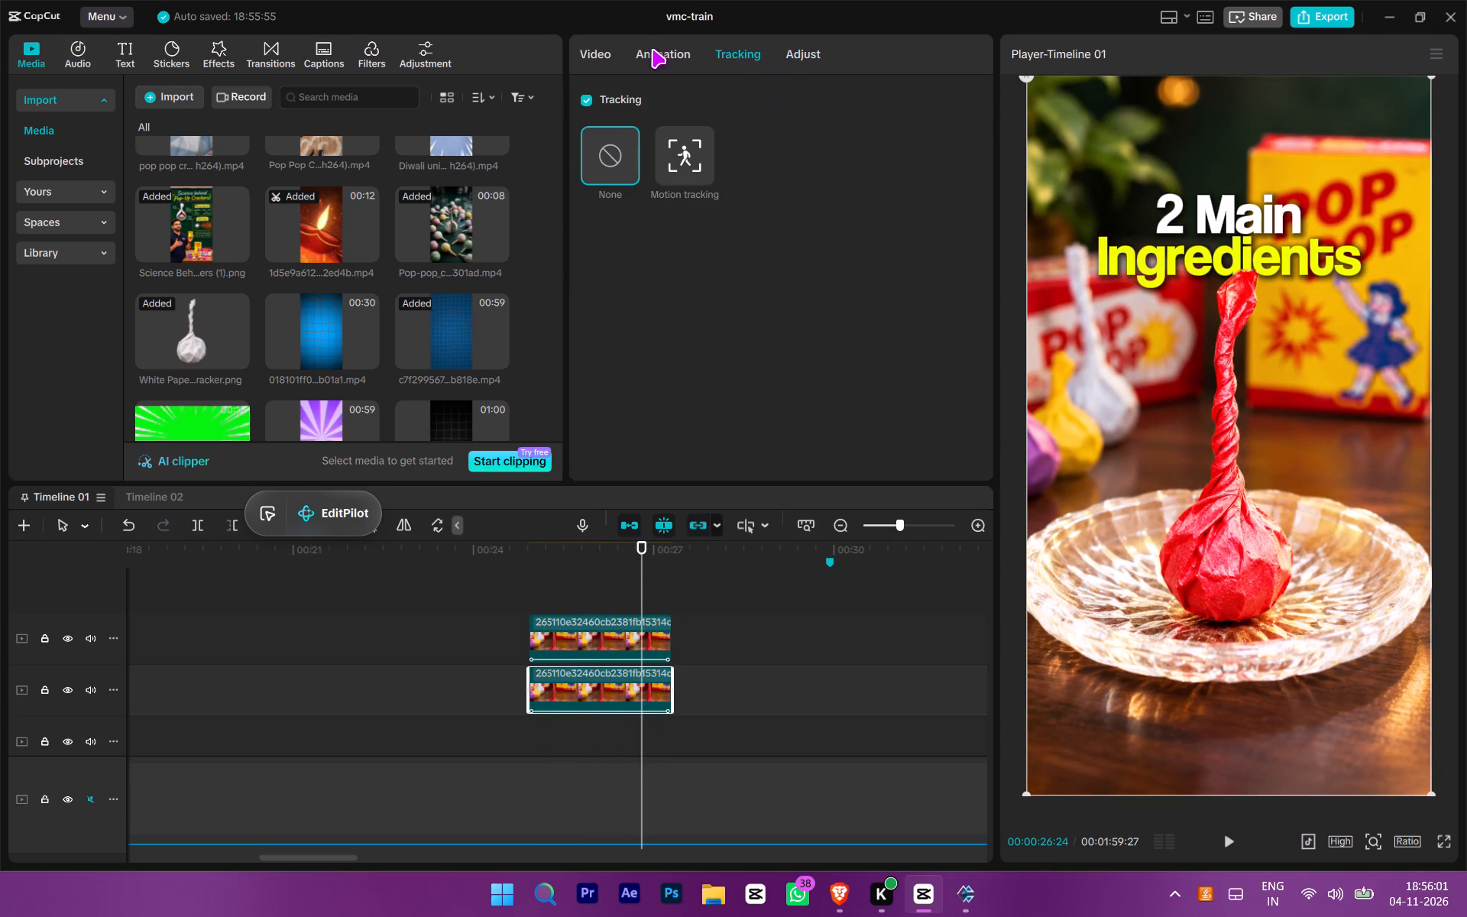
click(777, 60)
scroll(752, 382, down, 6)
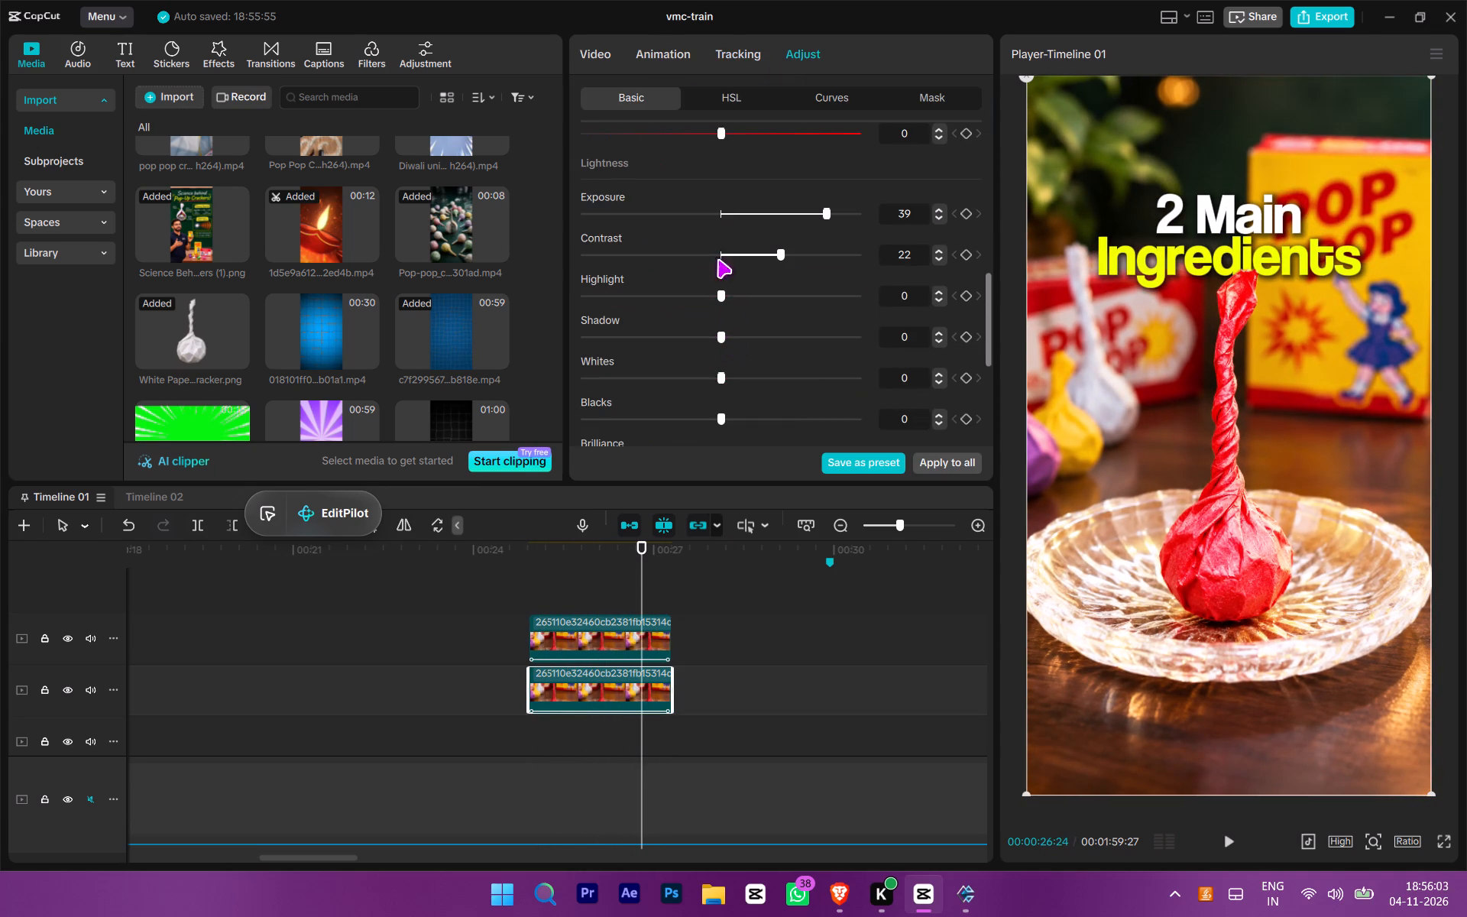
click(718, 220)
click(724, 250)
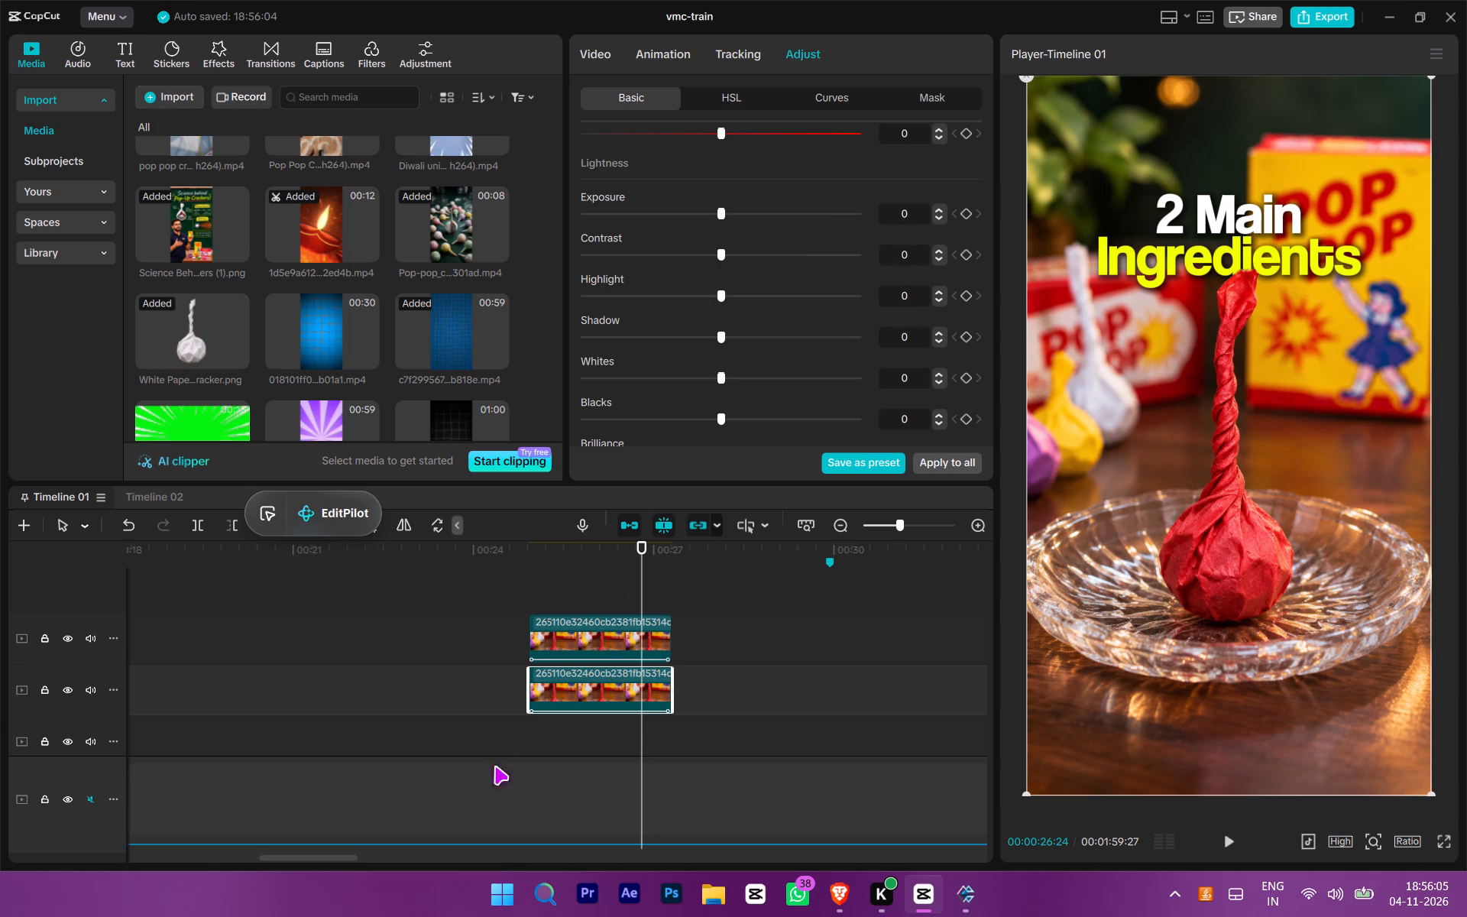
click(521, 734)
key(space)
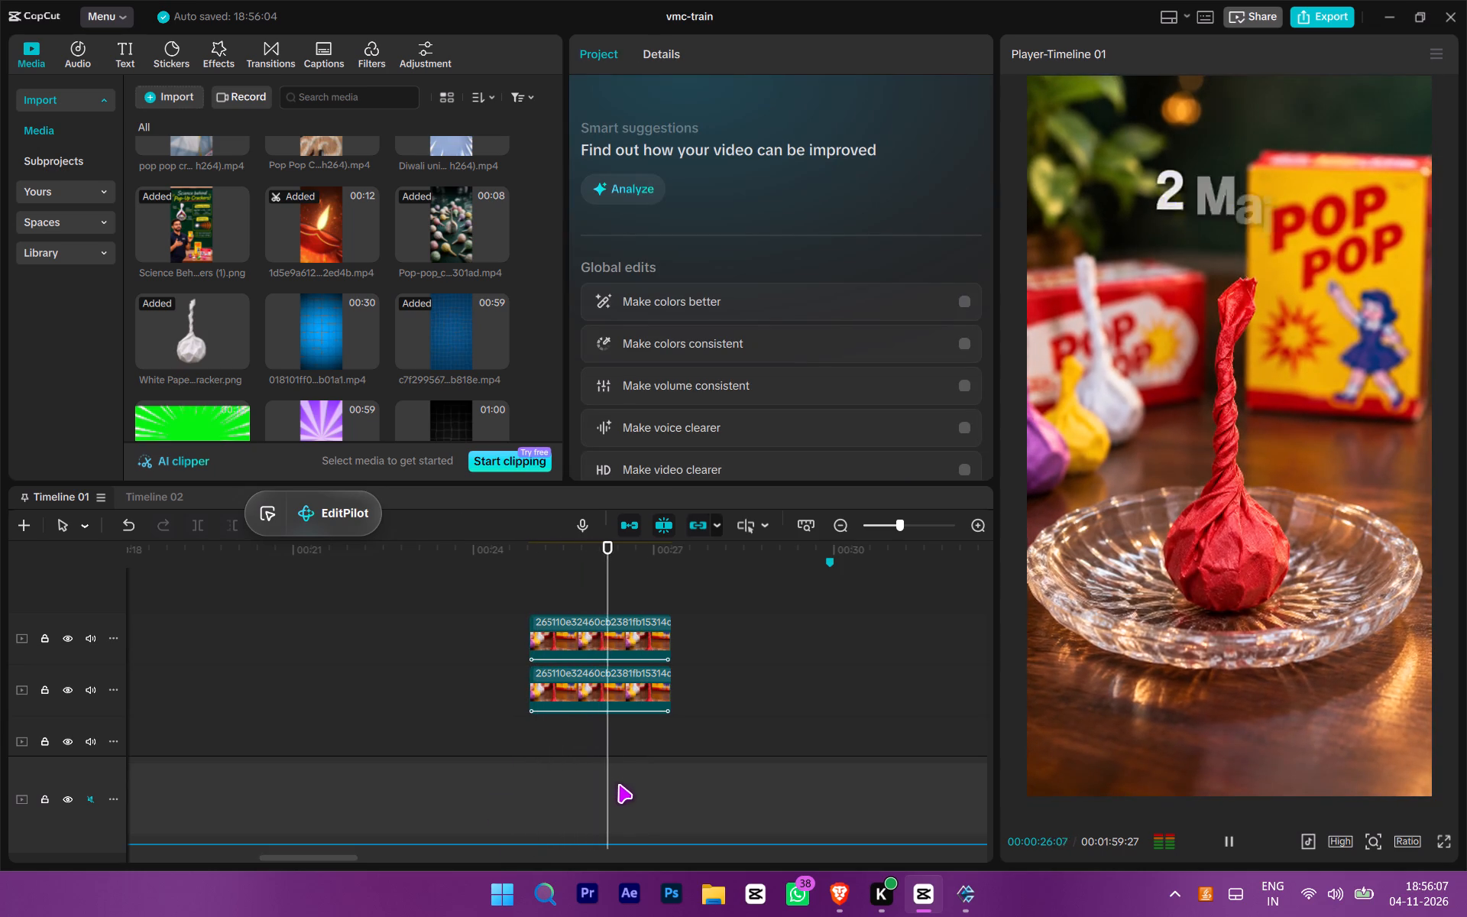
Replay the timeline from its start and scrub through the opening pop pop cracker clips and the gap after them.
ctrl+scroll(623, 791, down, 10)
scroll(623, 792, down, 2)
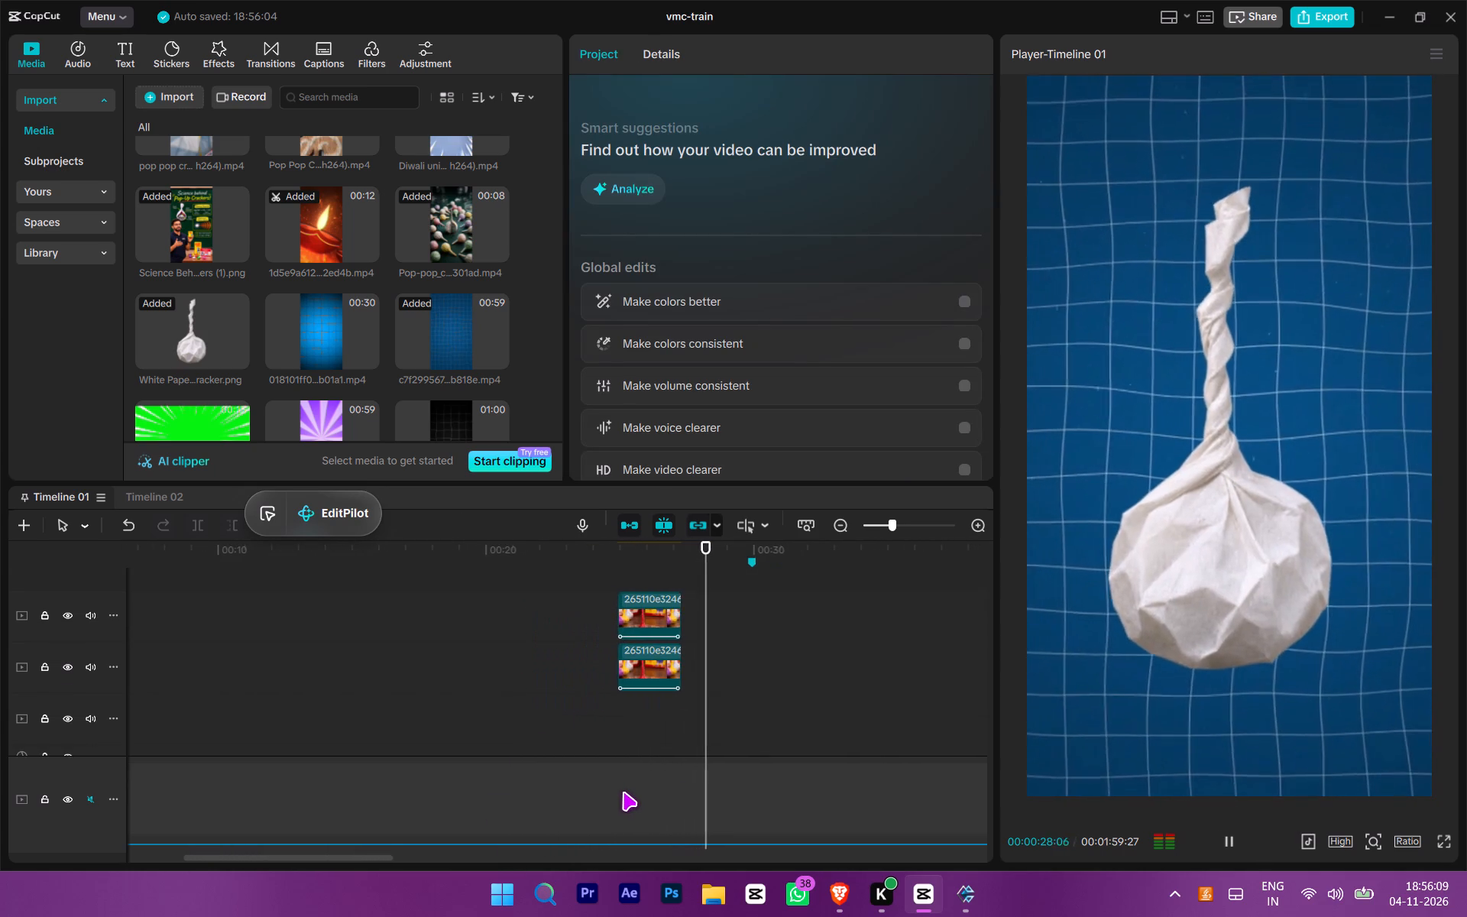
scroll(623, 792, down, 13)
click(390, 696)
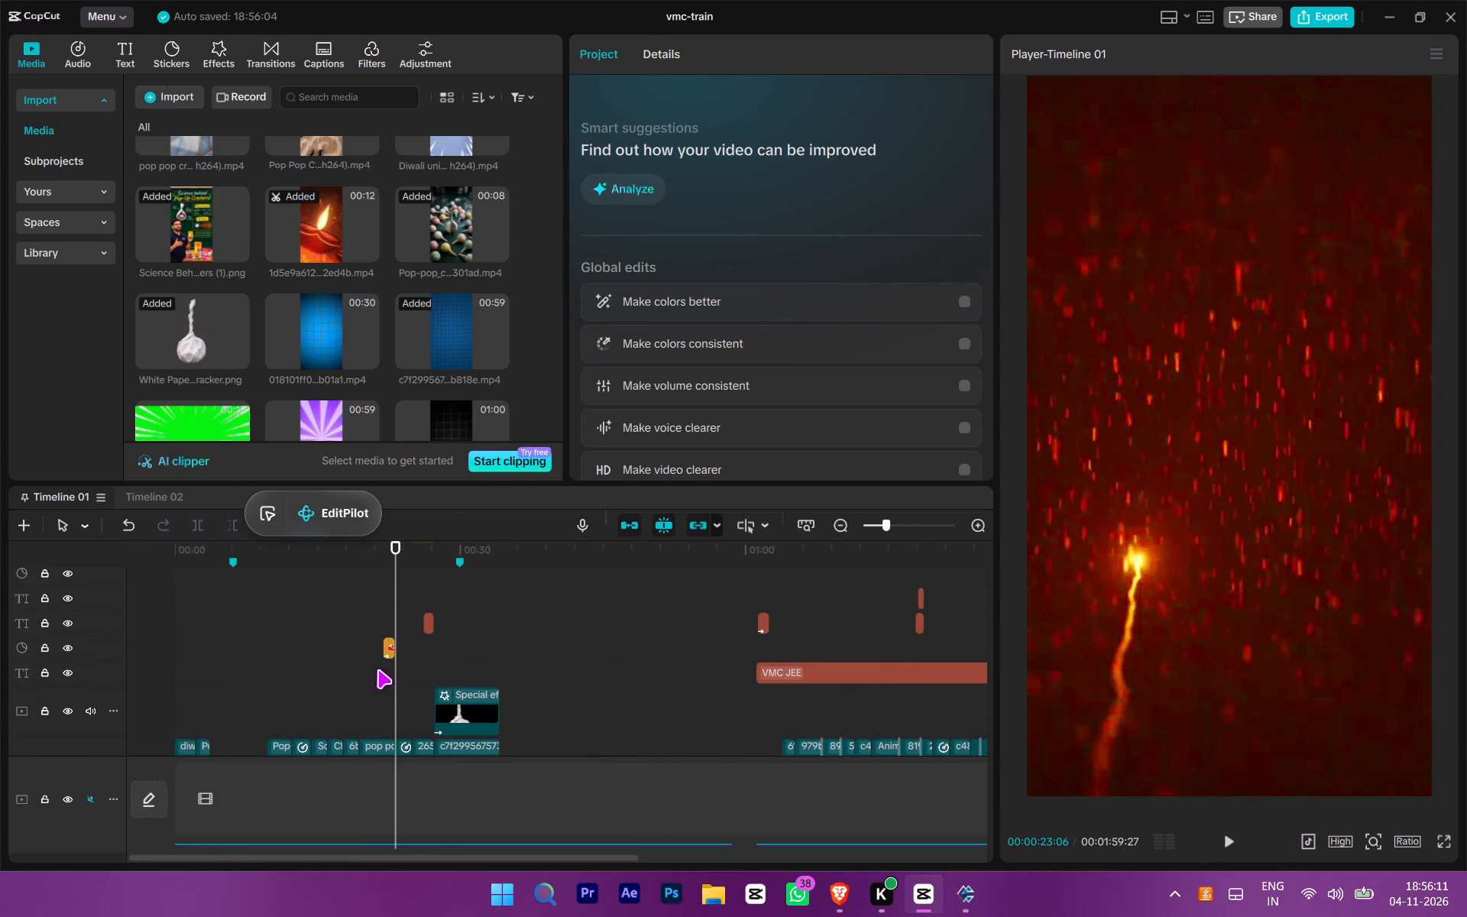
click(390, 704)
drag(390, 703, 3, 669)
key(space)
scroll(253, 740, down, 7)
ctrl+scroll(249, 737, up, 11)
scroll(255, 712, up, 1)
drag(341, 691, 300, 691)
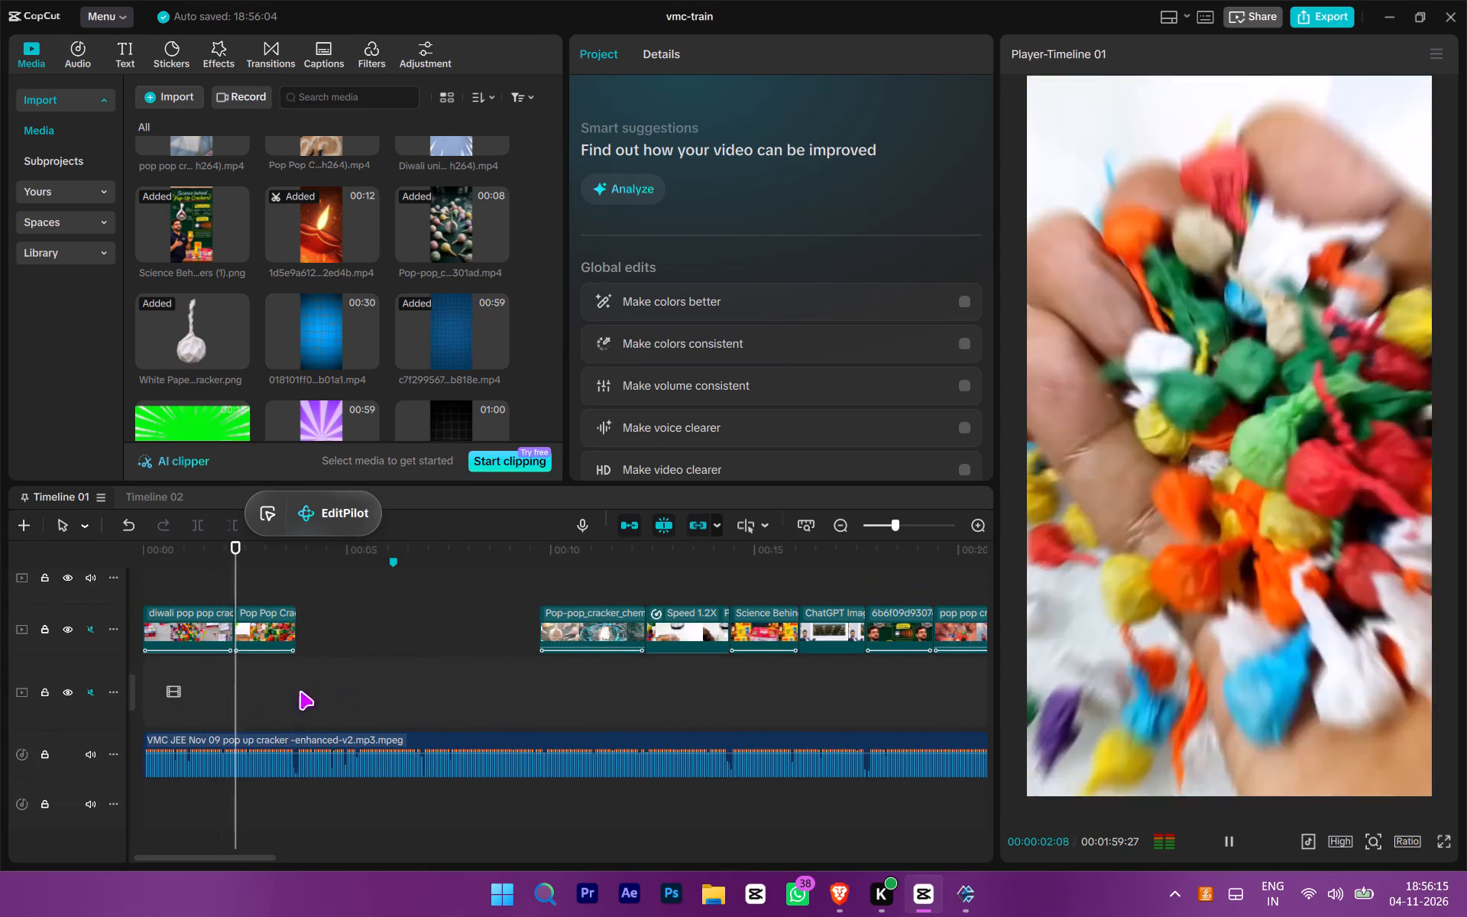
drag(300, 691, 0, 646)
drag(241, 702, 92, 698)
ctrl+scroll(486, 734, down, 5)
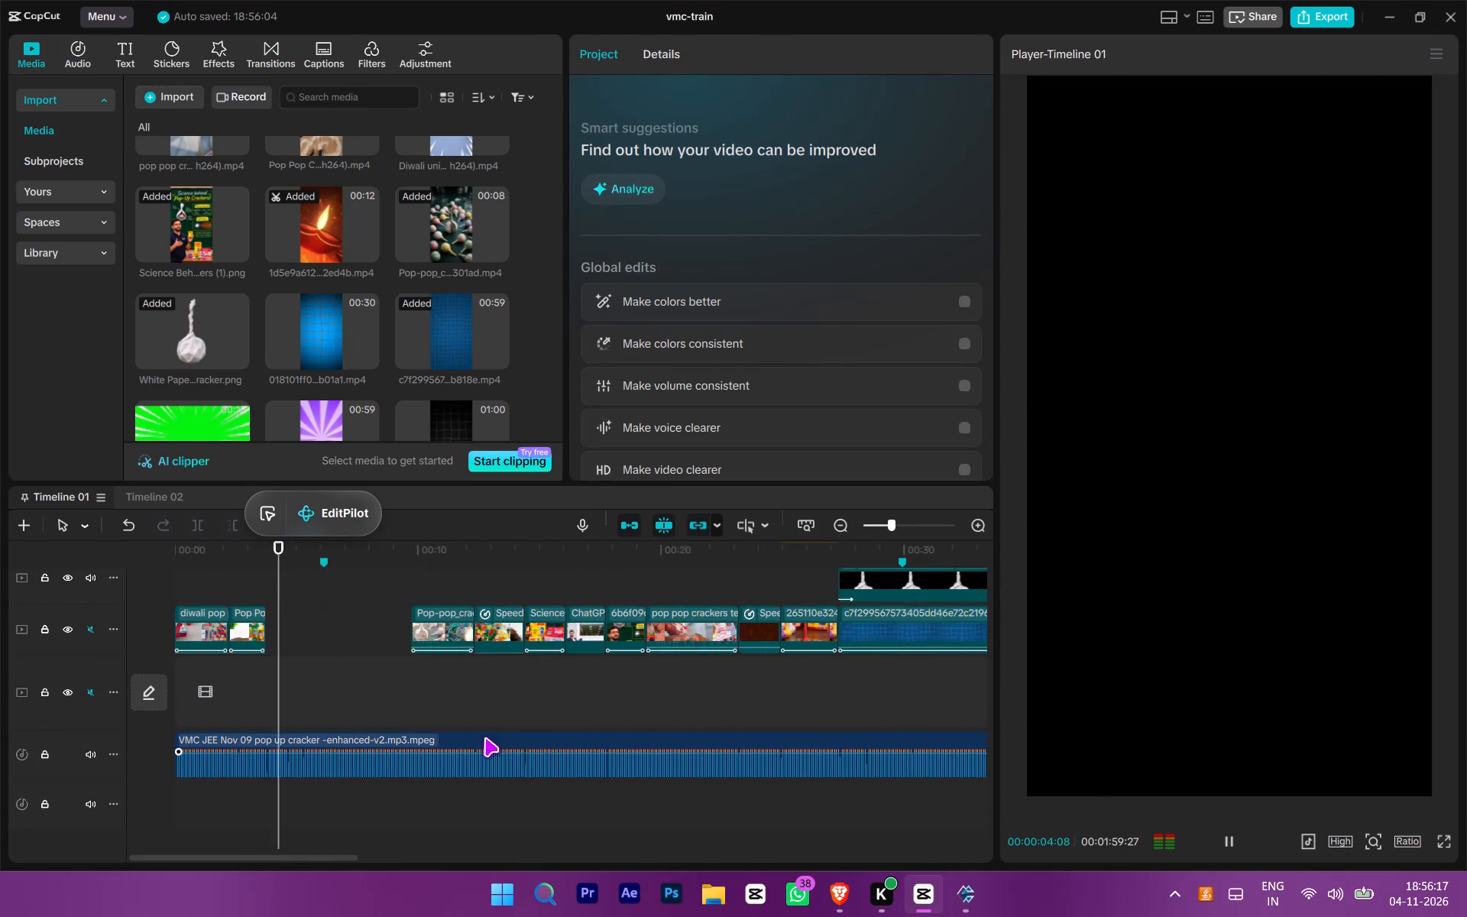
ctrl+scroll(484, 737, down, 1)
ctrl+scroll(424, 739, up, 1)
ctrl+scroll(516, 711, down, 5)
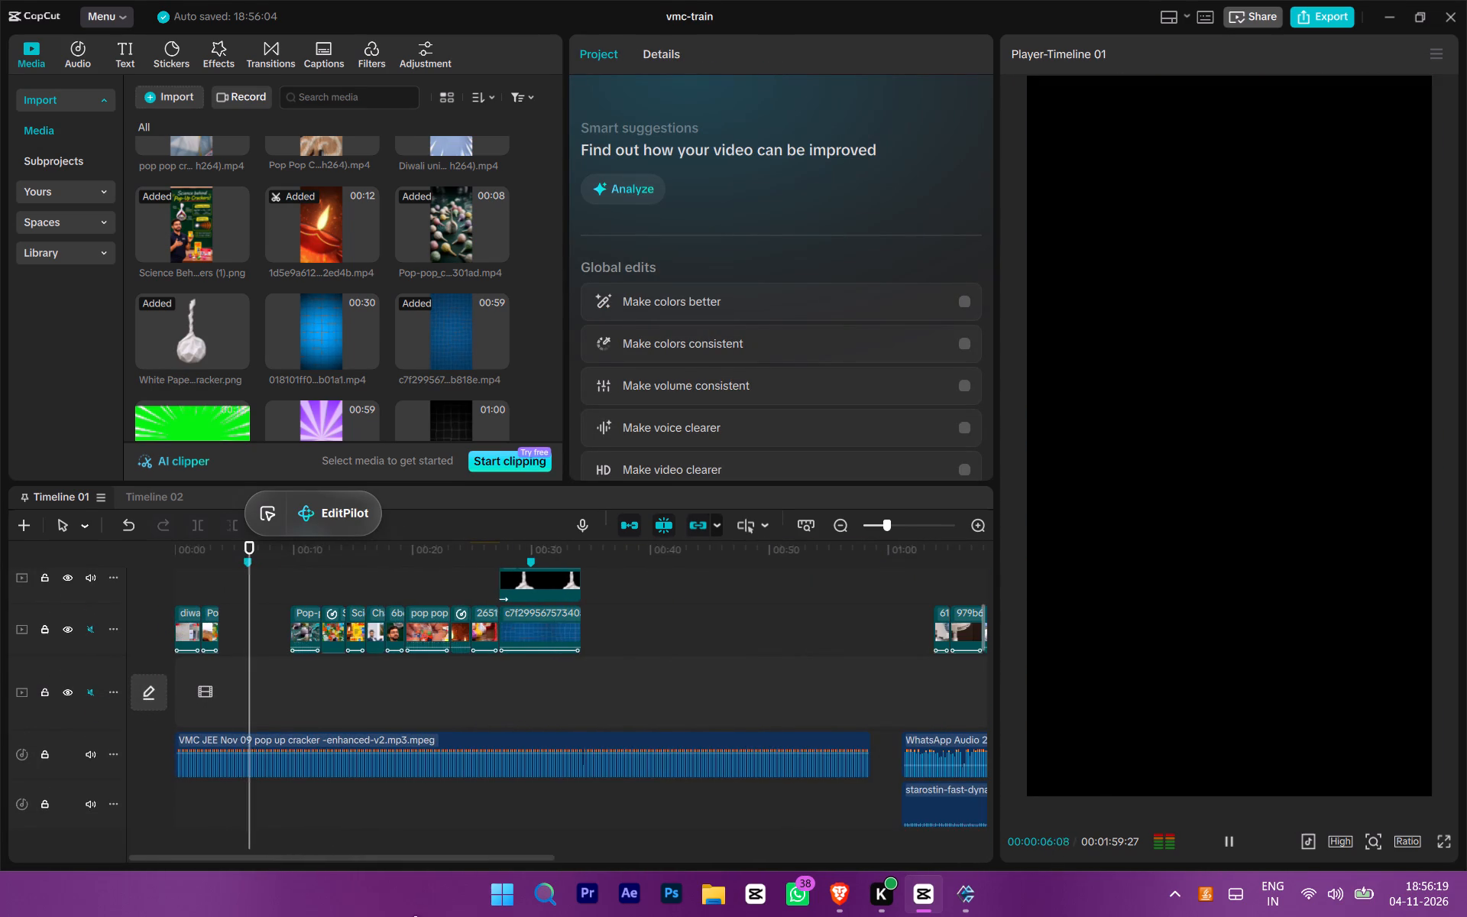
ctrl+scroll(390, 792, up, 5)
ctrl+scroll(170, 708, up, 3)
click(185, 697)
drag(185, 697, 267, 664)
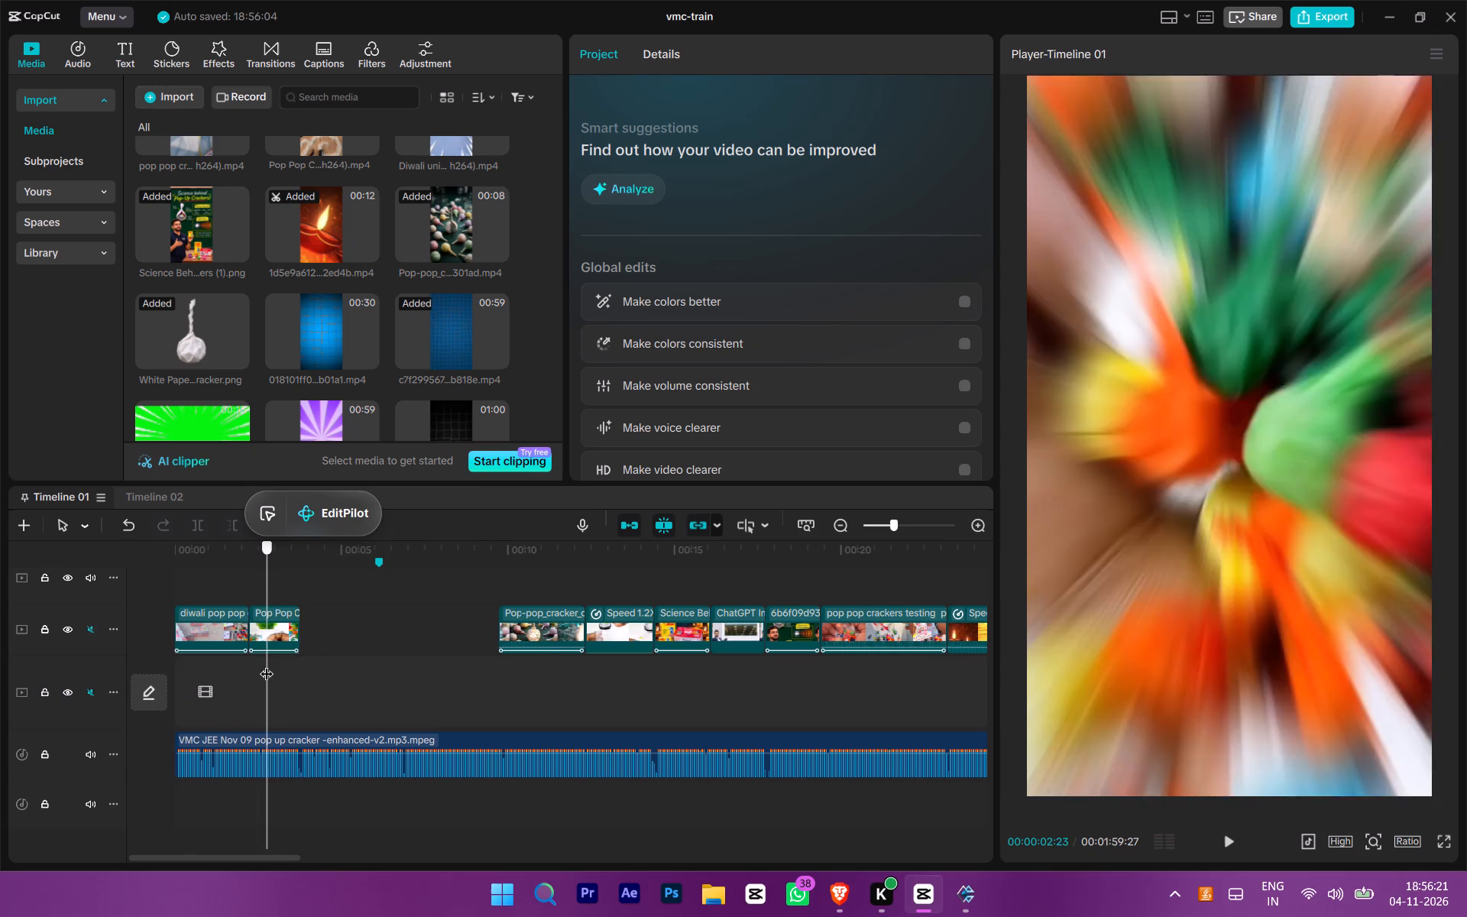
drag(267, 664, 296, 660)
Play on across the empty gap after the opening clips and through the chemical cracker and following clips.
key(space)
ctrl+scroll(411, 724, down, 4)
ctrl+scroll(411, 726, up, 2)
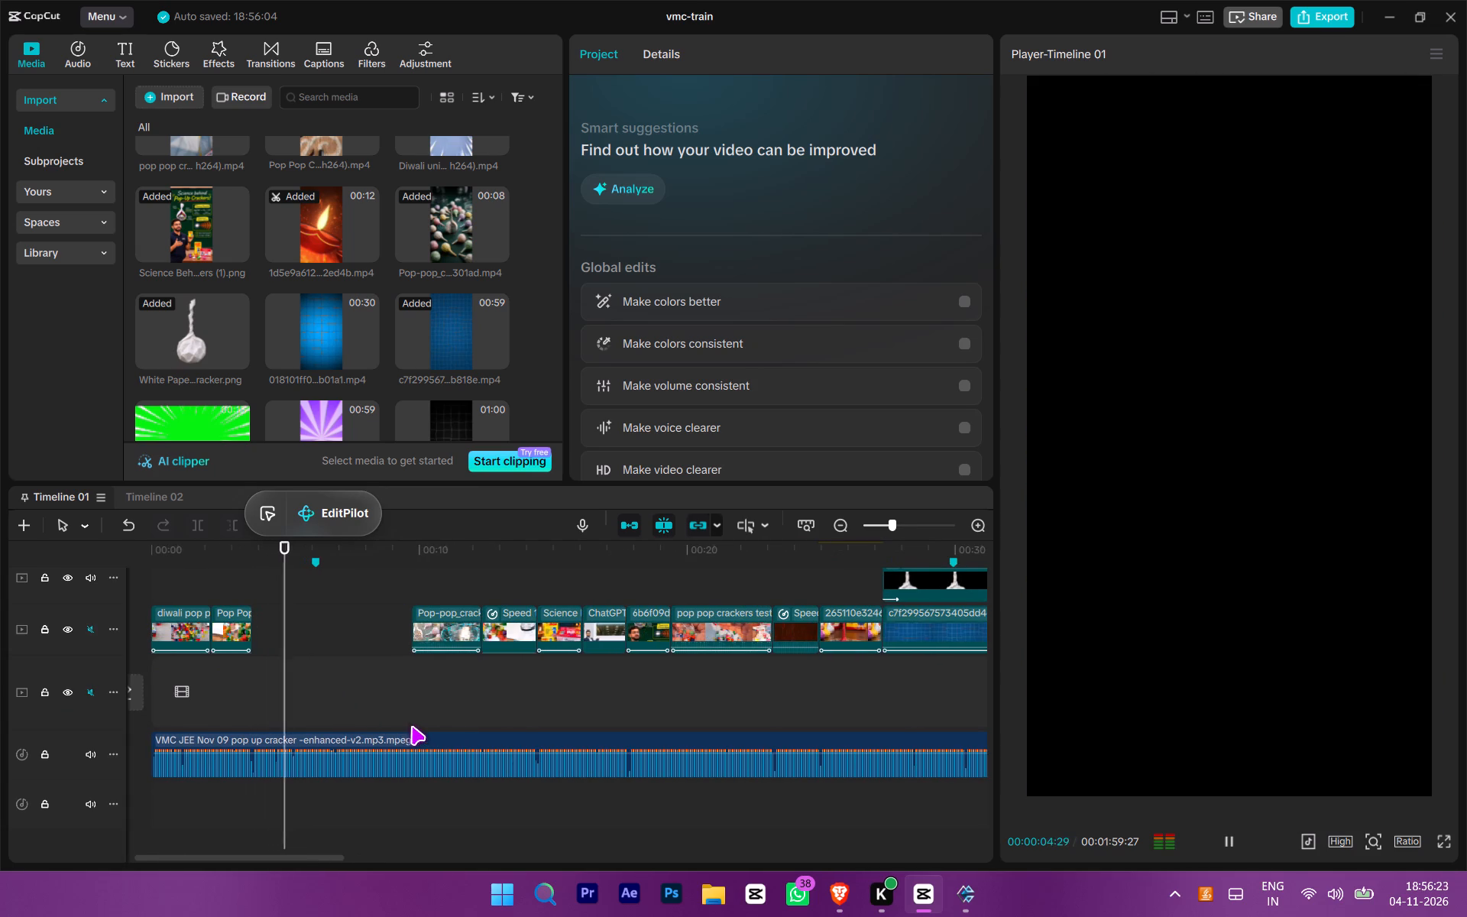
scroll(404, 328, up, 4)
scroll(403, 328, down, 12)
ctrl+scroll(458, 688, up, 2)
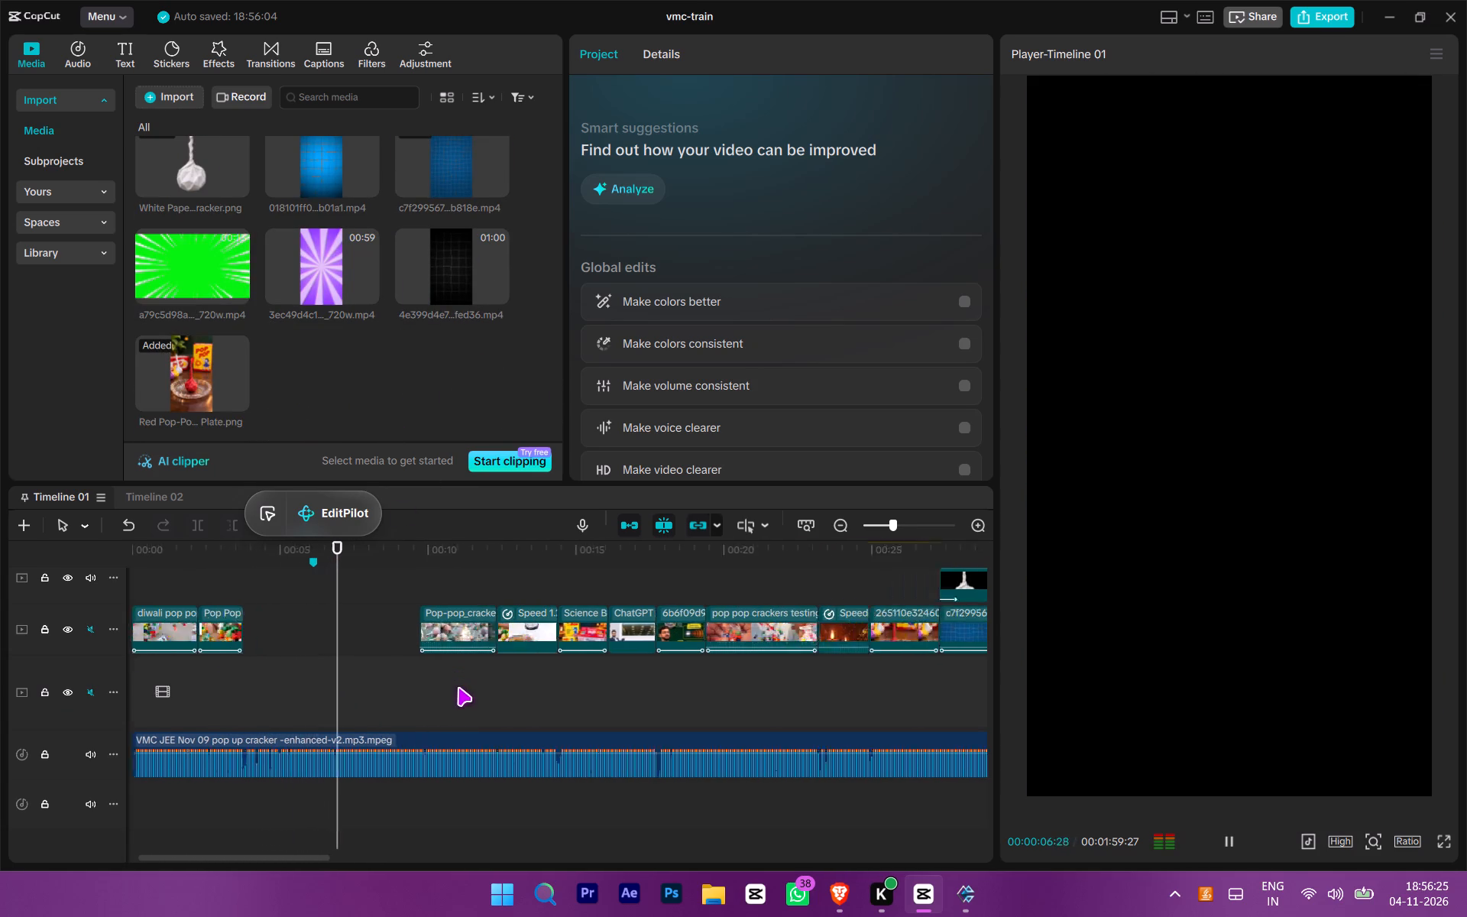
ctrl+scroll(458, 687, up, 1)
drag(488, 701, 301, 666)
ctrl+scroll(453, 711, up, 3)
drag(490, 705, 572, 692)
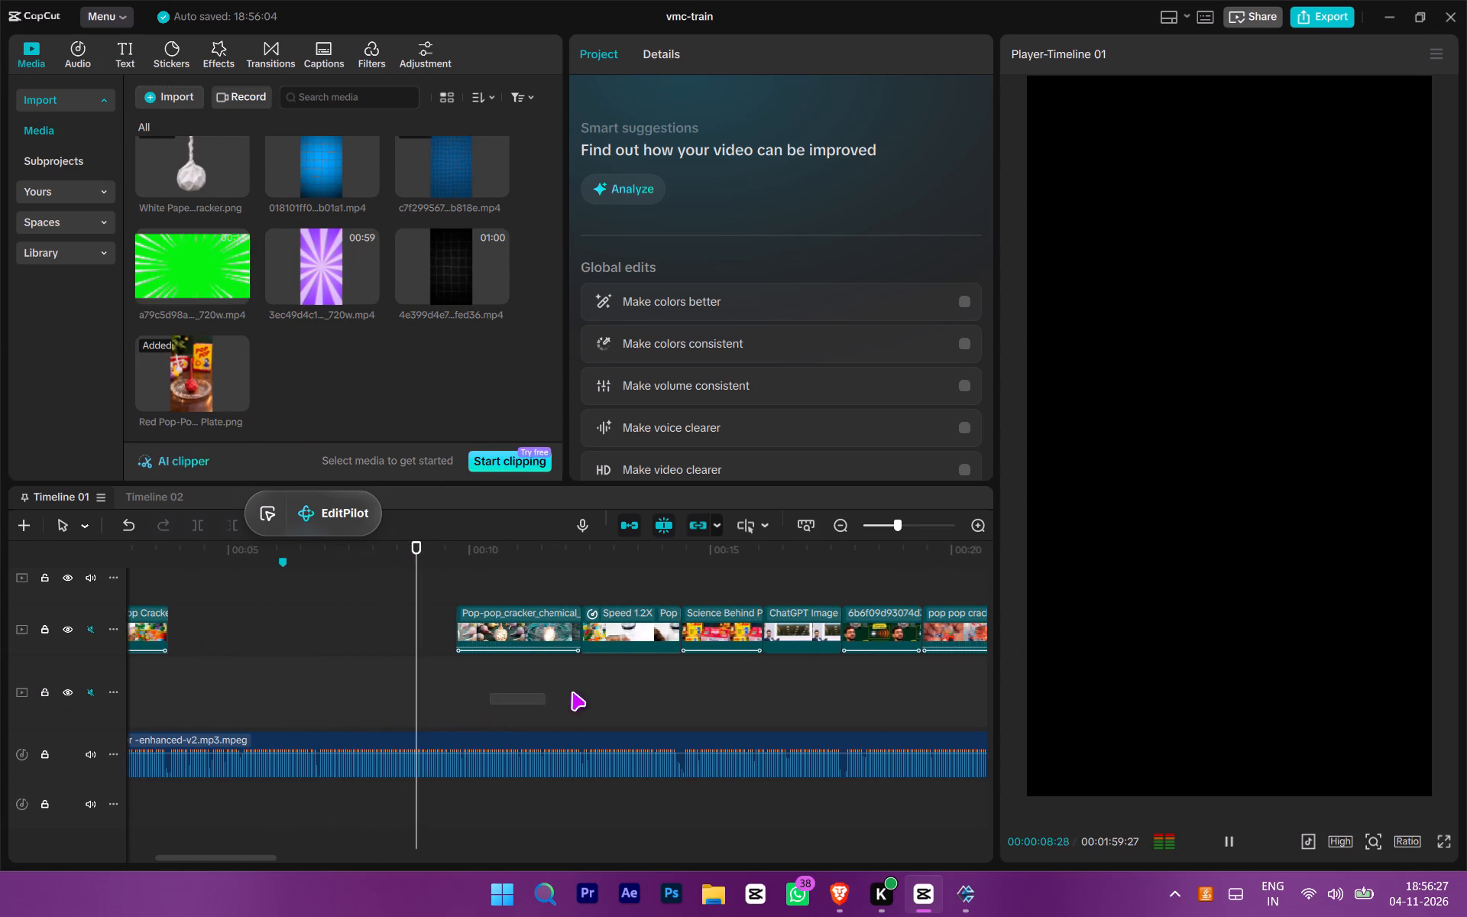
drag(572, 692, 578, 692)
ctrl+scroll(558, 705, down, 6)
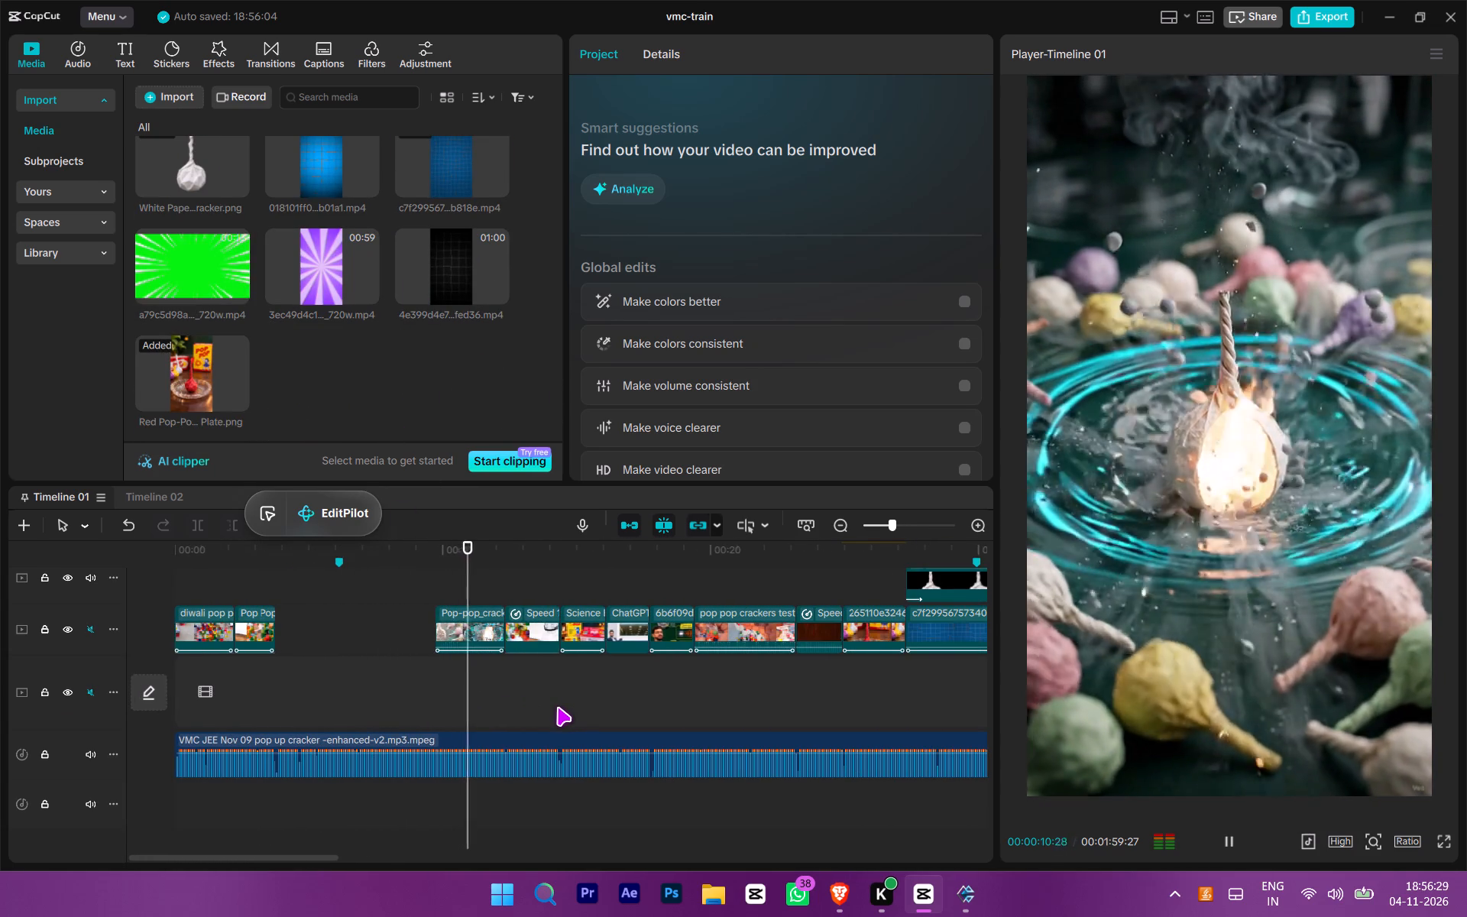
ctrl+scroll(557, 707, down, 7)
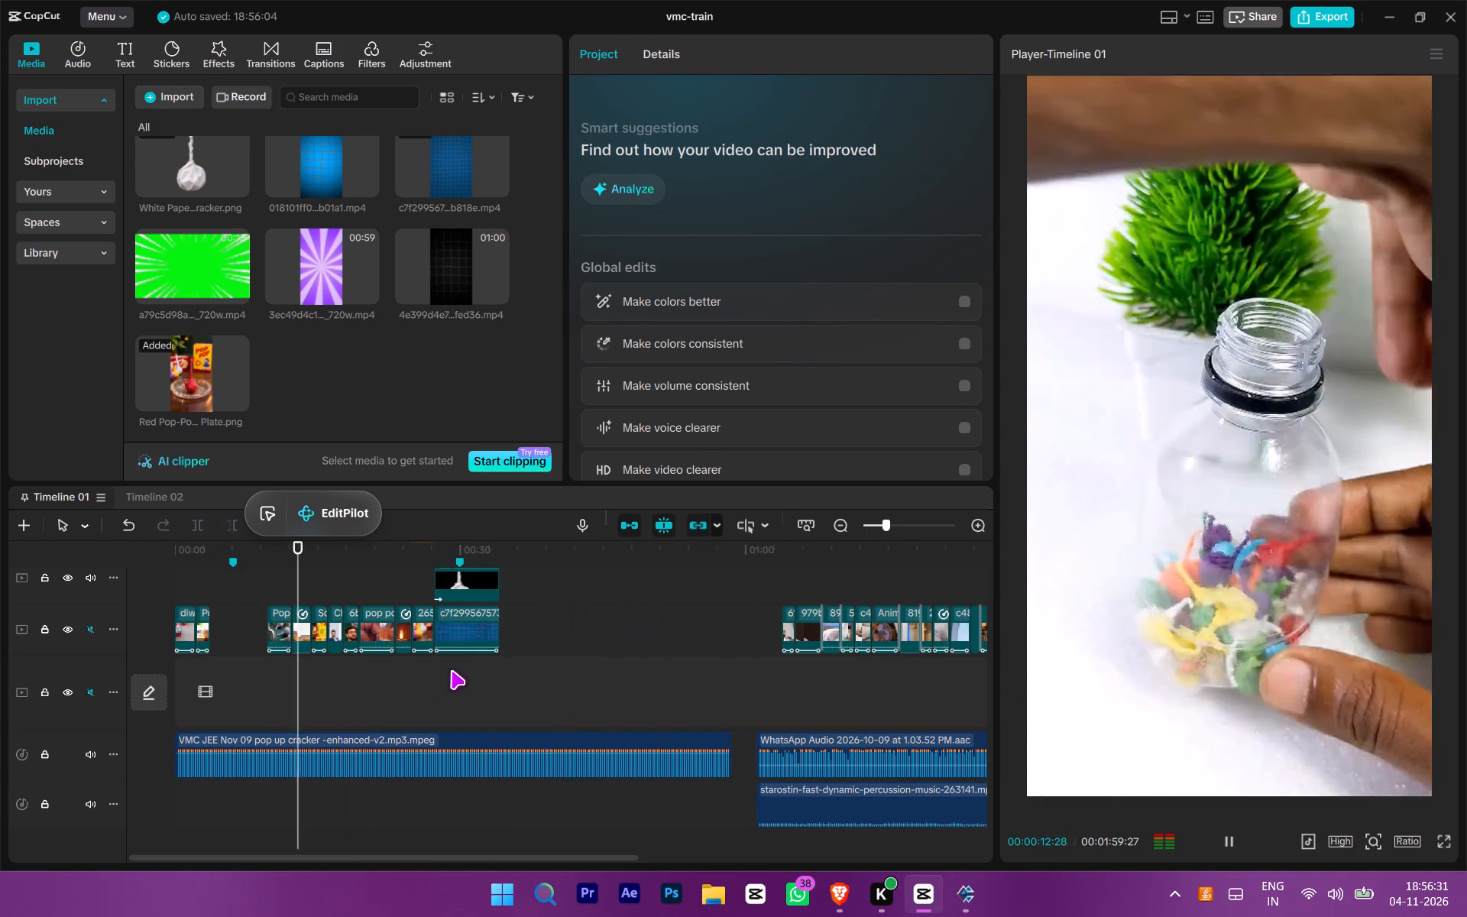
click(439, 679)
key(space)
scroll(480, 697, up, 2)
ctrl+scroll(509, 709, up, 3)
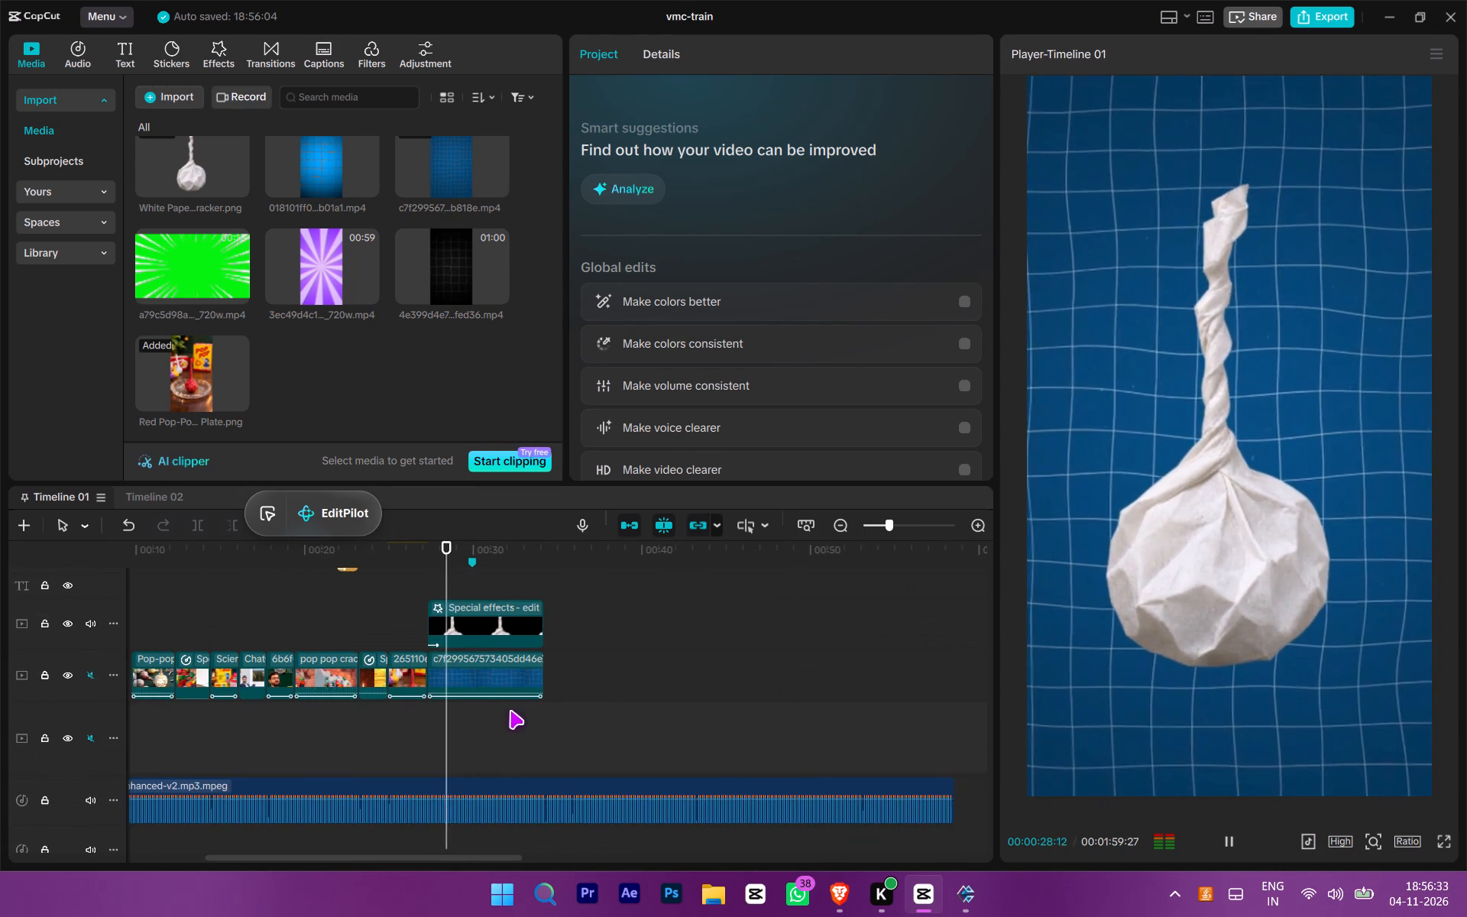
scroll(533, 722, up, 4)
ctrl+scroll(534, 724, up, 6)
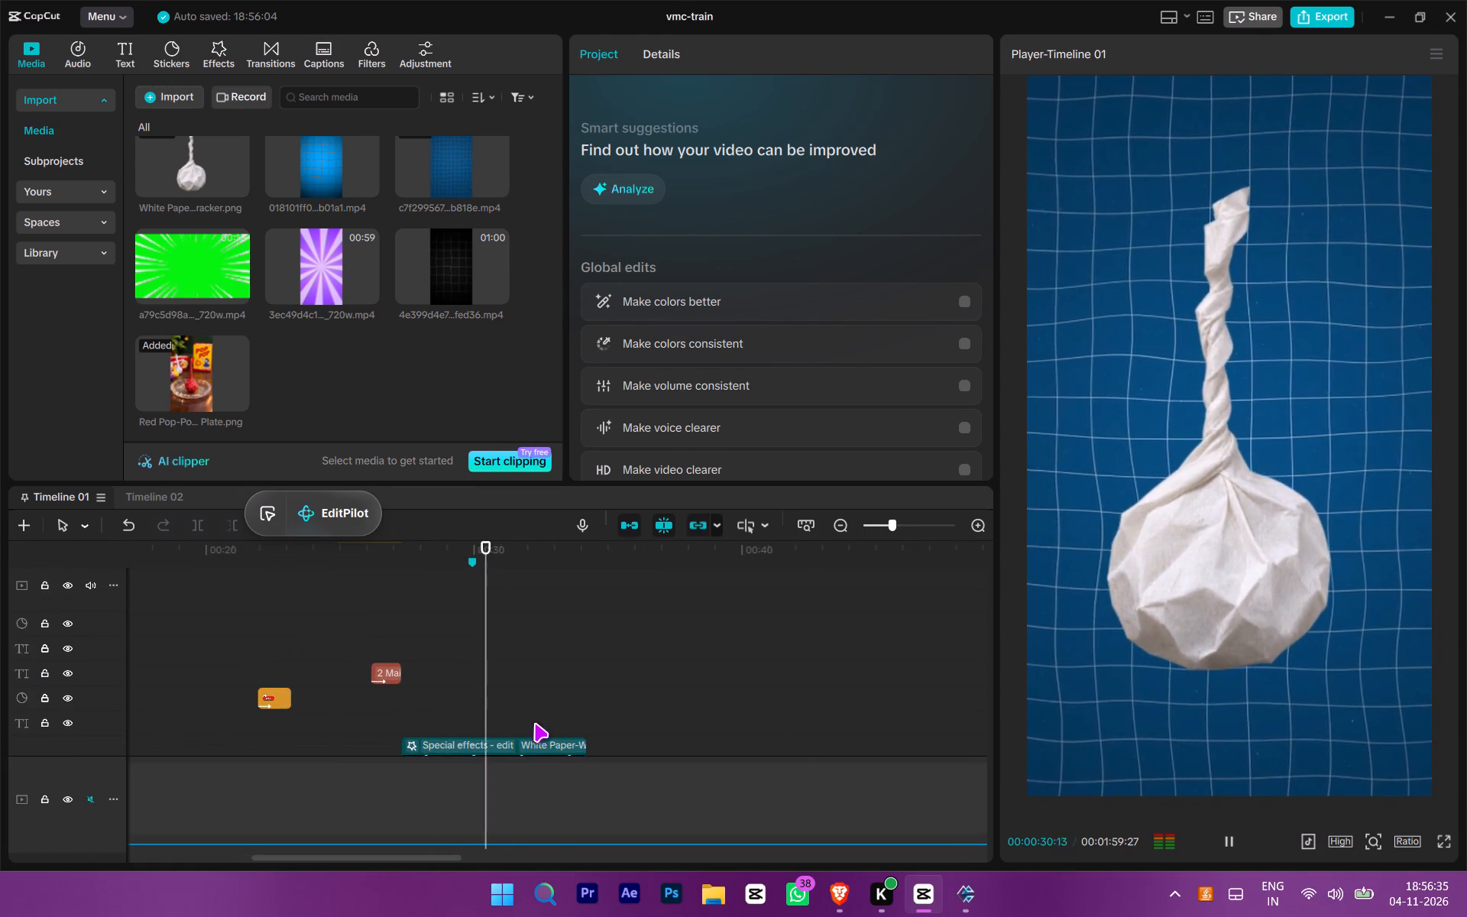
scroll(545, 726, up, 1)
scroll(546, 727, down, 1)
scroll(546, 727, up, 4)
scroll(546, 730, down, 4)
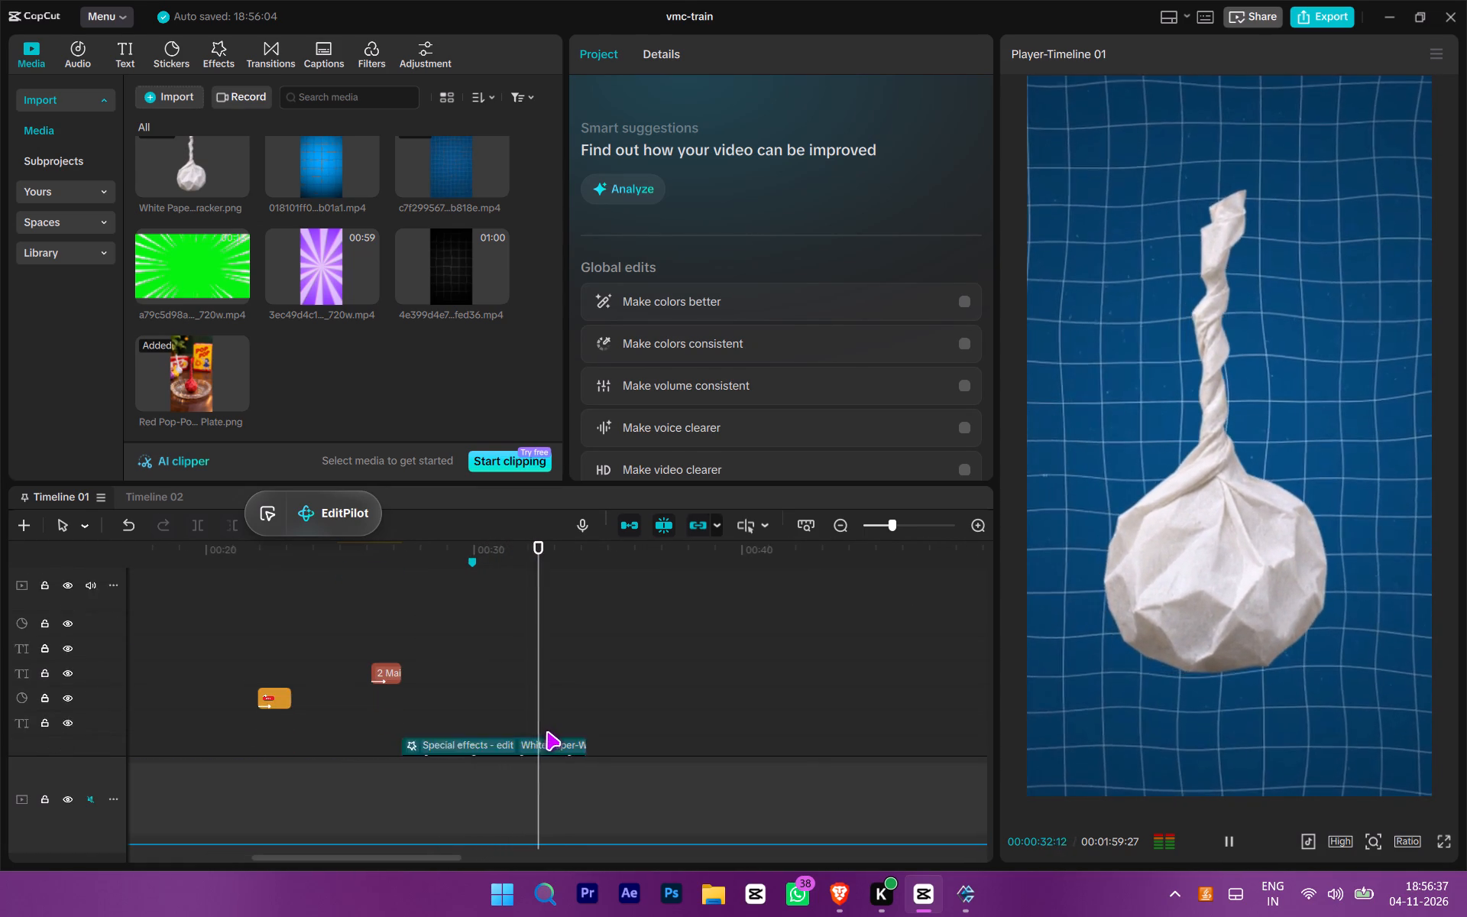
scroll(546, 731, down, 6)
key(space)
key(space)
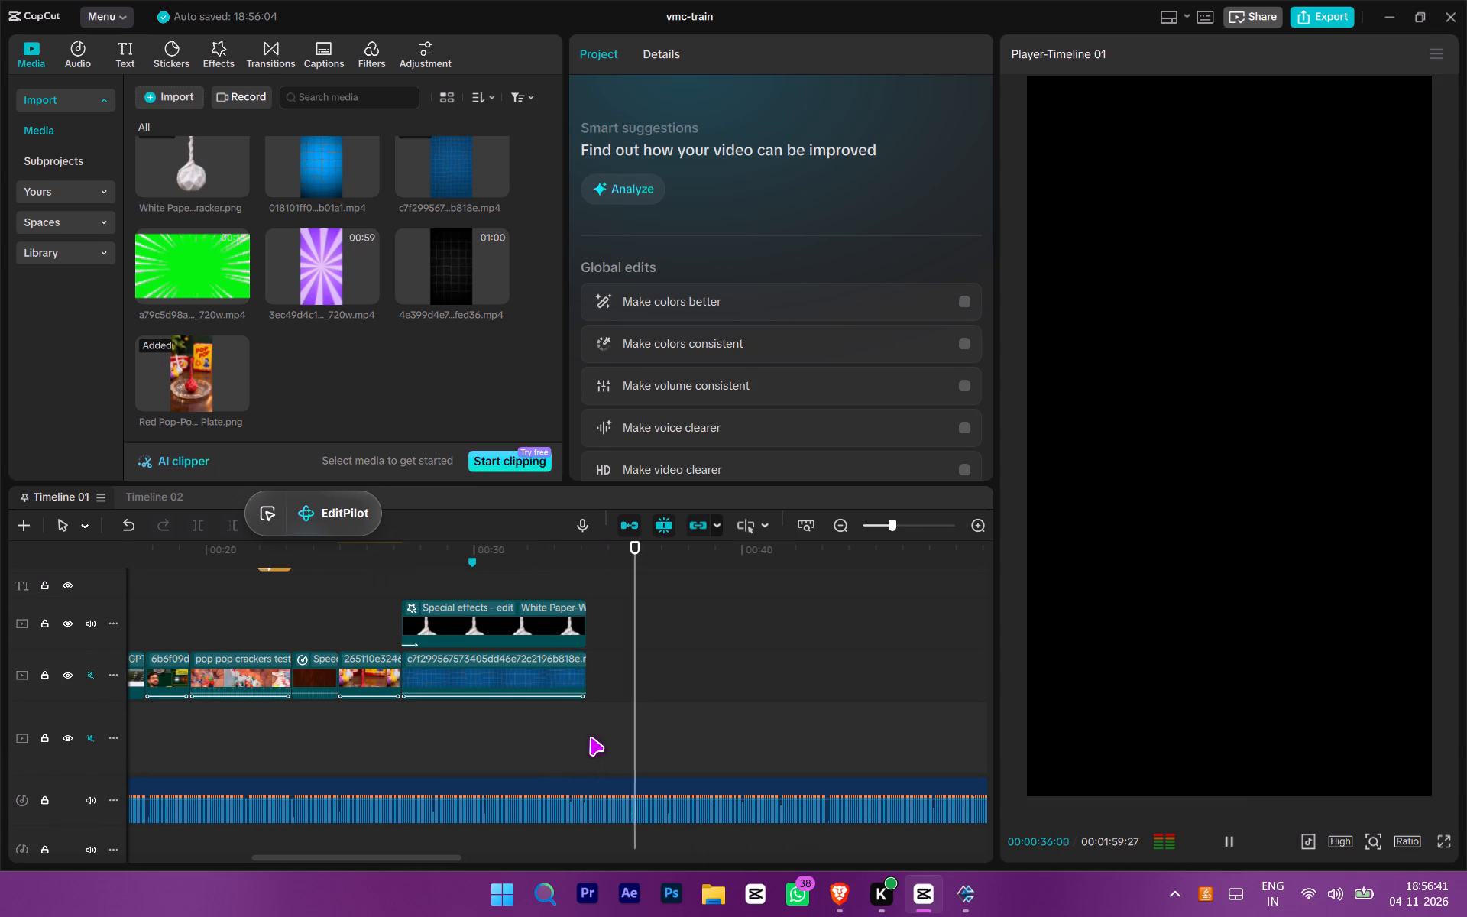
click(590, 737)
drag(590, 737, 532, 795)
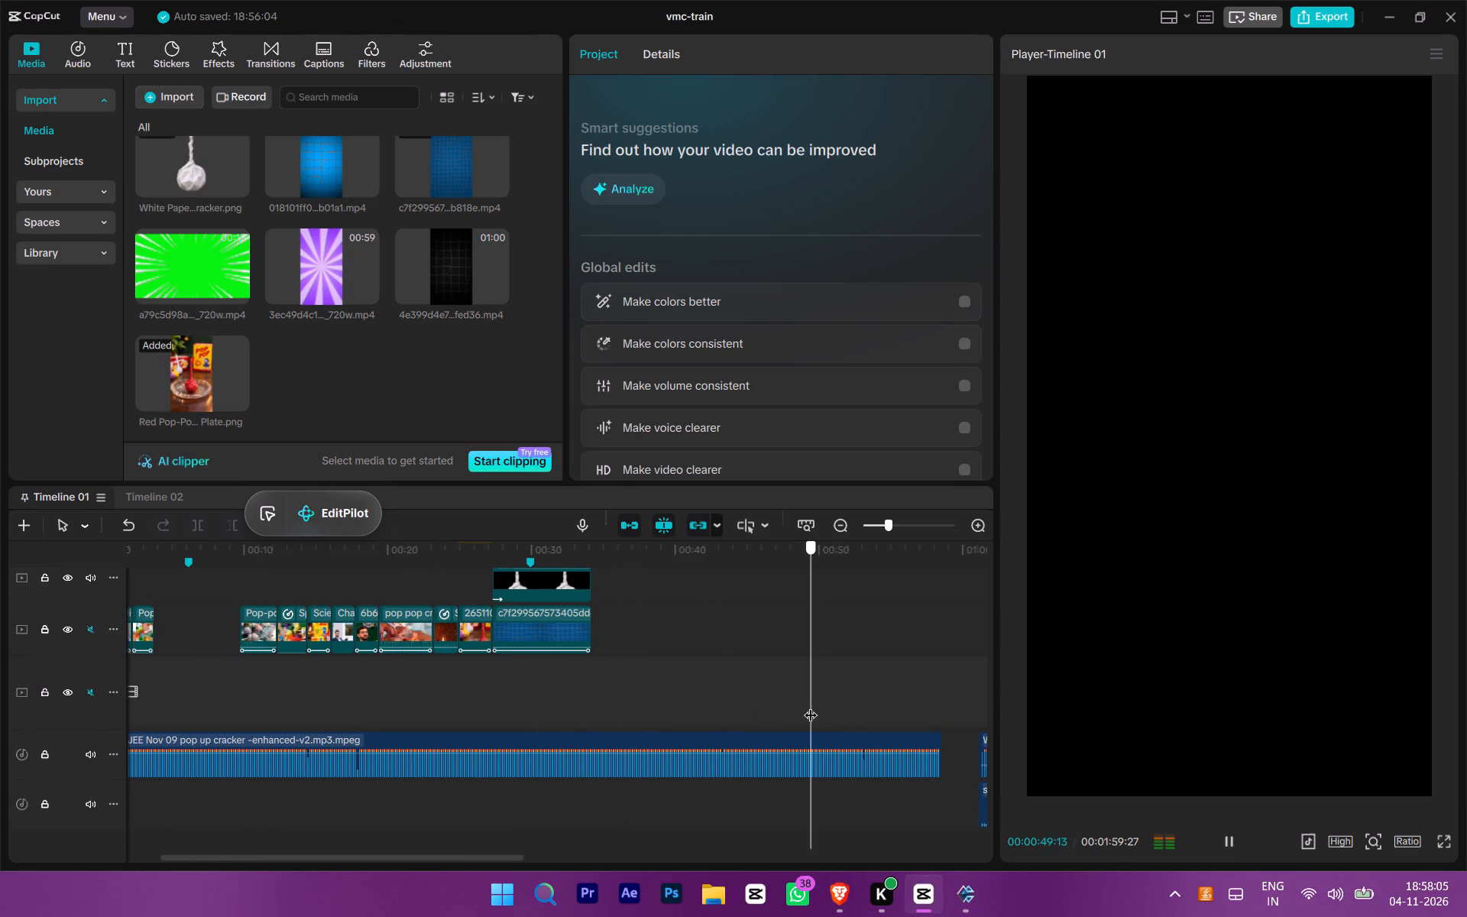
drag(811, 705, 591, 672)
key(space)
scroll(621, 695, up, 7)
scroll(694, 730, up, 5)
drag(680, 747, 713, 763)
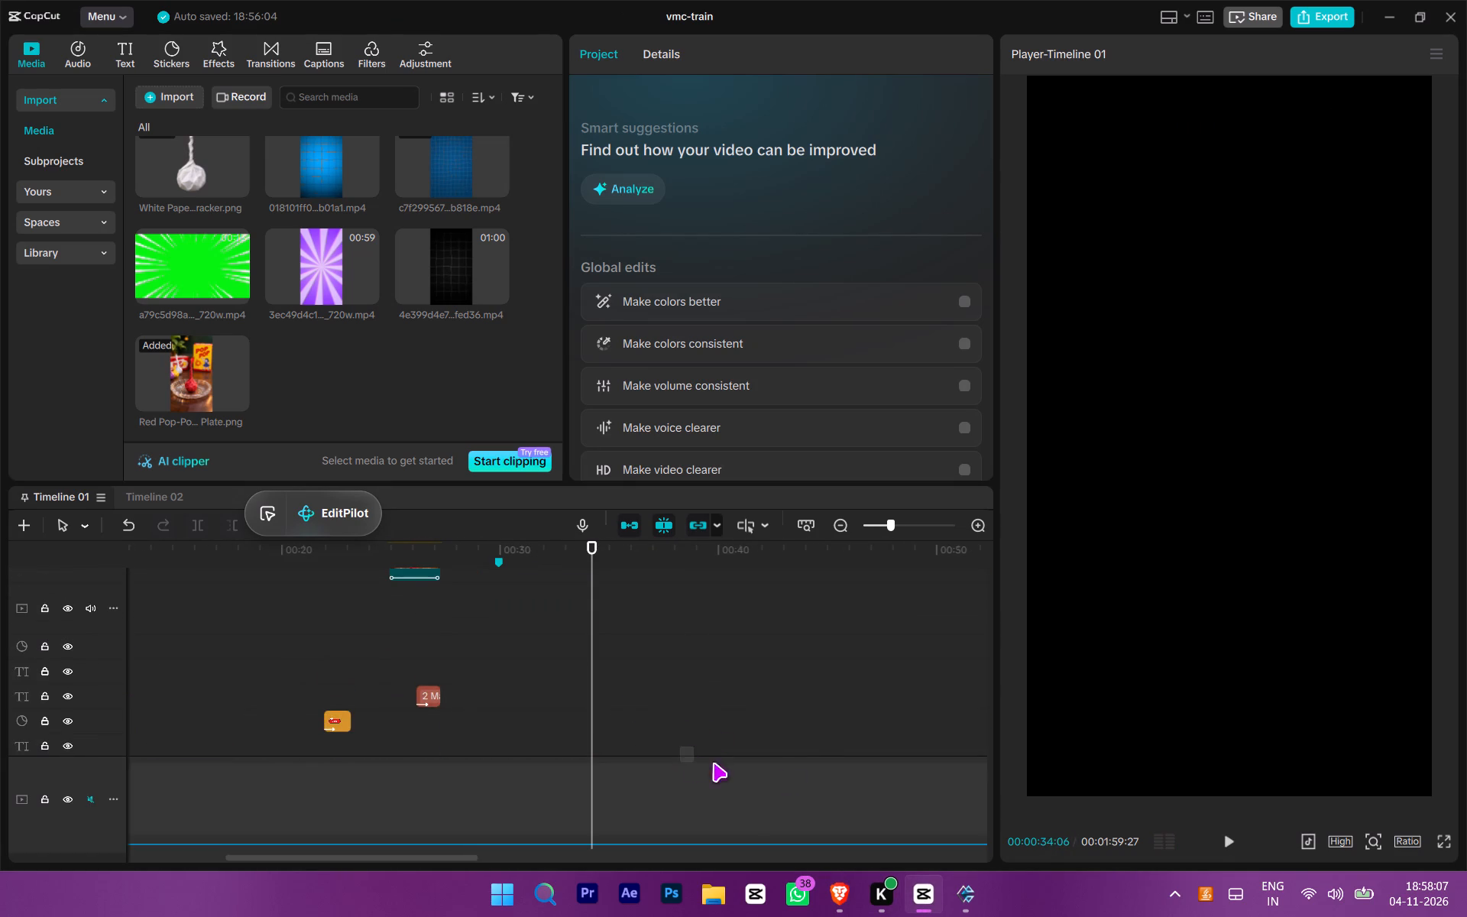
drag(713, 763, 821, 773)
scroll(714, 727, down, 6)
key(space)
ctrl+scroll(678, 719, up, 7)
ctrl+scroll(781, 726, up, 5)
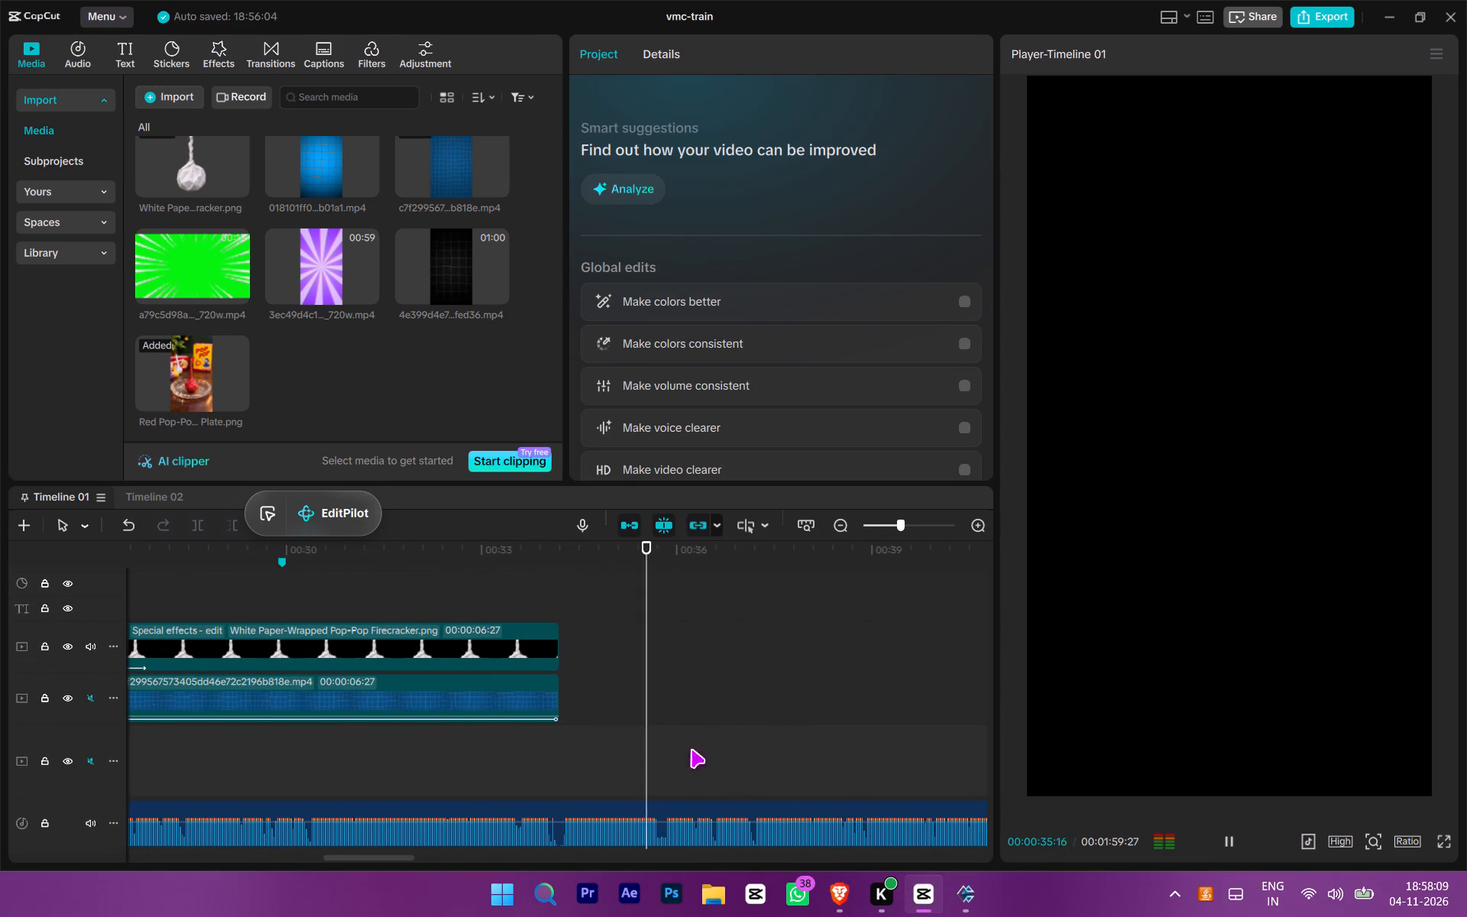
Listen to the voice-over without visuals from about 35 s to 51 s, examining its waveform along the timeline.
drag(610, 750, 782, 735)
ctrl+scroll(672, 753, up, 3)
scroll(704, 750, down, 2)
drag(708, 714, 1086, 733)
drag(762, 710, 1076, 714)
ctrl+scroll(644, 739, down, 2)
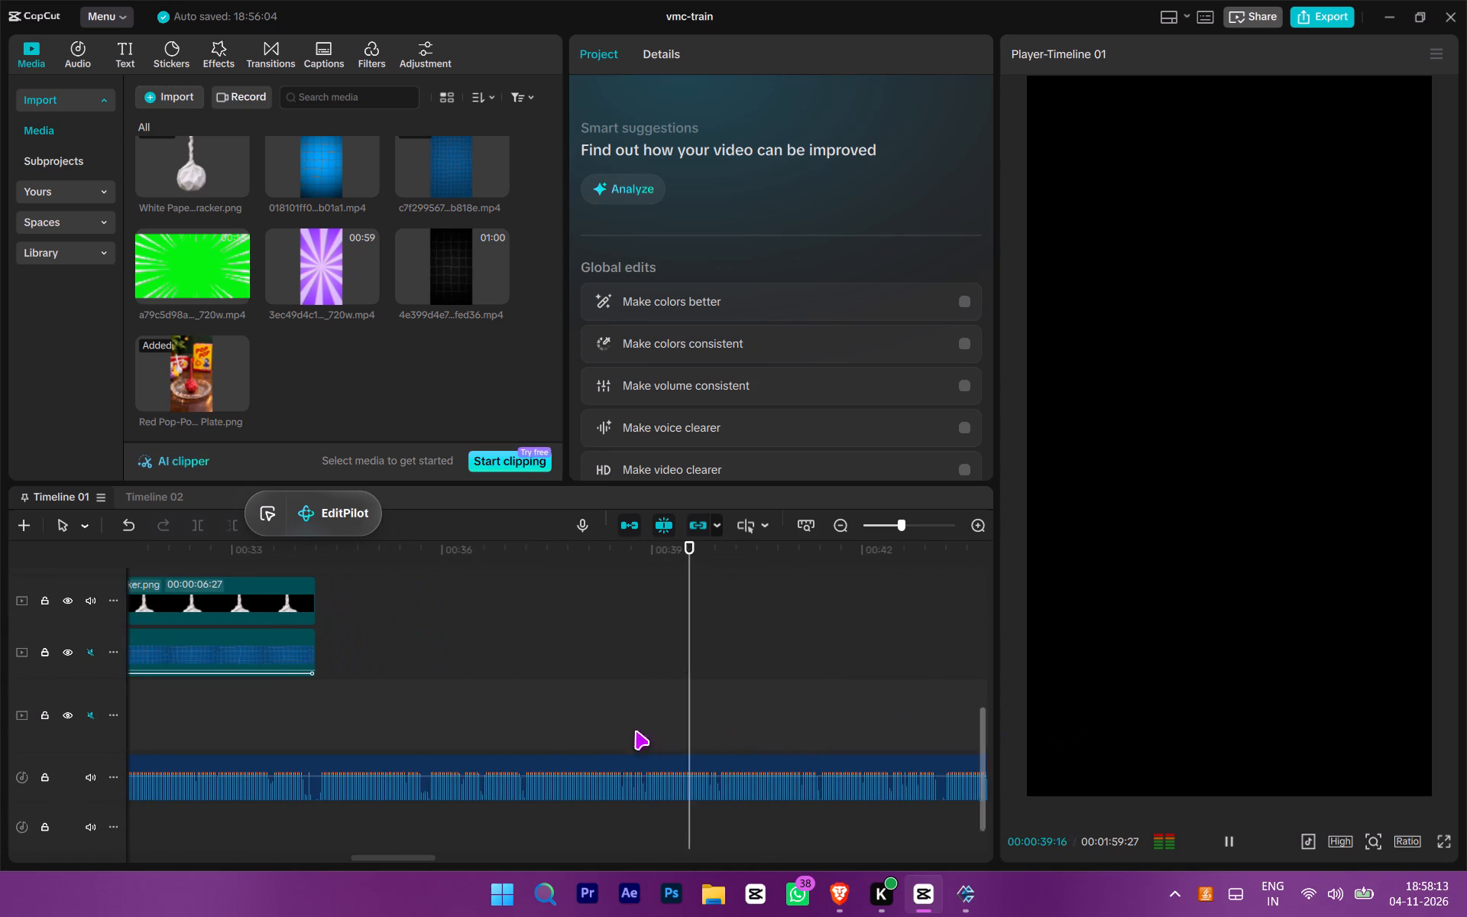
drag(624, 705, 989, 708)
ctrl+scroll(606, 758, down, 5)
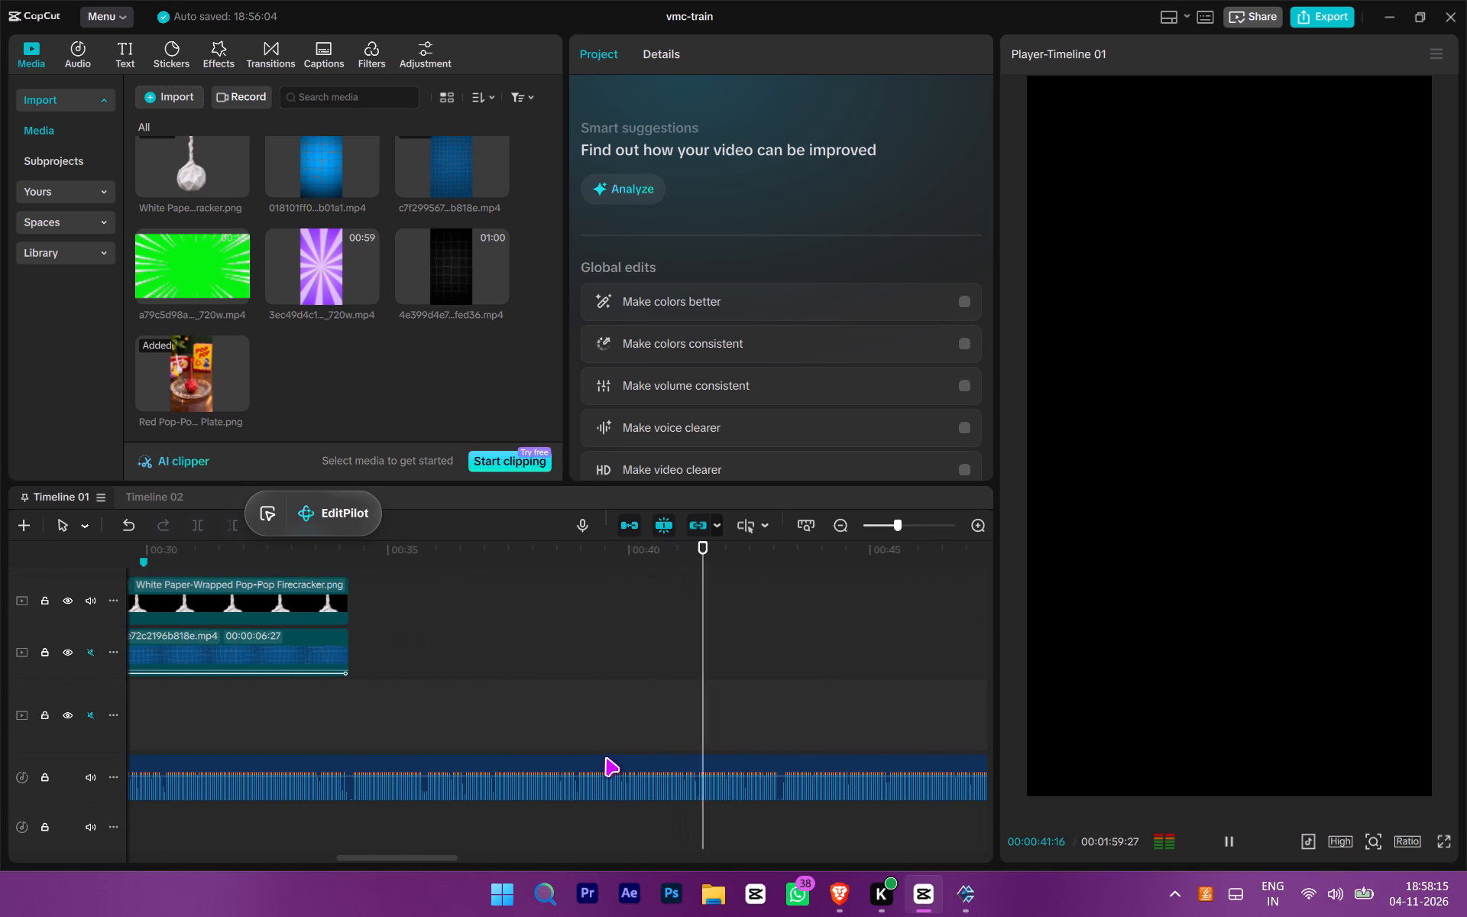
ctrl+scroll(605, 757, up, 2)
ctrl+scroll(605, 757, down, 1)
ctrl+scroll(635, 763, up, 12)
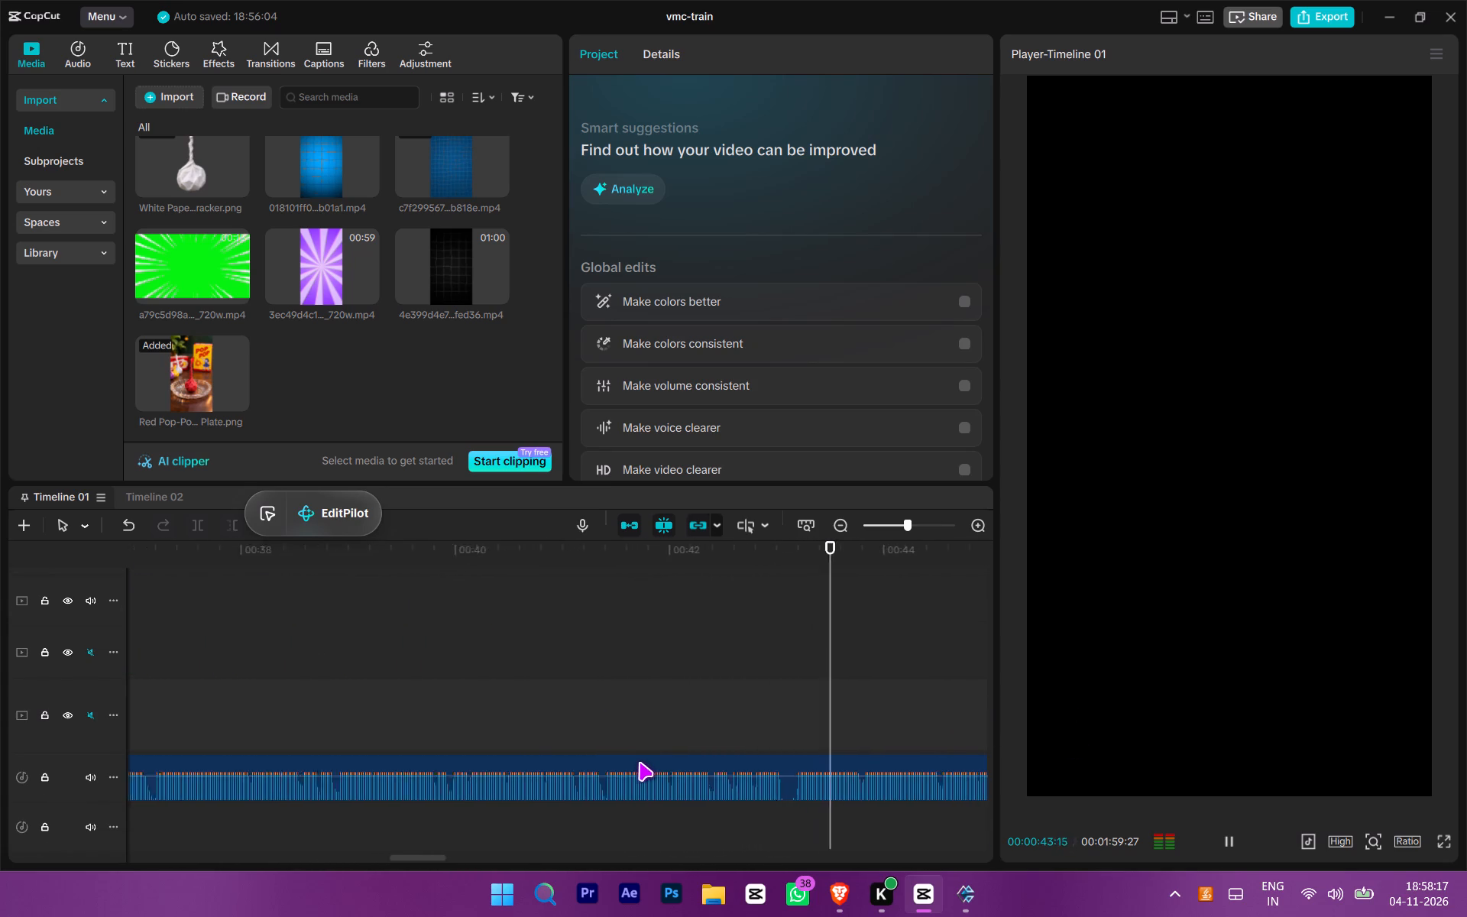
ctrl+scroll(639, 762, up, 5)
ctrl+scroll(588, 770, down, 9)
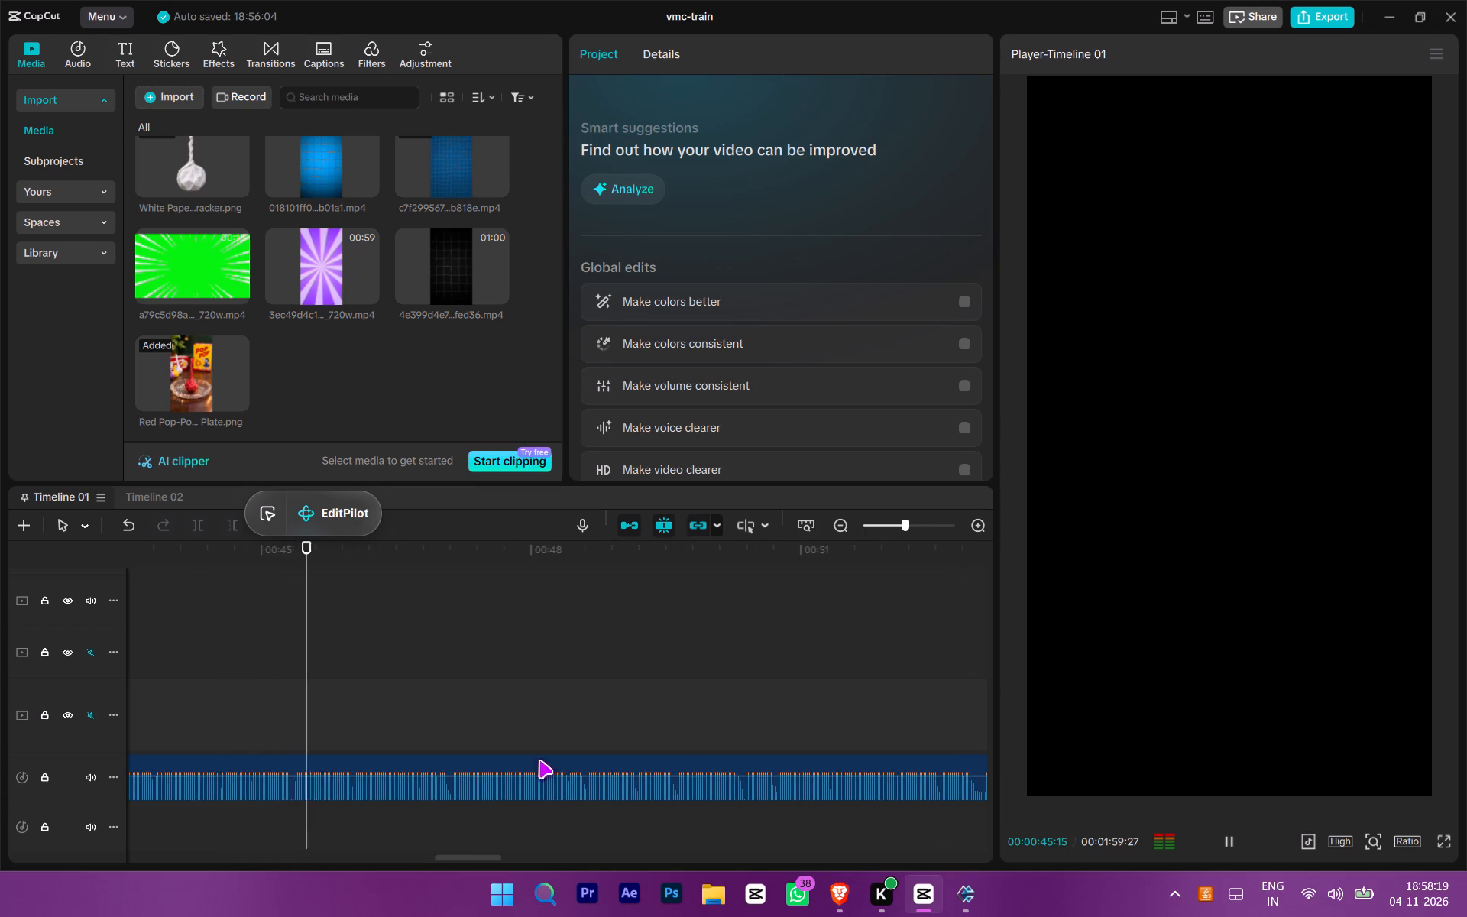
drag(542, 732, 45, 673)
ctrl+scroll(525, 721, down, 15)
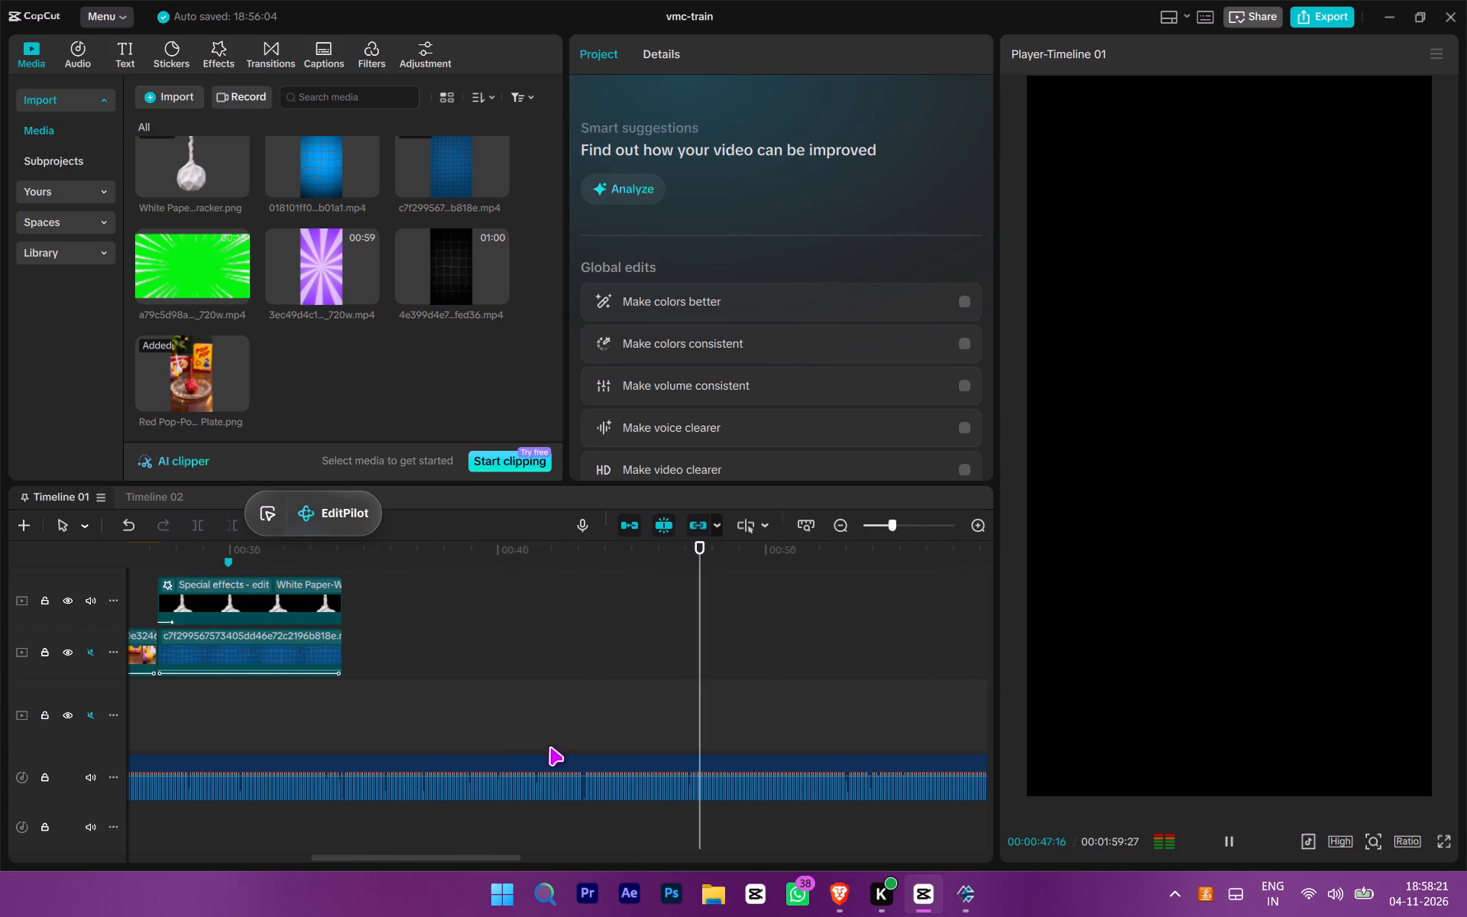
drag(602, 726, 881, 723)
scroll(736, 748, down, 2)
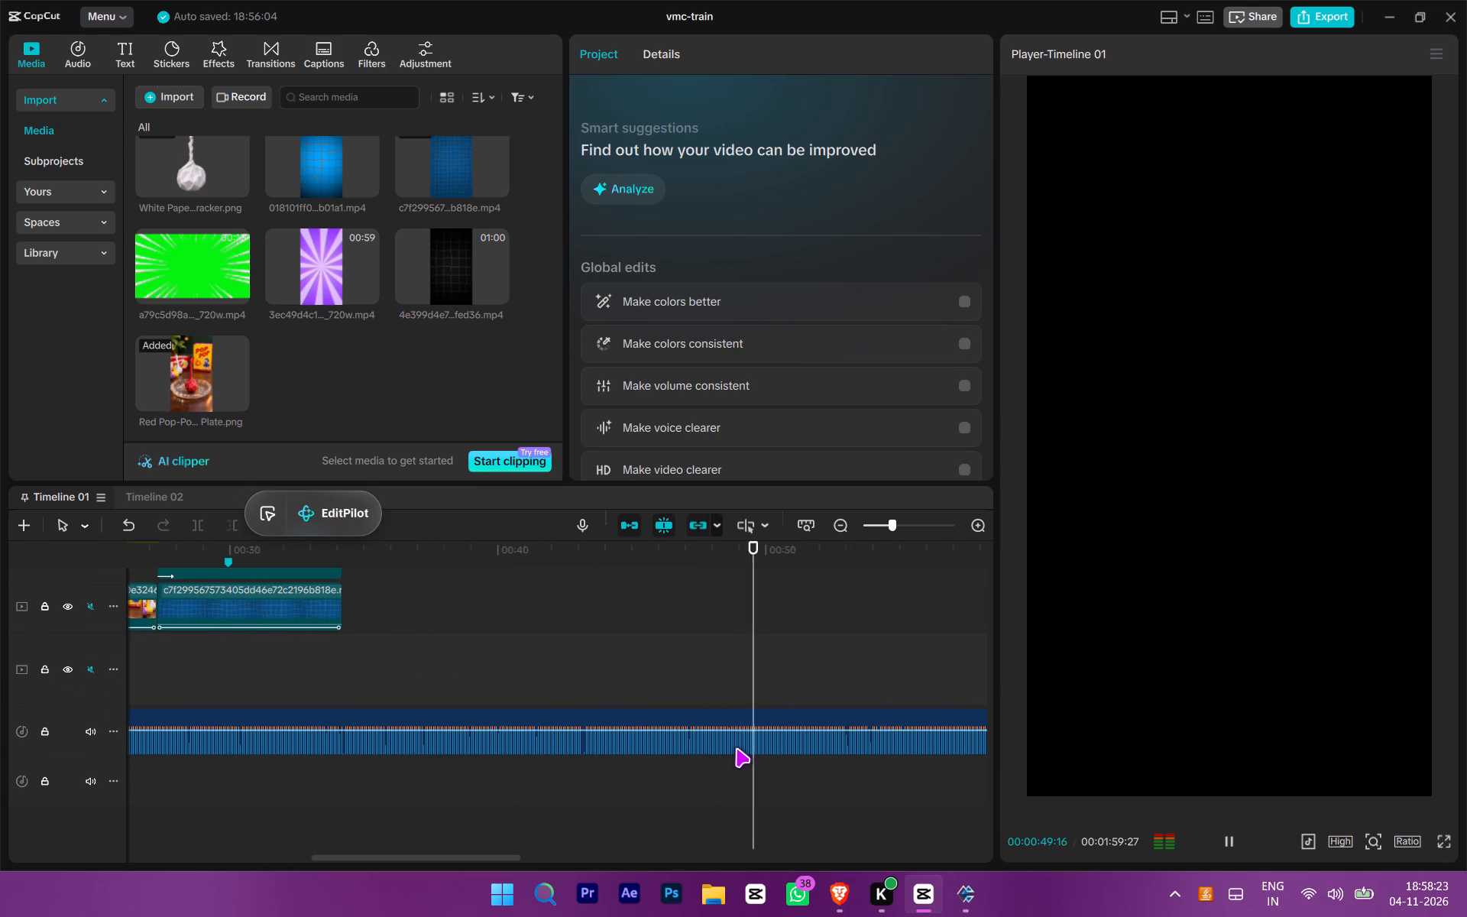
ctrl+scroll(736, 748, down, 6)
ctrl+scroll(746, 769, up, 17)
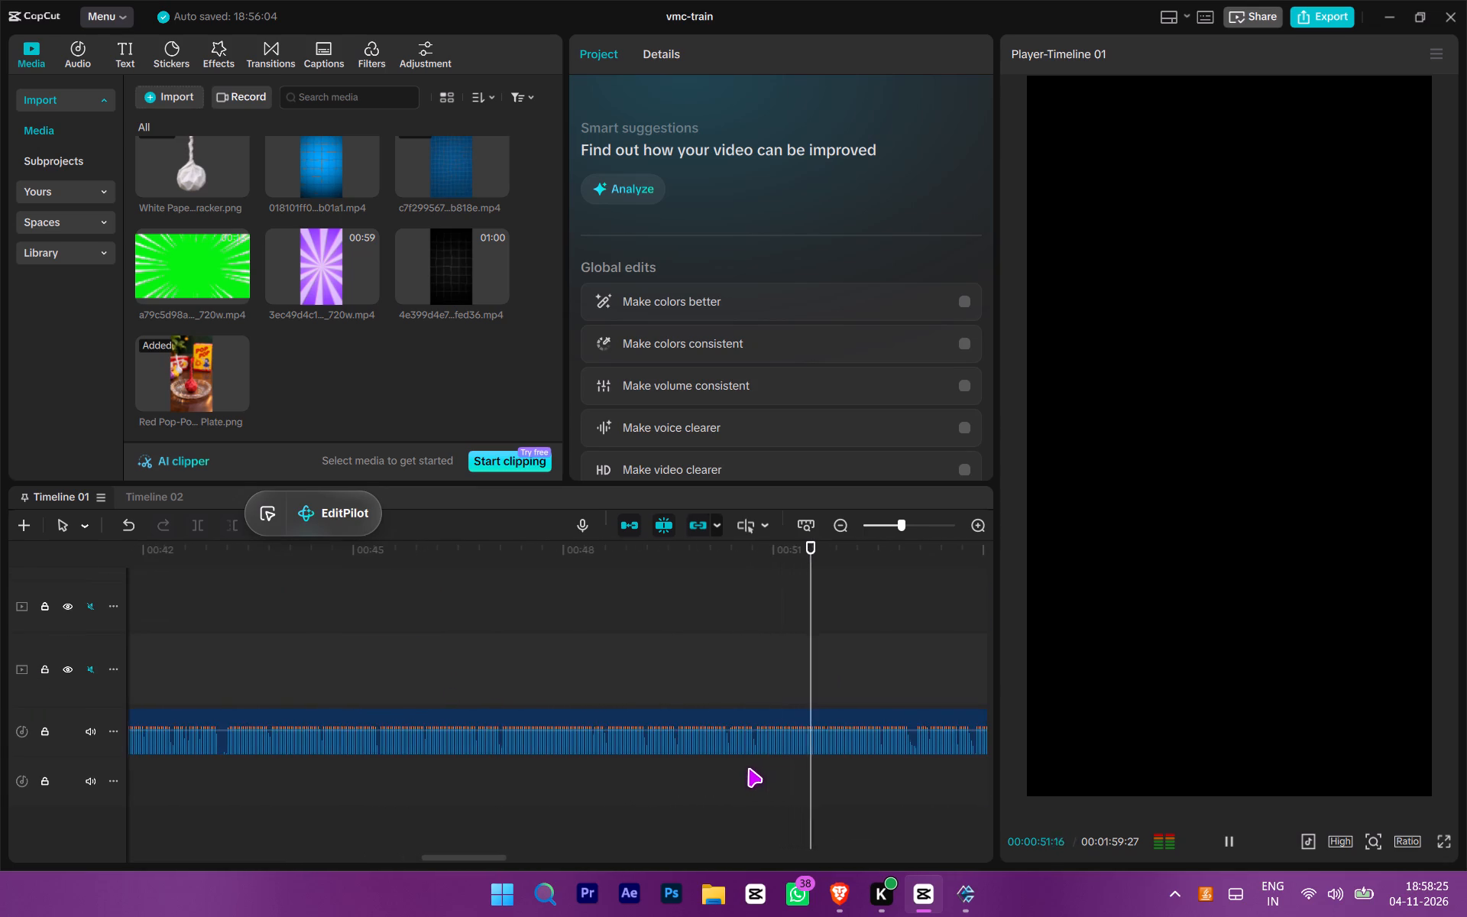
Replay the voice-over passage between about 48 s and 50 s.
click(659, 658)
key(space)
ctrl+scroll(697, 702, up, 6)
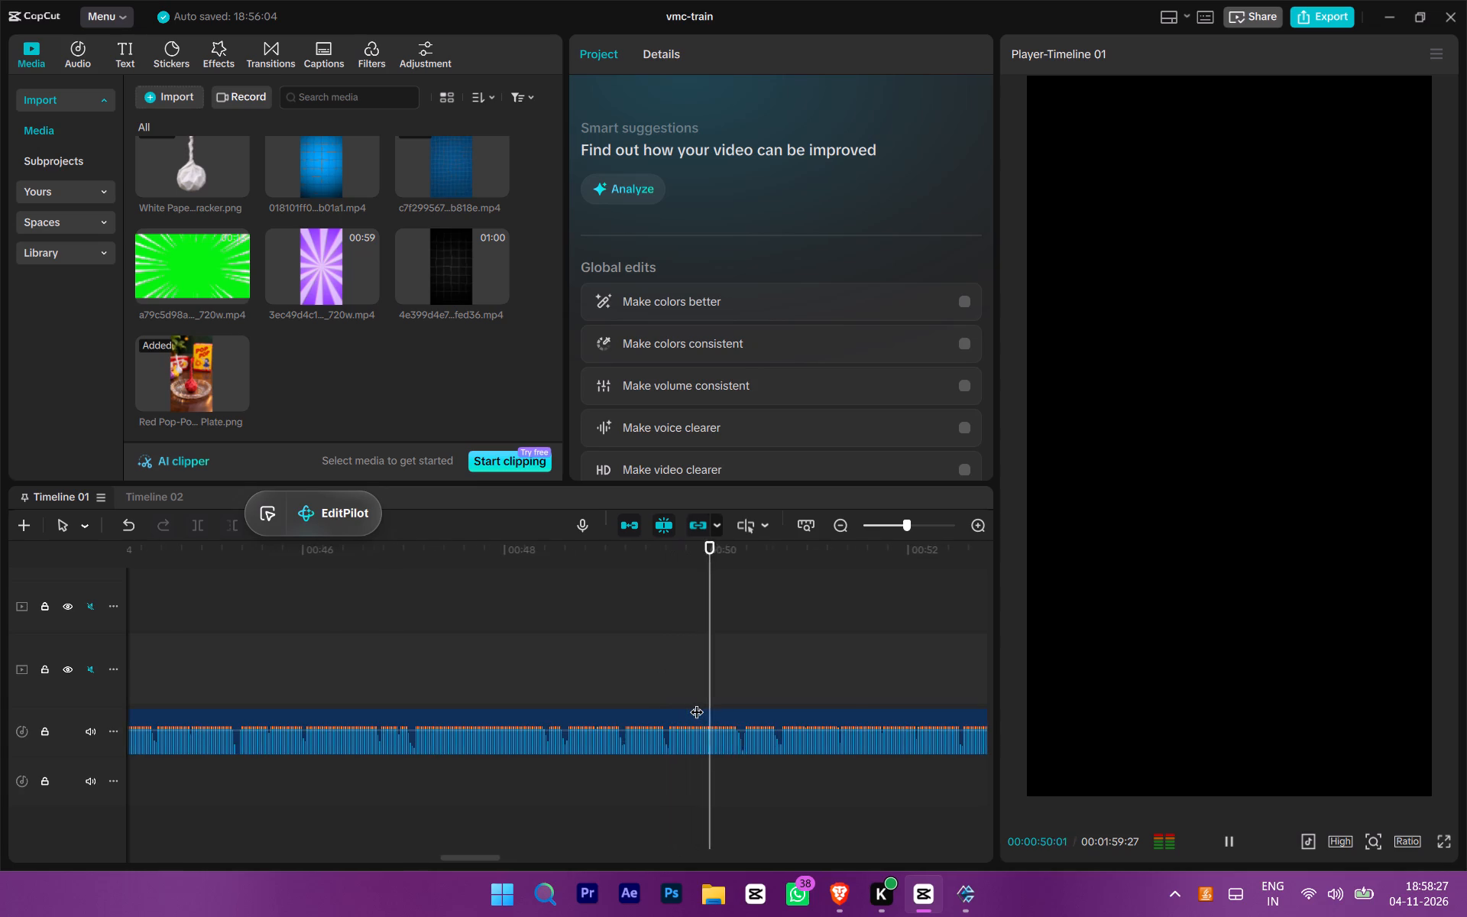
click(600, 663)
key(space)
click(559, 641)
key(space)
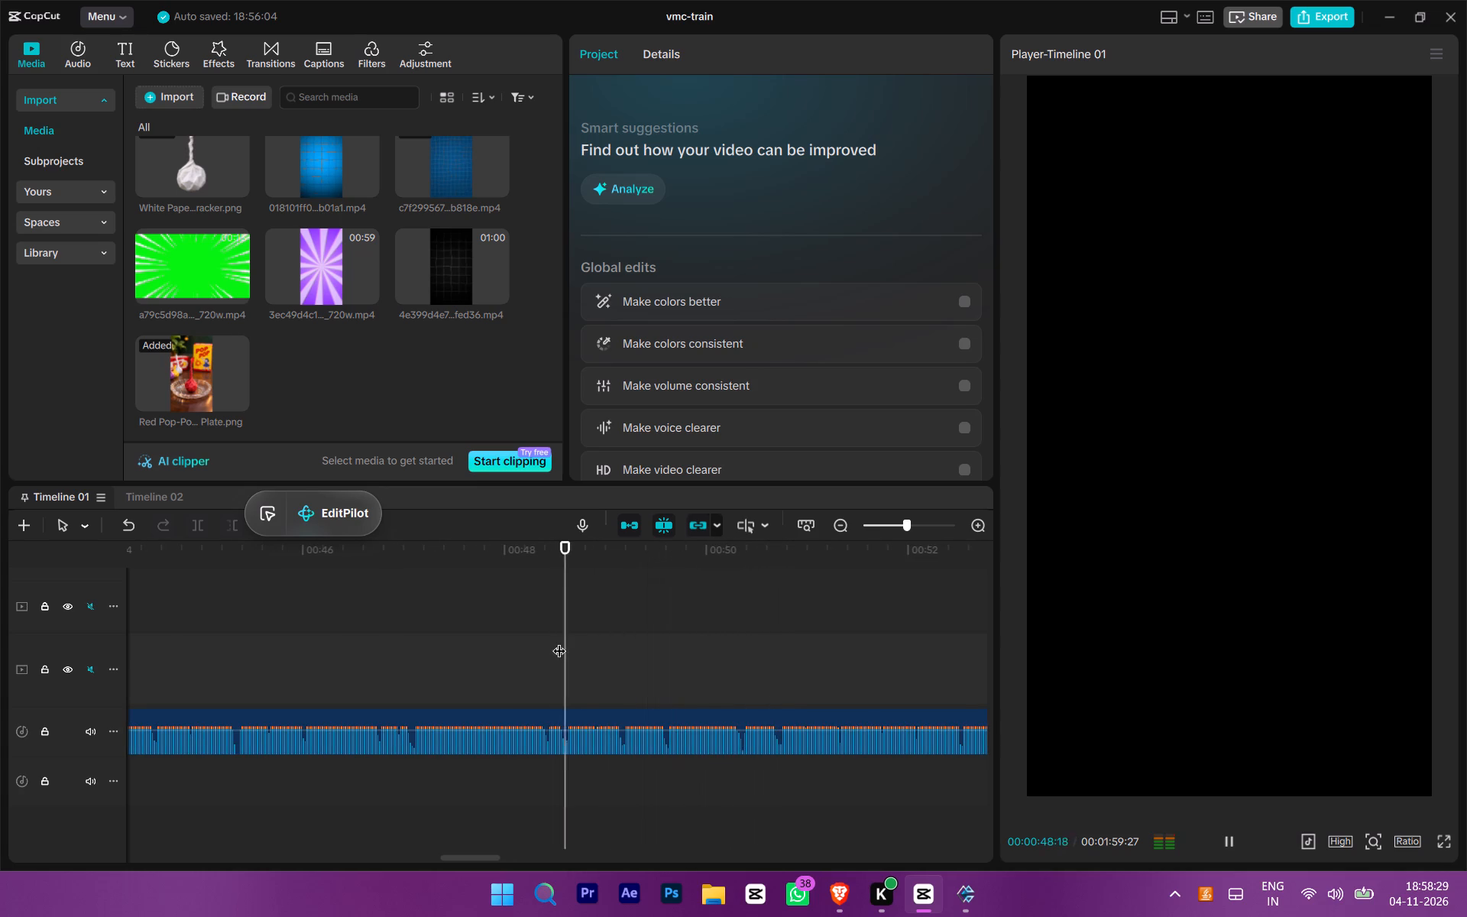
Listen to the voice-over on to about 56 s and examine the timeline up to the voice-over's end.
ctrl+scroll(629, 675, down, 2)
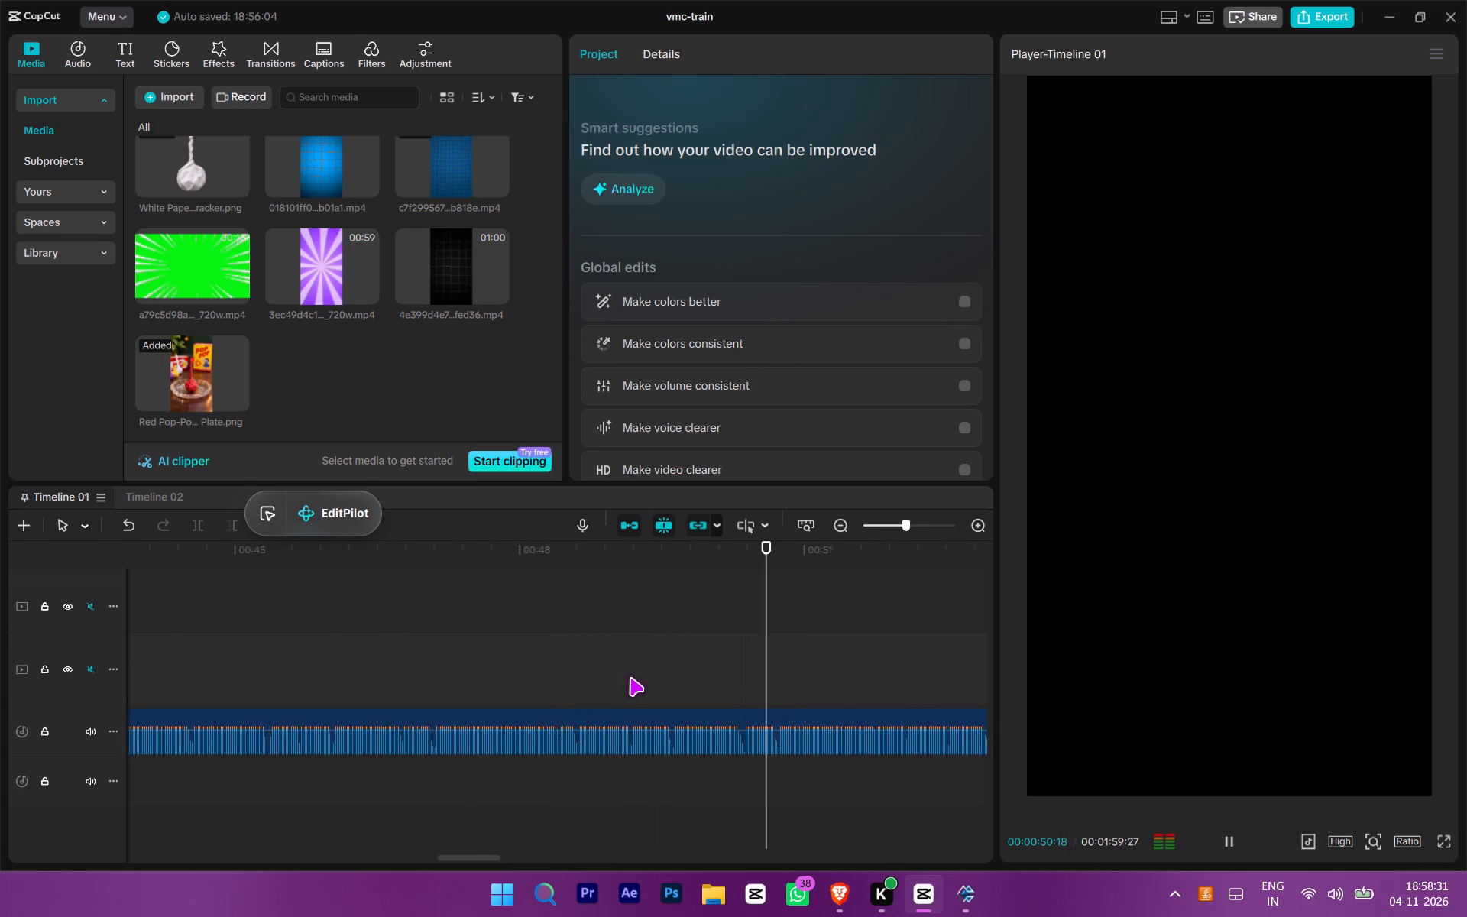
ctrl+scroll(630, 677, down, 9)
ctrl+scroll(787, 737, down, 15)
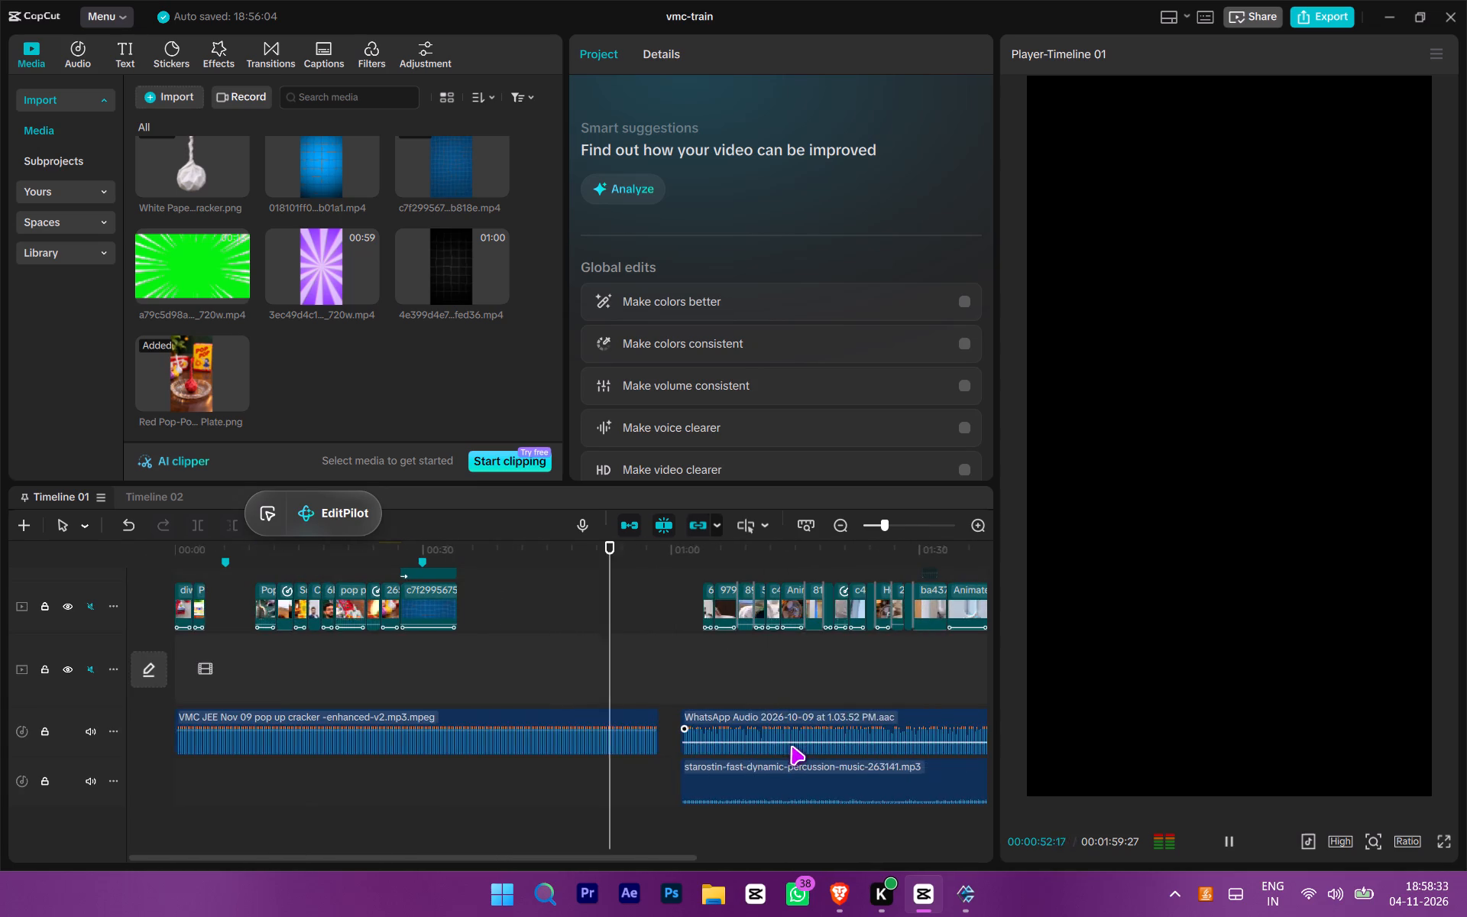
ctrl+scroll(792, 759, up, 20)
ctrl+scroll(792, 759, up, 11)
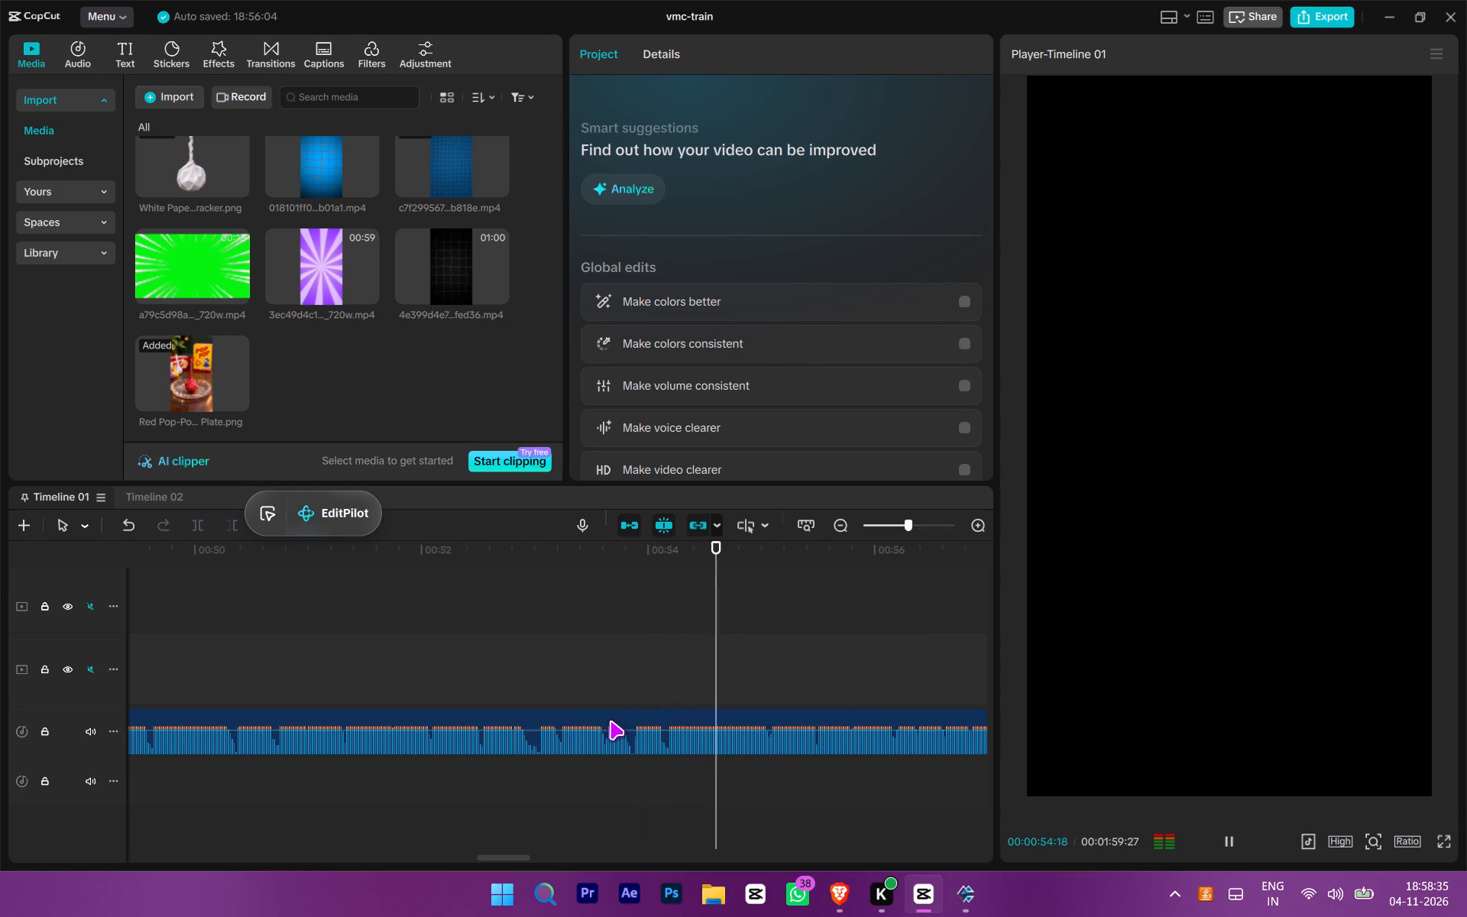
drag(619, 676, 1219, 635)
drag(703, 659, 1214, 684)
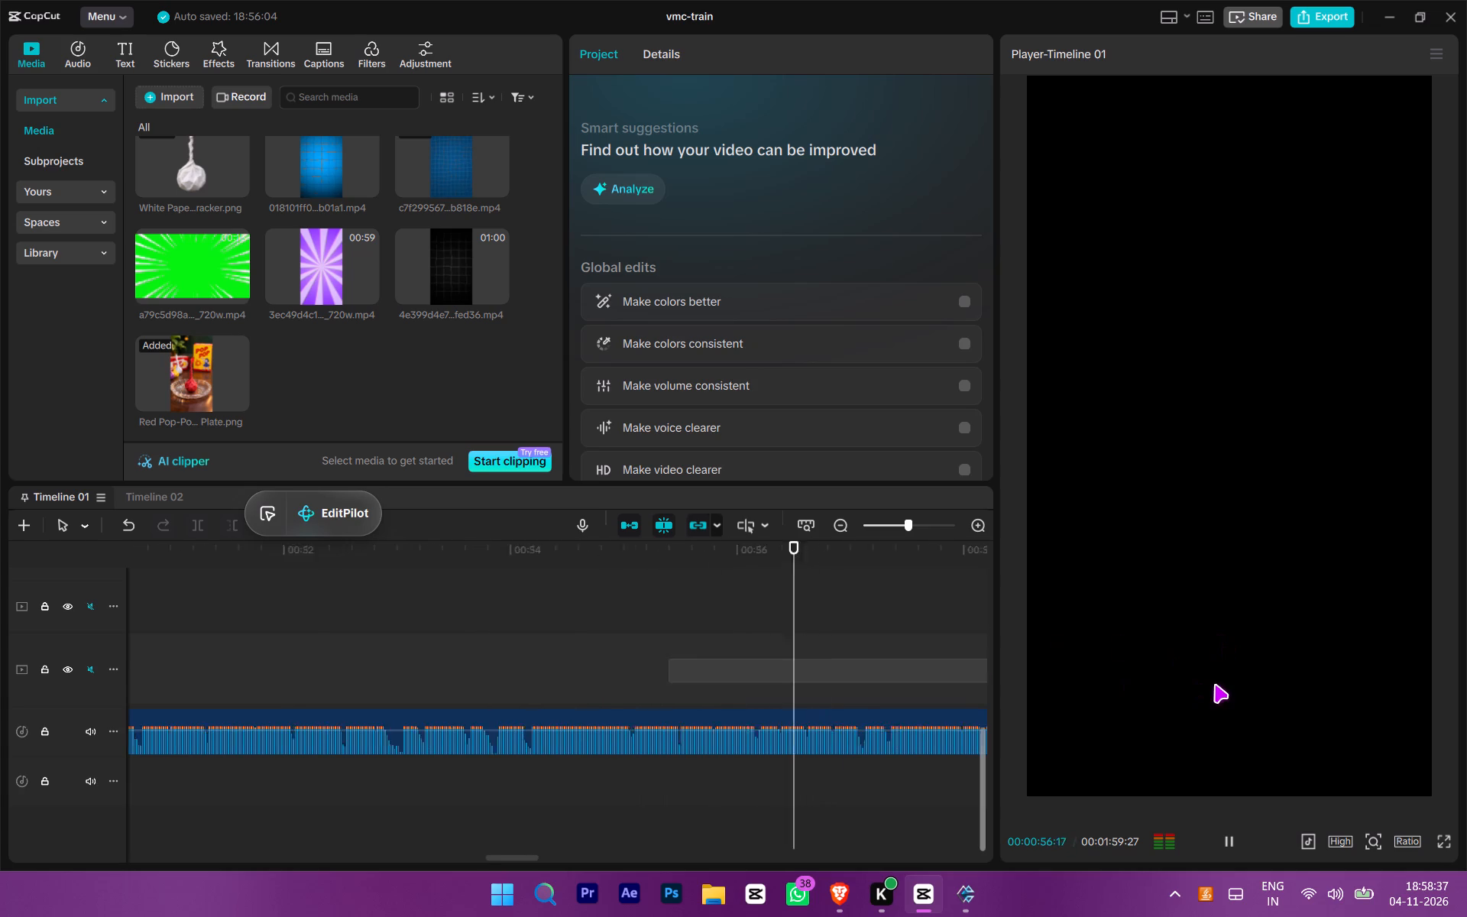
drag(1214, 684, 1215, 684)
ctrl+scroll(811, 722, down, 2)
Replay the voice-over around 54 s and place the playhead at the pause at about 00:00:53:26.
click(419, 676)
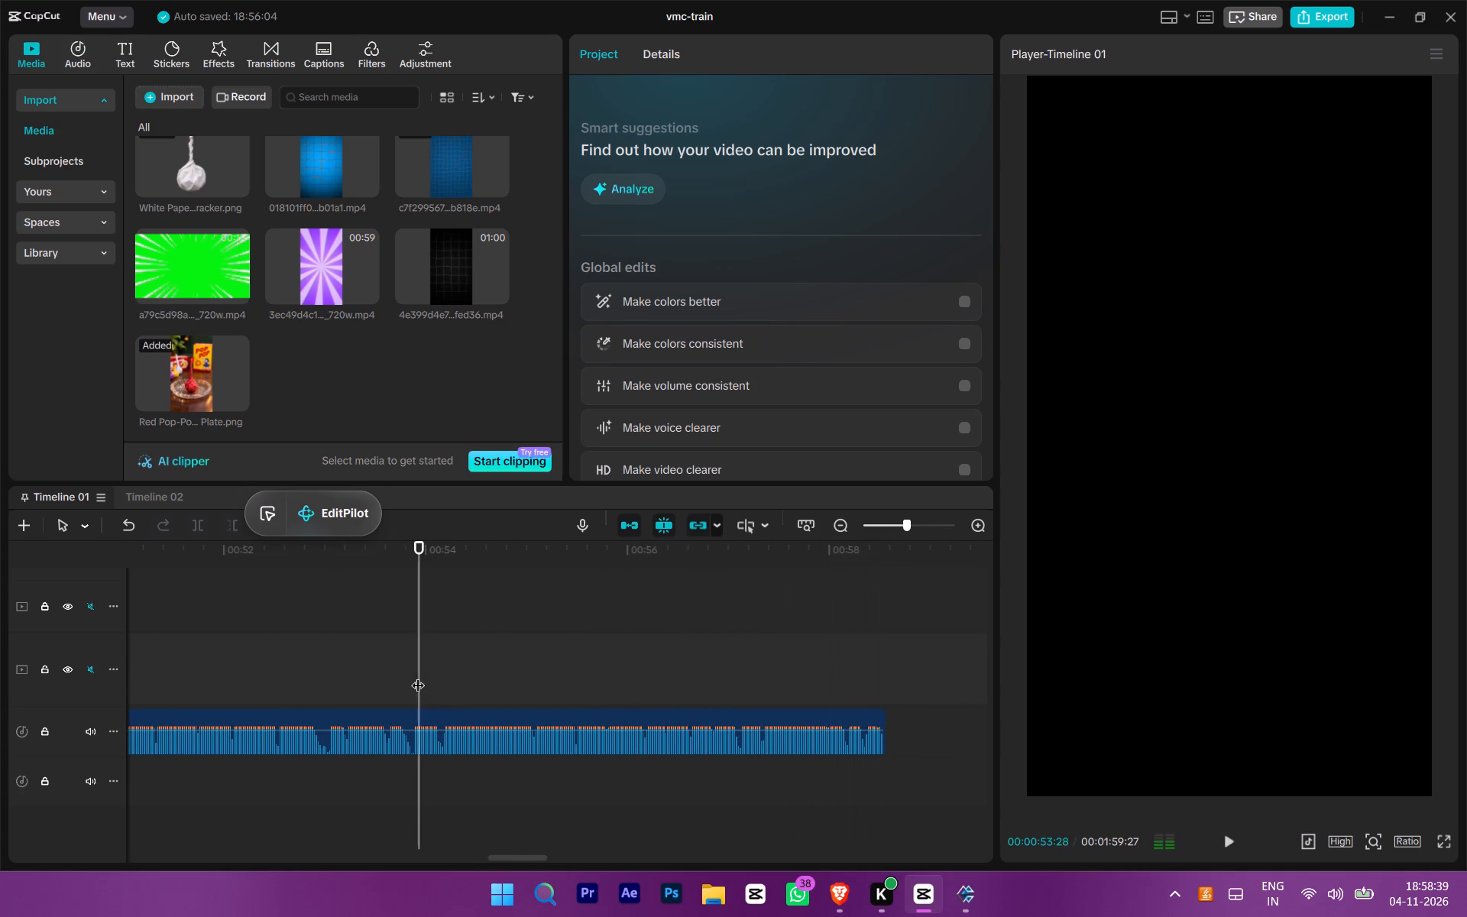
drag(418, 676, 403, 664)
key(space)
click(403, 663)
ctrl+scroll(417, 682, up, 6)
key(space)
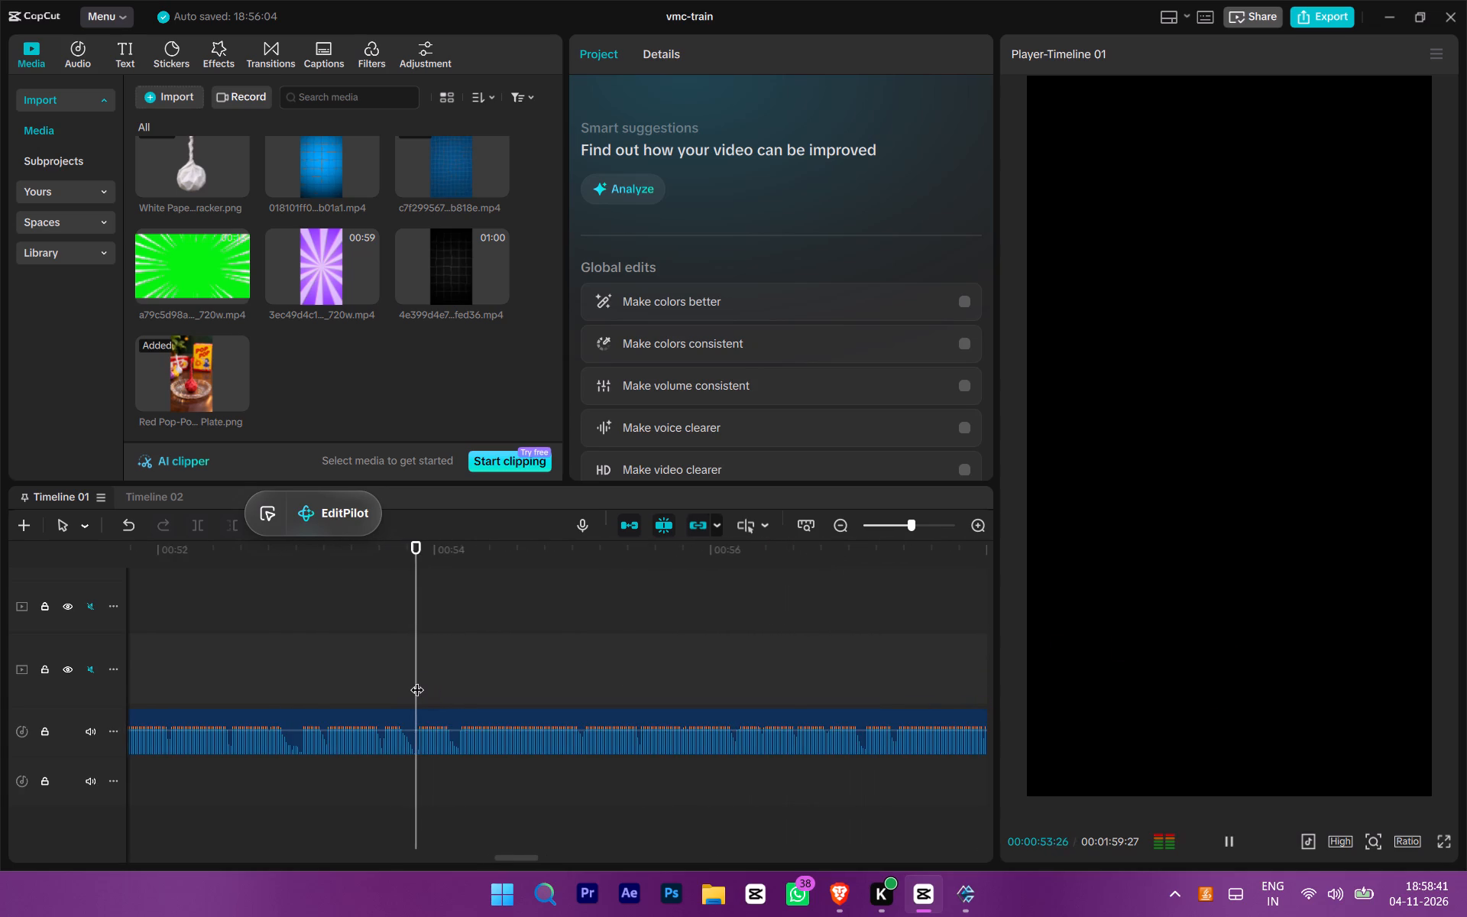
double_click(417, 680)
Preview the Pop Pop Crackers Testing clip, start it at about 15 s, and add it to the timeline near 00:00:53:26.
scroll(338, 395, up, 4)
click(306, 297)
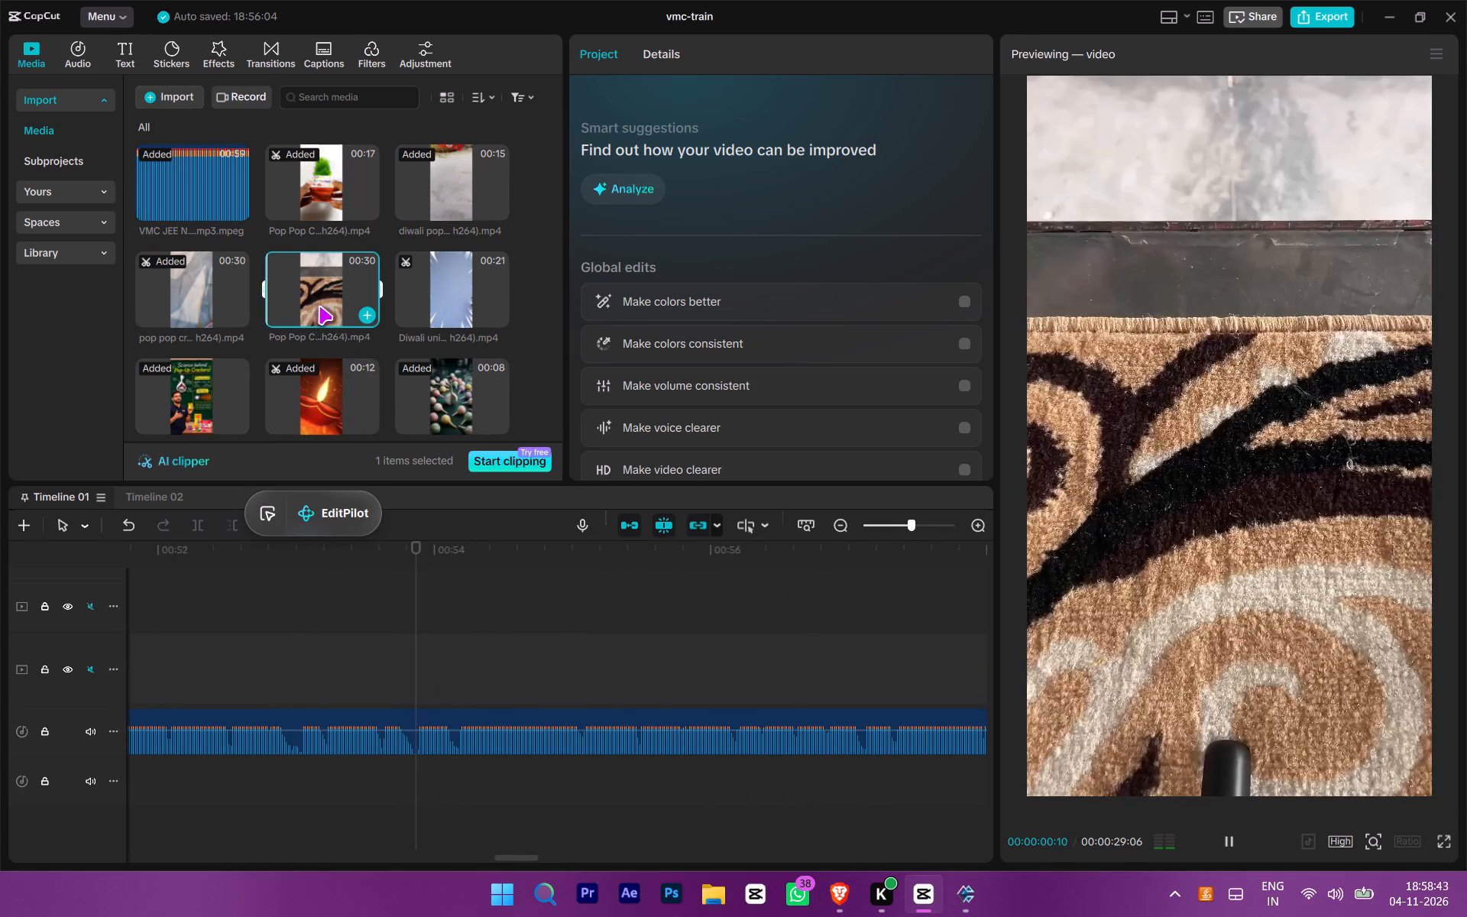
drag(264, 286, 289, 310)
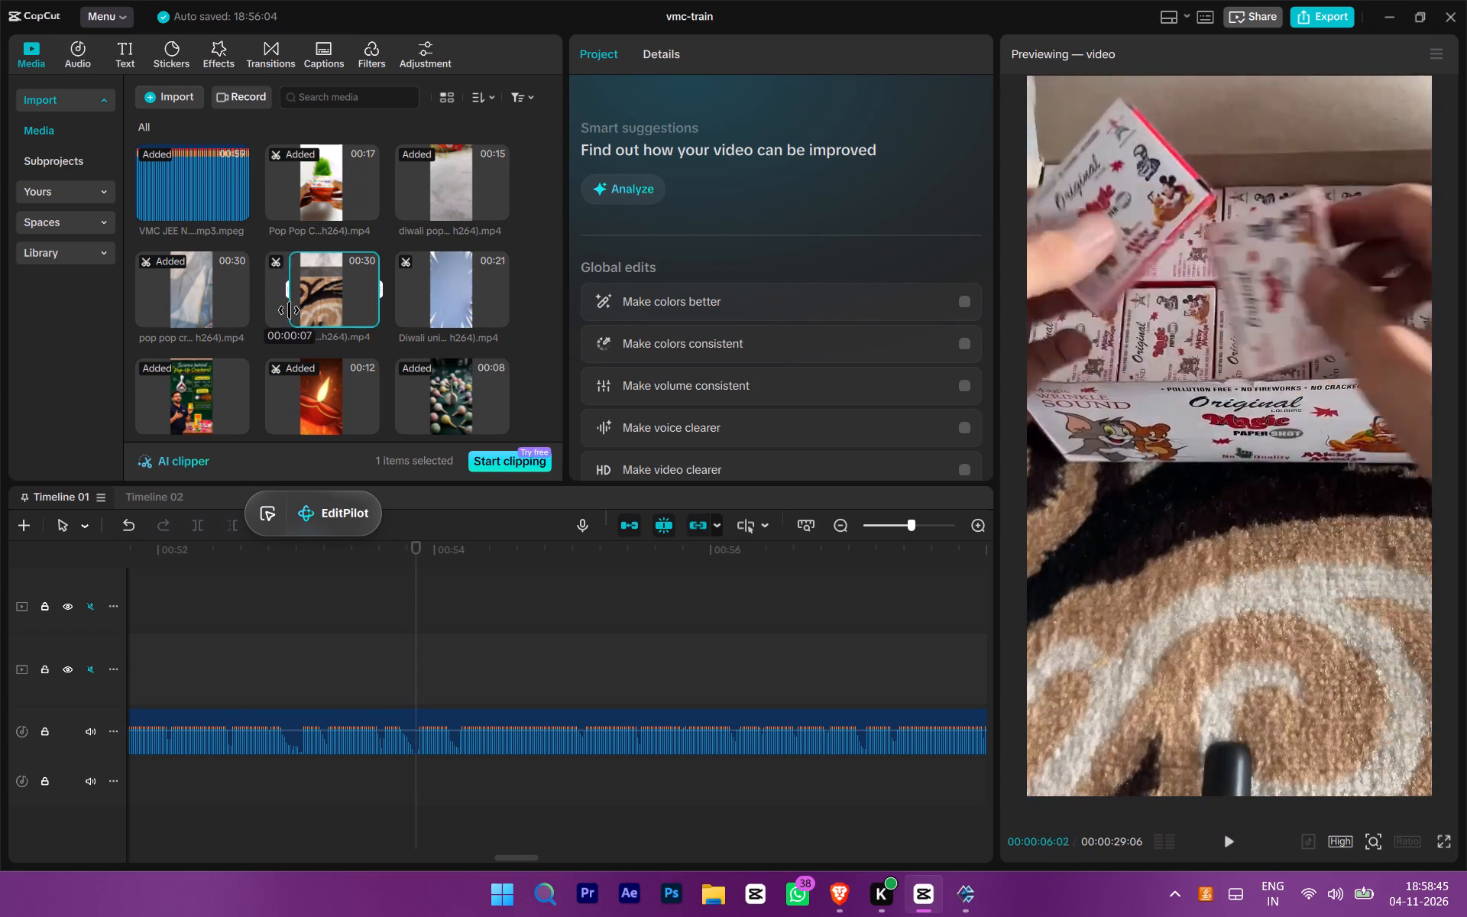
drag(289, 310, 329, 365)
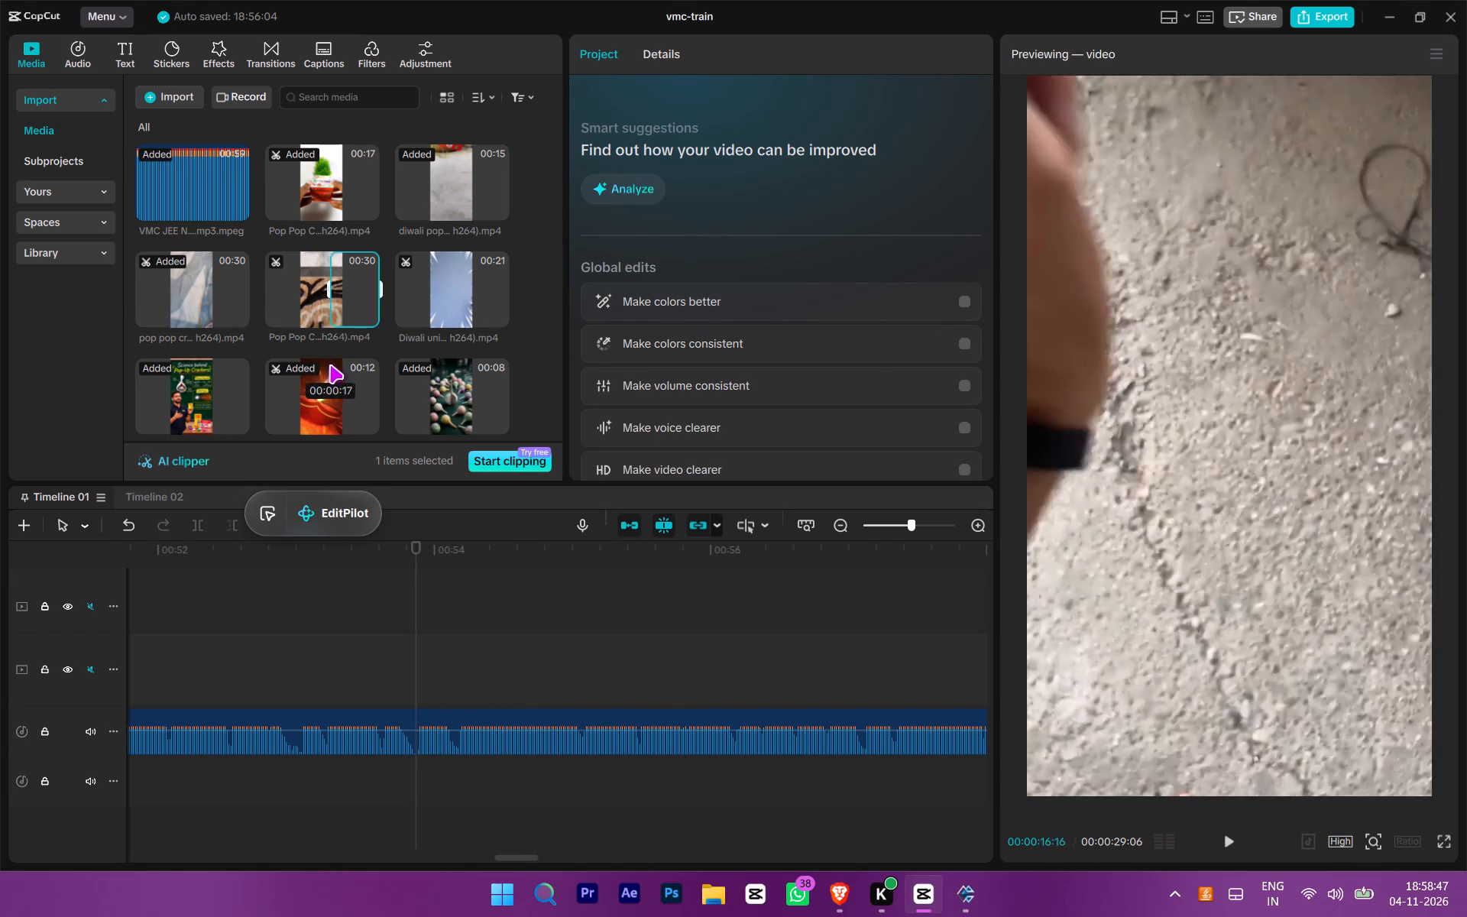
drag(329, 365, 327, 369)
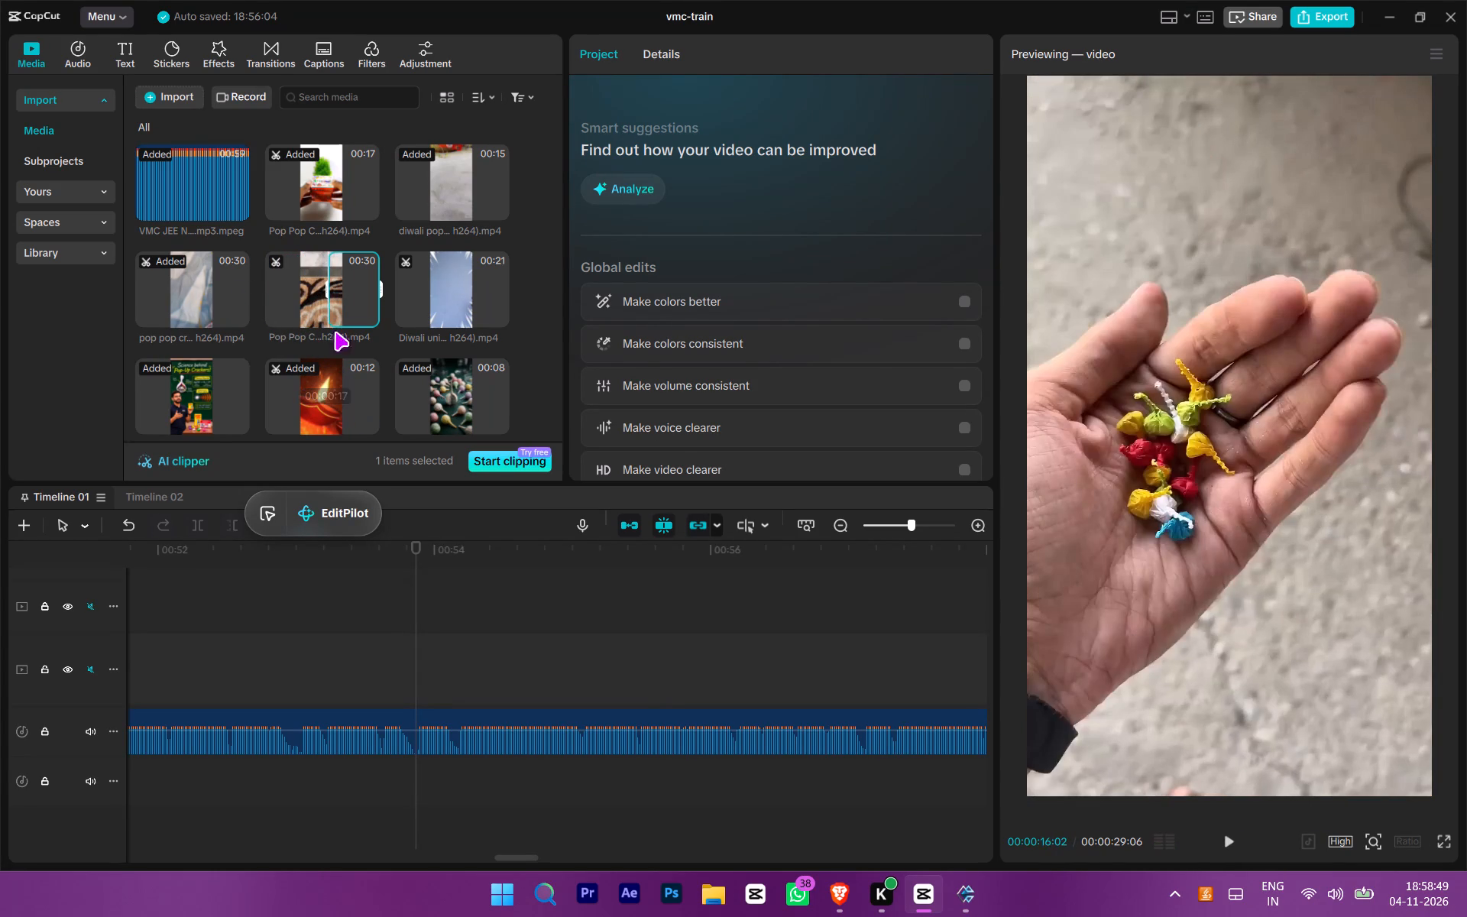
click(324, 290)
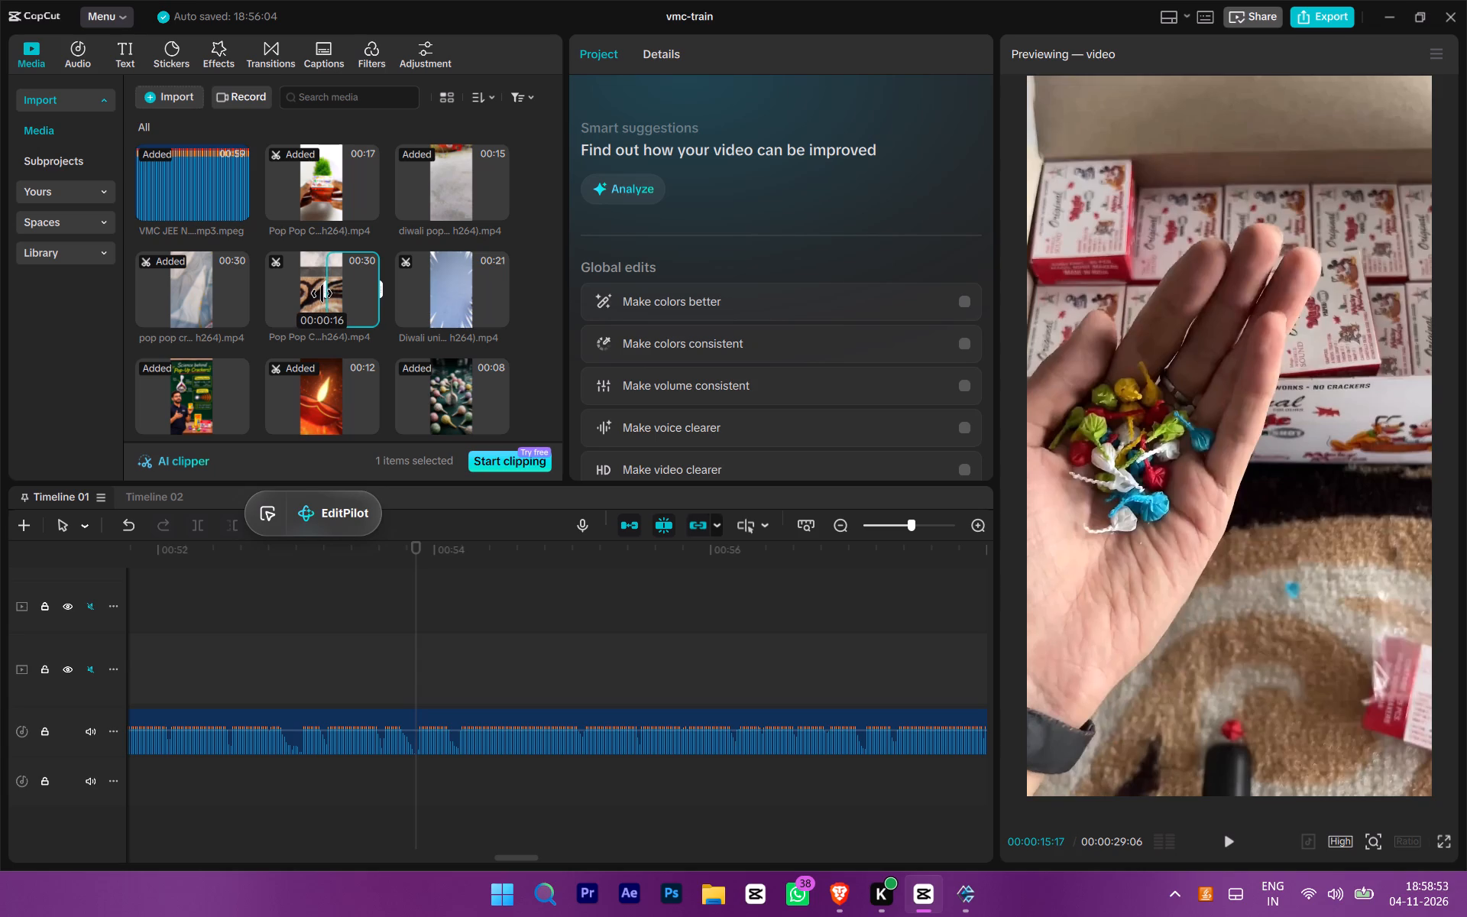
drag(356, 275, 395, 614)
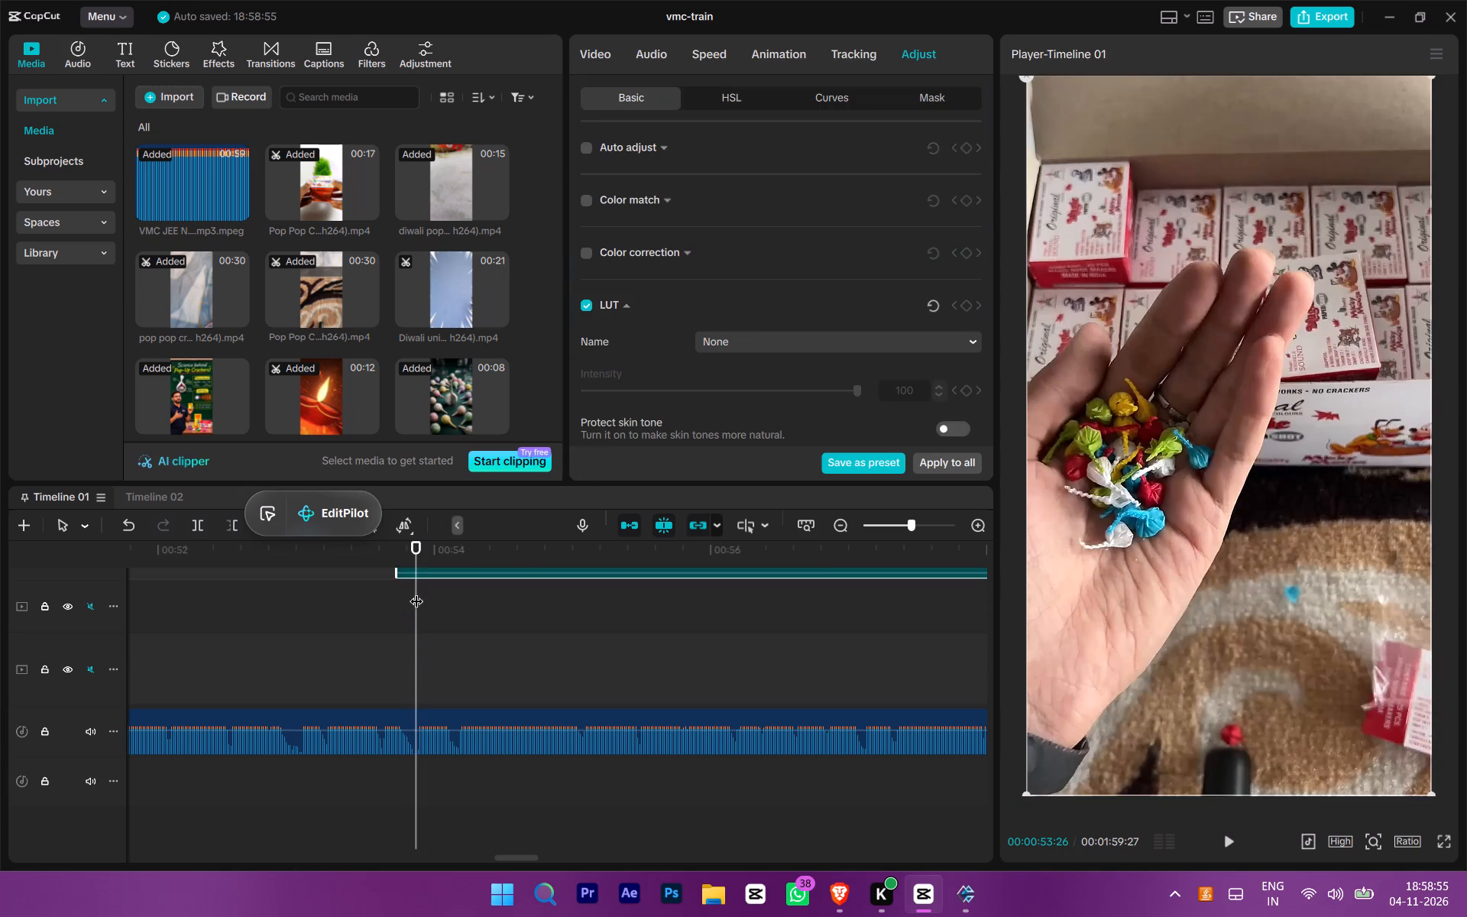
Trim the clip's start to the open hand holding coloured crackers and align it with the voice-over pause at 00:00:53:26.
scroll(468, 630, up, 12)
drag(475, 654, 463, 655)
drag(478, 633, 457, 633)
drag(467, 629, 452, 629)
drag(471, 626, 458, 626)
drag(470, 624, 453, 624)
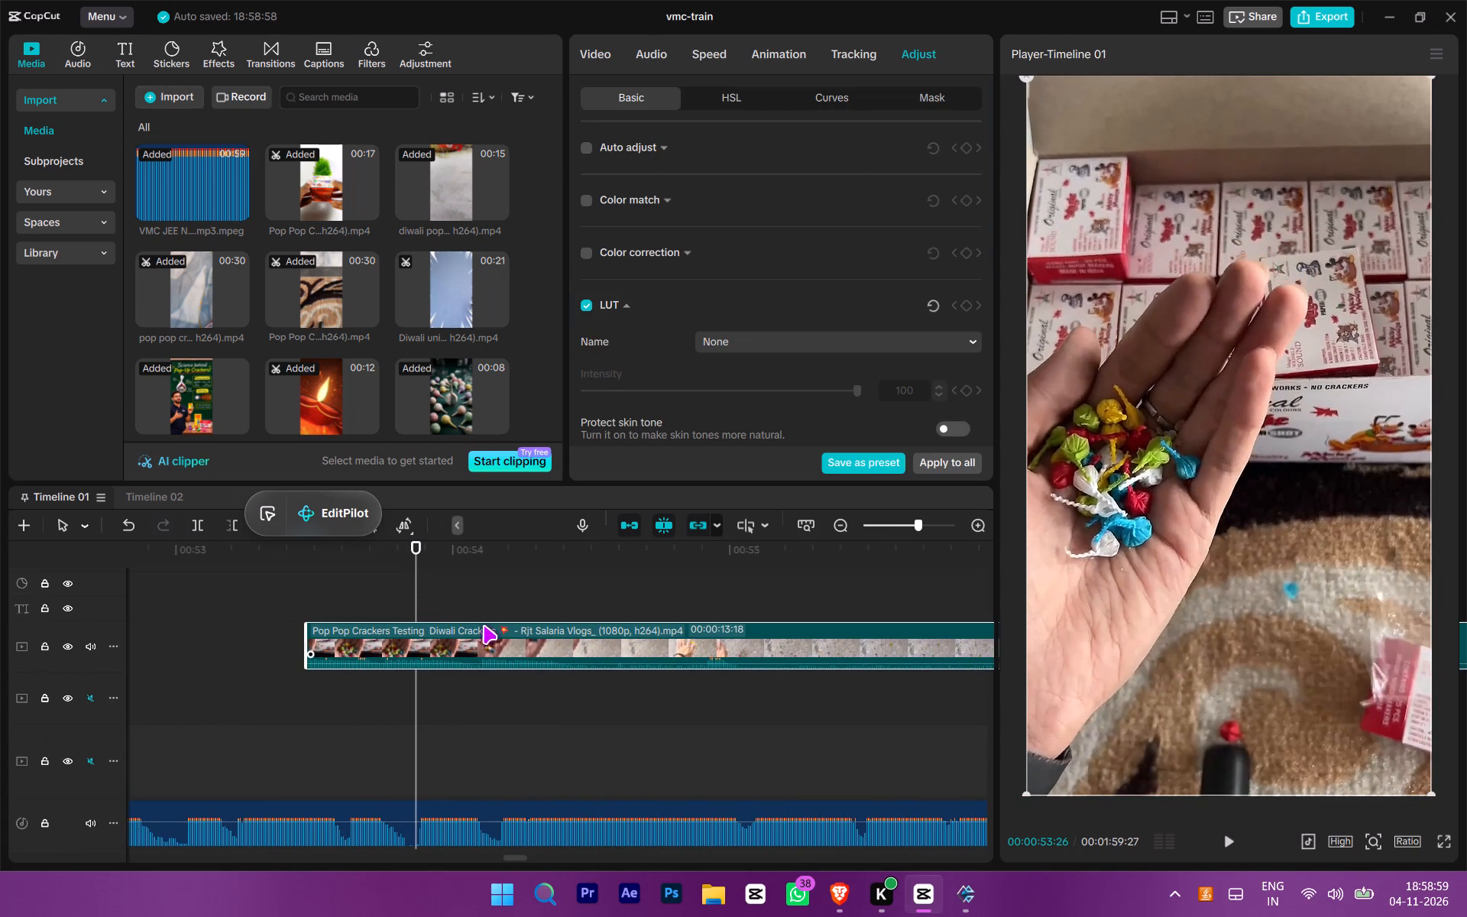
drag(483, 625, 461, 625)
drag(529, 631, 539, 633)
drag(539, 633, 532, 633)
key(q)
drag(525, 643, 552, 721)
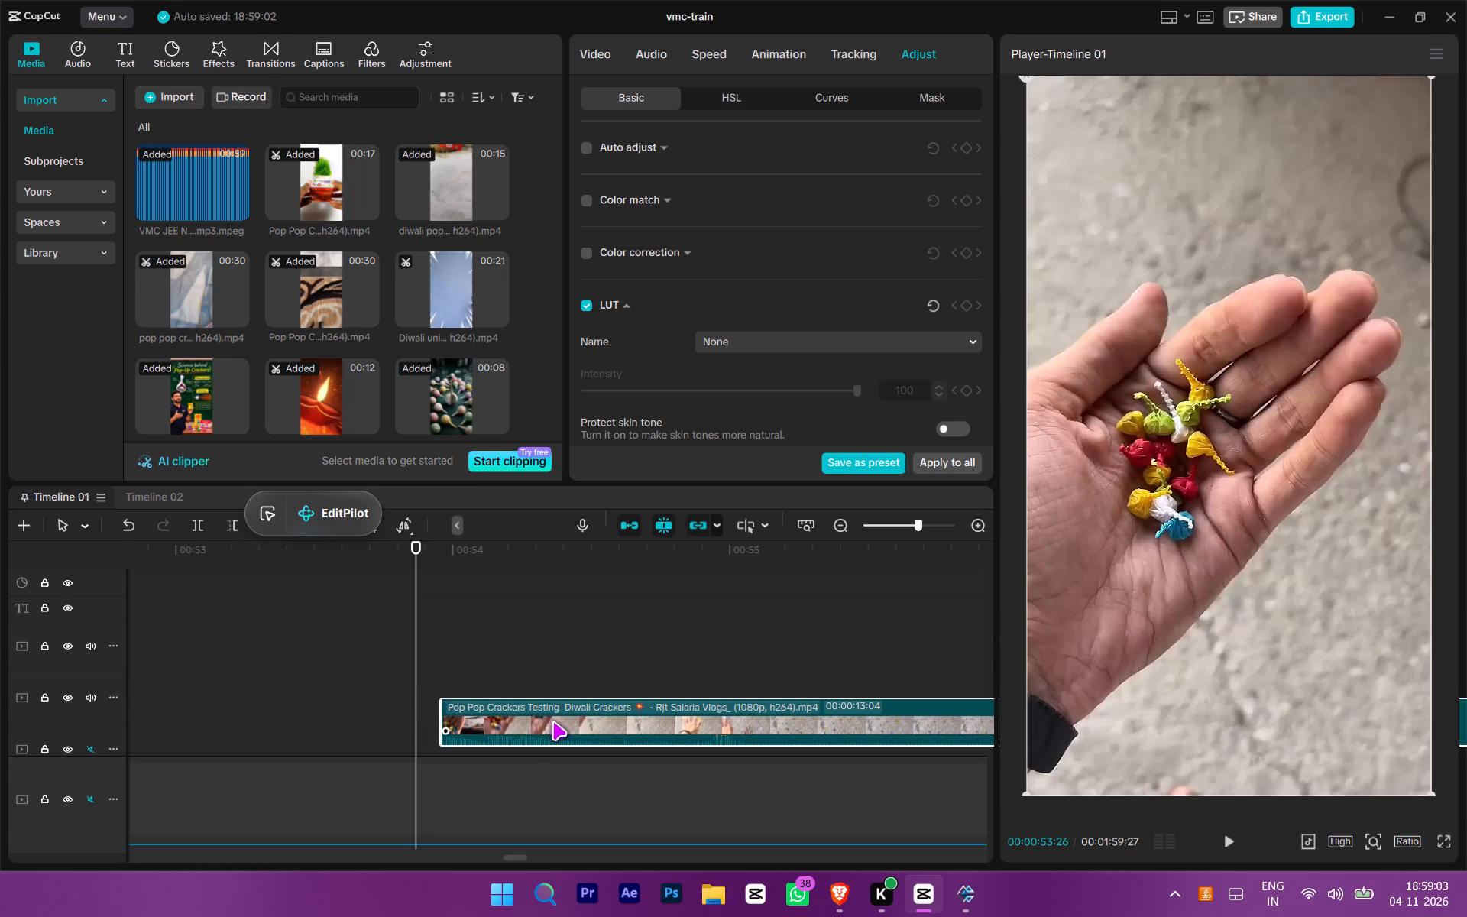
drag(552, 721, 525, 603)
scroll(556, 723, down, 6)
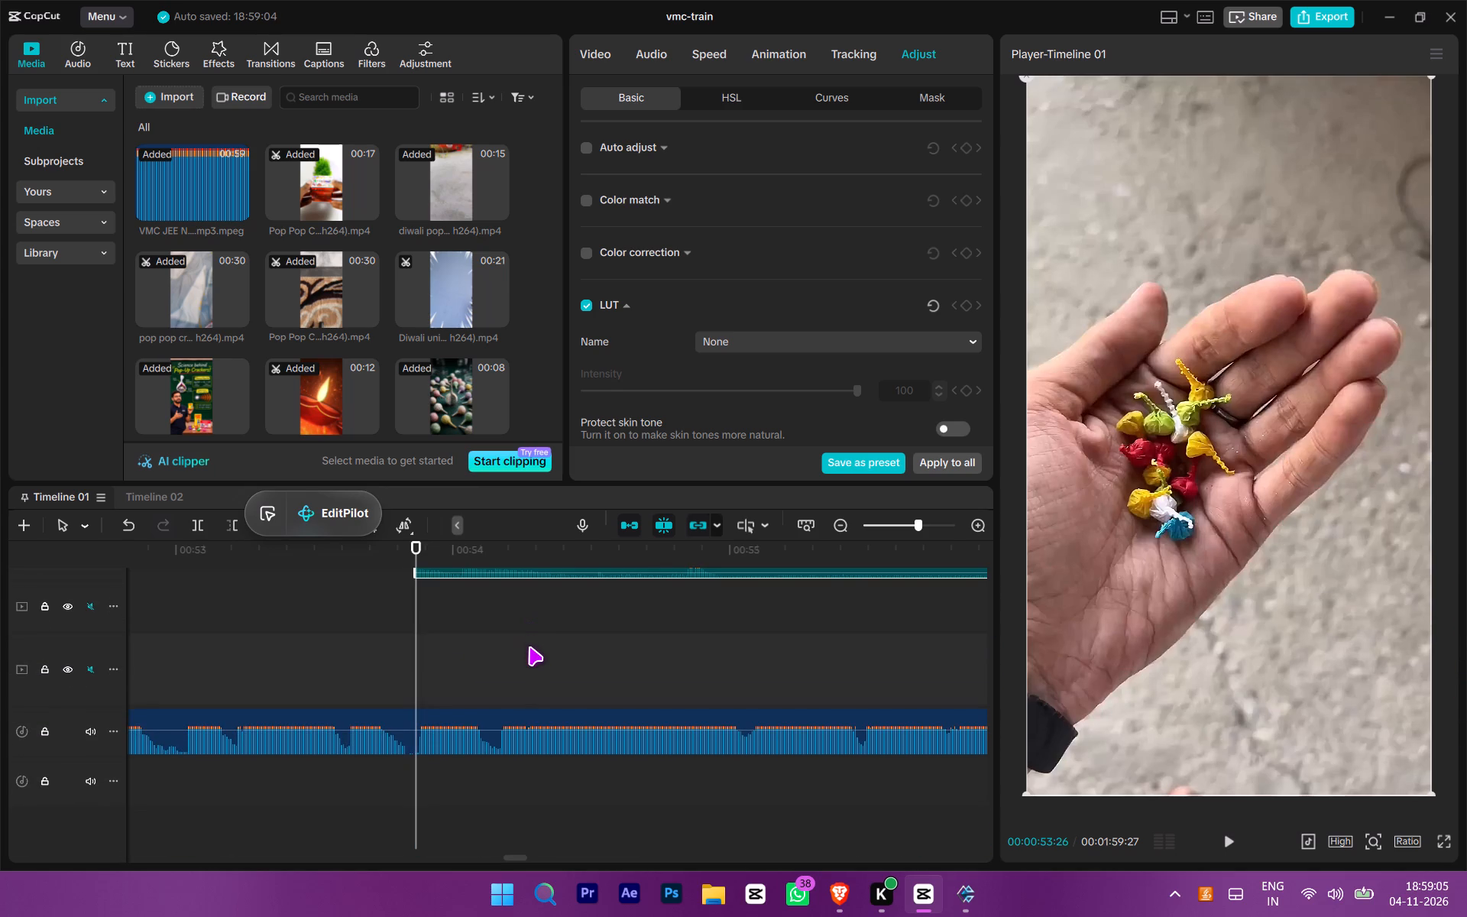
ctrl+scroll(514, 663, down, 3)
scroll(478, 650, up, 4)
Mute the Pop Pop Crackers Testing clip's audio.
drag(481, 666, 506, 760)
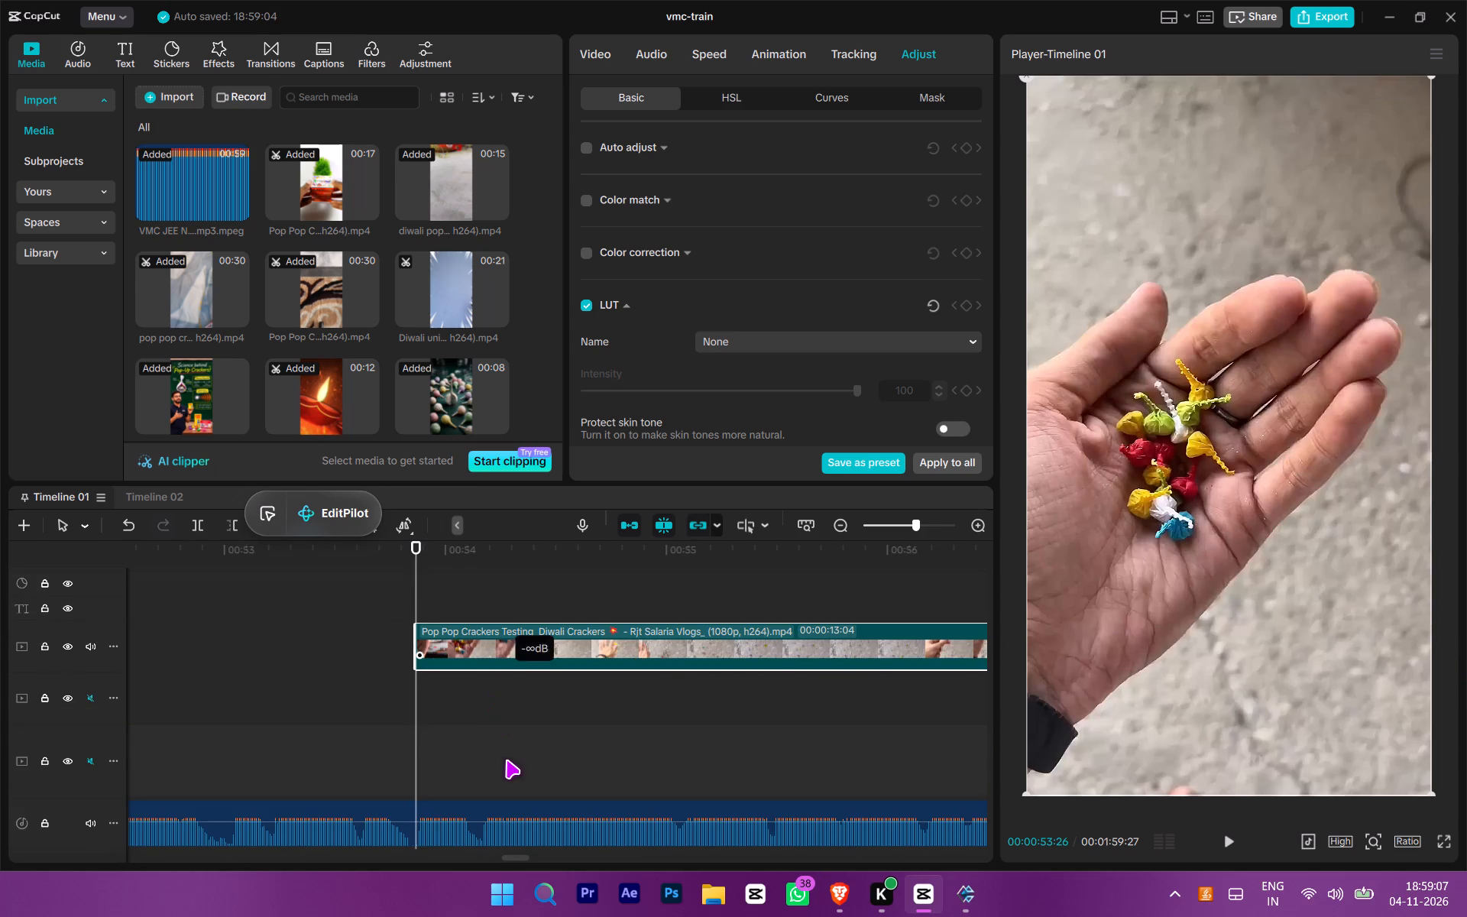
Play the clip with the voice-over from 00:00:53:26 and examine the timeline around the voice-over's end.
key(space)
ctrl+scroll(504, 760, down, 13)
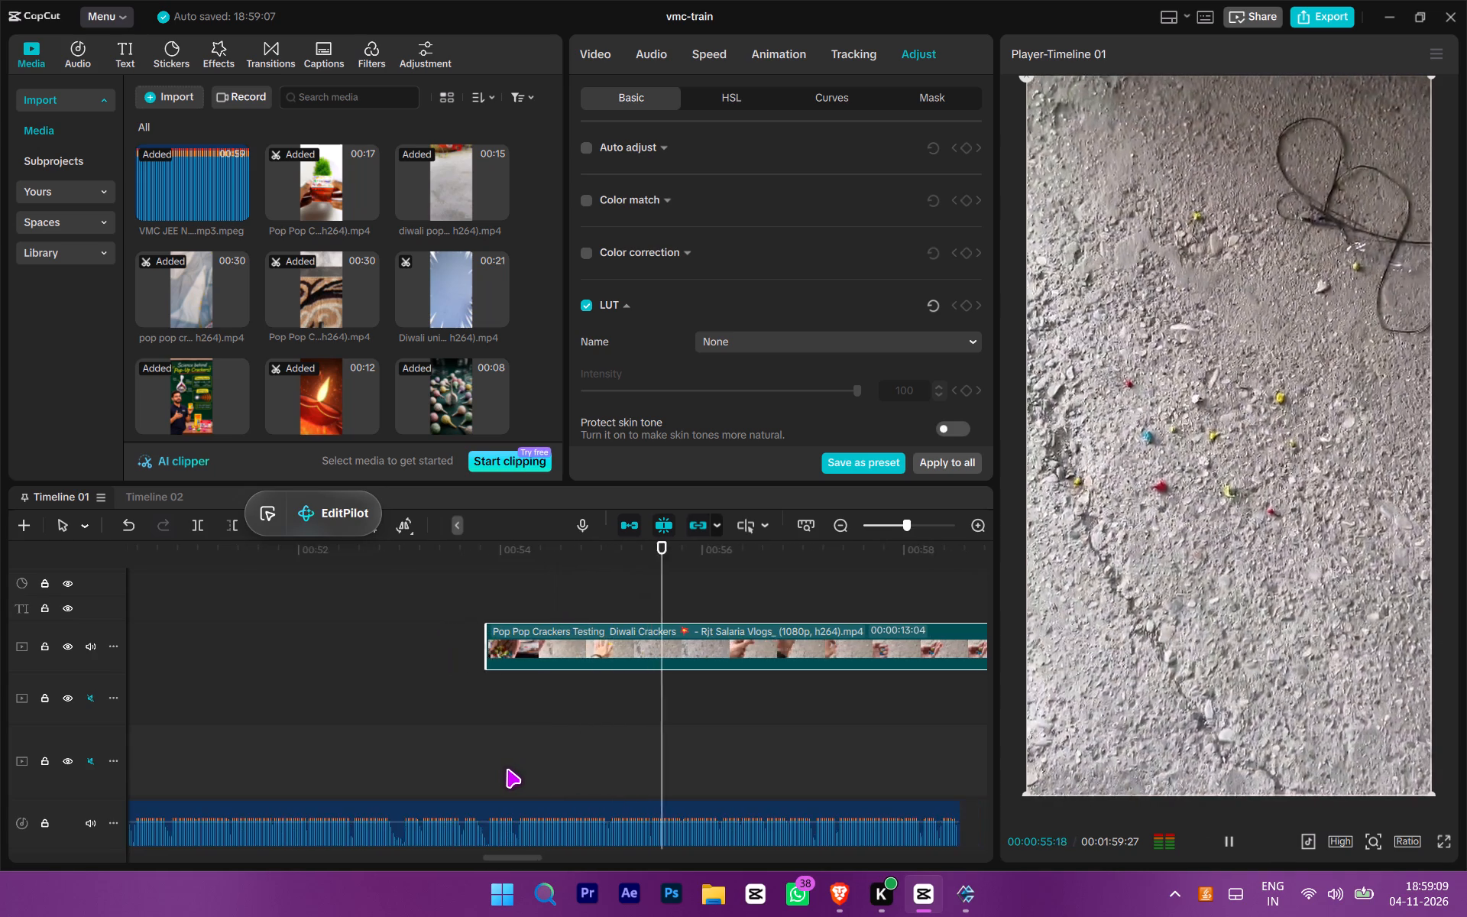
ctrl+scroll(507, 769, down, 3)
ctrl+scroll(543, 780, up, 5)
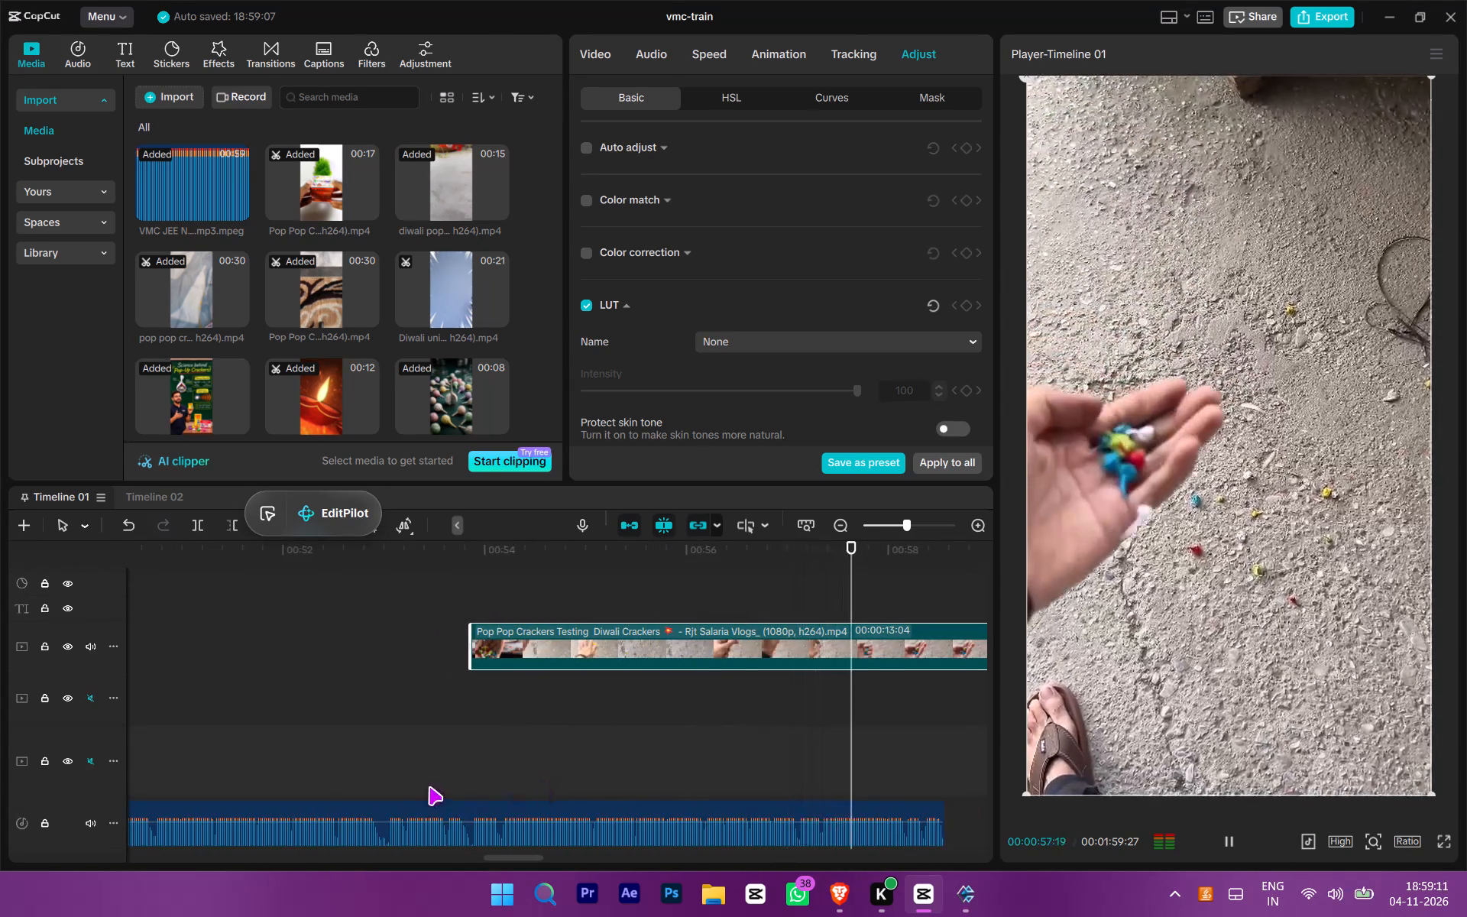
ctrl+scroll(640, 776, down, 3)
click(640, 744)
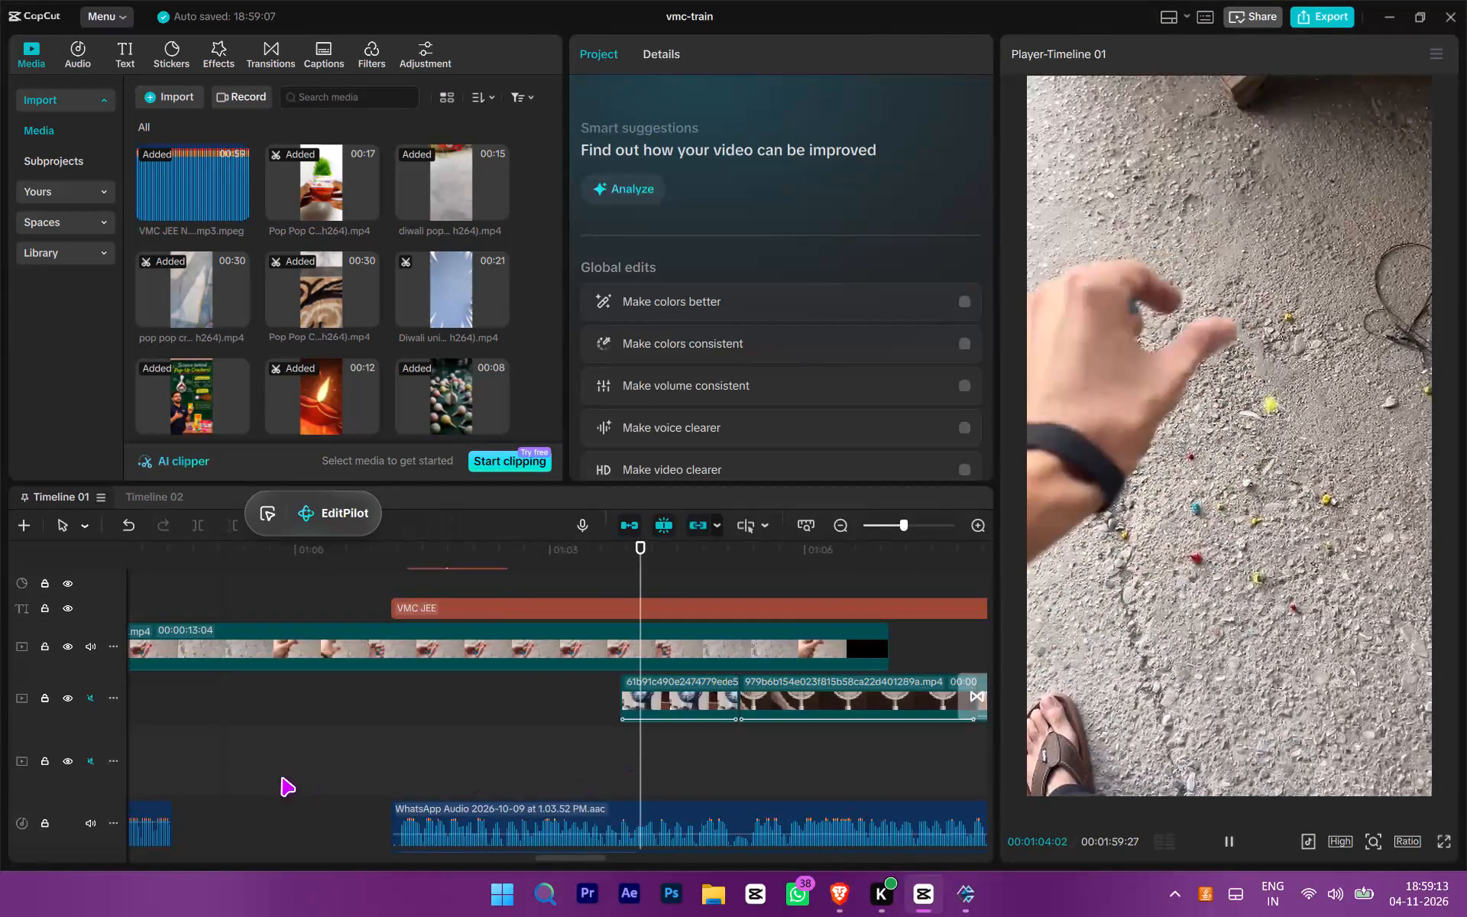
ctrl+scroll(280, 777, down, 7)
Move the Pop Pop Crackers Testing clip so that it starts at 00:00:56:26.
click(221, 733)
key(space)
key(space)
ctrl+scroll(301, 773, up, 3)
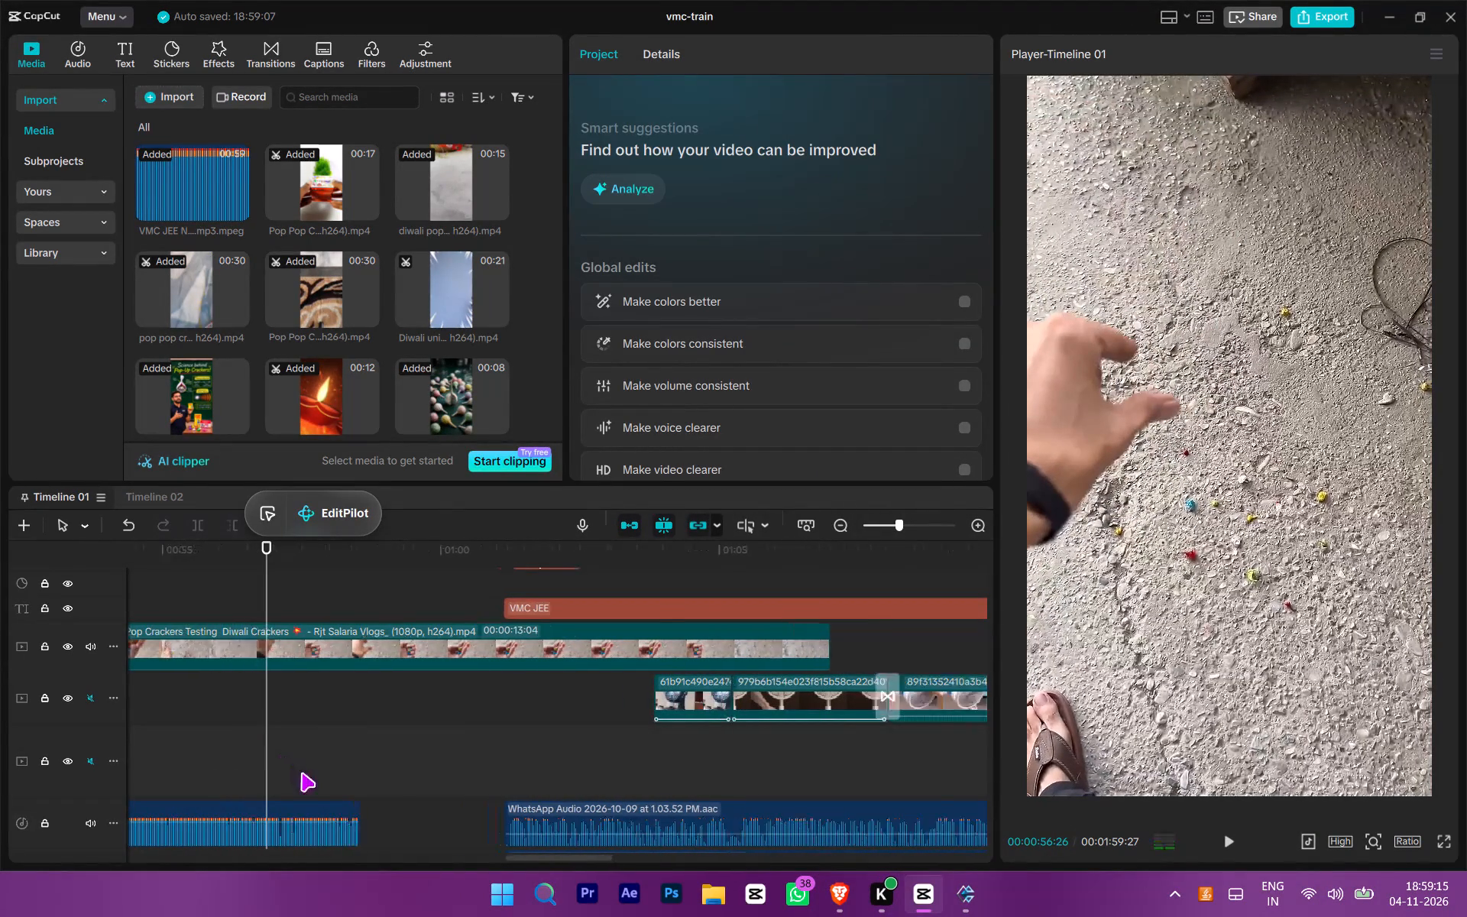
ctrl+scroll(301, 773, up, 5)
drag(278, 659, 537, 669)
Play the moved clip to the voice-over's end and trim off everything after 00:00:58:17.
key(space)
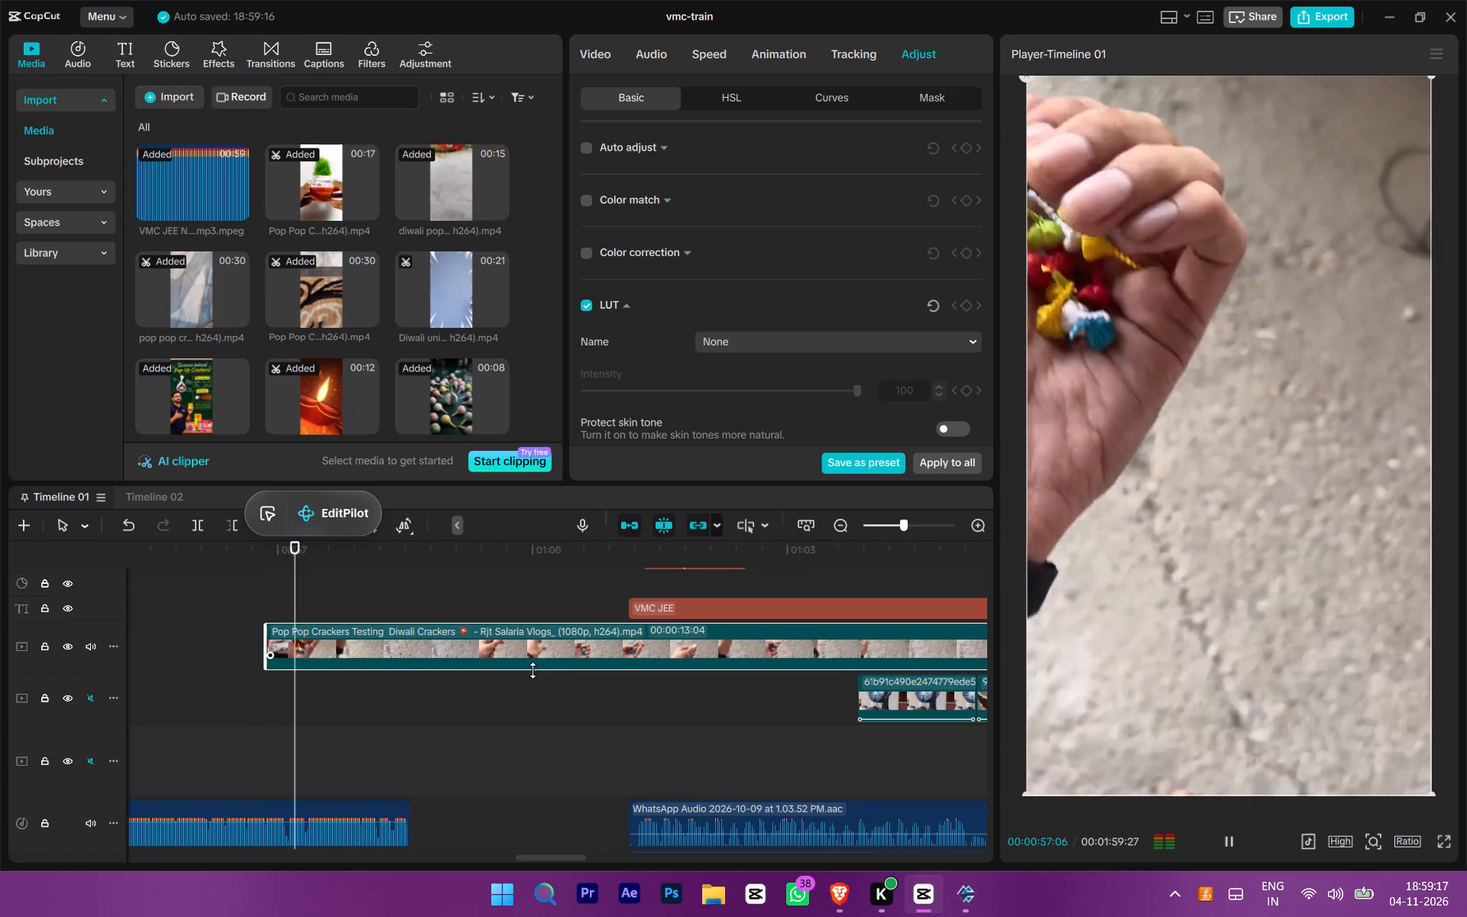
key(space)
key(space)
key(space)
key(space)
key(space)
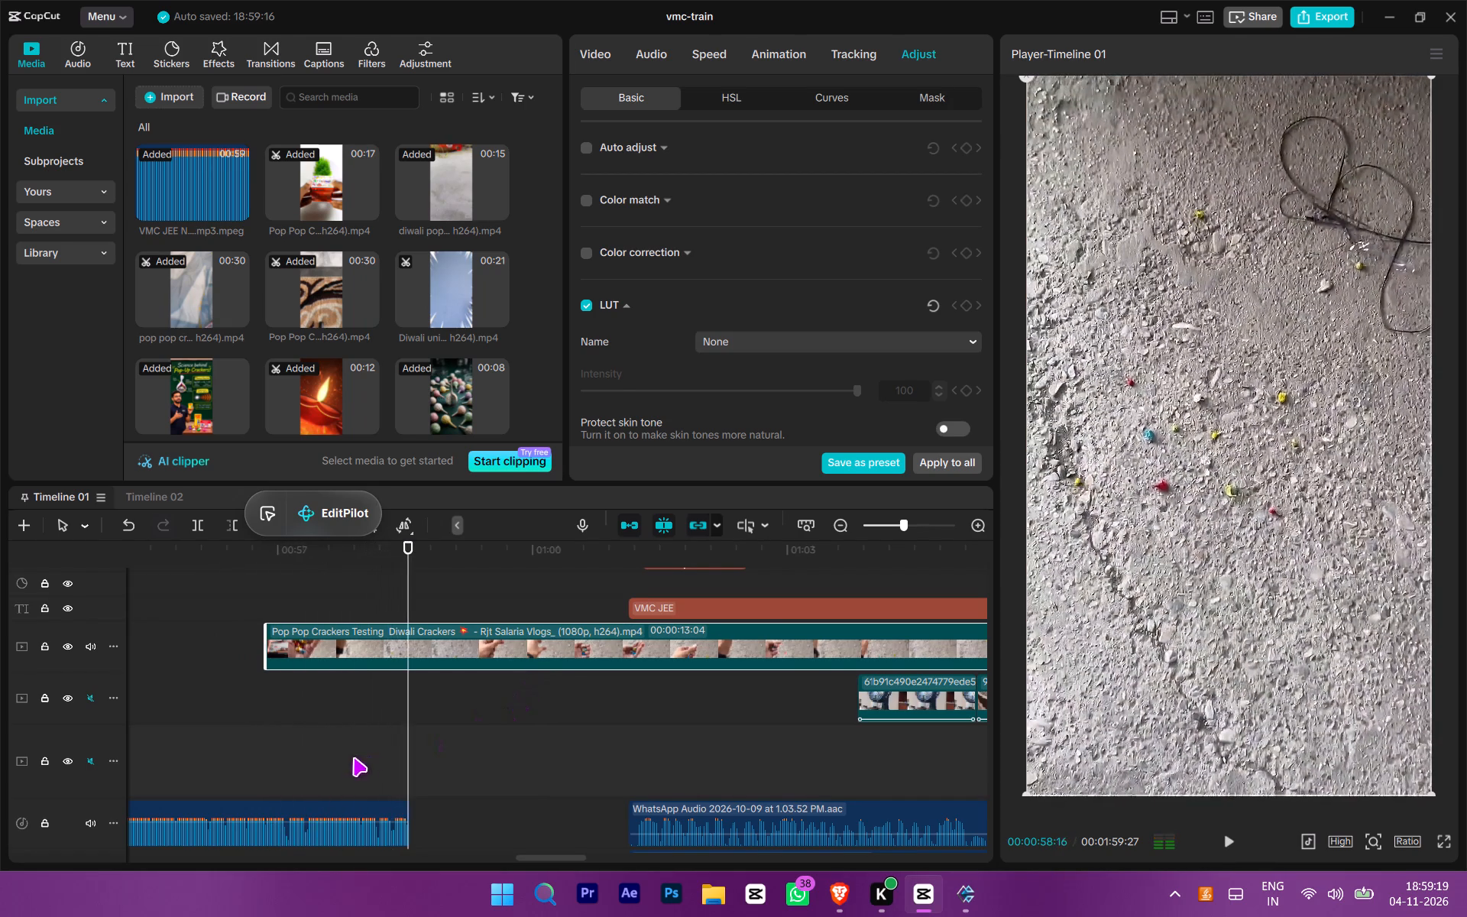
ctrl+scroll(351, 757, up, 8)
ctrl+scroll(394, 690, up, 5)
click(413, 593)
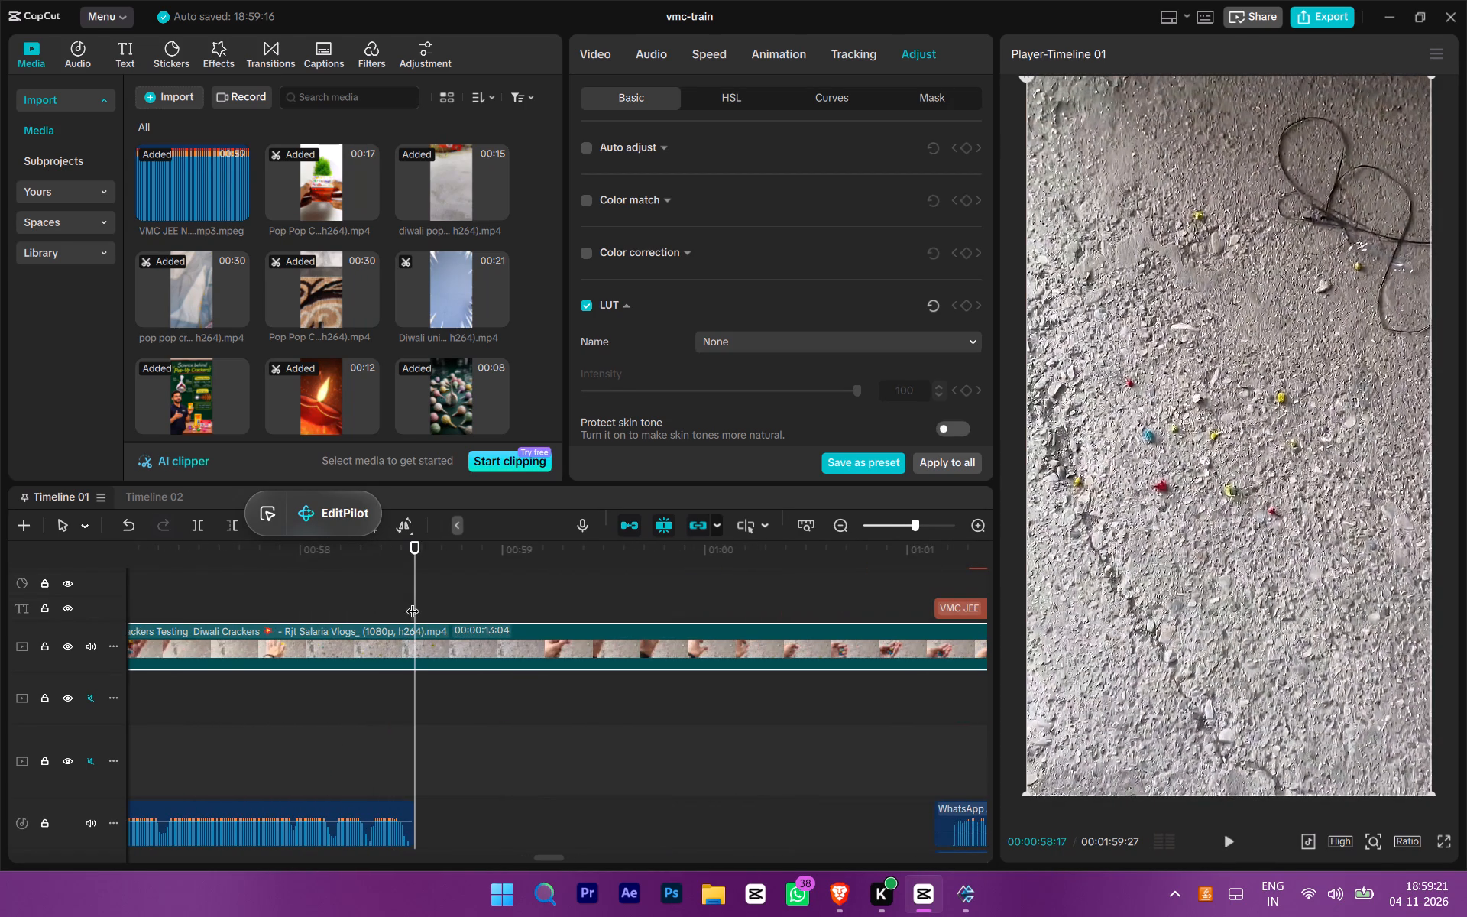
key(w)
Raise the trimmed cracker clip's volume to 20 dB, keeping it on its original track.
drag(342, 661, 340, 700)
ctrl+scroll(329, 708, down, 4)
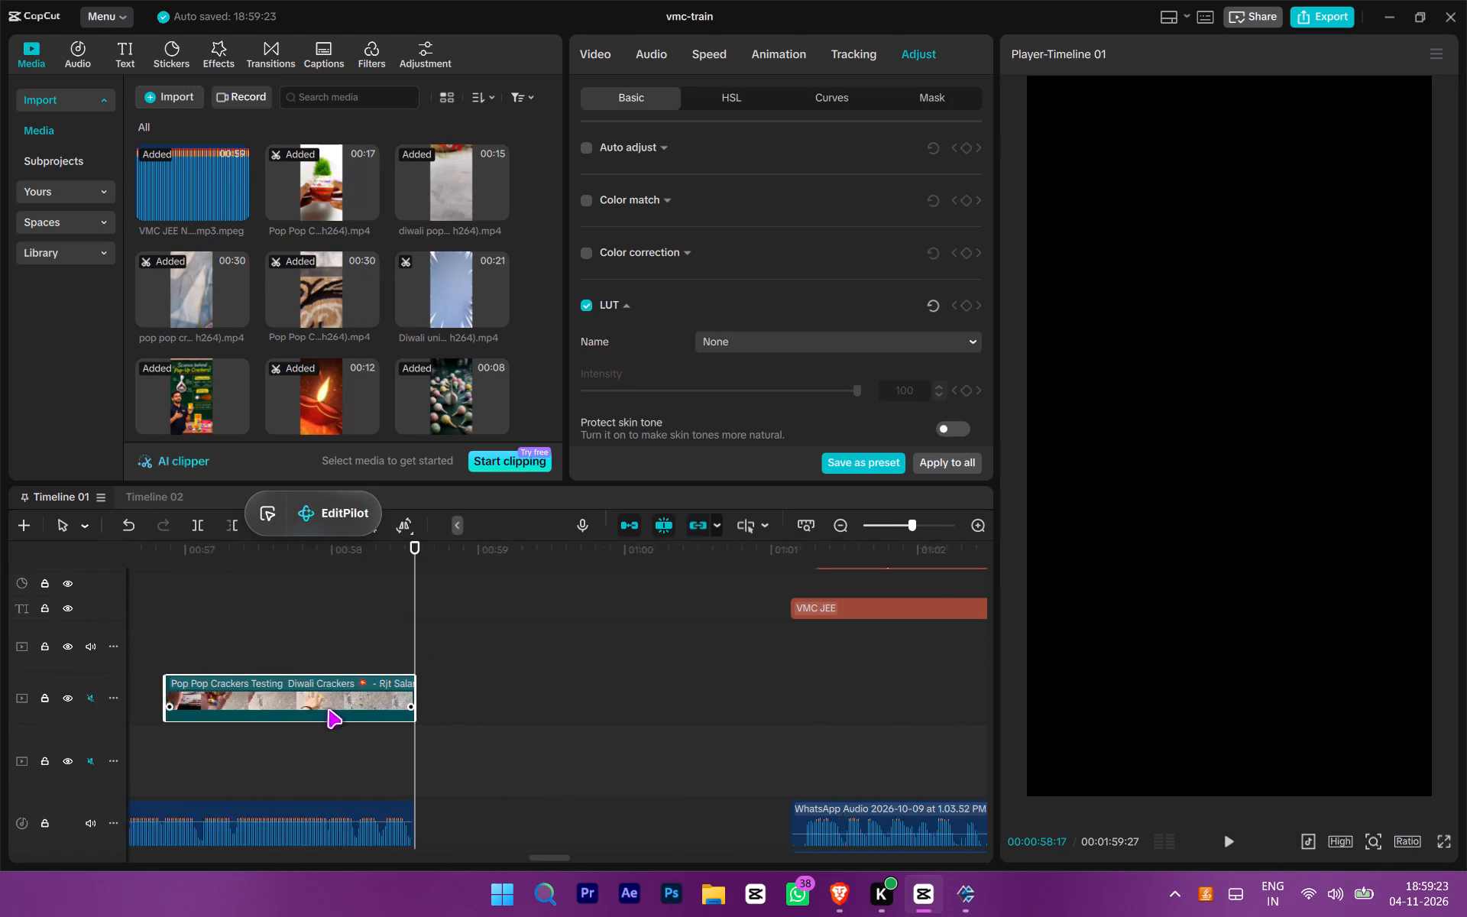
ctrl+scroll(328, 709, down, 3)
drag(343, 708, 346, 665)
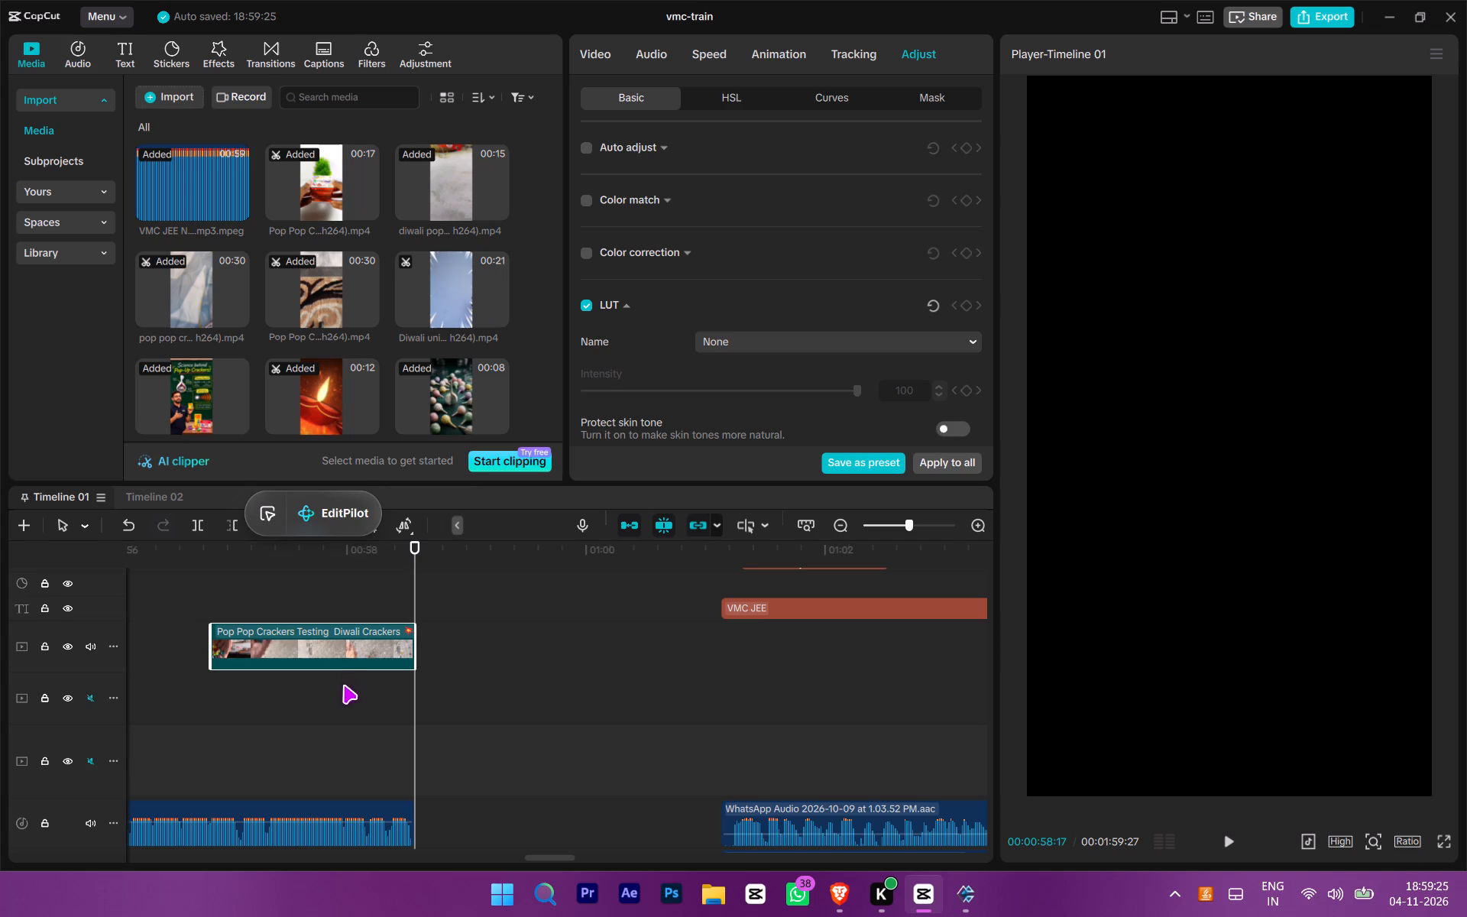
drag(349, 669, 348, 657)
drag(348, 669, 351, 656)
Replay the cracker clip to locate the moment of the throw and stop at 00:00:57:23.
click(330, 692)
key(space)
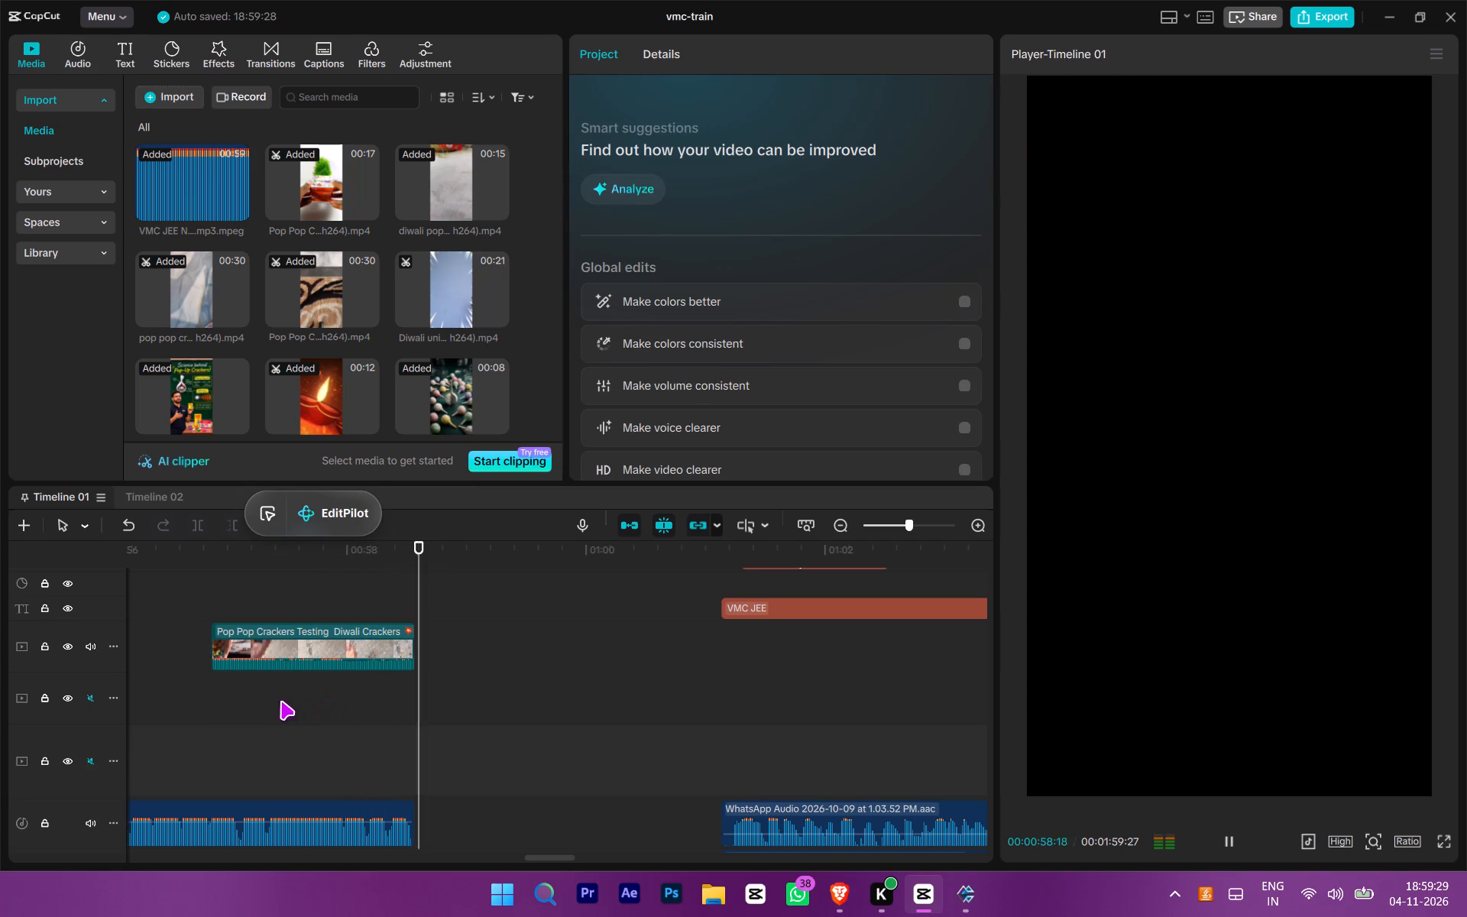
click(268, 698)
key(space)
click(271, 698)
key(space)
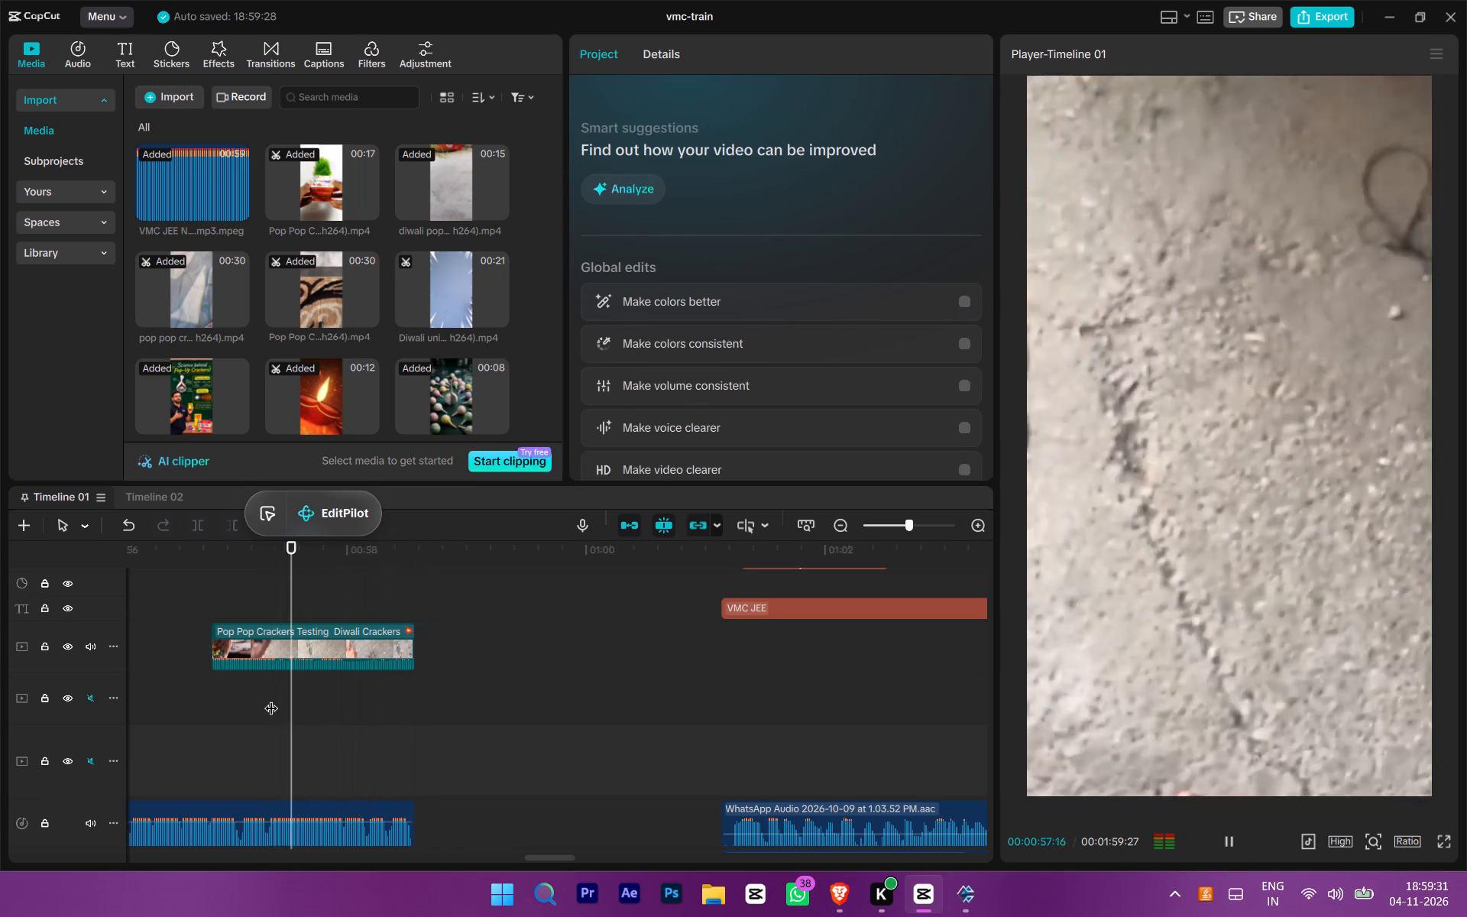
key(space)
key(space)
key(space)
Add an audio keyframe to the cracker clip at 00:00:57:23, keeping its volume at 20 dB.
click(314, 658)
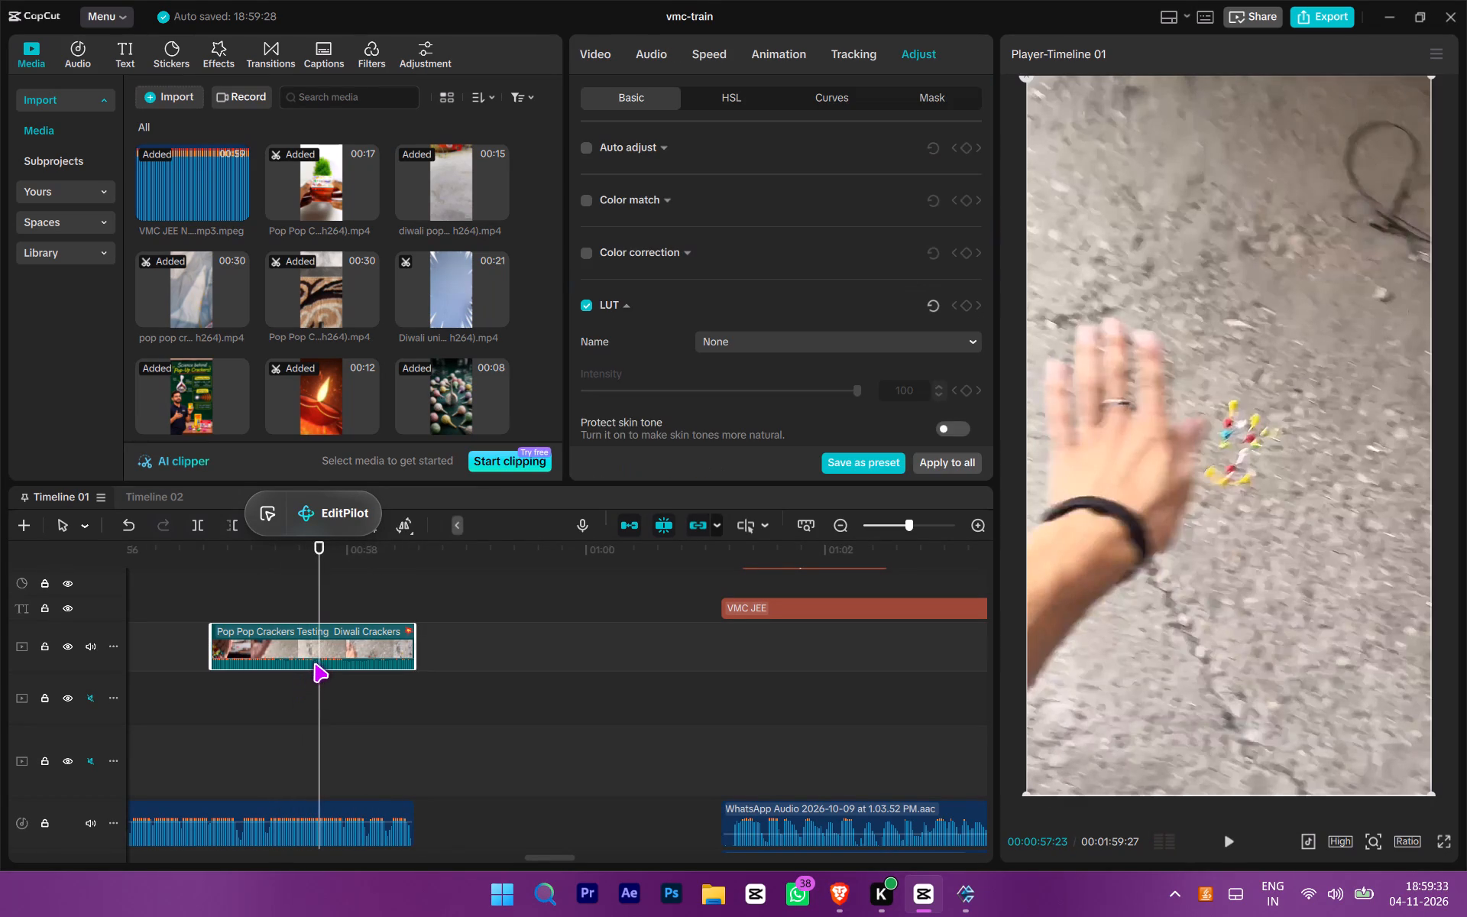
click(322, 659)
click(672, 47)
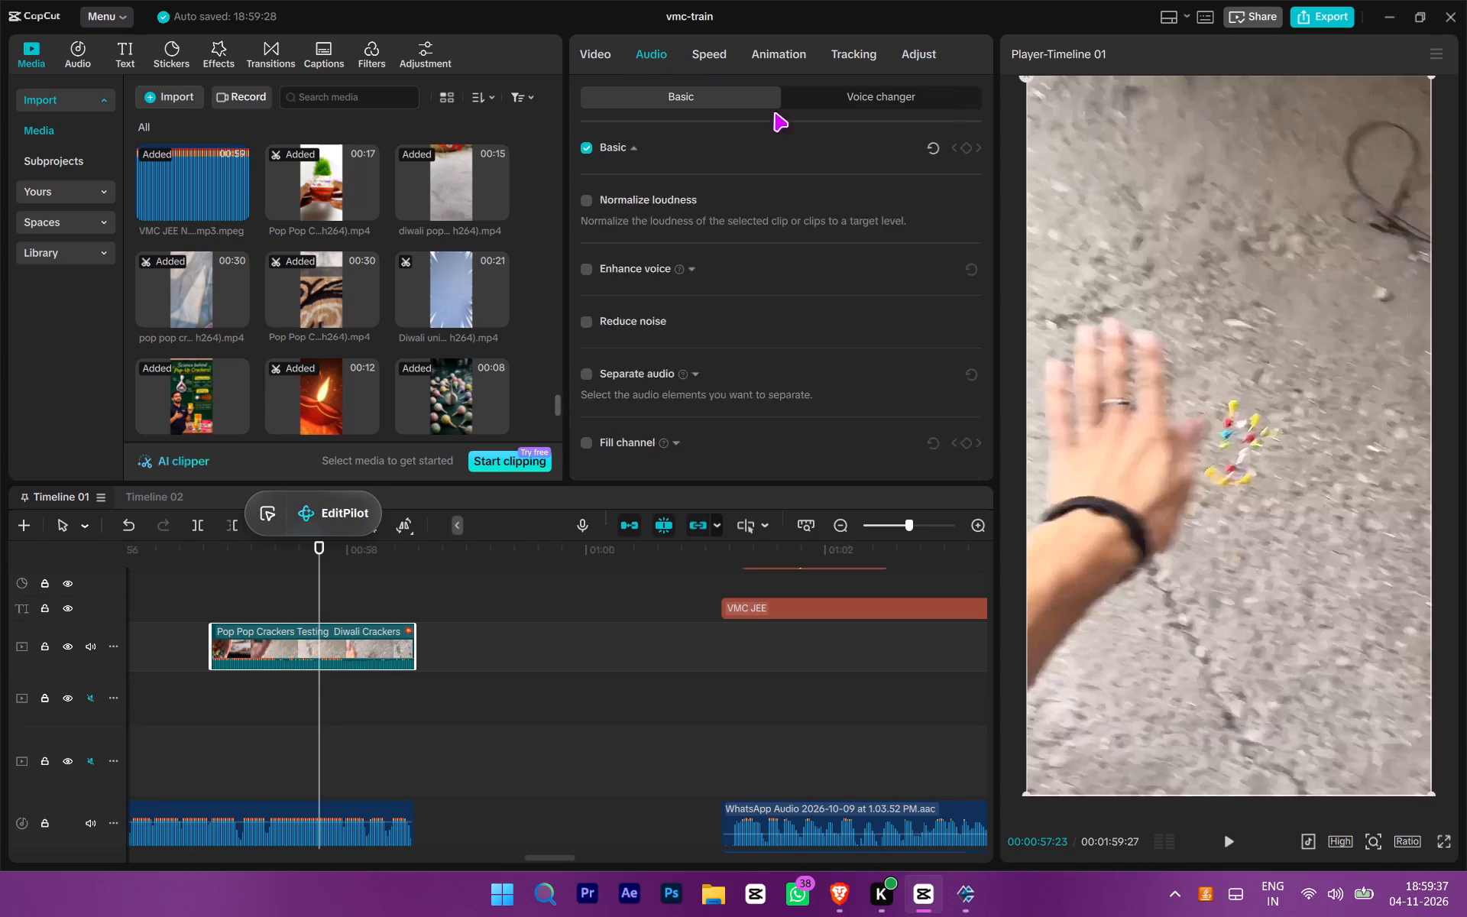
click(974, 154)
click(956, 141)
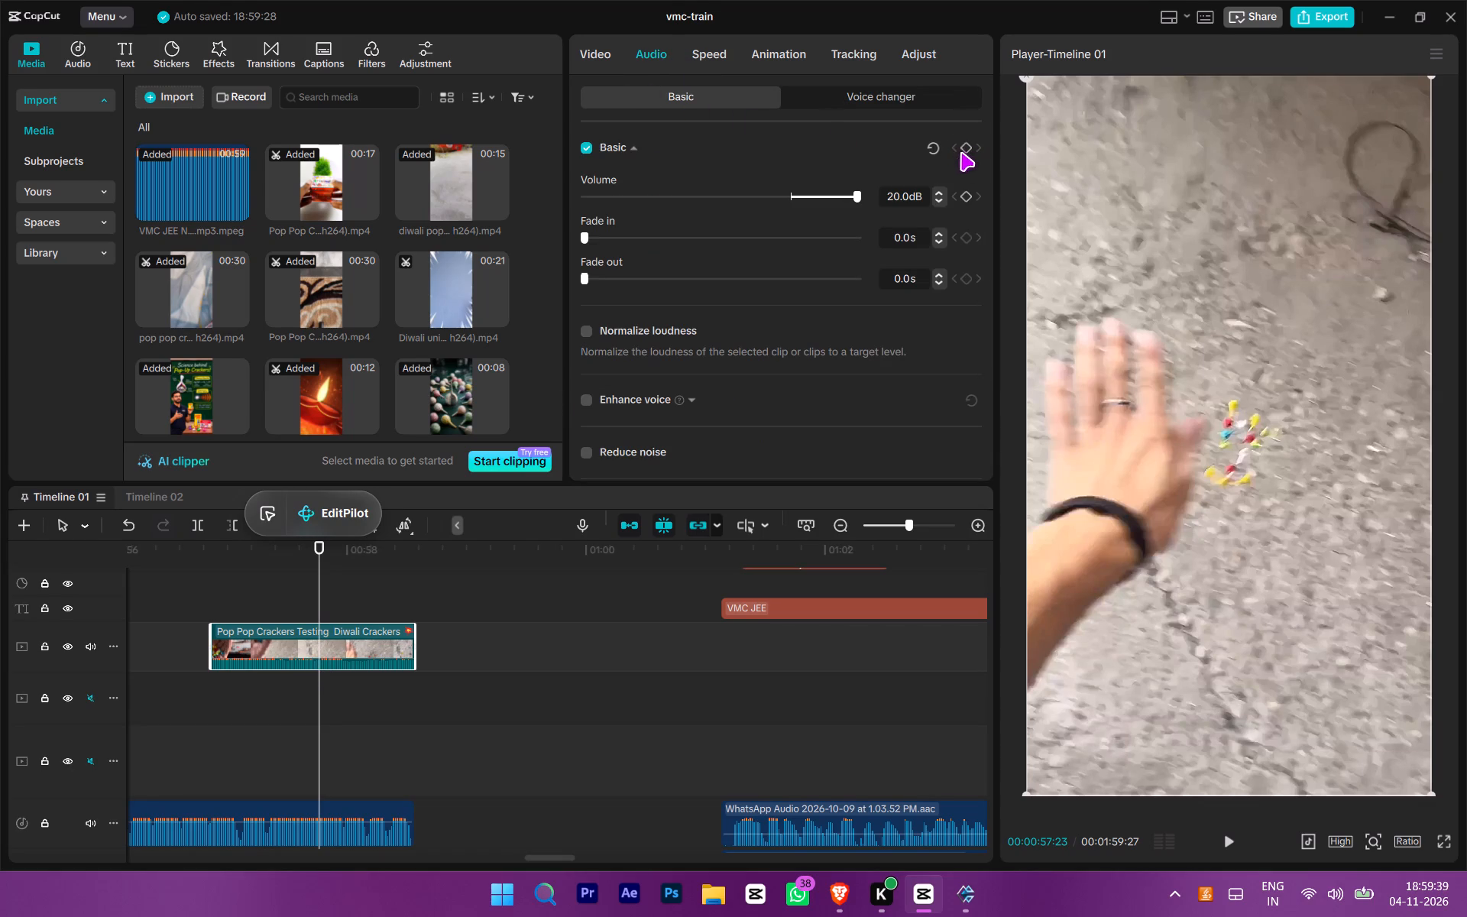
double_click(960, 152)
ctrl+scroll(588, 566, up, 8)
ctrl+scroll(730, 768, up, 6)
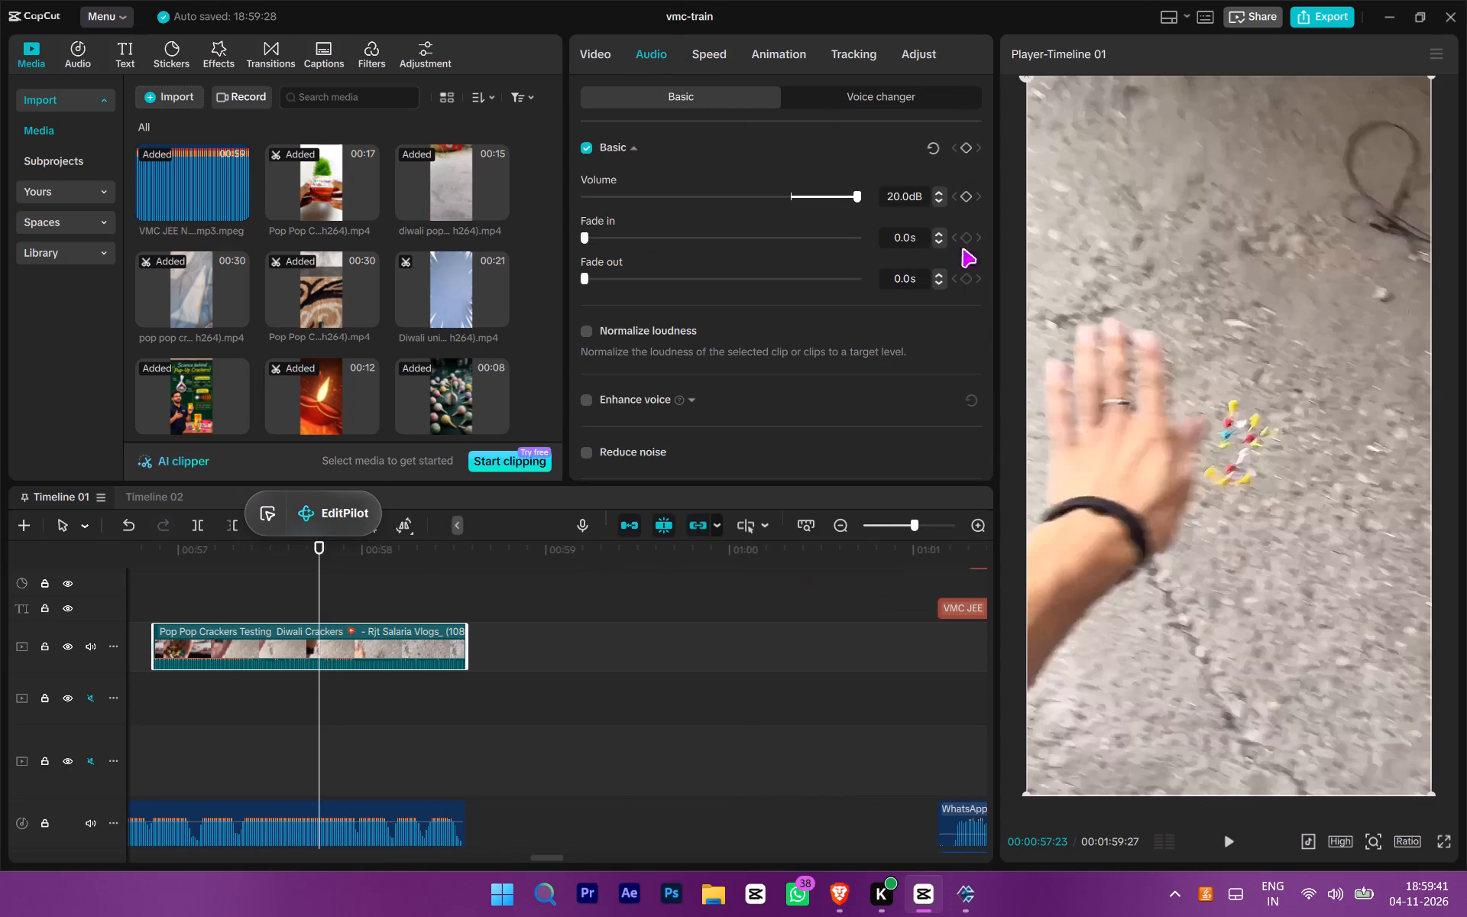
click(962, 144)
Set the cracker clip's volume to -∞ dB at 00:00:57:22, one frame before the existing audio keyframe.
ctrl+scroll(389, 743, up, 7)
click(309, 561)
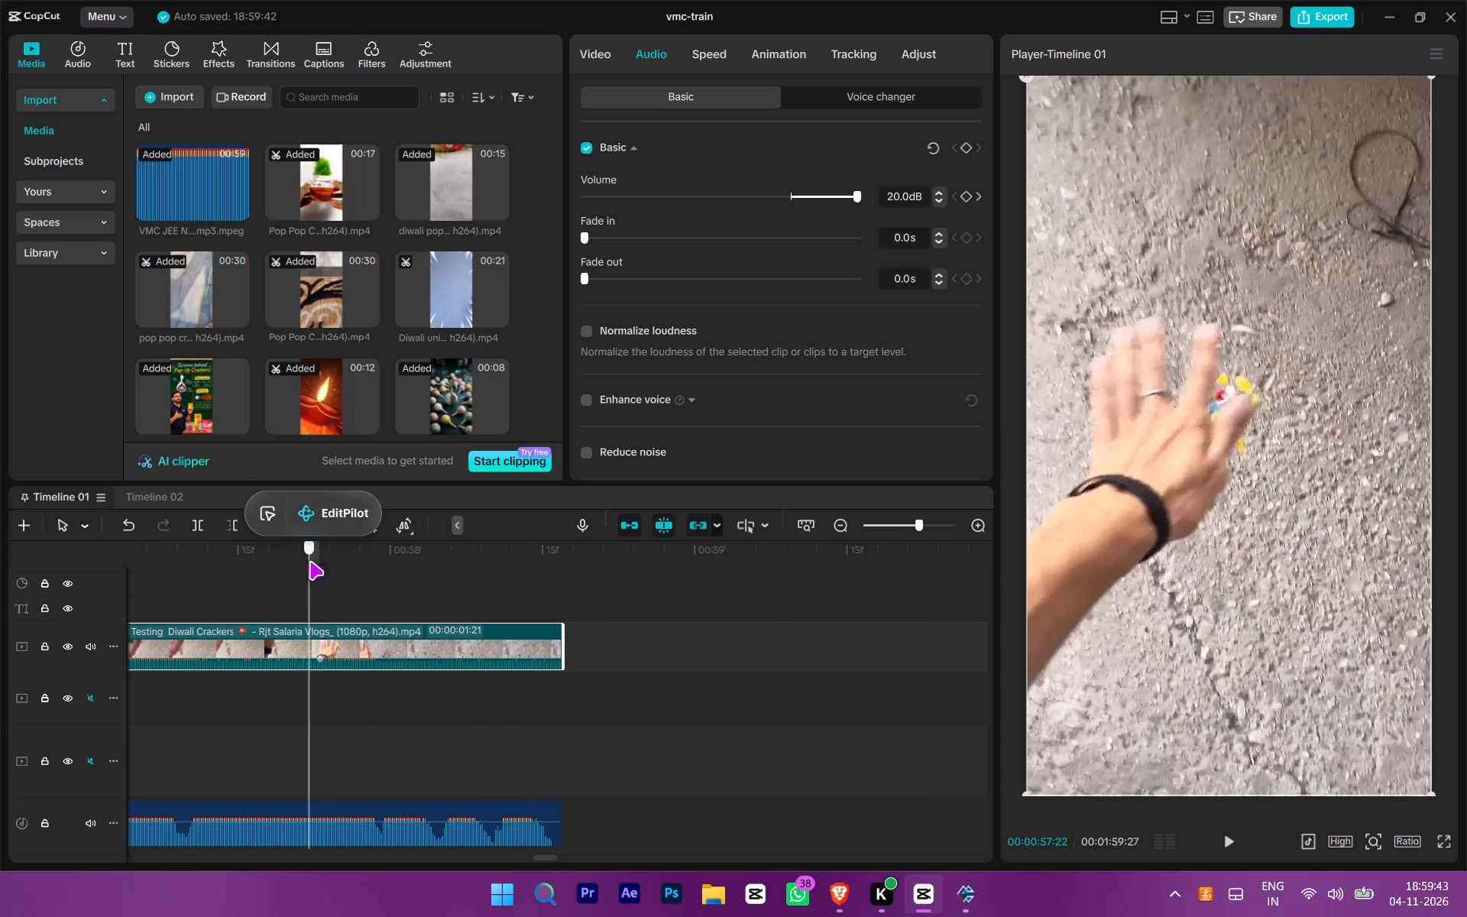
drag(772, 190, 54, 154)
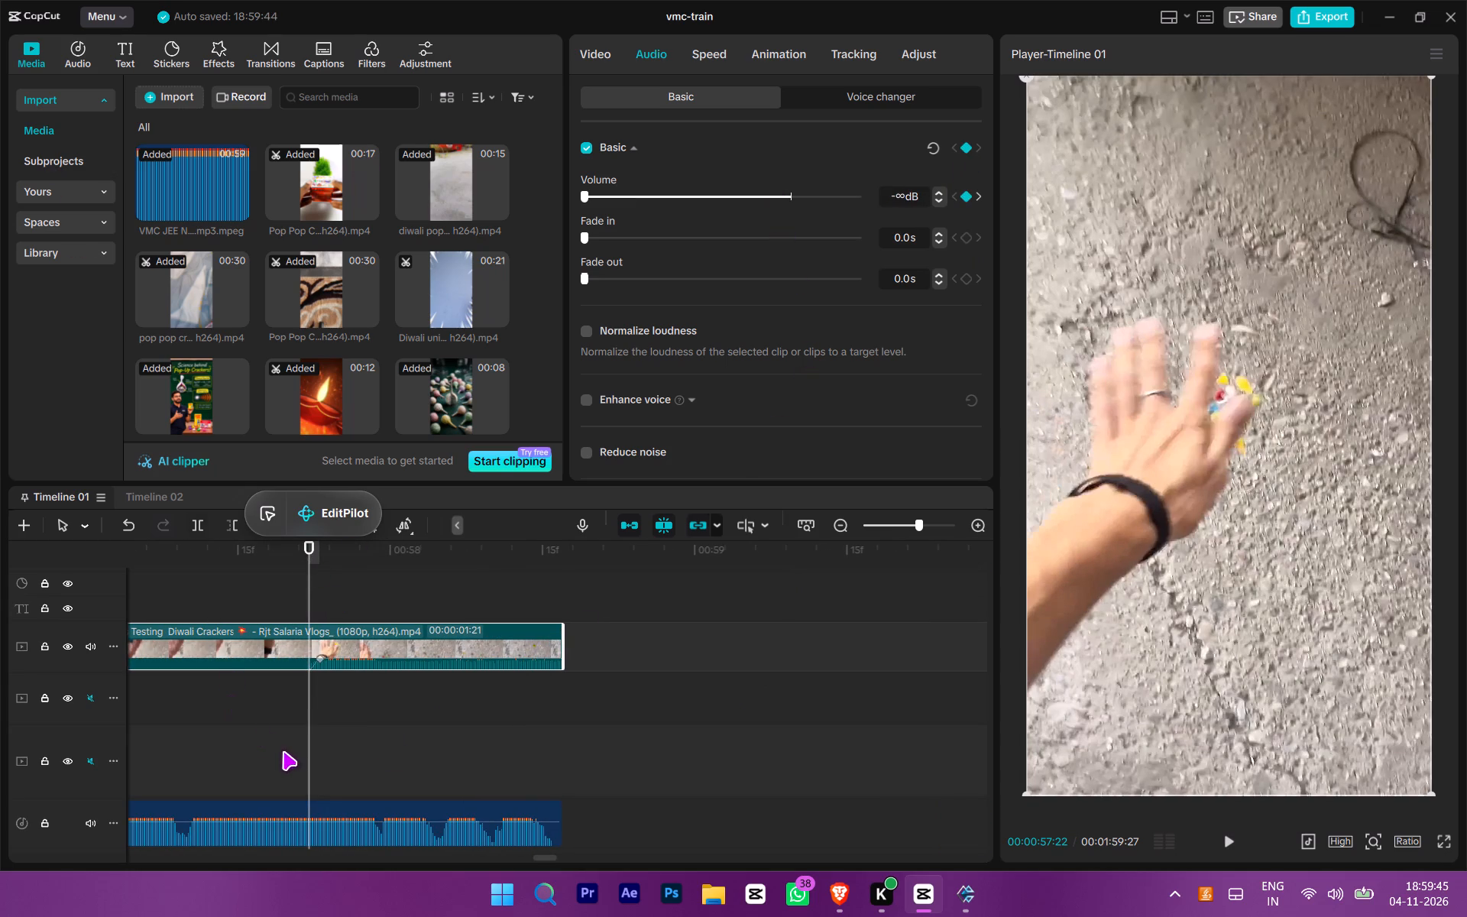
Play the cracker clip from its start to about 00:00:58:07 to check the change in its sound.
click(283, 751)
key(space)
ctrl+scroll(284, 764, down, 7)
click(261, 725)
key(space)
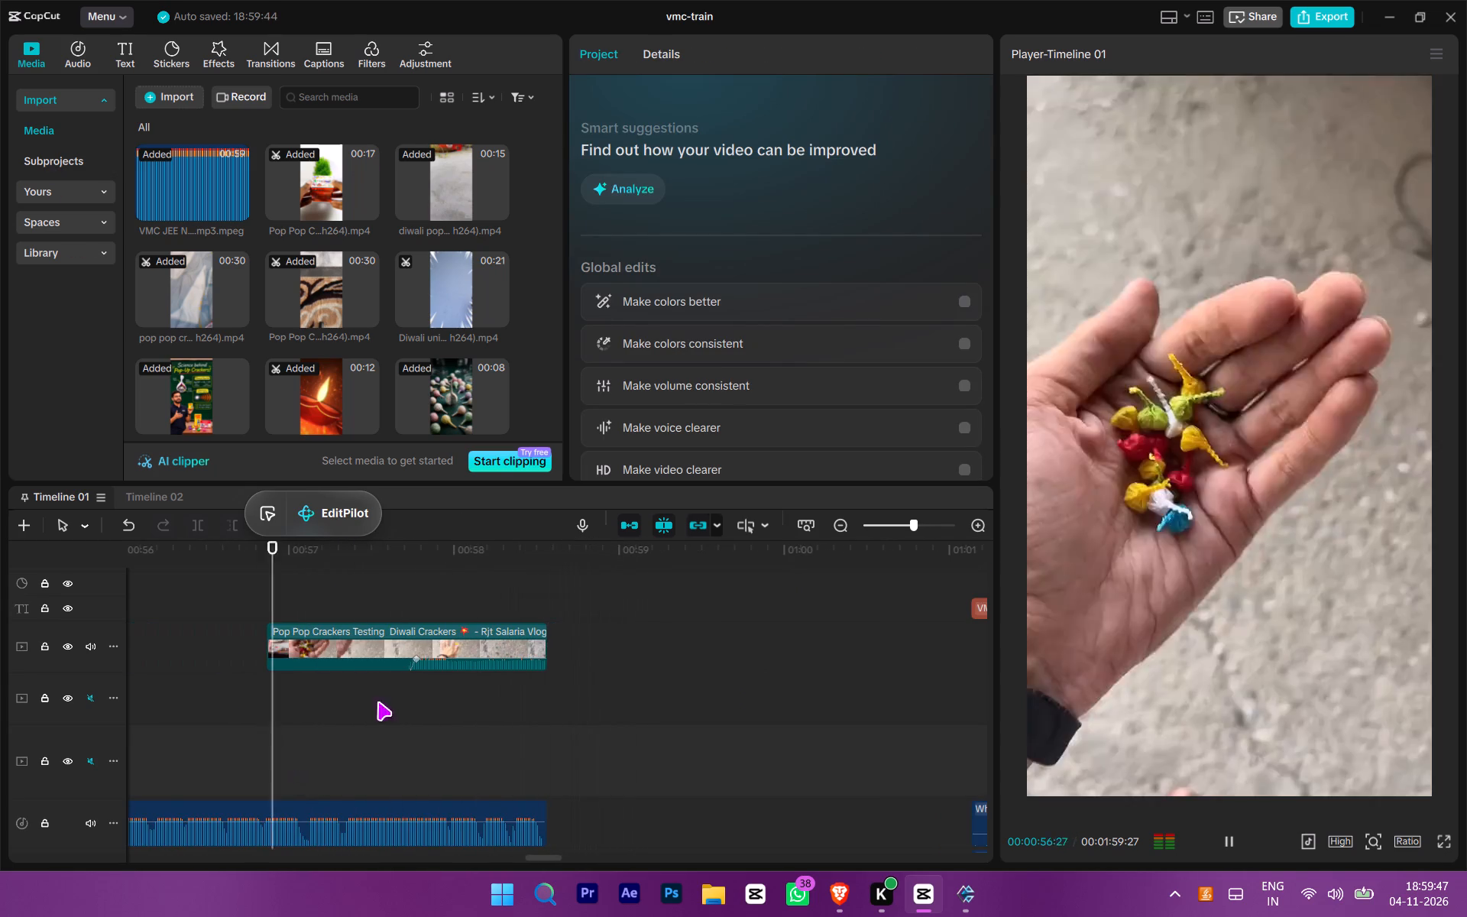
key(space)
key(space)
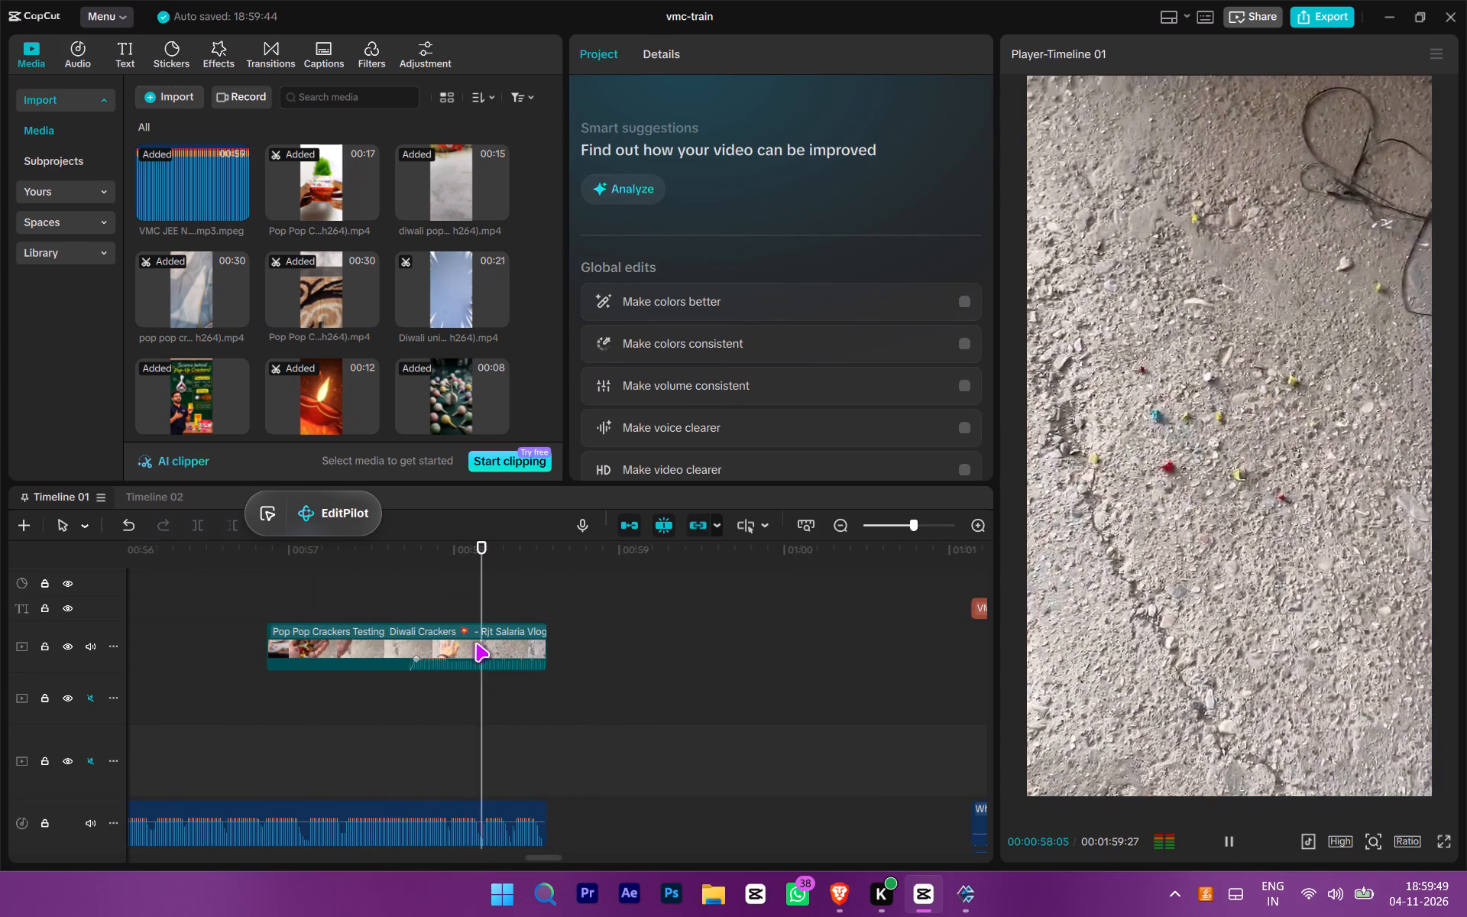
key(space)
Add an audio keyframe to the cracker clip at 00:00:58:07 with the volume at 20 dB.
click(501, 642)
click(656, 56)
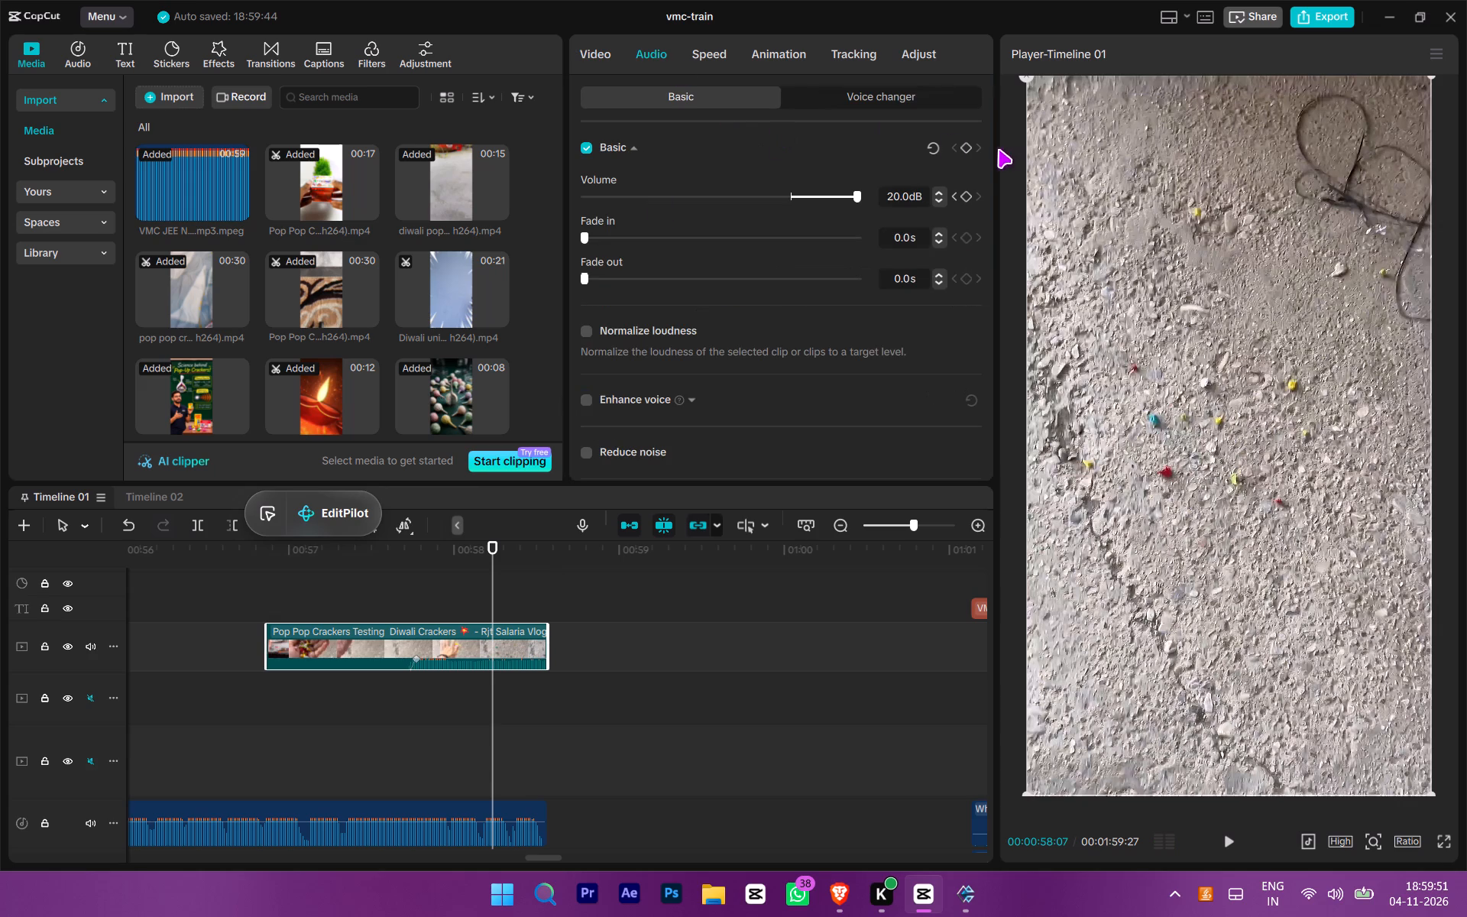
click(970, 147)
Lower the cracker clip's volume to its minimum at 00:00:58:08, one frame after the audio keyframe at 00:00:58:07.
key(Down)
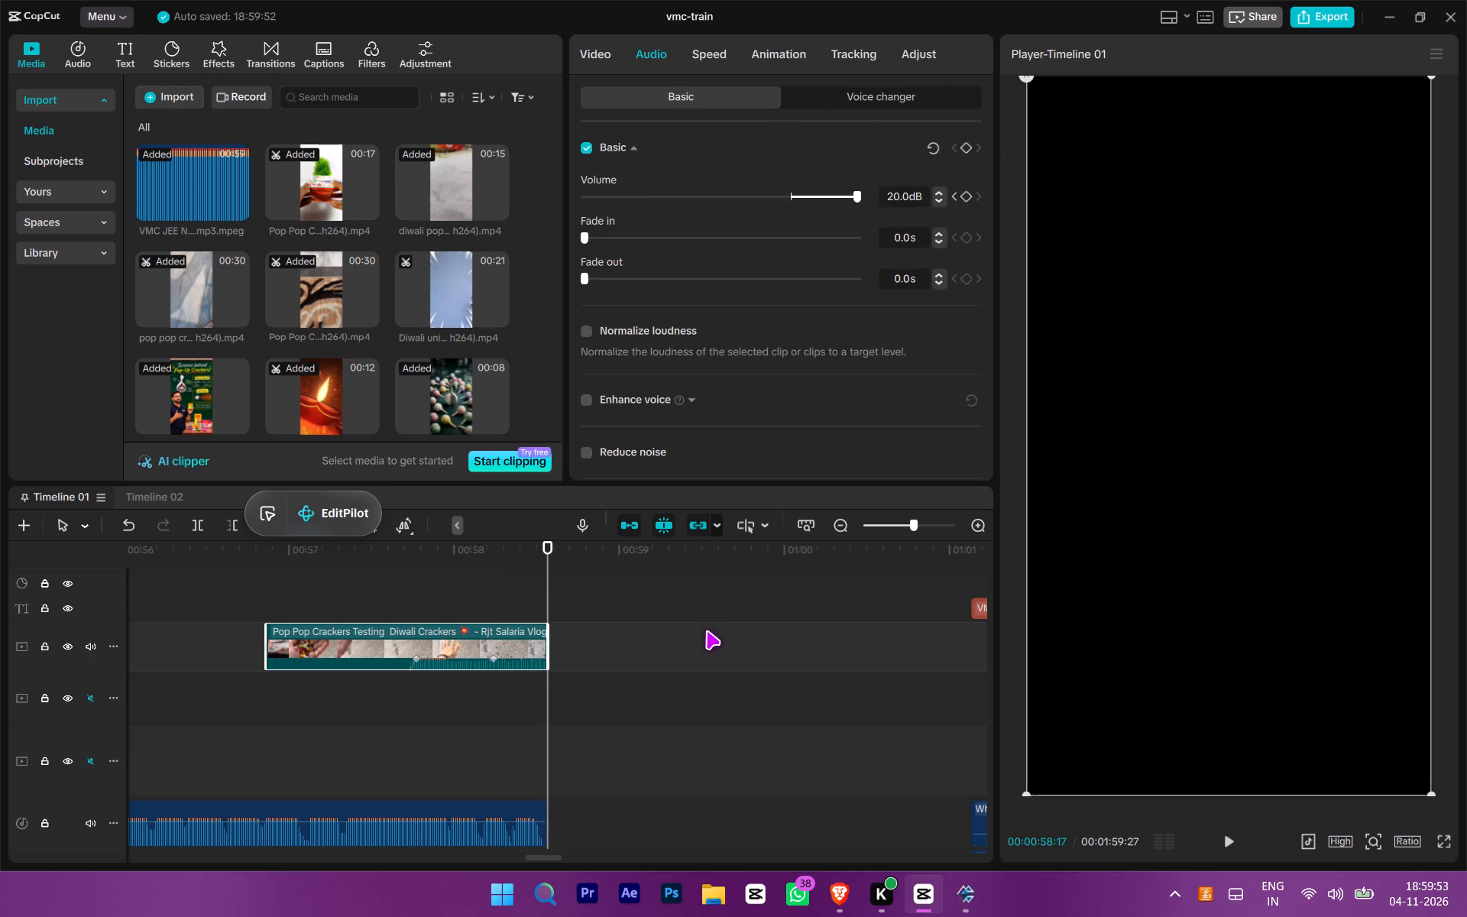
click(493, 545)
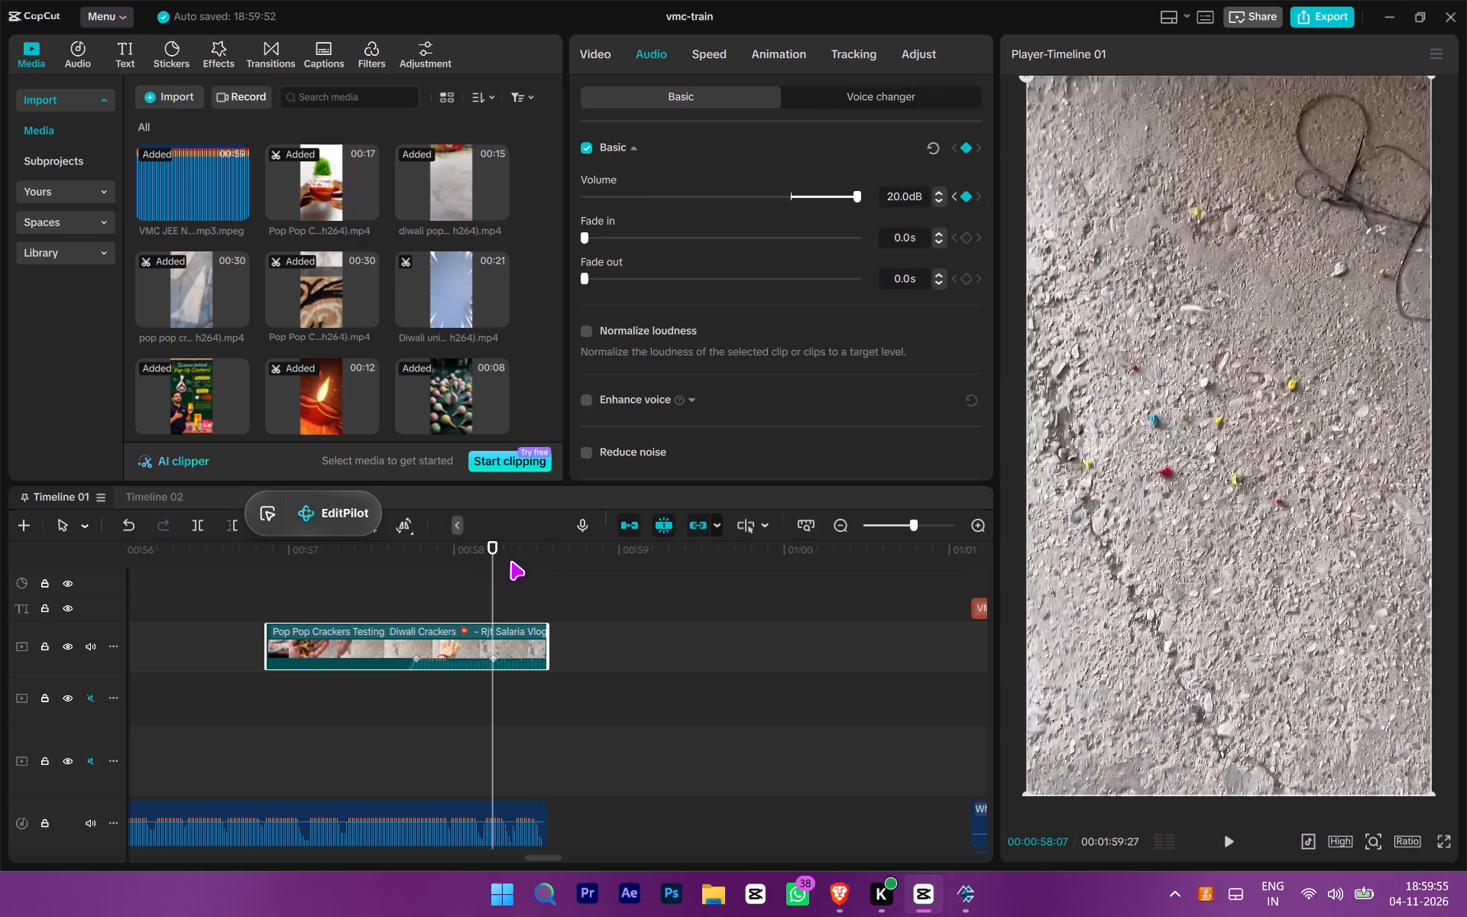
key(Right)
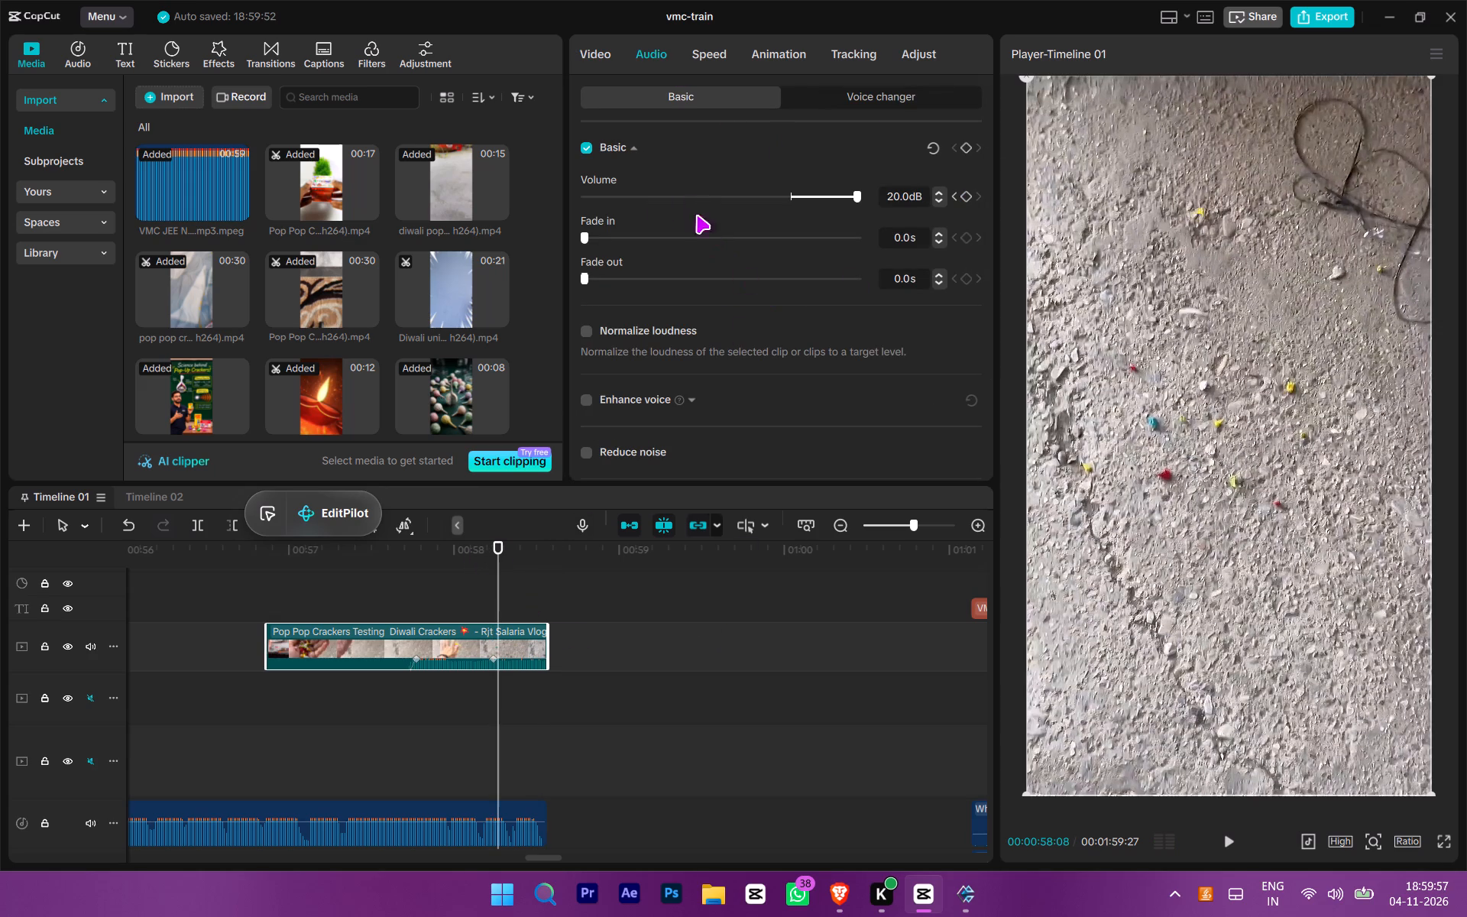
drag(691, 193, 212, 199)
Play the cracker clip several times to check the volume change, including the sound around the last keyframe.
click(358, 717)
key(space)
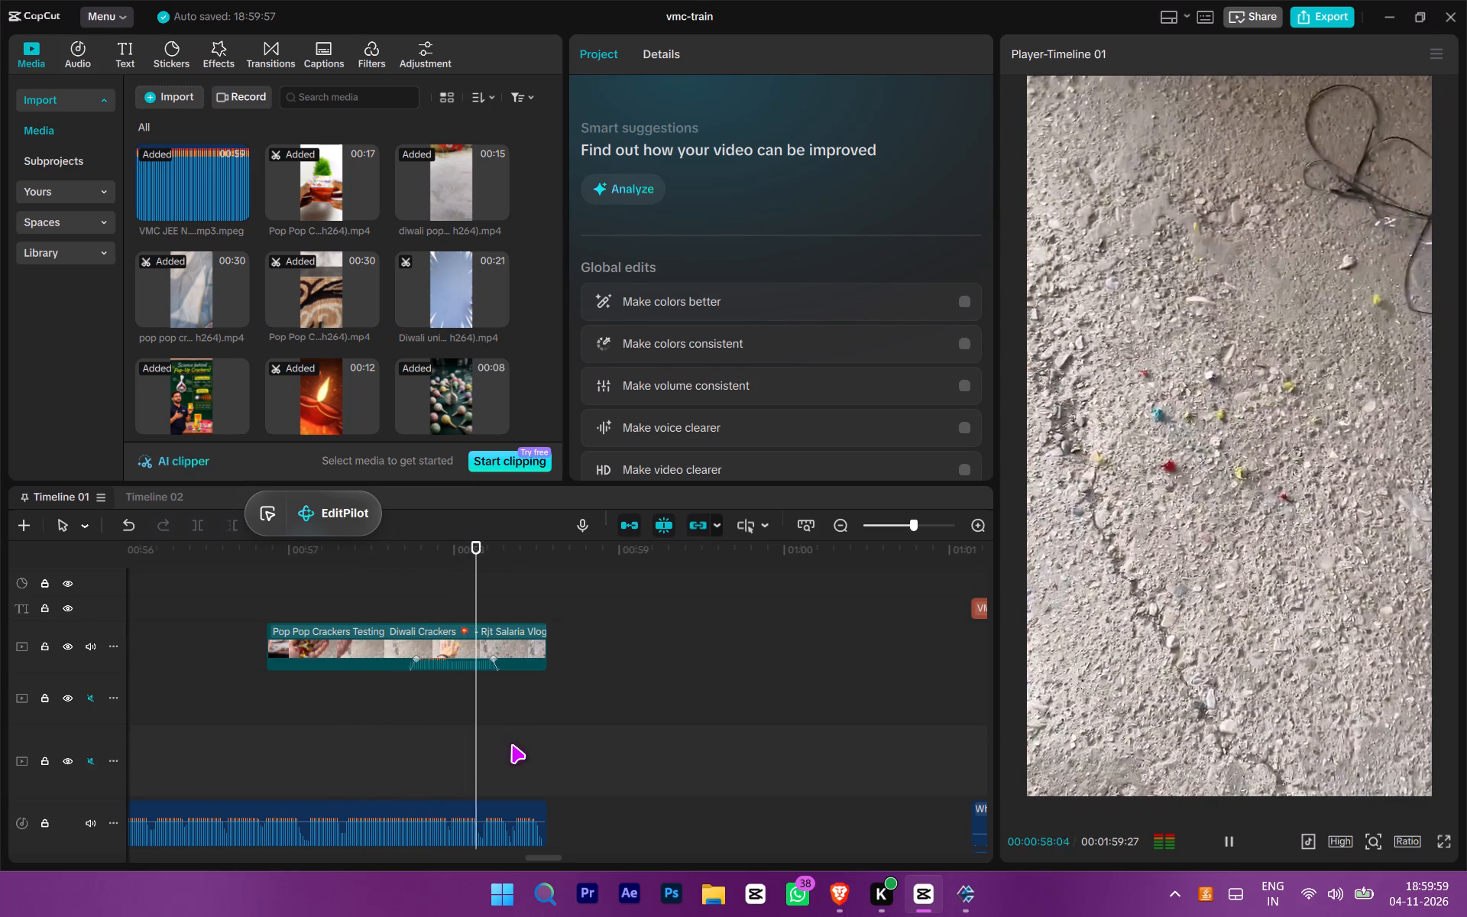
ctrl+scroll(447, 746, down, 6)
click(390, 718)
key(space)
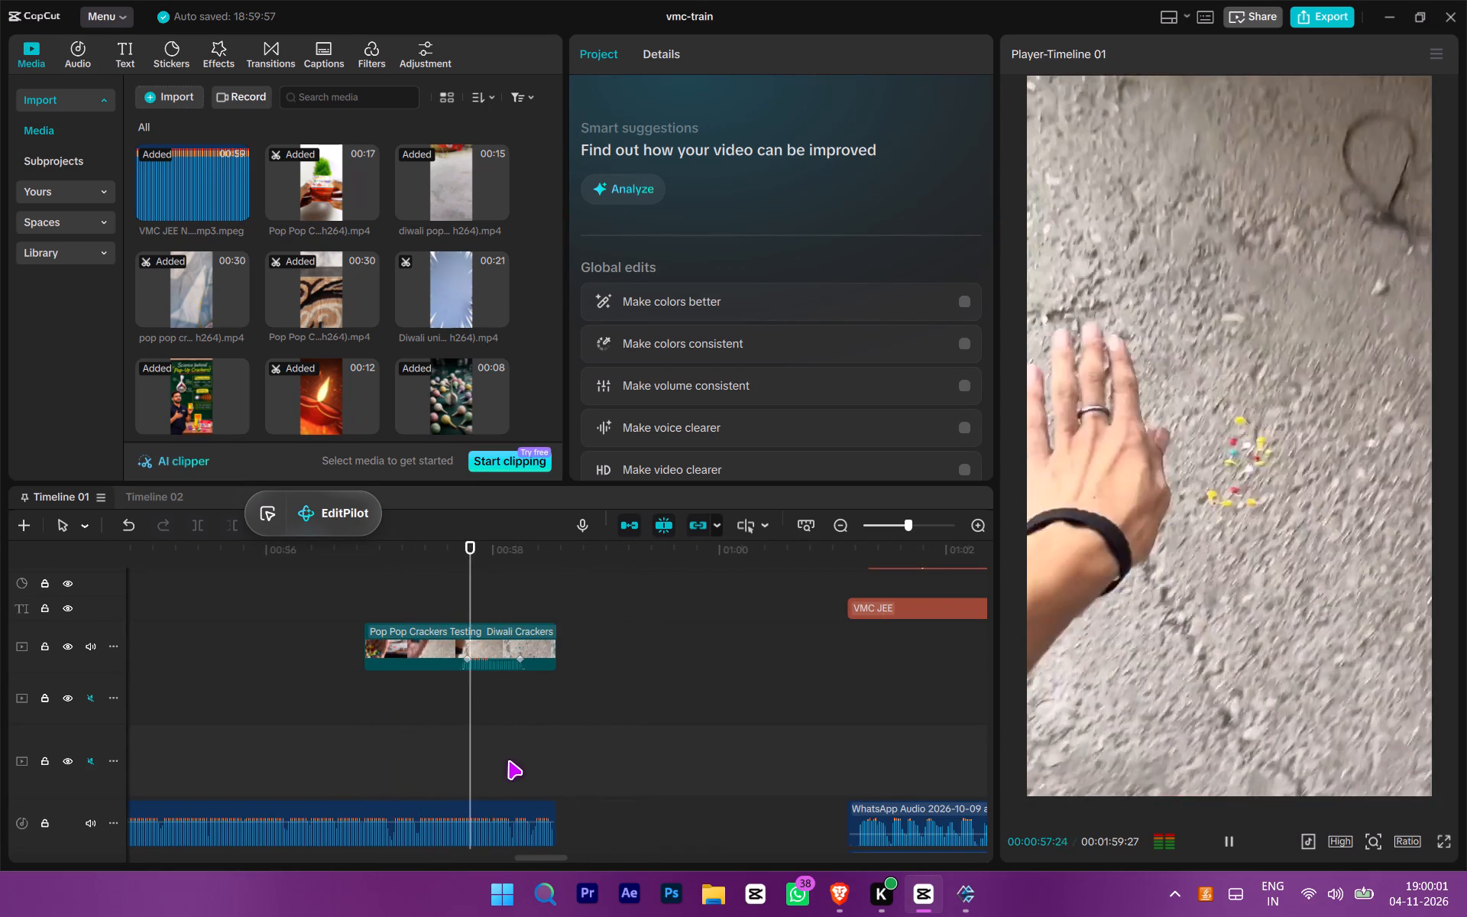
ctrl+scroll(508, 760, down, 6)
click(434, 735)
drag(433, 734, 1, 624)
key(space)
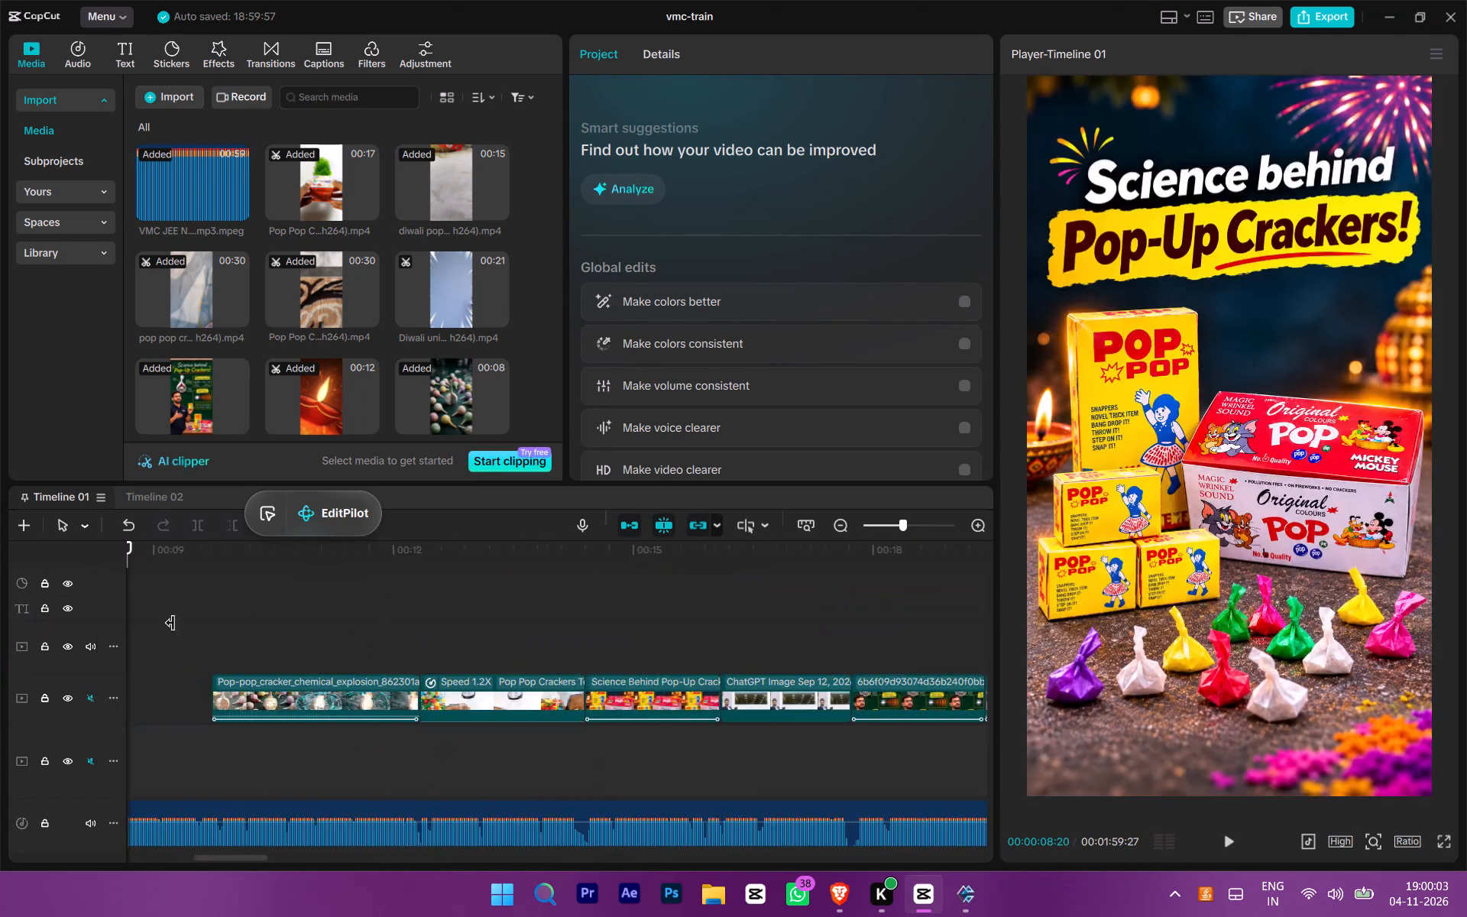
Apply the Combo animation Zoom 1 to the cracker clip near the end of the voice-over.
scroll(614, 677, down, 8)
ctrl+scroll(643, 734, down, 20)
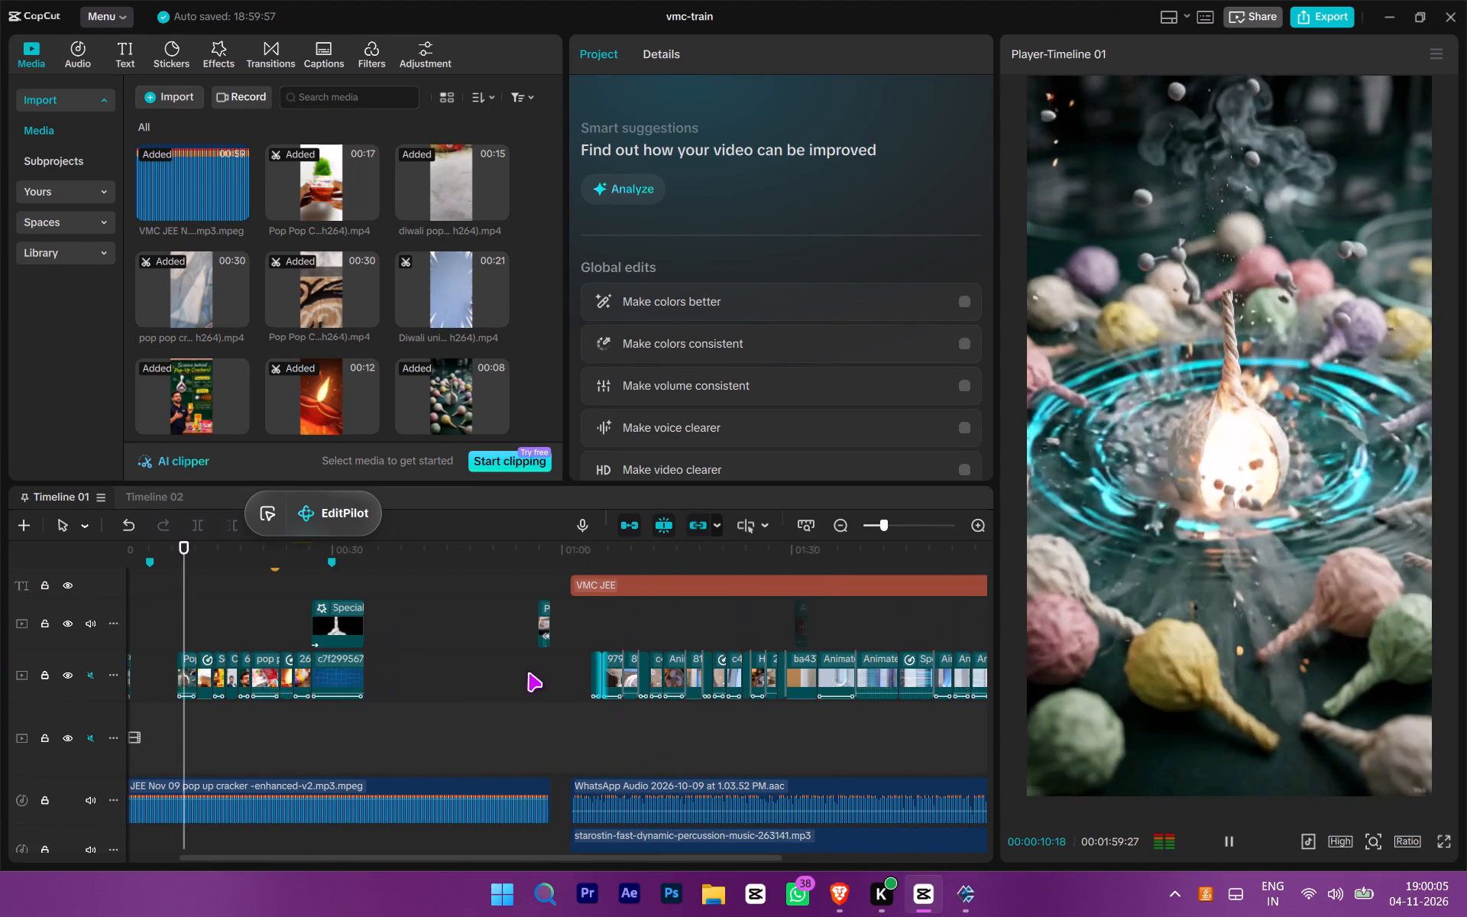
drag(537, 671, 553, 621)
click(837, 34)
click(810, 50)
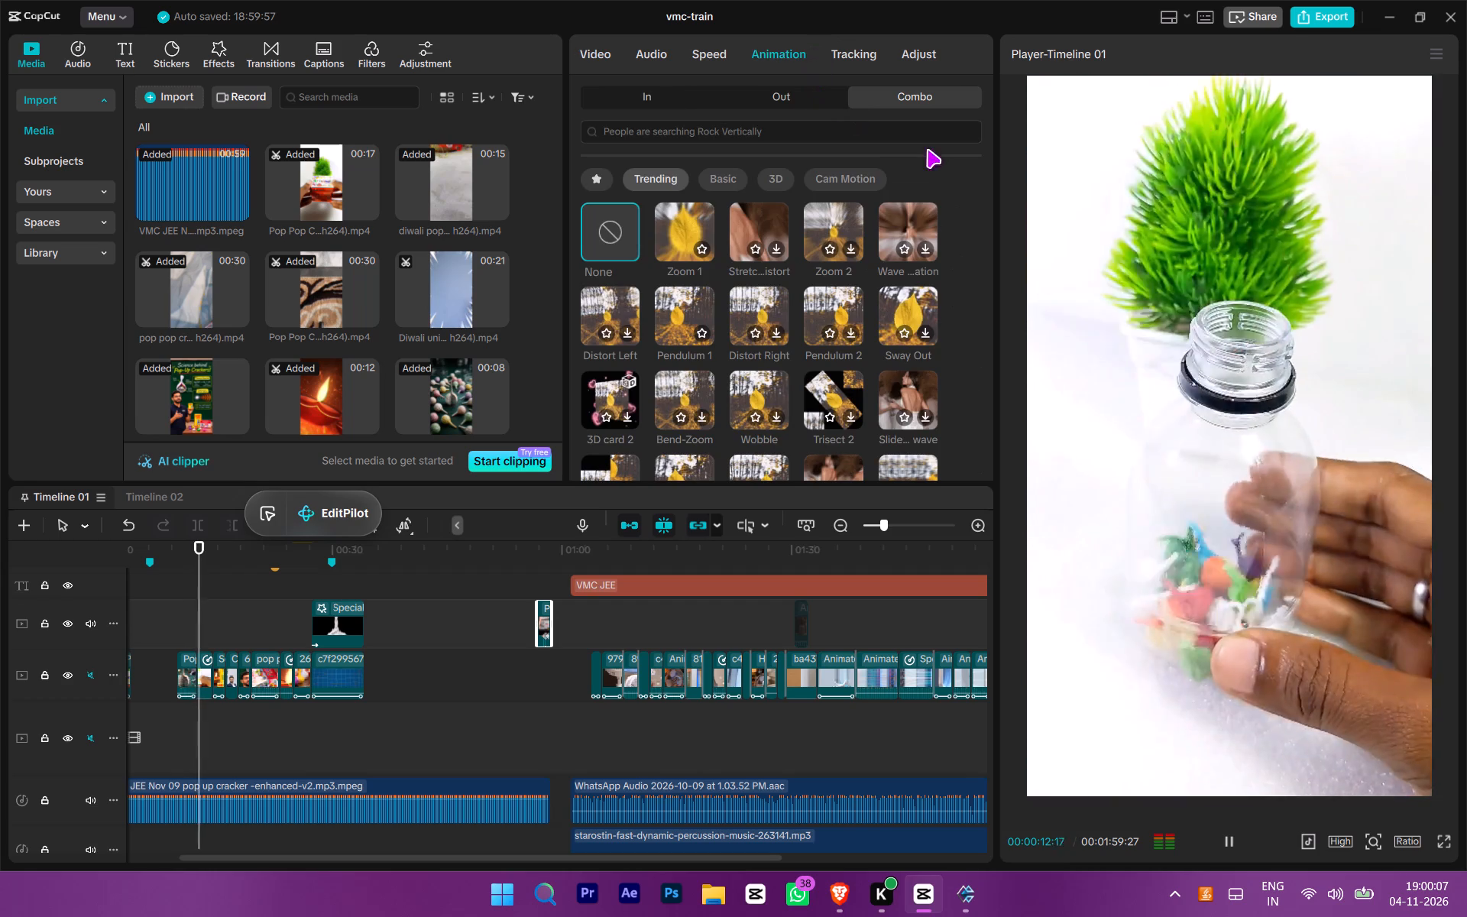
click(690, 219)
Mirror the cracker clip.
ctrl+scroll(516, 667, up, 6)
ctrl+scroll(553, 718, up, 5)
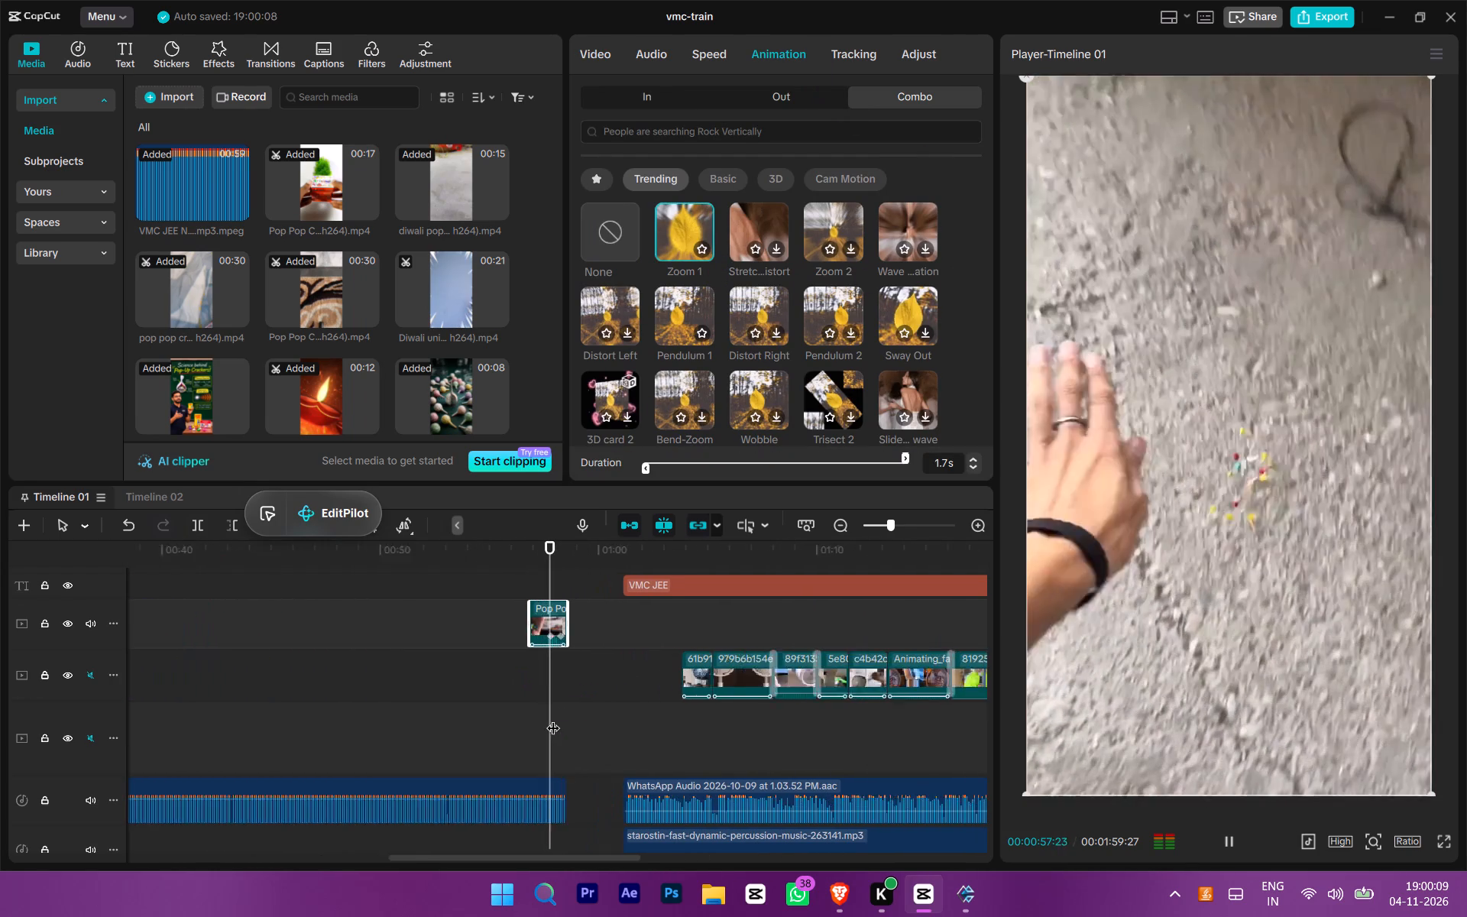
key(space)
click(436, 633)
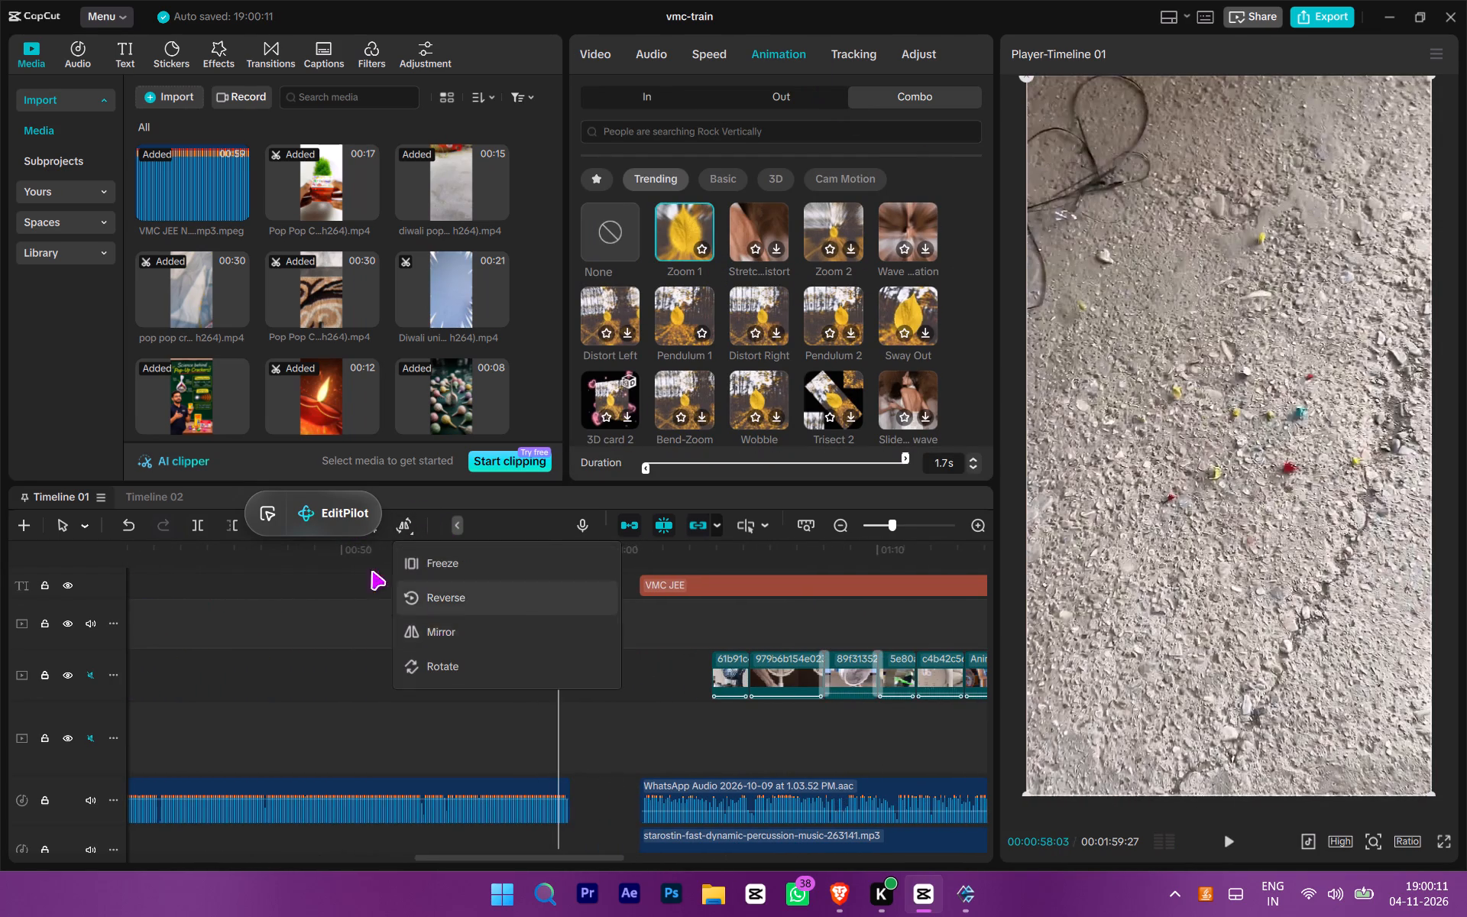
Move the floating EditPilot bar aside so that it no longer covers the timeline's clip editing tools.
drag(335, 515, 50, 514)
Play the mirrored cracker clip from its start to check the picture, Zoom 1 animation and sound.
ctrl+scroll(591, 682, up, 8)
key(space)
key(space)
ctrl+scroll(590, 699, up, 7)
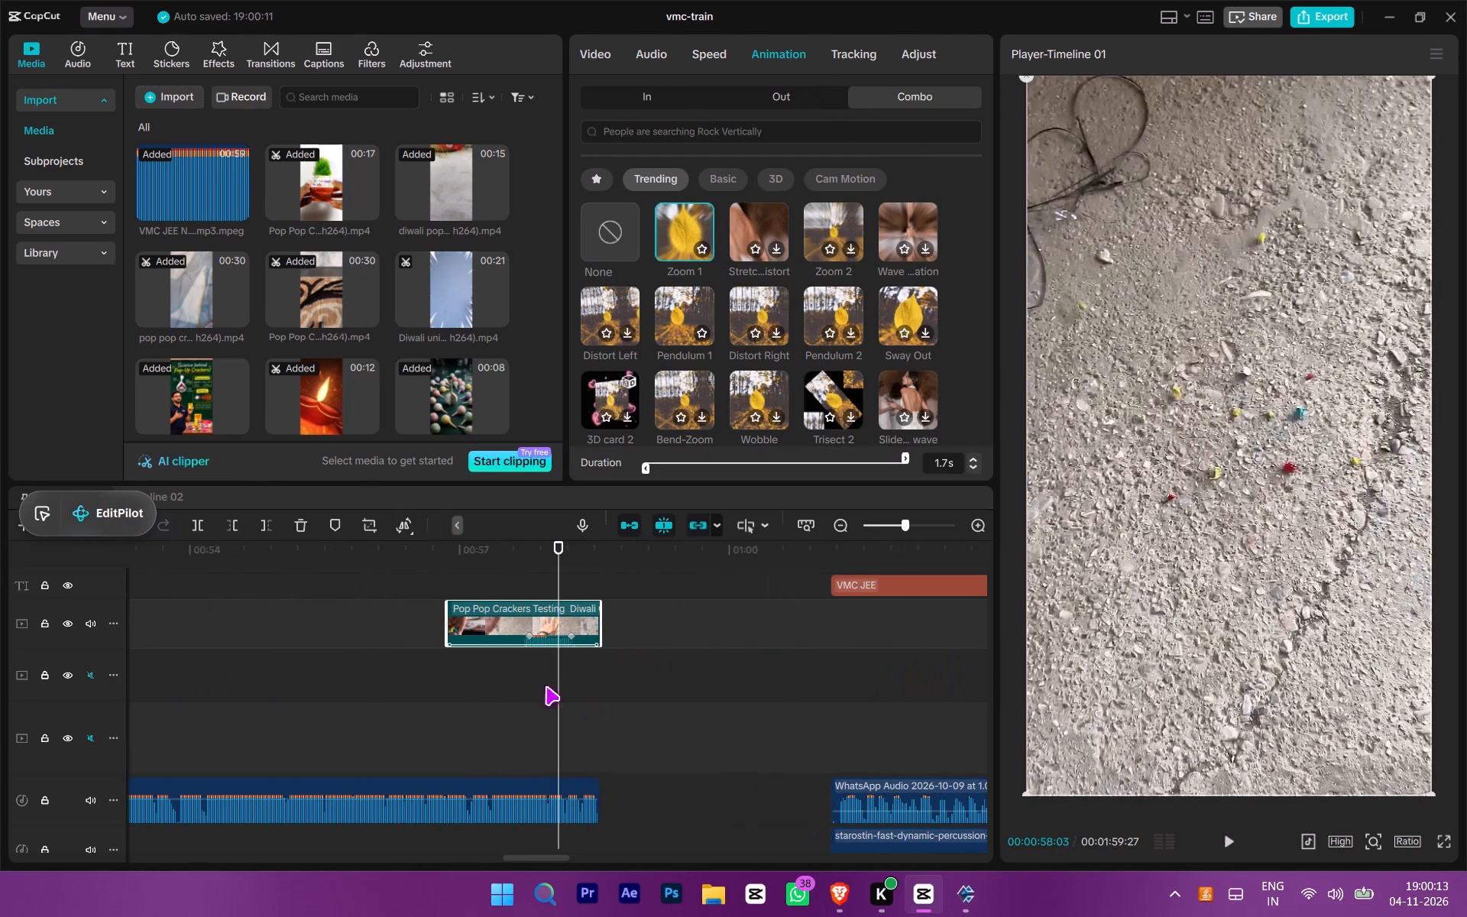
click(449, 707)
key(space)
click(499, 632)
click(463, 652)
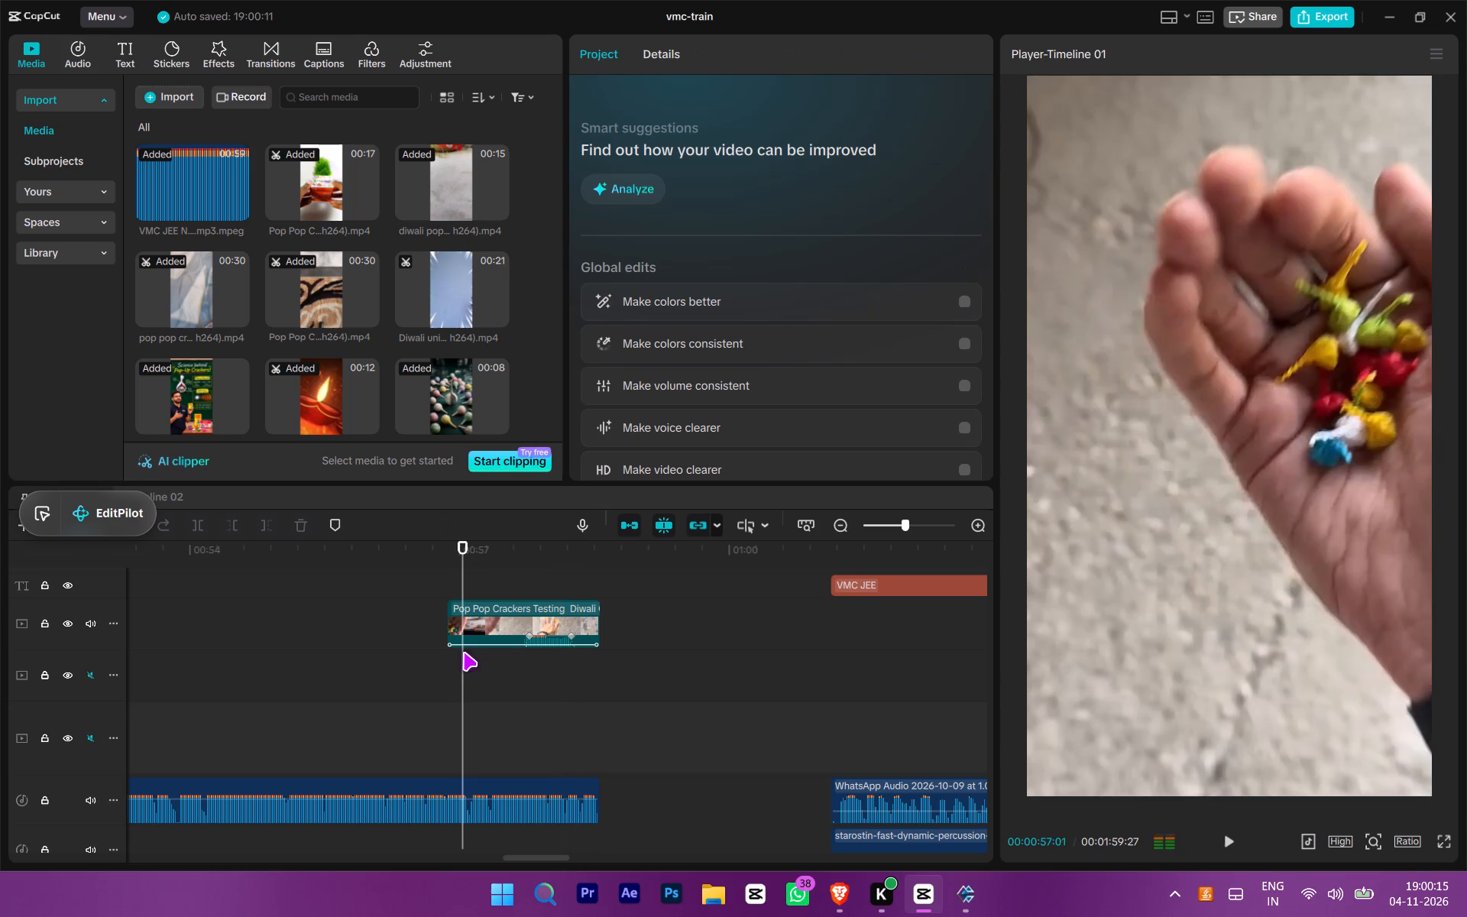
drag(463, 652, 445, 652)
key(space)
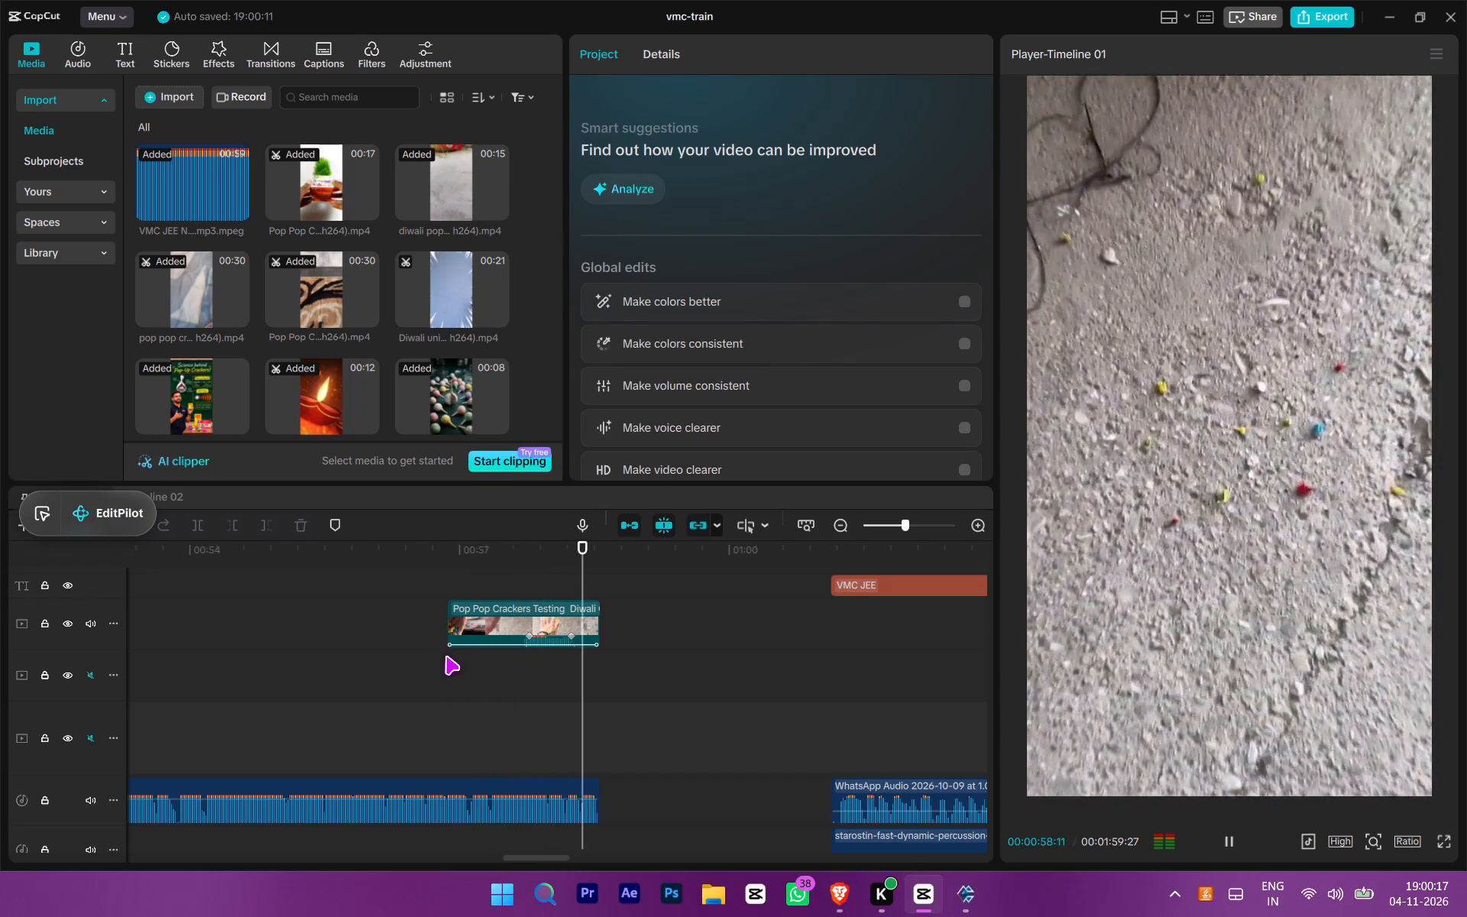
Play the timeline from its start to about 00:00:06 to review the opening clips and the gap after them.
ctrl+scroll(423, 703, down, 14)
click(400, 697)
drag(400, 697, 0, 700)
key(space)
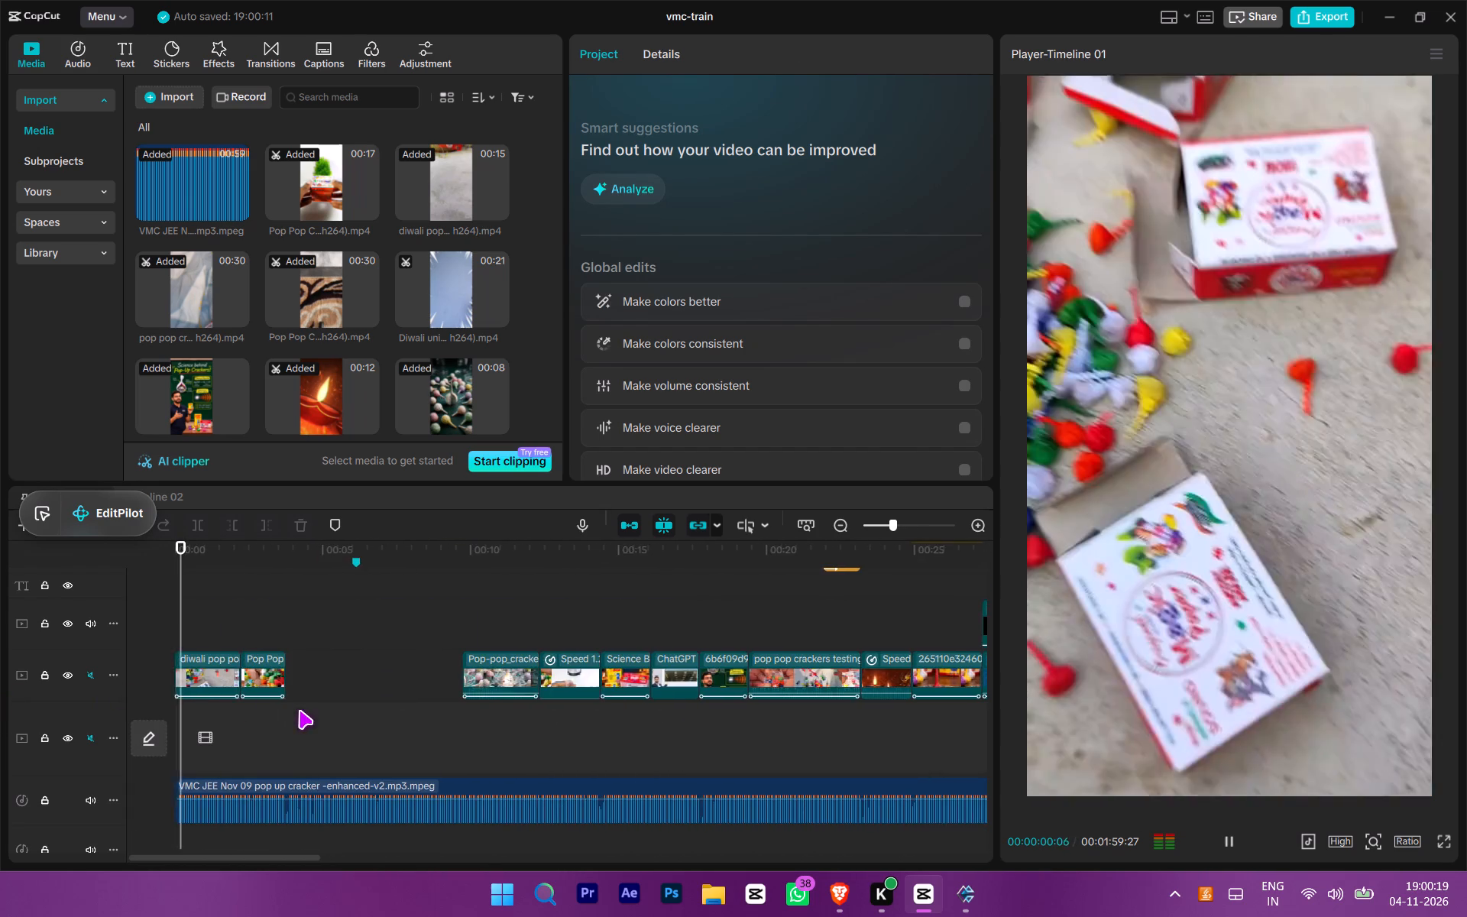
ctrl+scroll(301, 711, down, 13)
ctrl+scroll(309, 760, up, 4)
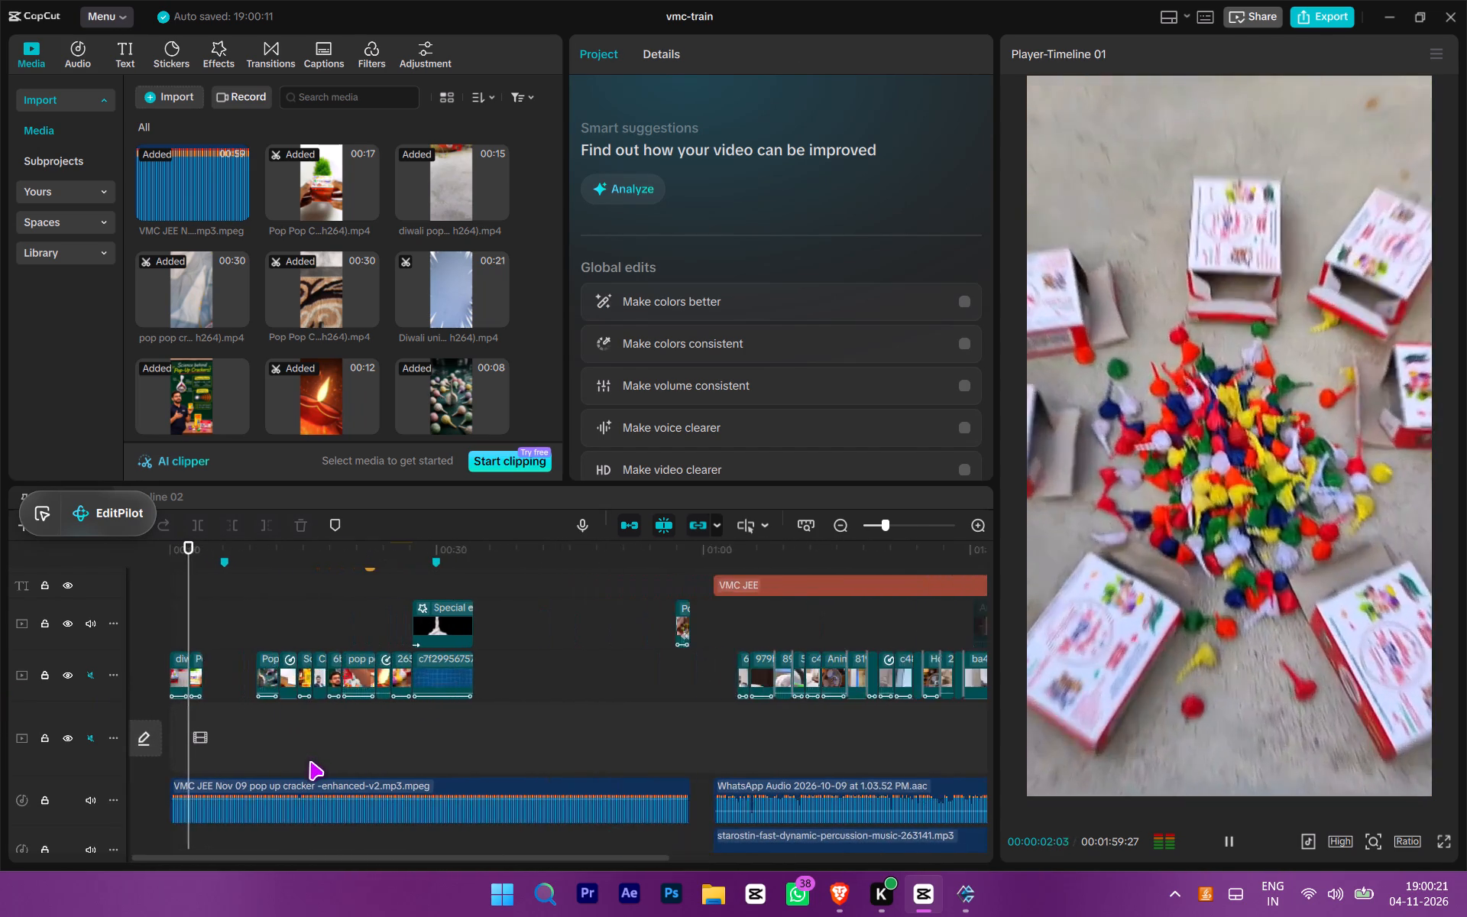
ctrl+scroll(309, 763, up, 9)
ctrl+scroll(319, 785, down, 1)
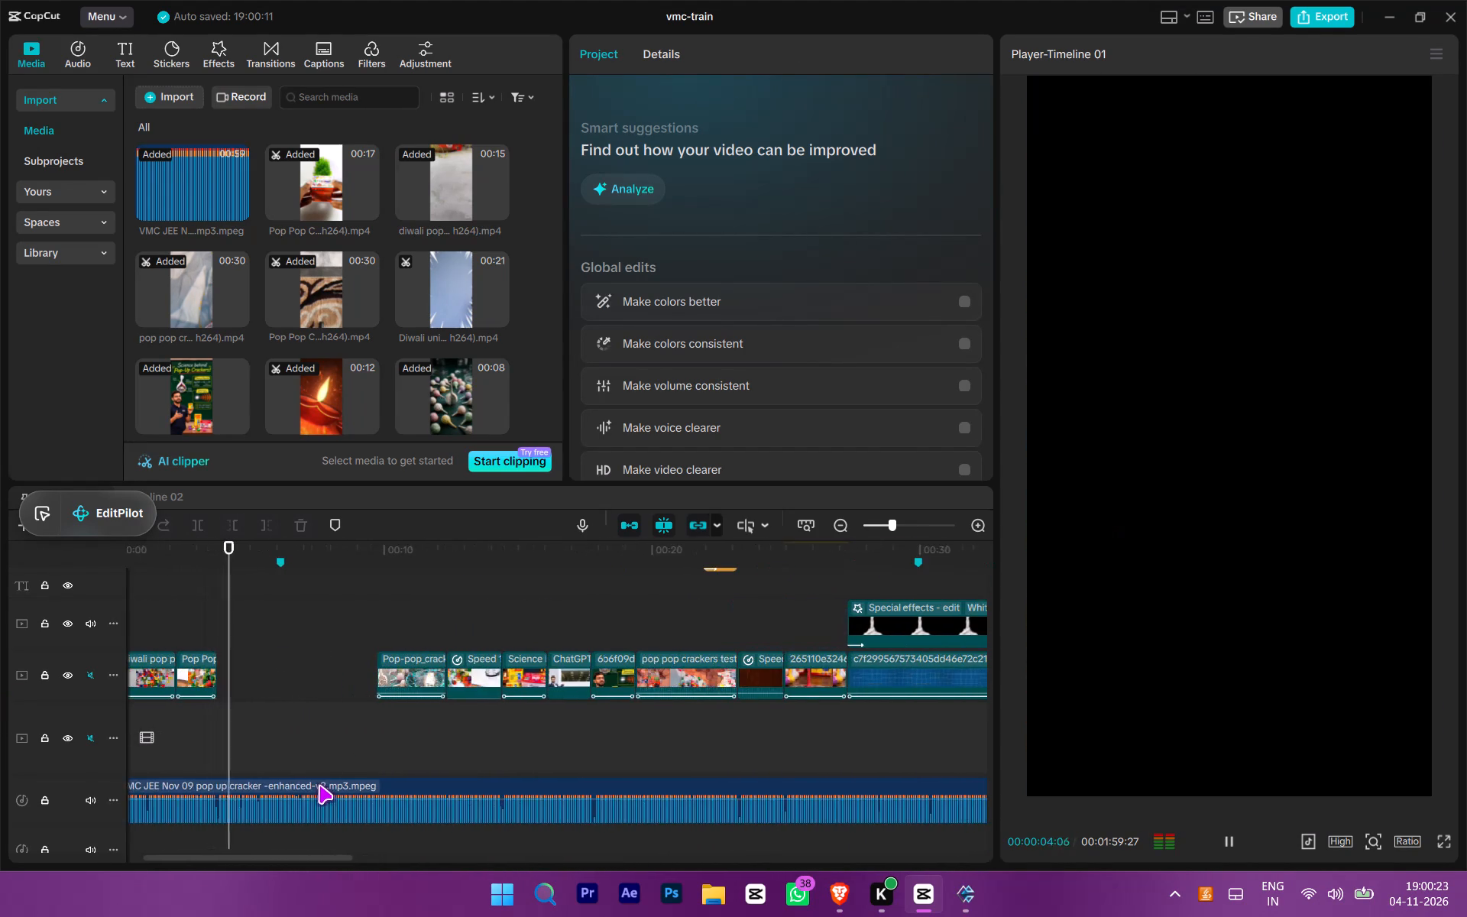
ctrl+scroll(319, 786, down, 3)
ctrl+scroll(252, 804, down, 2)
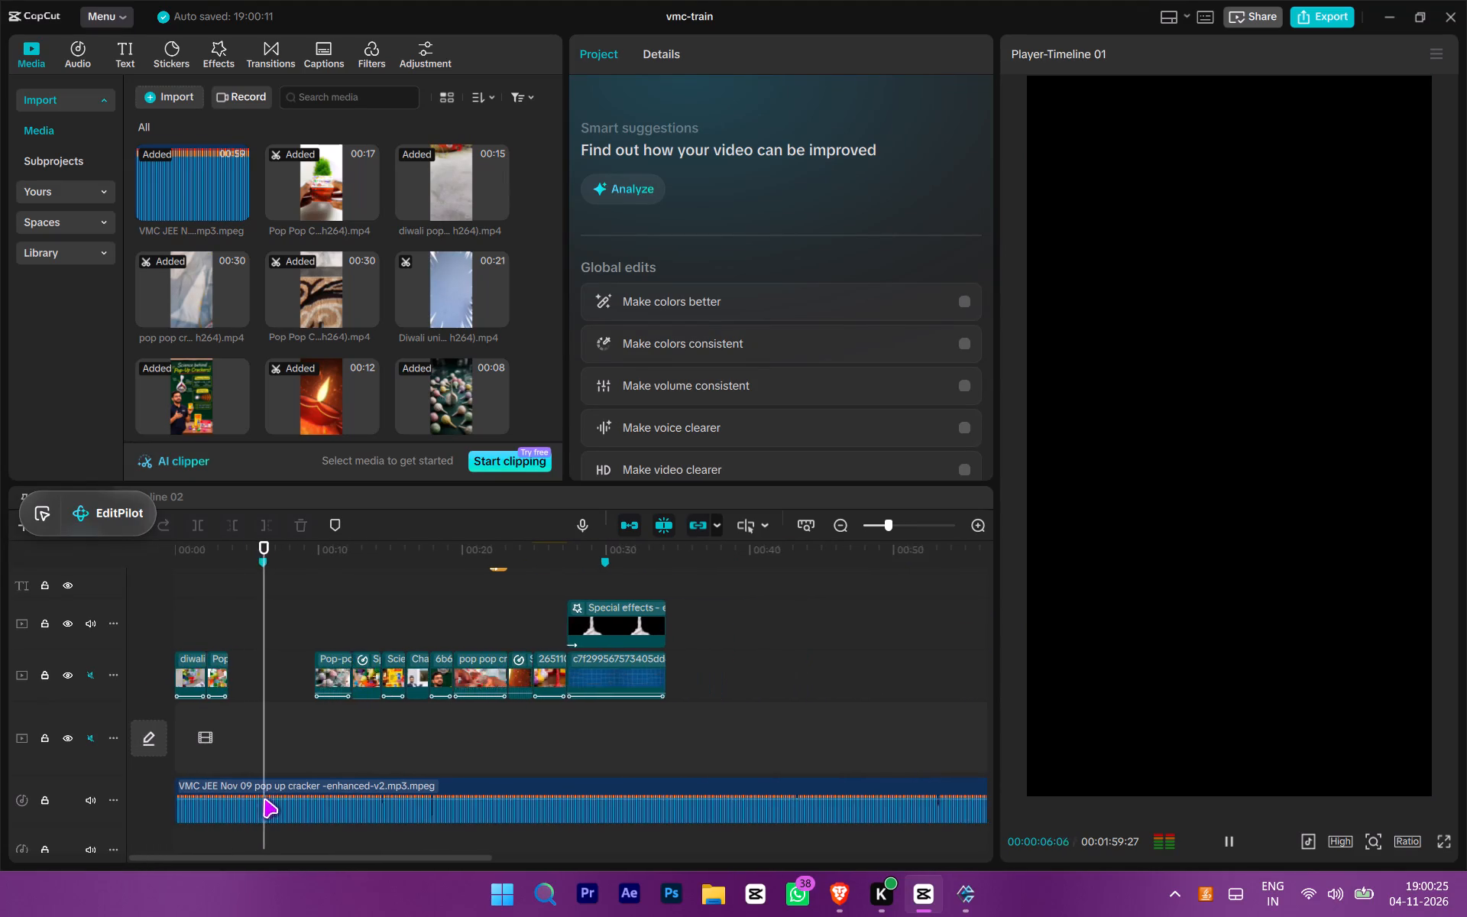
ctrl+scroll(300, 803, down, 3)
click(458, 731)
key(space)
ctrl+scroll(458, 734, up, 5)
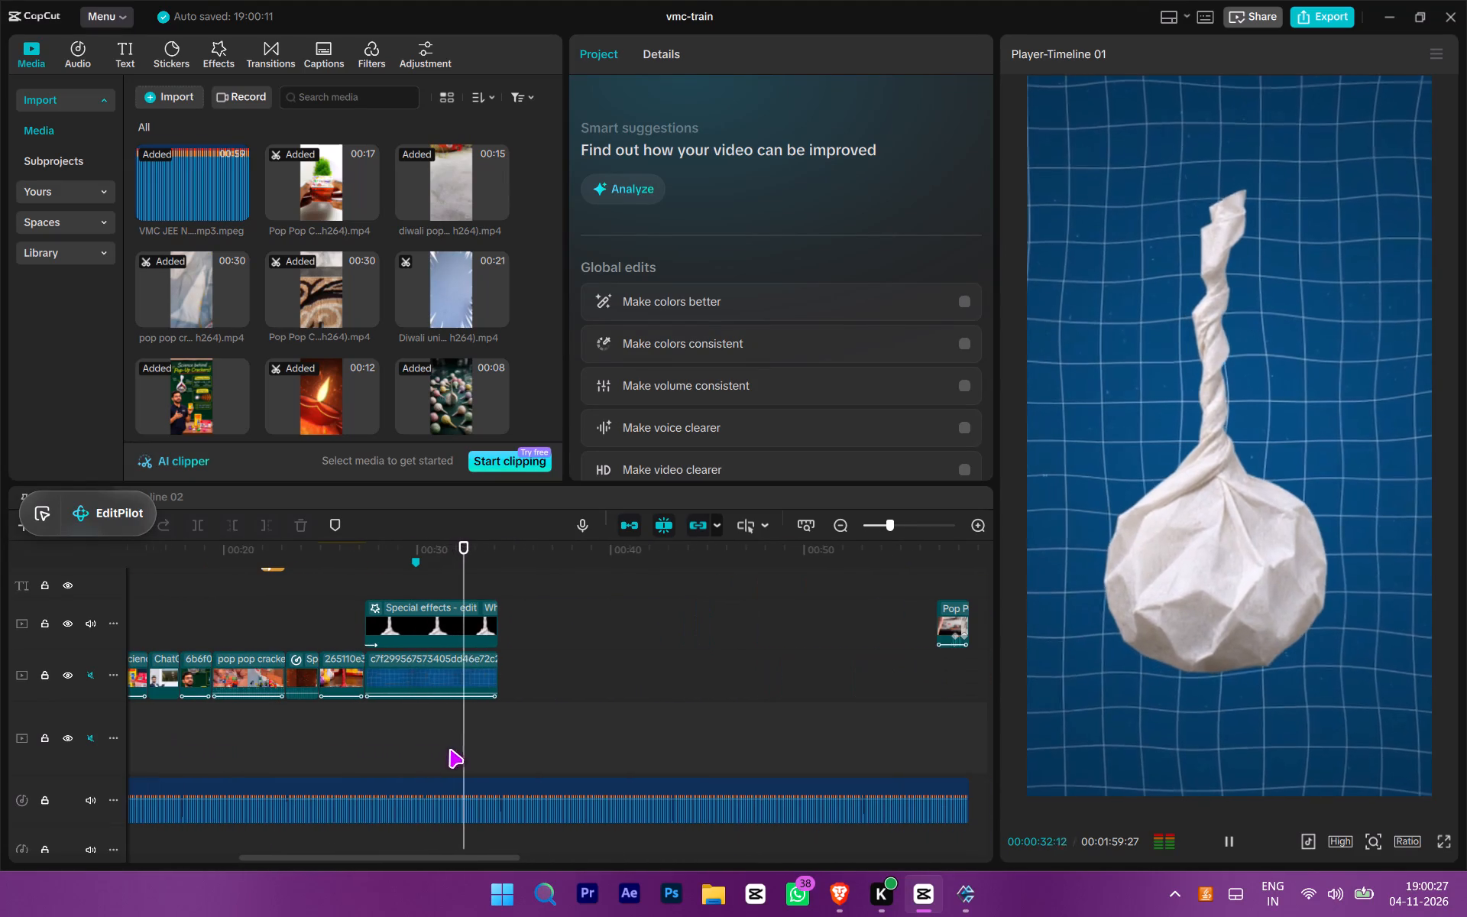
click(339, 709)
click(345, 712)
key(space)
scroll(407, 758, up, 1)
ctrl+scroll(408, 758, up, 1)
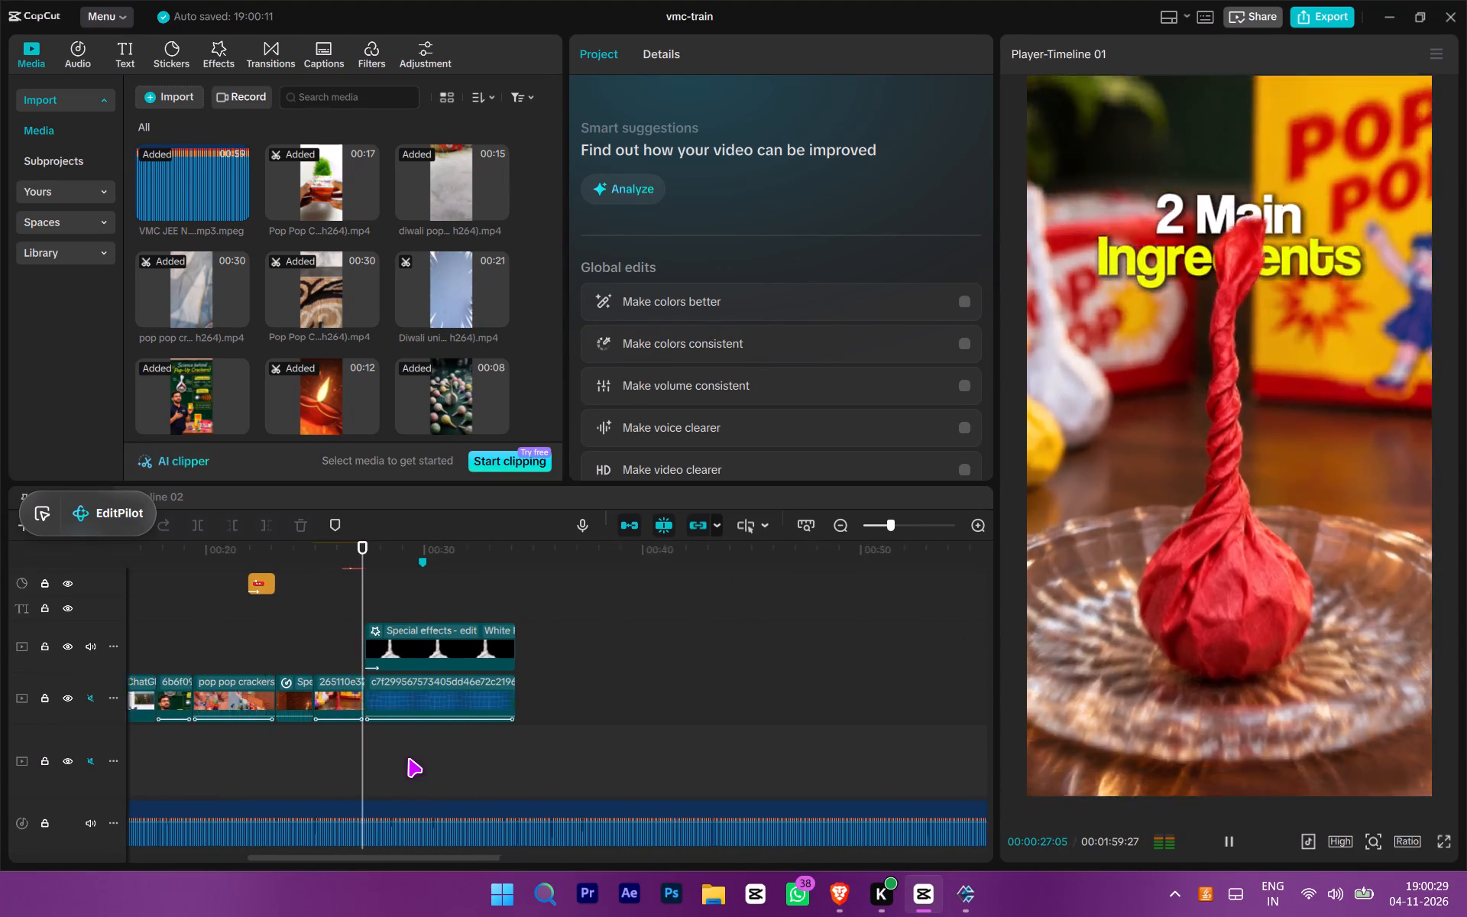
ctrl+scroll(408, 758, up, 7)
scroll(449, 780, up, 2)
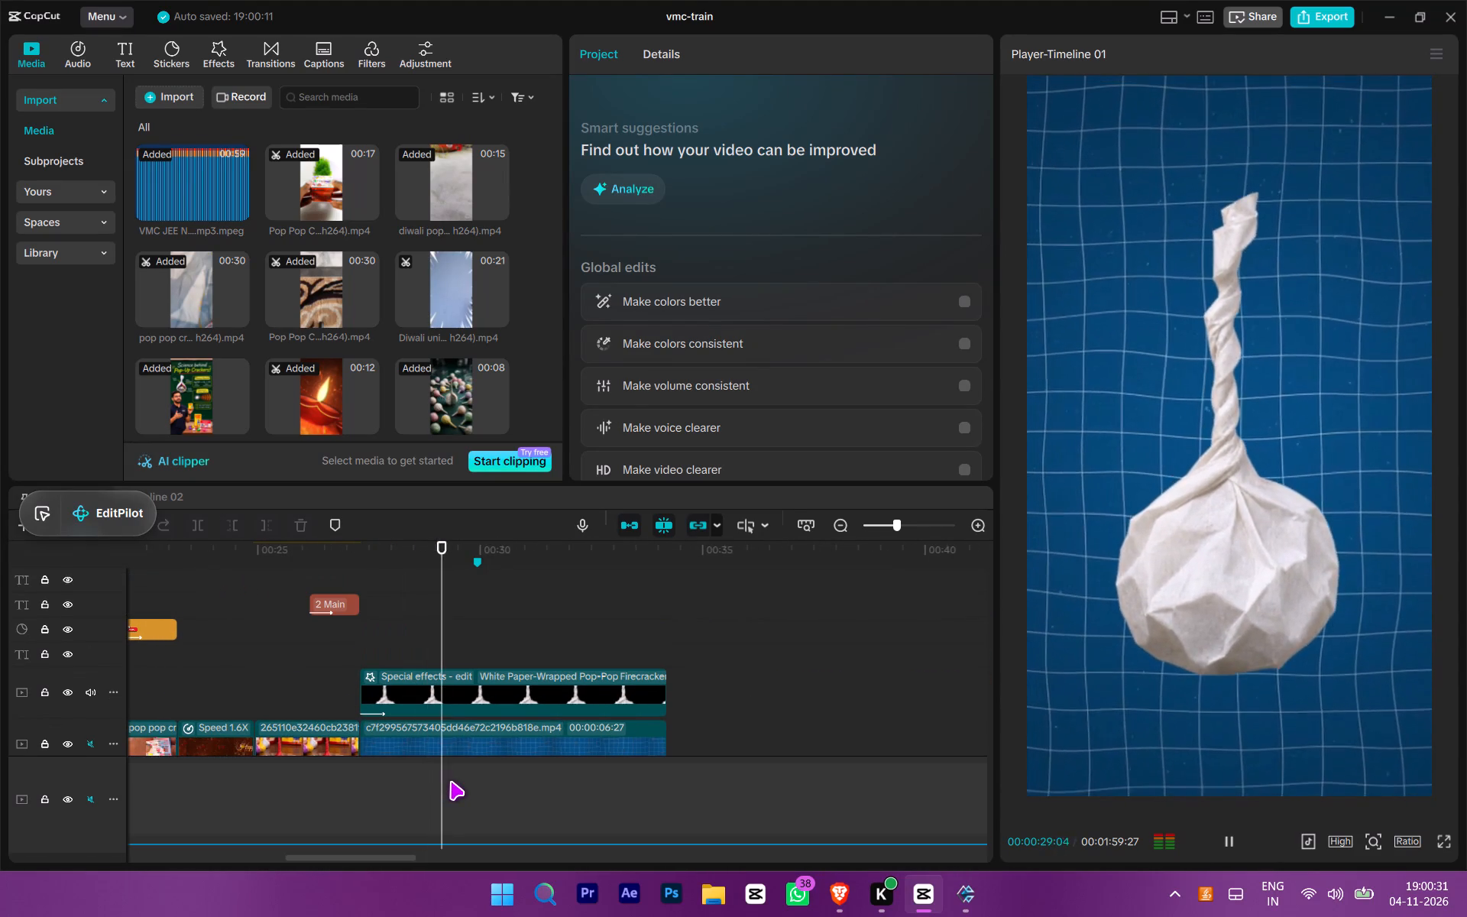
scroll(450, 781, down, 3)
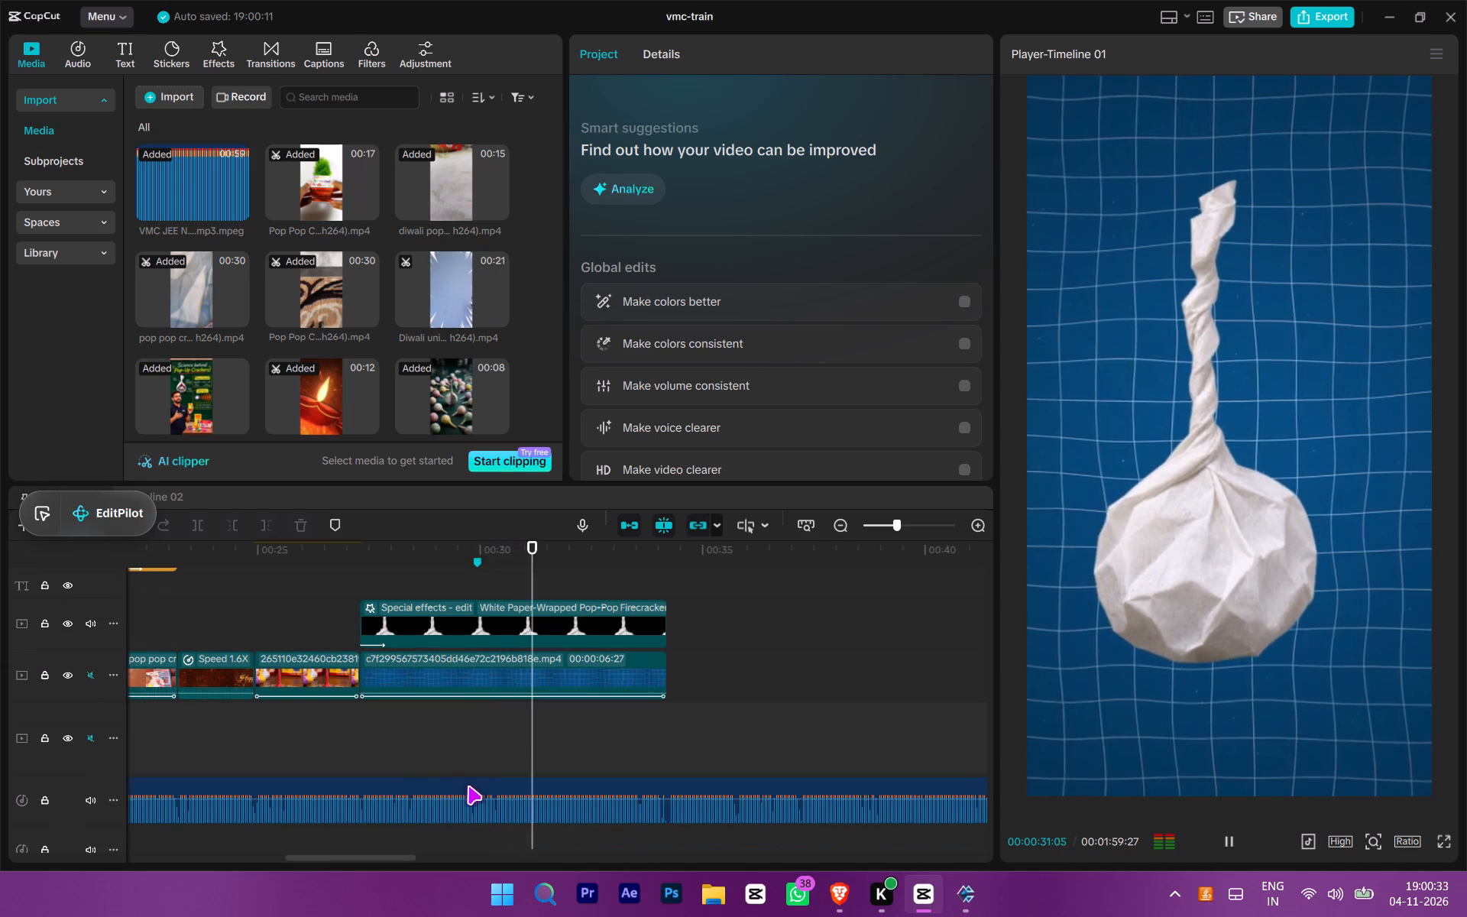
scroll(468, 786, up, 2)
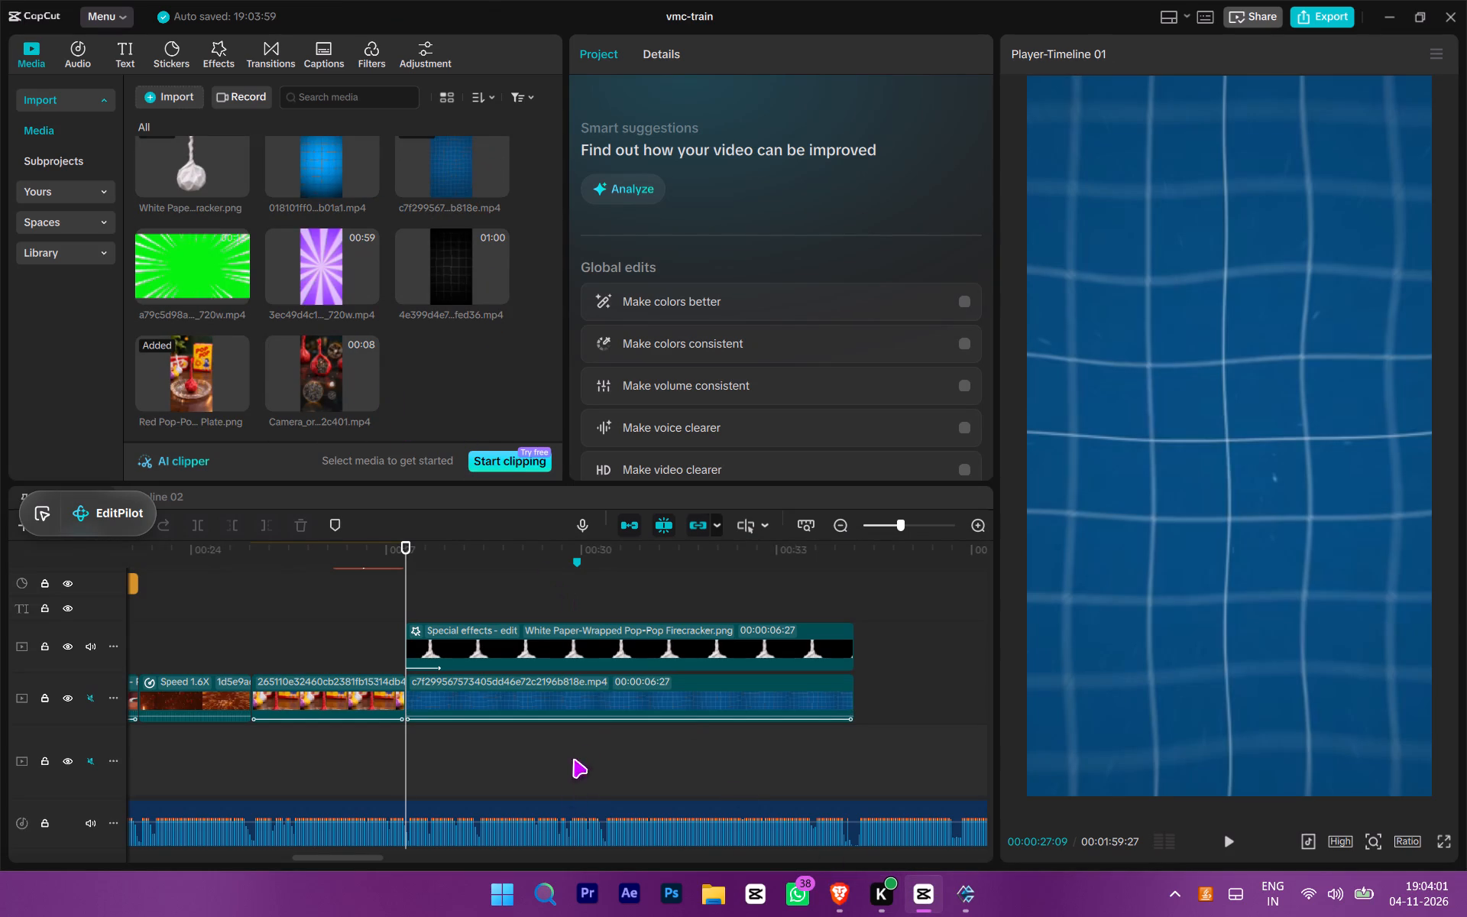
Move the white paper cracker clip and its blue grid background to about 00:40 on the timeline and disable both clips.
drag(575, 757, 669, 638)
scroll(635, 695, up, 6)
ctrl+scroll(623, 711, down, 7)
scroll(612, 711, up, 6)
ctrl+scroll(575, 736, down, 6)
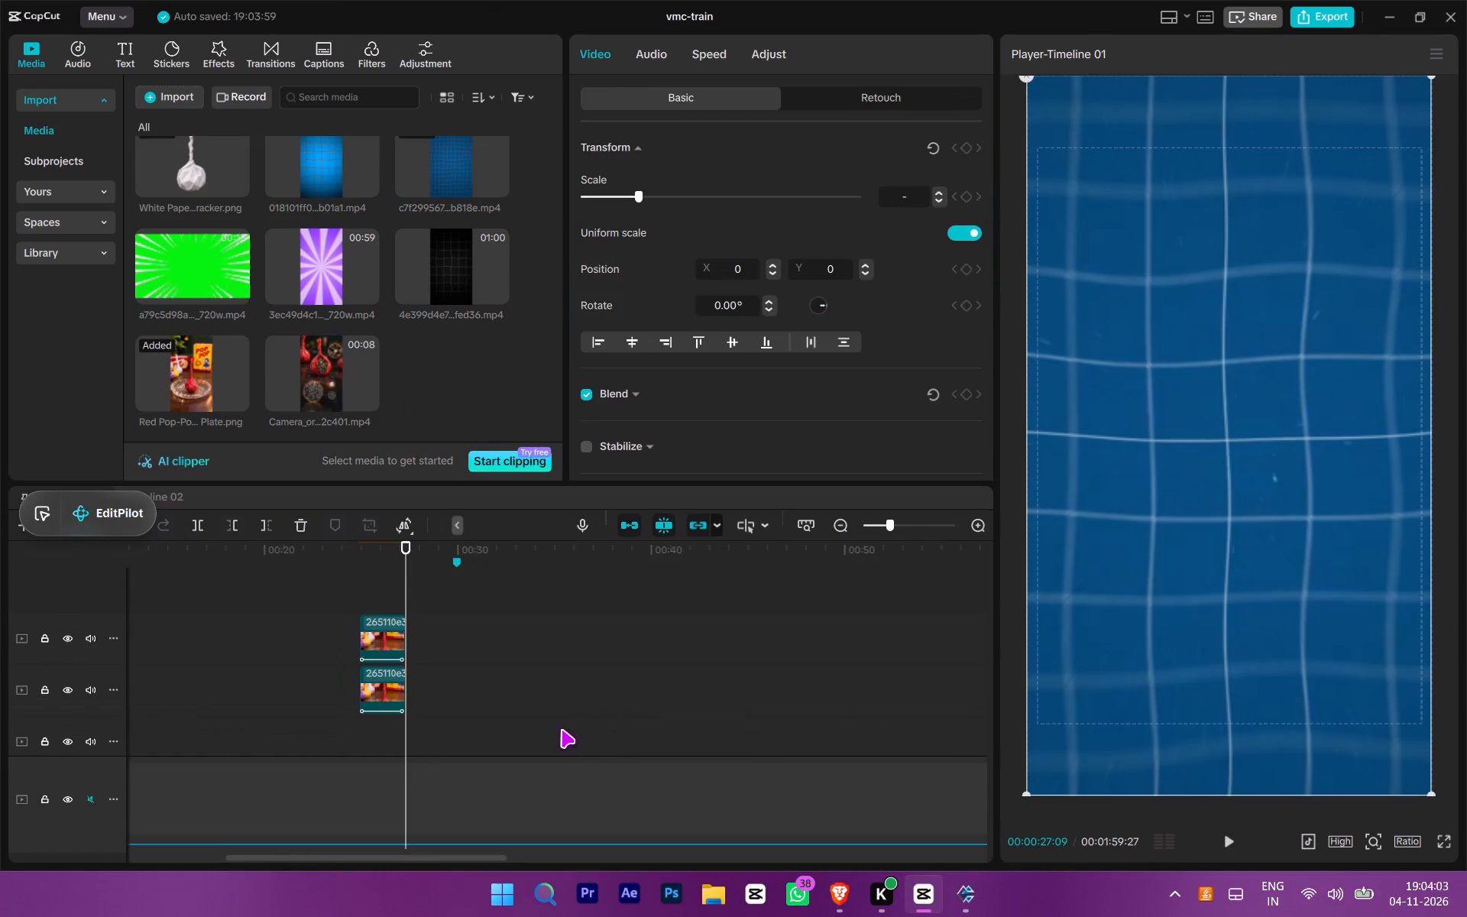
ctrl+scroll(561, 729, down, 6)
scroll(482, 758, down, 7)
drag(479, 683, 734, 680)
key(v)
Place the Camera_orbits_pop-pop_cracker video on the timeline at 00:00:27:09.
drag(315, 370, 405, 624)
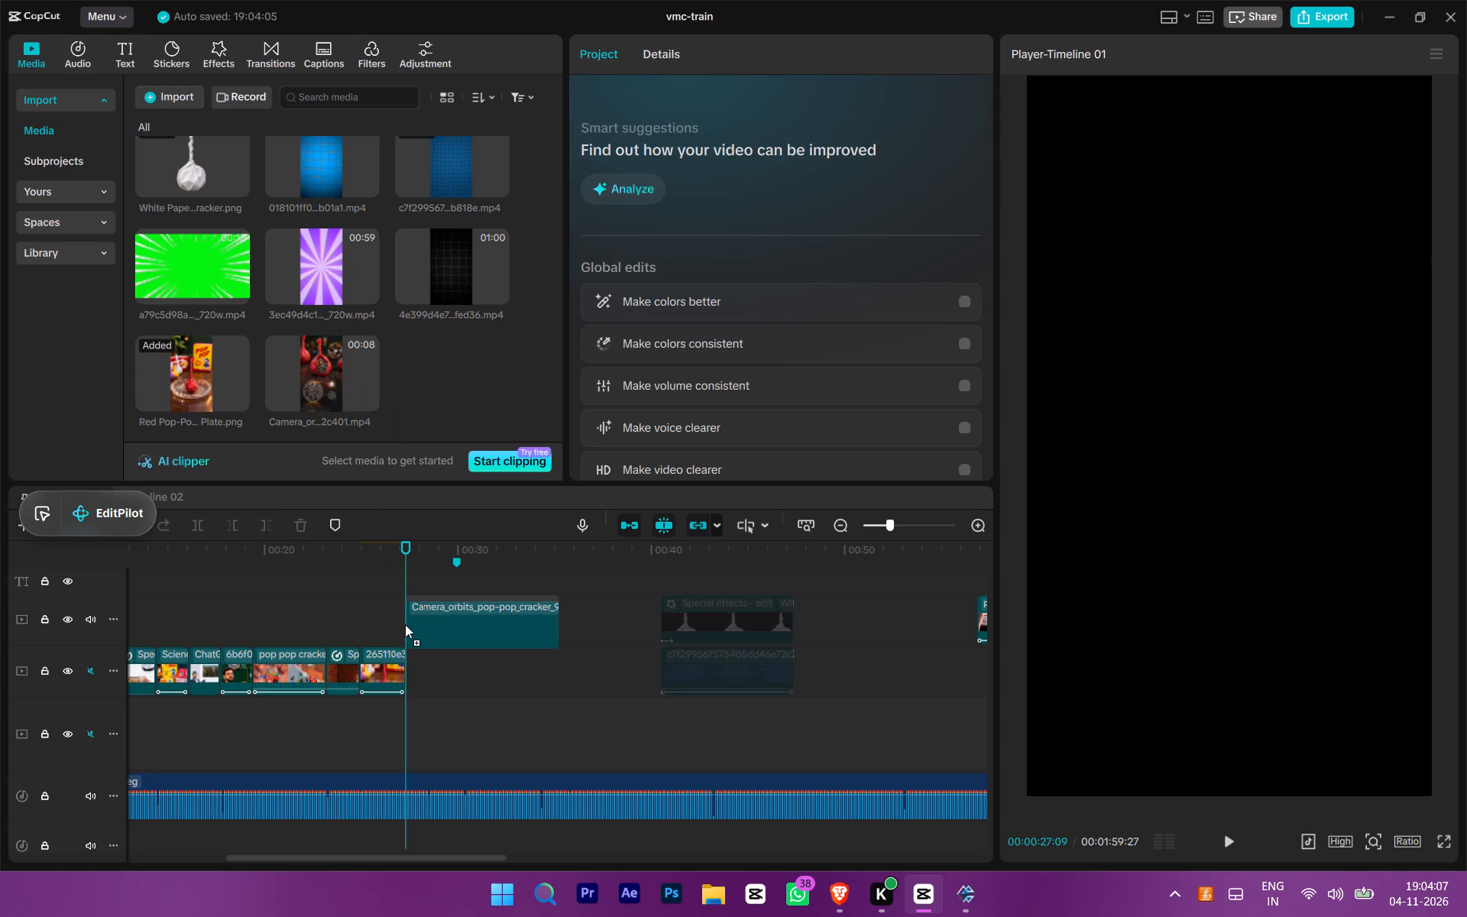
Play the camera-orbit video against the voice-over, trim its end to 00:00:34:05, and place it on the track directly after the preceding image clip.
key(space)
ctrl+scroll(457, 684, up, 12)
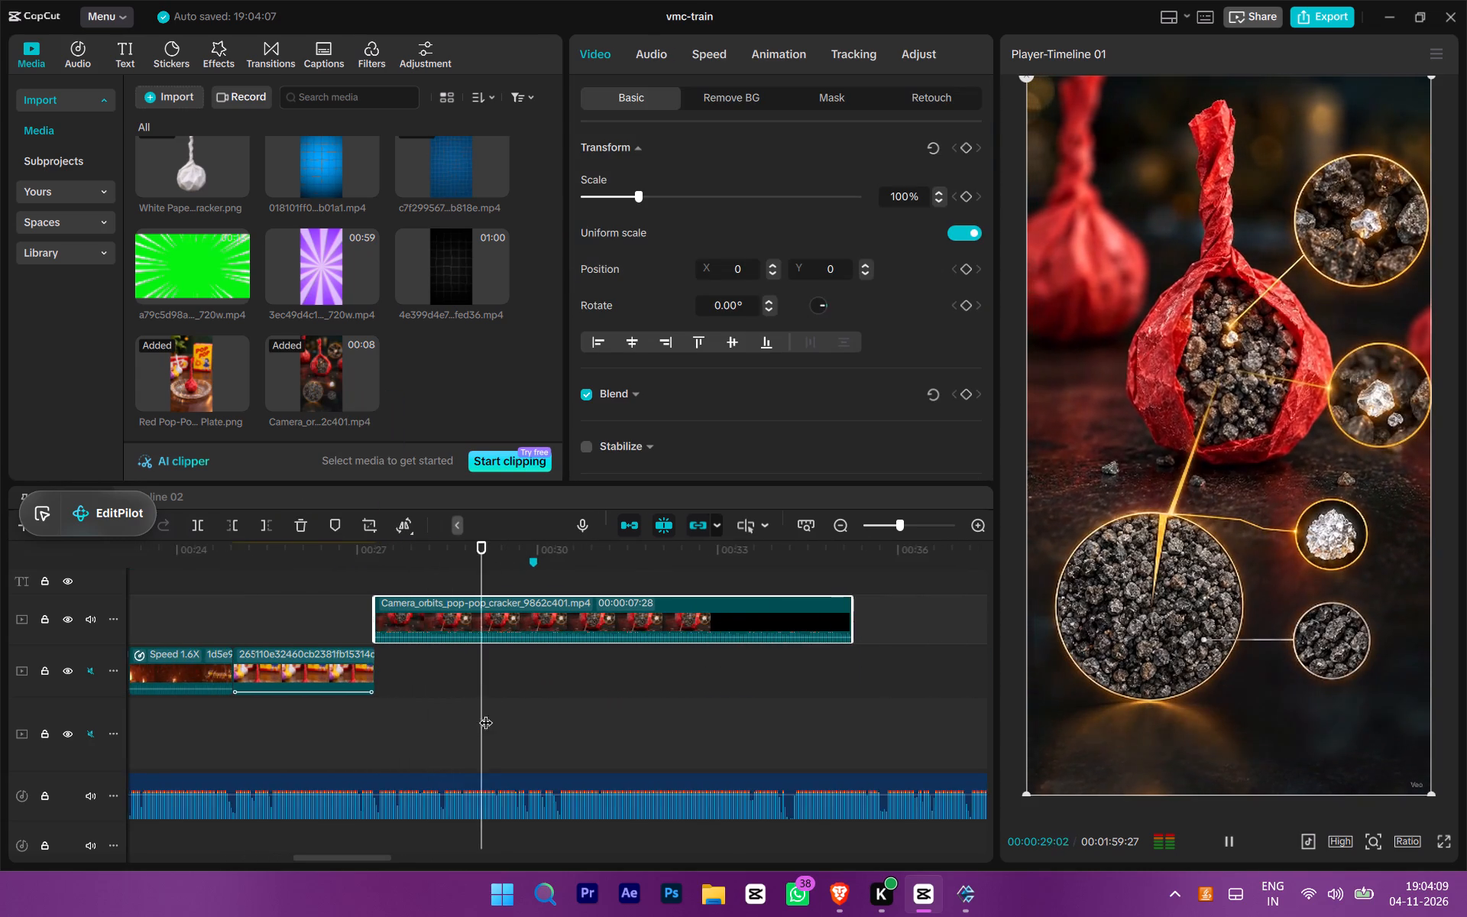
ctrl+scroll(489, 719, up, 3)
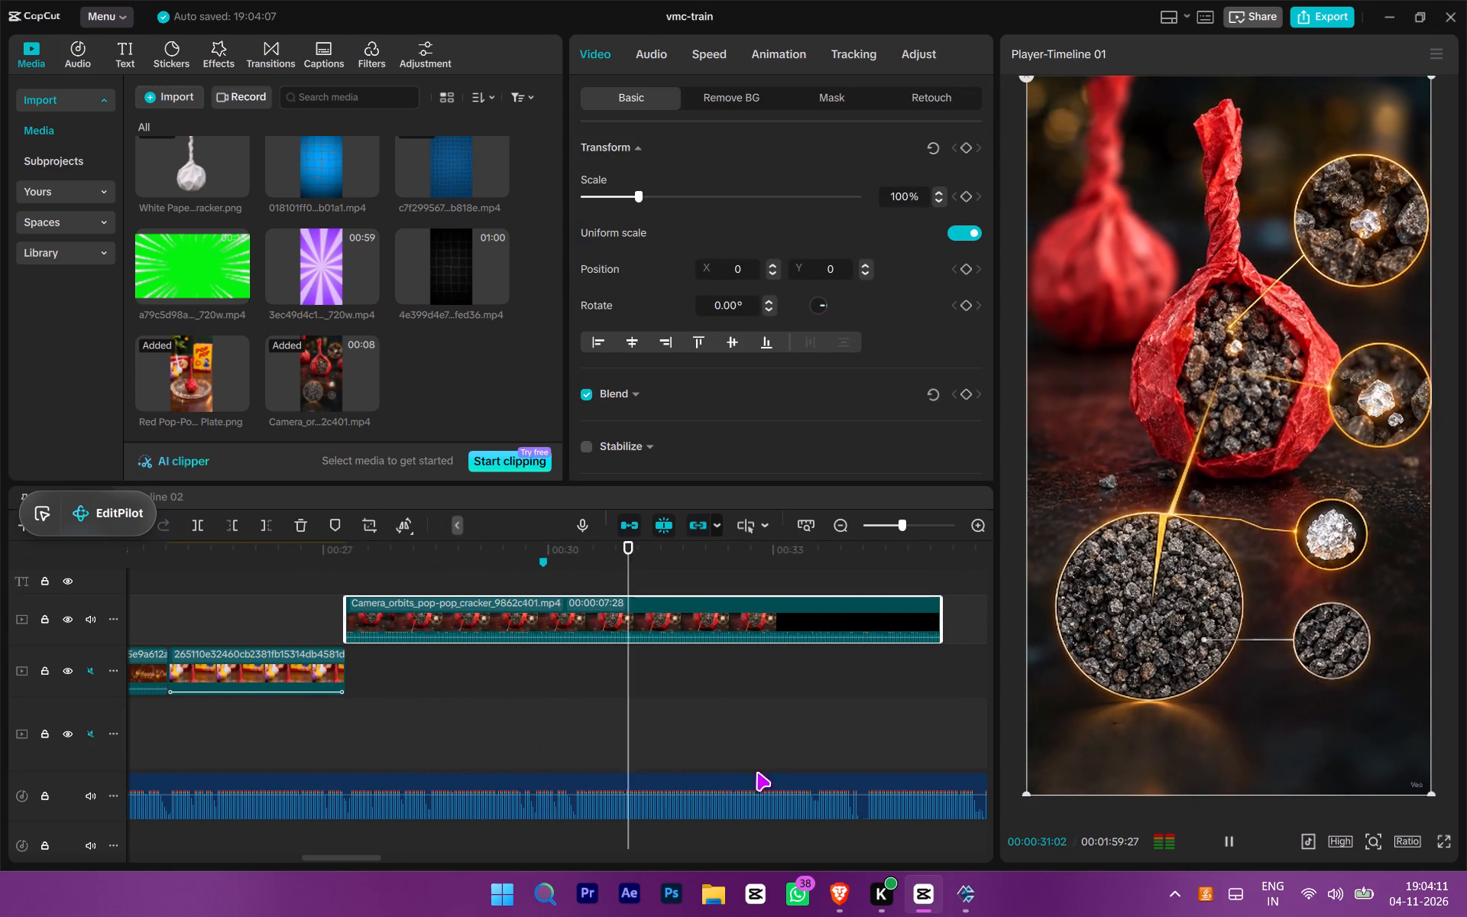
ctrl+scroll(833, 773, up, 2)
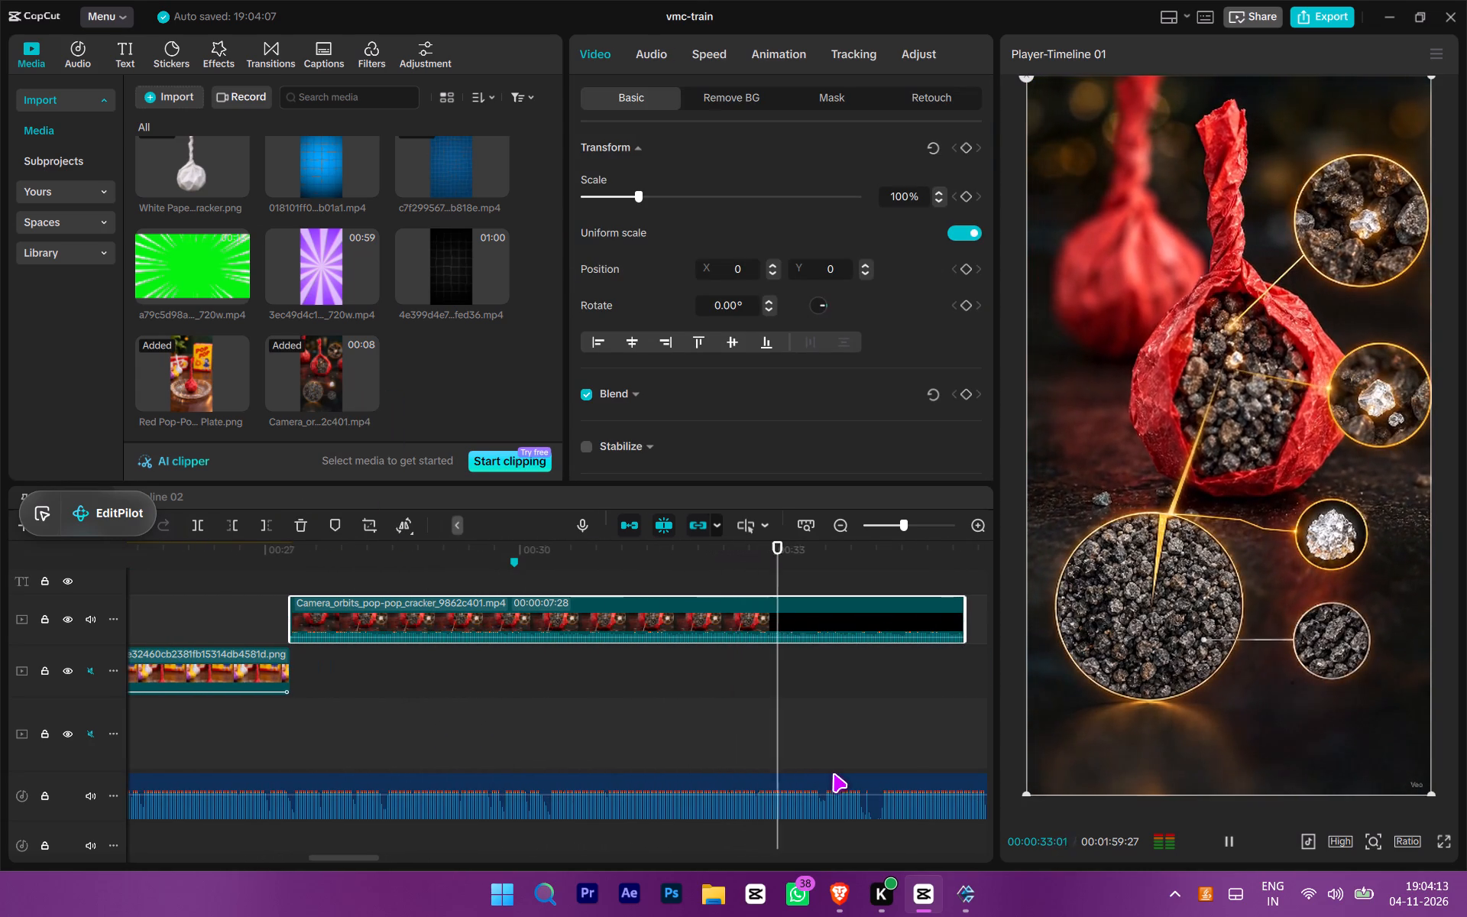
key(space)
click(875, 569)
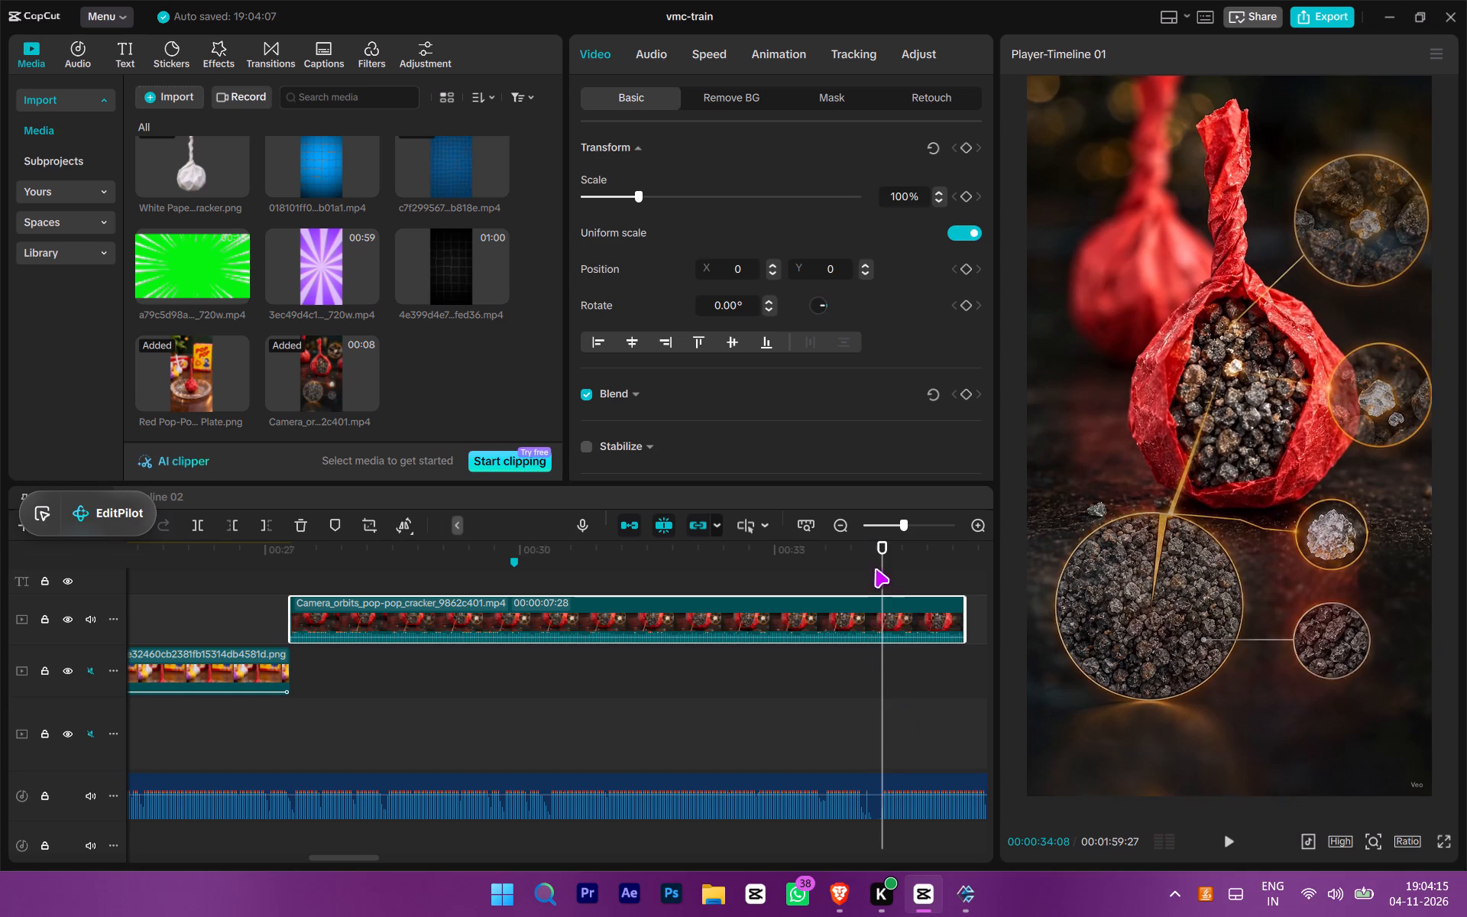
drag(875, 569, 875, 587)
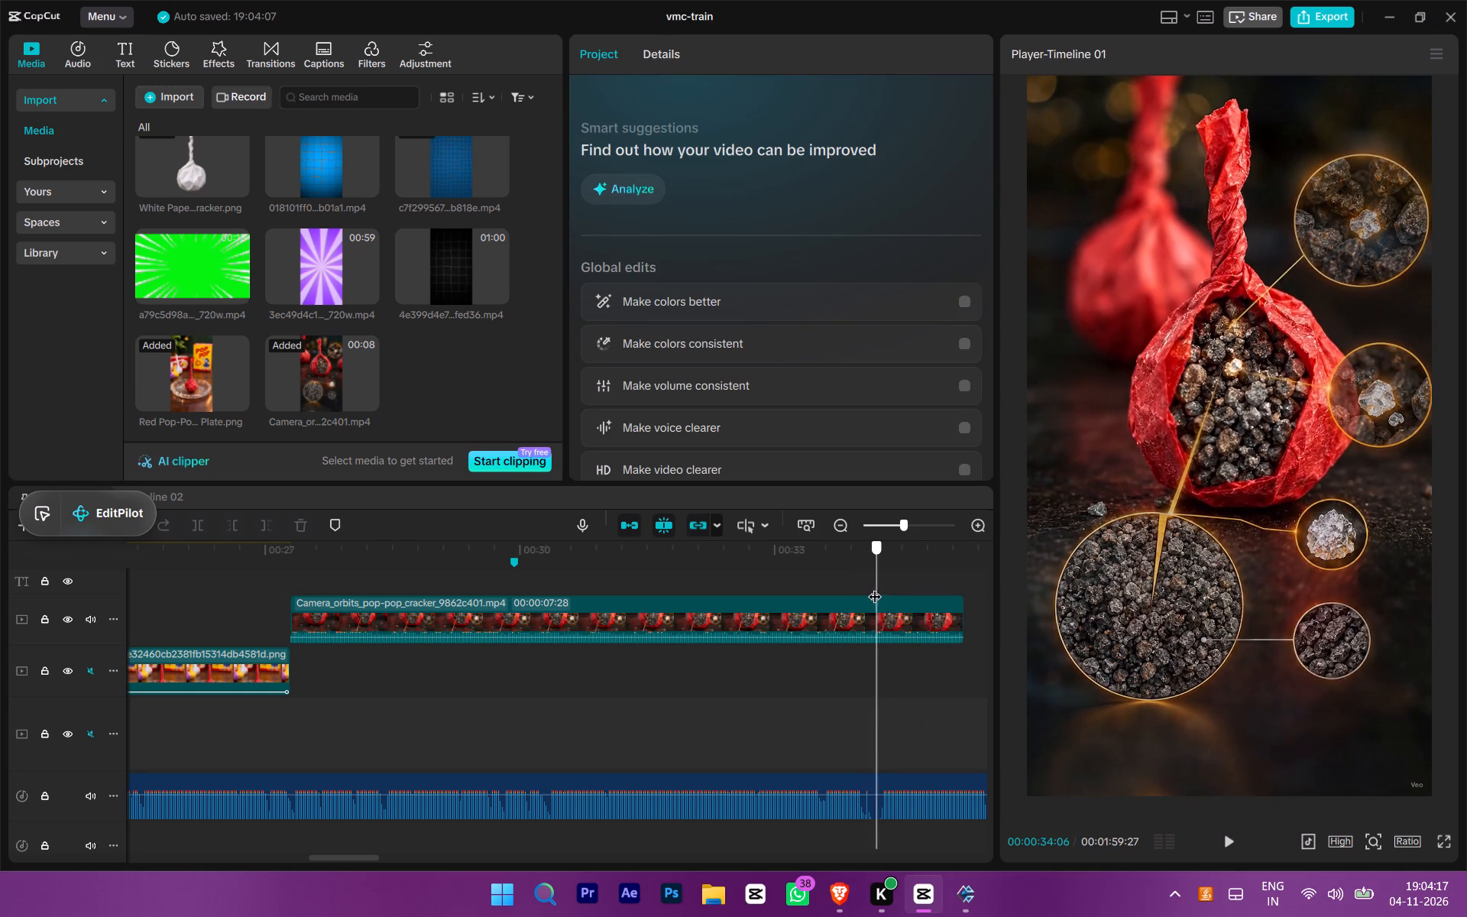
drag(875, 587, 874, 586)
click(871, 614)
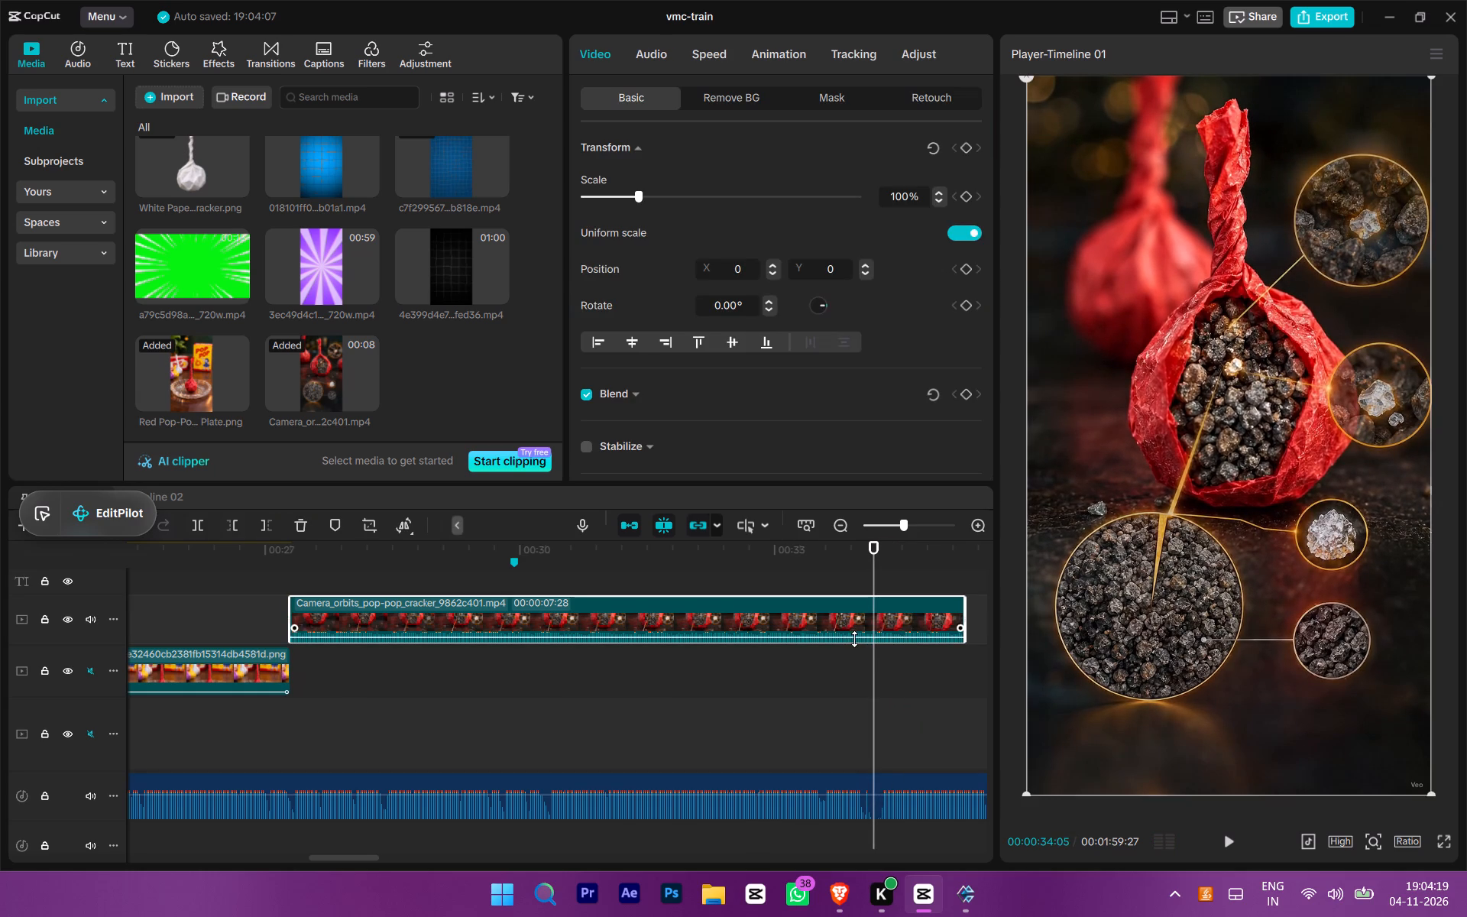
drag(854, 639, 865, 706)
key(w)
drag(786, 637, 789, 668)
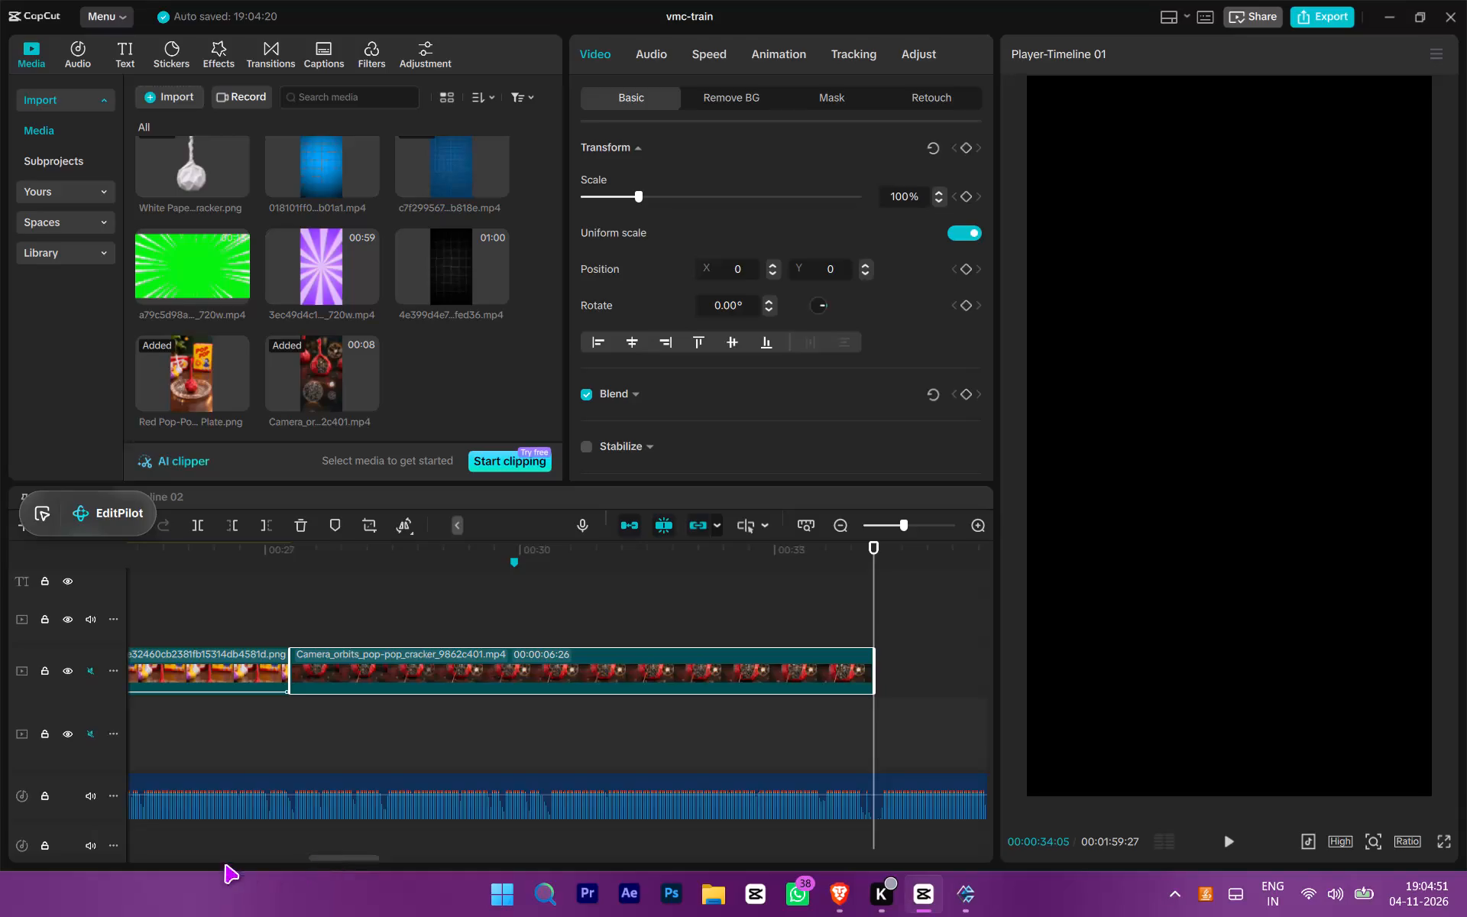
Replay the trimmed camera-orbit clip from its start to review it against the voice-over.
double_click(294, 624)
key(space)
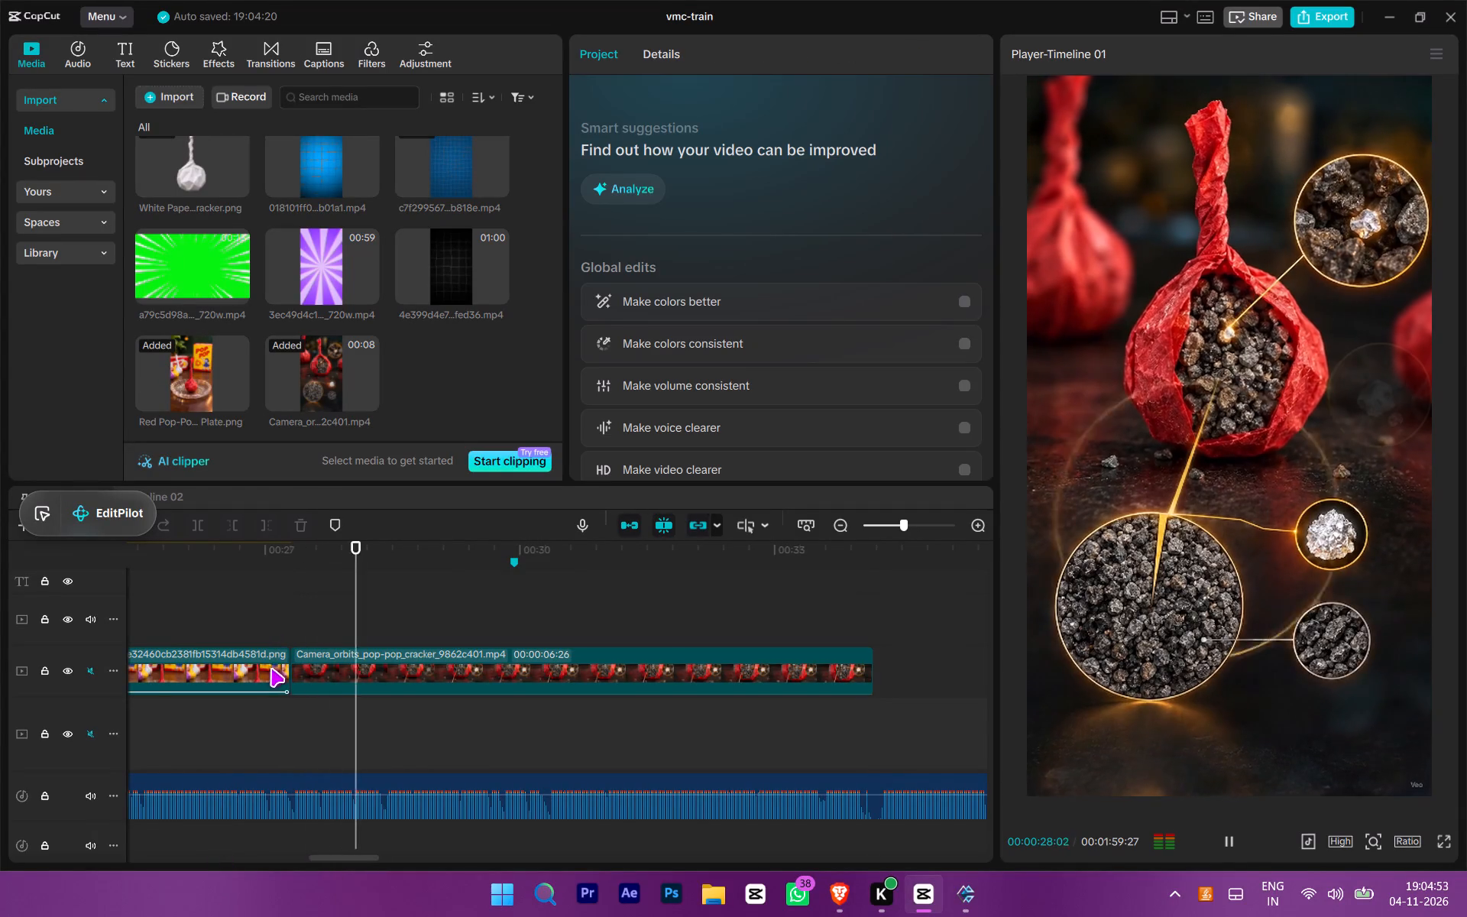
key(space)
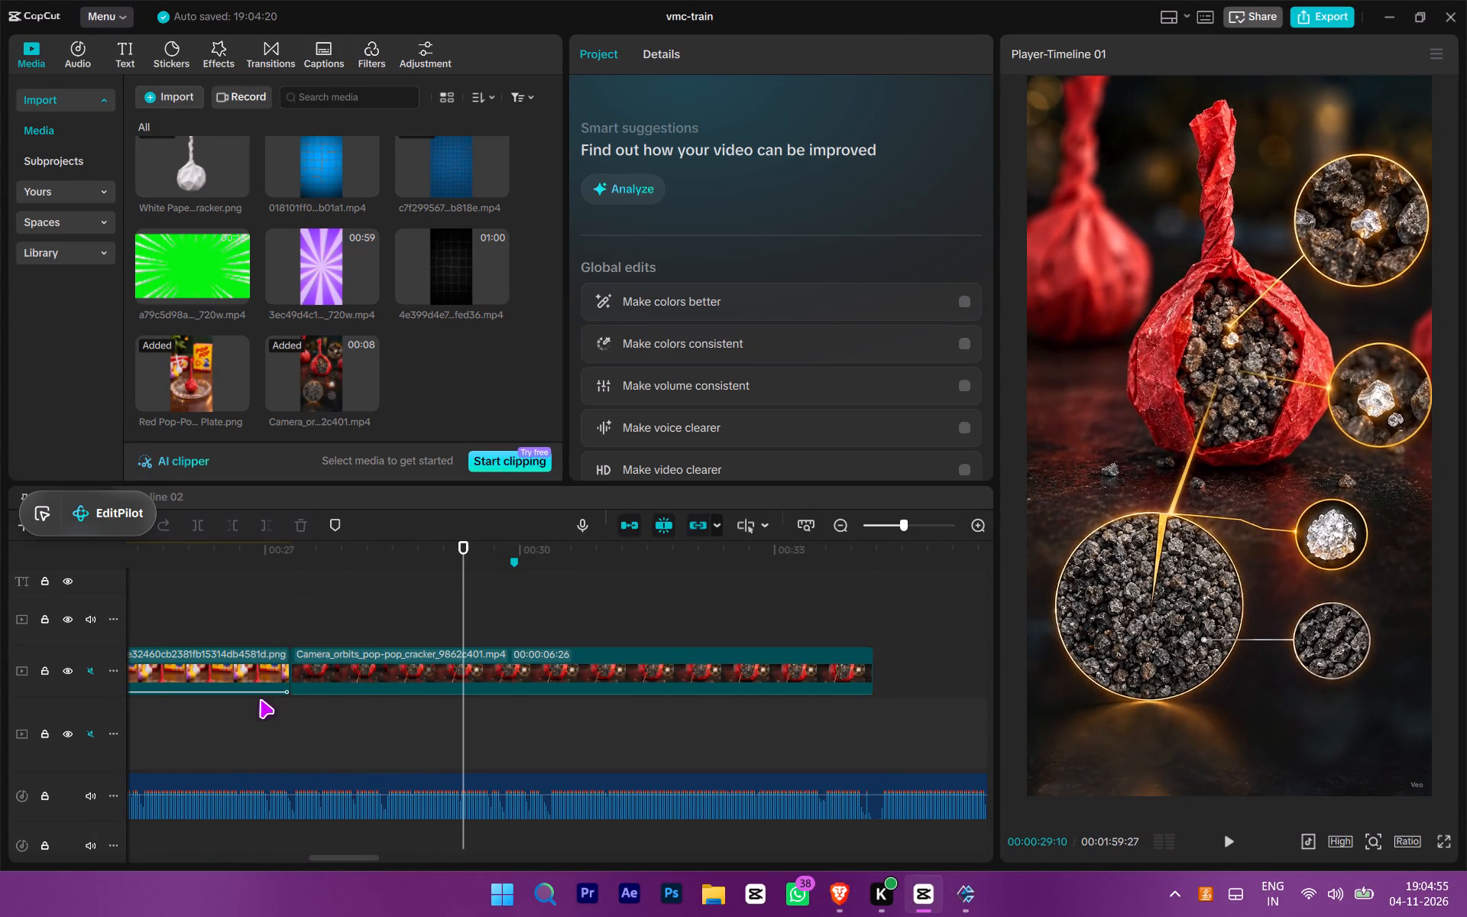
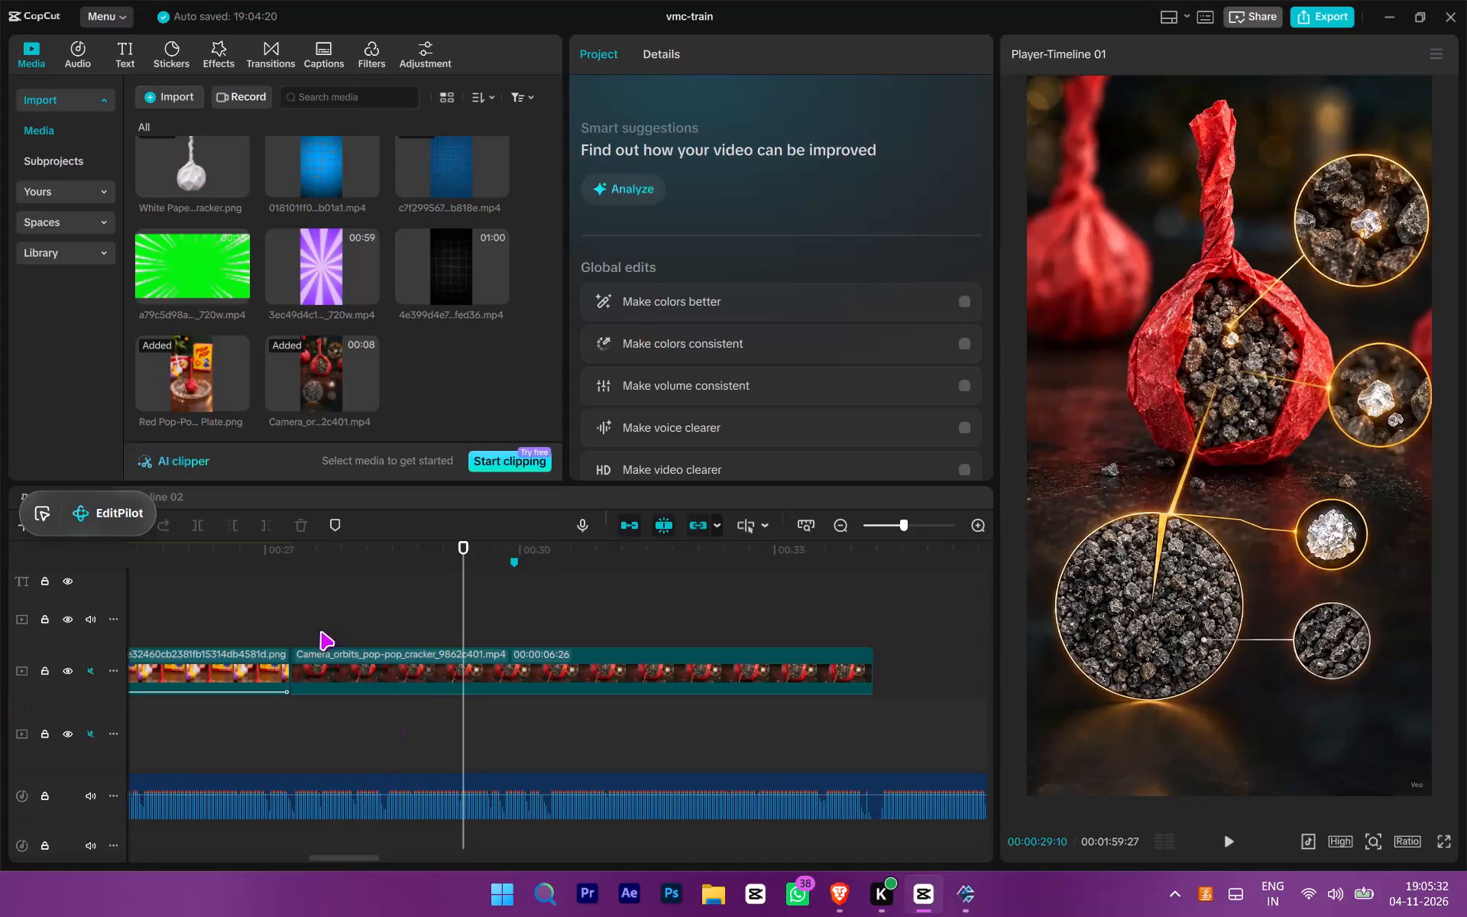
Replay the Camera_orbits clip from its start at 00:00:27:09 to check its visuals against the voice-over.
click(288, 626)
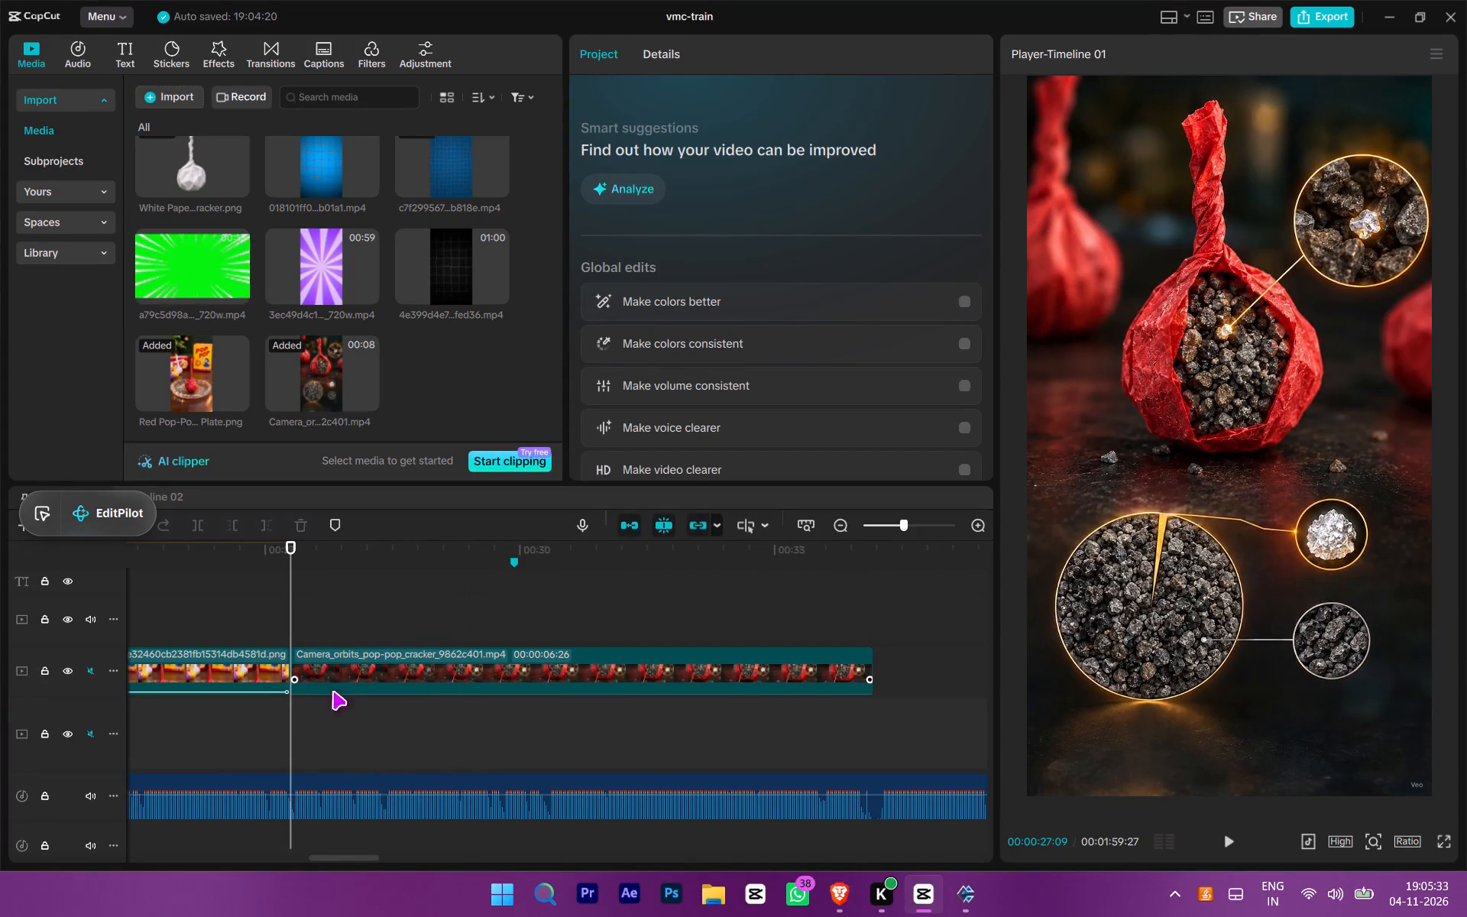
key(space)
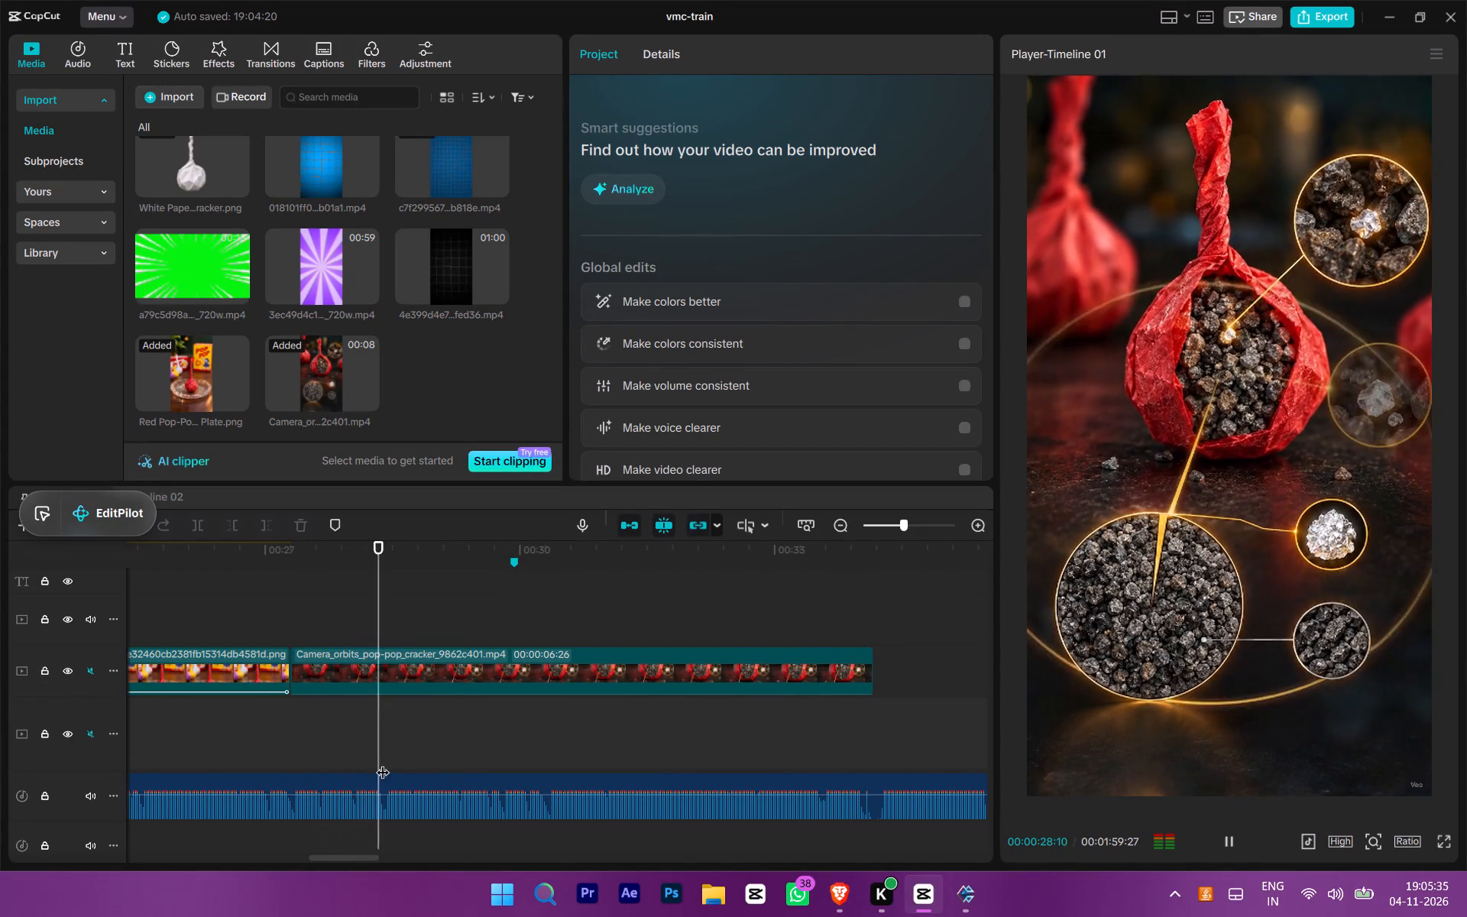
key(space)
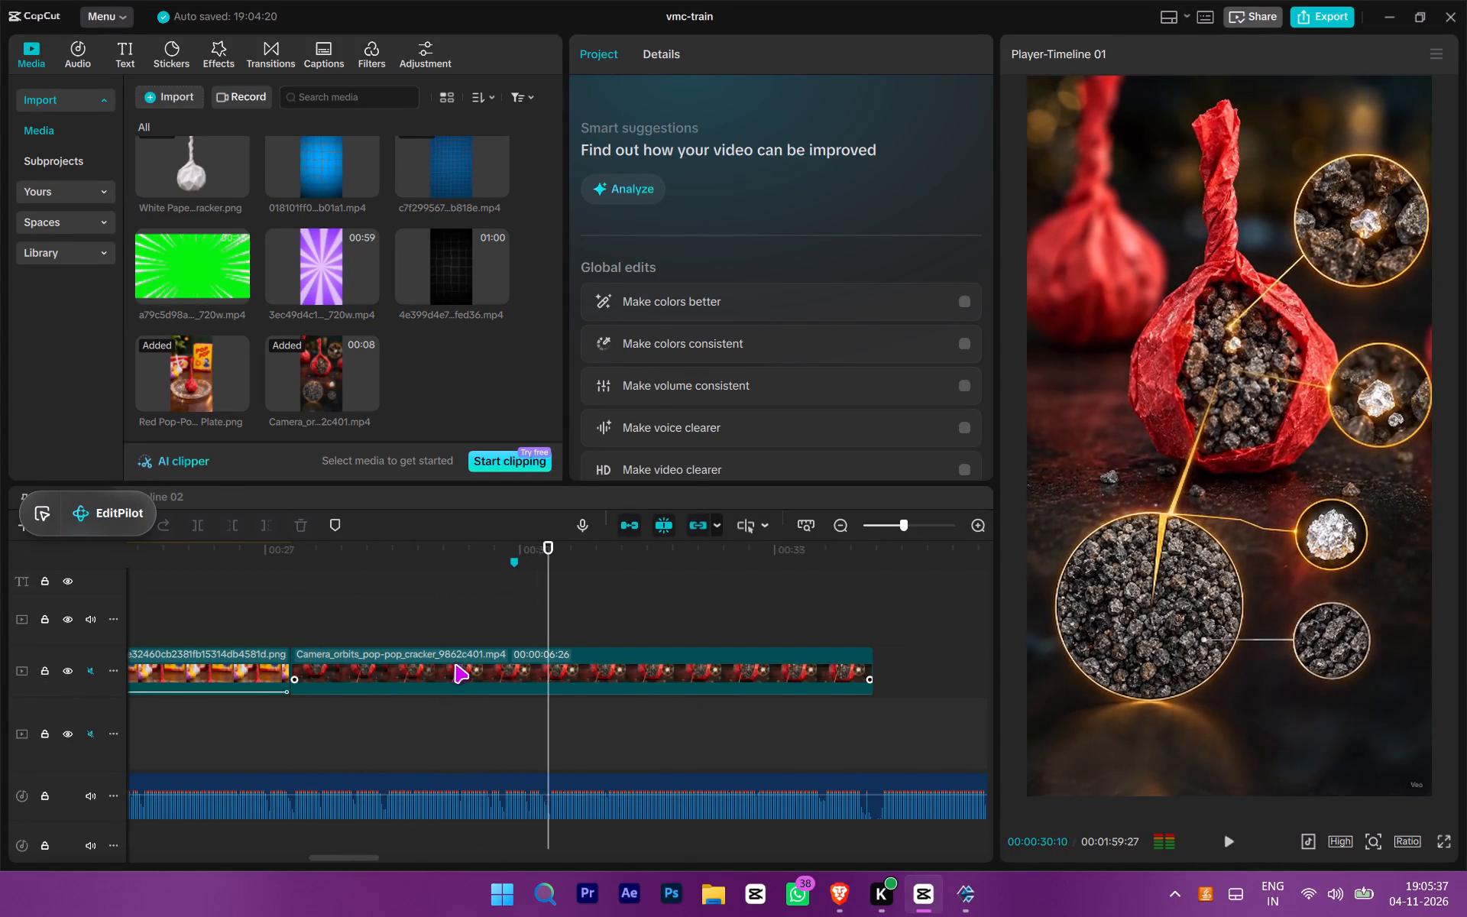
key(space)
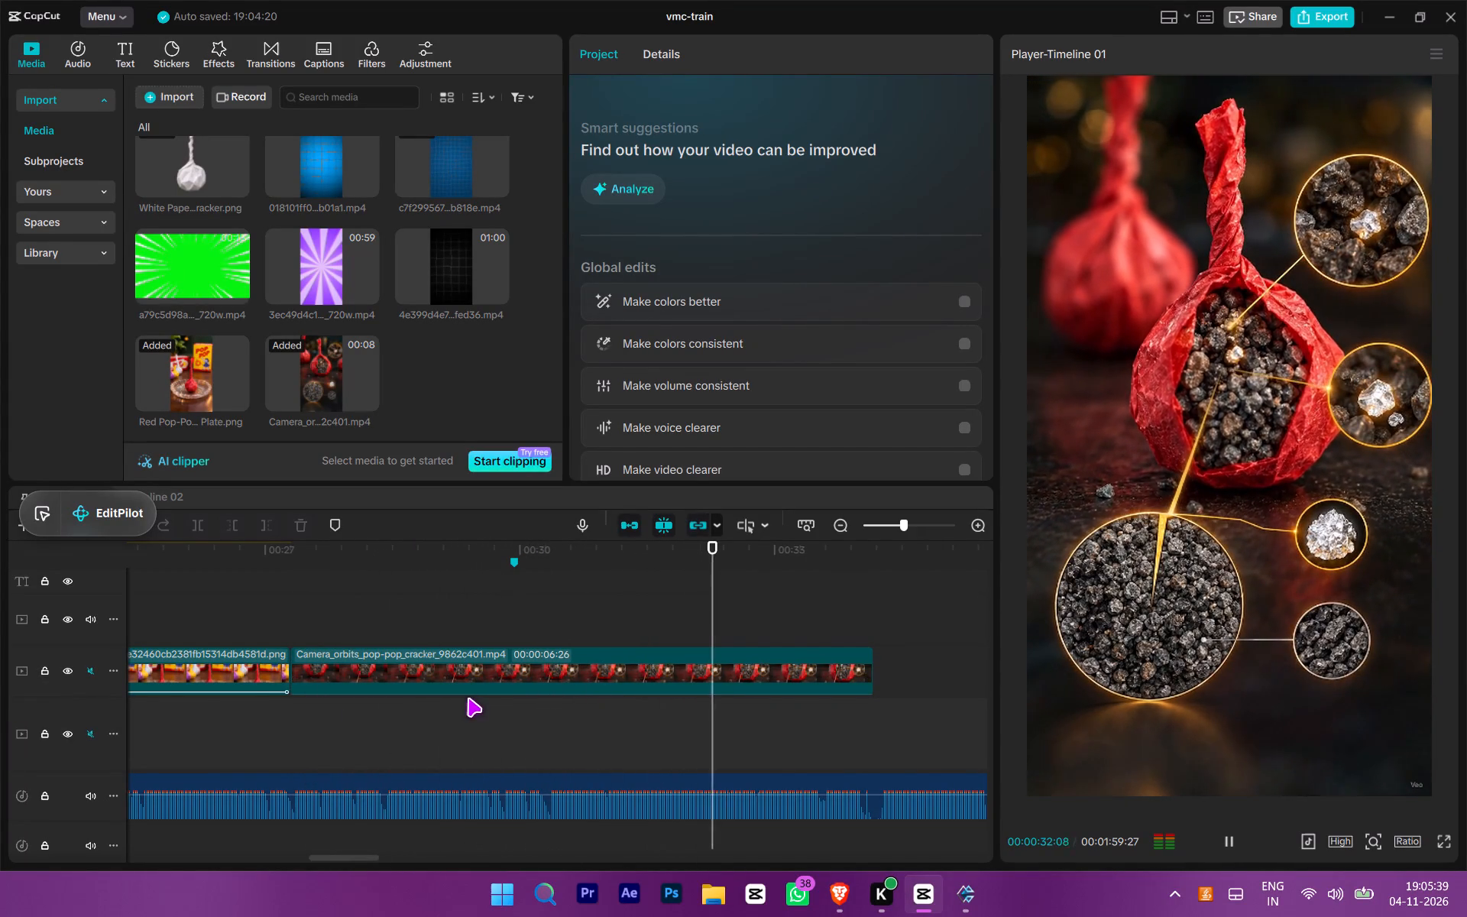
key(space)
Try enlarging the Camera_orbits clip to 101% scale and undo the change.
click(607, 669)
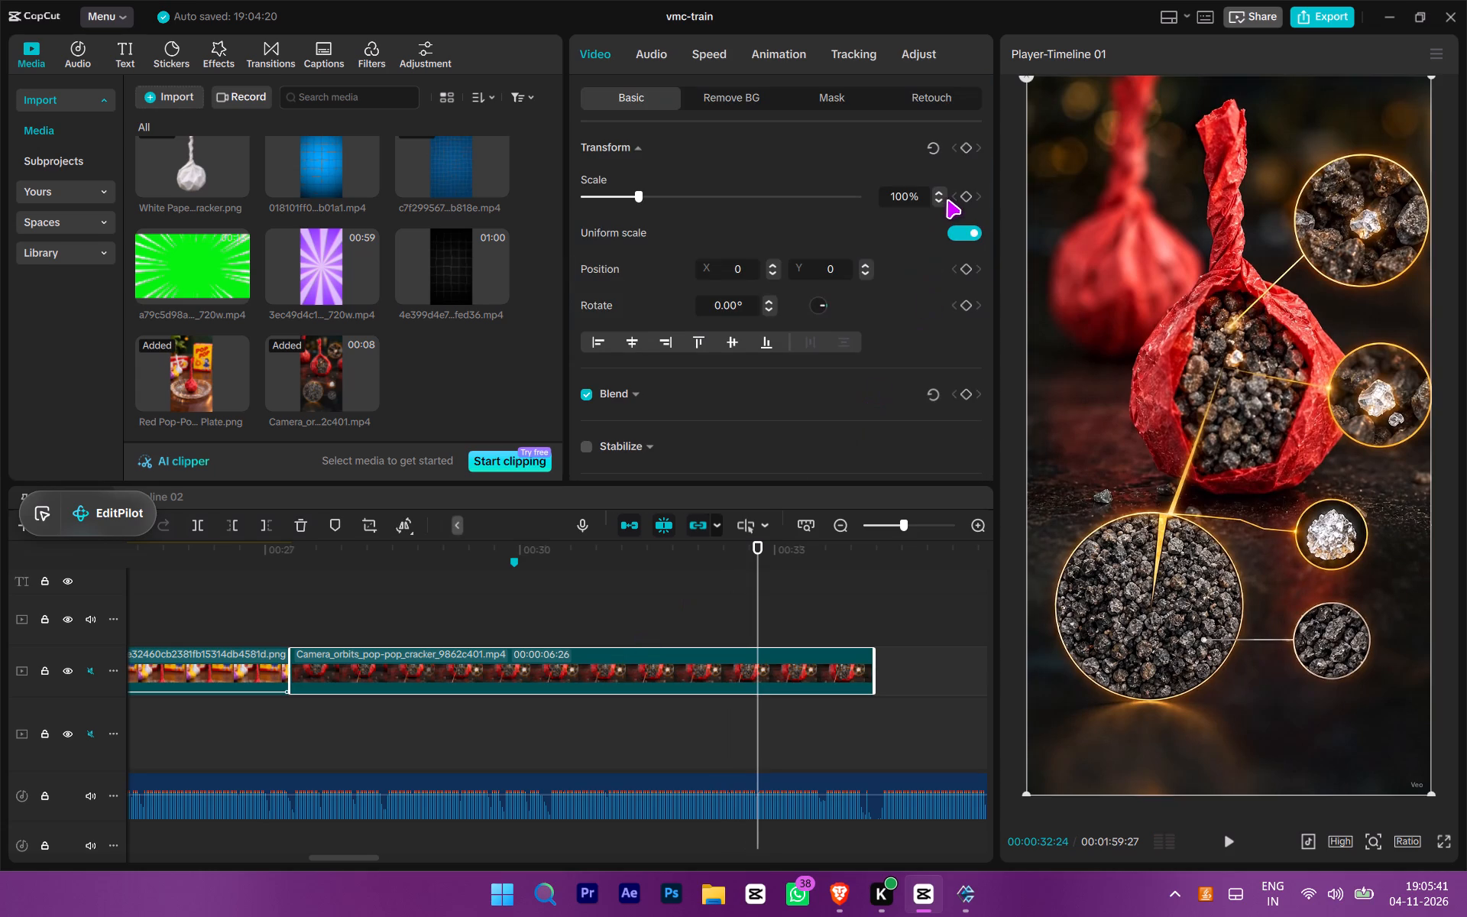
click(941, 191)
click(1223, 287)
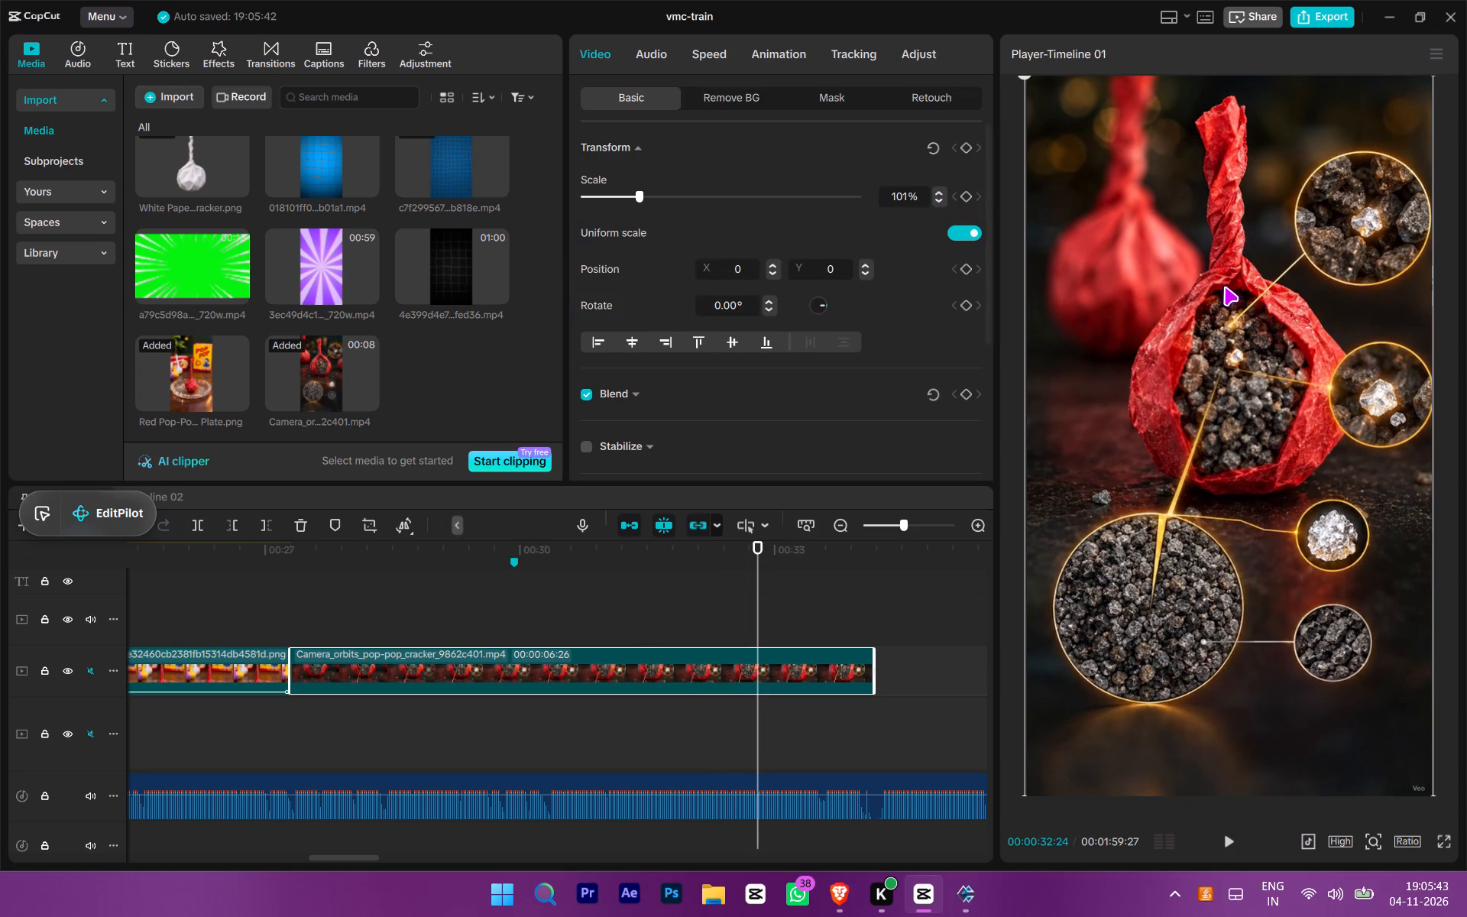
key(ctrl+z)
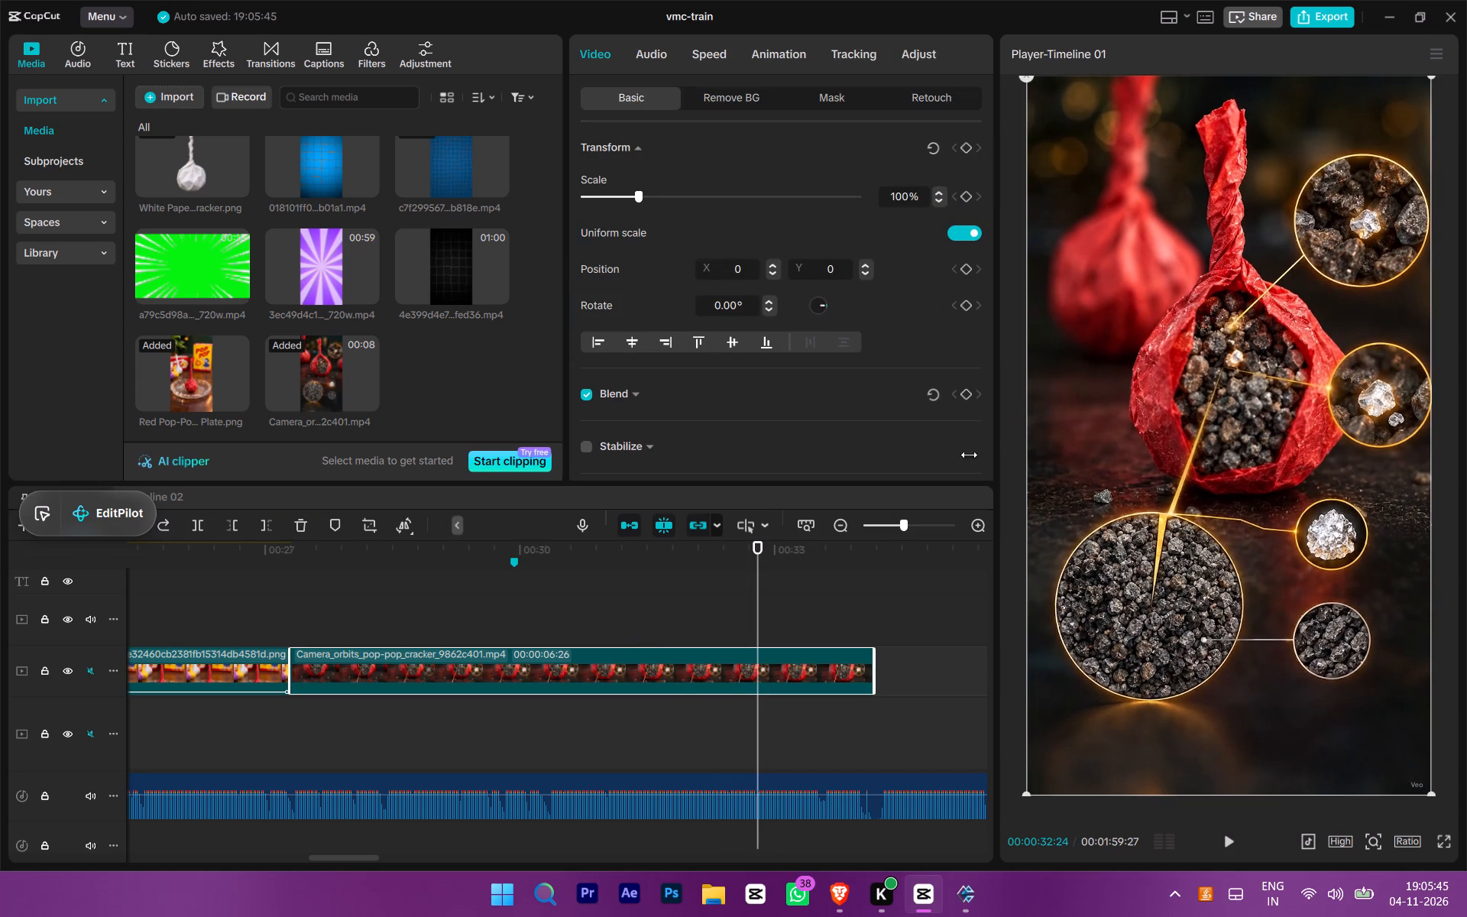
Add a Split mask to the Camera_orbits clip near the frame's bottom edge at about X 42, Y -618, with feather about 11.
click(862, 105)
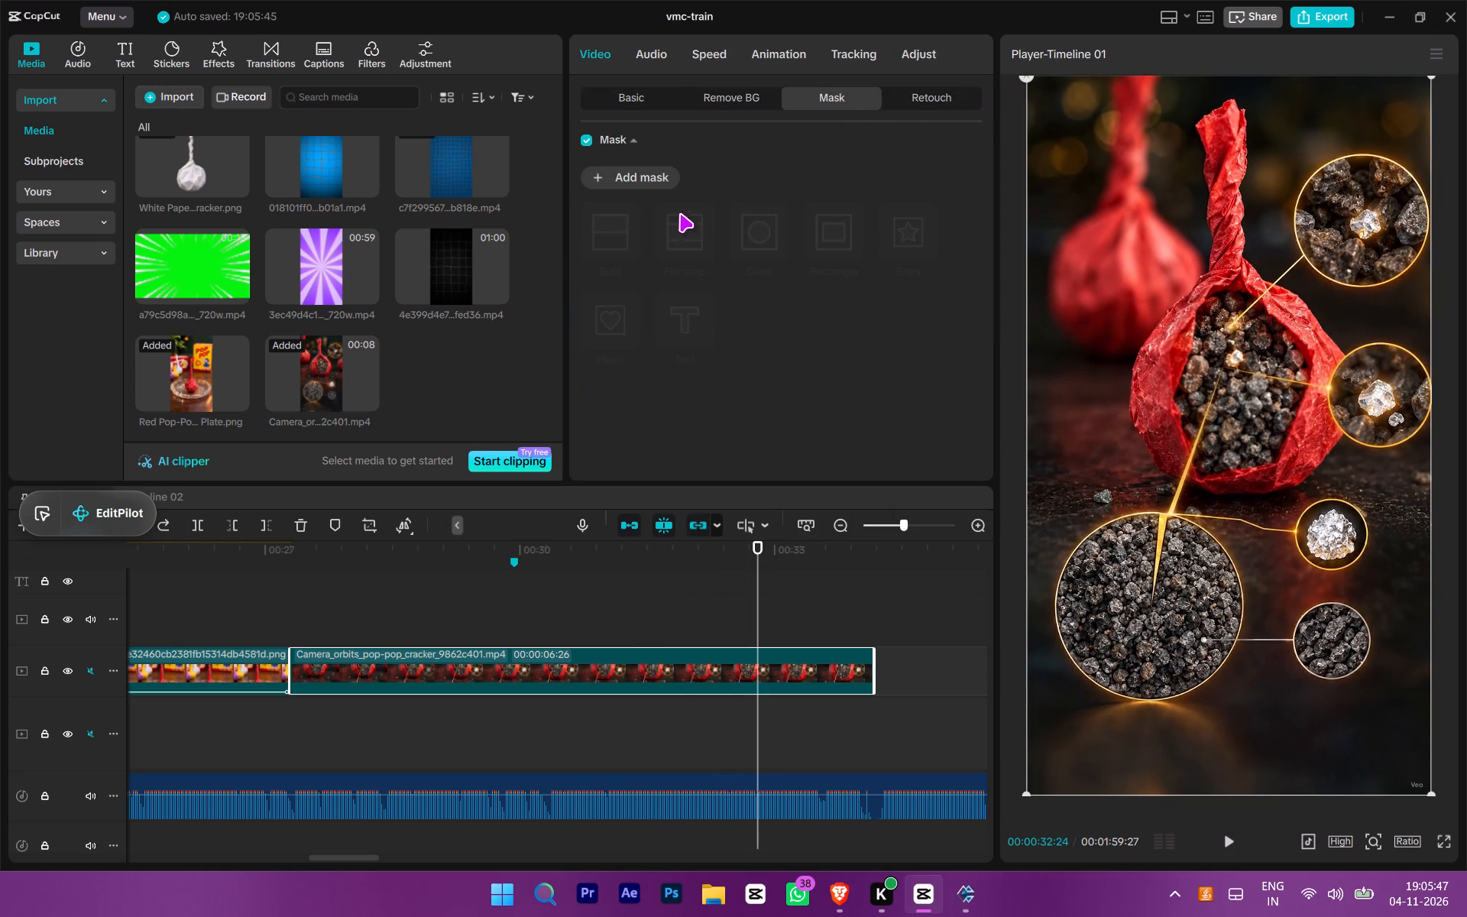
click(653, 190)
click(645, 177)
click(682, 238)
click(631, 246)
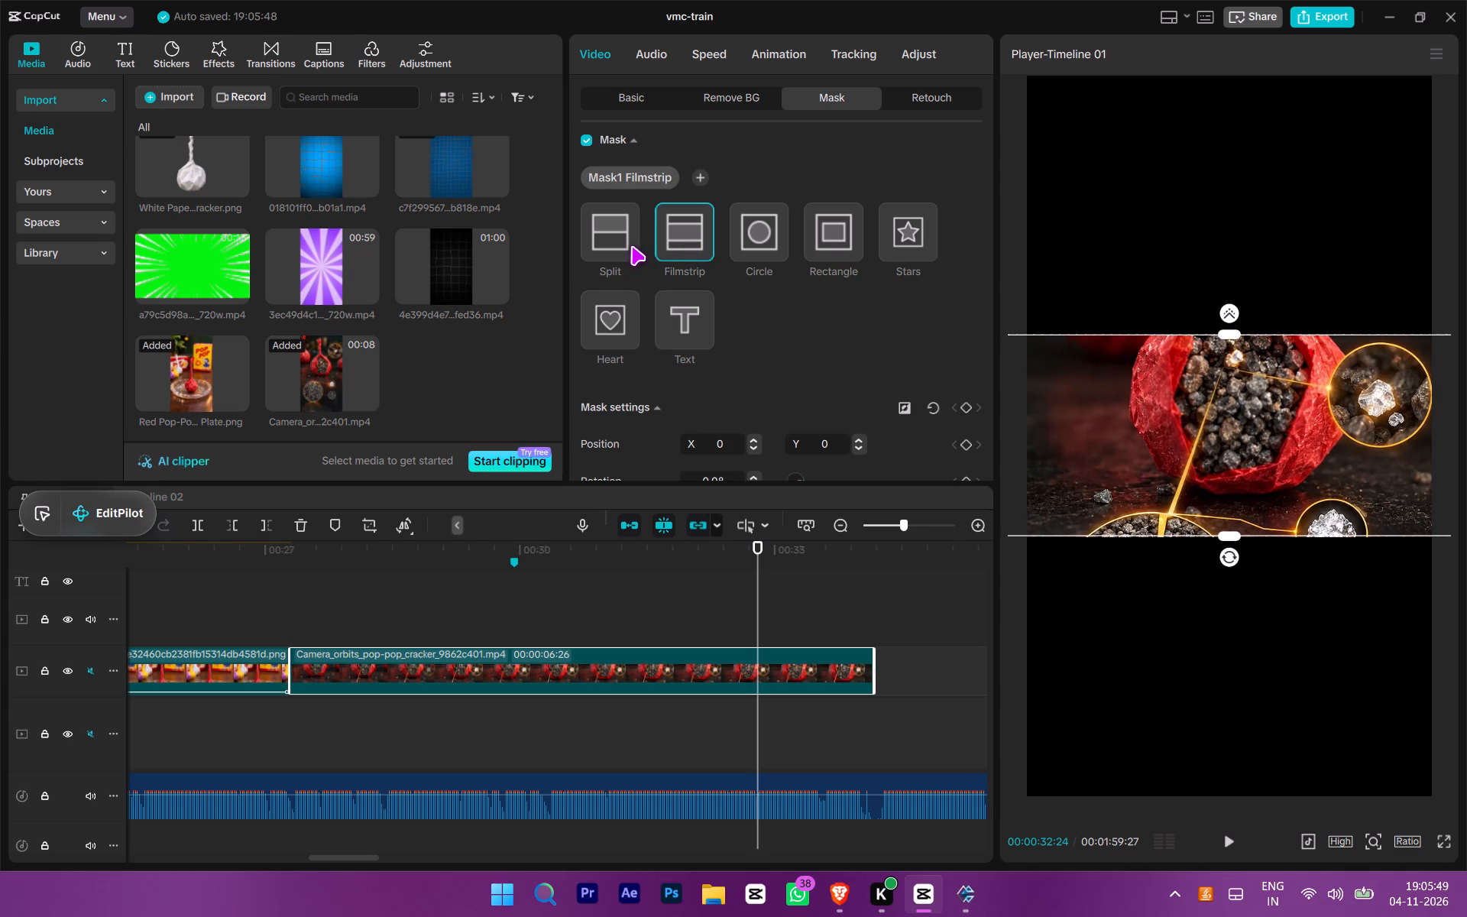
drag(1387, 429, 1410, 791)
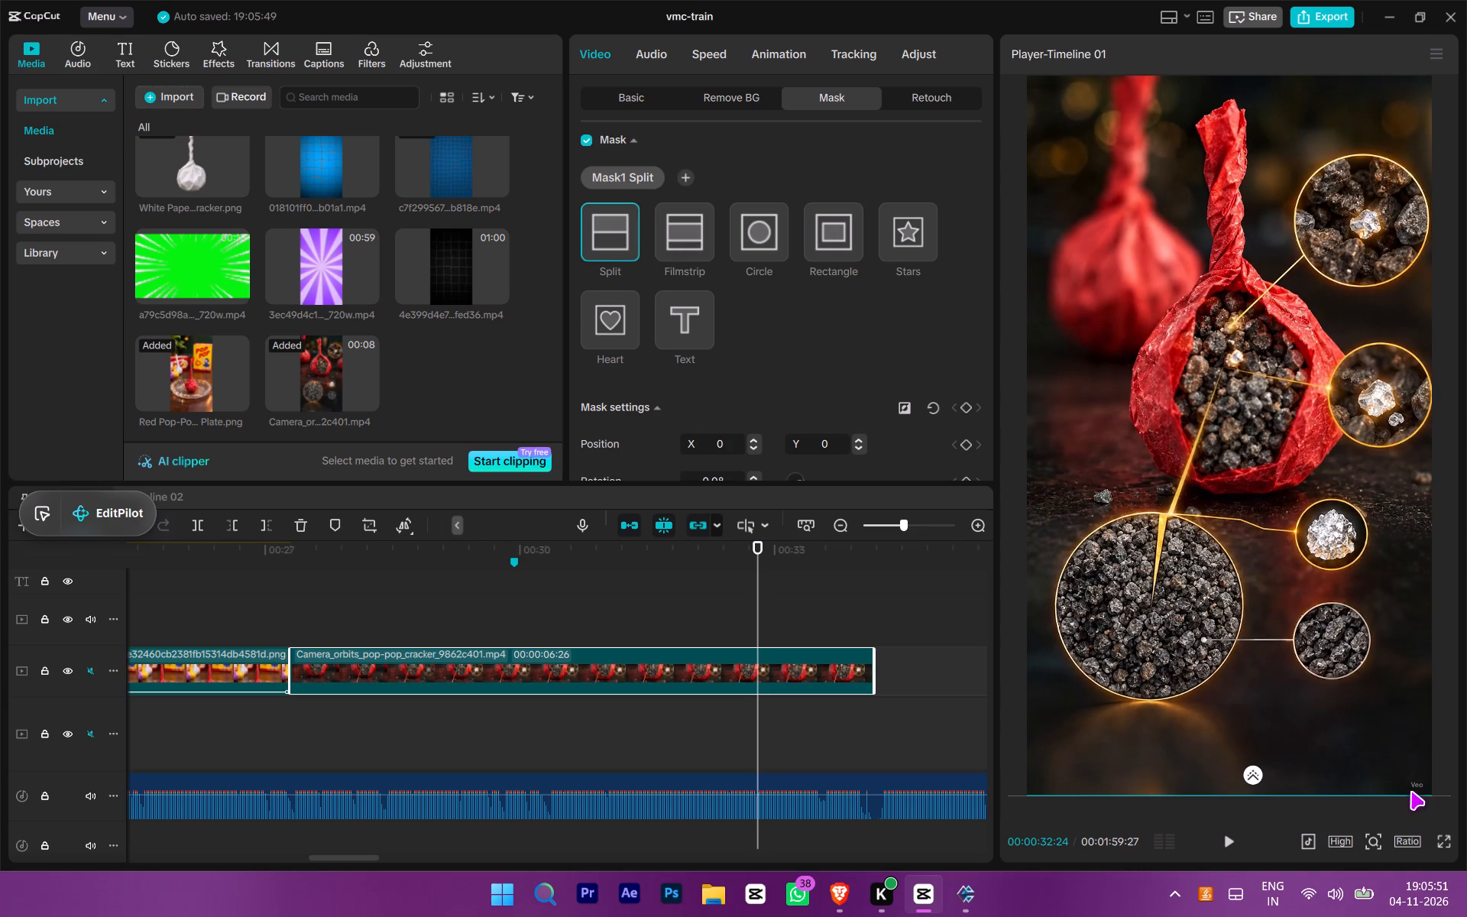
drag(1410, 791, 1410, 778)
click(1259, 765)
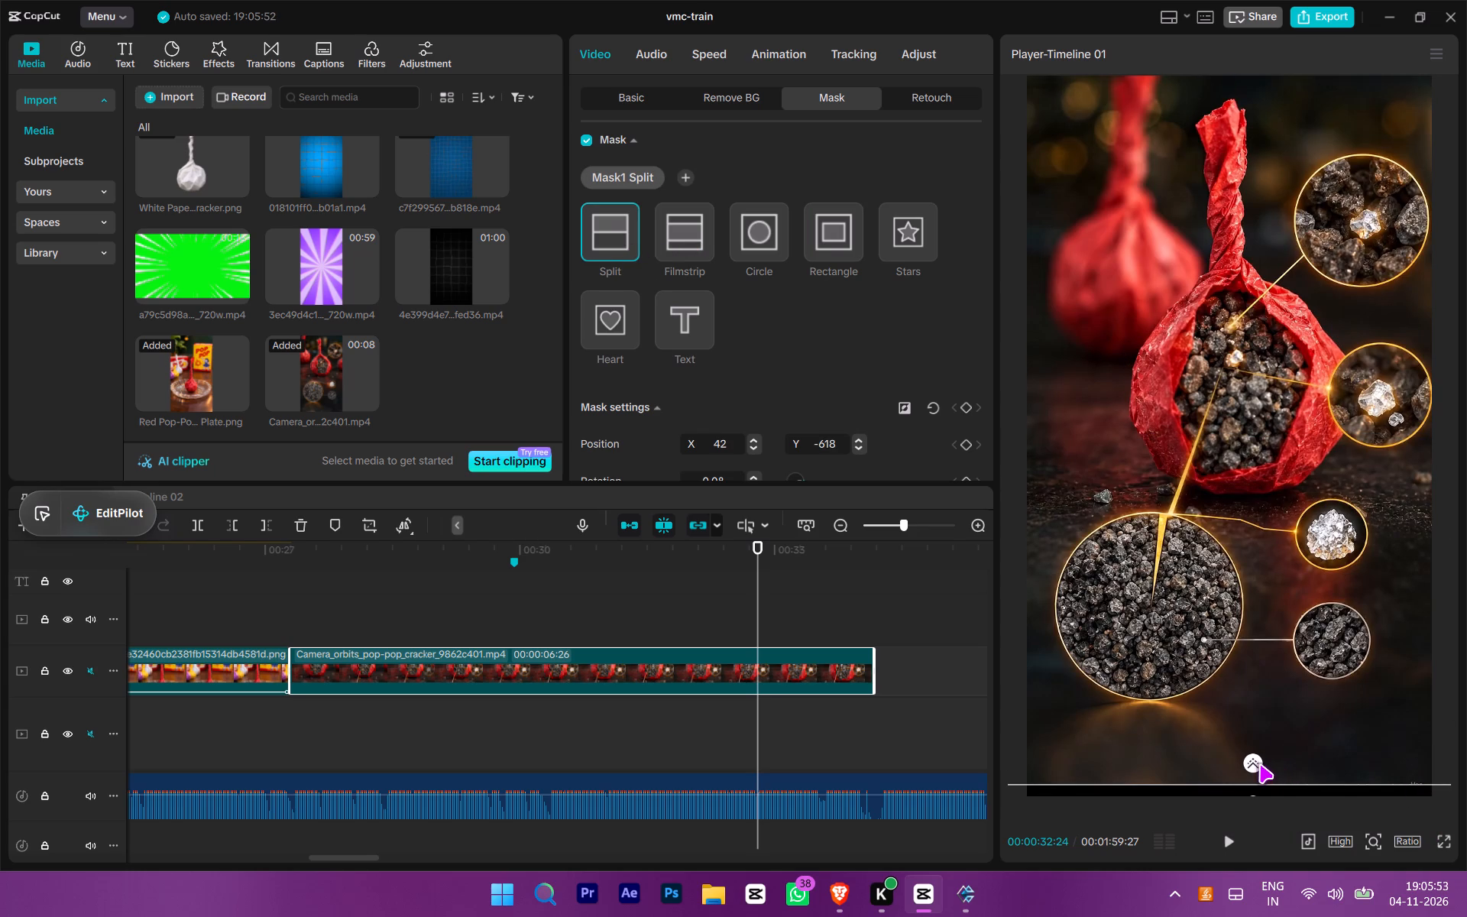
scroll(740, 433, down, 5)
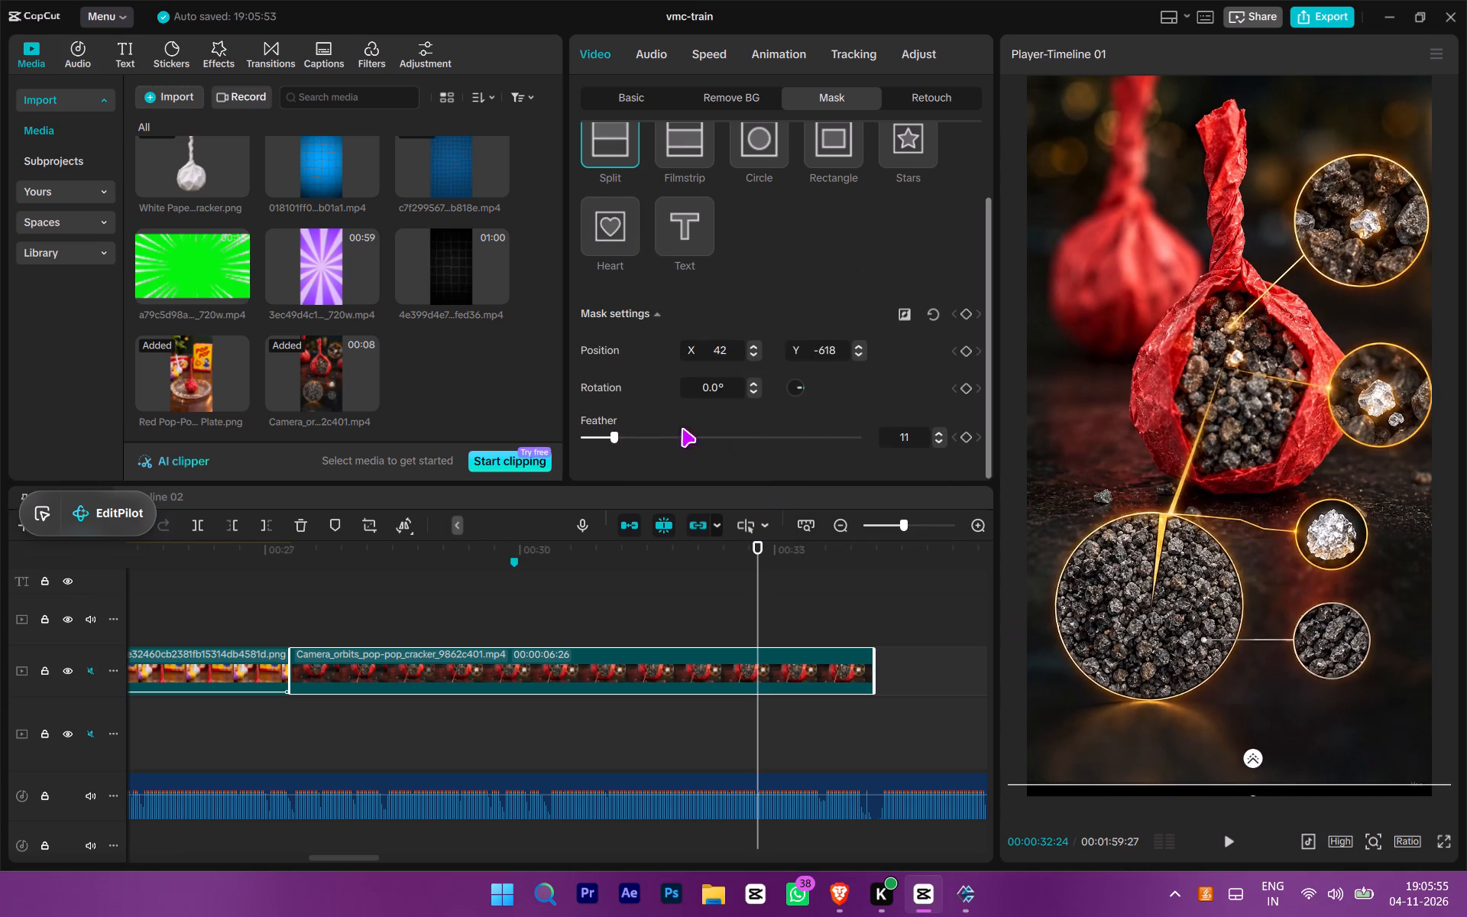
Raise the Split mask line slightly and increase its feather so the Veo watermark fades smoothly into the black bottom edge.
click(615, 93)
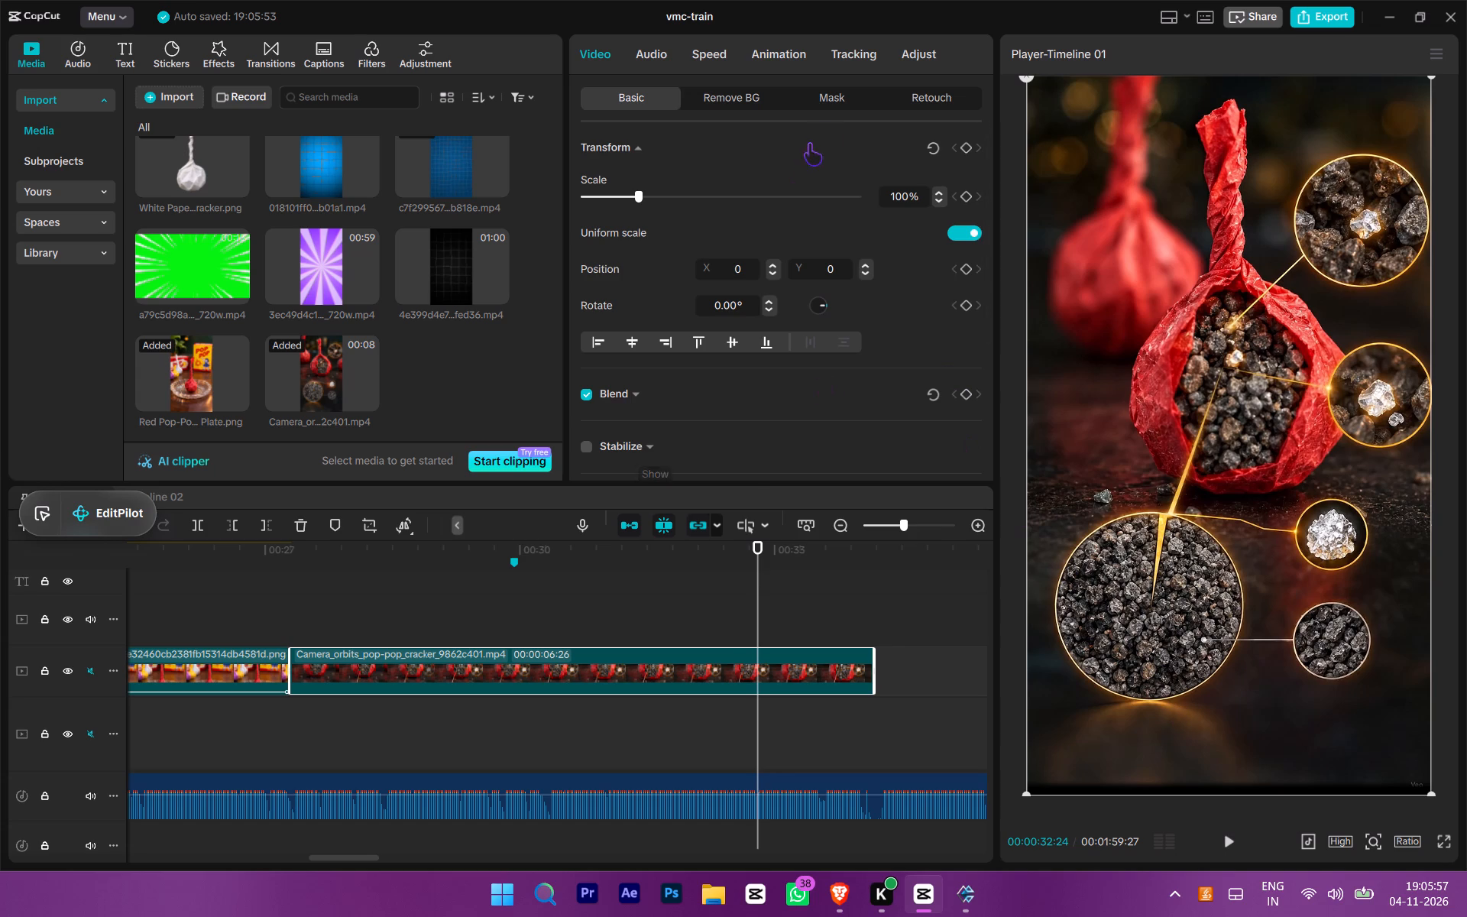
click(838, 101)
drag(1256, 789, 1258, 757)
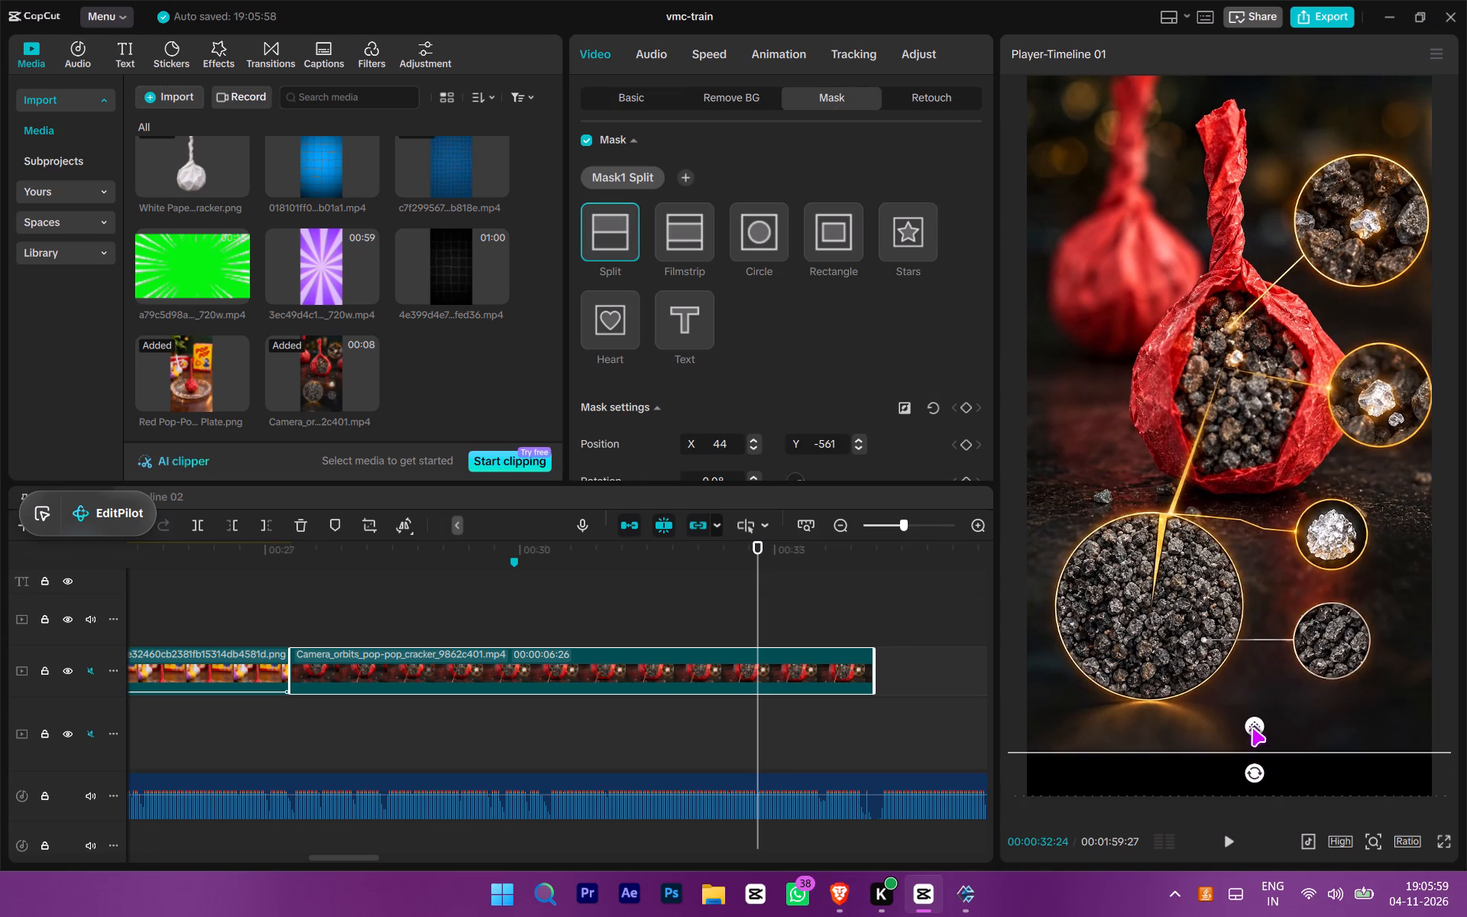
drag(1255, 726, 1258, 714)
drag(1258, 714, 1258, 714)
drag(1314, 755, 1313, 770)
click(640, 101)
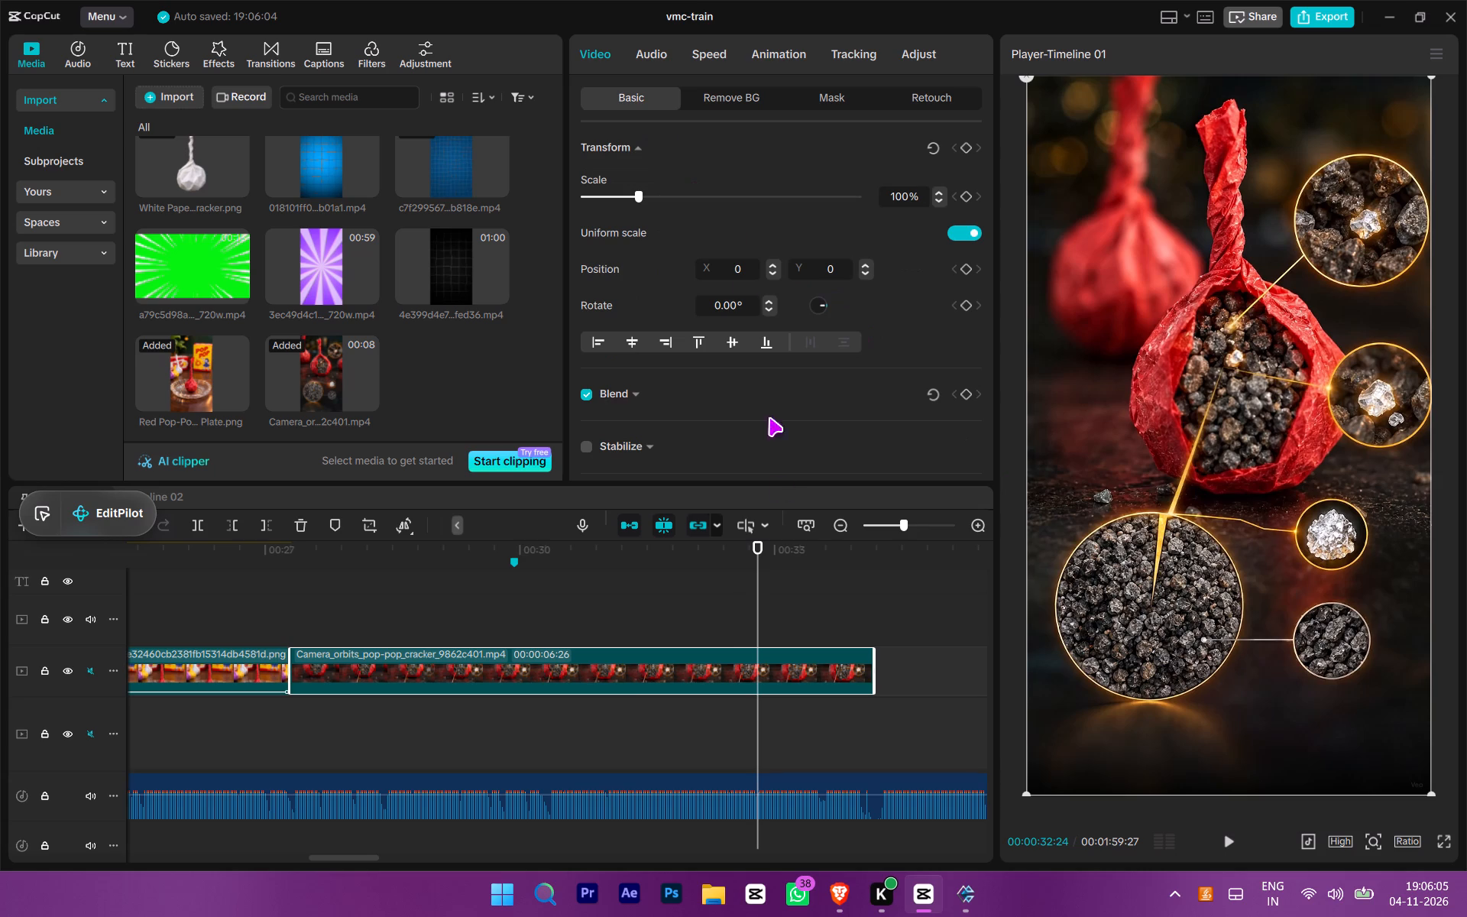
Play the masked Camera_orbits clip through to its end to check the faded bottom edge and the voice-over timing.
click(482, 622)
key(space)
ctrl+scroll(497, 691, down, 5)
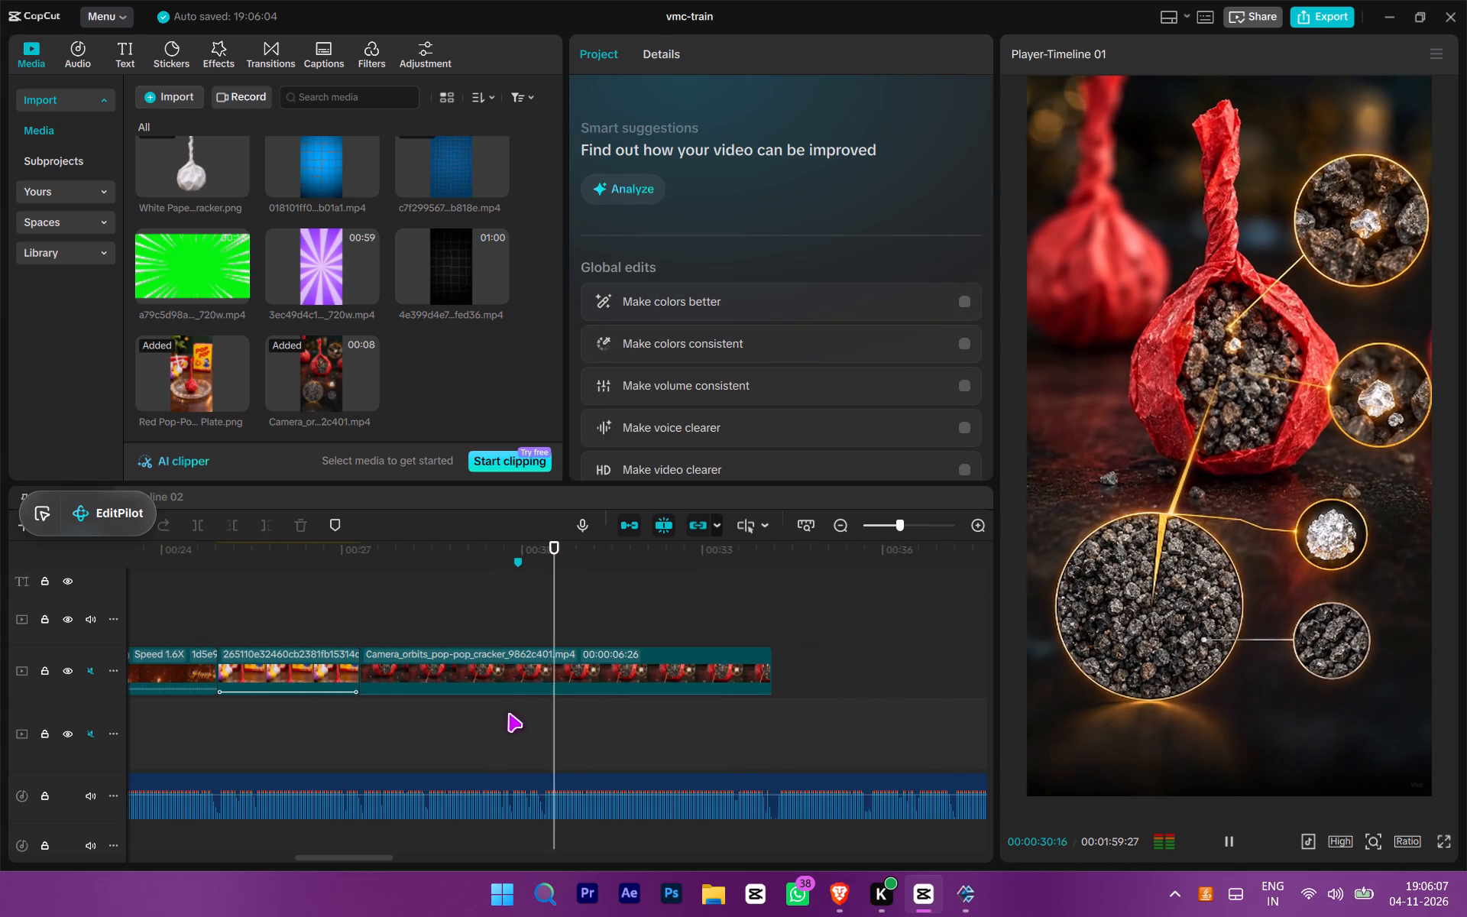
ctrl+scroll(509, 716, down, 1)
key(space)
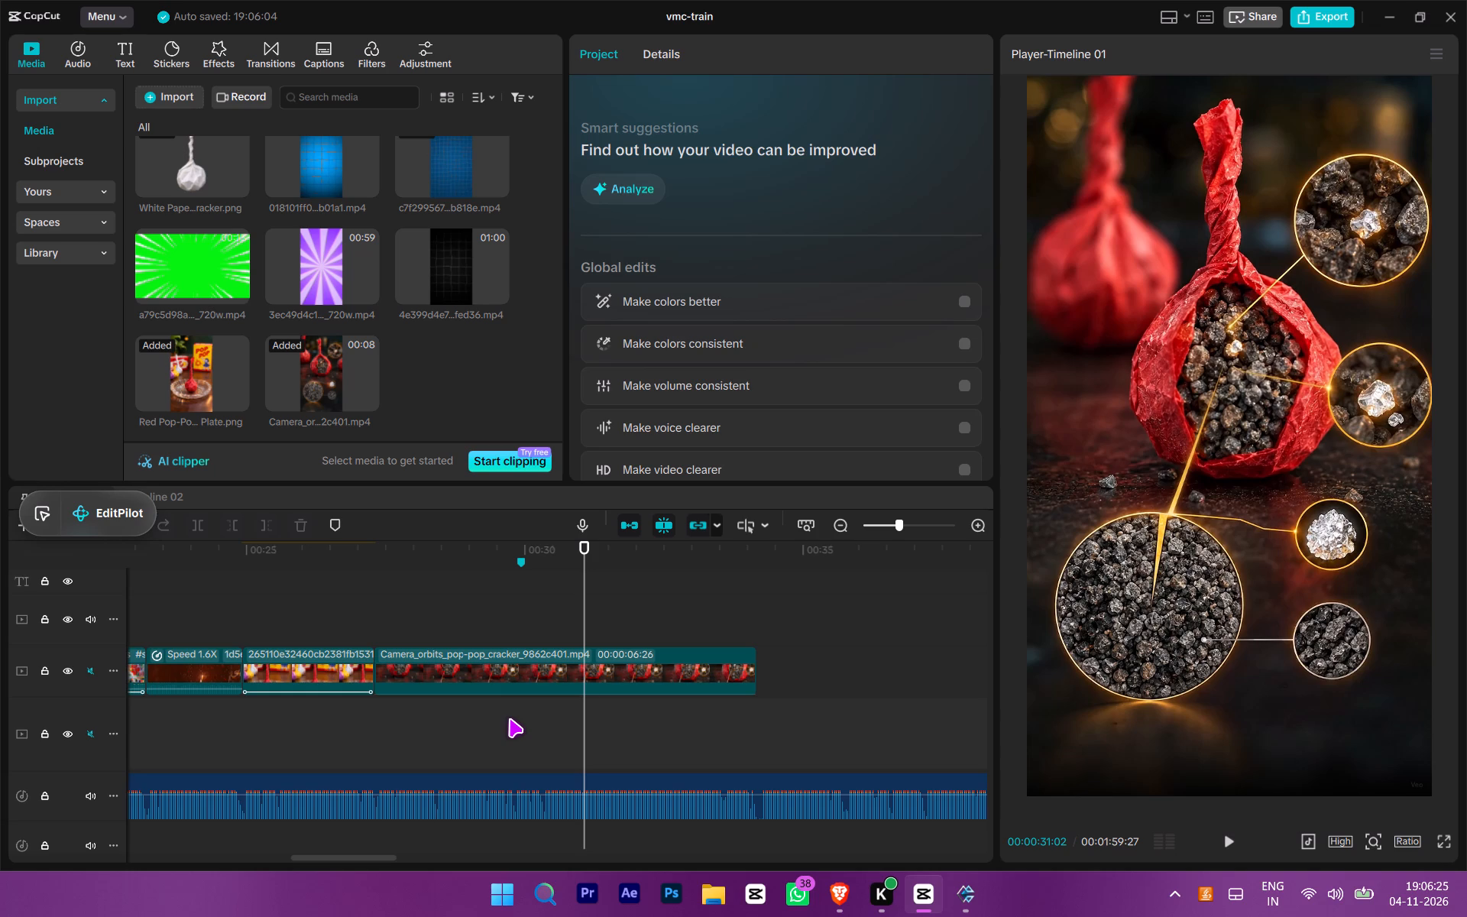
click(378, 718)
key(space)
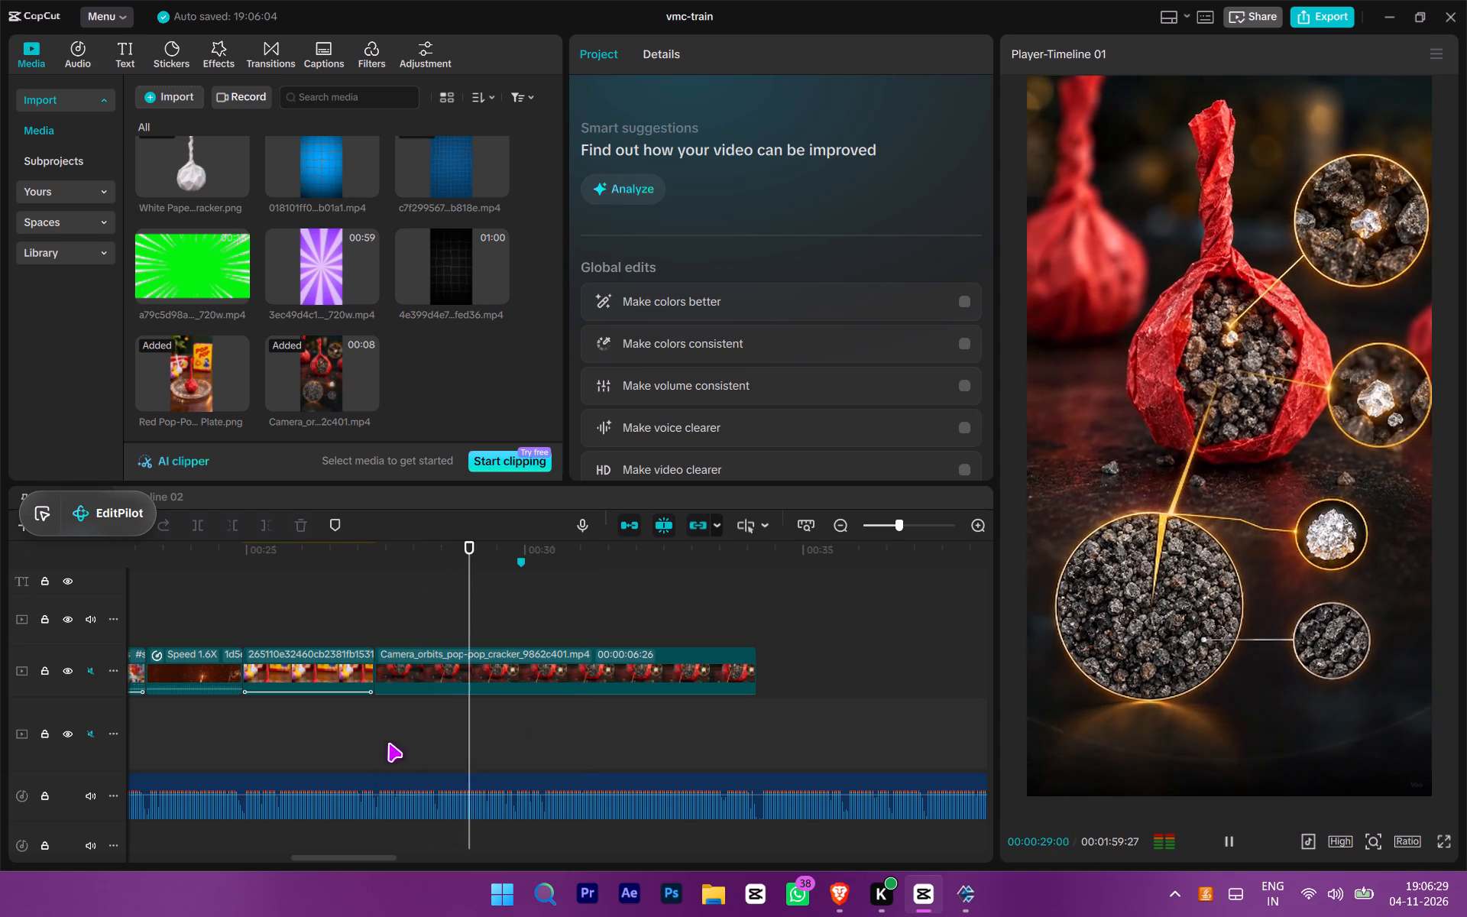
ctrl+scroll(383, 750, down, 4)
ctrl+scroll(452, 777, down, 7)
ctrl+scroll(493, 793, up, 2)
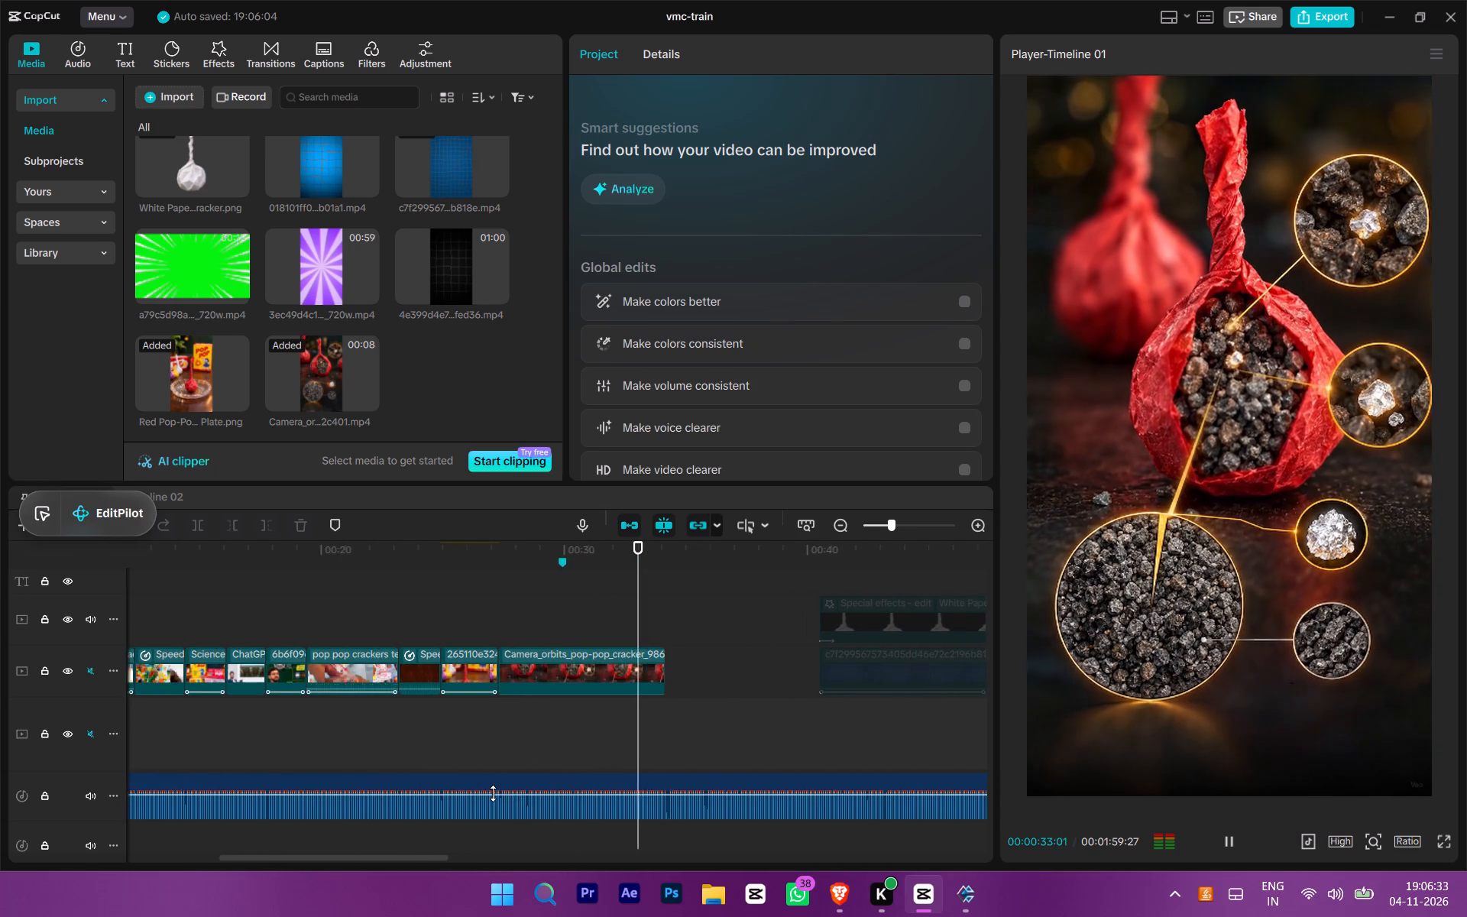
ctrl+scroll(524, 799, up, 2)
key(space)
key(space)
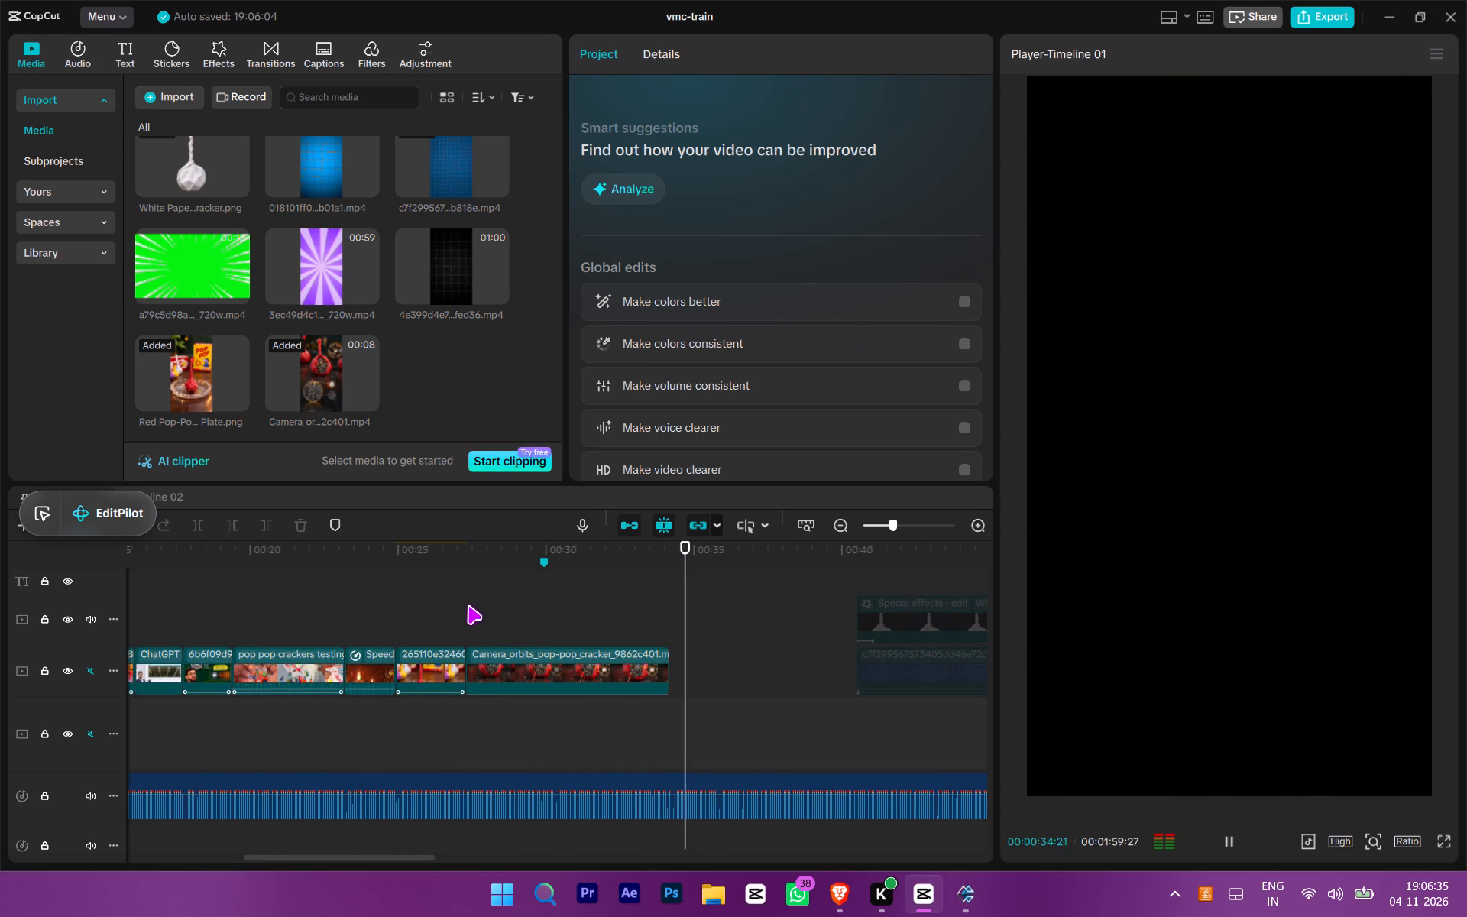
Replay the Camera_orbits clip from its start and return the playhead to 00:00:27:09.
click(468, 605)
key(space)
key(space)
key(space)
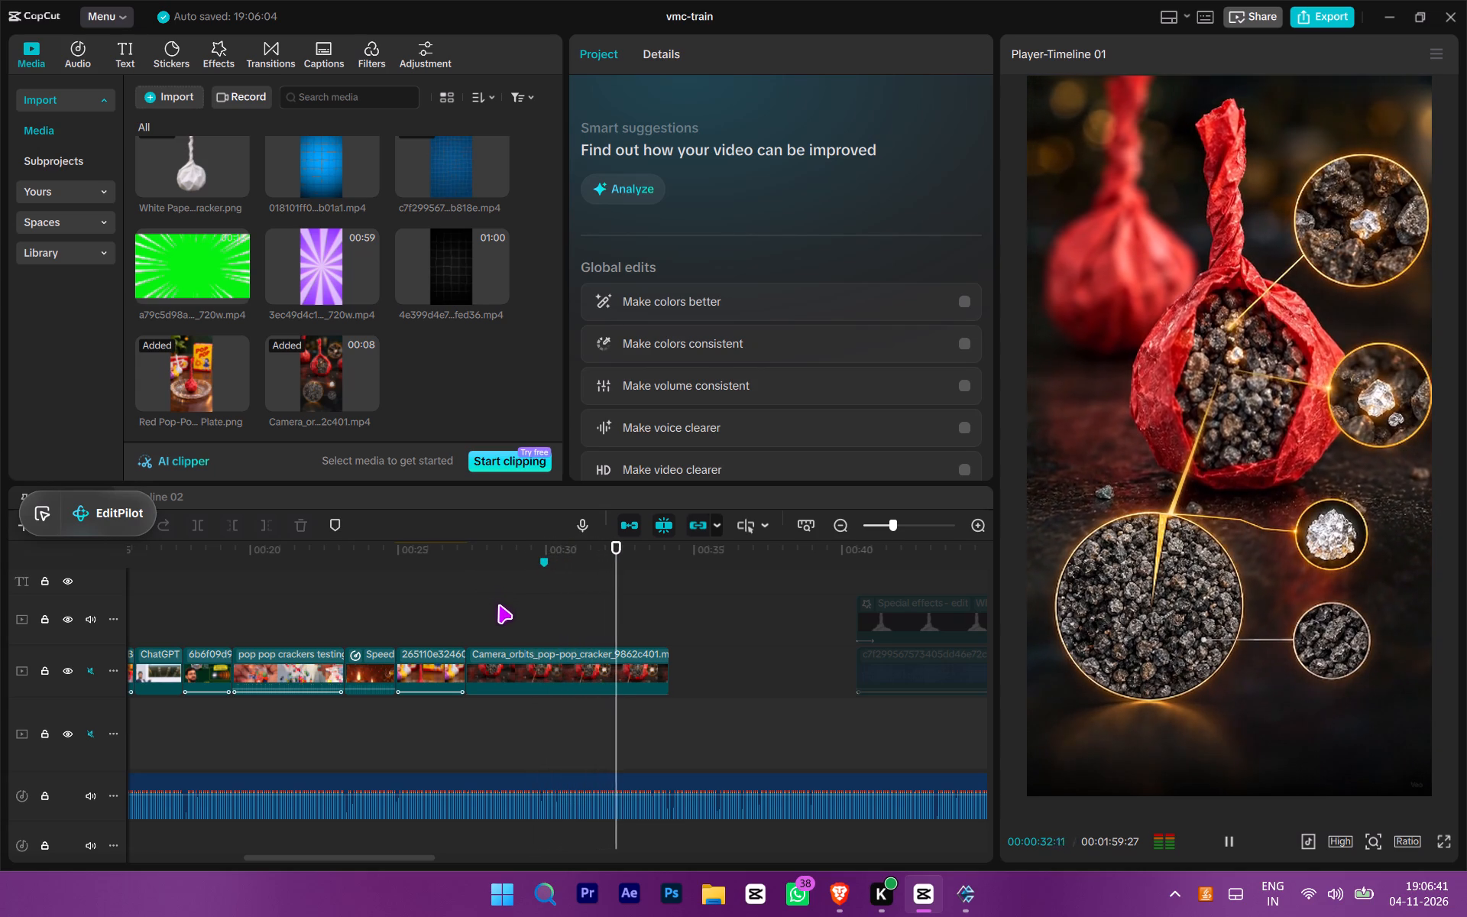
click(493, 612)
drag(490, 612, 489, 612)
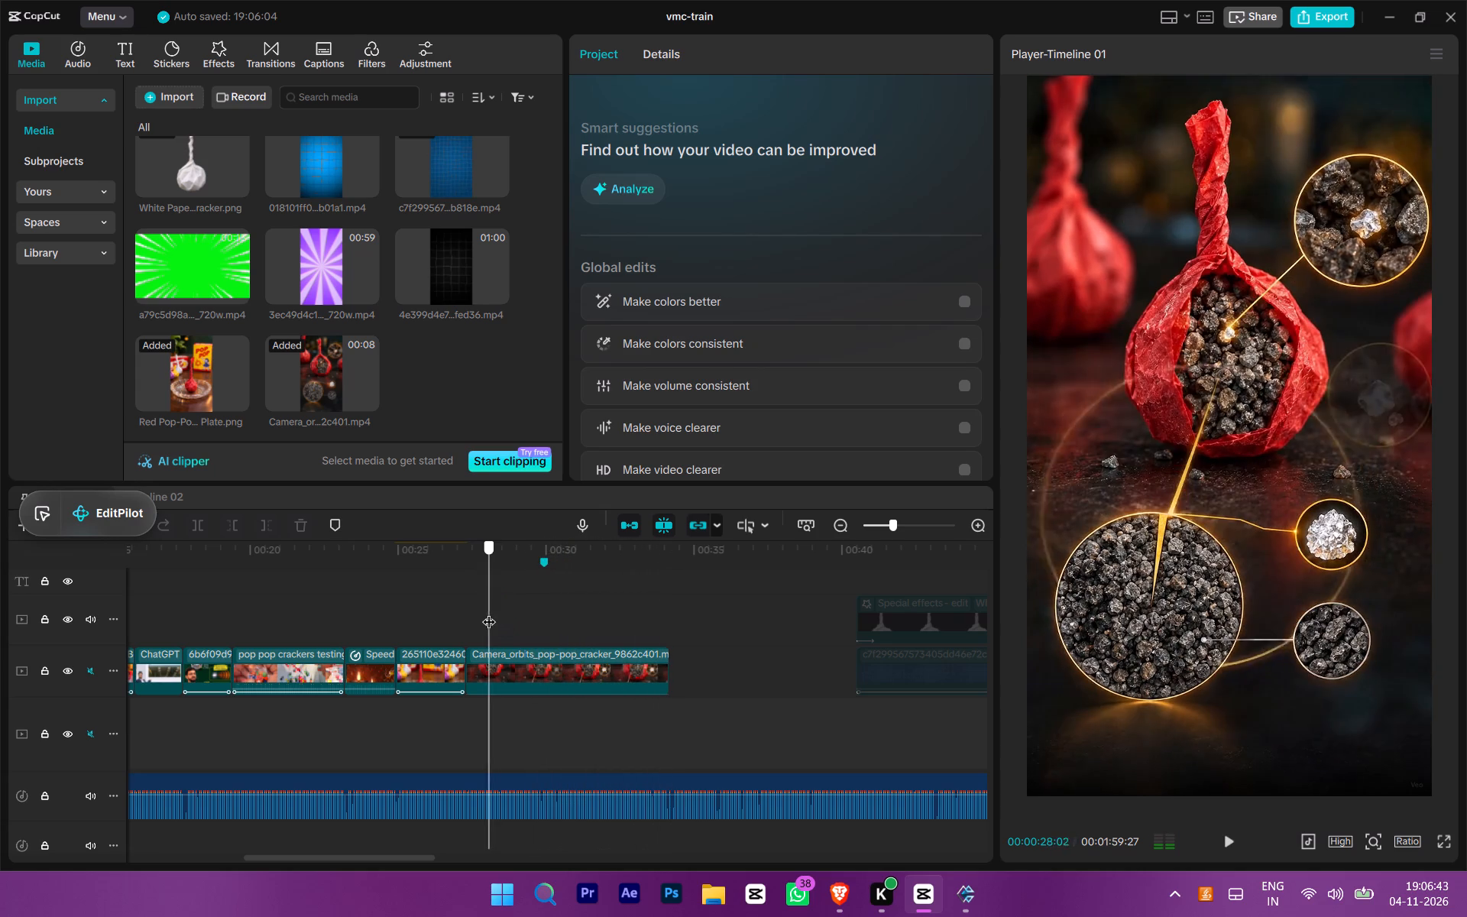
drag(489, 612, 462, 600)
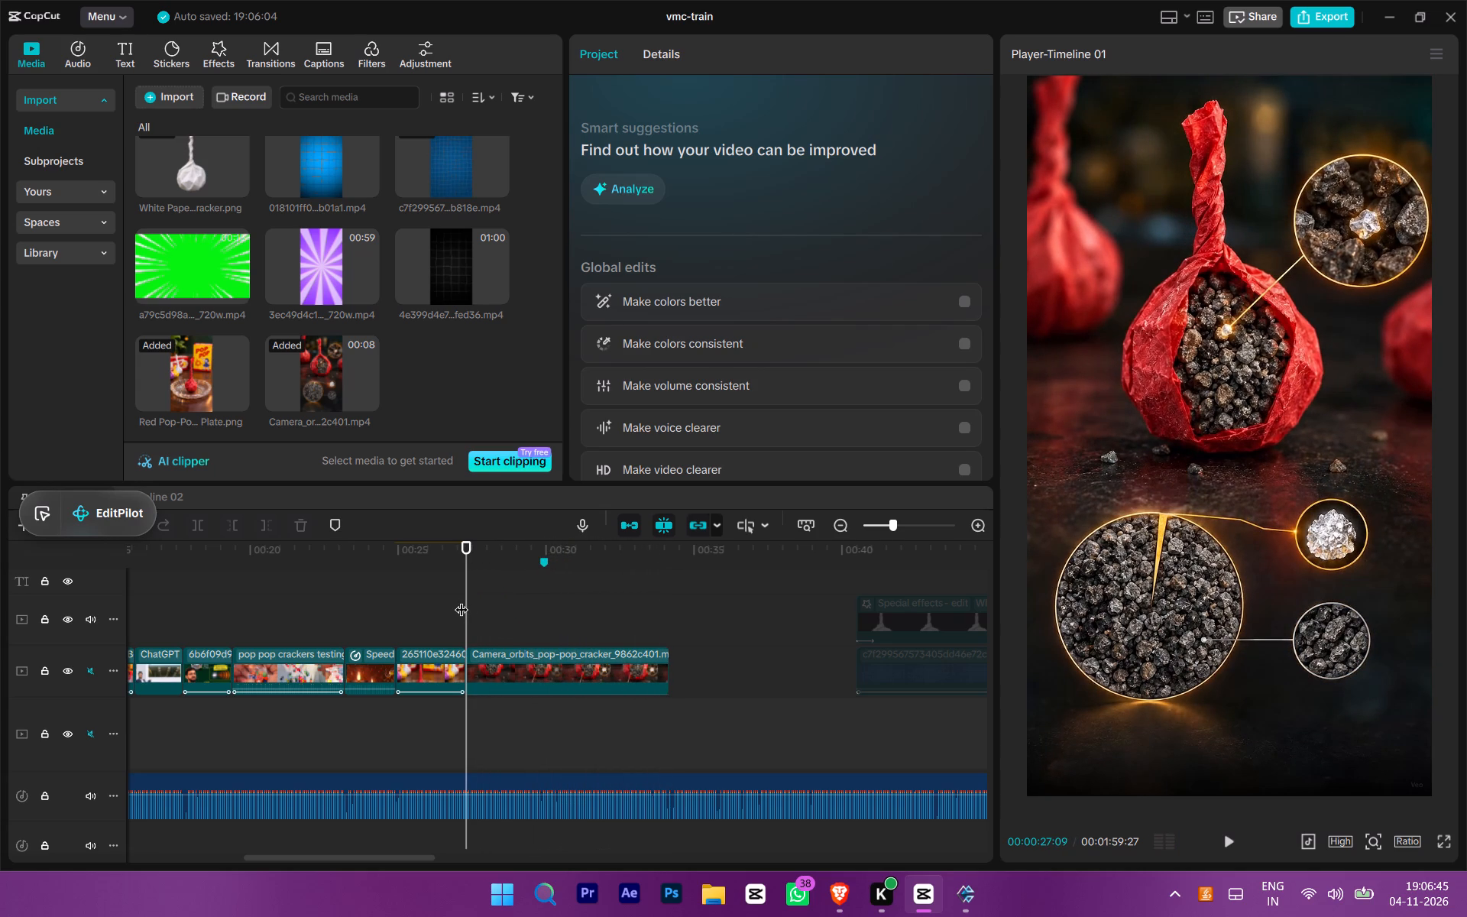
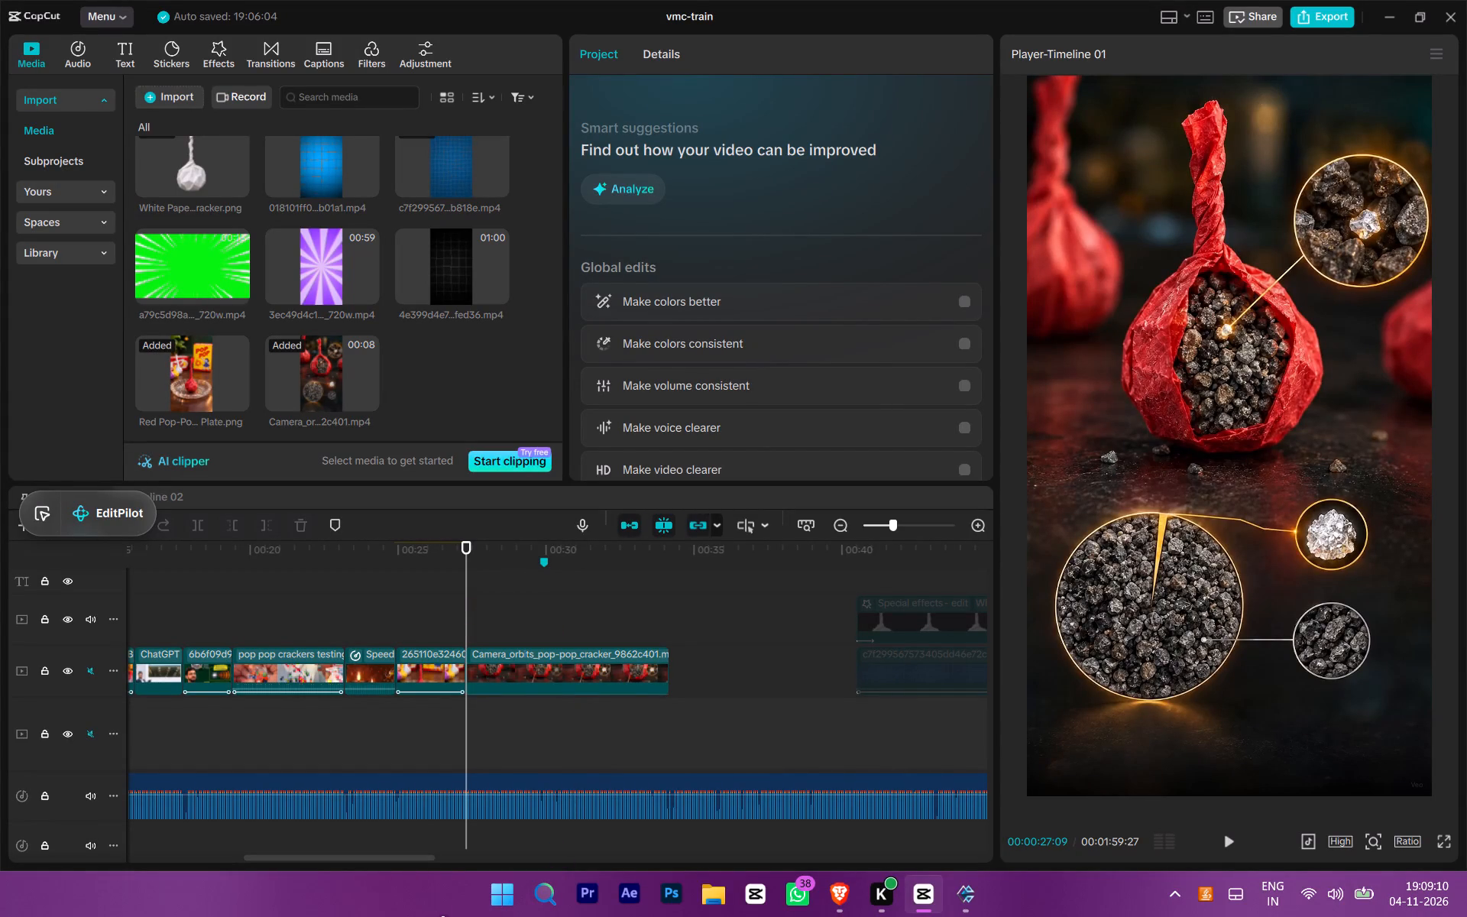
Play the Camera_orbits clip from its start against the voice-over and pause at 00:00:30:23.
key(space)
ctrl+scroll(415, 771, up, 4)
click(538, 670)
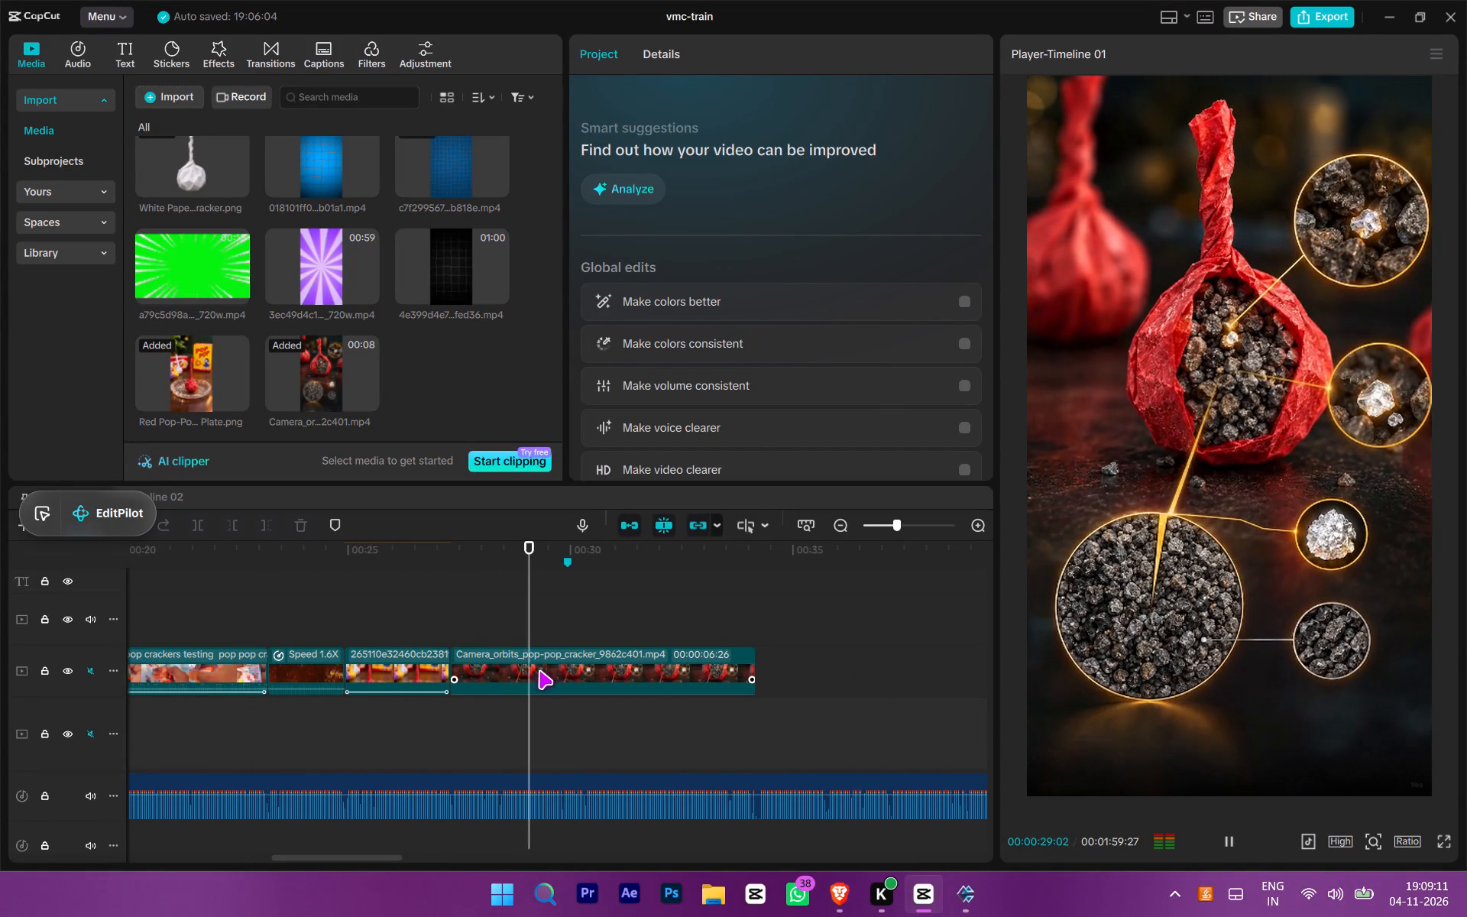
drag(691, 609, 615, 620)
key(space)
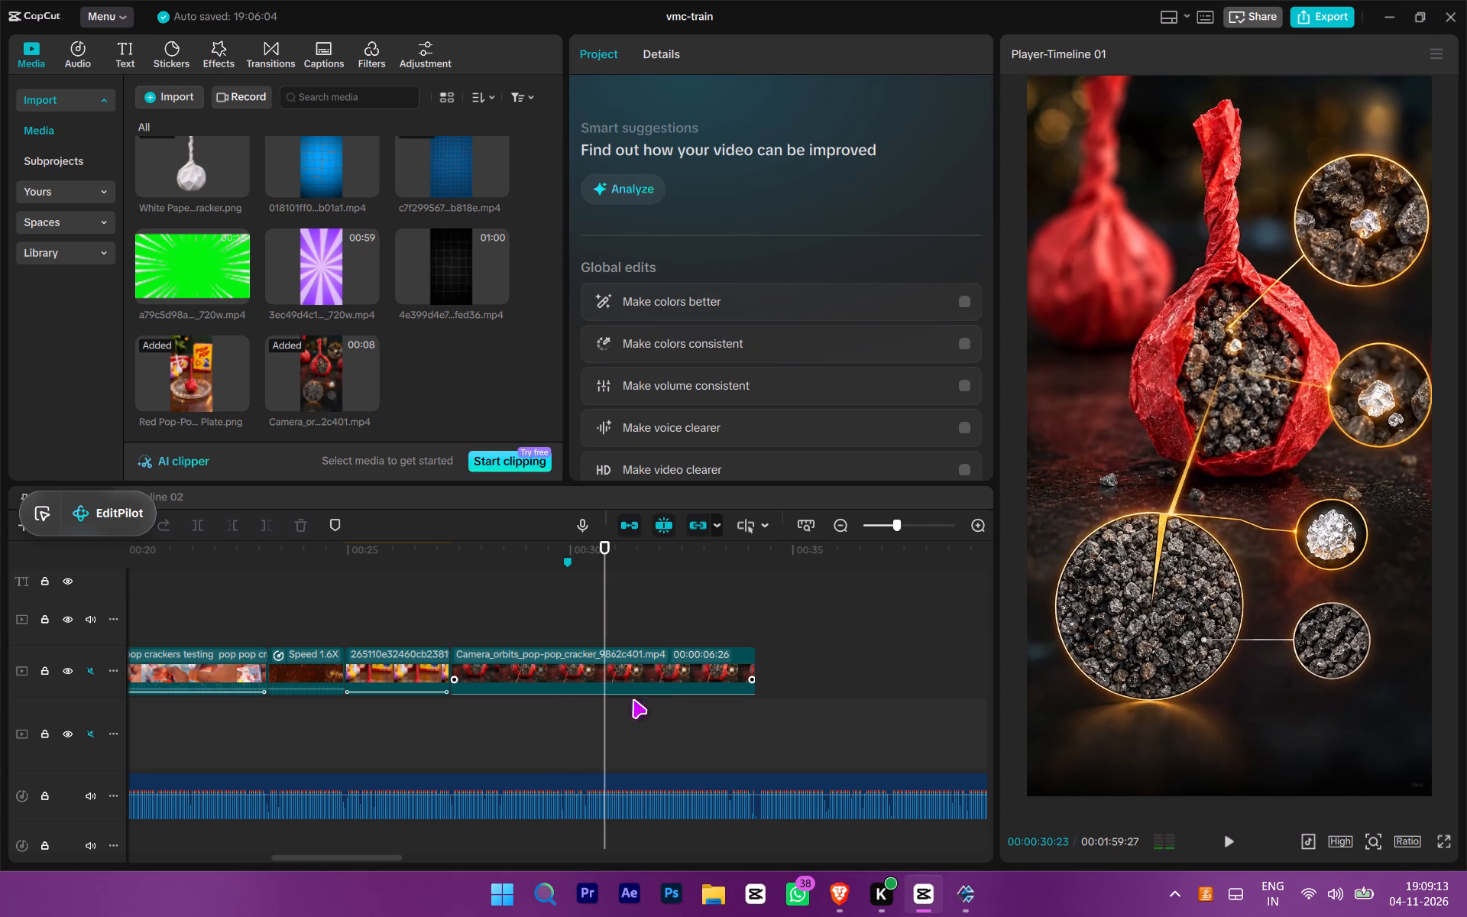
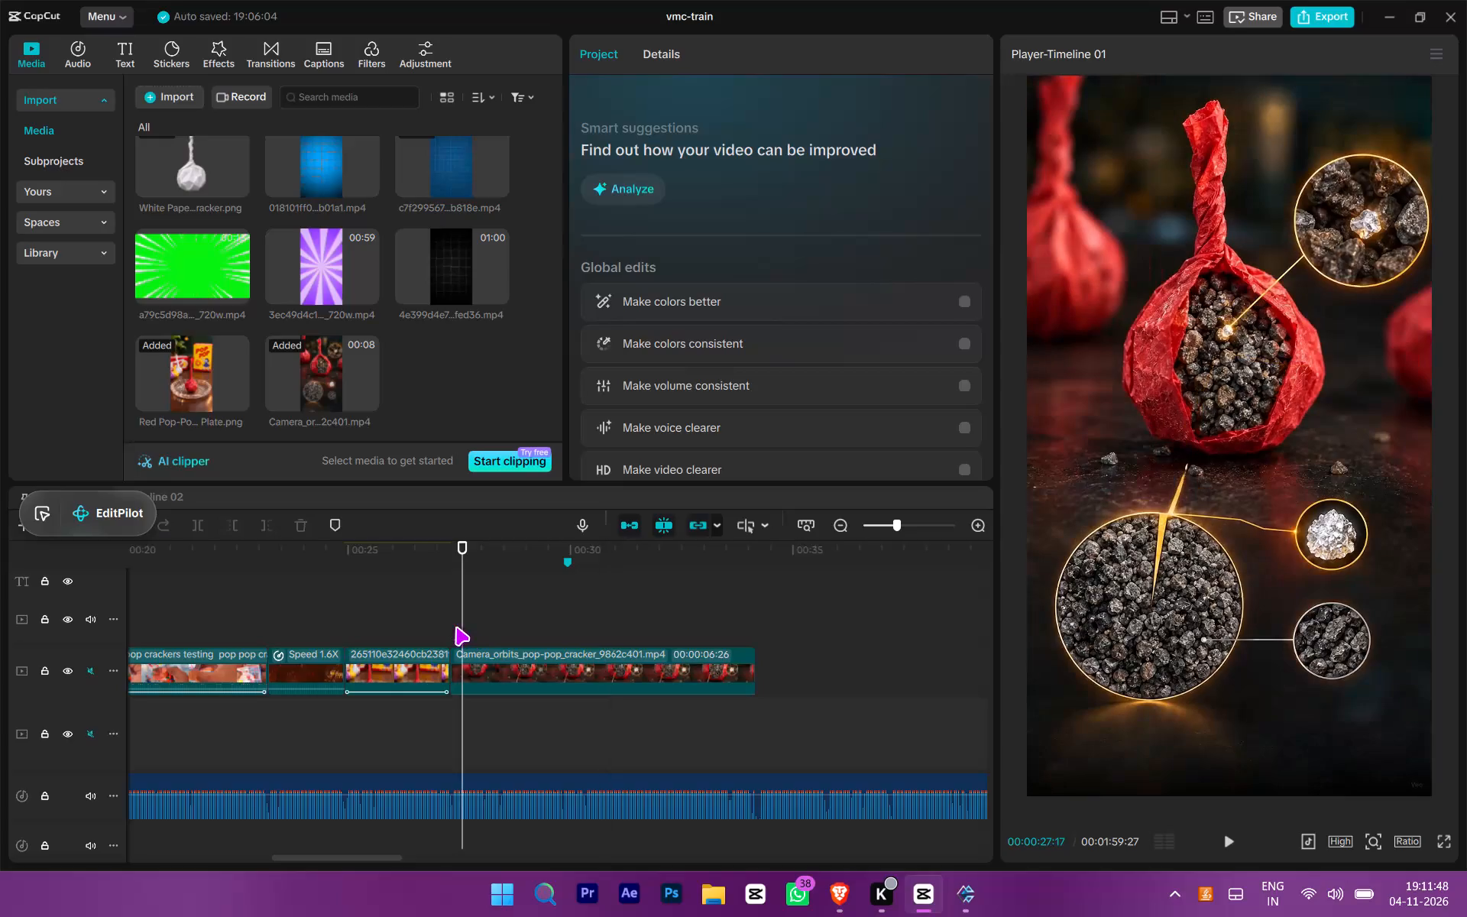
Examine the cut between the "2 Main Ingredients" clip and the start of the Camera_orbits clip around 00:00:27:09.
click(455, 627)
click(455, 627)
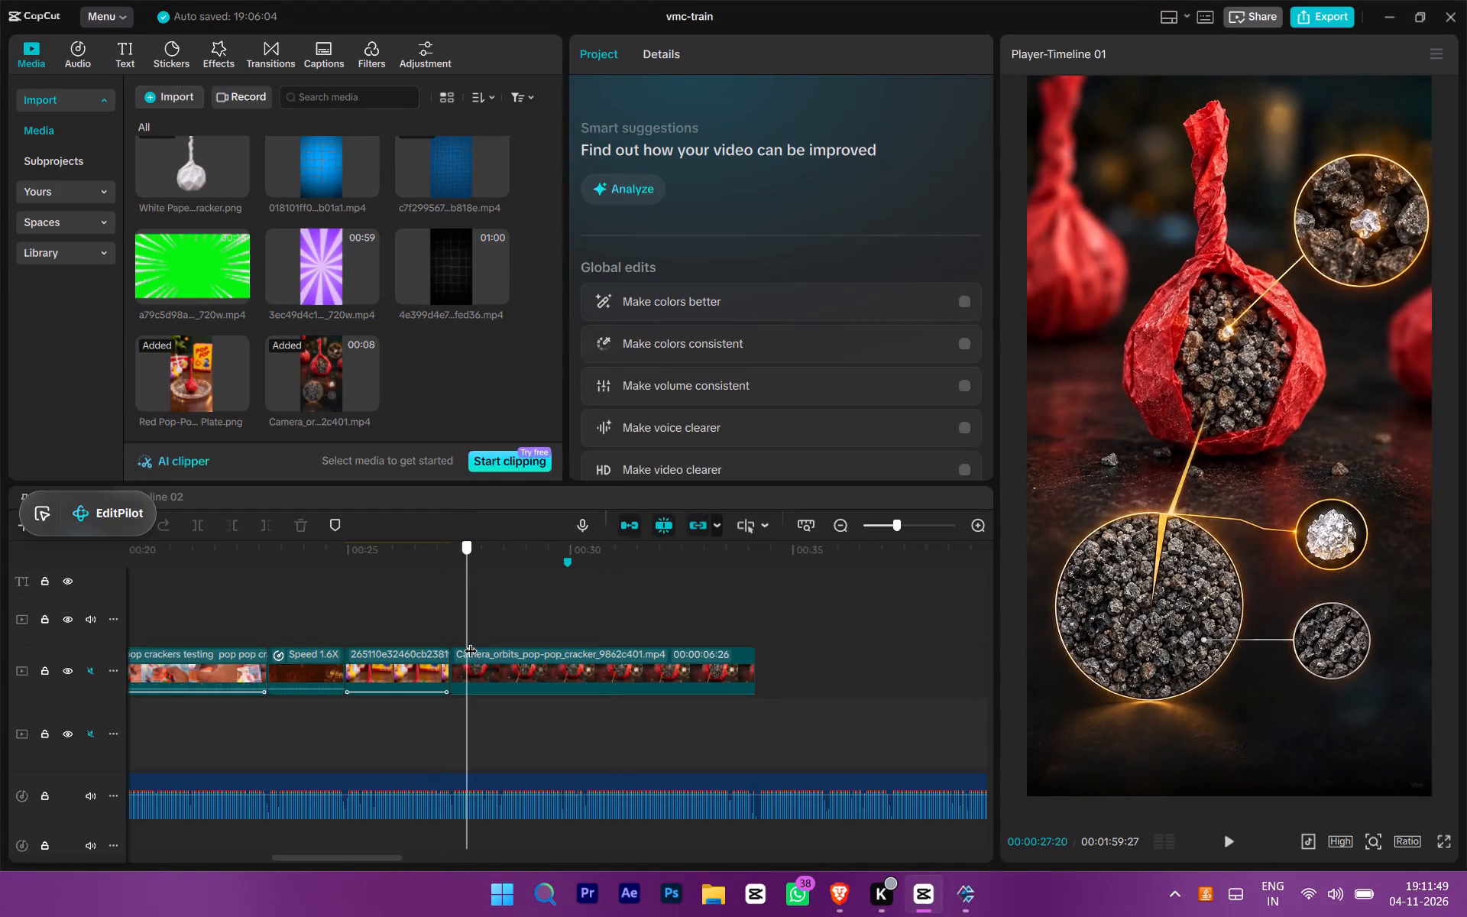
drag(453, 621, 440, 626)
click(448, 615)
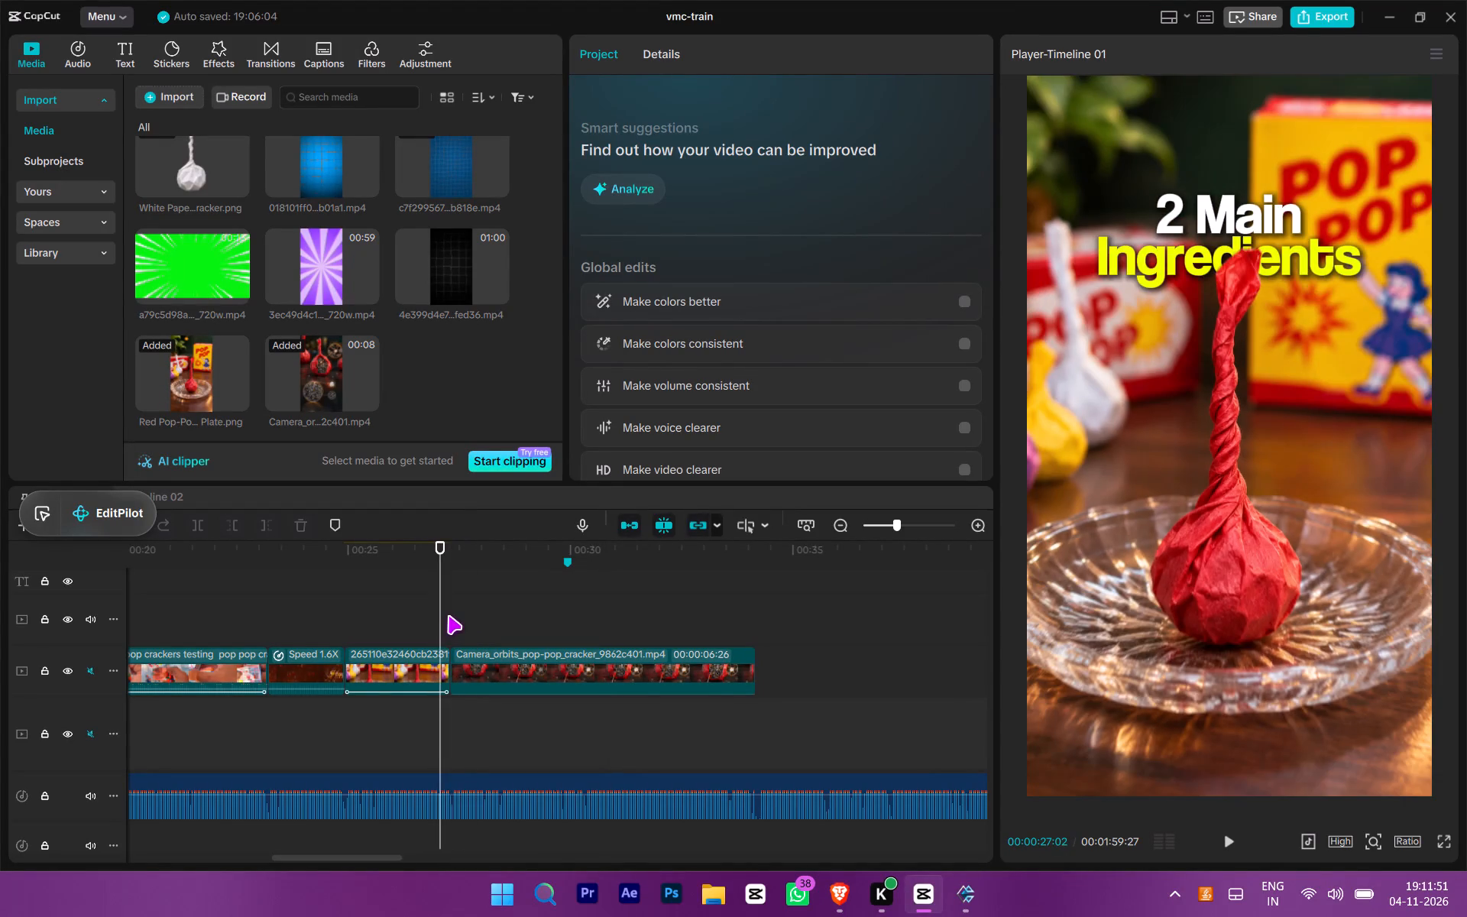
drag(480, 612, 423, 627)
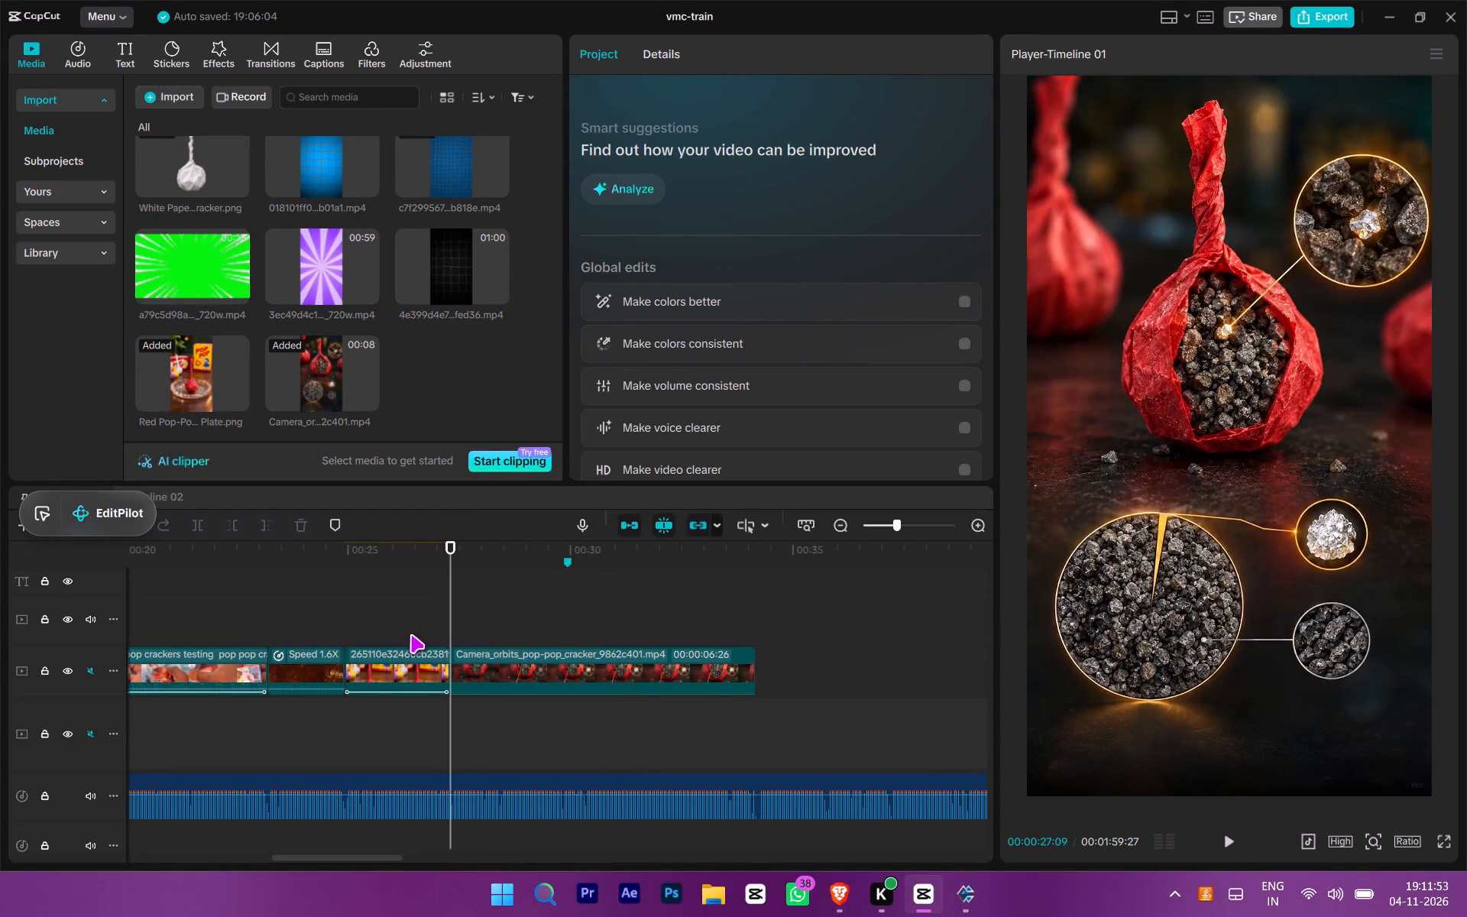
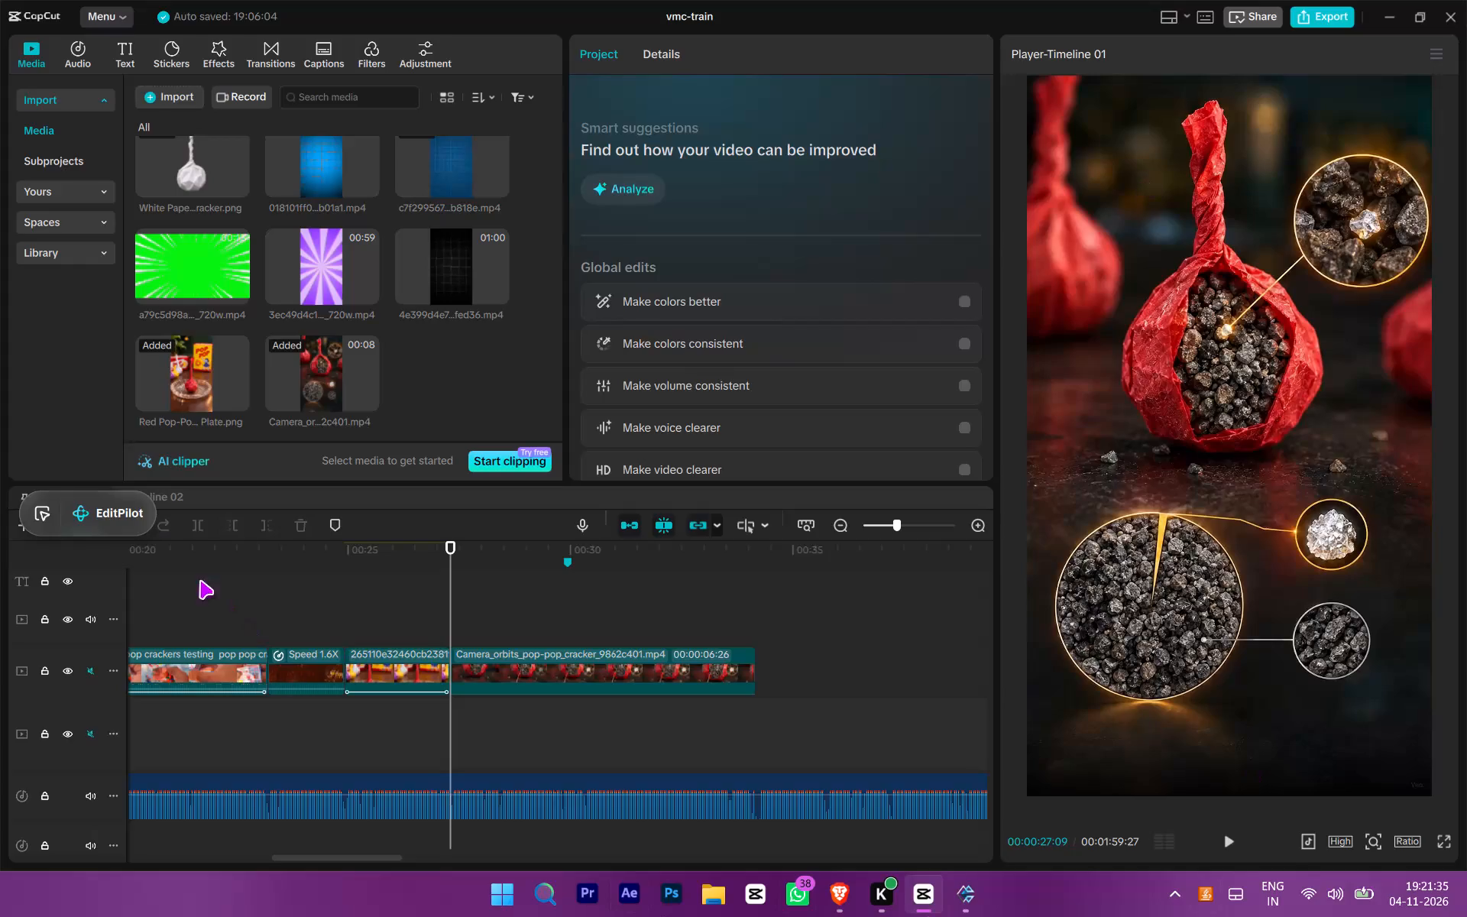
Play back from the "2 Main Ingredients" clip through the Camera_orbits clip to check it against the voice-over.
click(406, 615)
key(space)
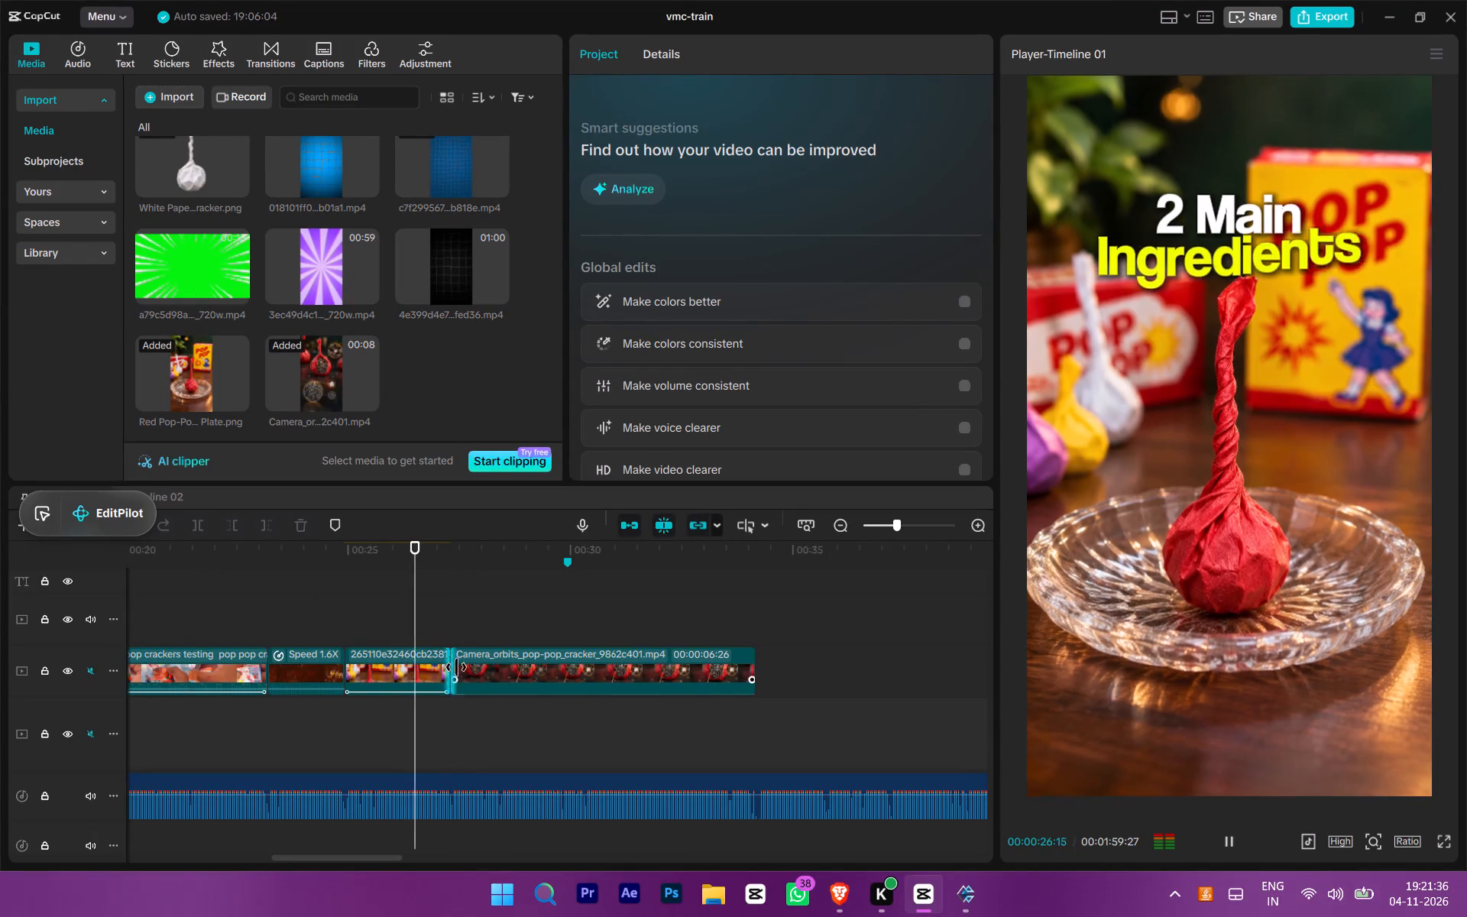
ctrl+scroll(478, 717, up, 3)
click(406, 617)
key(space)
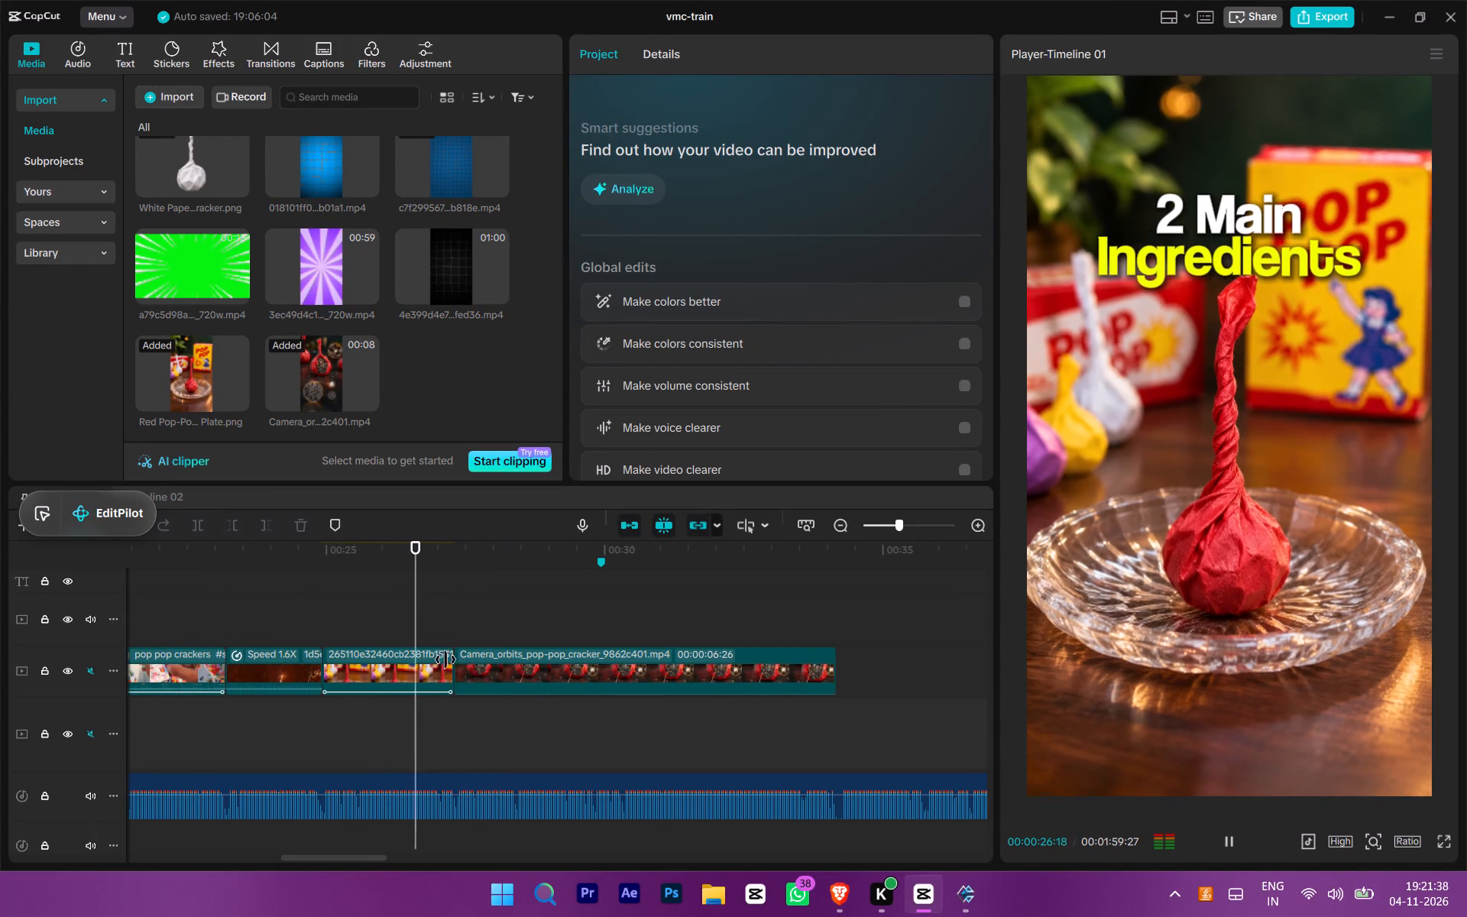
key(space)
scroll(451, 668, up, 2)
key(space)
key(space)
key(space)
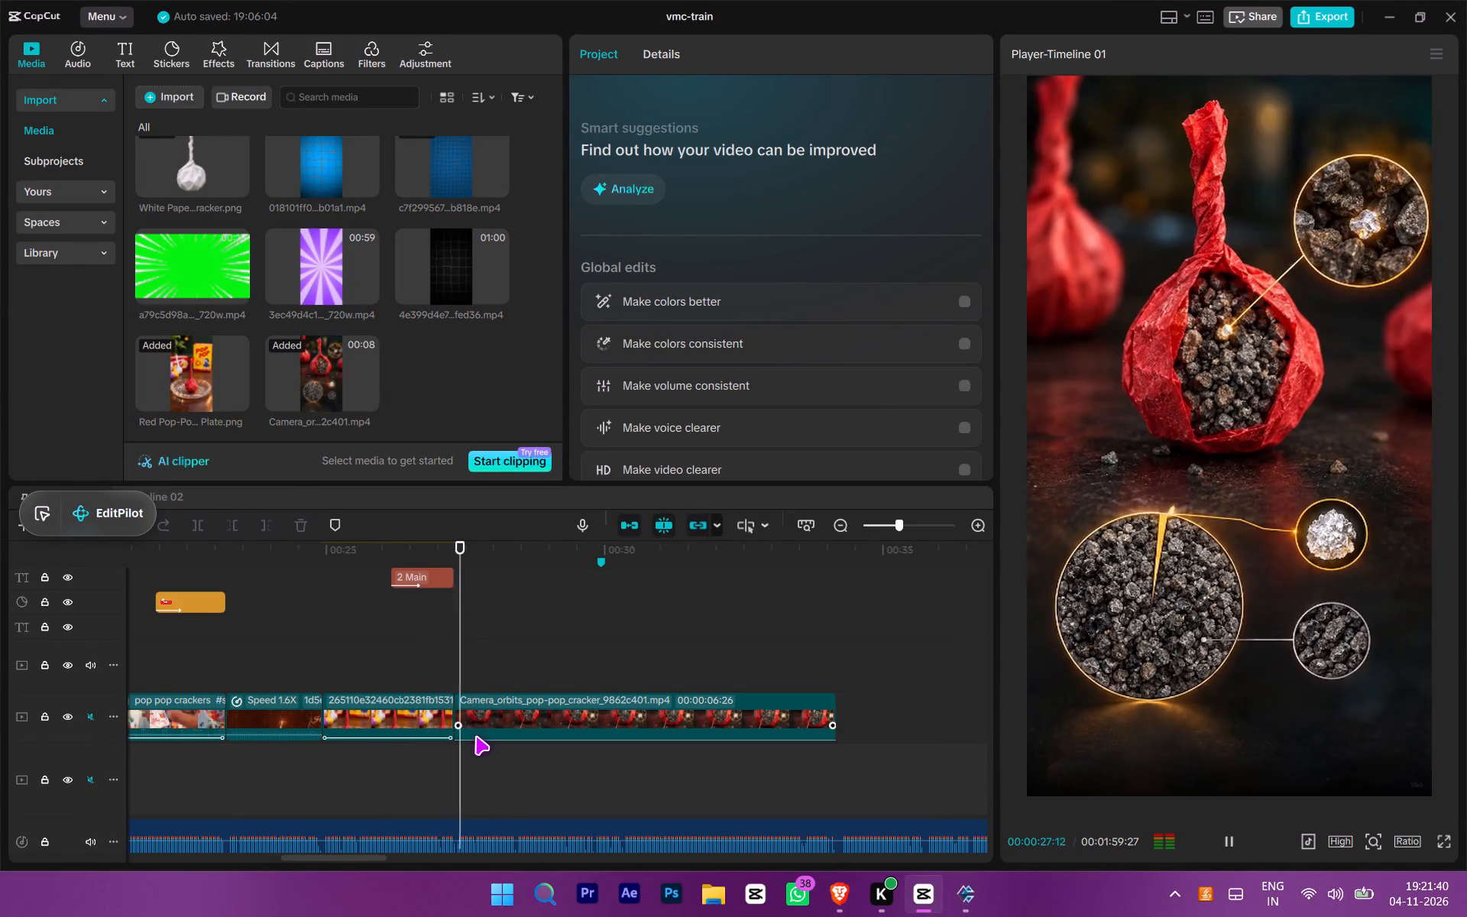
scroll(475, 736, up, 3)
ctrl+scroll(497, 724, down, 3)
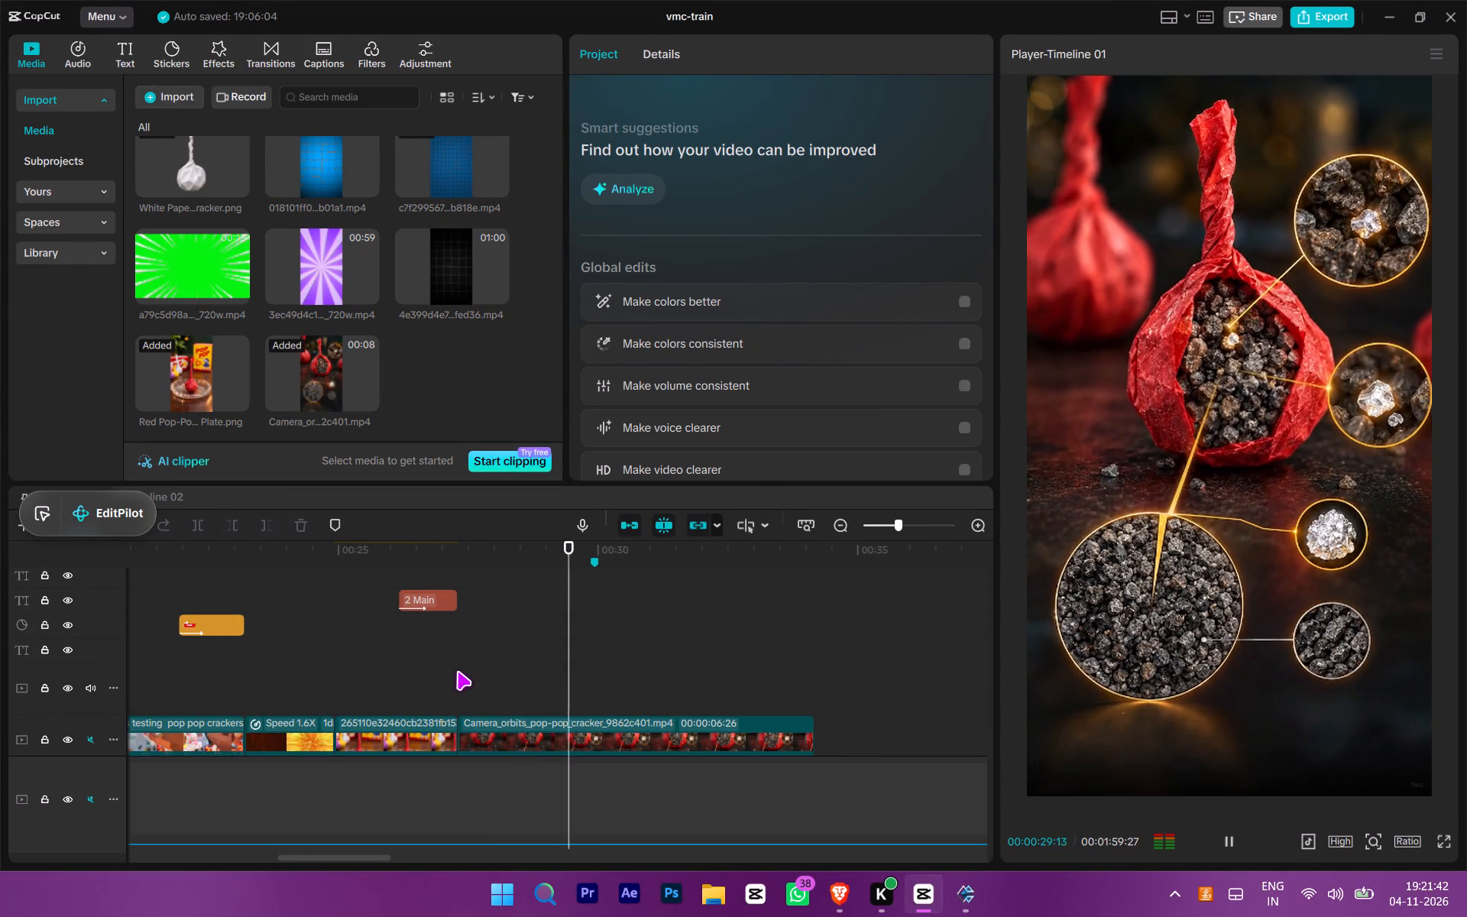
click(457, 671)
key(space)
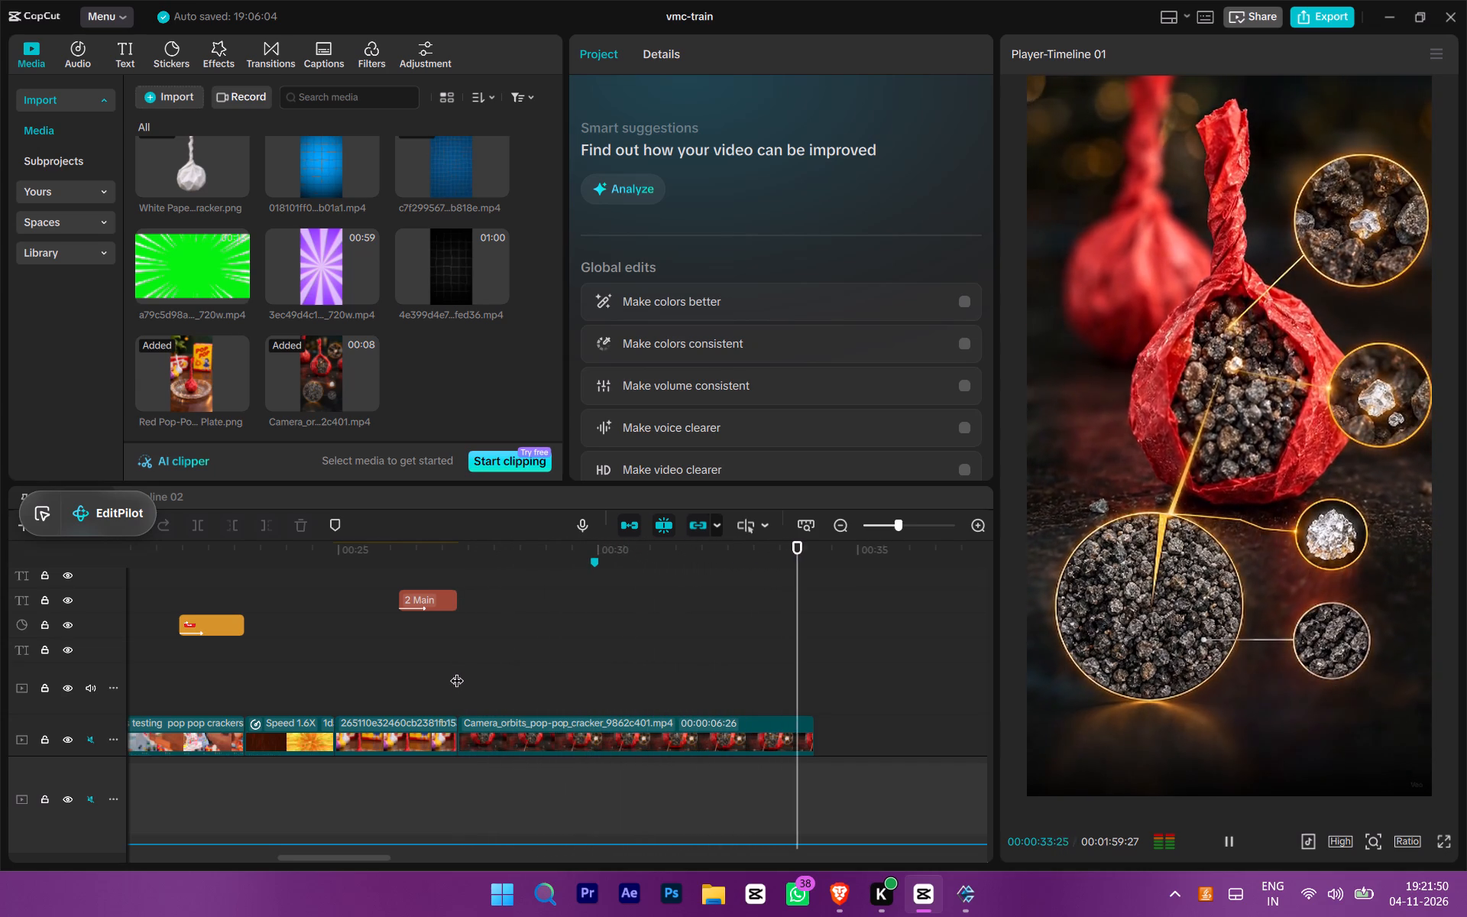
click(457, 671)
Duplicate the "2 Main Ingredients" text so the copy begins at the start of the Camera_orbits clip, 00:00:27:09.
ctrl+scroll(529, 686, down, 9)
drag(582, 667, 764, 662)
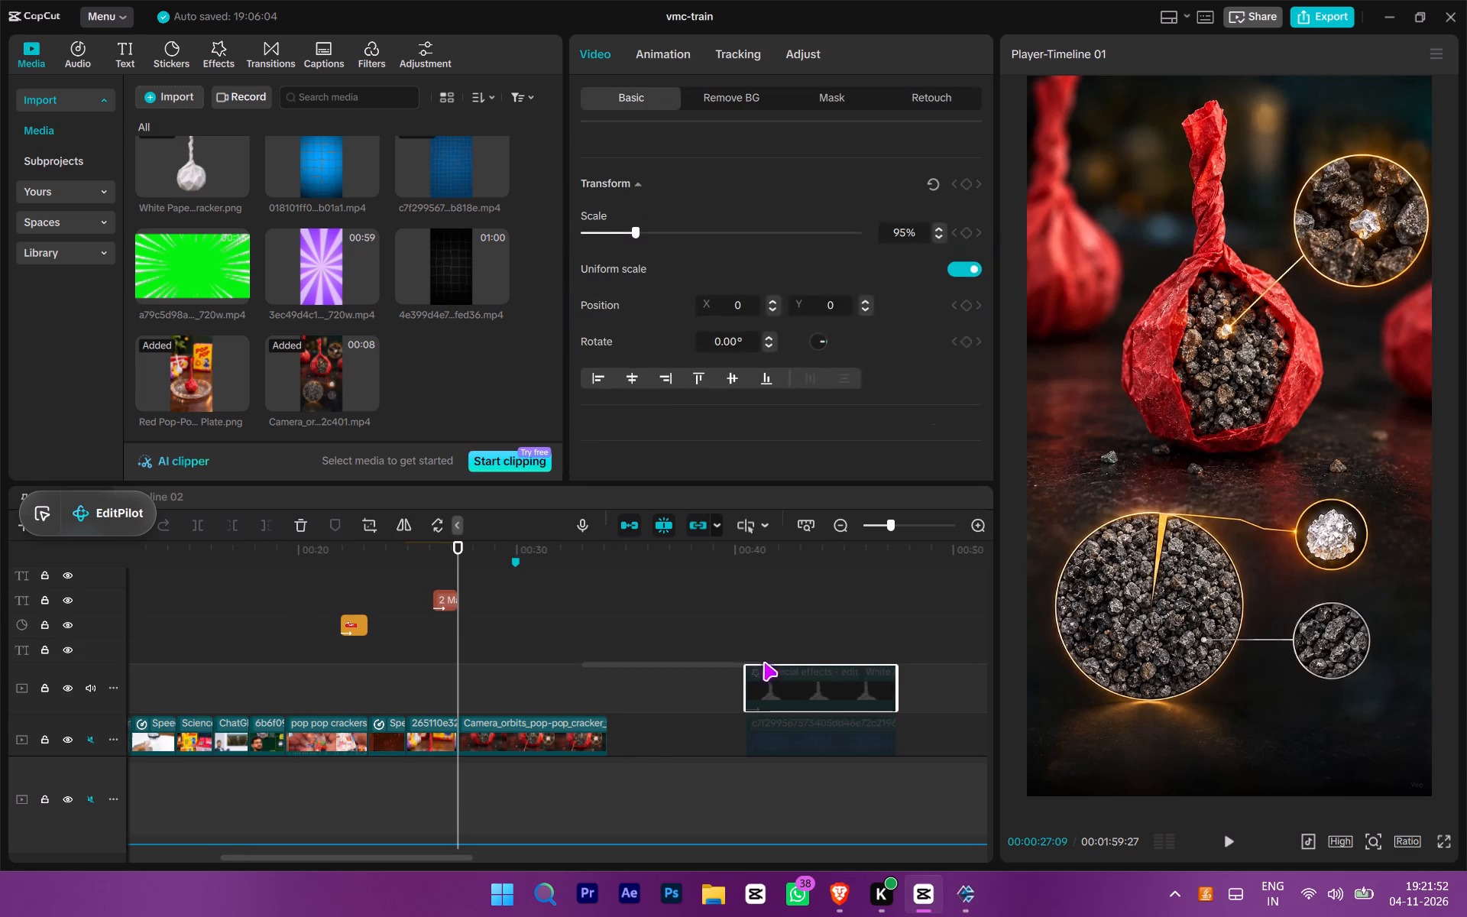
ctrl+scroll(634, 697, up, 7)
drag(605, 679, 848, 639)
scroll(684, 669, up, 5)
drag(682, 670, 482, 609)
drag(521, 648, 393, 594)
key(ctrl+c)
key(ctrl+v)
ctrl+scroll(588, 670, up, 7)
Change the duplicated text to "99%" and colour it bright yellow-green.
key(space)
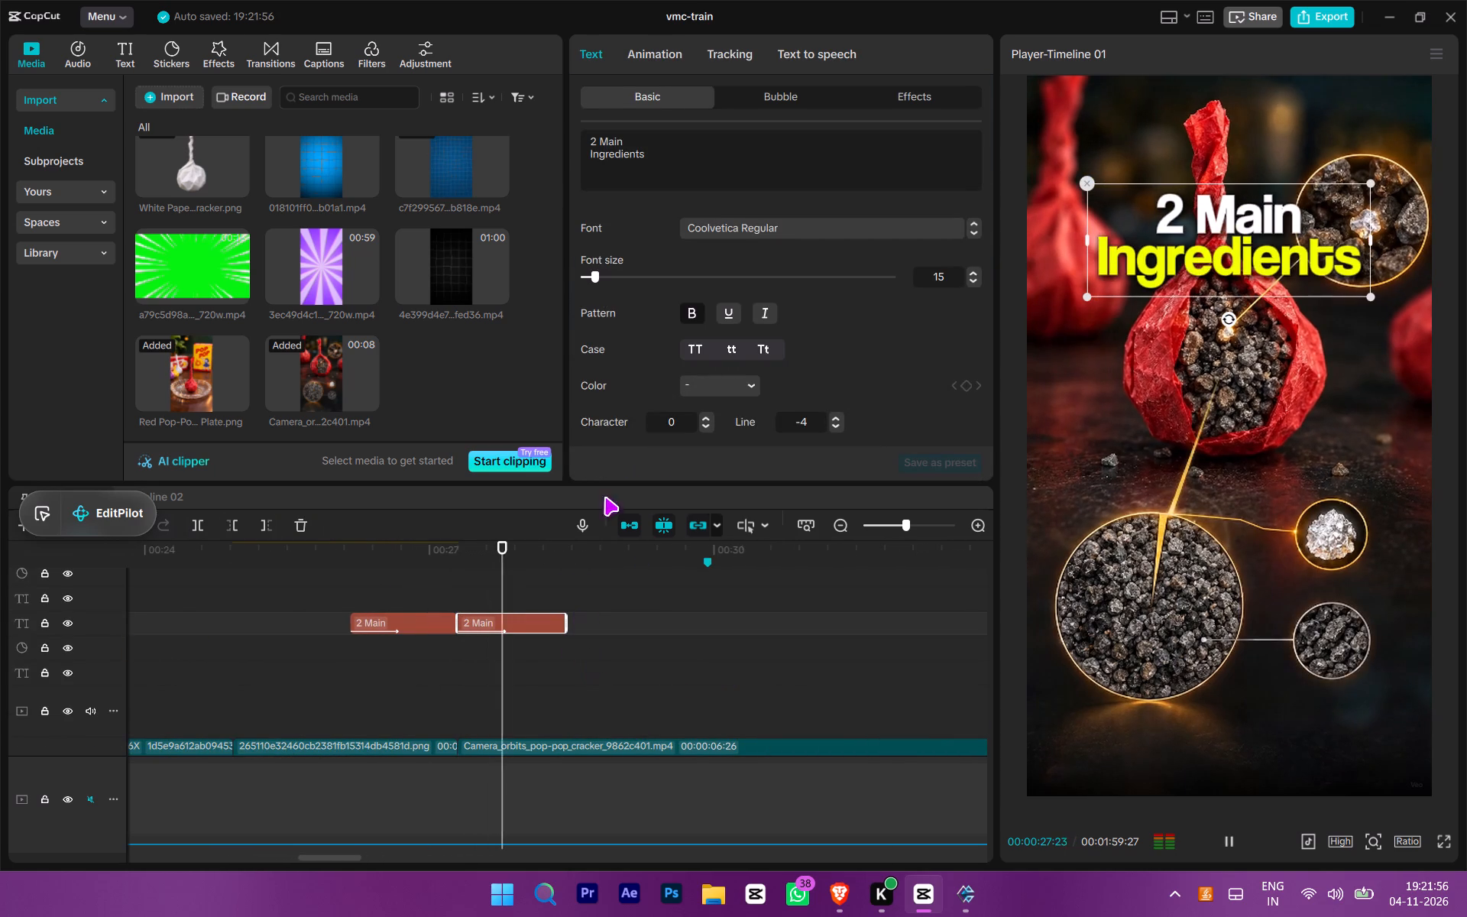
key(space)
drag(727, 179, 433, 111)
text(99%)
click(703, 380)
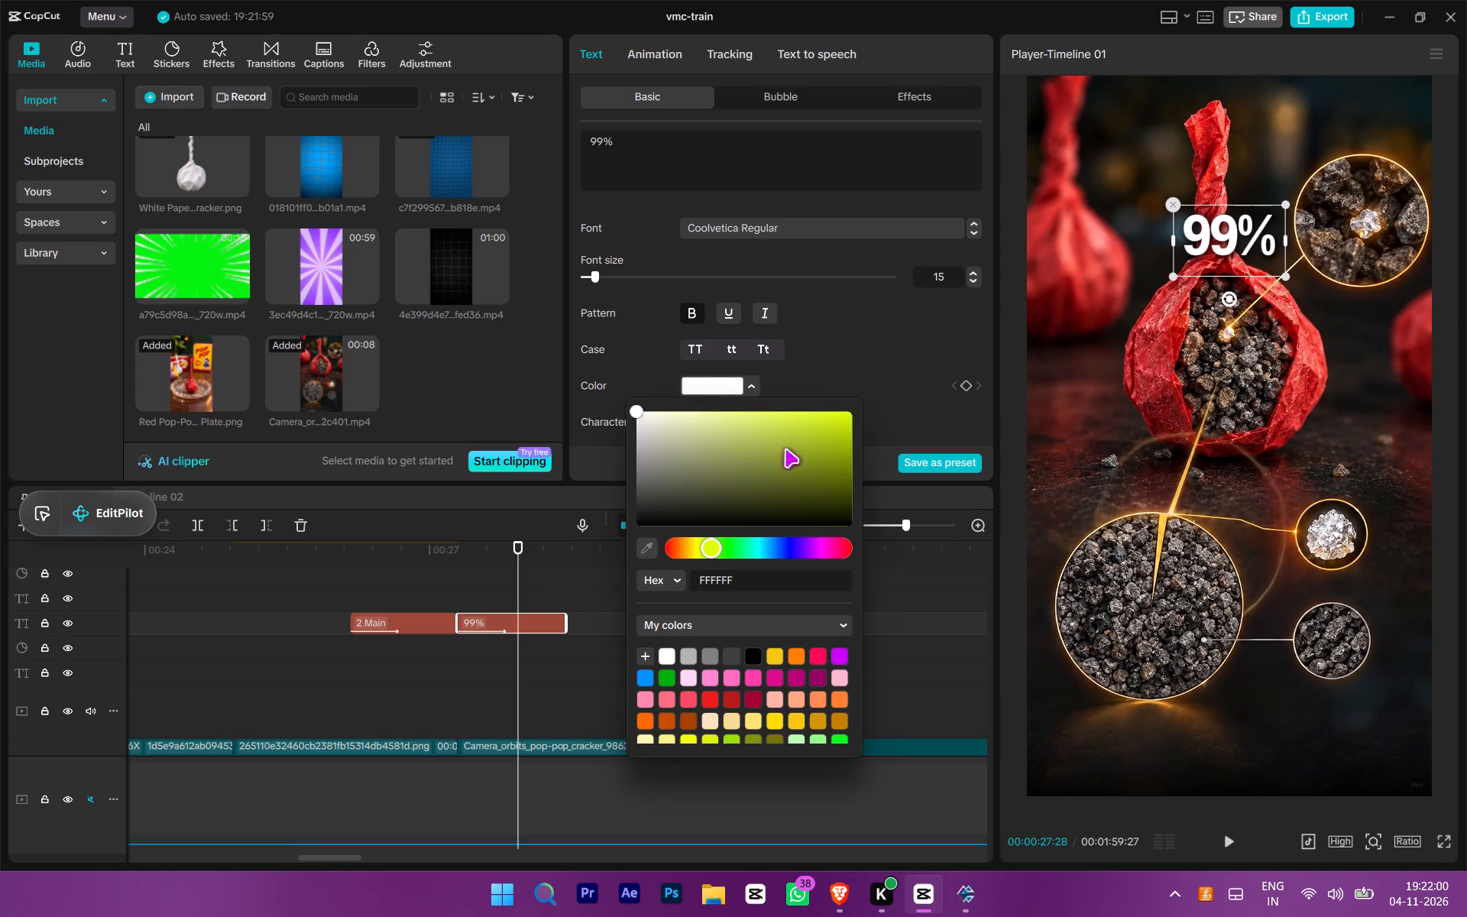
drag(785, 447, 1030, 270)
Place the "99%" text over the small lower gunpowder circle in the frame and shrink it slightly to fit.
drag(1260, 237, 1182, 646)
drag(1203, 684, 1193, 674)
drag(1169, 672, 1254, 659)
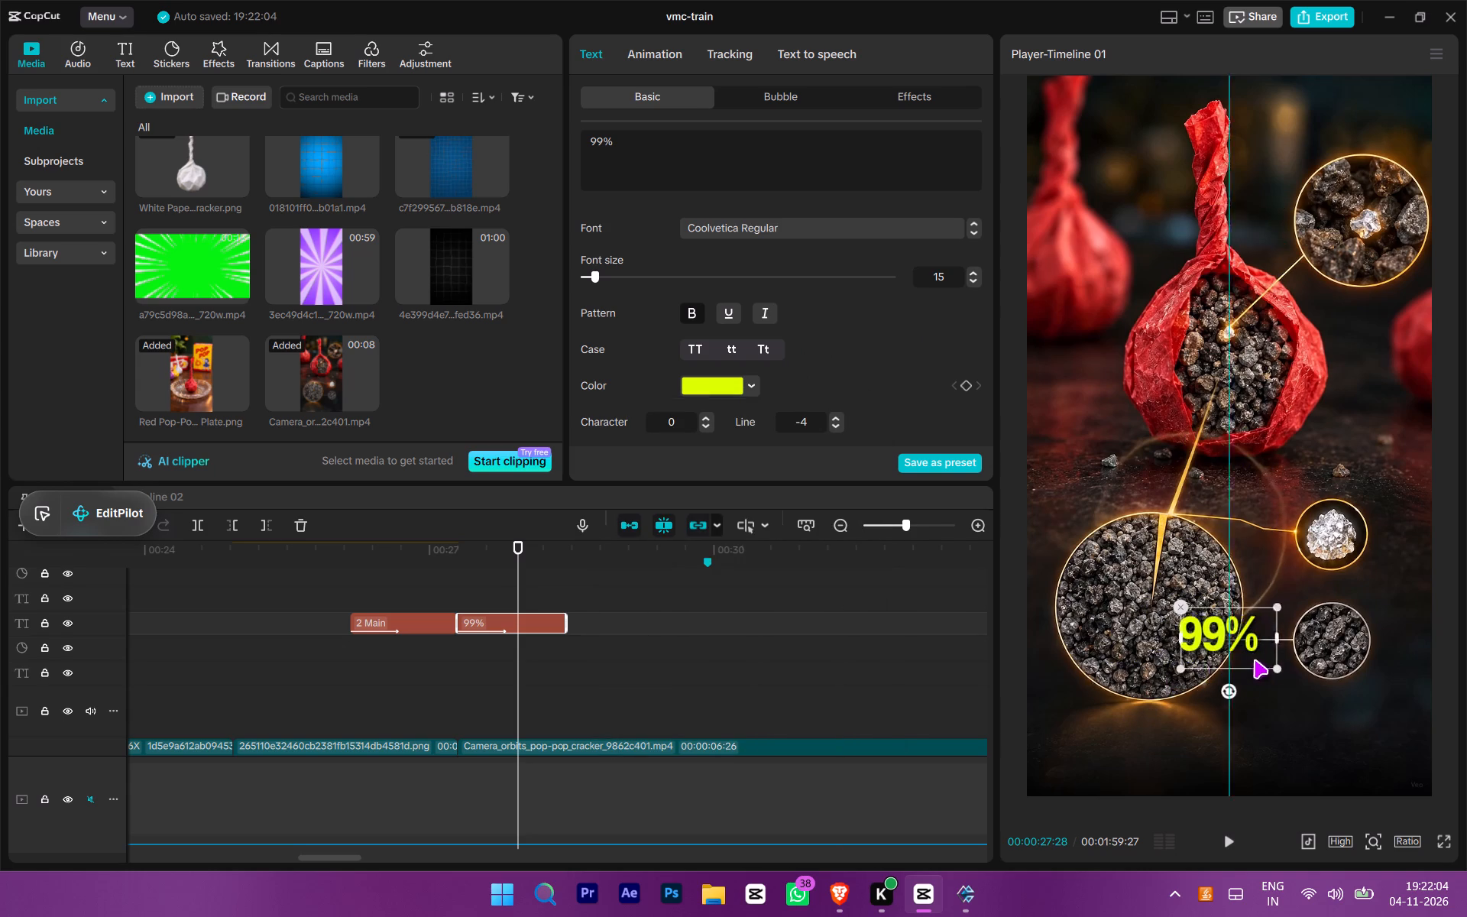
drag(1254, 659, 1356, 714)
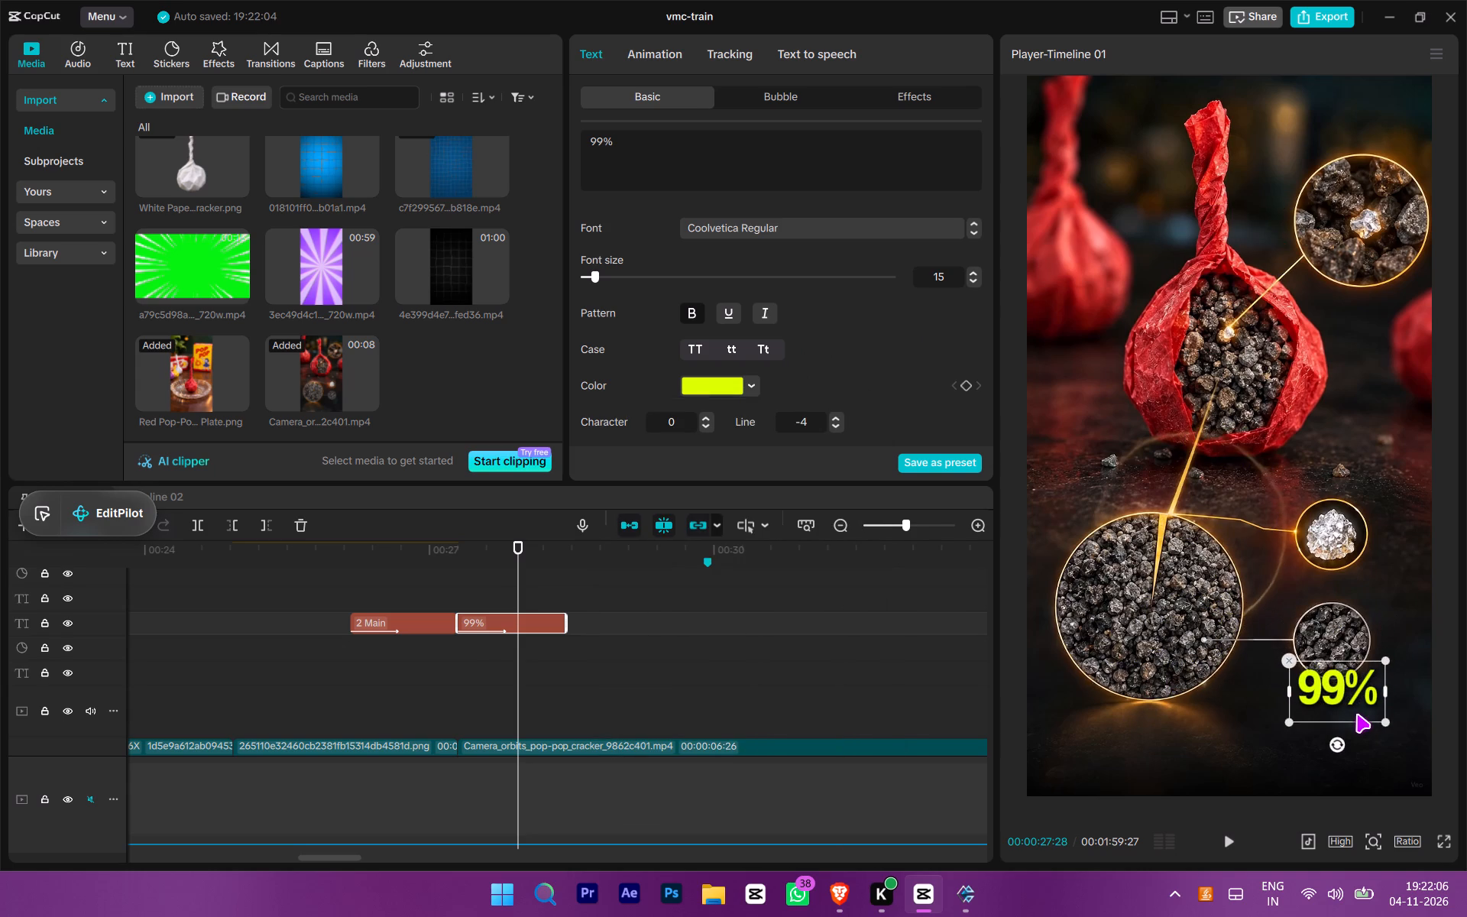
drag(1356, 714, 1356, 700)
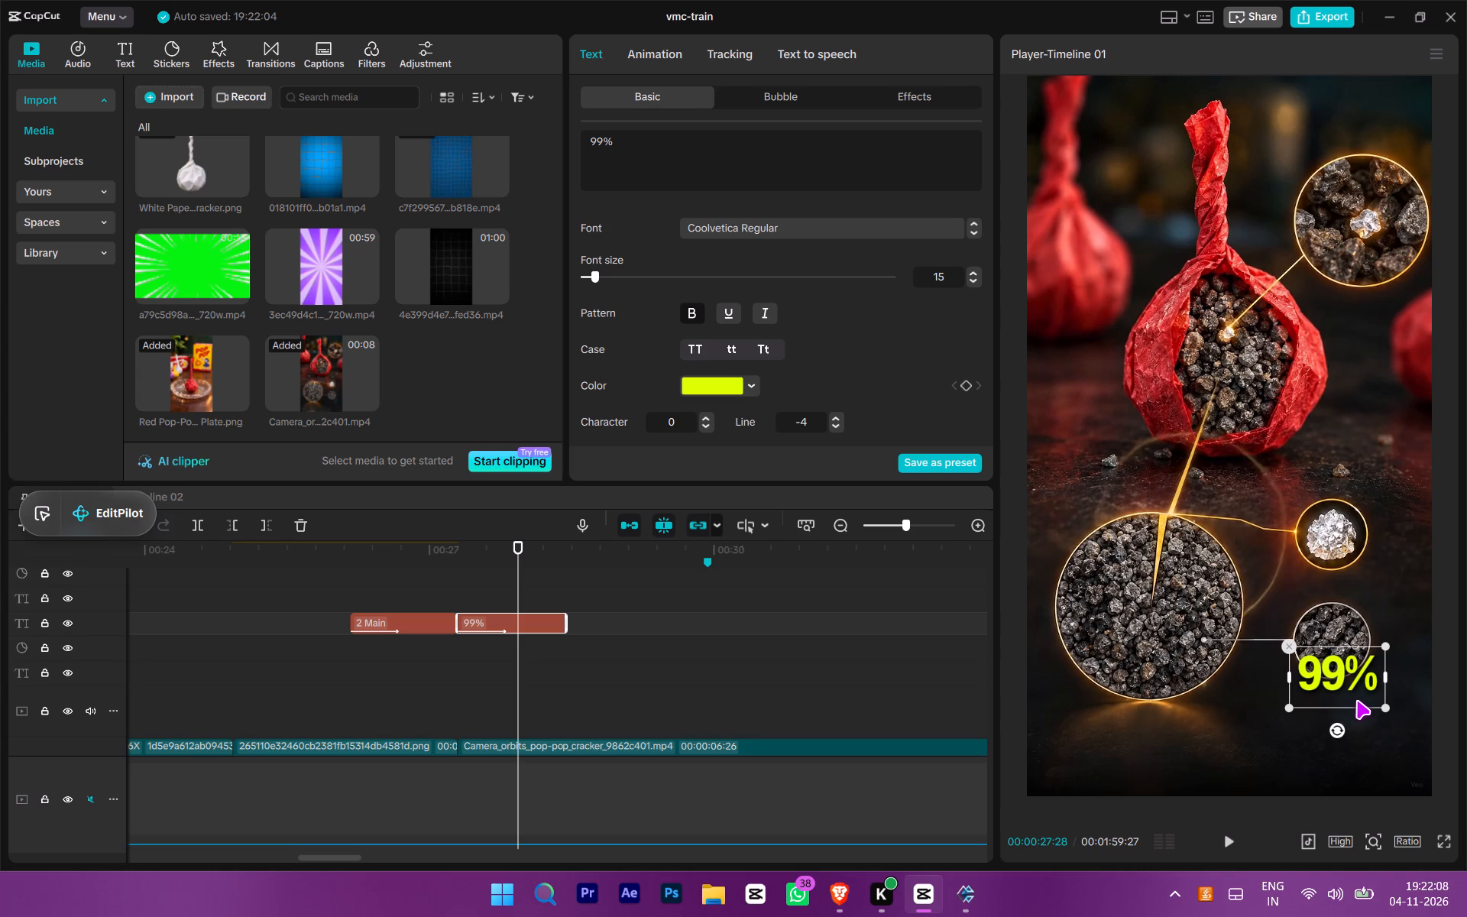
drag(1356, 700, 1402, 669)
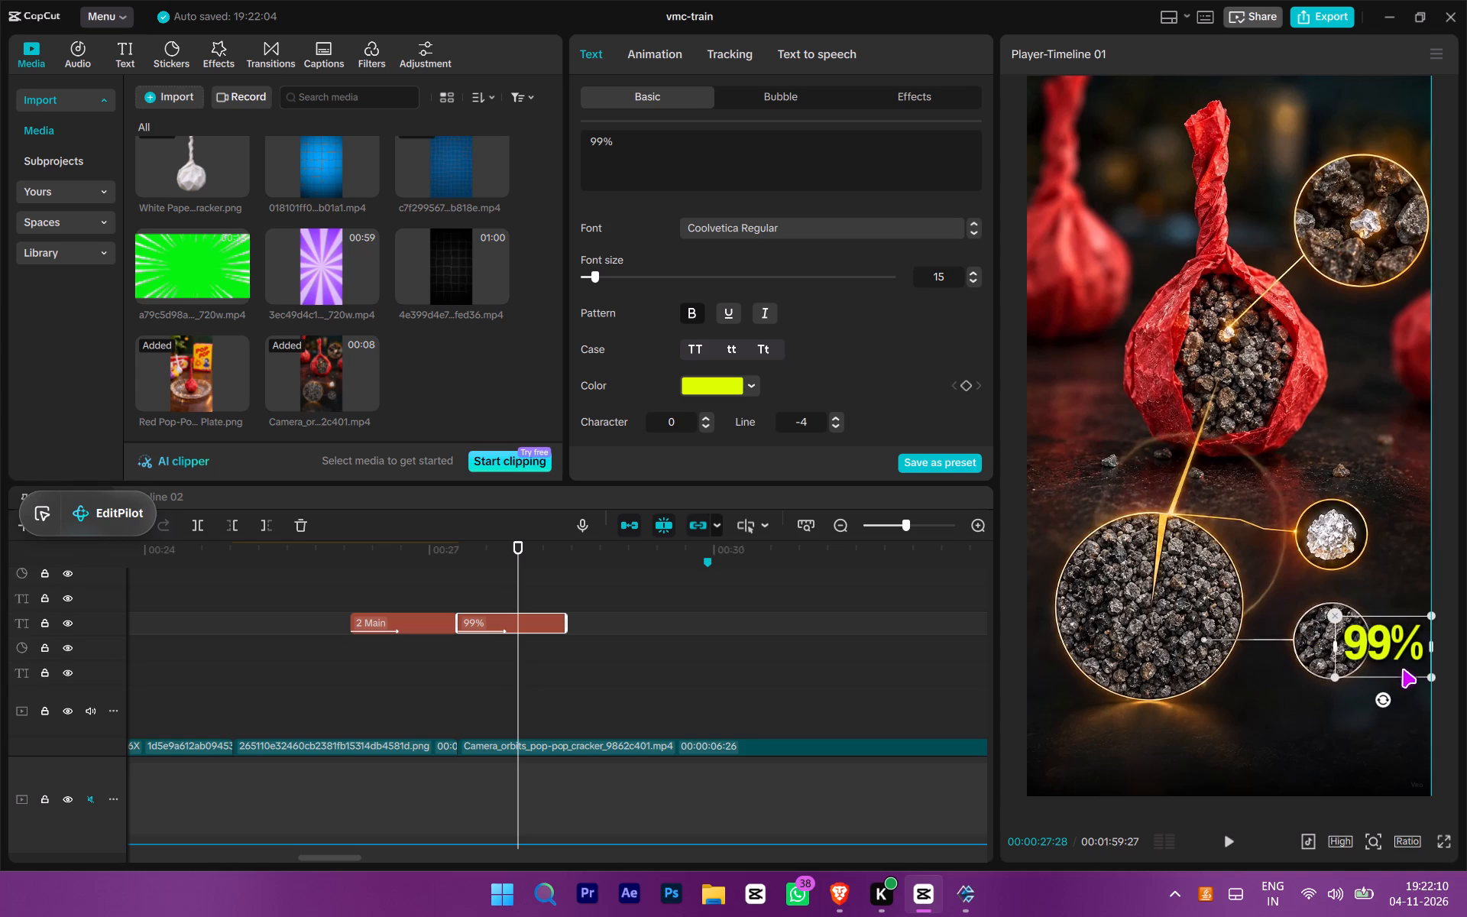
drag(1402, 669, 1358, 669)
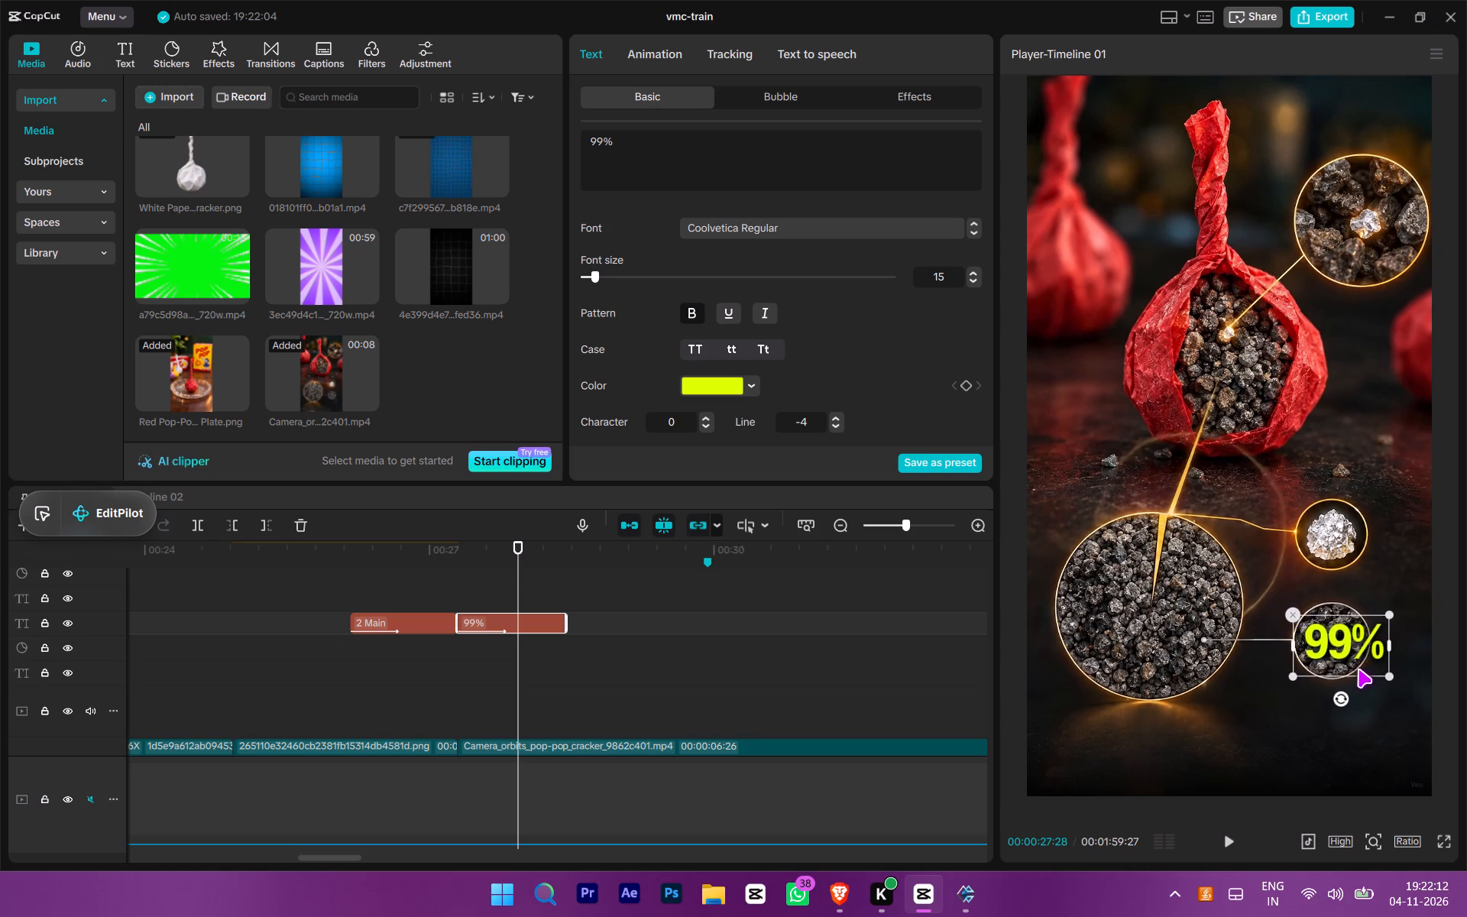
drag(1358, 669, 1359, 669)
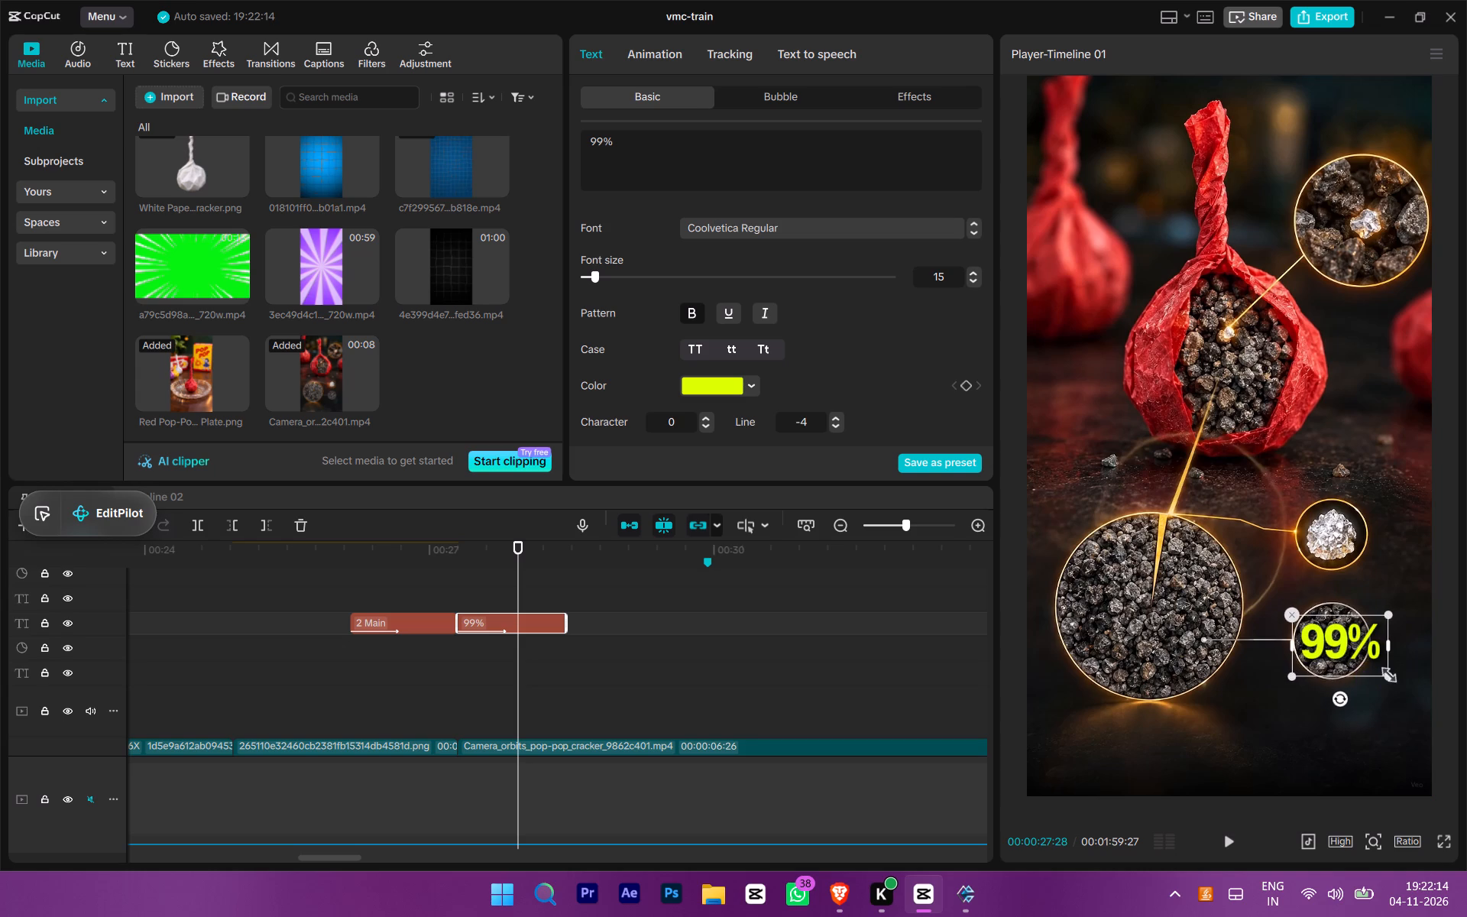
click(1384, 672)
click(1359, 655)
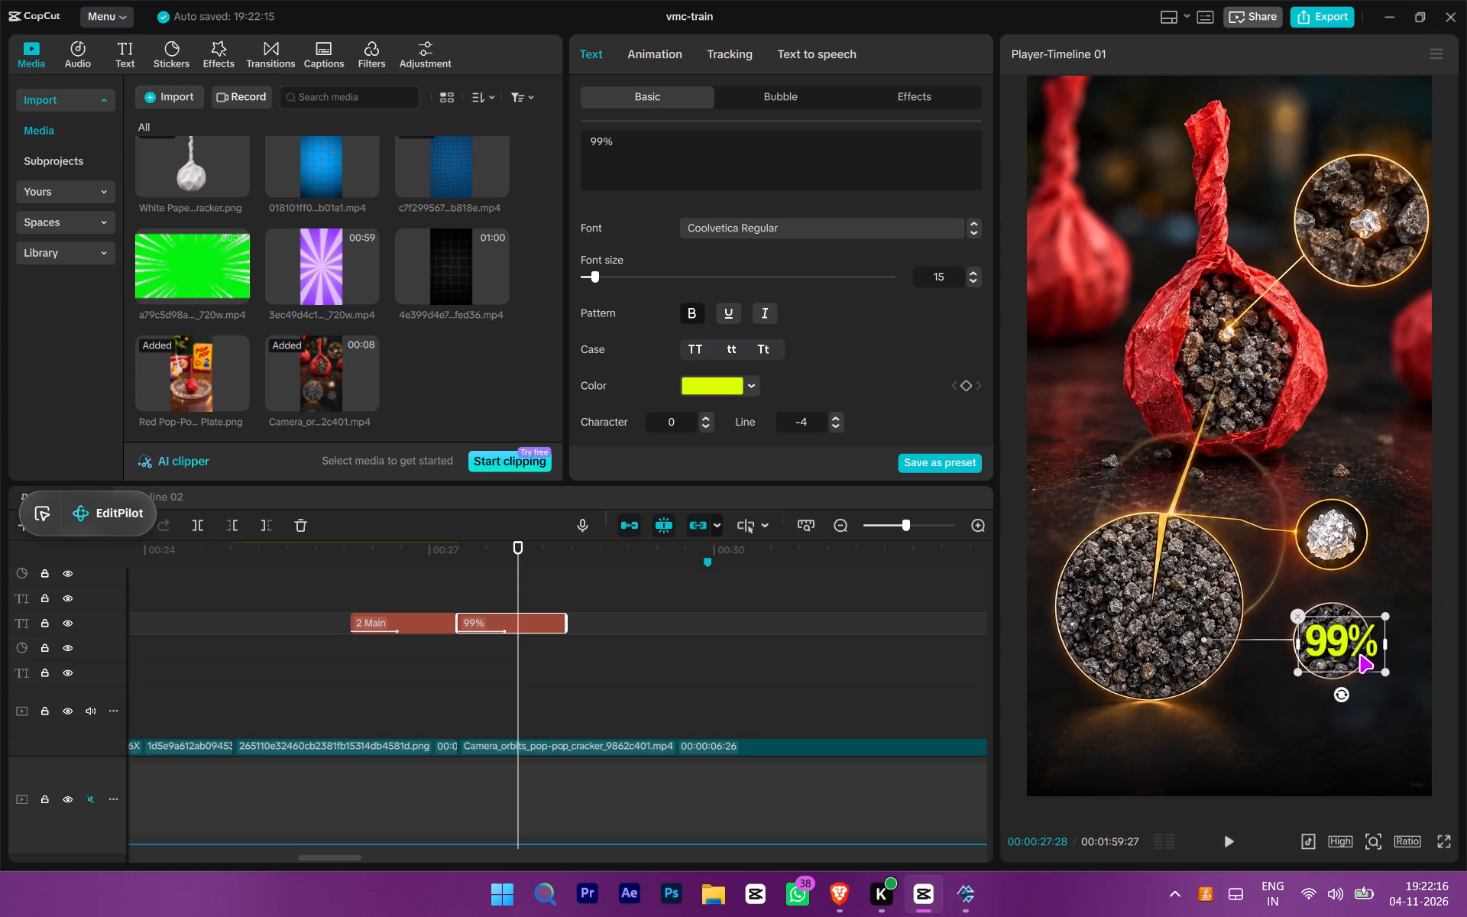
key(ctrl+c)
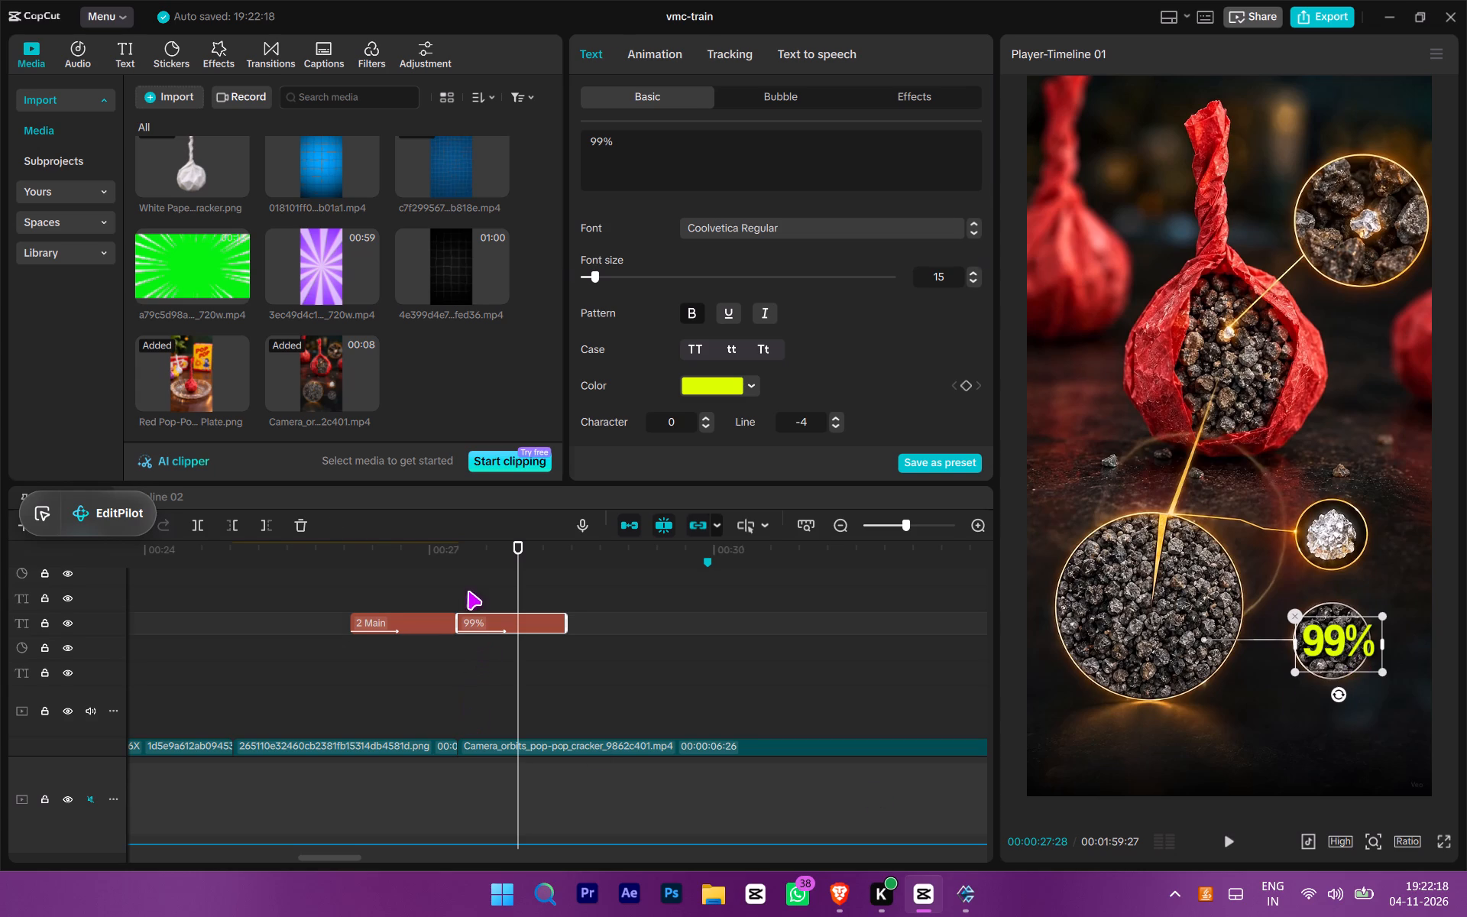
Extend the end of the "99%" text clip well along the timeline above the Camera_orbits clip.
click(468, 591)
key(space)
ctrl+scroll(659, 679, up, 6)
drag(726, 650, 593, 591)
key(space)
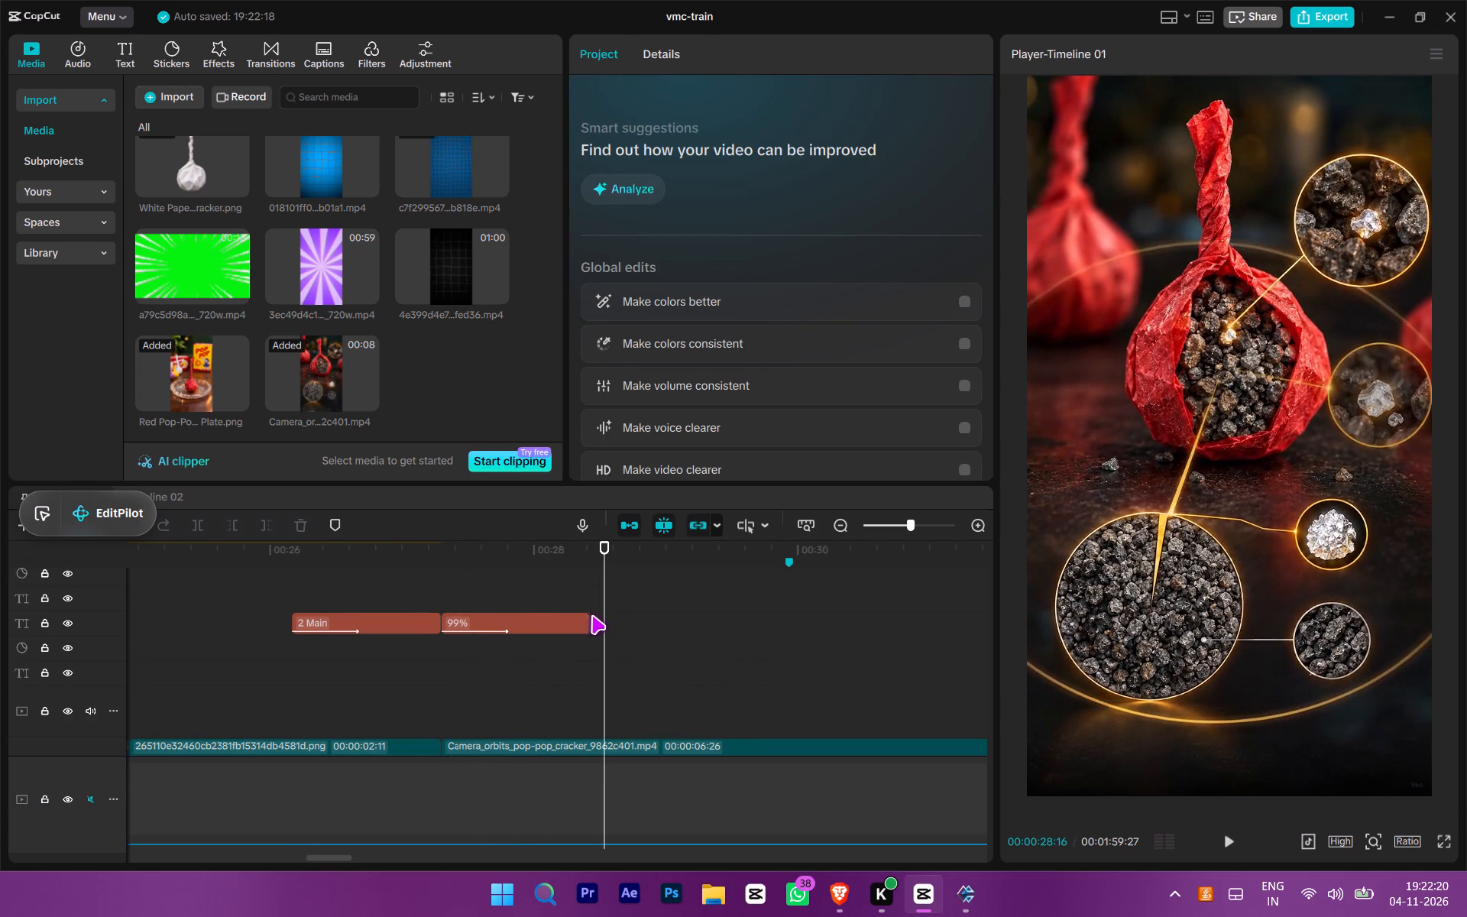
drag(590, 620, 1466, 601)
key(space)
ctrl+scroll(699, 684, down, 5)
ctrl+scroll(698, 701, up, 6)
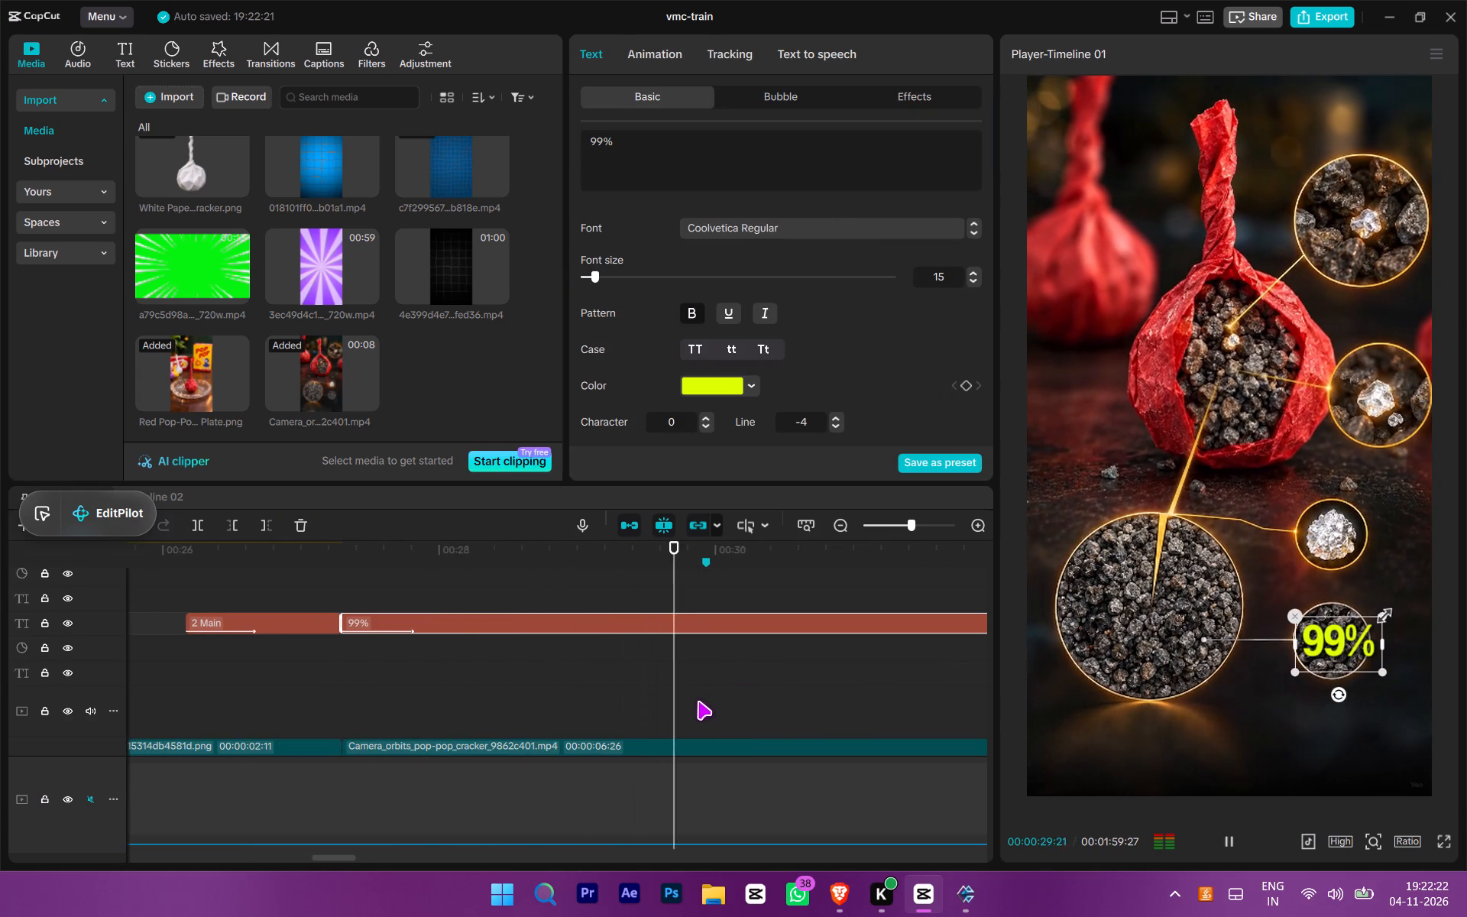
Duplicate the "99%" text onto the text track above and trim the copy's start to 00:00:30:20.
key(ctrl+c)
key(space)
key(space)
key(ctrl+v)
key(space)
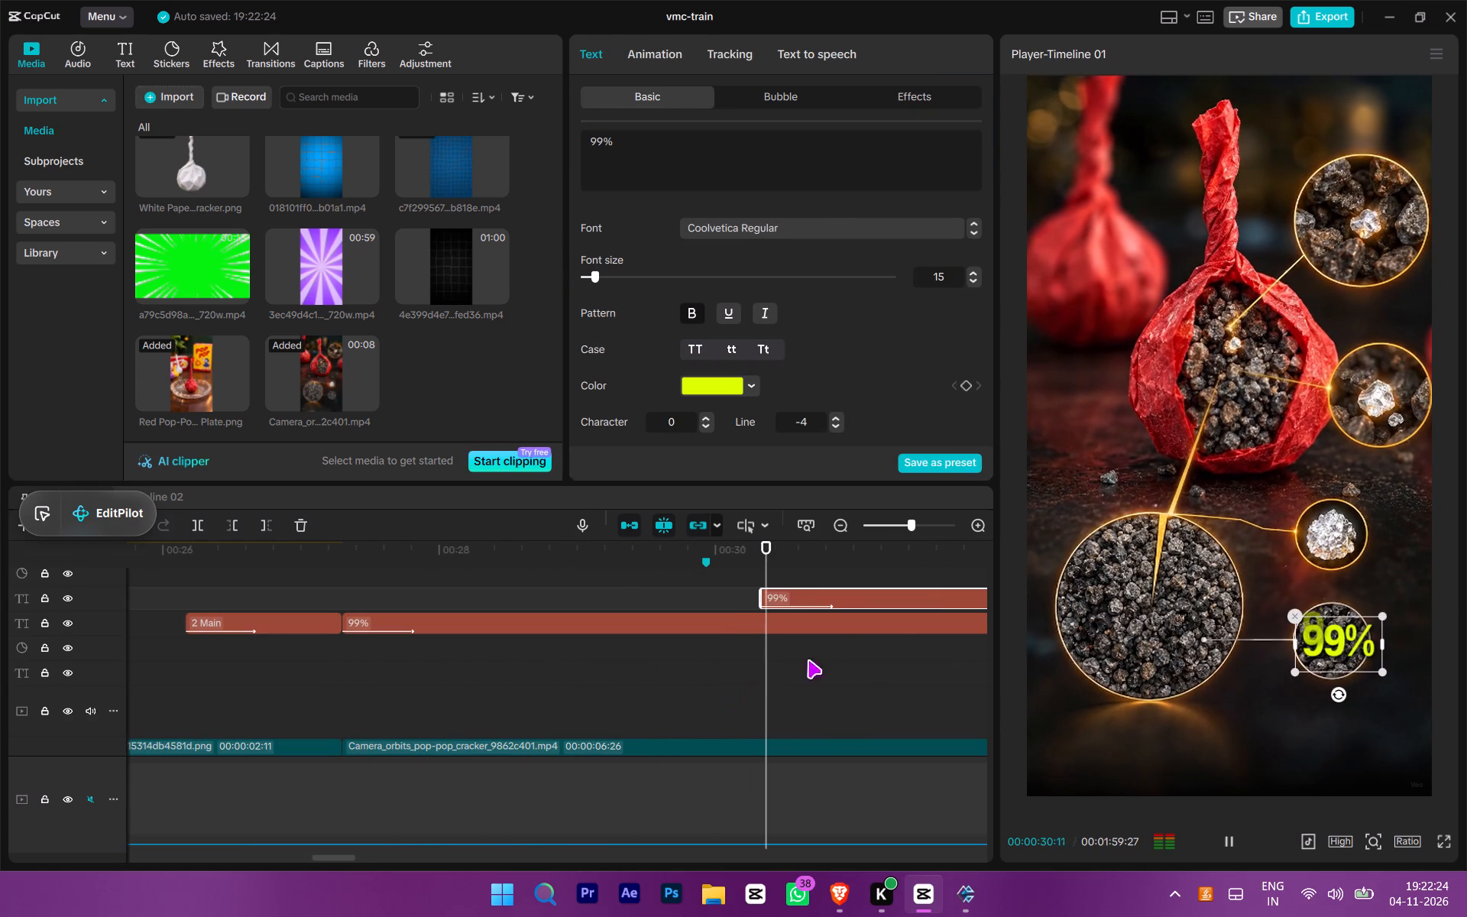
key(space)
click(782, 557)
key(space)
key(space)
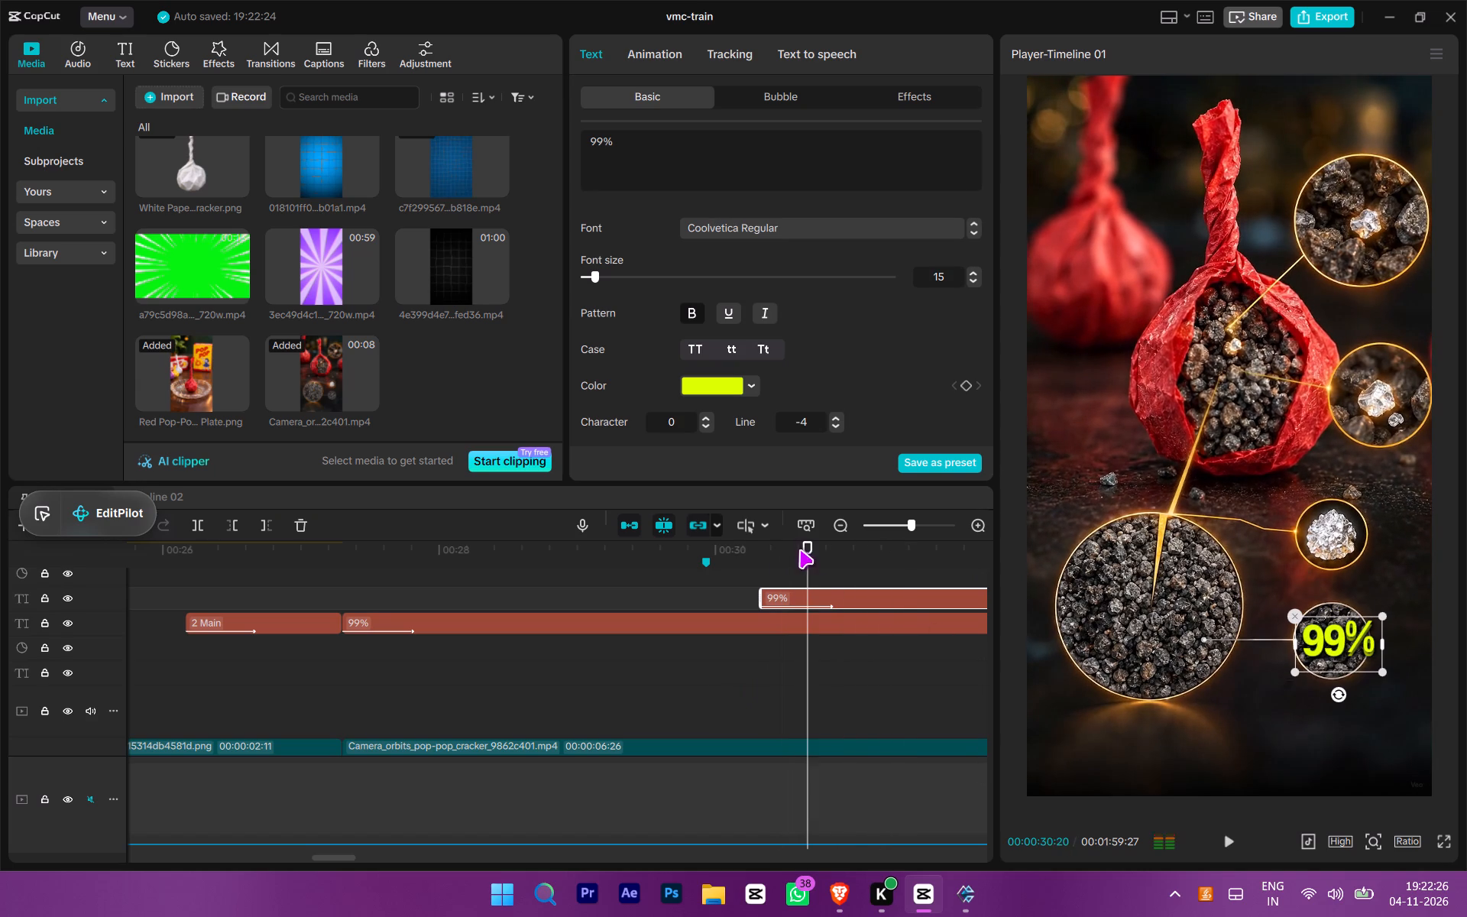
key(q)
key(space)
key(space)
key(space)
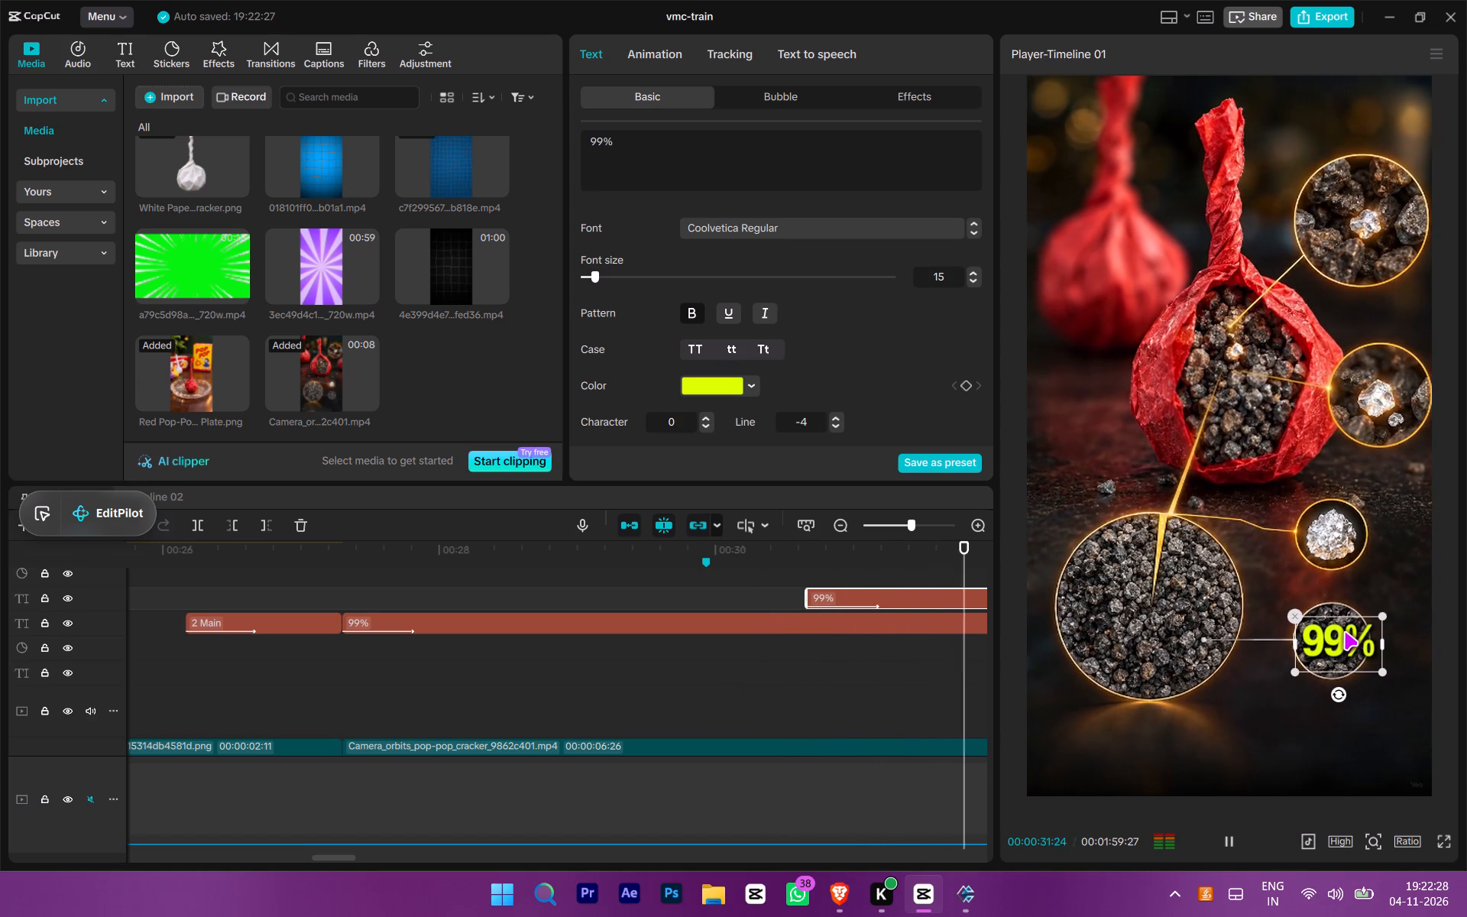
Move the duplicated text onto the small white-crystal circle above and change it to "0.1%".
key(space)
drag(1344, 631, 1341, 525)
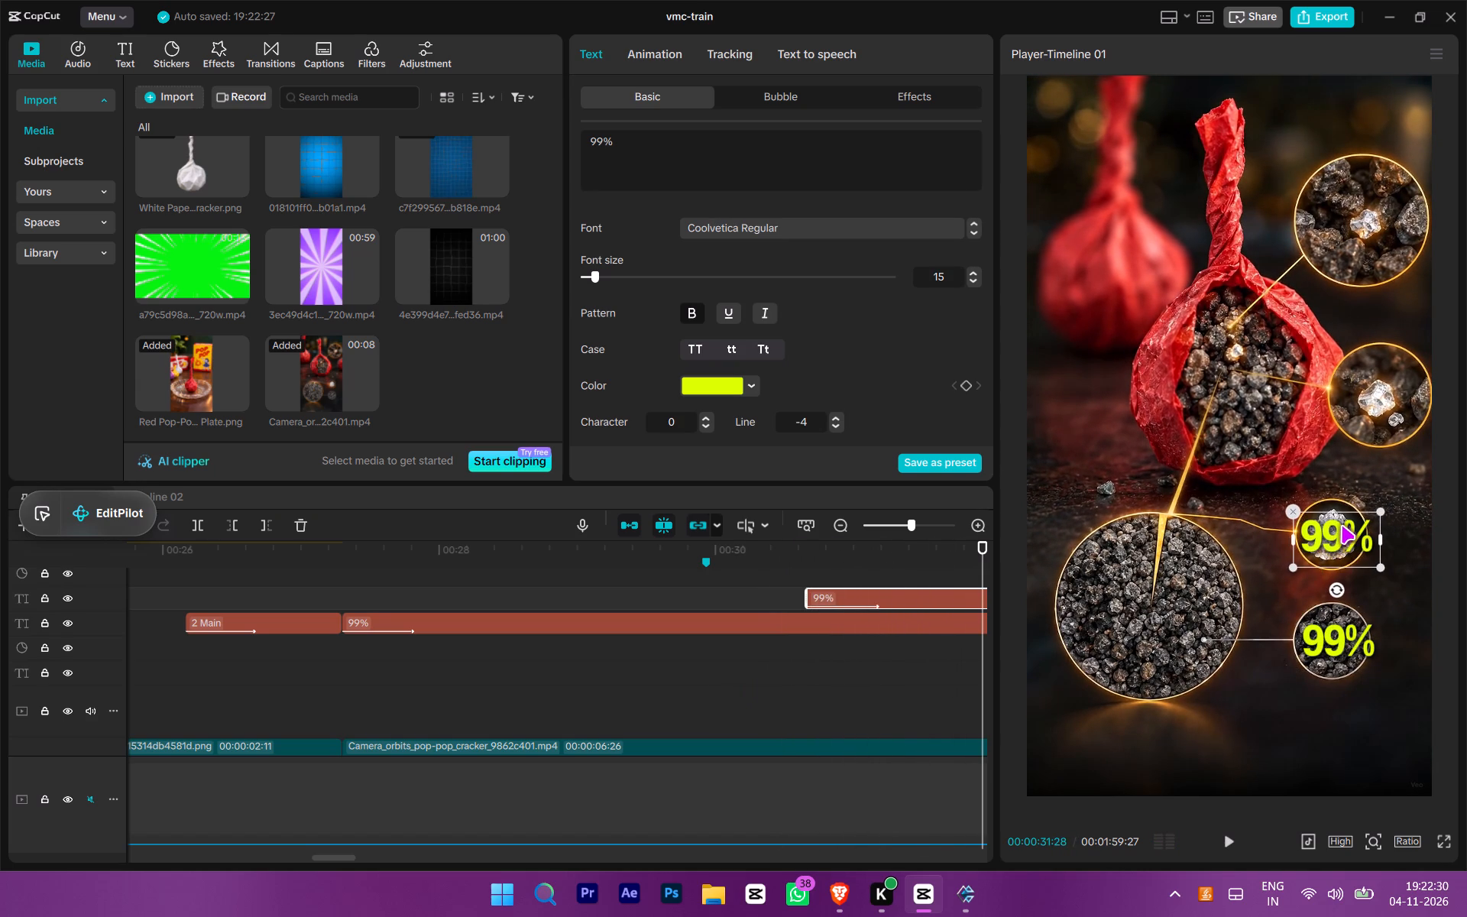
drag(1341, 525, 1339, 524)
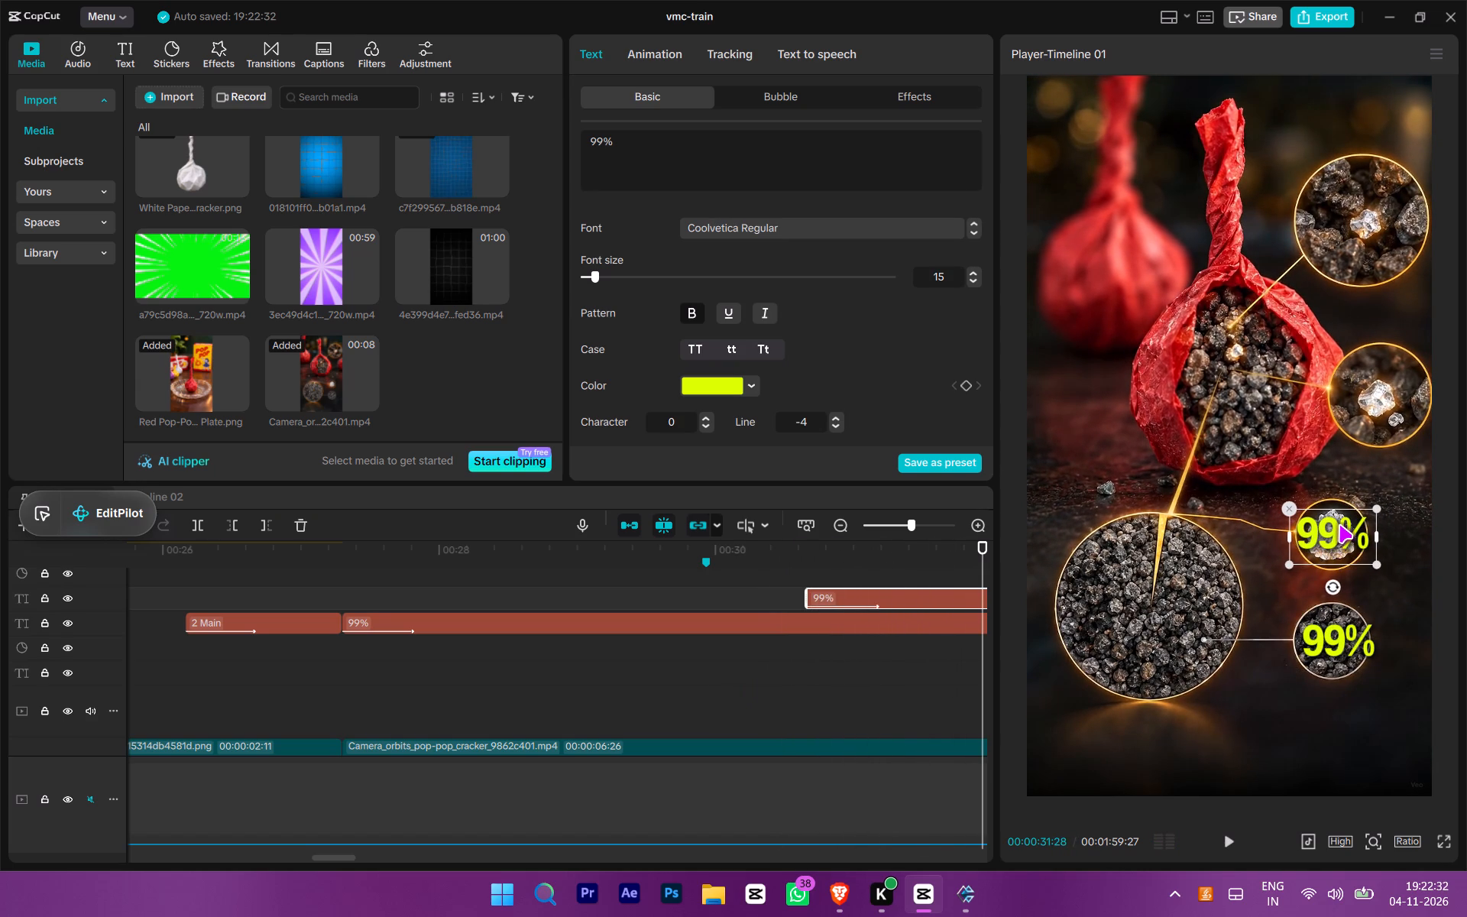
key(0)
drag(746, 169, 462, 119)
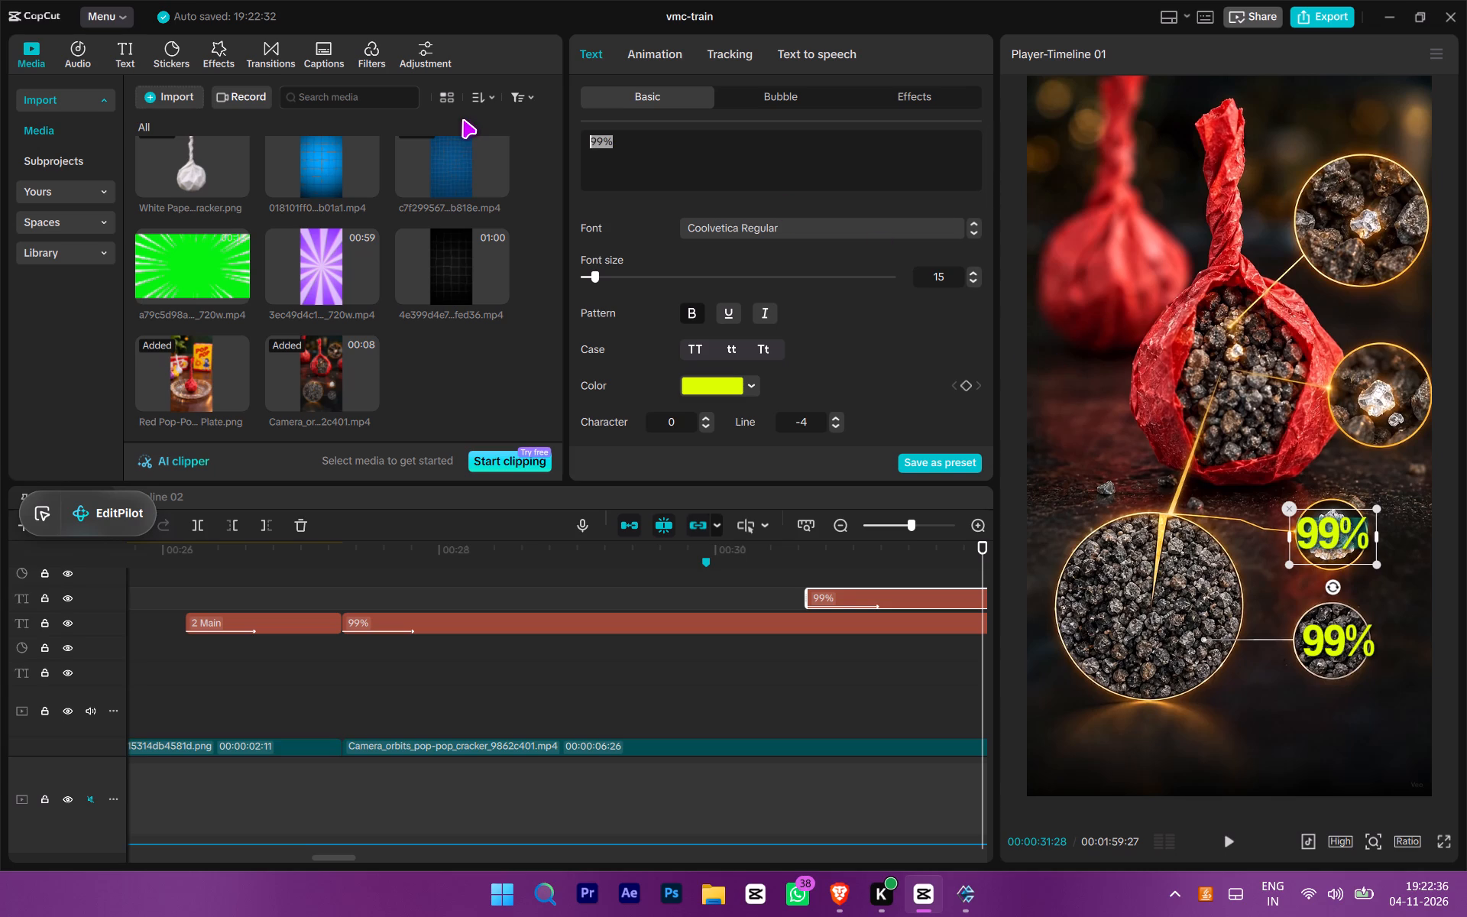
text(0.1)
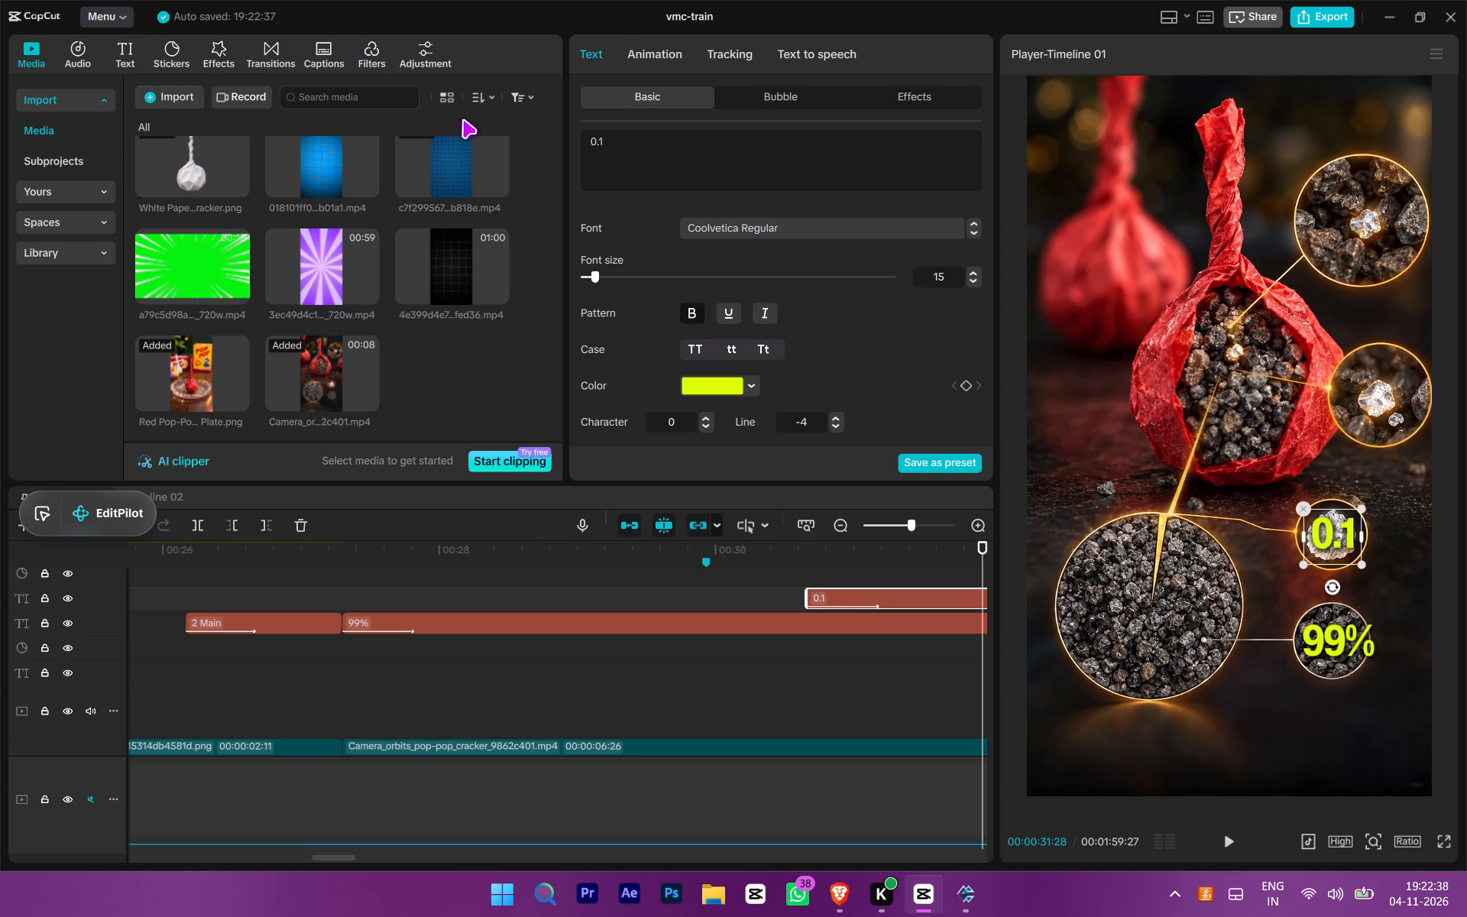
key(shift+percent)
click(790, 660)
Trim the ends of the "99%" and "0.1%" texts to the end of the Camera_orbits clip, 00:00:34:05.
key(space)
drag(760, 688, 1037, 669)
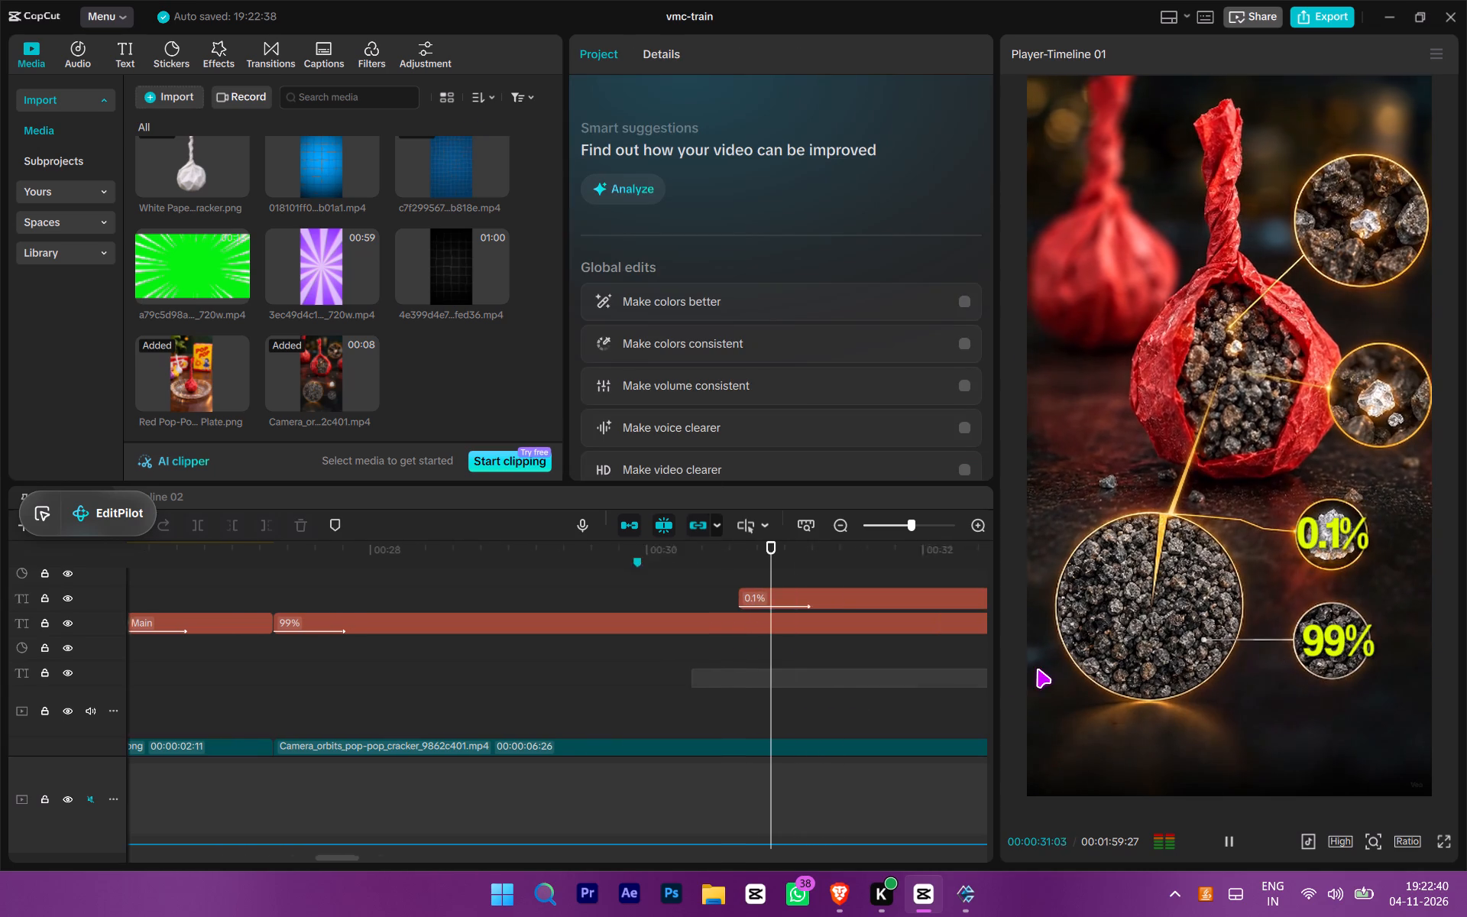
drag(1037, 669, 1032, 677)
drag(730, 699, 1027, 664)
key(space)
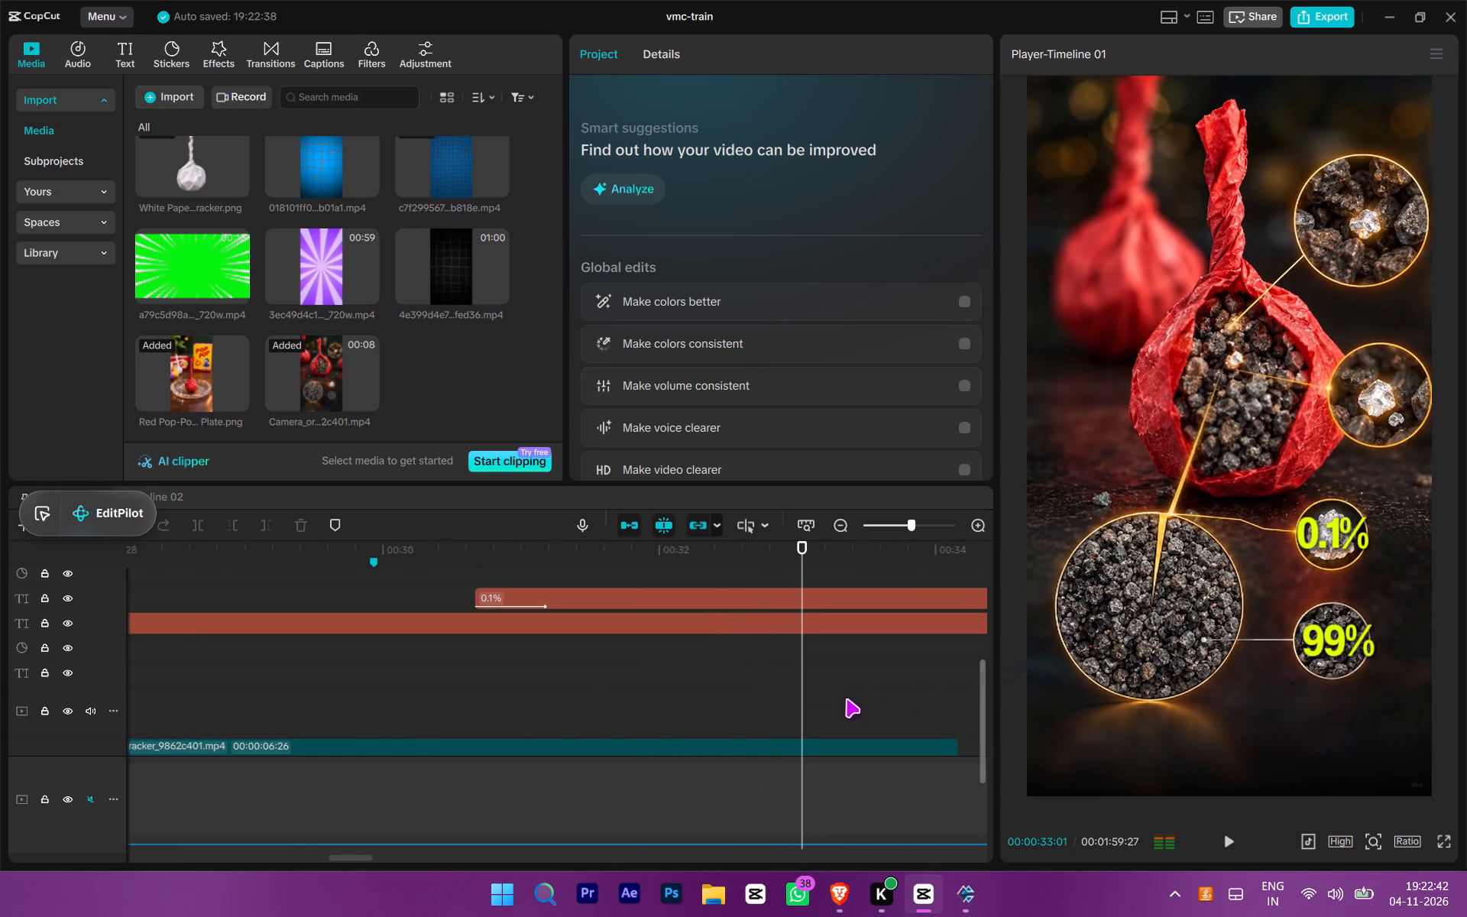
ctrl+scroll(846, 698, down, 5)
key(space)
ctrl+scroll(852, 698, down, 5)
key(space)
scroll(898, 692, down, 4)
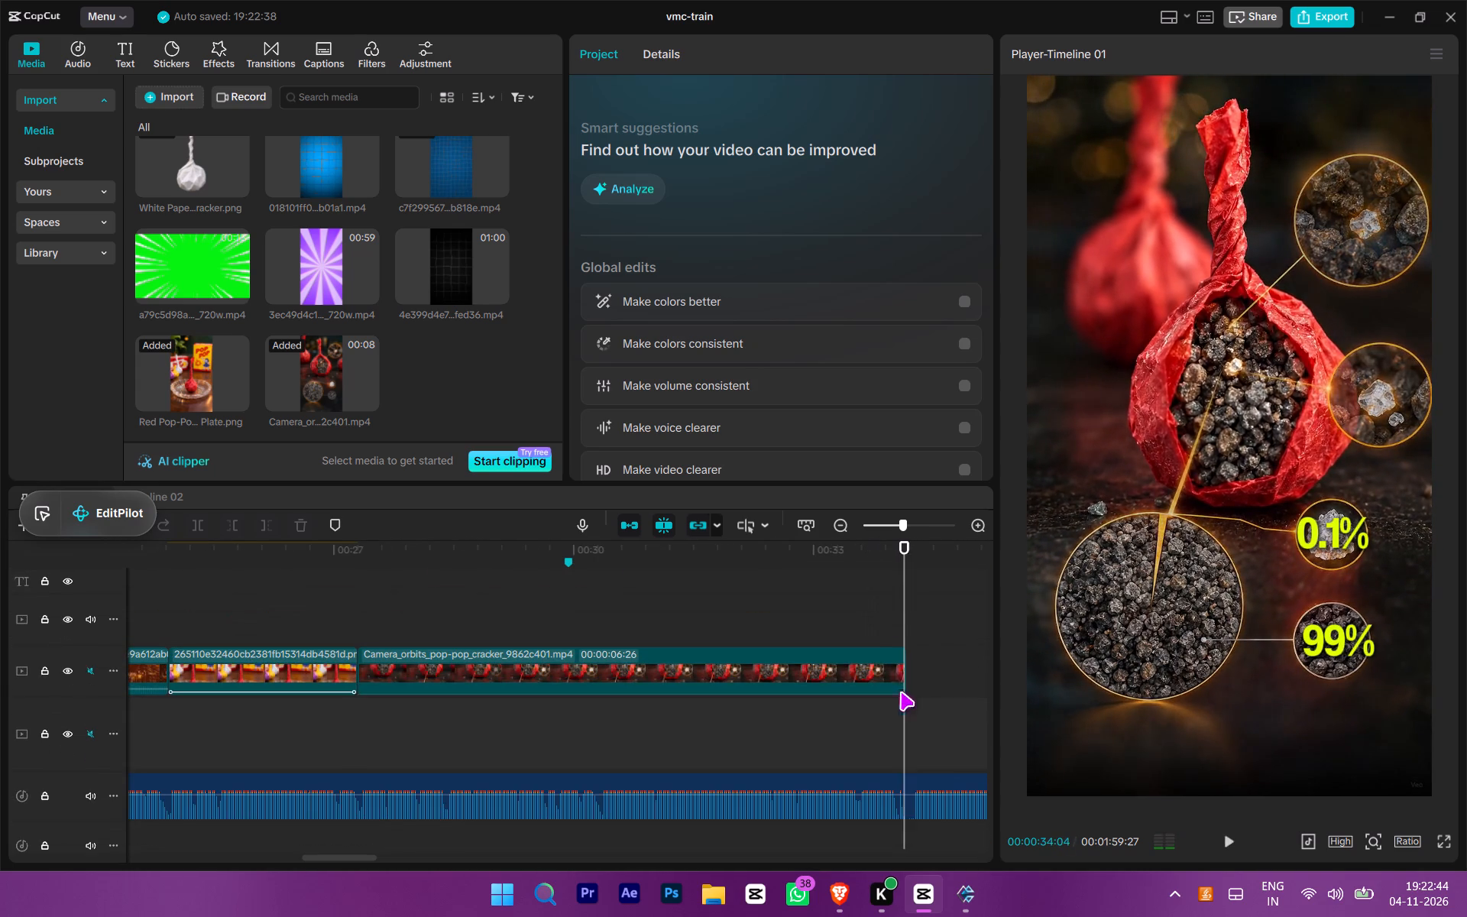
key(space)
click(896, 706)
click(907, 698)
scroll(919, 714, up, 5)
drag(872, 729, 895, 553)
key(w)
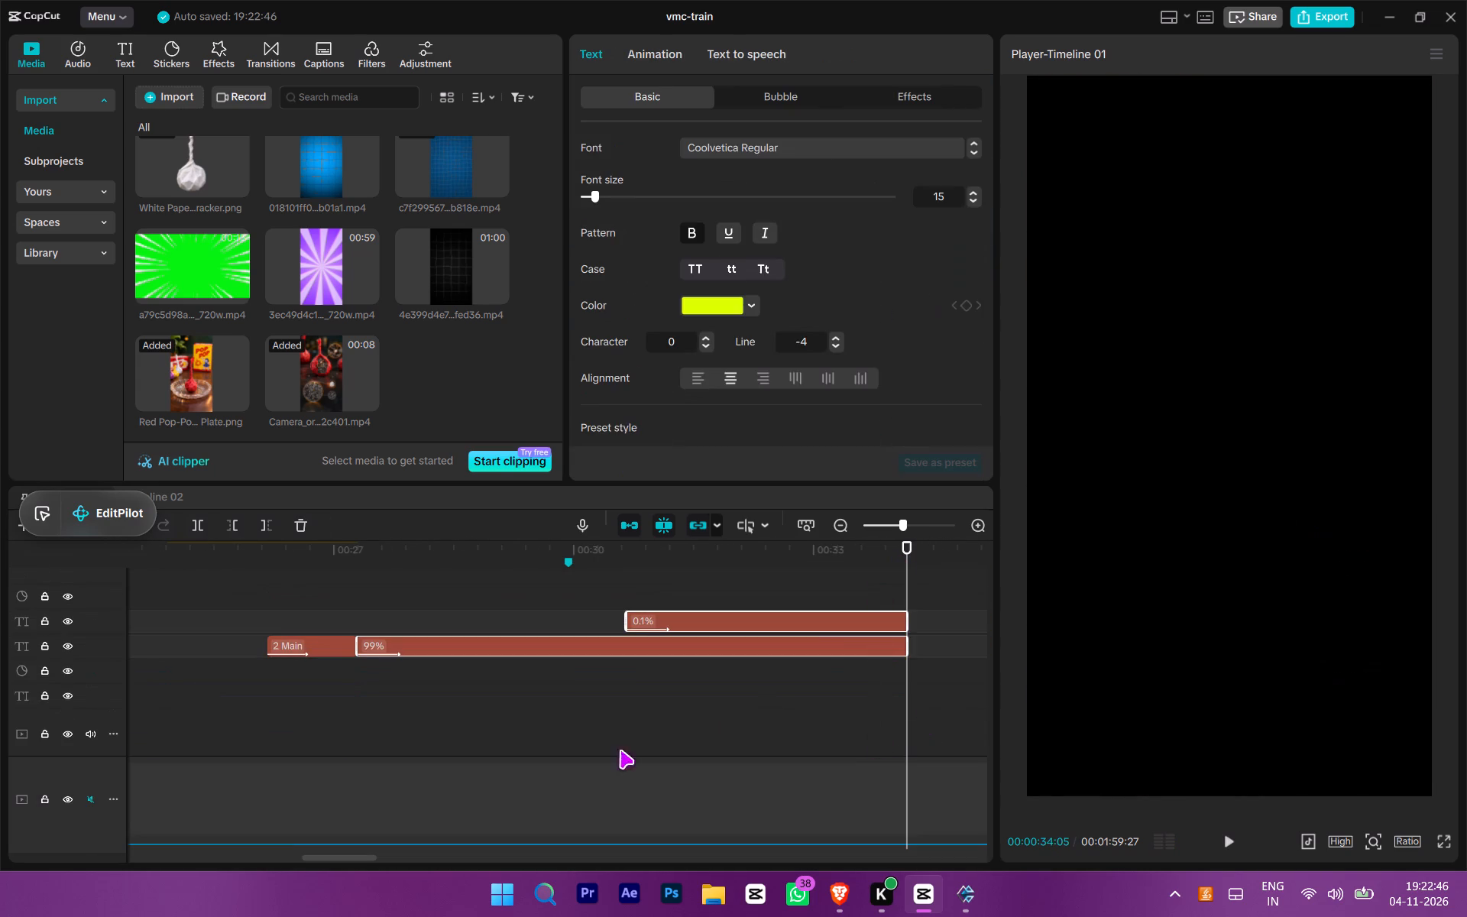
Change the "0.1%" text to "0.1mg" and nudge it over the white-crystal circle.
click(354, 718)
key(space)
ctrl+scroll(364, 735, down, 10)
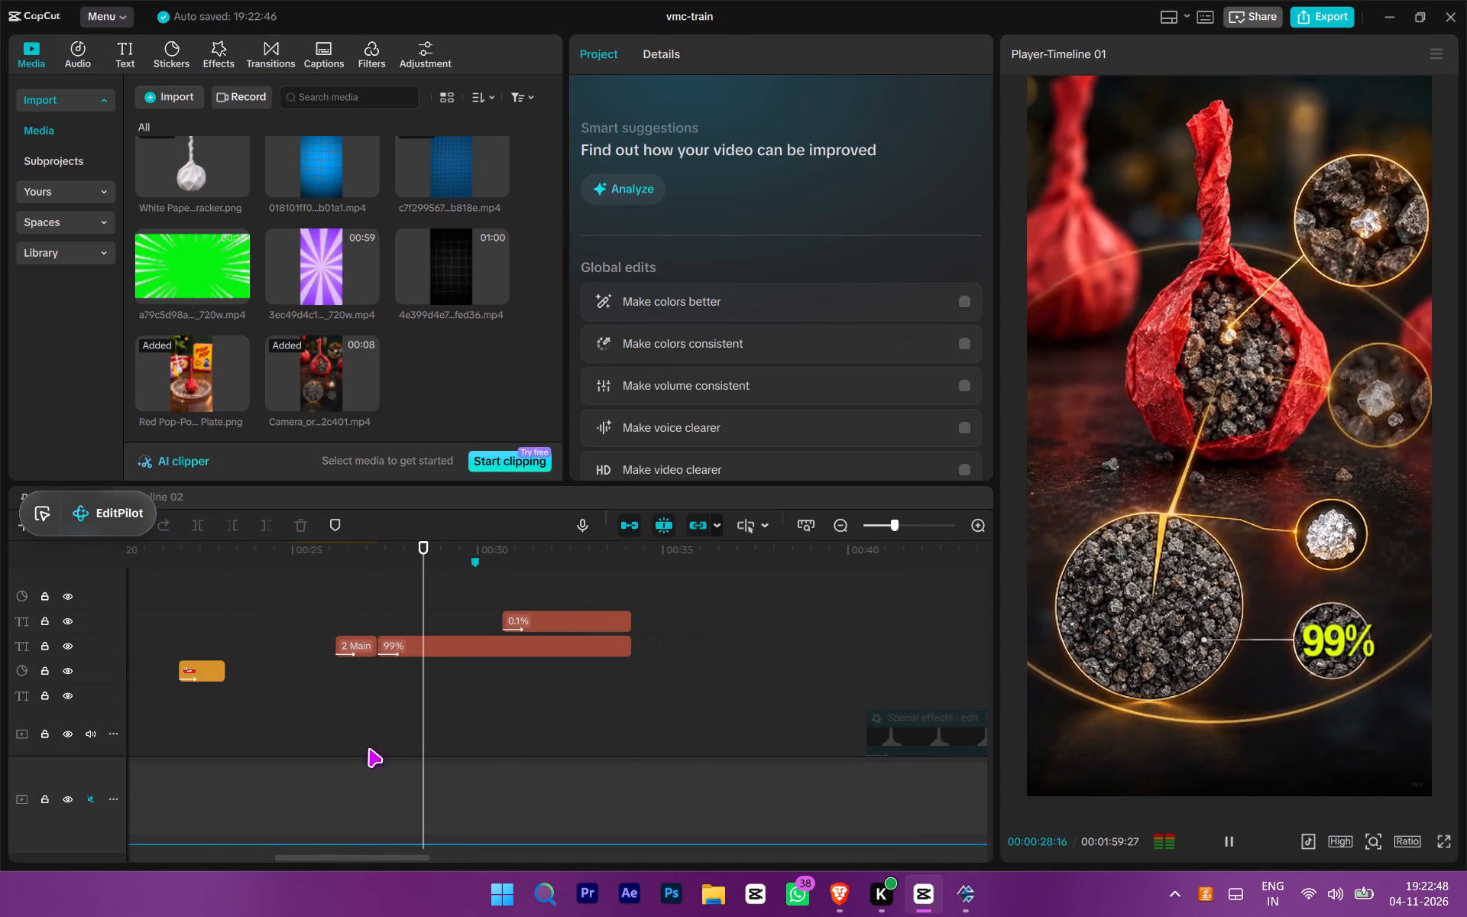
ctrl+scroll(369, 762, down, 2)
ctrl+scroll(601, 763, up, 3)
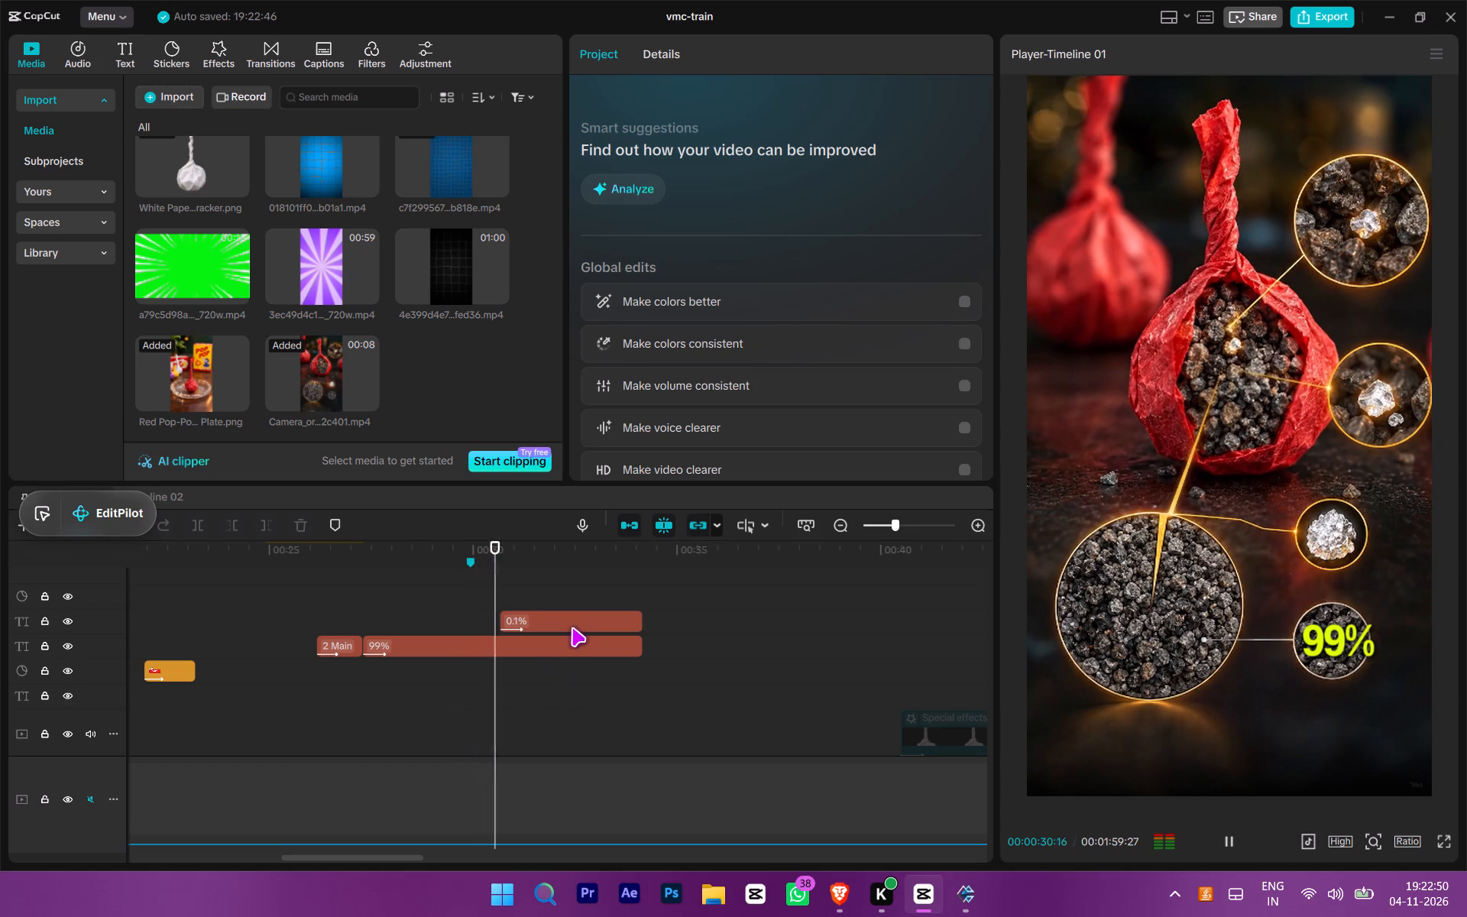
click(572, 627)
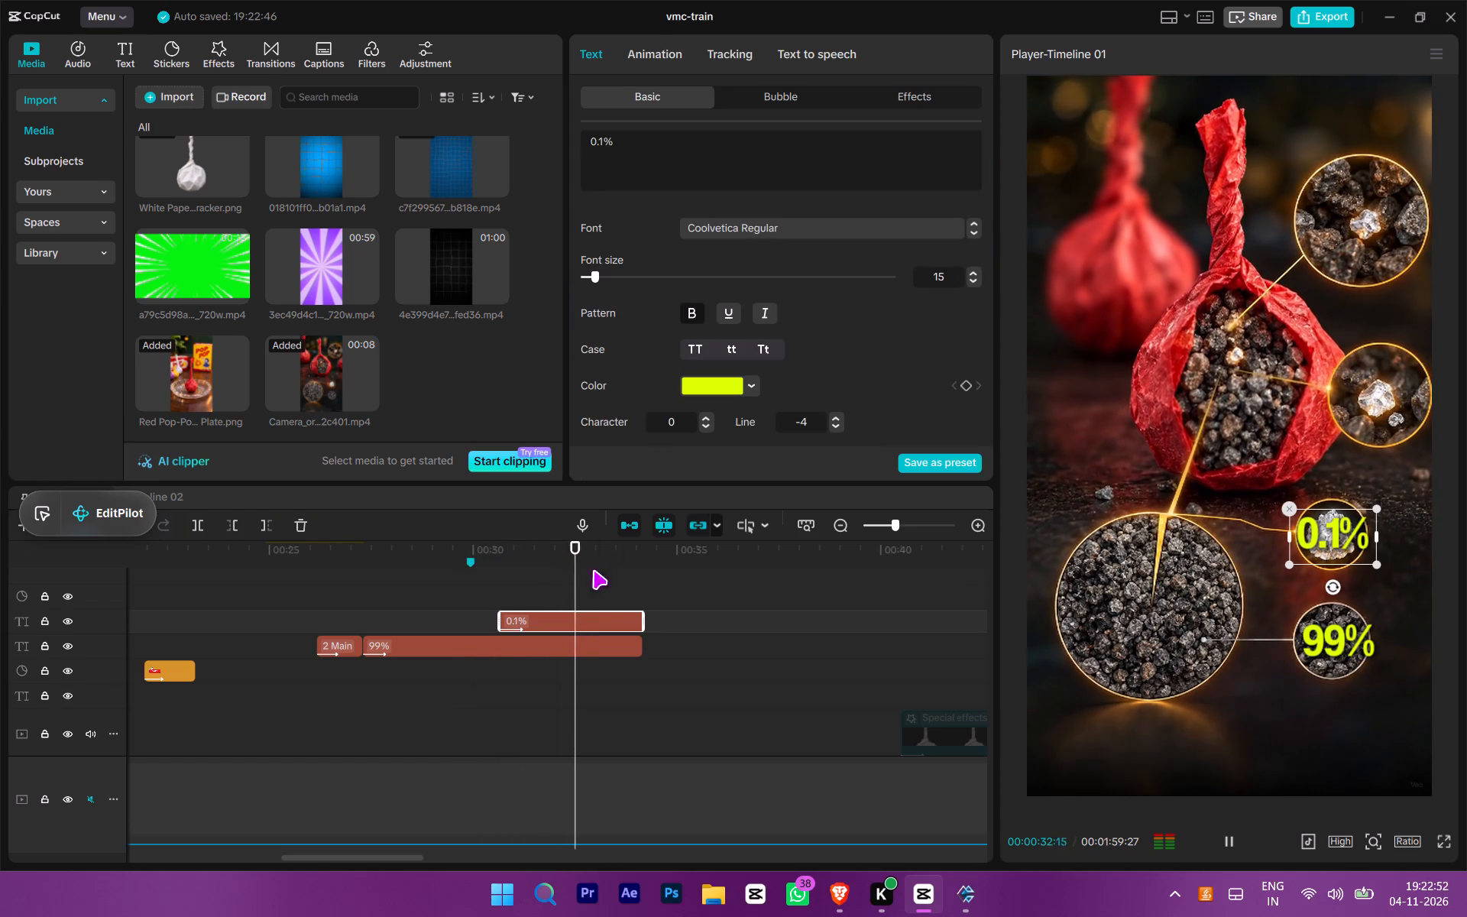
key(space)
click(698, 180)
key(BackSpace)
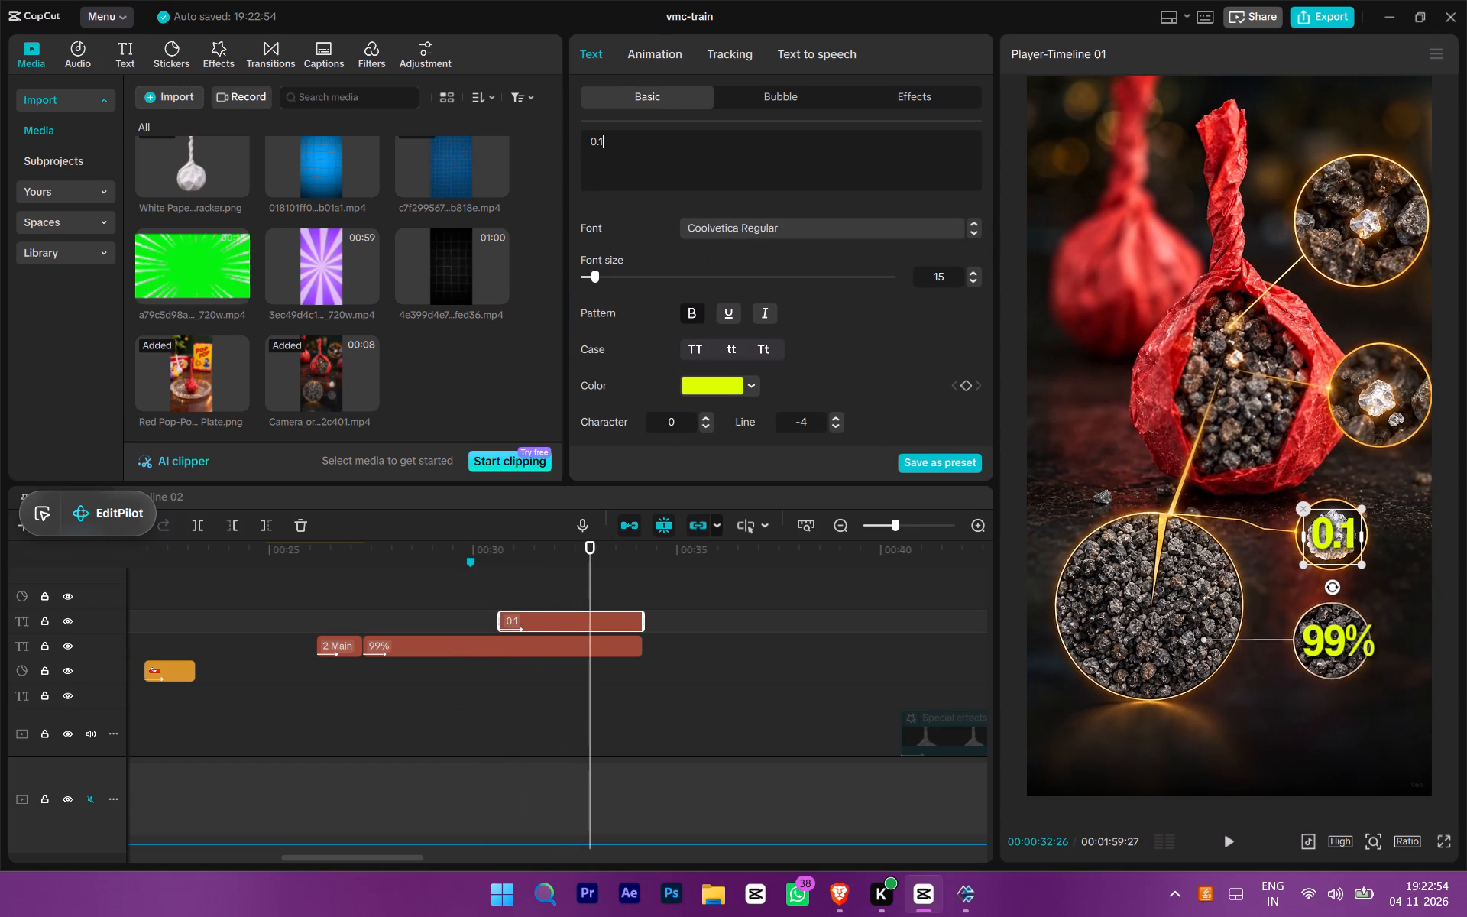
text(mg)
drag(1365, 548, 1371, 549)
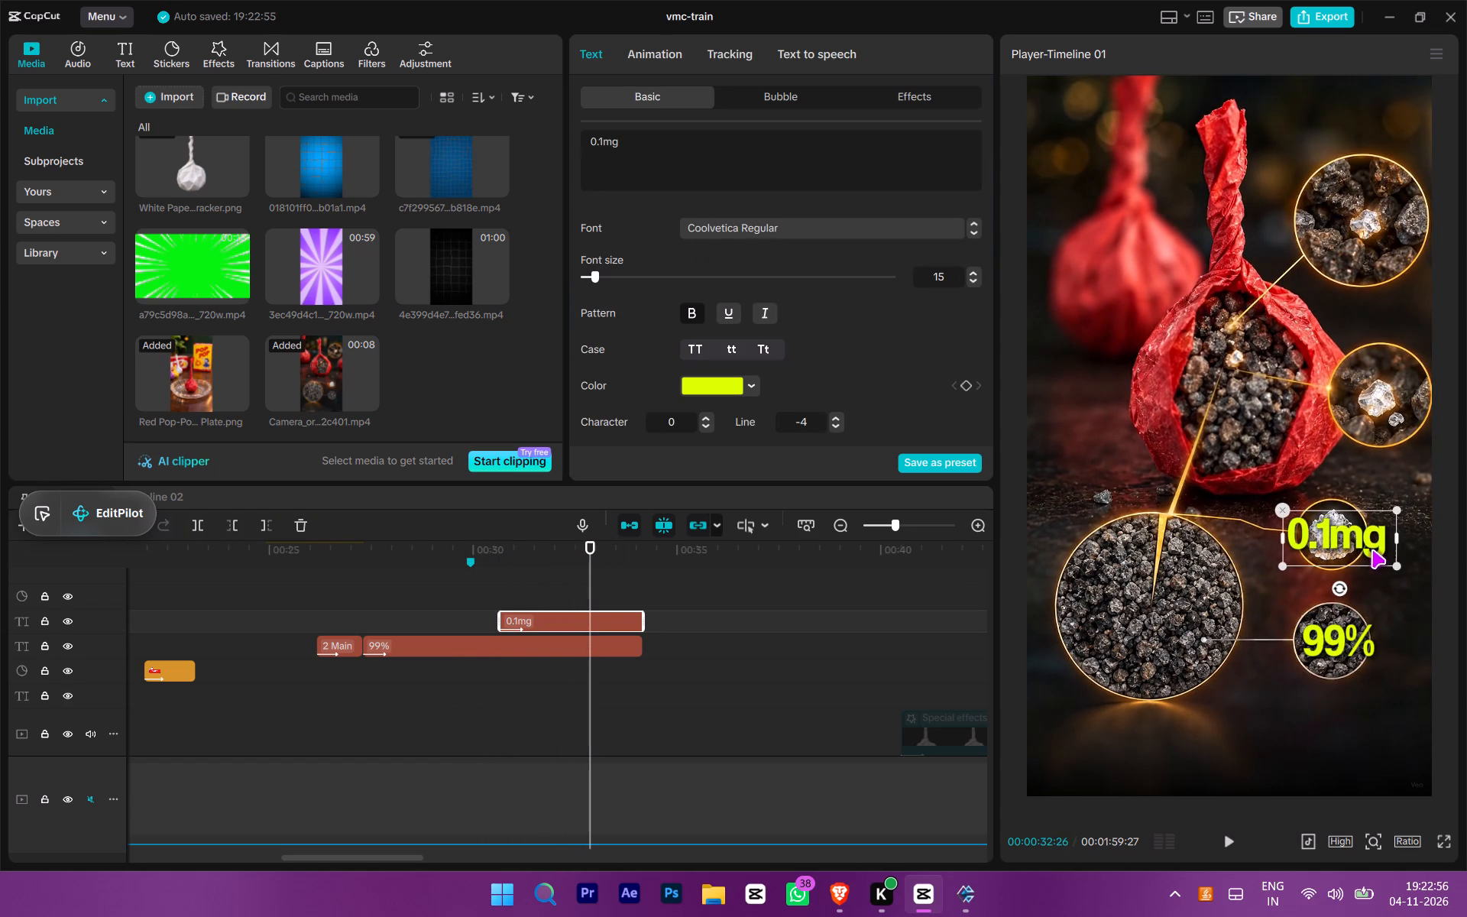
Move the "0.1mg" text just below the white-crystal circle and the "99%" text just below the gravel circle.
drag(1371, 549, 1358, 582)
drag(1358, 582, 1365, 581)
click(1342, 642)
drag(1343, 643, 1342, 697)
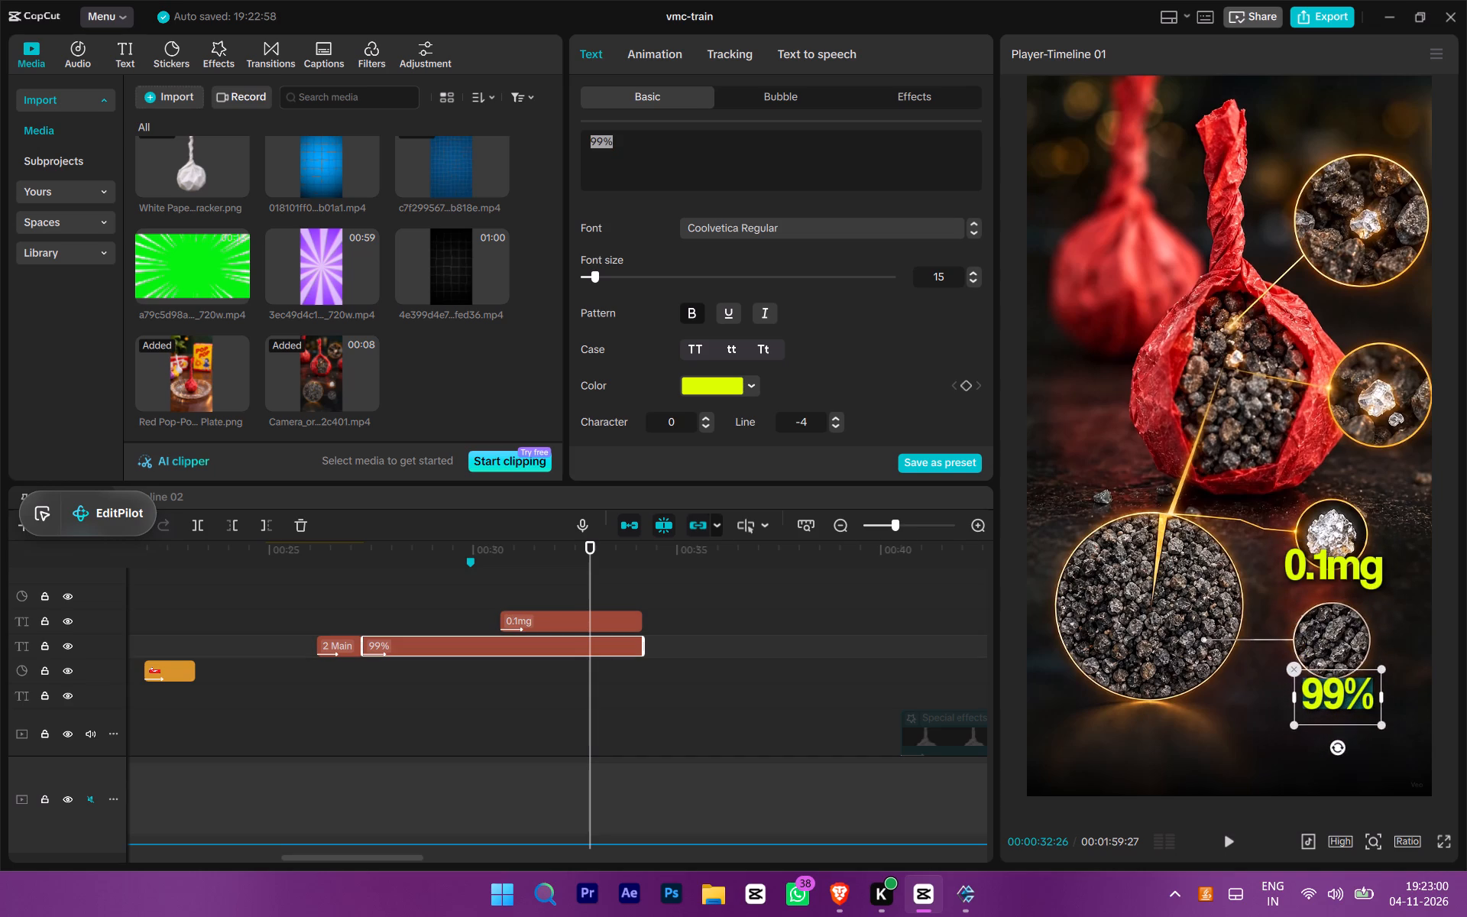
drag(1342, 697, 1339, 689)
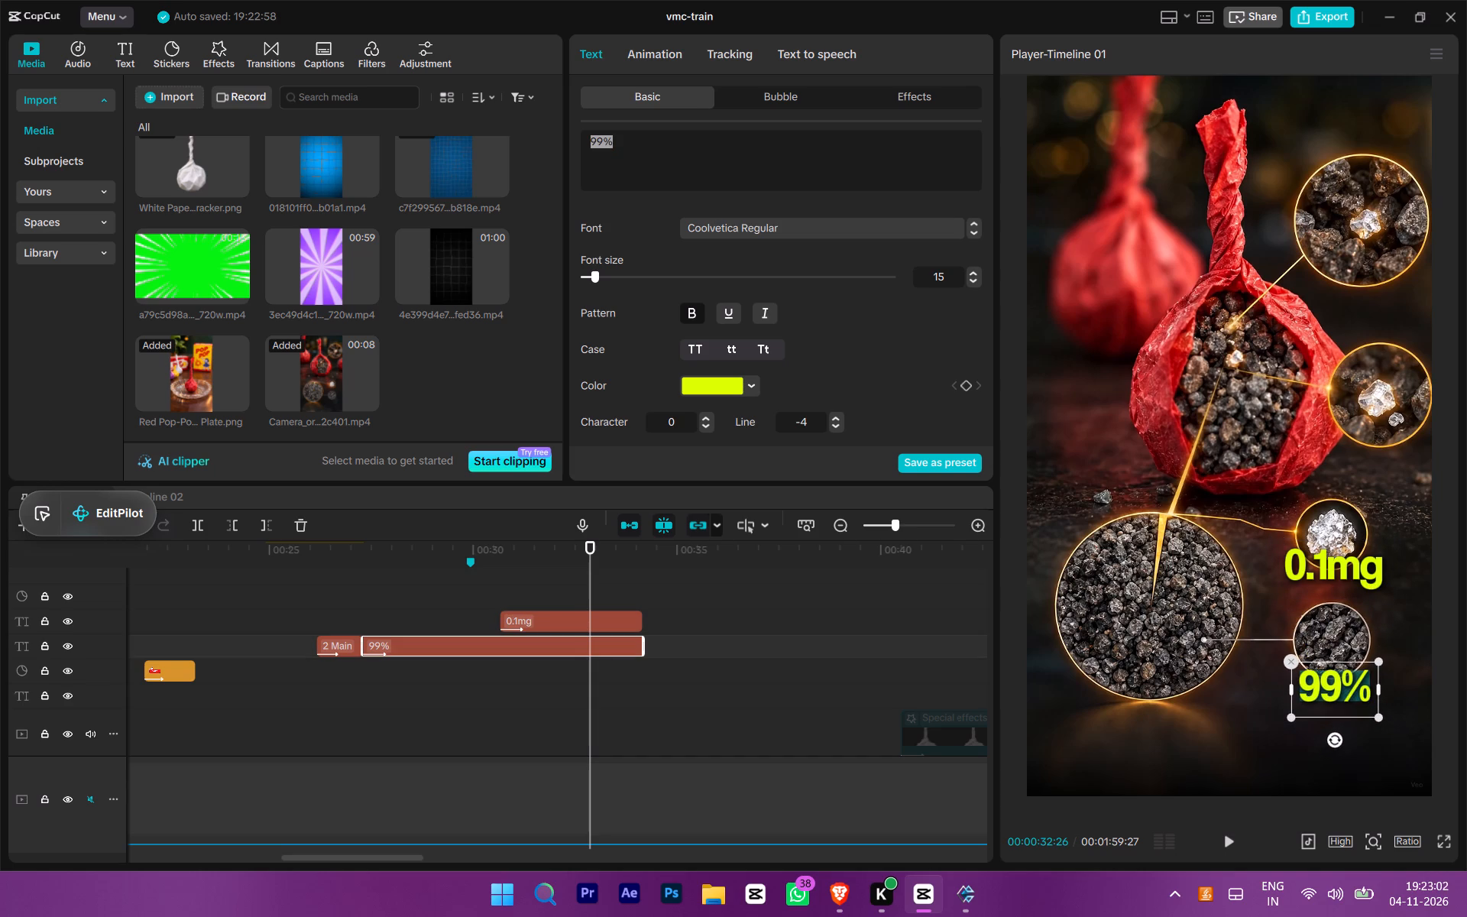
drag(1339, 689, 1341, 689)
Set the shadow opacity of both the "0.1mg" and "99%" texts to 100%.
click(439, 795)
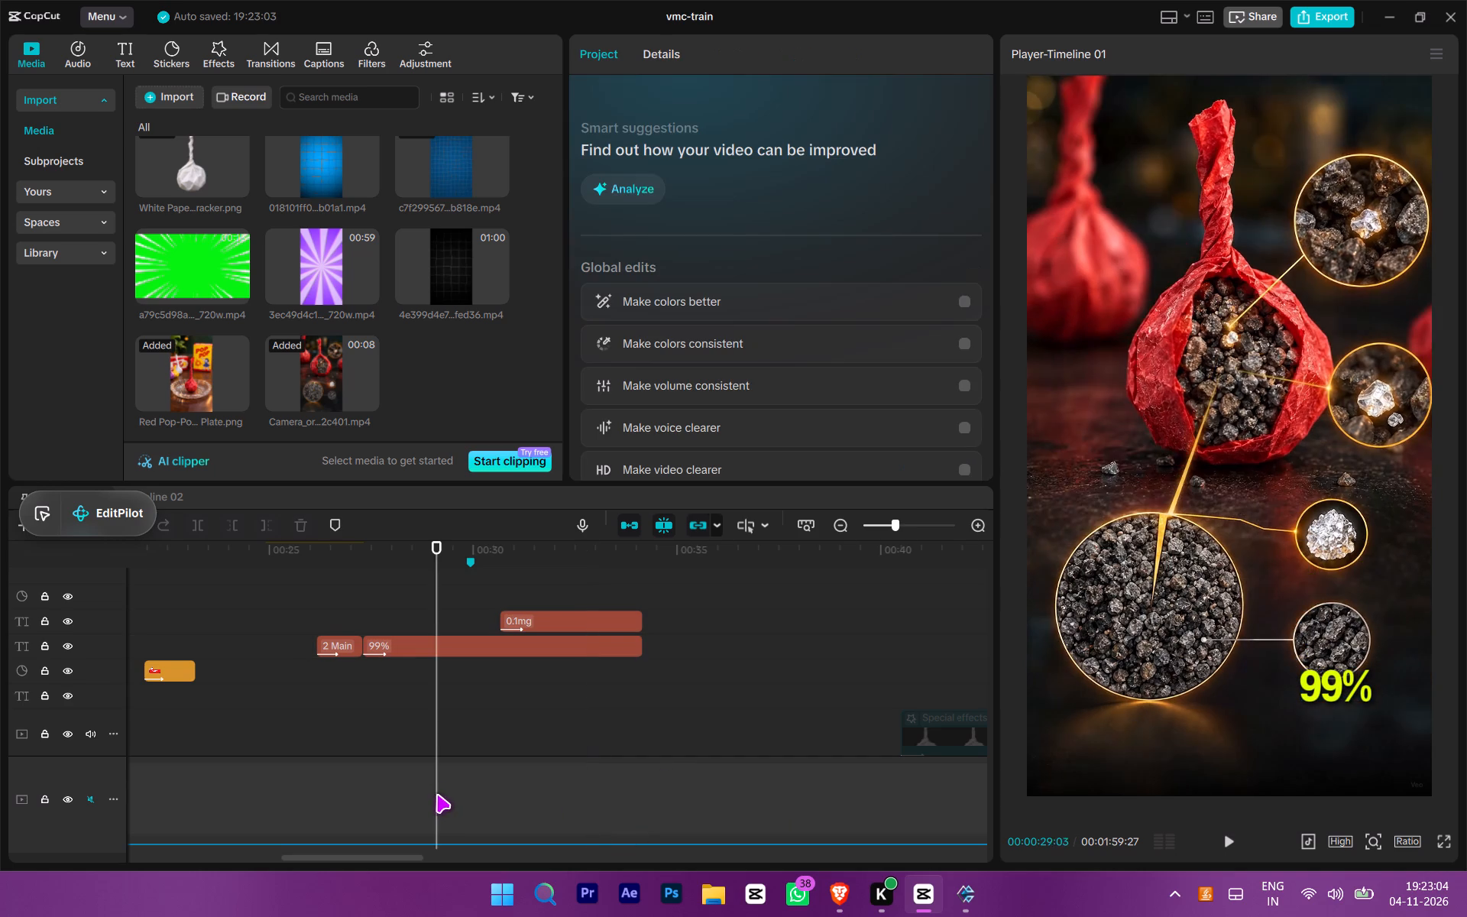
key(space)
ctrl+scroll(543, 747, up, 4)
drag(649, 721, 691, 588)
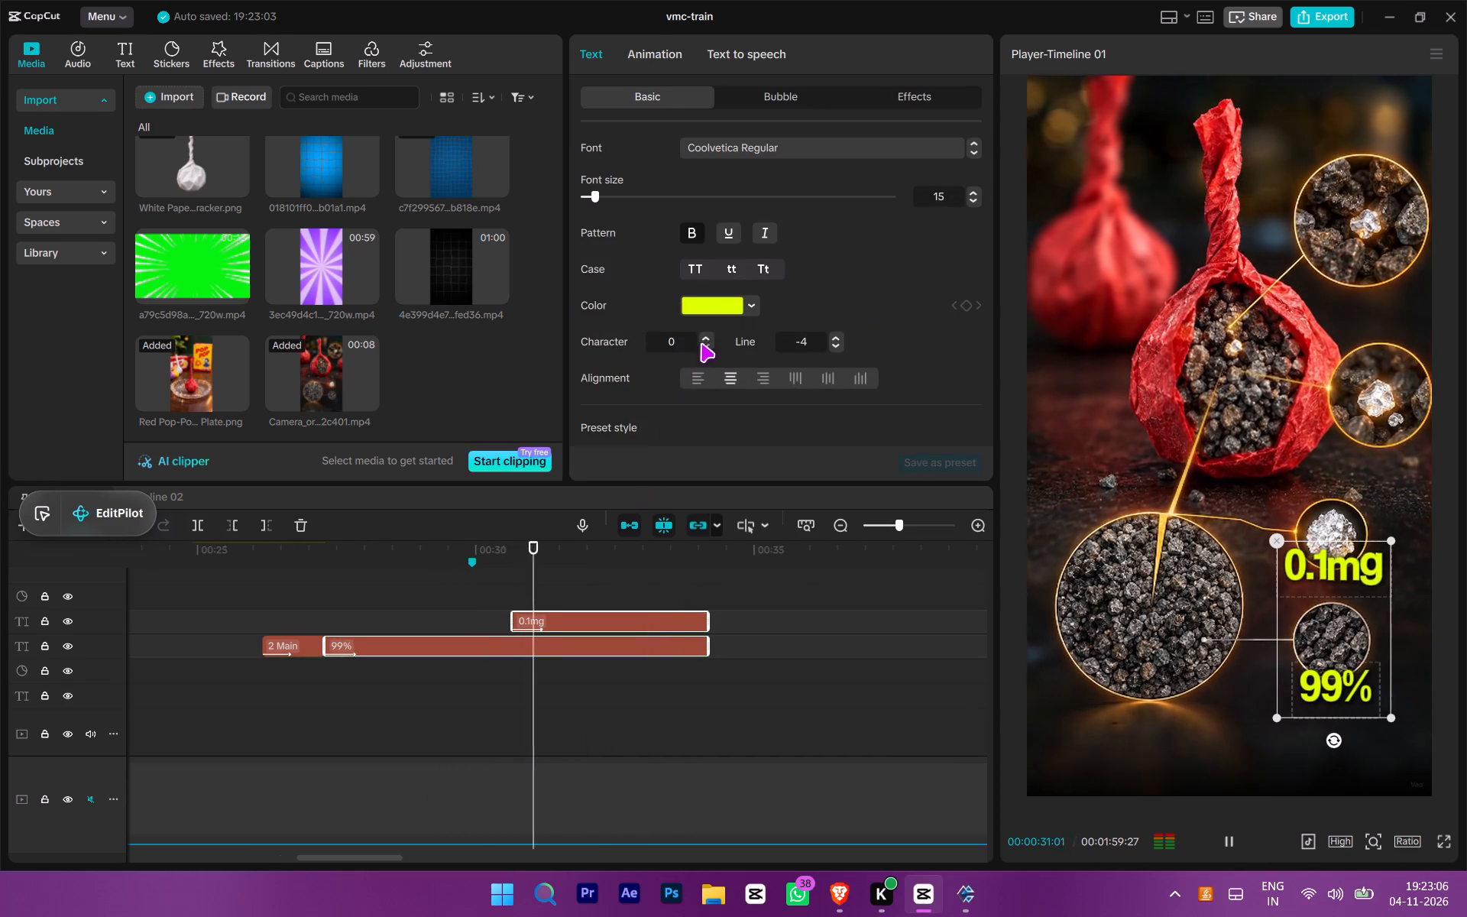
scroll(720, 320, down, 3)
key(space)
scroll(699, 342, down, 8)
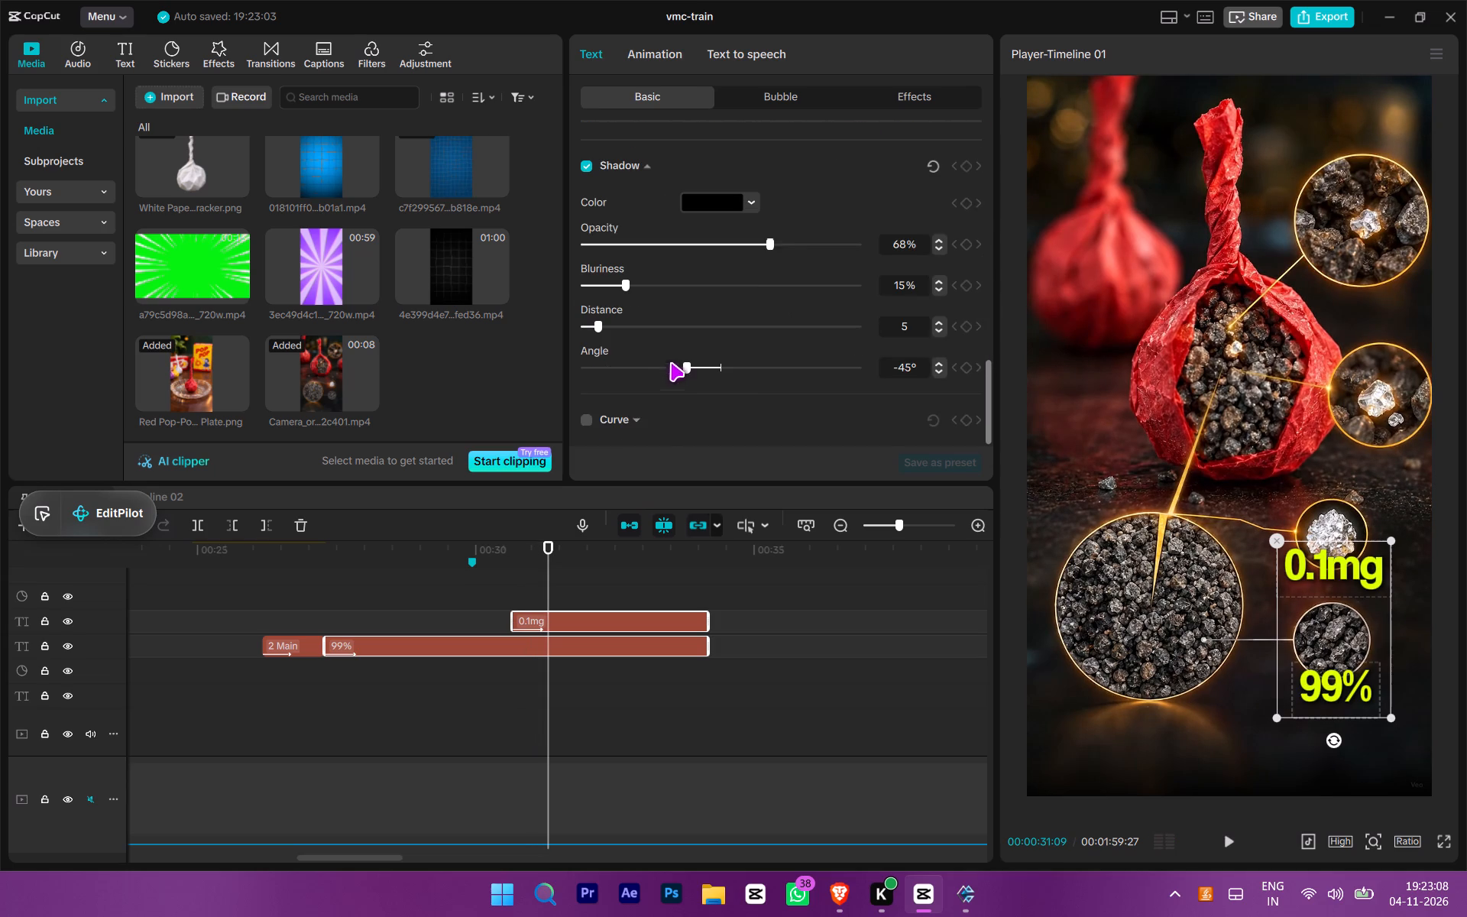
drag(789, 245, 891, 251)
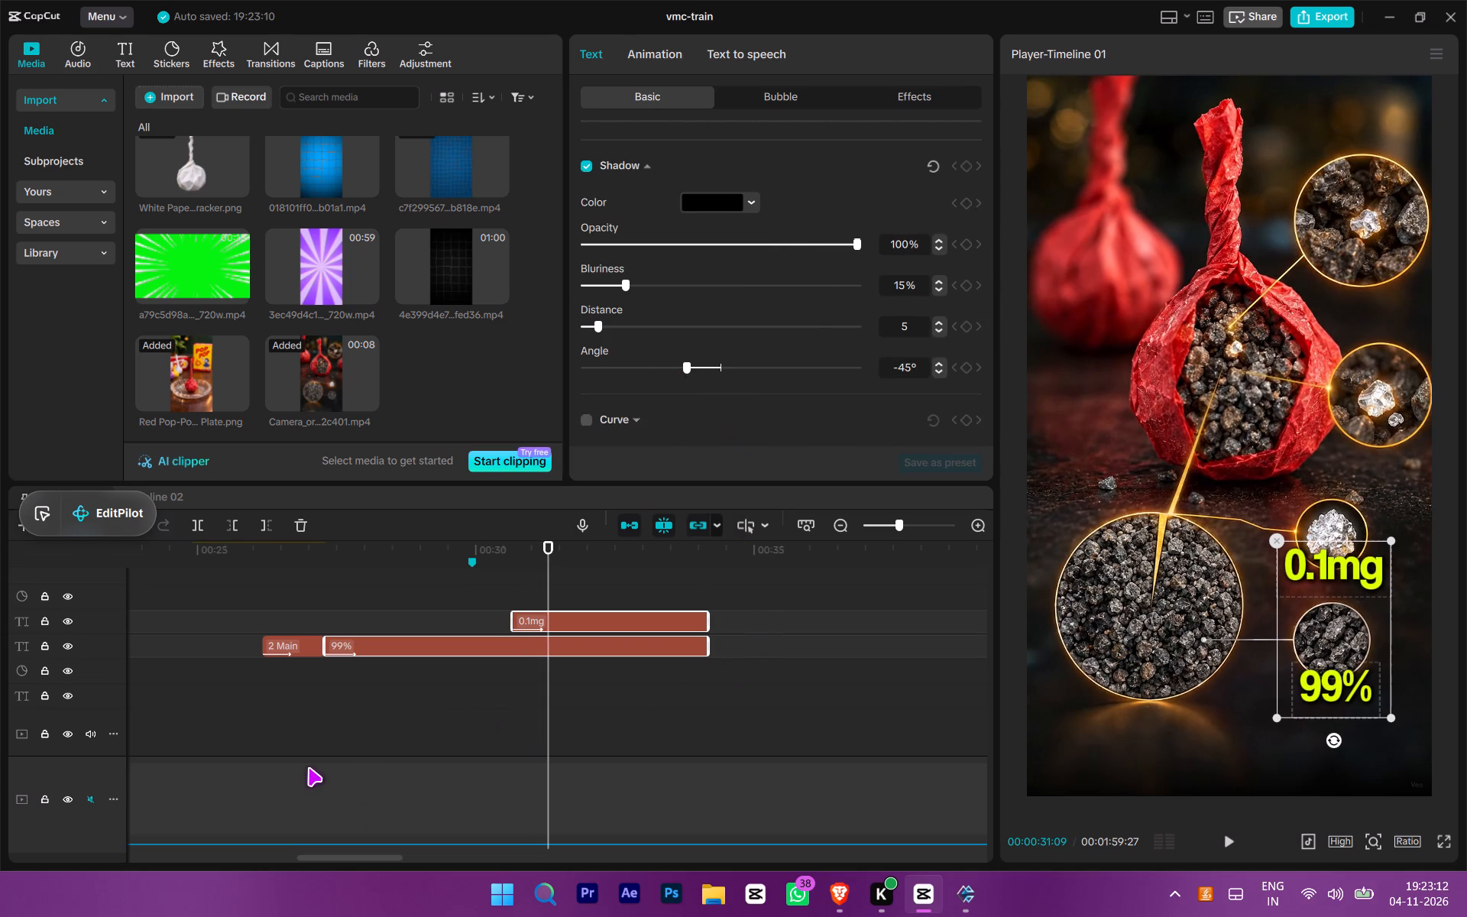
Nudge the "99%" text slightly up, closer to its gravel circle.
click(1342, 635)
click(1384, 669)
click(1359, 682)
click(1346, 691)
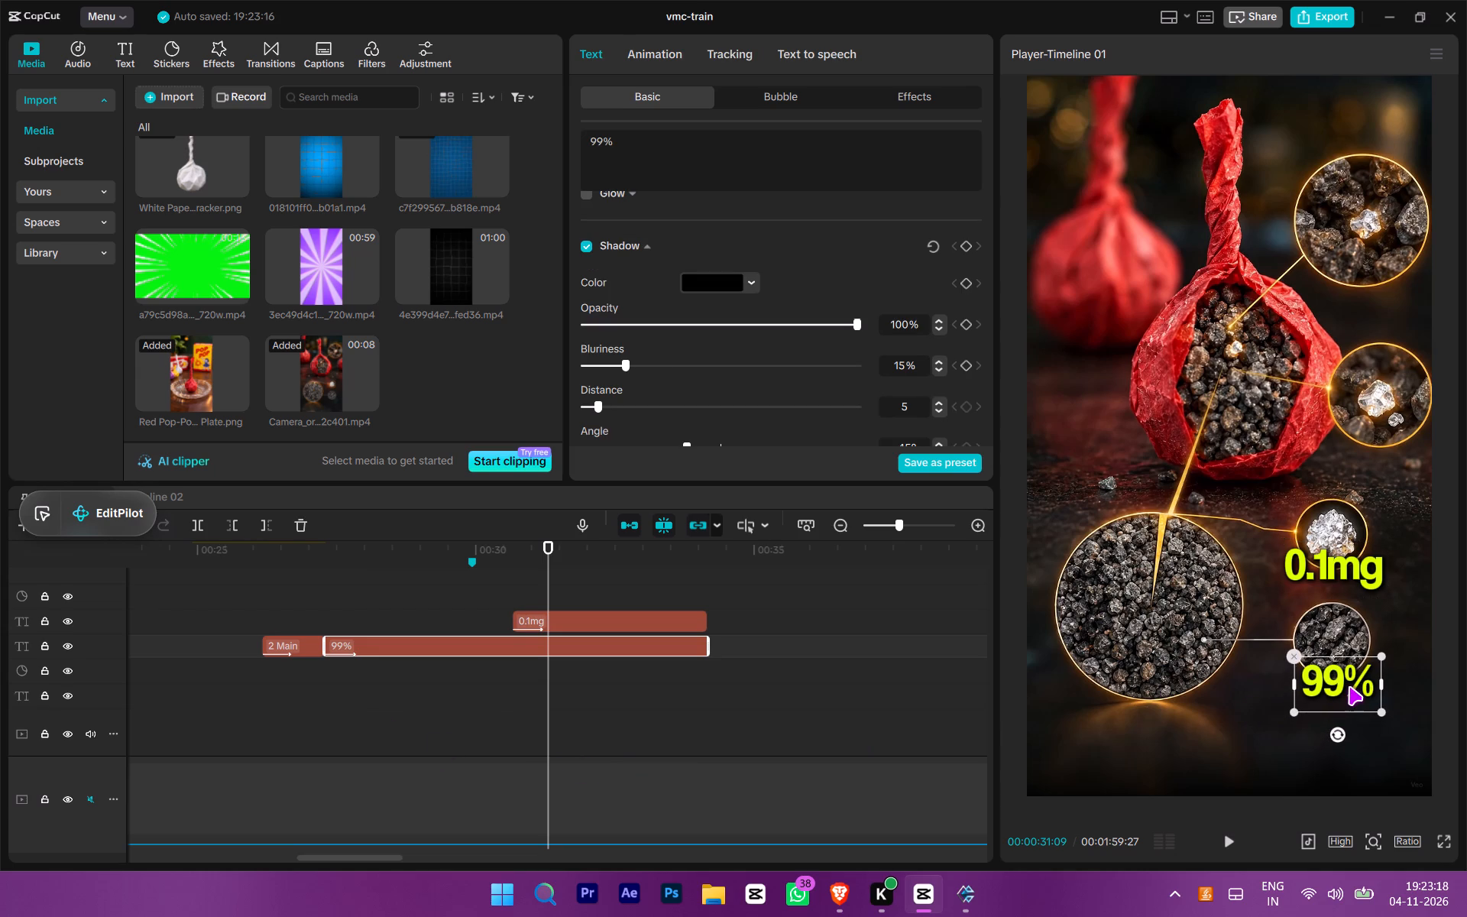
click(247, 702)
key(space)
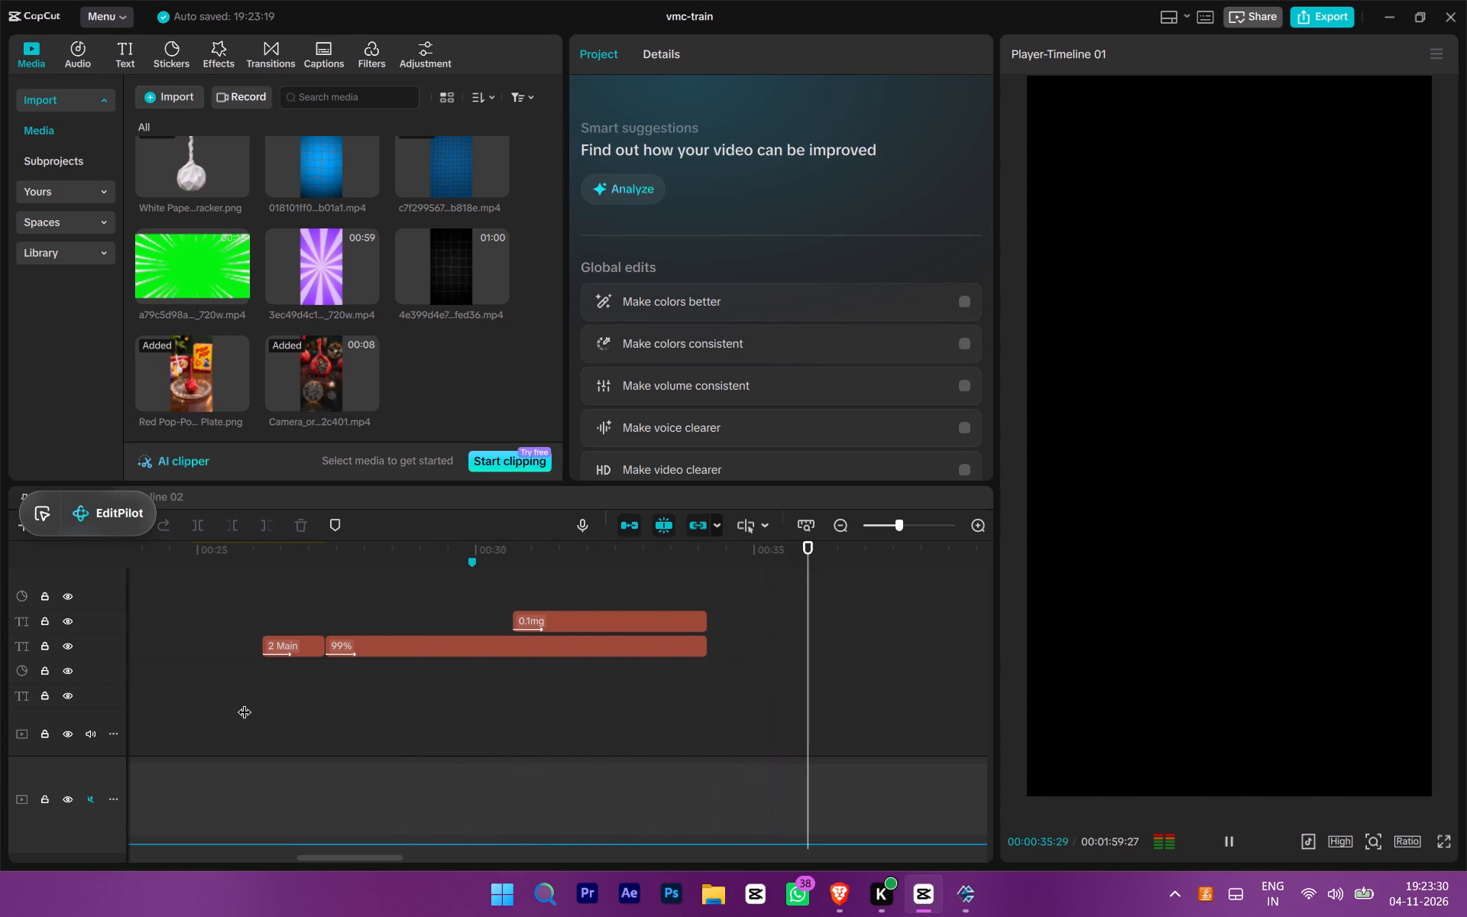
click(325, 726)
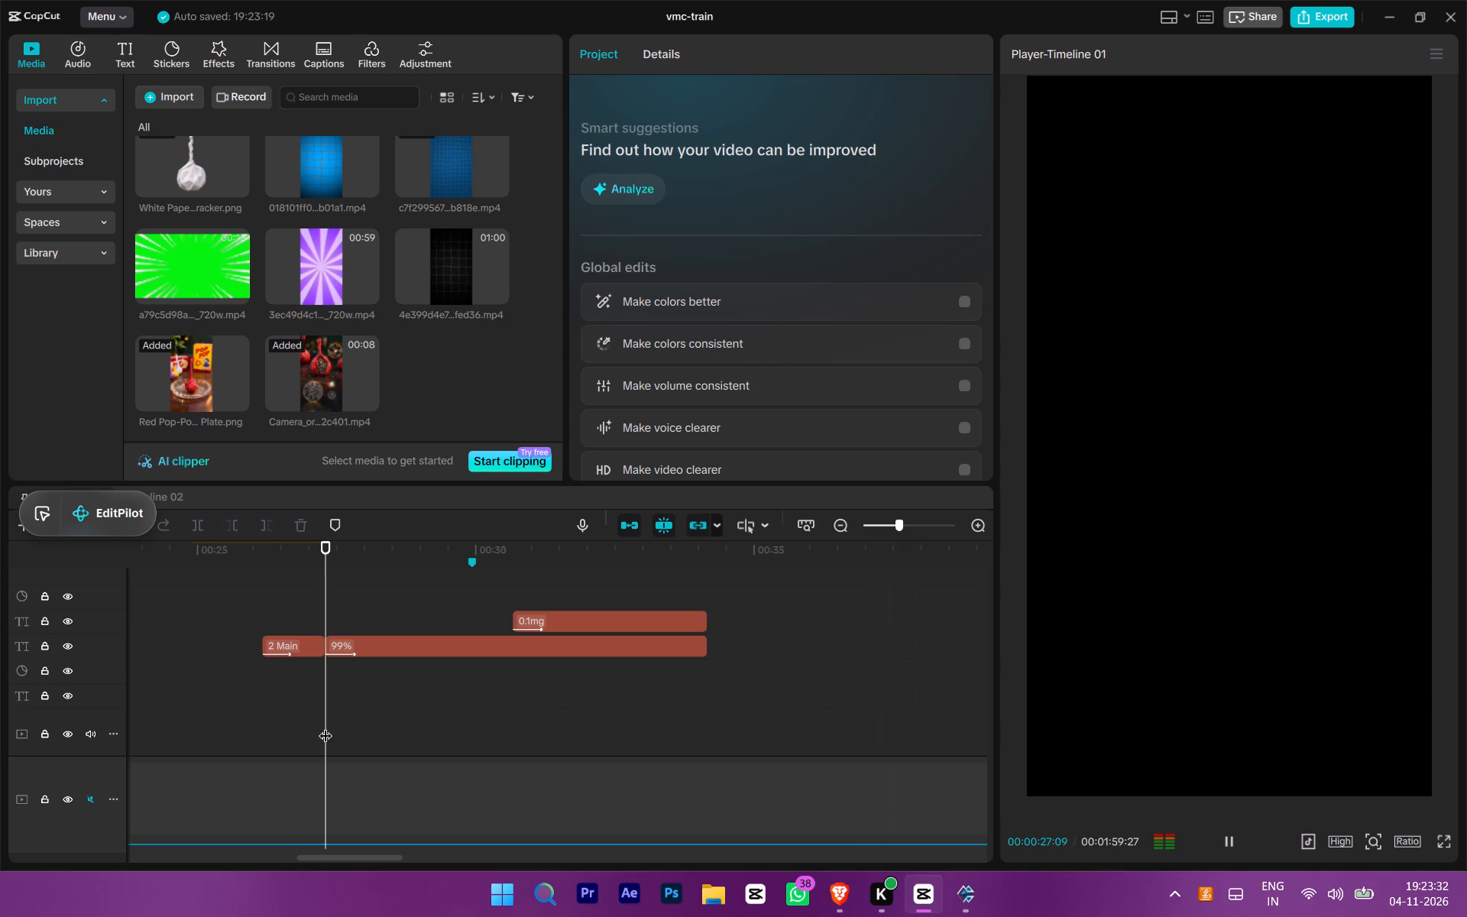
key(space)
scroll(353, 757, down, 1)
ctrl+scroll(363, 767, up, 2)
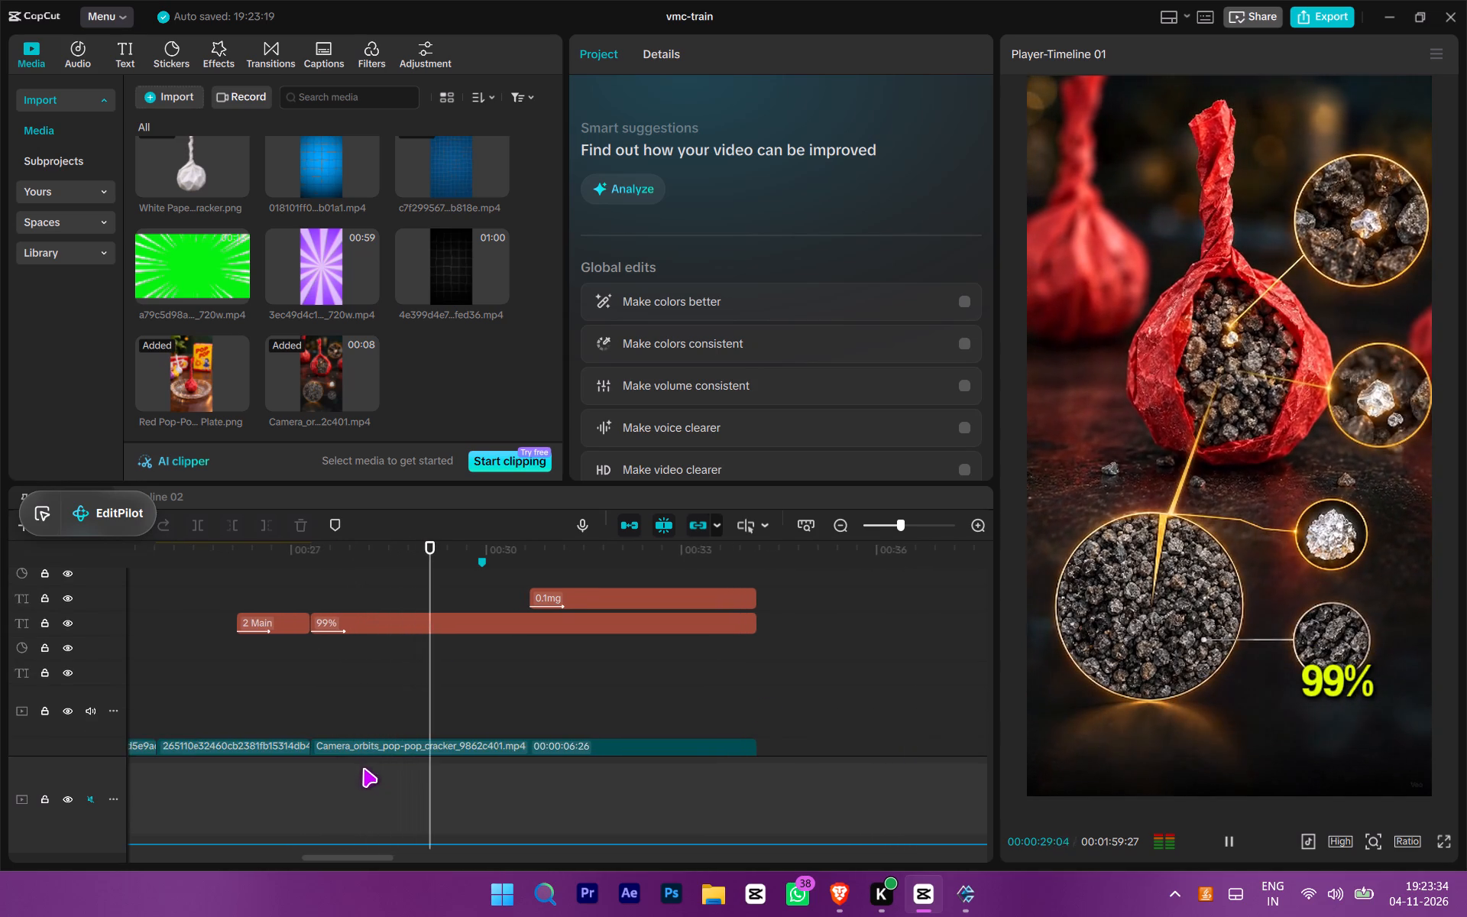
scroll(371, 773, up, 3)
click(319, 653)
key(space)
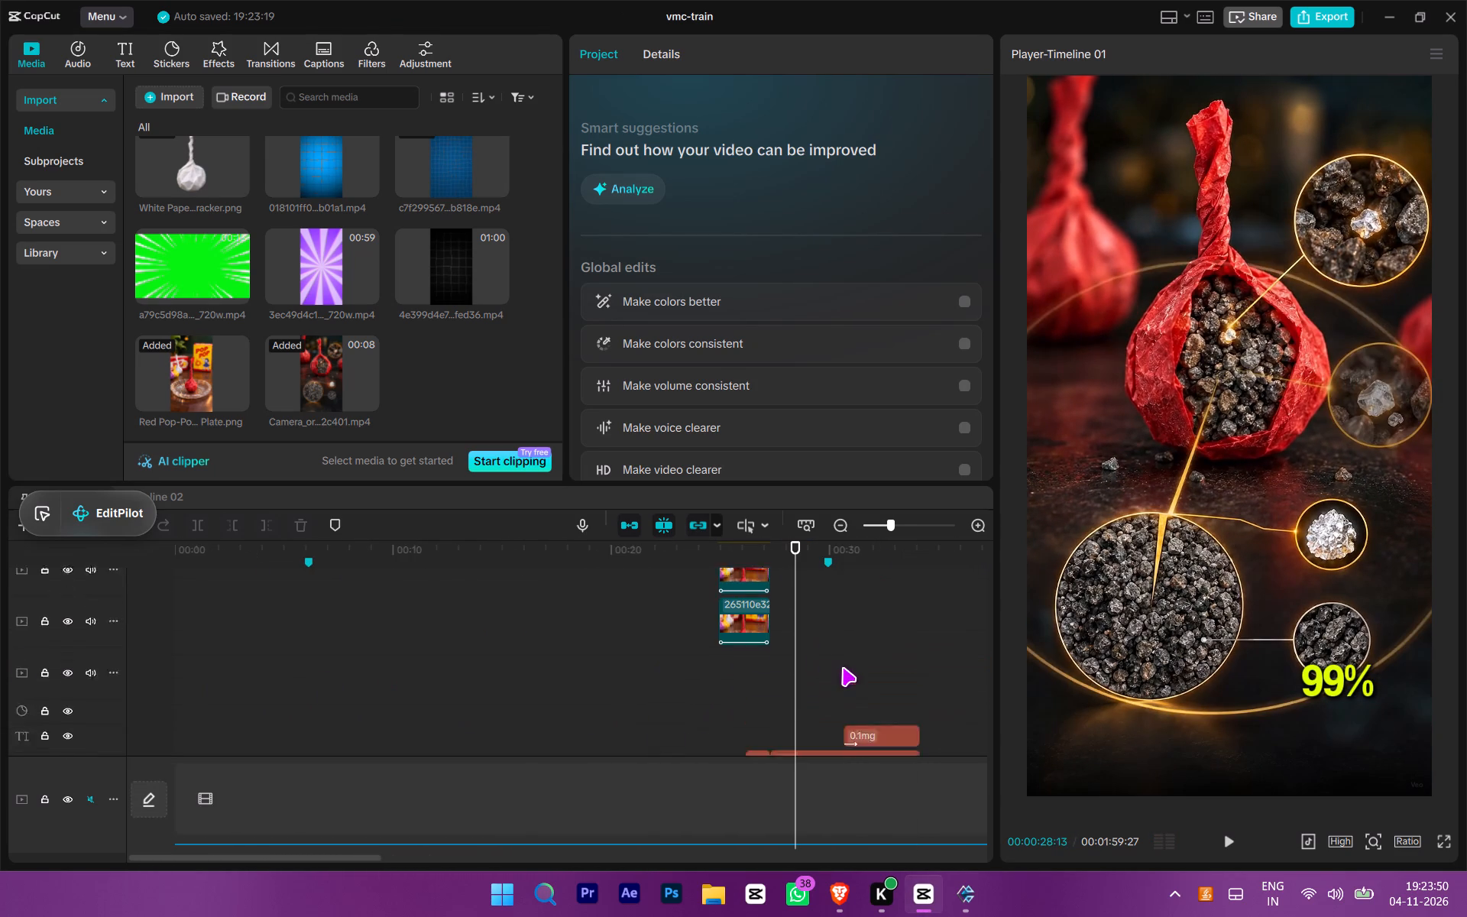
scroll(842, 667, up, 2)
key(ctrl+v)
ctrl+scroll(835, 694, up, 6)
key(space)
key(space)
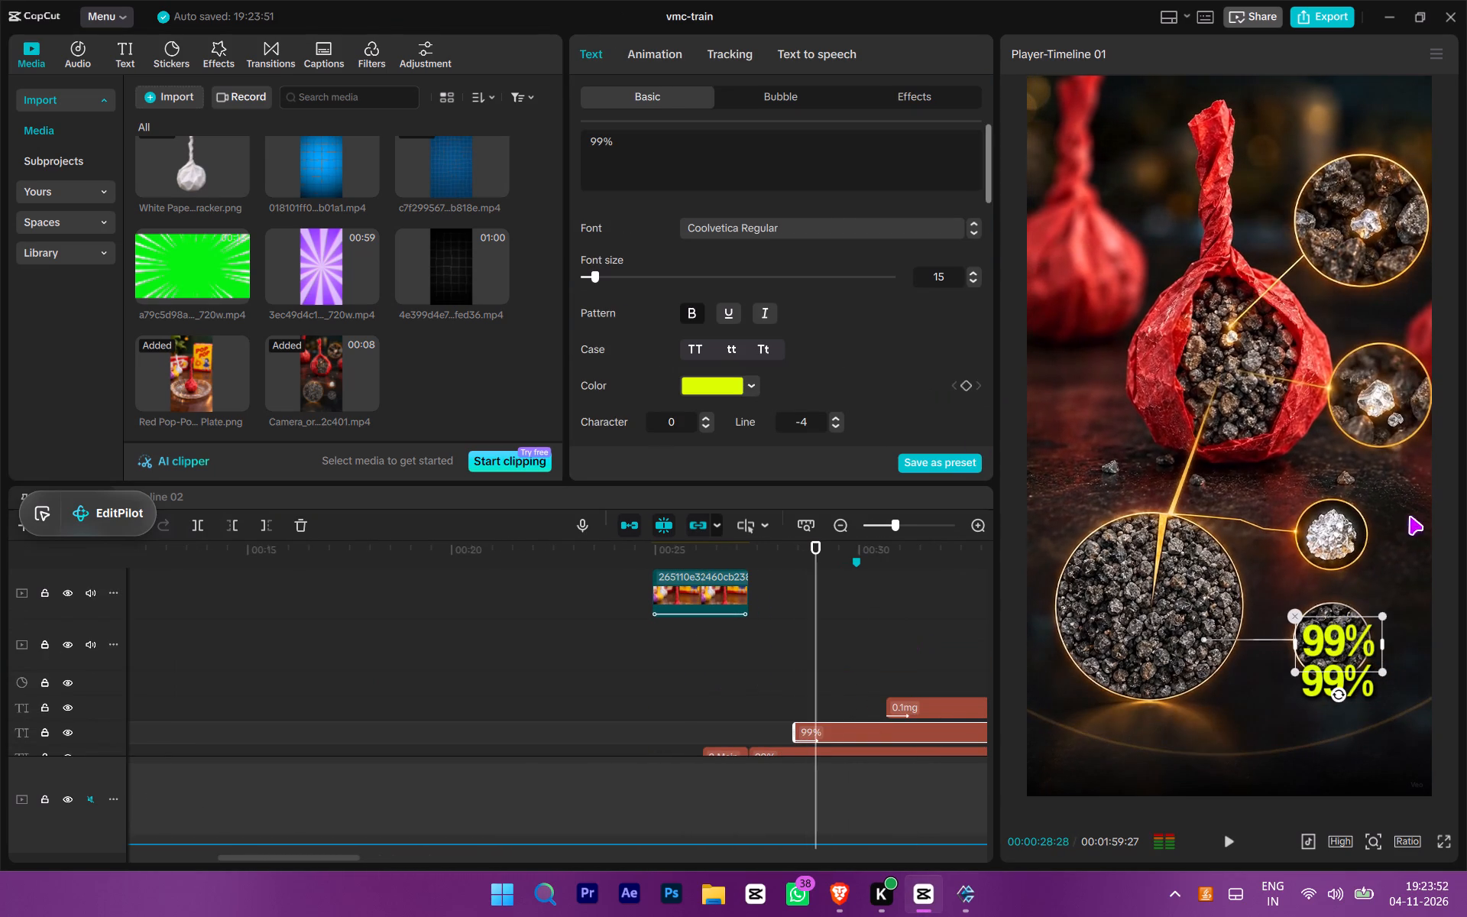
Move the pasted text onto the lower part of the red cracker and change it to "Coarse Gravel" in title case.
drag(1355, 644, 1289, 420)
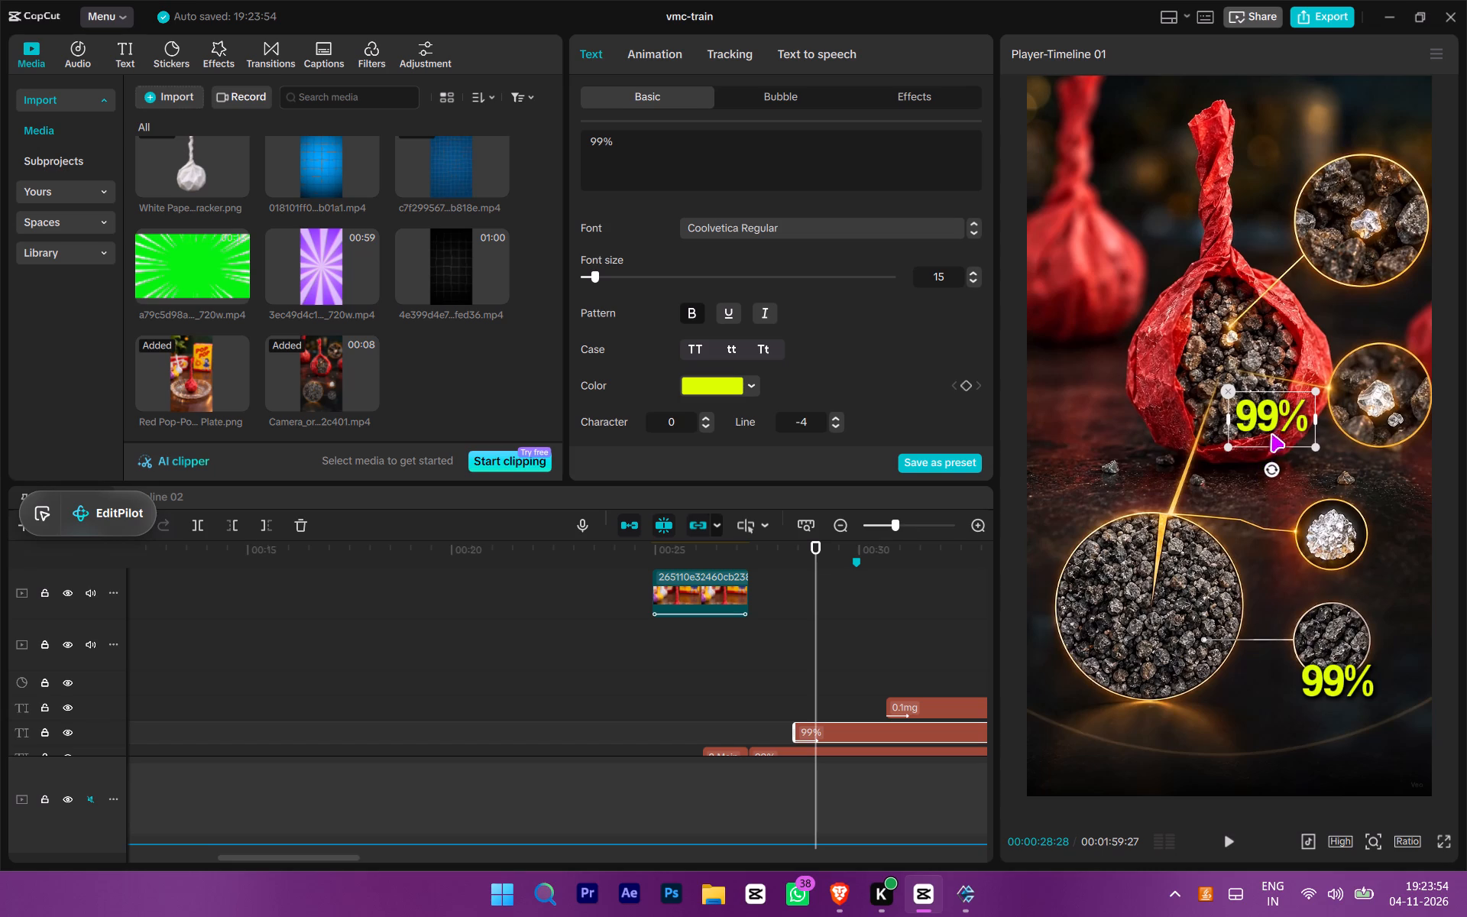
drag(1274, 416, 1240, 442)
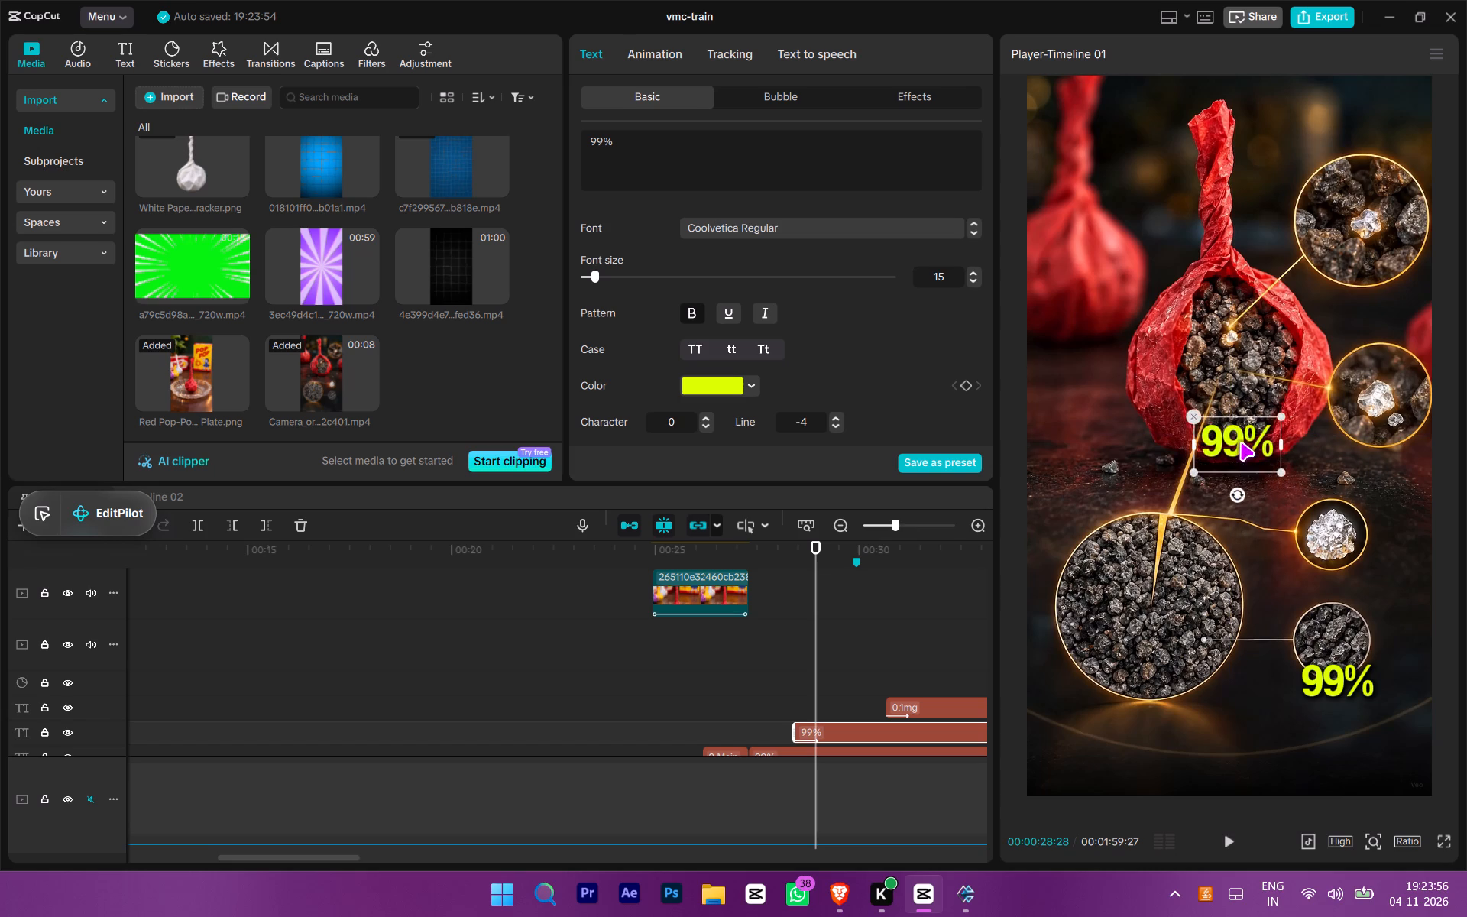
drag(1240, 442, 1232, 430)
double_click(1232, 430)
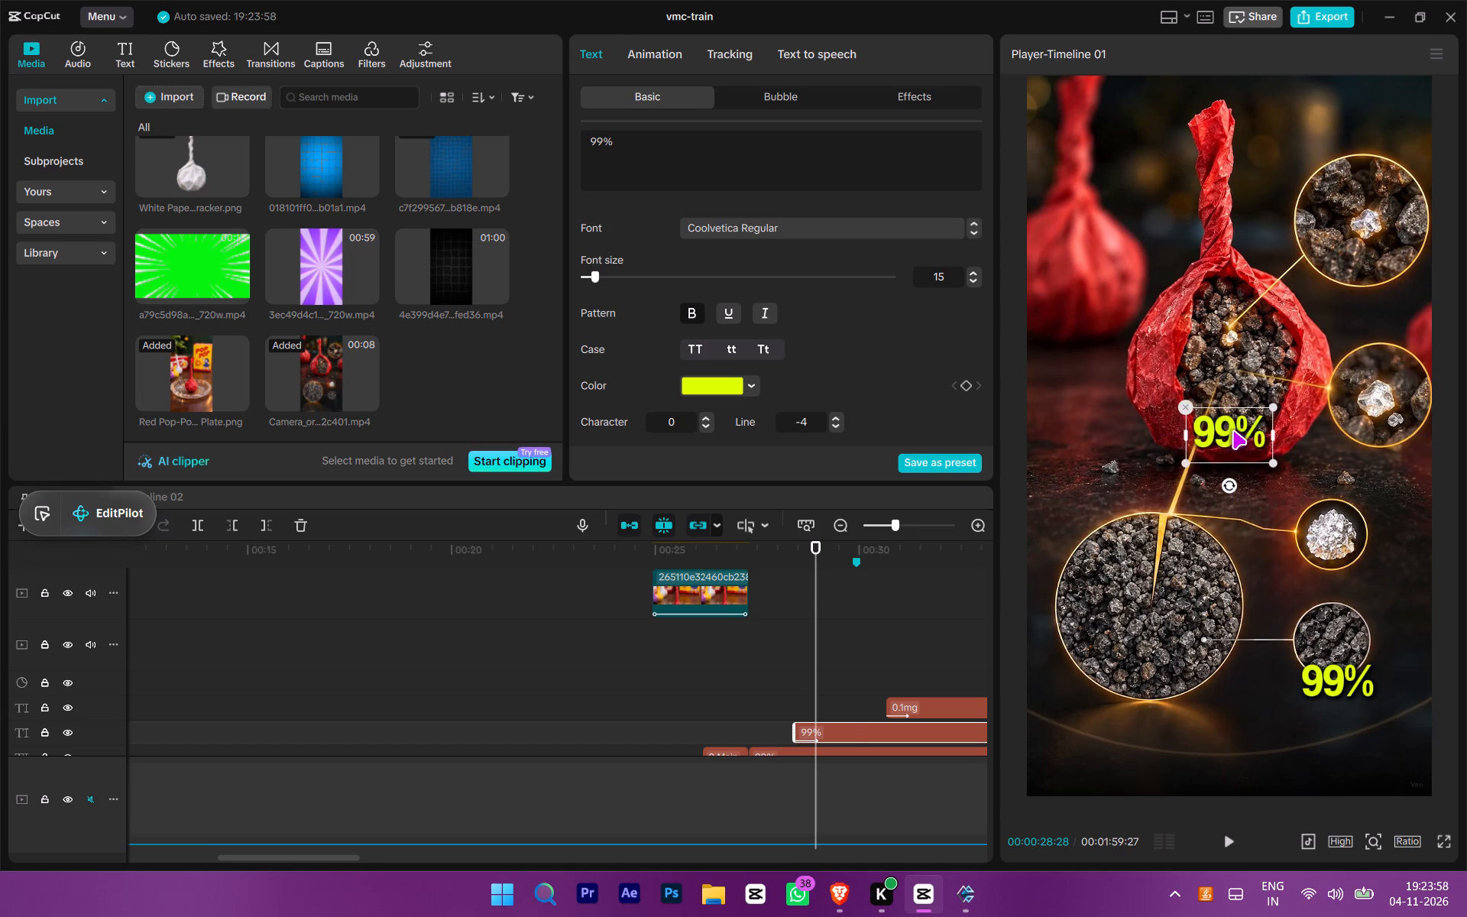
key(ctrl+v)
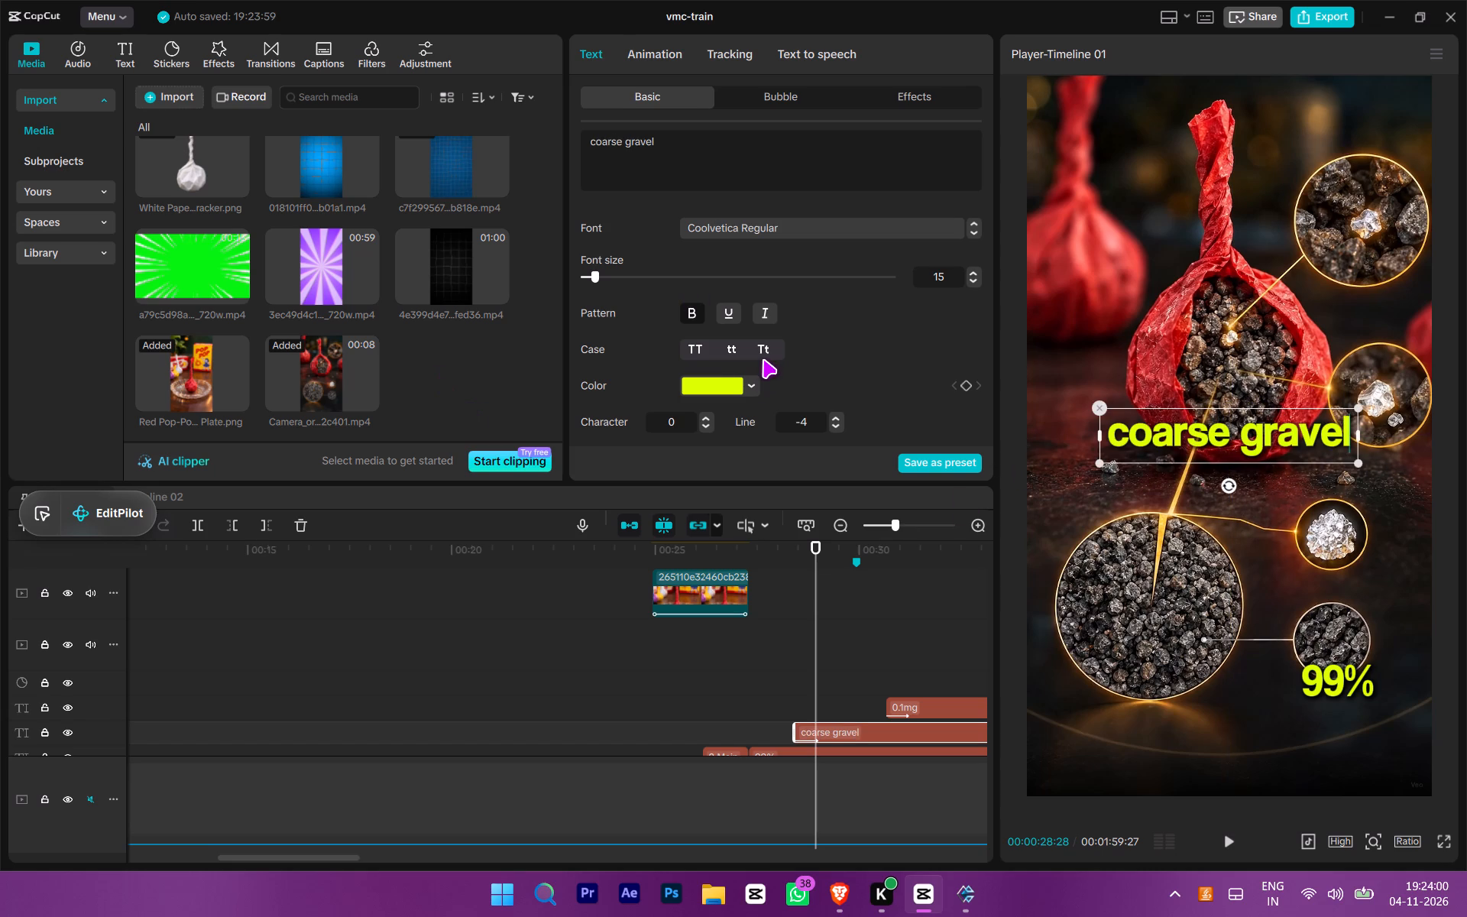
click(763, 359)
Change the "Coarse Gravel" text colour to white, FFFFFF.
scroll(777, 362, down, 3)
scroll(733, 374, up, 2)
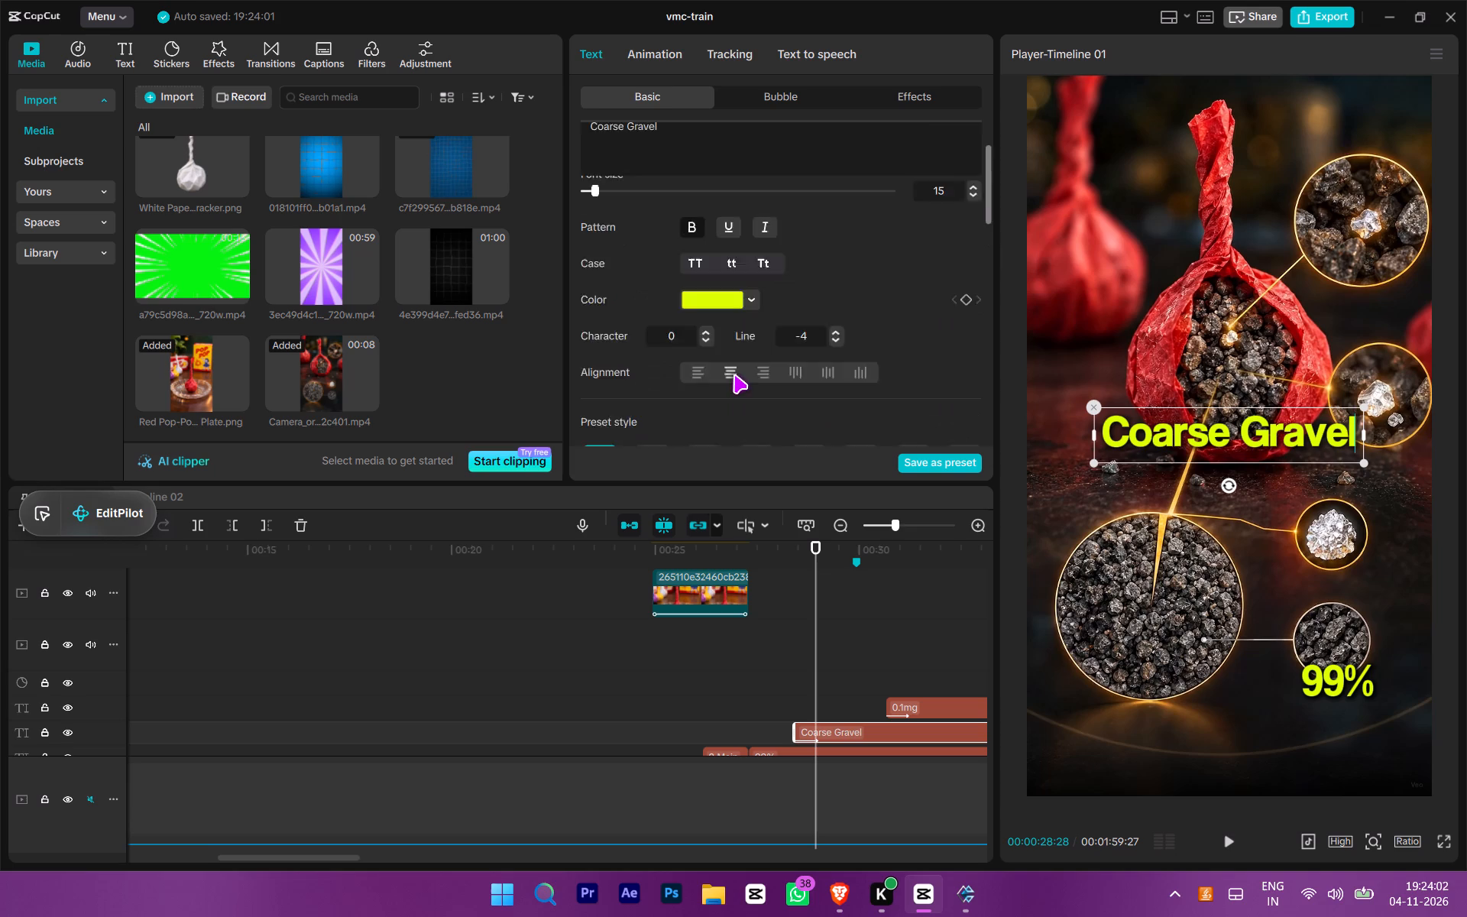
scroll(733, 374, up, 1)
scroll(733, 375, down, 2)
scroll(733, 387, up, 2)
click(725, 387)
drag(724, 426, 580, 356)
click(826, 351)
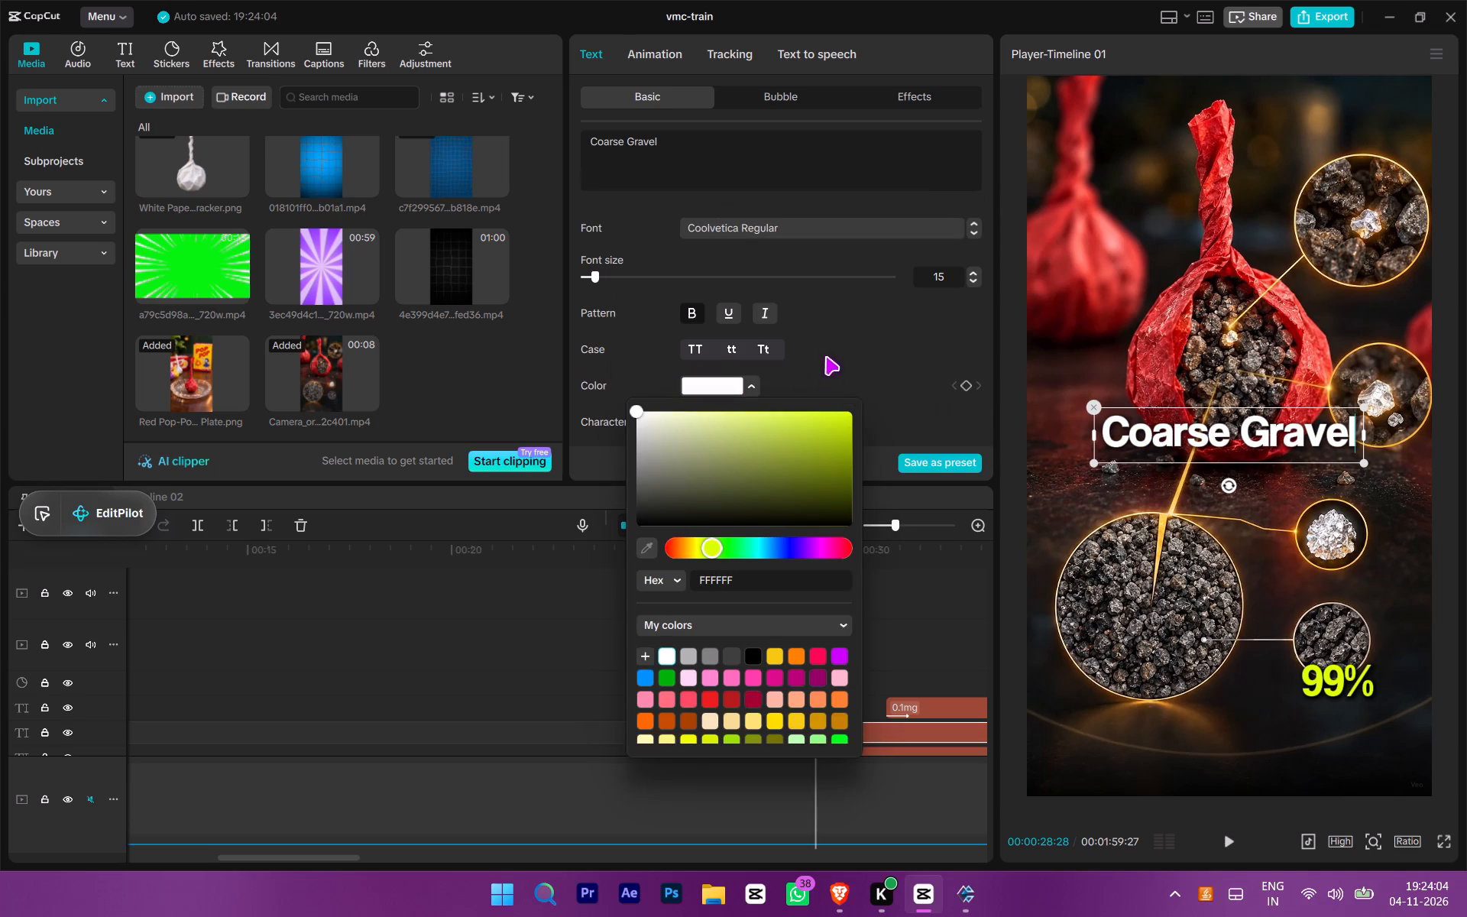
click(803, 336)
Add a black background in the second style to "Coarse Gravel" and set its rounded rectangle value to 0%.
scroll(770, 441, down, 4)
scroll(624, 376, down, 7)
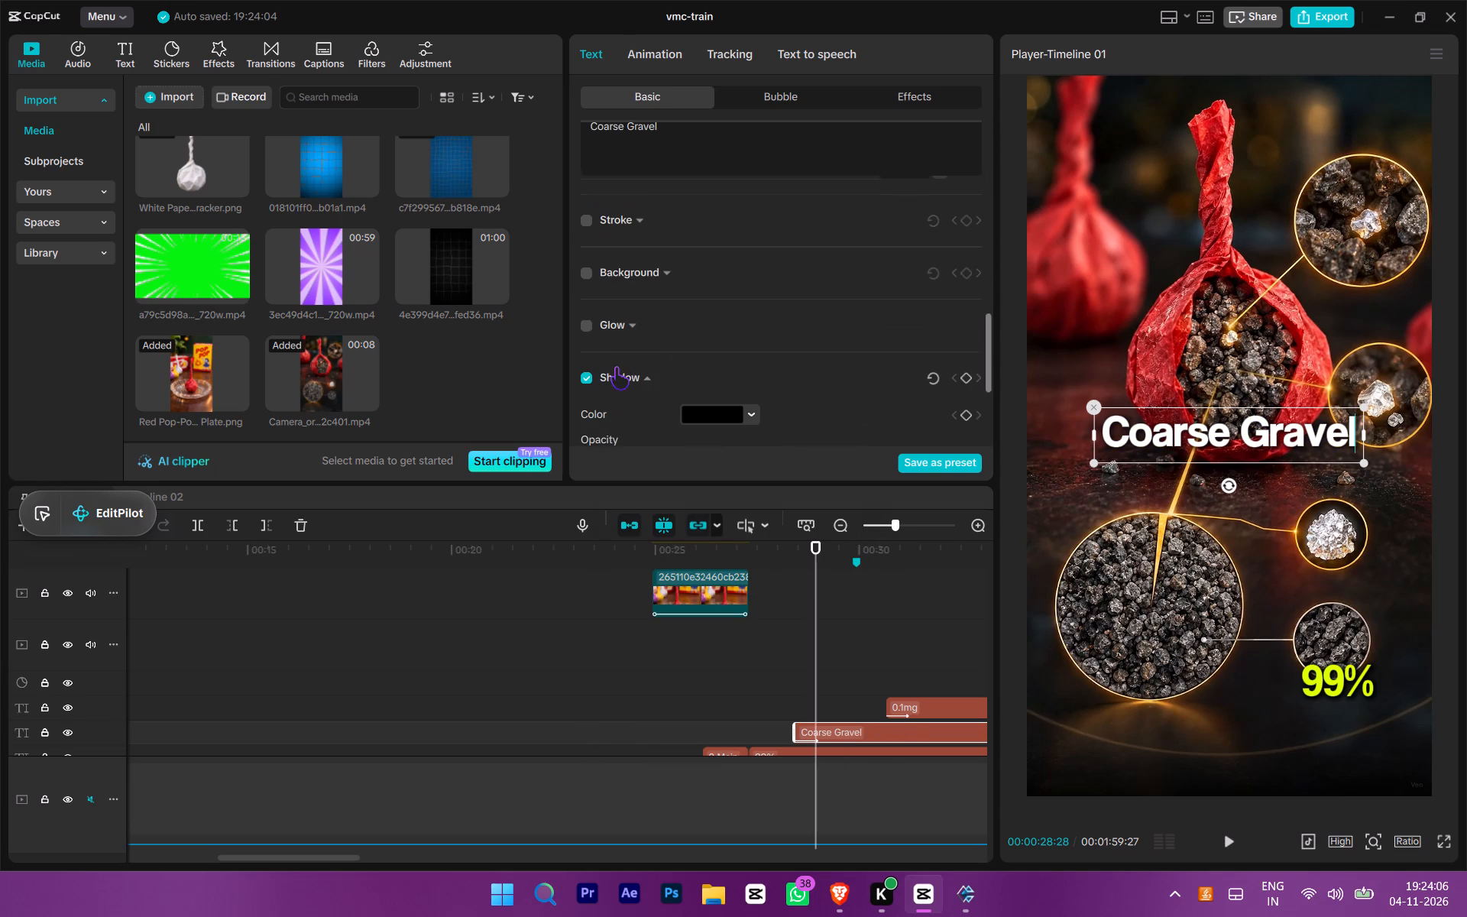
click(591, 272)
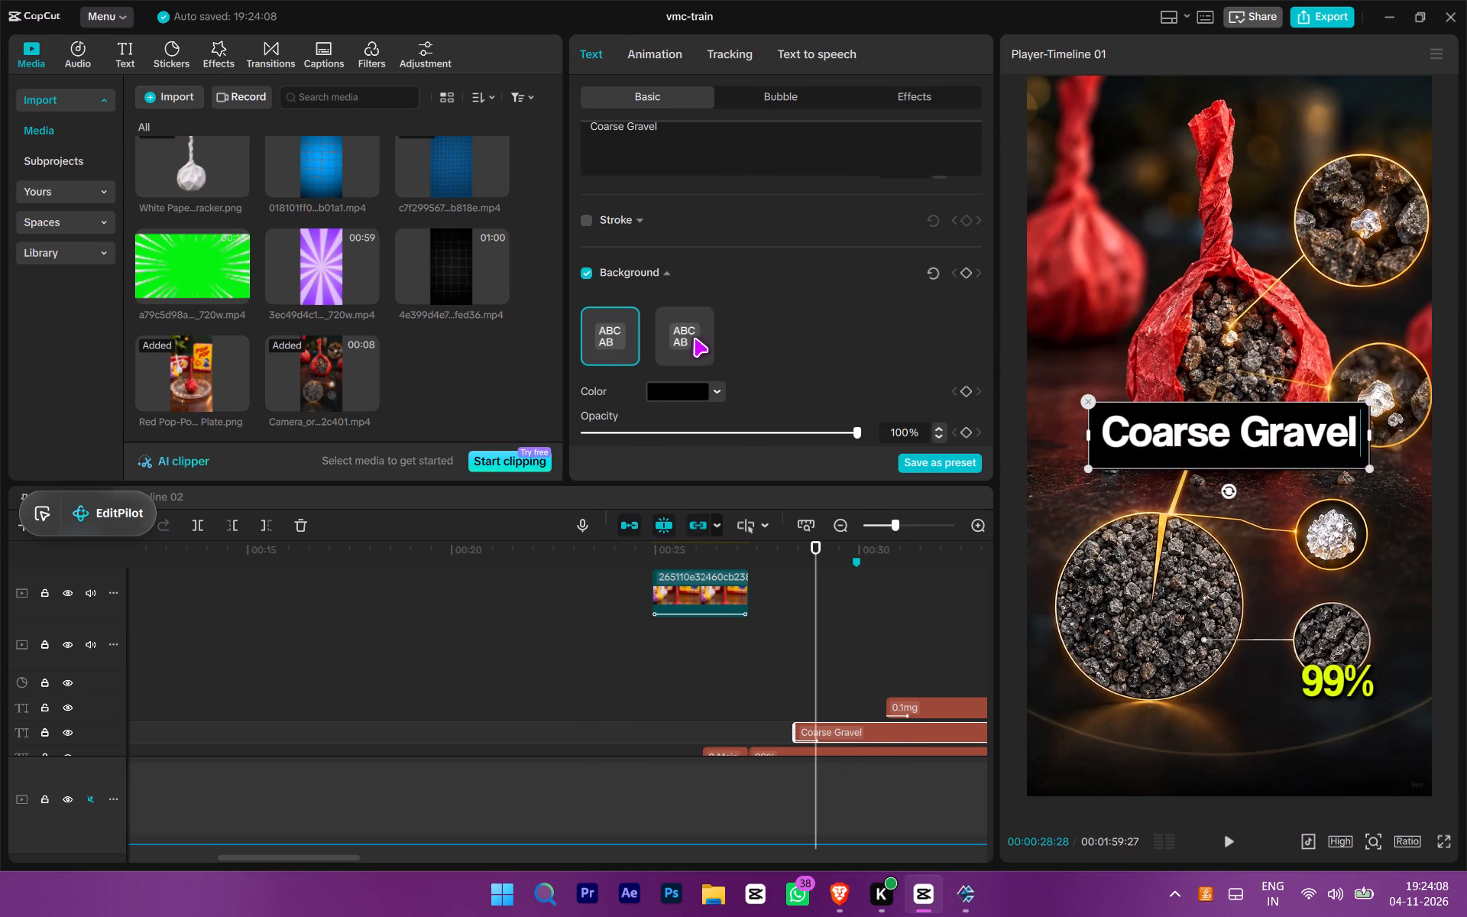
click(694, 338)
scroll(694, 341, down, 3)
drag(618, 193, 527, 200)
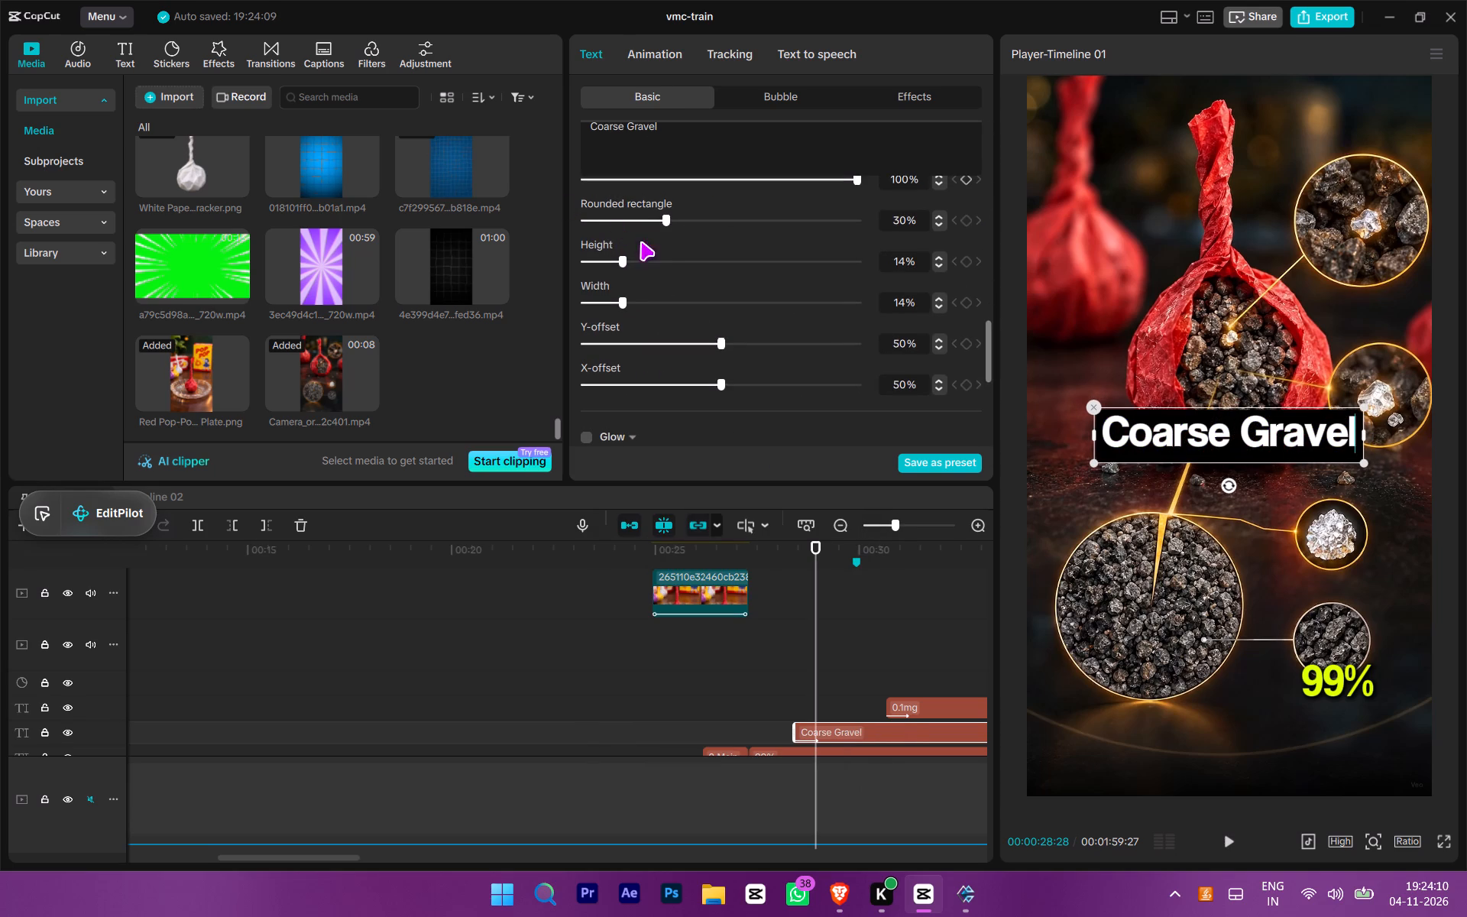
drag(638, 219, 397, 257)
Set the width of the "Coarse Gravel" text's background to 15%.
scroll(651, 303, up, 1)
drag(847, 705, 853, 718)
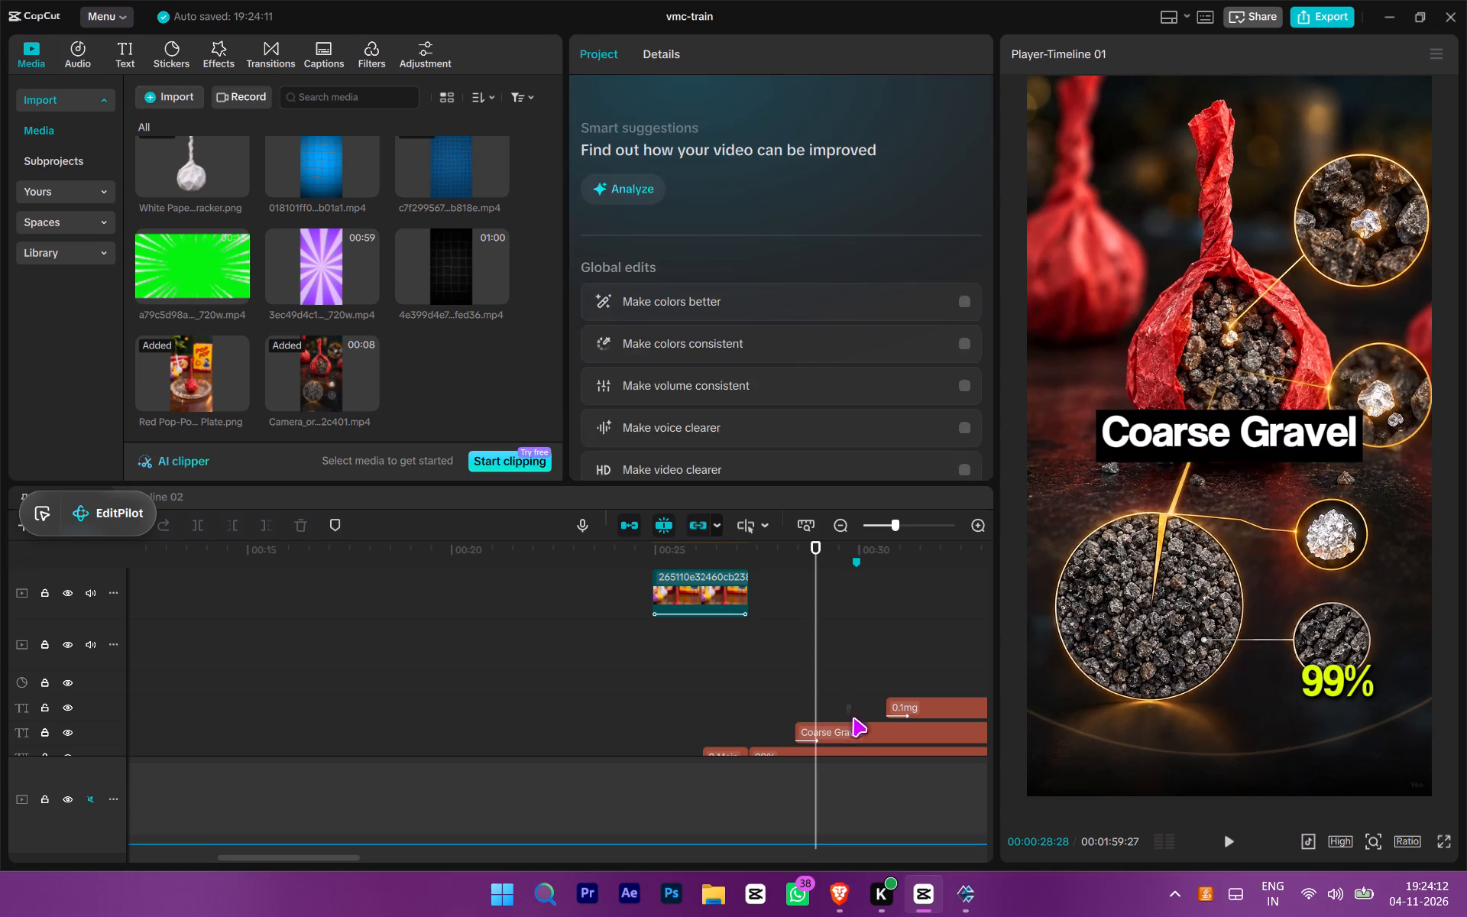
drag(853, 718, 851, 734)
scroll(712, 365, down, 8)
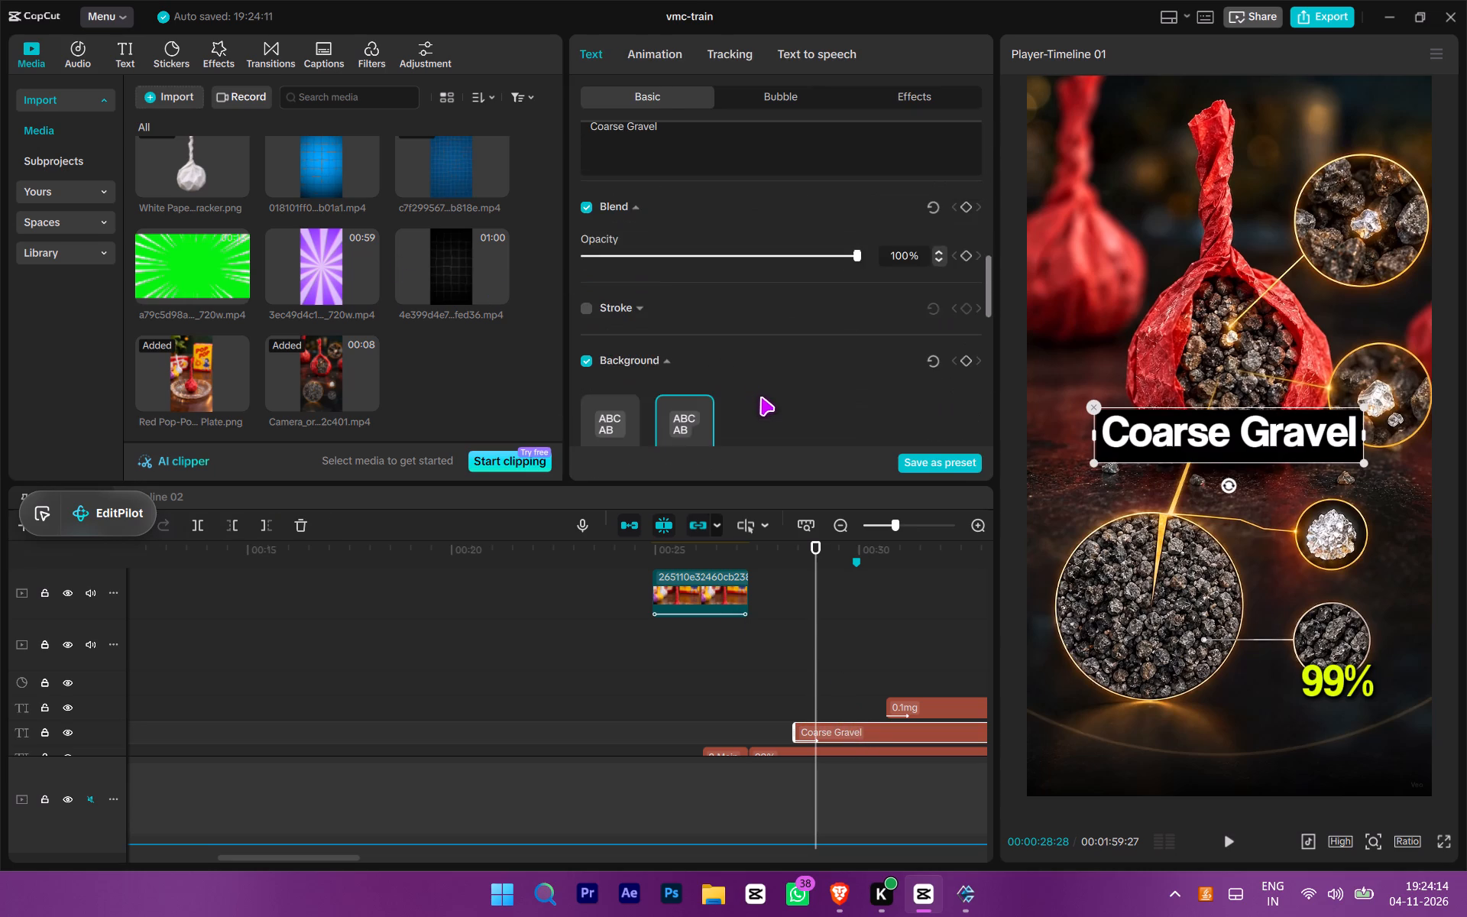
scroll(764, 392, down, 3)
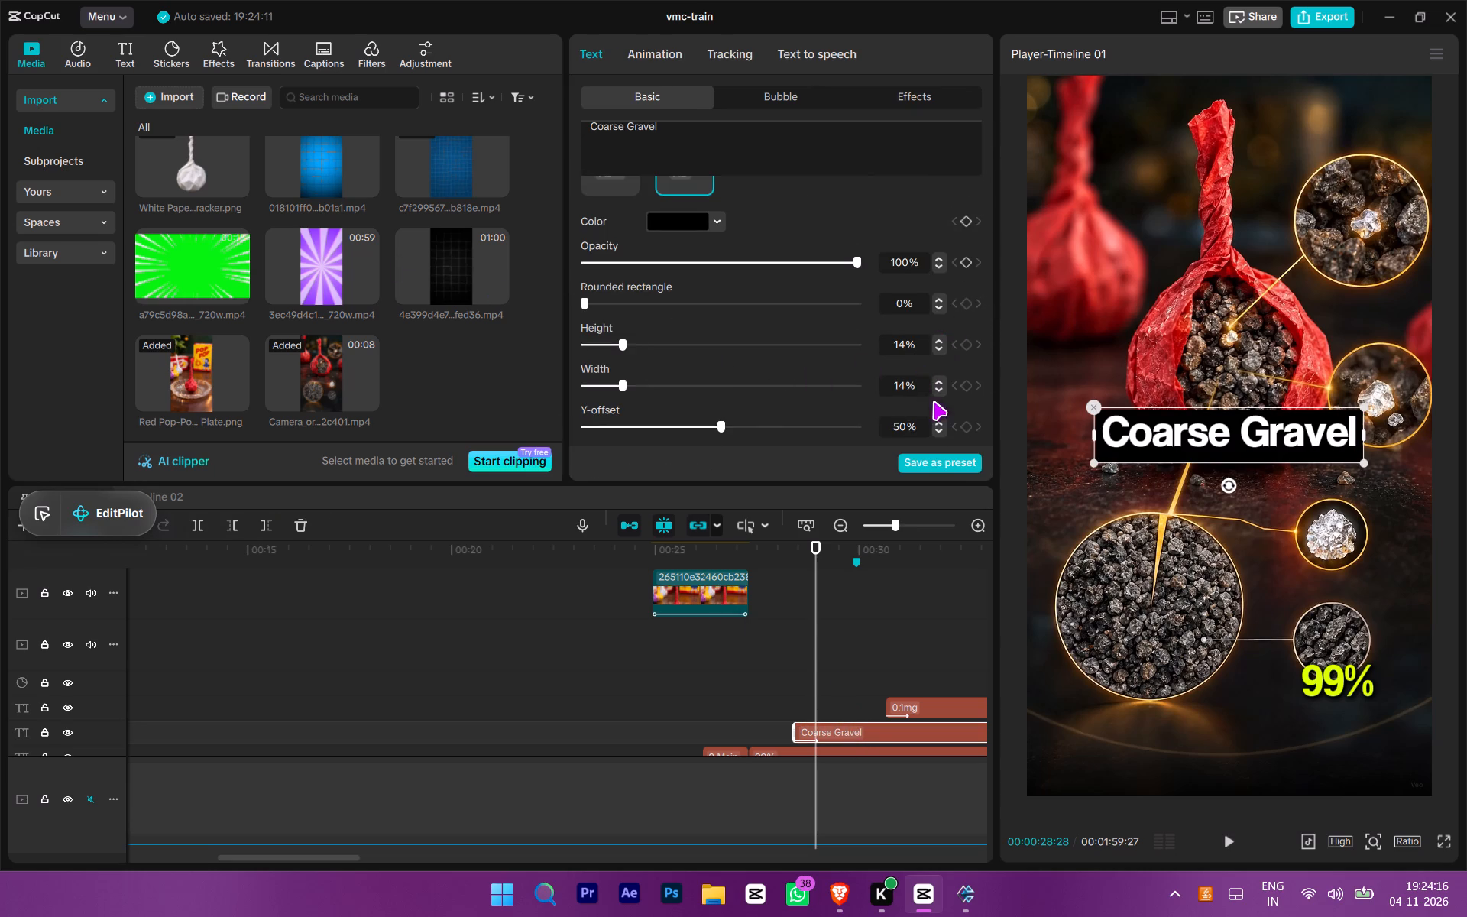
scroll(880, 390, down, 1)
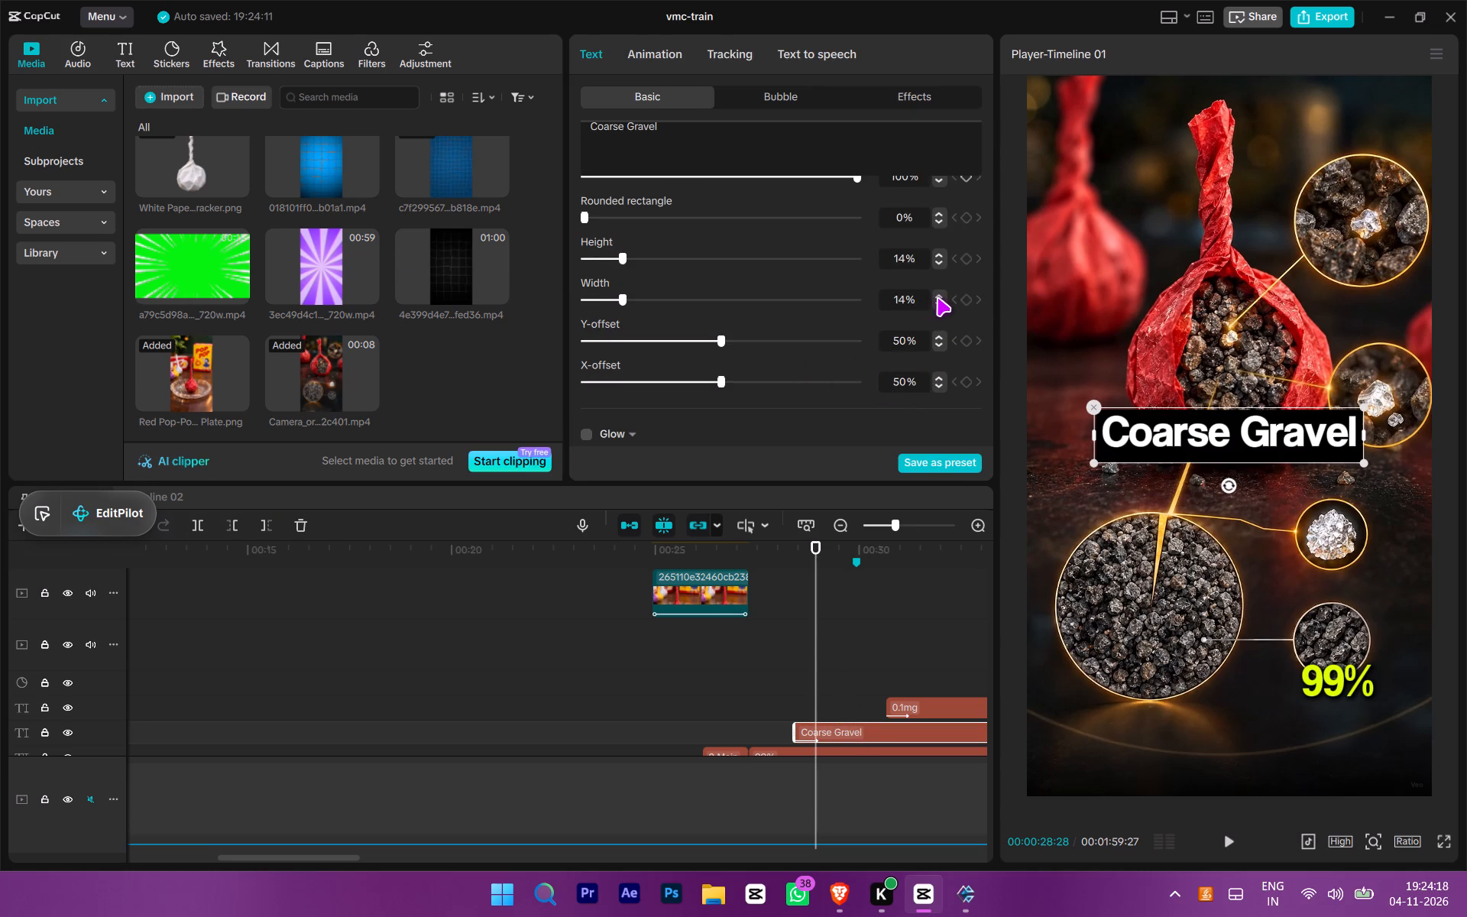
click(937, 297)
click(939, 296)
double_click(939, 296)
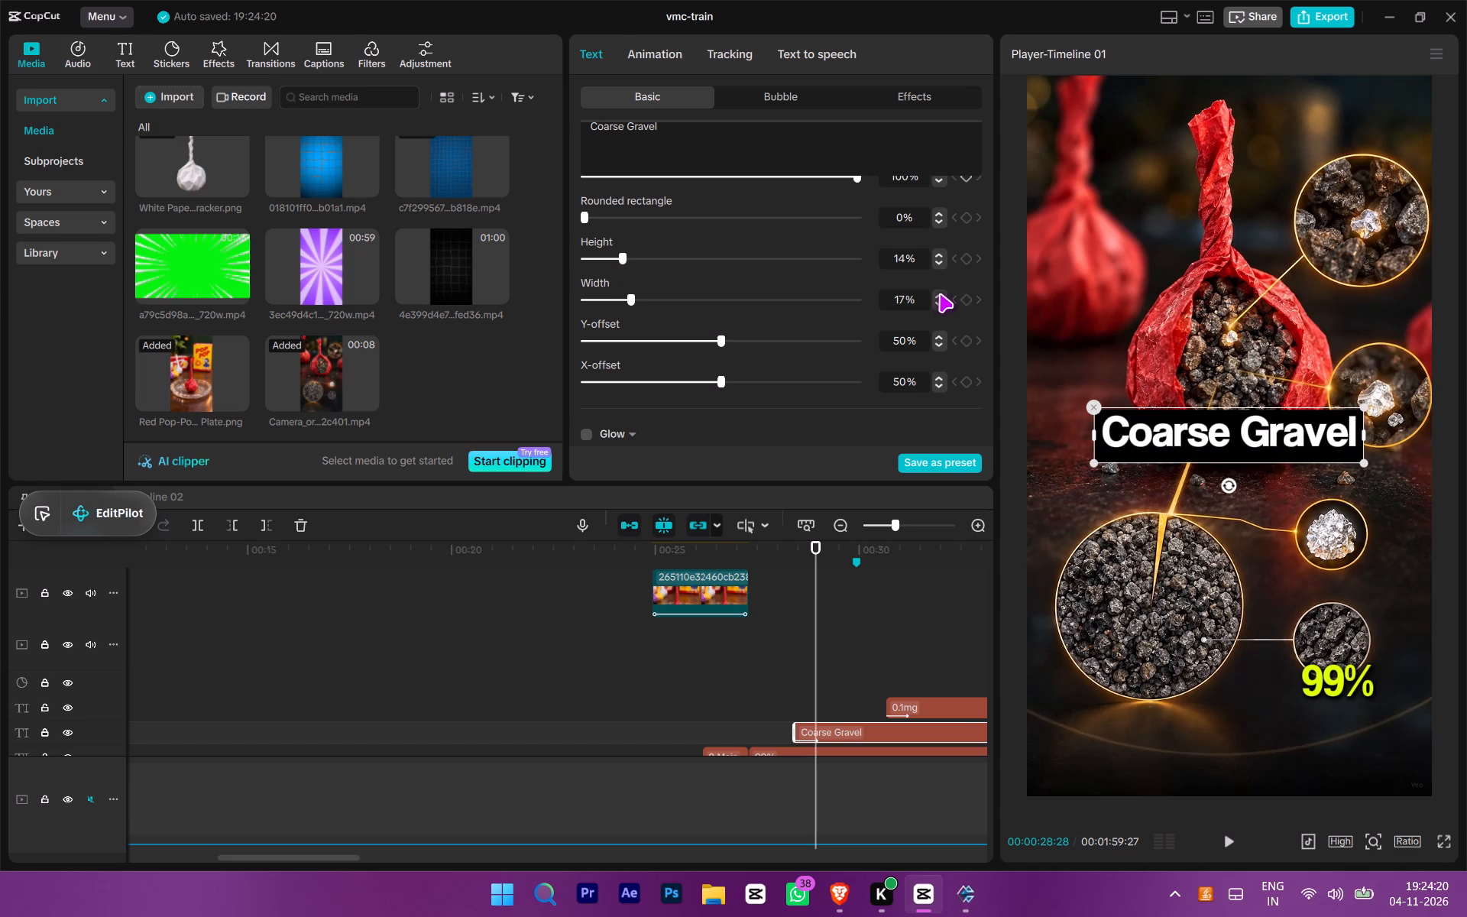
triple_click(941, 303)
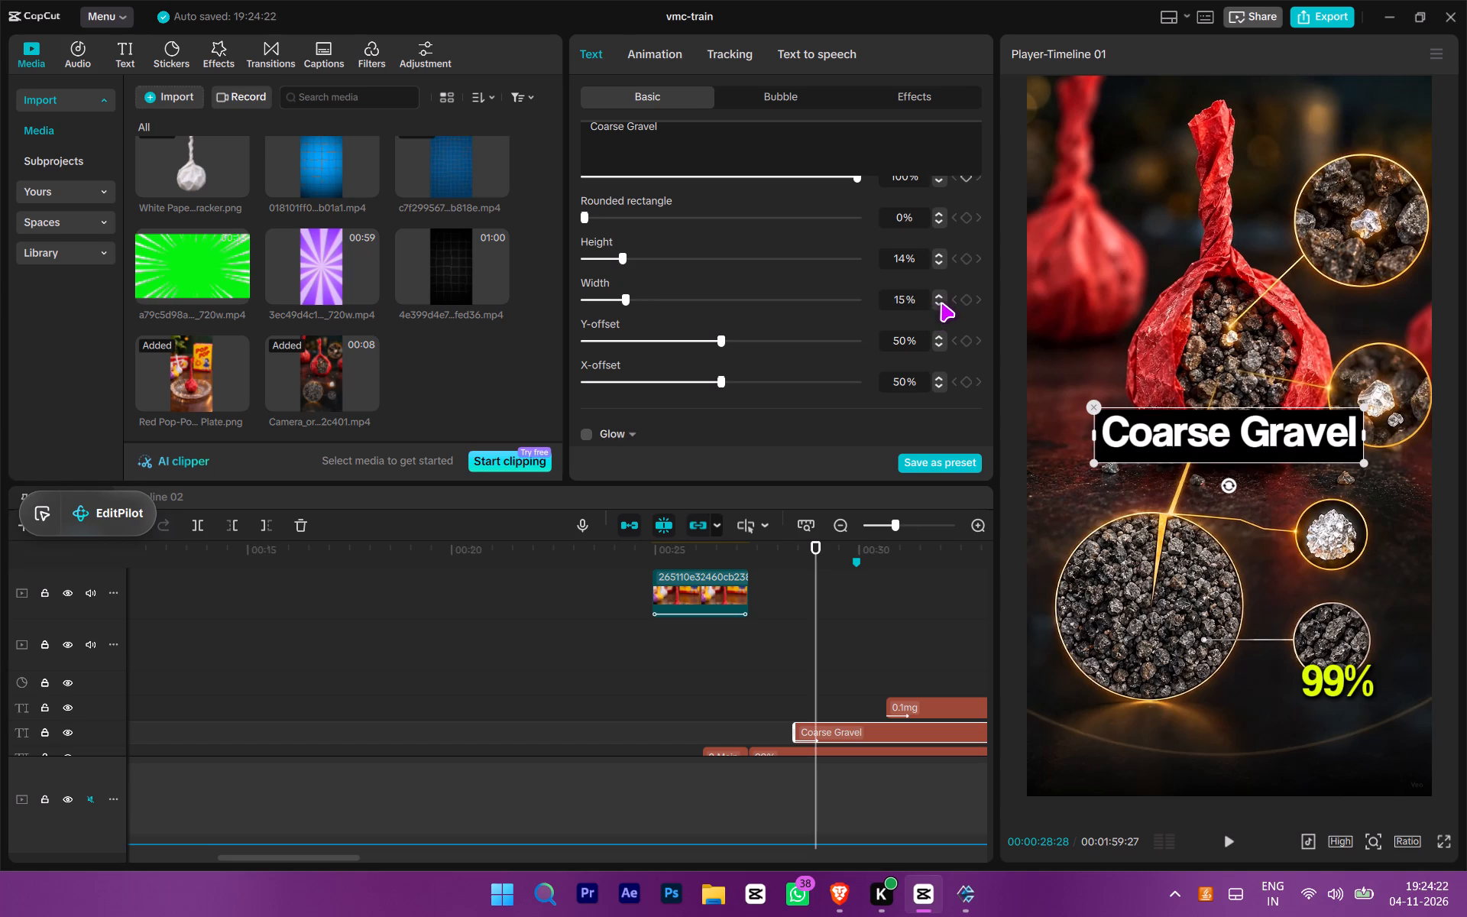
Set the "Coarse Gravel" text background's width to 14% and its Y-offset to 52%.
click(941, 303)
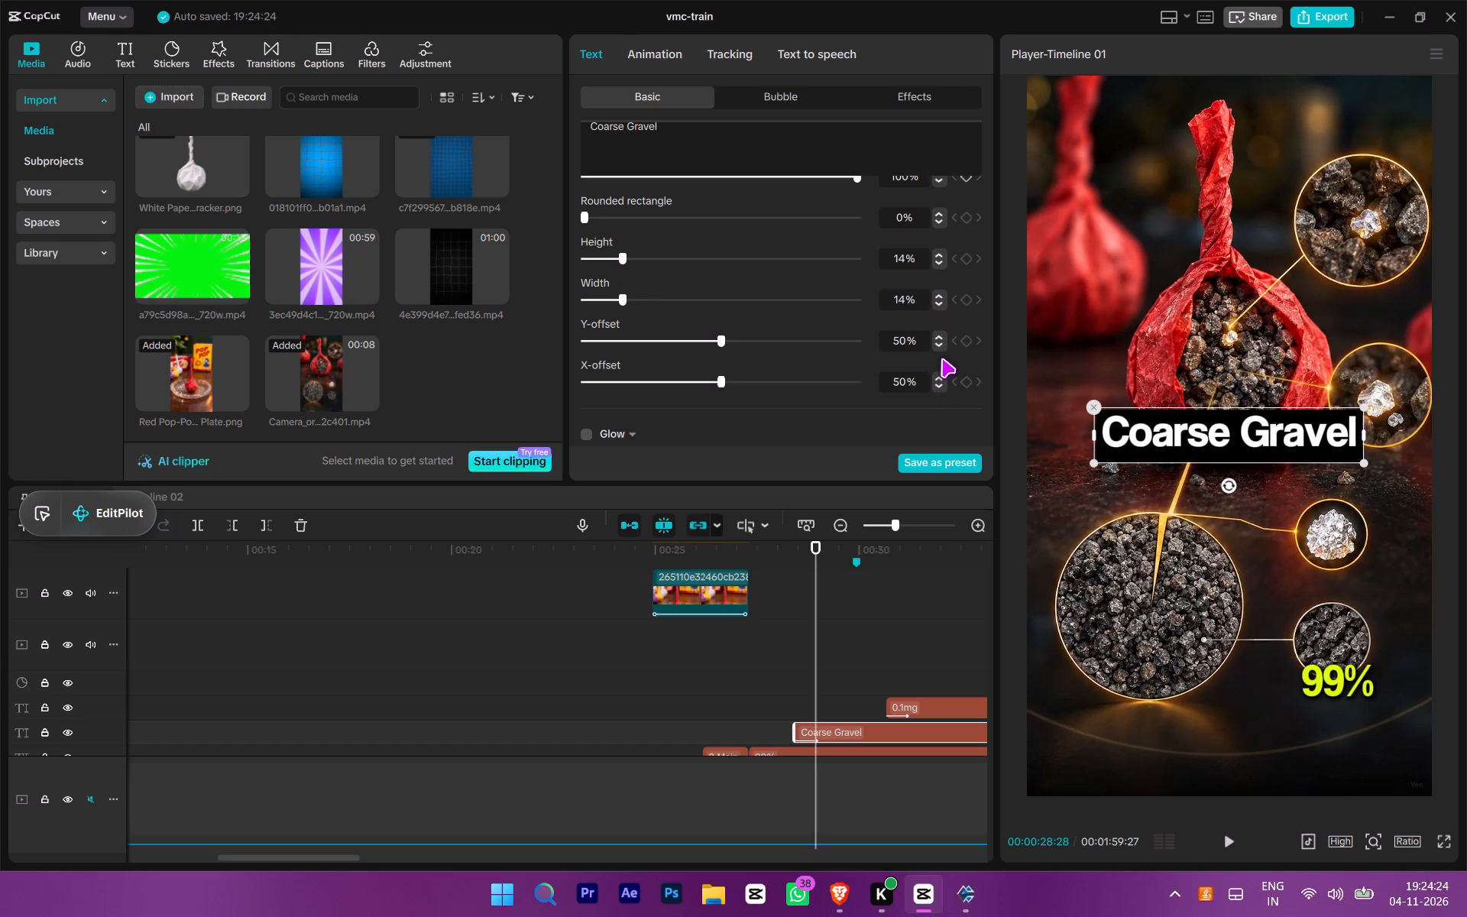
click(941, 347)
click(941, 347)
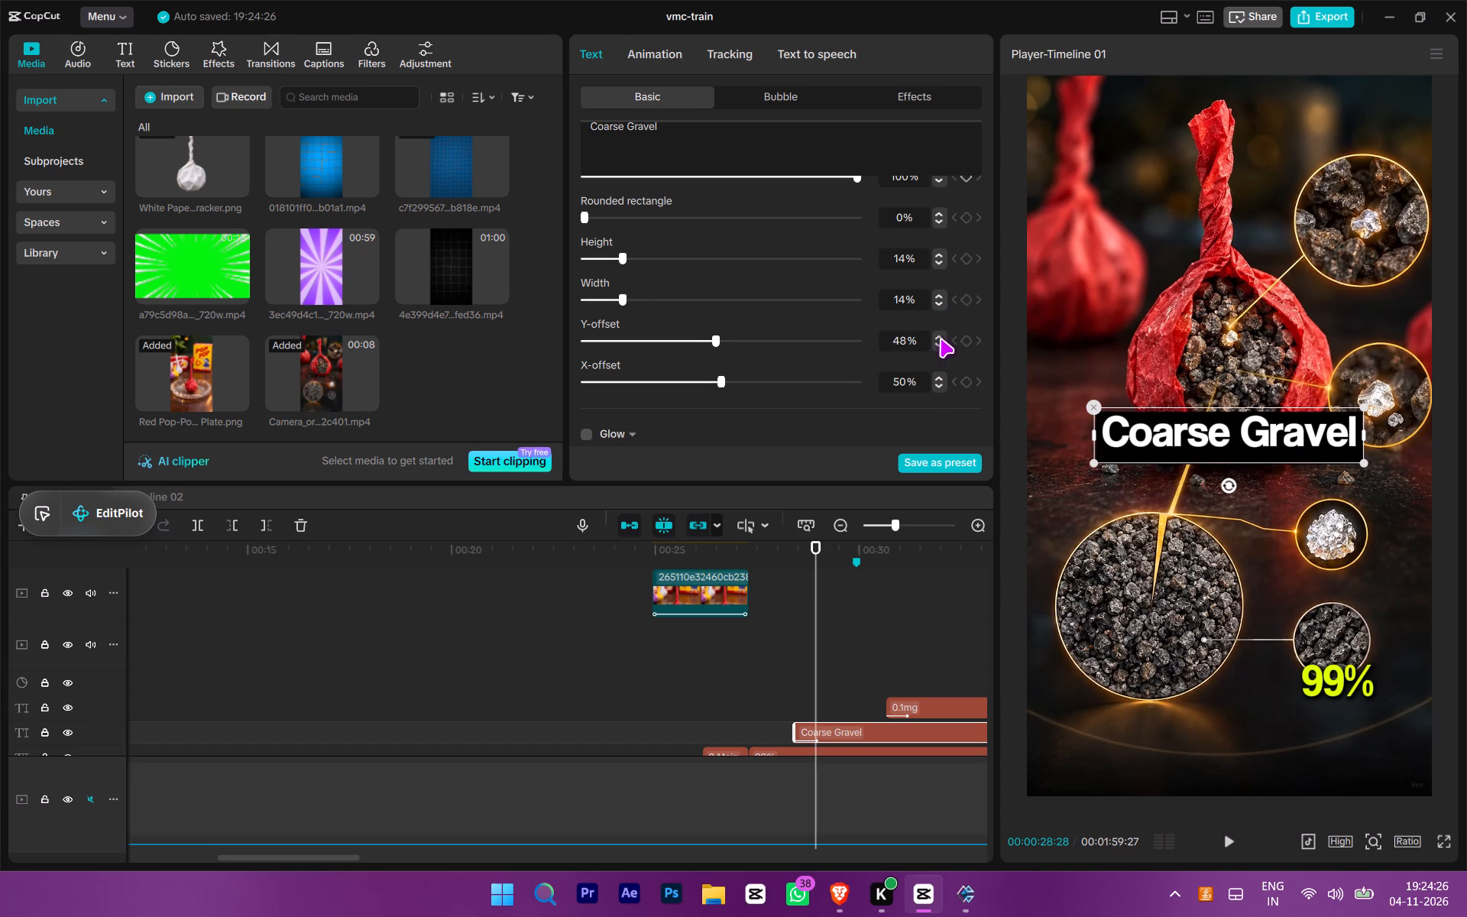
triple_click(940, 339)
click(940, 339)
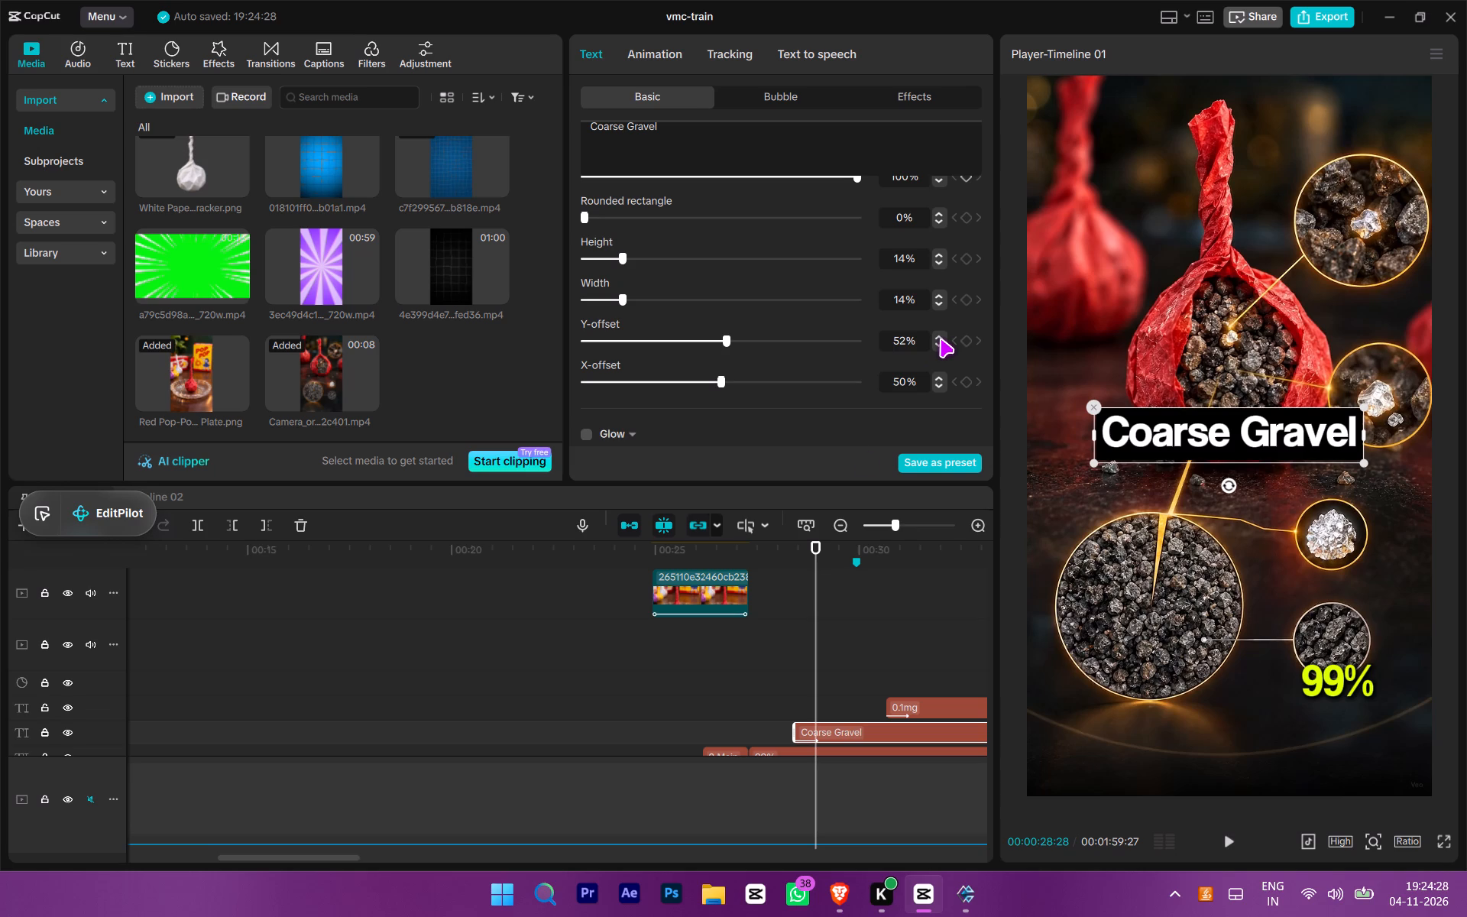
Play back the "Coarse Gravel" text's entrance to check how the black background looks.
drag(754, 689, 781, 706)
click(781, 706)
drag(781, 706, 790, 711)
key(space)
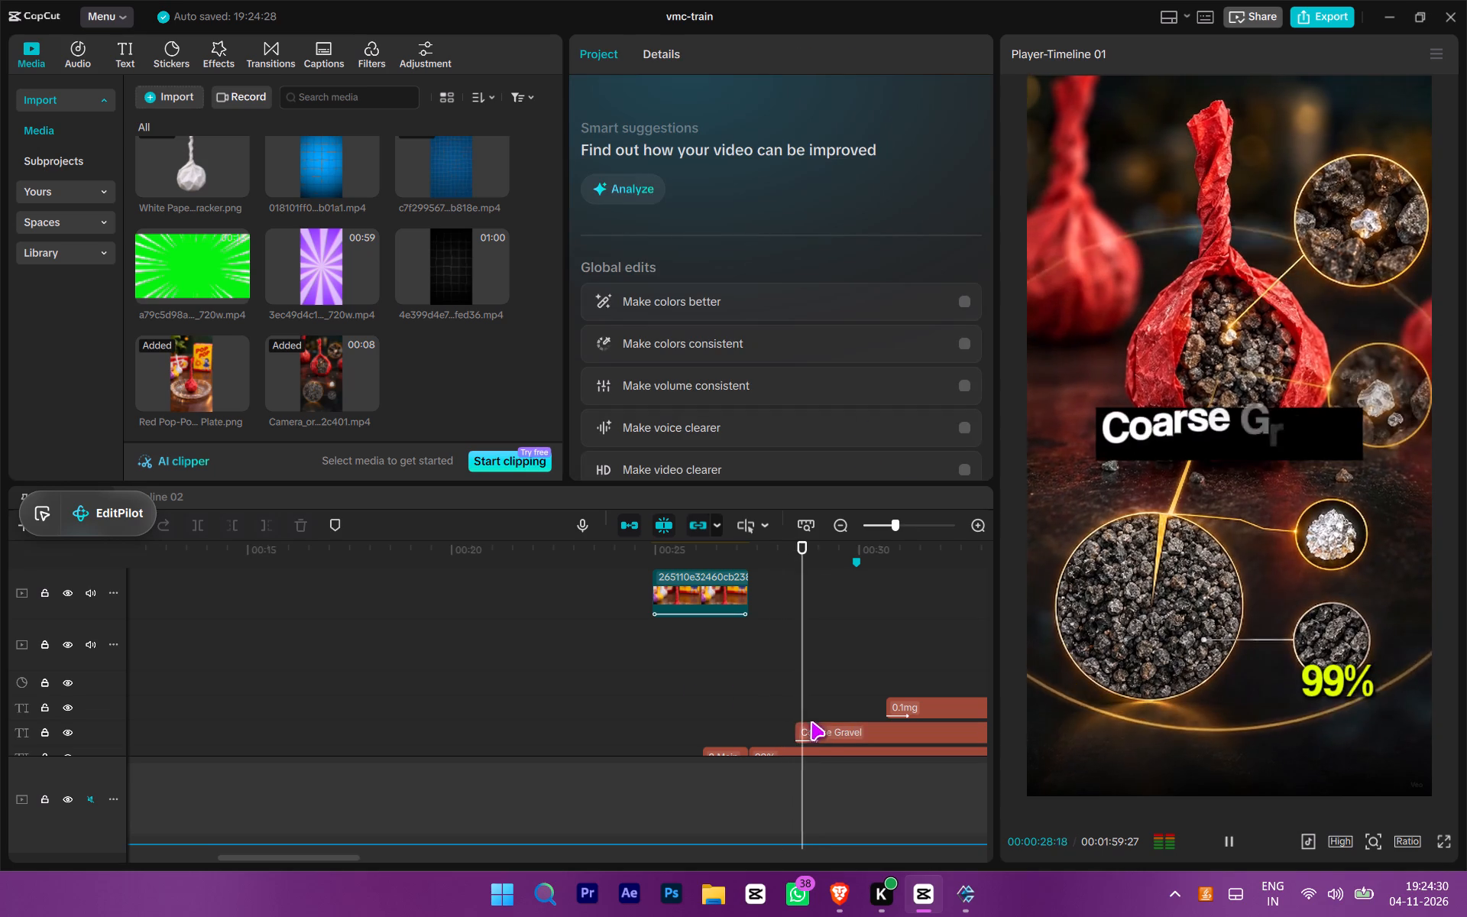
click(826, 727)
key(space)
key(space)
key(space)
Increase the "Coarse Gravel" background's width to 17% and its height to 15%.
scroll(746, 392, down, 9)
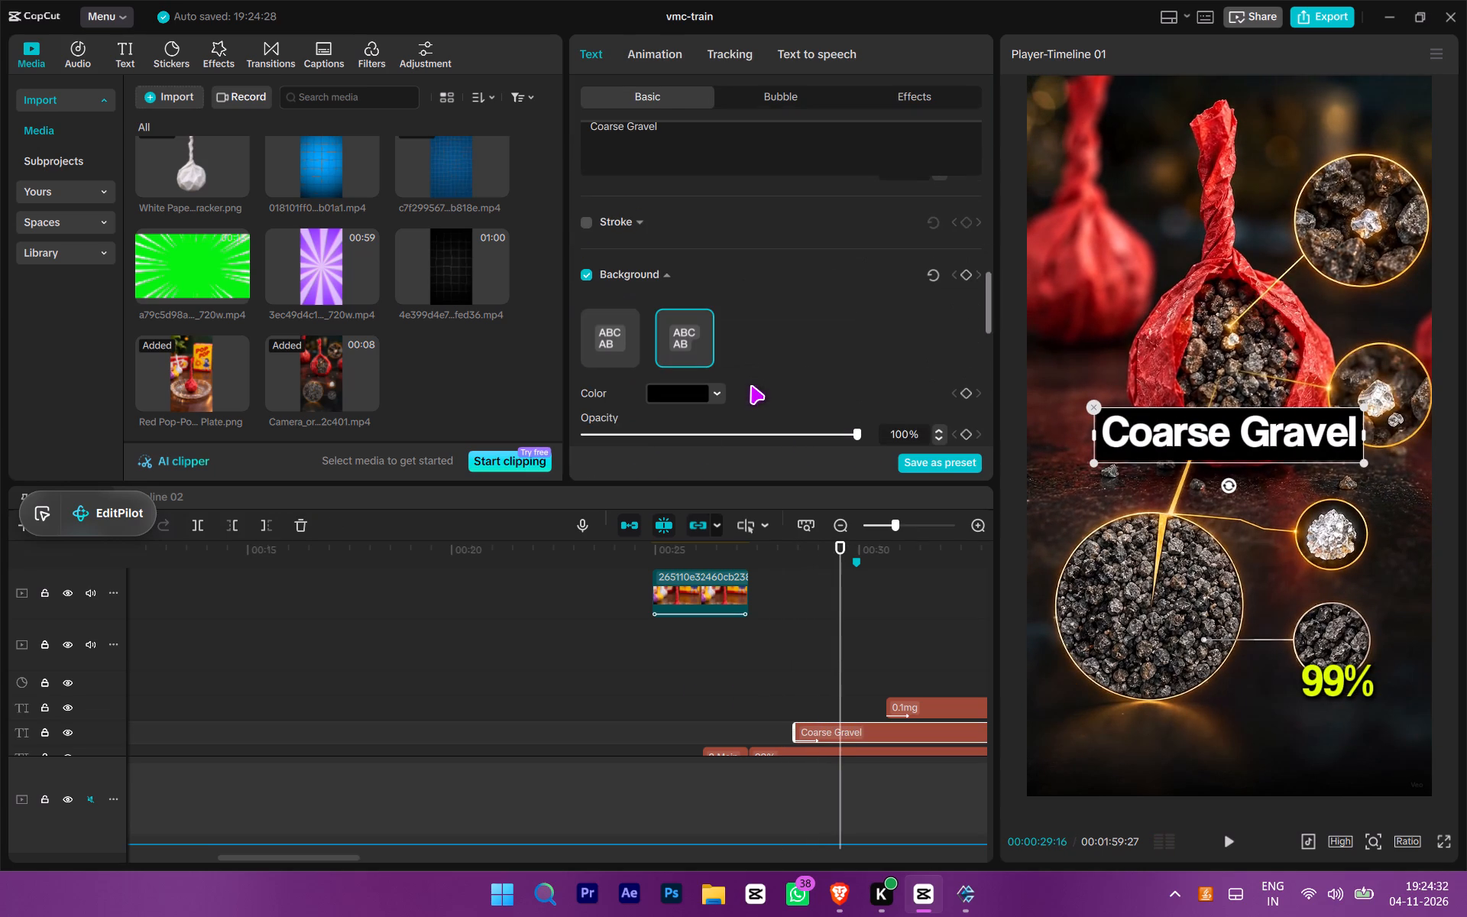
scroll(787, 397, down, 2)
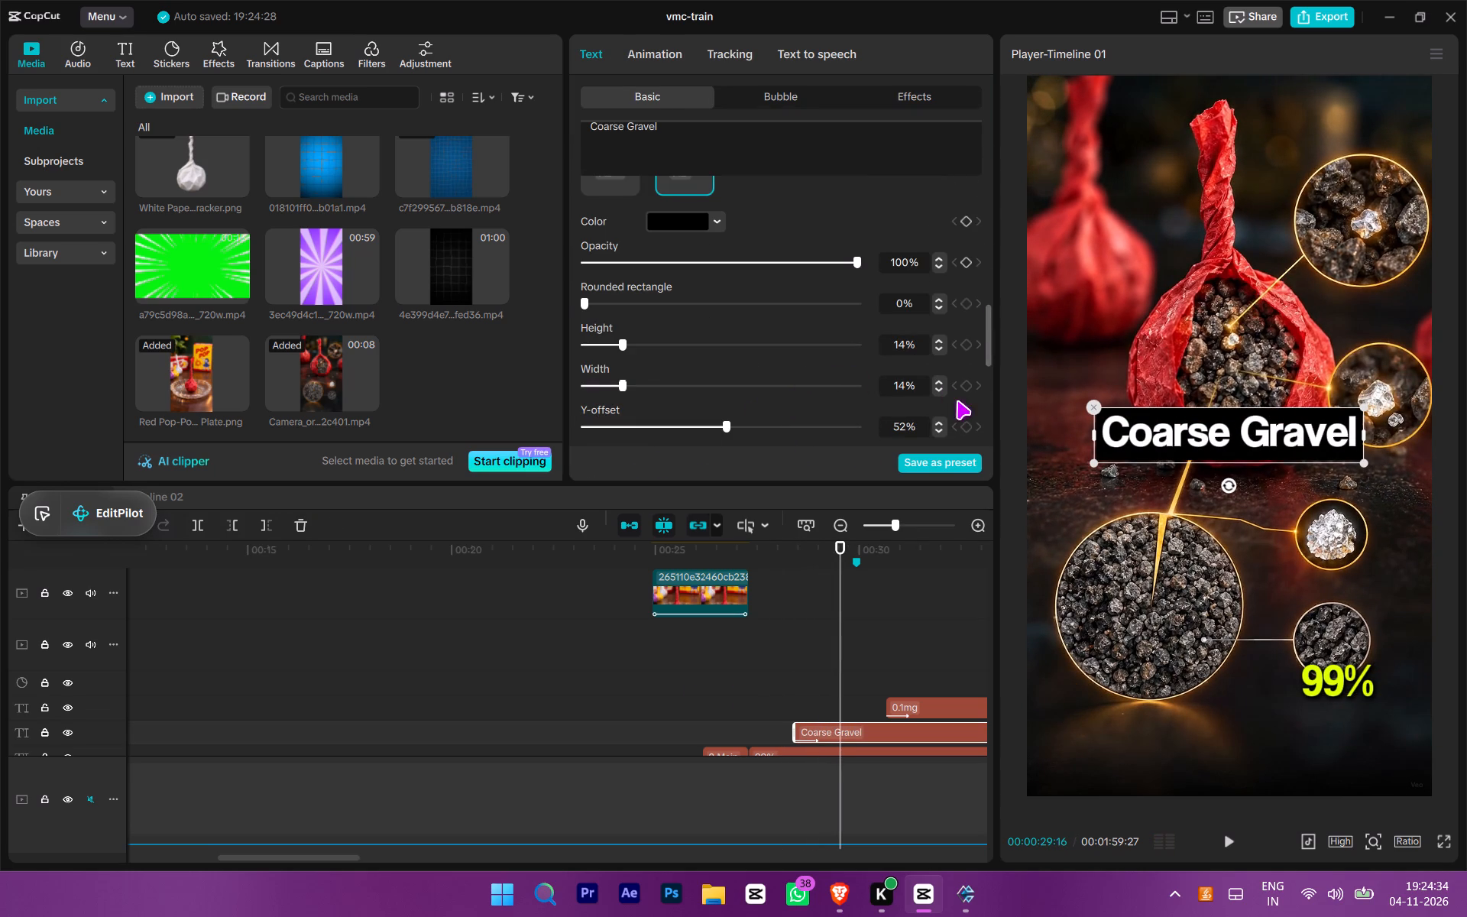
triple_click(941, 383)
click(934, 343)
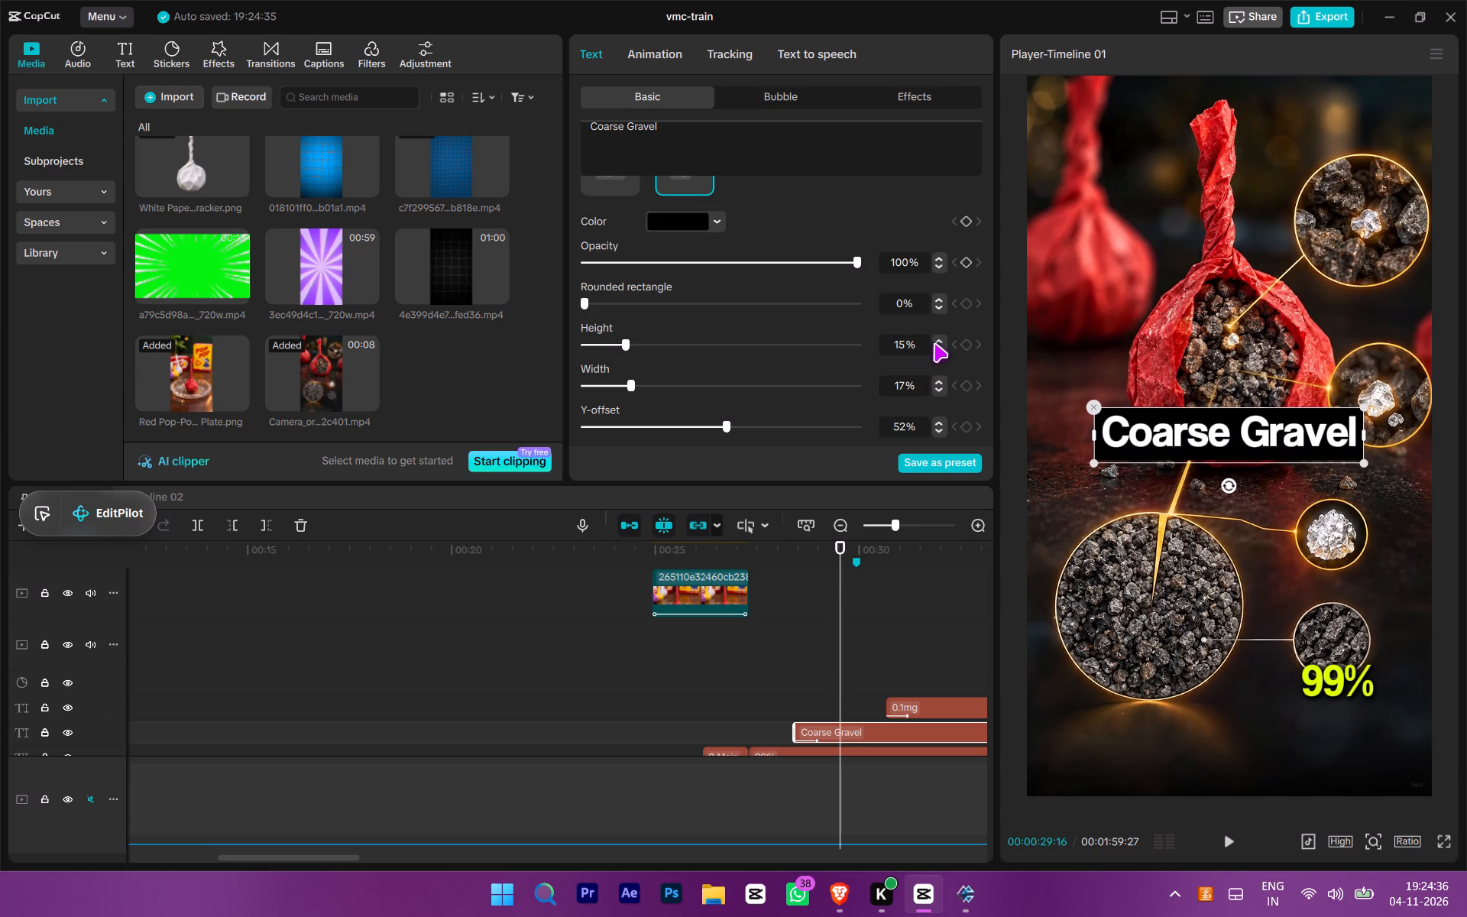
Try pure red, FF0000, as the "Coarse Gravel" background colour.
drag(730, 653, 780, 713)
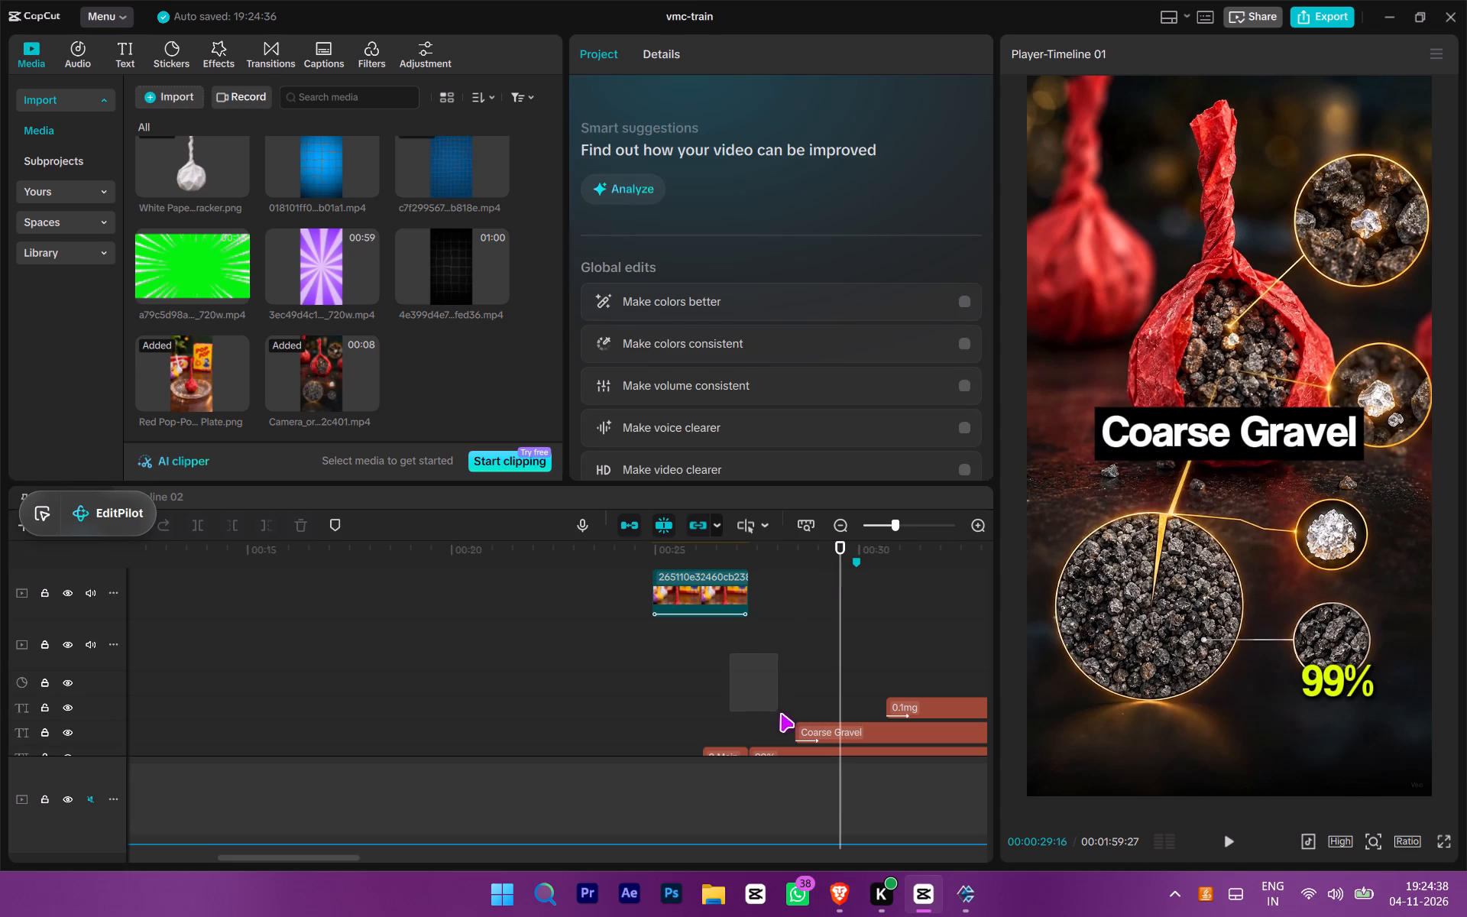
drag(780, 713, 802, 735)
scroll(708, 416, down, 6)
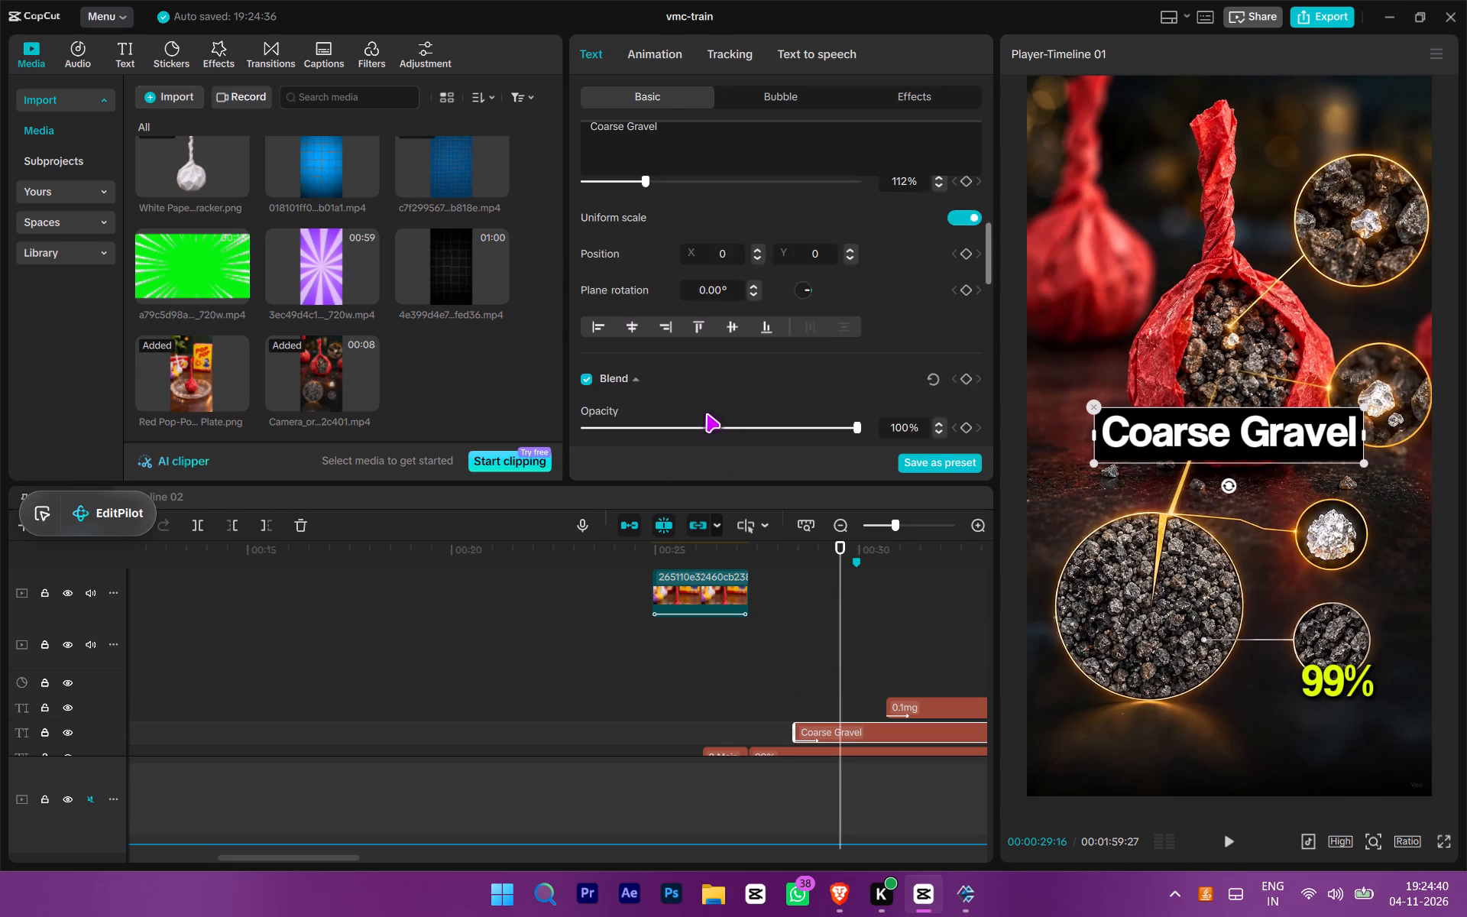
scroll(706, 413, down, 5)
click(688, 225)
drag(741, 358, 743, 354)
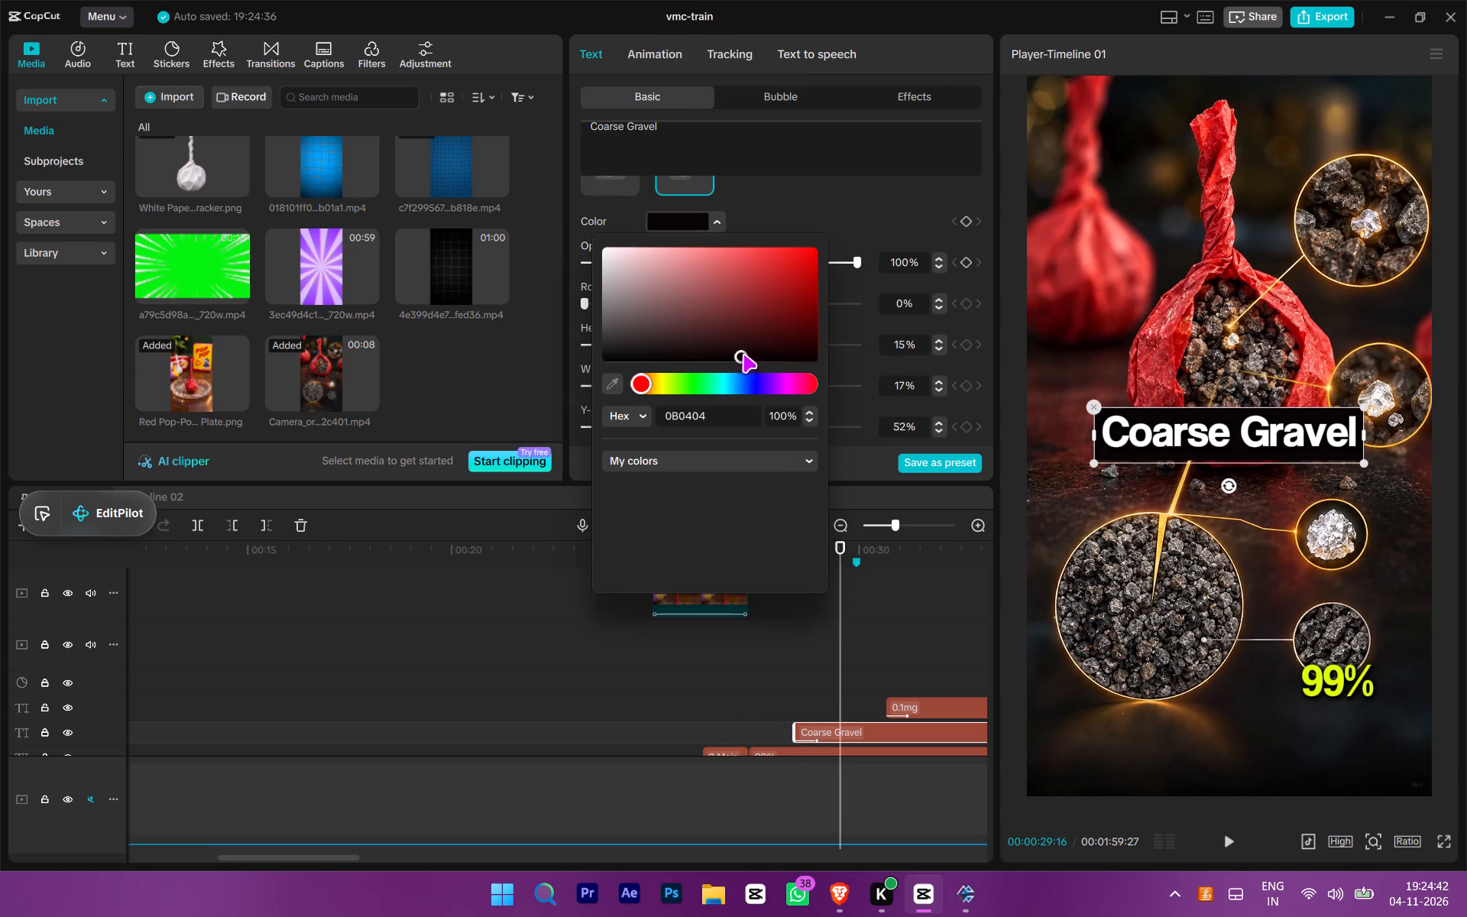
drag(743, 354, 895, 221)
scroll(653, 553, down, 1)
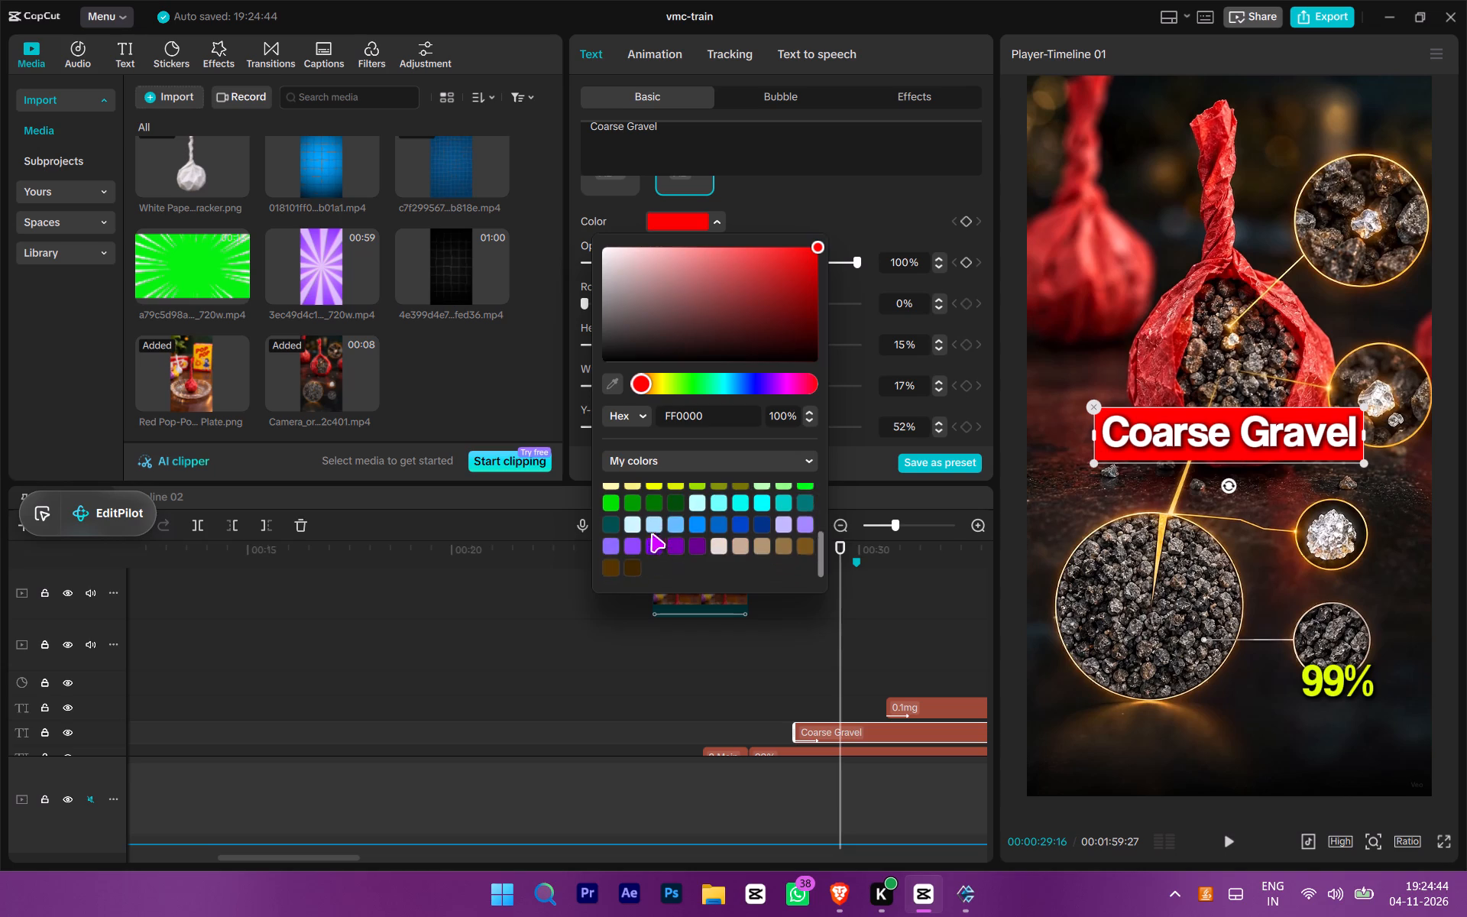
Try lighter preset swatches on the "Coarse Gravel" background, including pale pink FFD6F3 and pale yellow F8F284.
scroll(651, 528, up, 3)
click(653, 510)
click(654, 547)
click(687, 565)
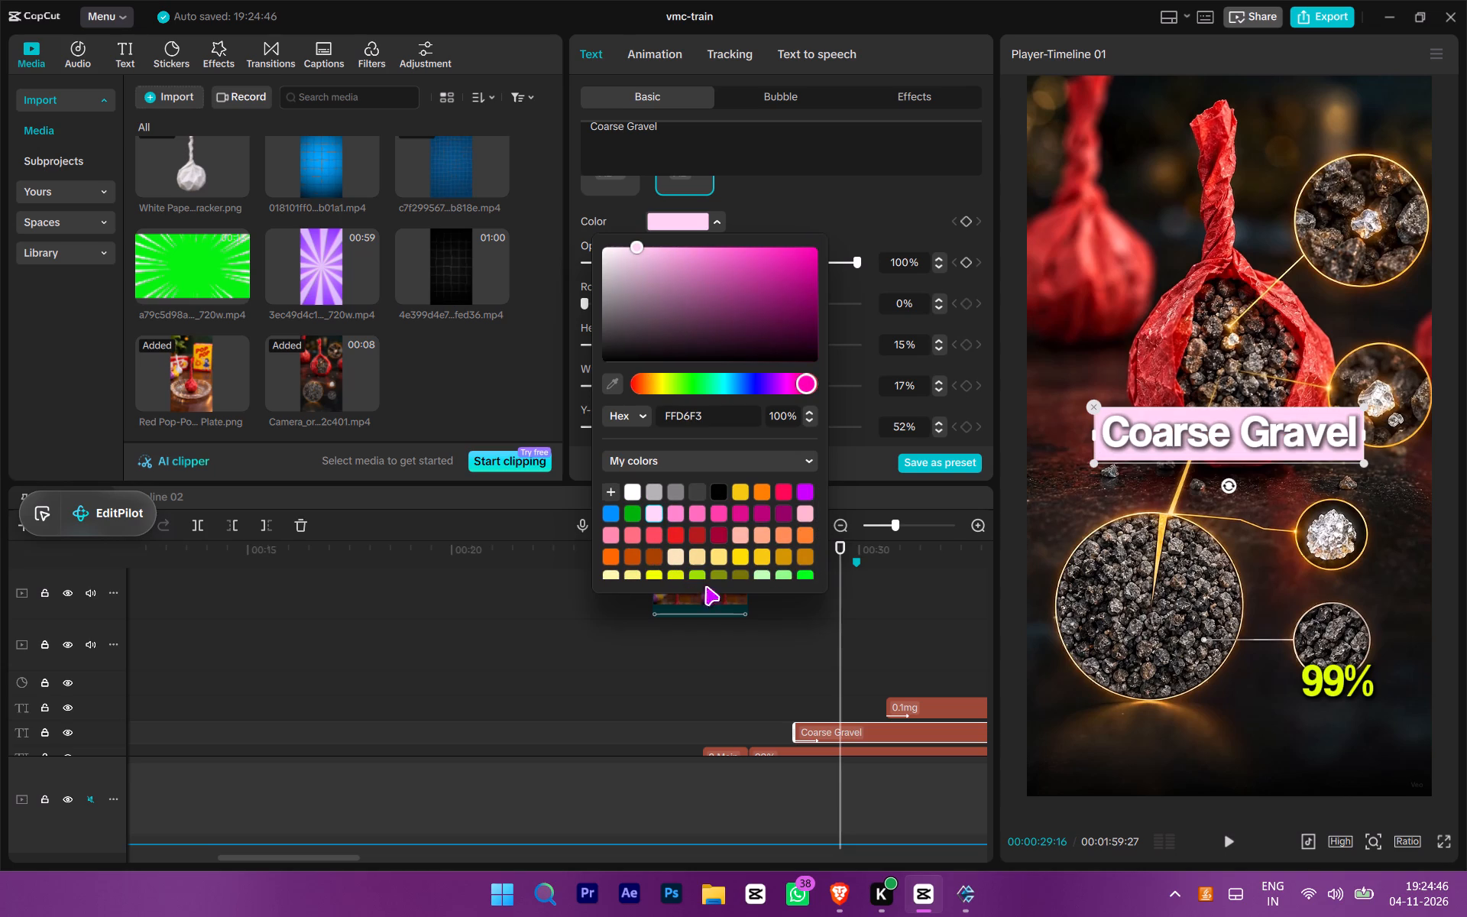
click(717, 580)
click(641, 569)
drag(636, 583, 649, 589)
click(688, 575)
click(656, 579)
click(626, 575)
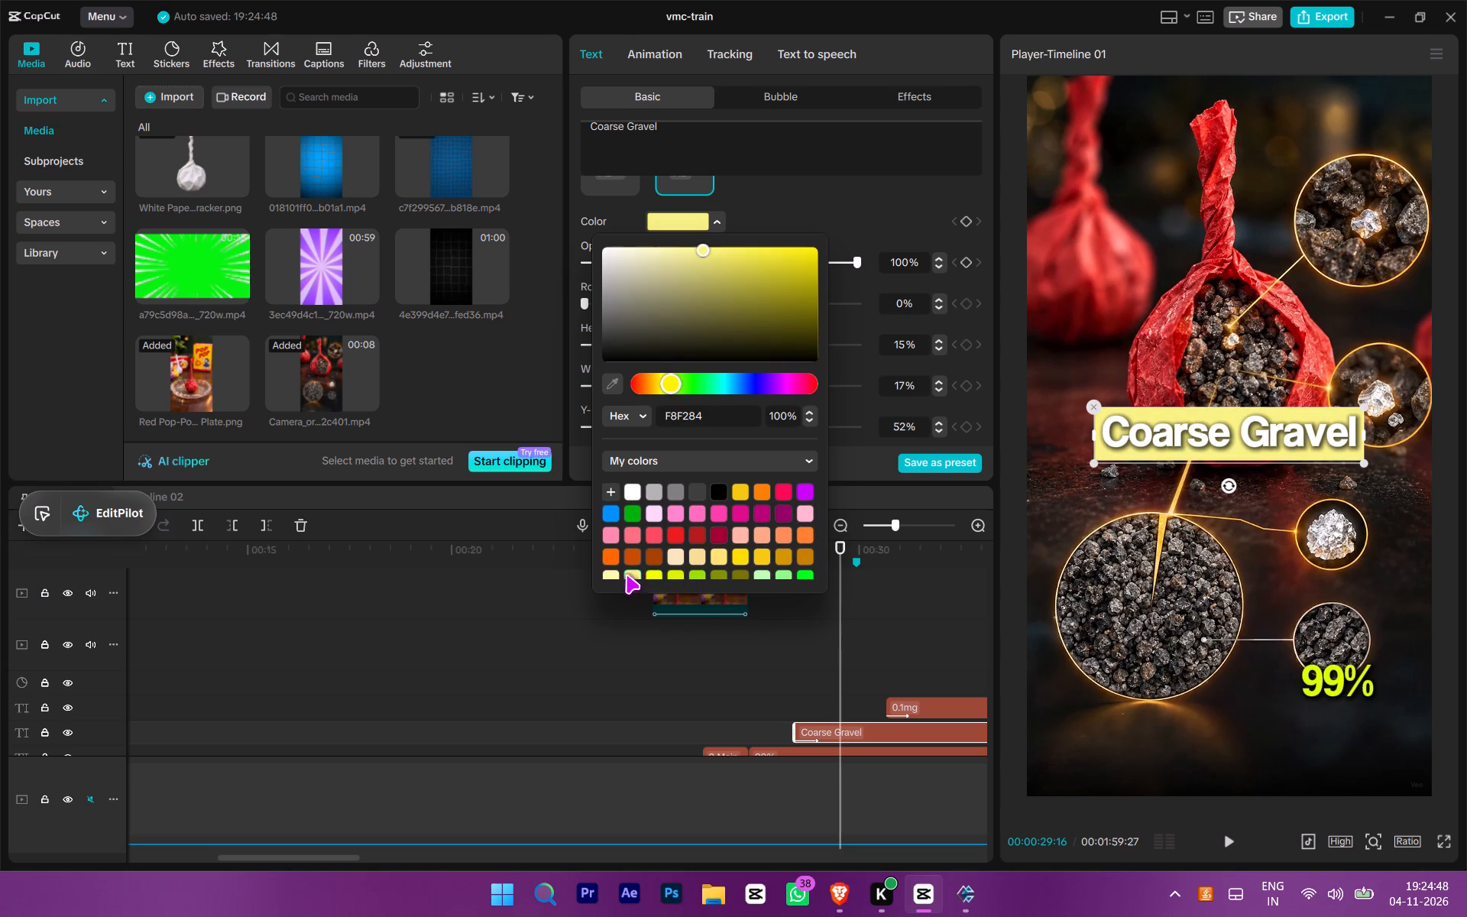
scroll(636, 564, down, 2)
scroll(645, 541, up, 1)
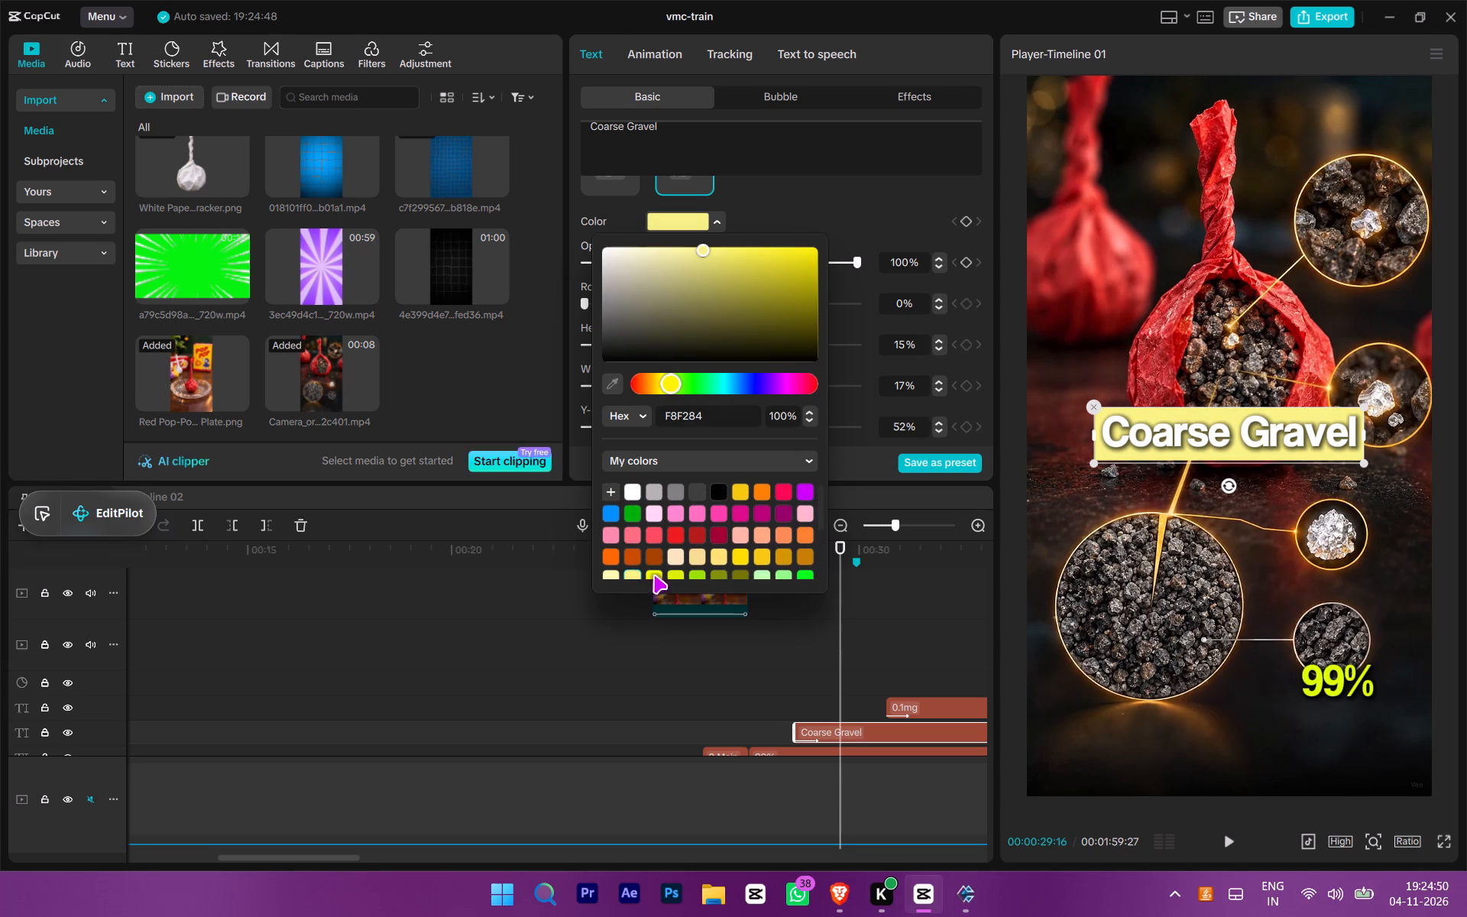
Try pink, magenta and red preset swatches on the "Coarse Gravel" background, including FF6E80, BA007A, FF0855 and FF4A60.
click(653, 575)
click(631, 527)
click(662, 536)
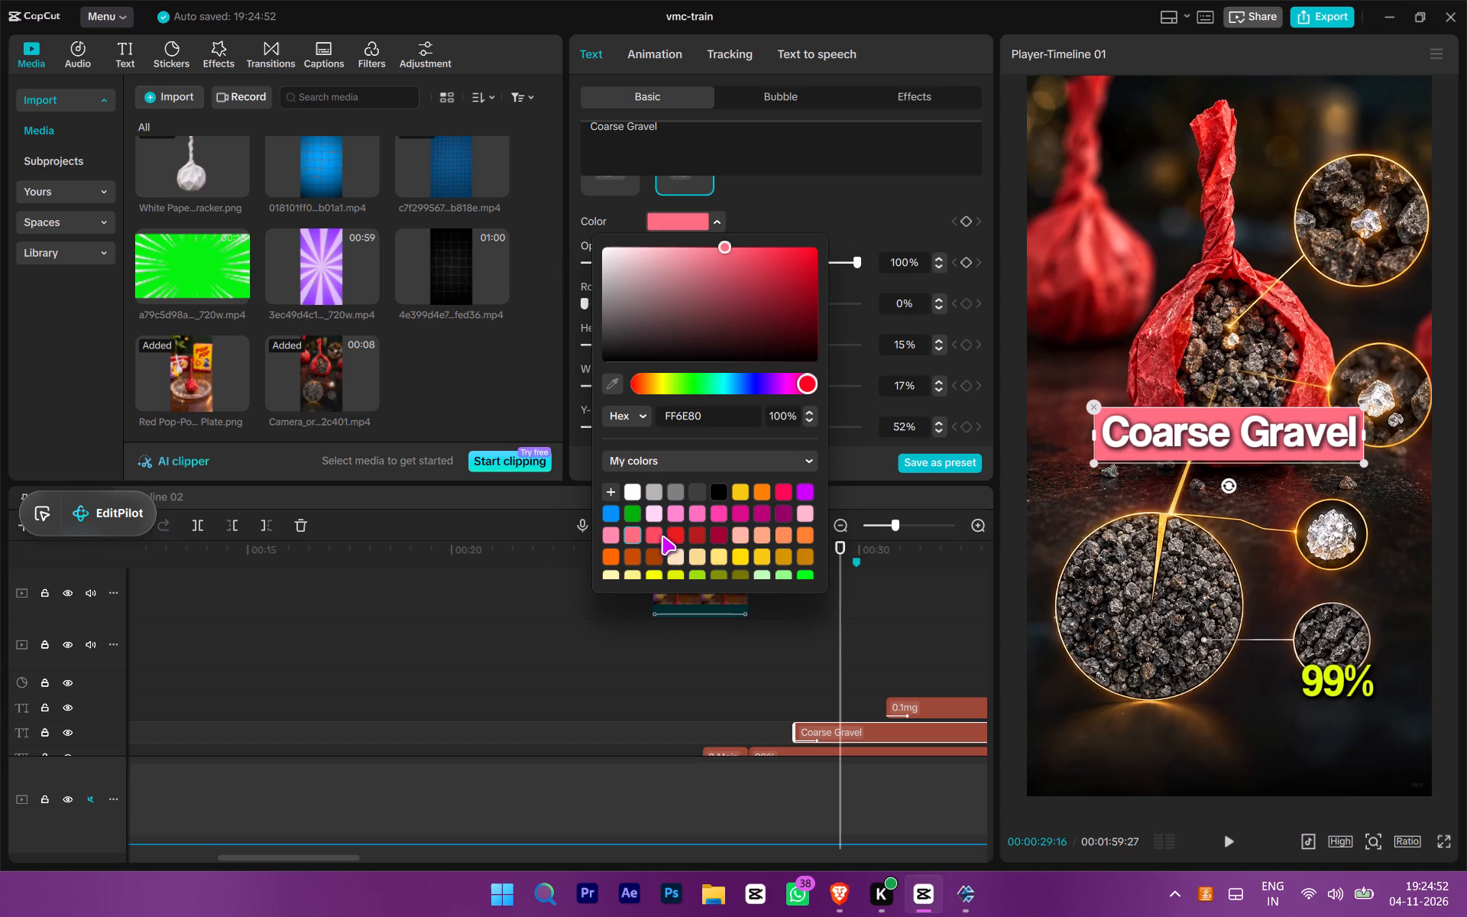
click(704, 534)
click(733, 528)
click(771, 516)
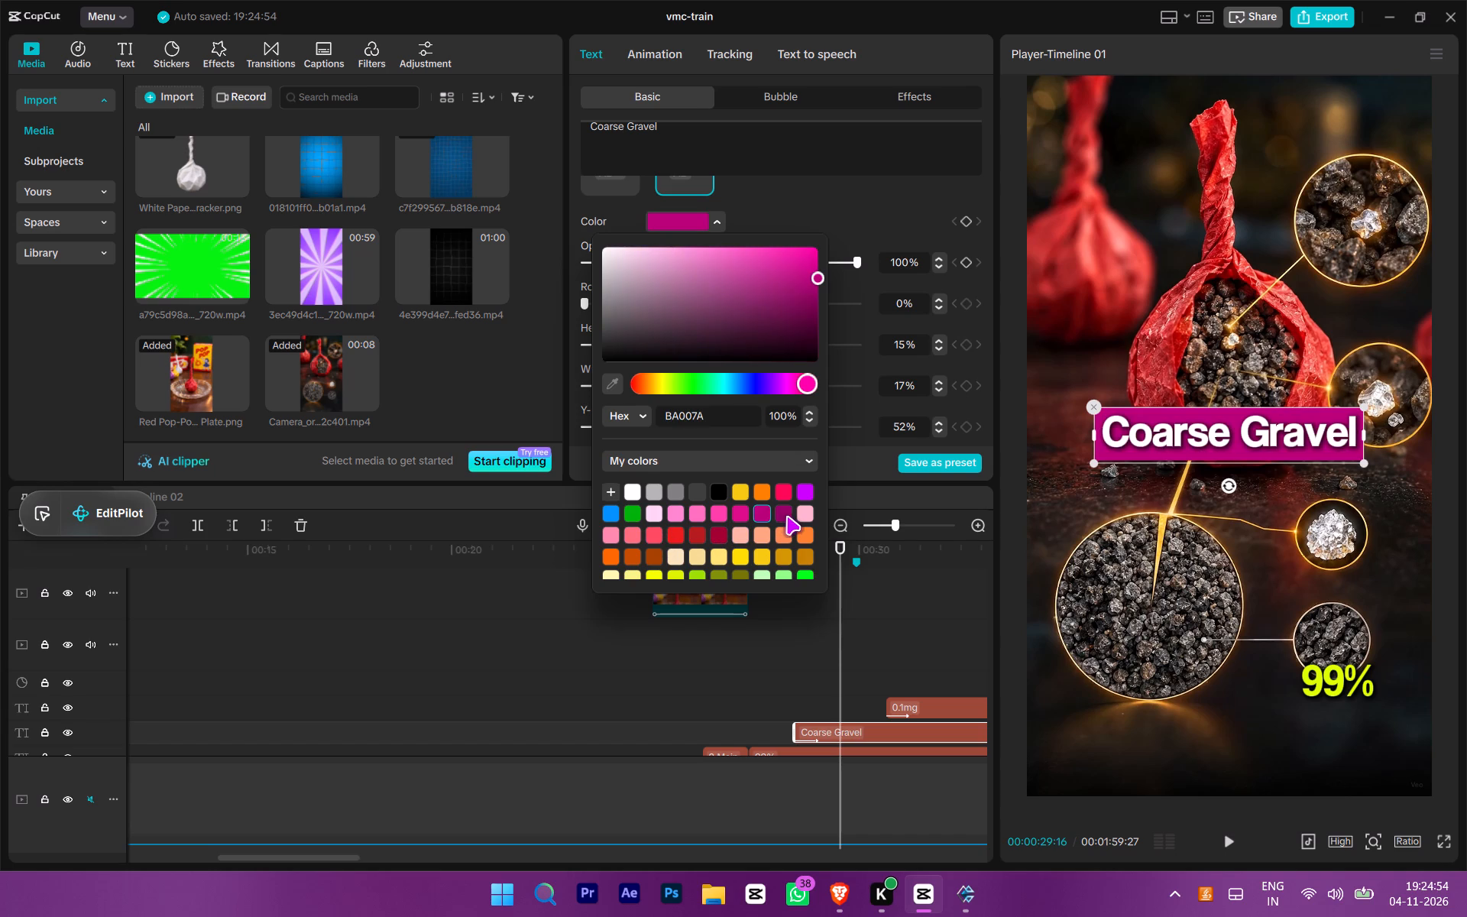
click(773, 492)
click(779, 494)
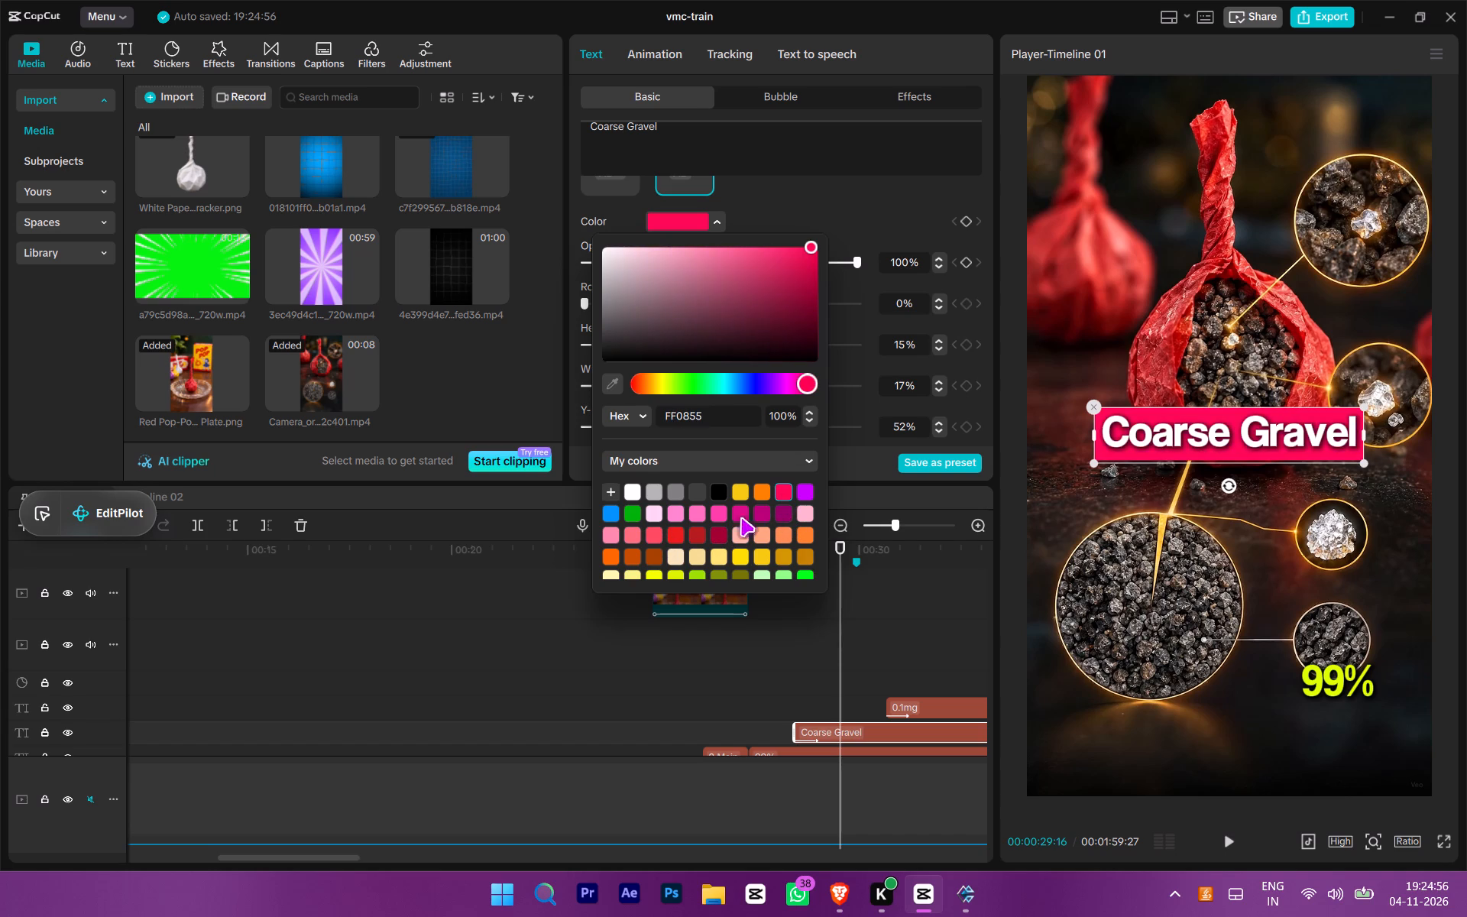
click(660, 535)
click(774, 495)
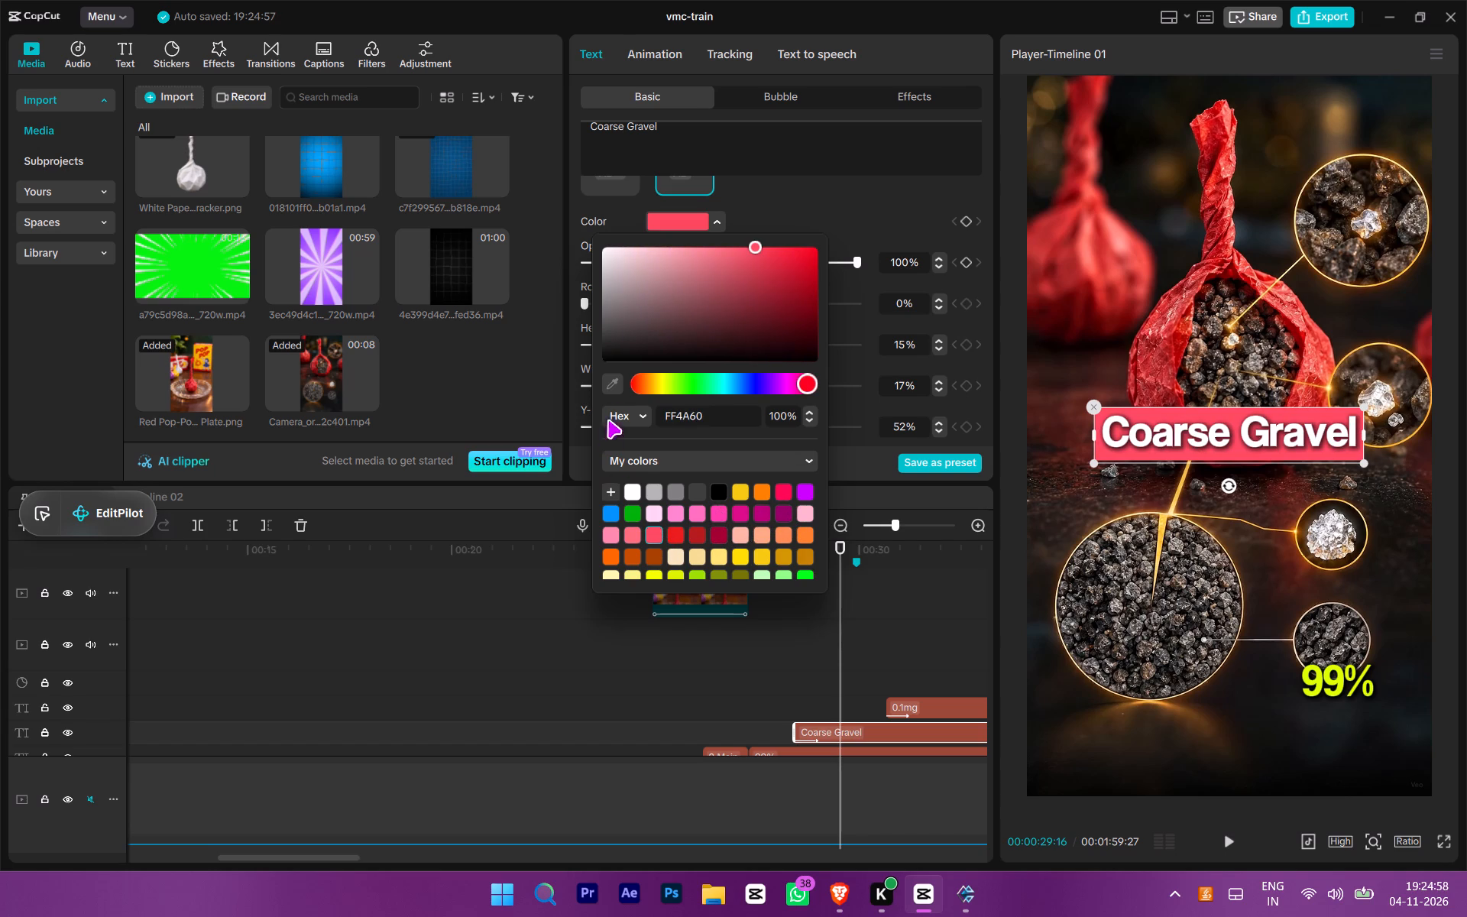
Sample the cracker's red for the "Coarse Gravel" background and brighten it to DC0008.
click(605, 385)
click(1138, 374)
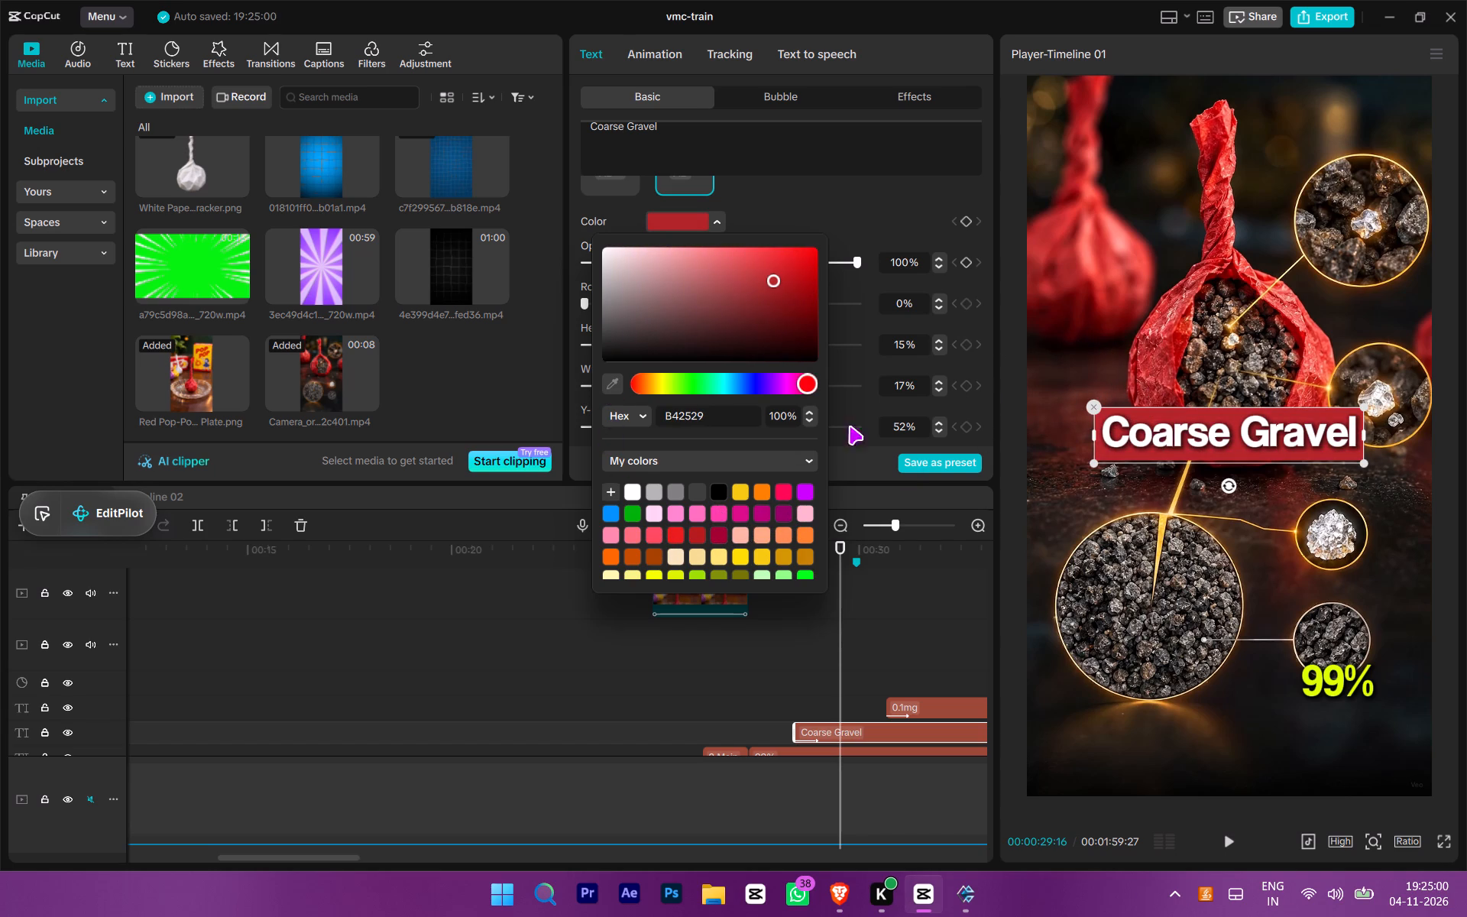
drag(795, 311, 821, 263)
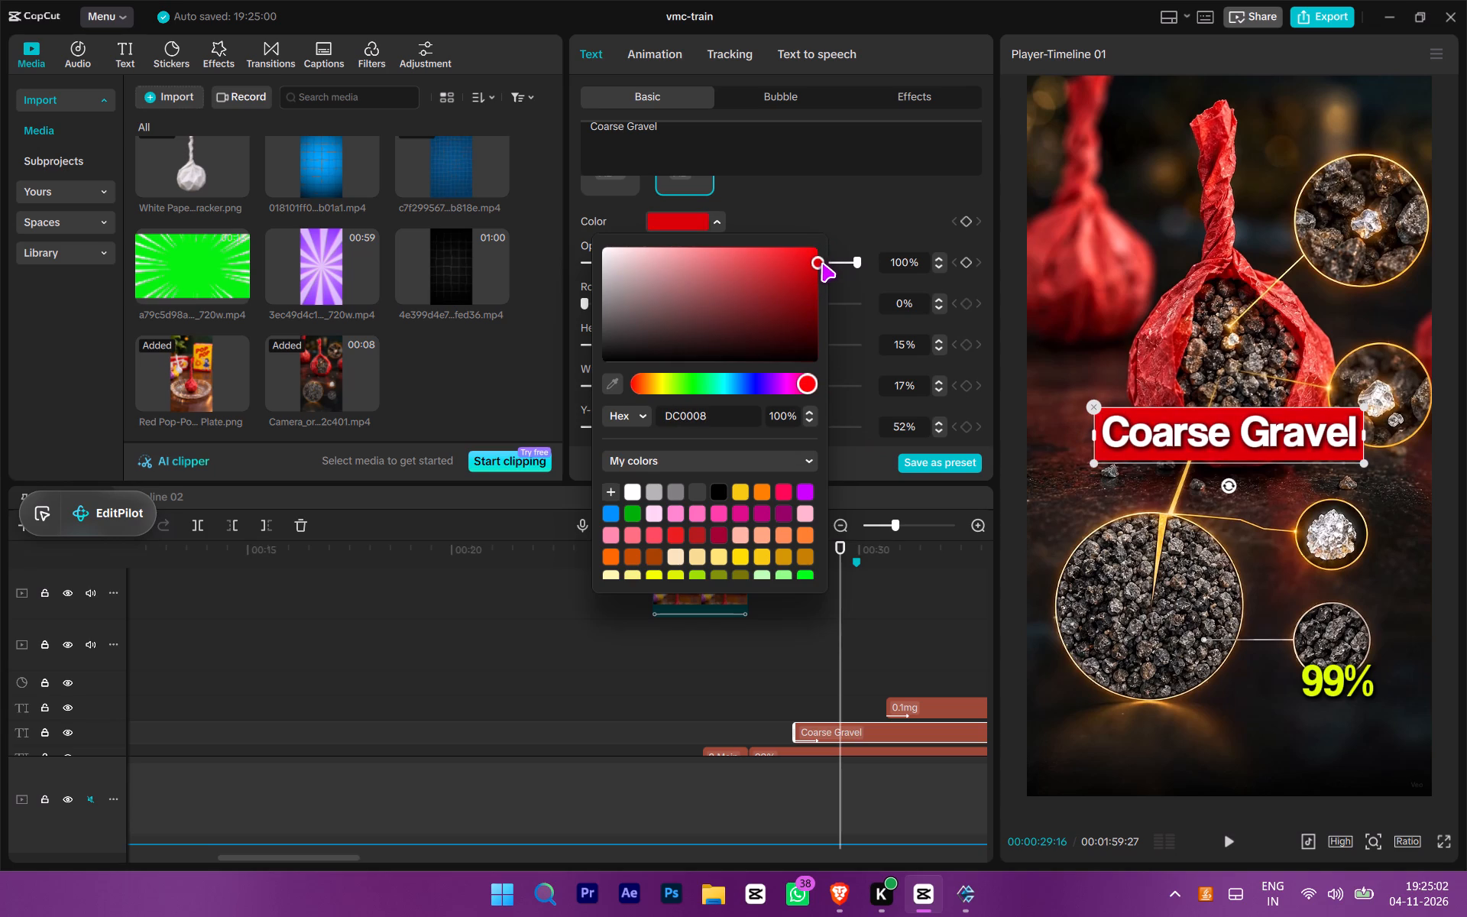
drag(821, 263, 823, 263)
Scale the "Coarse Gravel" text down slightly in the preview.
drag(1363, 468, 1328, 456)
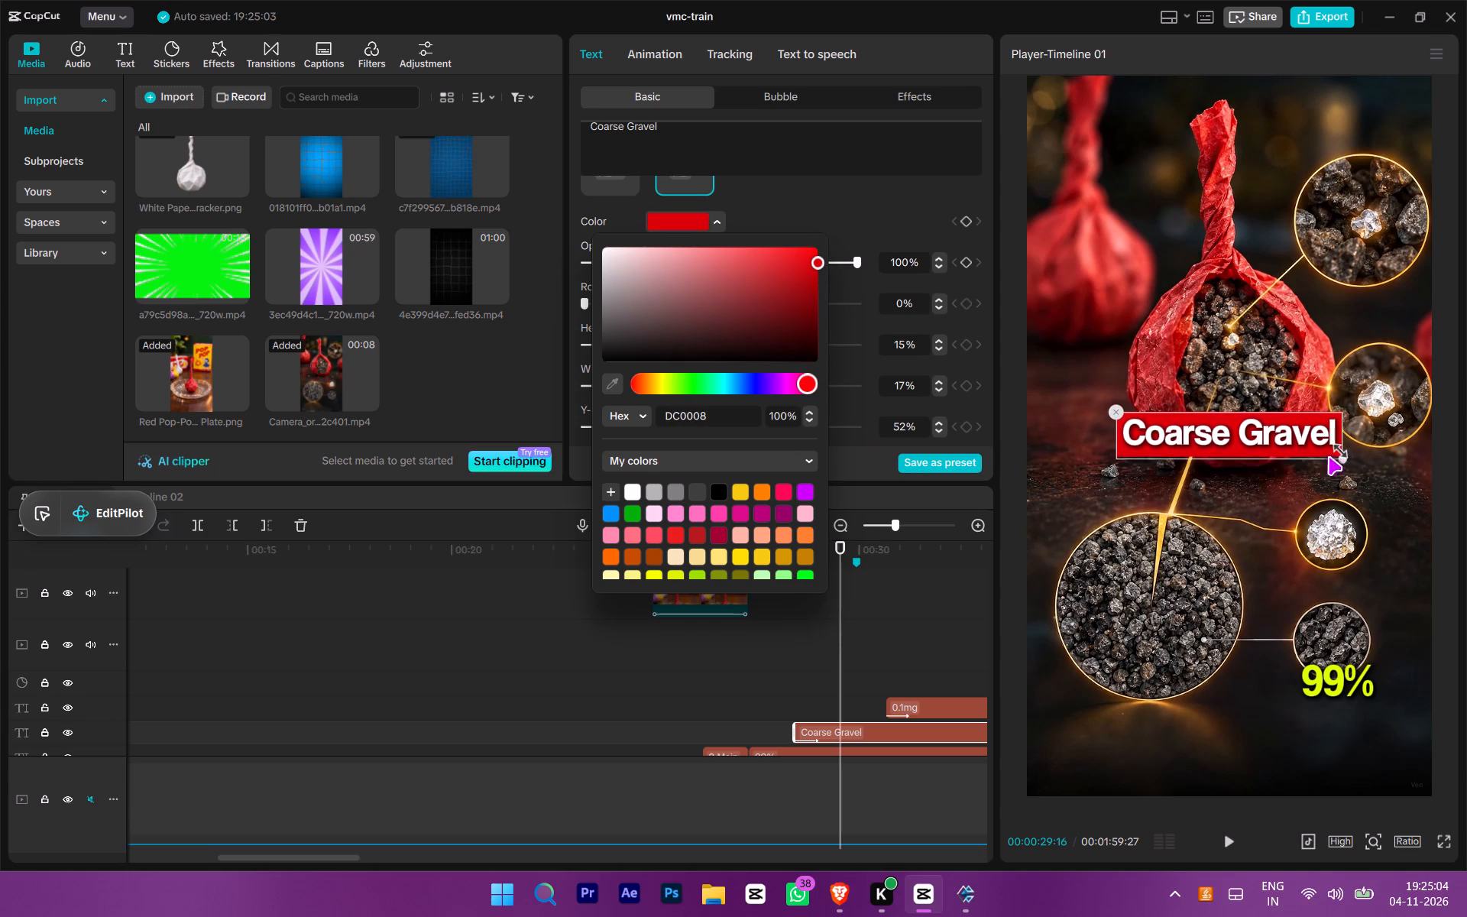
drag(1328, 456, 1335, 448)
Move the "Coarse Gravel" text onto the lower part of the large gravel circle, beside the 99% label.
drag(1244, 462, 1247, 491)
click(1245, 432)
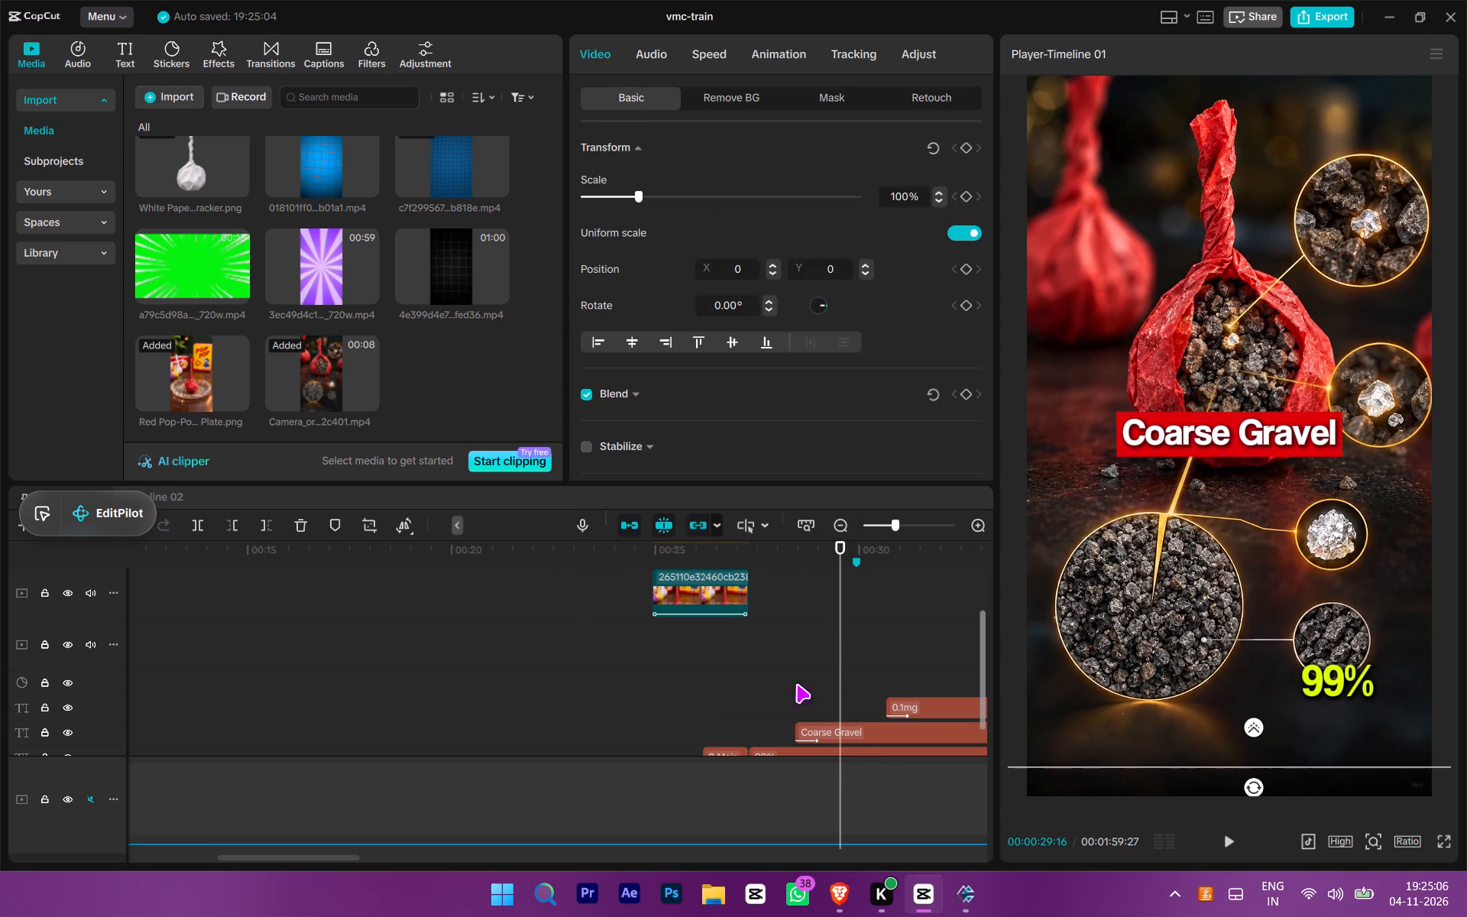
drag(796, 684, 827, 727)
click(1271, 442)
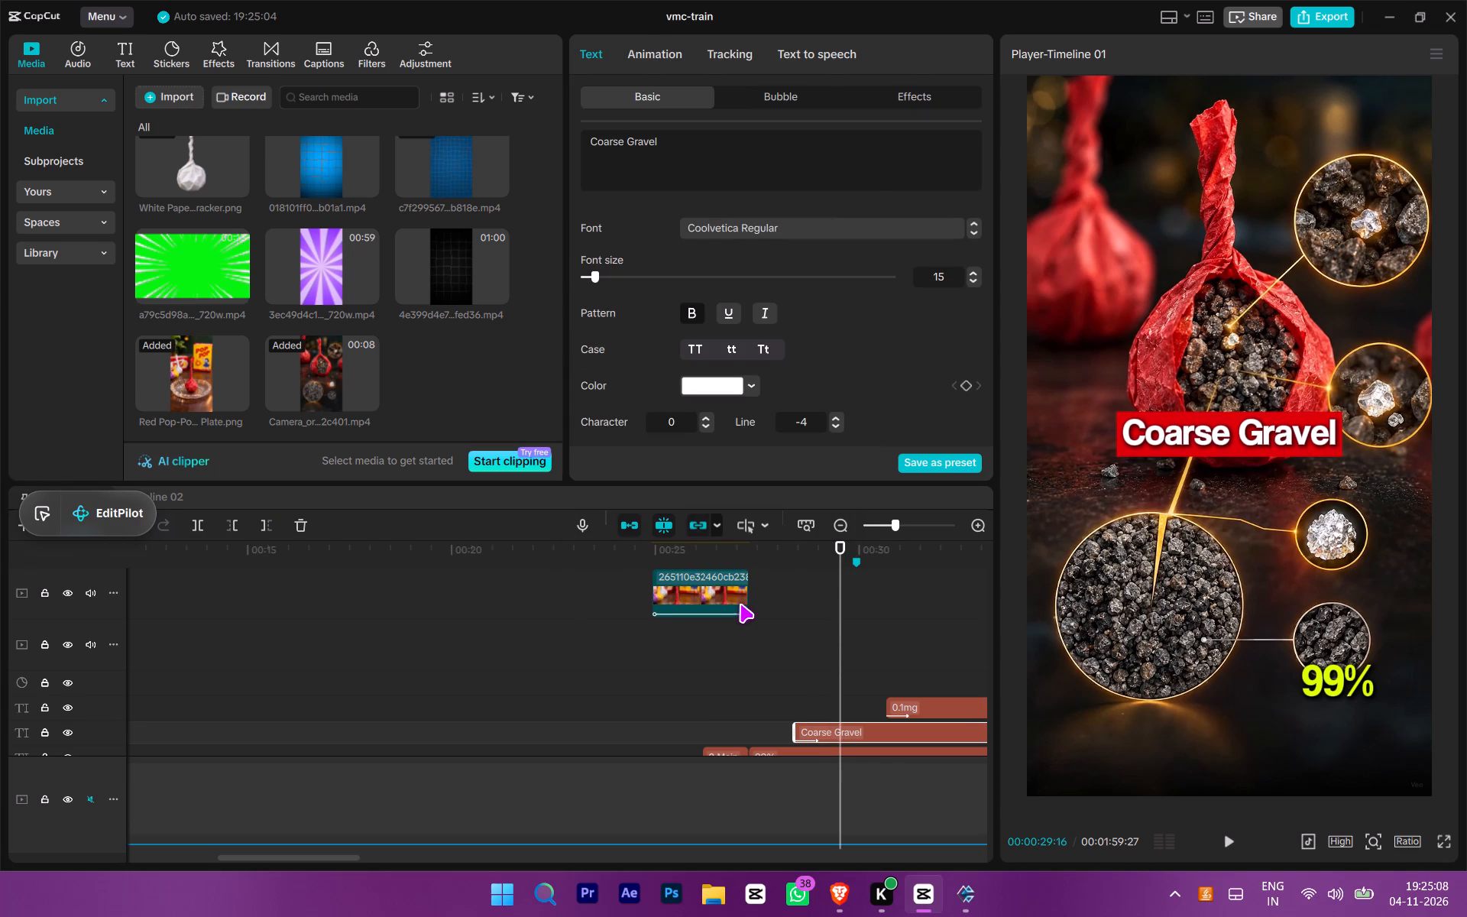
click(740, 604)
click(861, 728)
drag(1208, 442, 1202, 472)
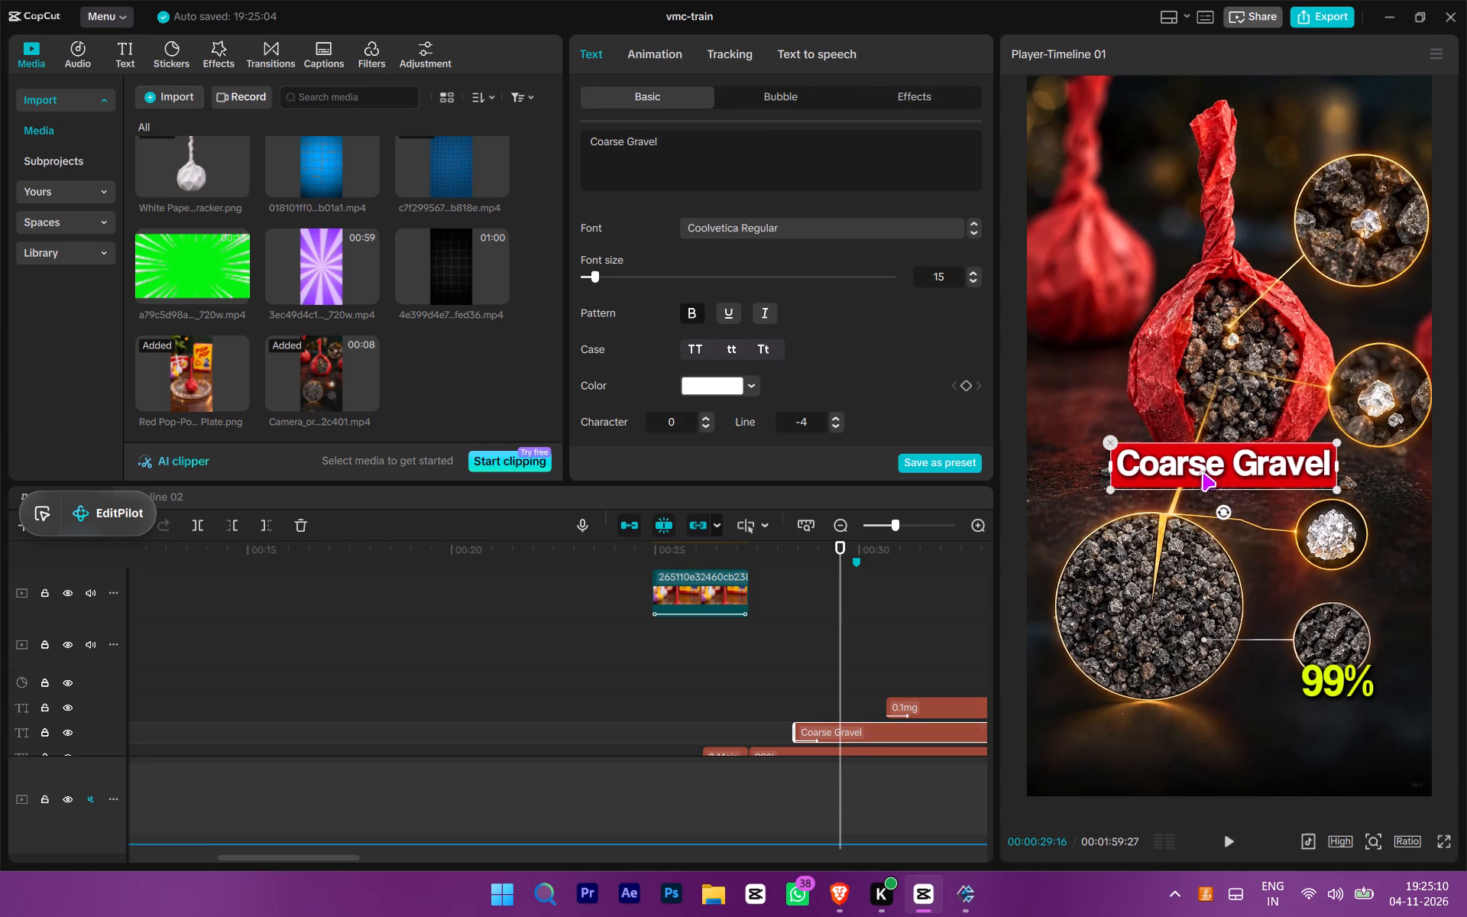
drag(1202, 472, 1148, 650)
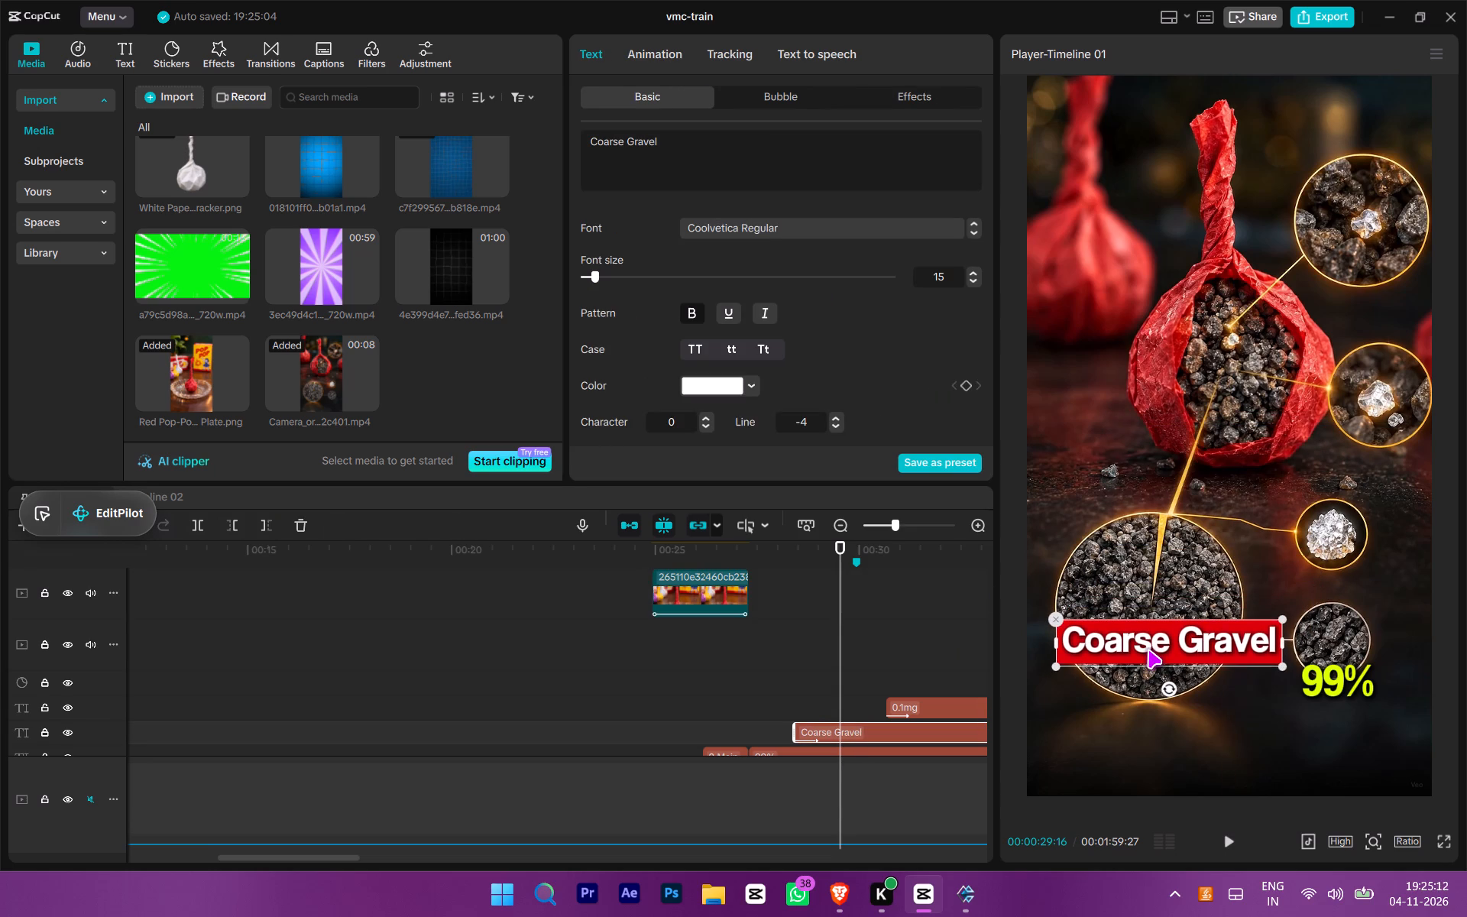
drag(1148, 650, 1147, 647)
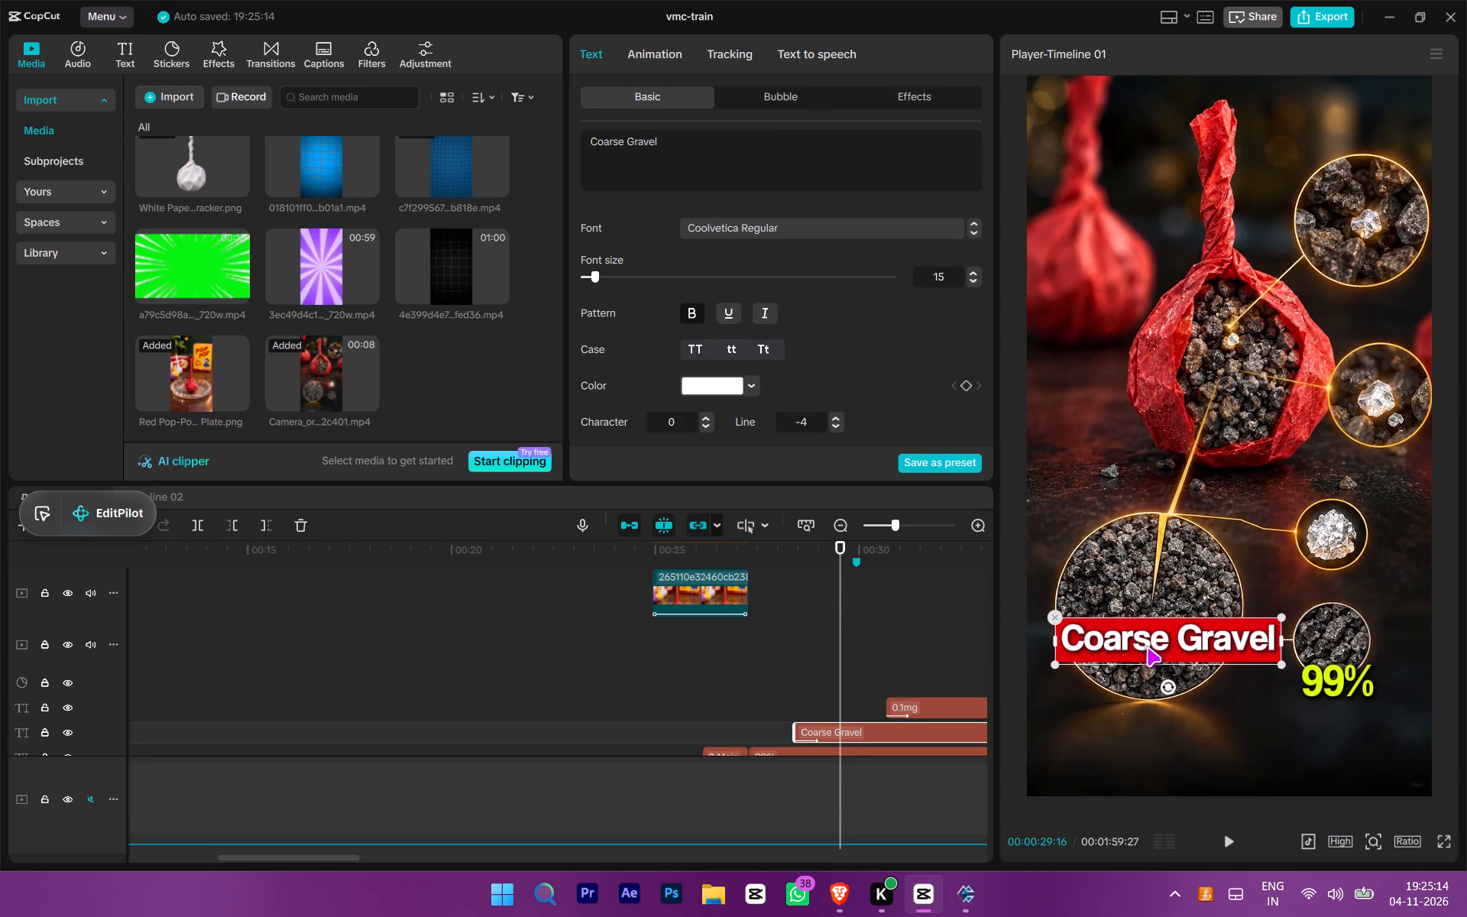
click(1147, 647)
Play back the start of the "Coarse Gravel" text to check its entrance in the new position.
double_click(824, 693)
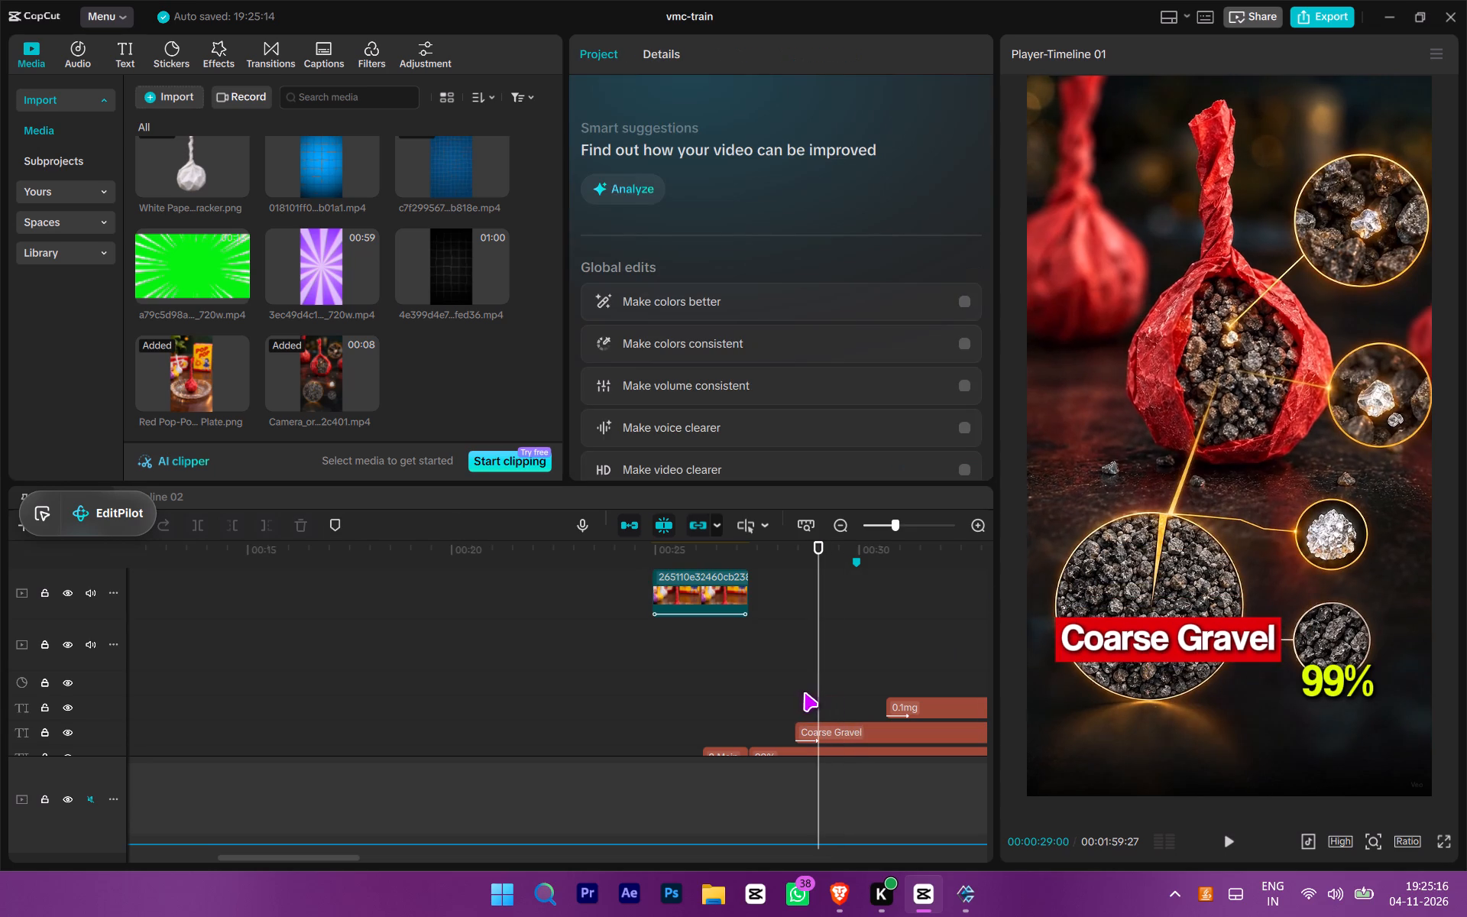
drag(802, 692, 779, 689)
key(space)
click(797, 707)
key(space)
ctrl+scroll(807, 716, up, 2)
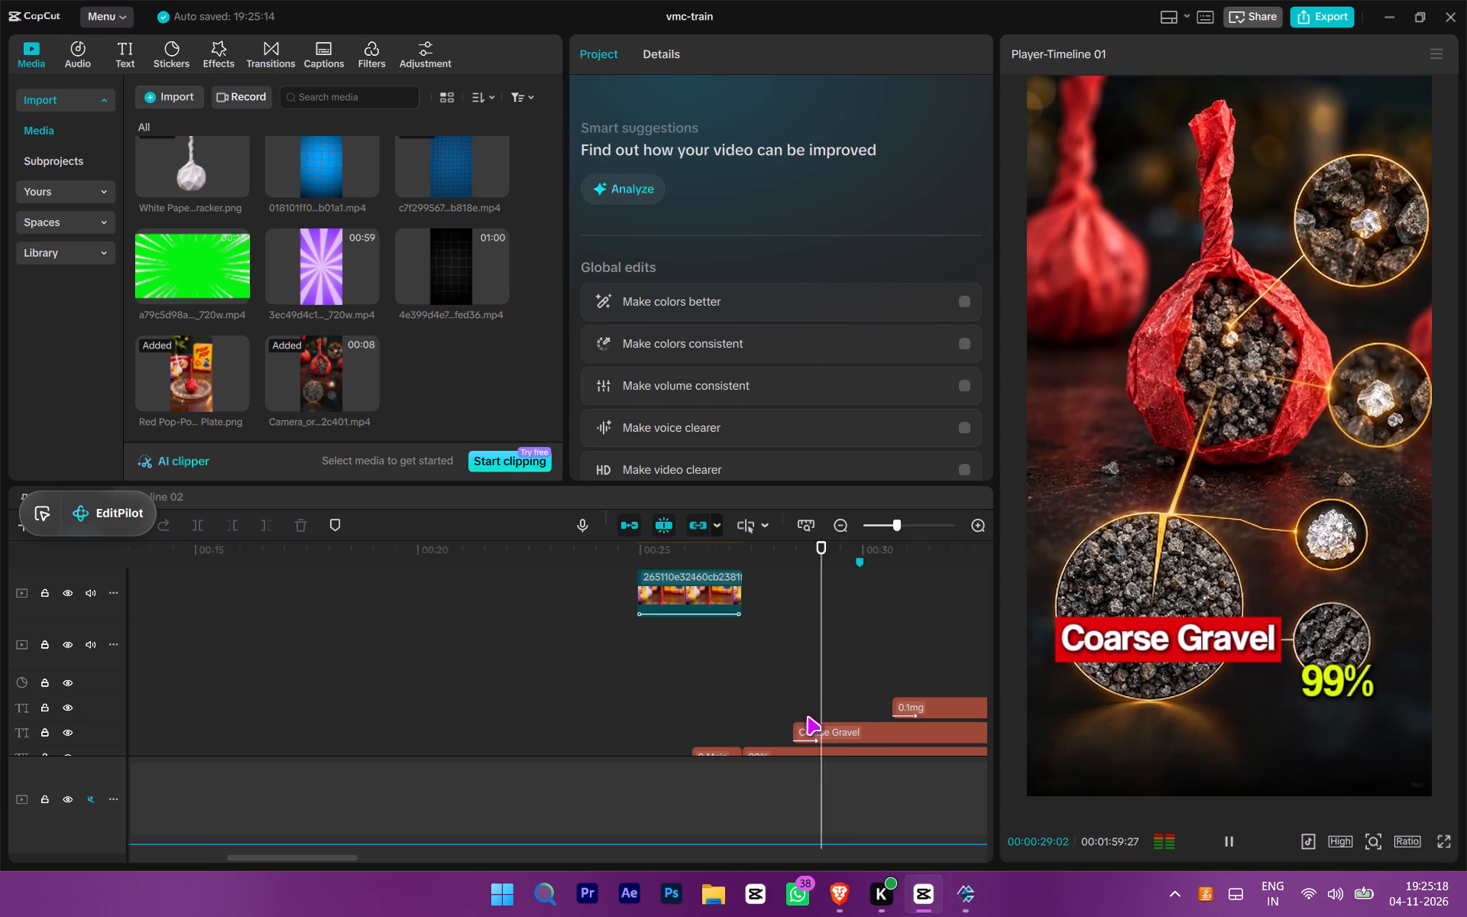
ctrl+scroll(807, 716, up, 1)
click(845, 740)
key(space)
key(space)
key(space)
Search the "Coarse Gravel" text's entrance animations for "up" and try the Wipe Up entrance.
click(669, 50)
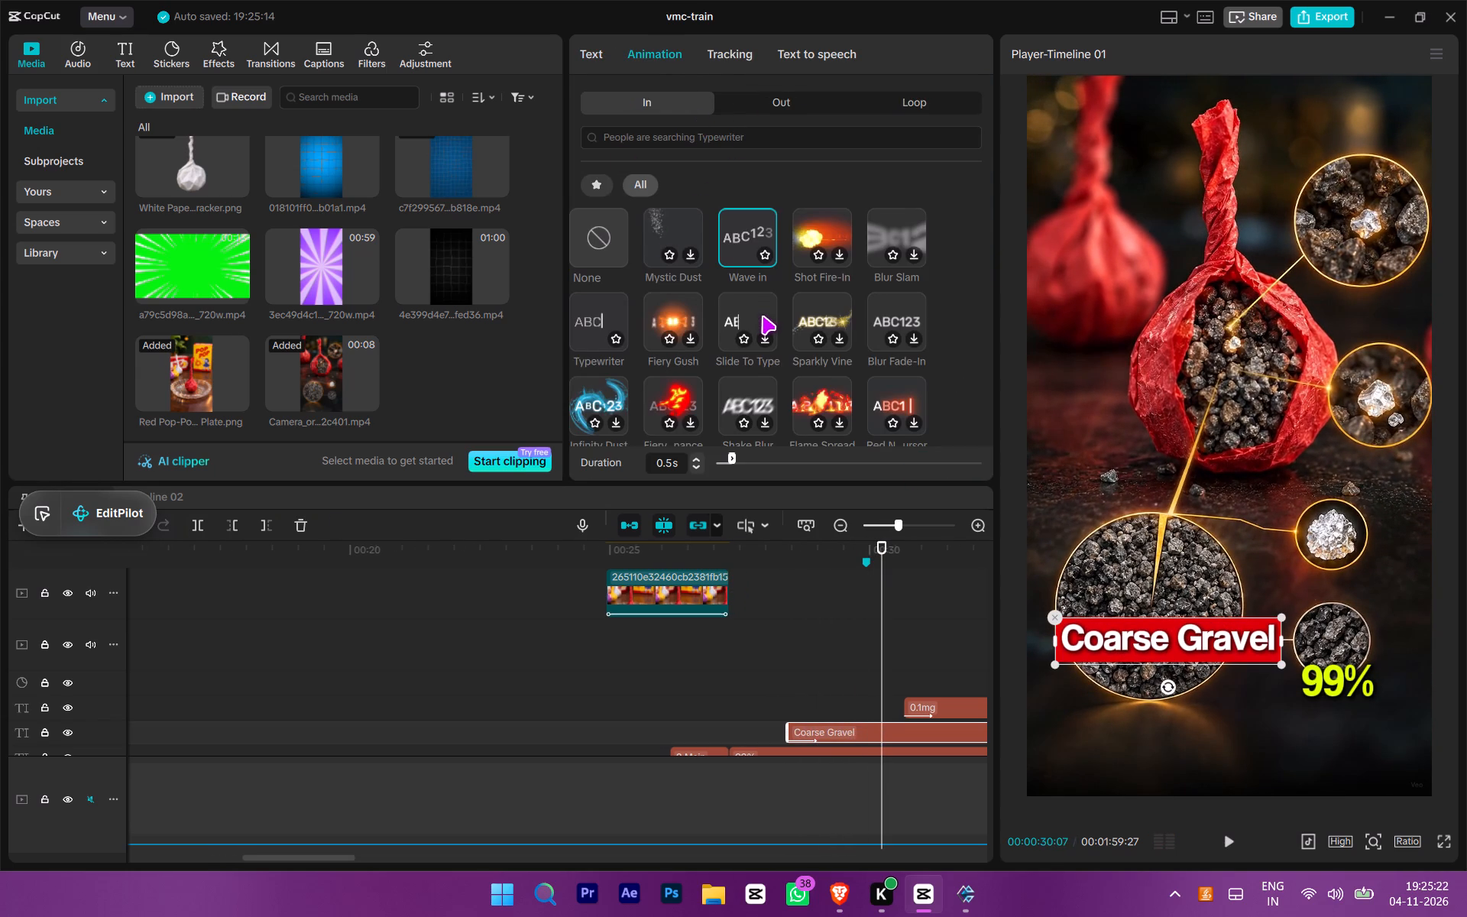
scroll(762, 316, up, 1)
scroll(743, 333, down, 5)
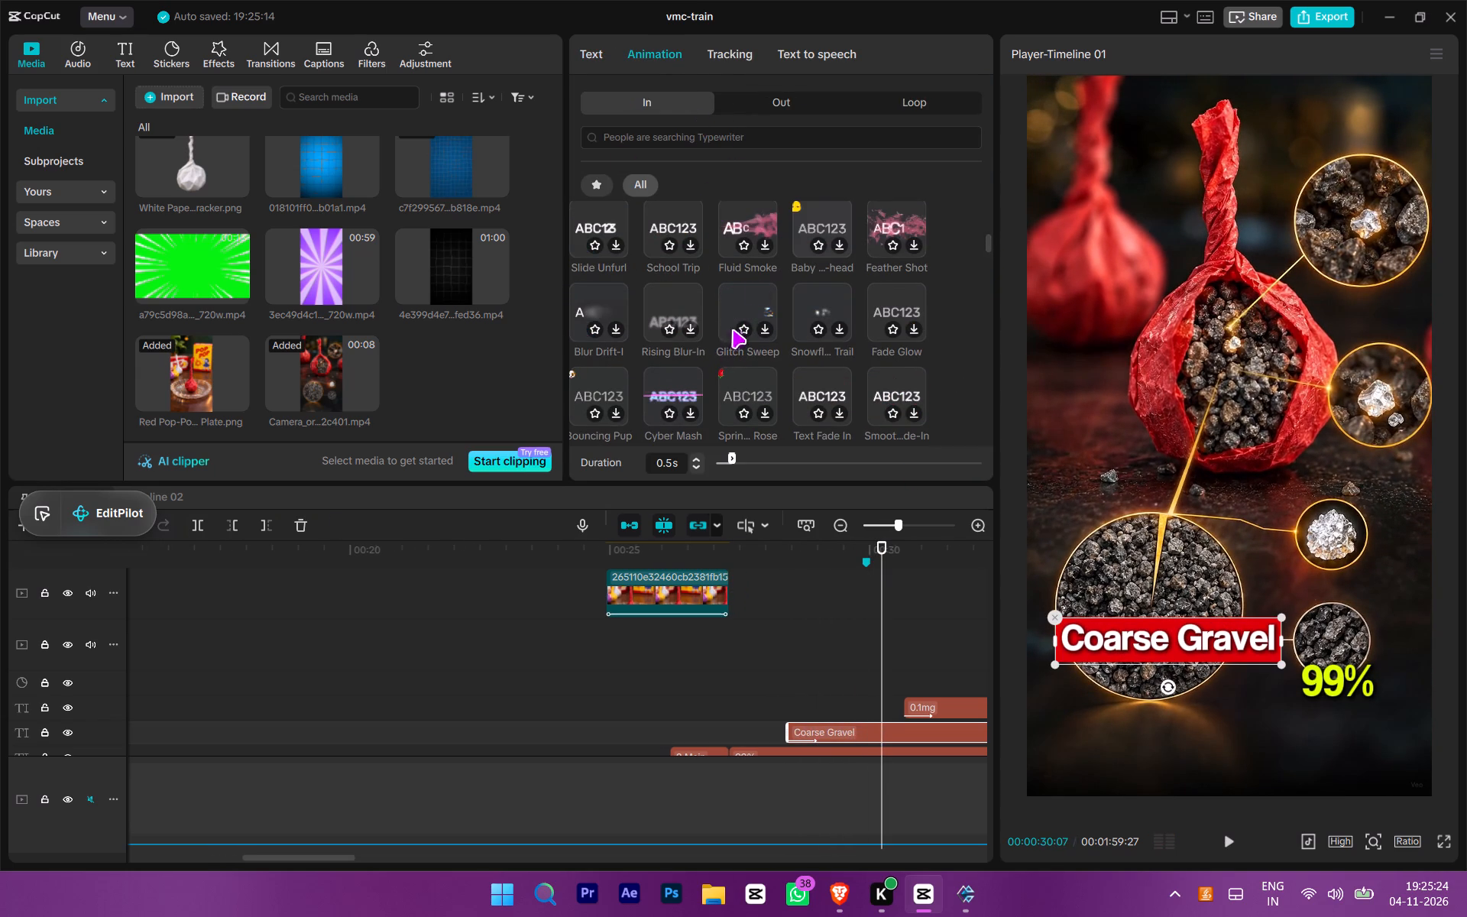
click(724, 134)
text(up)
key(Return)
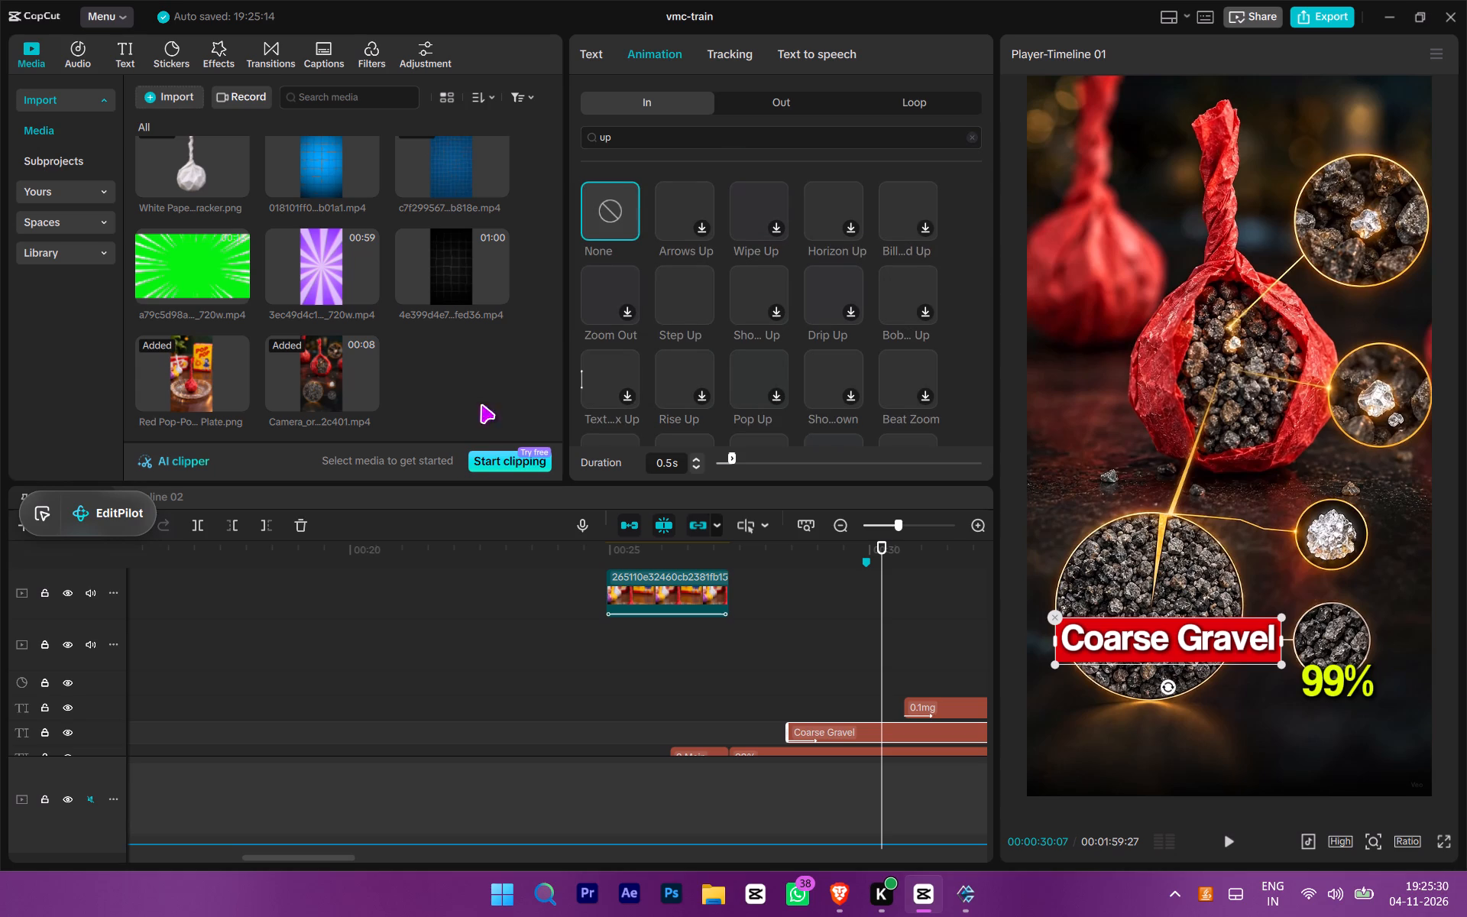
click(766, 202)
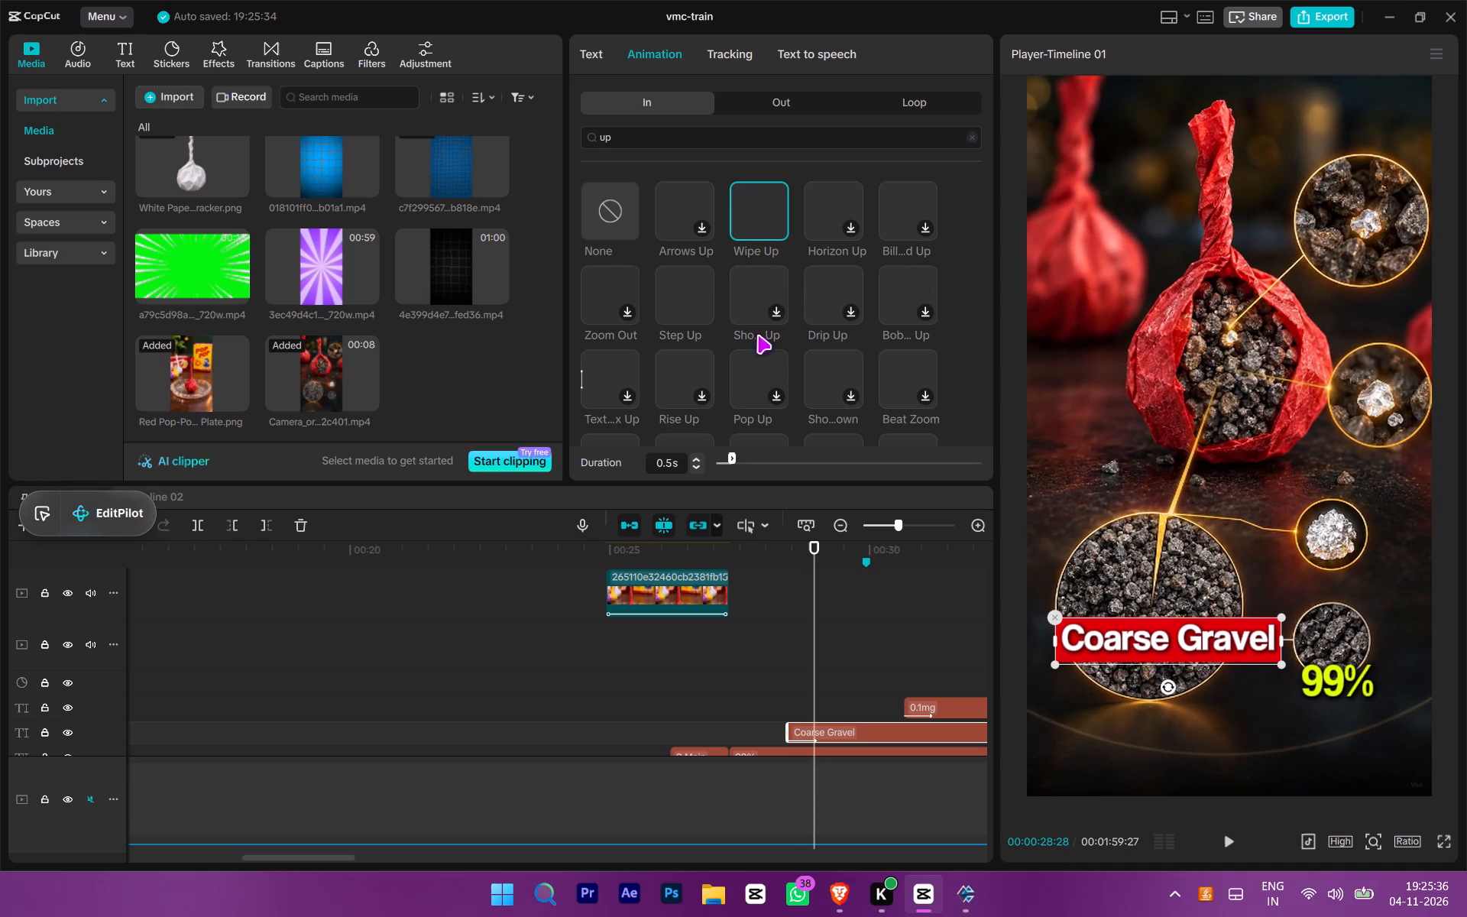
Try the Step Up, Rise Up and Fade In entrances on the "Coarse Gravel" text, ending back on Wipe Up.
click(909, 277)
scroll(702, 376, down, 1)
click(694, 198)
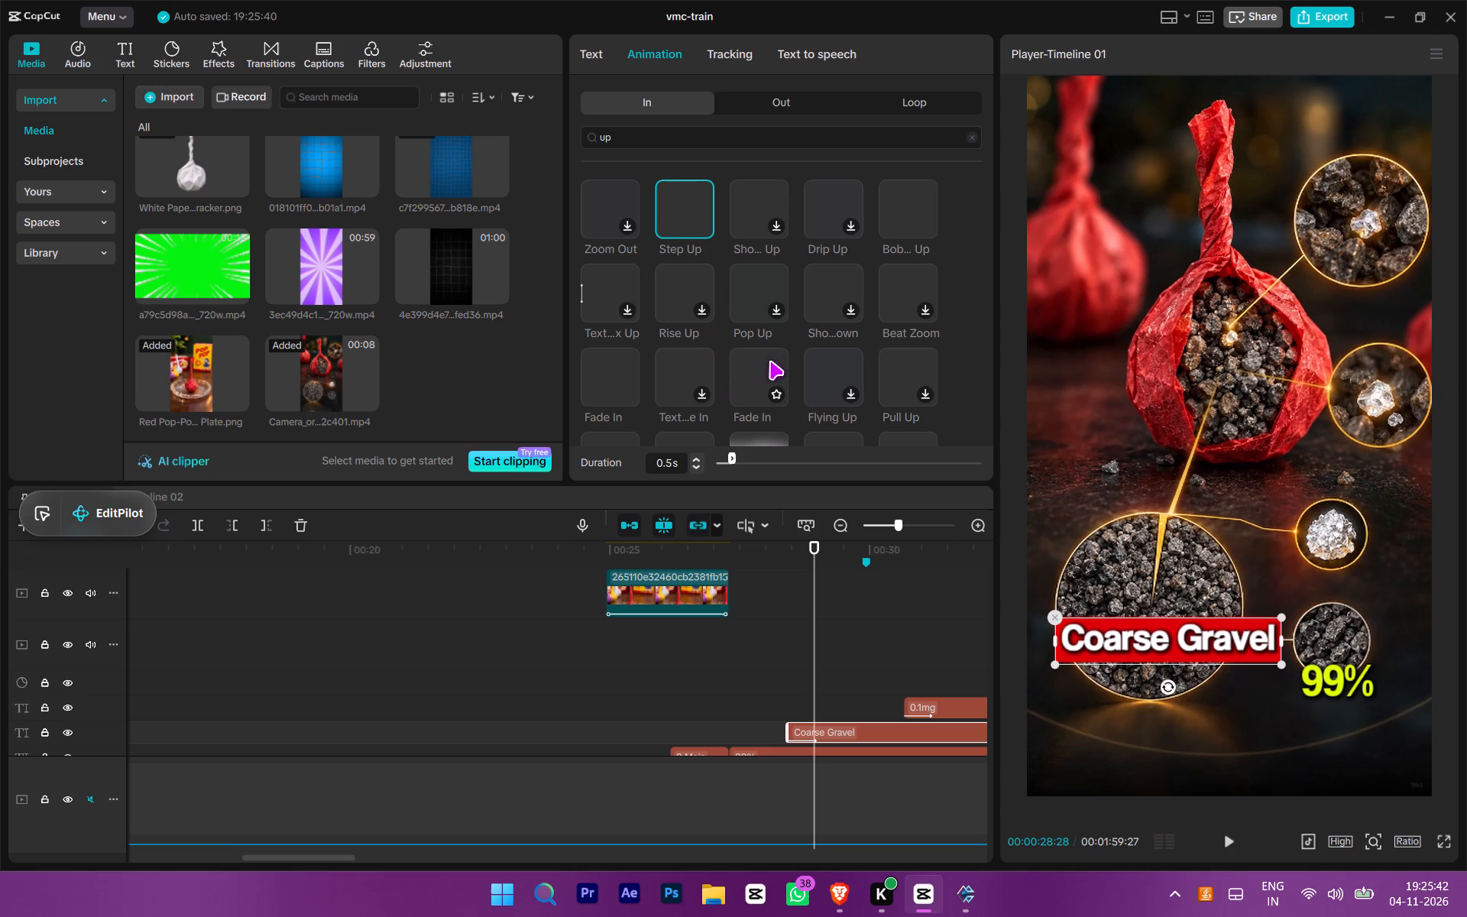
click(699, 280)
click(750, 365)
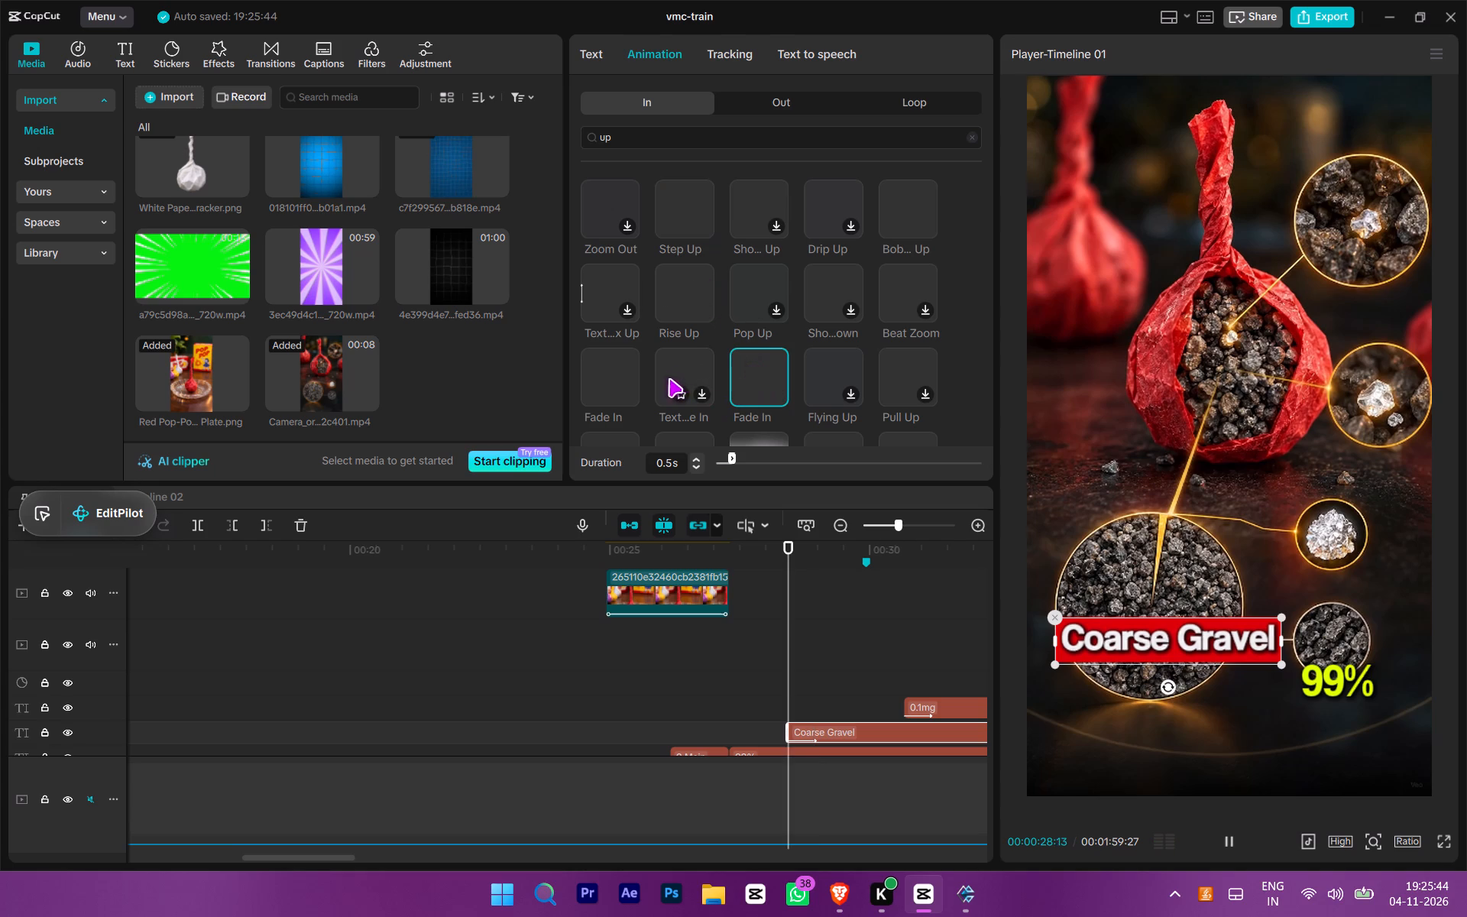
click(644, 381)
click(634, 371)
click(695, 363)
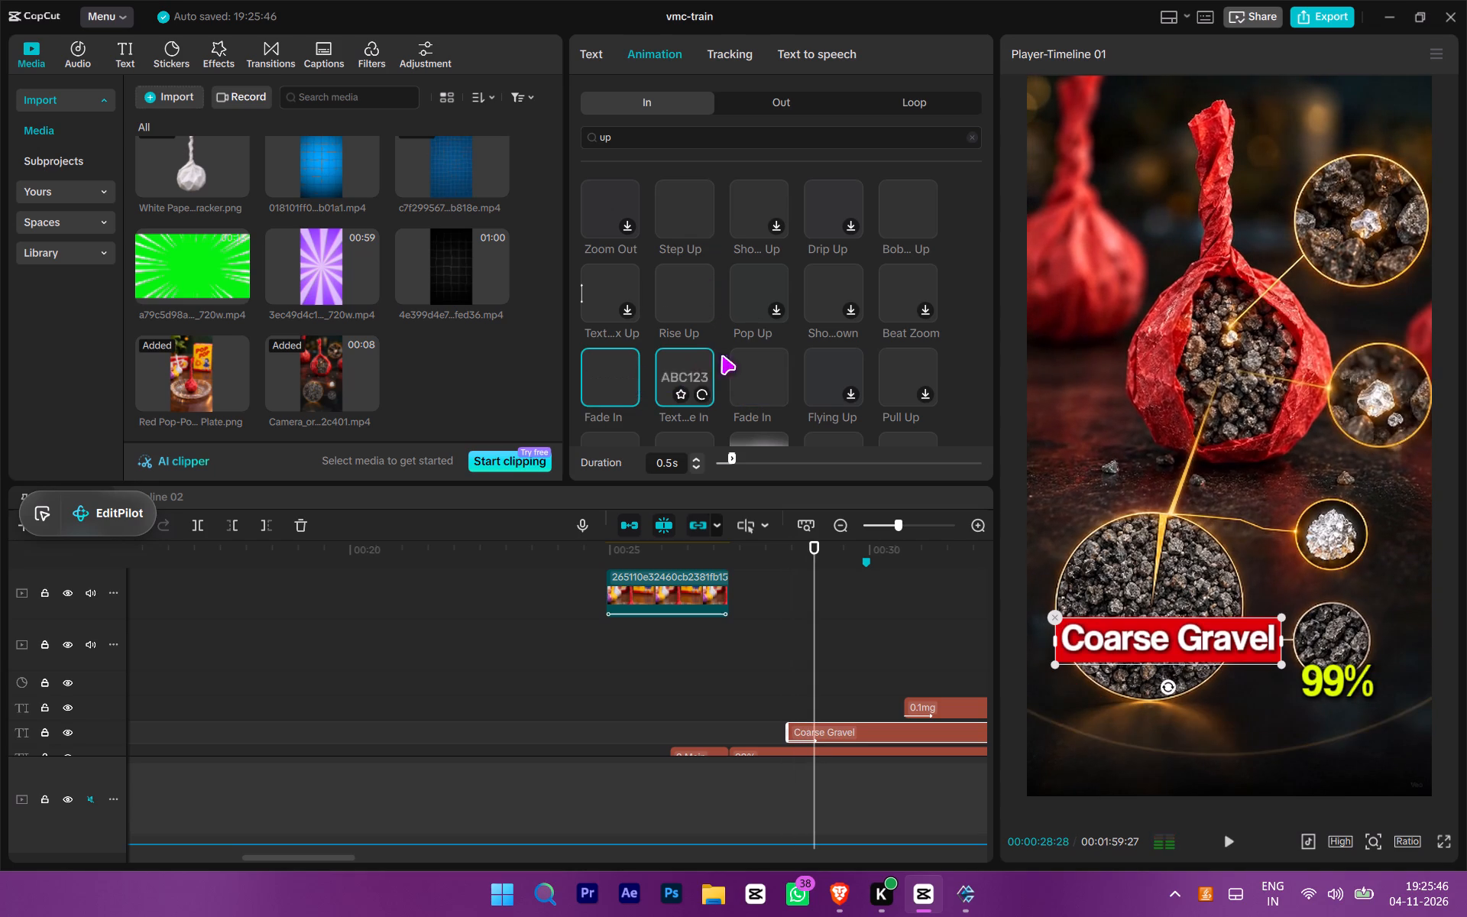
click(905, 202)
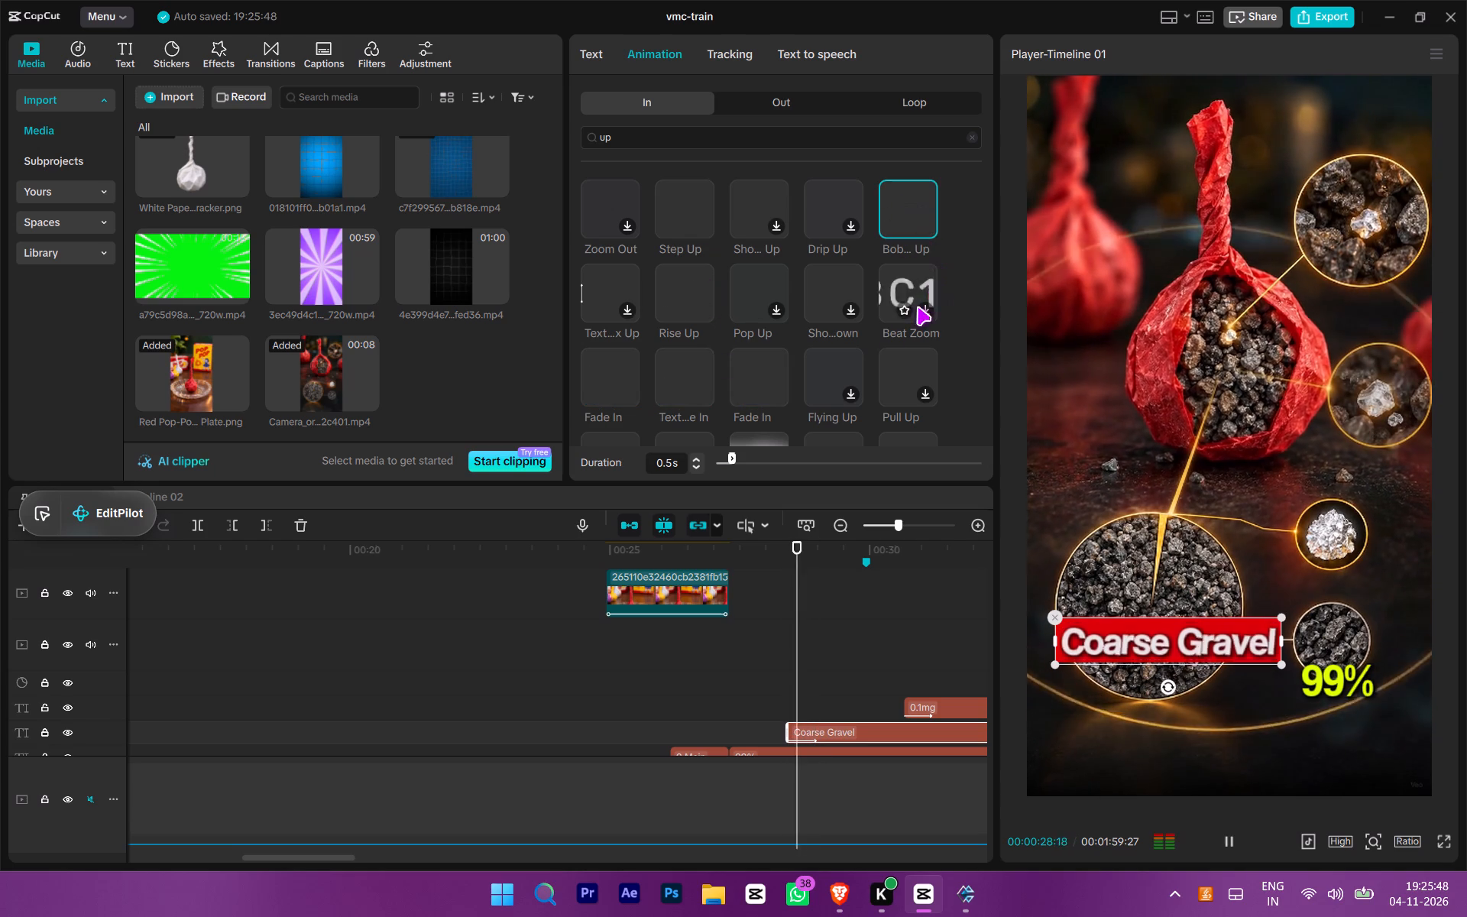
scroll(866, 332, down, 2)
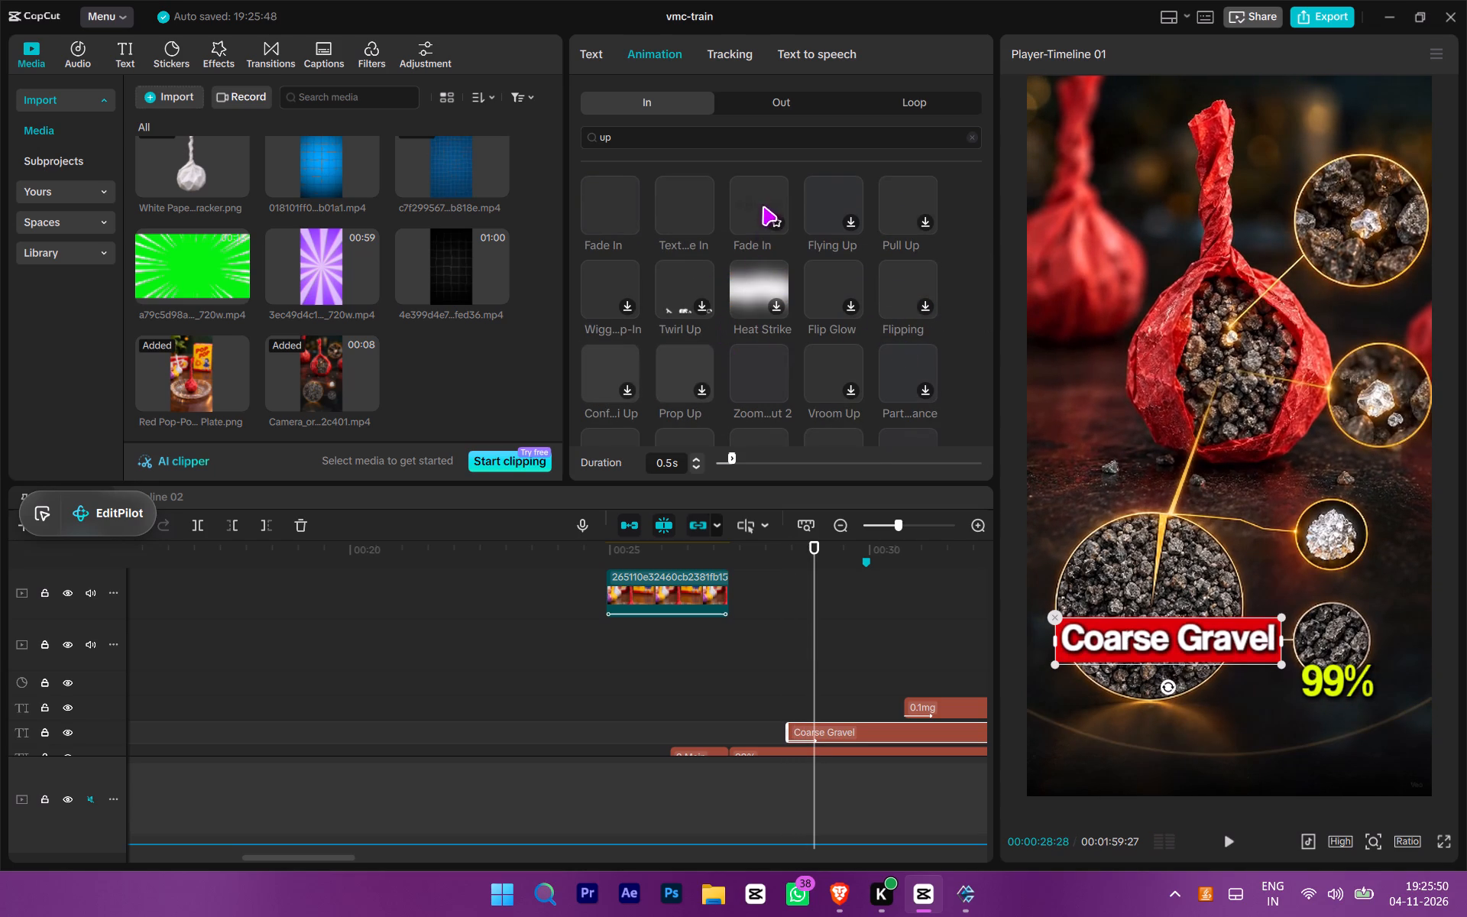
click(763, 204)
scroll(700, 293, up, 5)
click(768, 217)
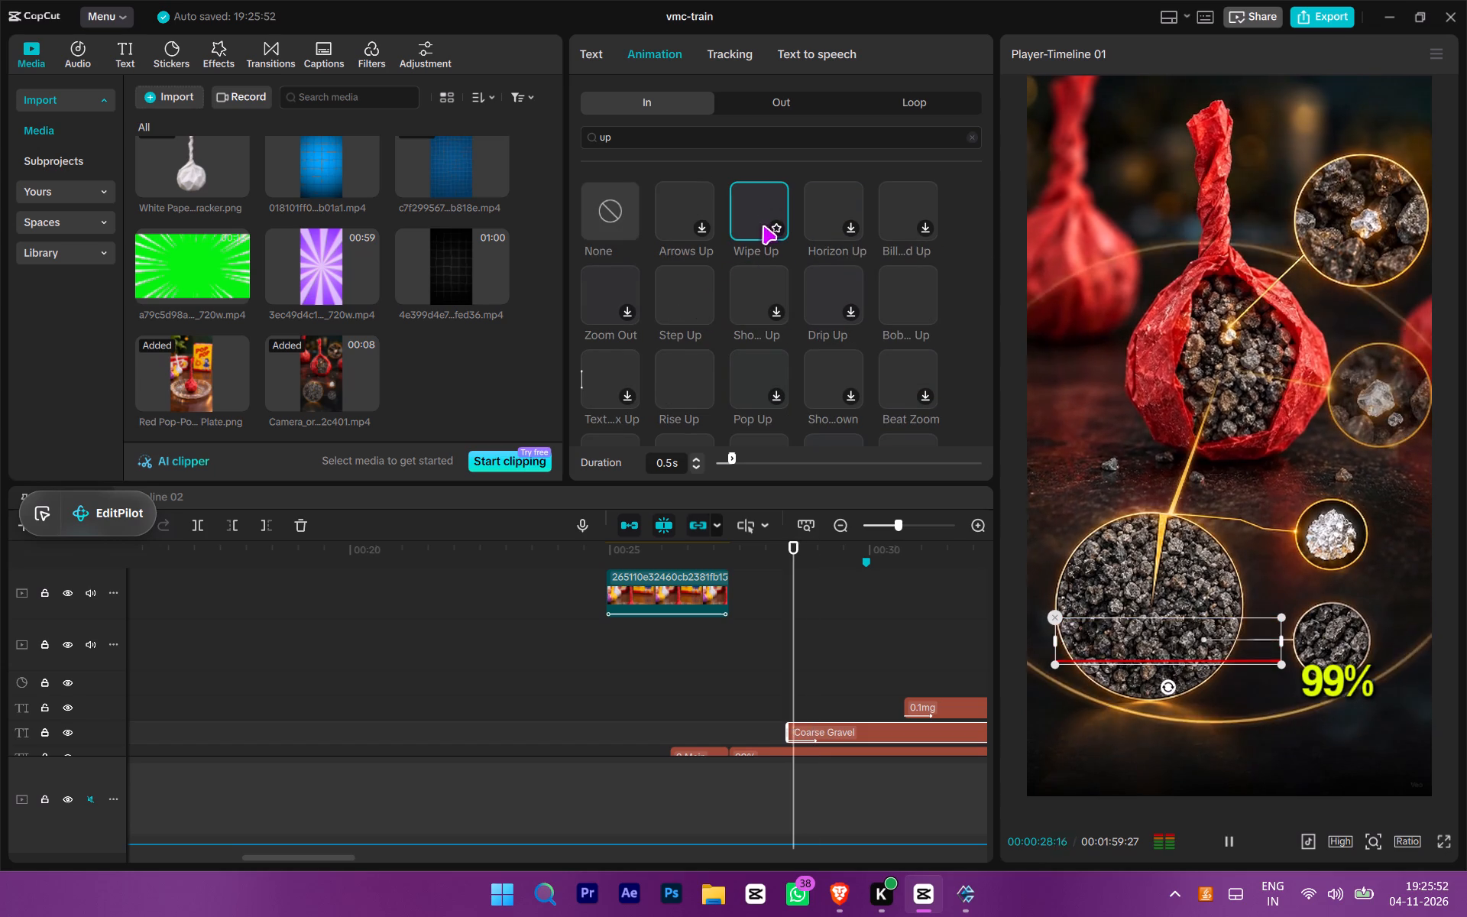
Find and apply the Slide Up entrance to the "Coarse Gravel" text and set its duration to 0.4 s.
click(731, 144)
double_click(731, 142)
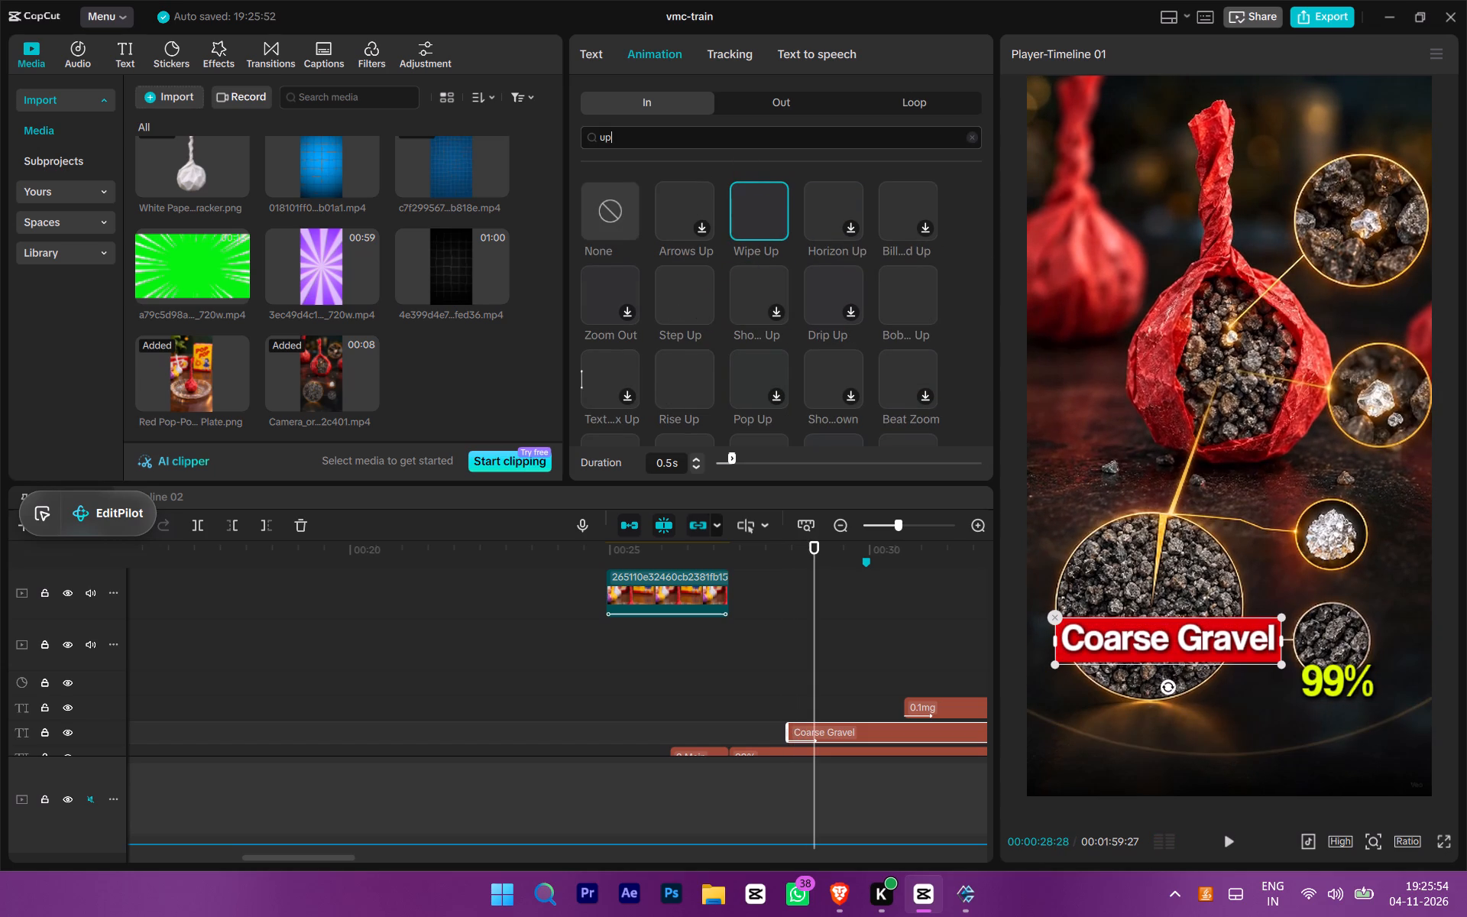
key(ctrl+a)
text(SLIDE UP)
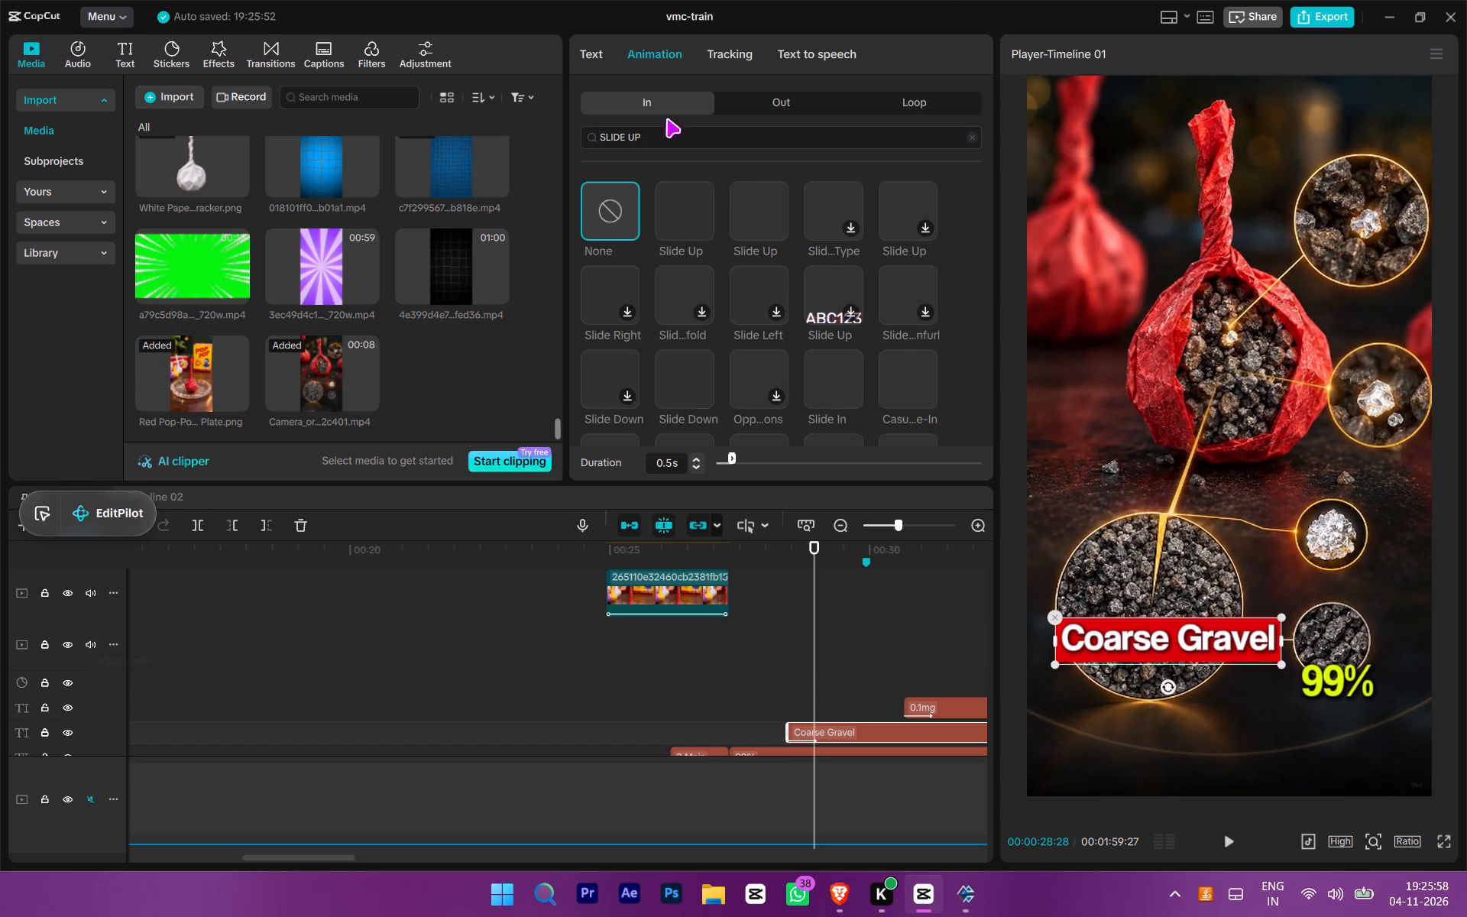
click(691, 195)
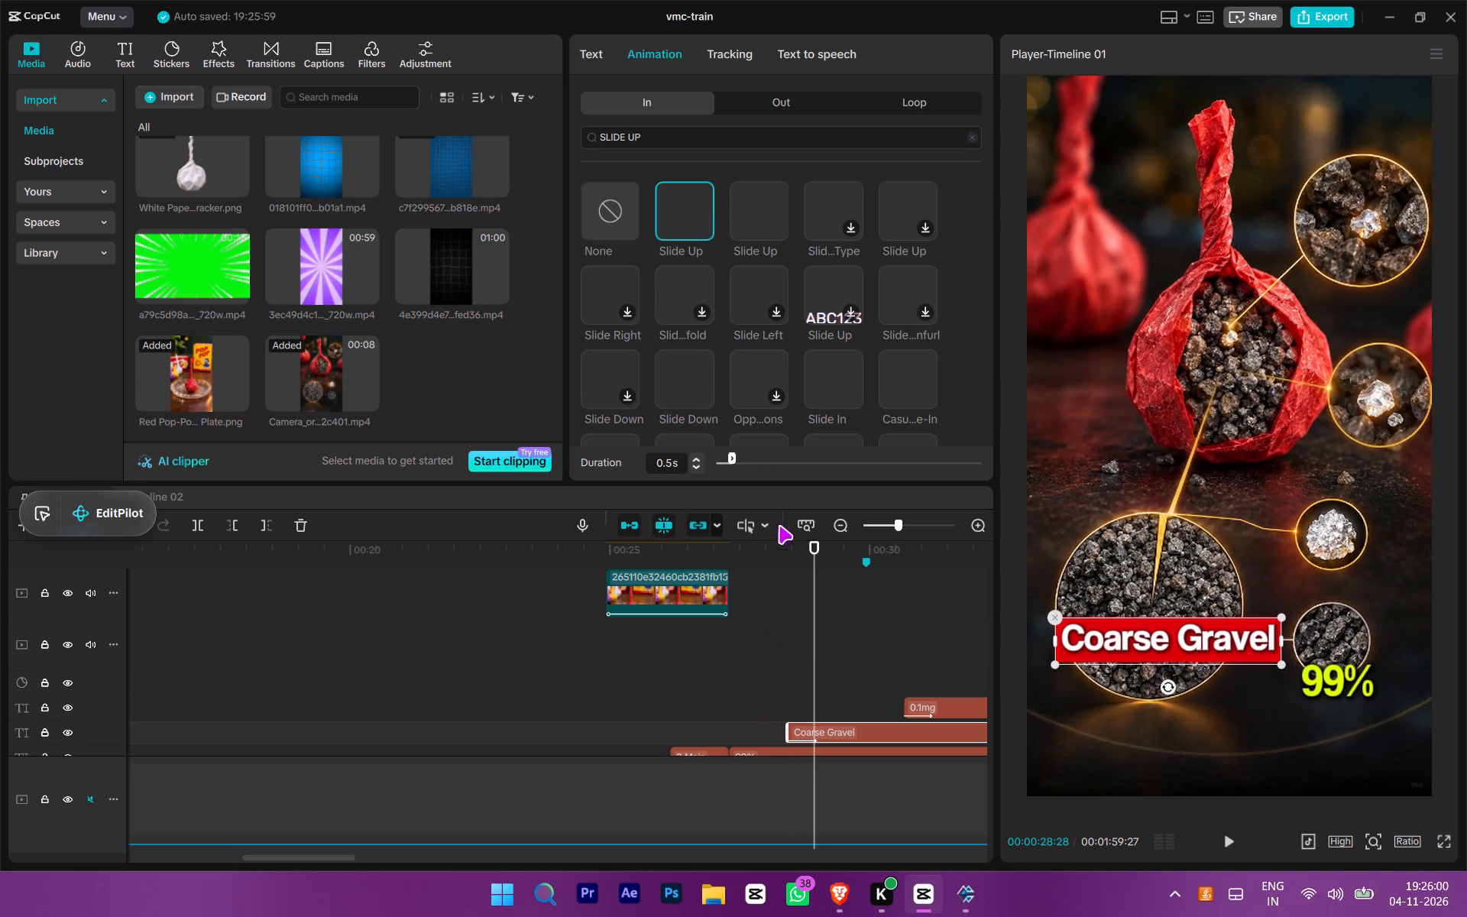
click(698, 460)
double_click(695, 465)
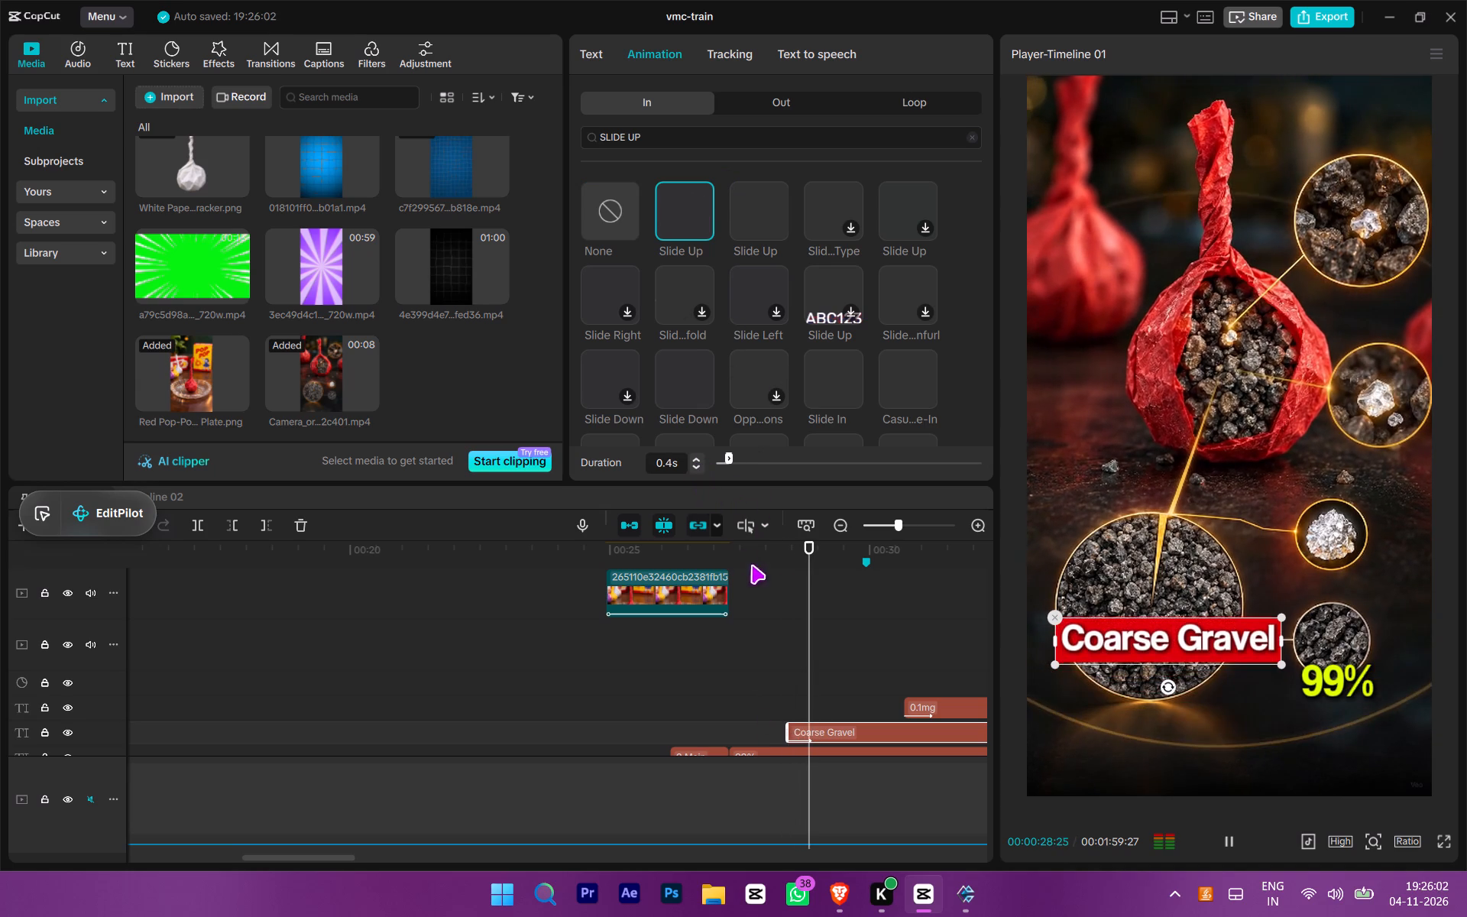
Play back the start of the "Coarse Gravel" text to check its Slide Up entrance.
click(792, 682)
key(space)
ctrl+scroll(799, 692, up, 11)
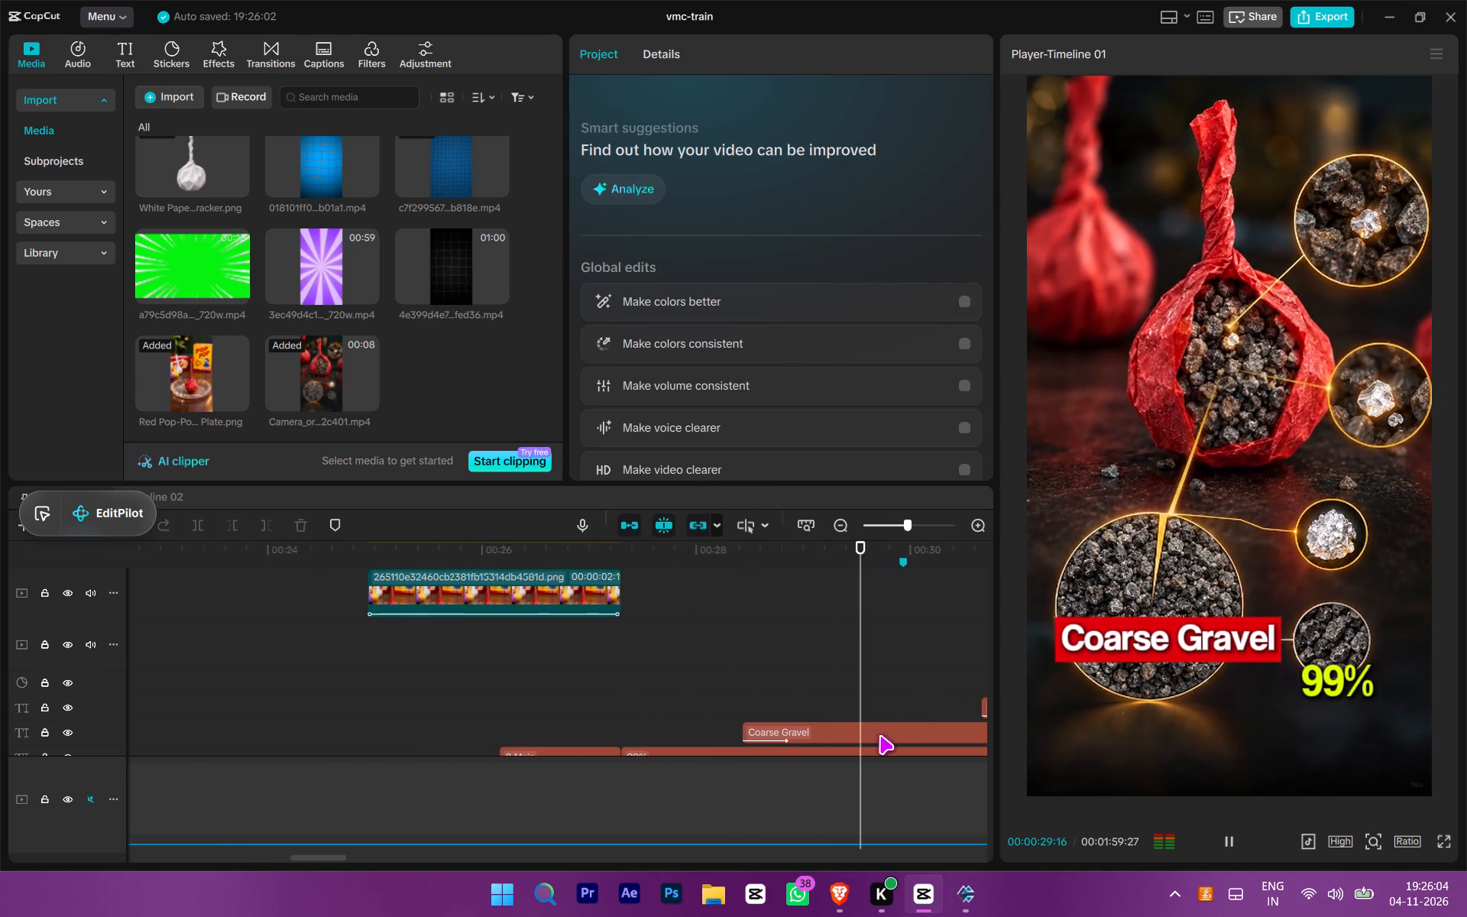
ctrl+scroll(879, 735, up, 1)
key(space)
key(space)
key(space)
Copy the "Coarse Gravel" text clip and paste a duplicate at about 00:00:32:22 on the timeline.
click(897, 723)
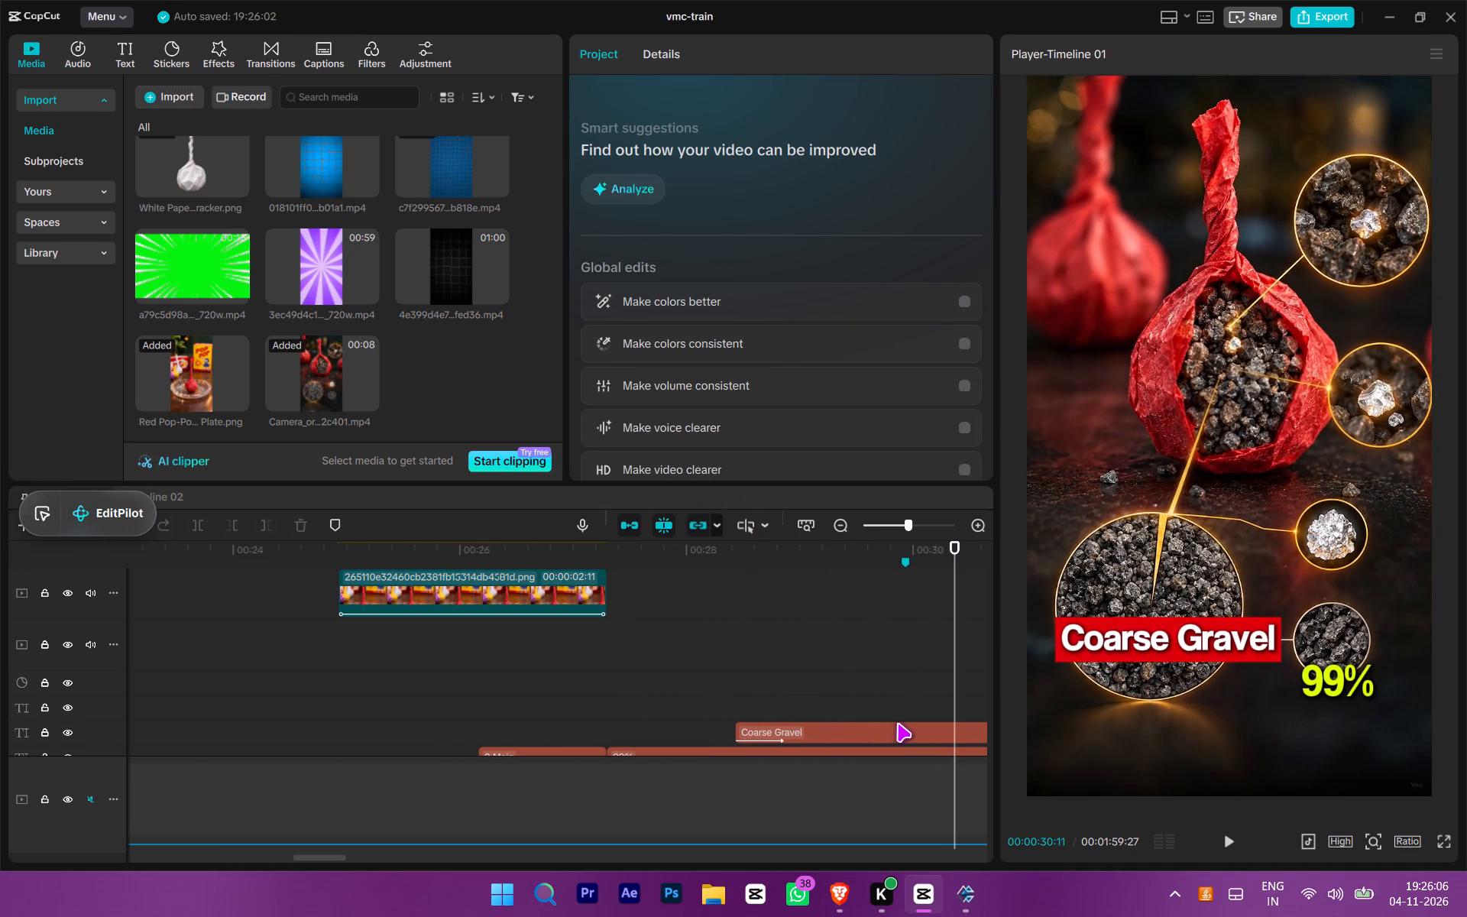
key(ctrl+c)
key(space)
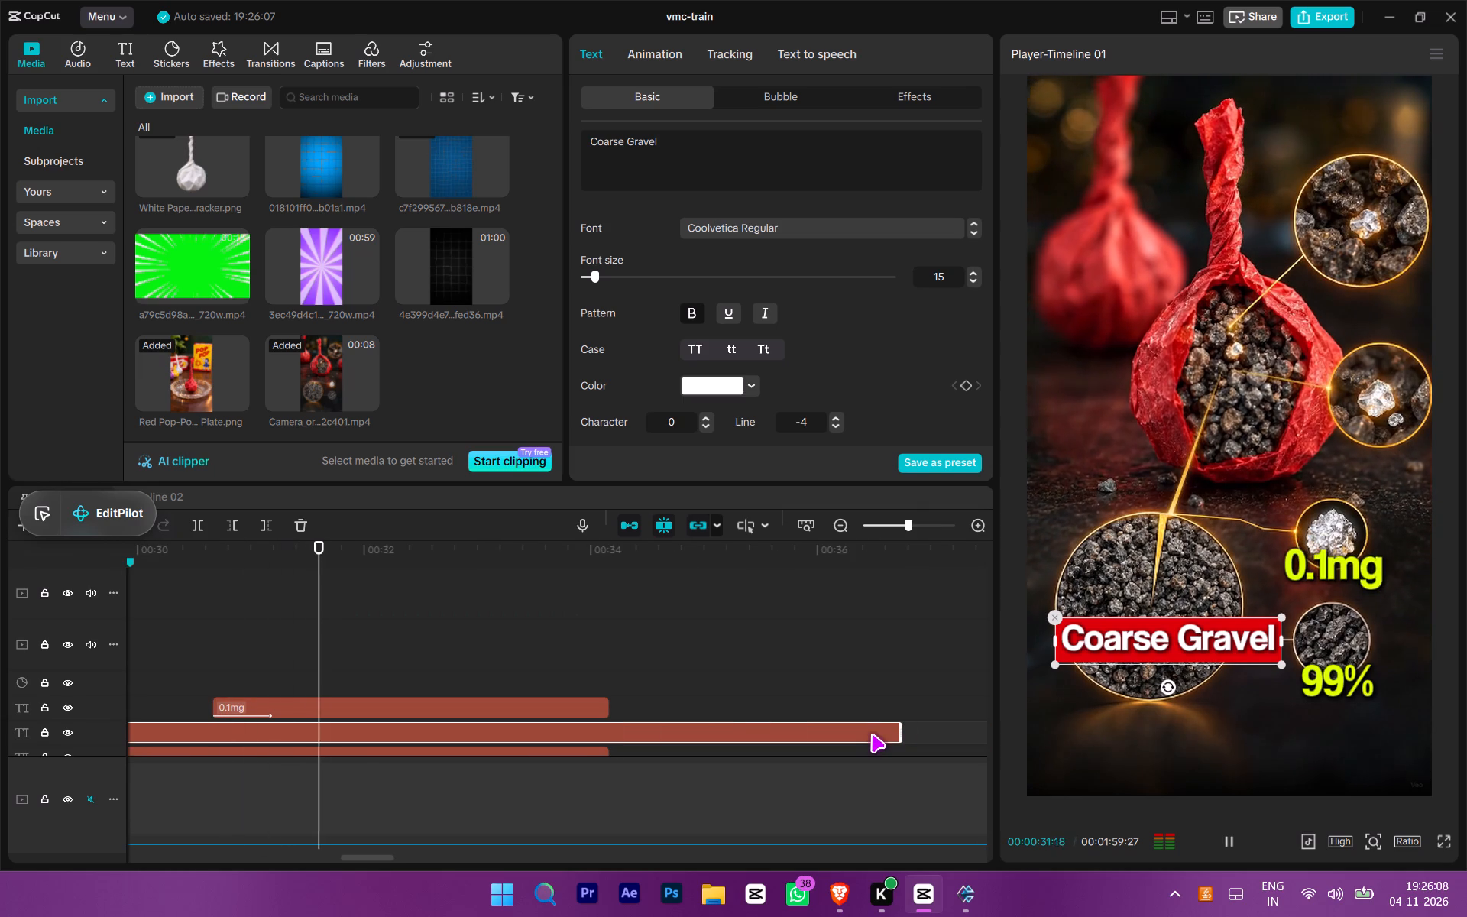
key(space)
key(space)
key(space)
key(space)
key(space)
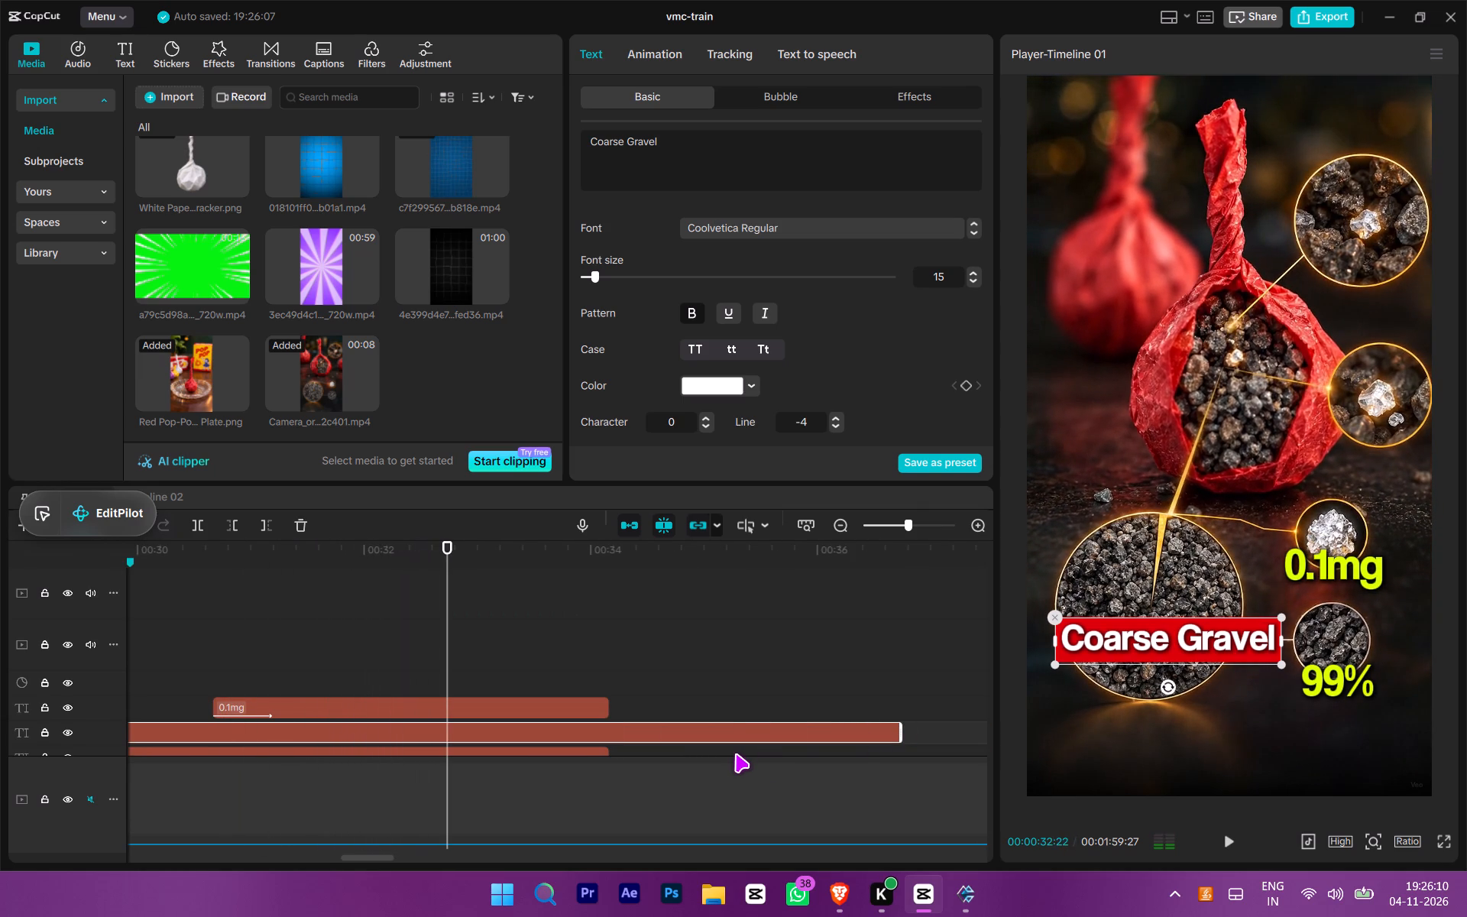
key(ctrl+v)
key(space)
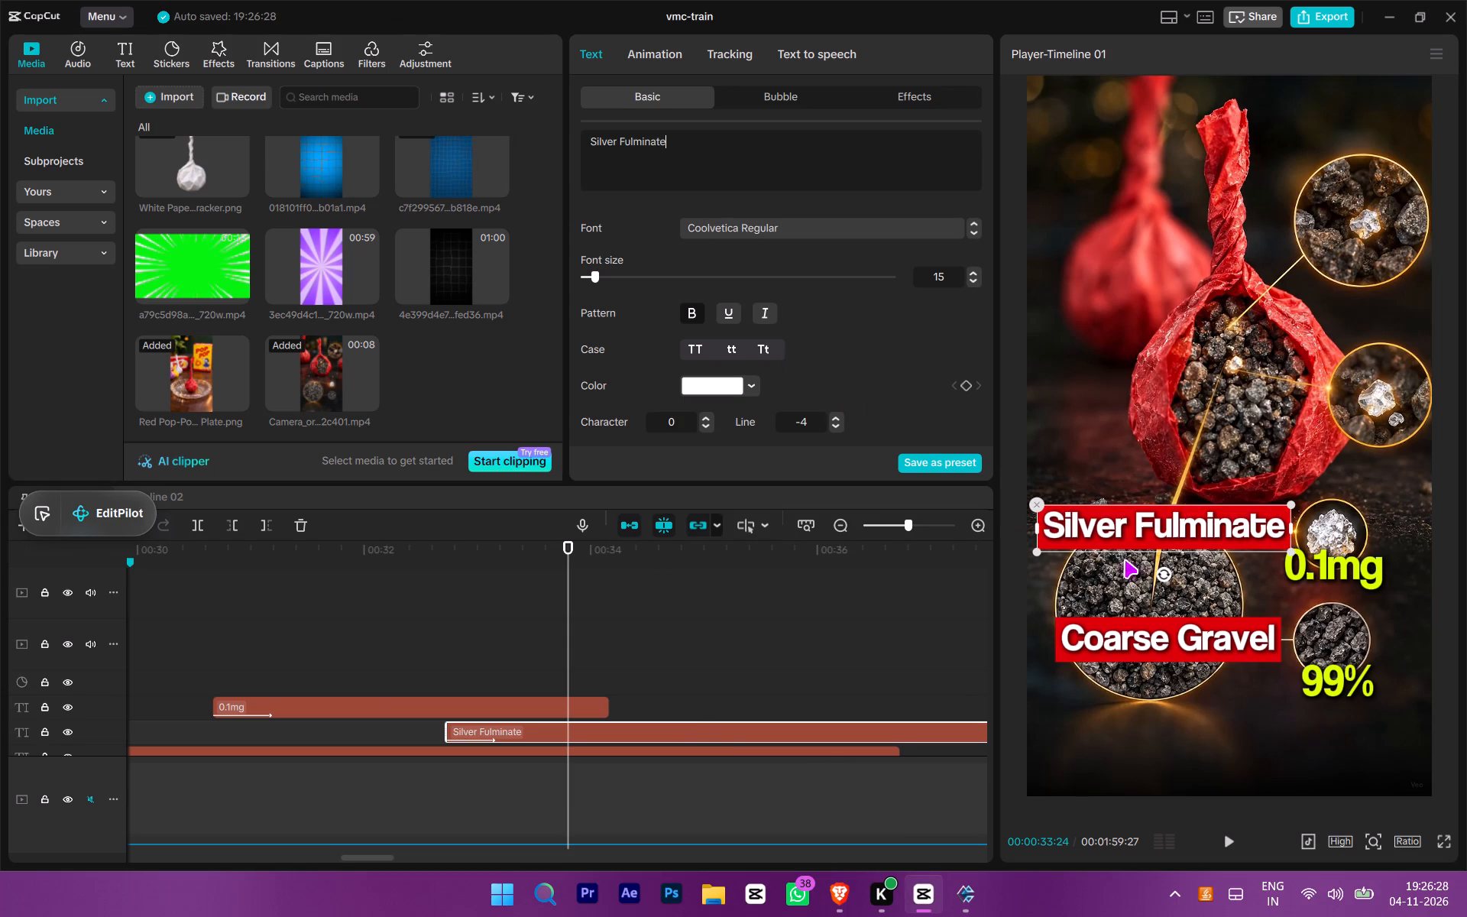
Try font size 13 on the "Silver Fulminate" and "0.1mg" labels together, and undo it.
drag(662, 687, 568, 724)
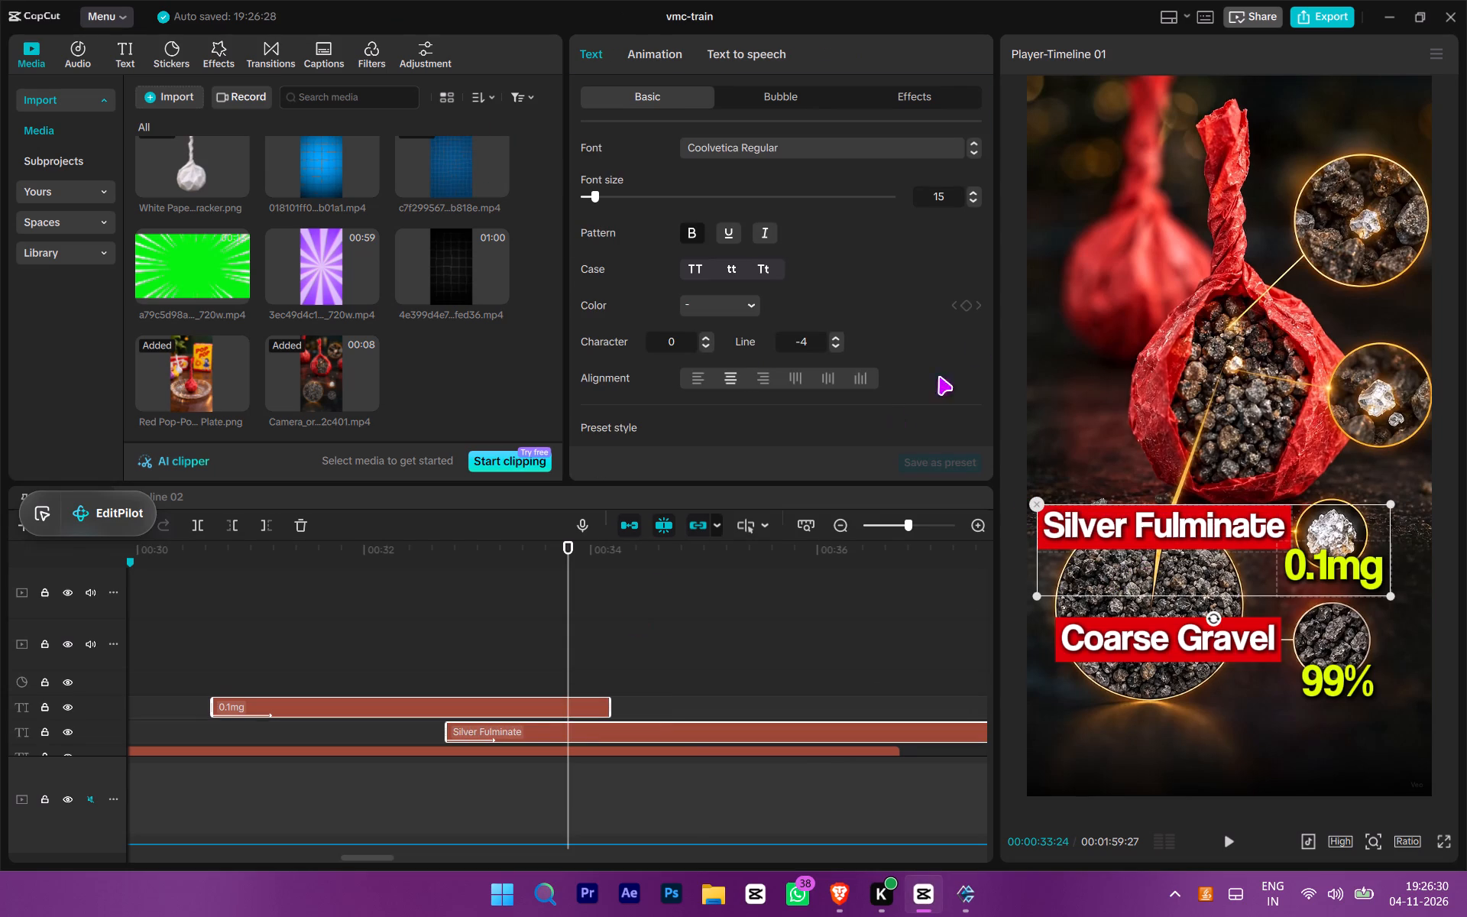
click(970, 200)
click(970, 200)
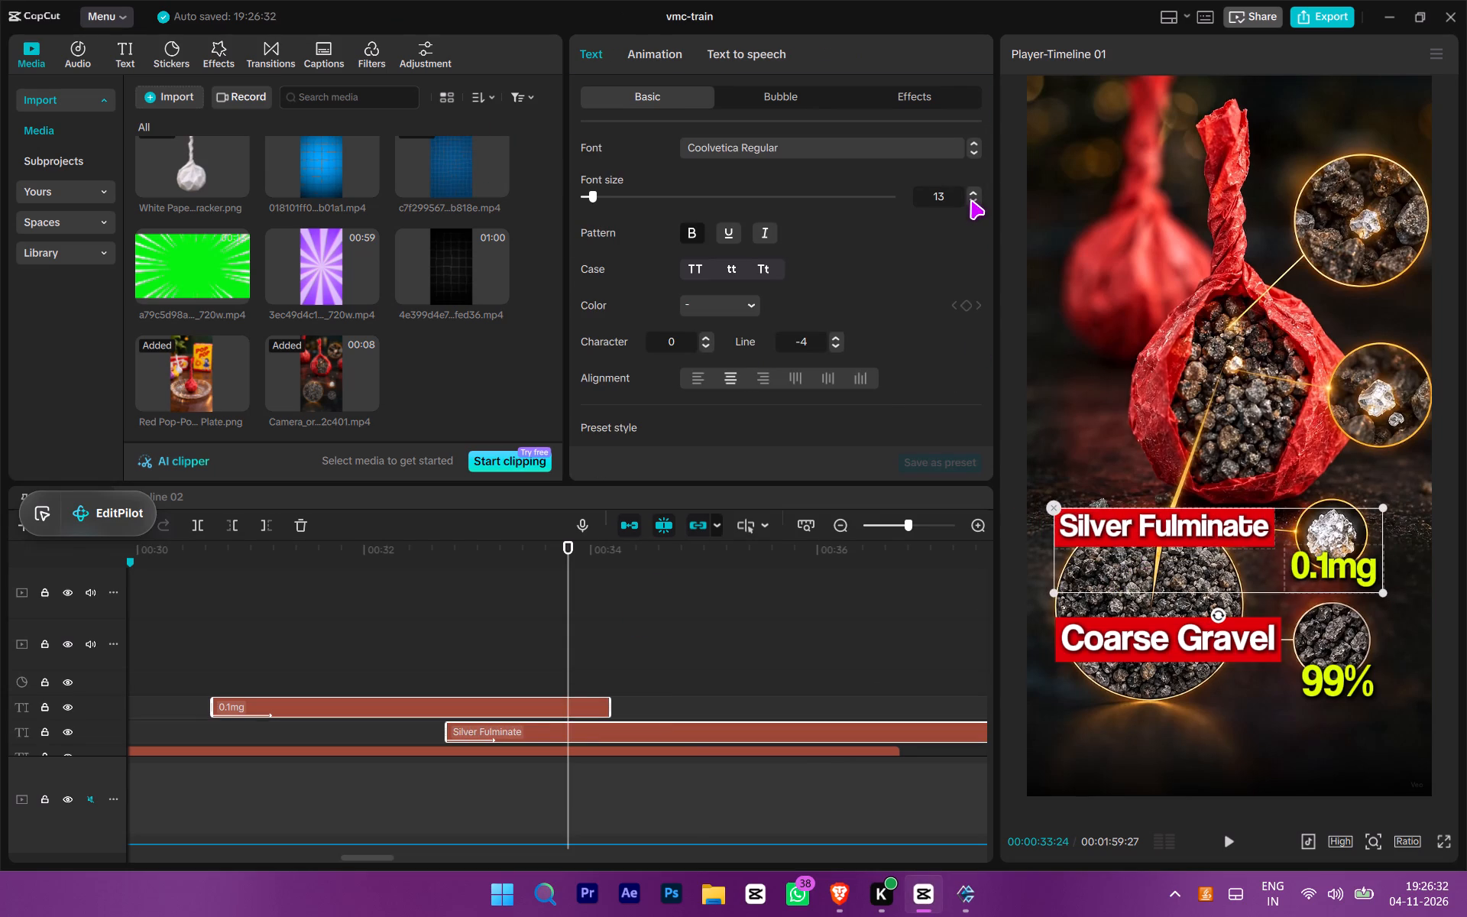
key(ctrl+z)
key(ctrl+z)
Set the font size of the "Silver Fulminate" and "Coarse Gravel" labels together to 13.
scroll(796, 660, up, 1)
scroll(650, 699, down, 4)
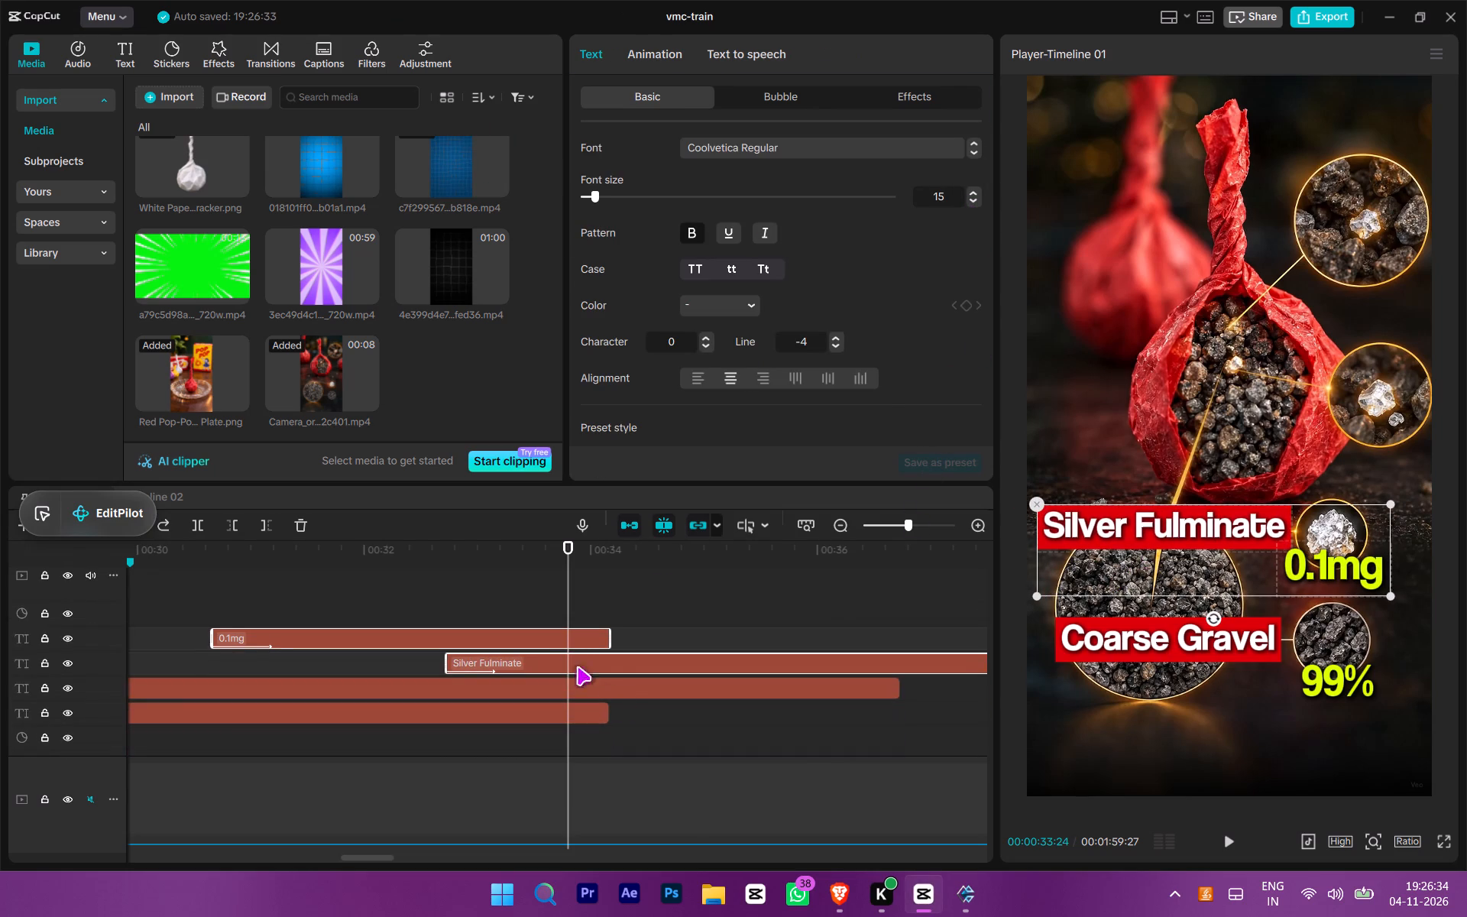
drag(768, 698, 776, 682)
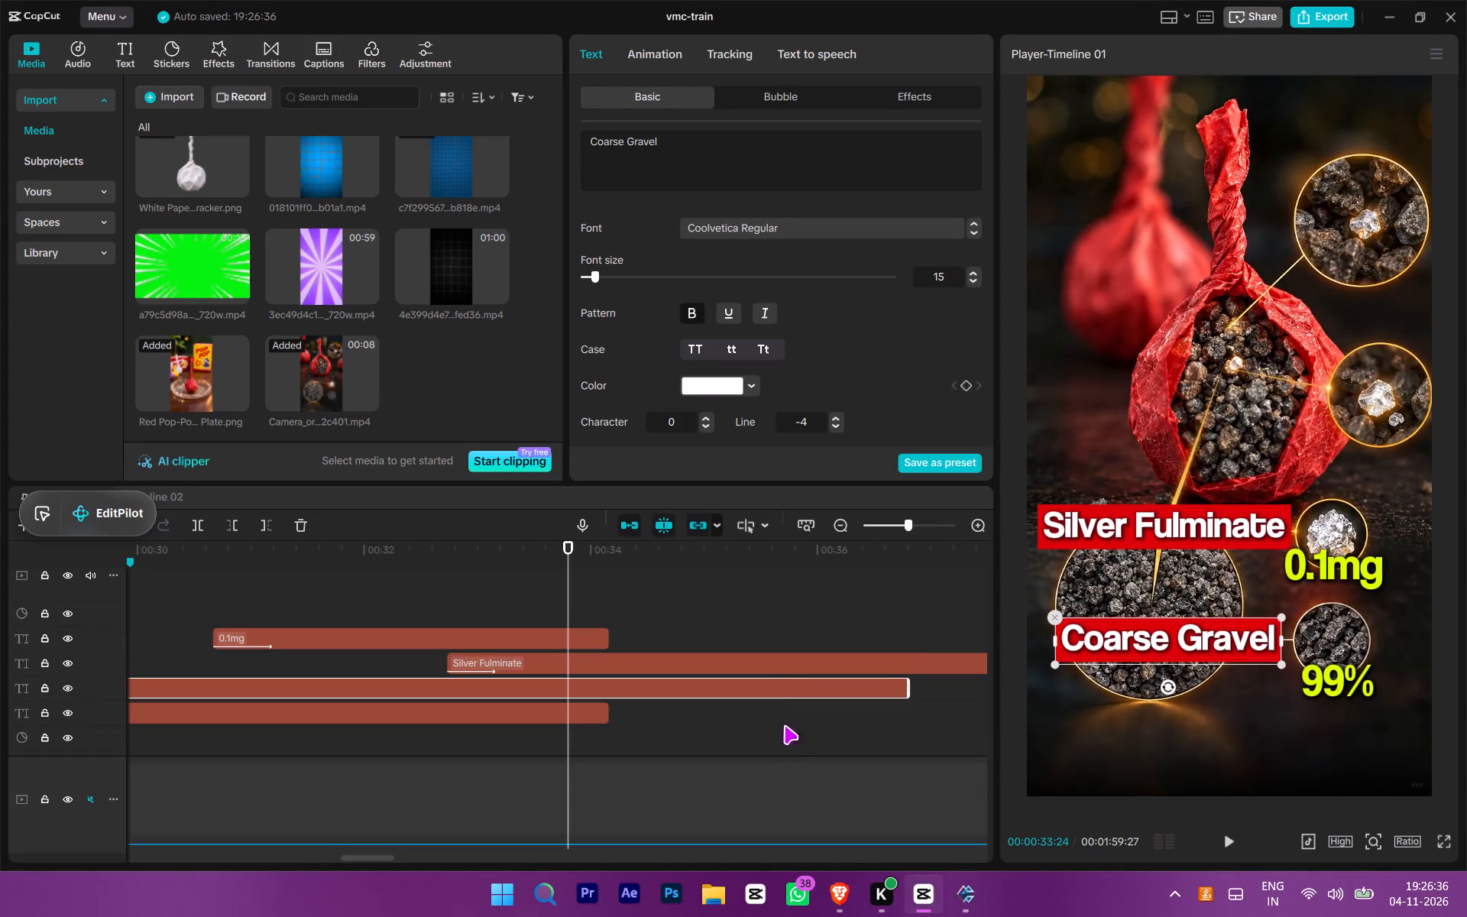
key(ctrl+z)
drag(781, 738, 787, 598)
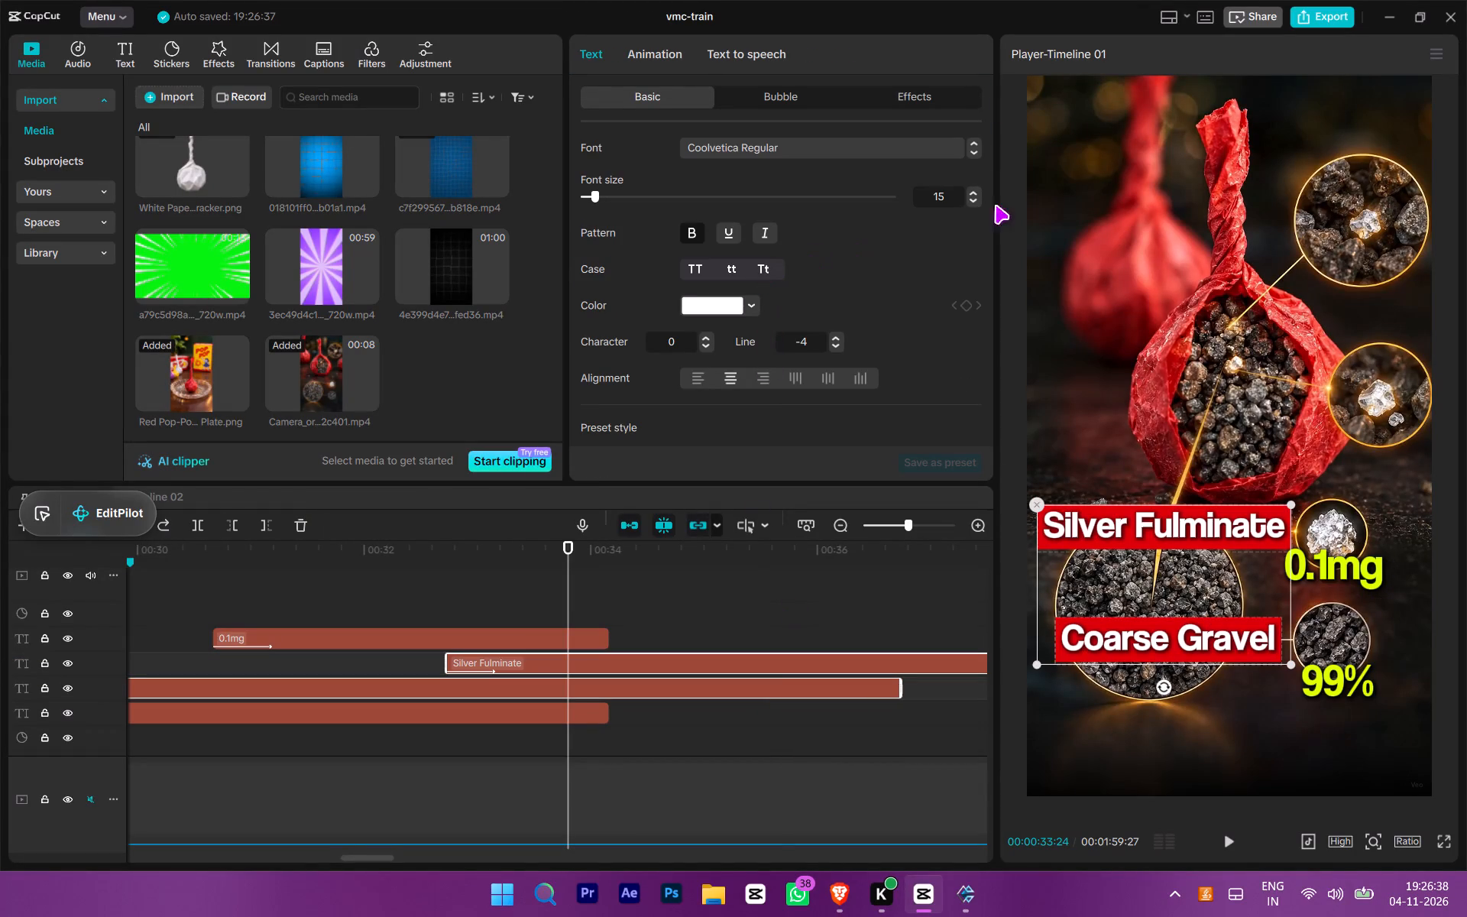
click(976, 203)
click(976, 203)
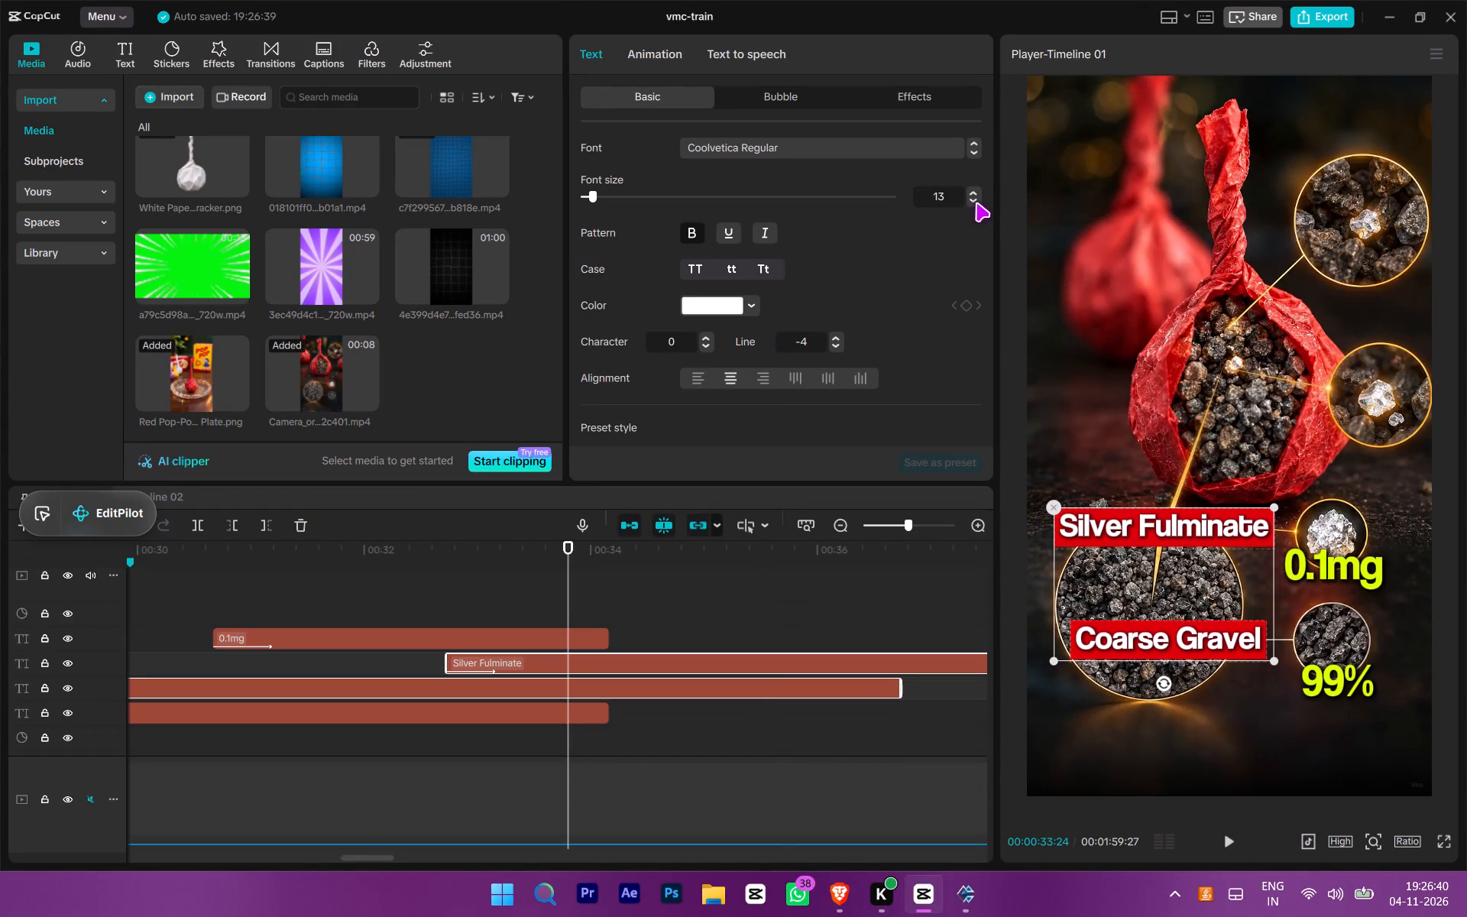
click(1177, 615)
Align the "Silver Fulminate" and "Coarse Gravel" labels to each other by their horizontal centers.
scroll(847, 442, down, 1)
drag(743, 739, 767, 593)
scroll(805, 327, down, 5)
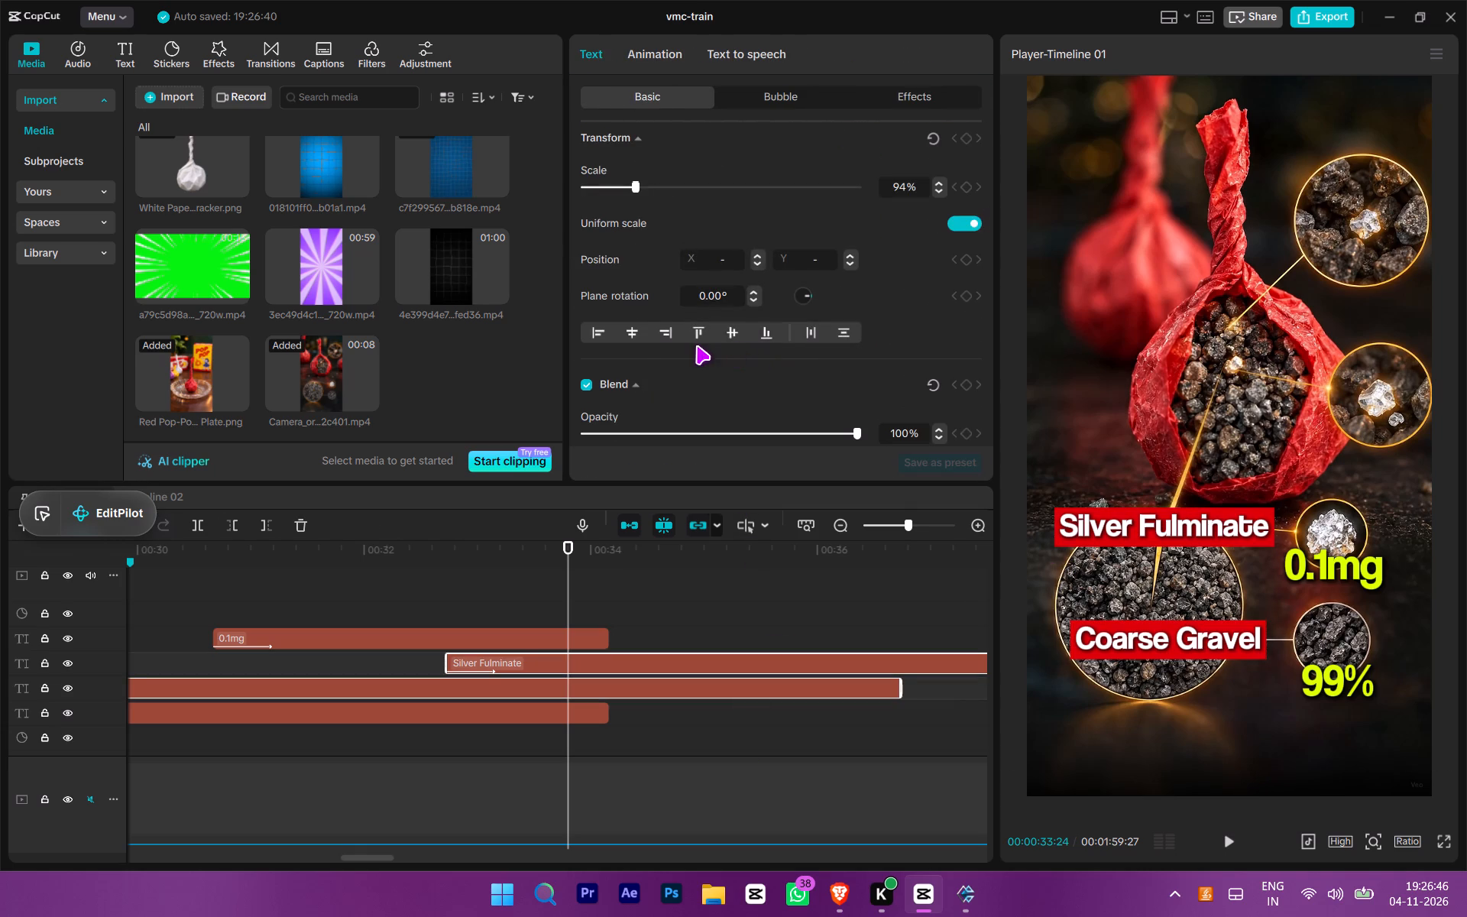
click(632, 337)
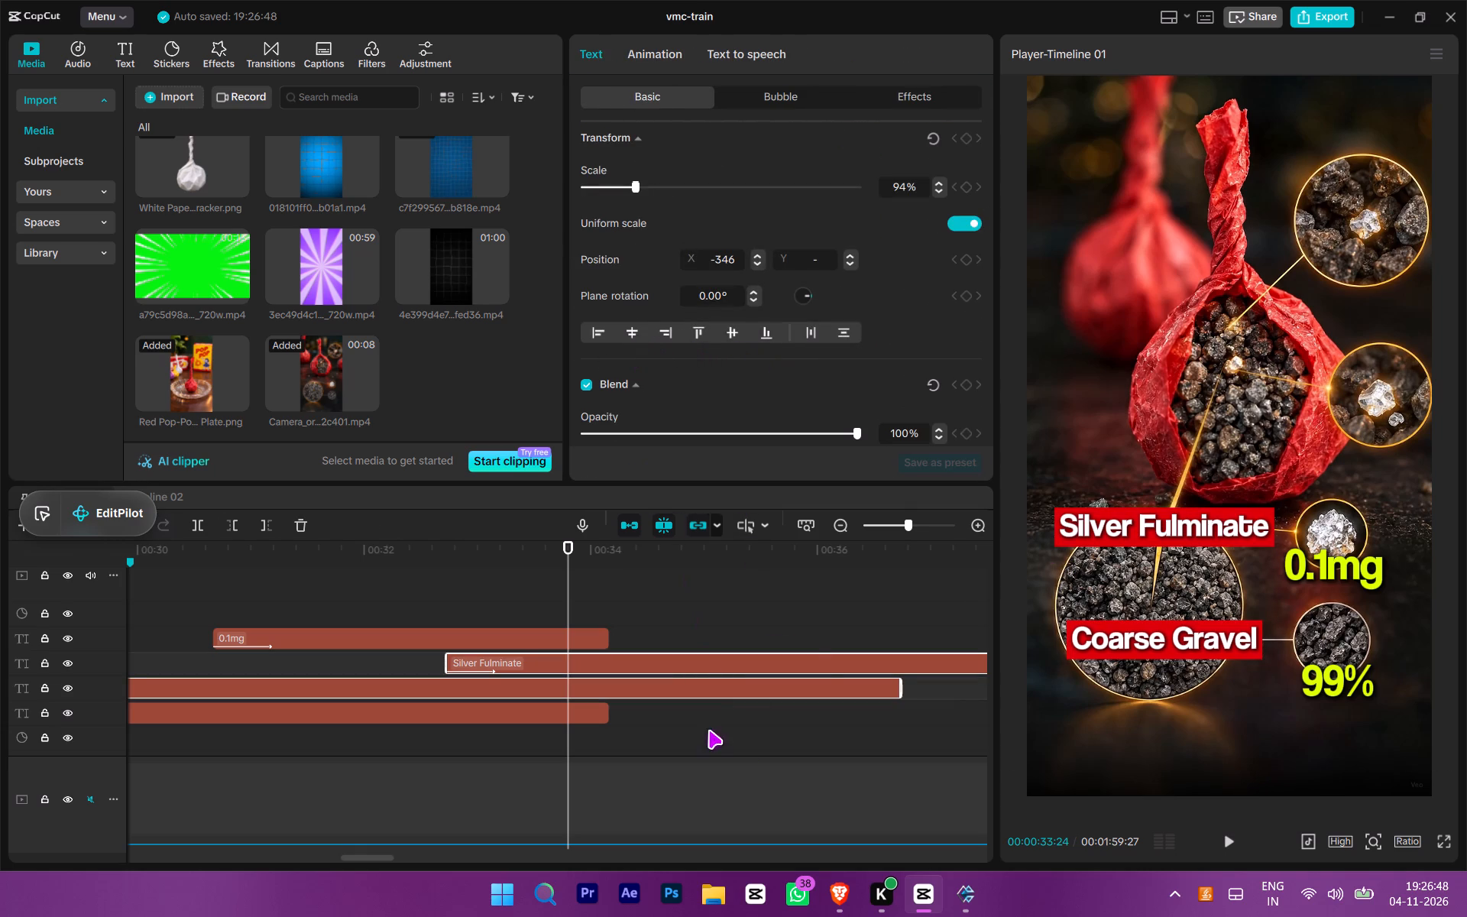
Play back the section where the "Silver Fulminate" label appears to check the aligned ingredient labels over the cracker clip.
click(633, 552)
click(580, 542)
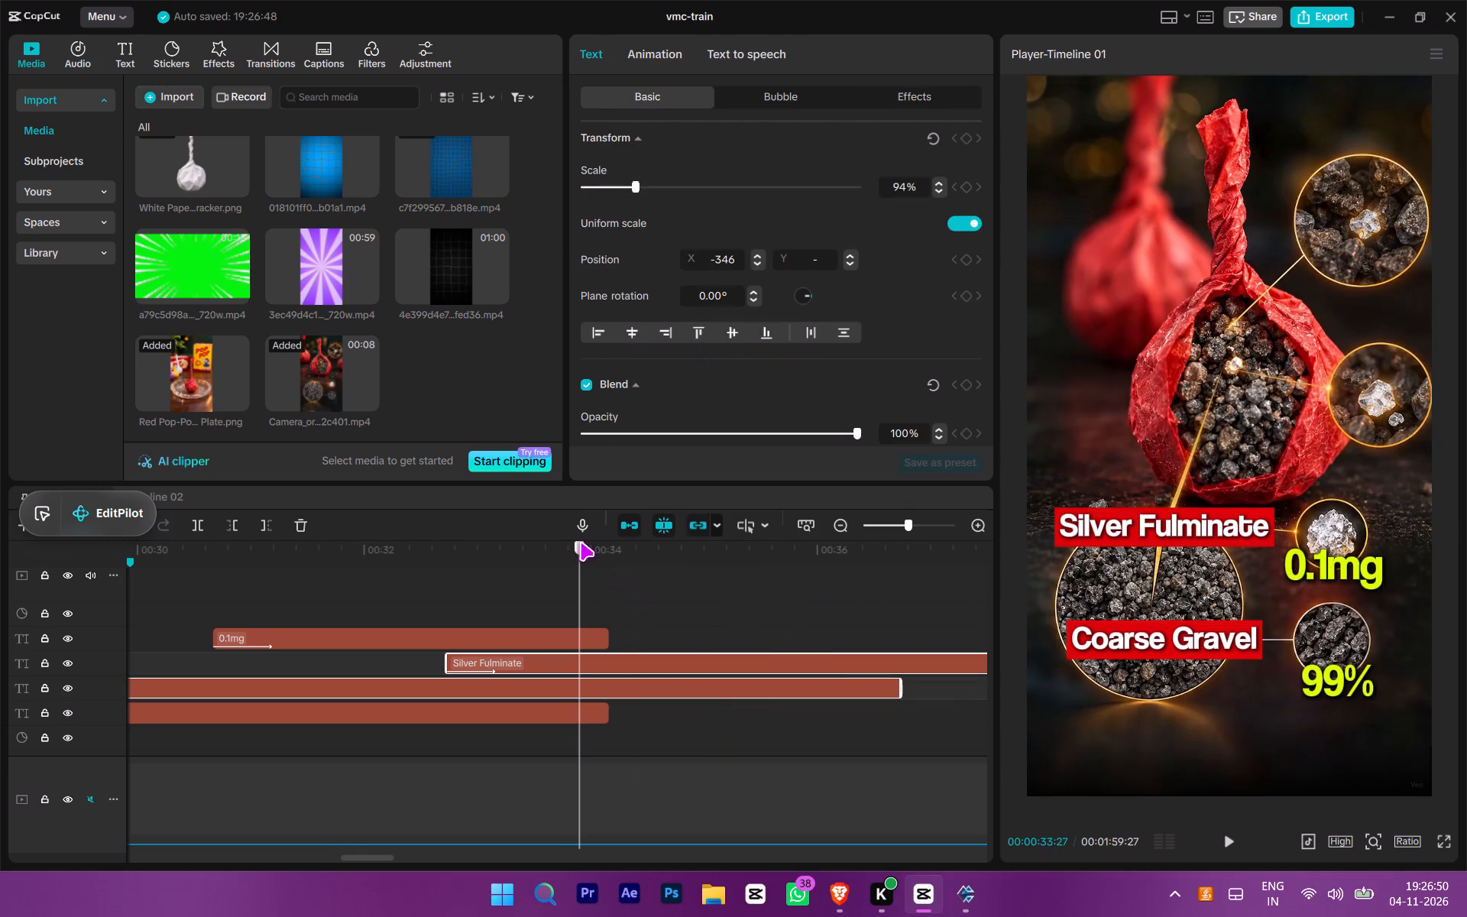
drag(1134, 546, 1137, 534)
drag(1169, 520, 1161, 546)
click(432, 619)
key(space)
Trim the ends of the "Silver Fulminate" and "Coarse Gravel" labels together to the end of the Camera_orbits cracker clip at 00:00:34:05.
ctrl+scroll(523, 660, down, 2)
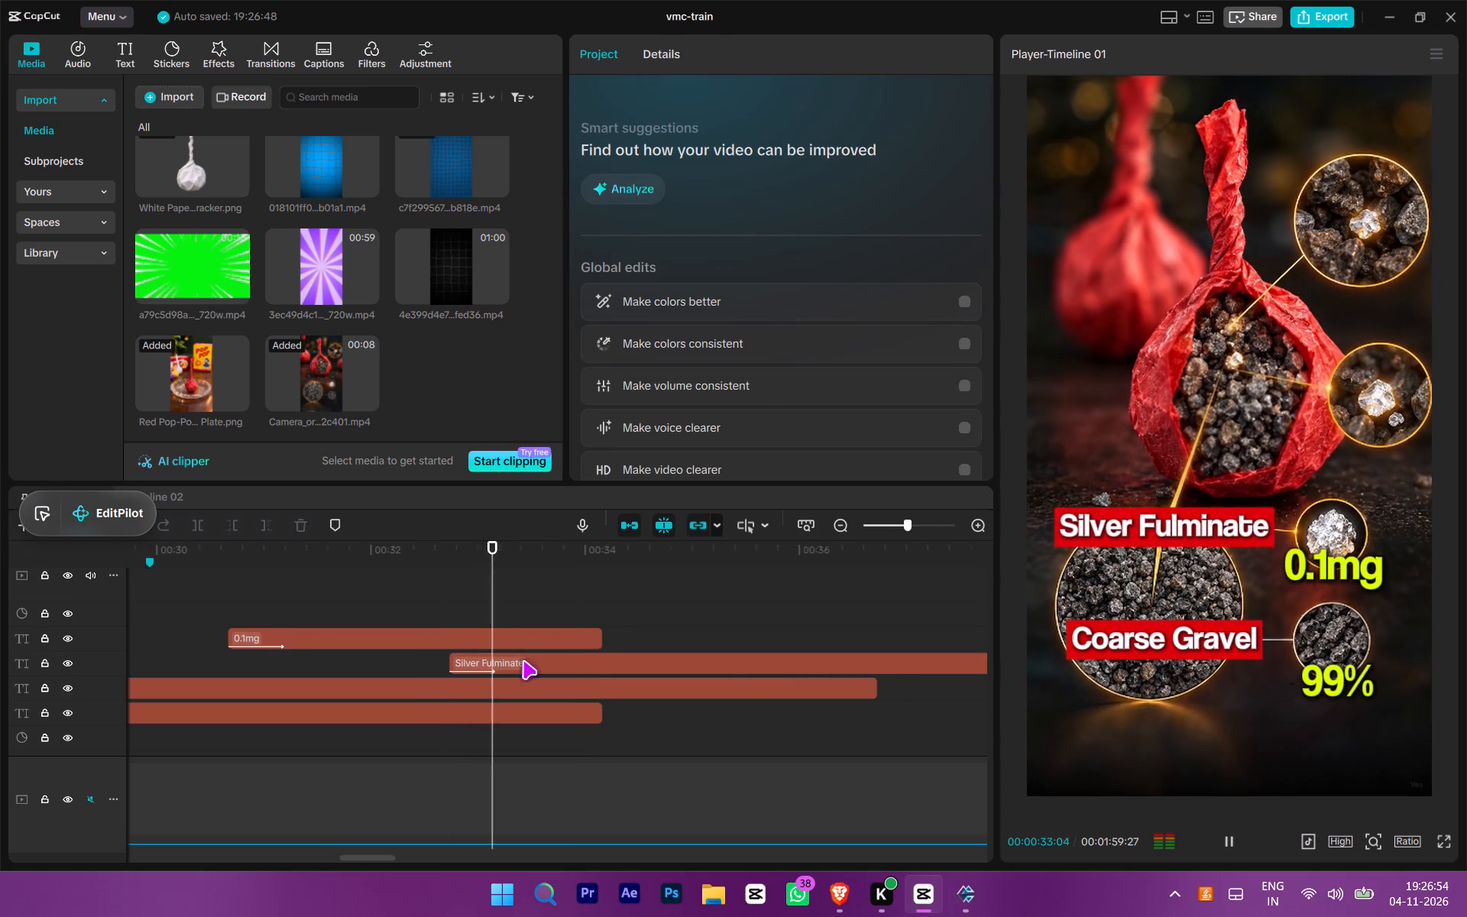
ctrl+scroll(523, 660, down, 16)
ctrl+scroll(368, 704, down, 11)
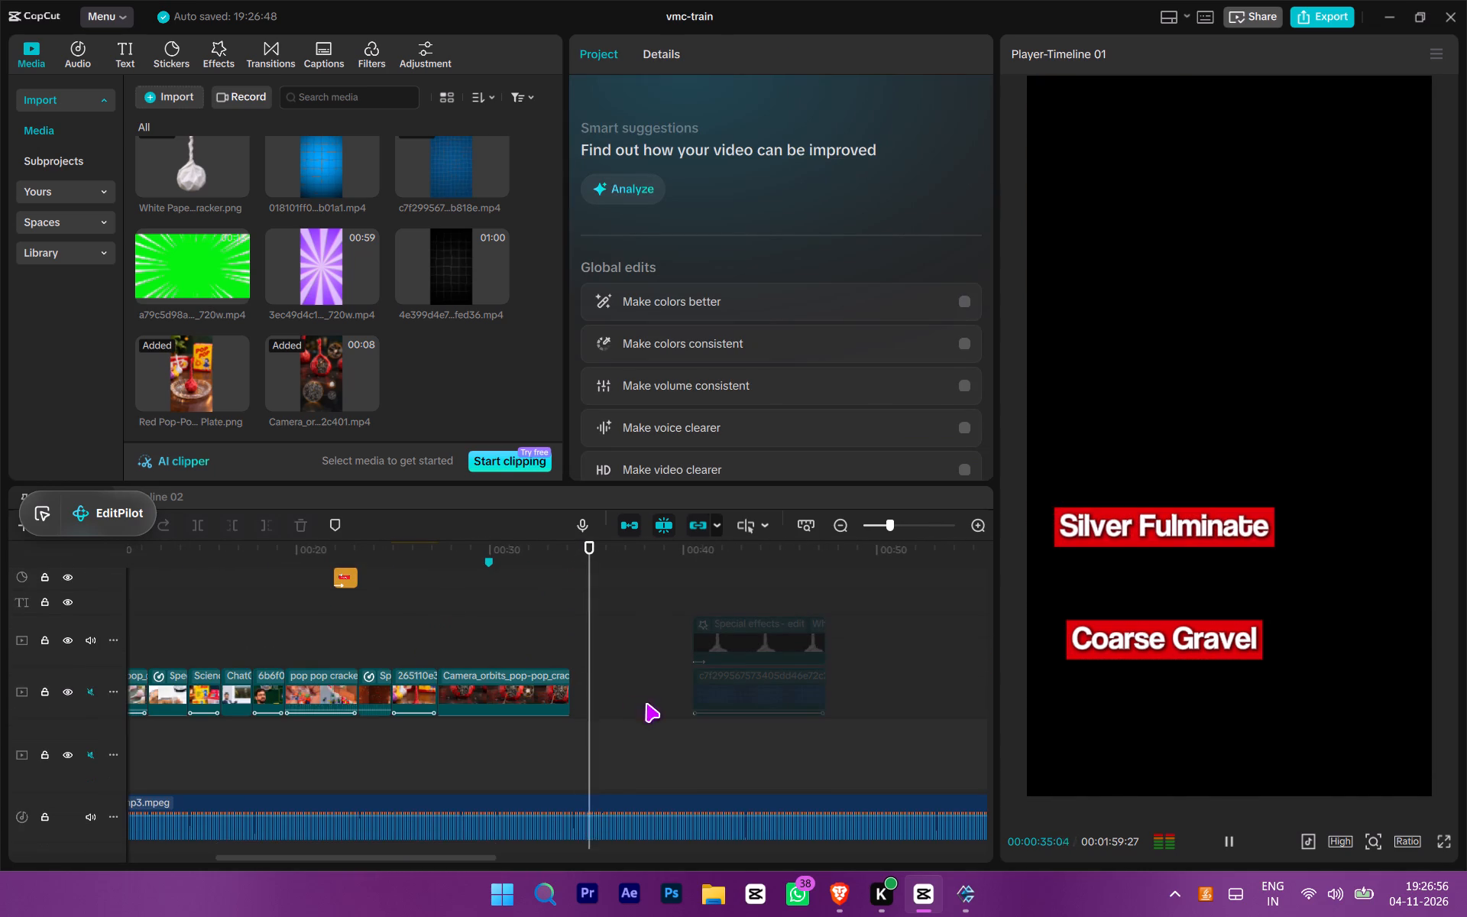
click(575, 660)
ctrl+scroll(596, 682, up, 13)
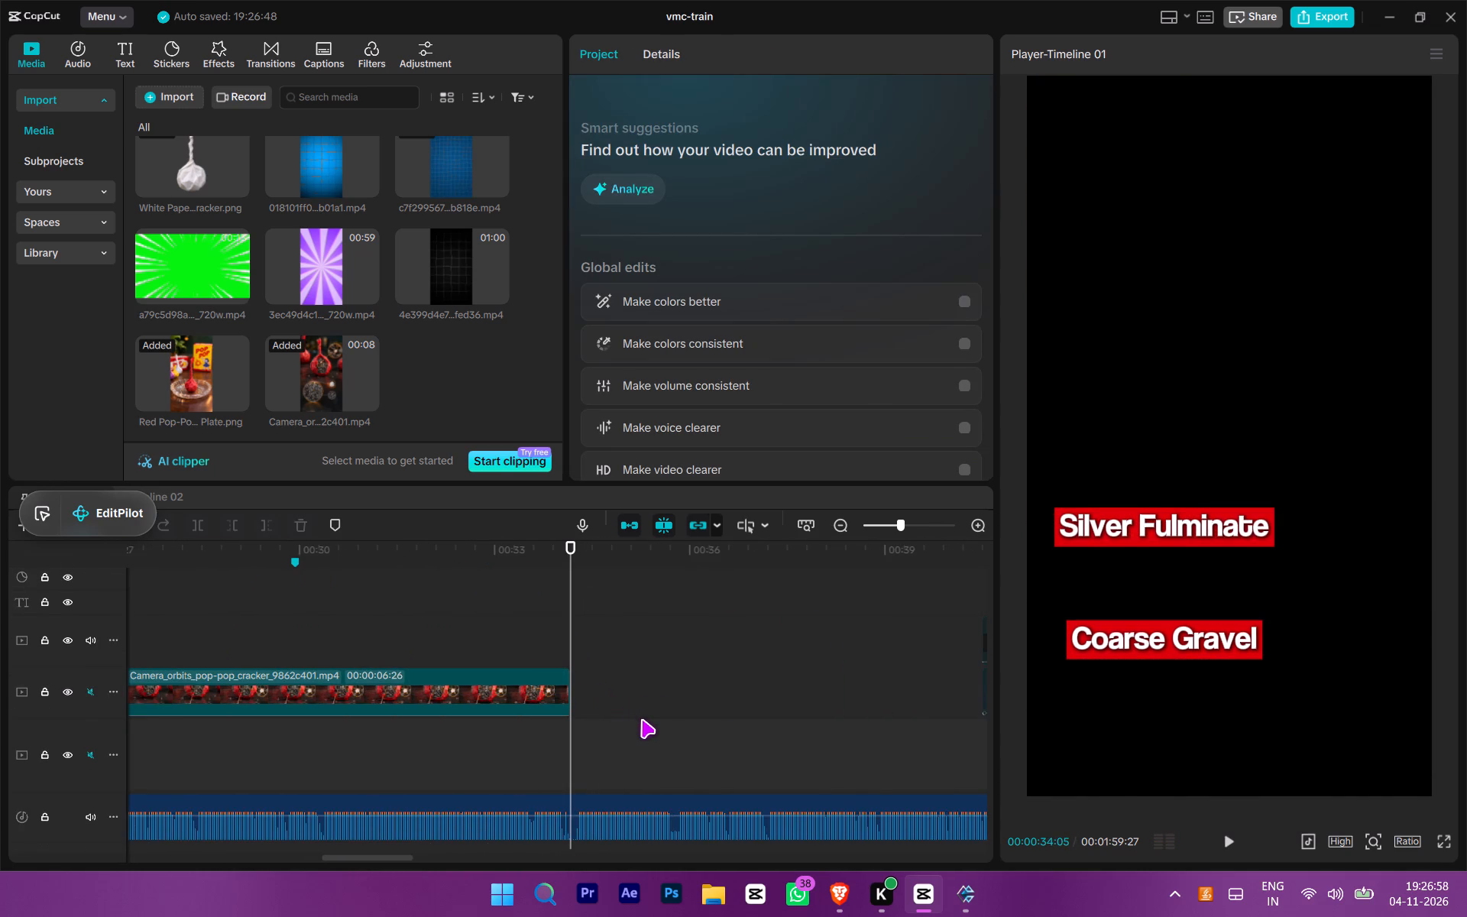
ctrl+scroll(657, 723, up, 3)
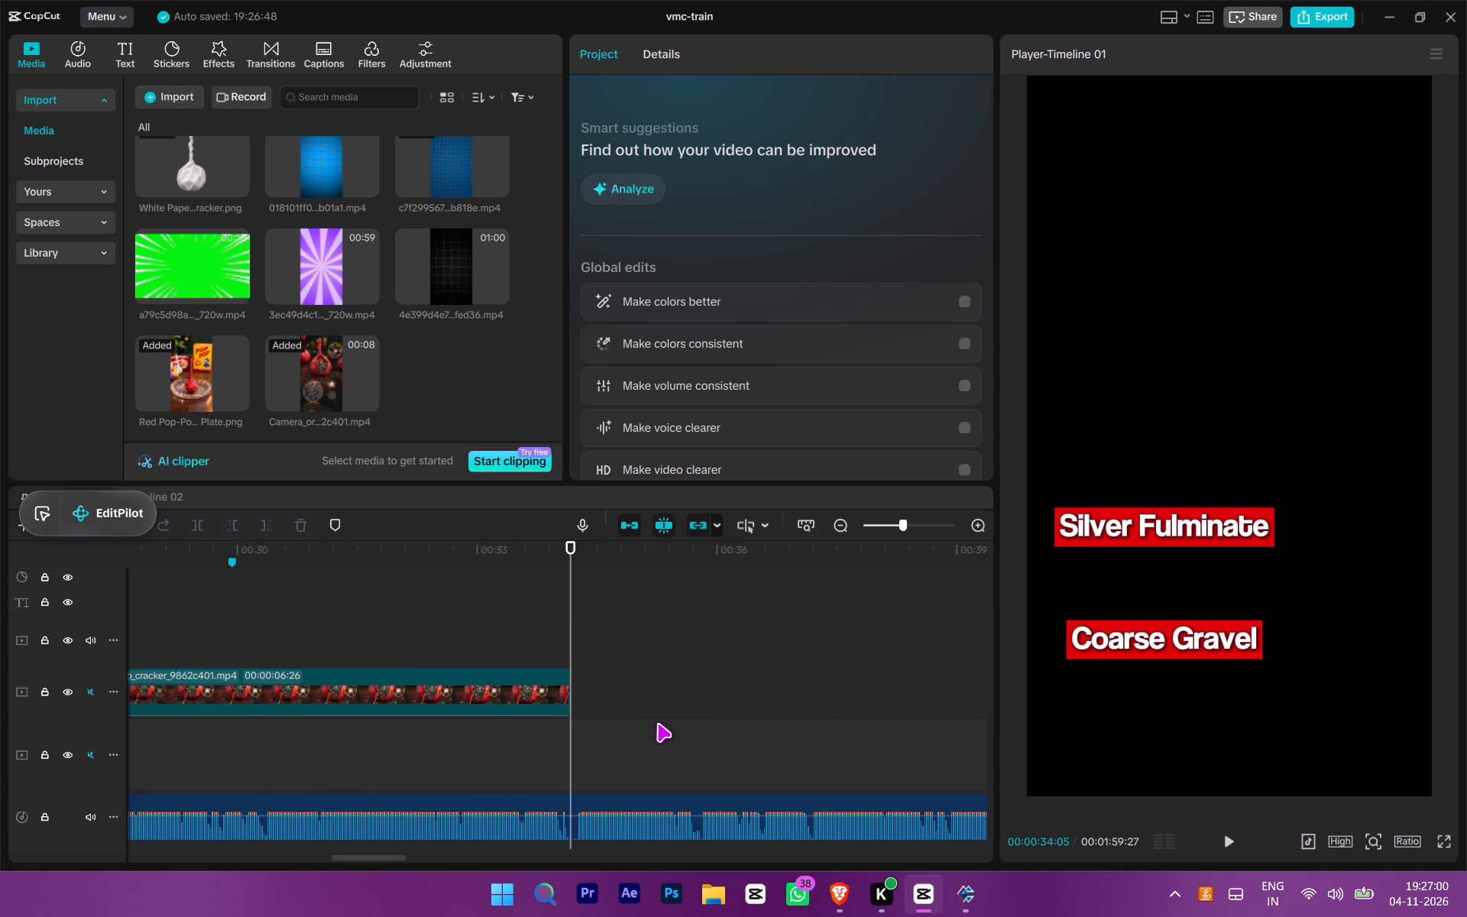
scroll(688, 715, up, 7)
drag(701, 773, 696, 609)
key(w)
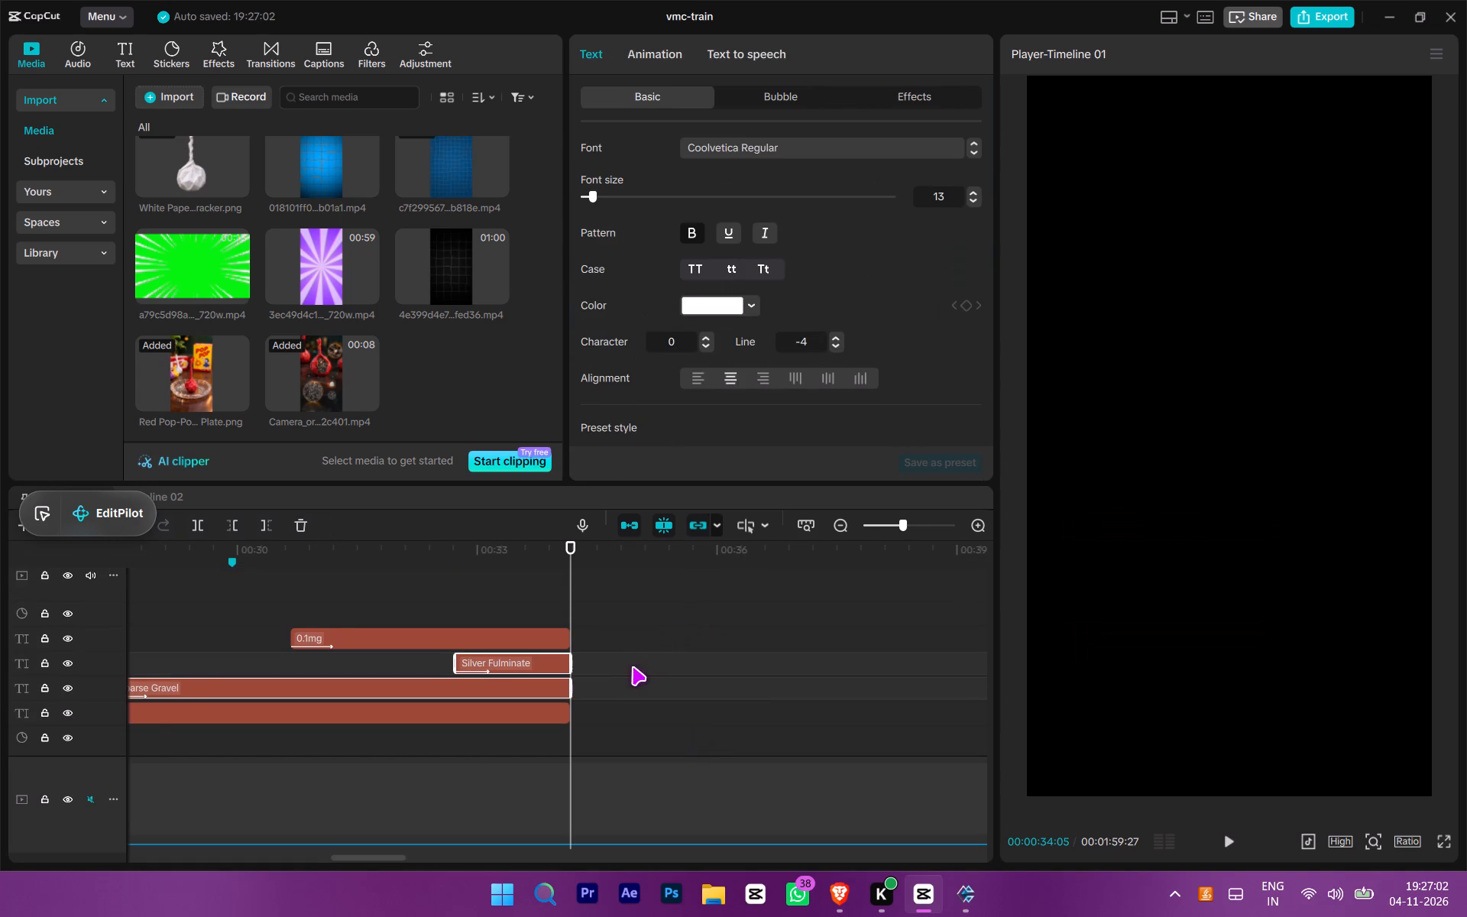
ctrl+scroll(628, 669, down, 7)
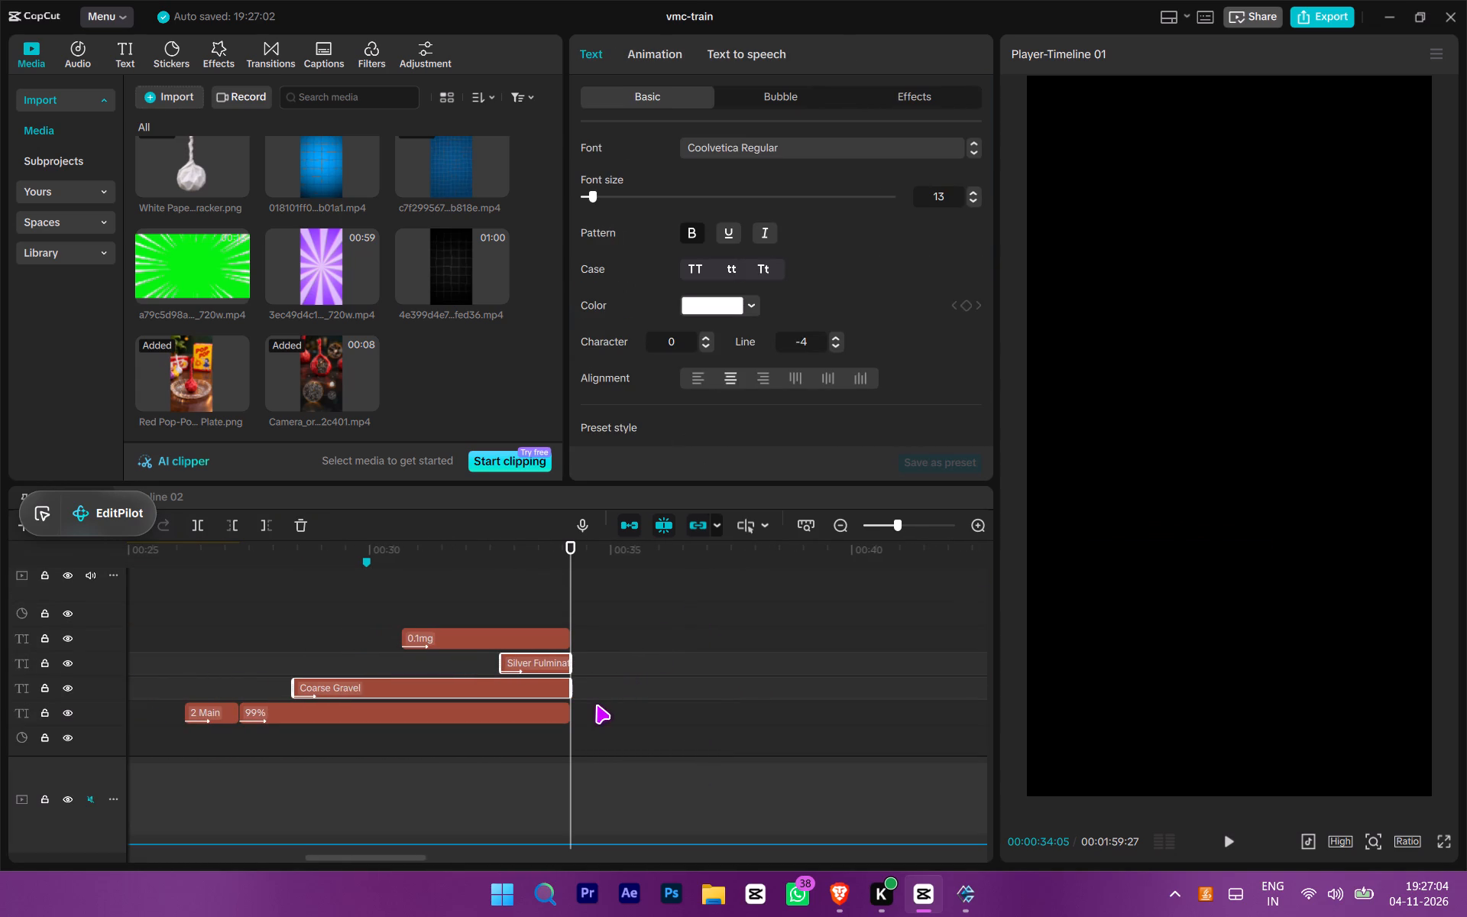
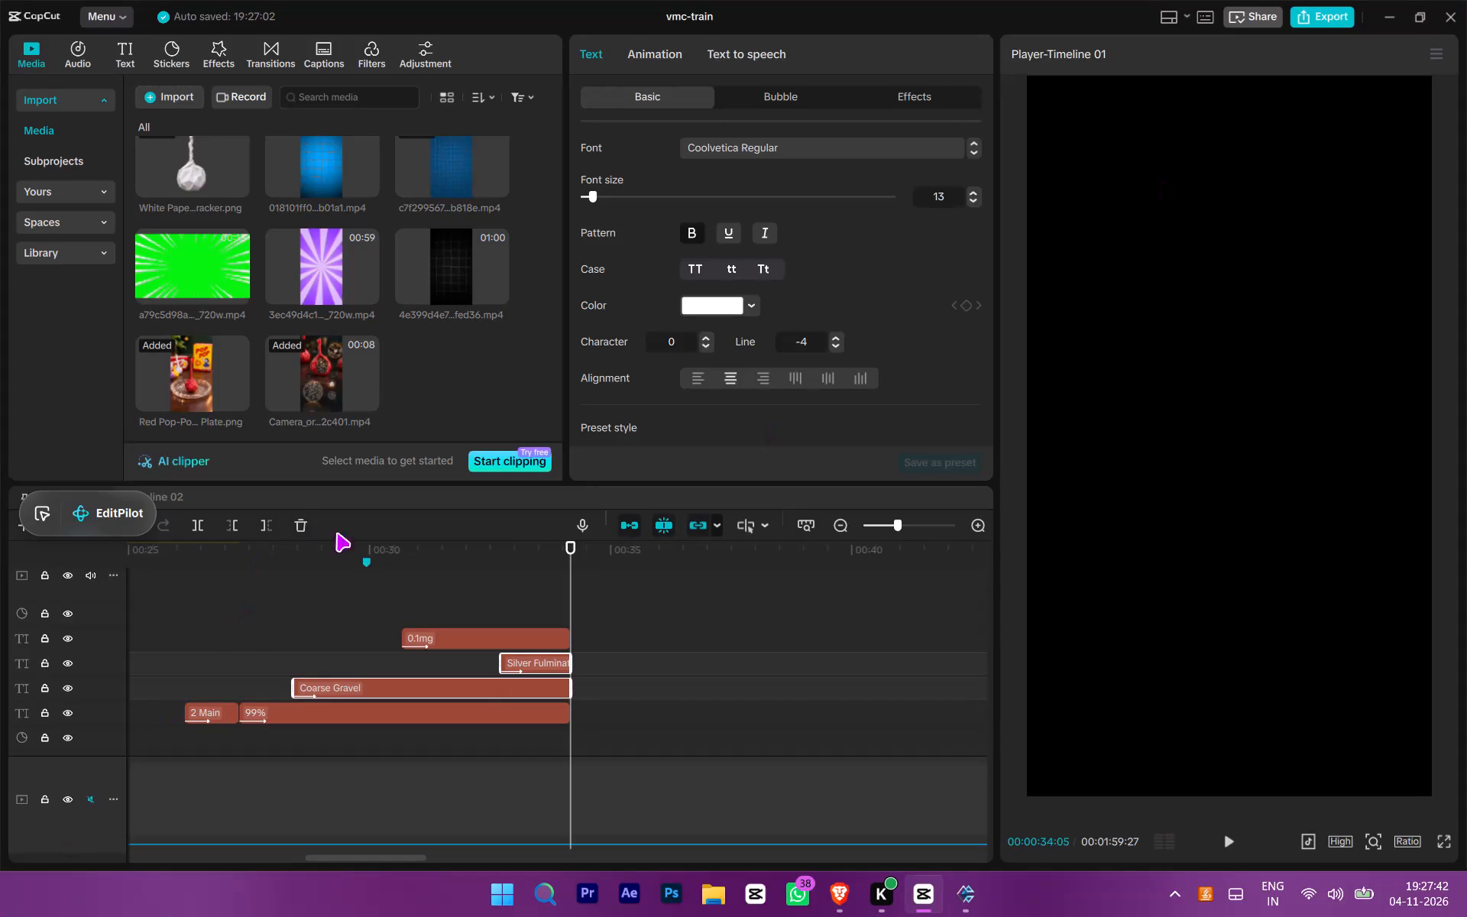
Play back the cracker clip from the "2 Main" label to its end to check the timing of all ingredient labels.
click(242, 635)
key(space)
ctrl+scroll(287, 635, up, 5)
ctrl+scroll(487, 659, up, 4)
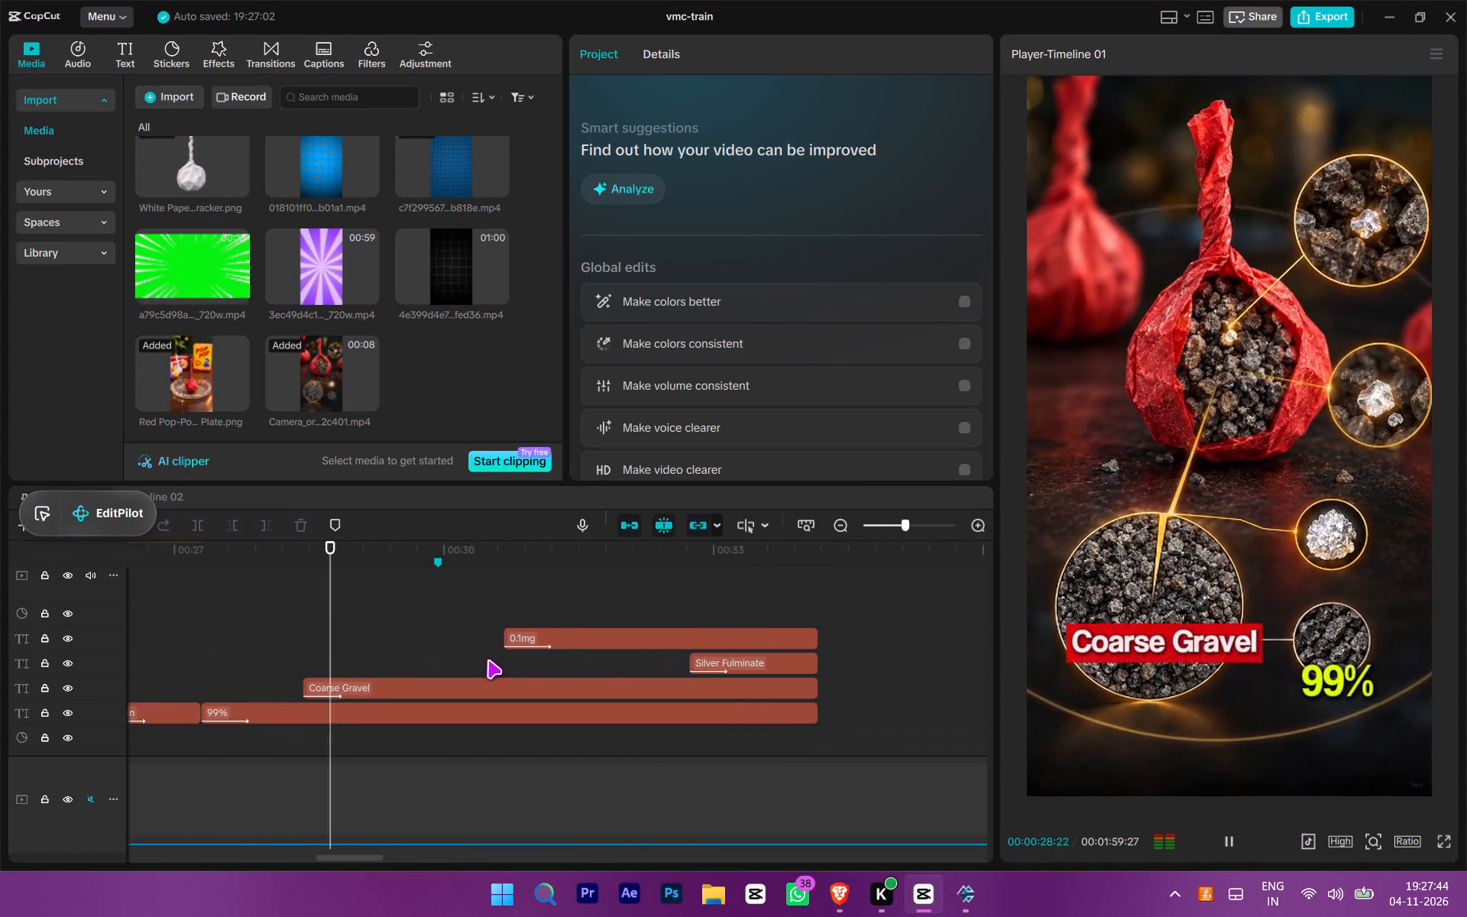
ctrl+scroll(526, 659, up, 1)
ctrl+scroll(525, 660, down, 3)
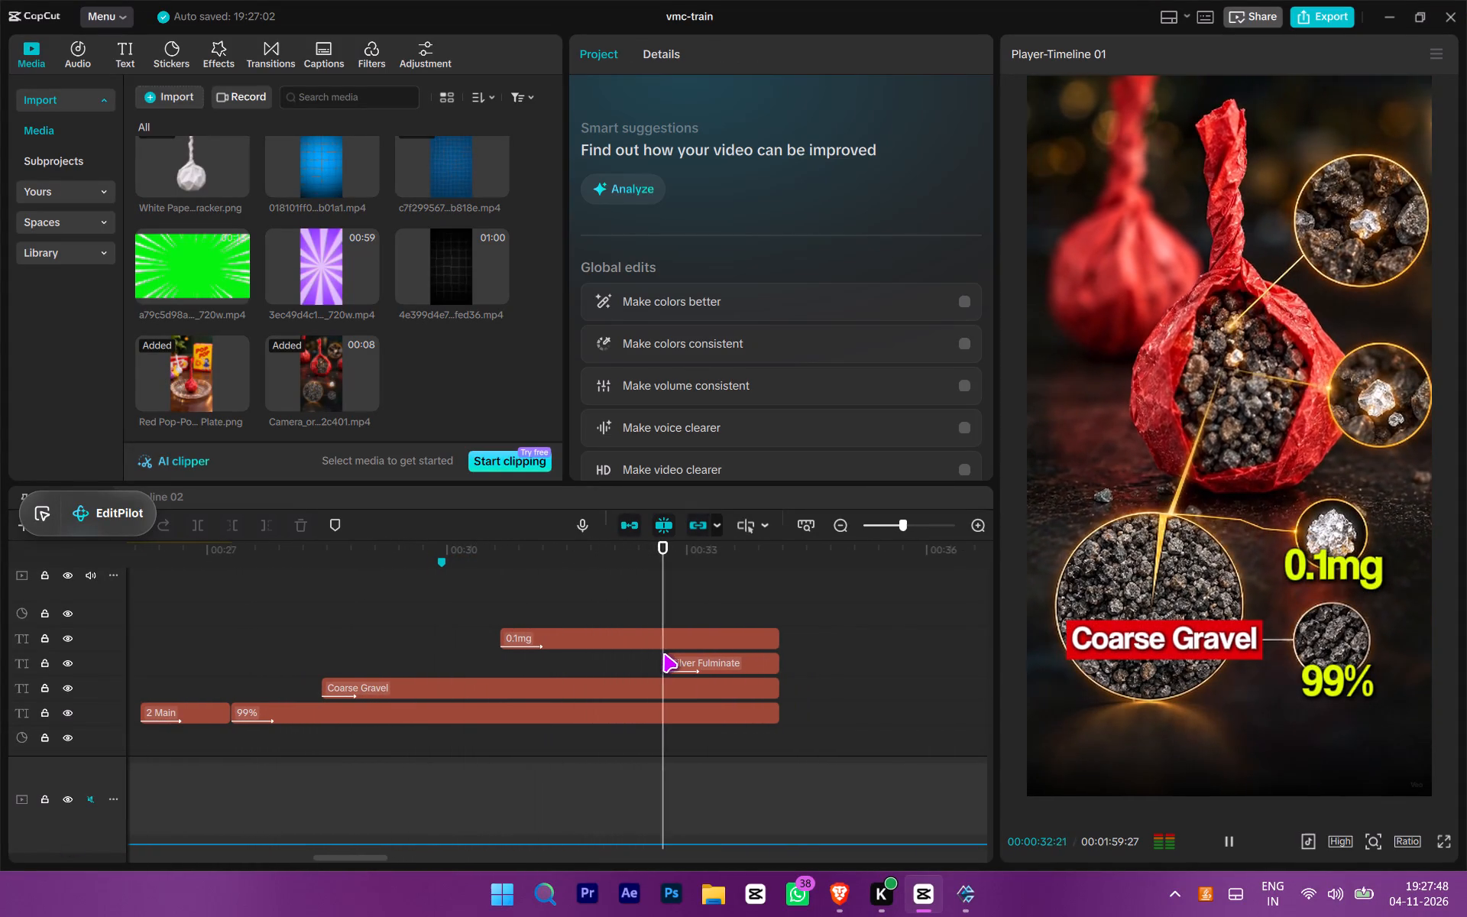
key(space)
Replay the cracker section from the start of the "99%" label to recheck the "Coarse Gravel" and "0.1mg" labels against the voice-over.
ctrl+scroll(758, 659, down, 4)
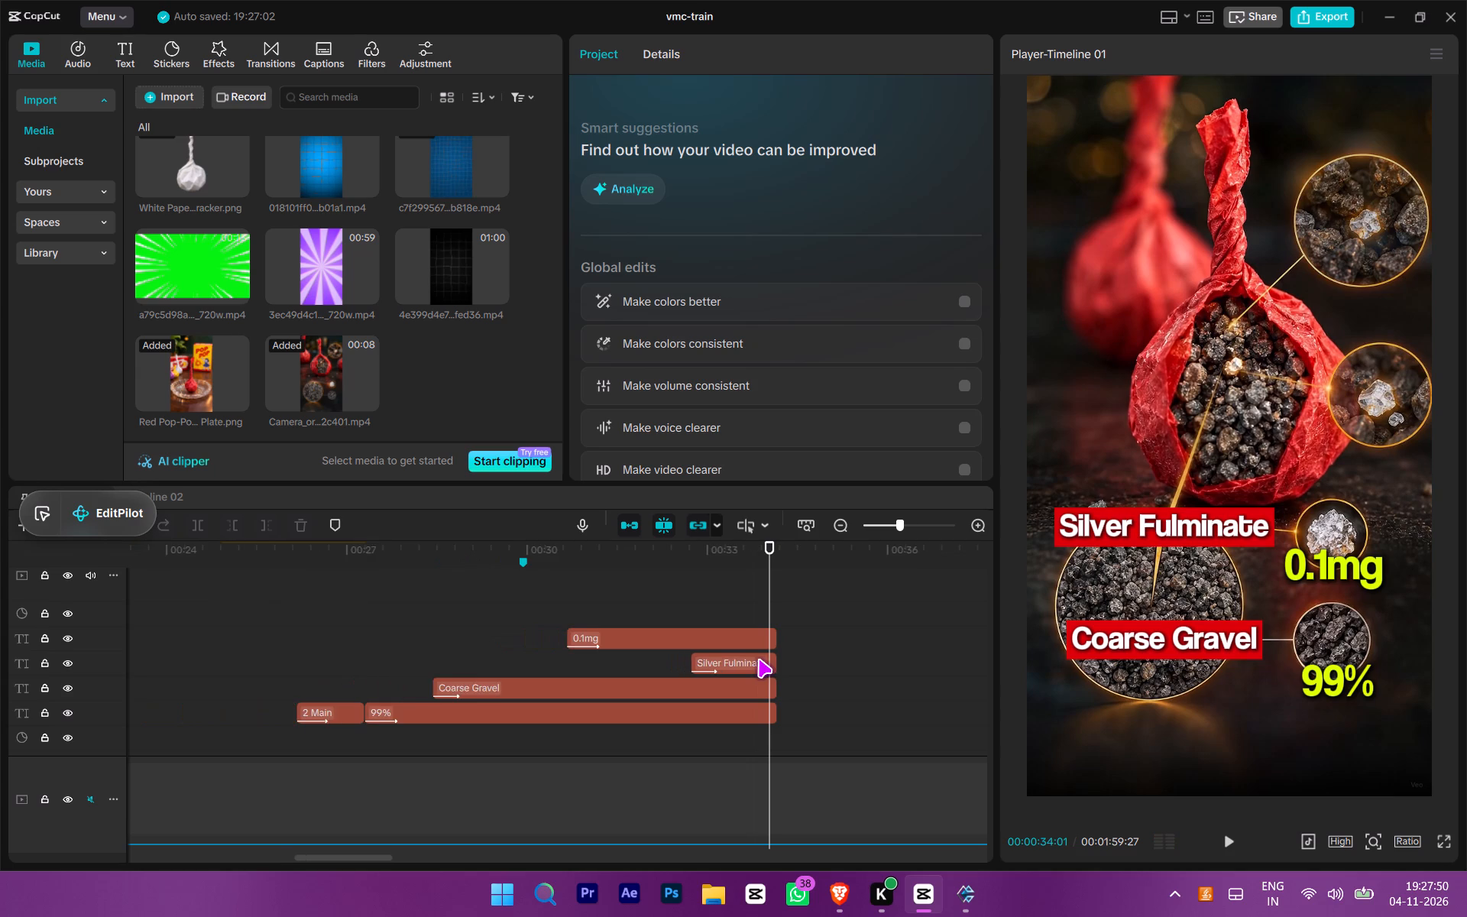
ctrl+scroll(758, 659, down, 2)
scroll(819, 676, down, 2)
ctrl+scroll(827, 681, down, 4)
ctrl+scroll(794, 753, down, 2)
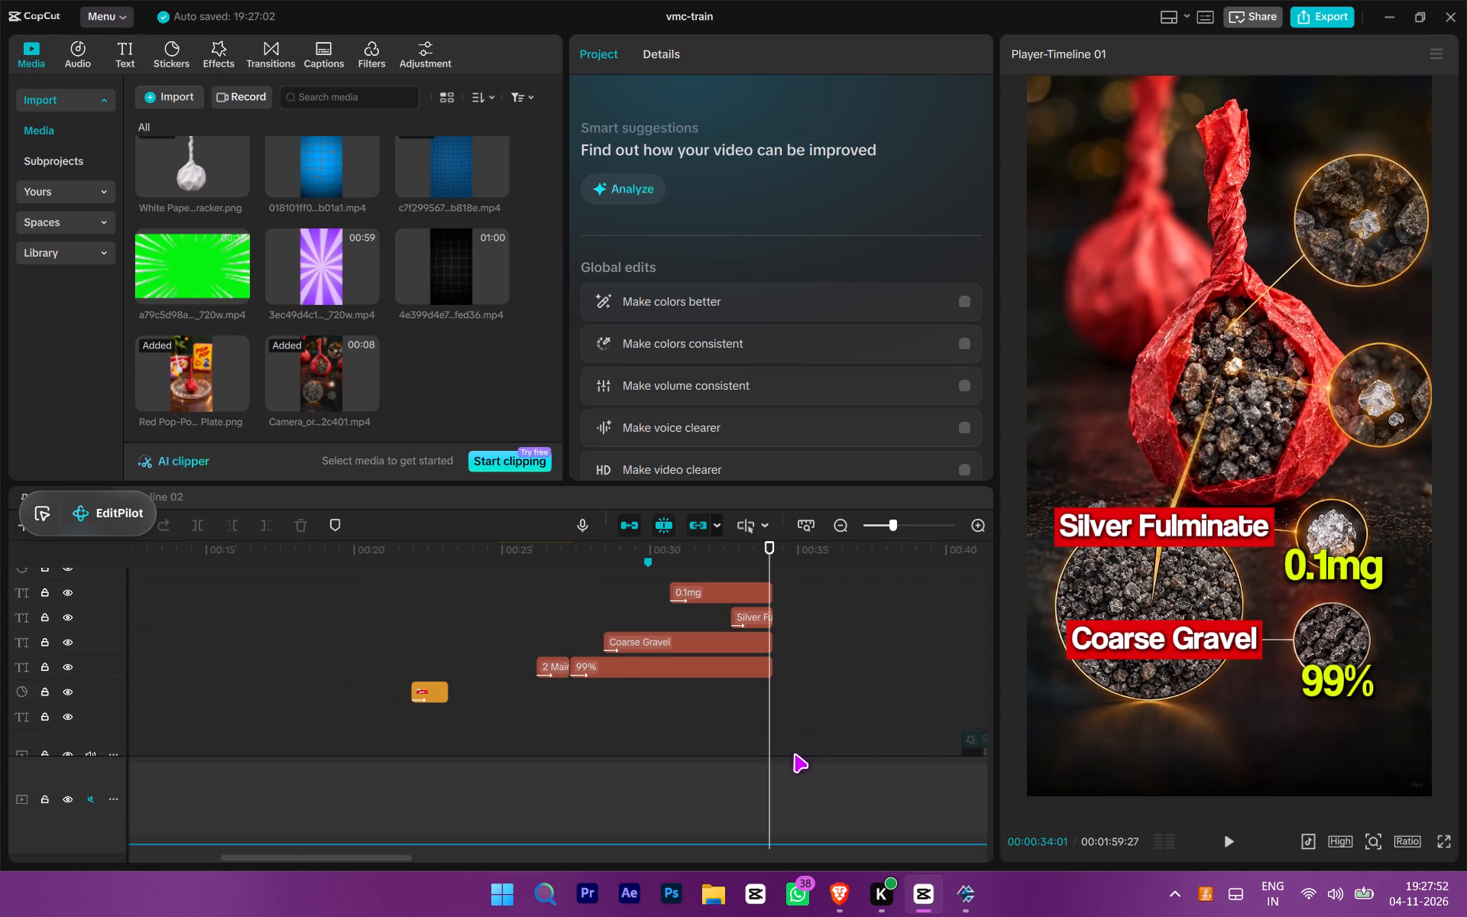
key(space)
click(570, 733)
key(space)
ctrl+scroll(659, 731, up, 4)
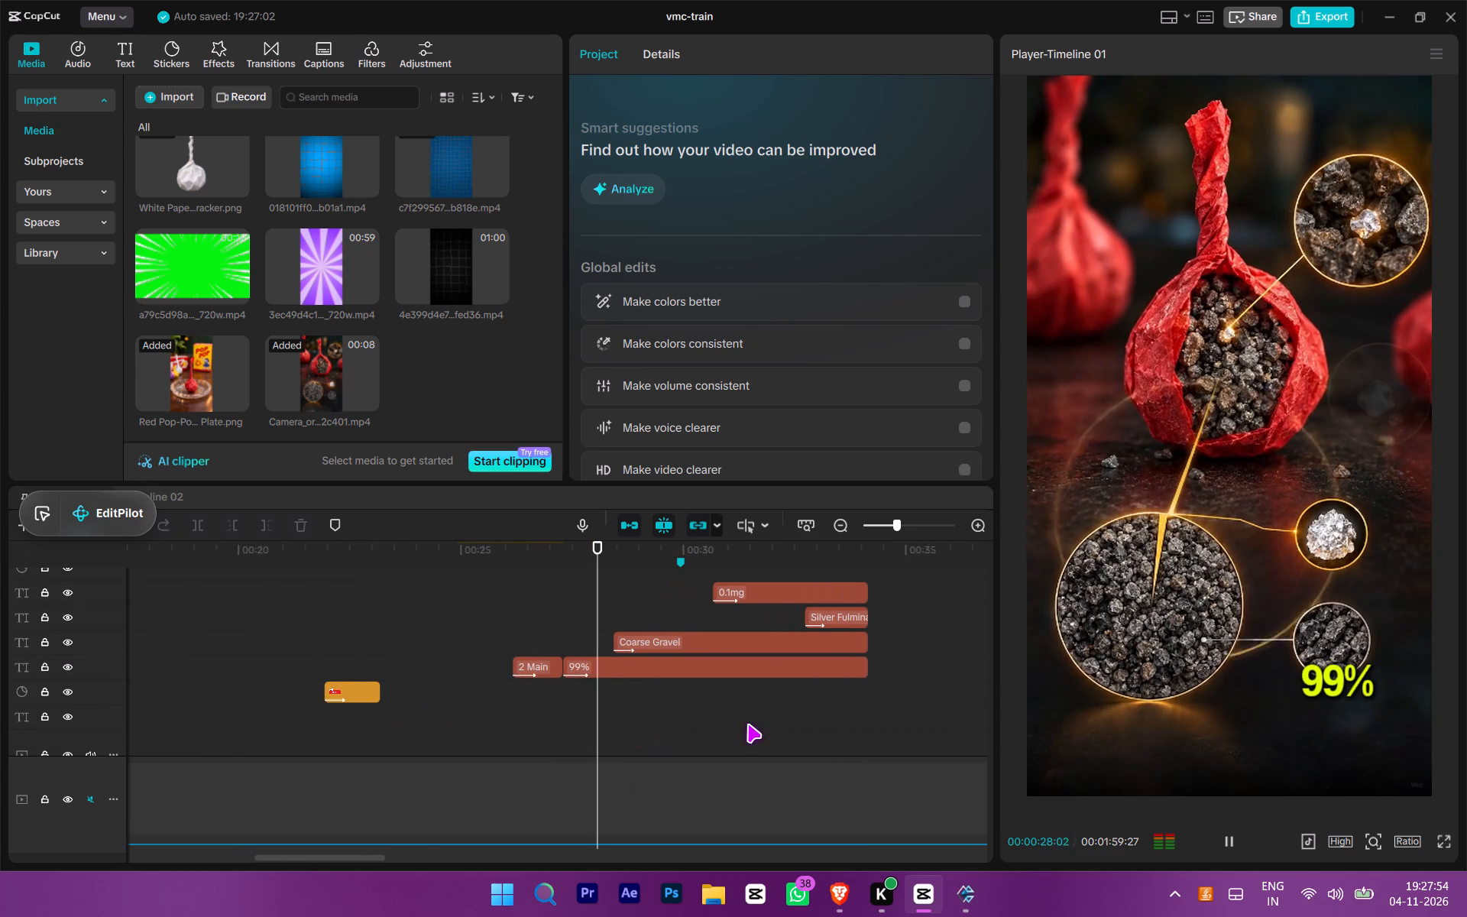
drag(747, 723, 993, 691)
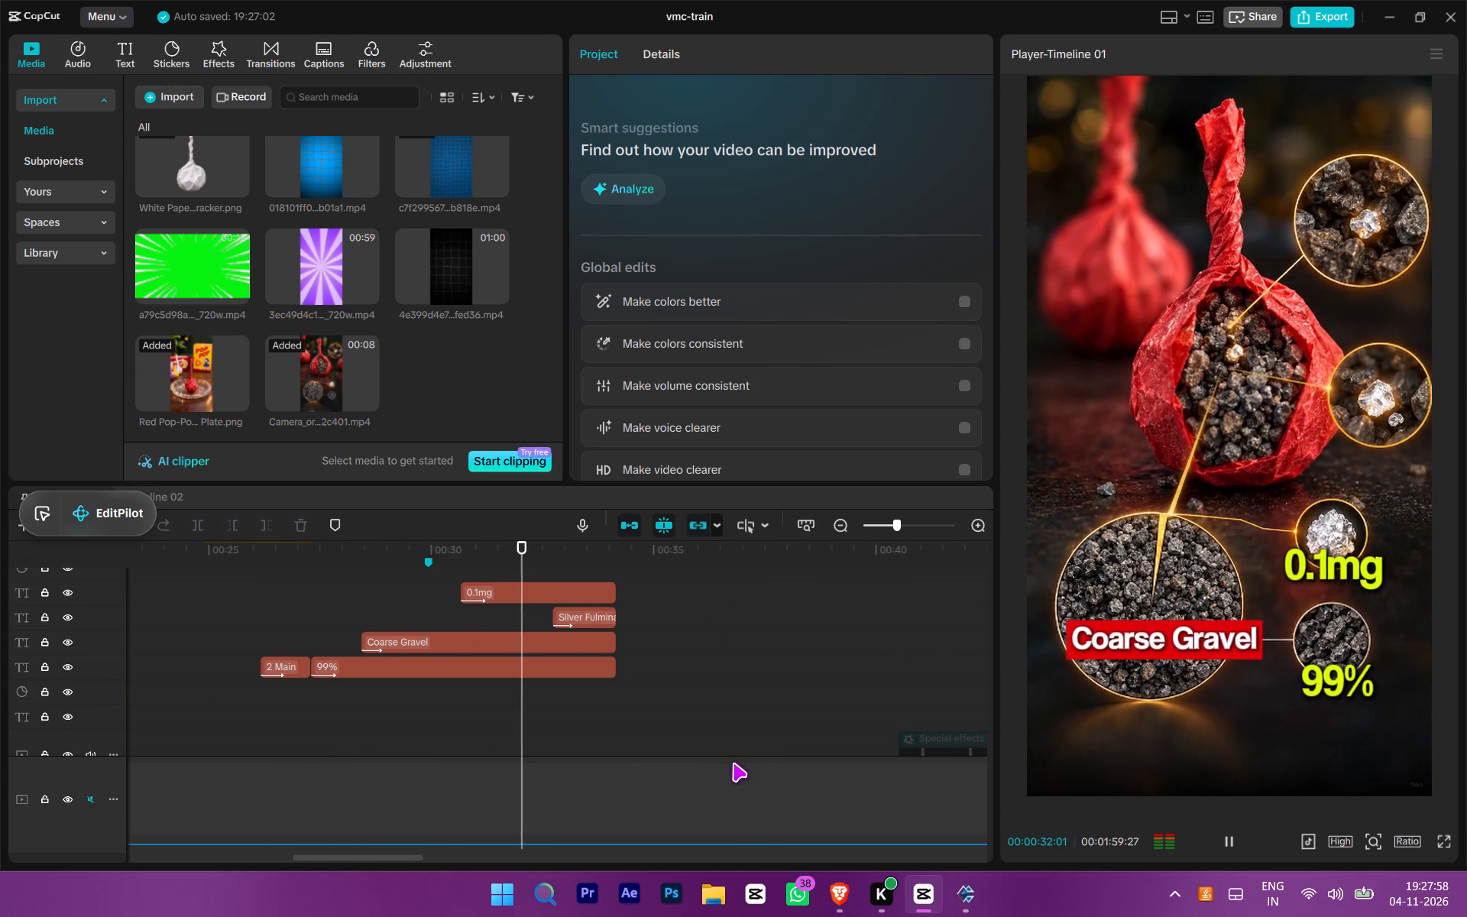
key(space)
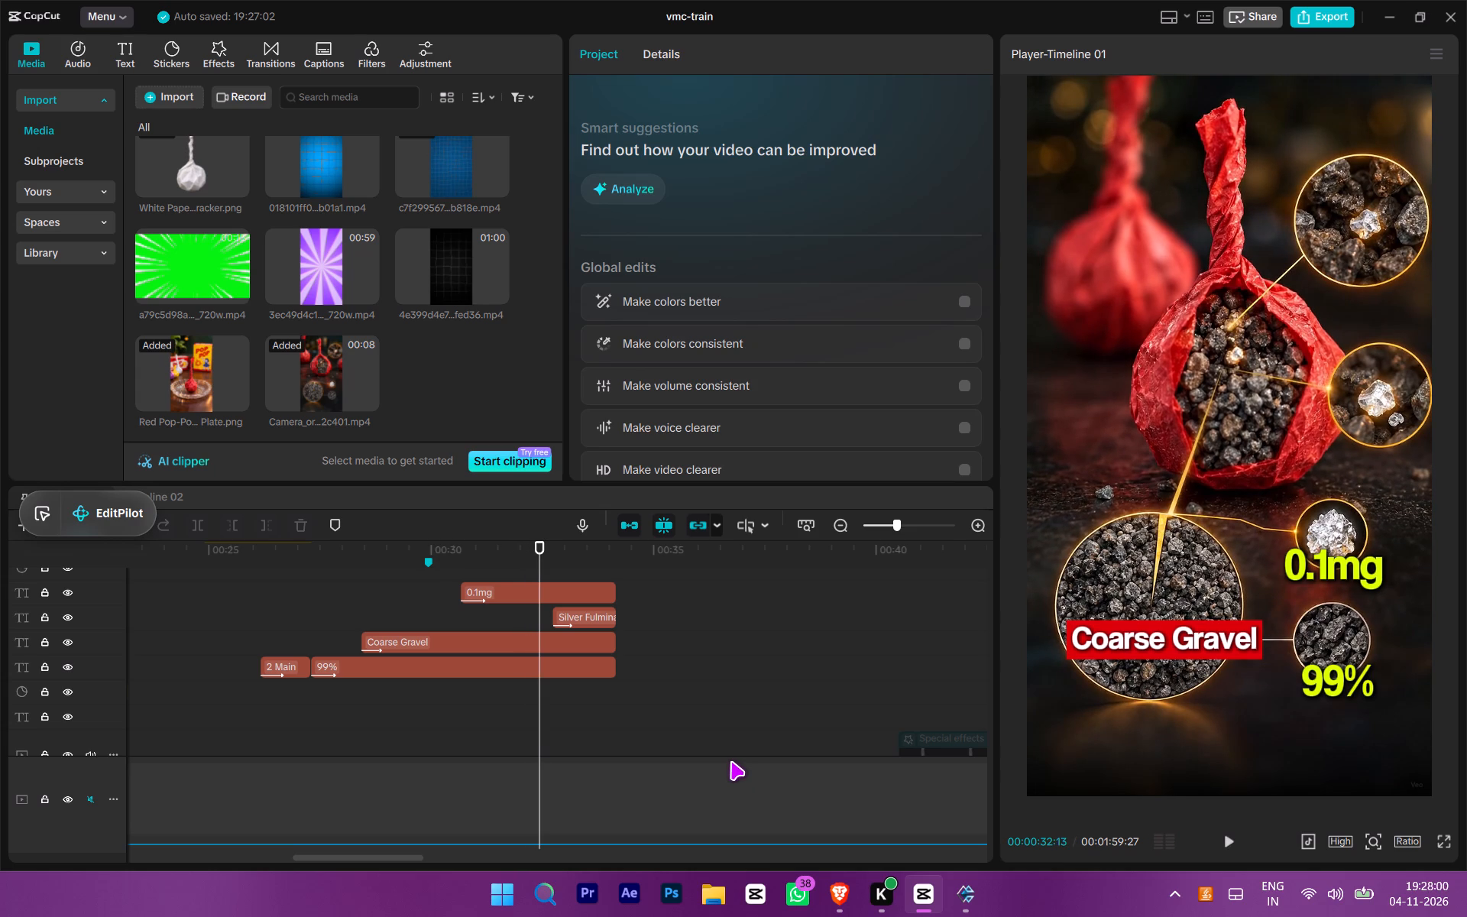
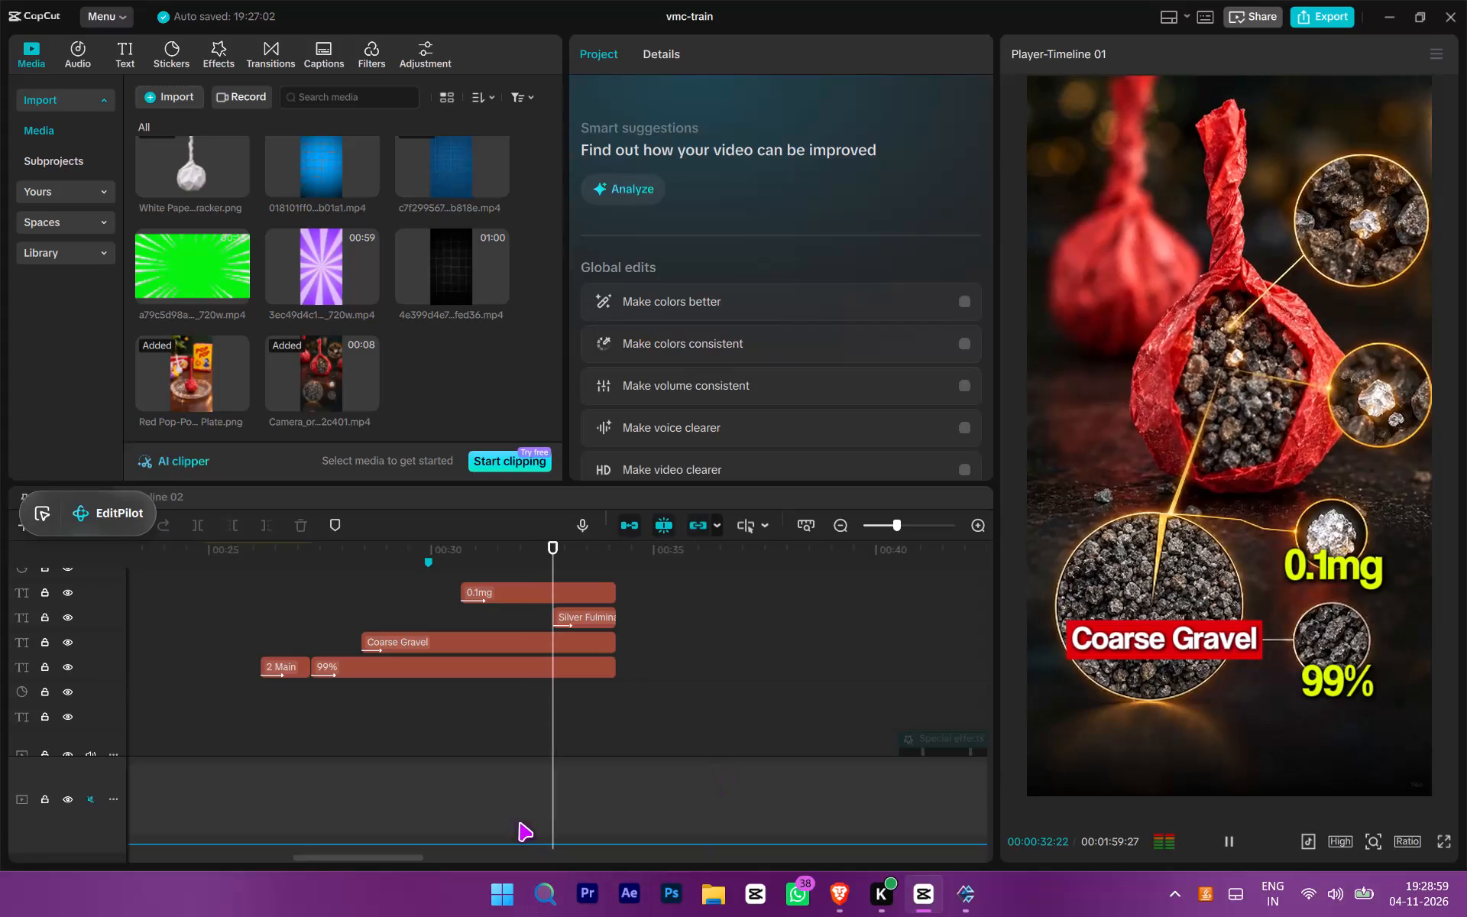
Play the rest of the cracker section past the "Silver Fulminate" label to check its timing against the voice-over.
ctrl+scroll(525, 828, up, 5)
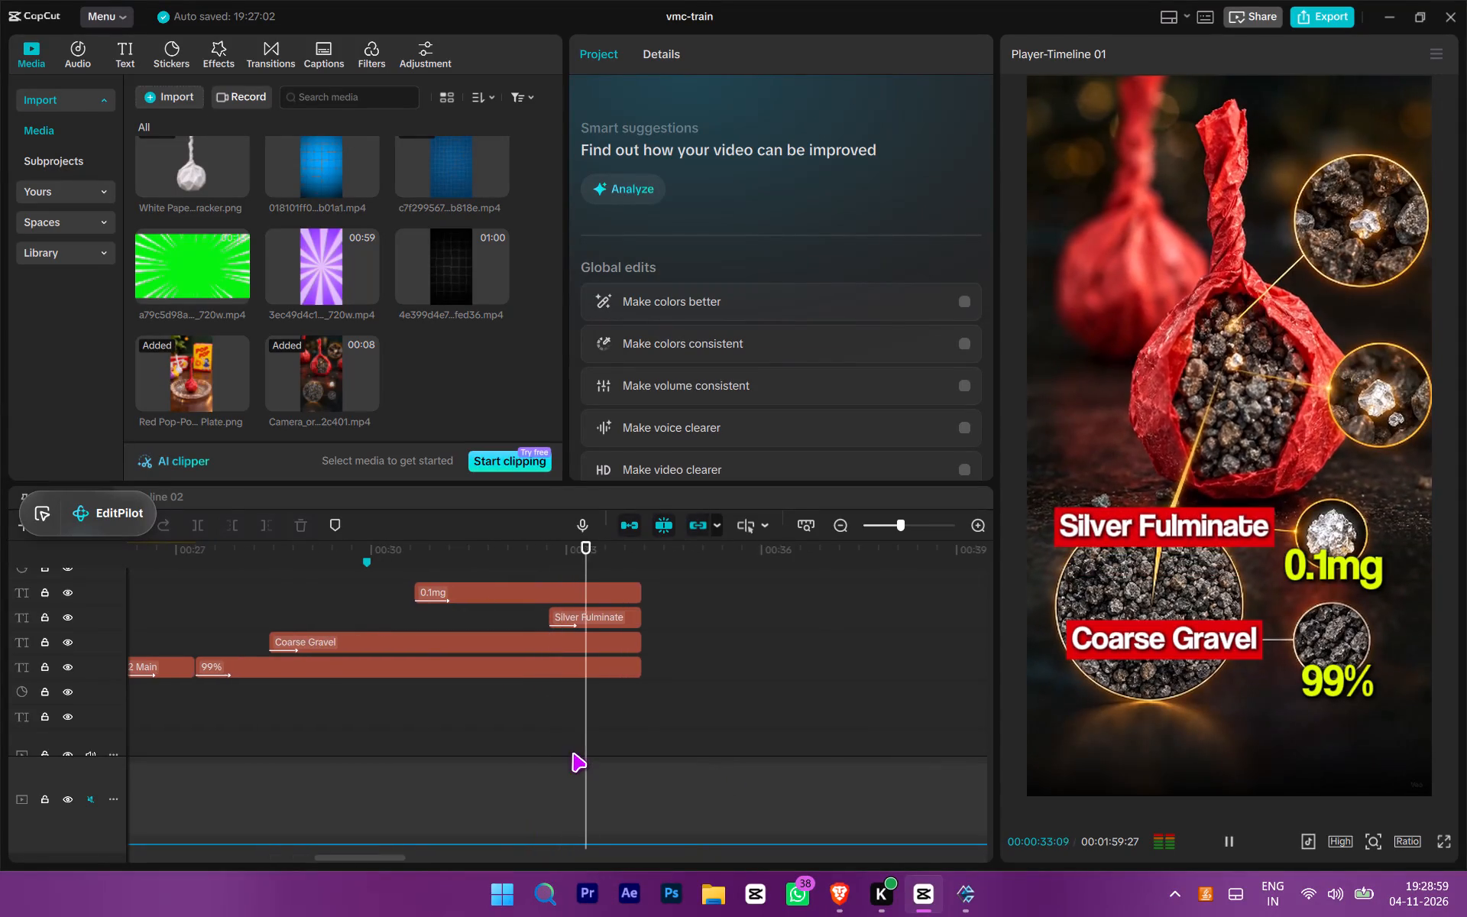
scroll(572, 753, up, 1)
key(space)
key(space)
ctrl+scroll(590, 751, up, 4)
key(space)
key(space)
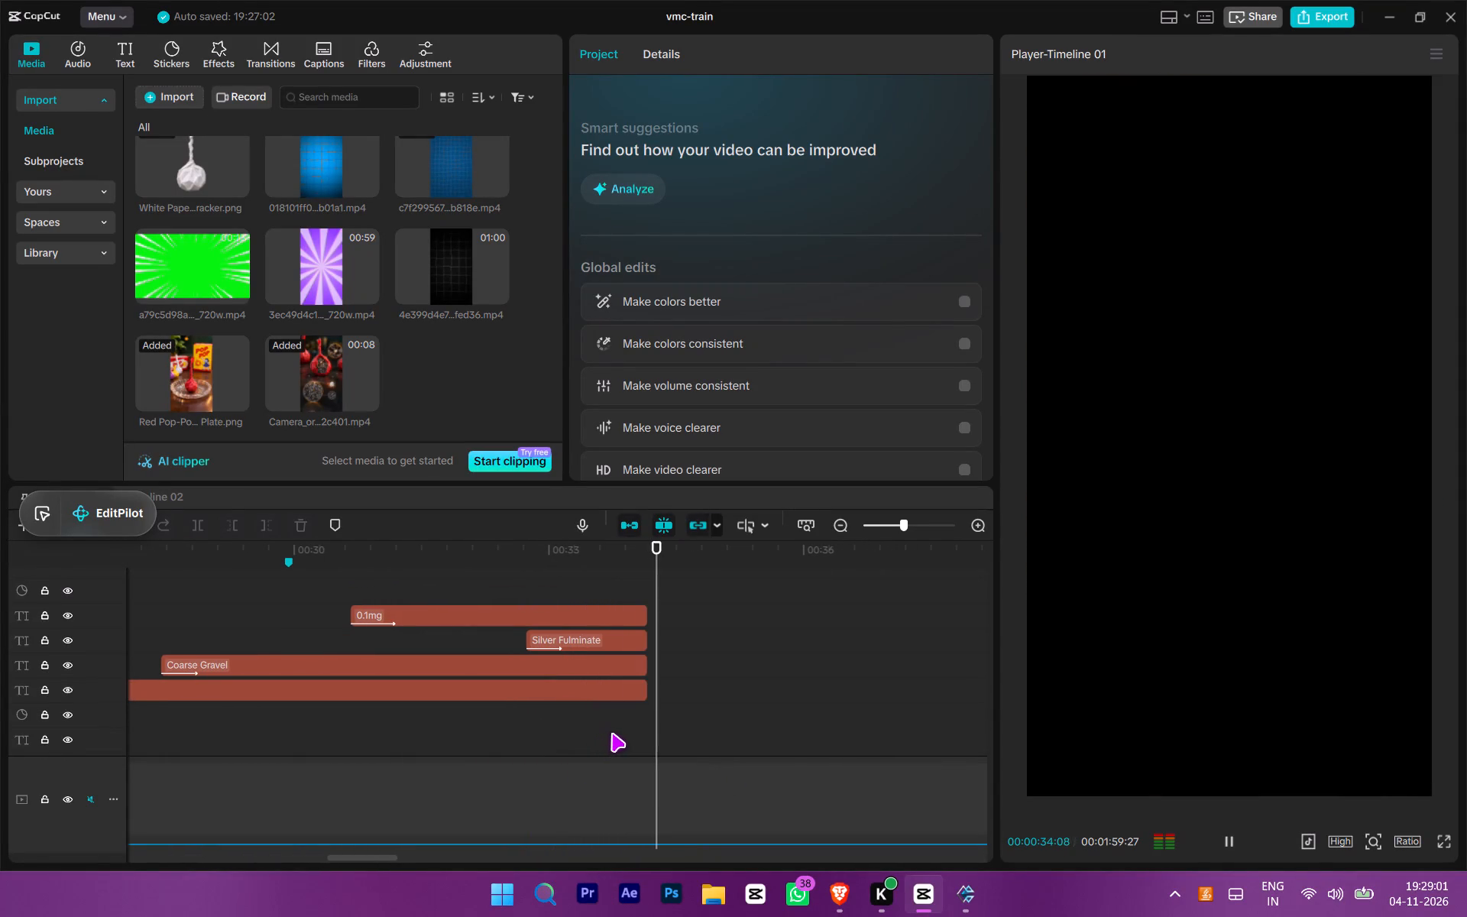
scroll(623, 737, down, 3)
scroll(628, 732, down, 20)
scroll(628, 732, down, 1)
ctrl+scroll(674, 656, down, 14)
ctrl+scroll(520, 700, up, 16)
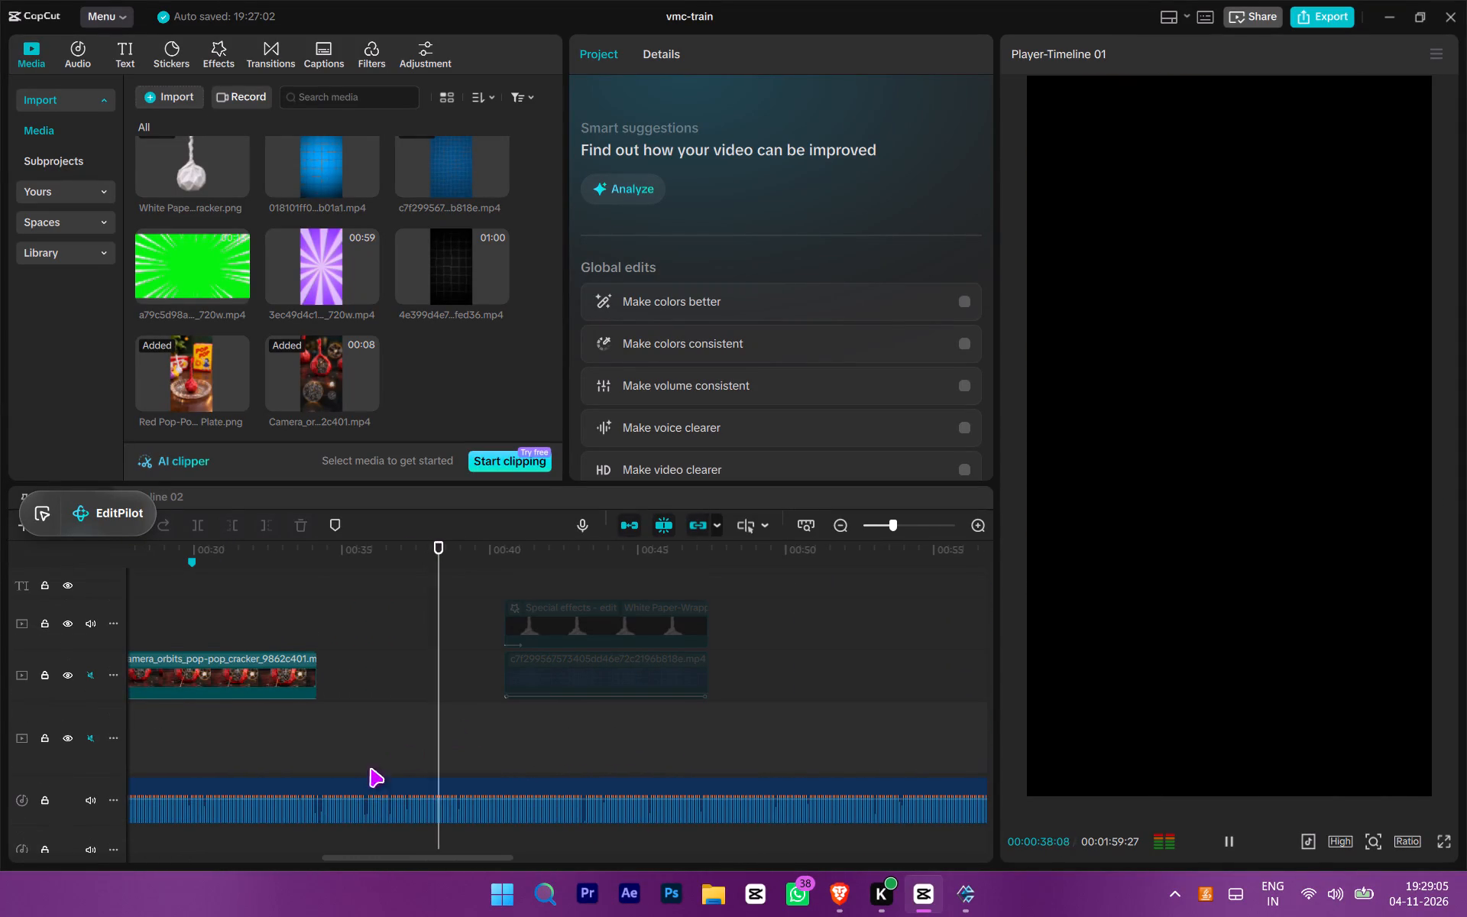
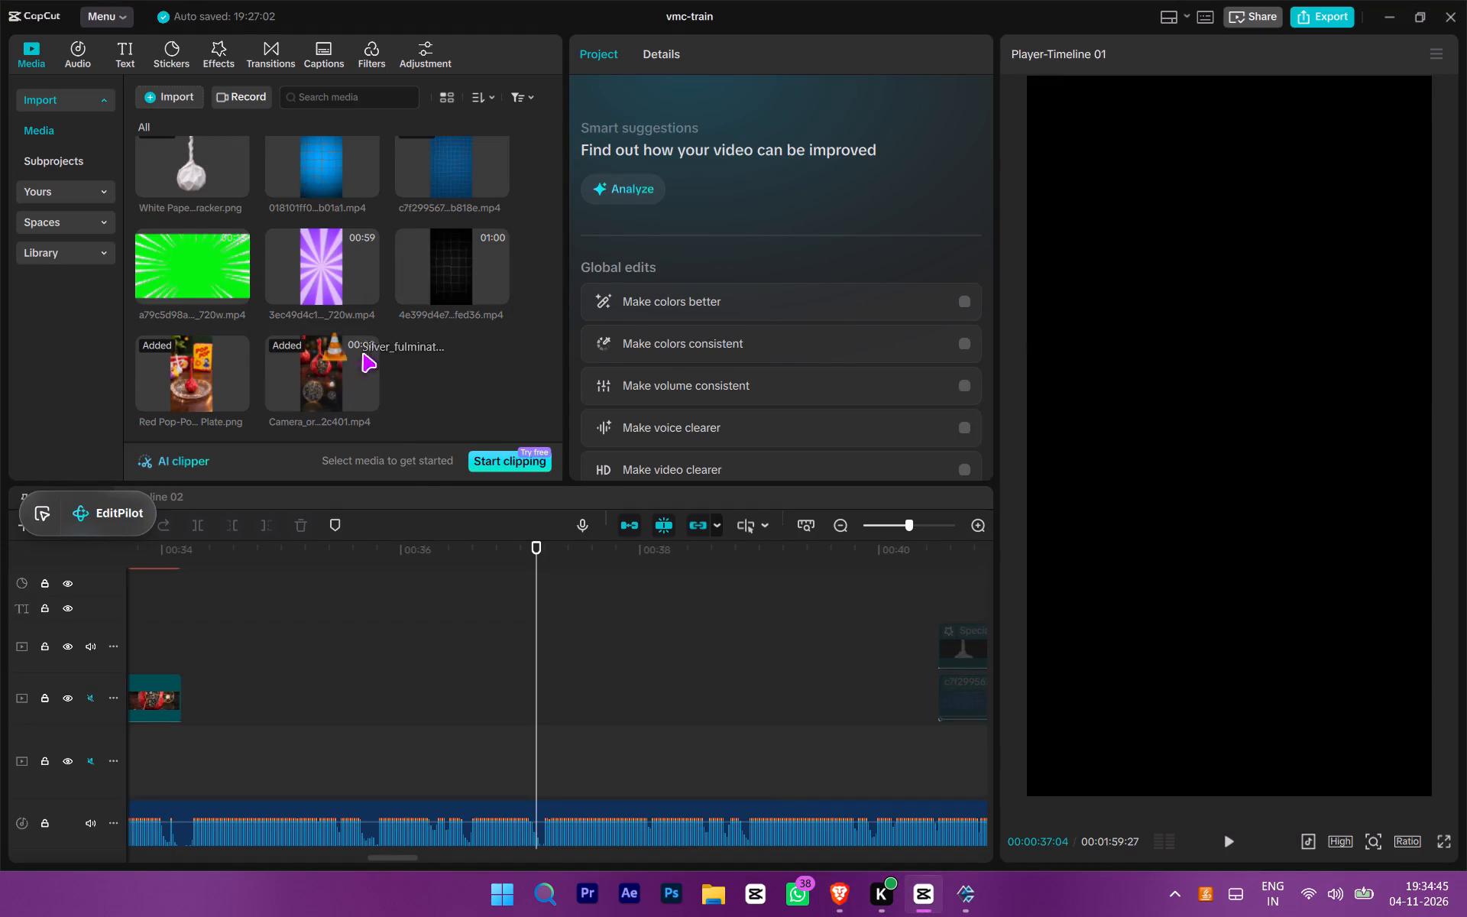
Play the timeline from the end of the red cracker clip to hear the voiceover over the empty section.
drag(201, 669, 185, 646)
click(184, 643)
key(space)
ctrl+scroll(279, 738, up, 3)
ctrl+scroll(346, 767, down, 6)
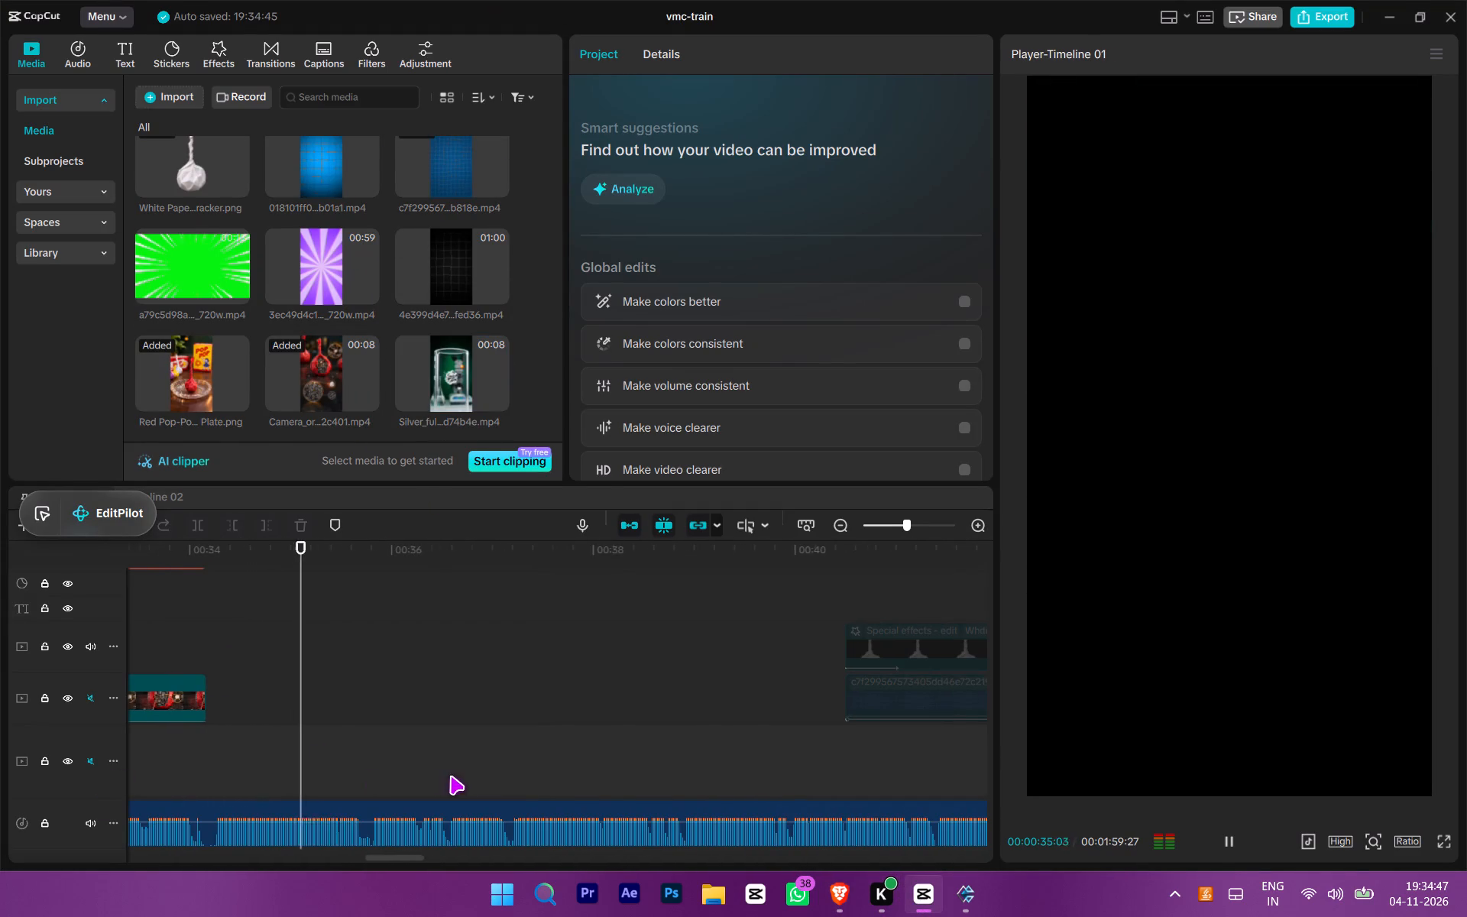
drag(392, 754, 134, 775)
ctrl+scroll(428, 790, down, 4)
ctrl+scroll(559, 774, down, 4)
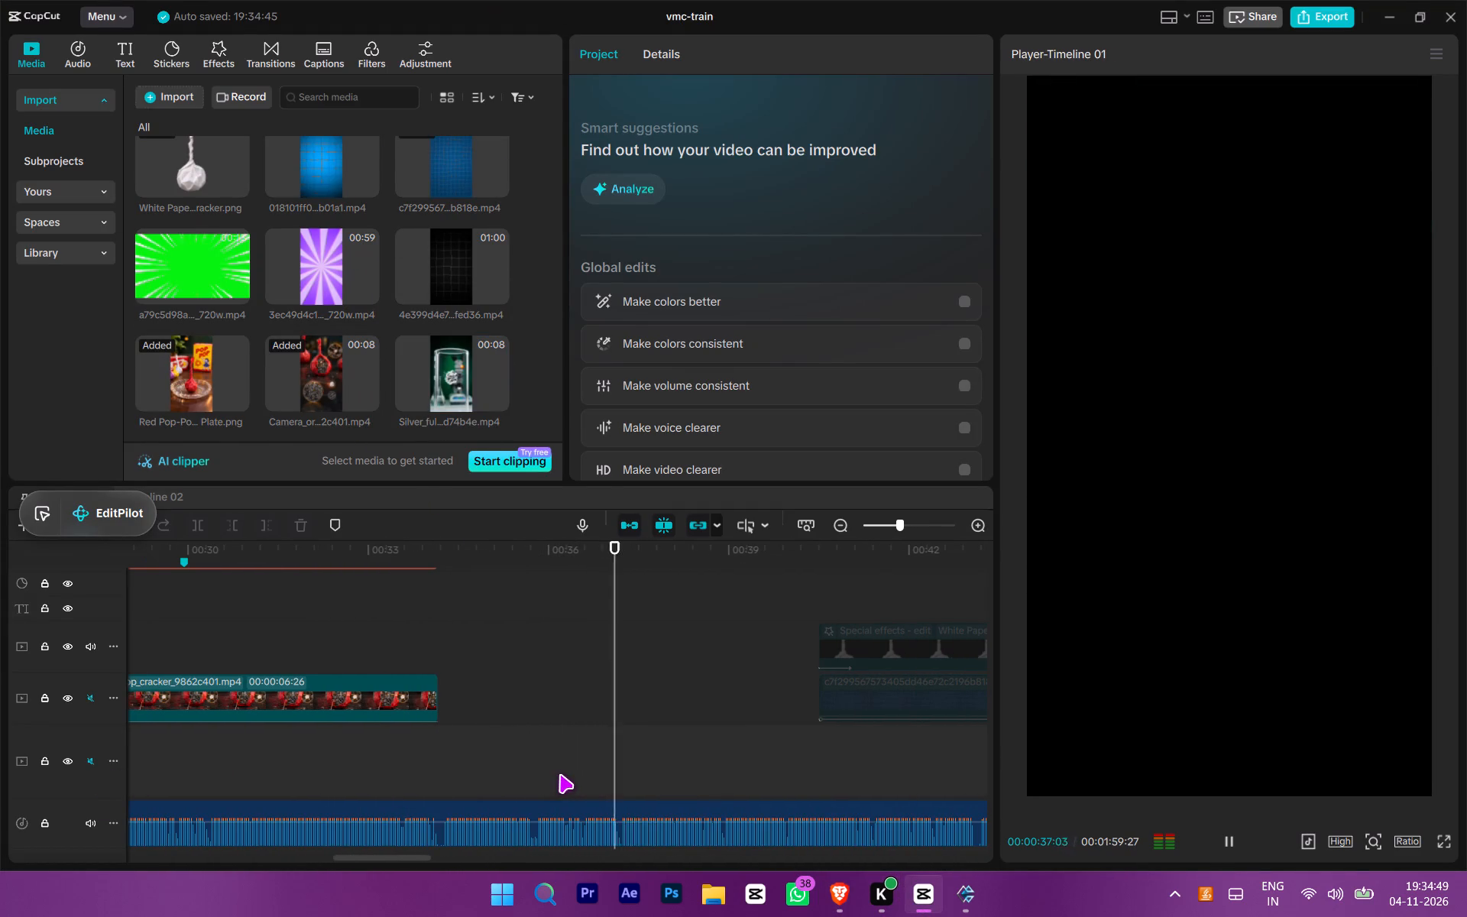
drag(587, 758, 808, 754)
ctrl+scroll(682, 789, up, 4)
drag(676, 774, 981, 757)
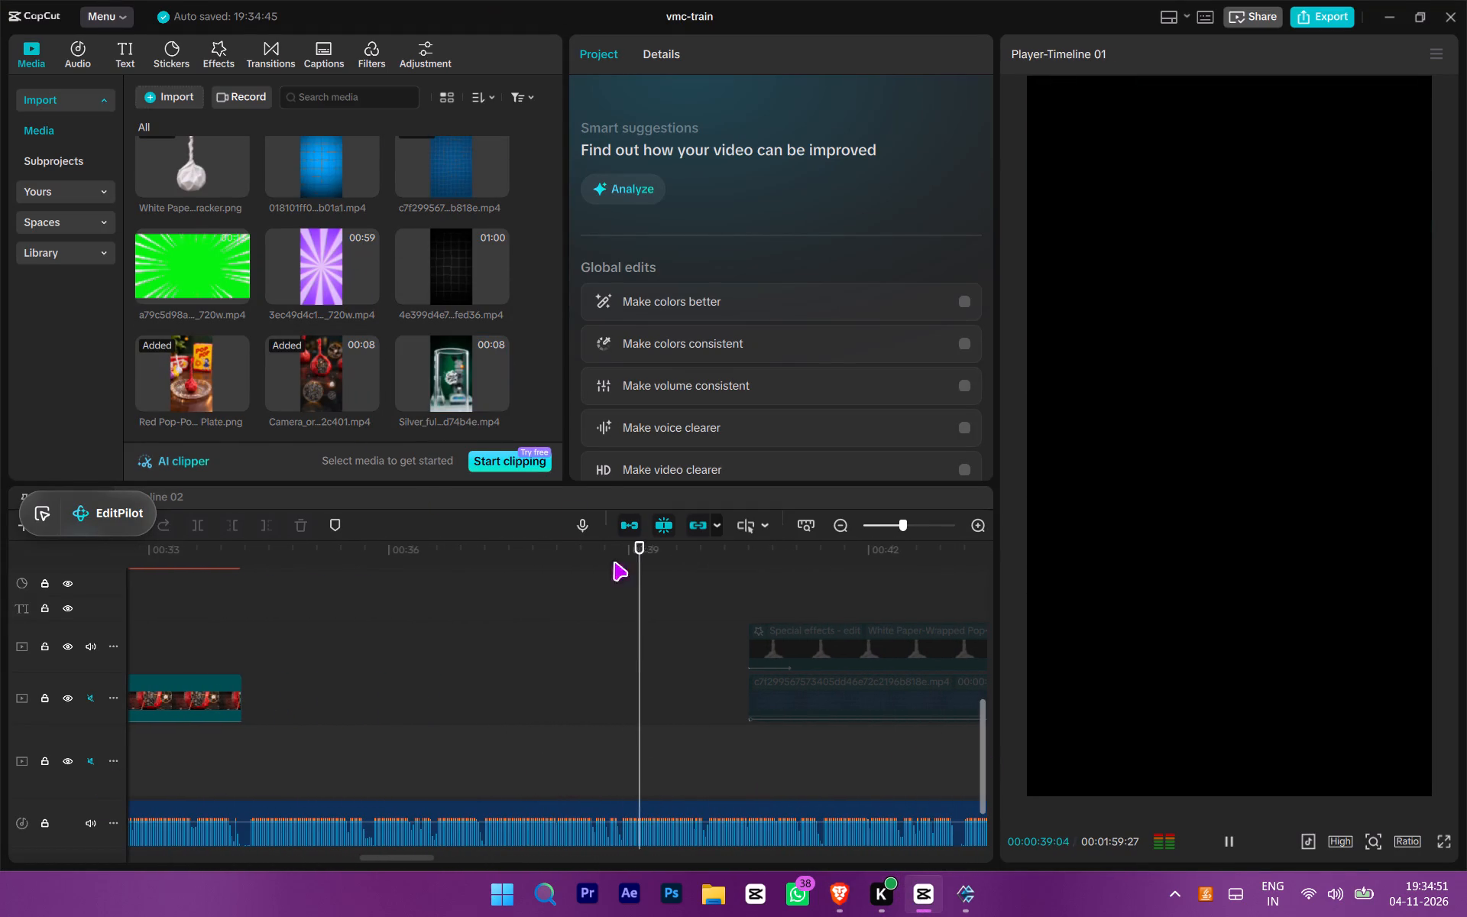
ctrl+scroll(750, 744, down, 5)
Delete the two greyed-out clips stacked near 00:40, the White Paper-Wrapped clip and the blue background.
drag(654, 724, 918, 621)
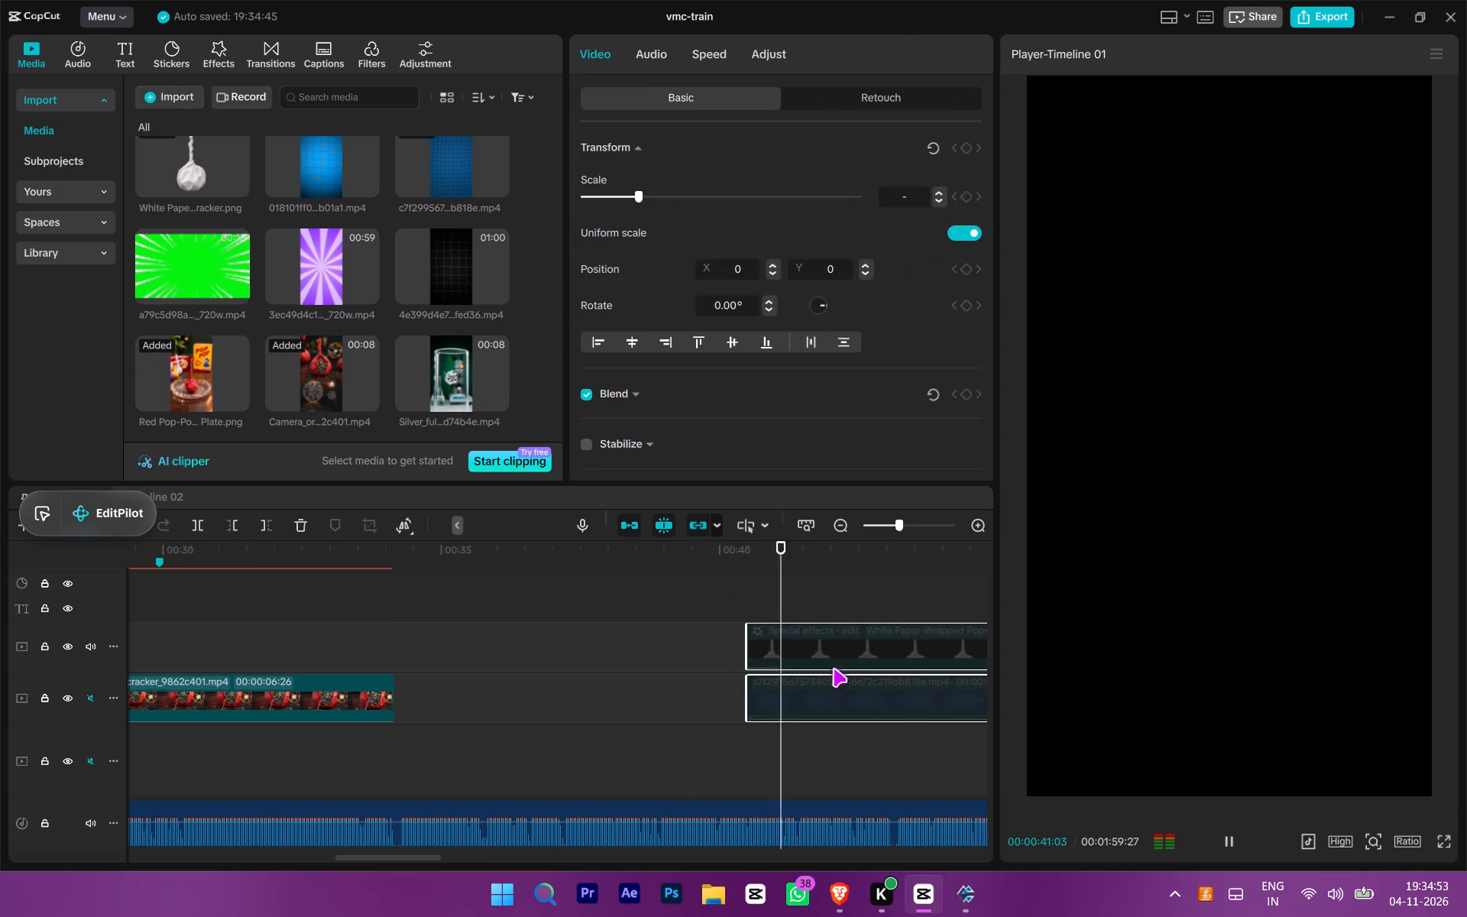
key(Delete)
Replay the voiceover in the empty section after the red cracker clip to find where a sentence begins.
key(space)
ctrl+drag(795, 726, 1150, 717)
ctrl+scroll(568, 766, up, 2)
ctrl+scroll(215, 734, down, 2)
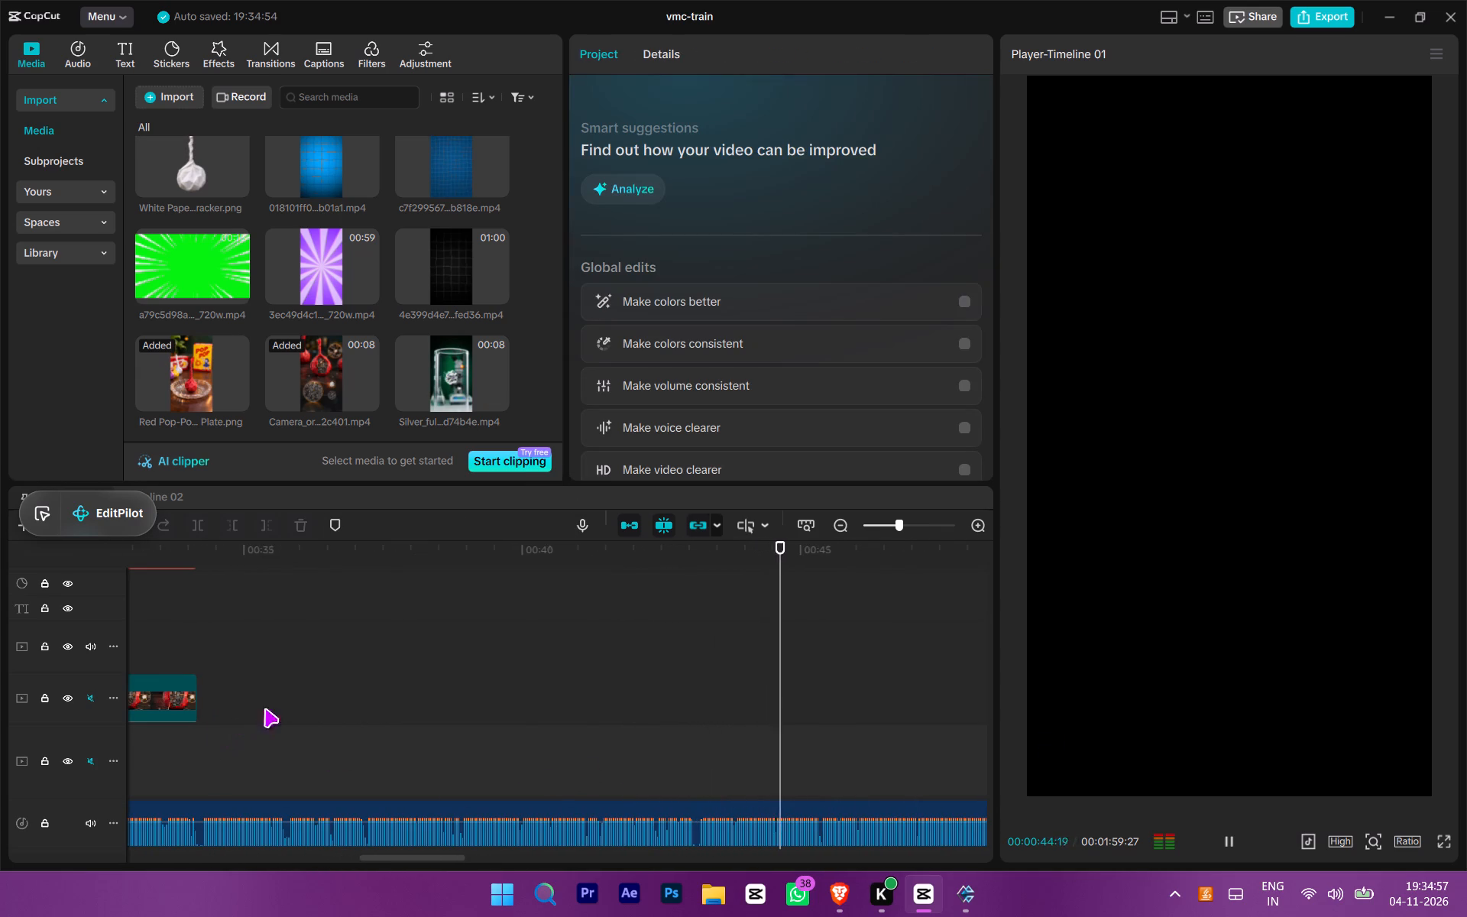
click(284, 721)
key(space)
ctrl+scroll(298, 751, up, 3)
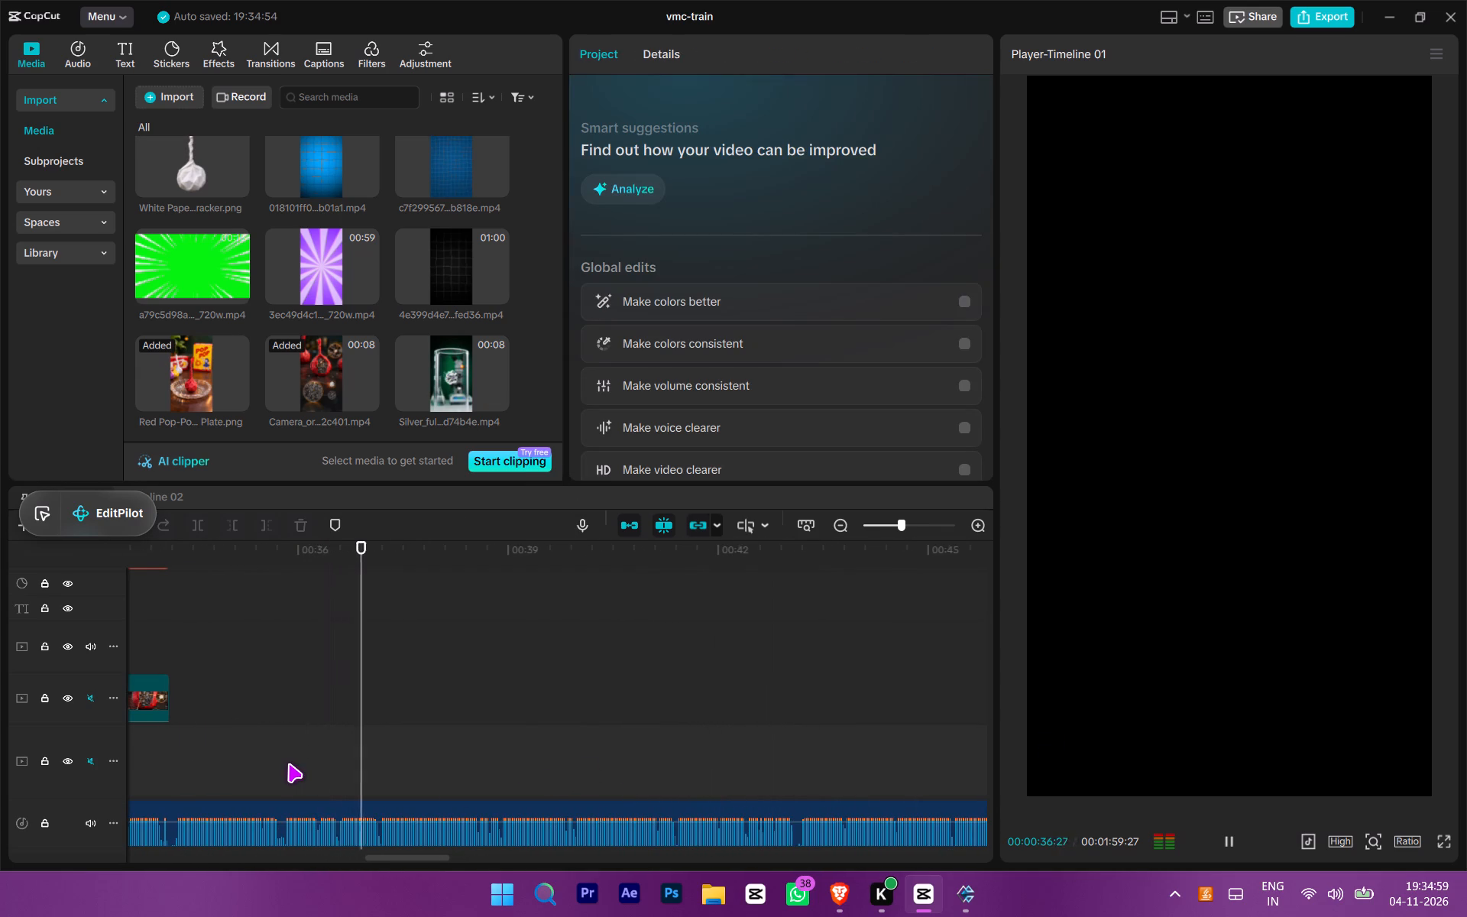
click(288, 763)
key(space)
scroll(377, 779, up, 4)
scroll(377, 779, down, 4)
ctrl+scroll(377, 776, up, 6)
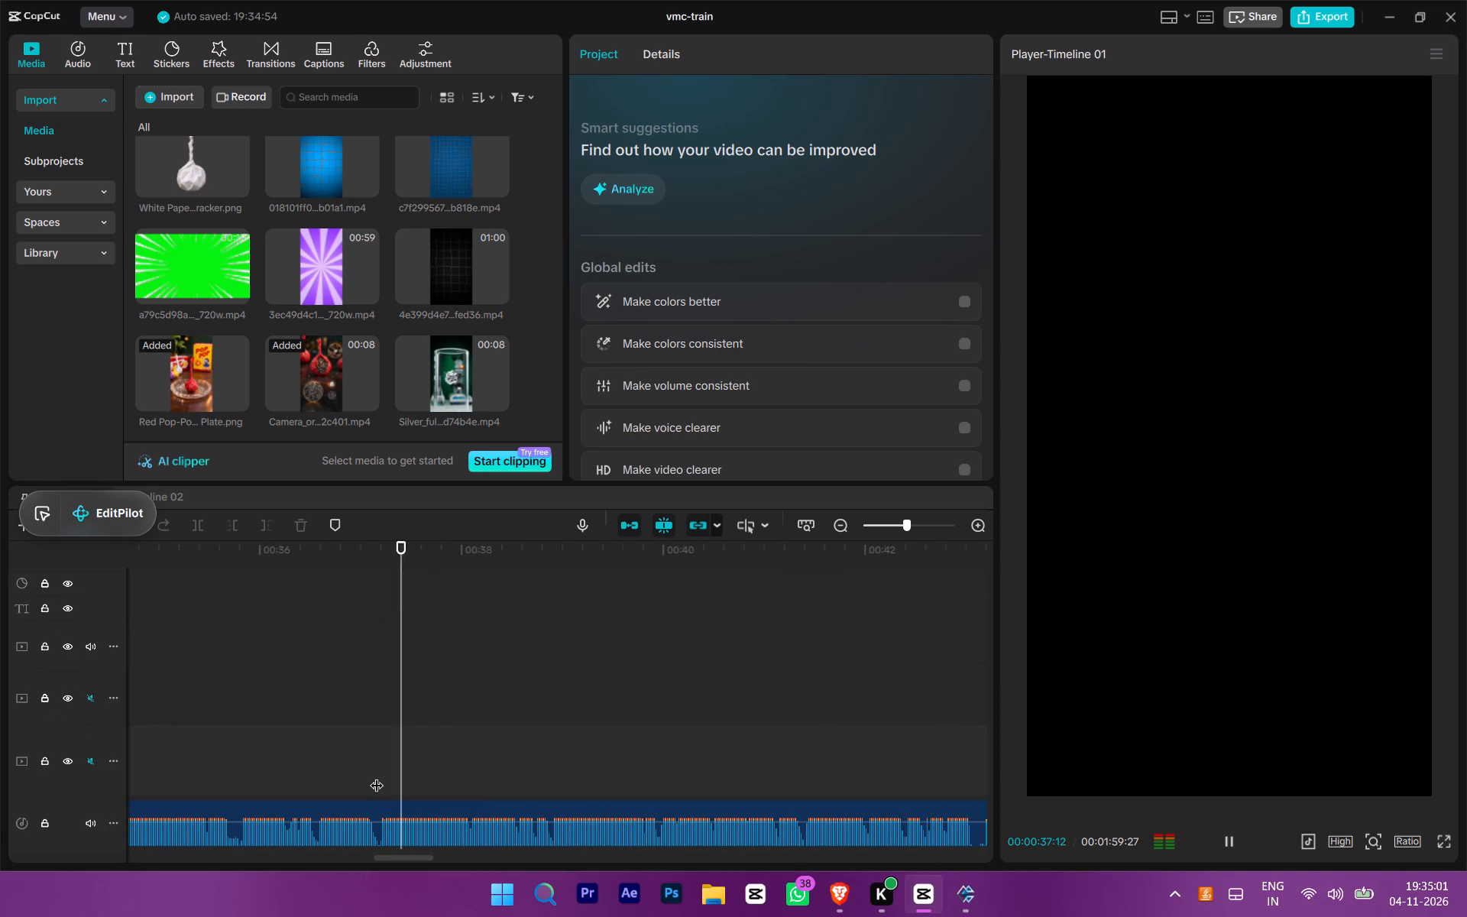
Add the silver fulminate video to the main video track and trim its start at 00:37:05.
click(377, 776)
click(427, 396)
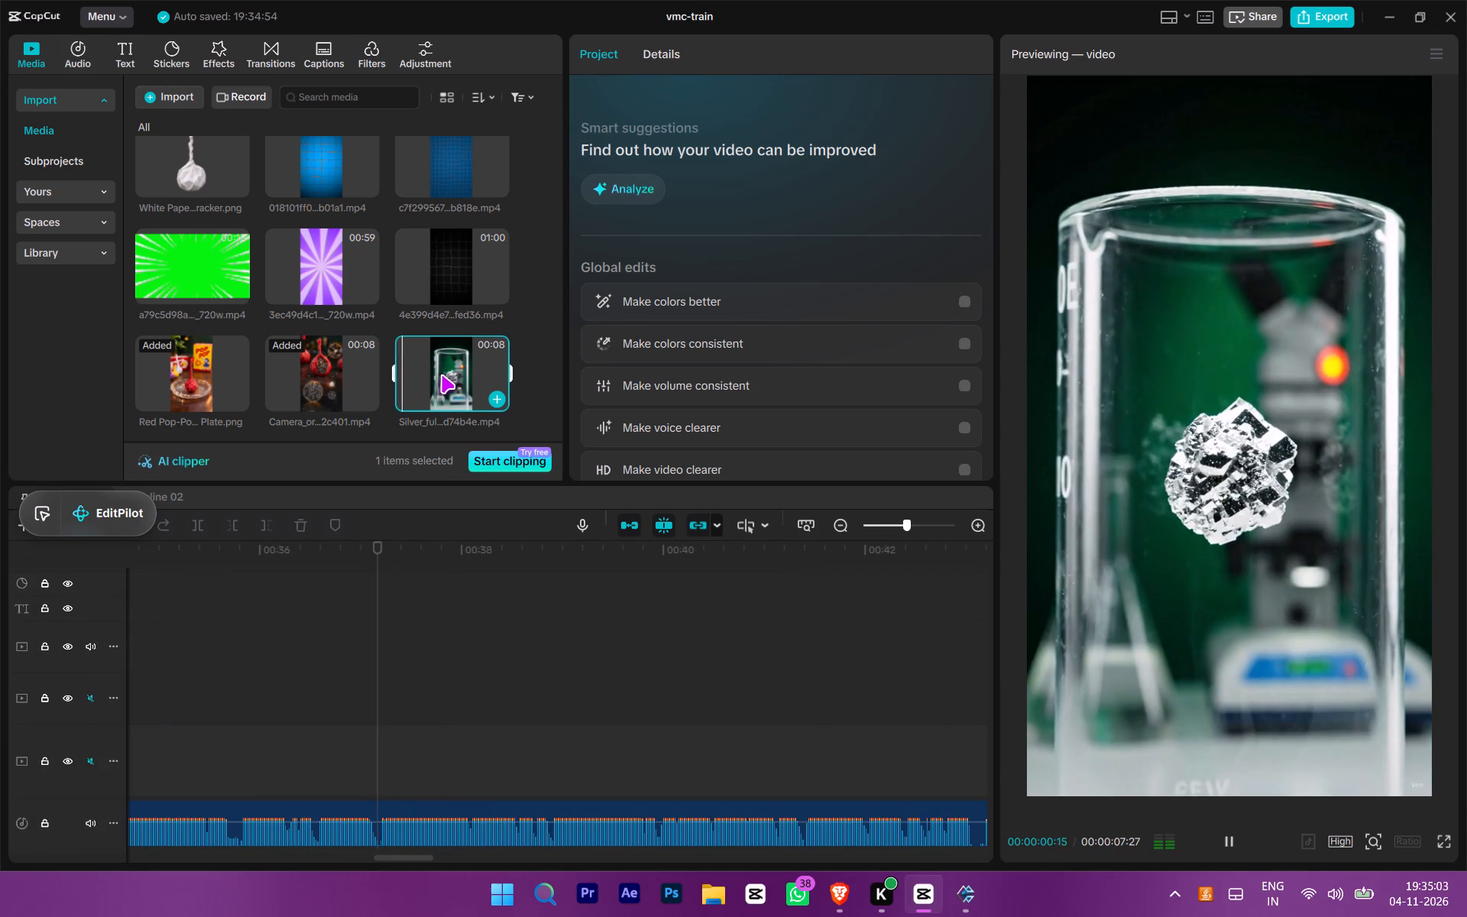
drag(442, 374, 375, 702)
drag(401, 695, 372, 690)
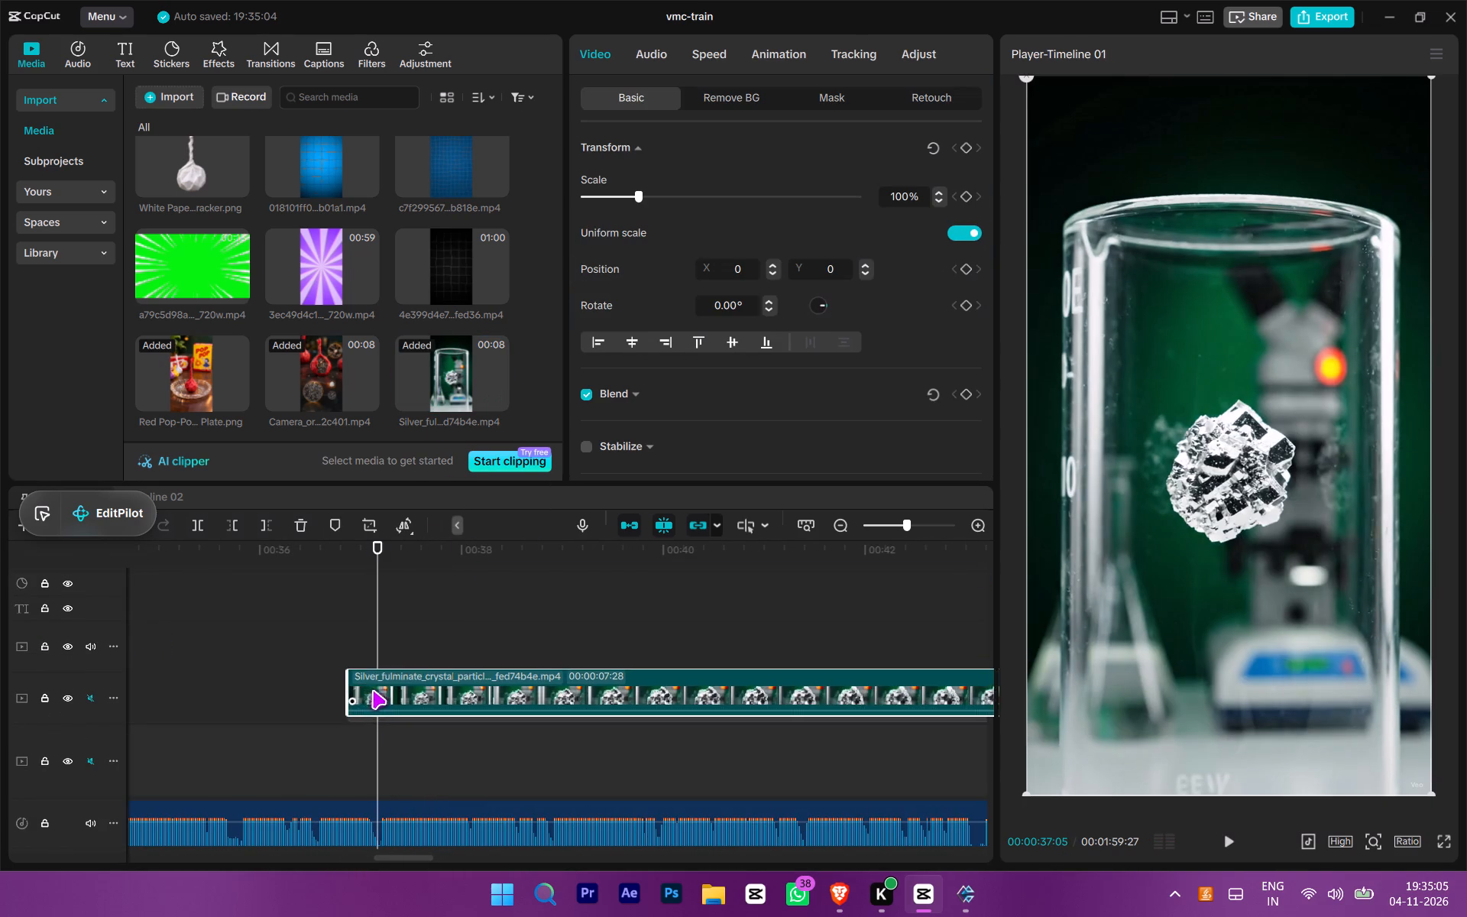
key(q)
Play the silver fulminate clip through to its end and examine its motion against the voiceover.
key(space)
ctrl+scroll(506, 724, down, 1)
ctrl+scroll(575, 737, down, 2)
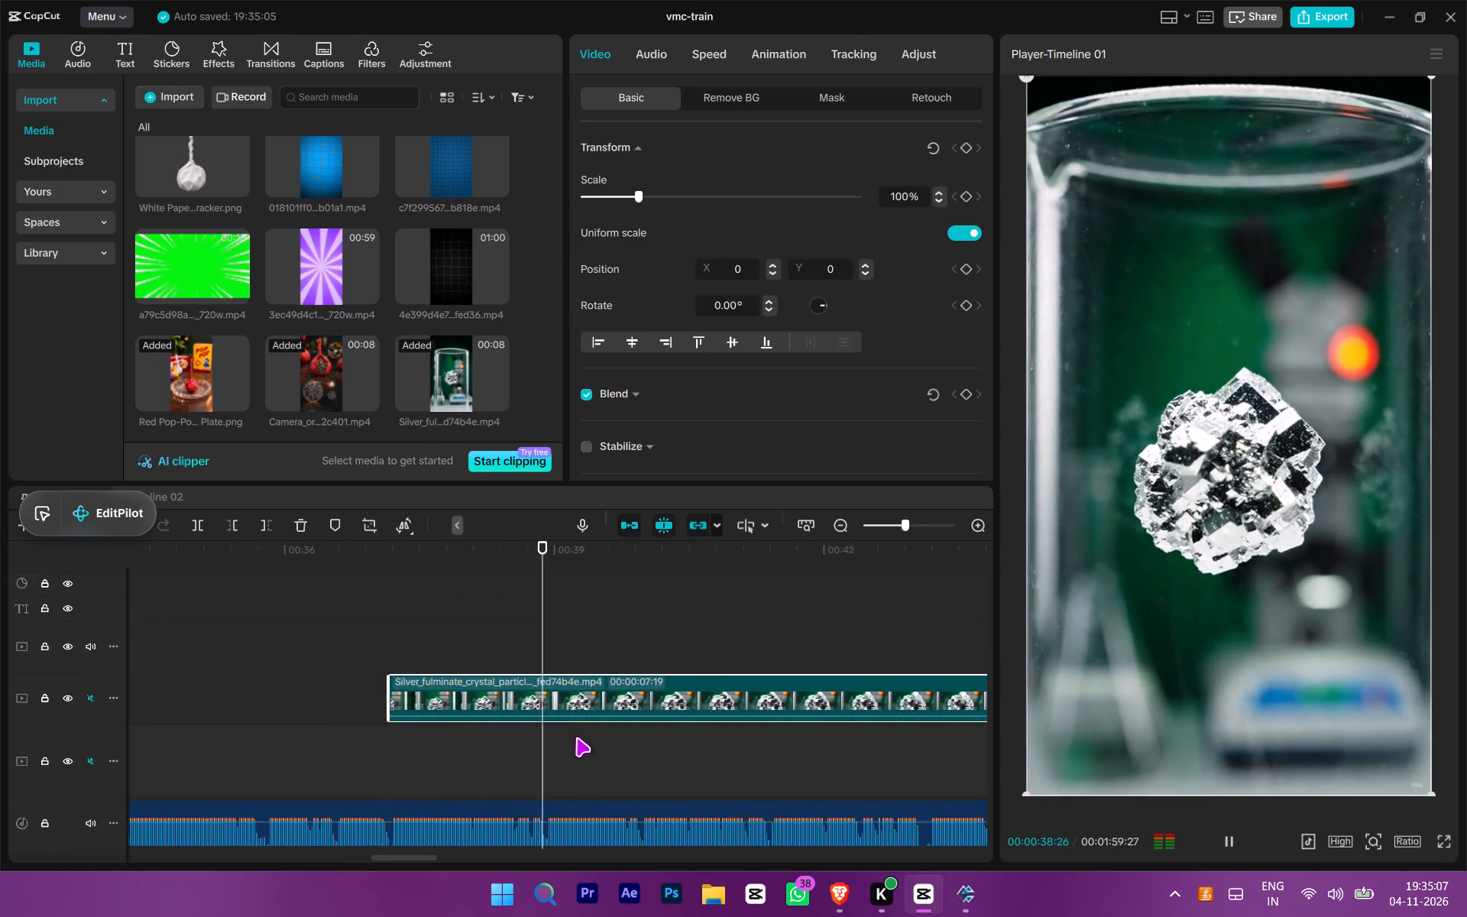
ctrl+scroll(576, 737, down, 10)
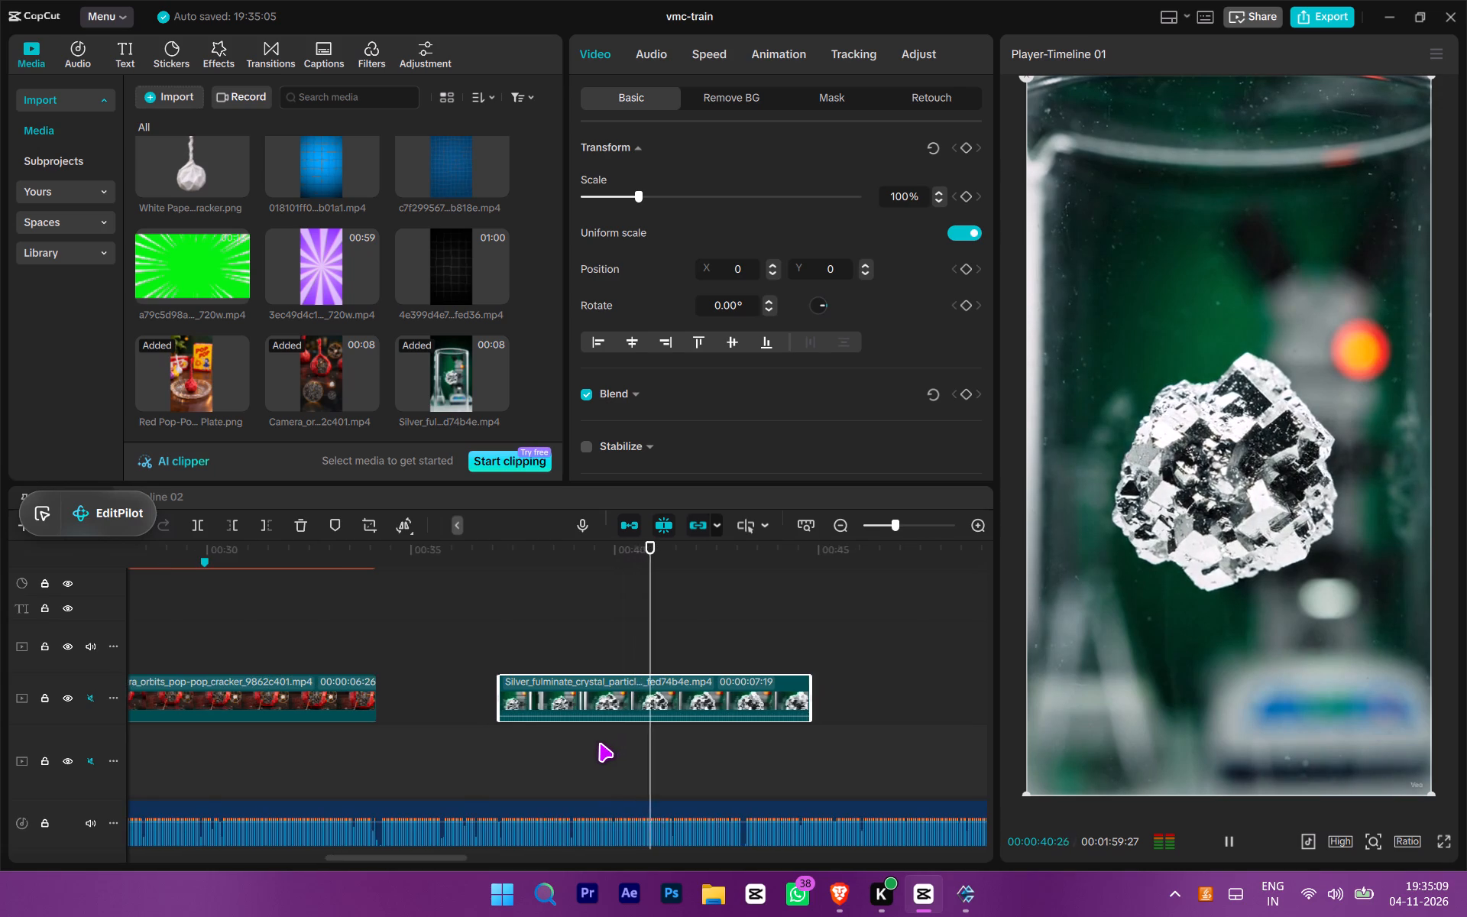
ctrl+scroll(599, 743, down, 6)
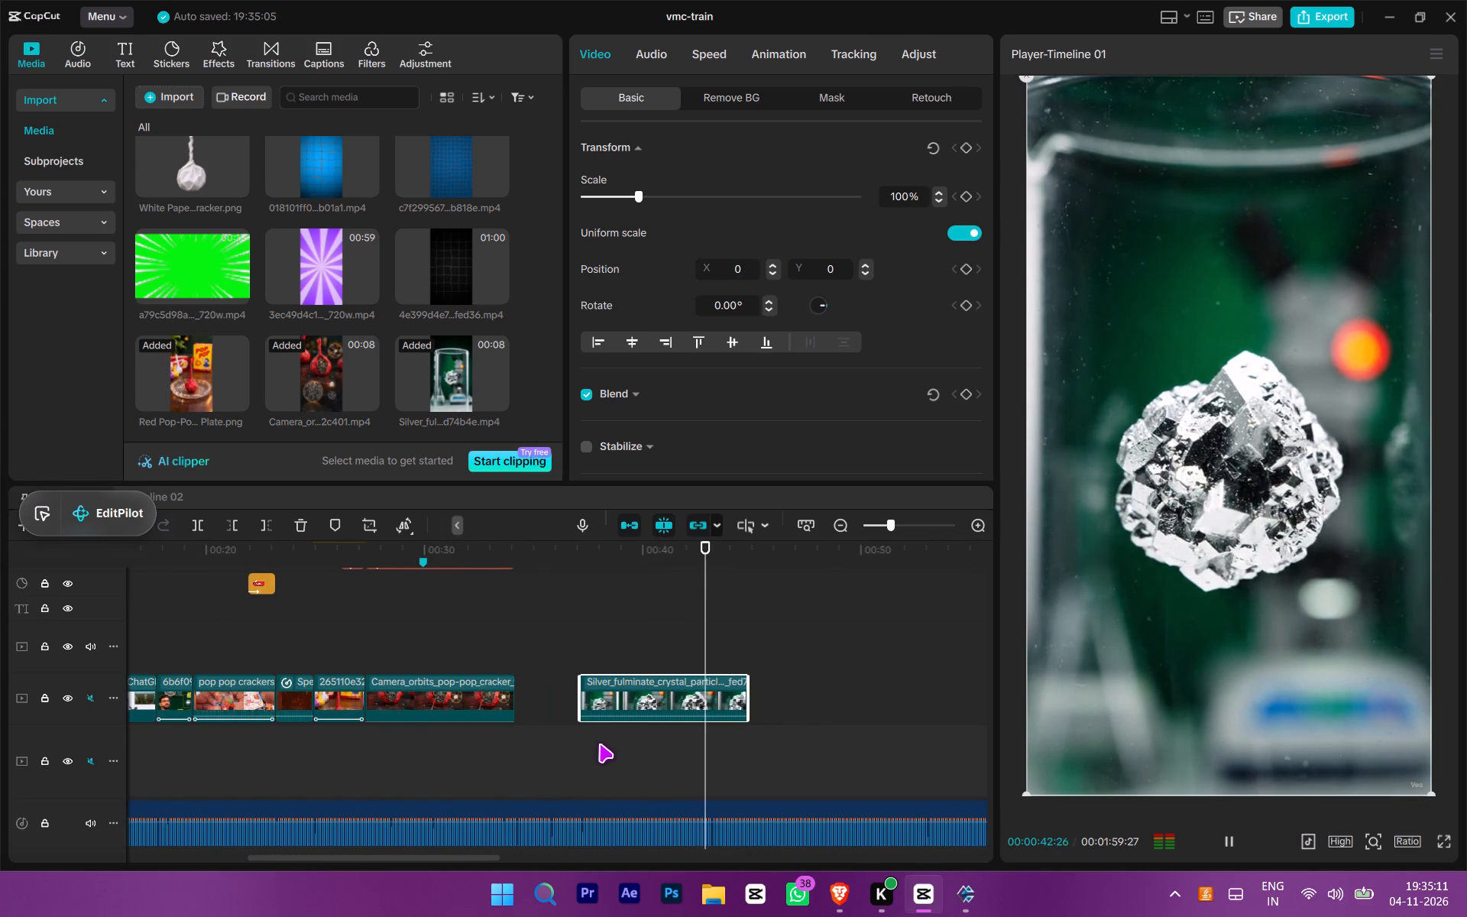
ctrl+scroll(599, 746, down, 1)
ctrl+scroll(599, 746, up, 5)
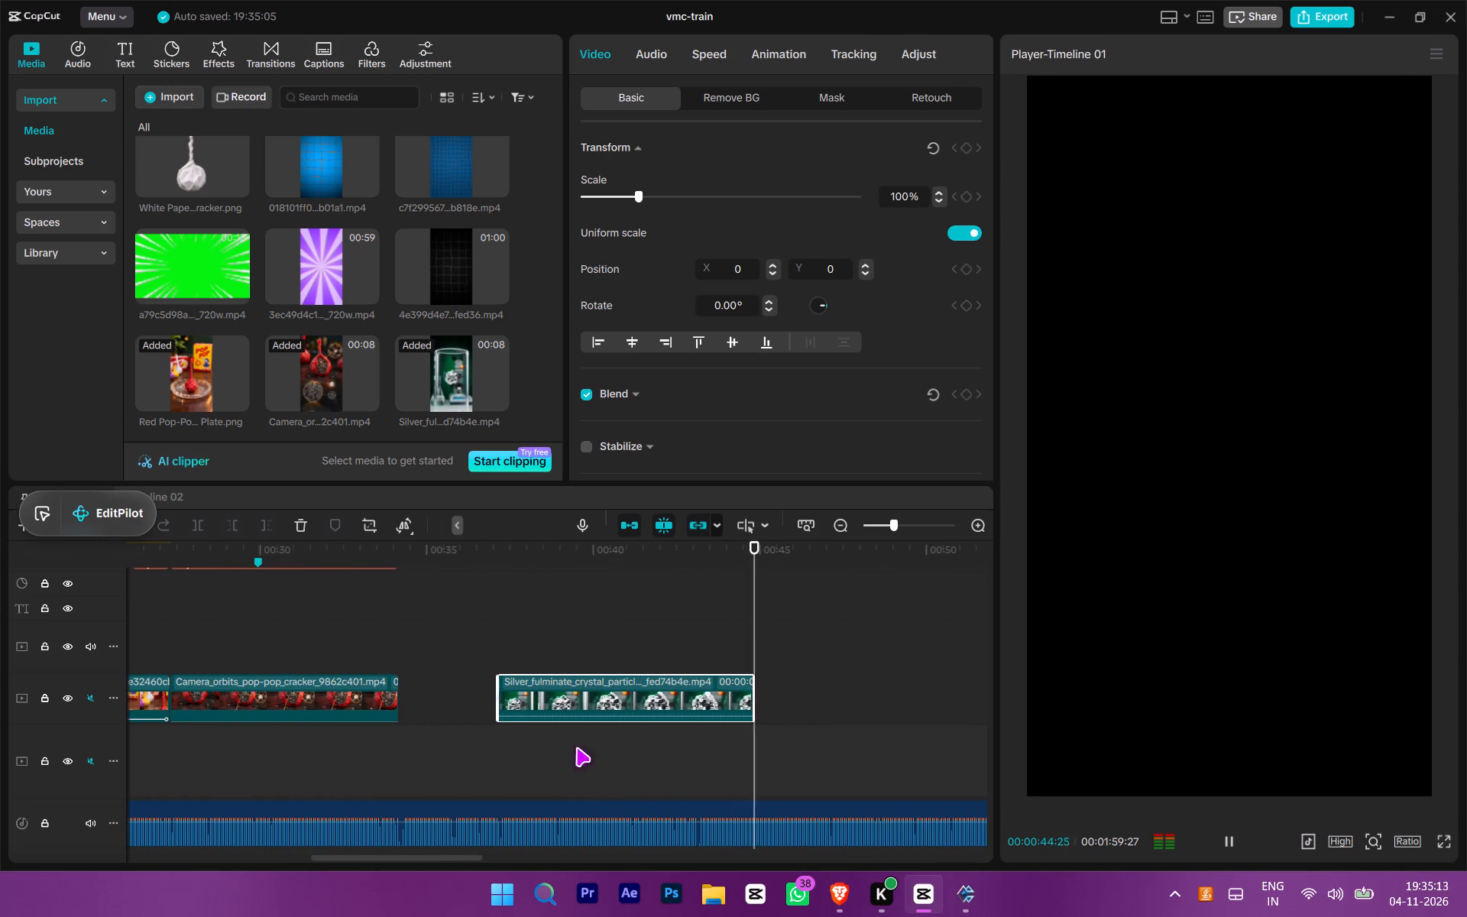
Move the silver fulminate clip over the red cracker clip's end and trim its start at 00:34:05.
click(501, 656)
drag(501, 657, 423, 658)
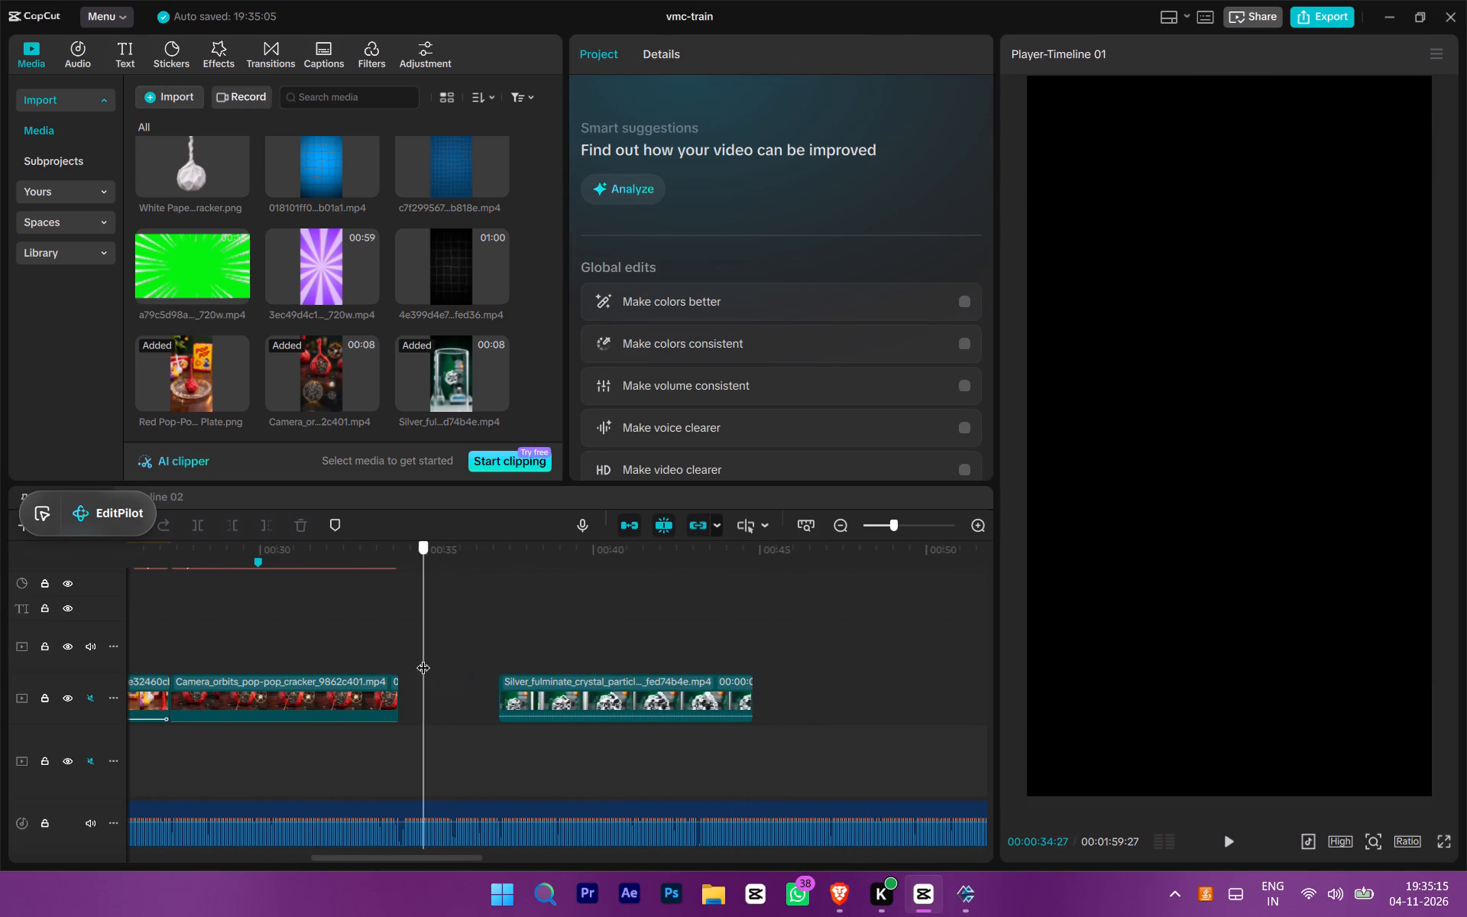
drag(423, 658, 398, 644)
drag(555, 698, 405, 656)
text(q)
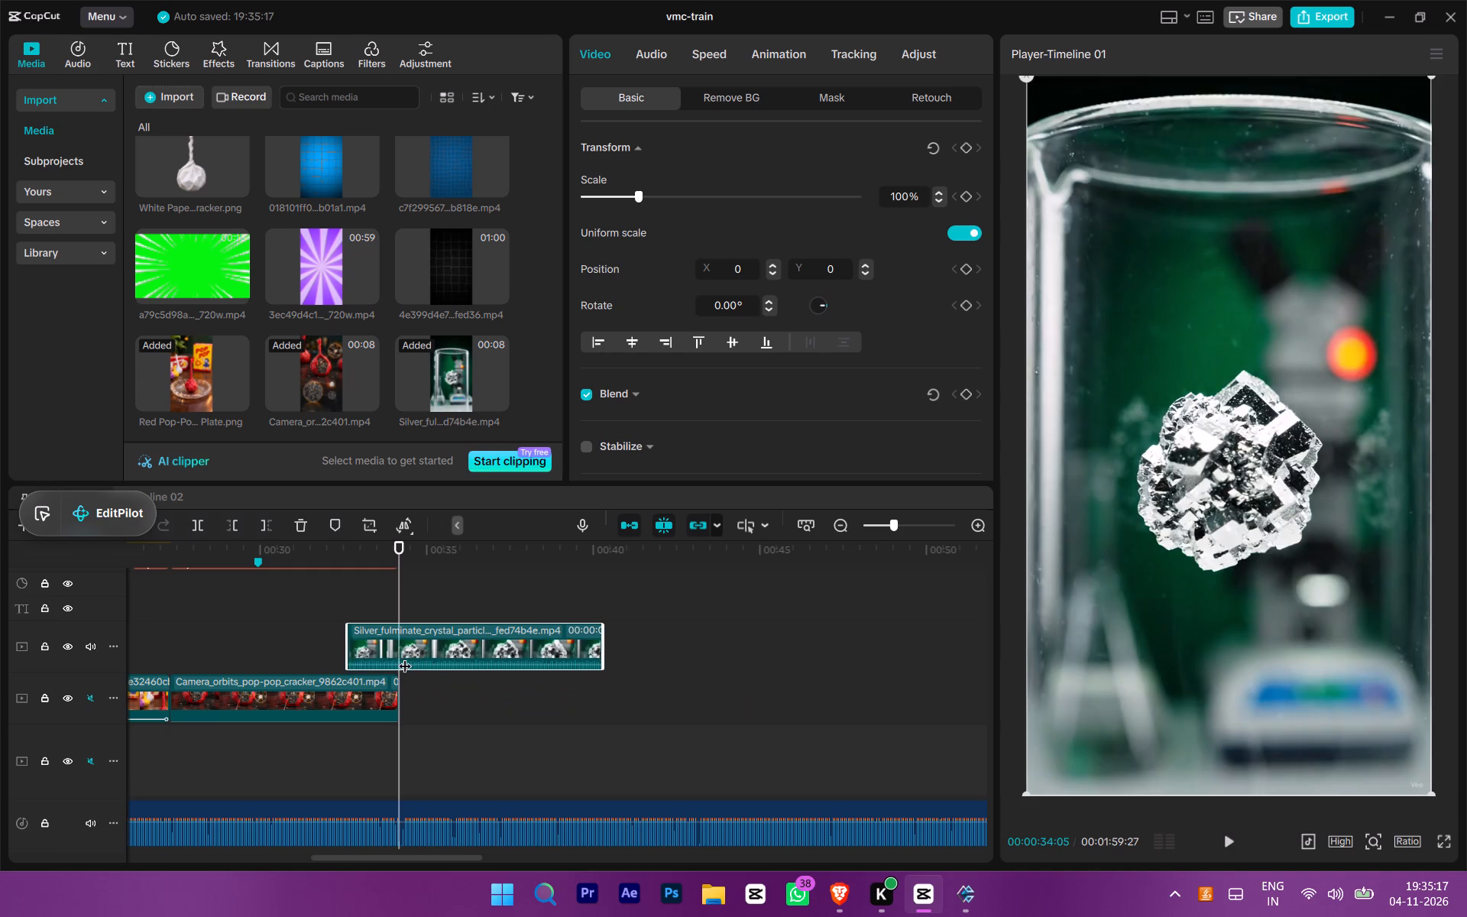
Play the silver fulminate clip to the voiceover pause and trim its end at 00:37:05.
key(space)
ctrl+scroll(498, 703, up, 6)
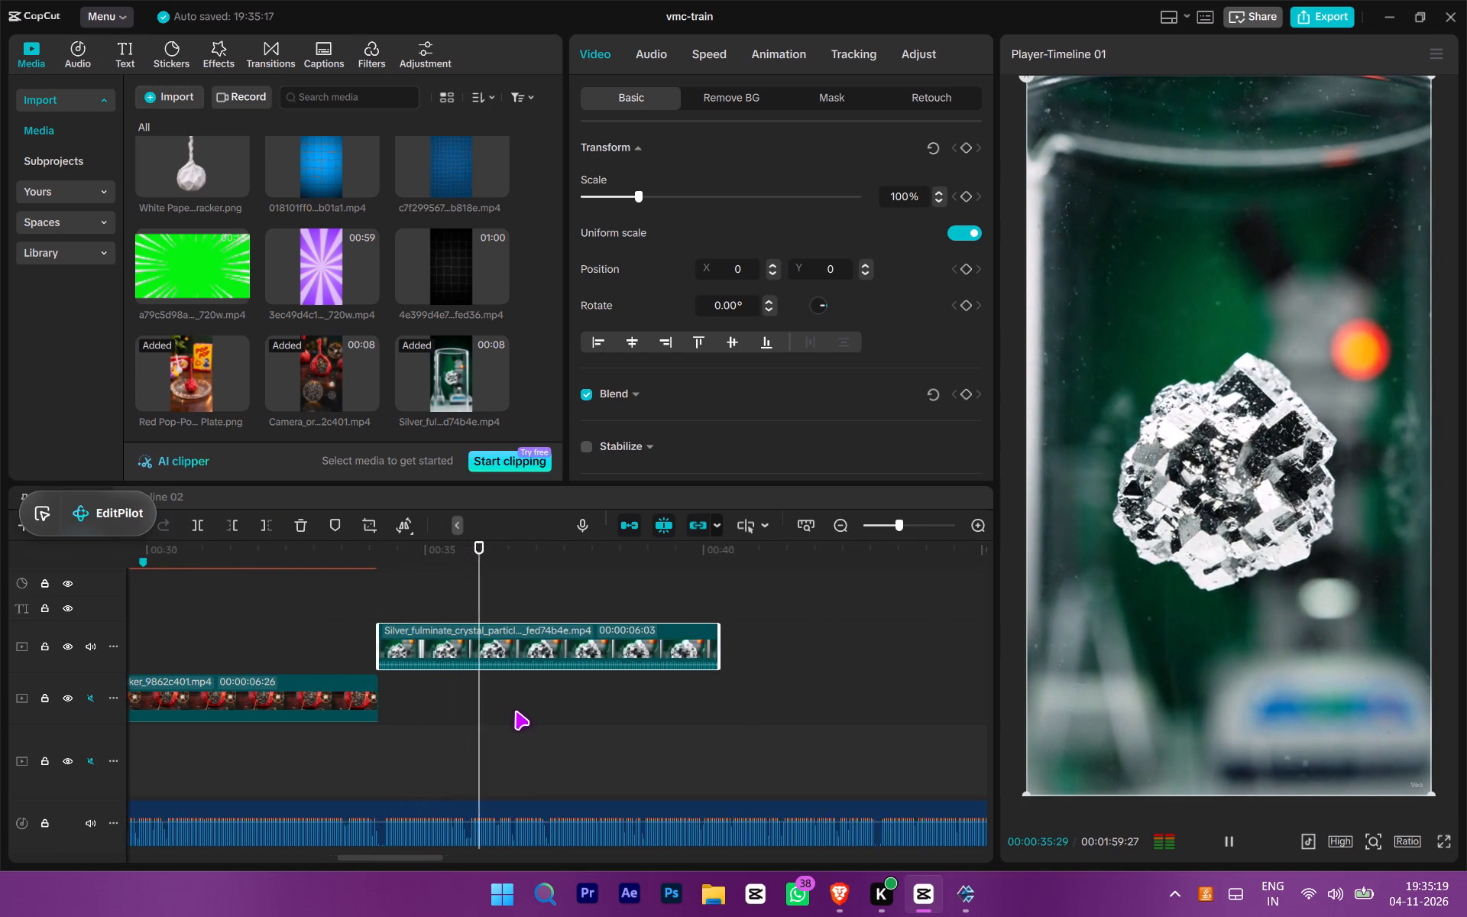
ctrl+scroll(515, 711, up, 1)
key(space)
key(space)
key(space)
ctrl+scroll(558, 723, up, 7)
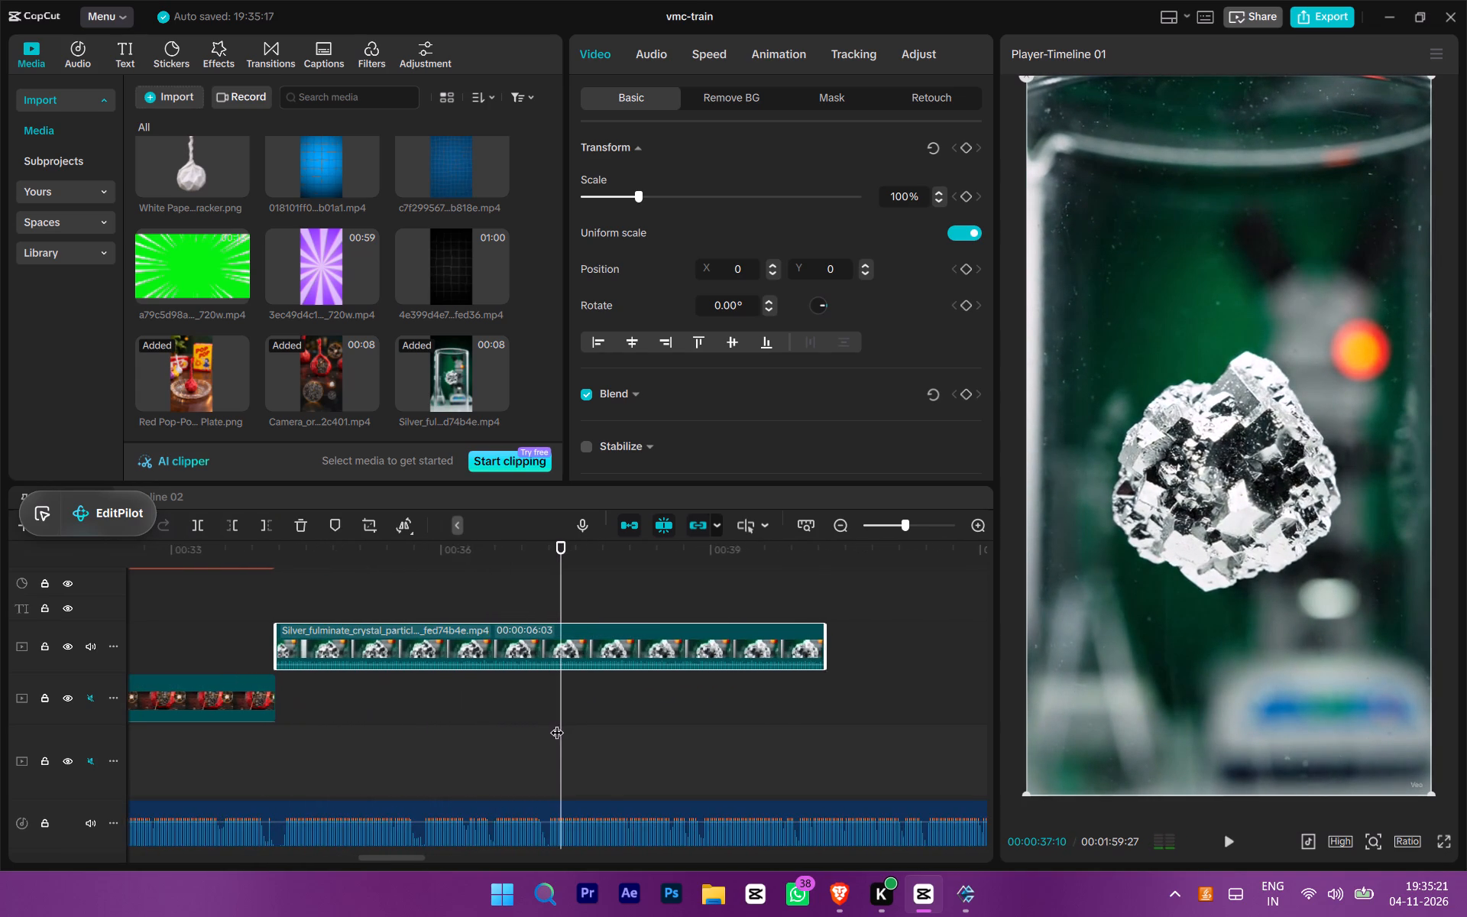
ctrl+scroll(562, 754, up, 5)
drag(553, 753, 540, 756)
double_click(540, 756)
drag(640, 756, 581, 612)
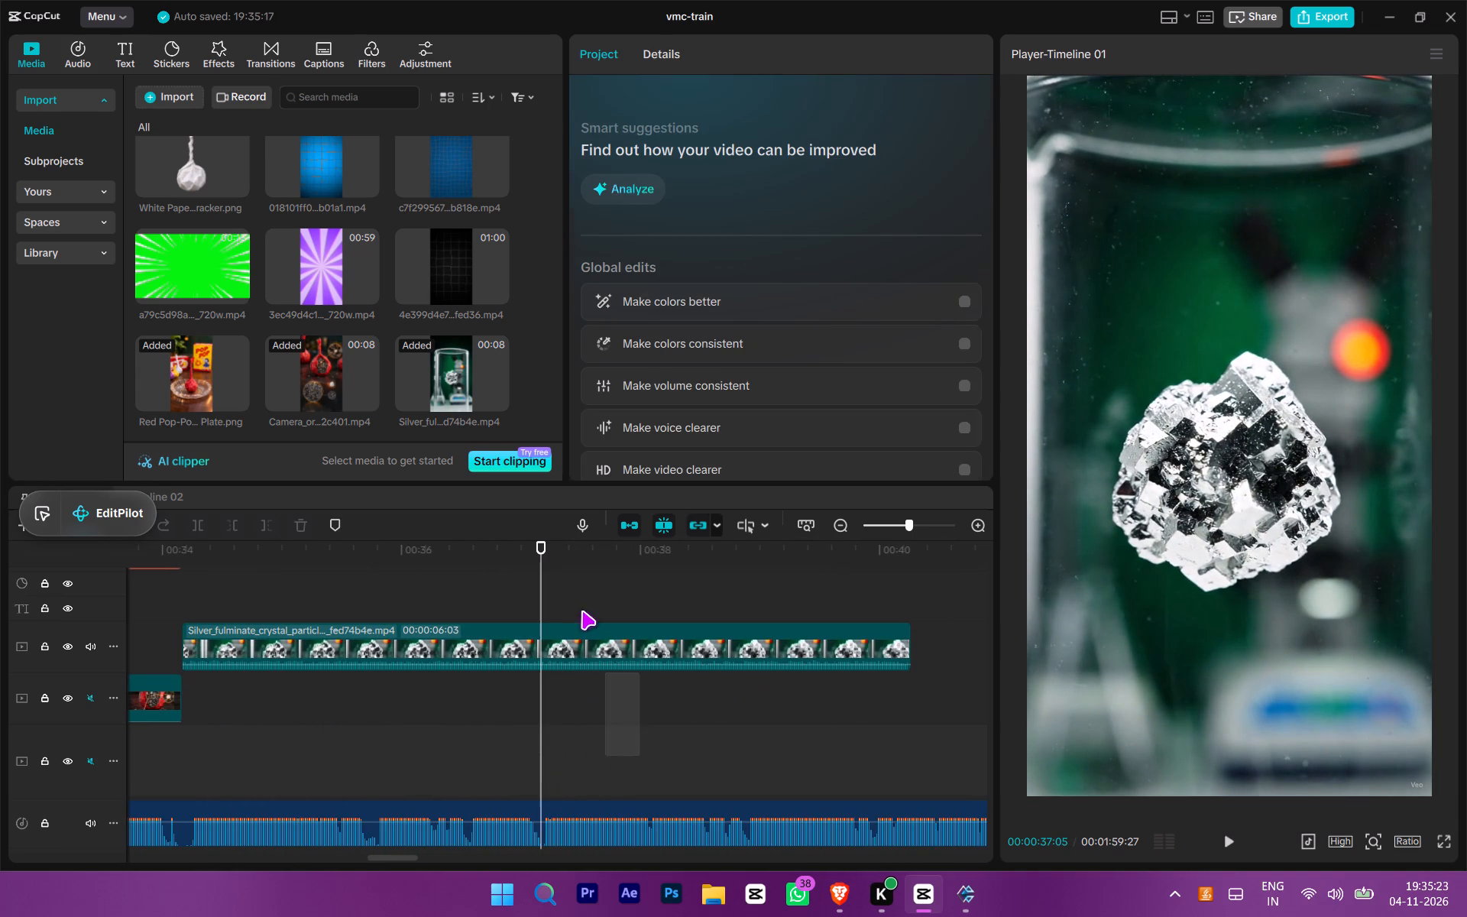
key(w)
Move the silver fulminate clip down onto the main video track directly after the red cracker clip and preview it.
drag(526, 654, 524, 685)
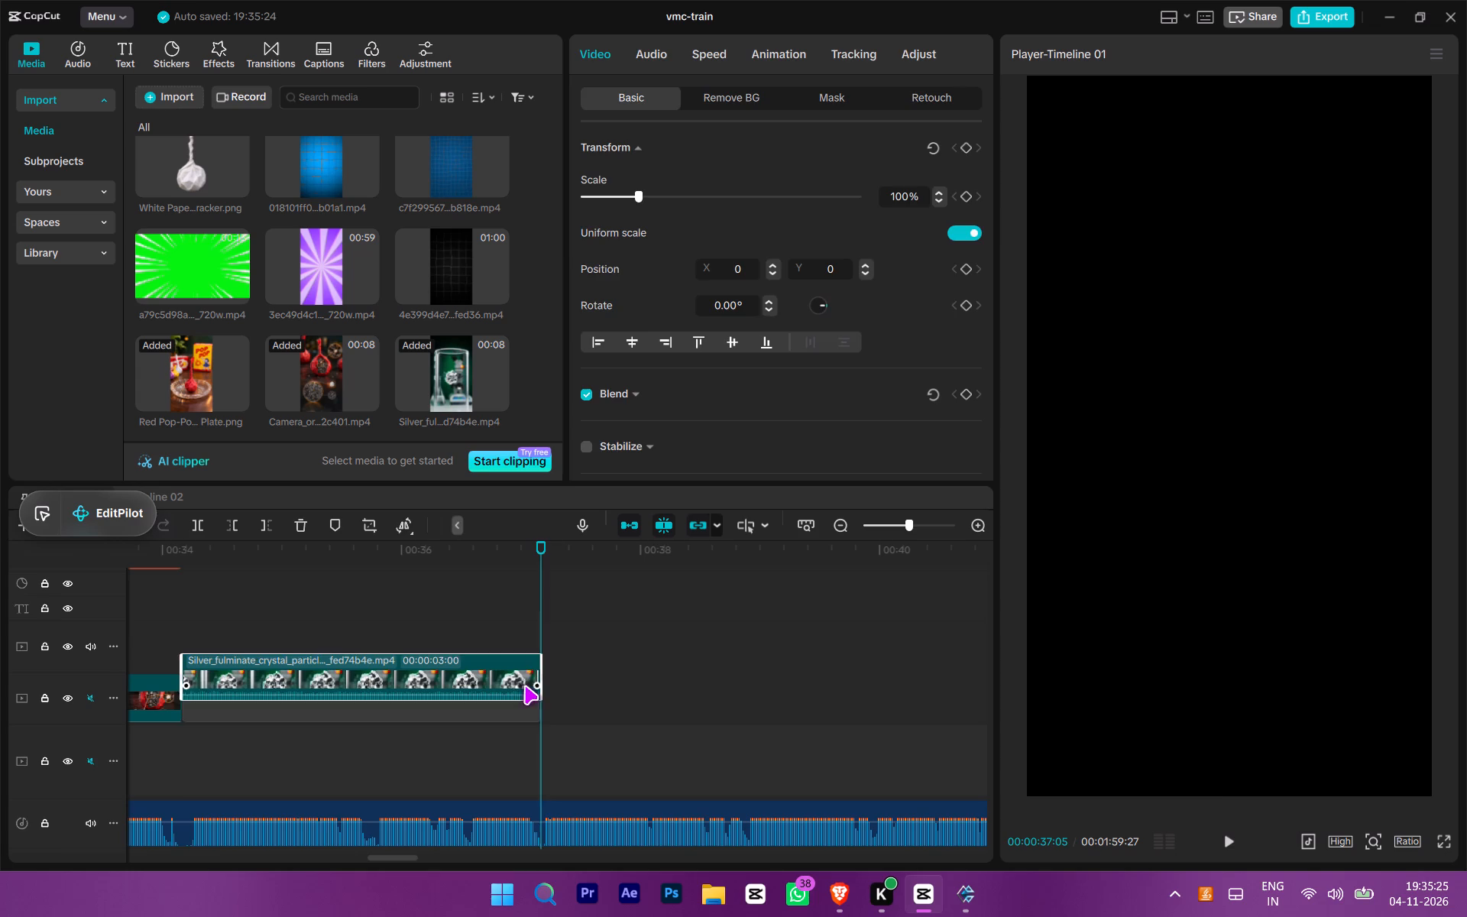
click(177, 633)
key(space)
key(space)
click(239, 684)
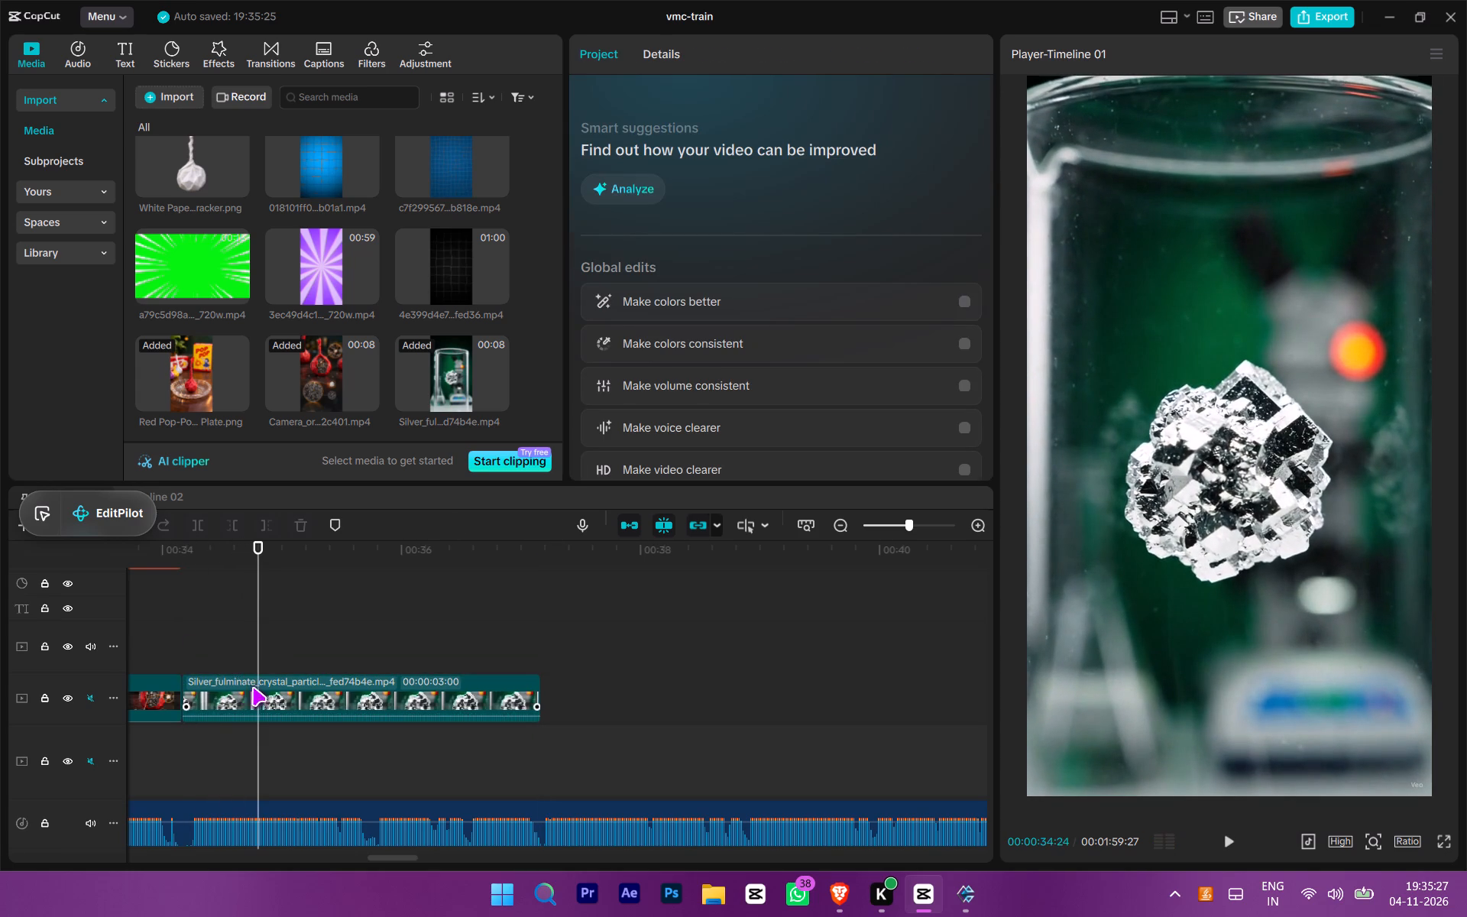
Trim the silver fulminate clip's start at 00:34:23 and close the gap to the red cracker clip.
click(254, 660)
key(q)
drag(271, 684, 200, 681)
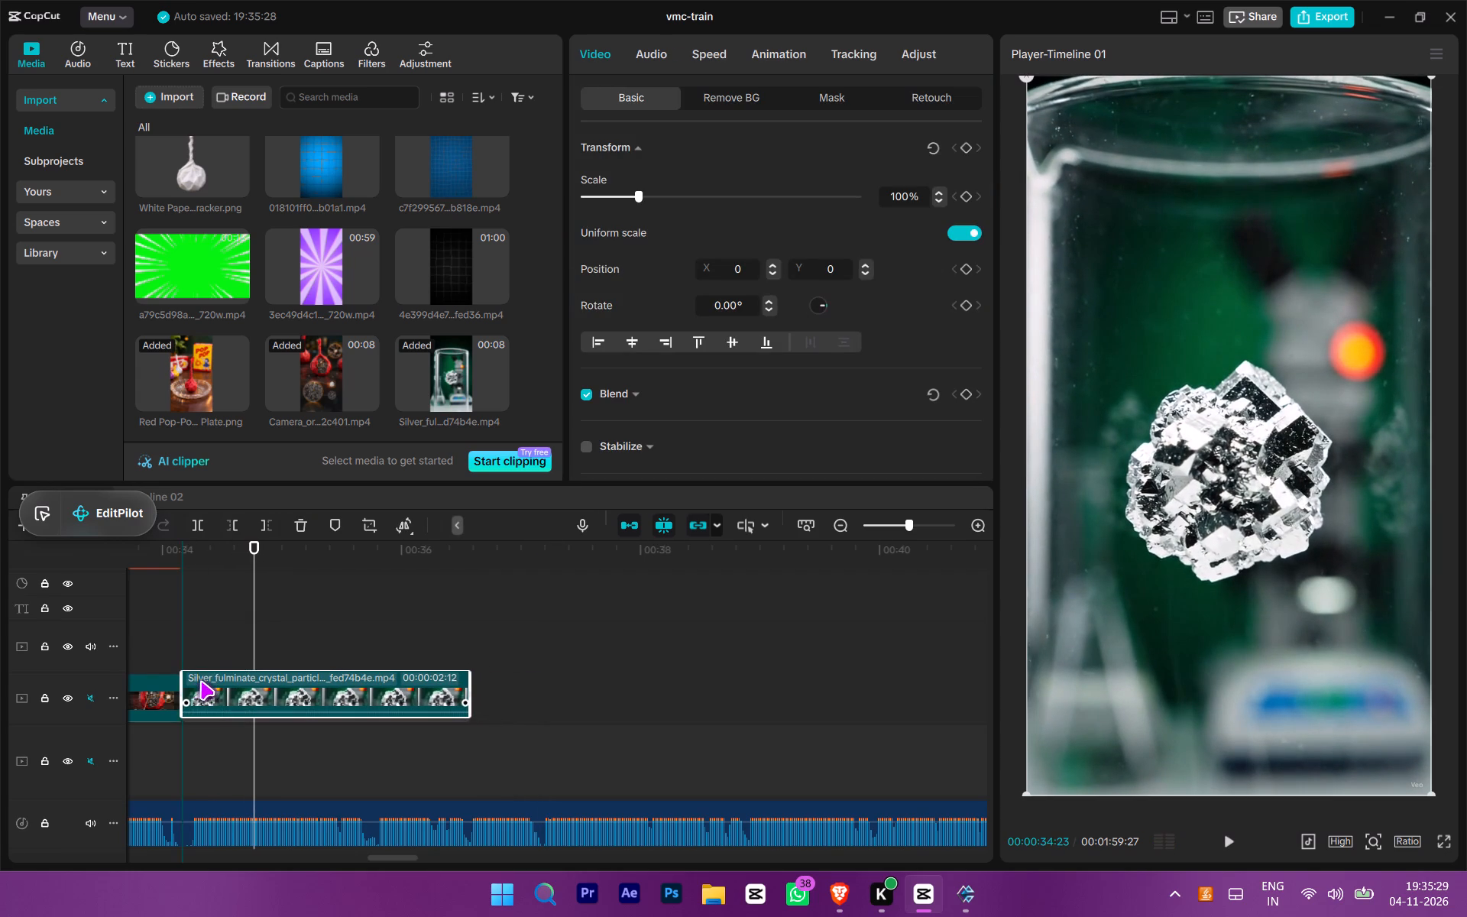
key(space)
Extend the silver fulminate clip's end to a duration of 00:04:24 and park the playhead at 00:37:05.
drag(472, 688, 755, 731)
key(space)
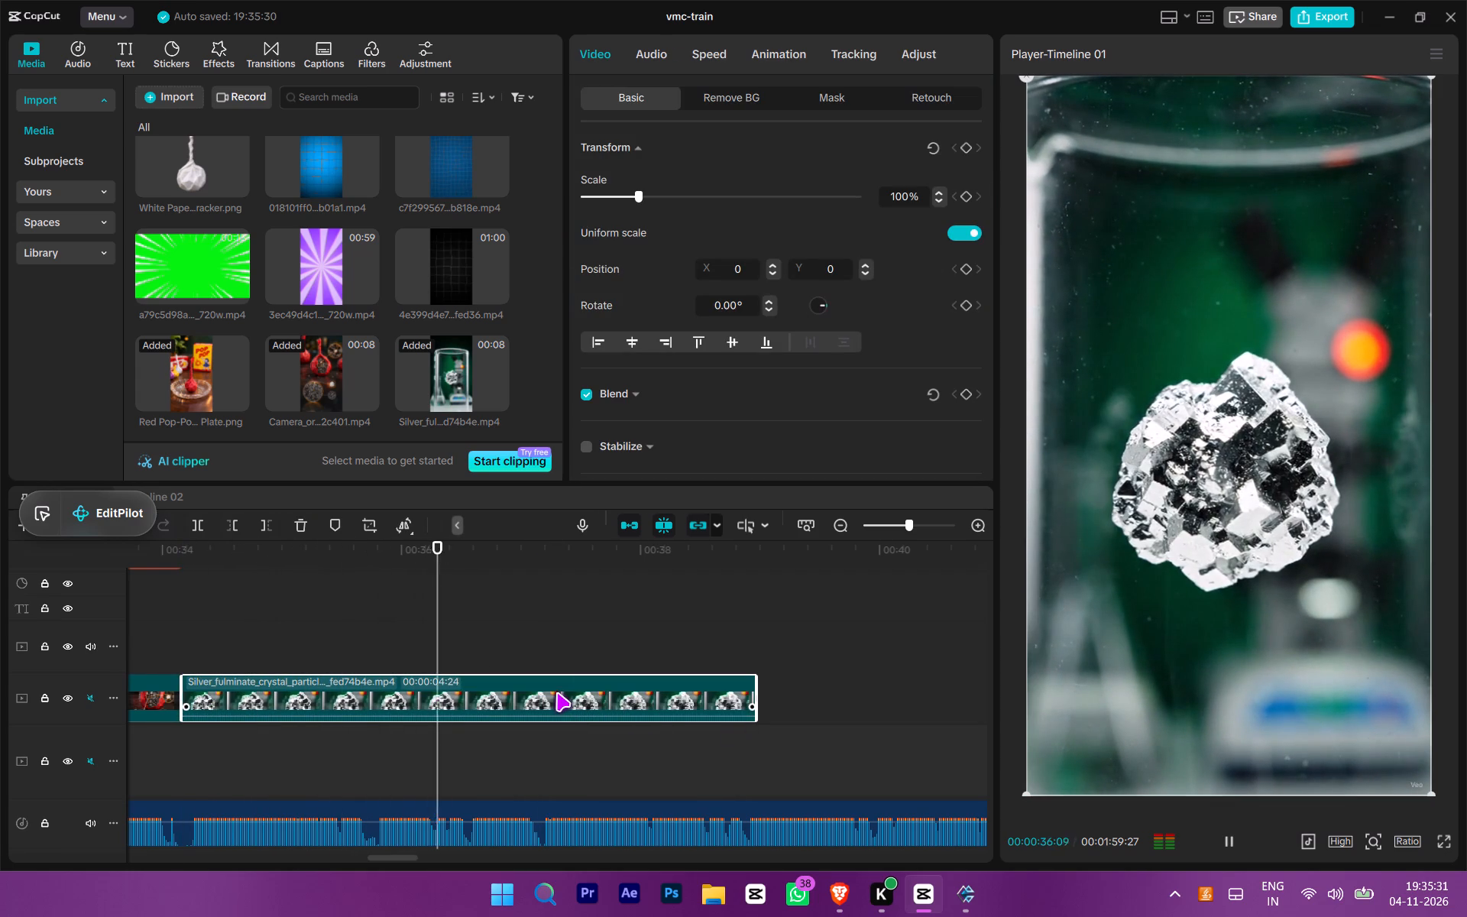
key(space)
ctrl+scroll(561, 711, up, 6)
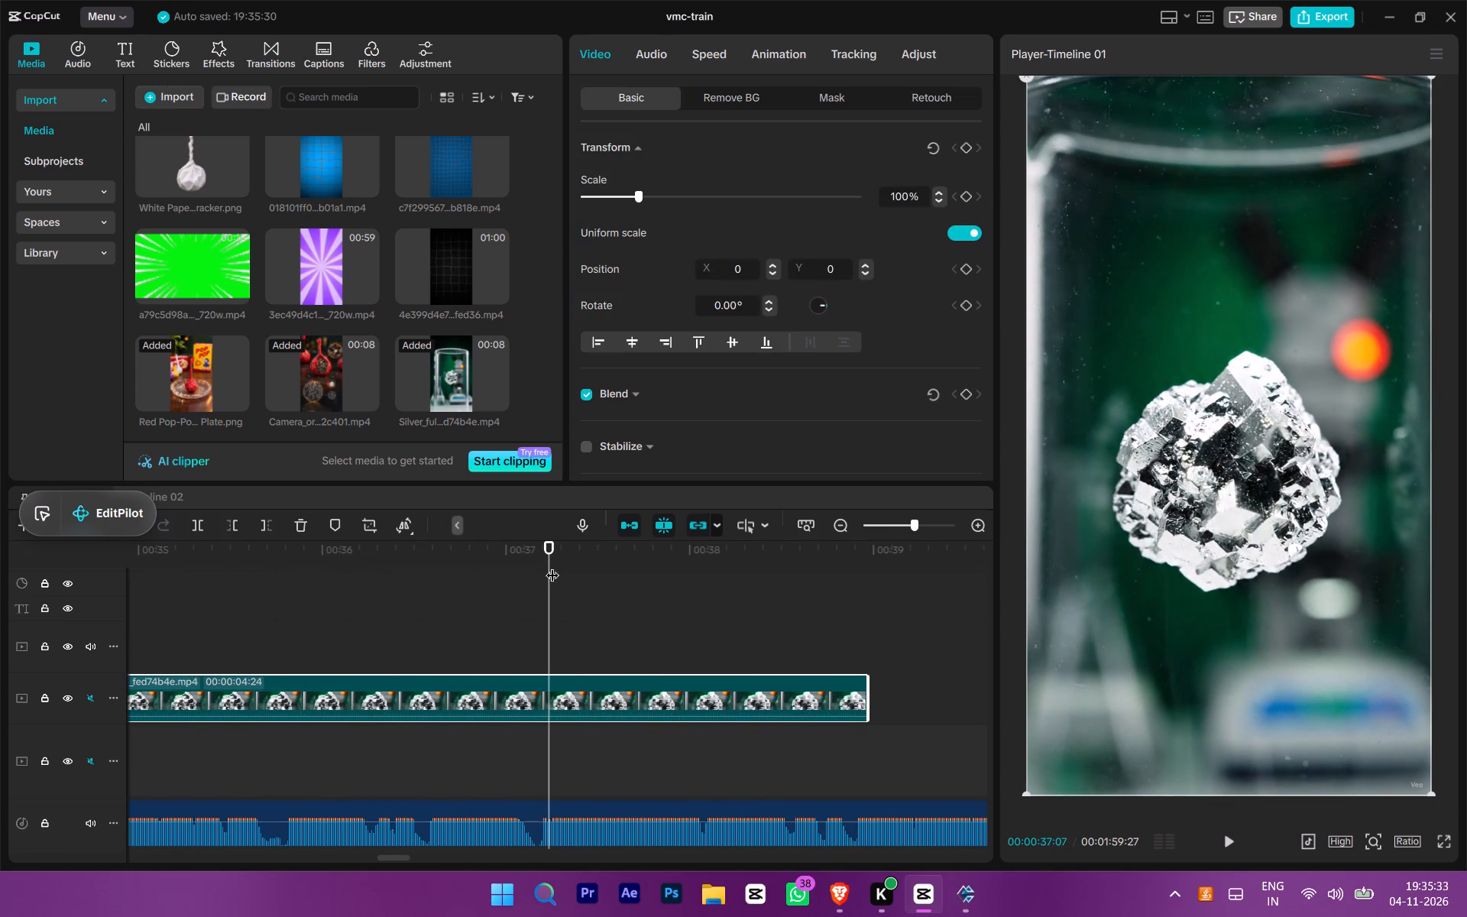
click(536, 558)
Speed the silver fulminate clip up to 1.3x and trim its end at 00:37:05.
click(710, 55)
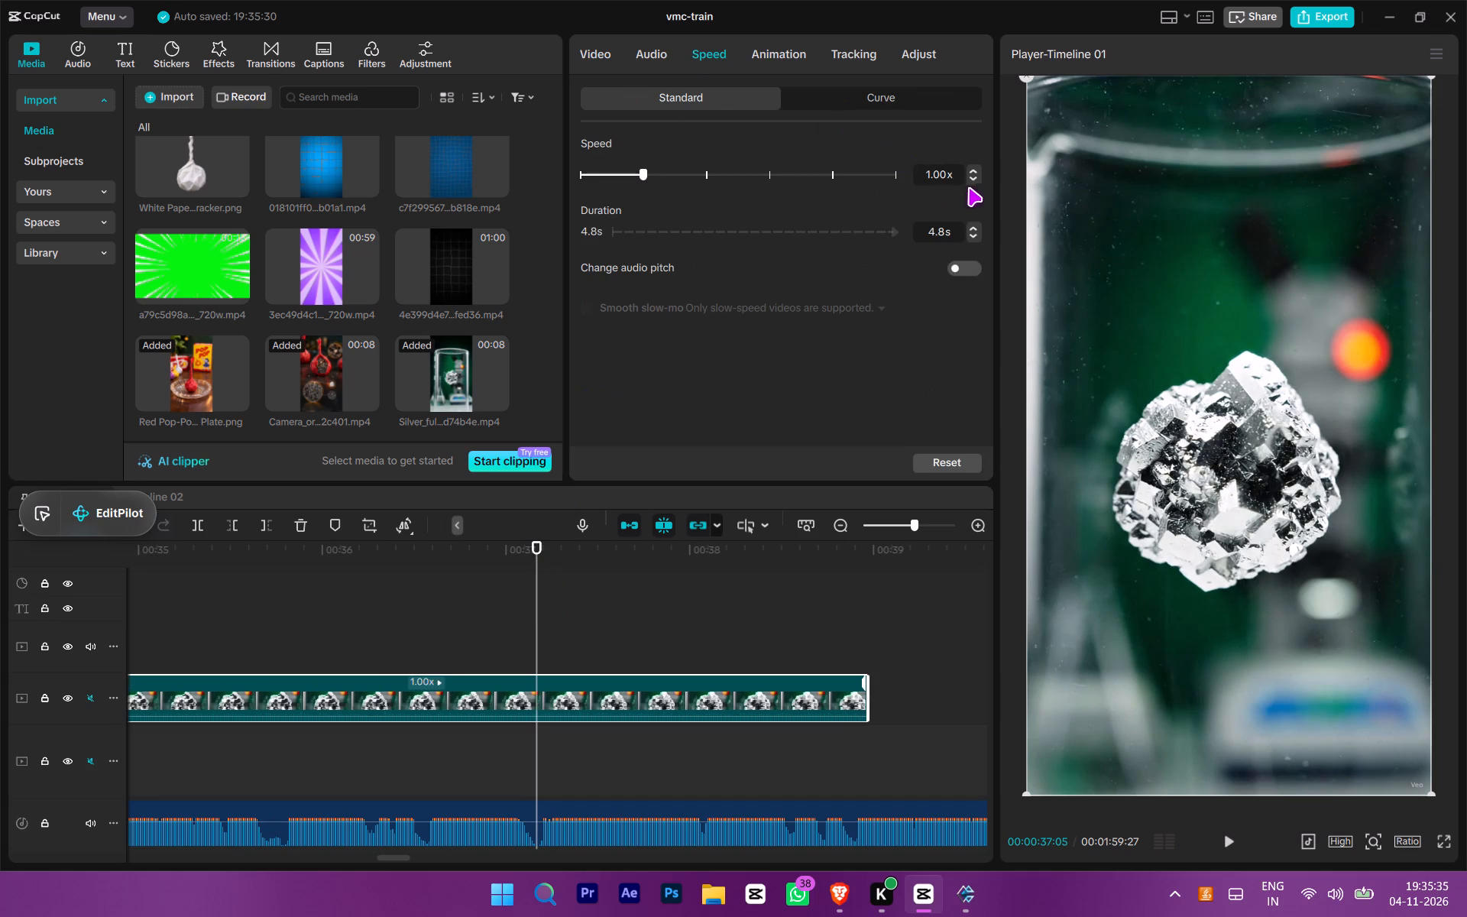
click(969, 167)
double_click(970, 172)
click(970, 172)
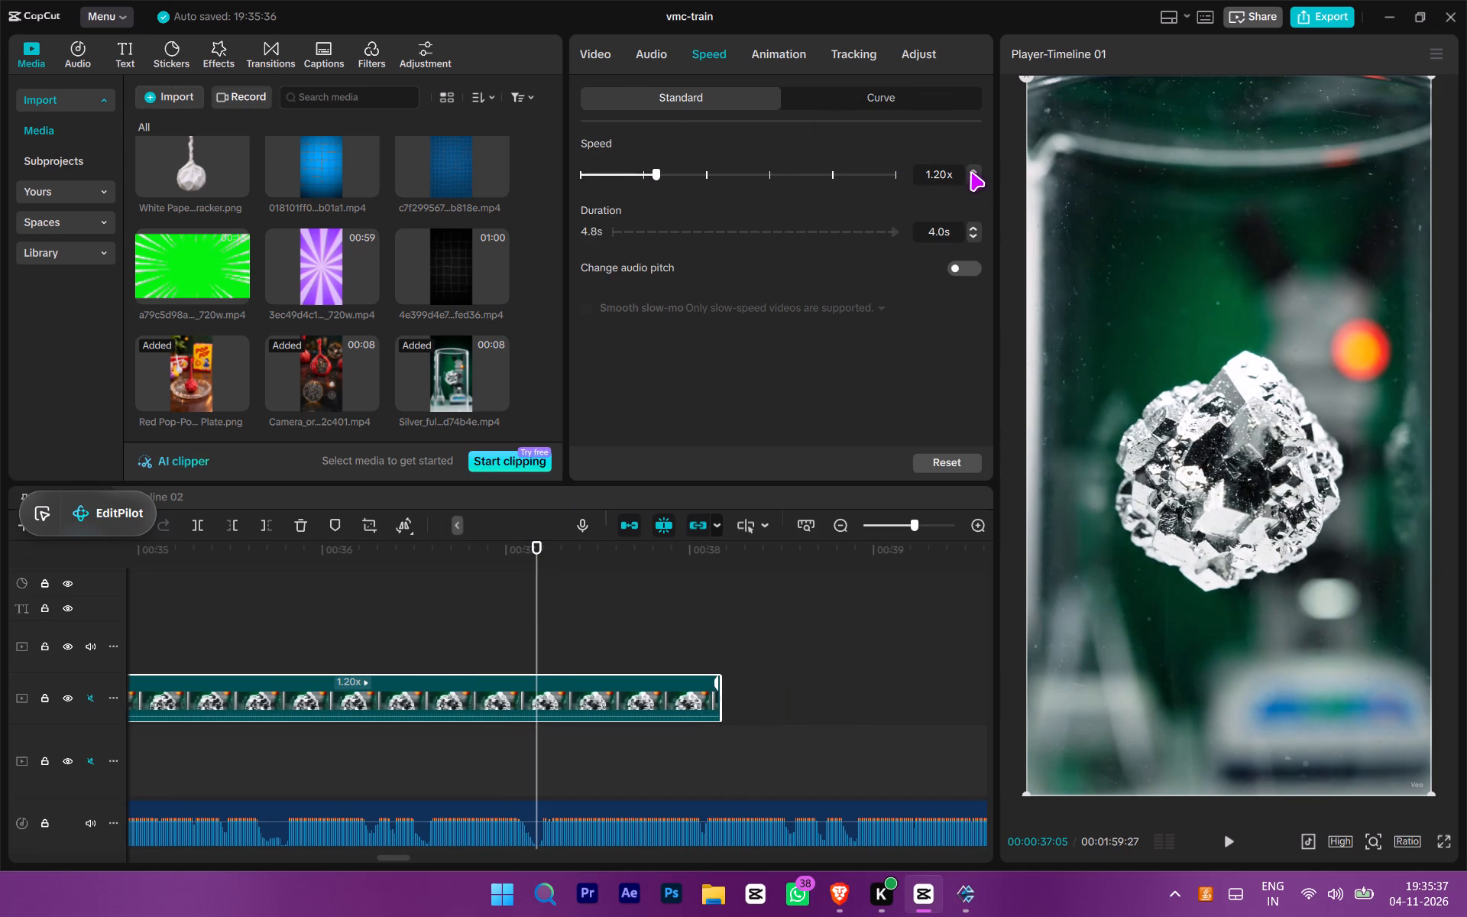
key(w)
Play the sped-up silver fulminate clip and inspect the cut from the red cracker clip.
ctrl+scroll(458, 772, down, 6)
click(188, 607)
key(space)
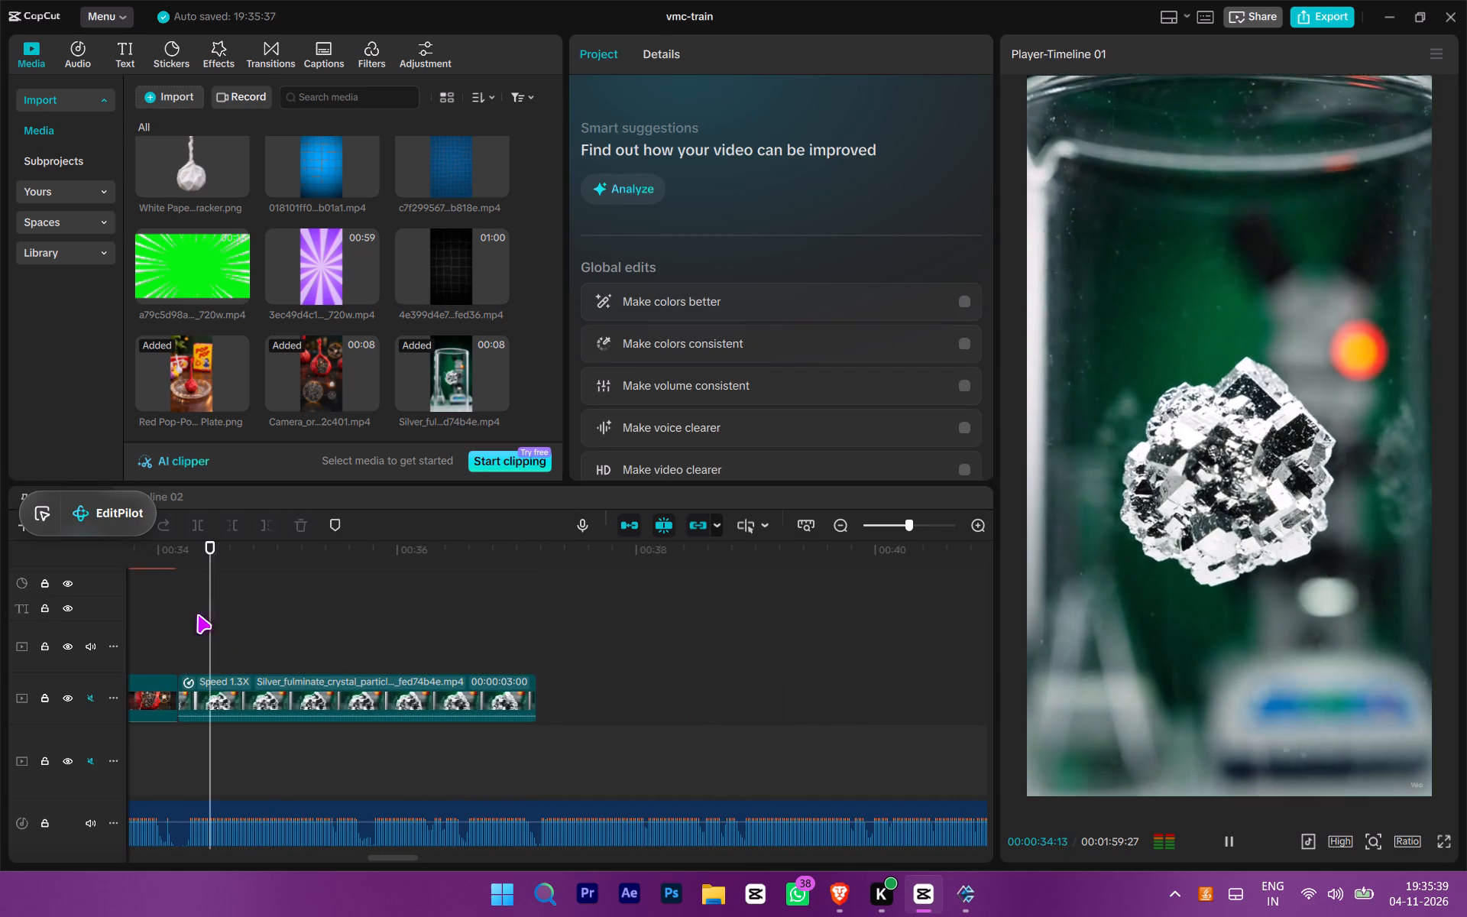
click(183, 684)
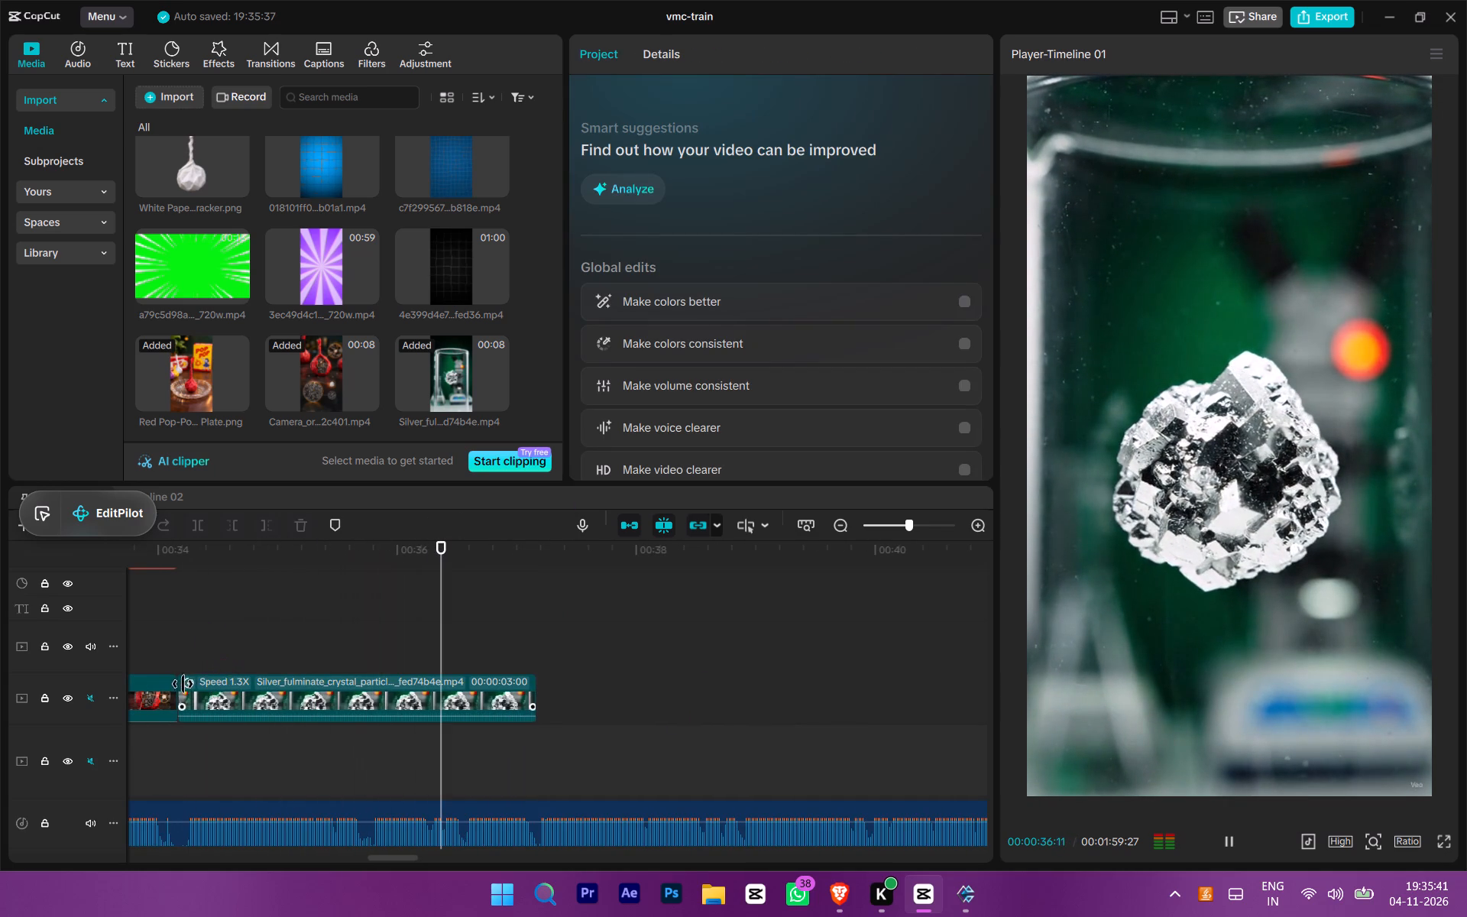
drag(182, 685, 93, 660)
click(170, 652)
click(184, 668)
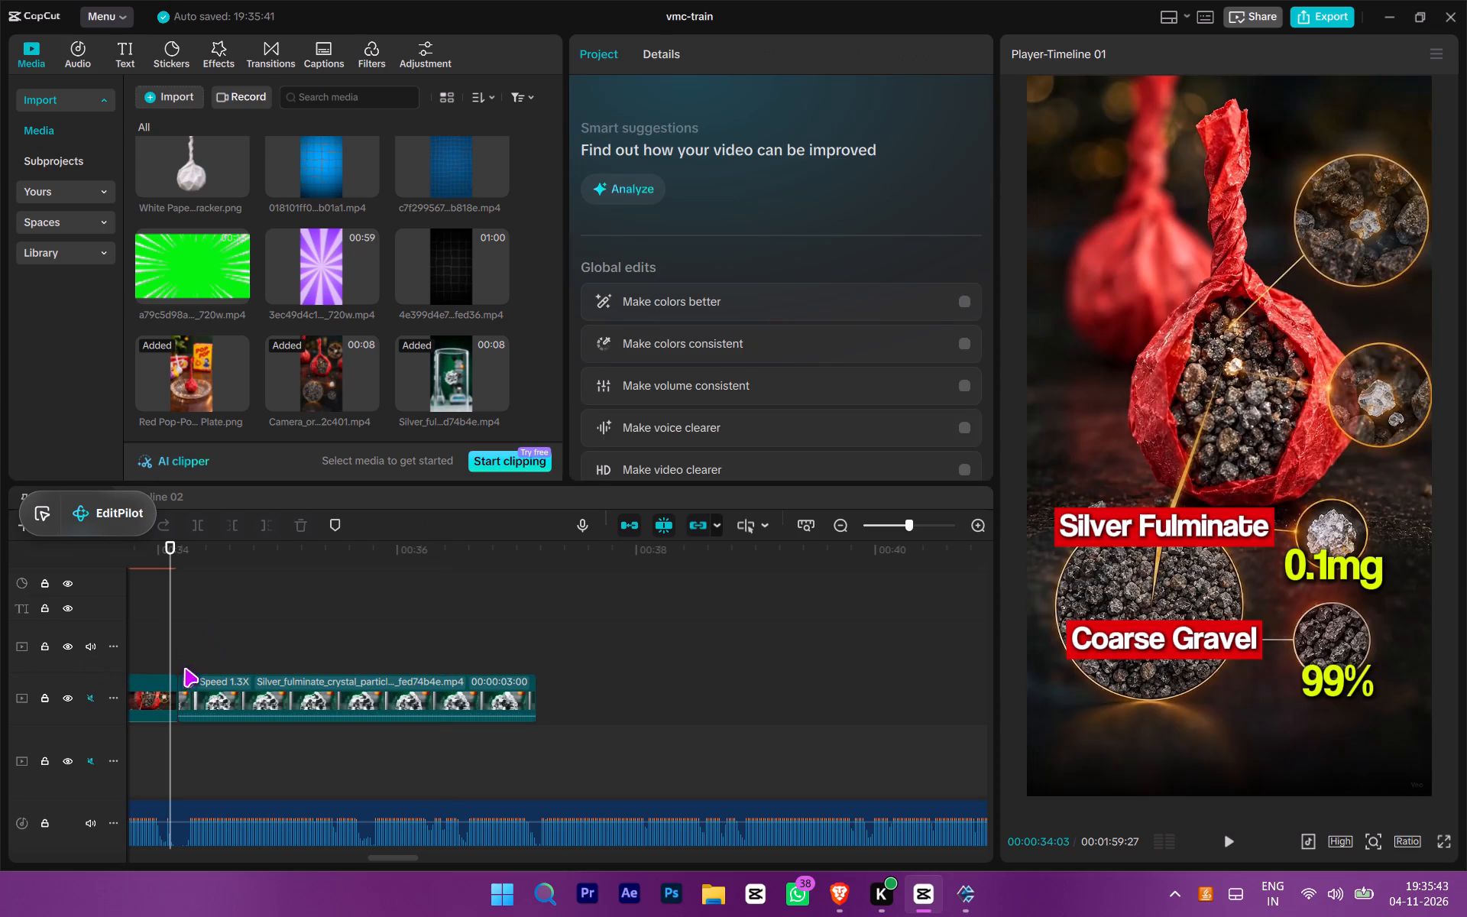
click(184, 667)
click(173, 647)
click(219, 722)
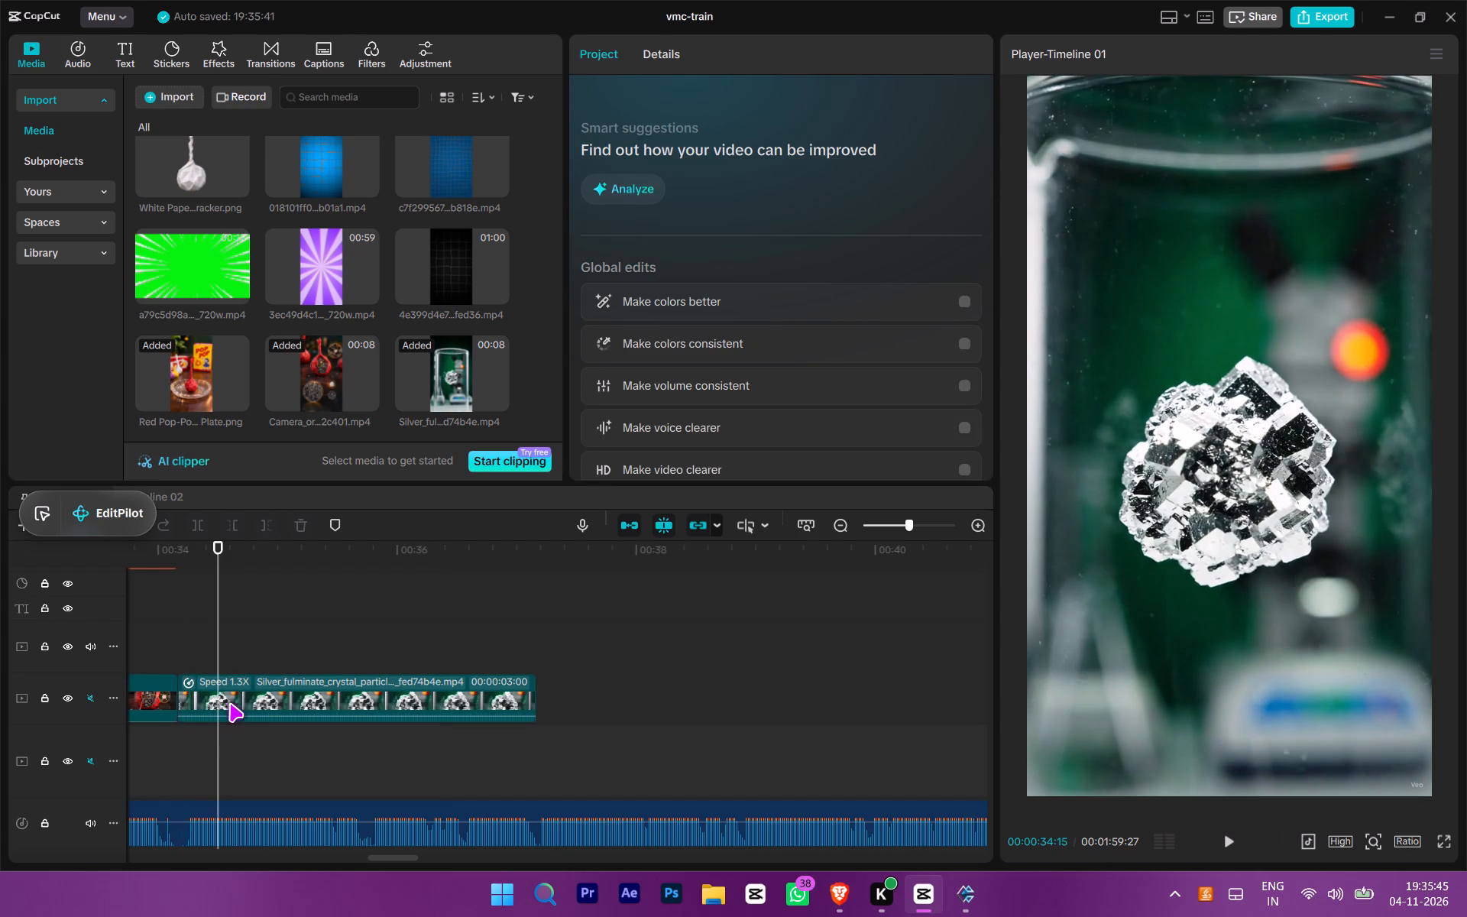
click(229, 703)
Apply the Zoom 1 combo animation to the silver fulminate clip and play it.
click(180, 565)
click(207, 697)
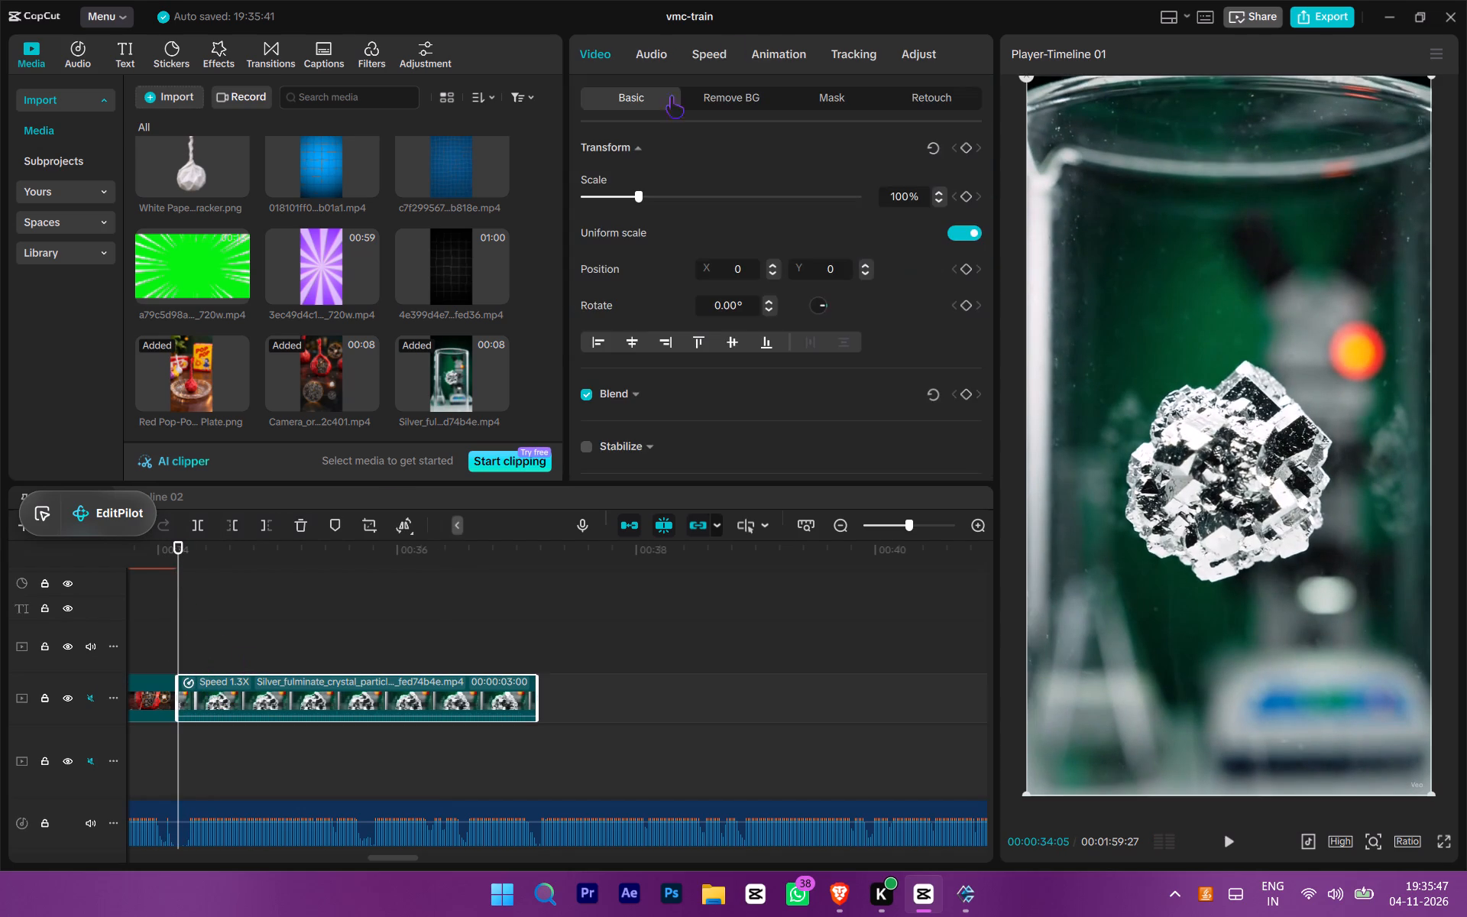
click(757, 50)
click(701, 228)
key(space)
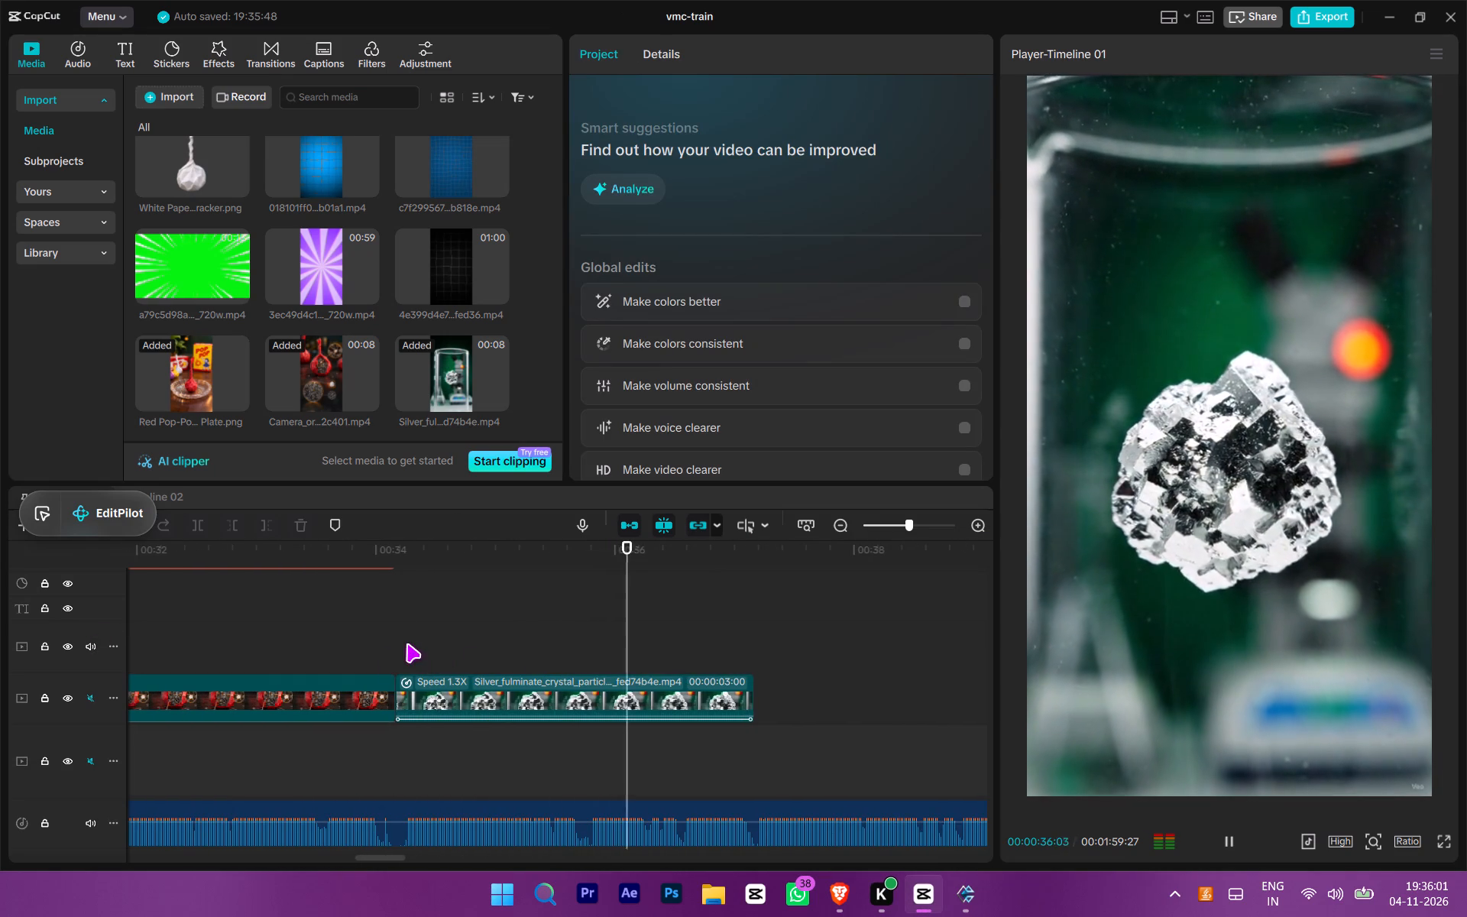
drag(405, 643, 396, 637)
key(space)
click(400, 636)
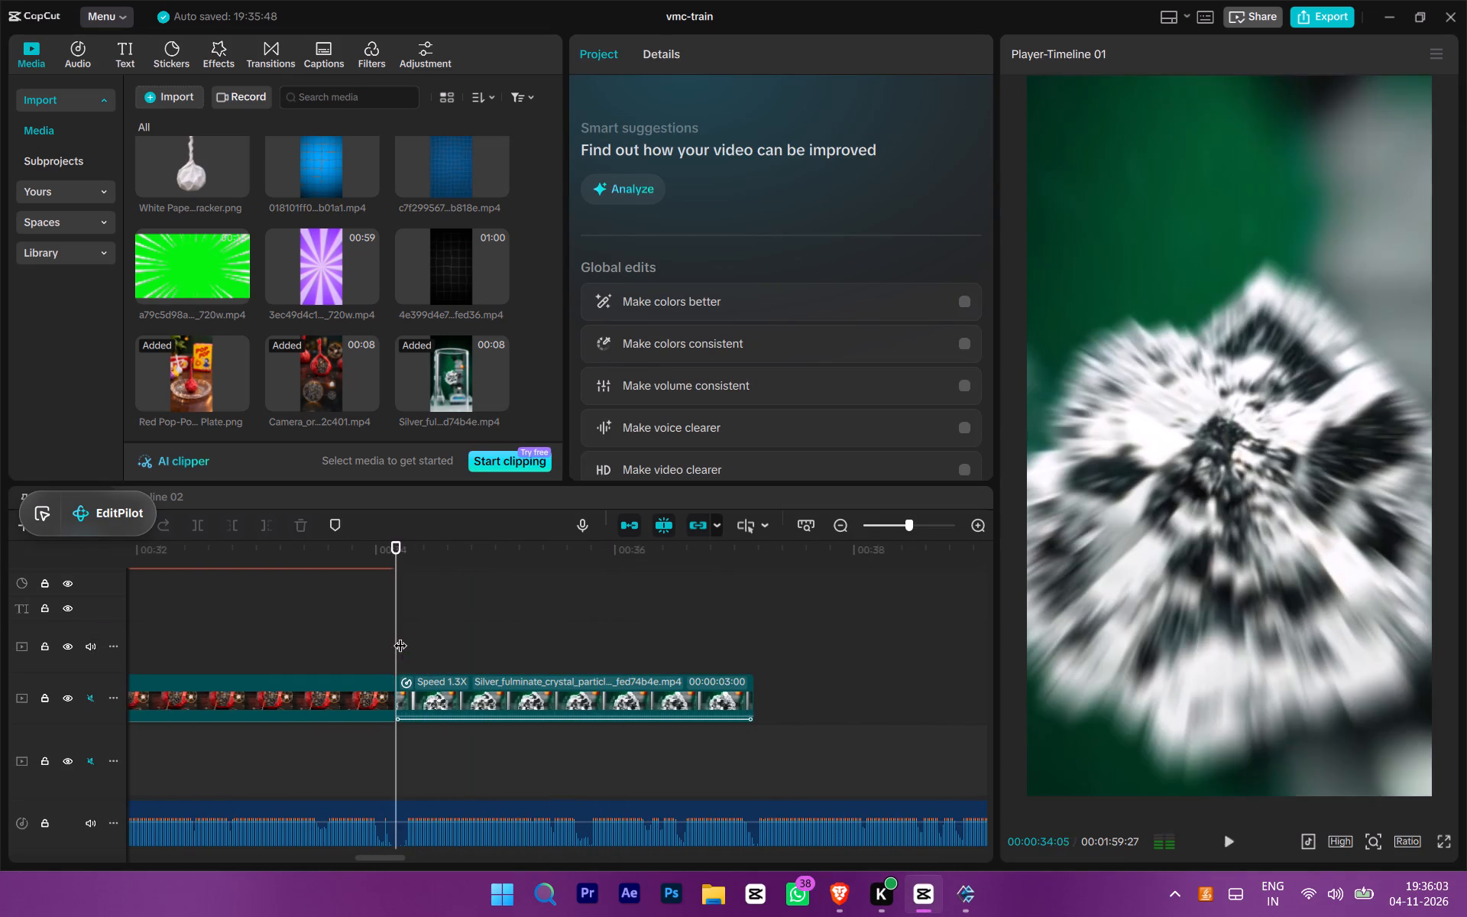
key(space)
key(space)
click(401, 660)
Duplicate the silver fulminate clip at 00:34:05 onto a video track above the text tracks.
click(439, 714)
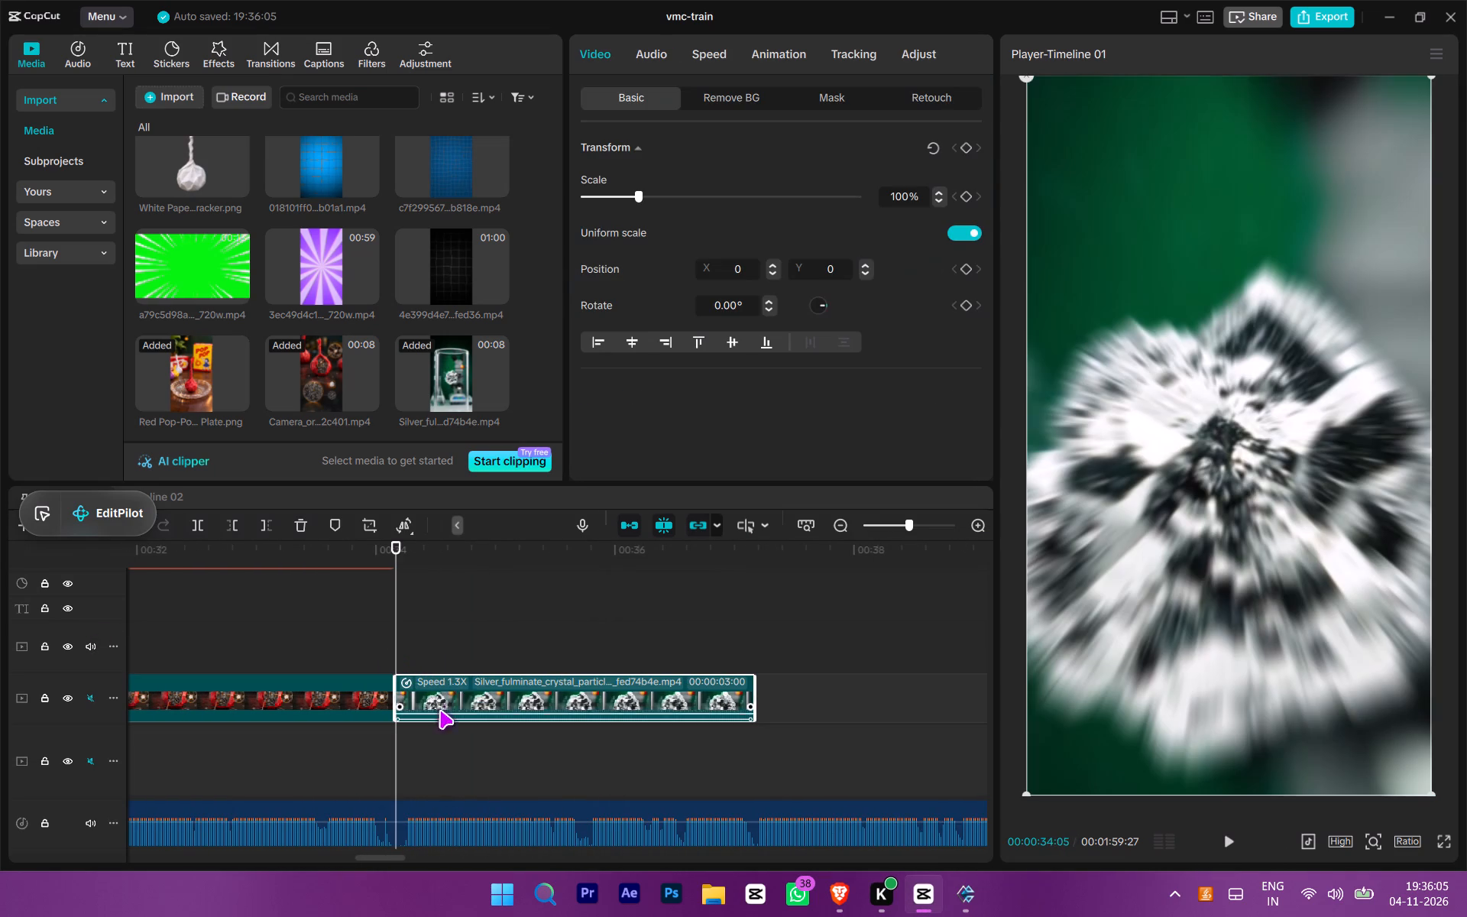
key(ctrl+c)
key(ctrl+v)
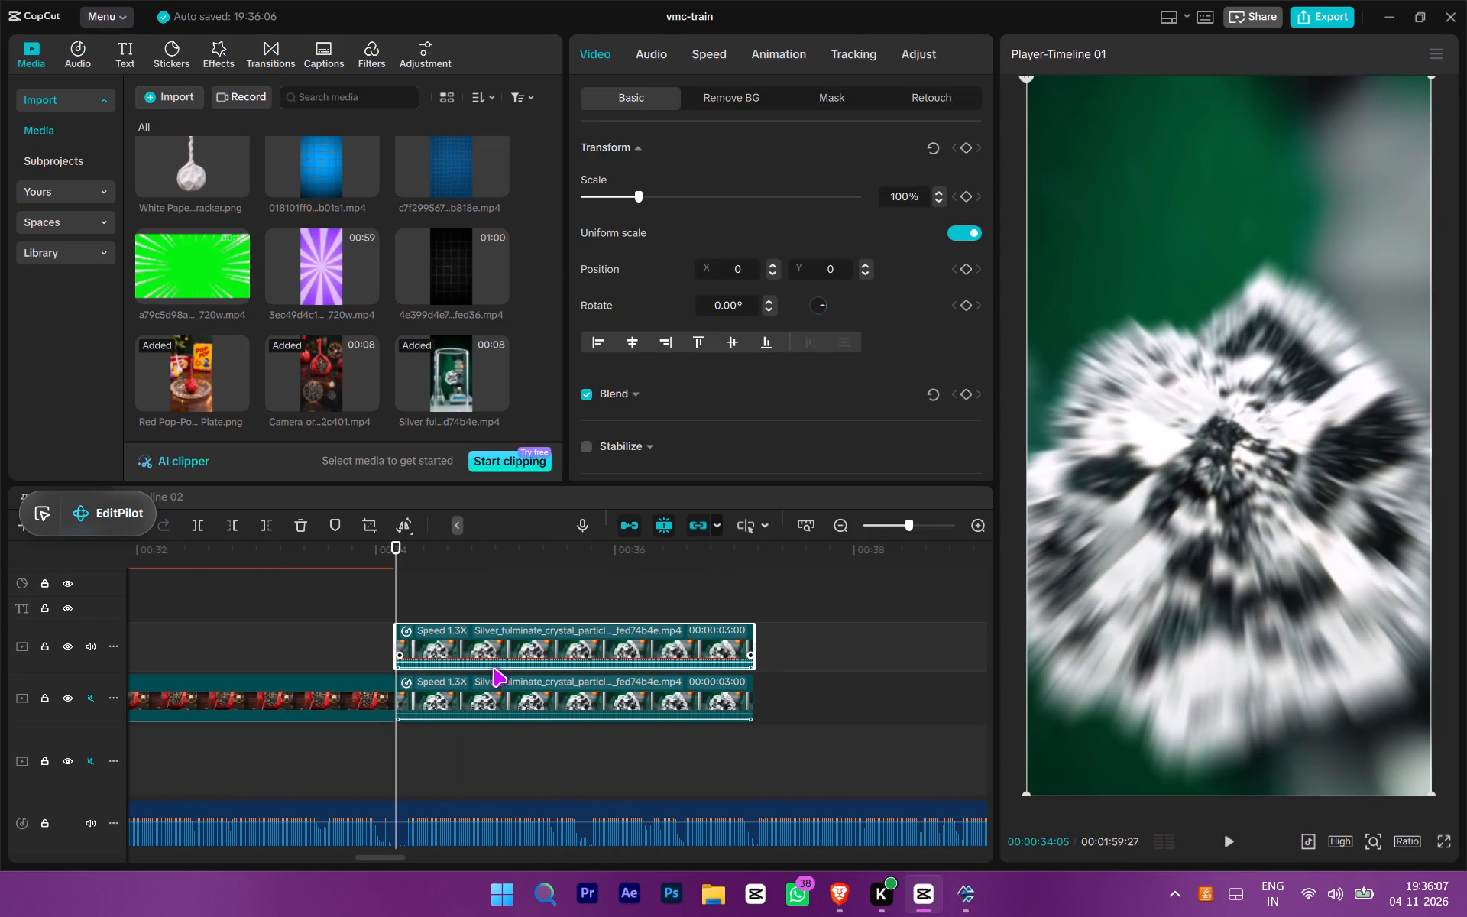
drag(499, 661, 497, 734)
drag(502, 656, 501, 588)
scroll(501, 655, up, 9)
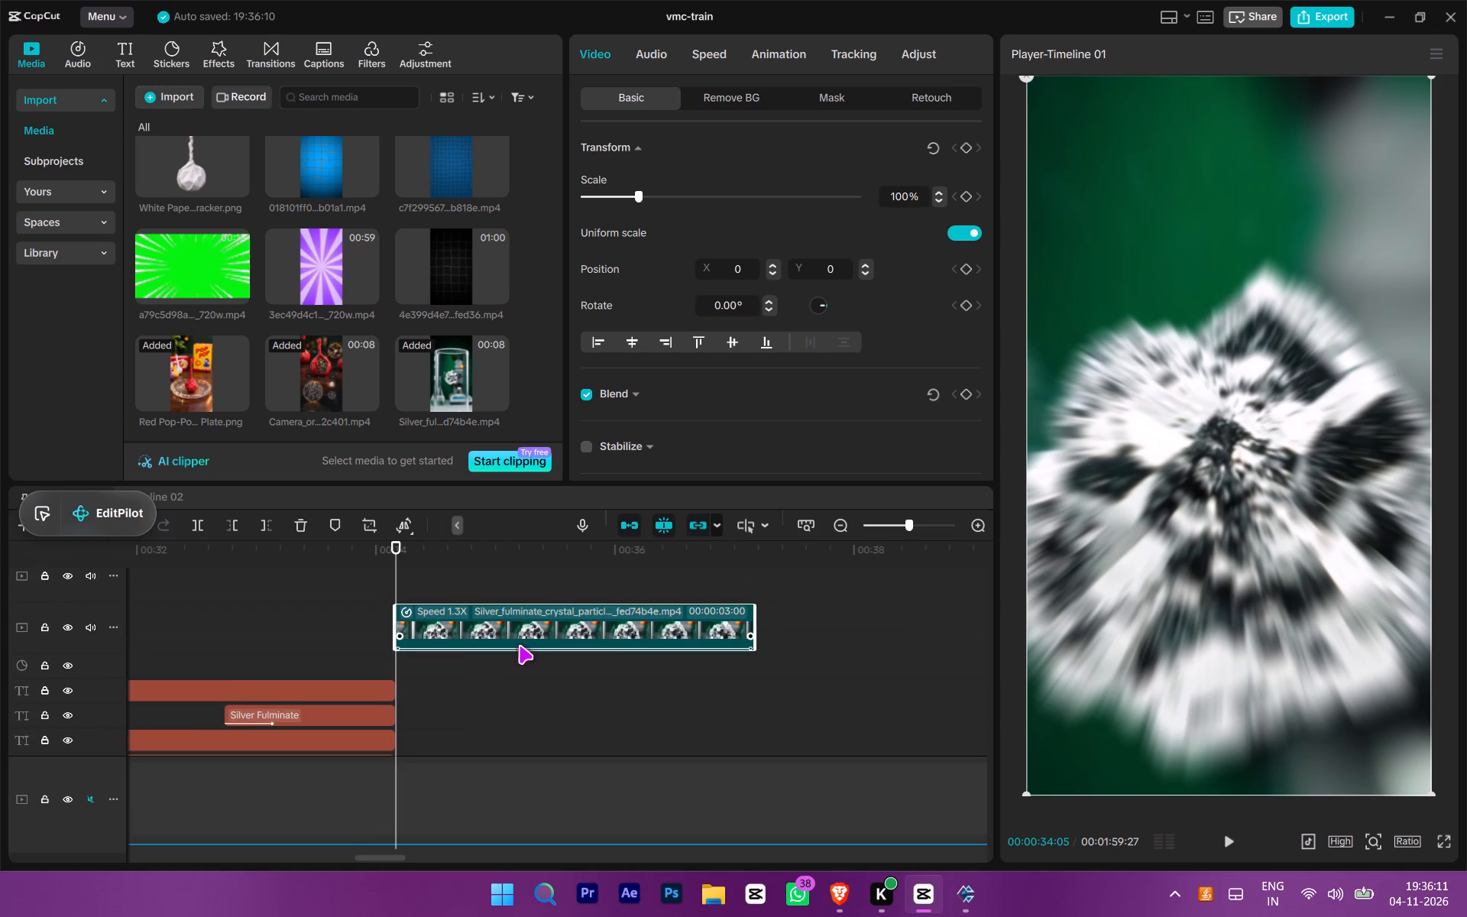
Preview the duplicate silver fulminate clip and move it up one more video track, starting at 00:34:05.
key(space)
scroll(519, 646, up, 3)
key(space)
key(space)
key(space)
scroll(520, 647, up, 2)
scroll(520, 647, down, 5)
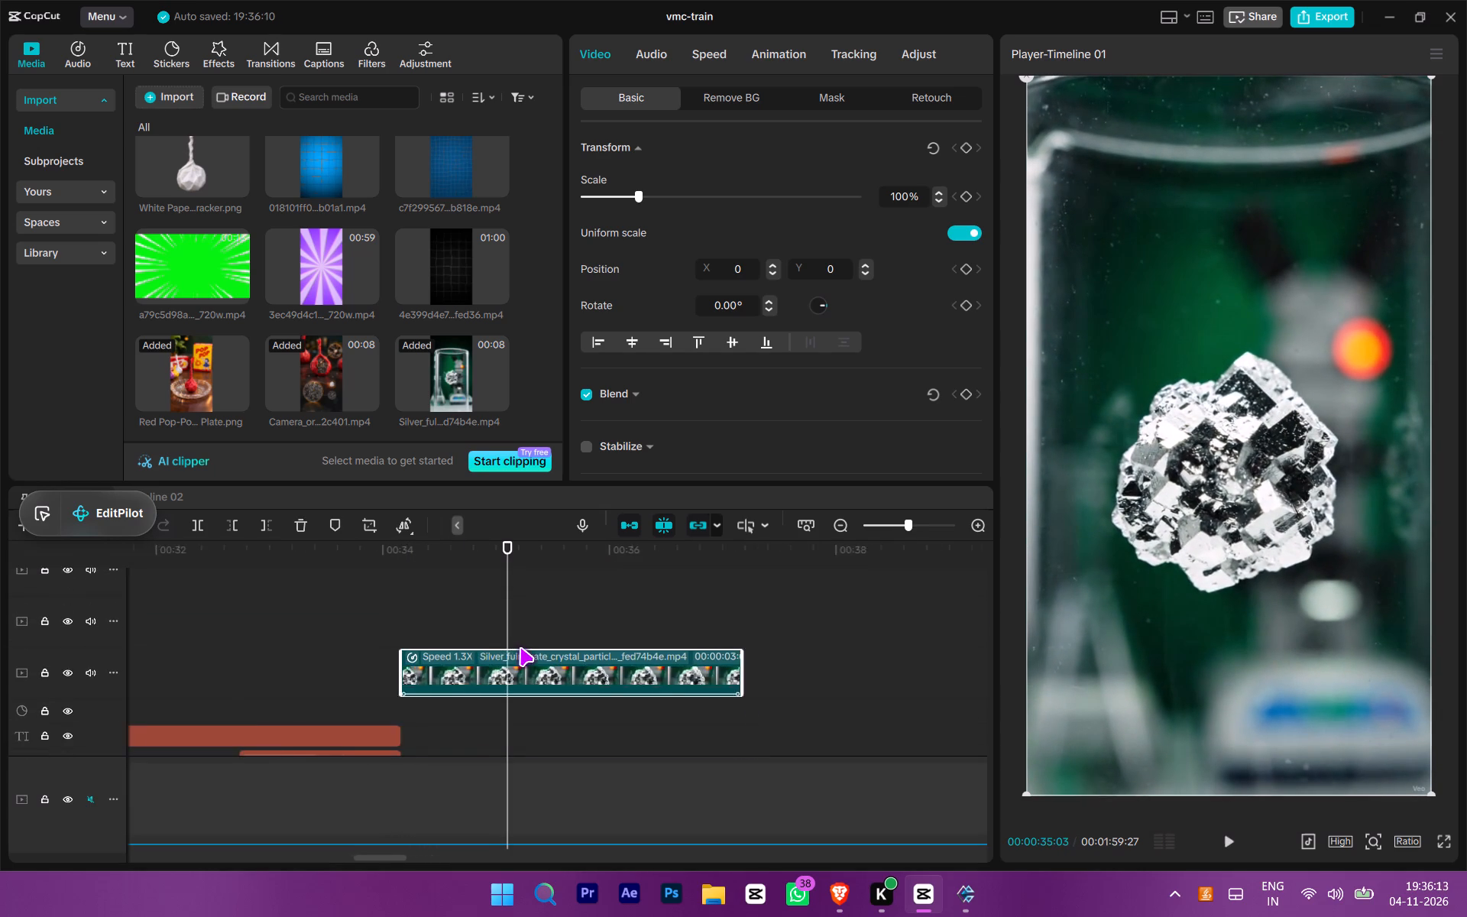
scroll(520, 647, down, 3)
ctrl+scroll(520, 650, down, 14)
scroll(298, 679, down, 3)
scroll(498, 657, up, 5)
click(469, 624)
drag(504, 658, 504, 630)
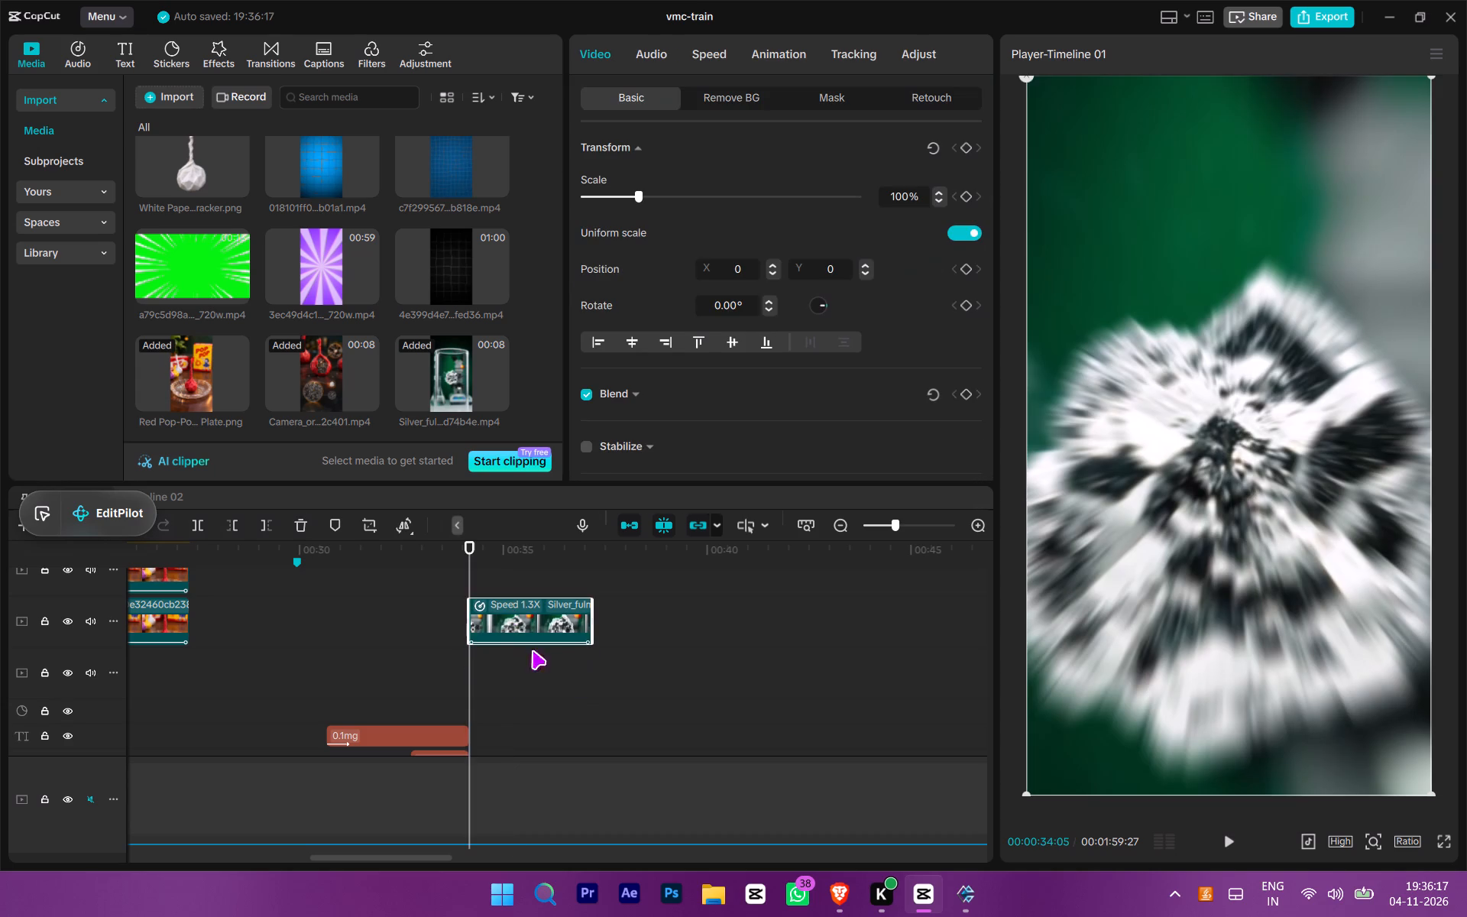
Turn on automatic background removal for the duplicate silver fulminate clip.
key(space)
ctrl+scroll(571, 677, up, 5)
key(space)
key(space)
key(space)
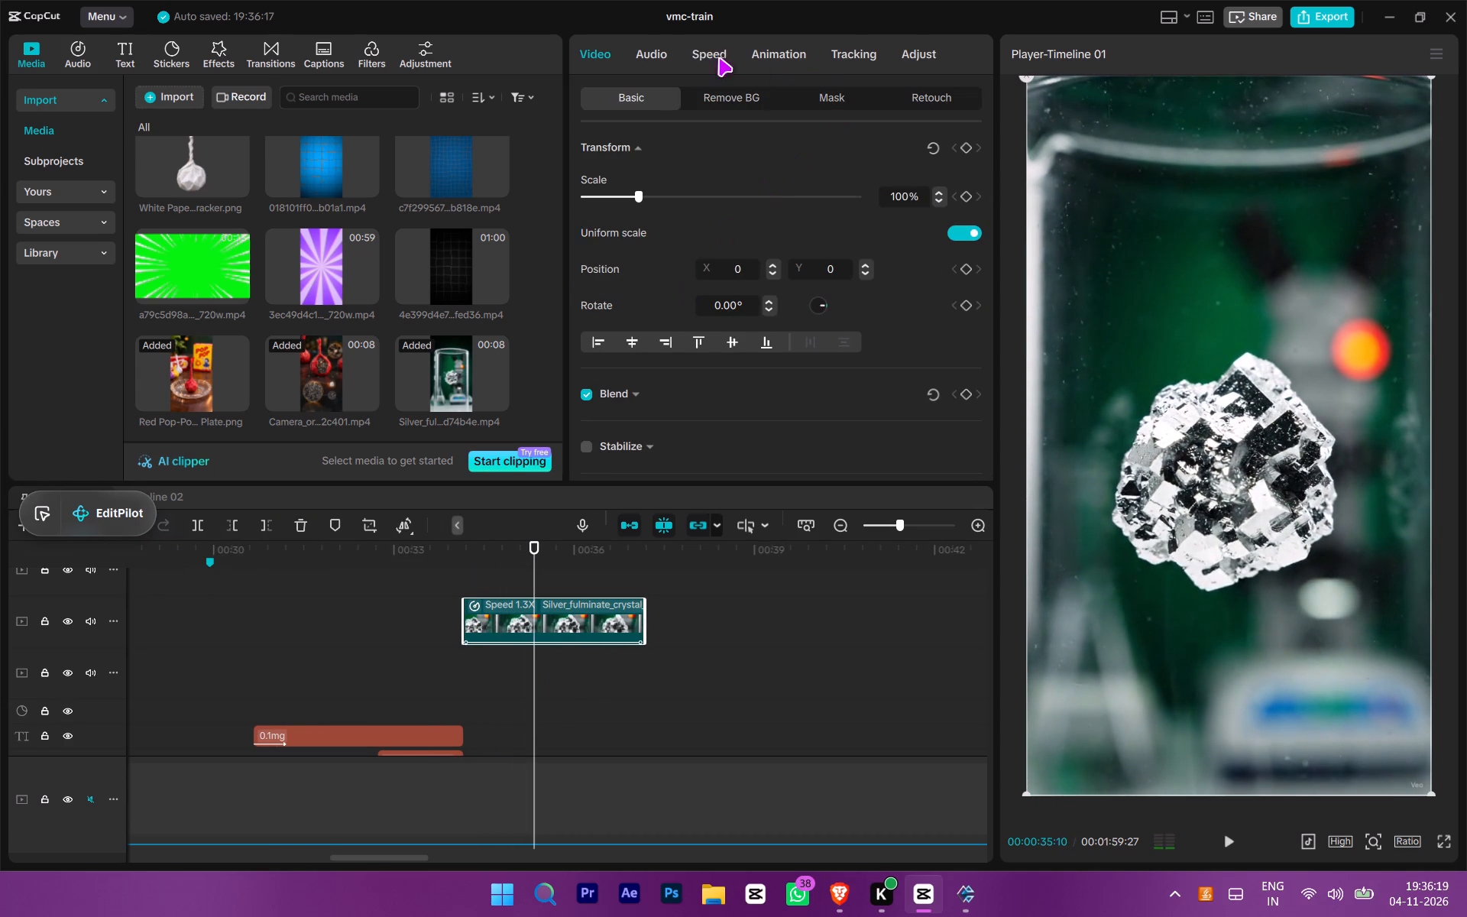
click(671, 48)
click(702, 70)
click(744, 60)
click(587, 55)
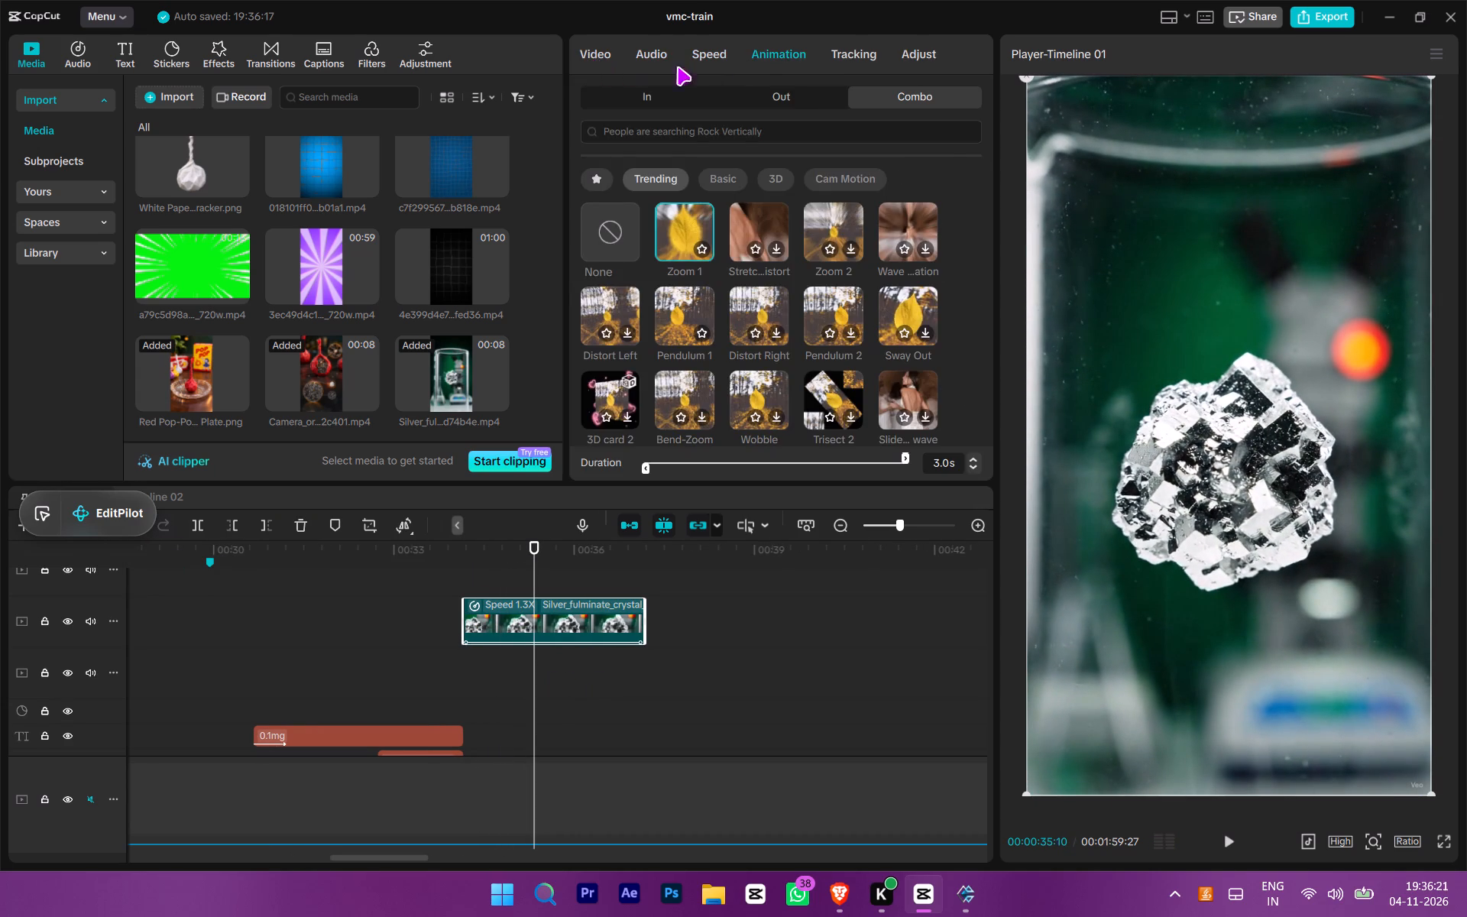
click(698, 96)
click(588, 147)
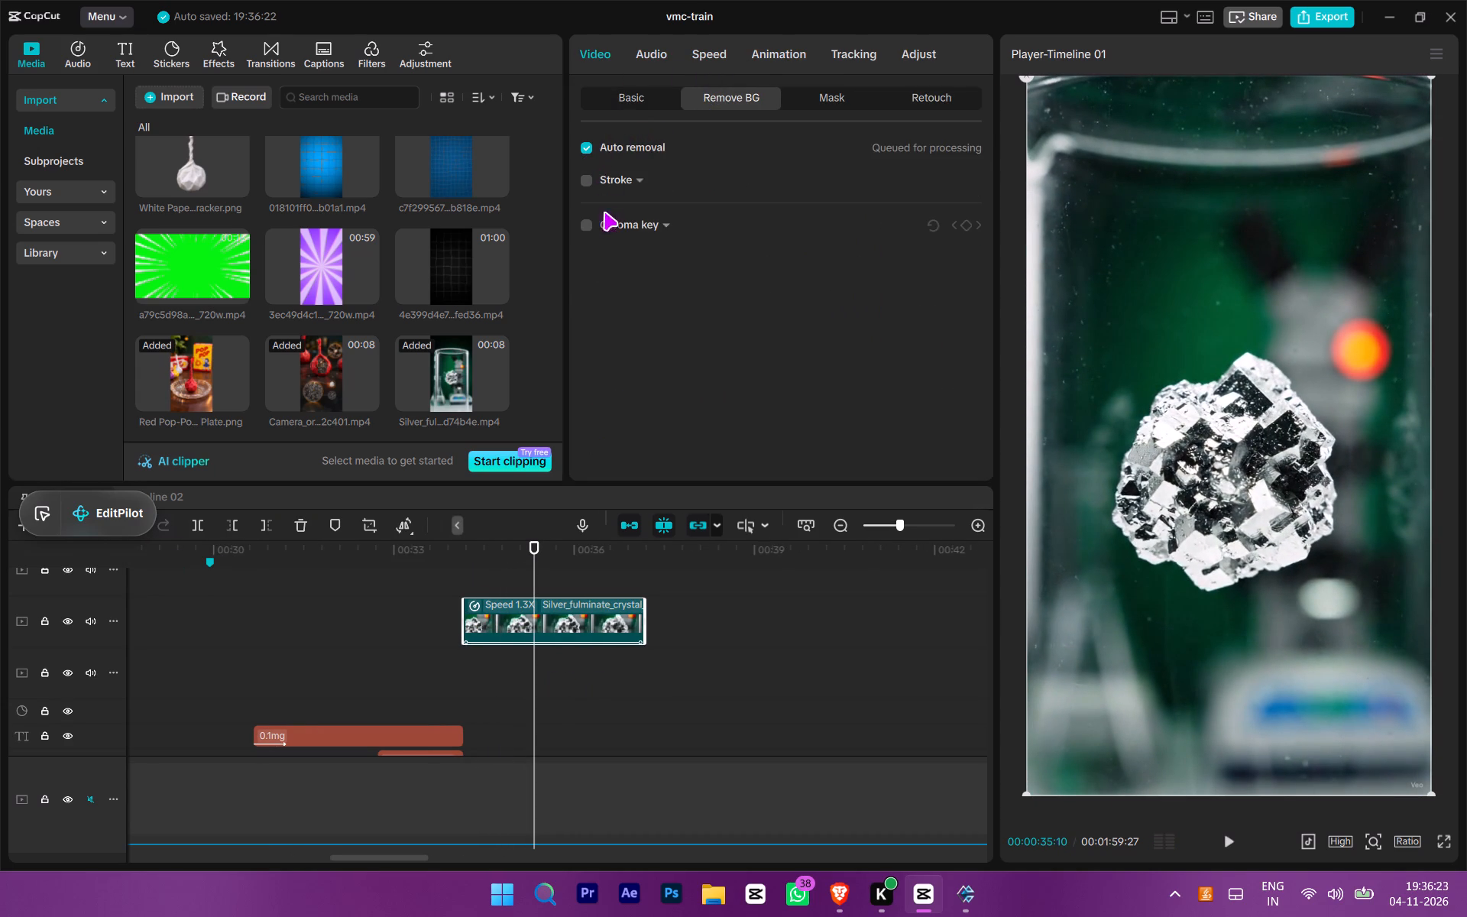
Set the duplicate clip's contrast to 50, raise its exposure to the maximum, and preview the clip.
click(933, 50)
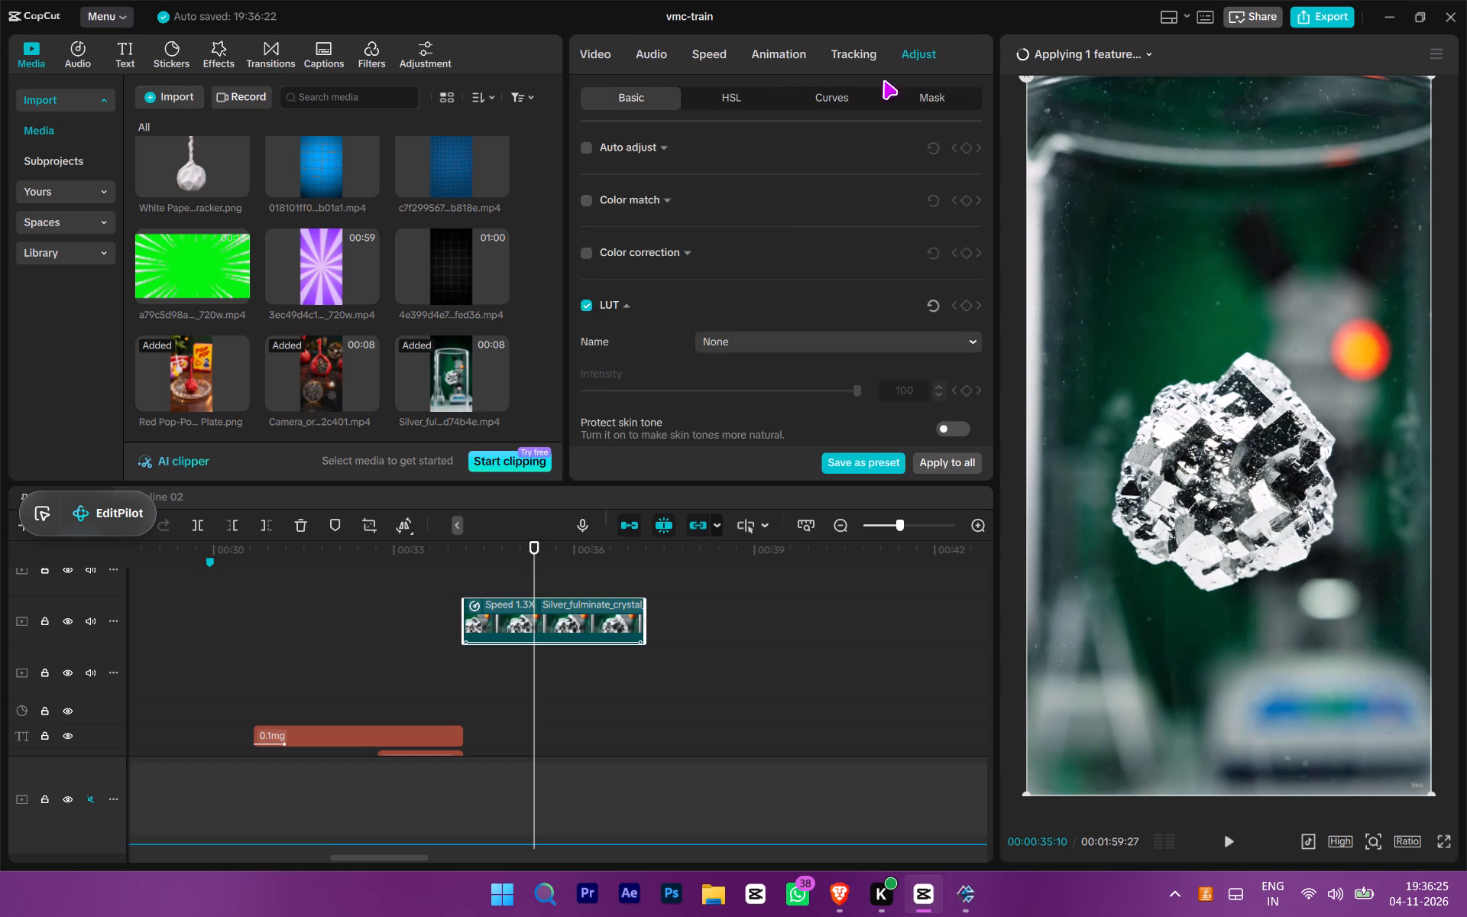
scroll(792, 212, down, 5)
click(802, 295)
drag(811, 358, 855, 352)
drag(822, 339, 877, 341)
click(877, 341)
drag(795, 293, 771, 303)
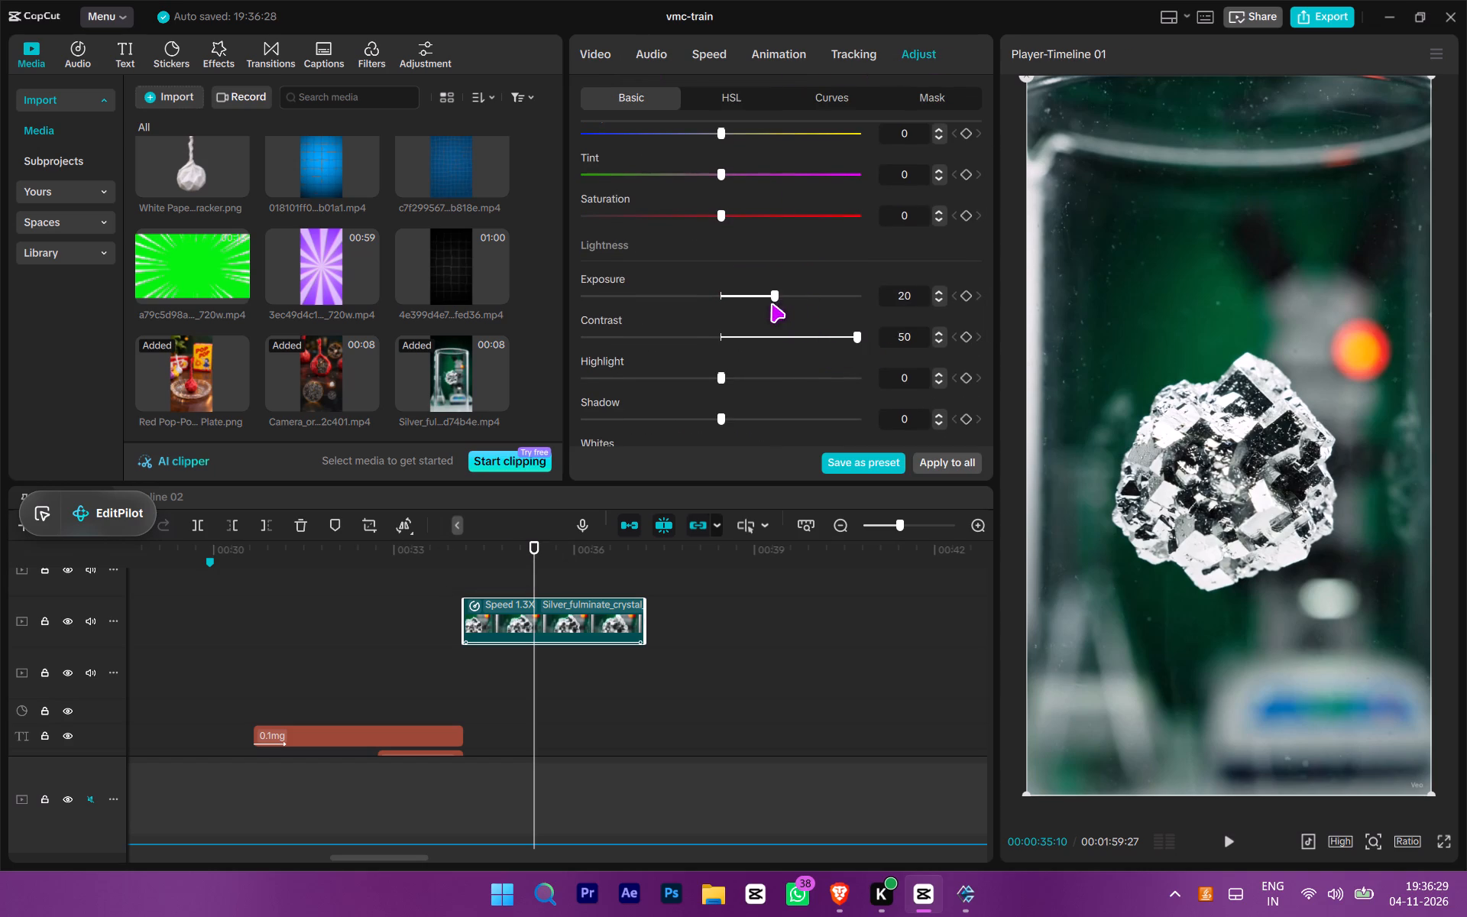
drag(771, 303, 869, 302)
click(869, 302)
click(486, 607)
click(483, 671)
click(549, 608)
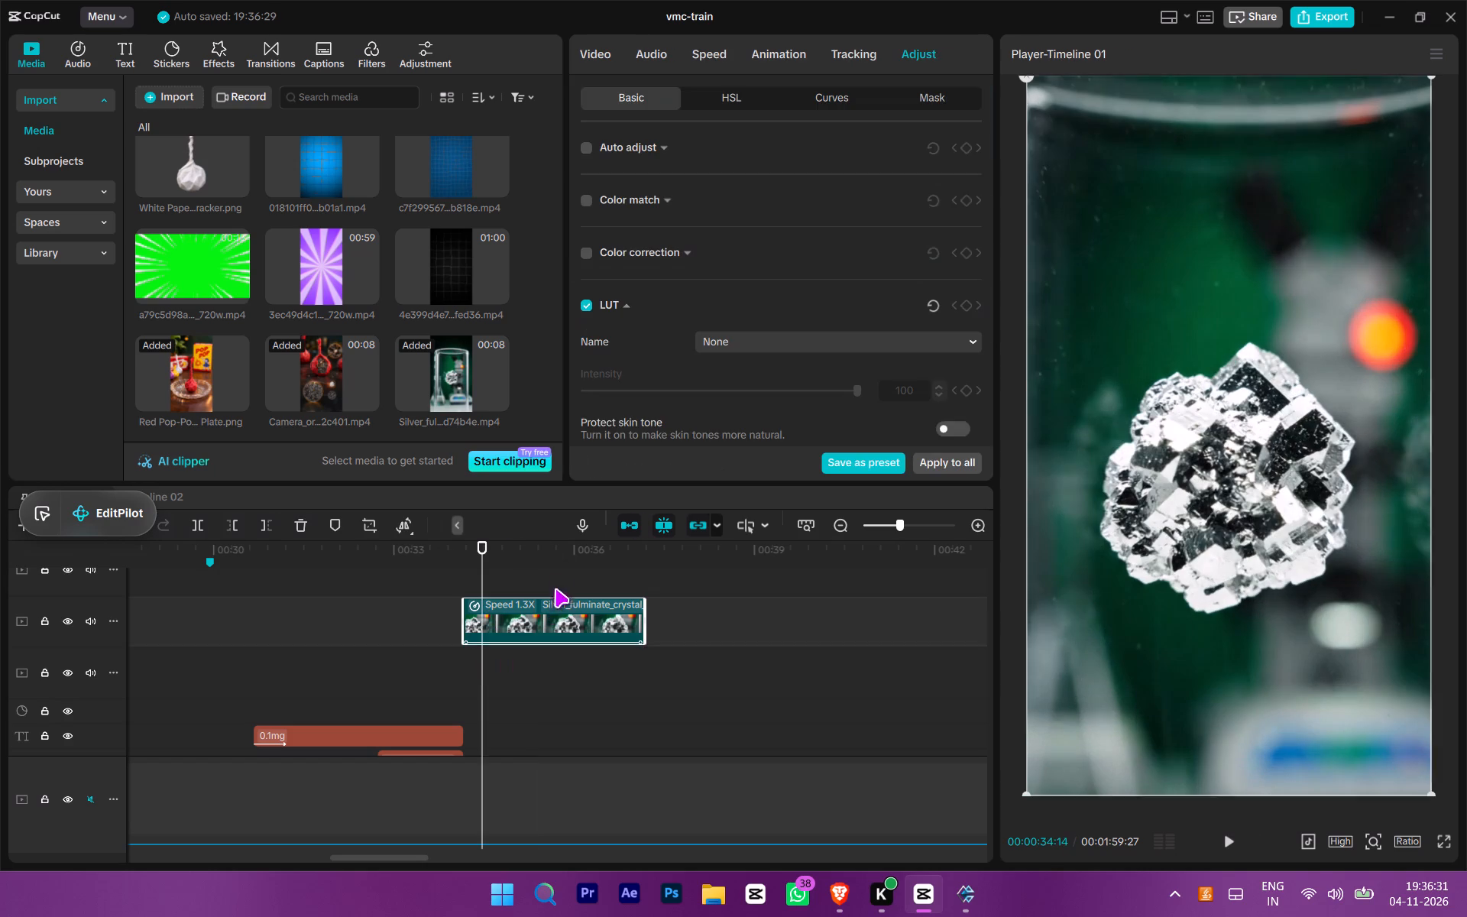
key(space)
key(space)
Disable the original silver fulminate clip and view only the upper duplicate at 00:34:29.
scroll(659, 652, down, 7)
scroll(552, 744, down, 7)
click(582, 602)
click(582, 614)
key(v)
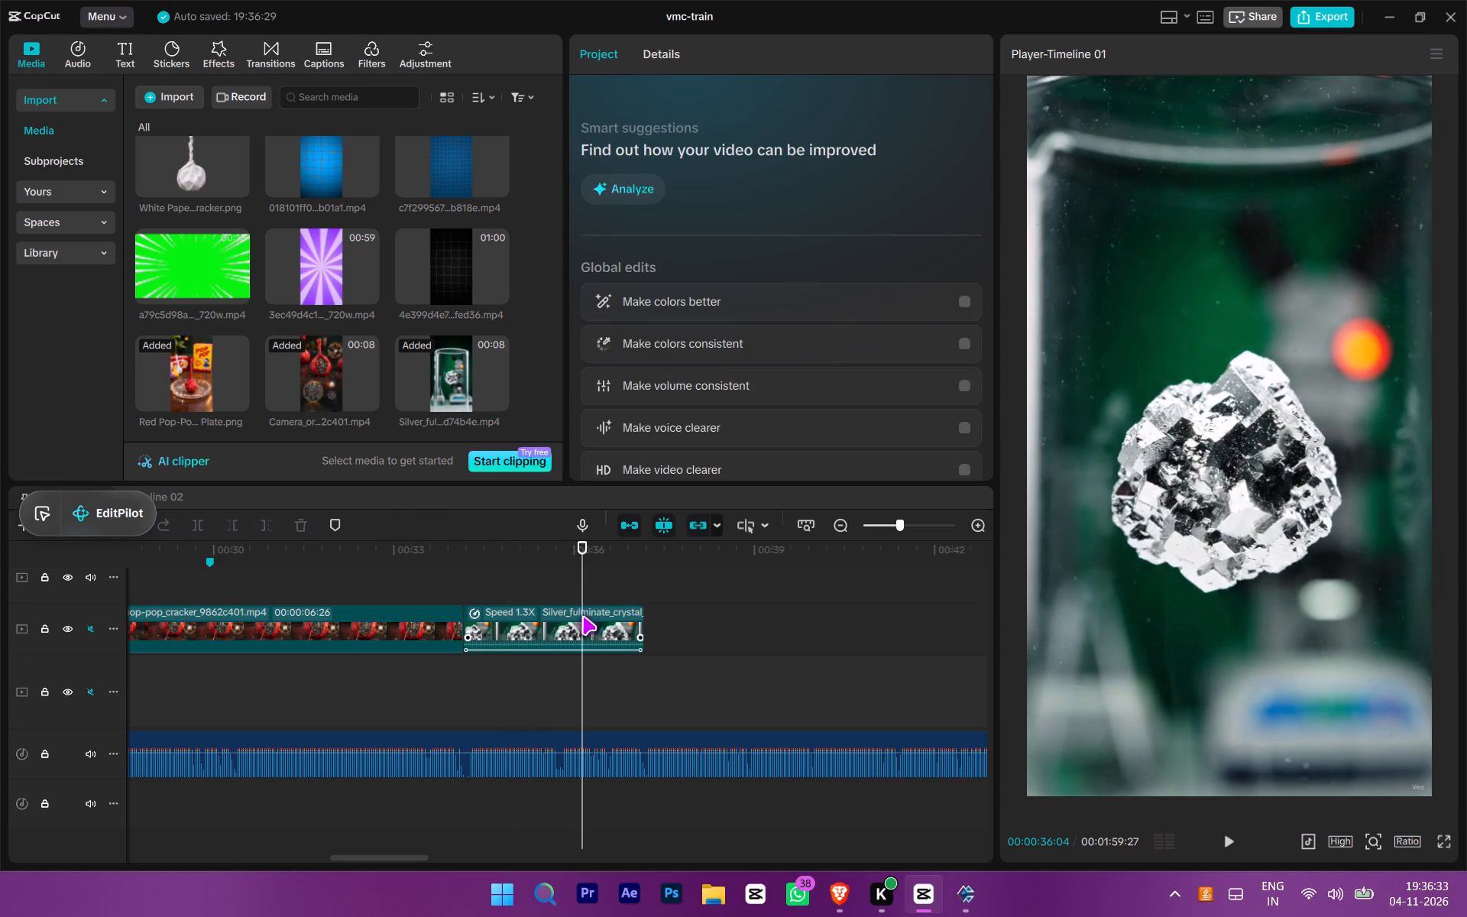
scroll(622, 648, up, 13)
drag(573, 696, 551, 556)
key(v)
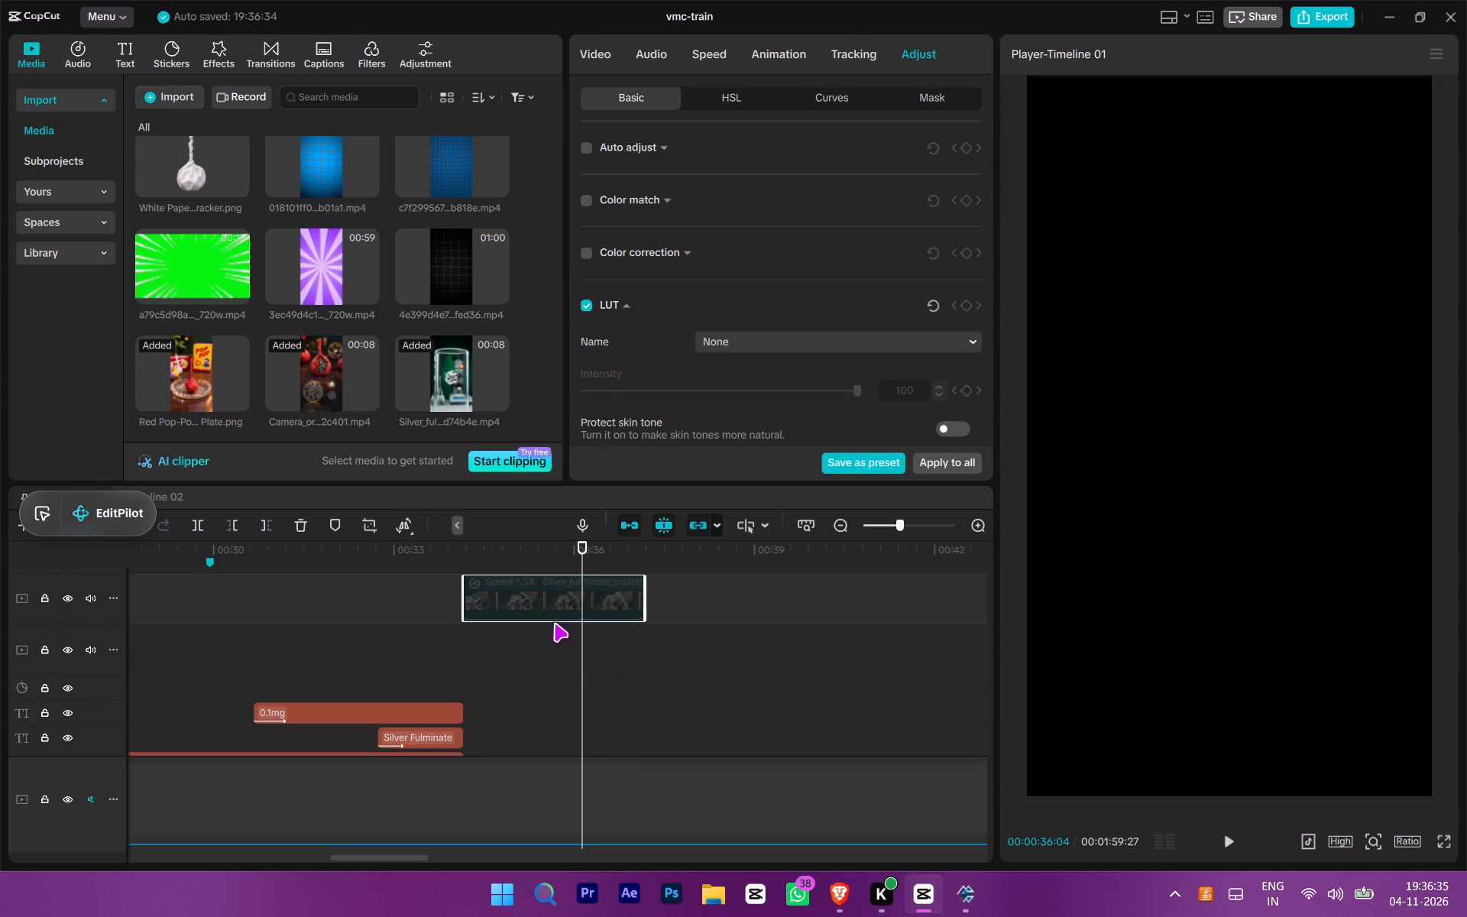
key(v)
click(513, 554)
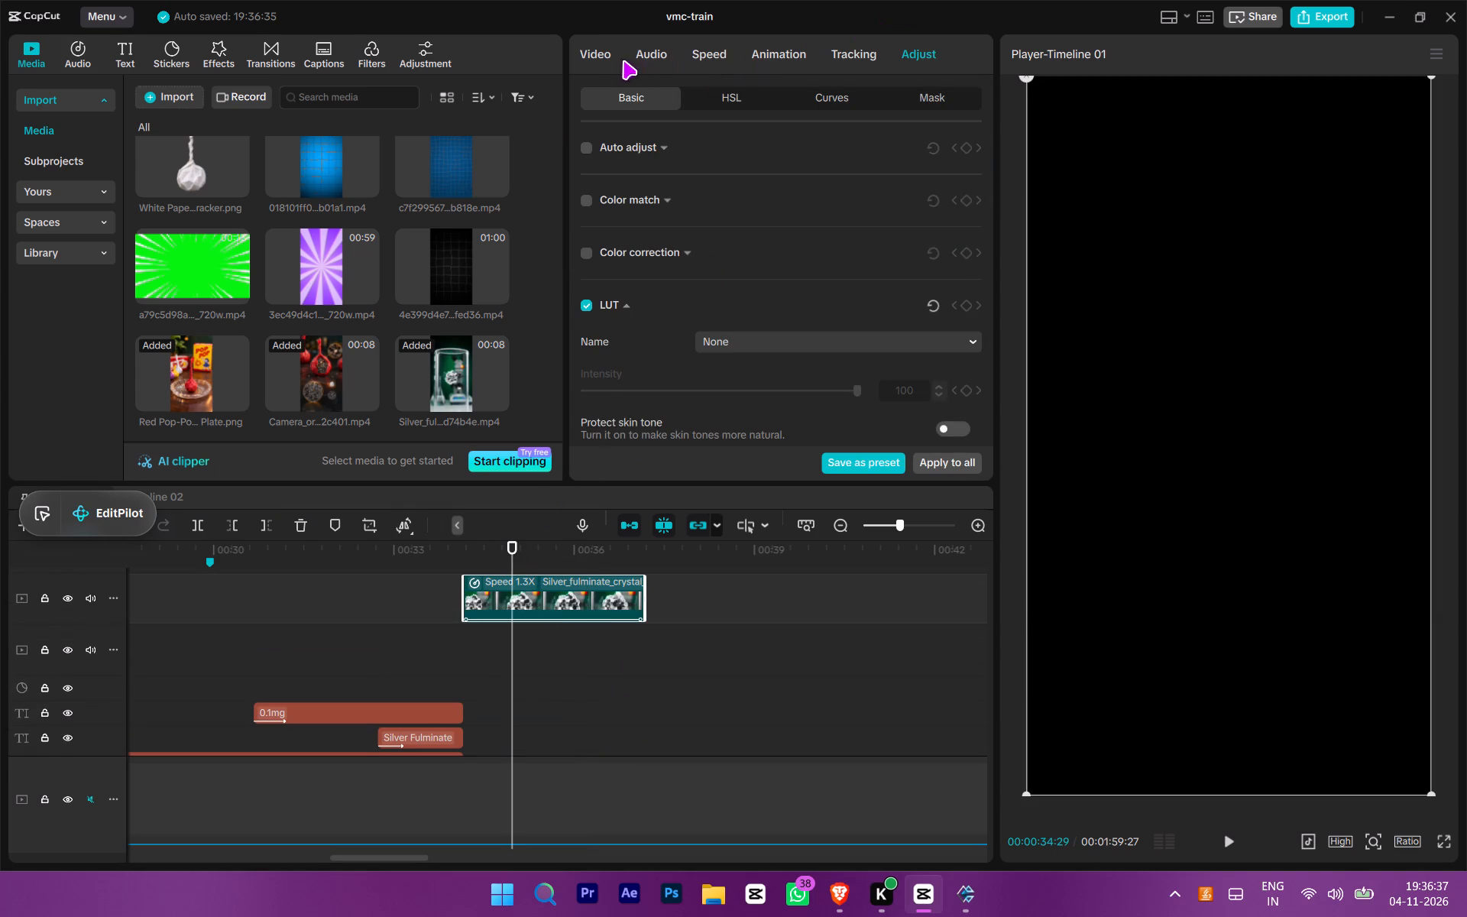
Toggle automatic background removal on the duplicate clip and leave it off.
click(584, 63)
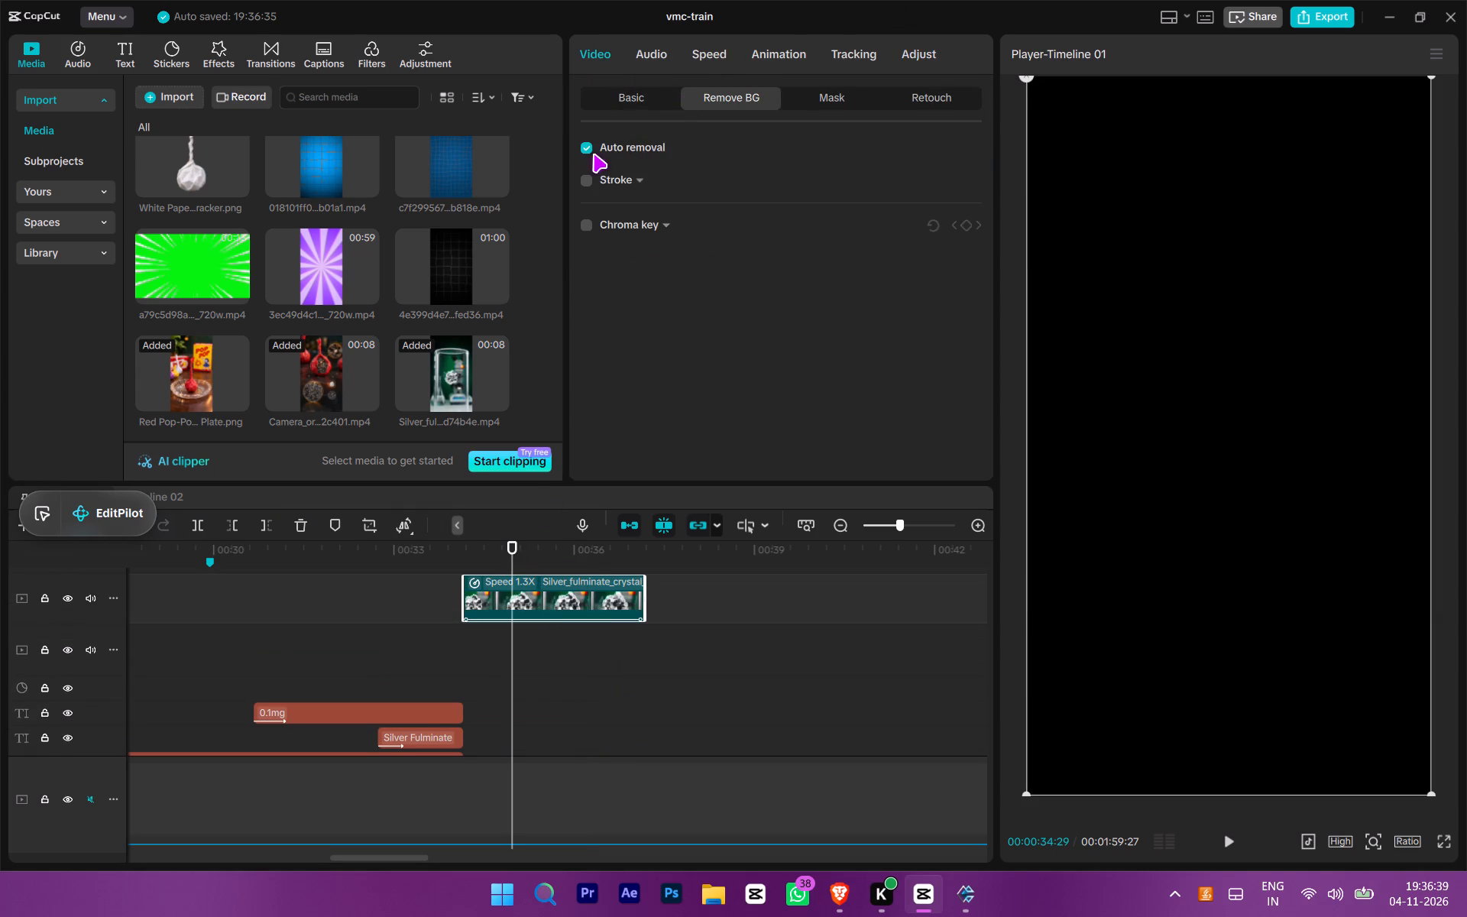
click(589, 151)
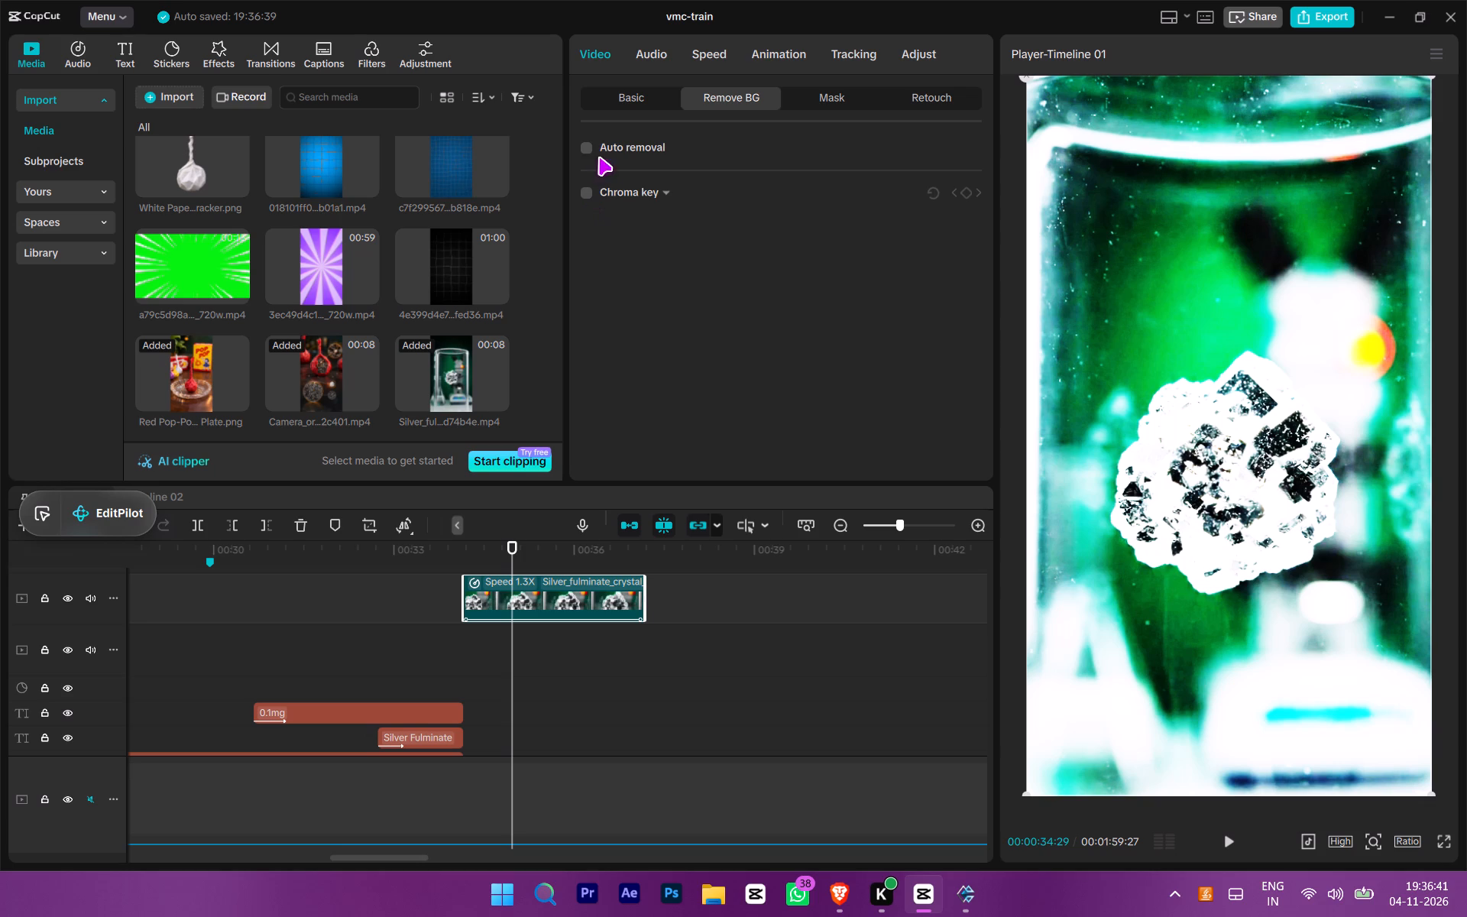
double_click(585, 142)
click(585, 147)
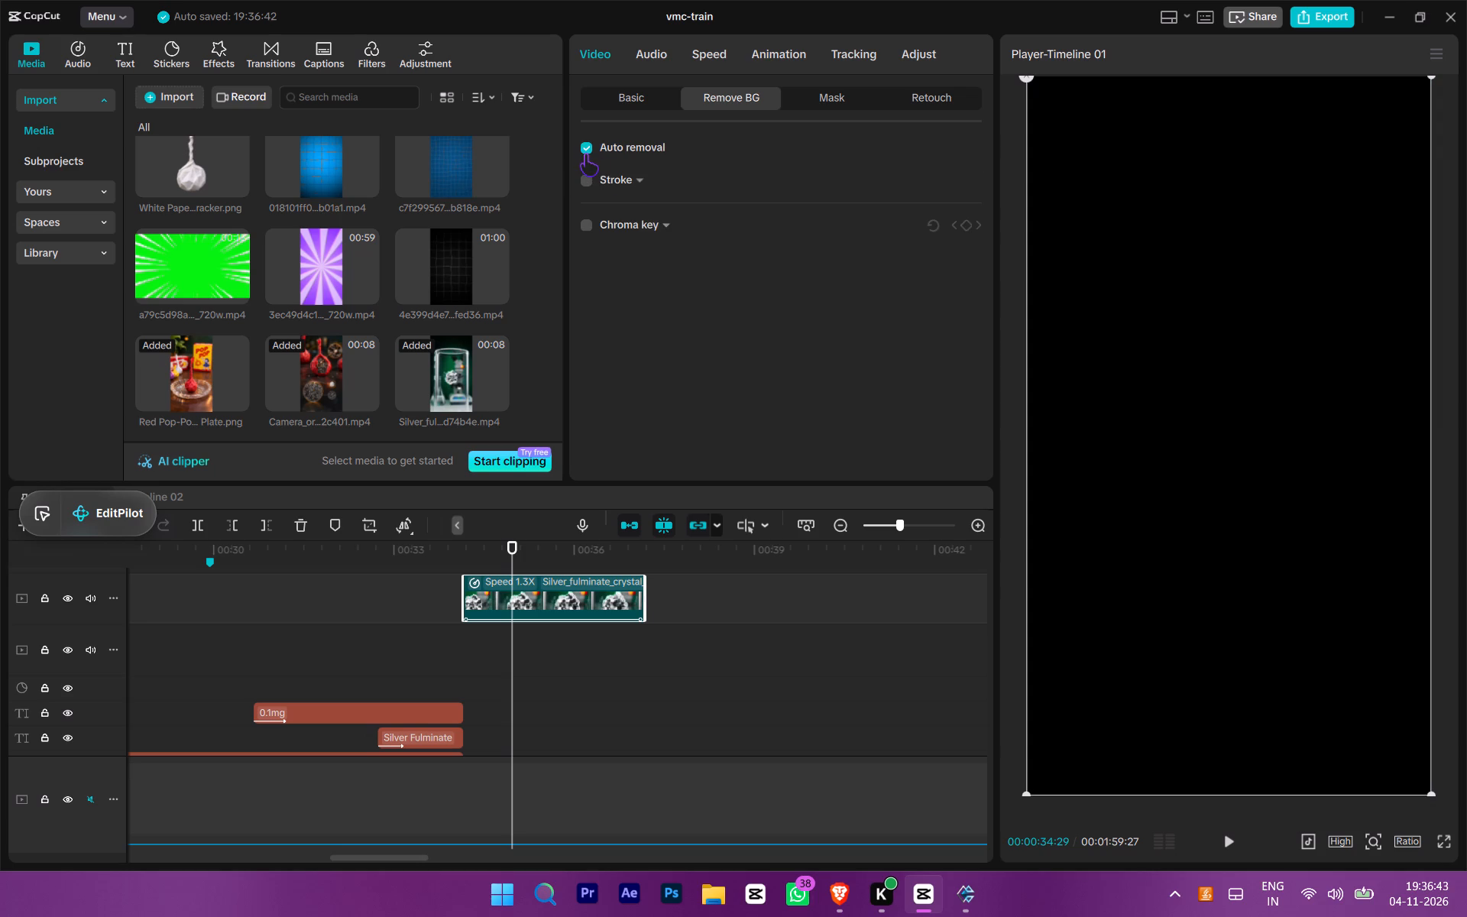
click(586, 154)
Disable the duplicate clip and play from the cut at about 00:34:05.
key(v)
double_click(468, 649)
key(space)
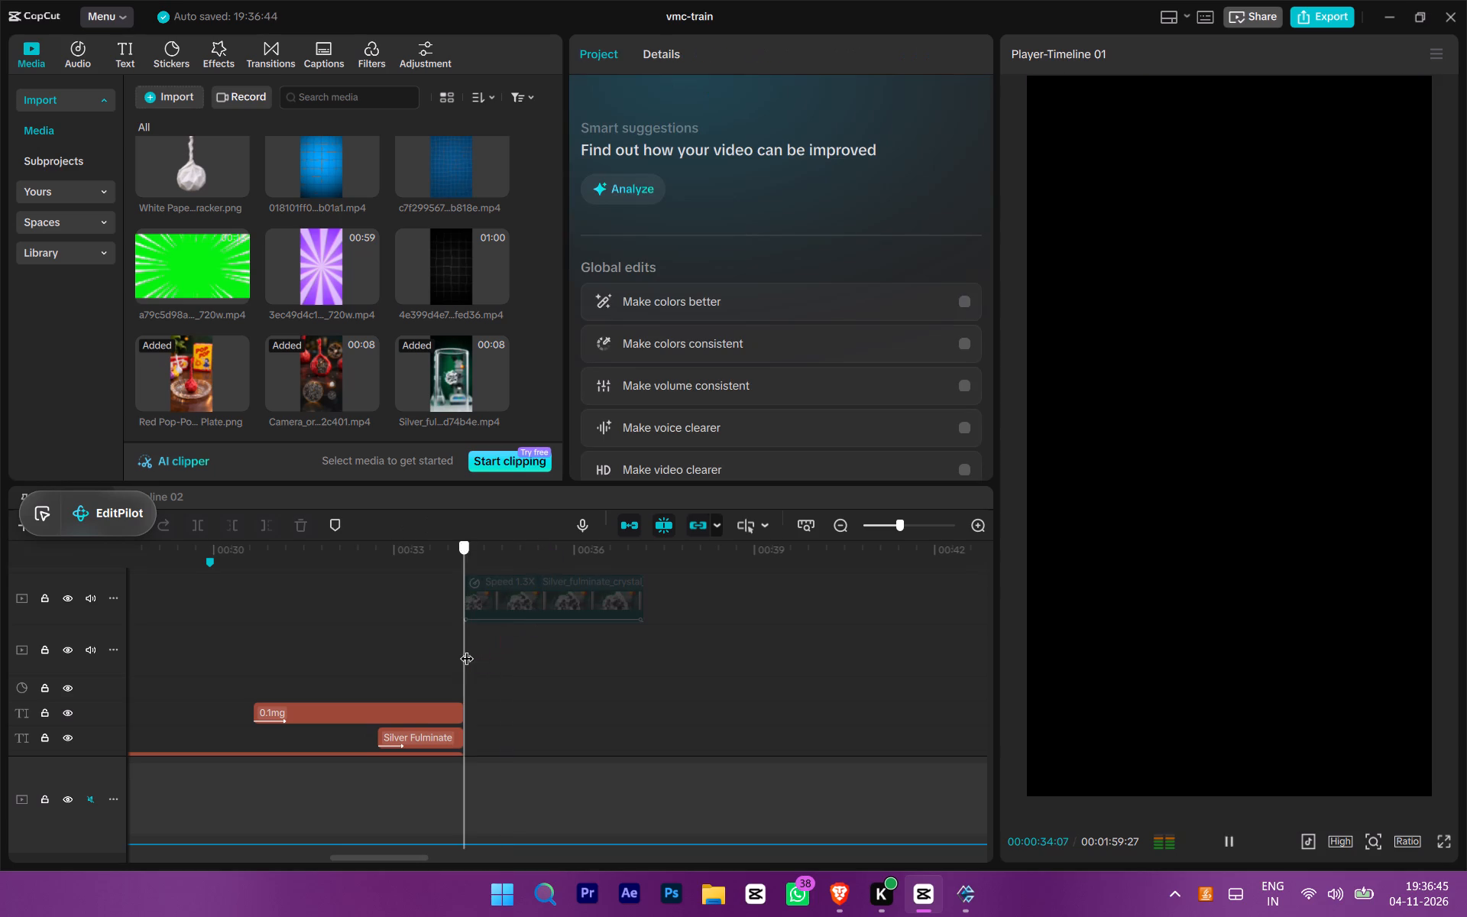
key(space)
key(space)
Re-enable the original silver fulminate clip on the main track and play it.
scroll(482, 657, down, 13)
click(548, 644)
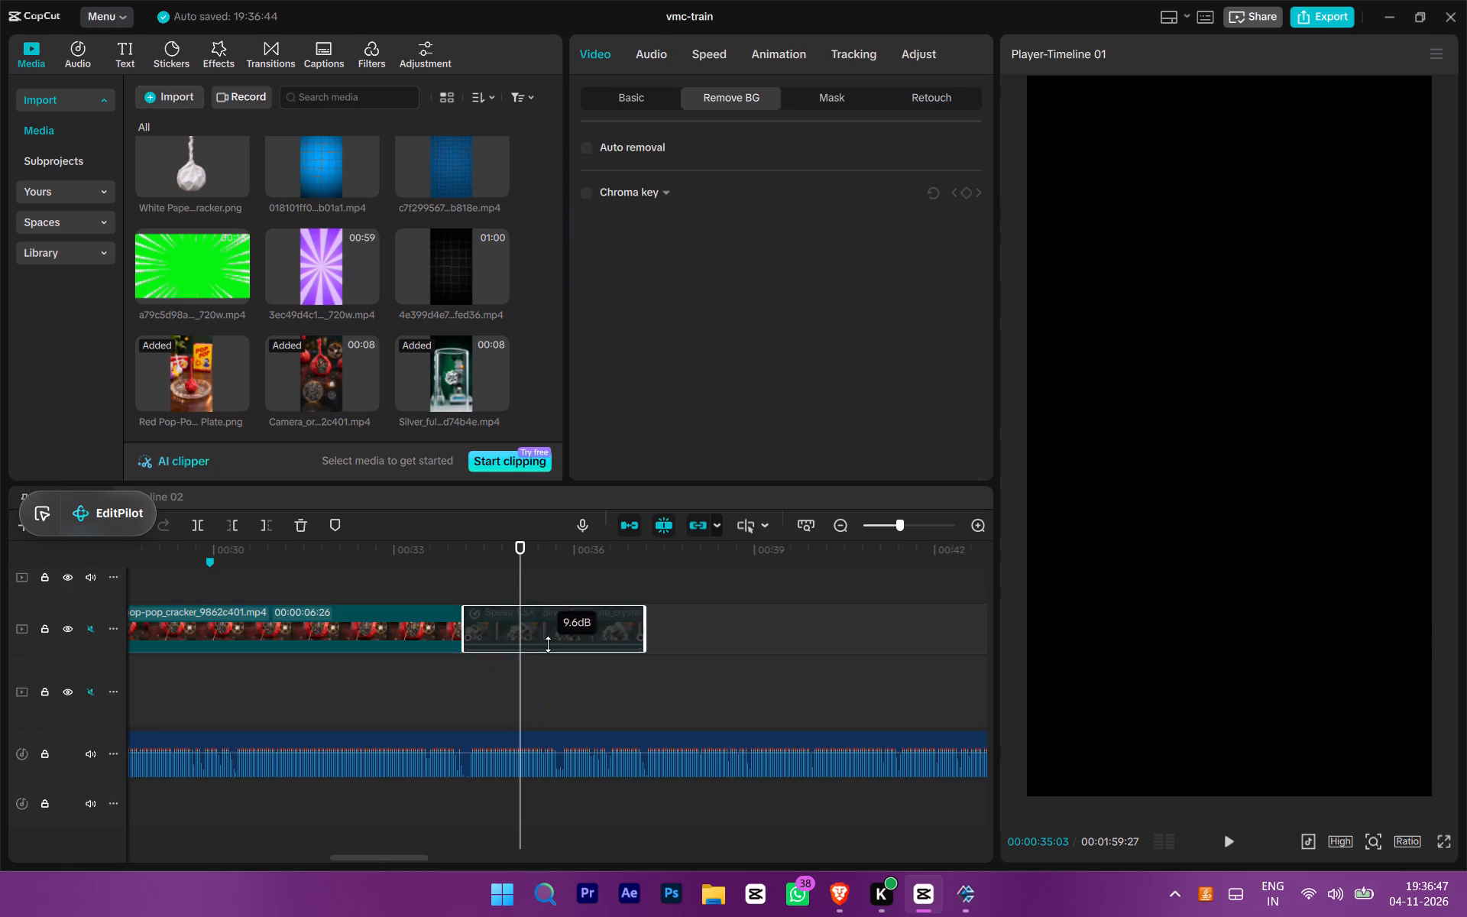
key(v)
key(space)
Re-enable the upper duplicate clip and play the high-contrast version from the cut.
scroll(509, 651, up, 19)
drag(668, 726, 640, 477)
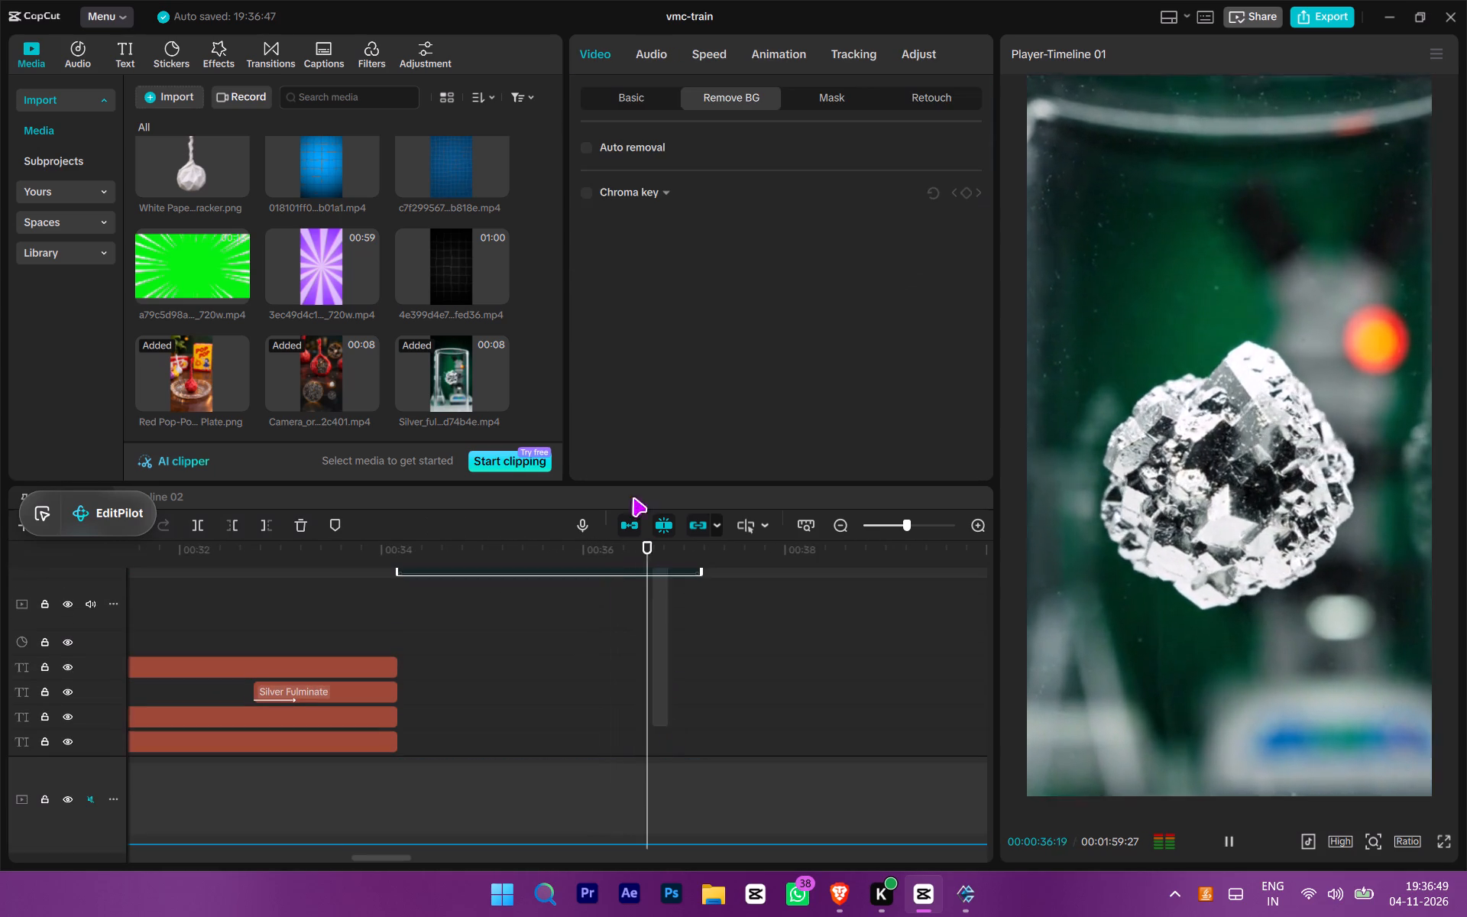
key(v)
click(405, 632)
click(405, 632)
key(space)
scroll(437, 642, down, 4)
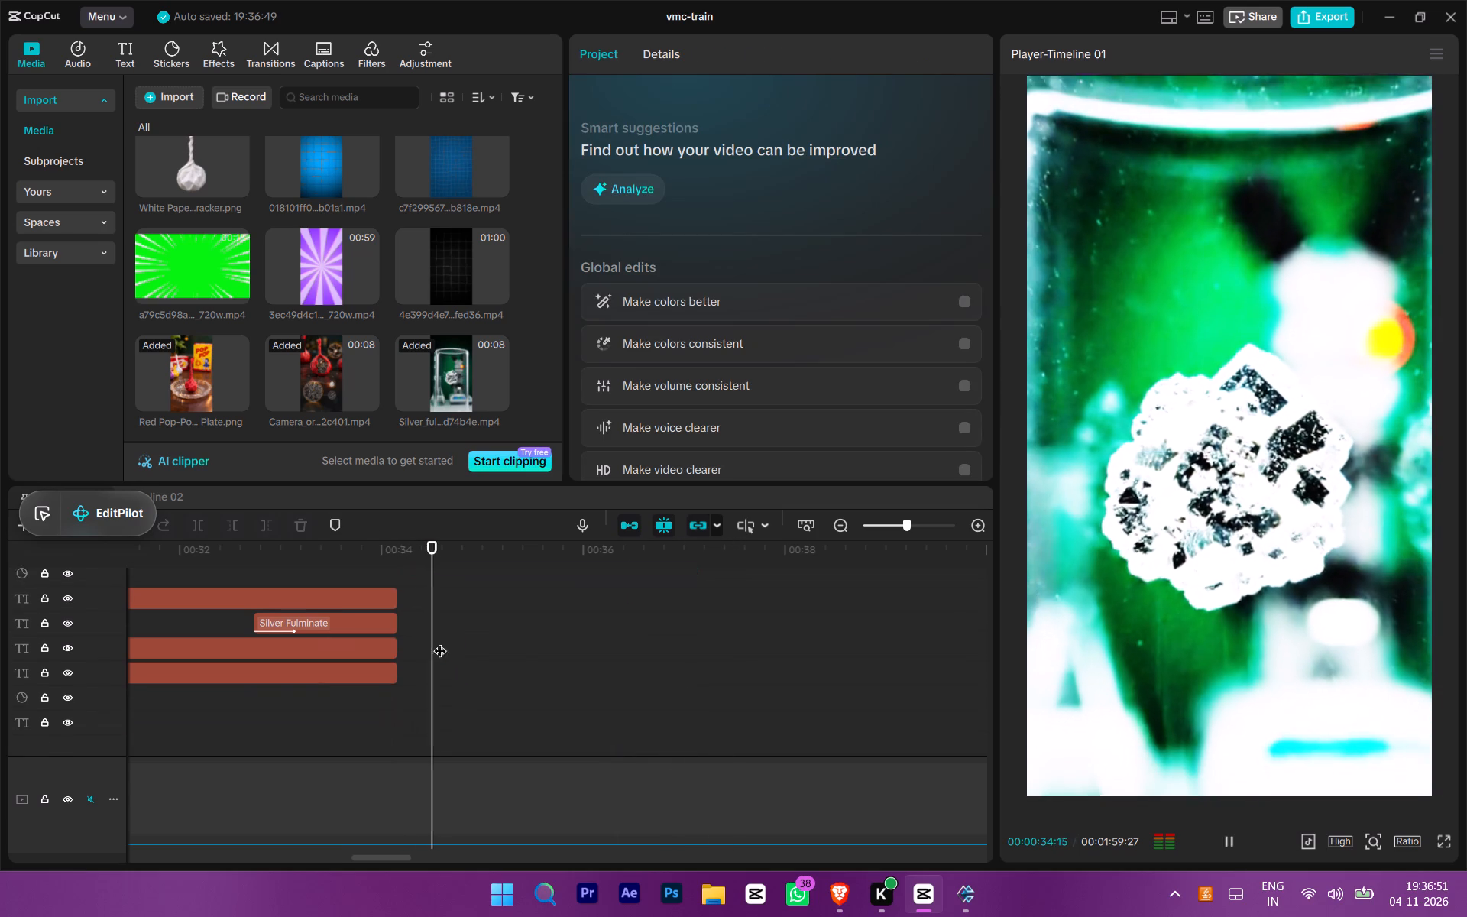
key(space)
Disable the high-contrast duplicate clip on the upper video track.
scroll(517, 648, up, 6)
drag(542, 695, 556, 552)
scroll(550, 627, down, 11)
click(537, 661)
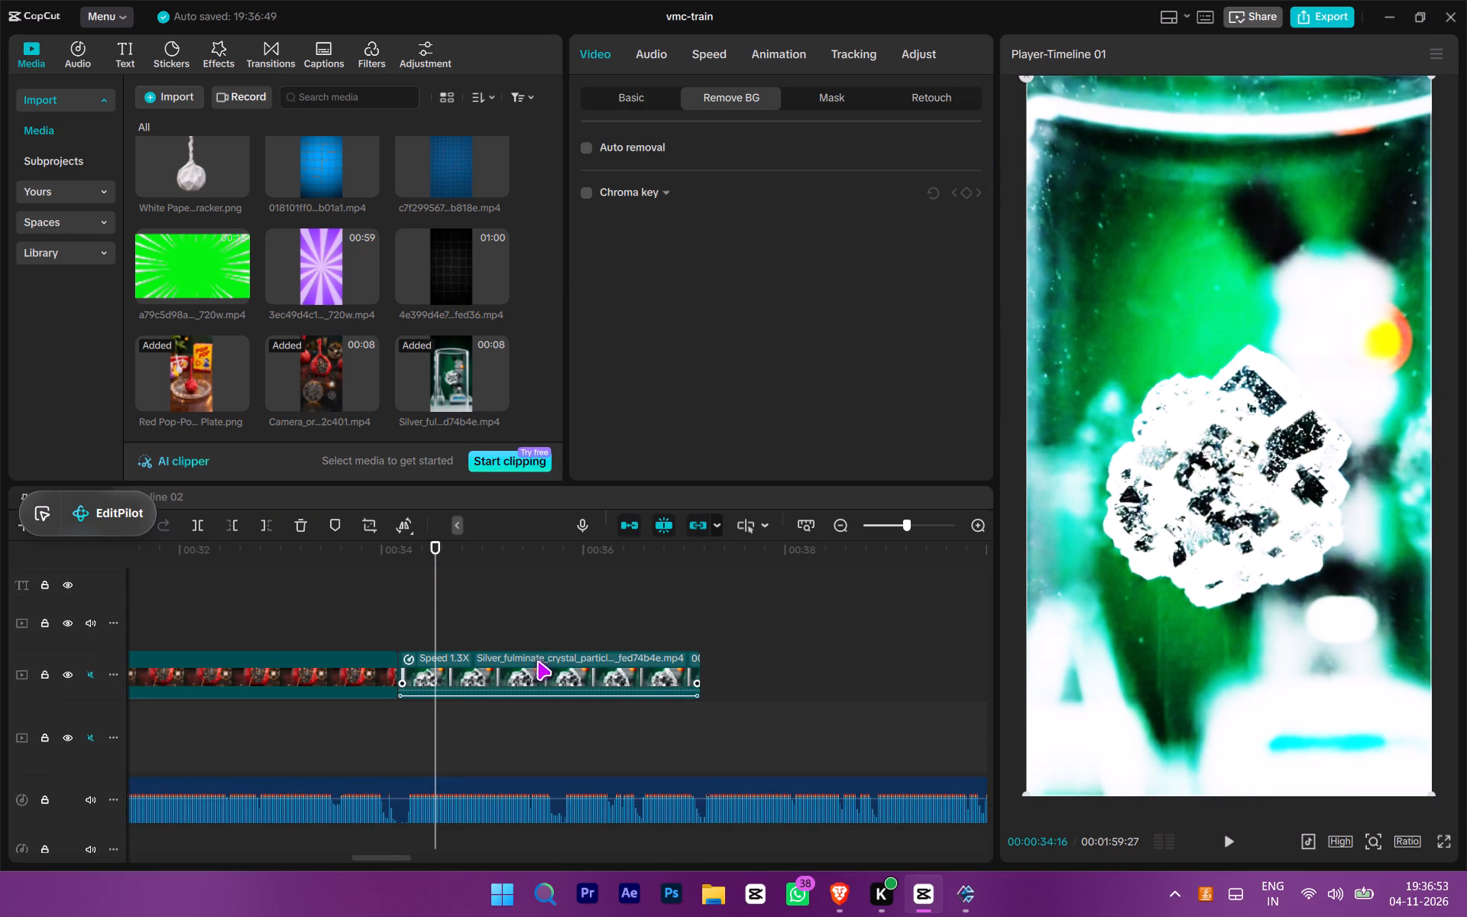
scroll(526, 656, up, 12)
drag(564, 727, 603, 568)
key(v)
Play the original silver fulminate clip on its own and park the playhead at 00:34:05.
scroll(546, 622, down, 4)
key(space)
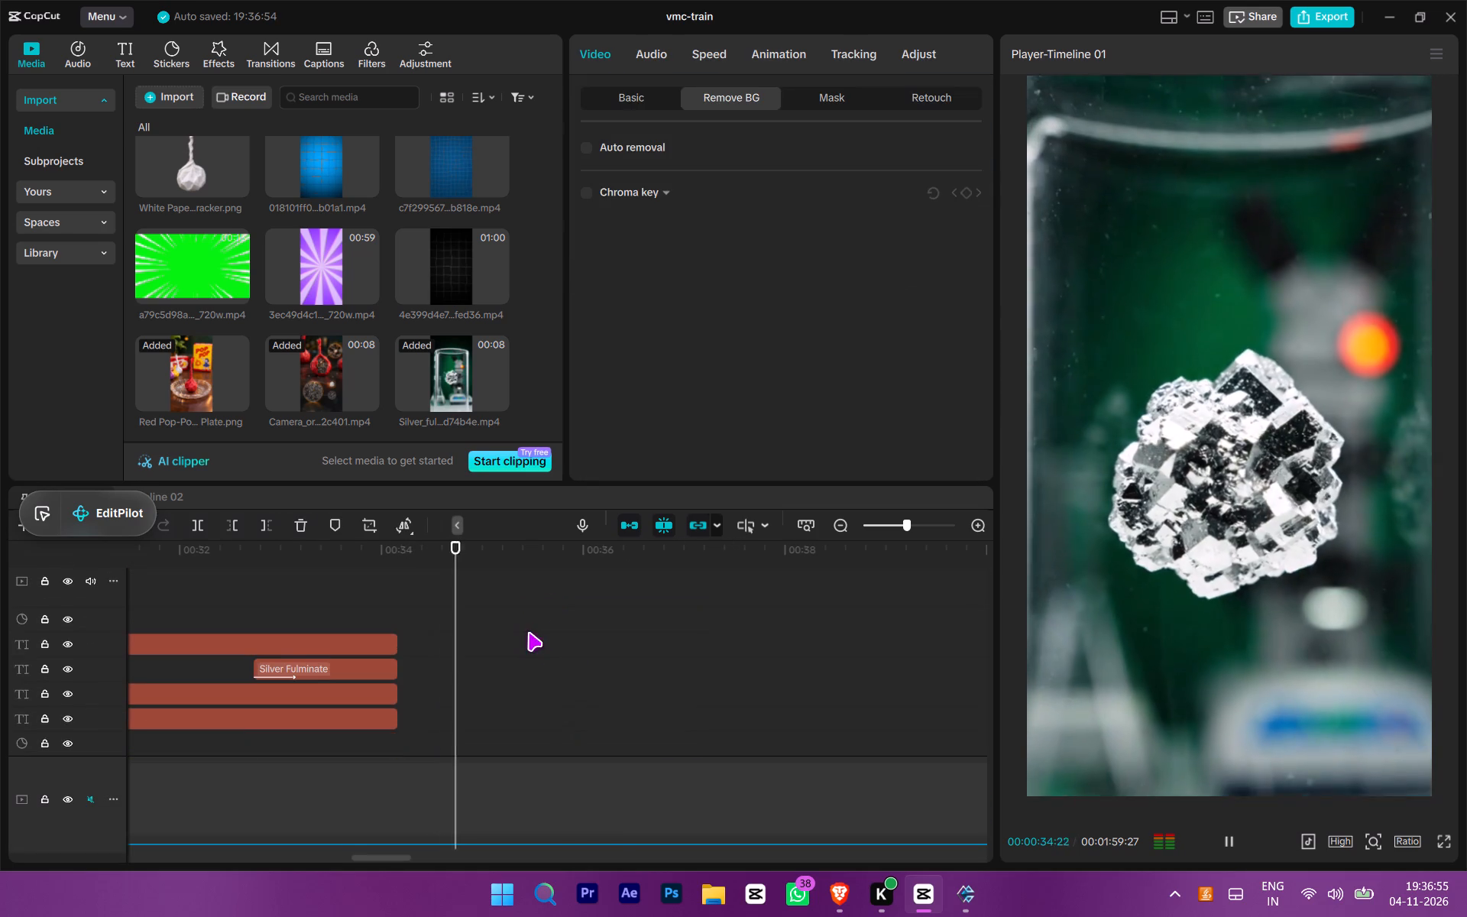
scroll(525, 633, down, 6)
ctrl+scroll(491, 651, up, 6)
click(375, 656)
drag(371, 659, 363, 660)
click(363, 660)
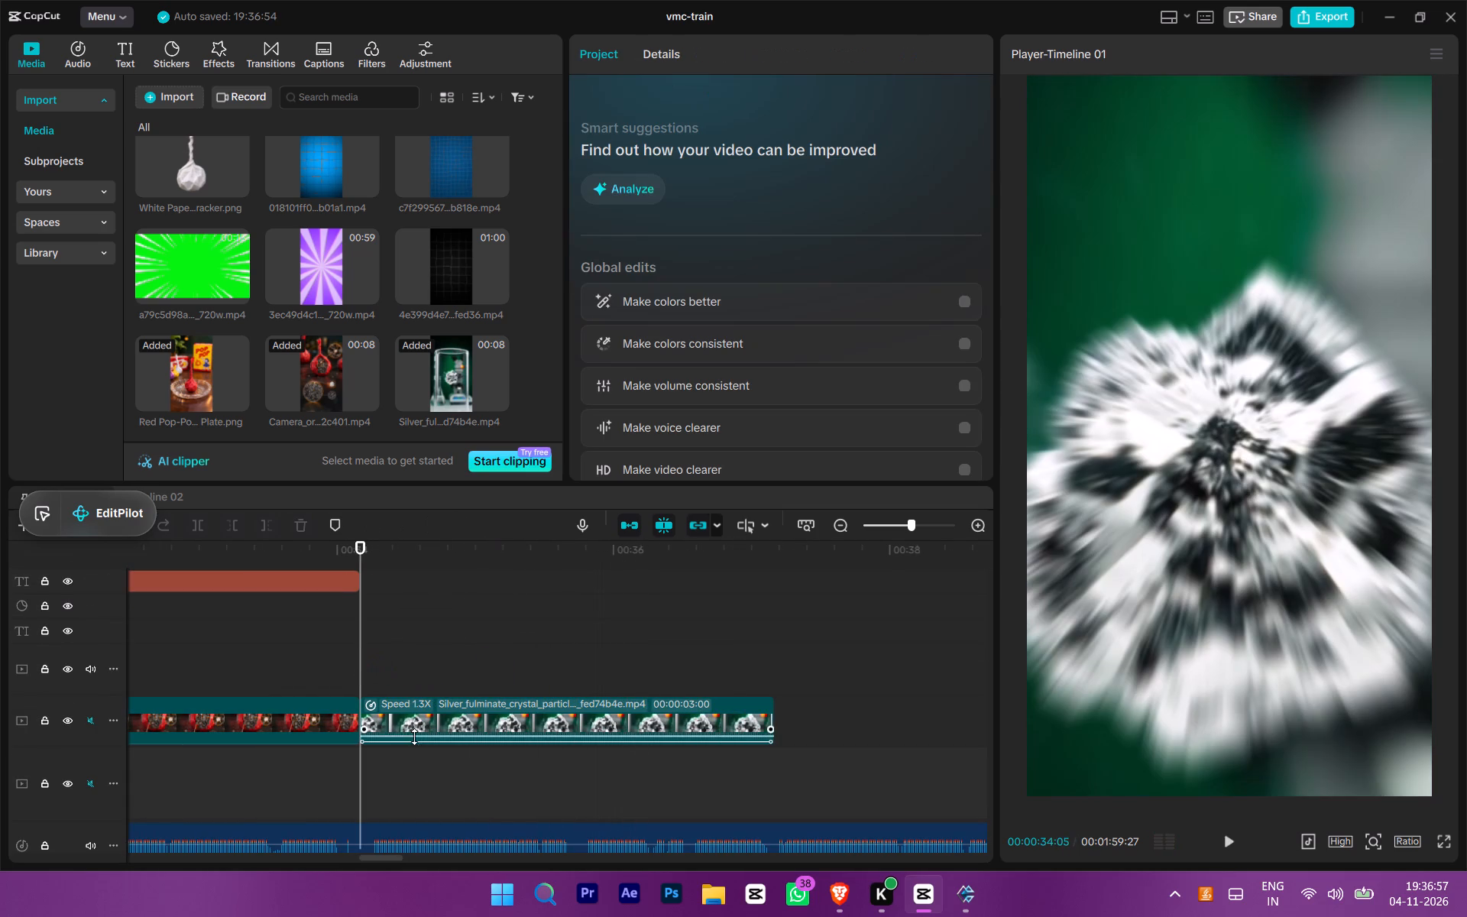
Turn on Auto adjust for the original silver fulminate clip.
click(414, 737)
key(space)
key(space)
click(902, 76)
click(902, 71)
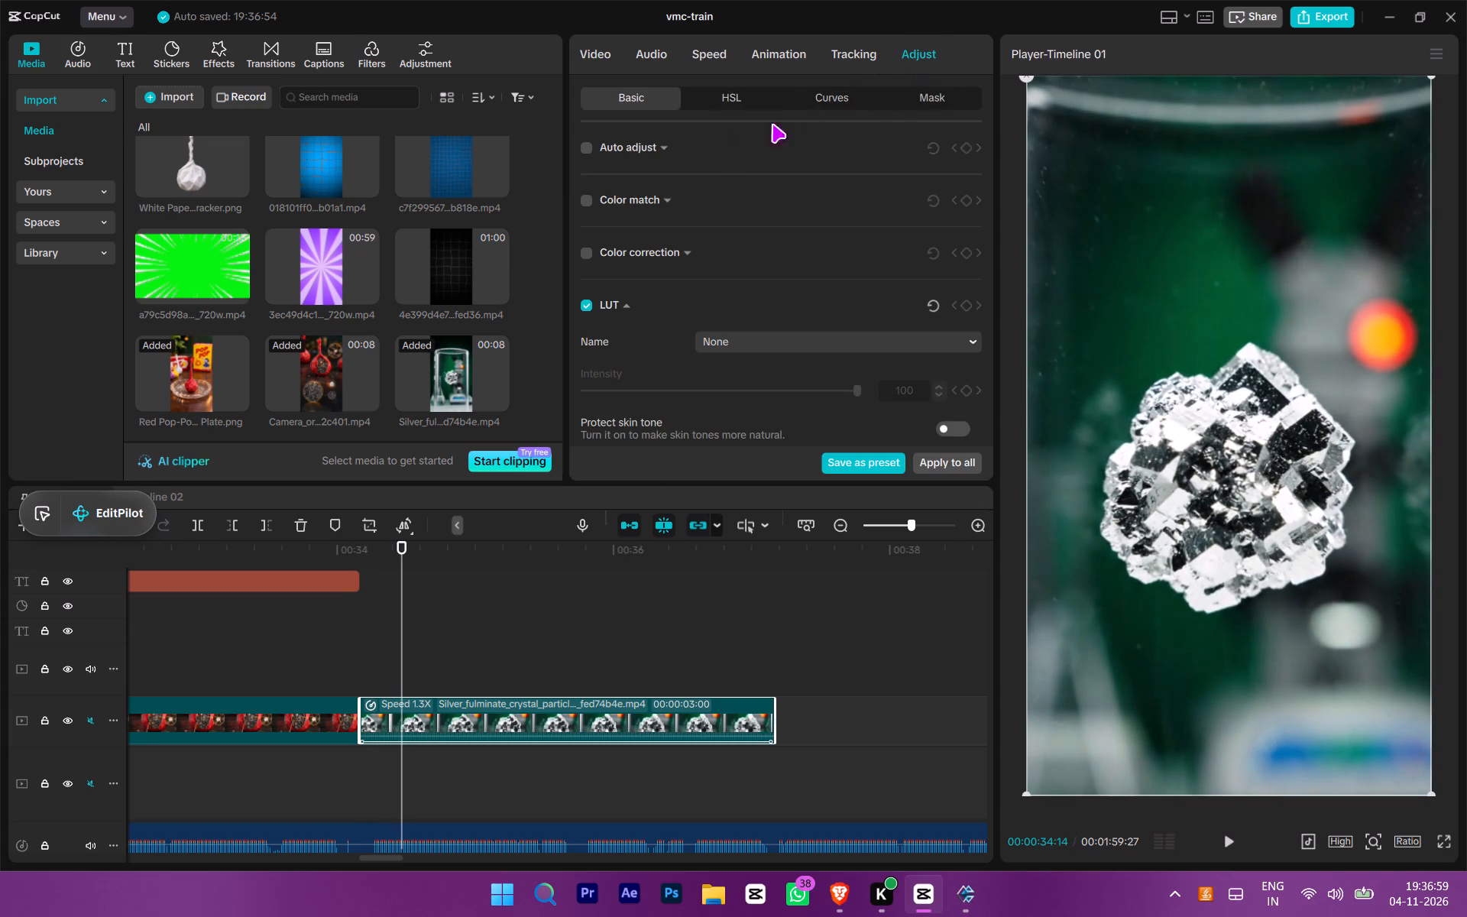
click(589, 149)
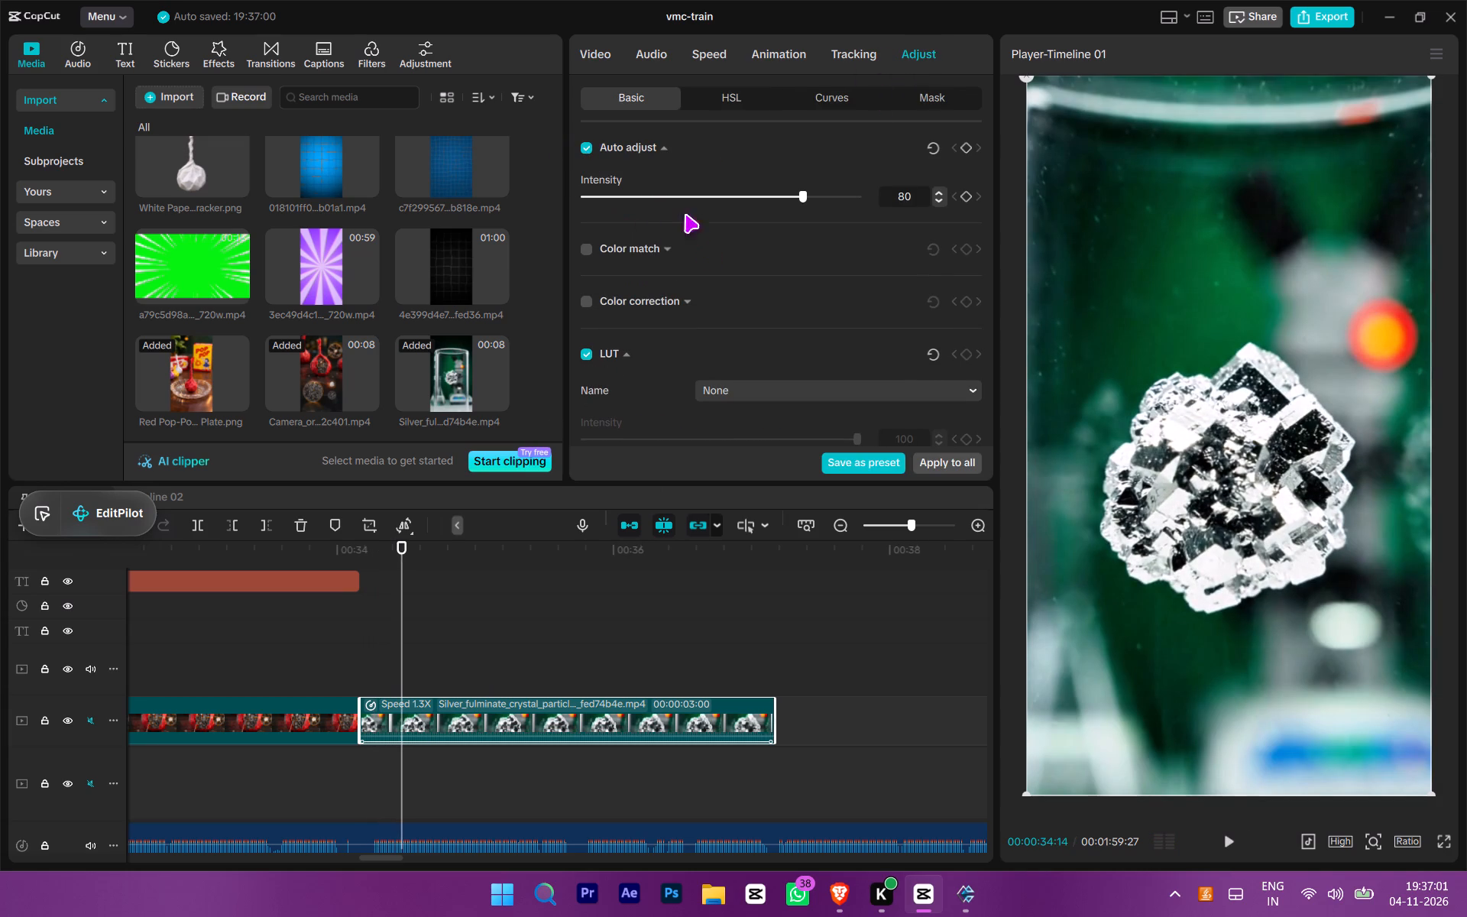
Set the silver fulminate clip's Auto adjust intensity to 16.
drag(664, 208, 608, 200)
click(627, 190)
Play back the silver fulminate clip several times to review the reduced Auto adjust look.
key(space)
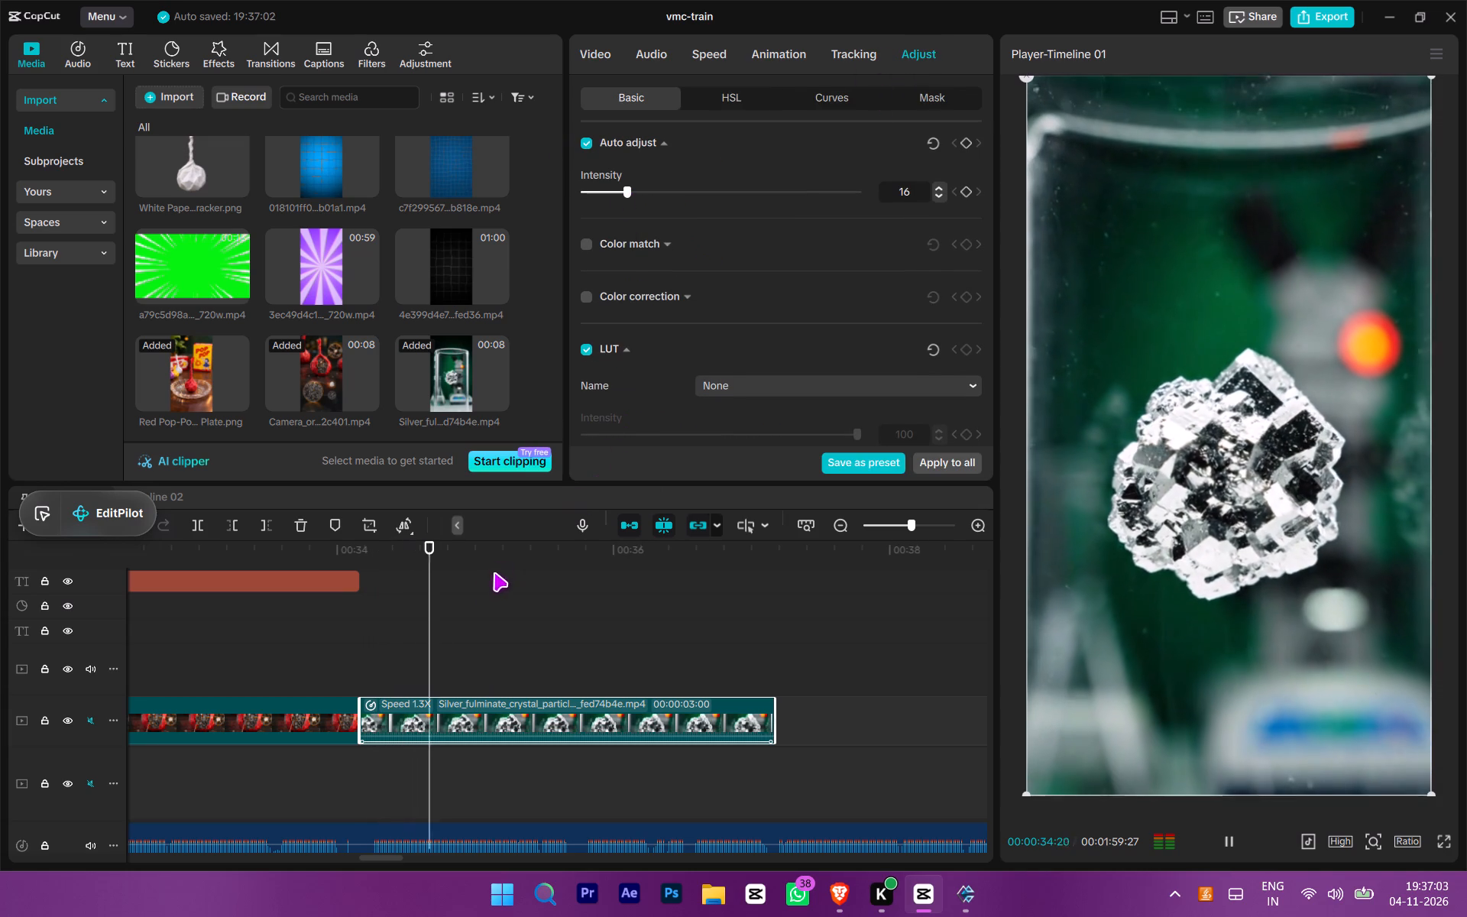
click(362, 677)
key(space)
key(space)
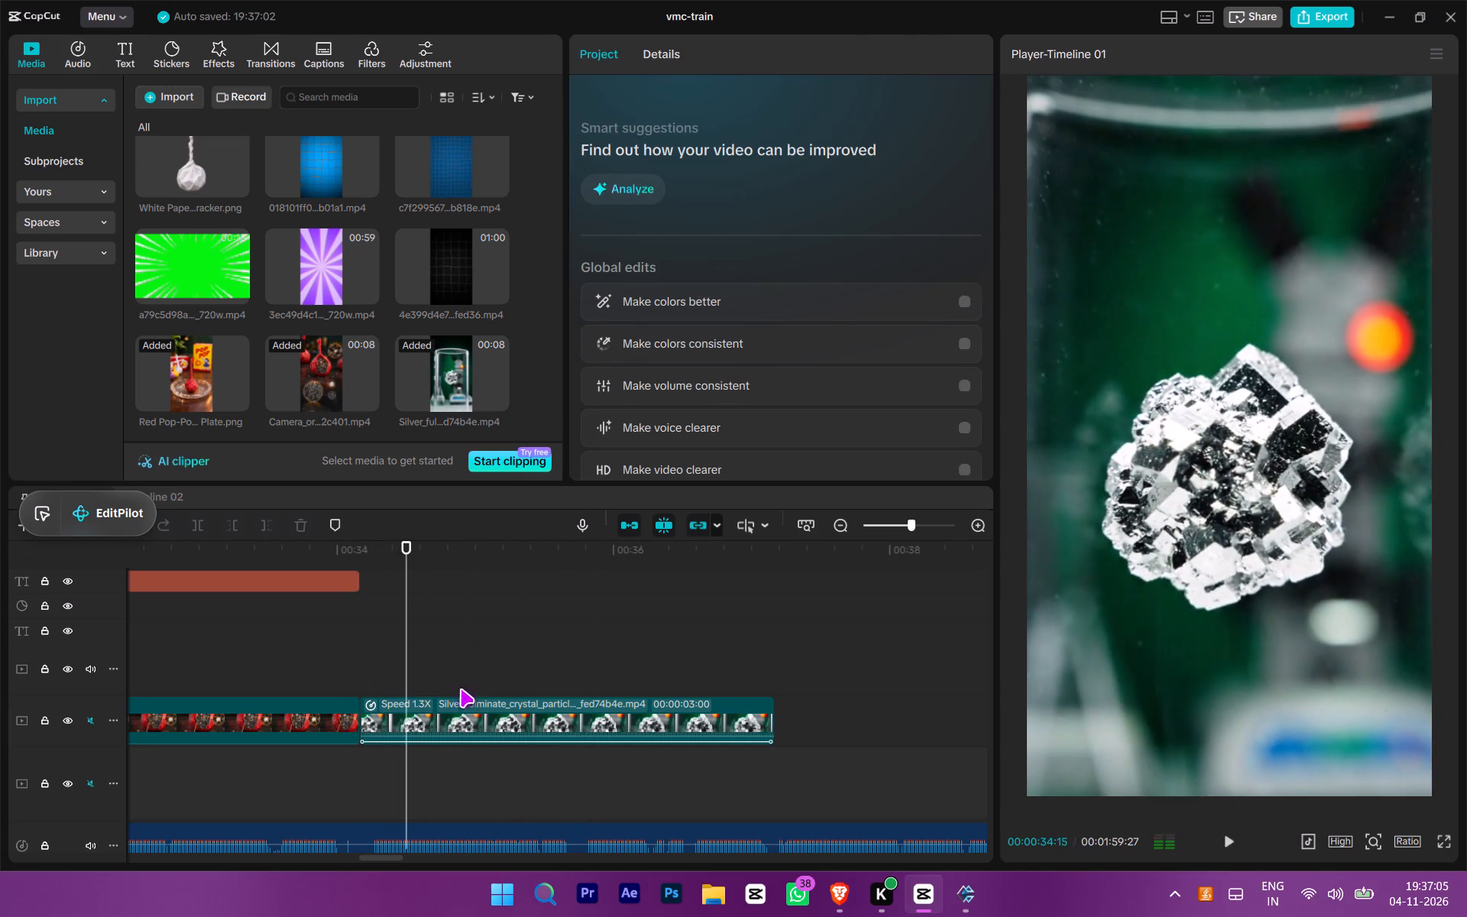
key(space)
key(space)
click(434, 667)
key(space)
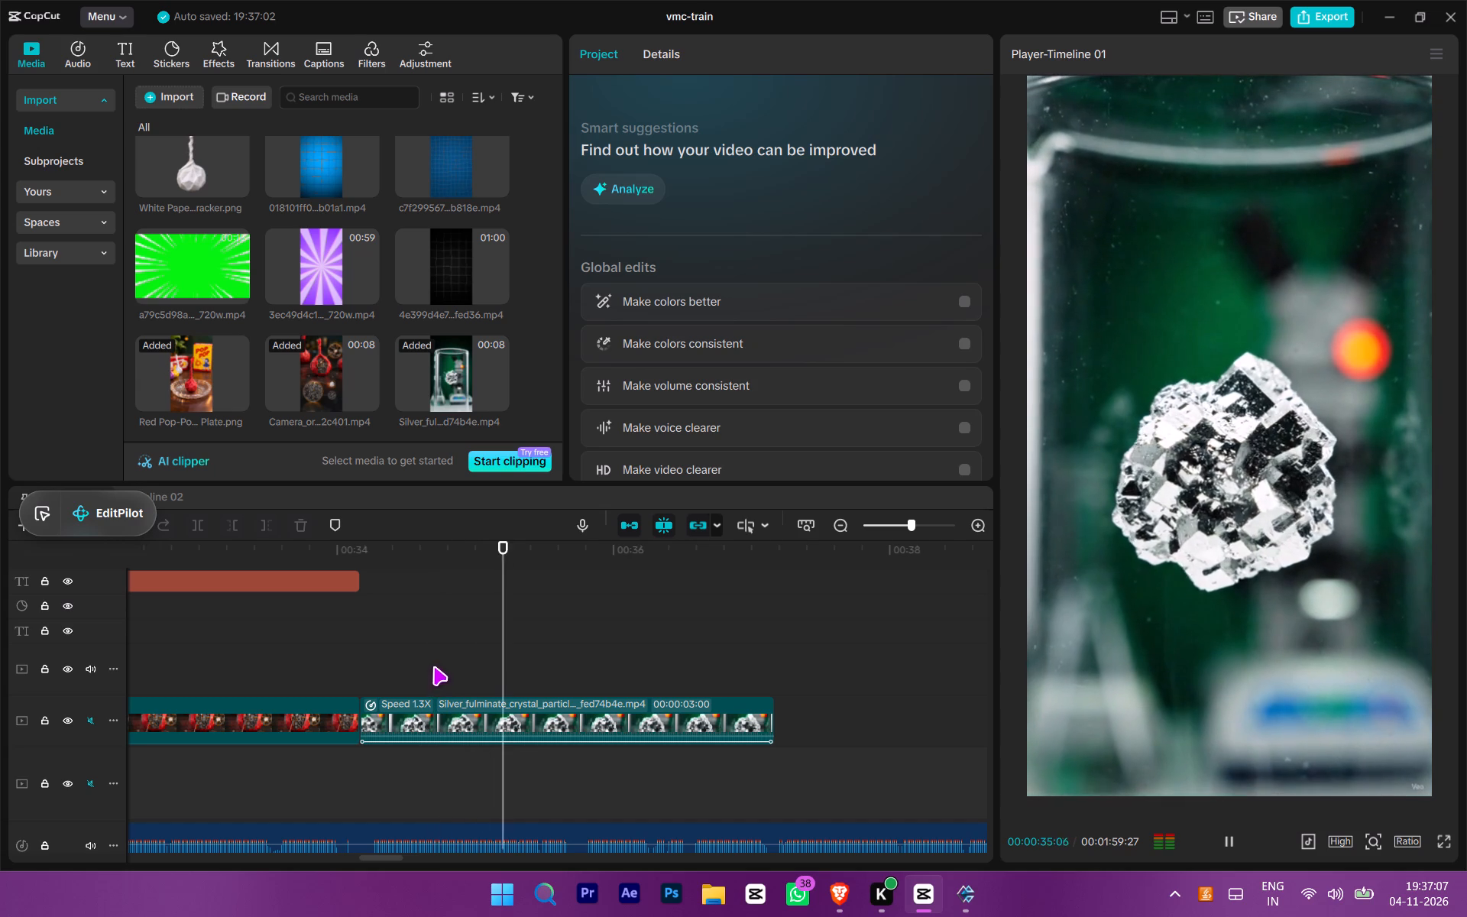
click(430, 659)
Copy the "Coarse Gravel" title and paste it at 00:34:20 over the silver fulminate clip.
ctrl+scroll(371, 654, down, 6)
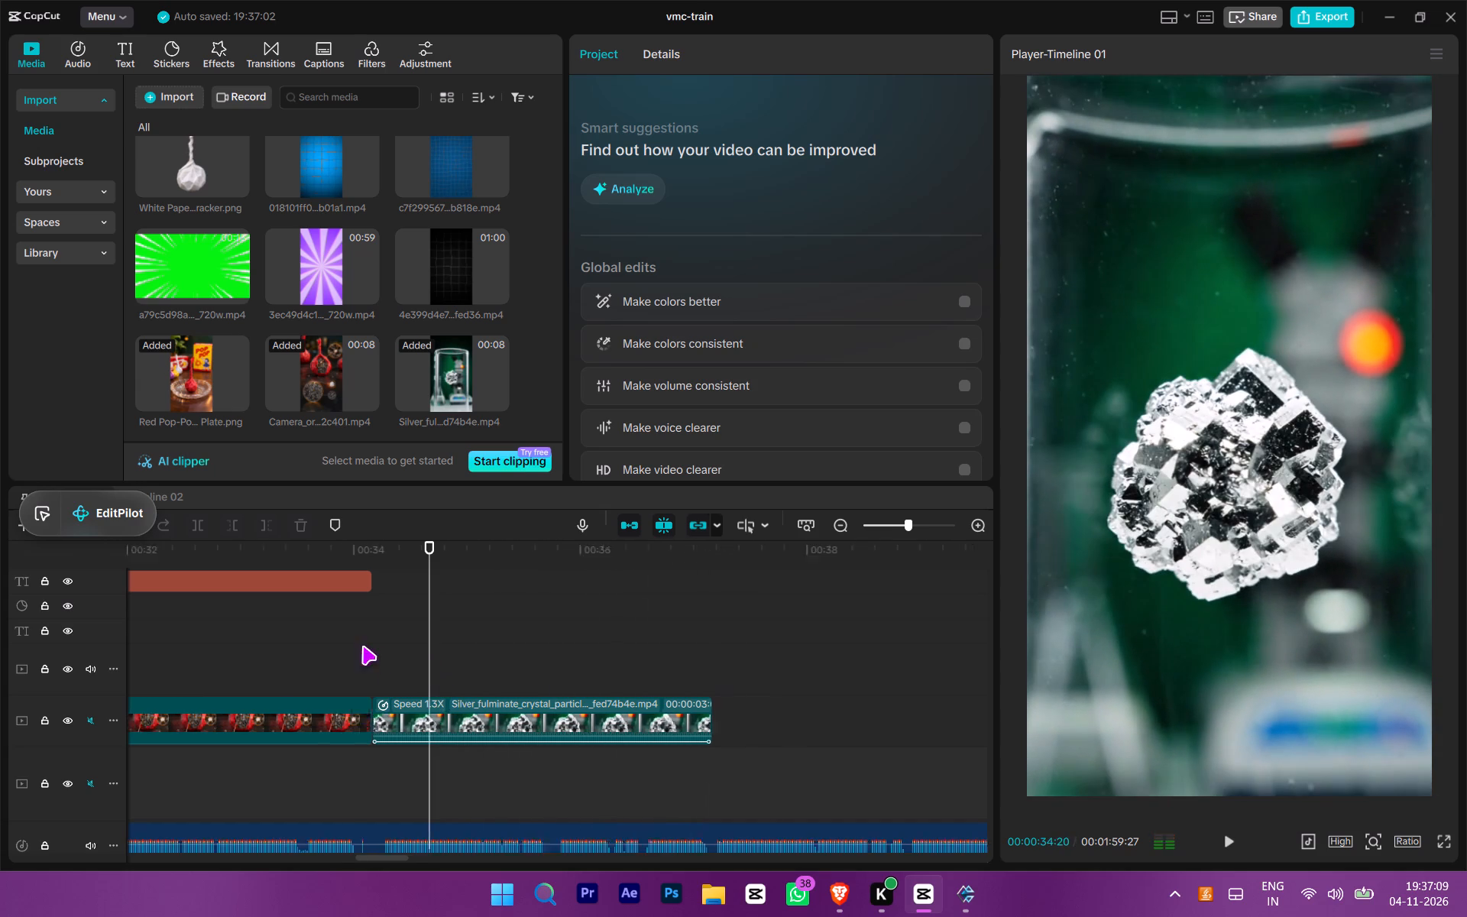
ctrl+scroll(362, 646, down, 2)
scroll(345, 654, up, 8)
ctrl+scroll(343, 657, down, 7)
ctrl+scroll(314, 730, down, 4)
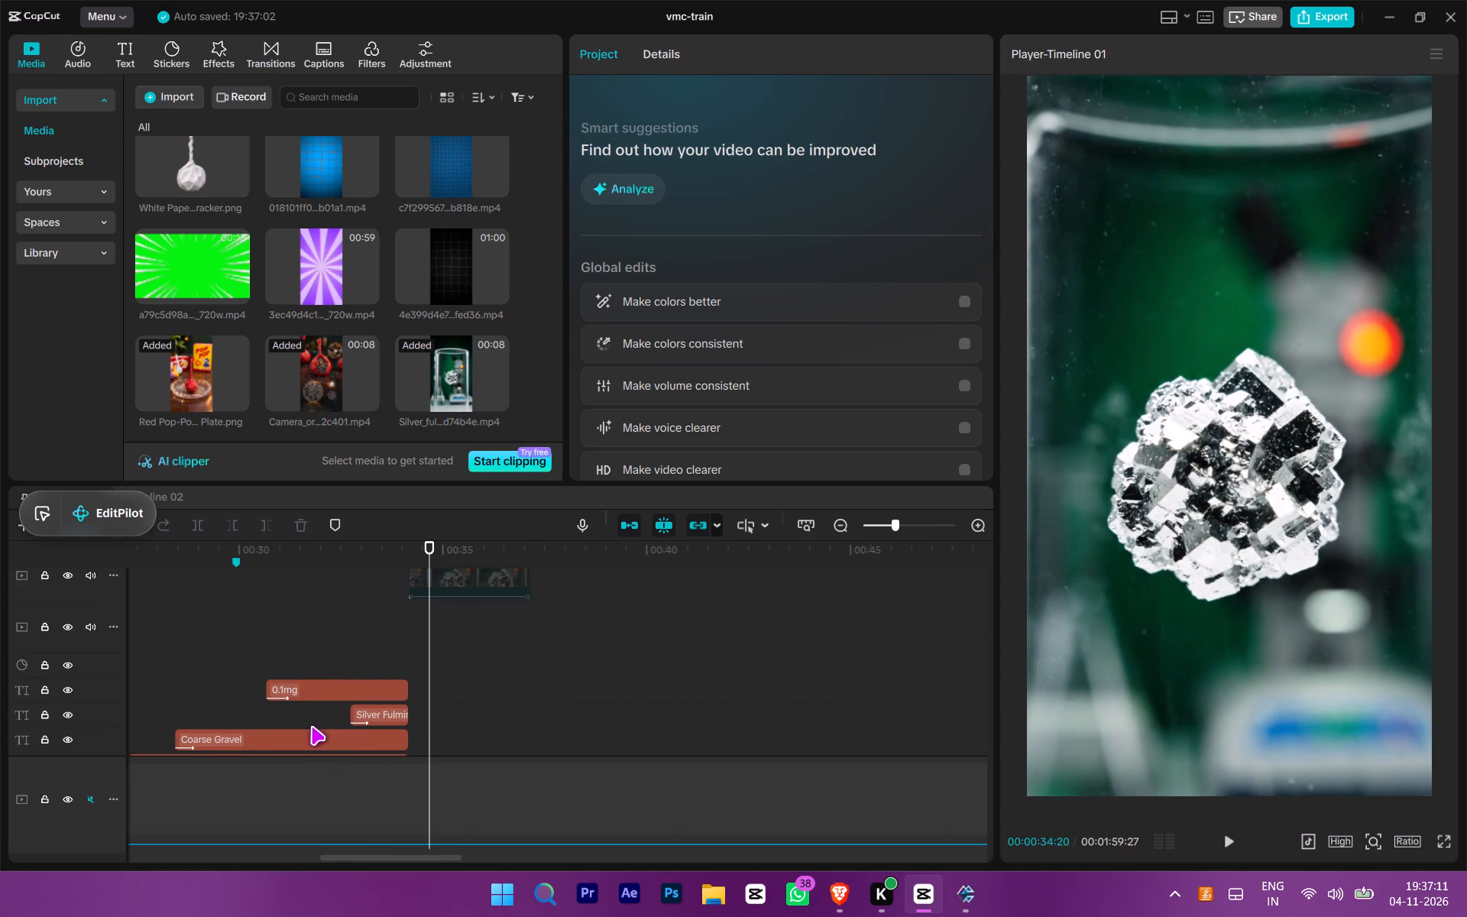
click(309, 747)
key(ctrl+c)
key(ctrl+v)
Move the pasted "Coarse Gravel" title into the upper part of the frame, above the crystal.
ctrl+scroll(555, 711, up, 7)
key(space)
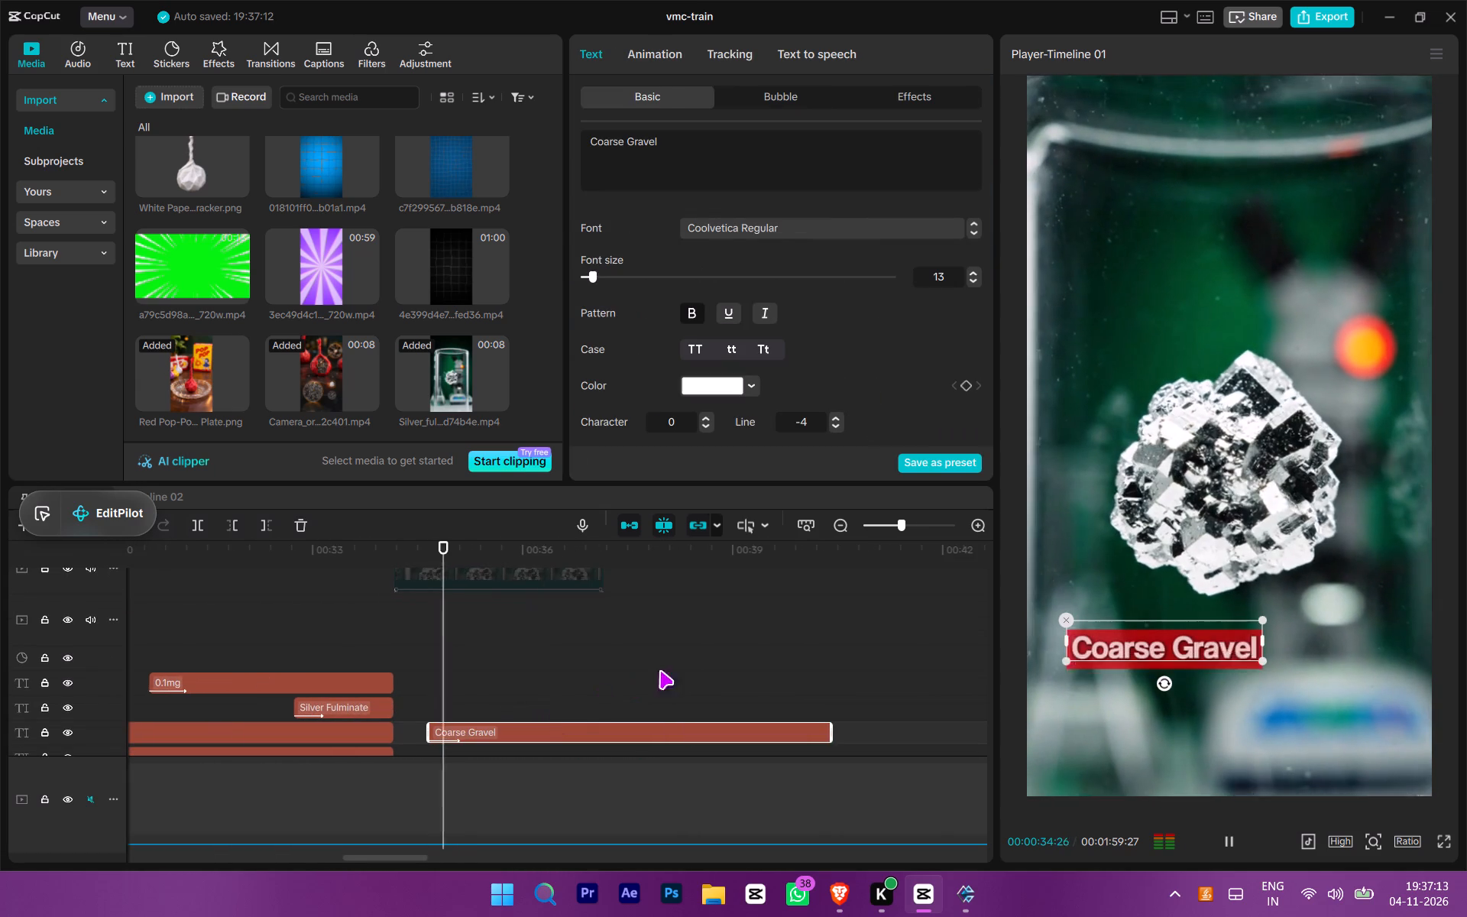
key(space)
drag(1130, 642, 1209, 241)
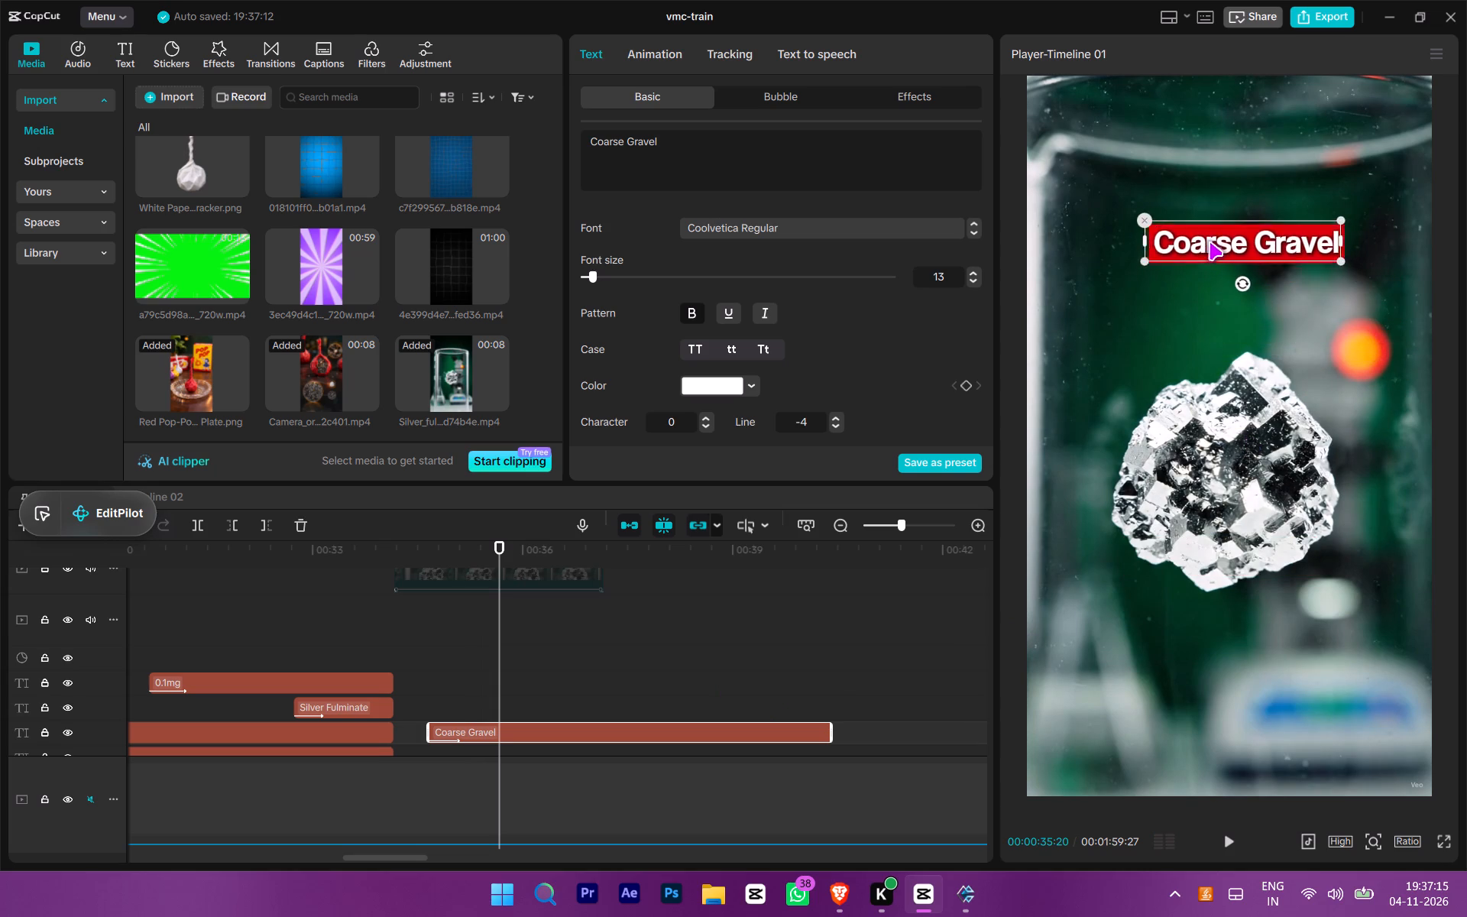
drag(1209, 241, 1200, 221)
Trim the end of the pasted title to where the silver fulminate clip ends, and park the playhead at 00:36:25.
ctrl+scroll(488, 729, up, 6)
scroll(552, 723, down, 7)
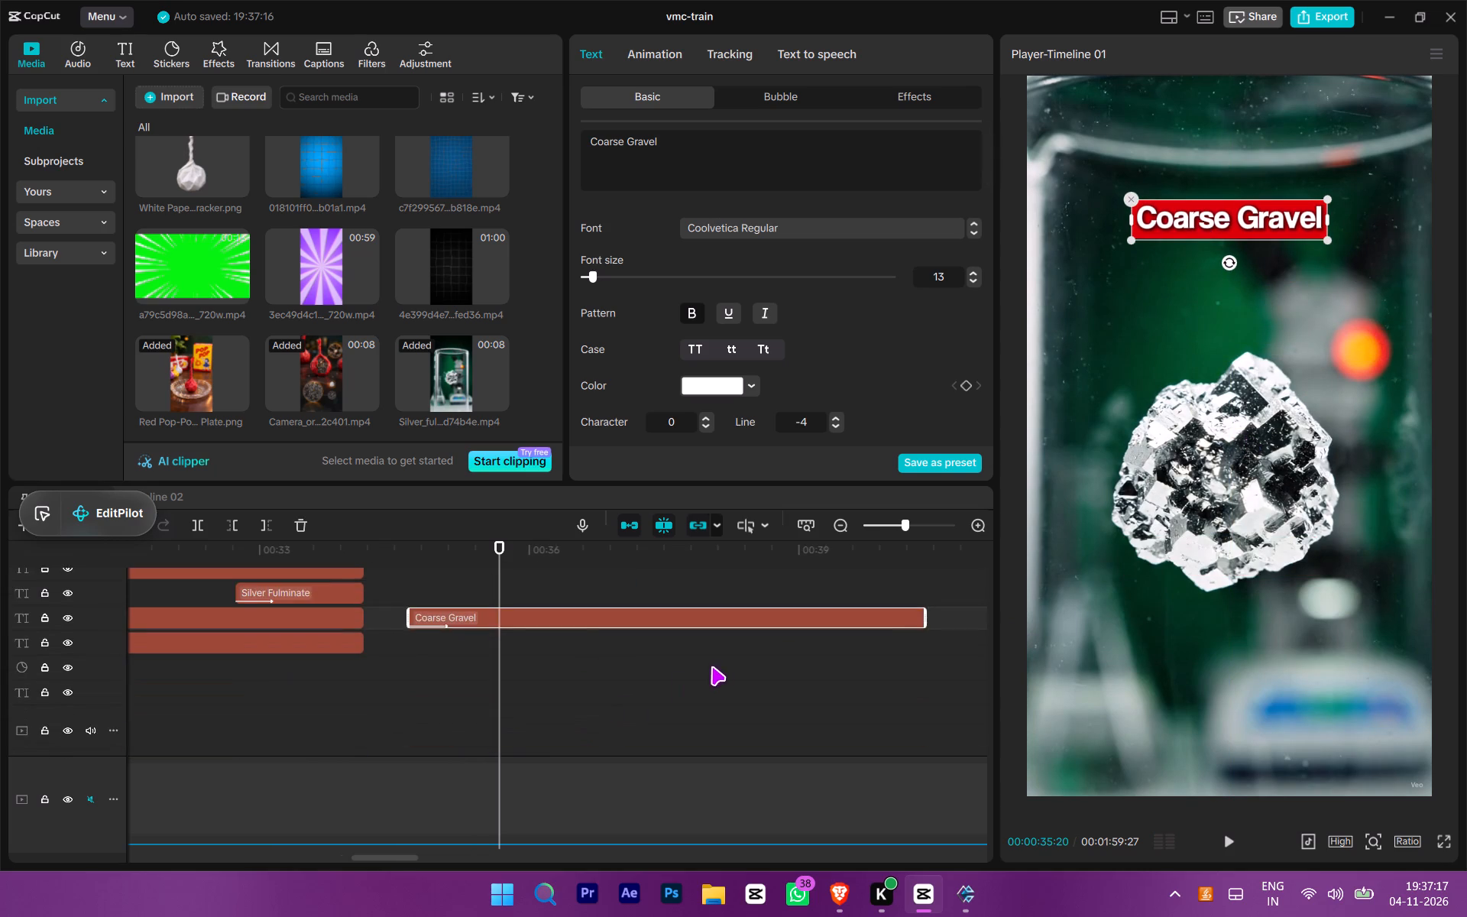
ctrl+scroll(714, 663, up, 6)
scroll(714, 663, down, 6)
click(695, 559)
drag(693, 559, 686, 562)
key(w)
click(646, 559)
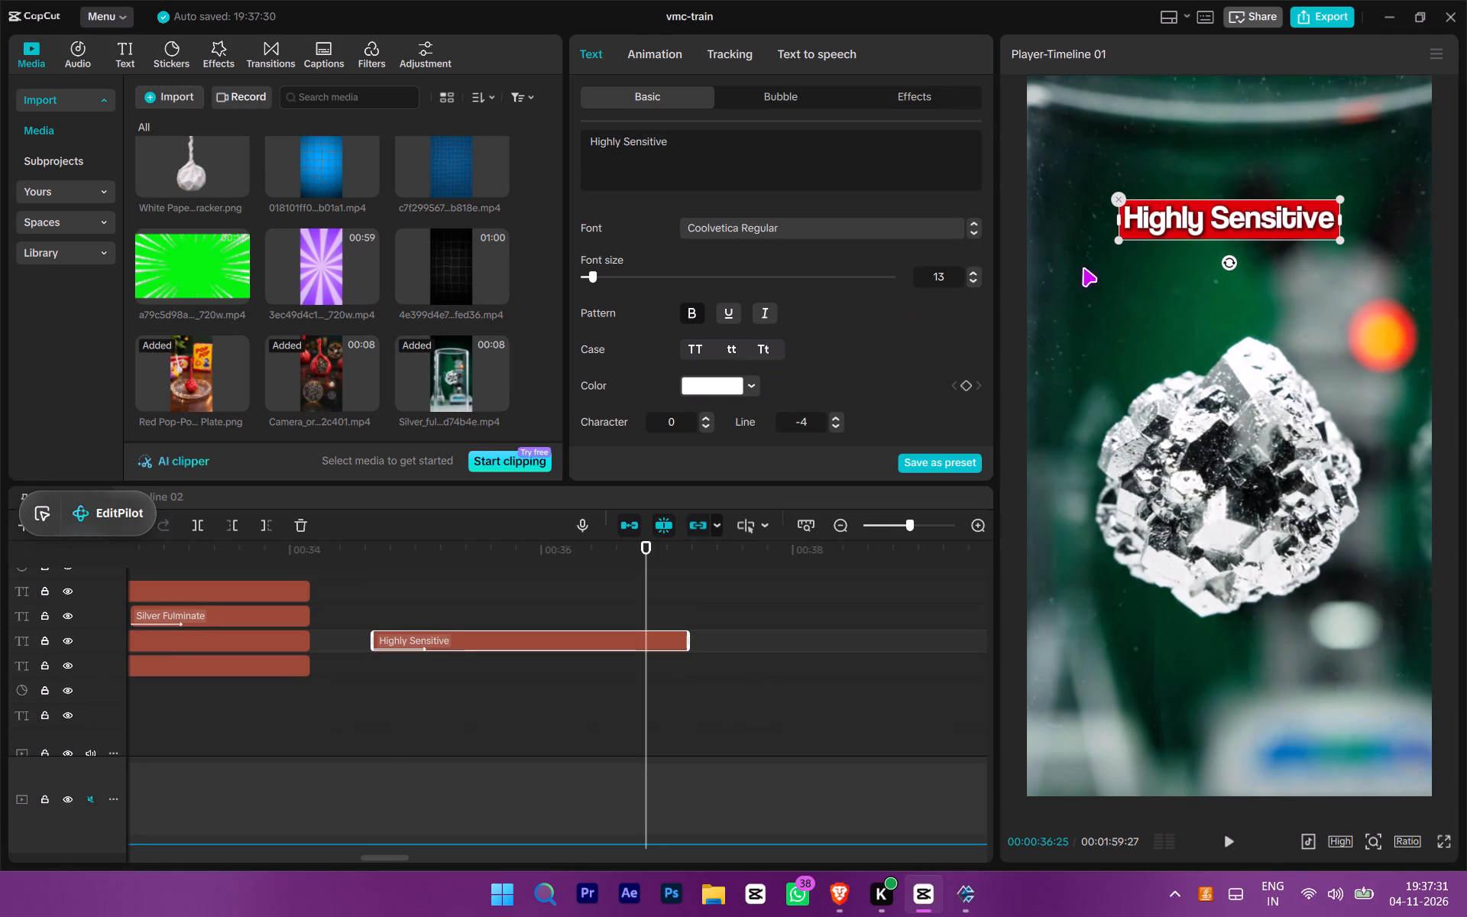
Enlarge the "Highly Sensitive" title to about 128% scale and place it horizontally centred just above the crystal.
drag(1119, 242, 1063, 266)
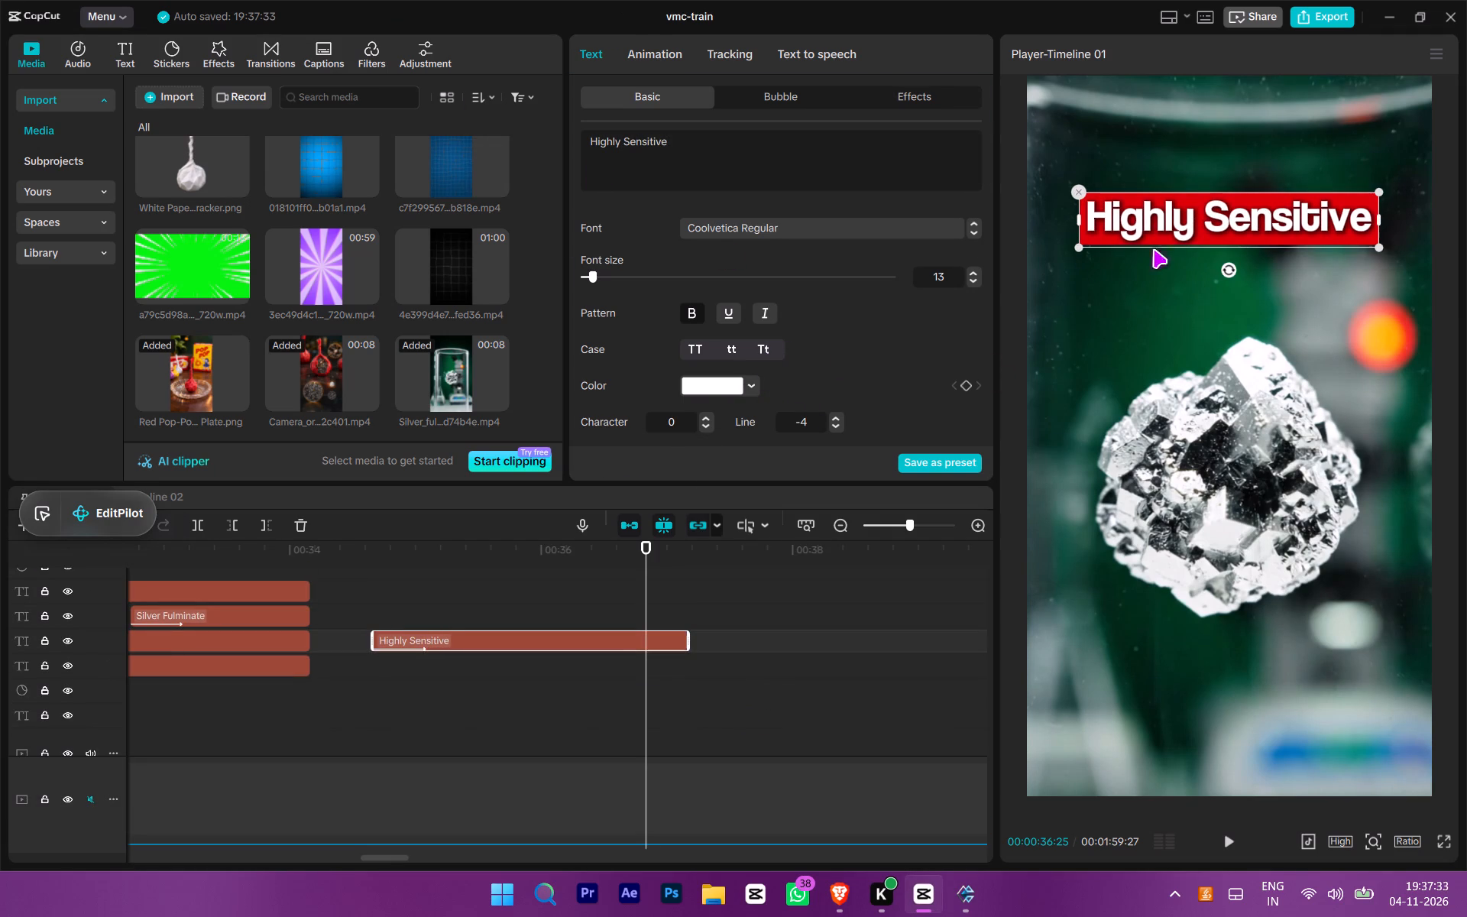
drag(1188, 233, 1188, 322)
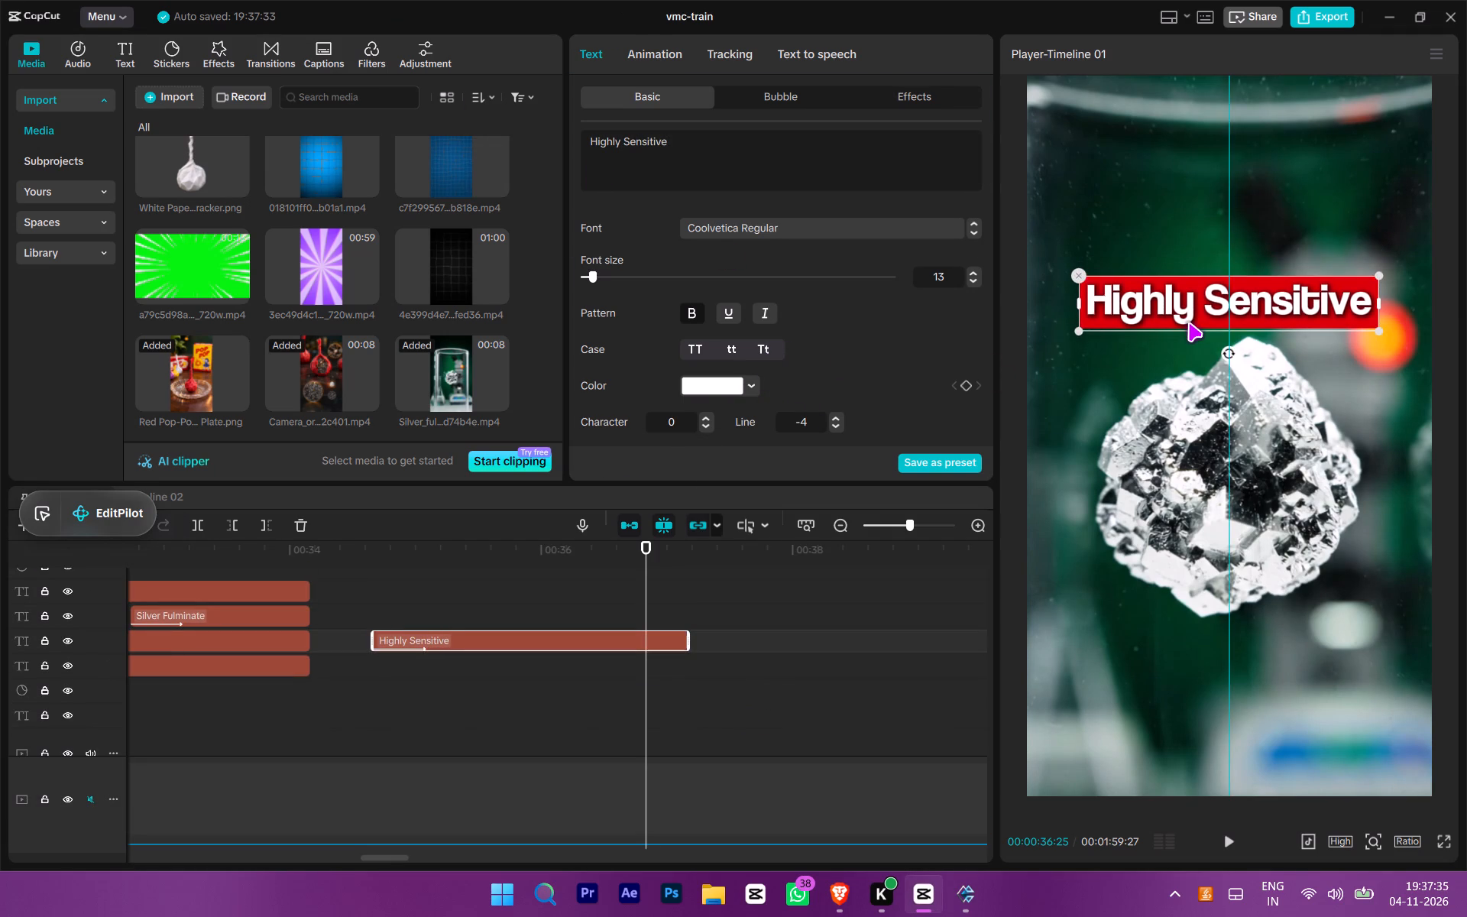
drag(1188, 322, 1184, 246)
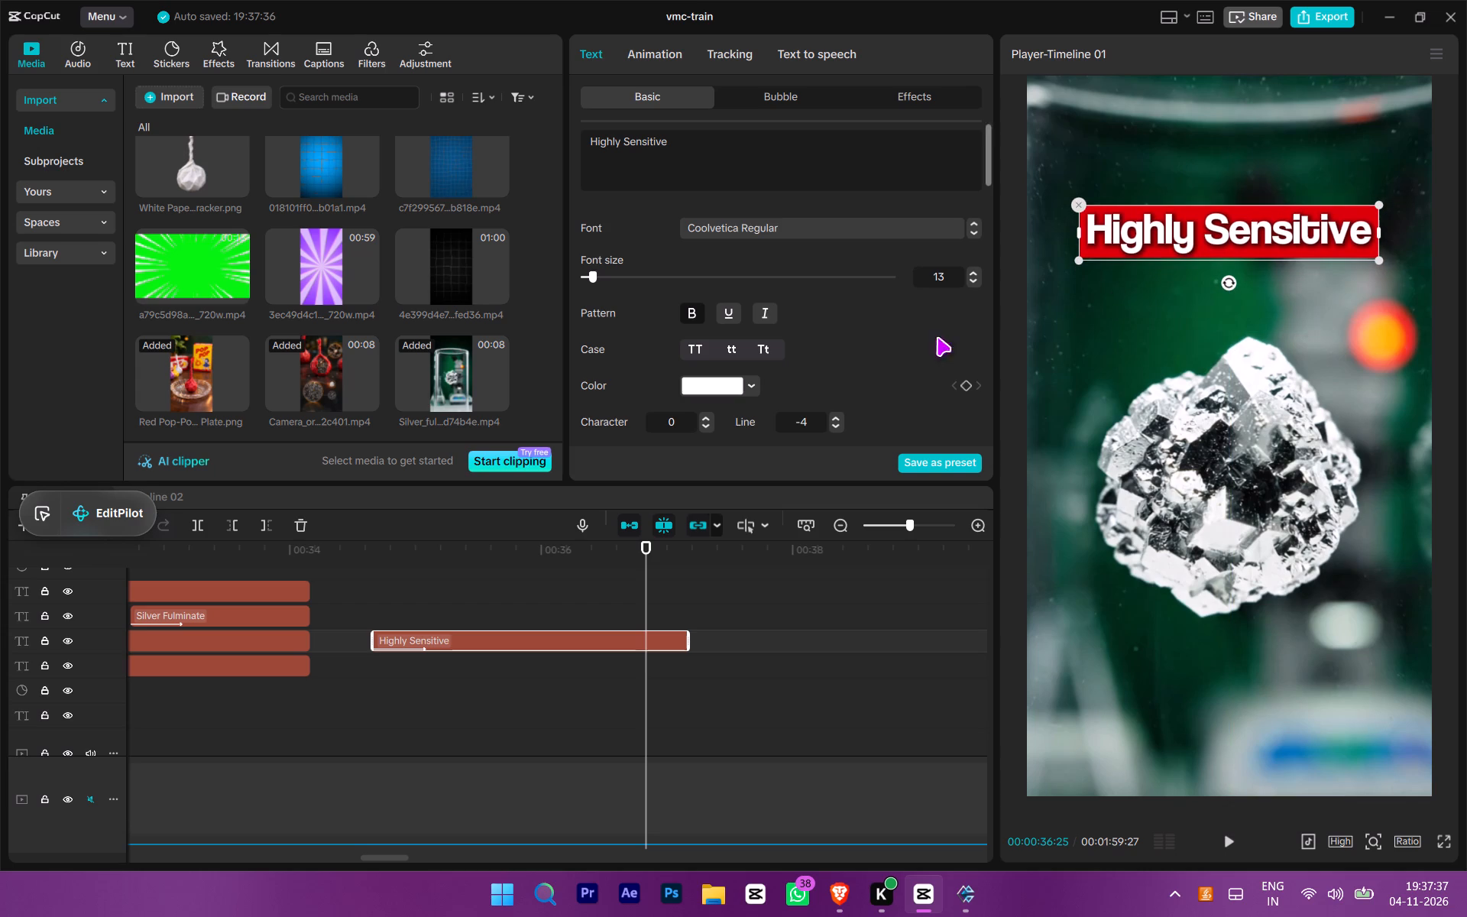
Change the "Highly Sensitive" title's background colour to bright yellow (F0FF00).
scroll(865, 358, down, 4)
scroll(720, 332, up, 2)
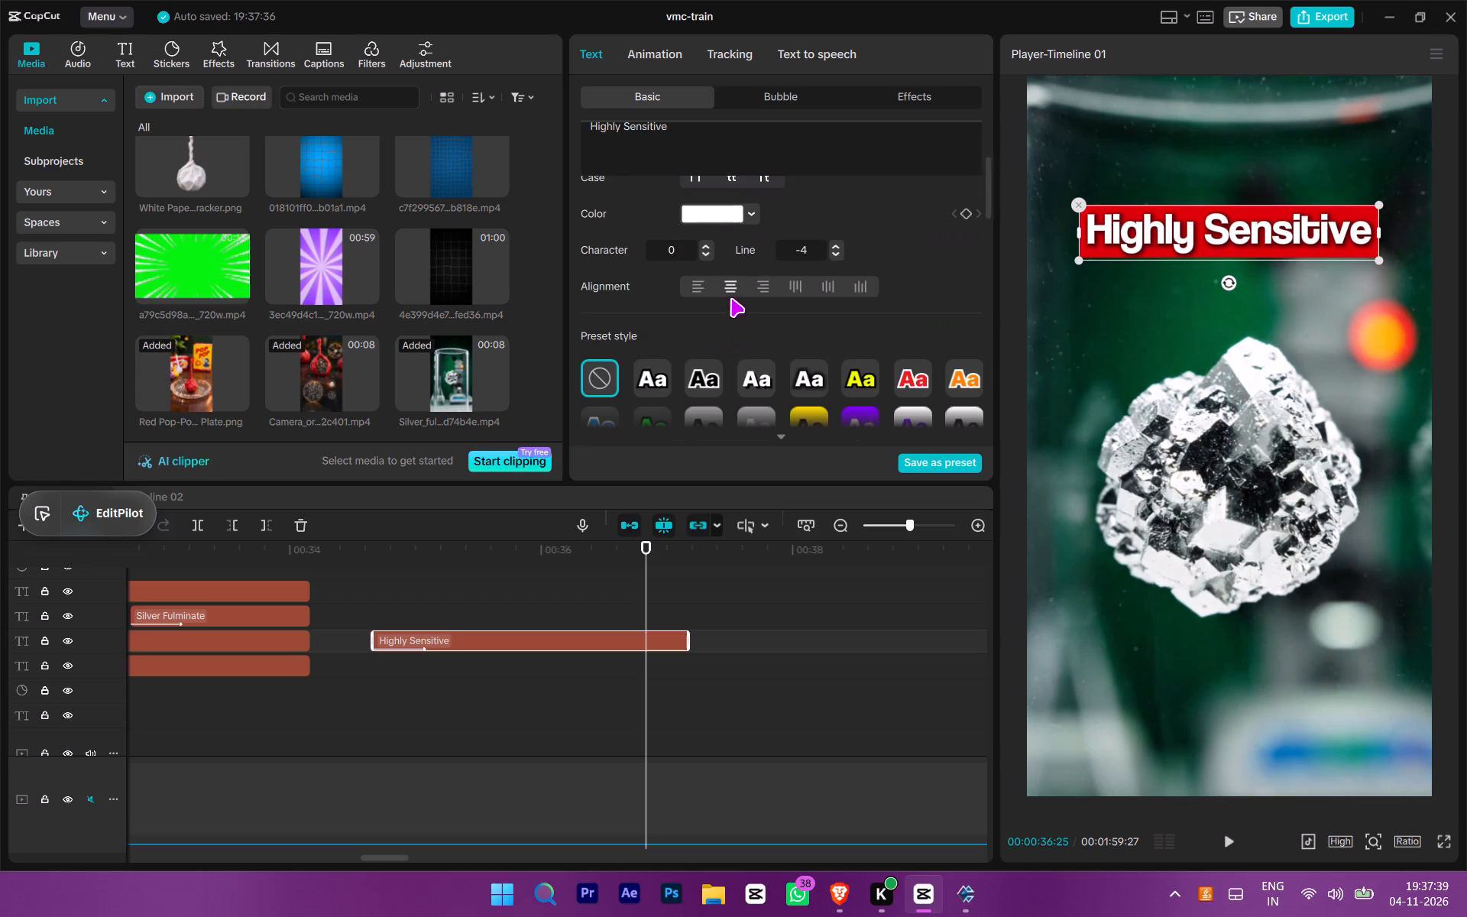
scroll(729, 301, down, 4)
scroll(708, 399, down, 3)
click(678, 407)
click(687, 394)
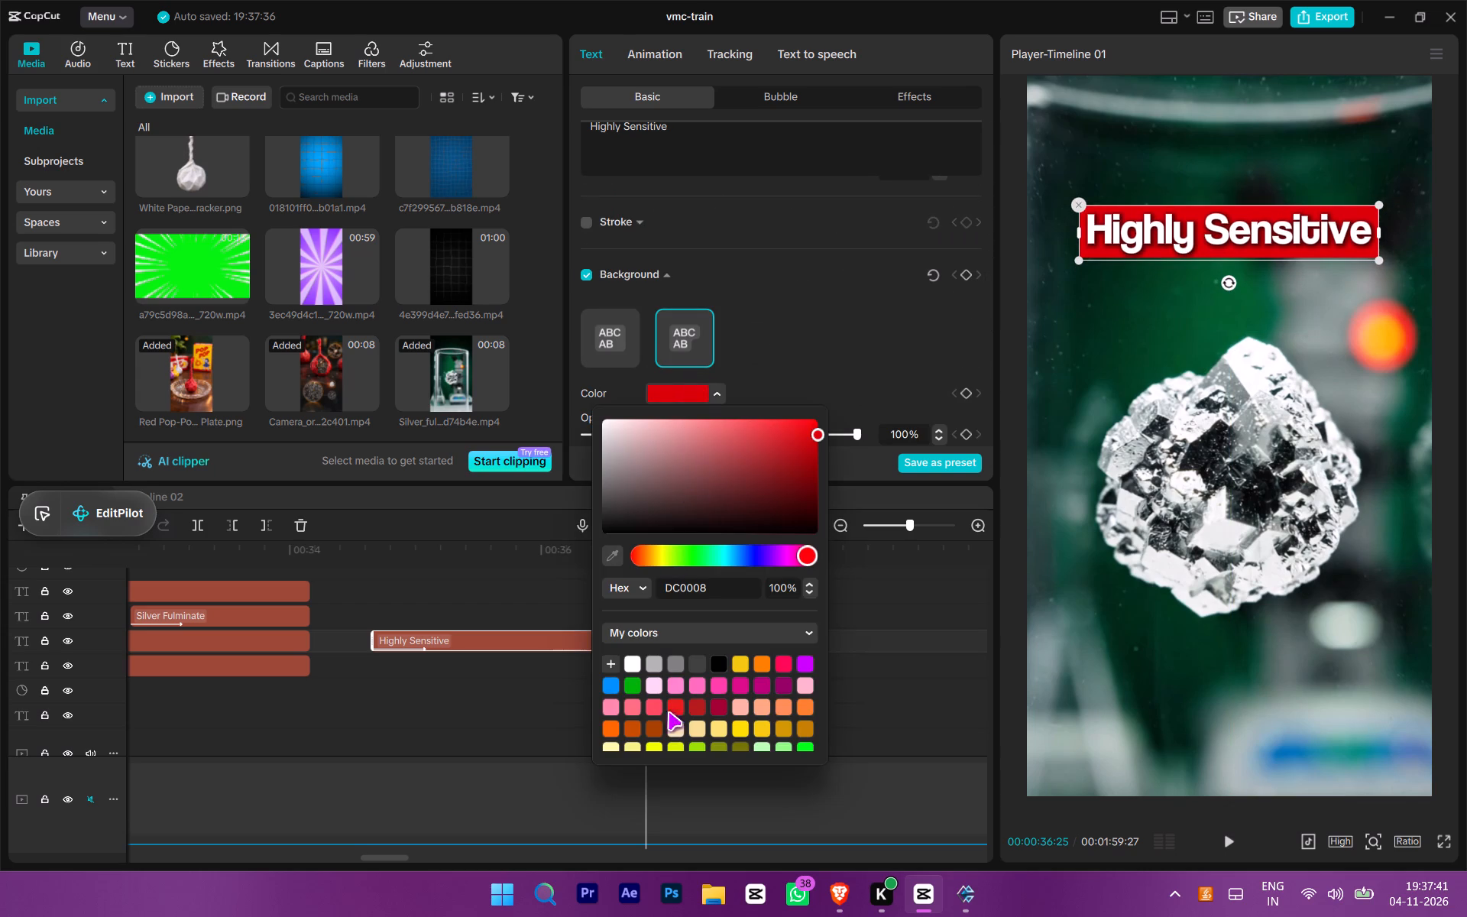
click(659, 743)
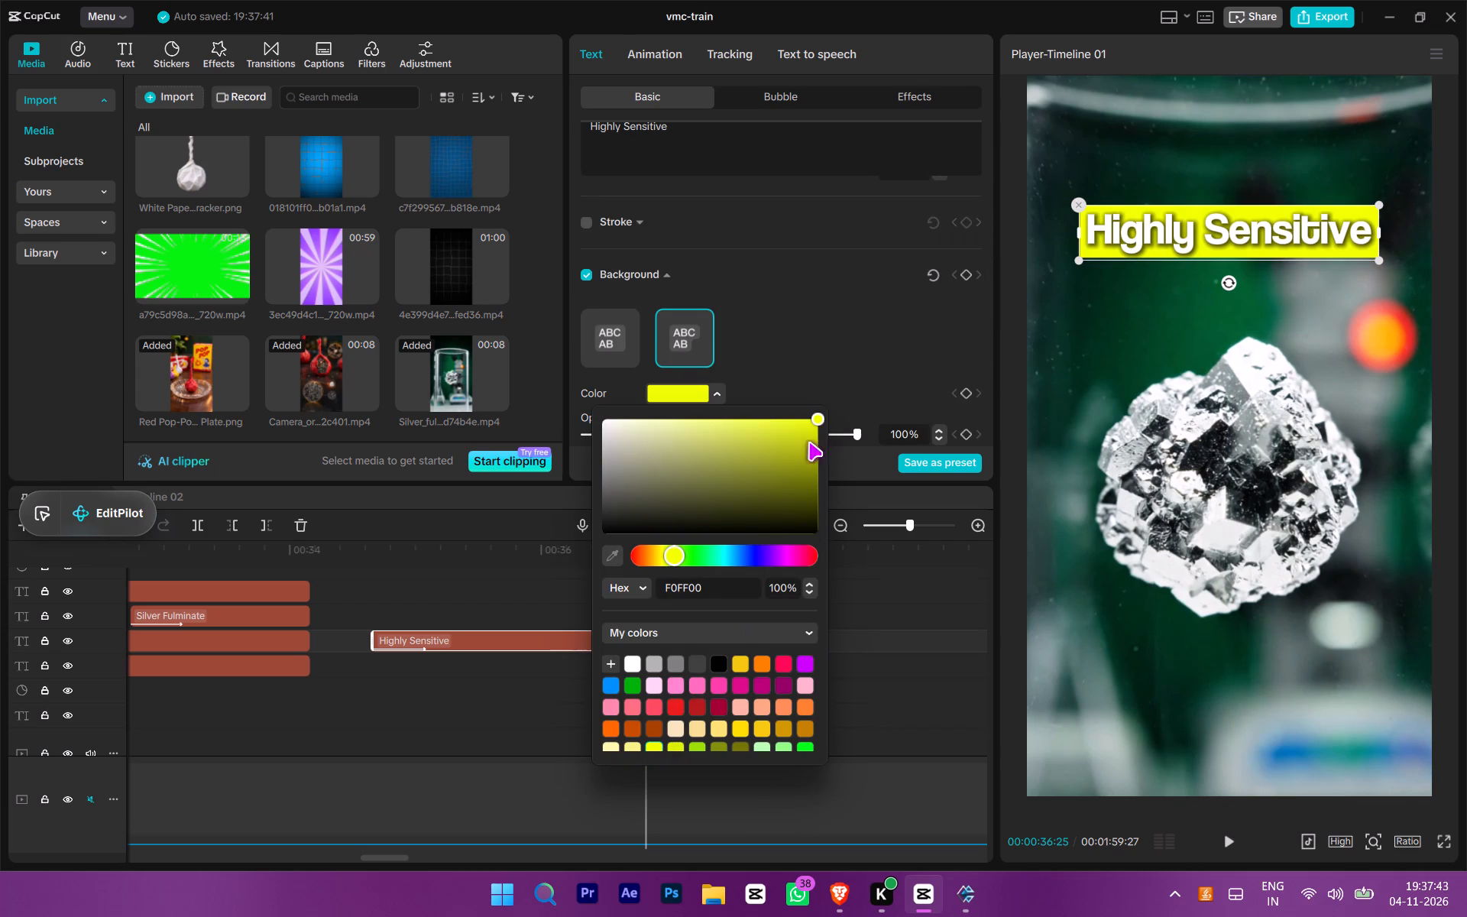
drag(808, 442, 813, 451)
drag(836, 377, 848, 348)
click(693, 364)
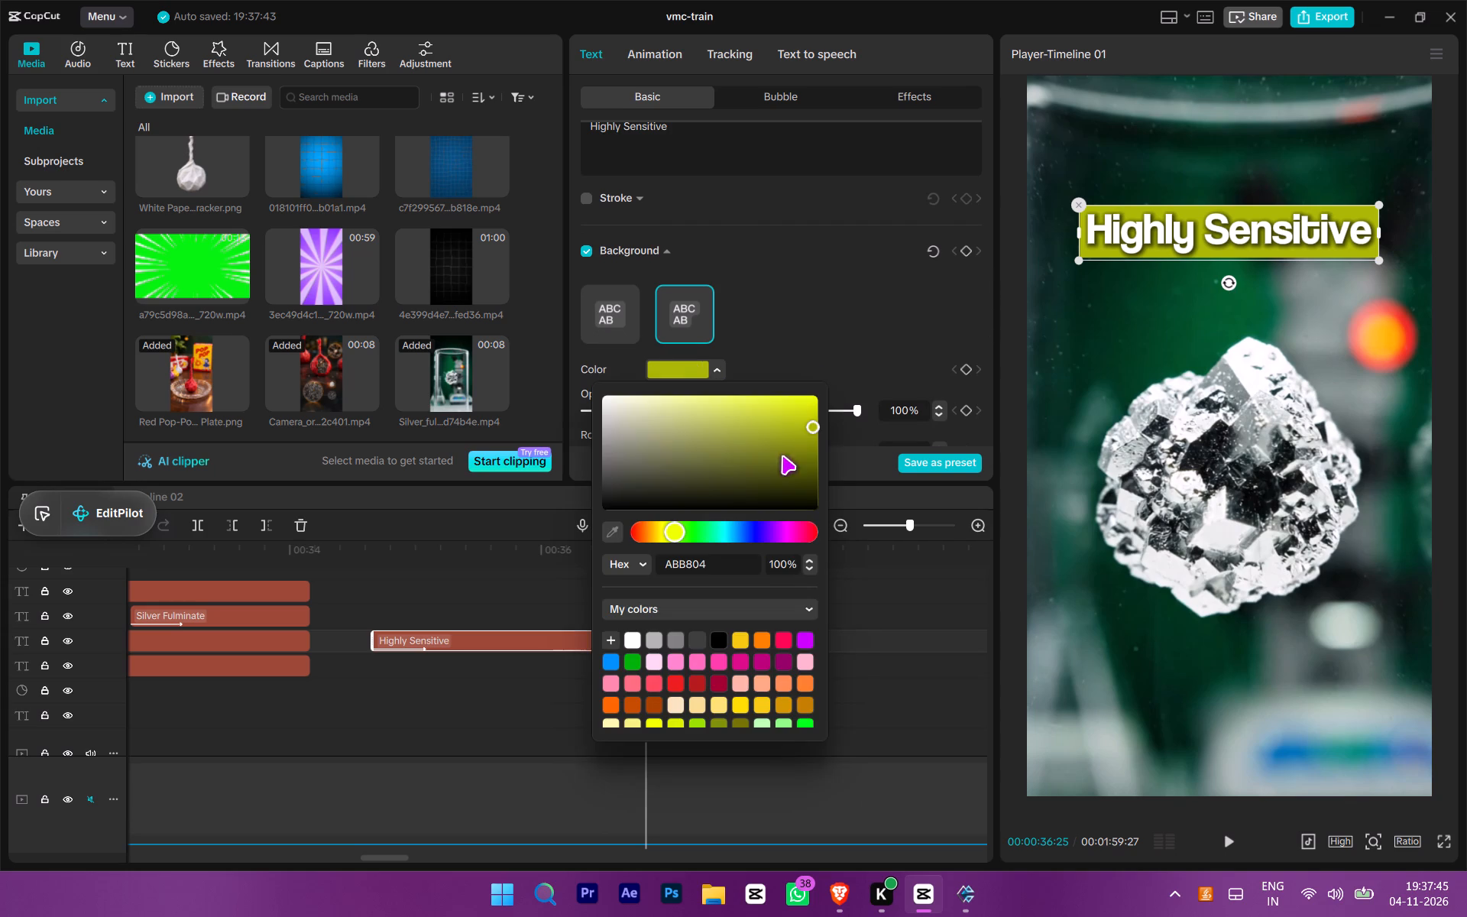
drag(784, 455, 908, 271)
click(864, 293)
scroll(798, 345, down, 2)
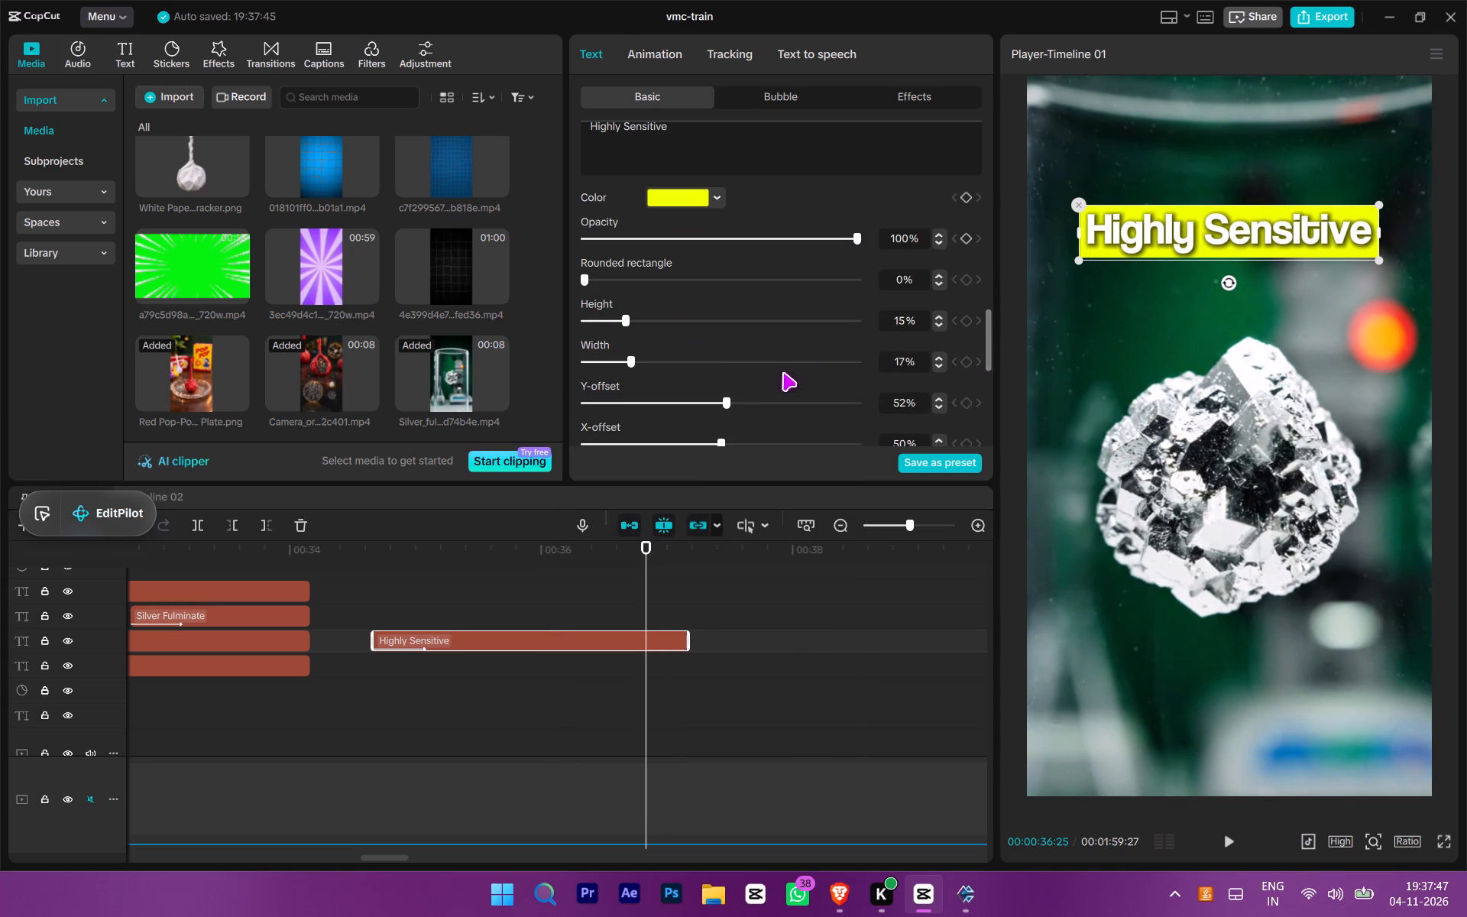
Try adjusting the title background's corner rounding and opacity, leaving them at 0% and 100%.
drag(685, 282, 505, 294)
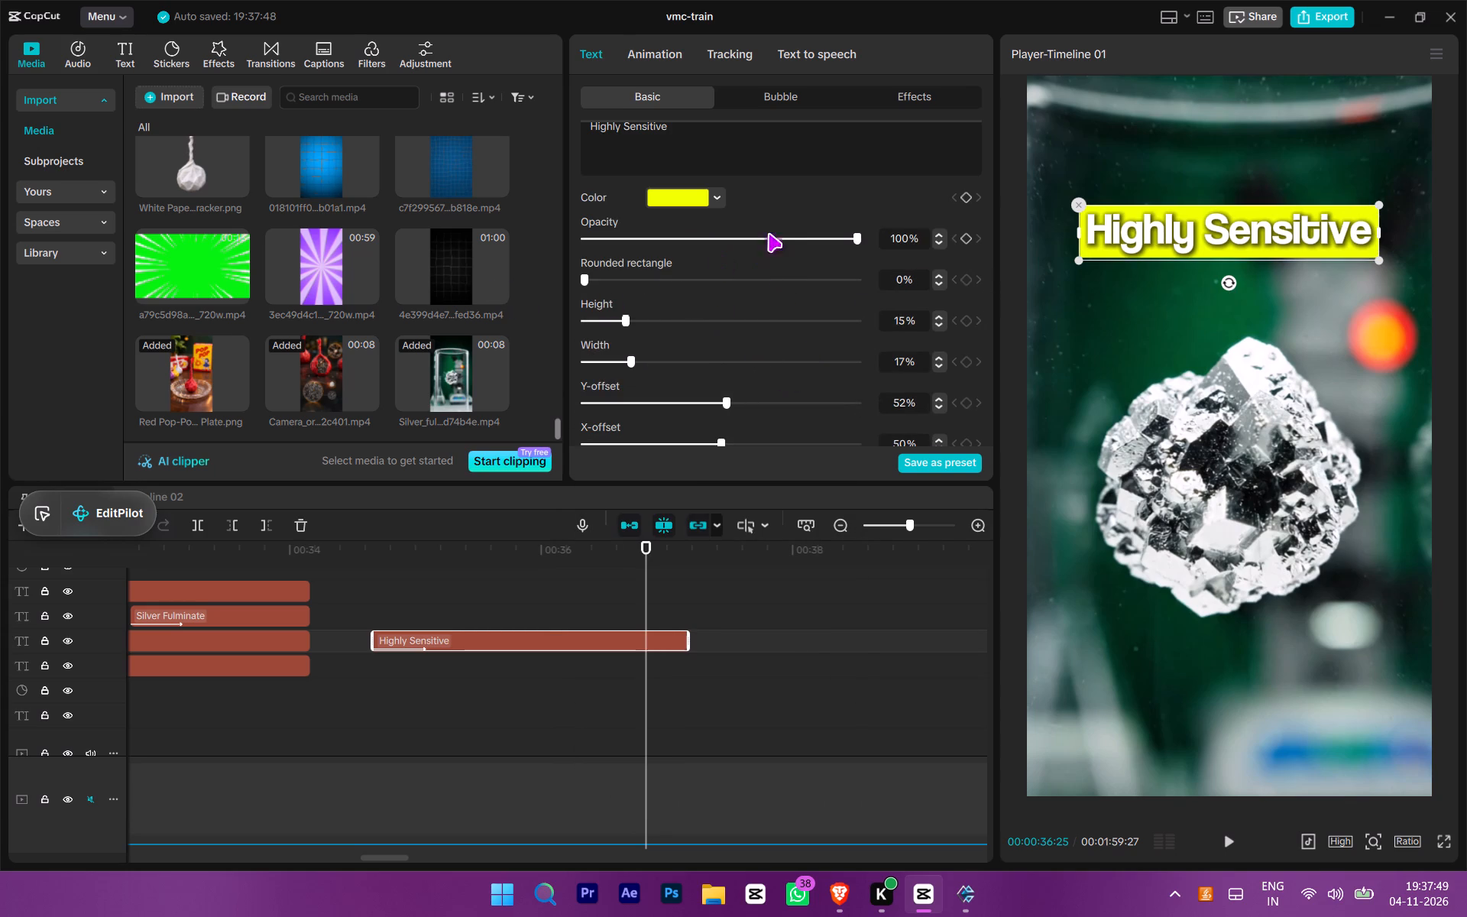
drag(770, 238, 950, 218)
Set the "Highly Sensitive" title's text colour to black (000000).
scroll(791, 313, up, 8)
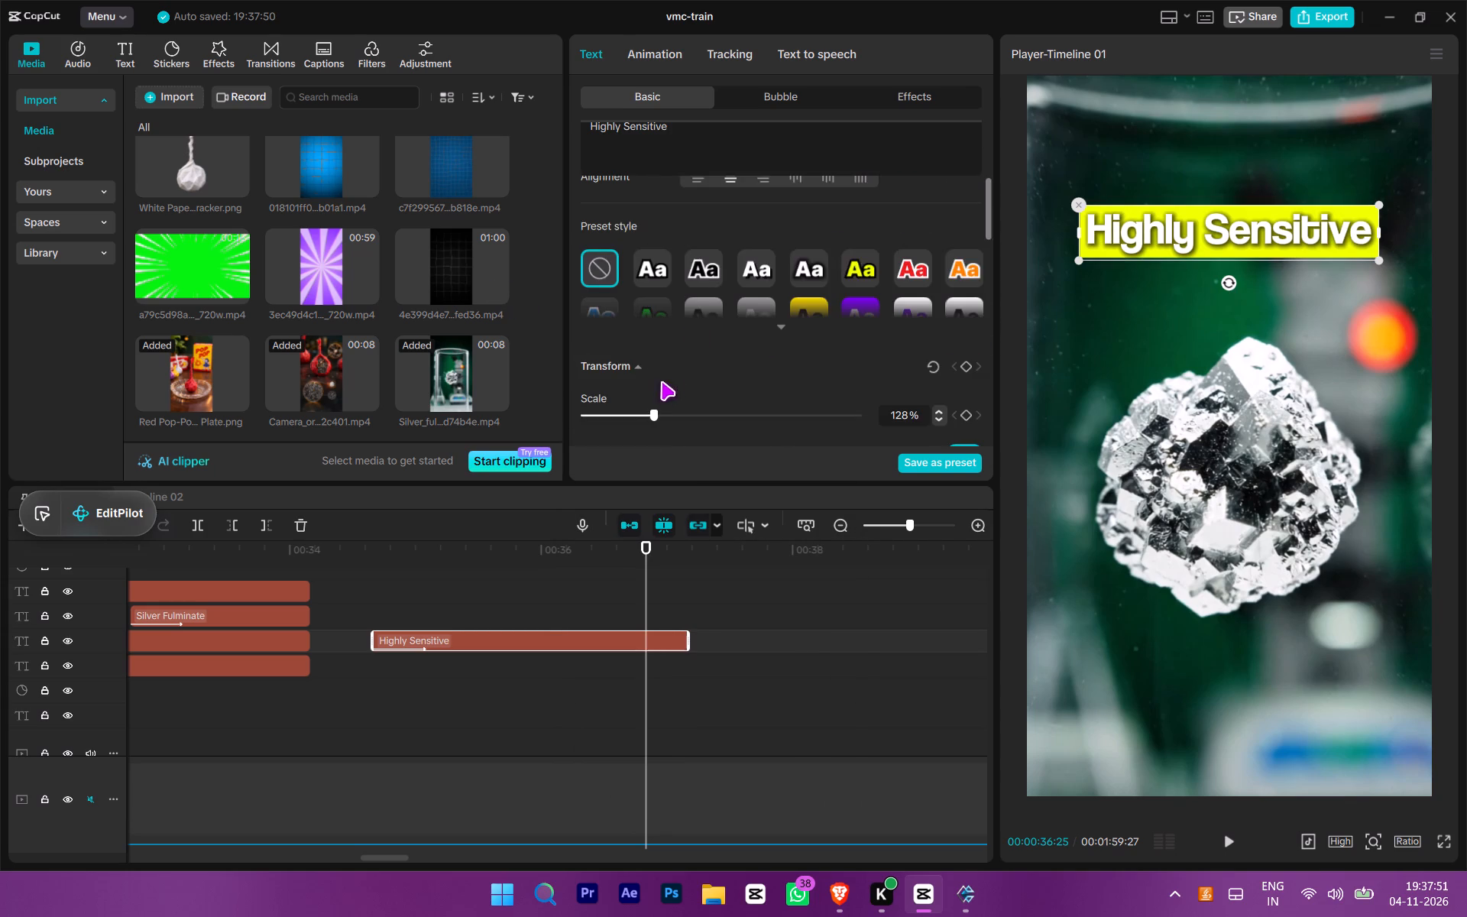
scroll(702, 247, up, 2)
click(705, 283)
drag(698, 326, 630, 544)
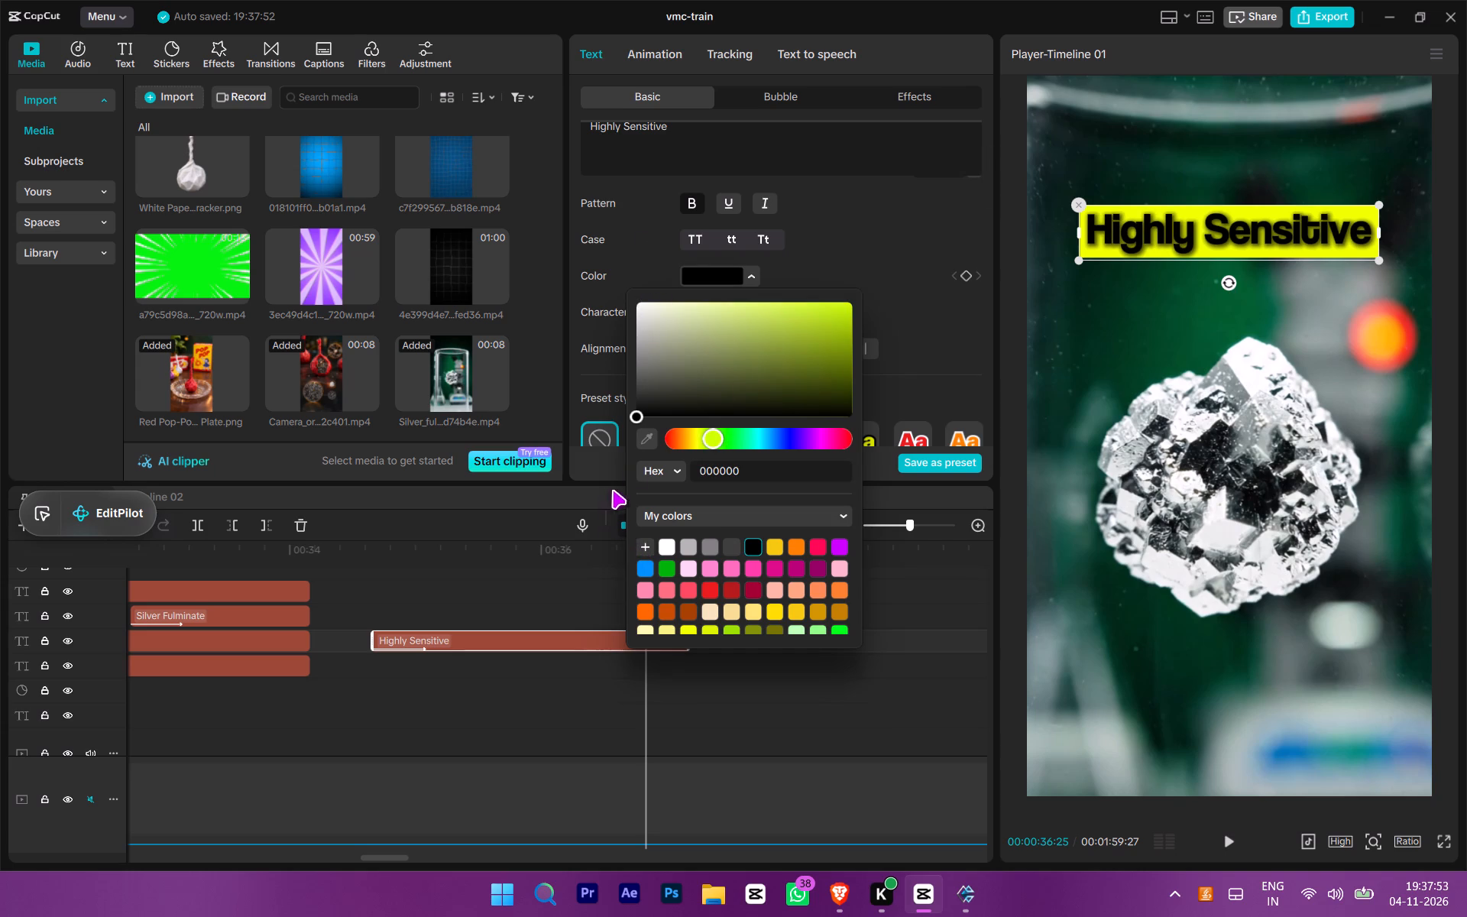
click(861, 261)
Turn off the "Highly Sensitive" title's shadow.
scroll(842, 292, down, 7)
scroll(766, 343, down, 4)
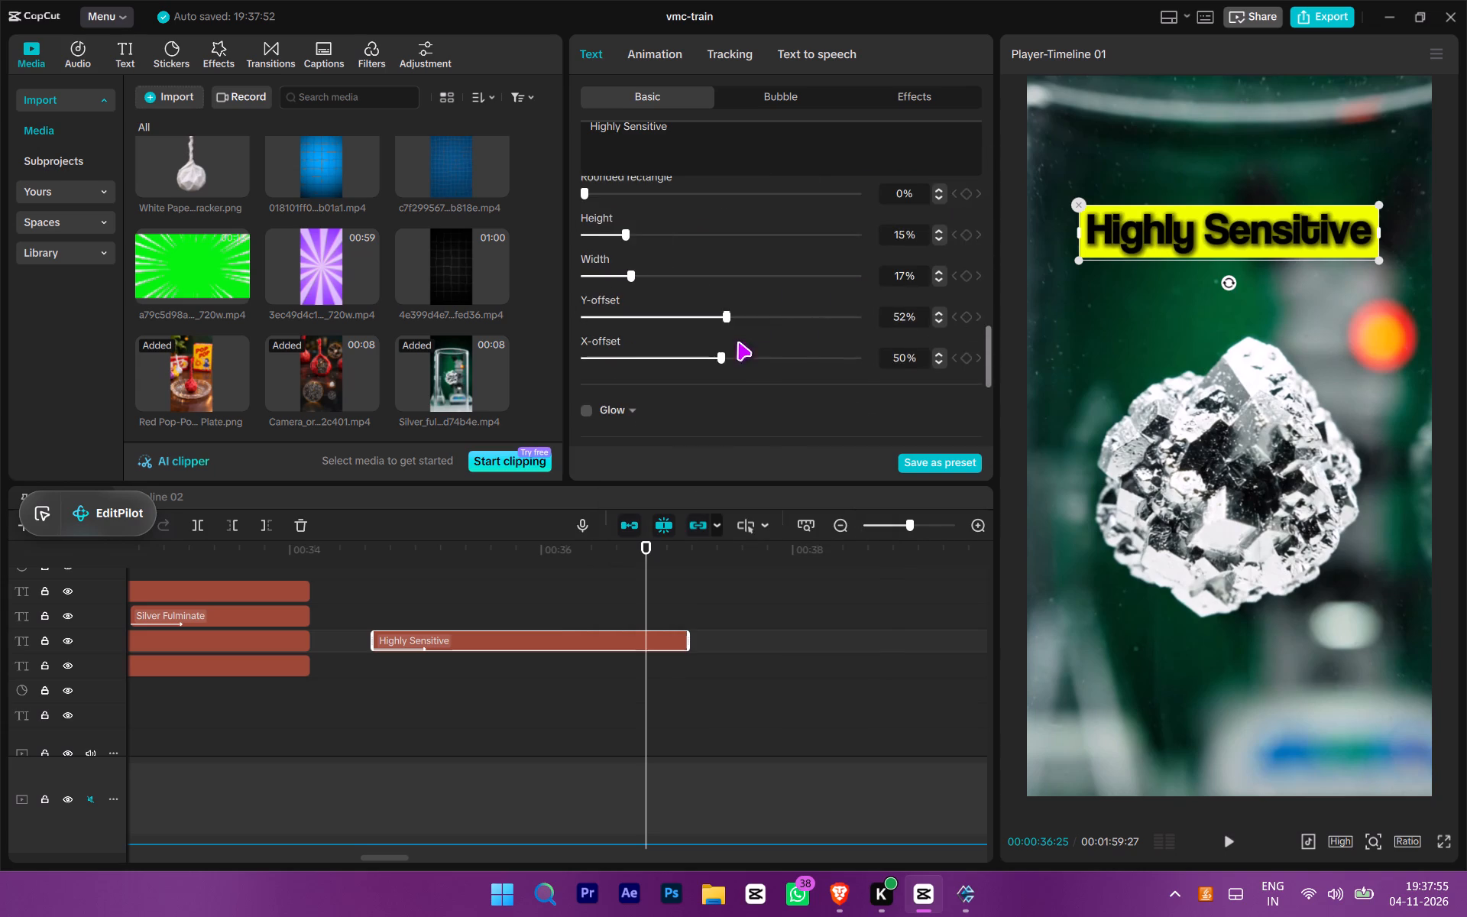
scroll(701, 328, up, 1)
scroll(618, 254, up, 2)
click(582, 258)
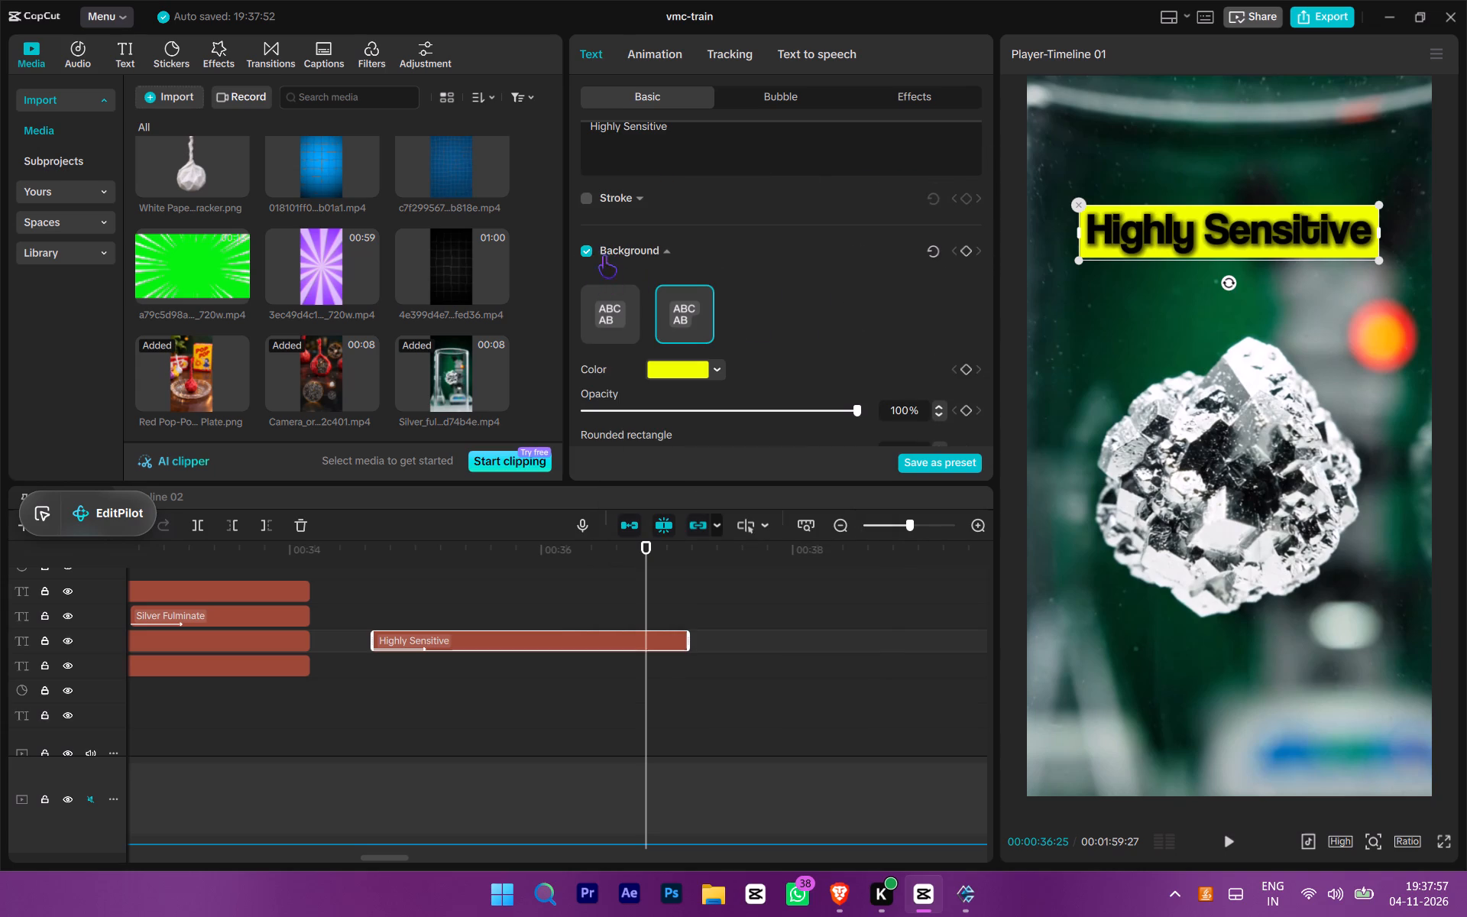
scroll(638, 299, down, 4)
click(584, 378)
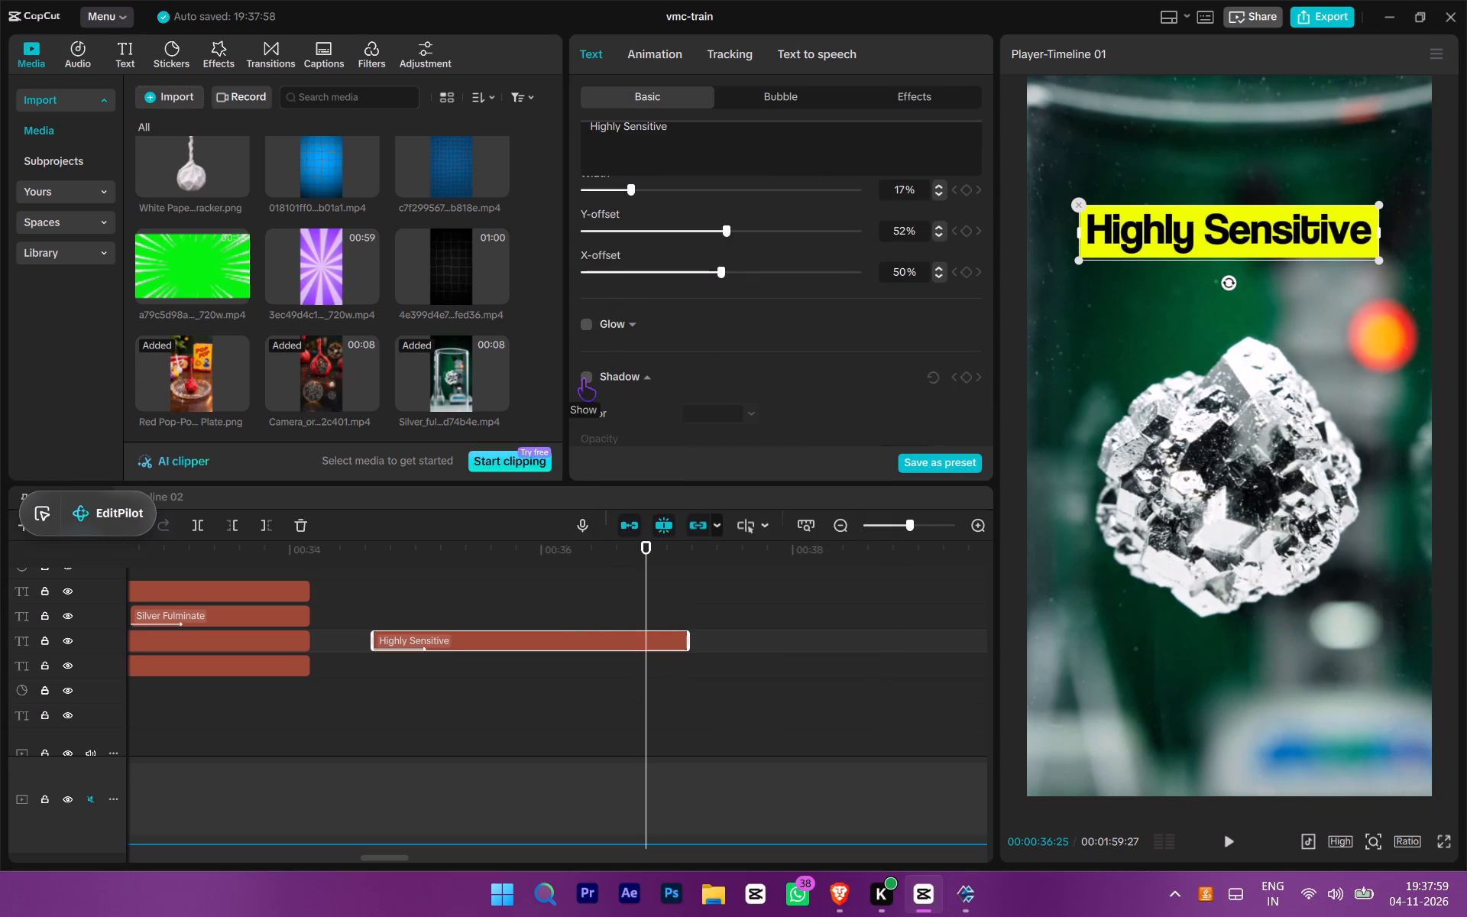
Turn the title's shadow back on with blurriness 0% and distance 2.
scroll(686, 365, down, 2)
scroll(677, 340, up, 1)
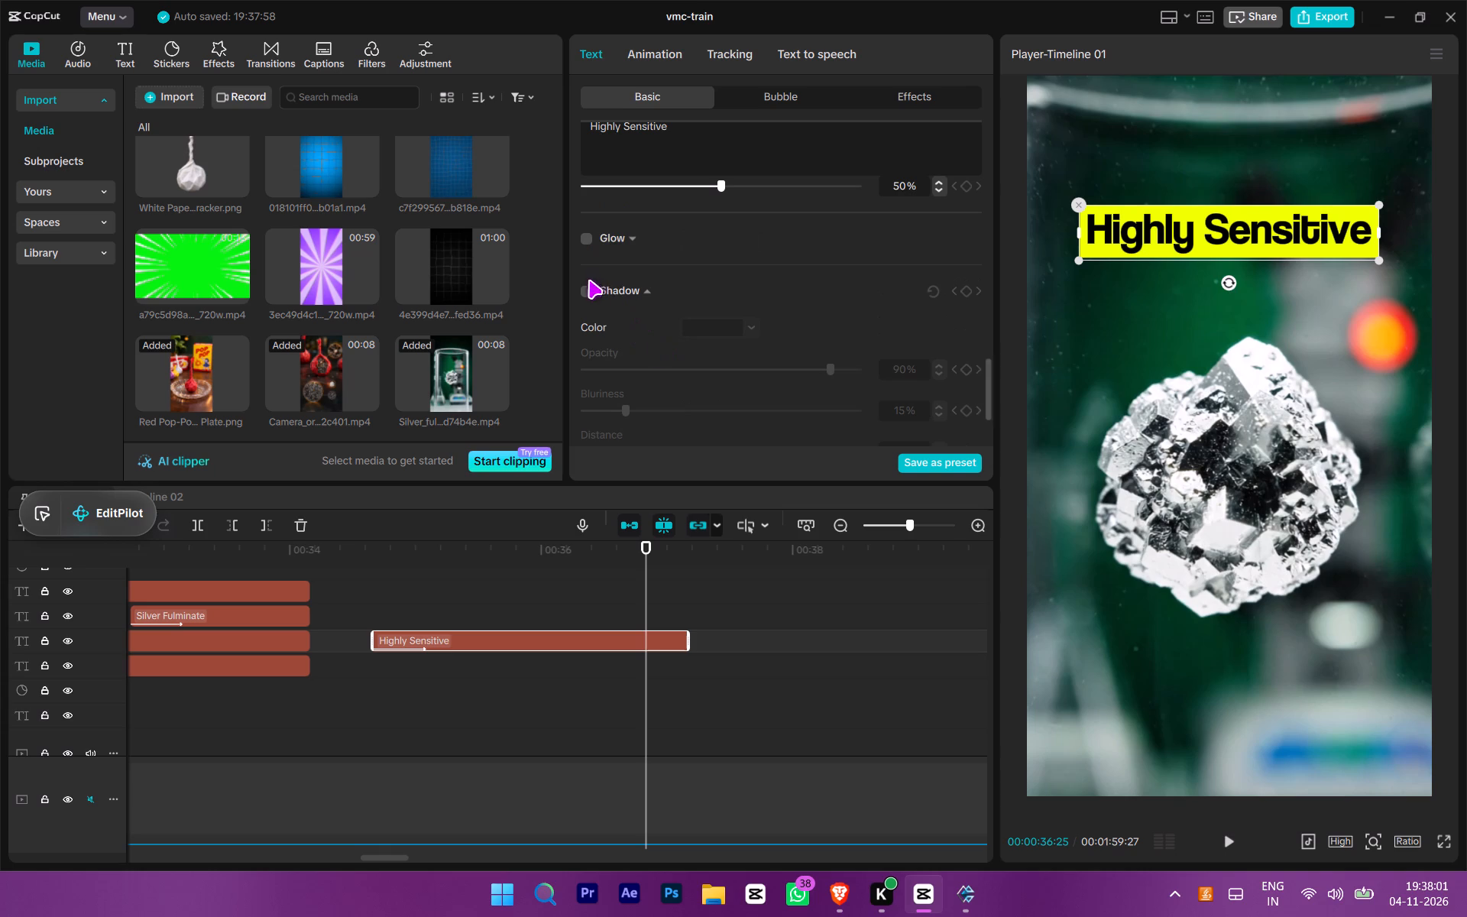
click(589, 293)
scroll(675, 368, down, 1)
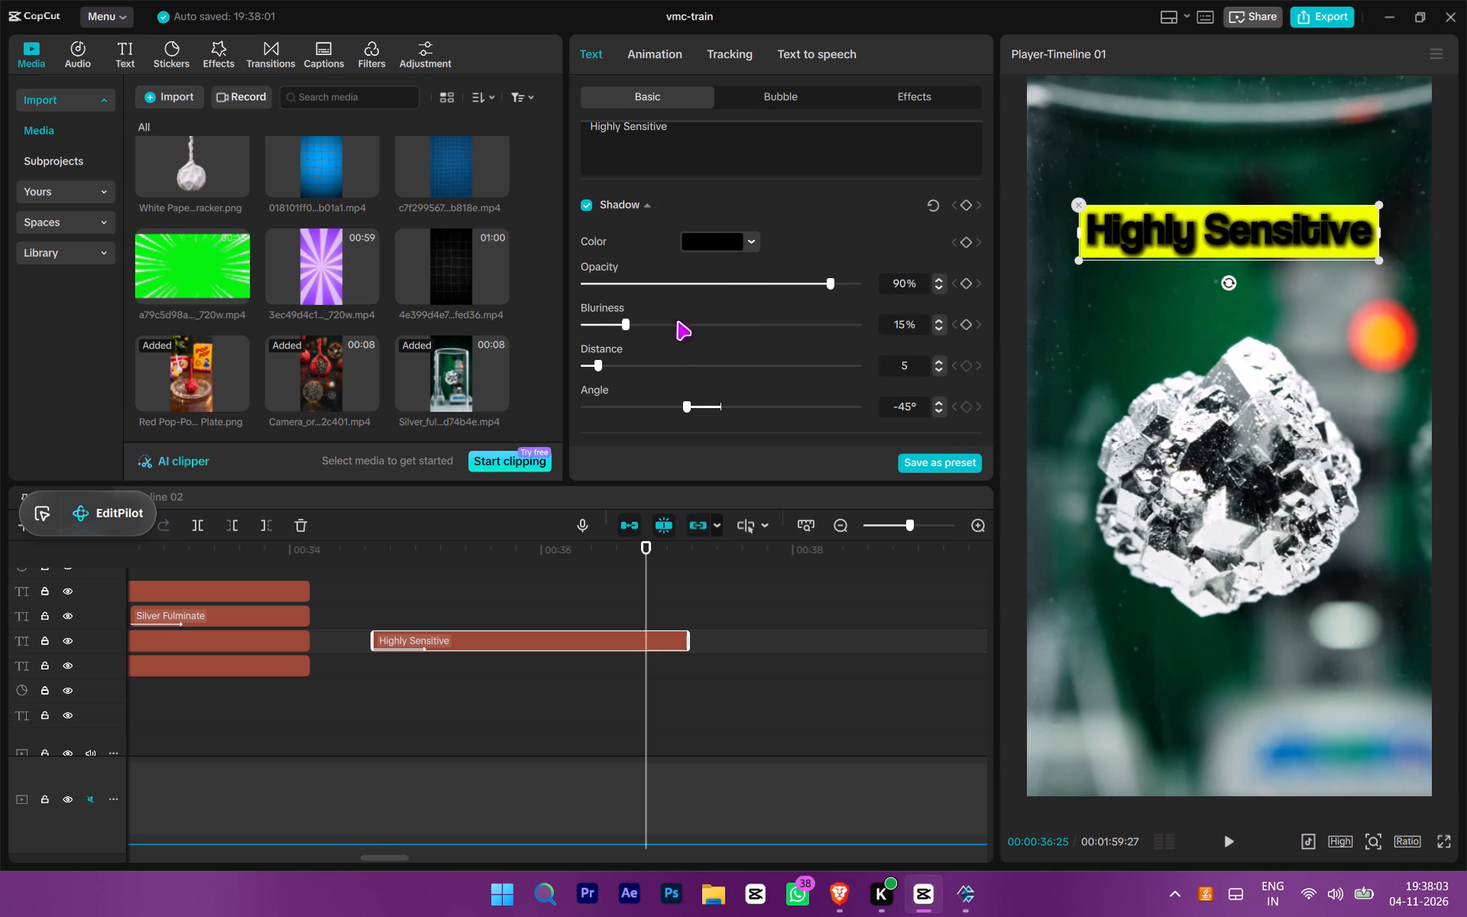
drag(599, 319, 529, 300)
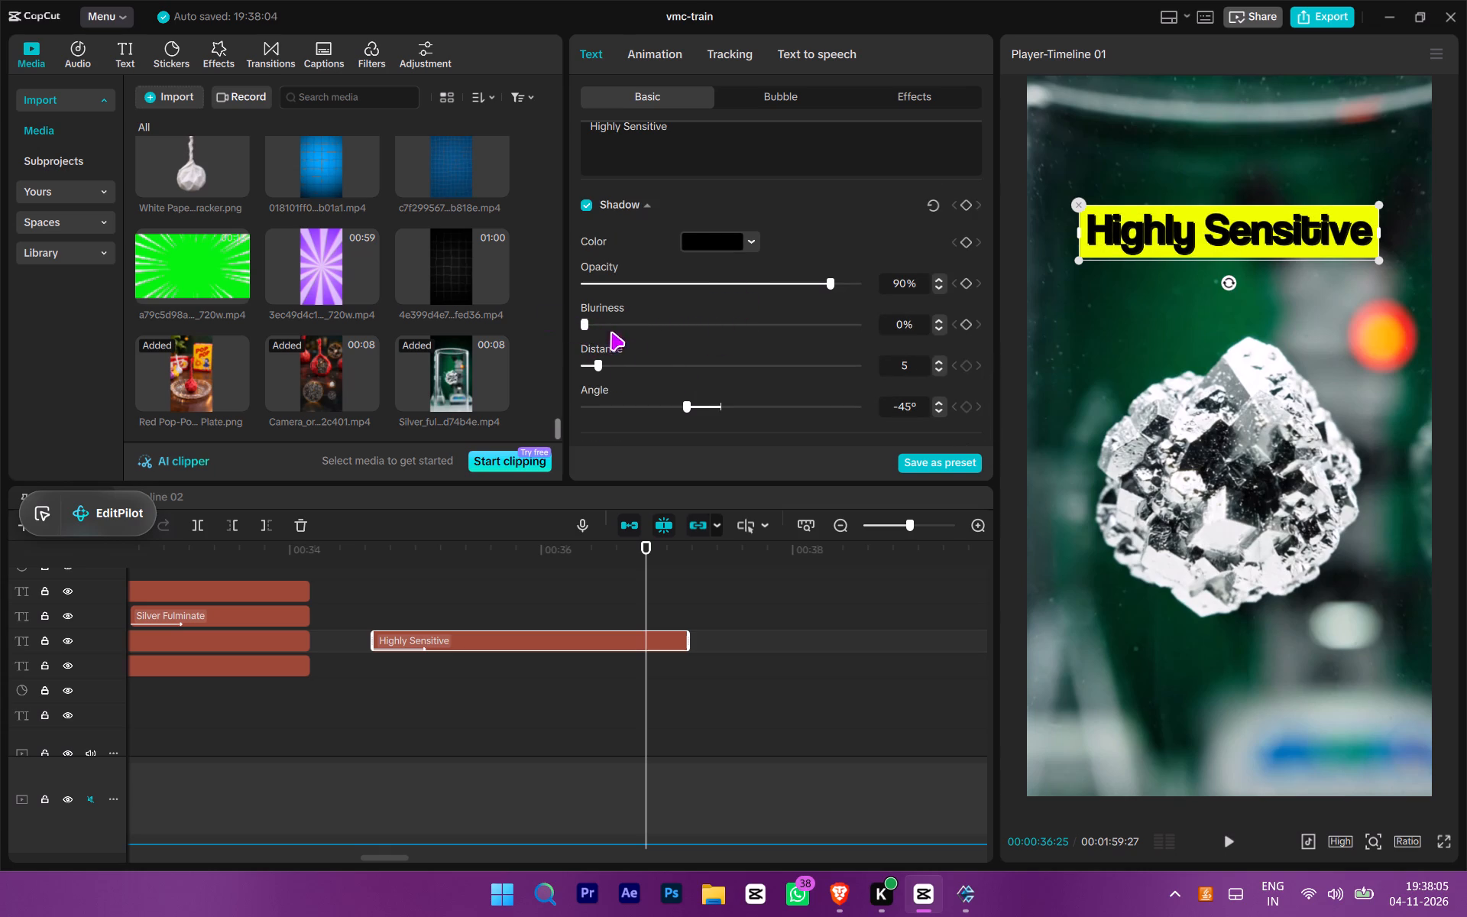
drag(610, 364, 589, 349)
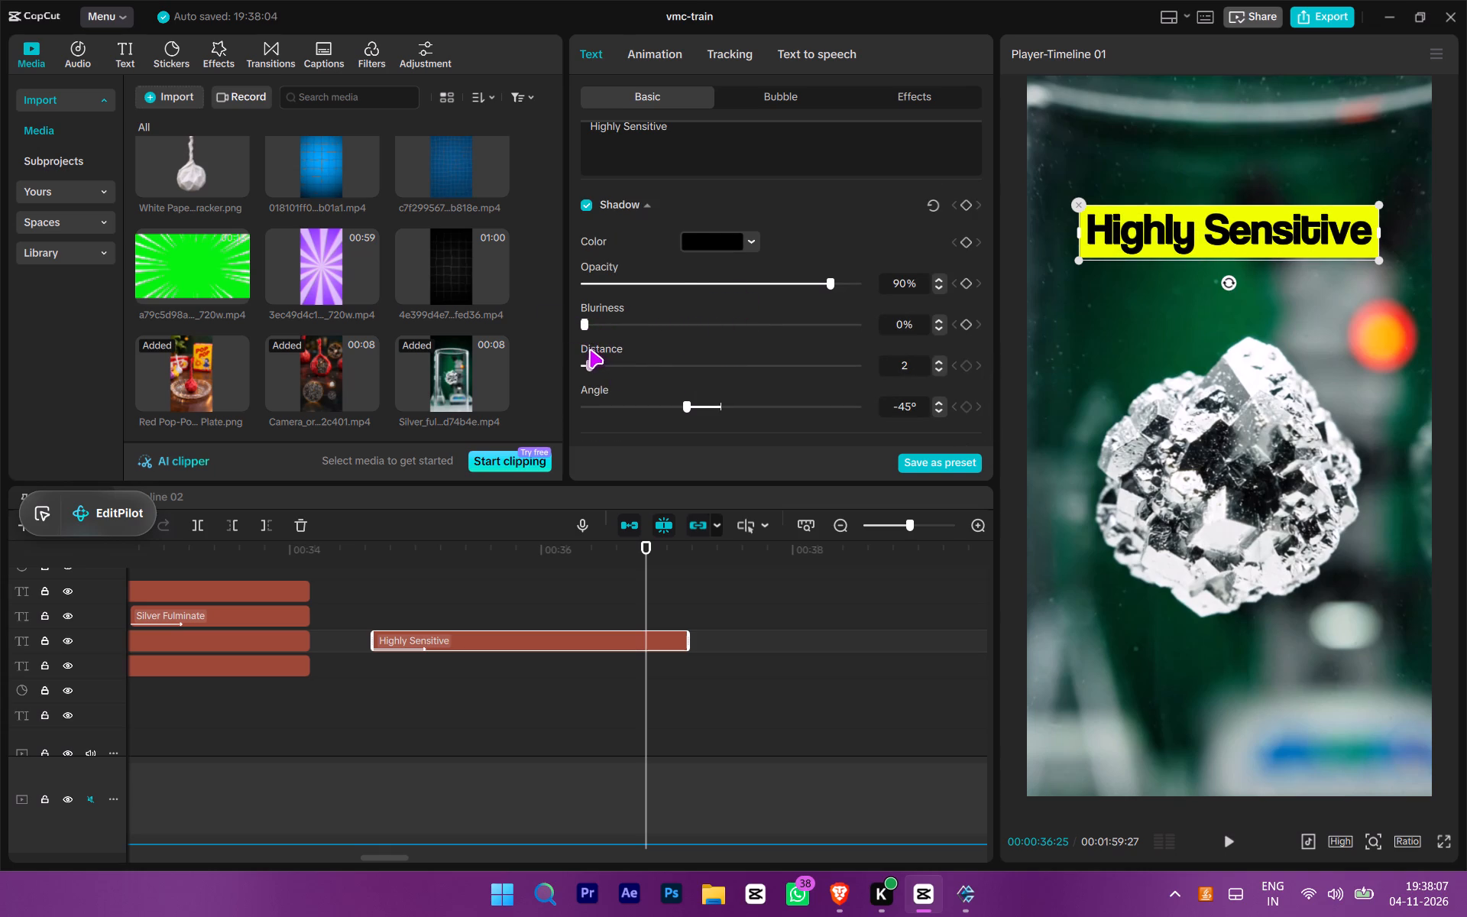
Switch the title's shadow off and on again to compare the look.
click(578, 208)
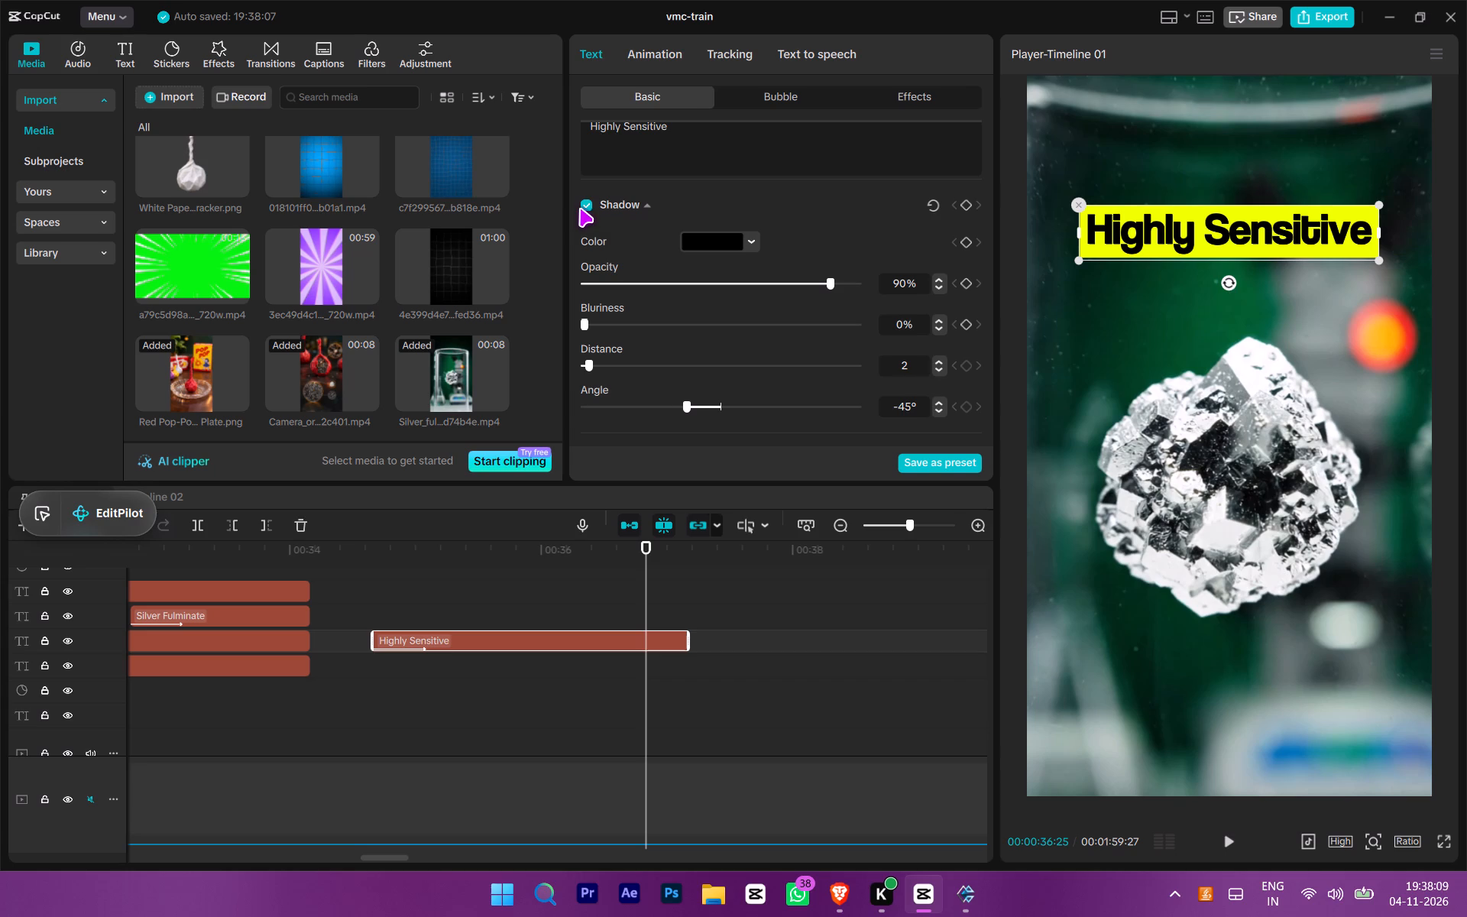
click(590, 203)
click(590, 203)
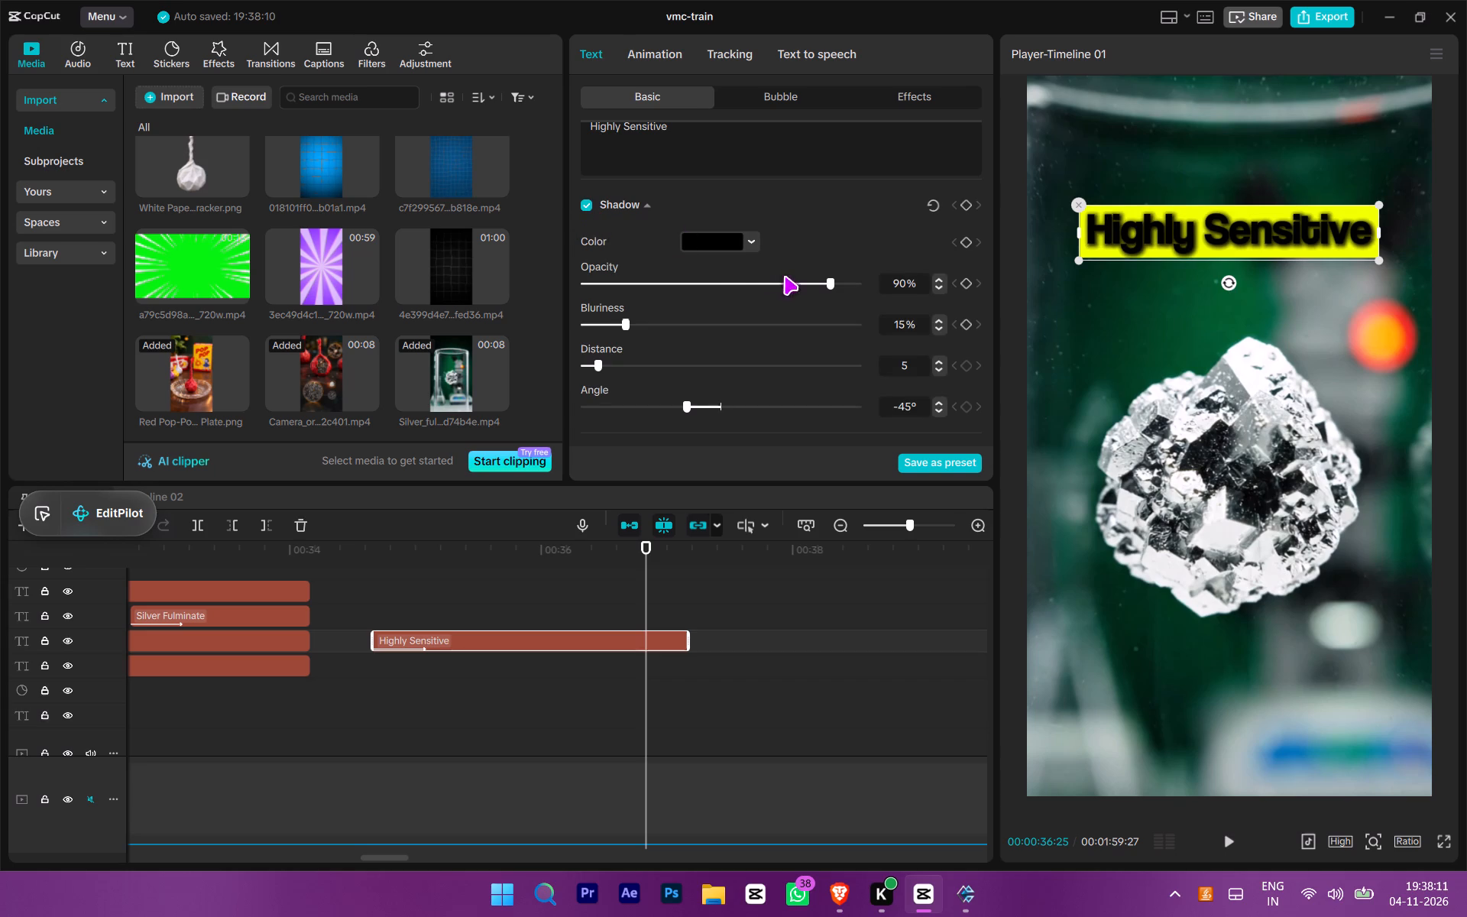
Set the "Highly Sensitive" title's shadow to 41% opacity and 1% blurriness.
click(697, 275)
drag(622, 326, 583, 319)
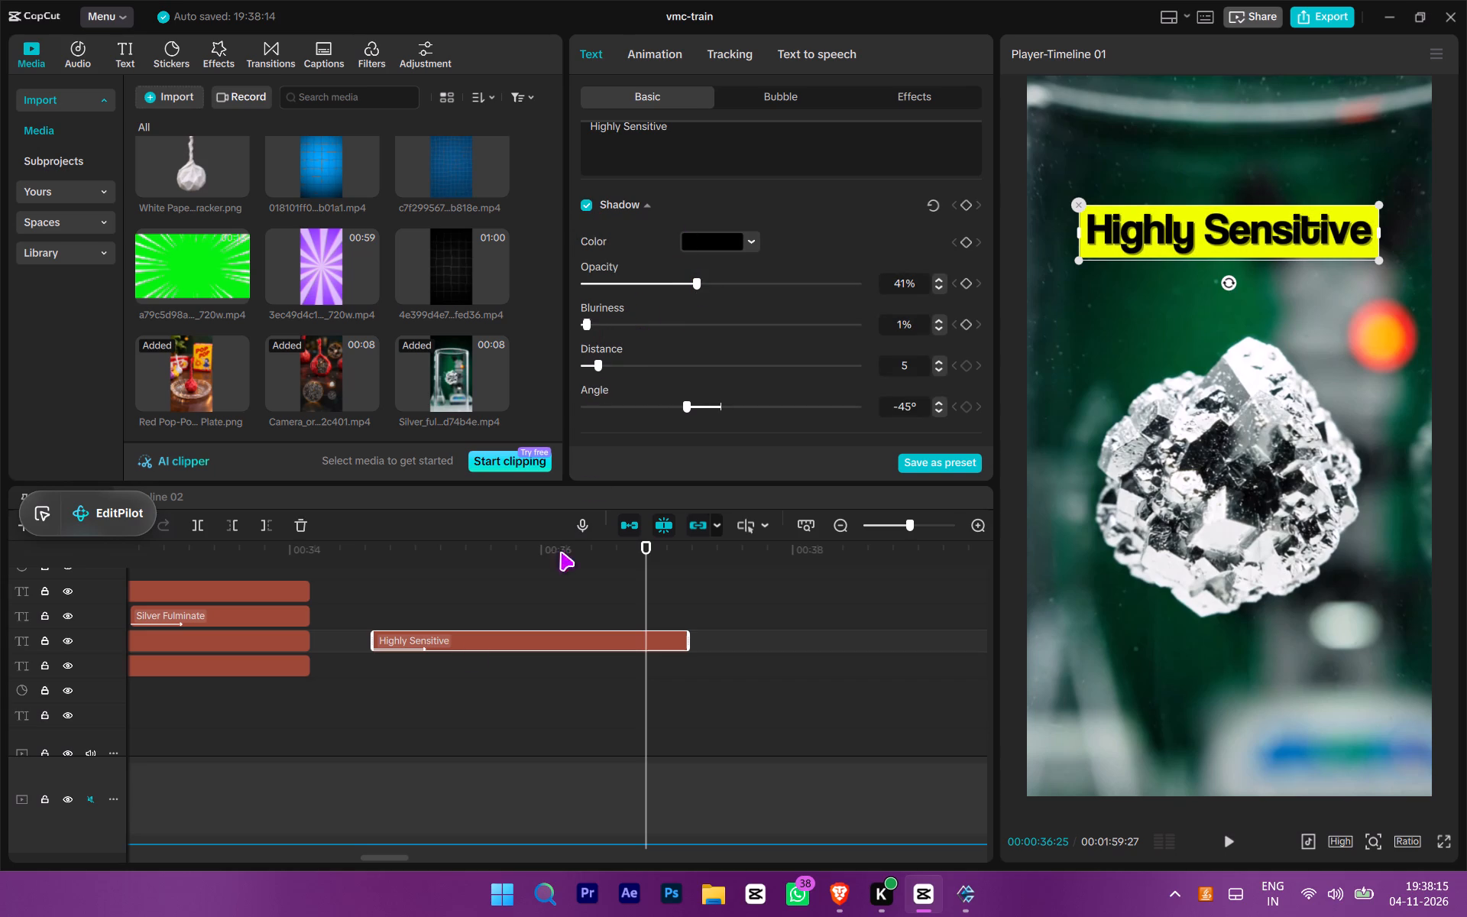
Play the "Highly Sensitive" section repeatedly to check the title's look, animation and timing against the narration.
click(392, 604)
drag(392, 604, 382, 601)
click(382, 601)
key(space)
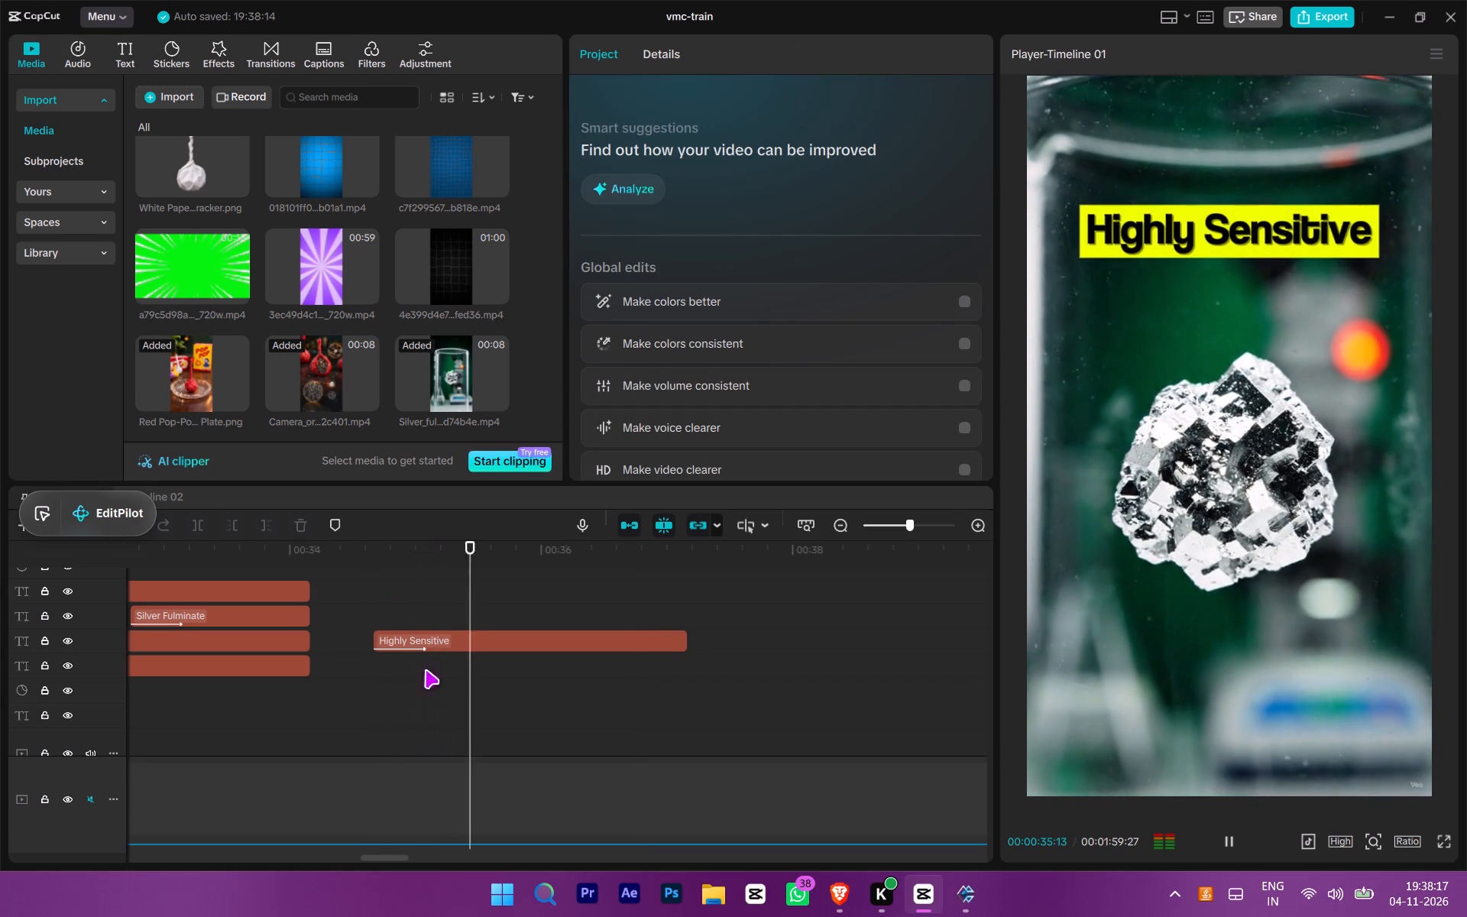
key(space)
key(space)
key(space)
click(403, 687)
drag(384, 682, 363, 665)
key(space)
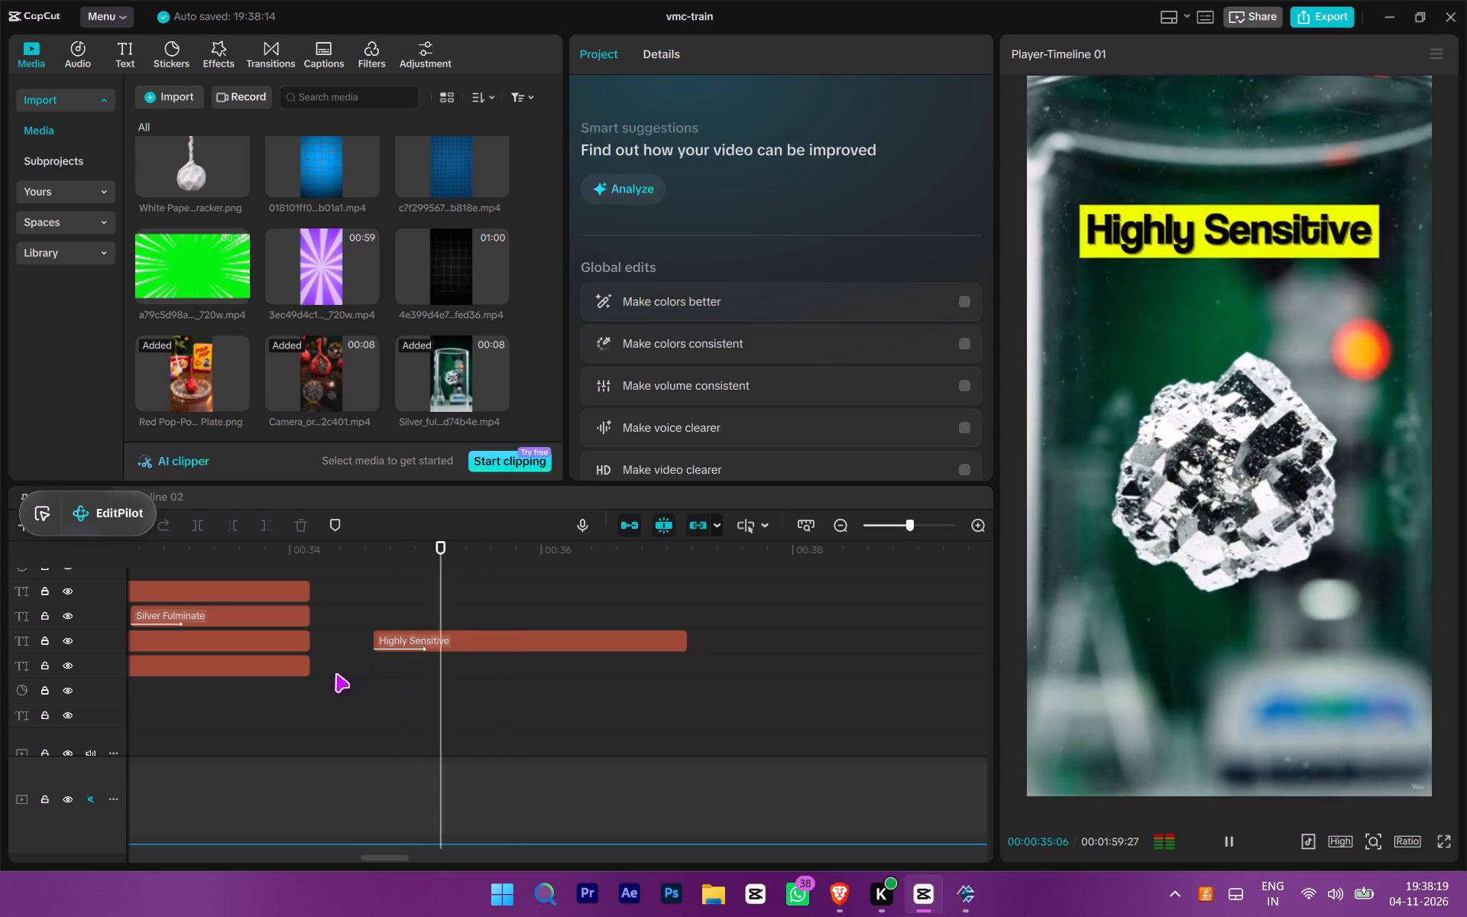
click(335, 674)
key(space)
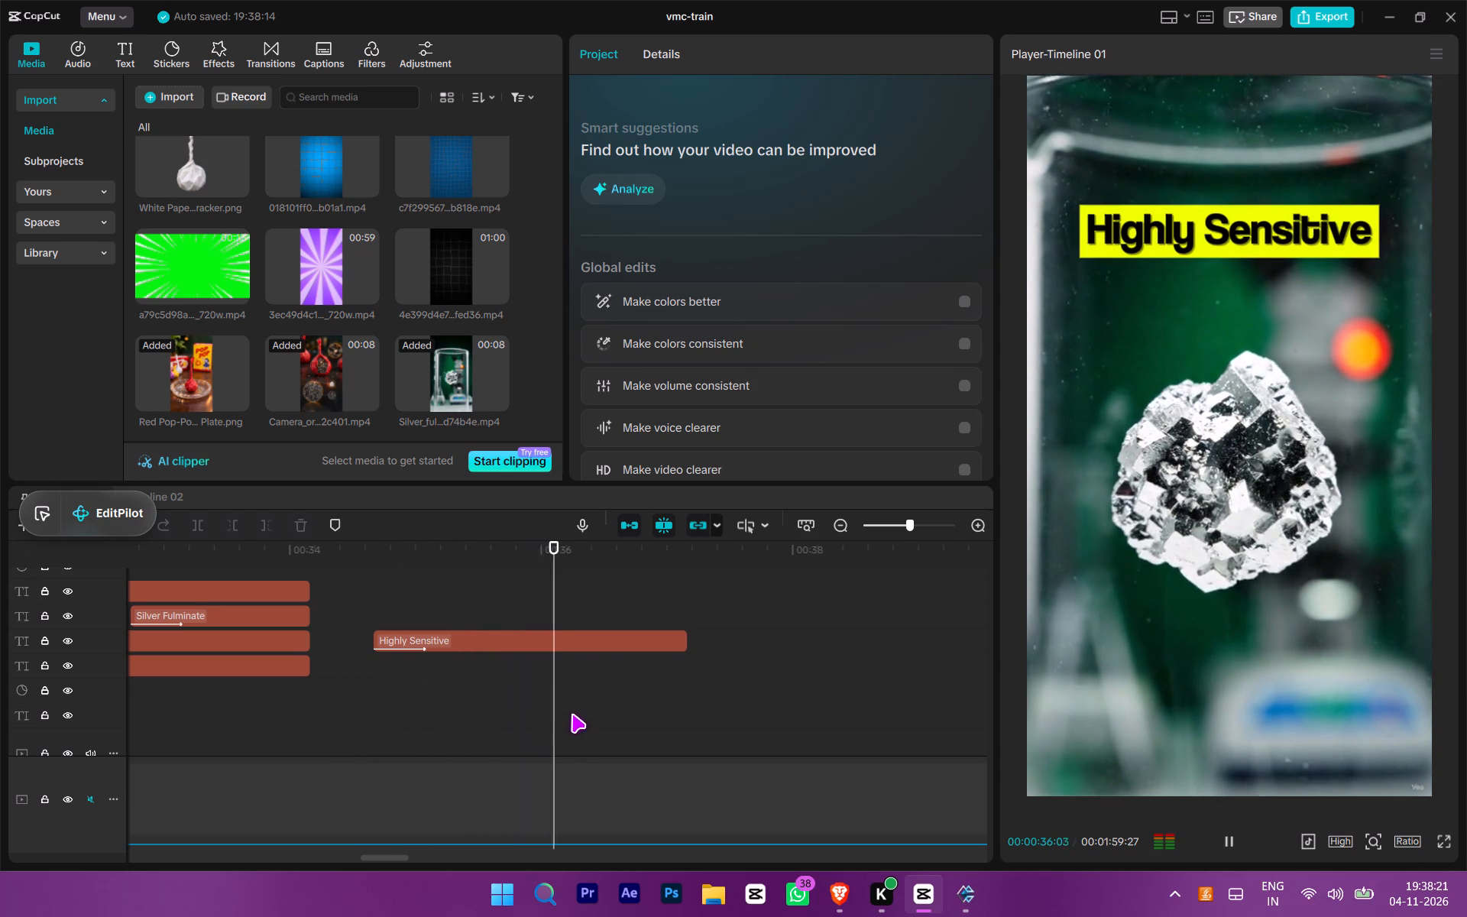
drag(494, 714, 577, 596)
key(space)
key(space)
click(361, 611)
key(space)
drag(529, 715, 573, 637)
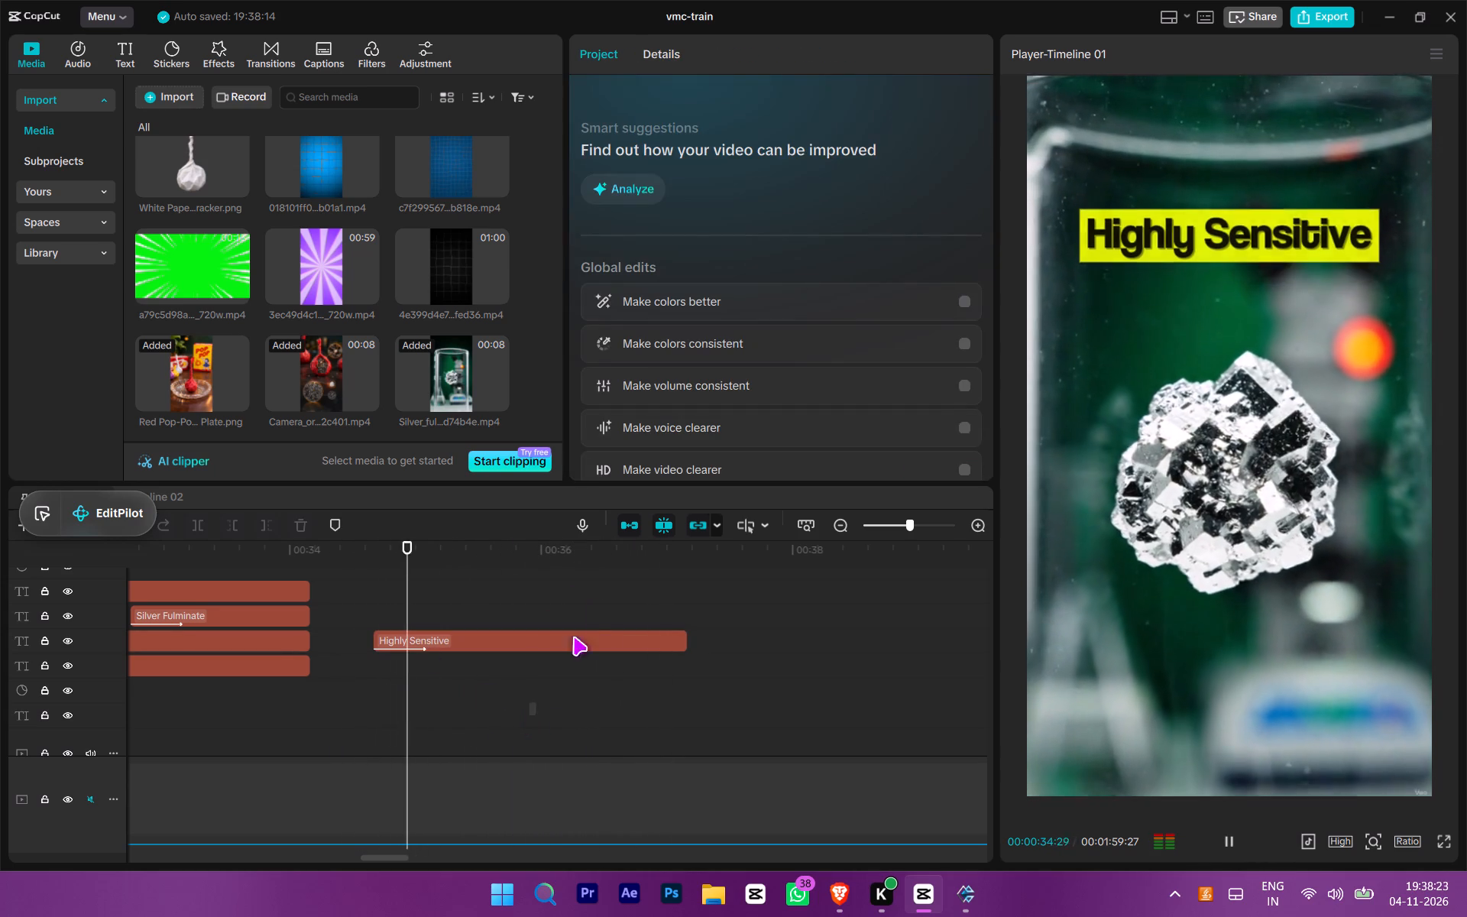
drag(573, 637, 601, 598)
key(space)
key(space)
key(space)
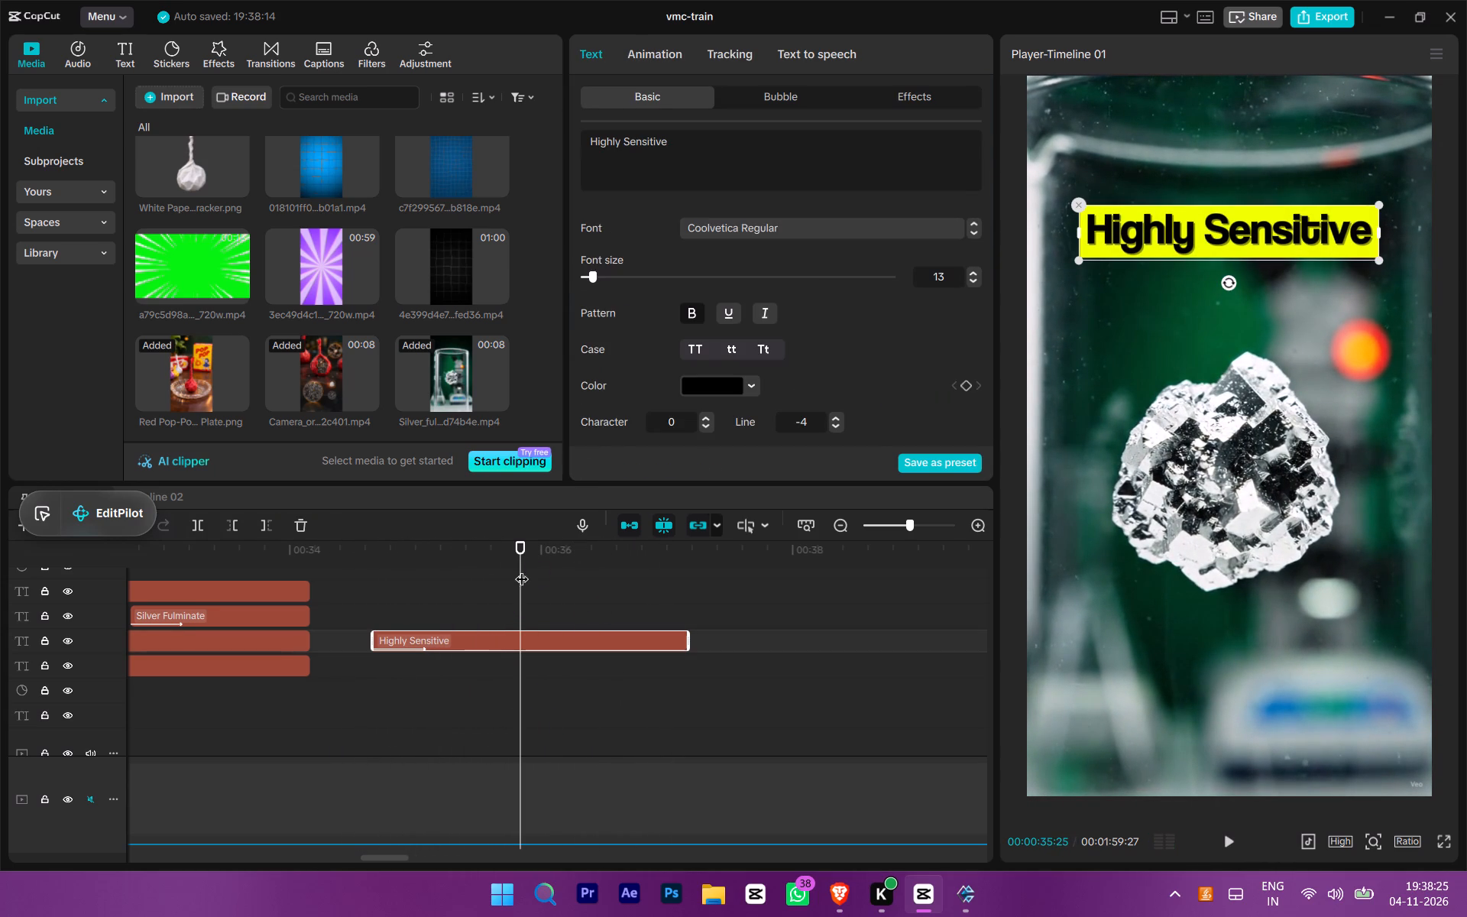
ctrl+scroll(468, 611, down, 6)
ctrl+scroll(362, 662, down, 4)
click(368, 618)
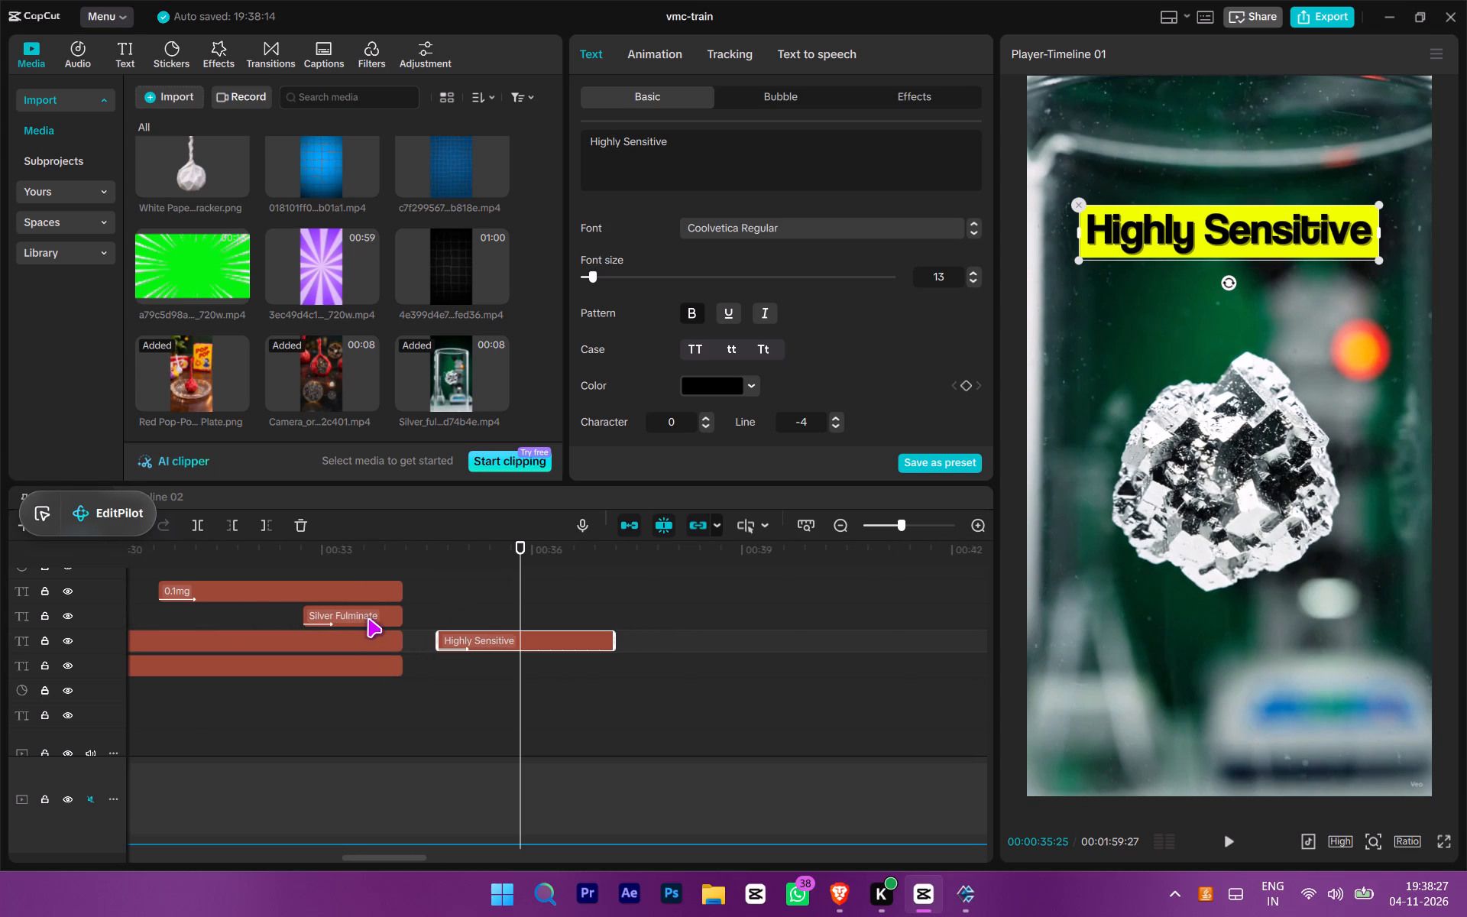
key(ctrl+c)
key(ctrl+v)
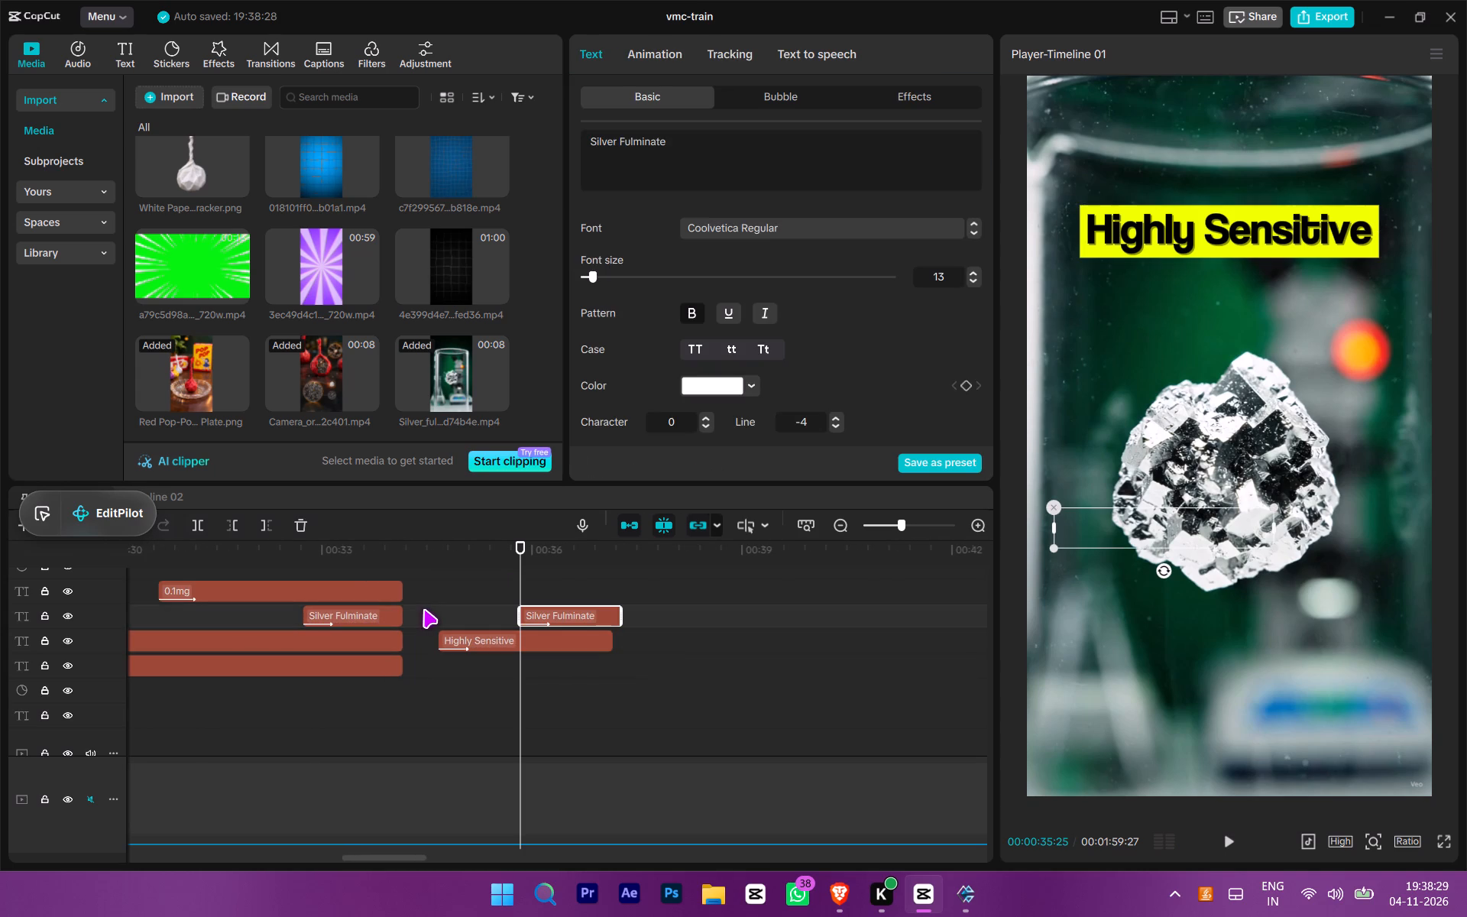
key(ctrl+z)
Paste a copy of the yellow "0.1mg" title at 00:00:35:25 and centre it over the crystal's lower edge.
click(375, 596)
key(ctrl+c)
key(ctrl+v)
scroll(608, 586, up, 3)
key(space)
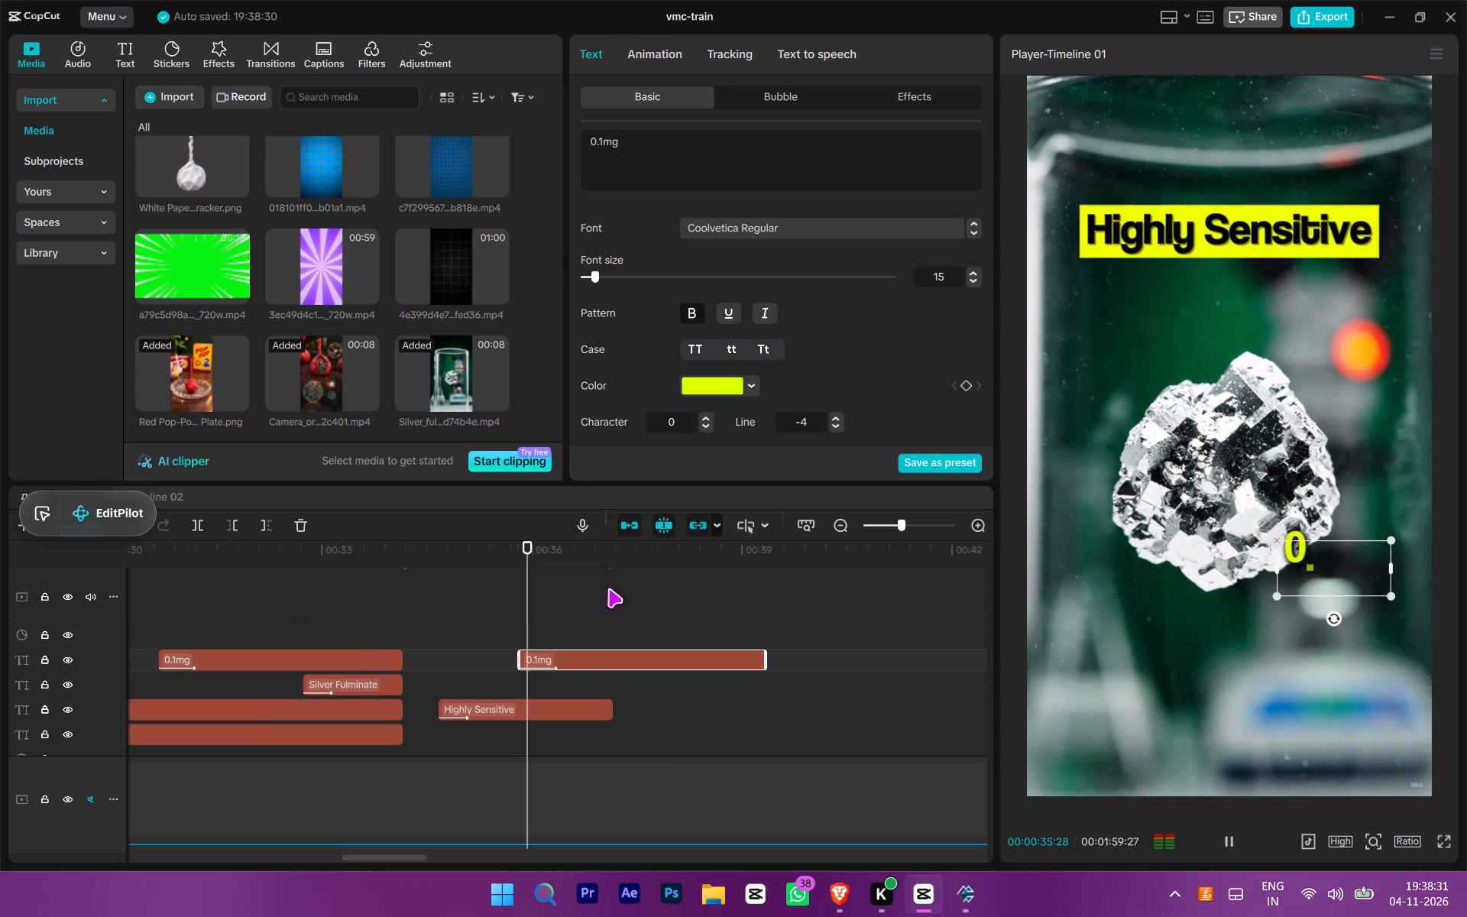
key(space)
drag(1322, 562, 1219, 304)
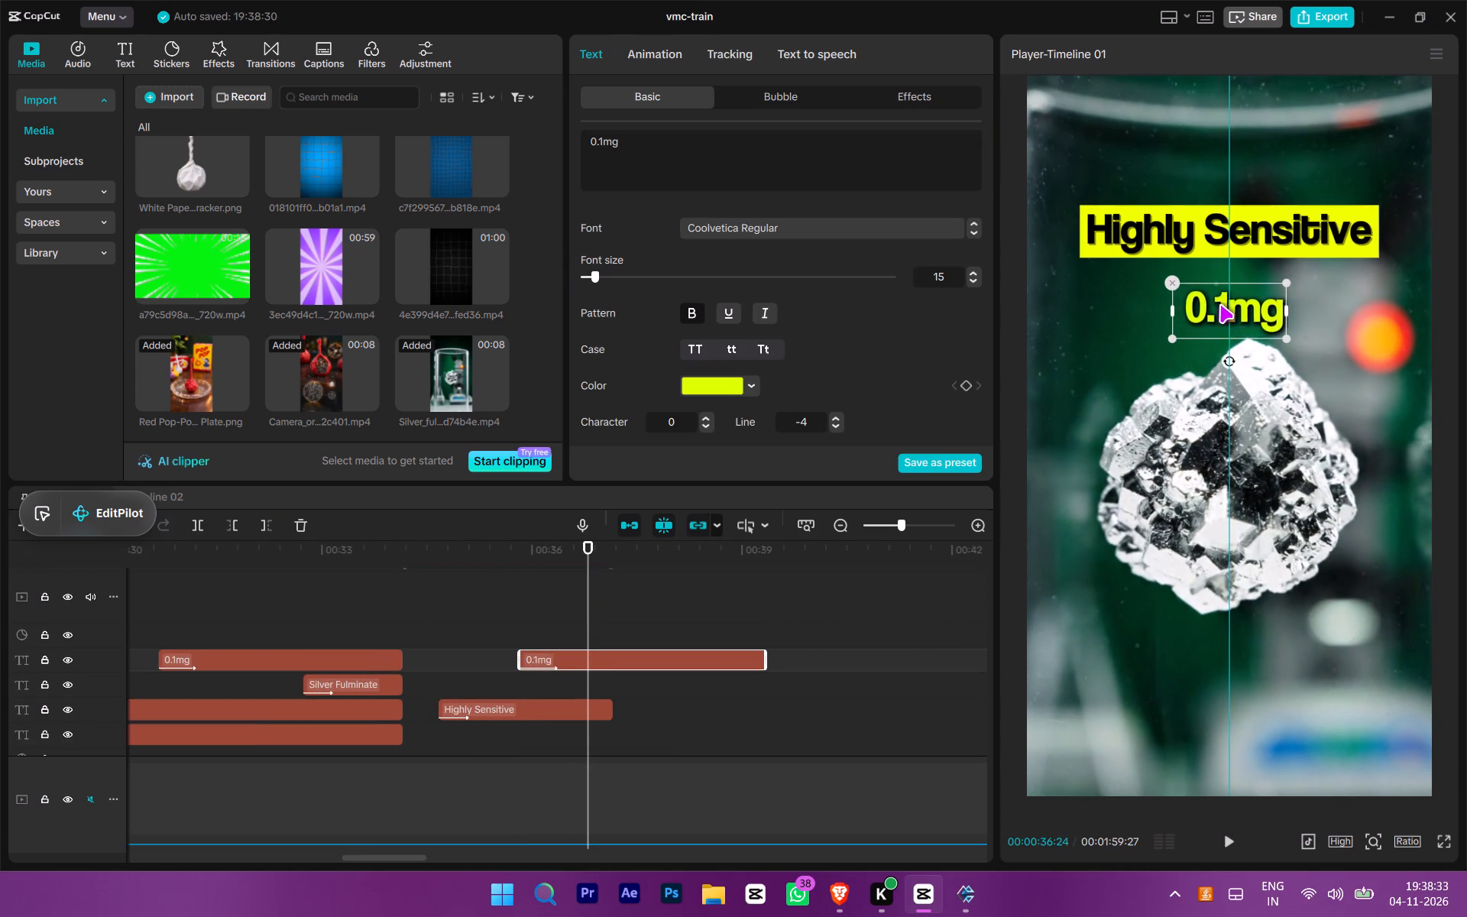
drag(1219, 304, 1215, 587)
Trim the copied "0.1mg" title's end to 00:00:37:05, level with the end of the "Highly Sensitive" title.
key(space)
key(space)
ctrl+scroll(607, 669, up, 6)
click(612, 568)
key(w)
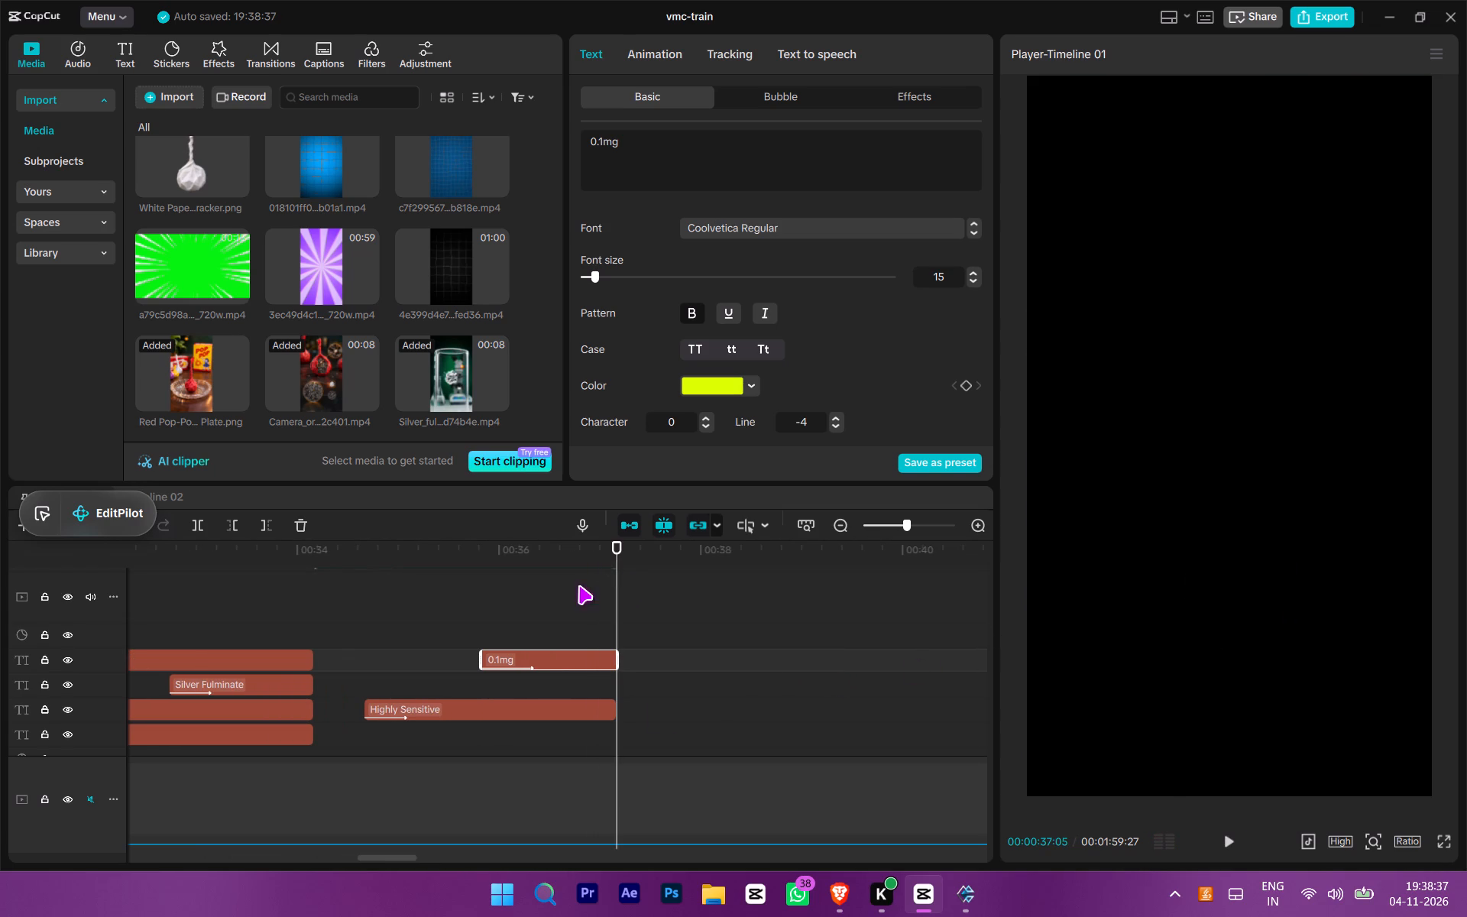
Change the copied title's text to "Primary Explosive", split over two lines.
click(575, 563)
drag(645, 168, 534, 104)
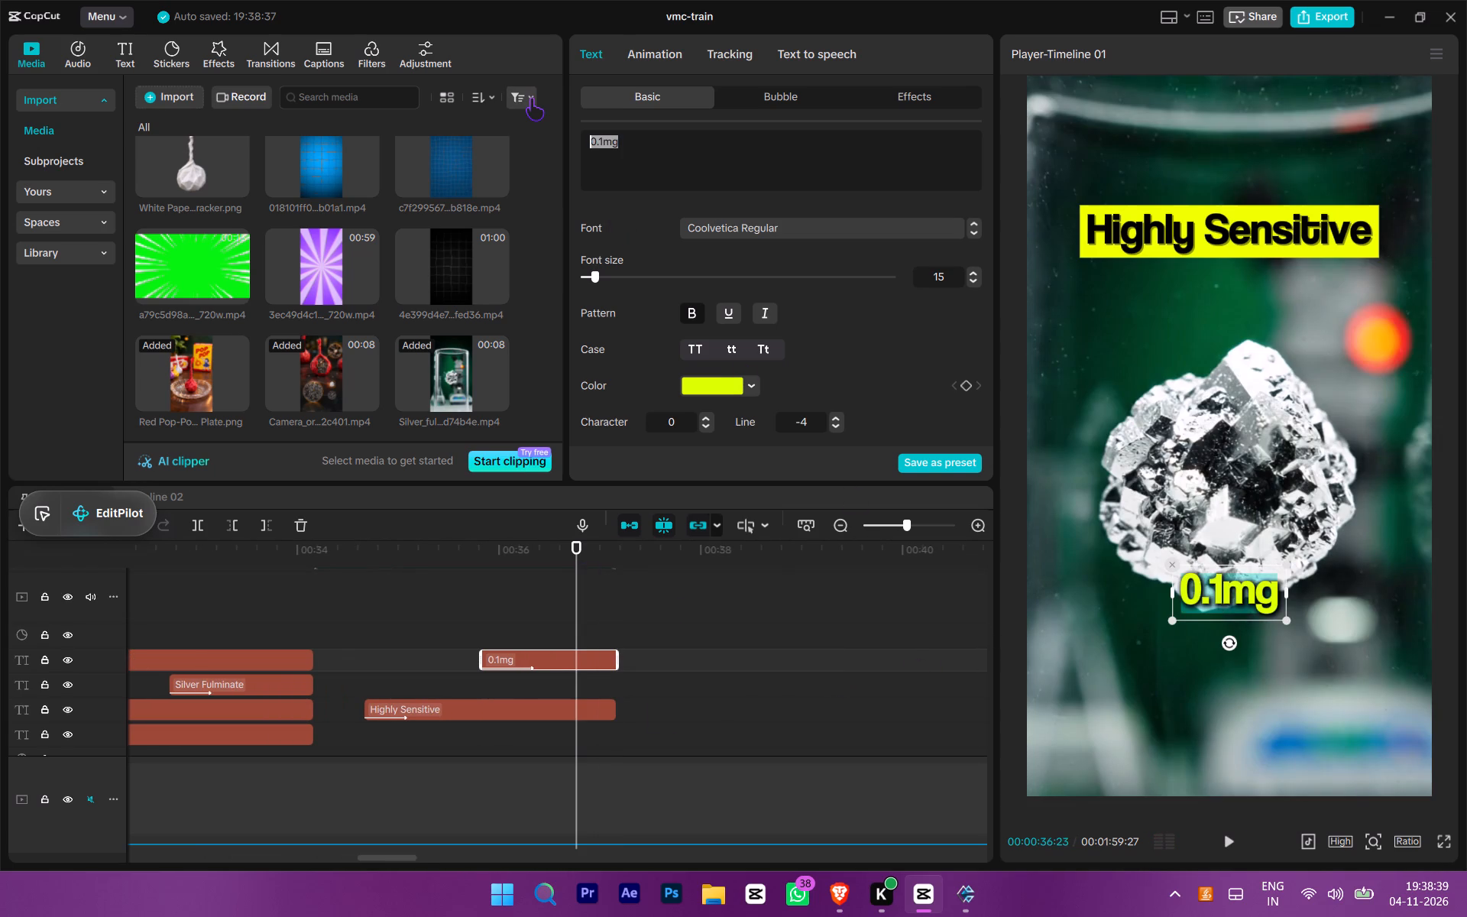
text(Primary Explosive)
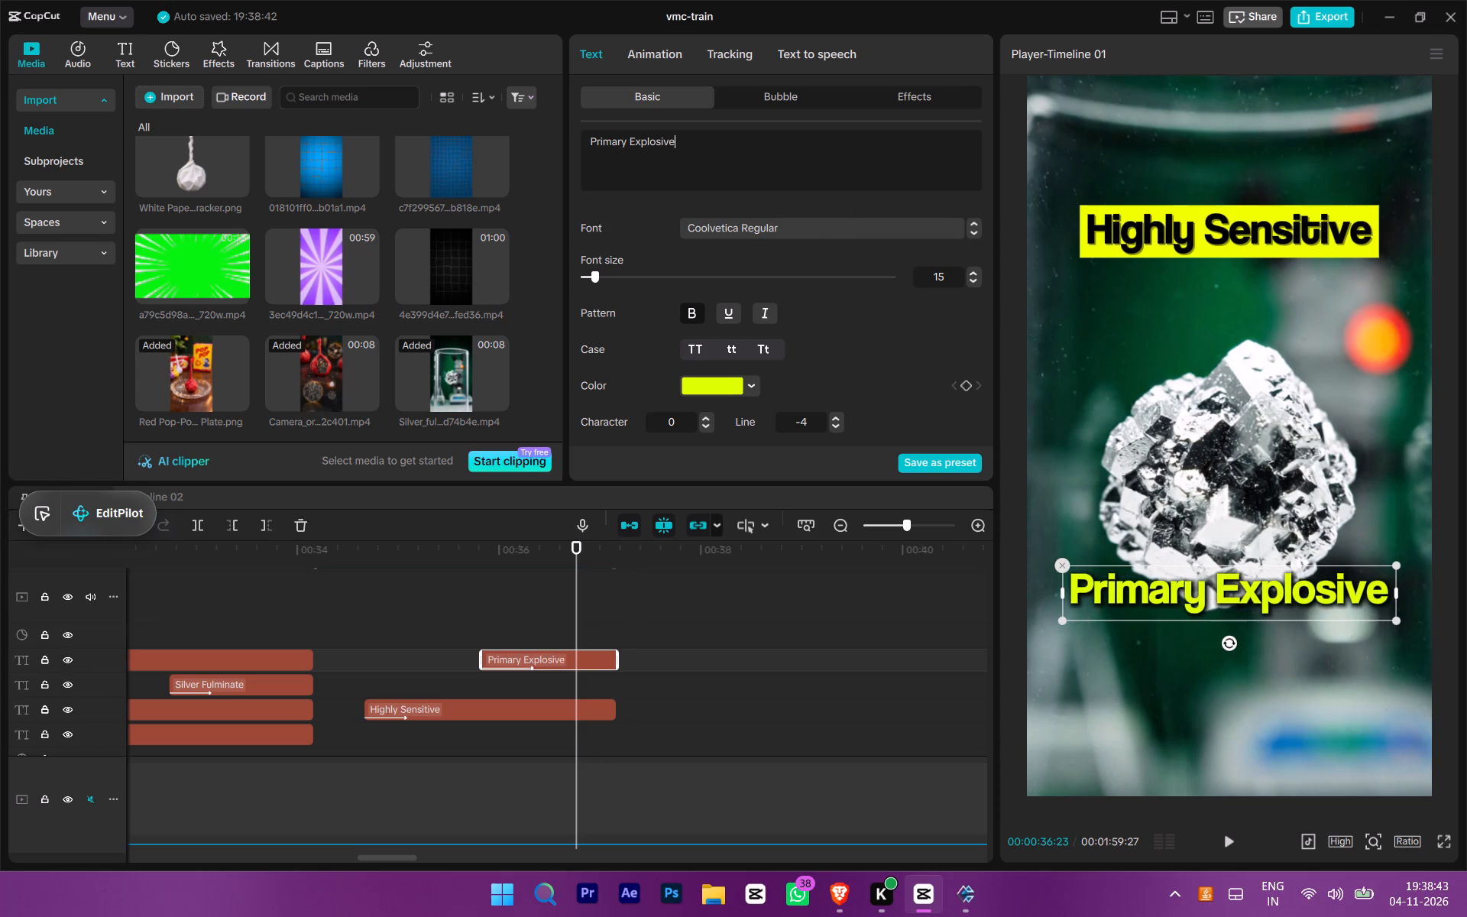
key(Left)
key(Left)
key(Left)
key(Left)
key(Left)
key(Left)
key(Left)
key(Left)
key(Left)
key(BackSpace)
key(Return)
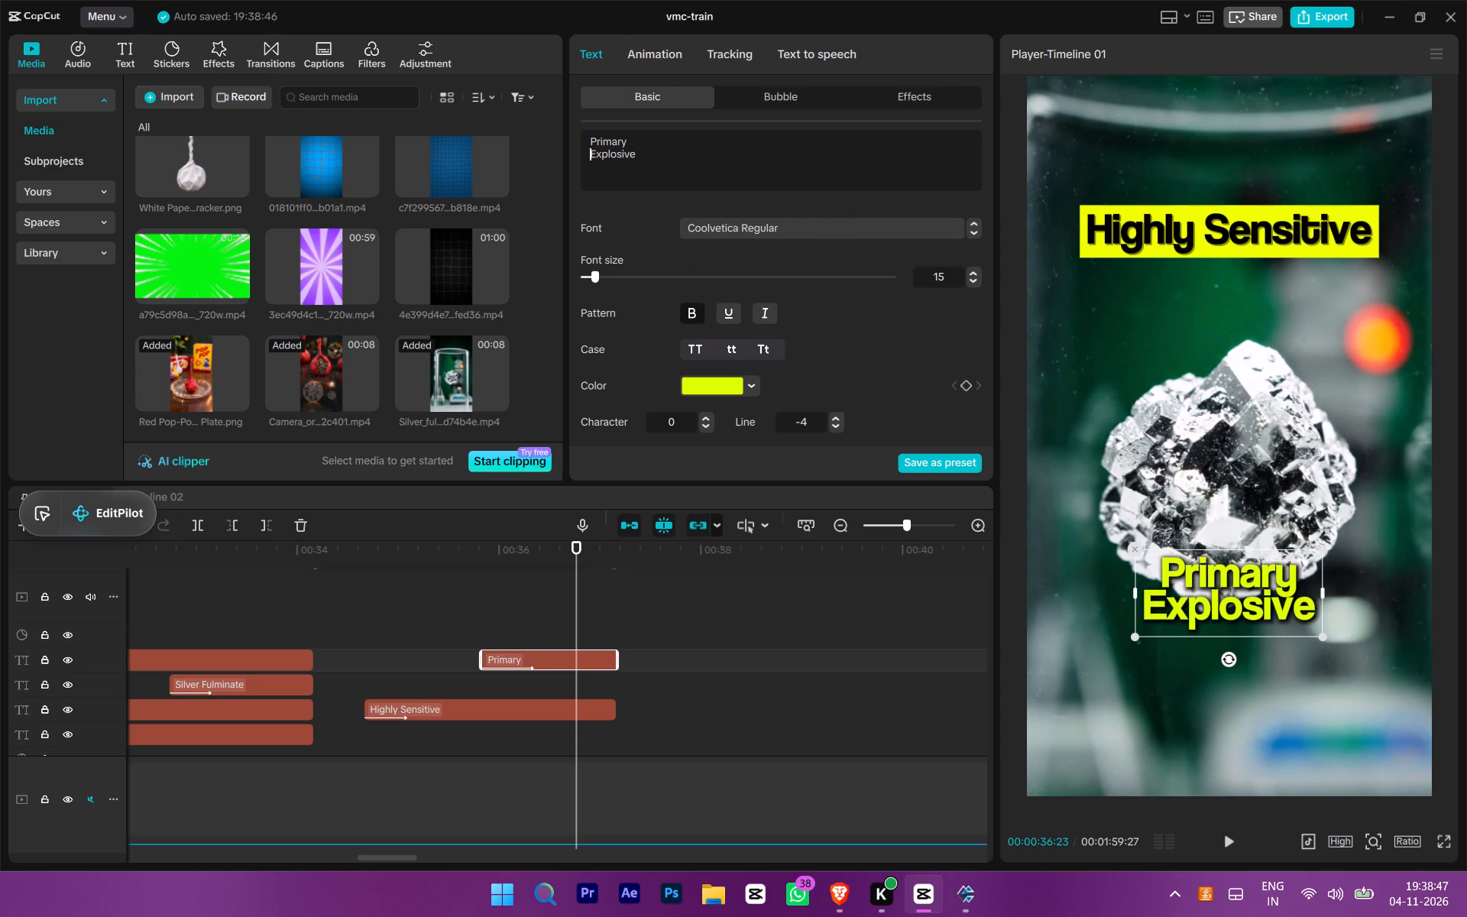
Set the "Primary Explosive" title's line spacing to -1.
scroll(653, 344, down, 1)
triple_click(834, 331)
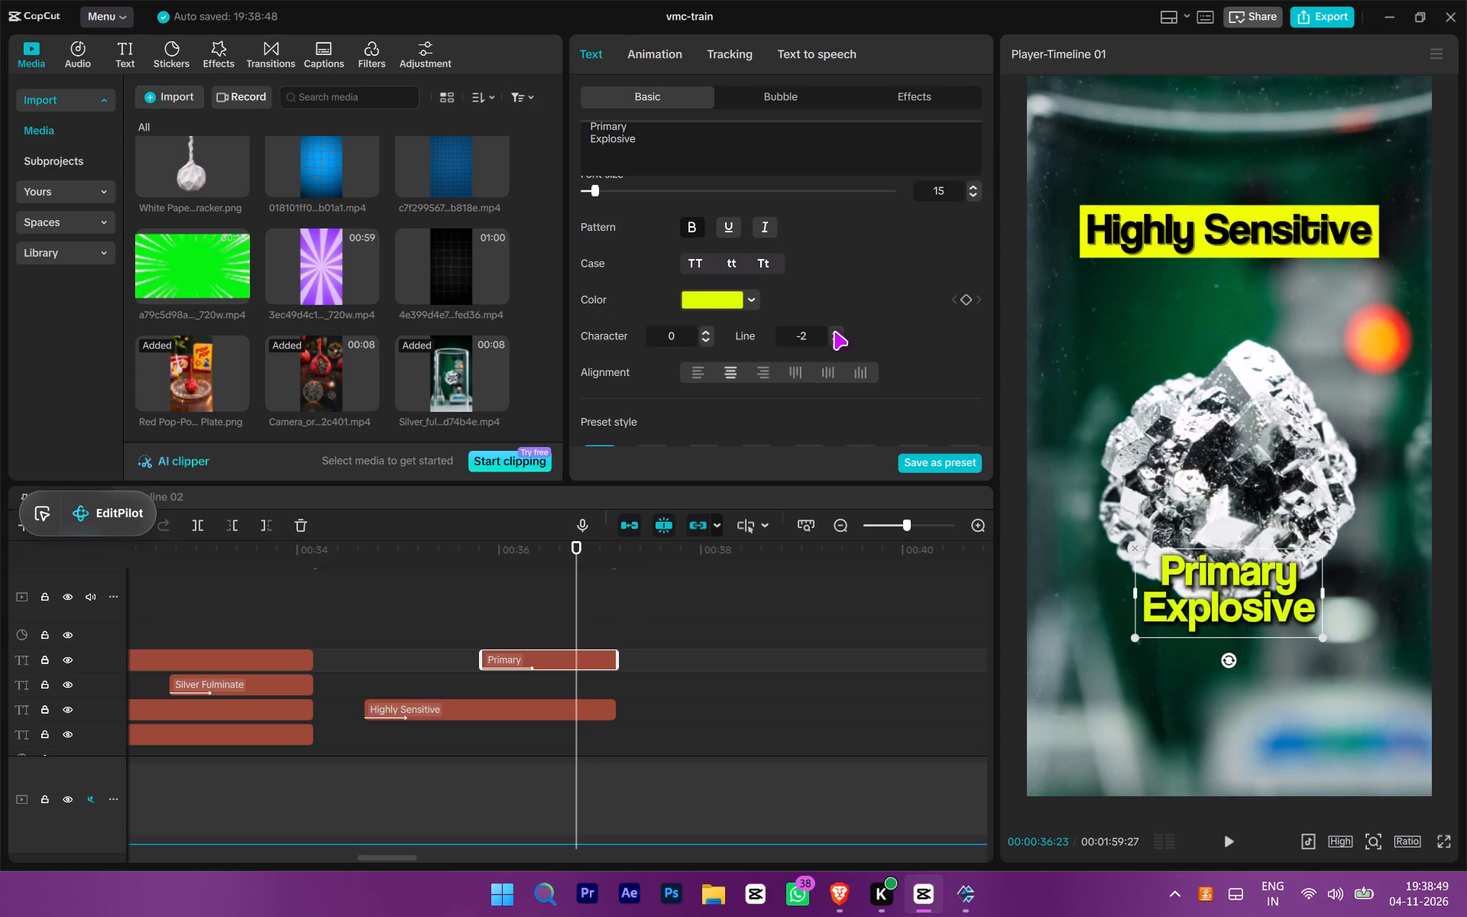
Colour only the word "Primary" white, keeping "Explosive" yellow.
scroll(732, 355, up, 3)
double_click(695, 147)
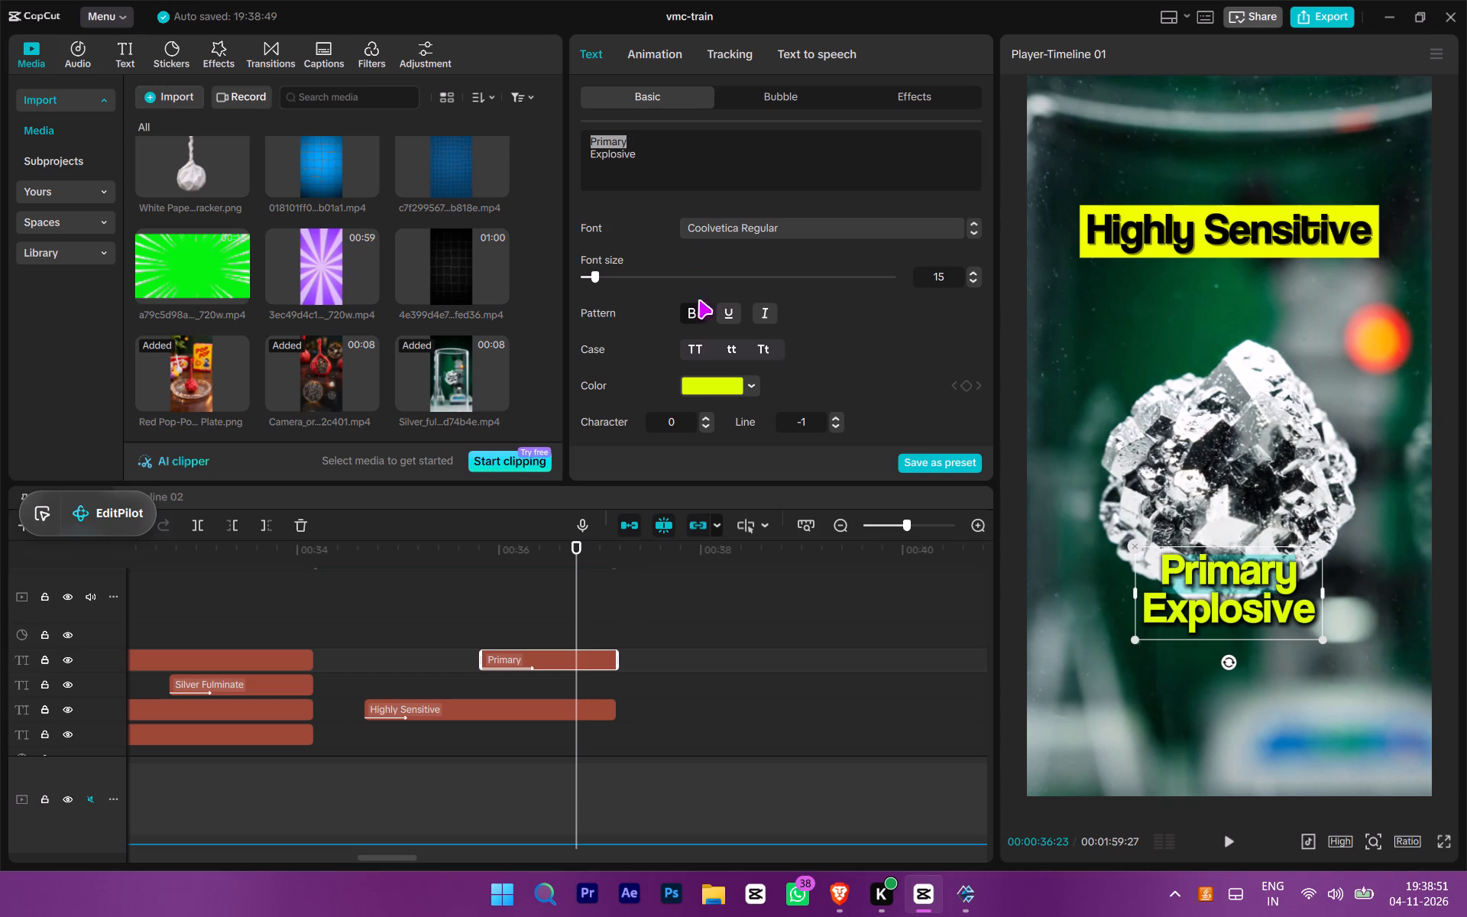
click(703, 396)
drag(698, 438, 578, 351)
click(751, 175)
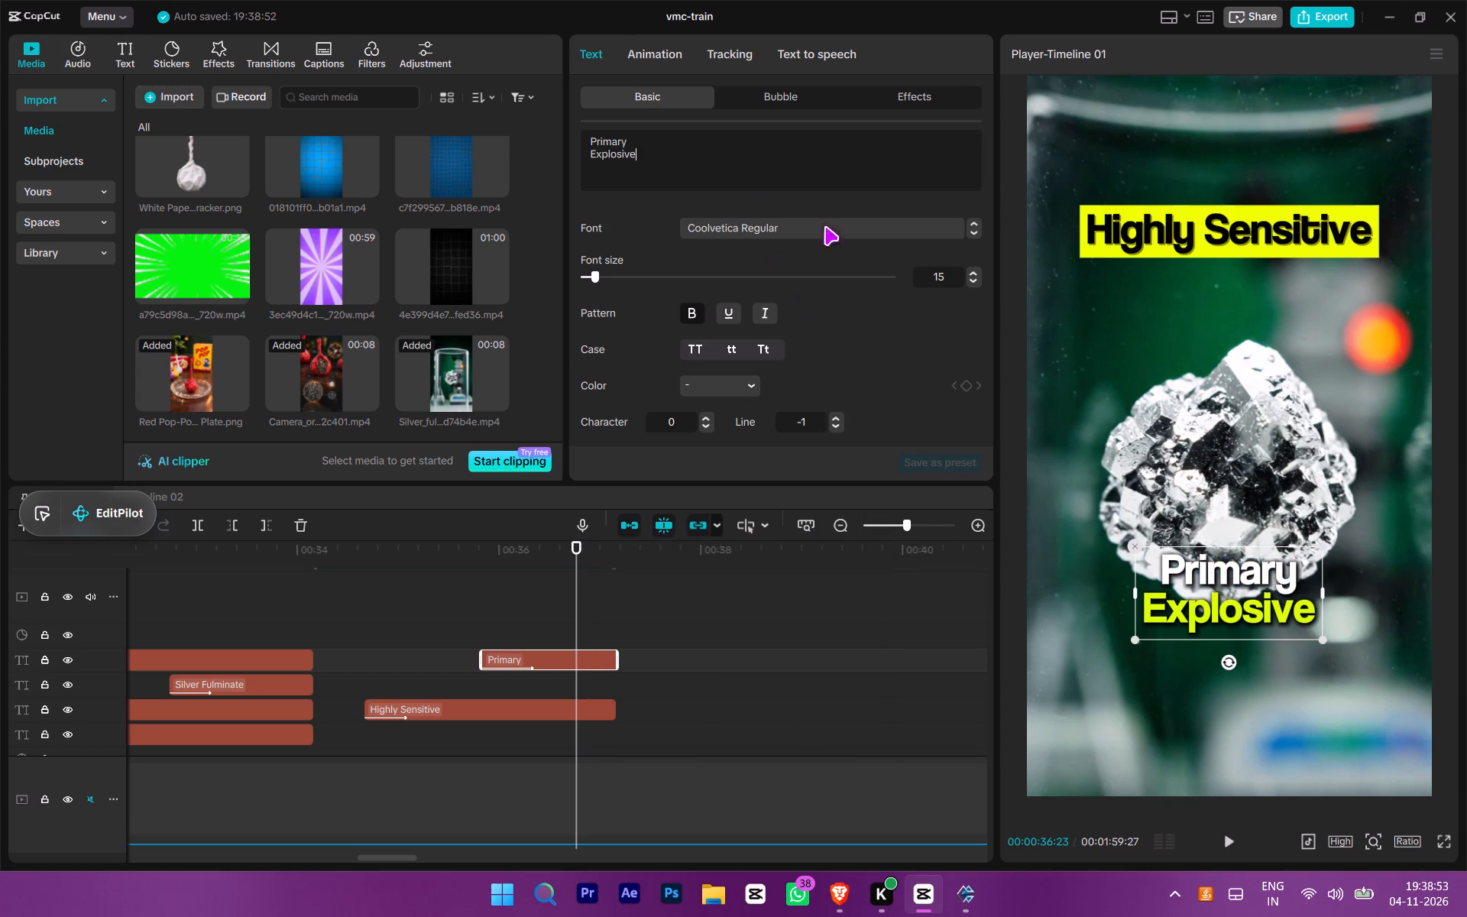
Enlarge the "Primary Explosive" title and place it horizontally centred just above the crystal.
drag(1324, 641, 1381, 686)
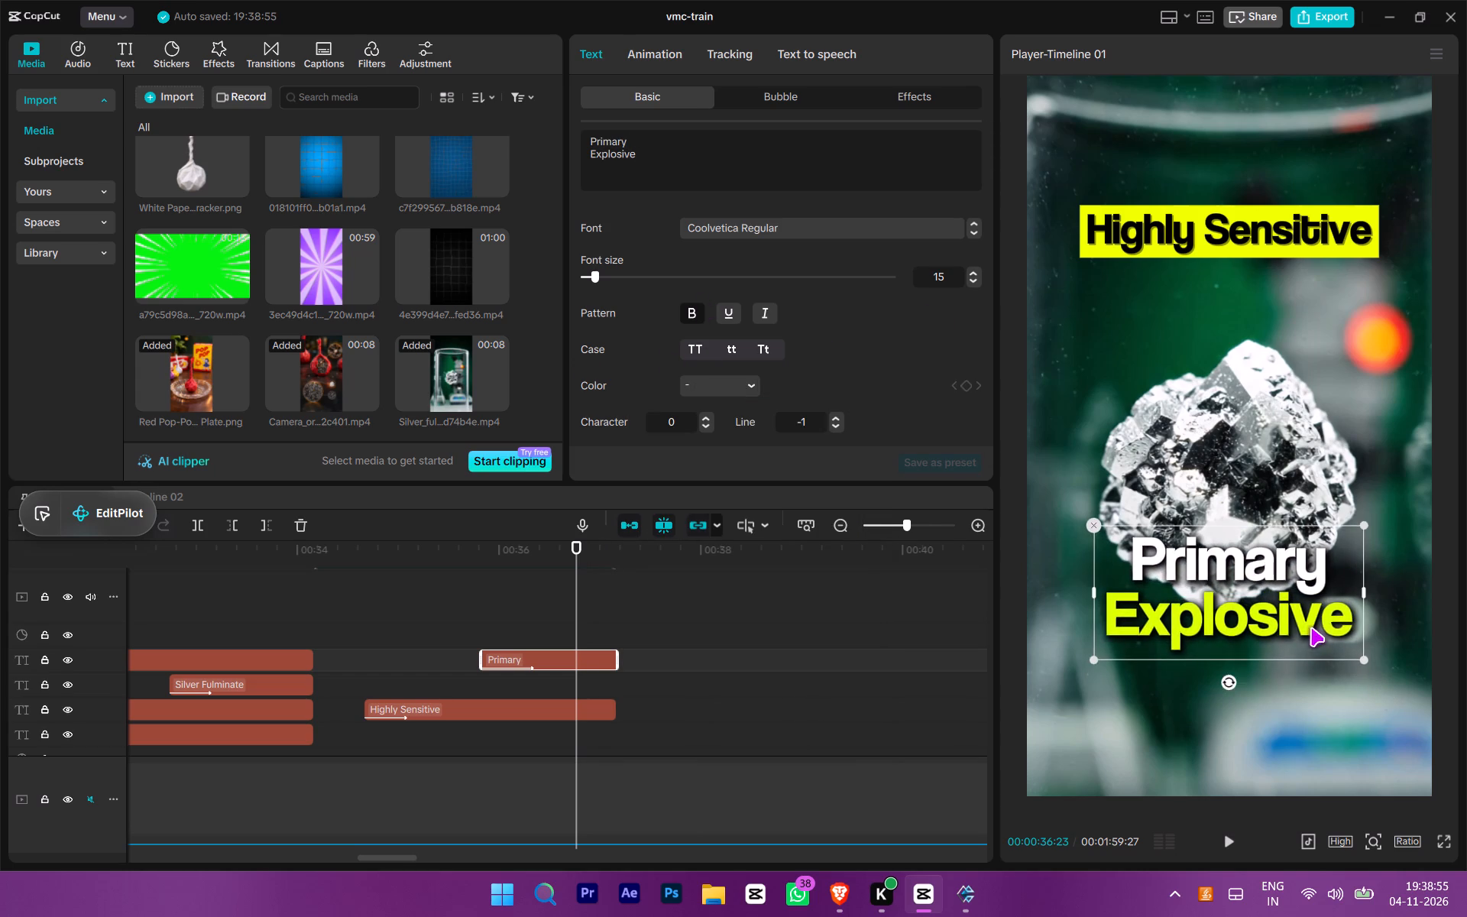
drag(1310, 627, 1311, 340)
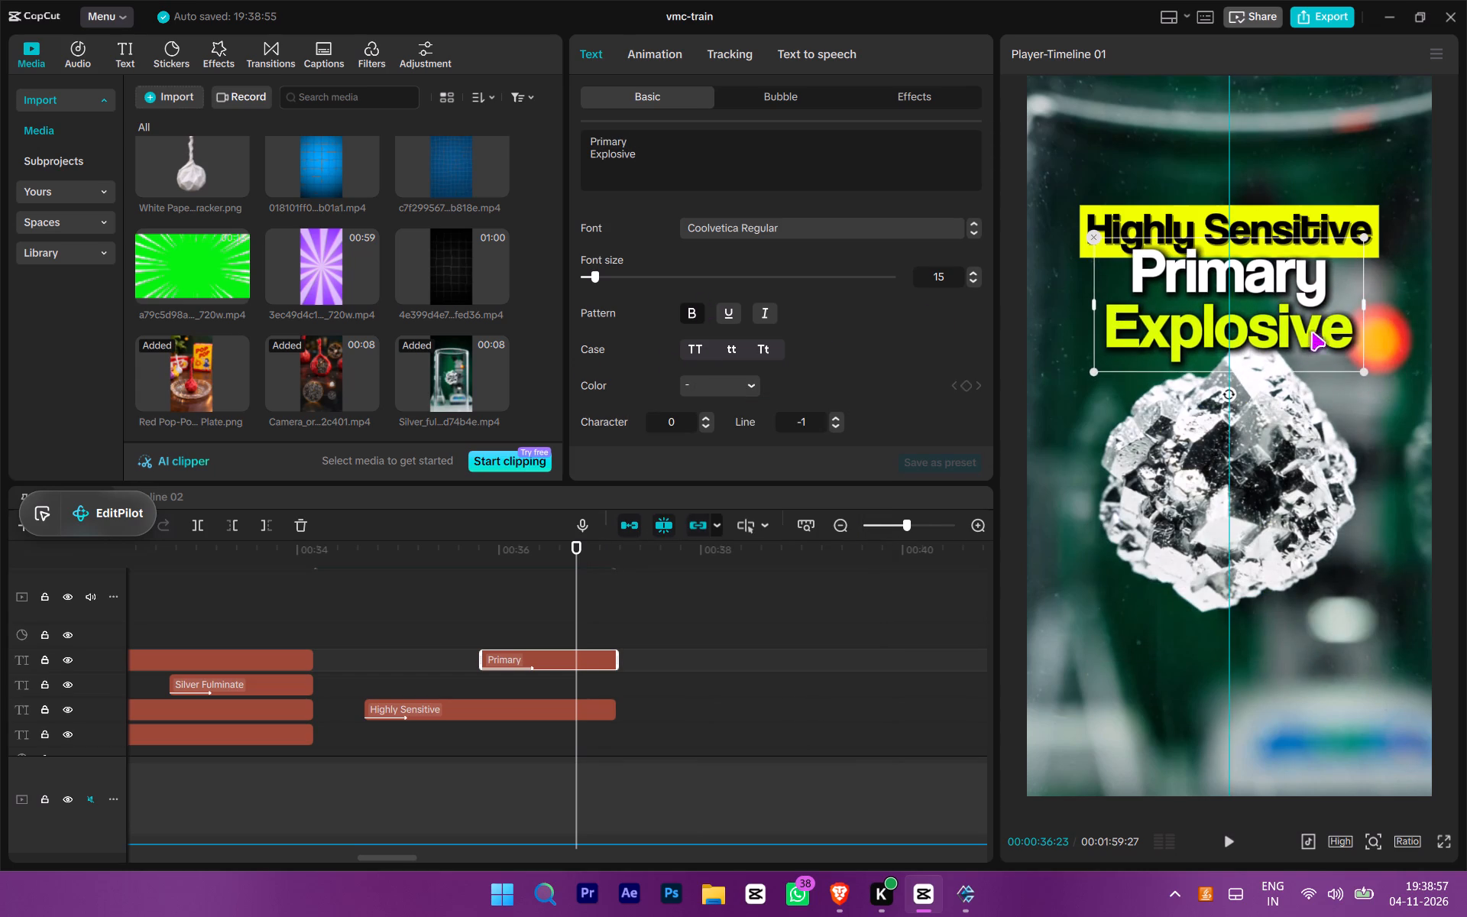
drag(1327, 212, 1323, 170)
drag(1308, 287, 1313, 273)
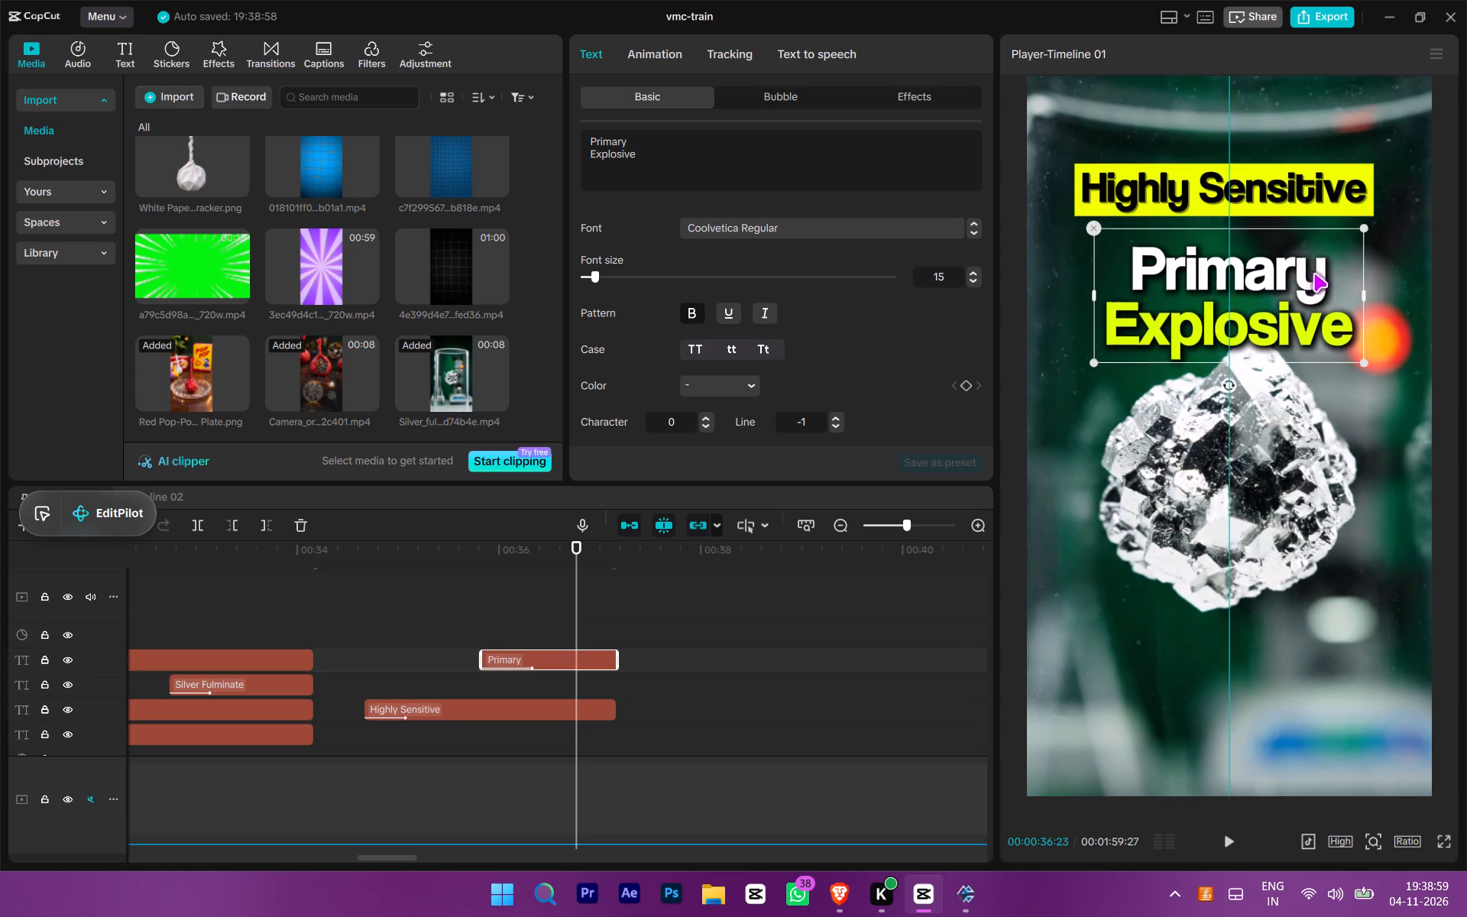
drag(1313, 273, 1309, 272)
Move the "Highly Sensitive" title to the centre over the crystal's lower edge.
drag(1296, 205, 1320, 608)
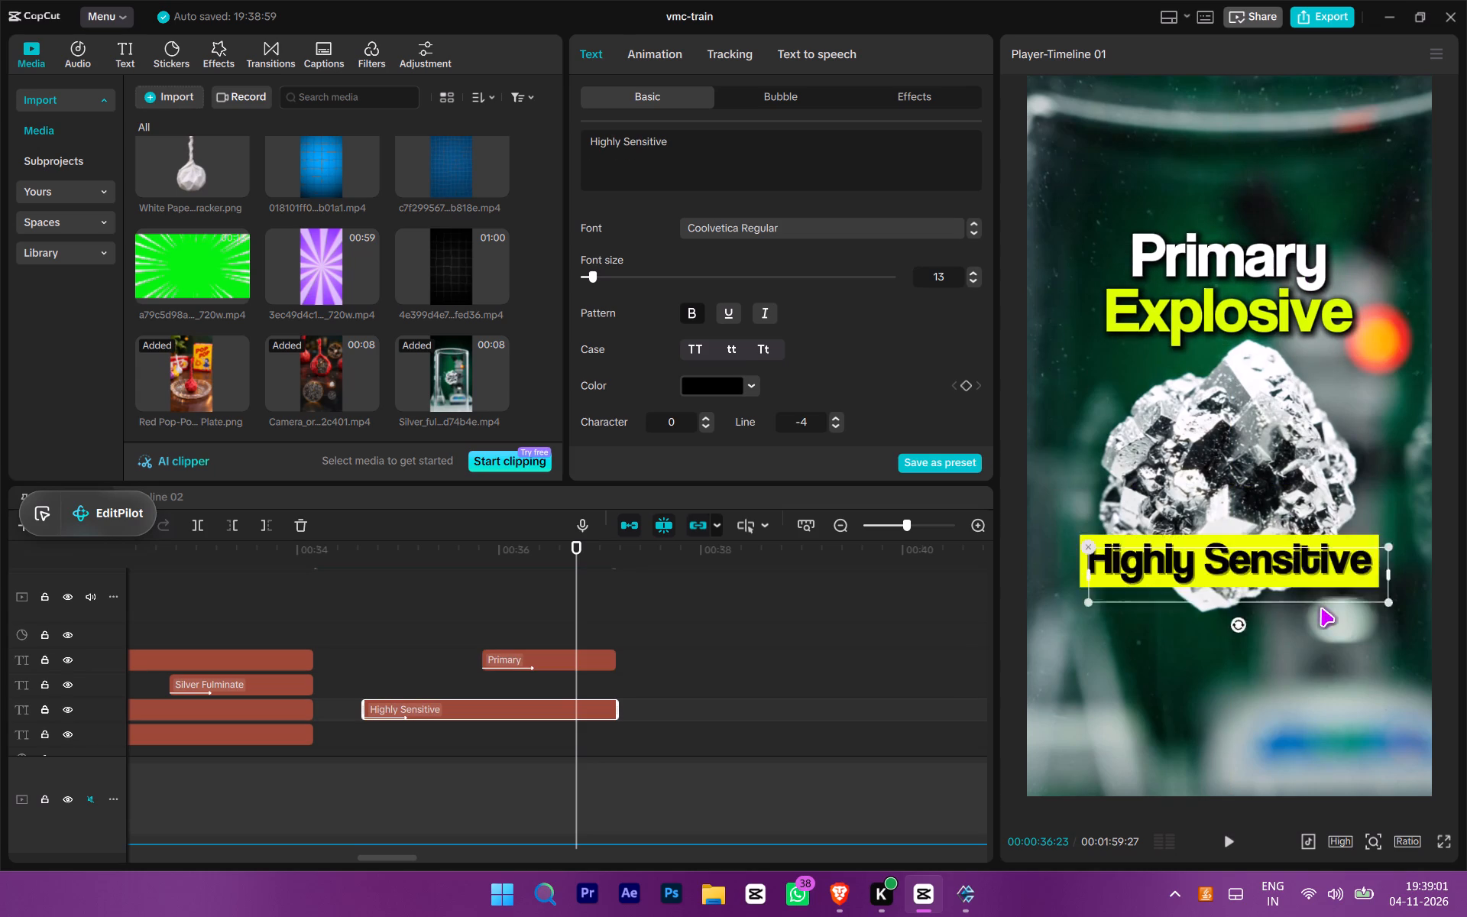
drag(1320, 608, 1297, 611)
Trim the "Highly Sensitive" title's end to 00:00:35:28, near the start of the "Primary Explosive" title.
click(389, 602)
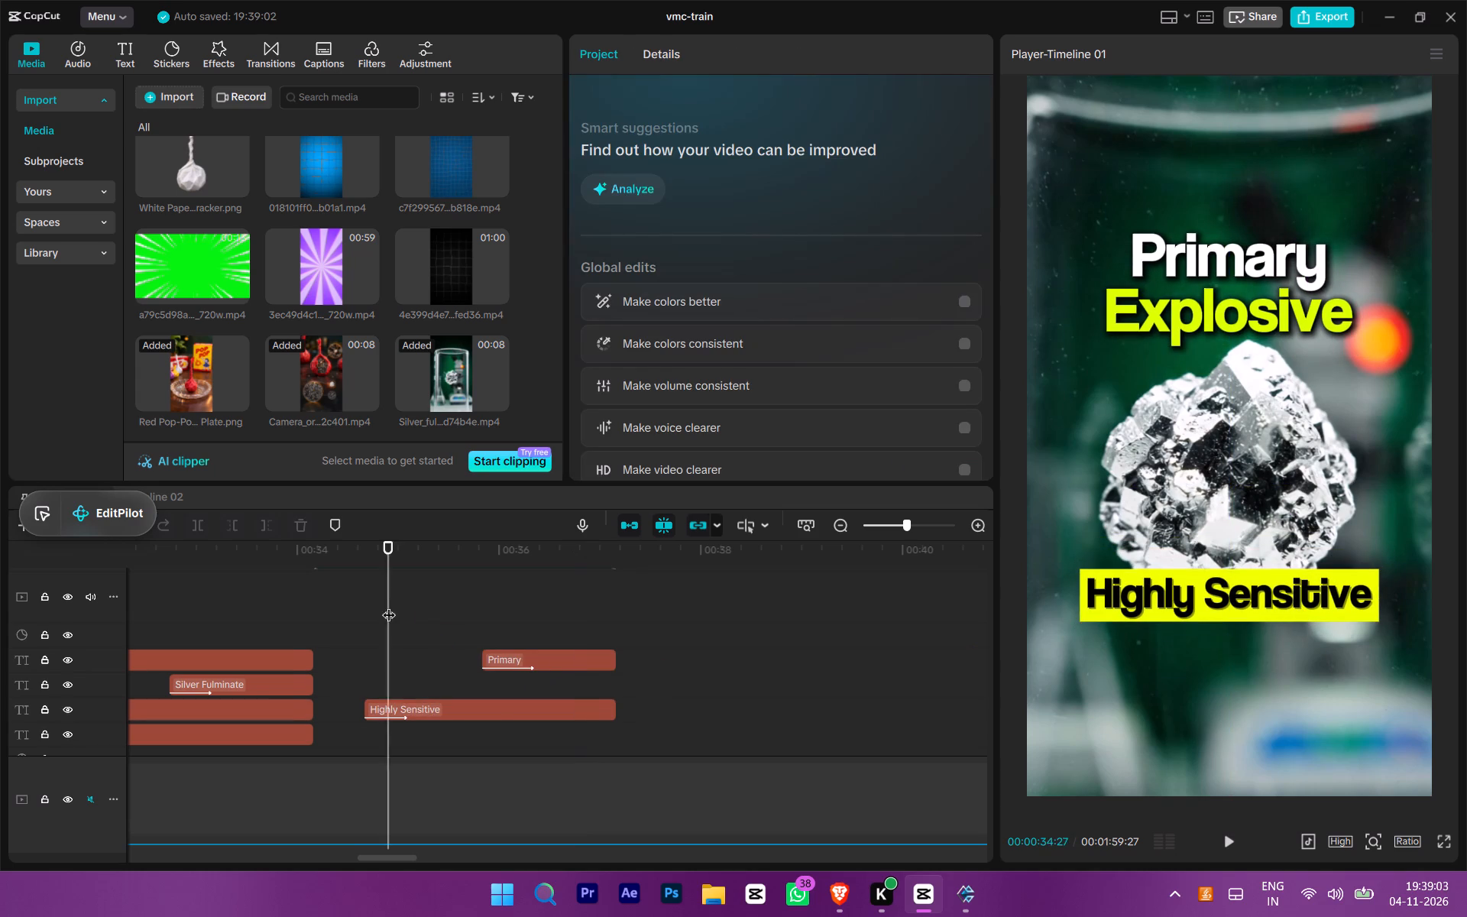
key(space)
ctrl+scroll(439, 733, up, 5)
key(space)
click(504, 715)
drag(510, 565, 515, 559)
key(w)
Search the out animations for "slide down" and apply Slide Down to the "Highly Sensitive" title.
click(678, 47)
click(720, 93)
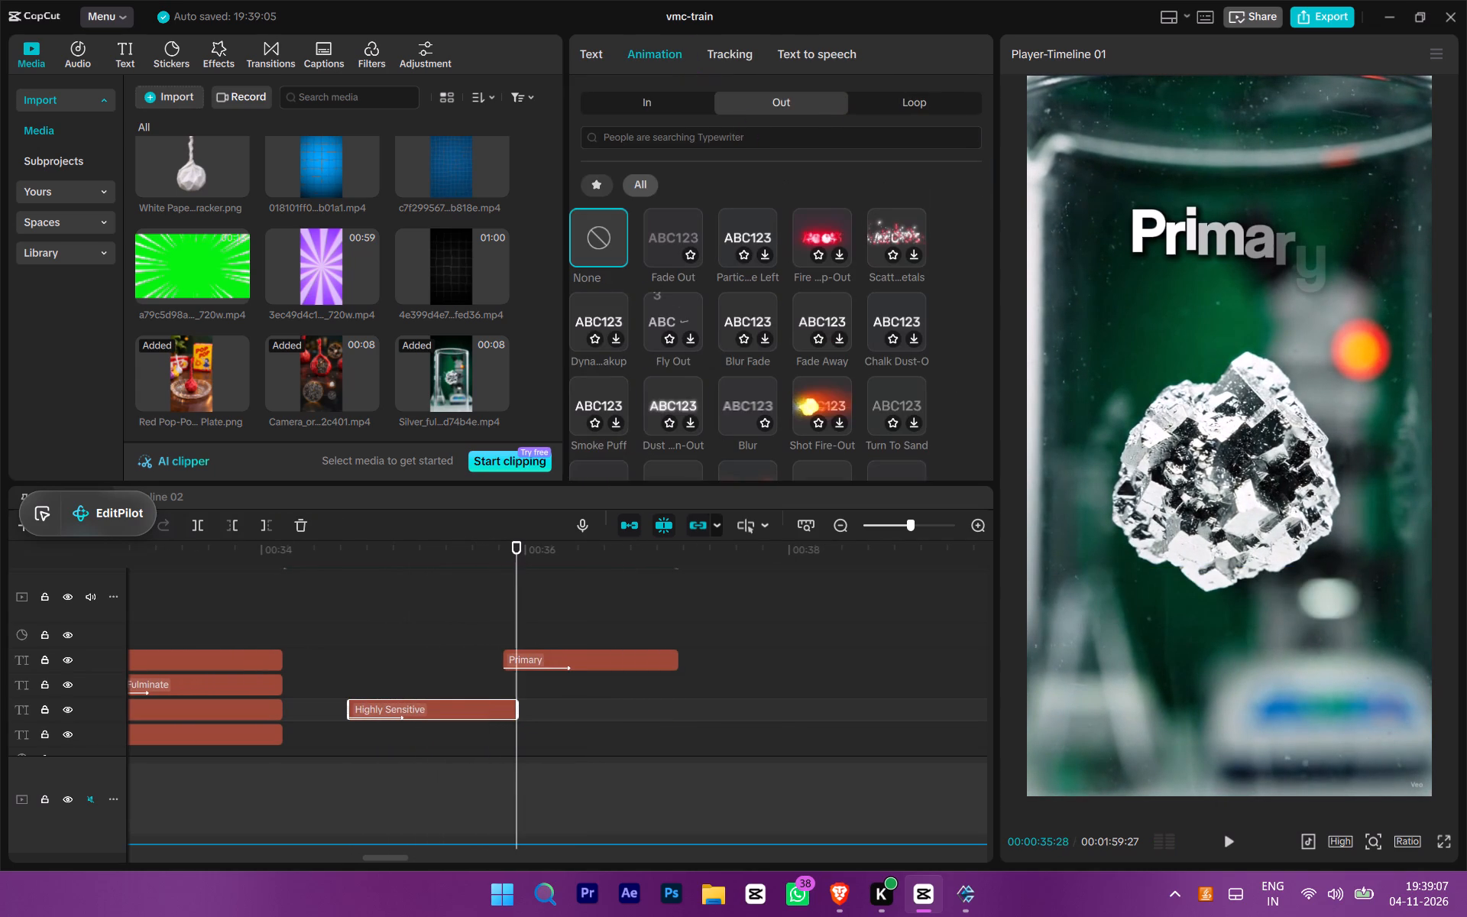
click(668, 234)
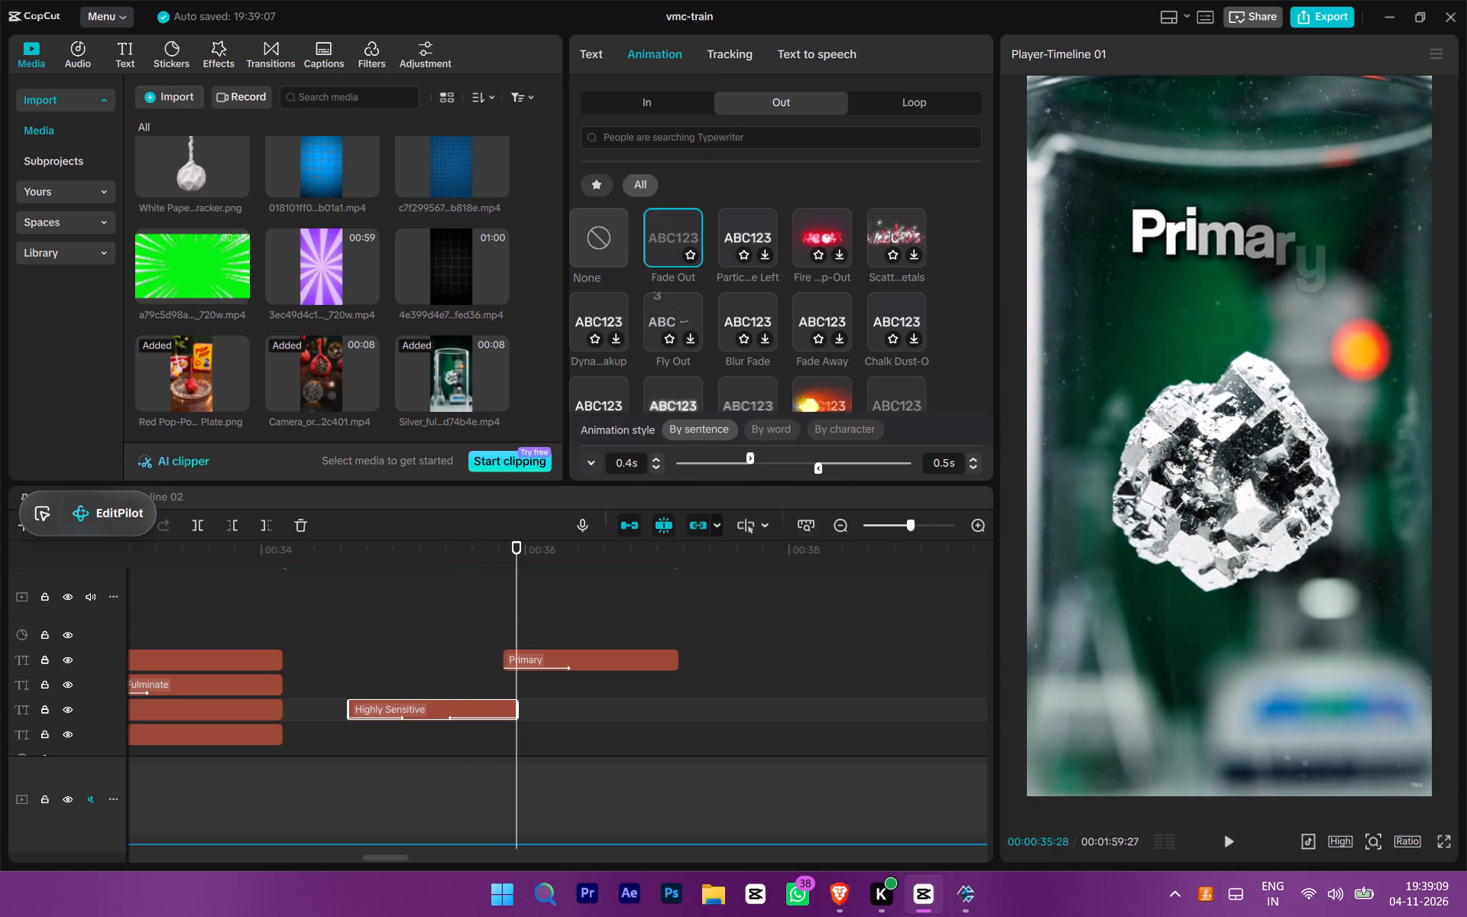
click(698, 143)
key(s)
text(lide down)
key(Return)
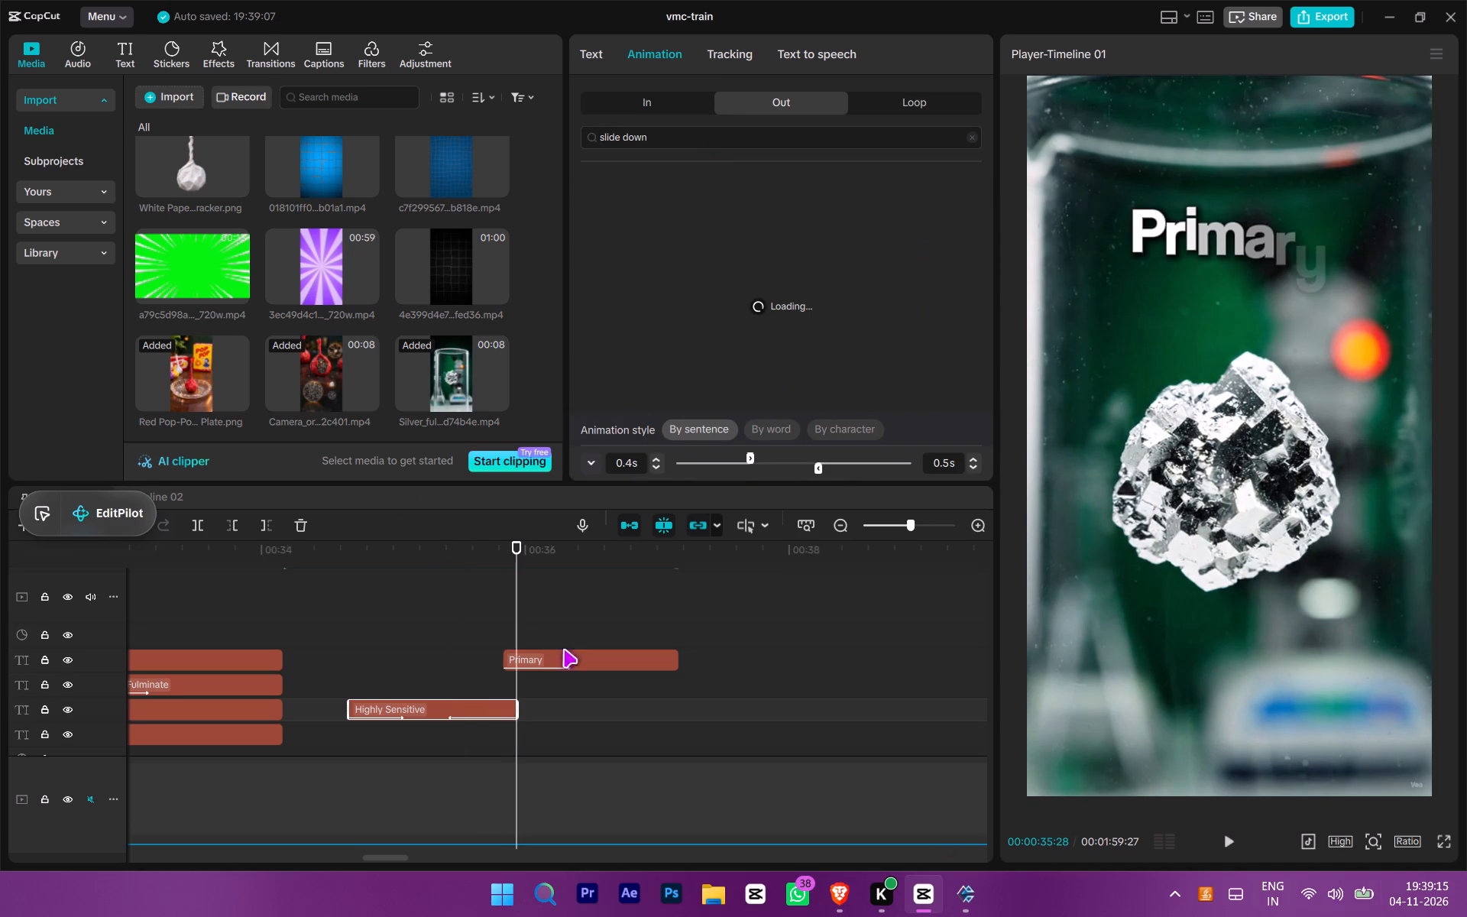
click(637, 222)
click(690, 195)
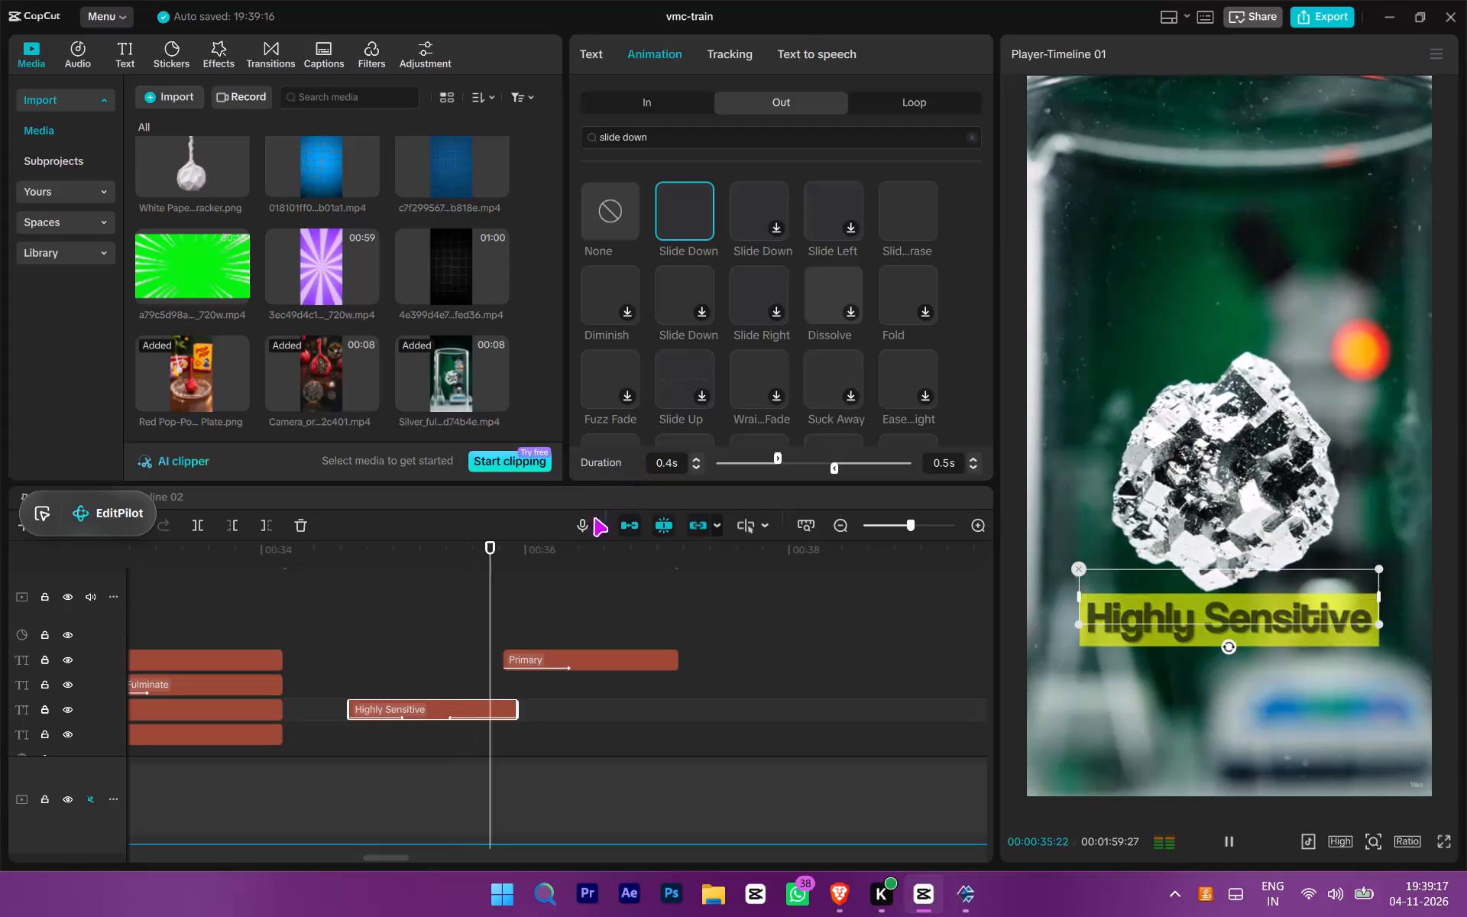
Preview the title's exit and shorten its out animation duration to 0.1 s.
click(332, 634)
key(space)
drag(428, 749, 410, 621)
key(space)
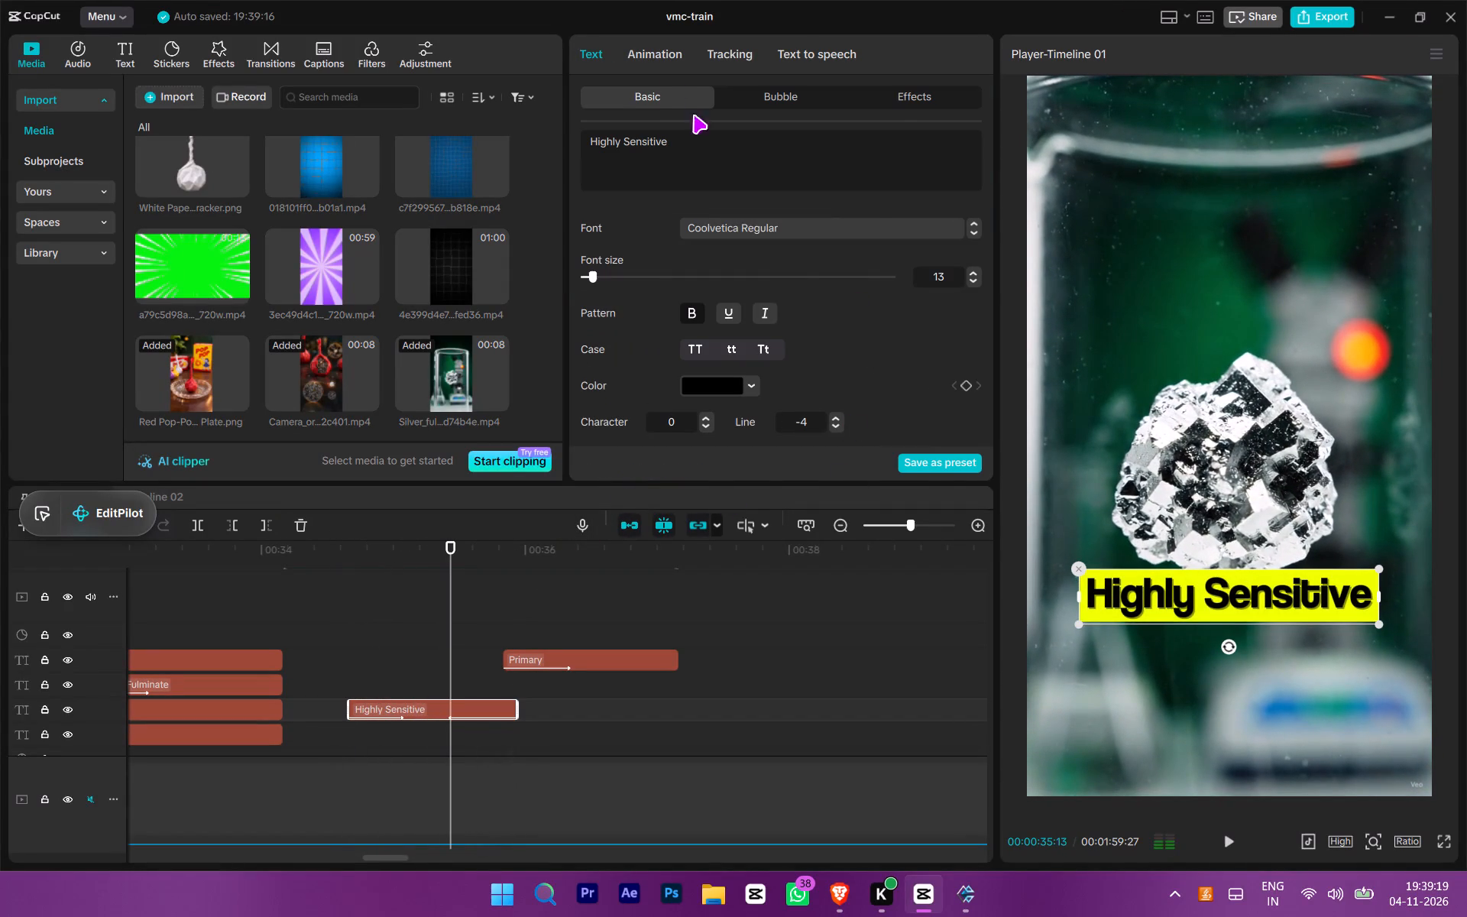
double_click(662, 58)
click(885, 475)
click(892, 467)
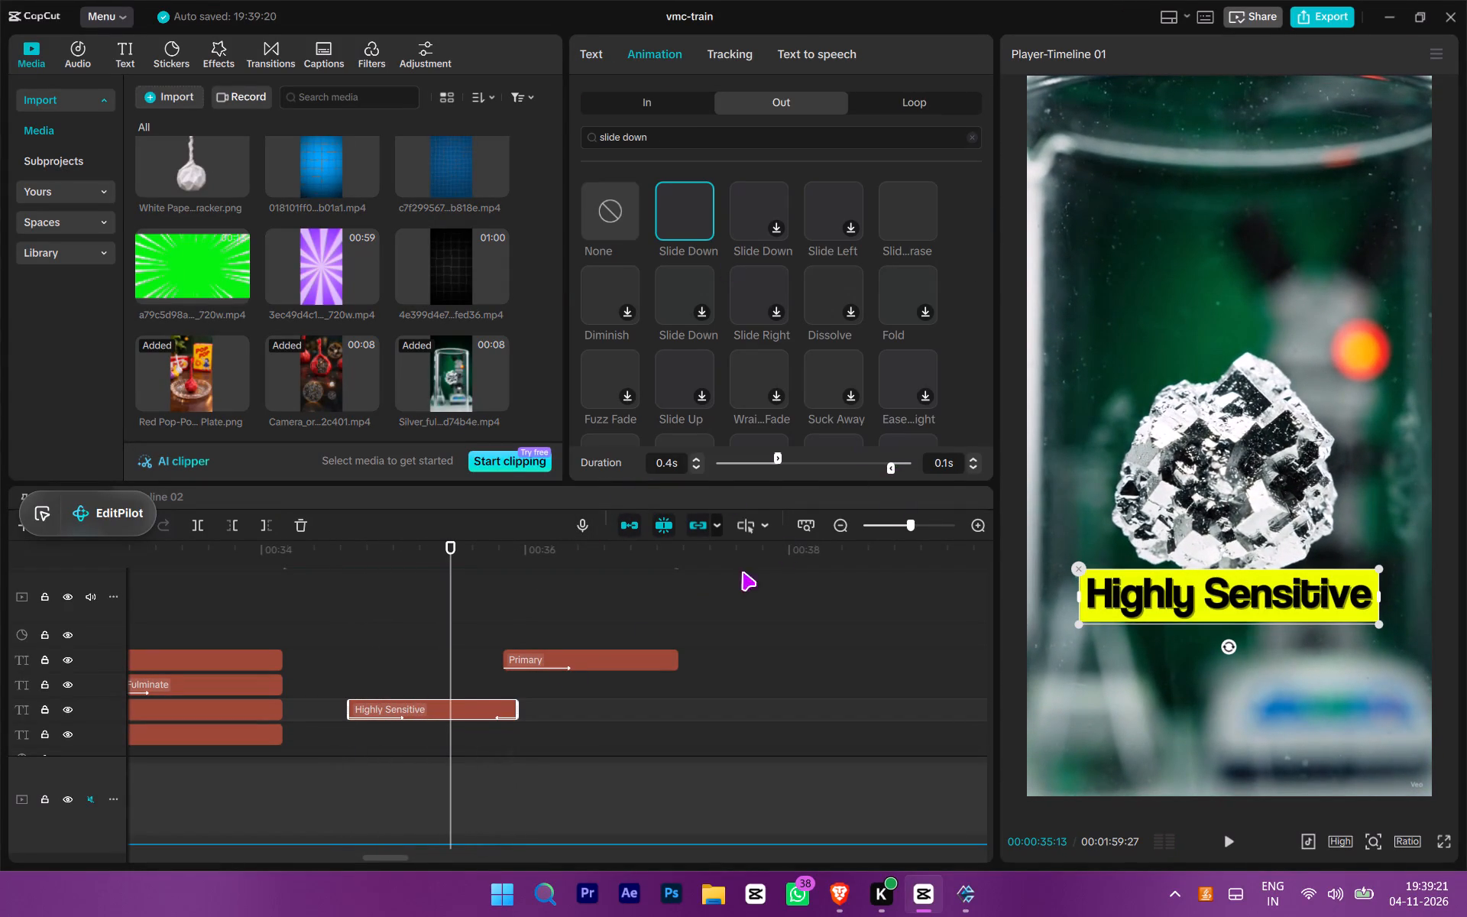
Play the section again and move the "Highly Sensitive" title back above the crystal, horizontally centred.
click(350, 648)
key(space)
scroll(419, 664, up, 4)
key(space)
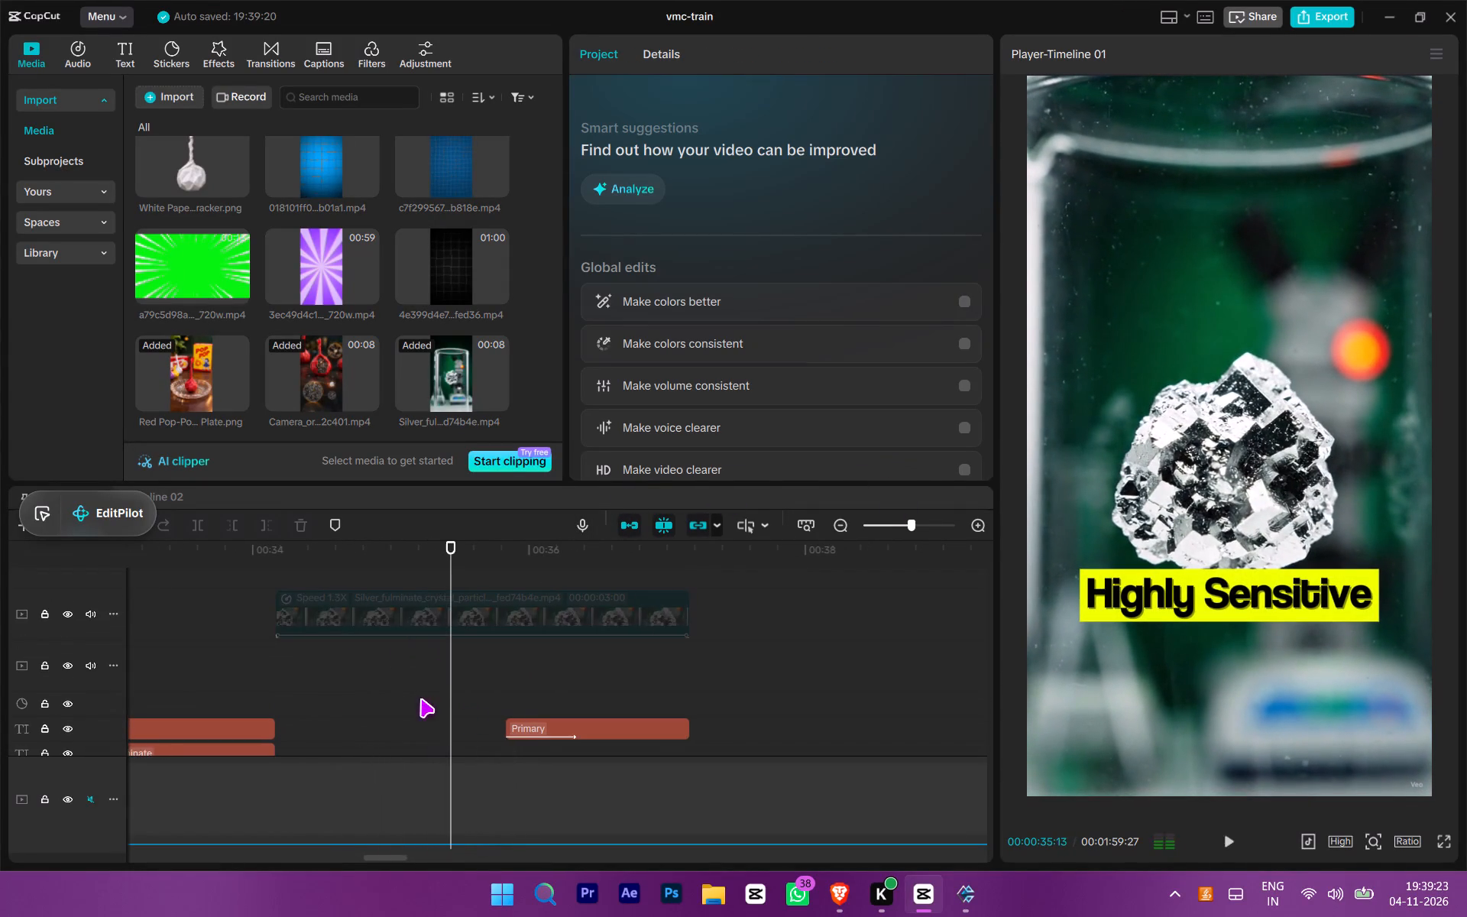
key(space)
scroll(430, 695, down, 4)
key(space)
drag(416, 646, 449, 703)
drag(1292, 579, 1319, 228)
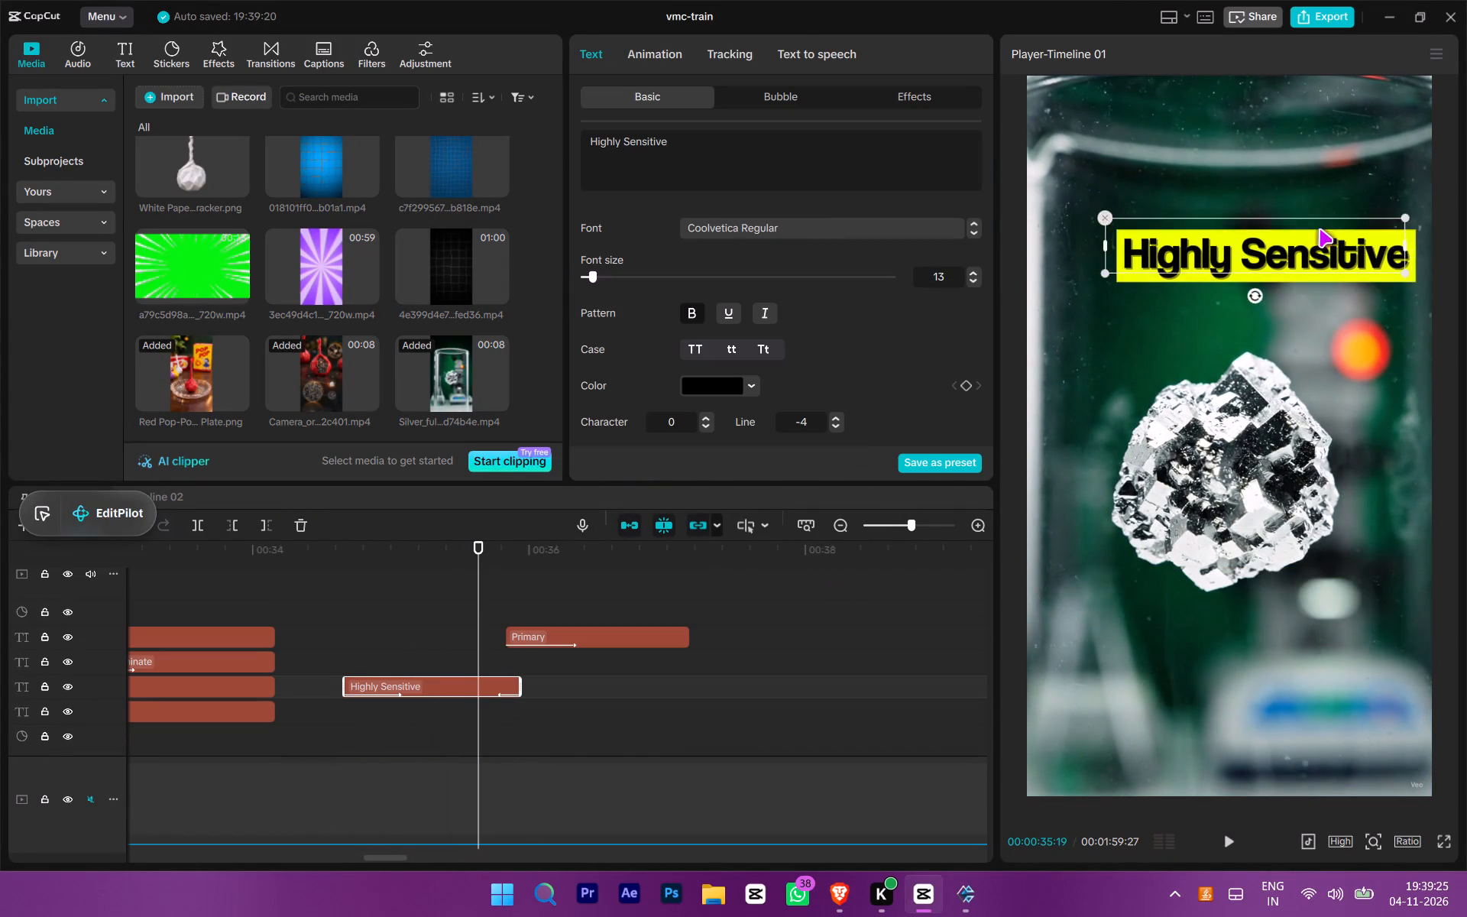
drag(1319, 228, 1292, 241)
Preview the change between the two titles and set the "Highly Sensitive" title's out animation duration to 0.2 s.
key(space)
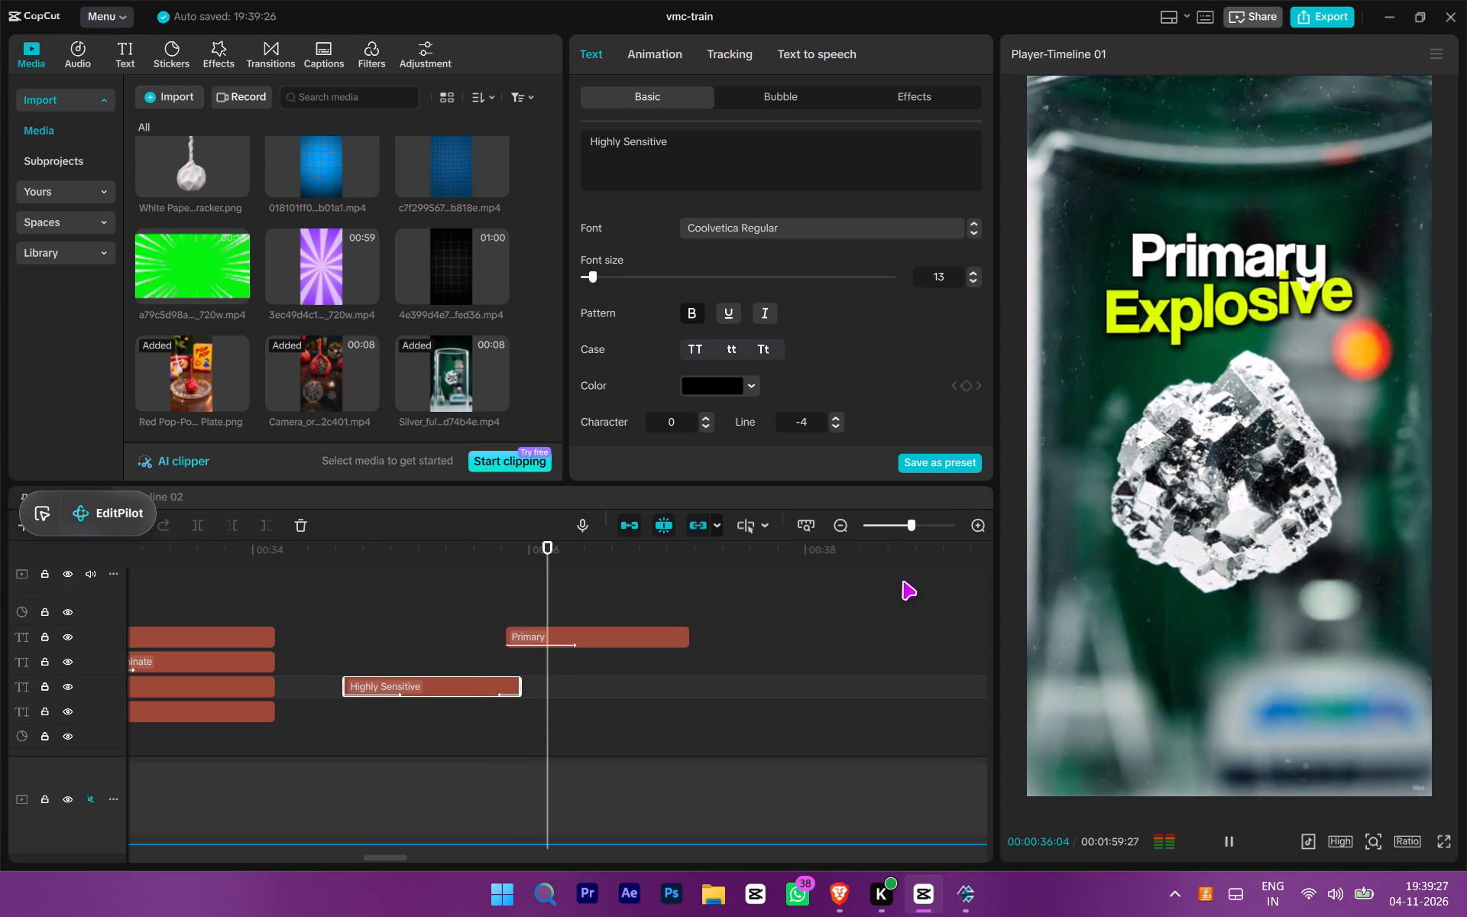
ctrl+scroll(873, 603, up, 4)
key(space)
click(424, 627)
key(space)
key(space)
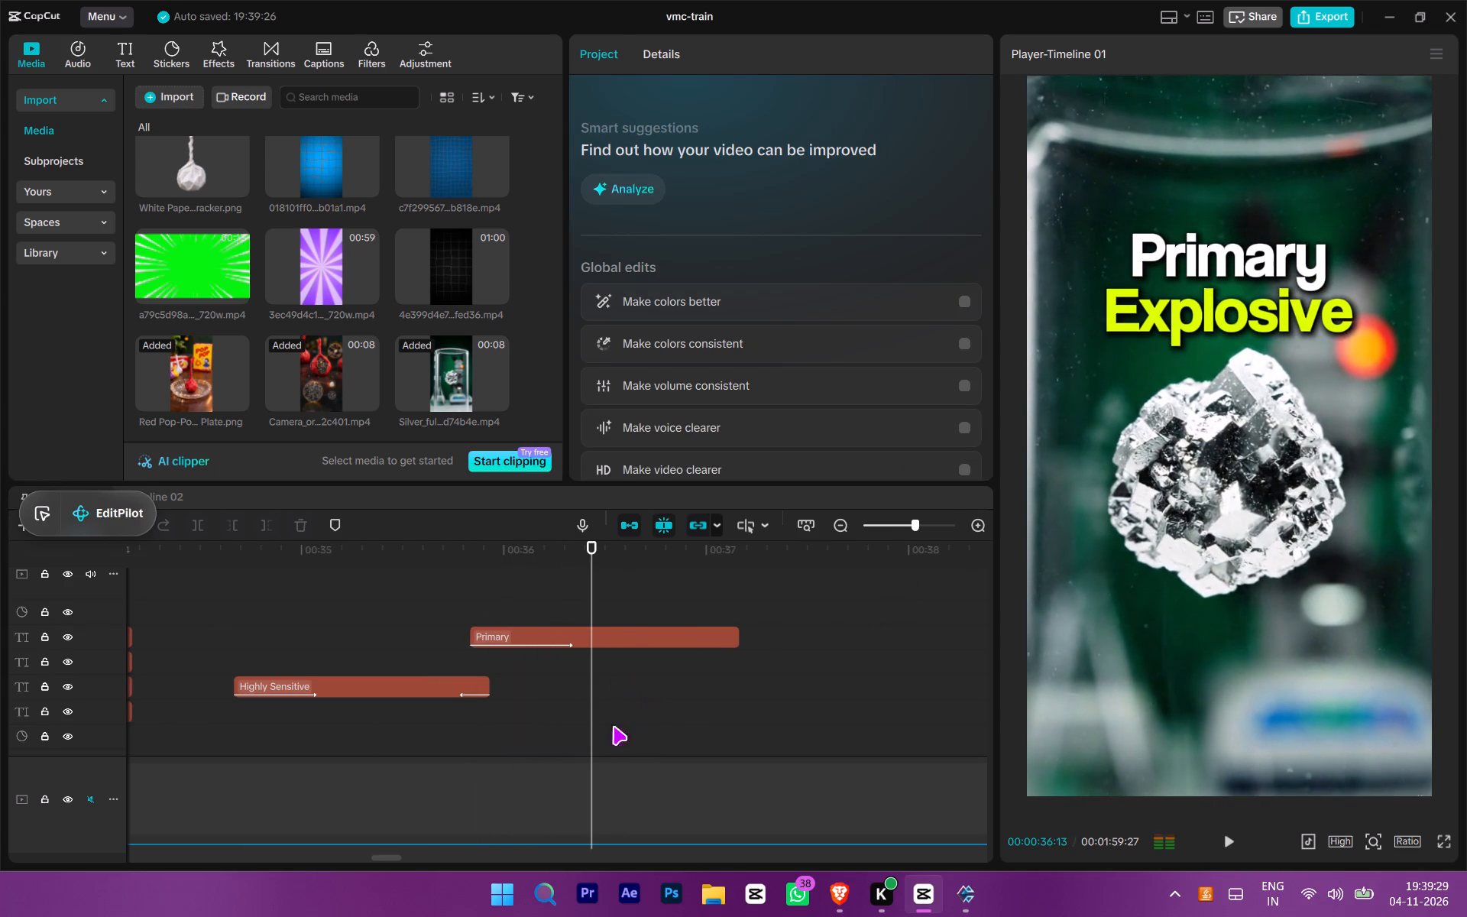
drag(430, 637, 437, 713)
click(675, 54)
click(882, 471)
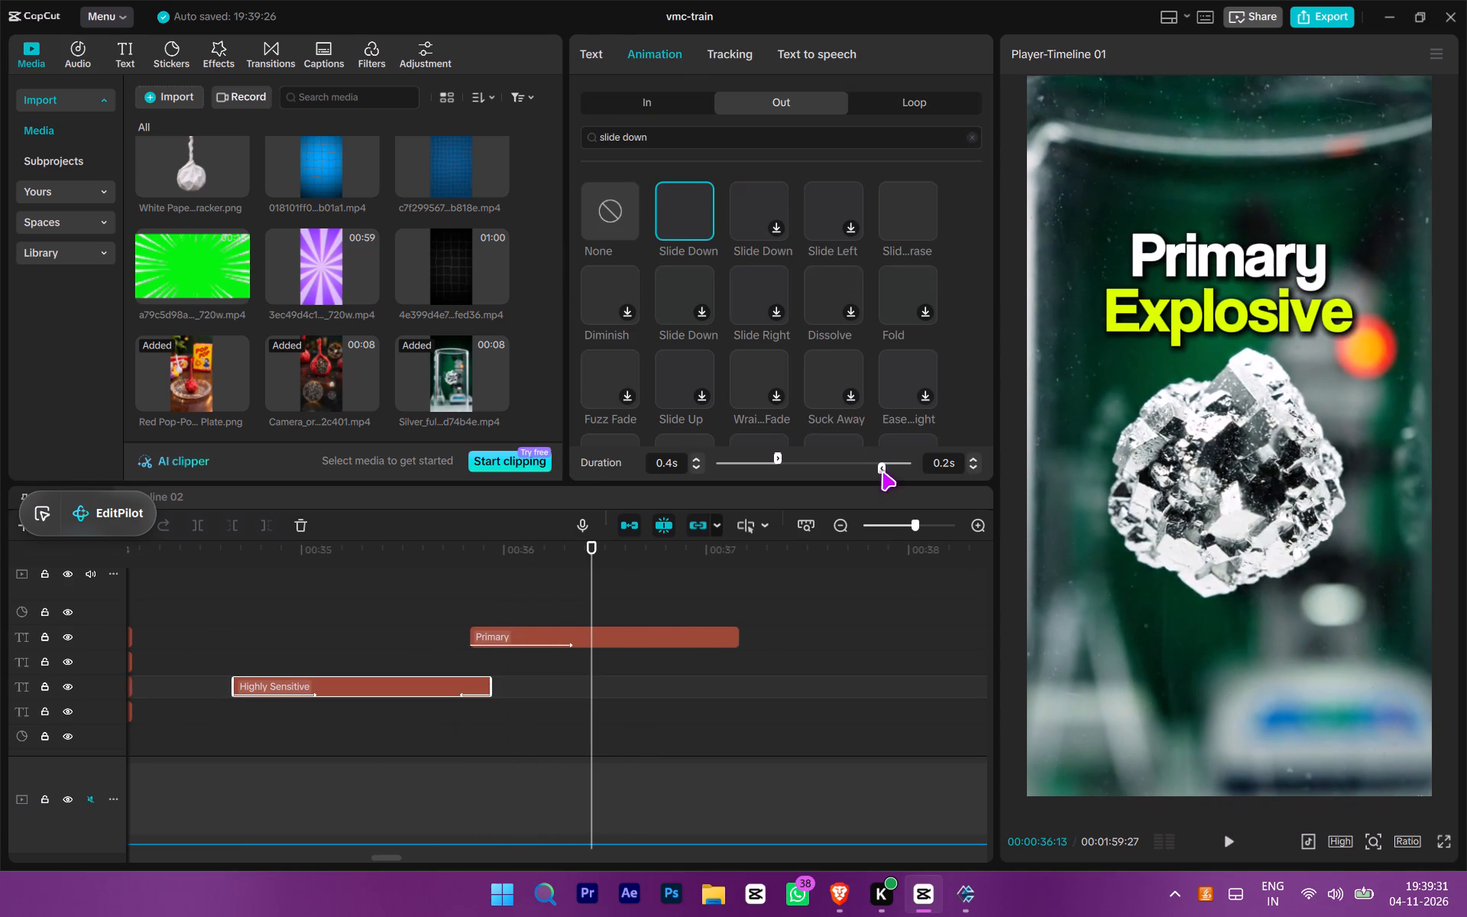
Extend the end of the "Highly Sensitive" title to about 00:36 and slightly lengthen its out animation.
click(489, 691)
click(506, 696)
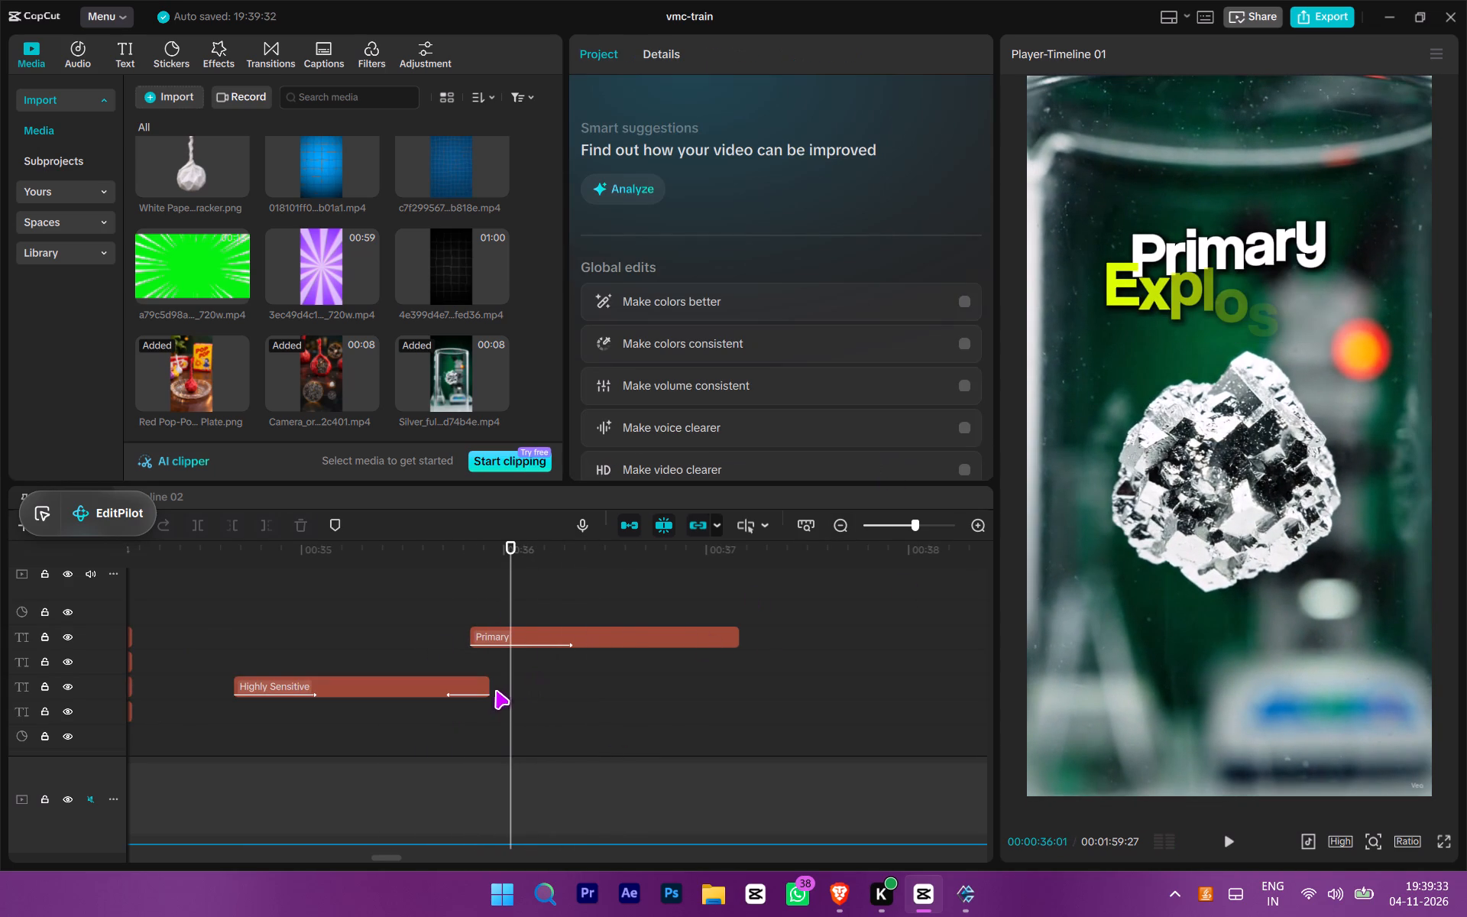
drag(490, 683, 512, 692)
click(639, 56)
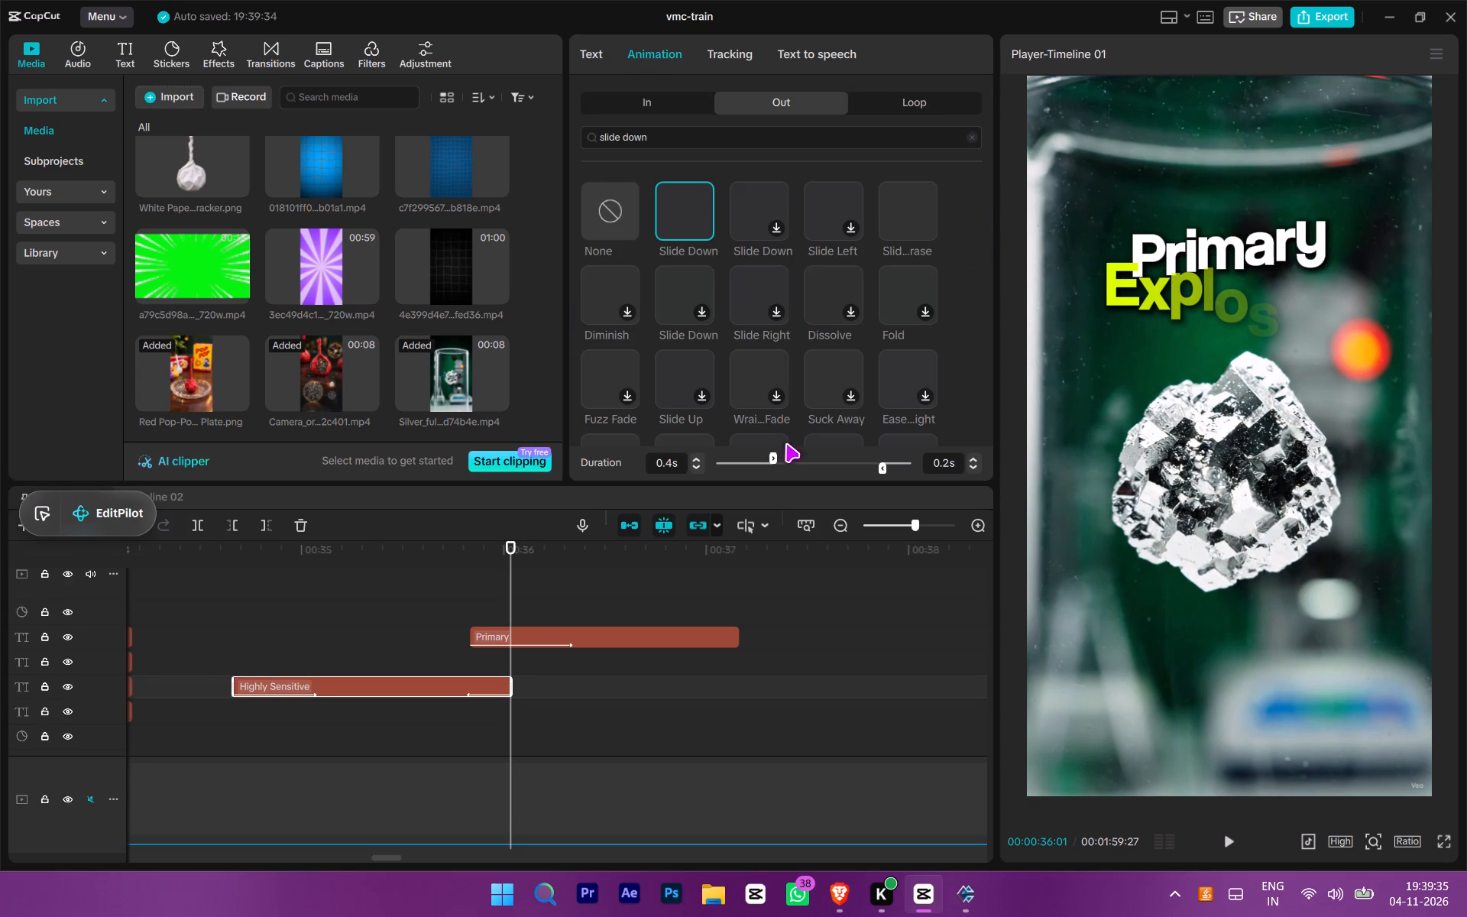
click(868, 465)
Preview the handover from the "Highly Sensitive" title to the "Primary Explosive" title.
click(452, 644)
drag(449, 643, 436, 645)
drag(432, 645, 425, 643)
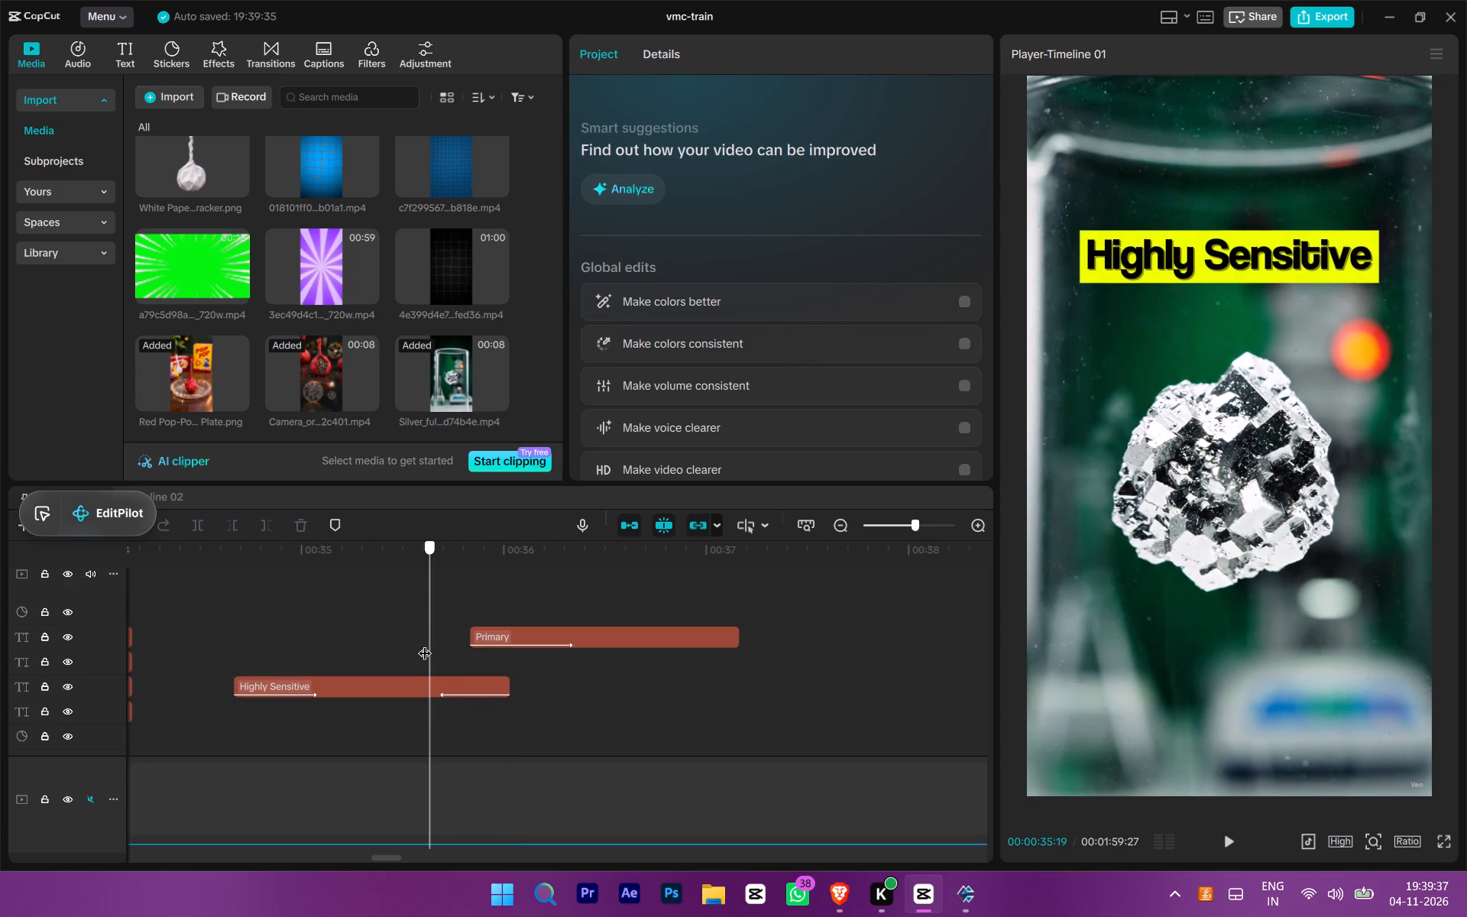
drag(425, 643, 424, 643)
key(space)
ctrl+scroll(584, 657, up, 3)
key(space)
drag(509, 683, 491, 594)
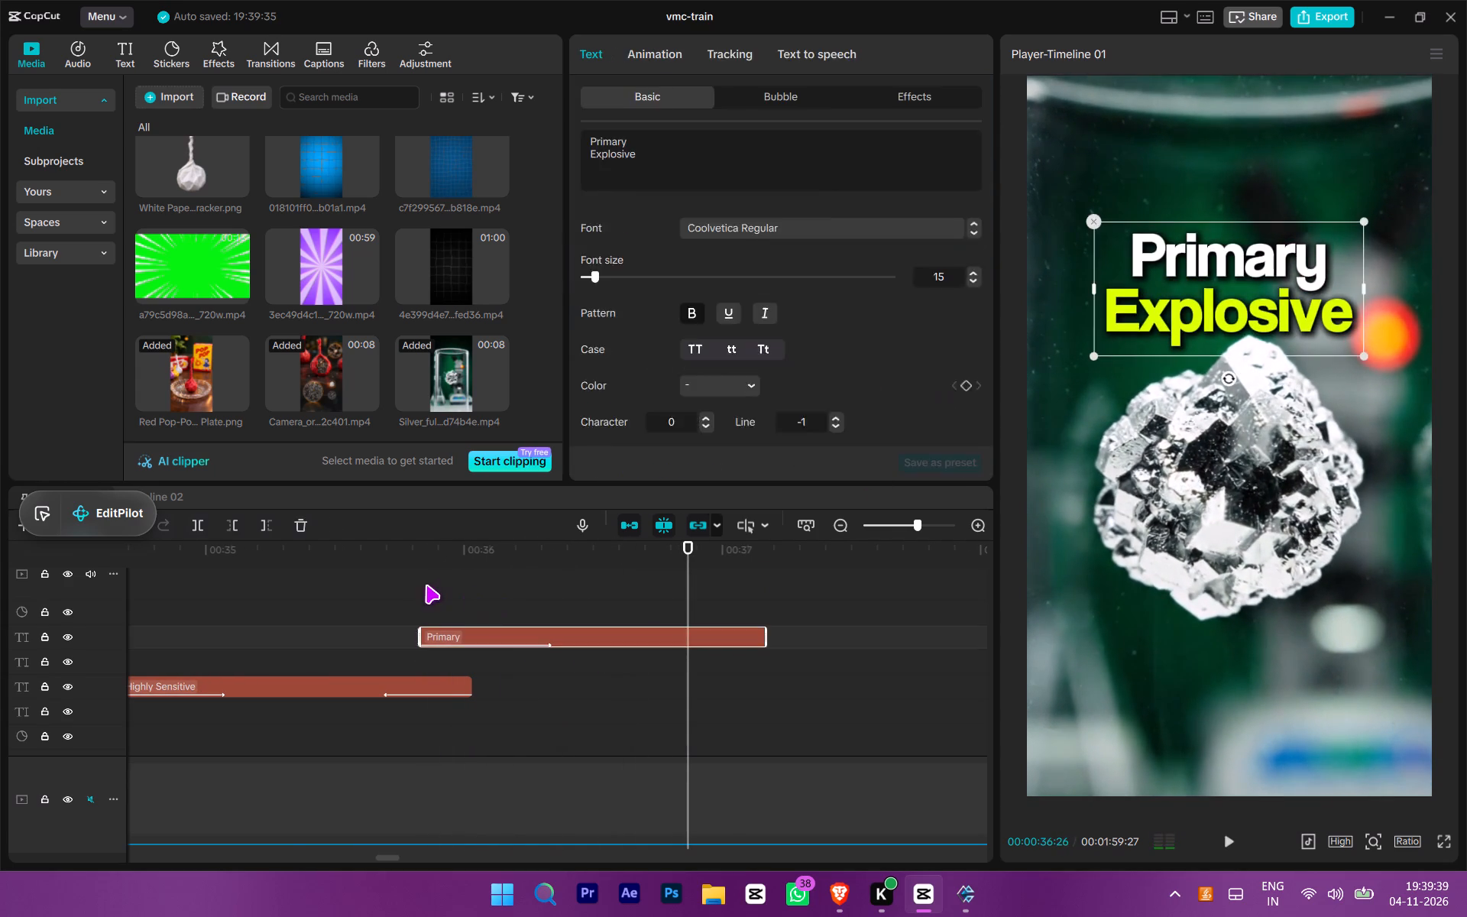
click(426, 585)
key(space)
key(space)
Move the "Primary Explosive" title slightly higher above the crystal, keeping it horizontally centred.
drag(661, 711, 660, 568)
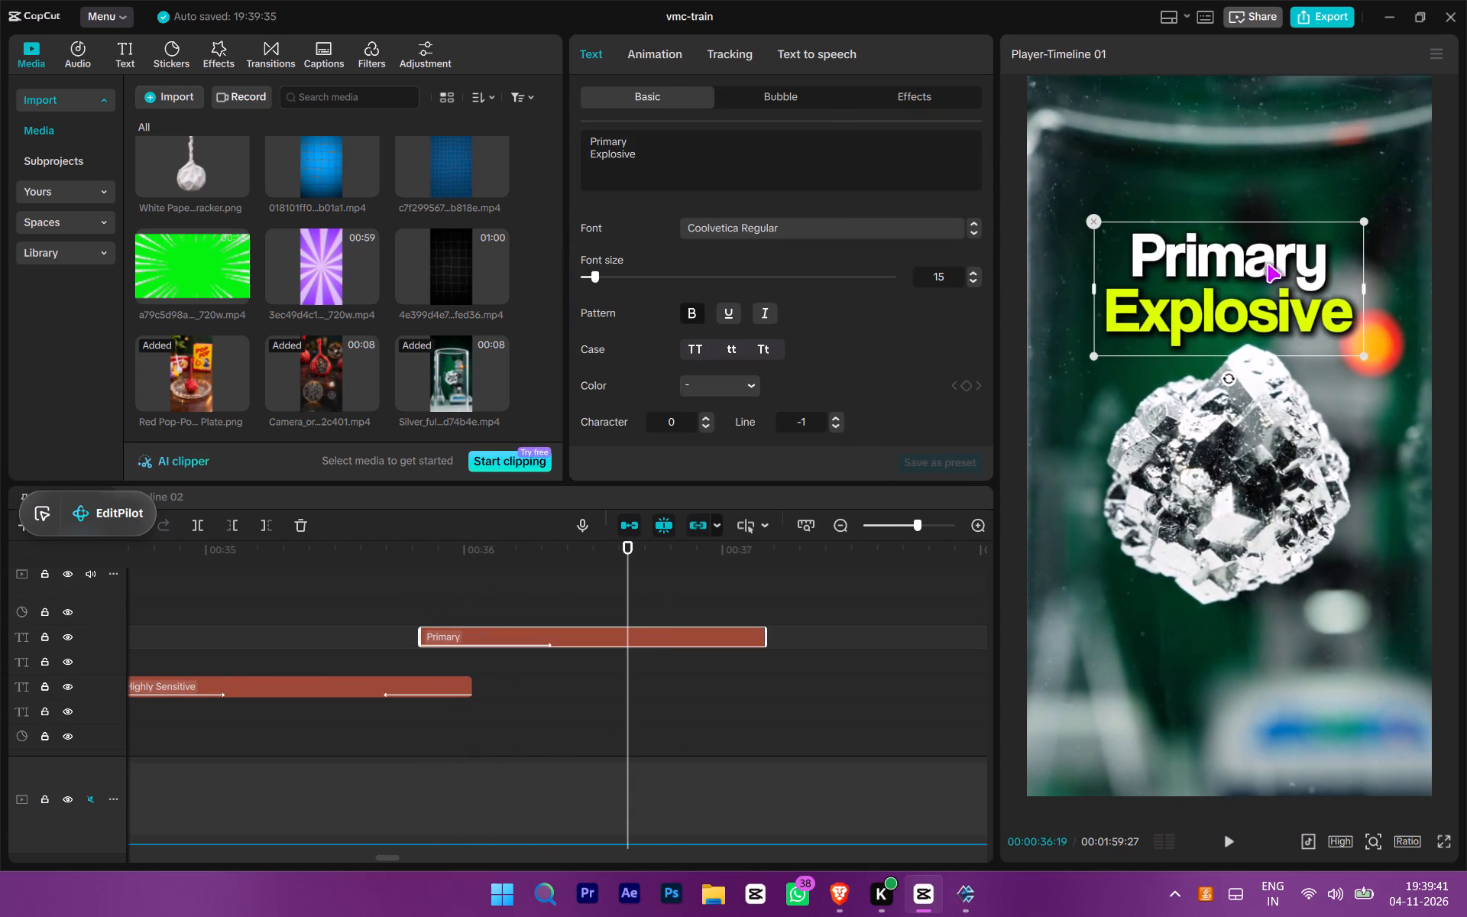
click(1278, 254)
drag(1278, 236, 1268, 231)
drag(1269, 229, 1281, 201)
double_click(1281, 201)
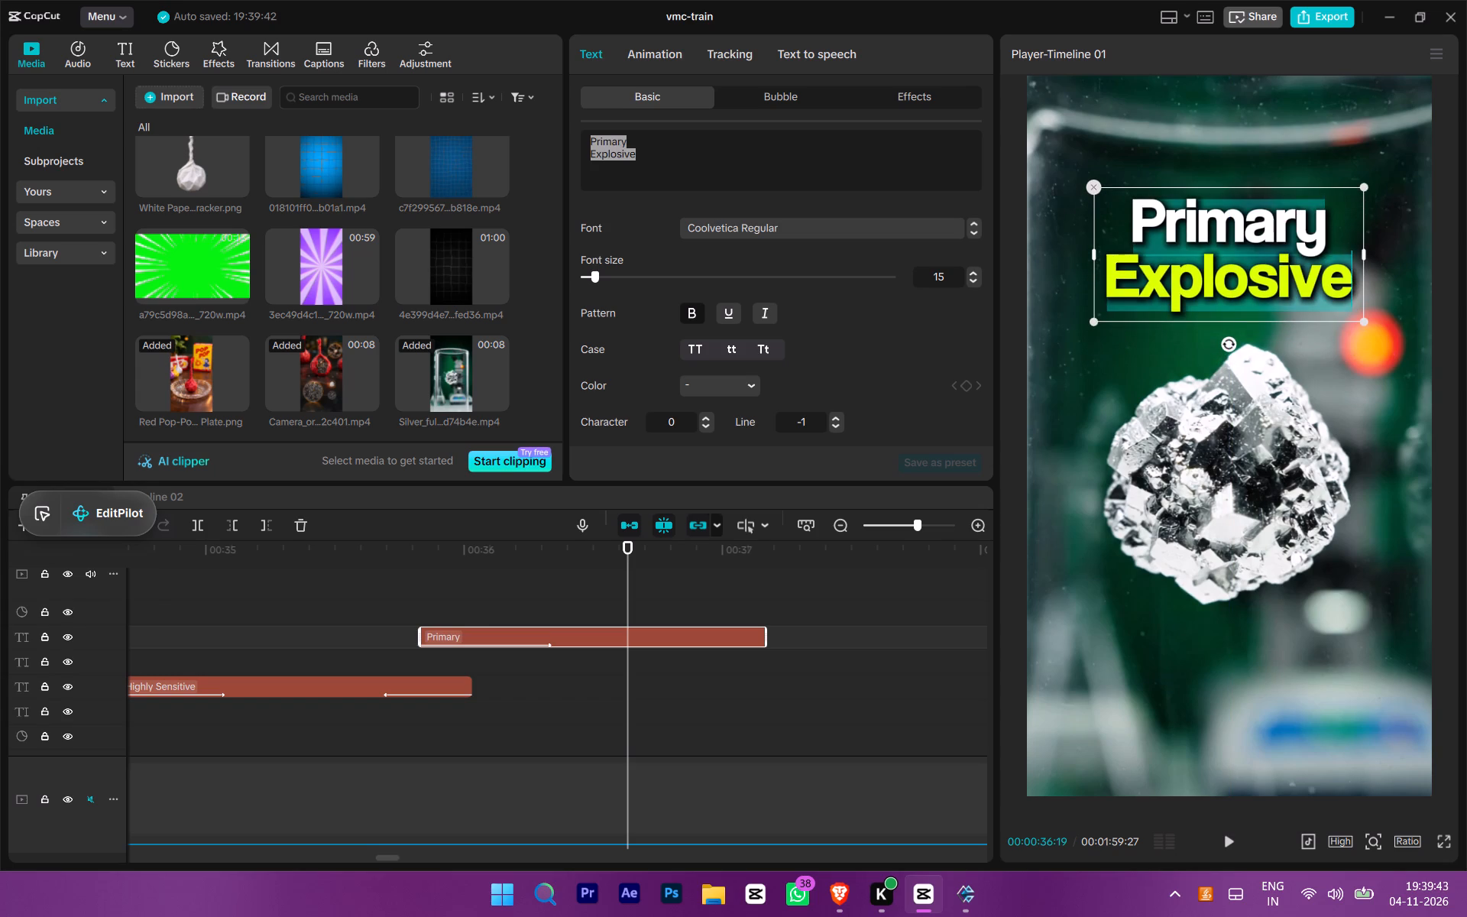
drag(821, 739, 768, 736)
Play the end of the silver fulminate clip to check the repositioned "Primary Explosive" title.
key(space)
ctrl+scroll(761, 839, up, 5)
key(space)
scroll(740, 770, down, 7)
key(space)
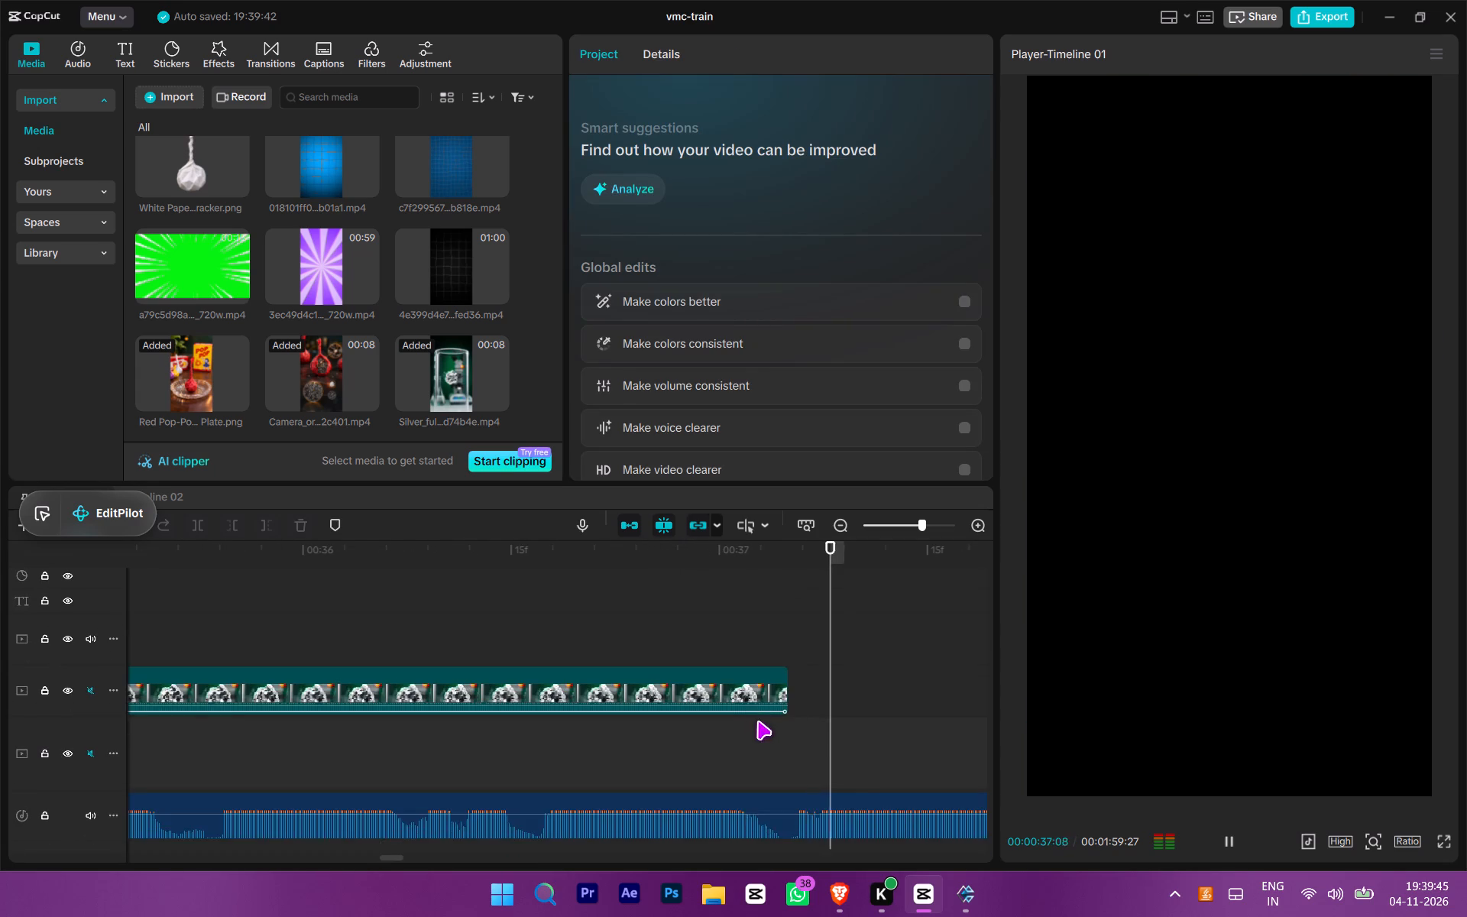
ctrl+scroll(762, 708, down, 20)
ctrl+scroll(762, 708, down, 5)
Play the edit from about 00:18 through the end of the silver fulminate clip, checking visuals and titles against the narration.
click(235, 738)
drag(234, 738, 0, 770)
key(space)
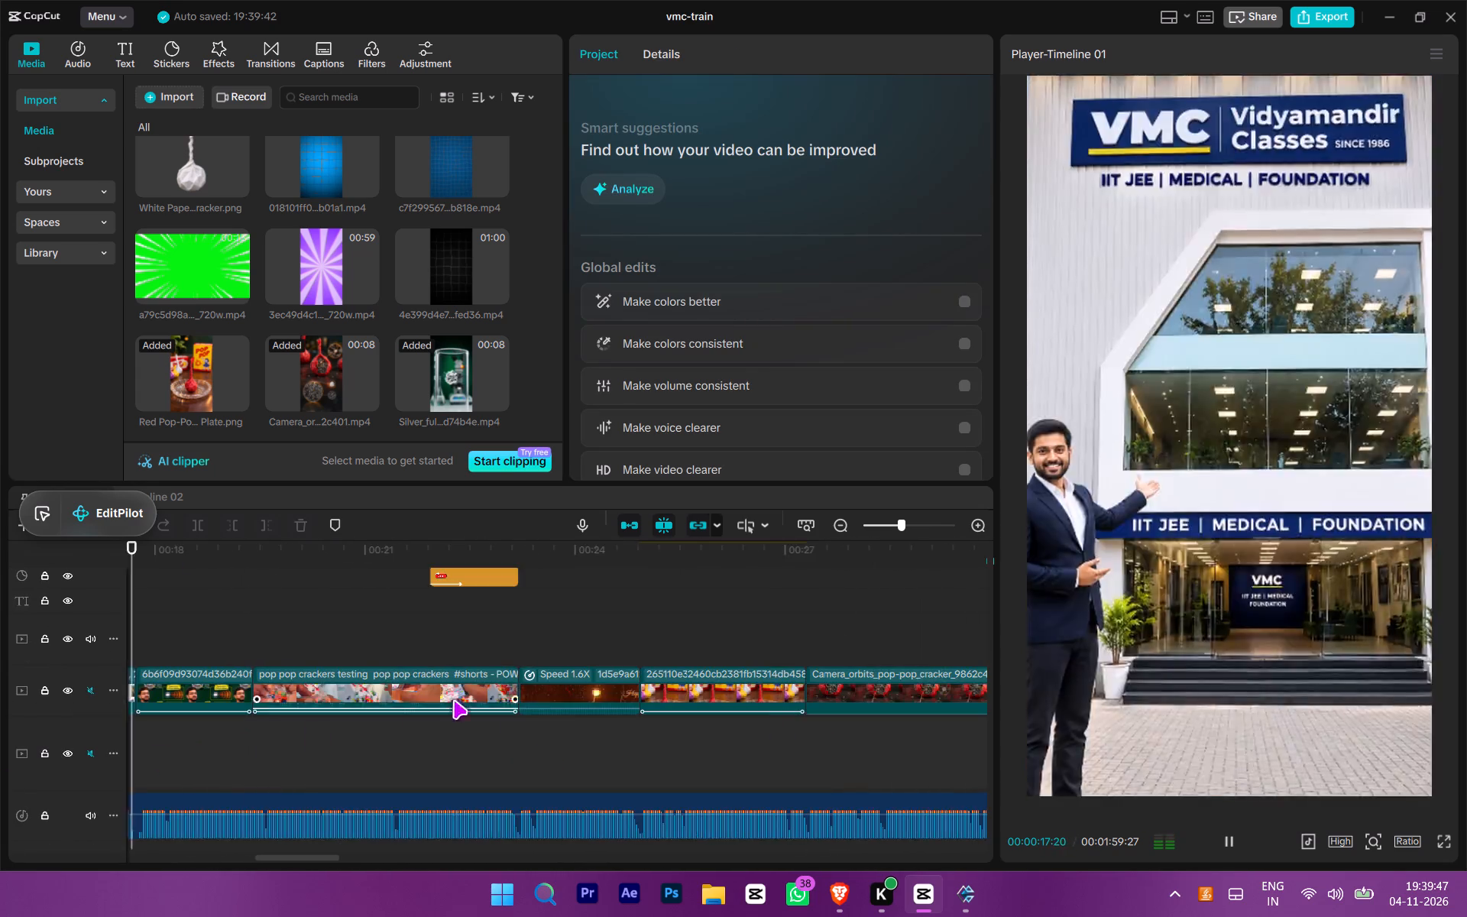
scroll(565, 687, down, 15)
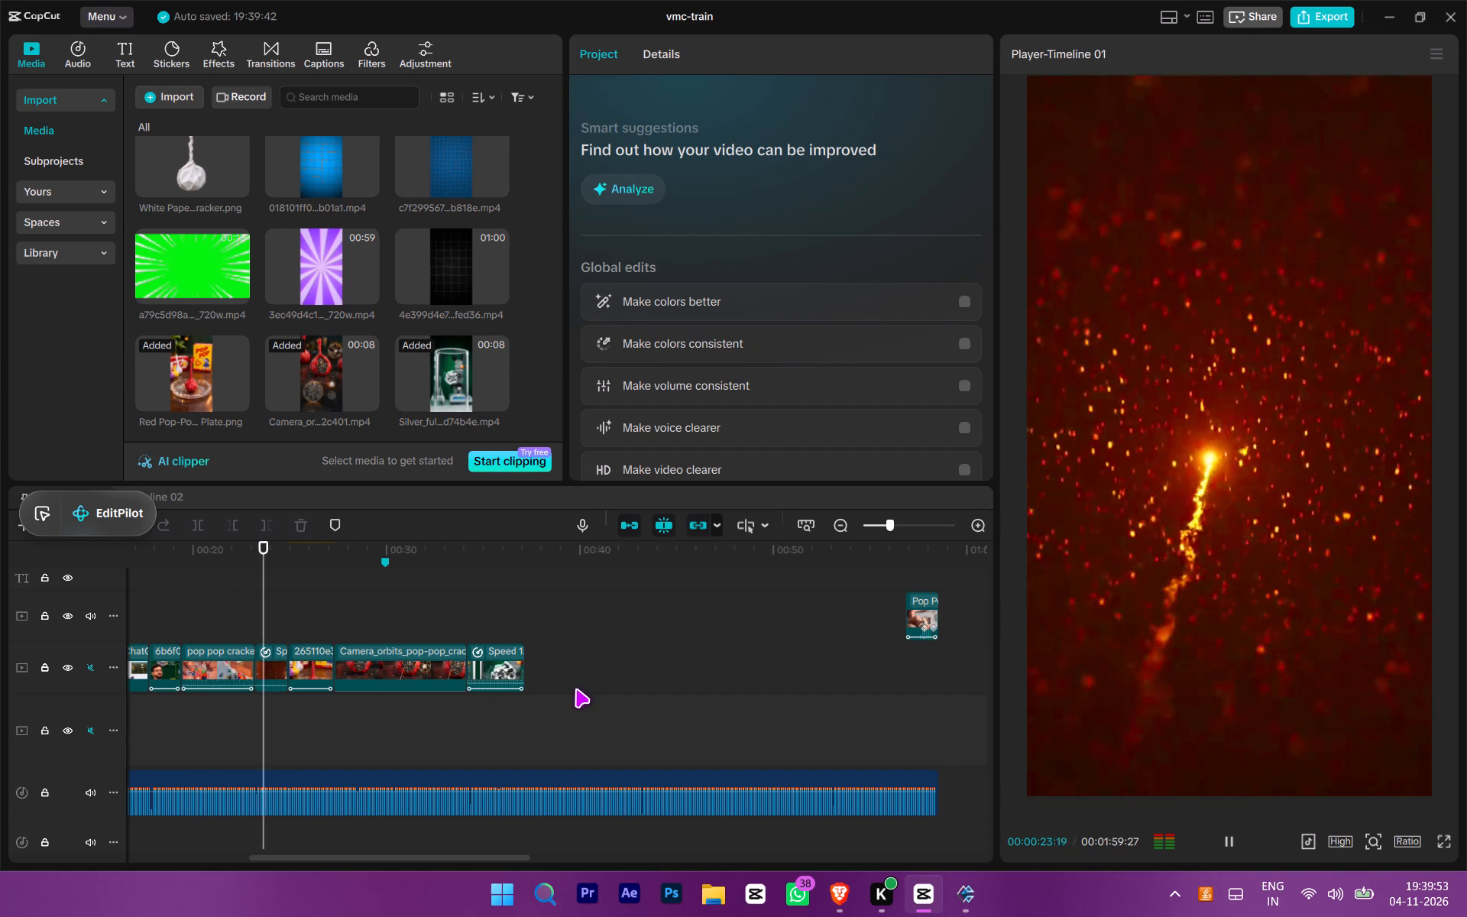
ctrl+scroll(430, 724, down, 2)
drag(371, 727, 59, 740)
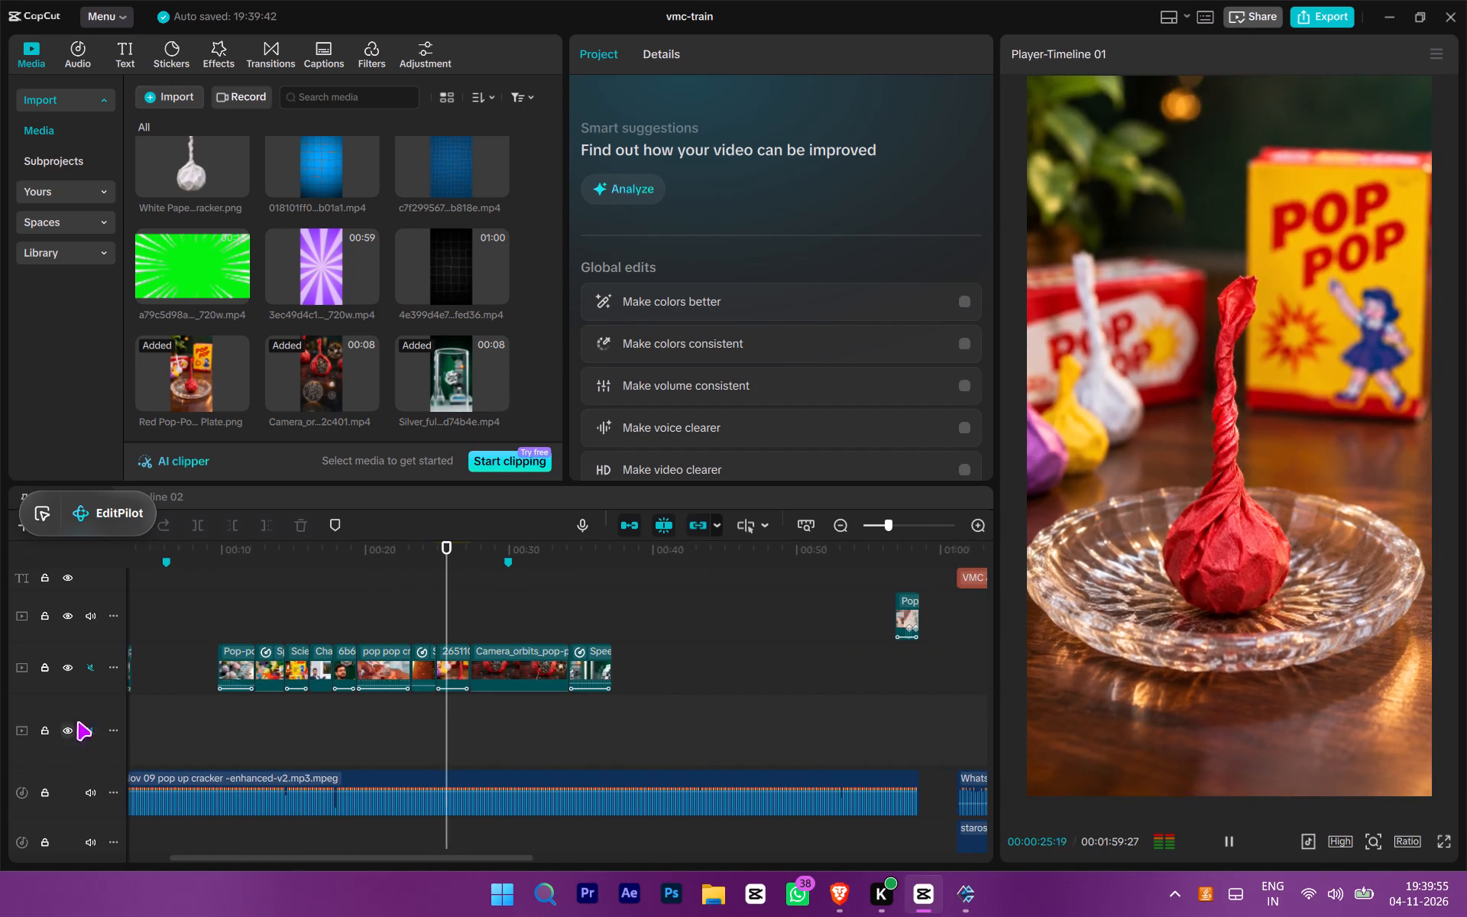
ctrl+scroll(212, 754, up, 3)
ctrl+scroll(479, 721, up, 2)
ctrl+scroll(489, 718, down, 2)
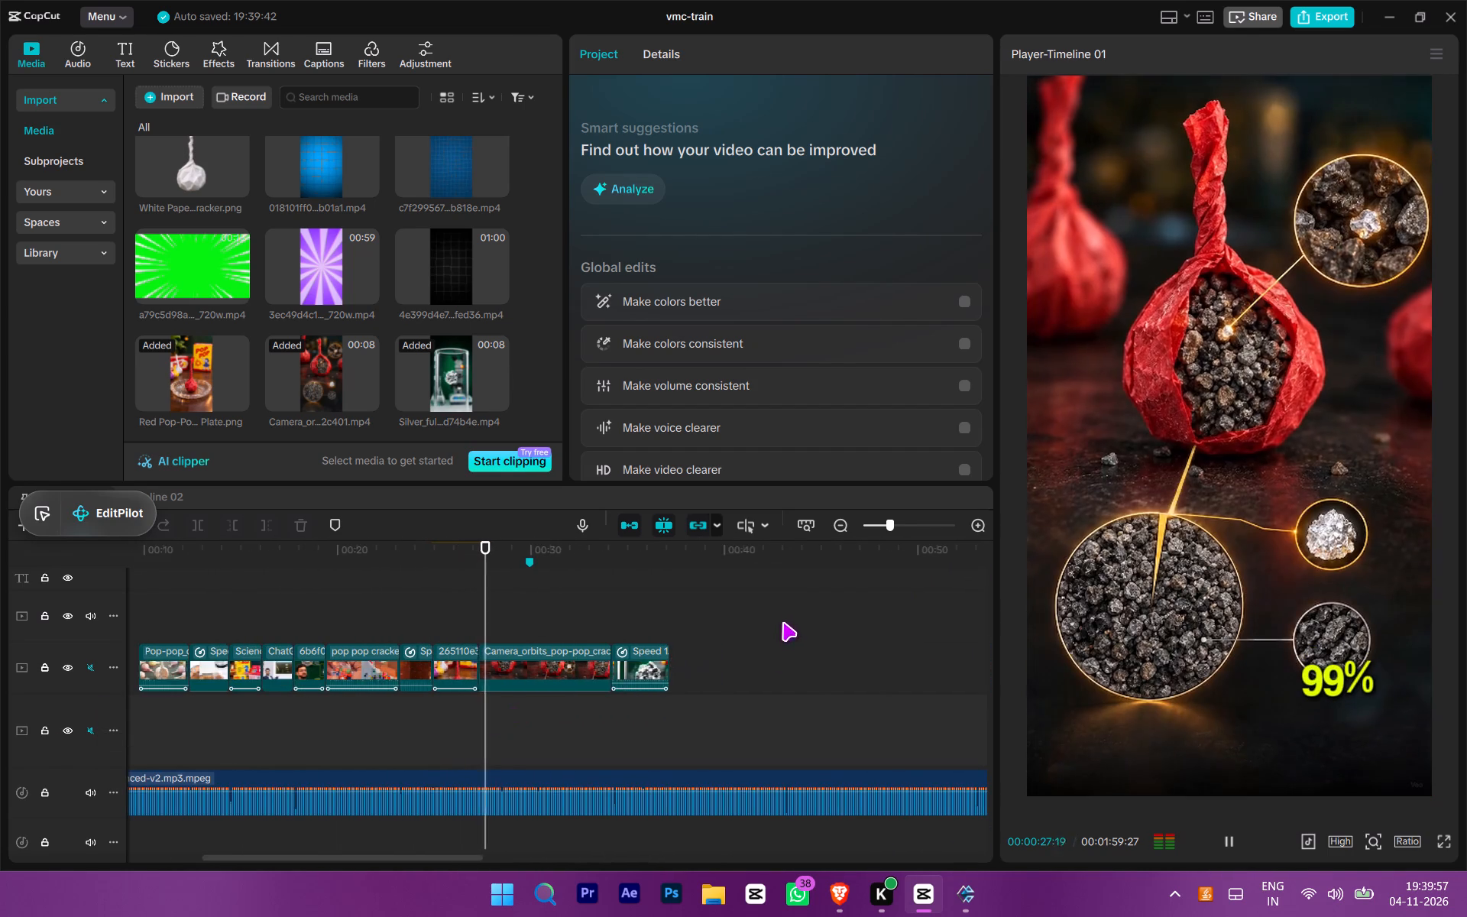
ctrl+scroll(784, 629, down, 1)
ctrl+scroll(632, 682, down, 1)
ctrl+scroll(636, 677, up, 4)
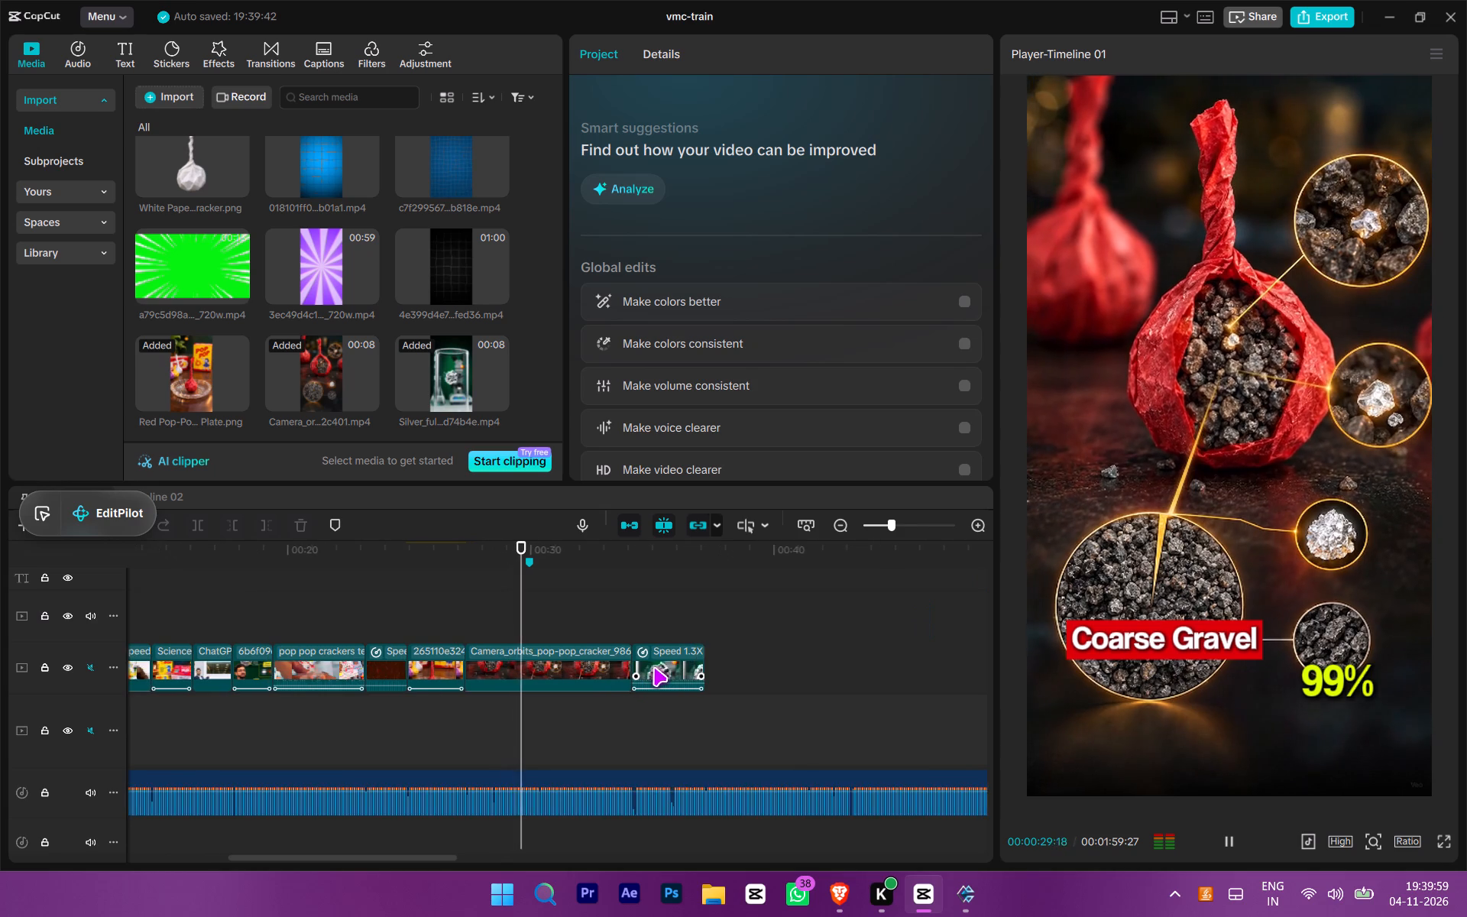
ctrl+scroll(653, 669, down, 5)
ctrl+scroll(652, 672, up, 1)
ctrl+scroll(652, 672, down, 1)
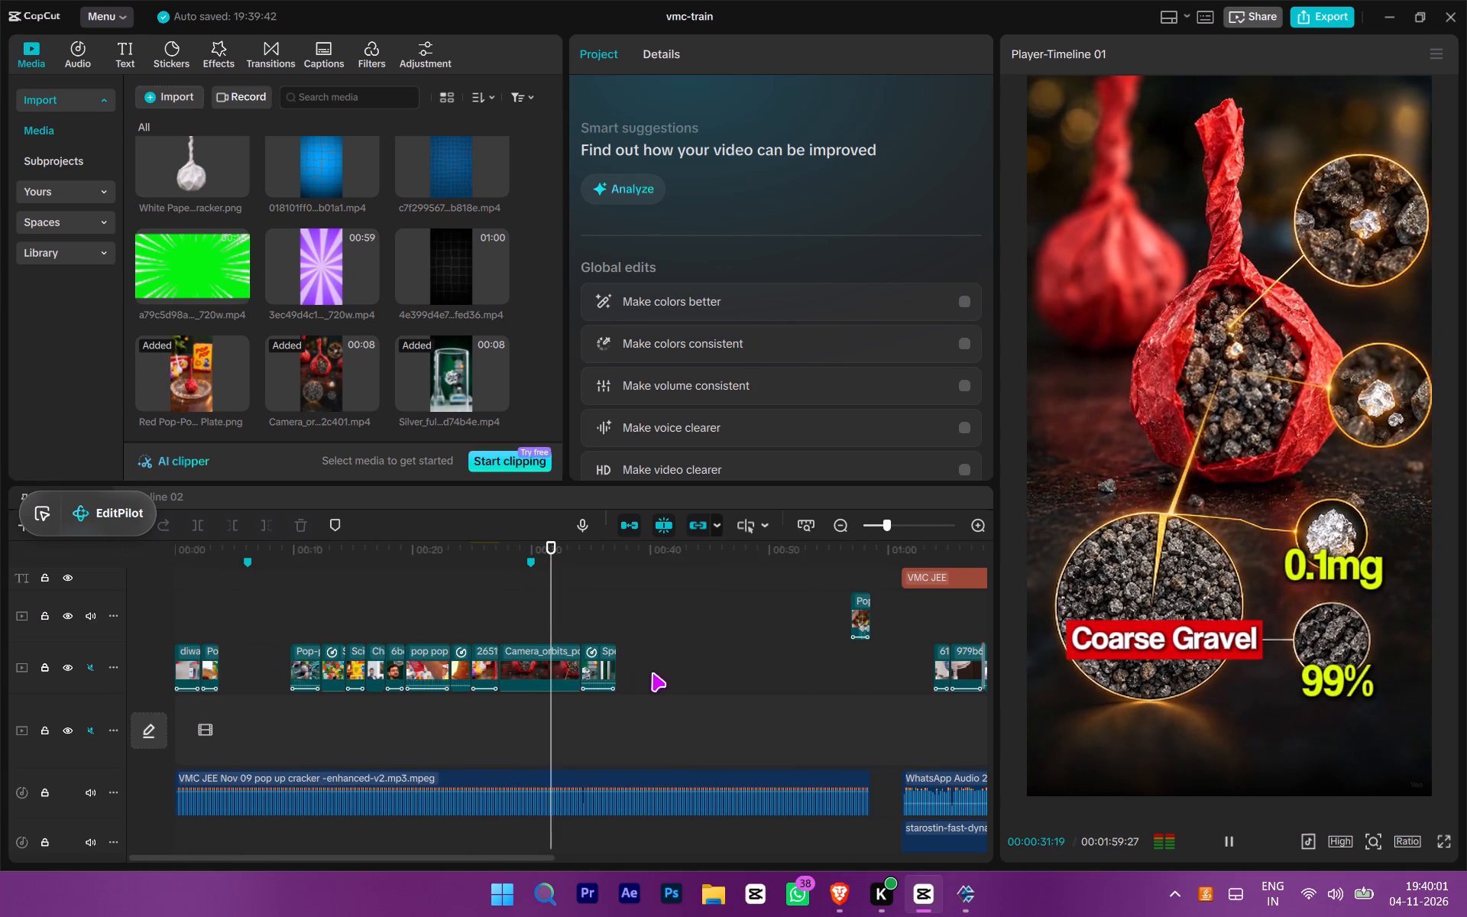
ctrl+scroll(653, 672, up, 4)
ctrl+scroll(593, 705, up, 3)
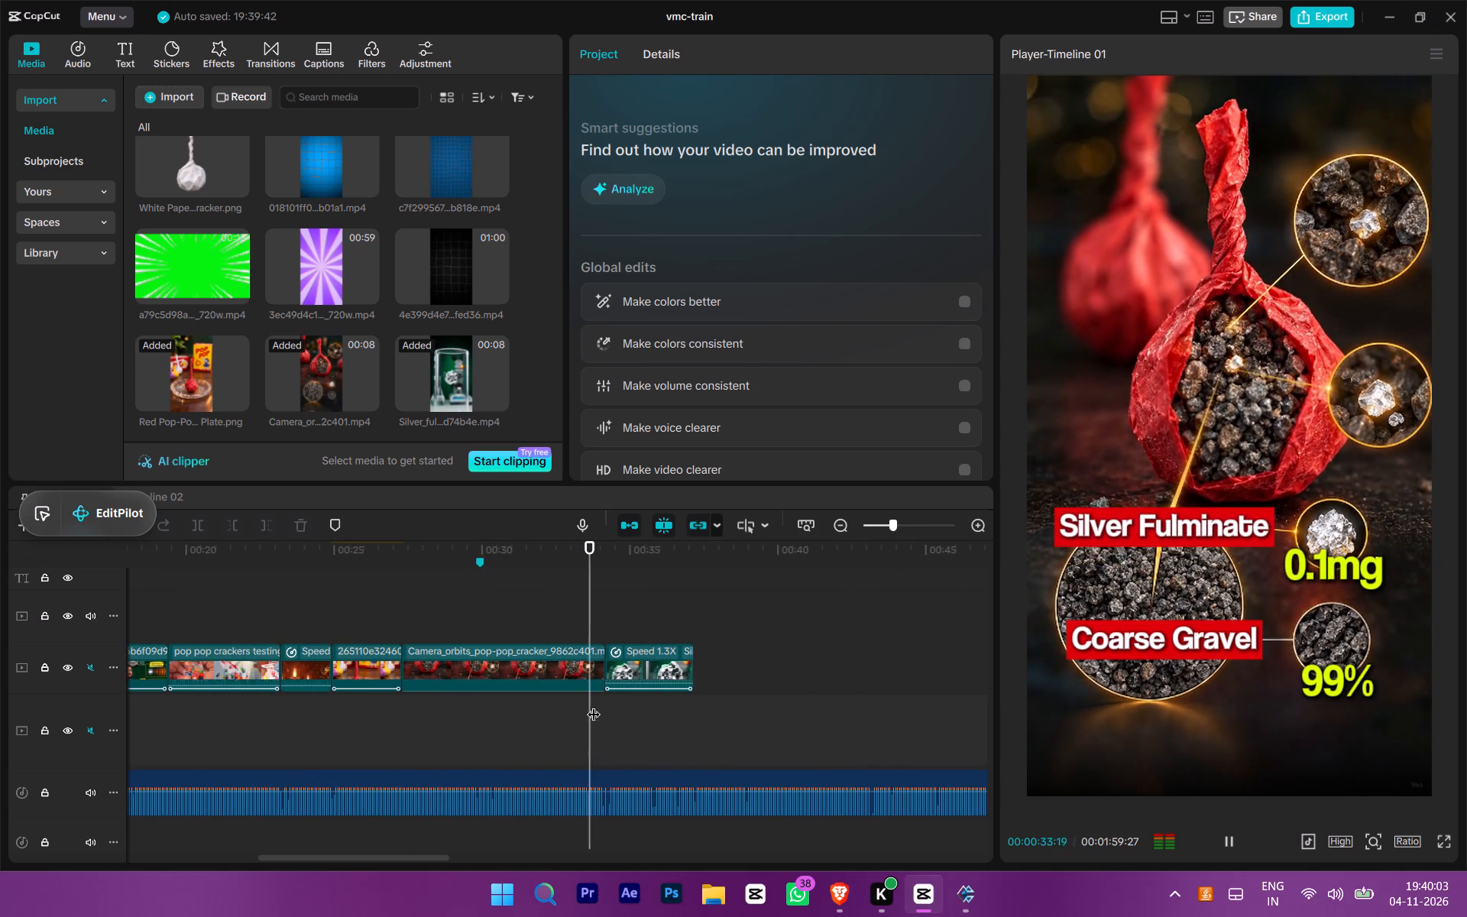
ctrl+scroll(596, 702, up, 2)
ctrl+scroll(597, 701, down, 10)
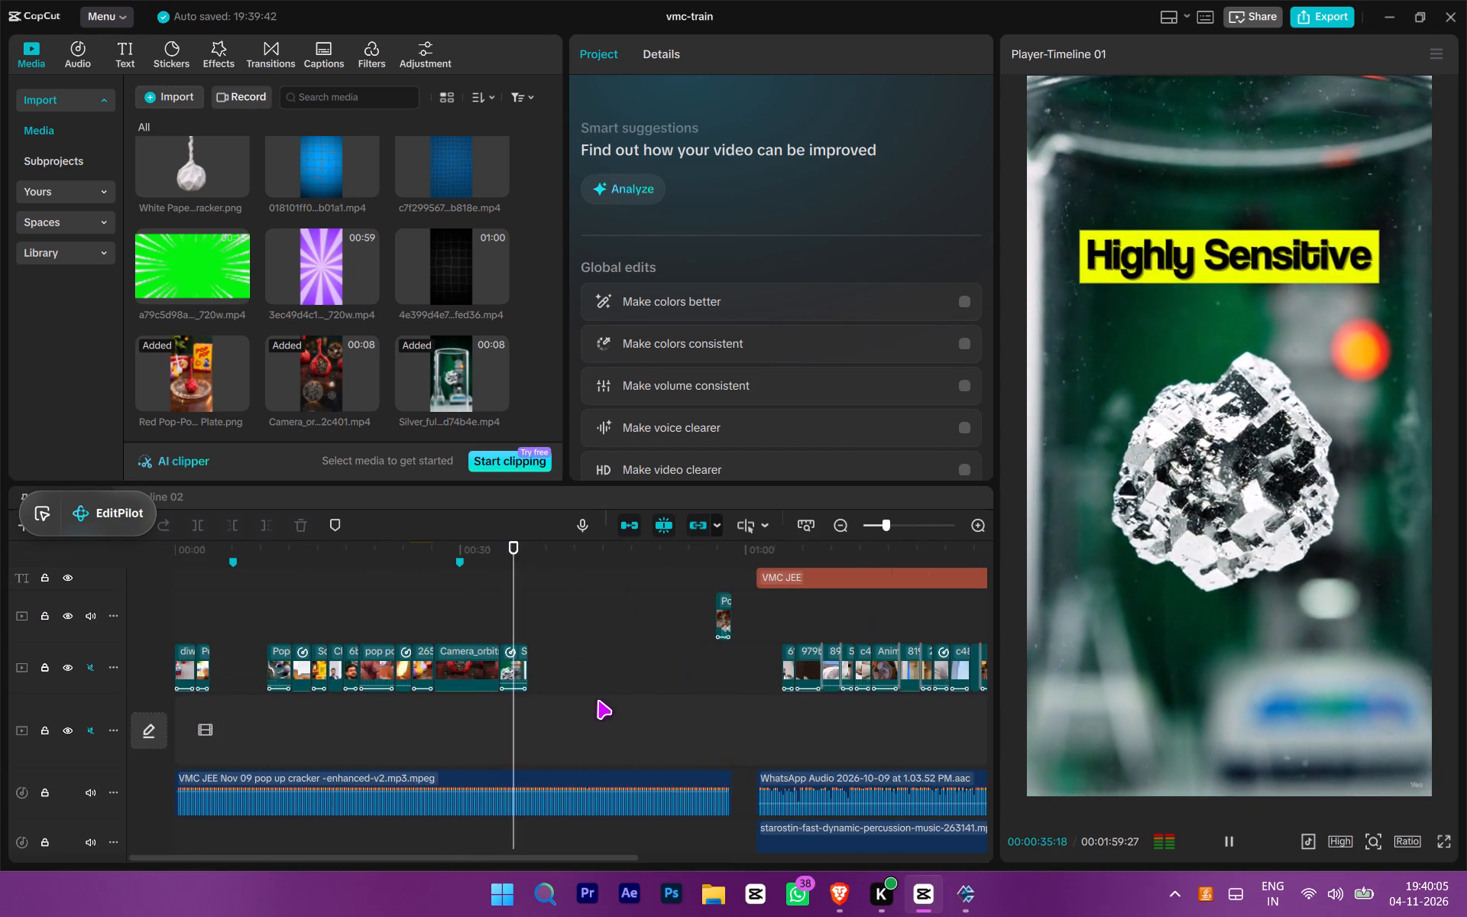
ctrl+scroll(601, 699, up, 18)
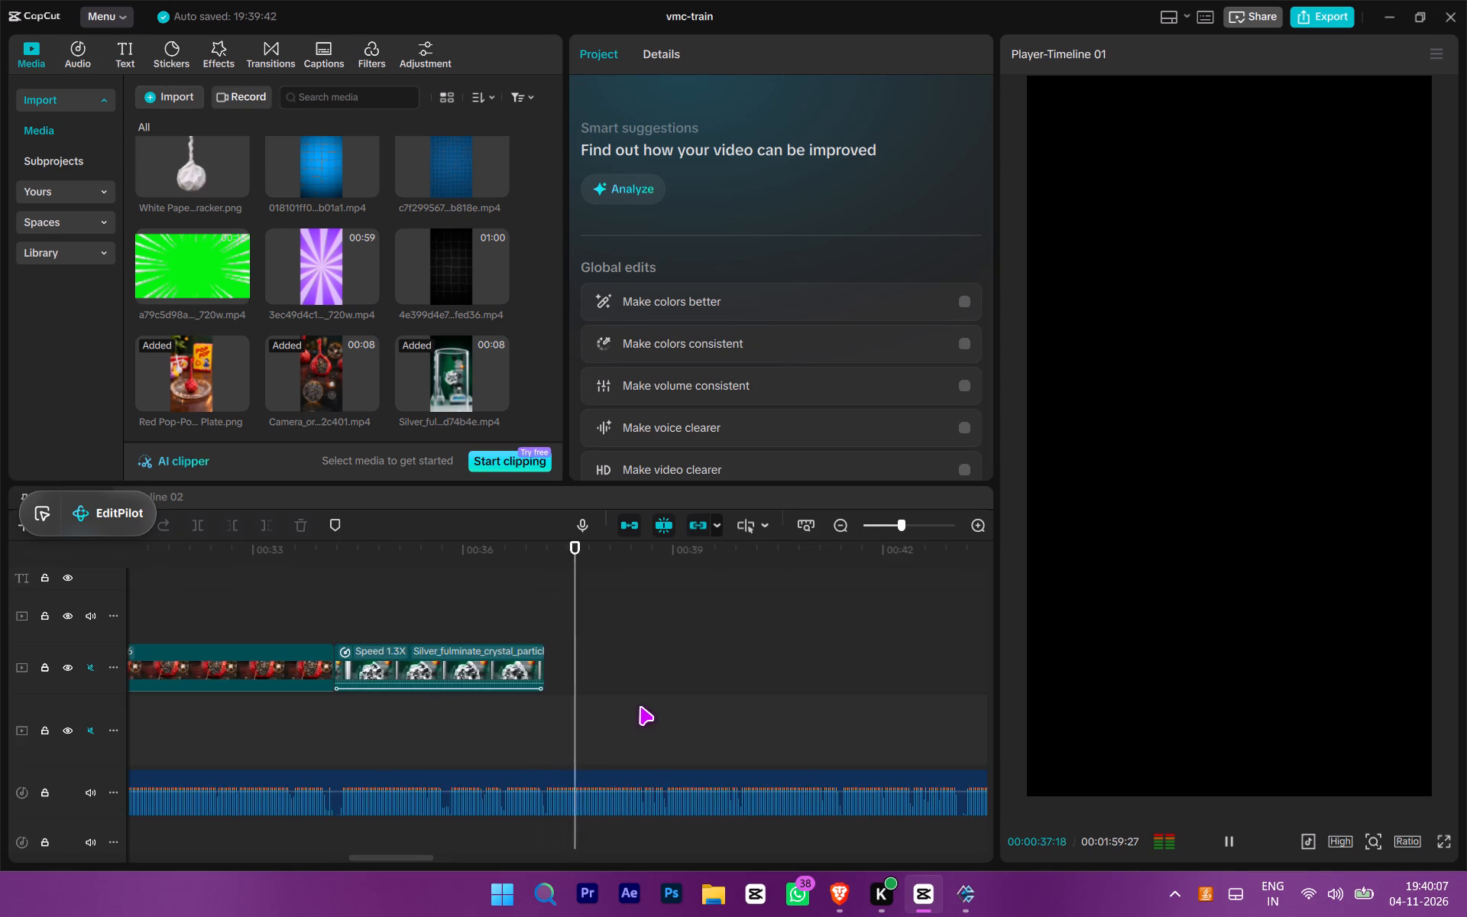
Listen to the narration beyond the last silver fulminate clip and pause at about 00:41.
scroll(622, 709, up, 4)
ctrl+scroll(616, 711, down, 1)
drag(585, 682, 1029, 659)
ctrl+scroll(608, 679, up, 6)
scroll(608, 679, down, 5)
ctrl+scroll(618, 686, up, 4)
ctrl+scroll(631, 690, down, 3)
key(space)
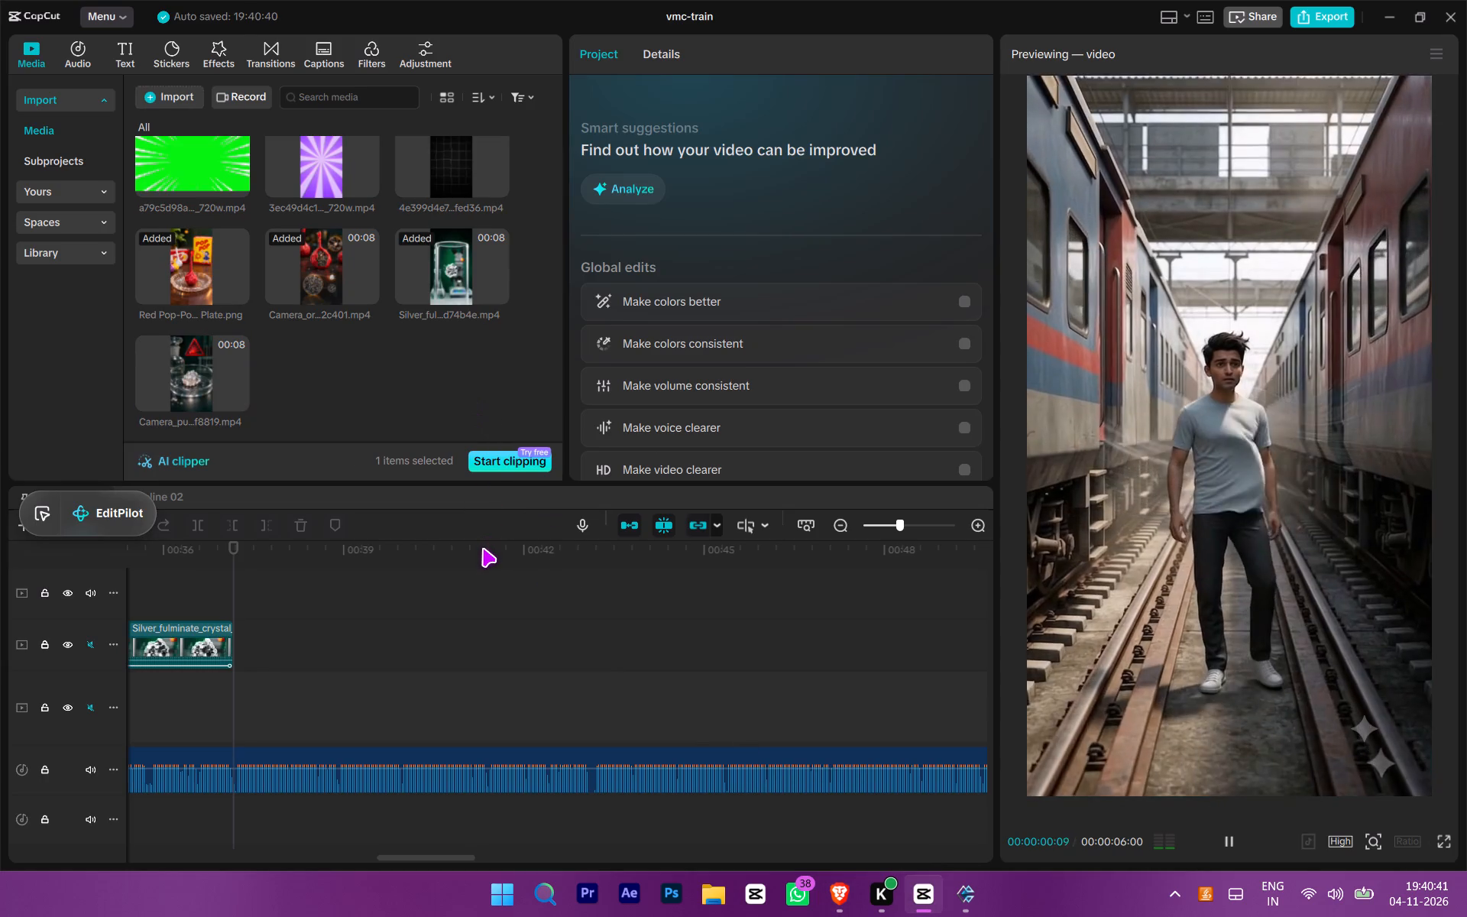
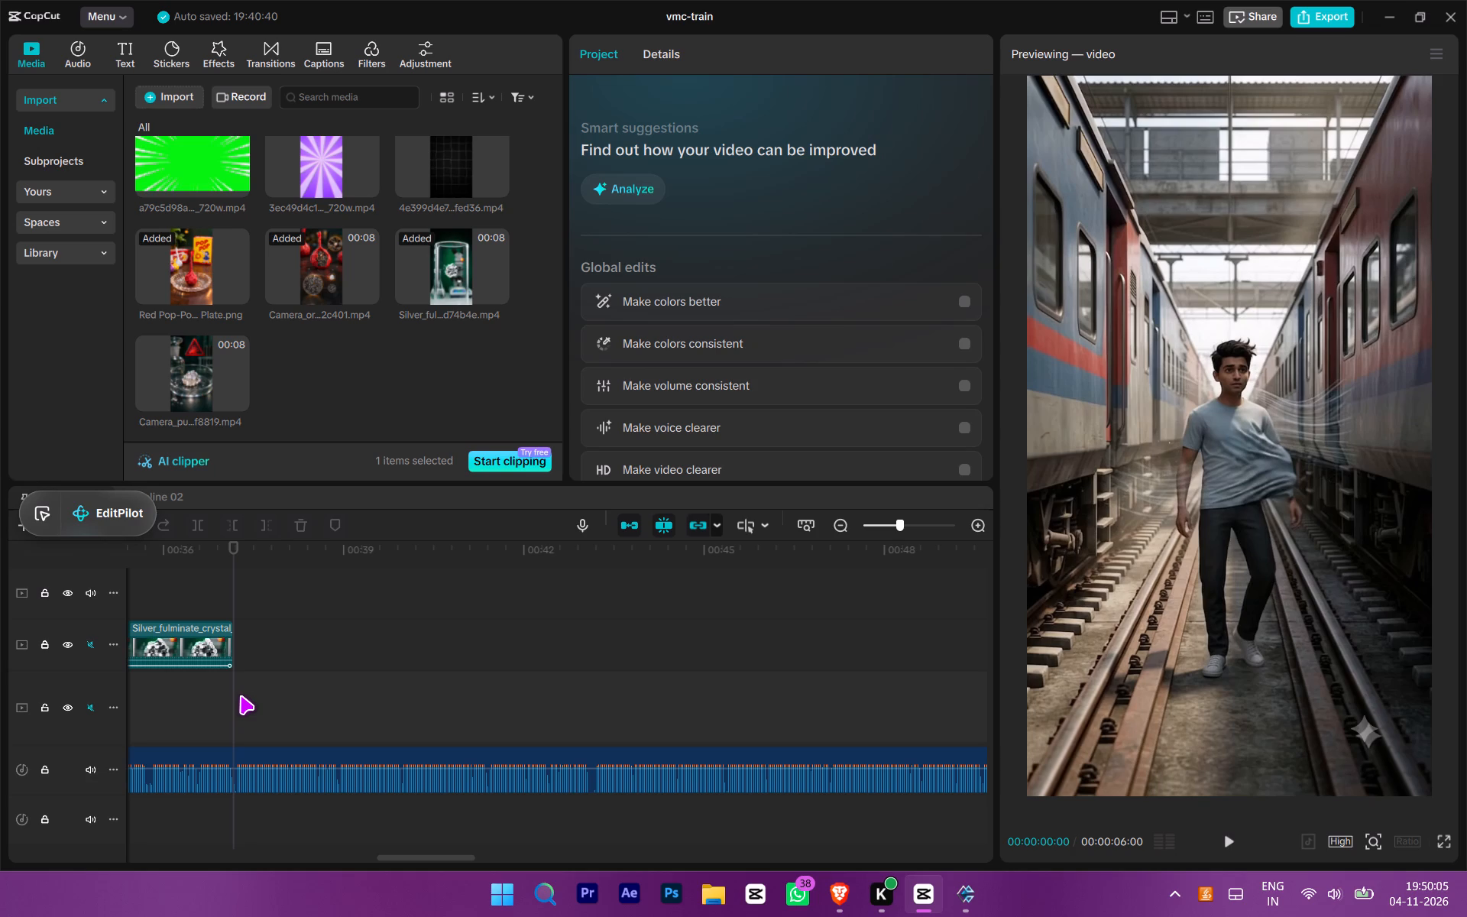
Play the narration from the end of the silver fulminate clip, at about 00:37.
click(310, 604)
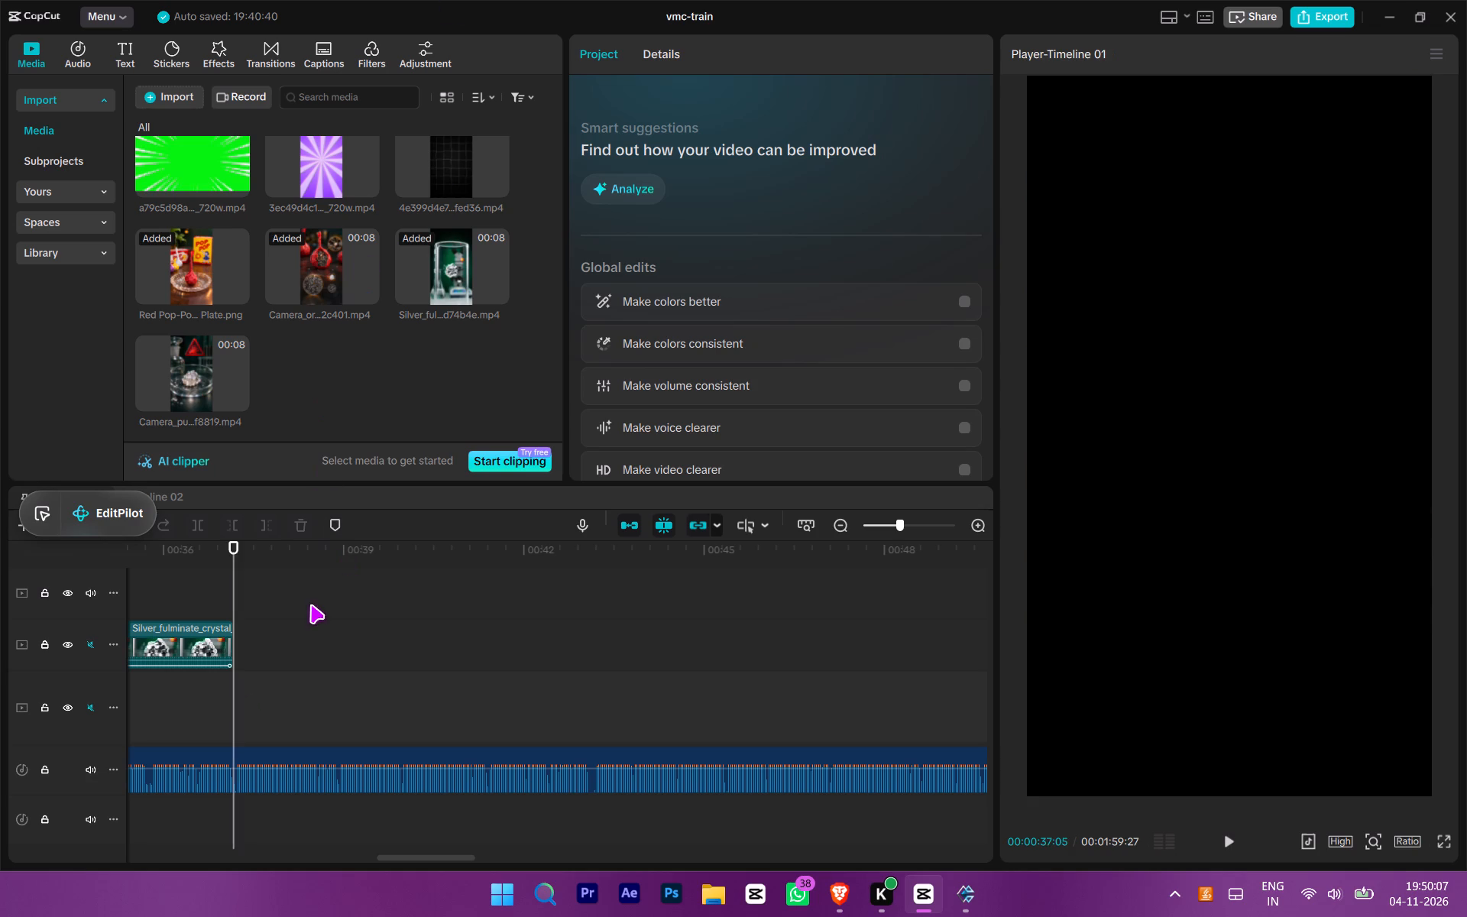
drag(309, 604, 225, 582)
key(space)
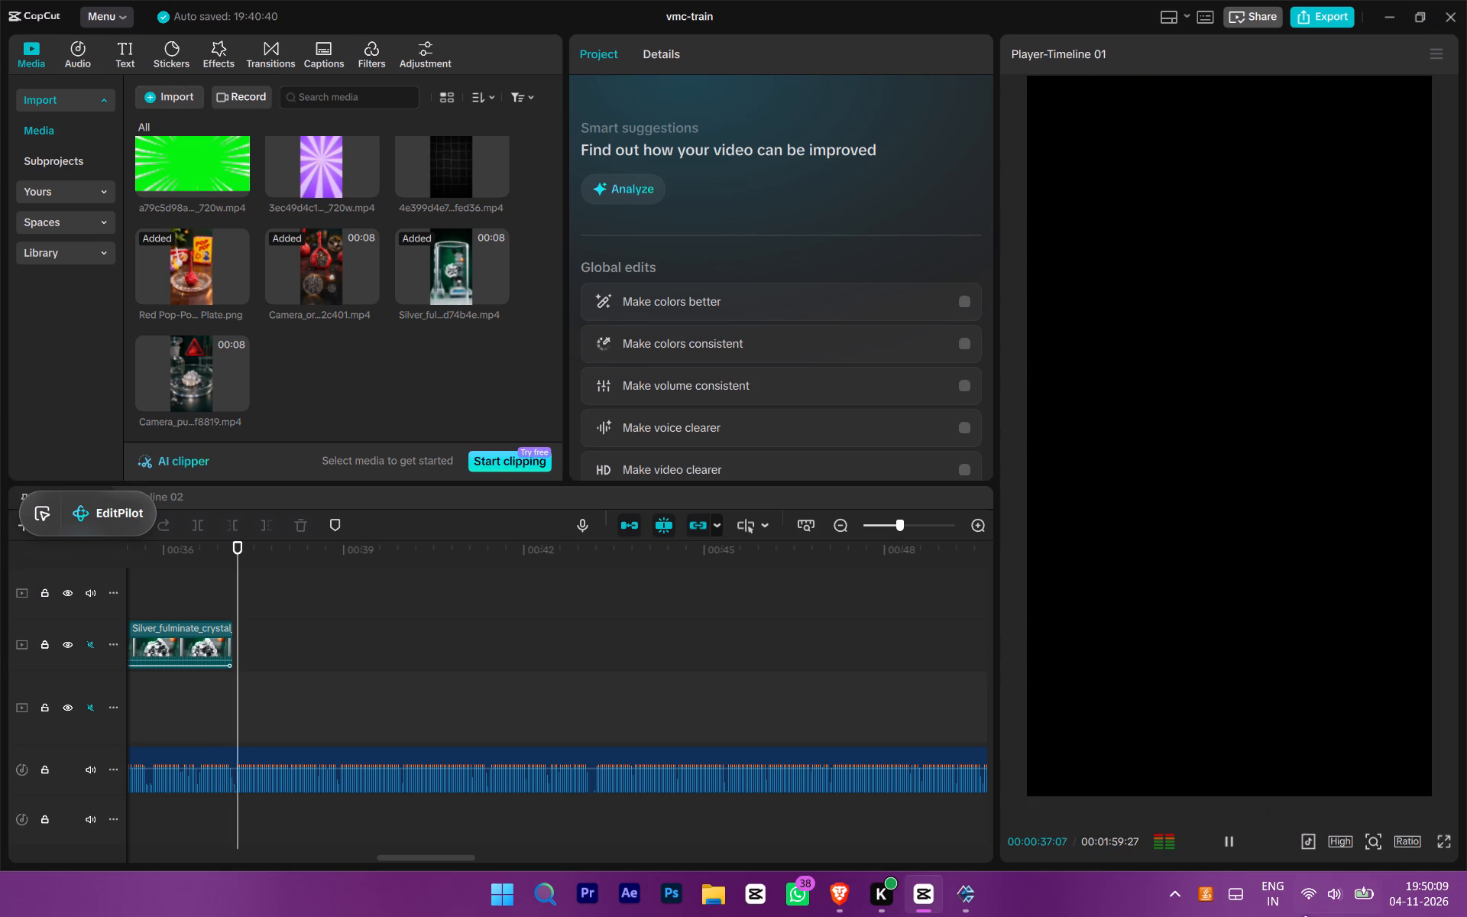
Lower the system volume slightly.
click(1363, 909)
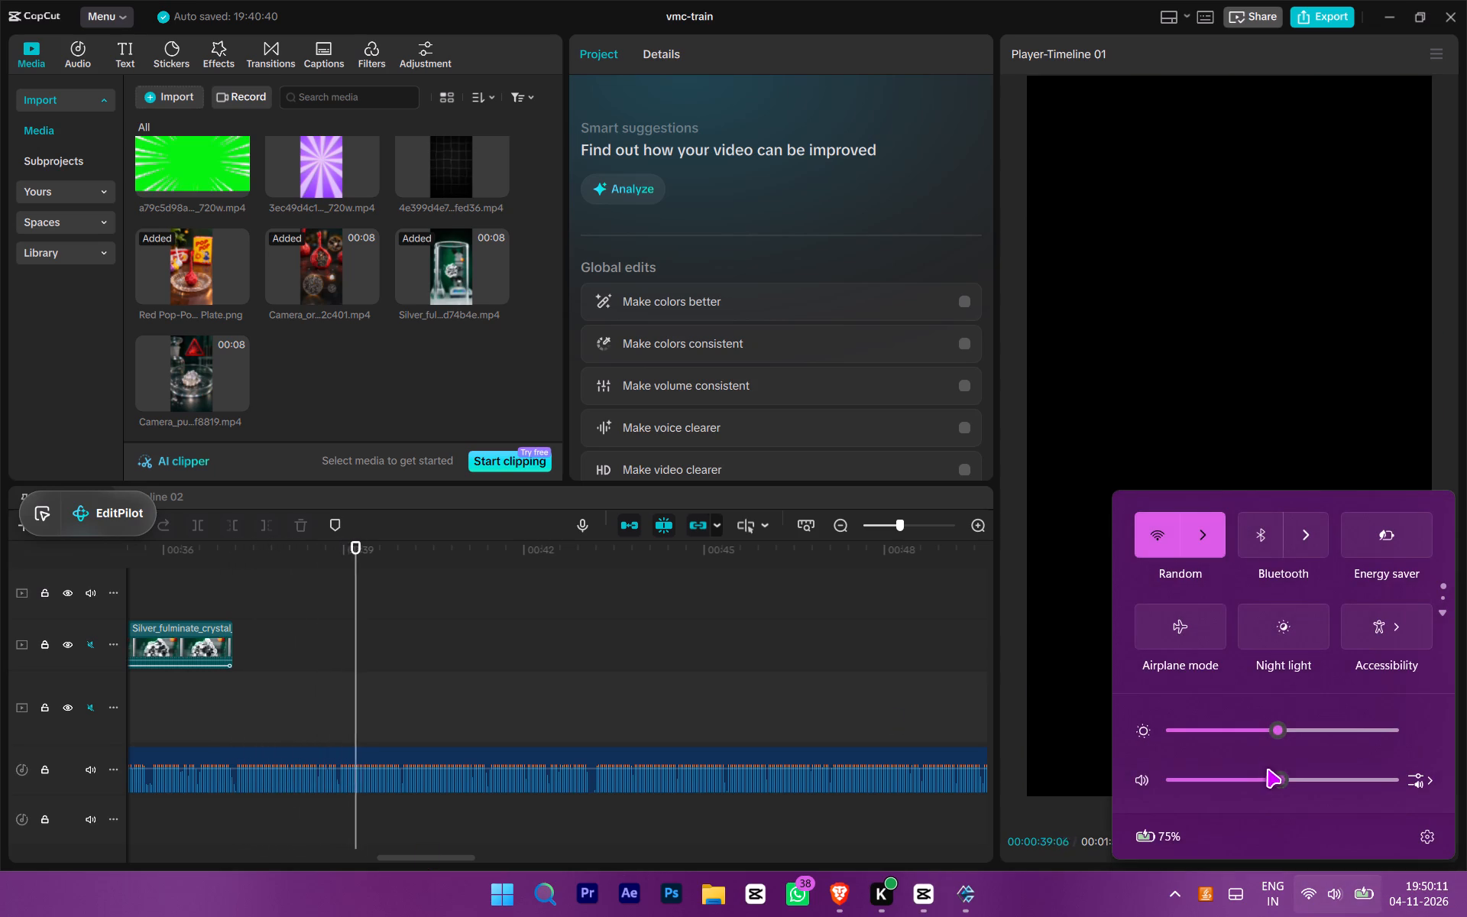
click(1266, 769)
drag(1258, 778, 1241, 779)
Replay the timeline from about 00:32 and check the text overlays around the silver fulminate clip up to about 00:40.
click(248, 710)
drag(248, 709, 0, 680)
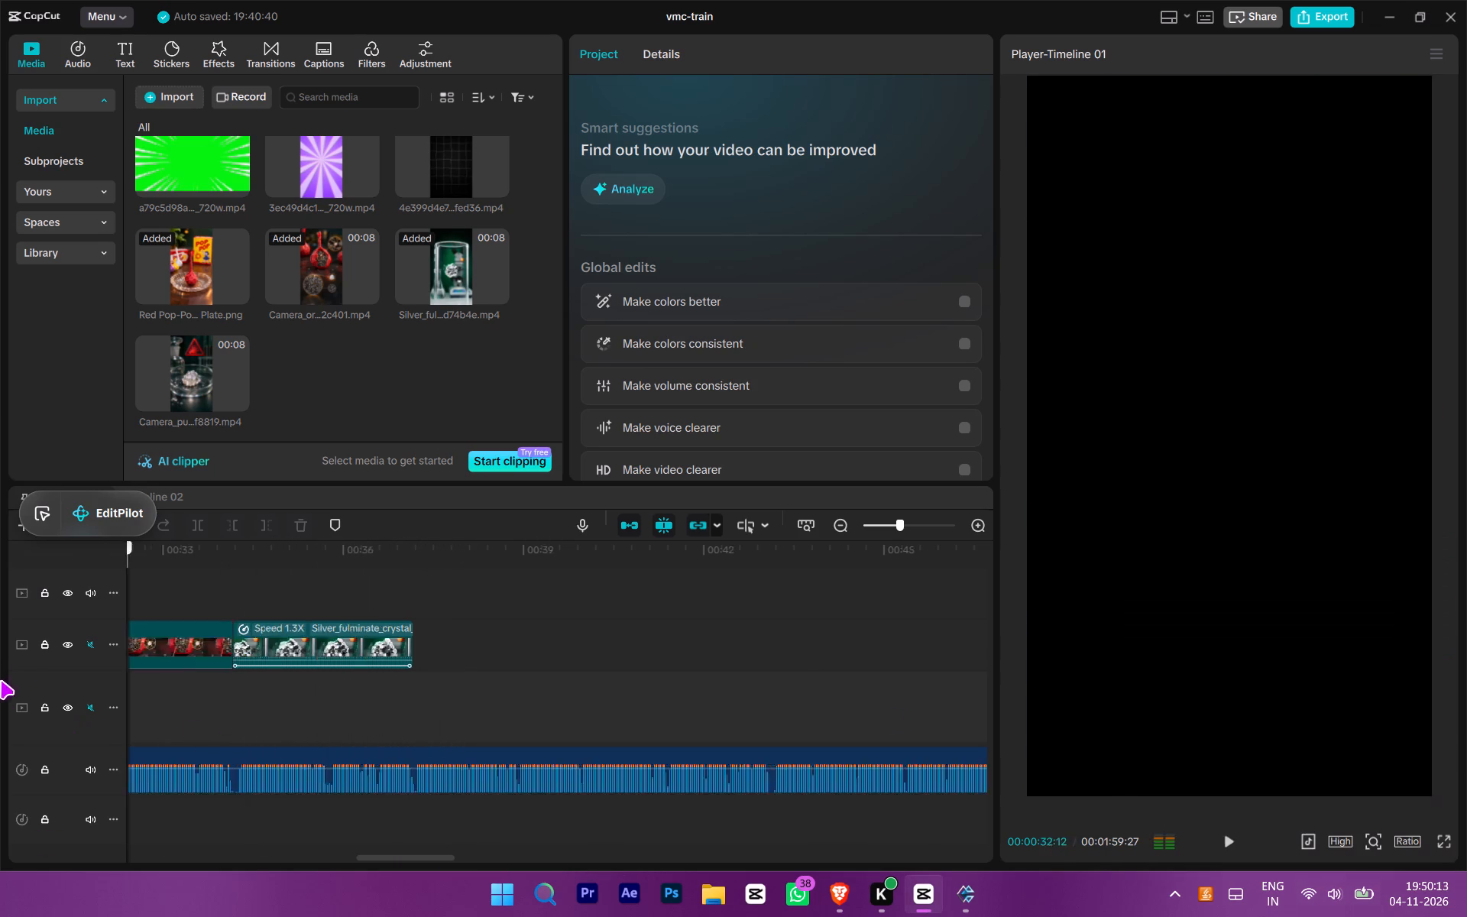
drag(0, 680, 0, 669)
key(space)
ctrl+scroll(538, 688, down, 13)
click(618, 676)
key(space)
scroll(680, 726, down, 5)
ctrl+scroll(620, 725, up, 6)
ctrl+scroll(652, 731, down, 3)
ctrl+scroll(487, 723, up, 11)
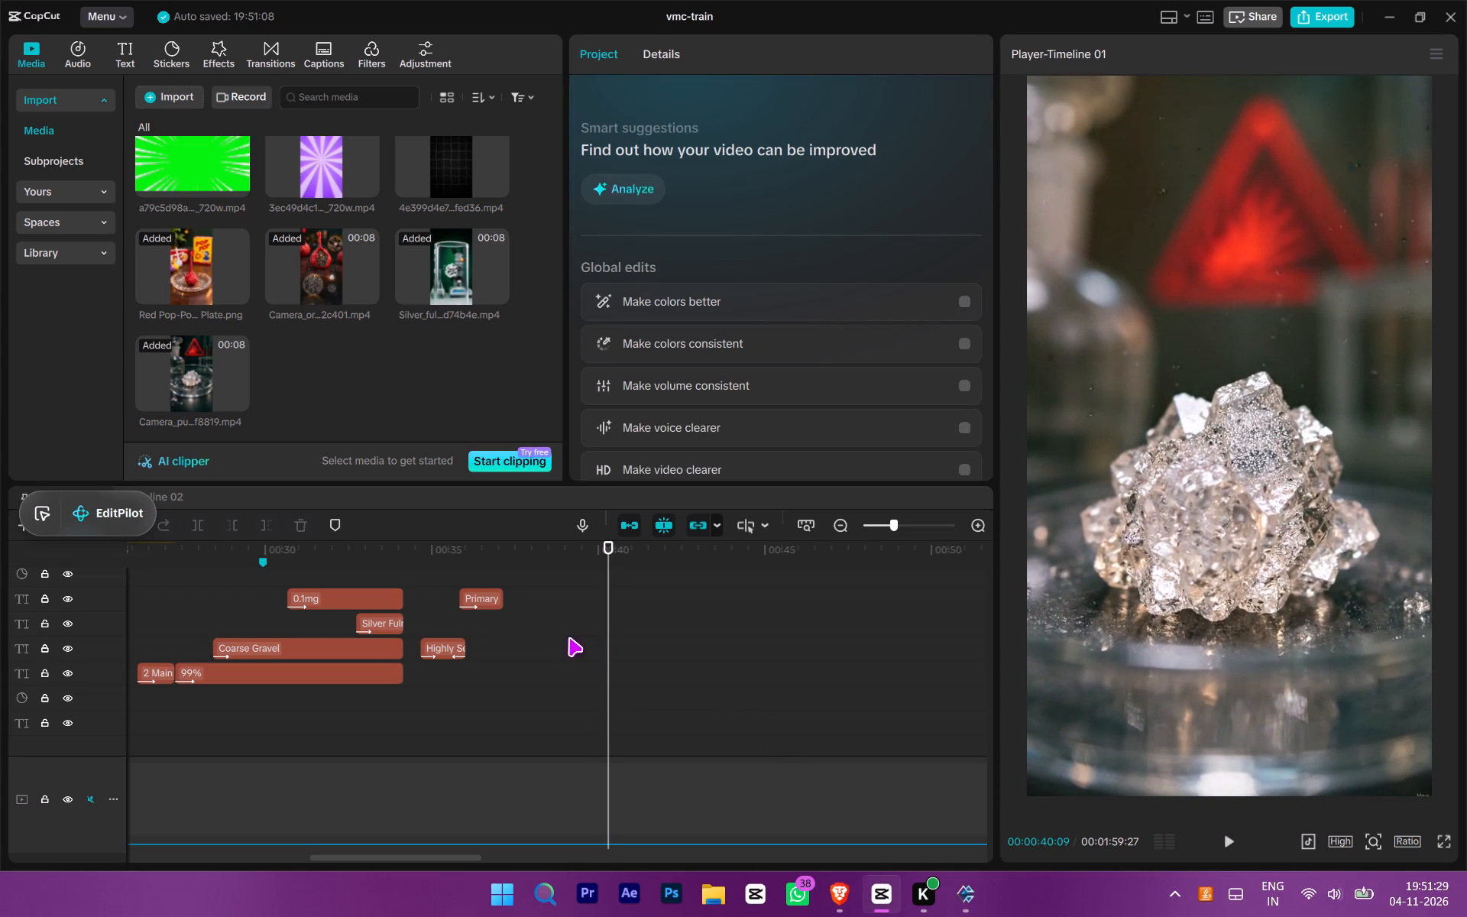
drag(509, 672, 426, 642)
key(ctrl+c)
ctrl+drag(537, 660, 478, 591)
click(334, 651)
key(ctrl+c)
key(ctrl+v)
ctrl+scroll(716, 701, up, 5)
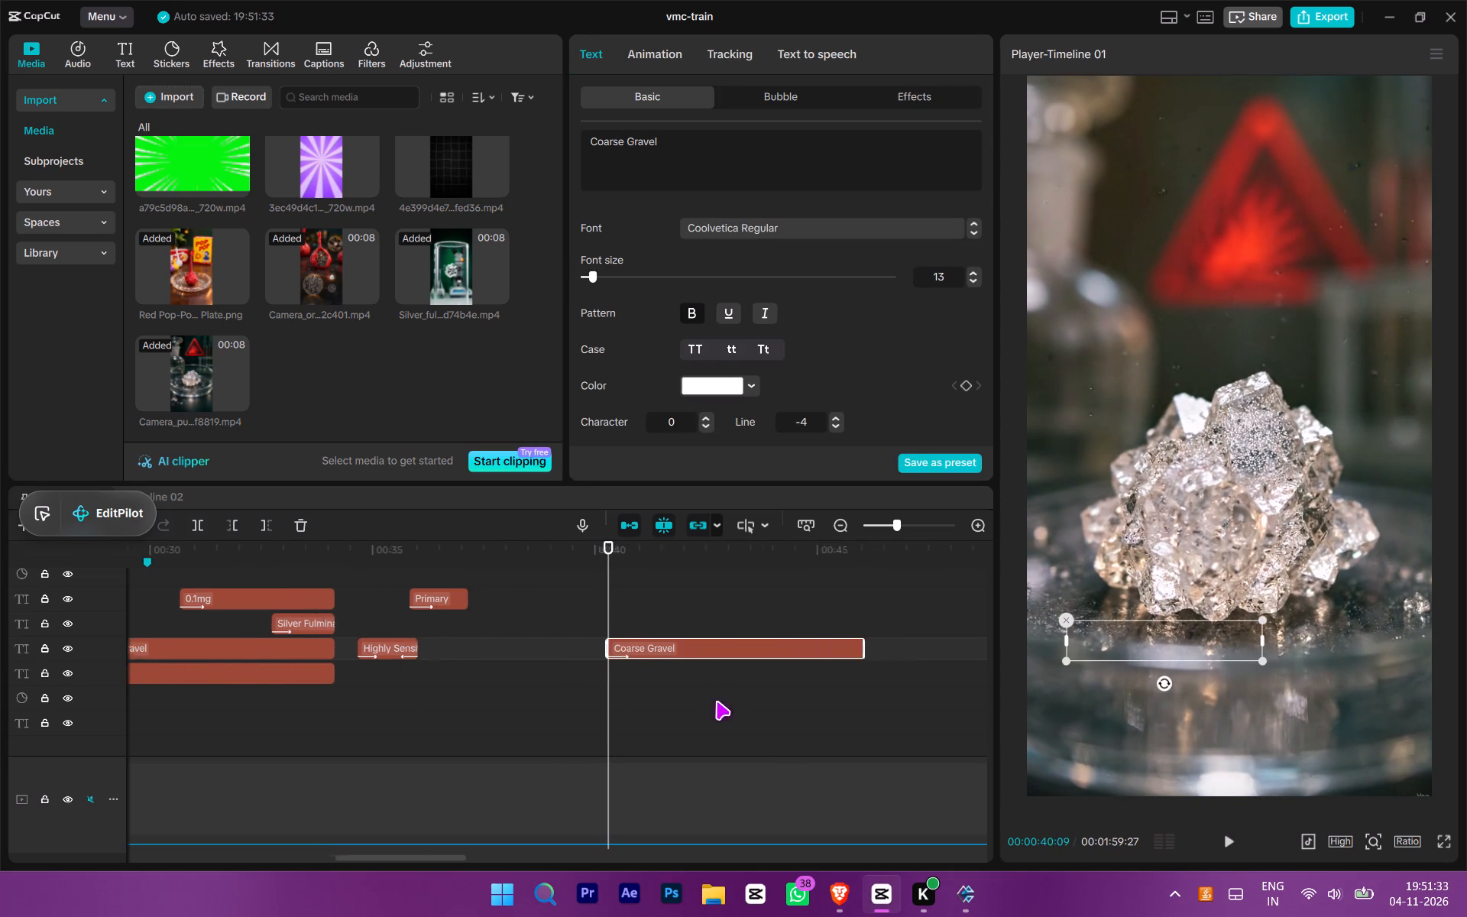
Replace the pasted title's text with "destabilize".
key(space)
key(space)
drag(676, 172, 455, 105)
key(ctrl+v)
click(665, 746)
Play the "destabilize" title against the narration and move its start slightly earlier, to about 00:40:02.
drag(644, 729, 588, 700)
double_click(588, 700)
key(space)
ctrl+scroll(648, 757, up, 4)
drag(614, 758, 665, 633)
key(space)
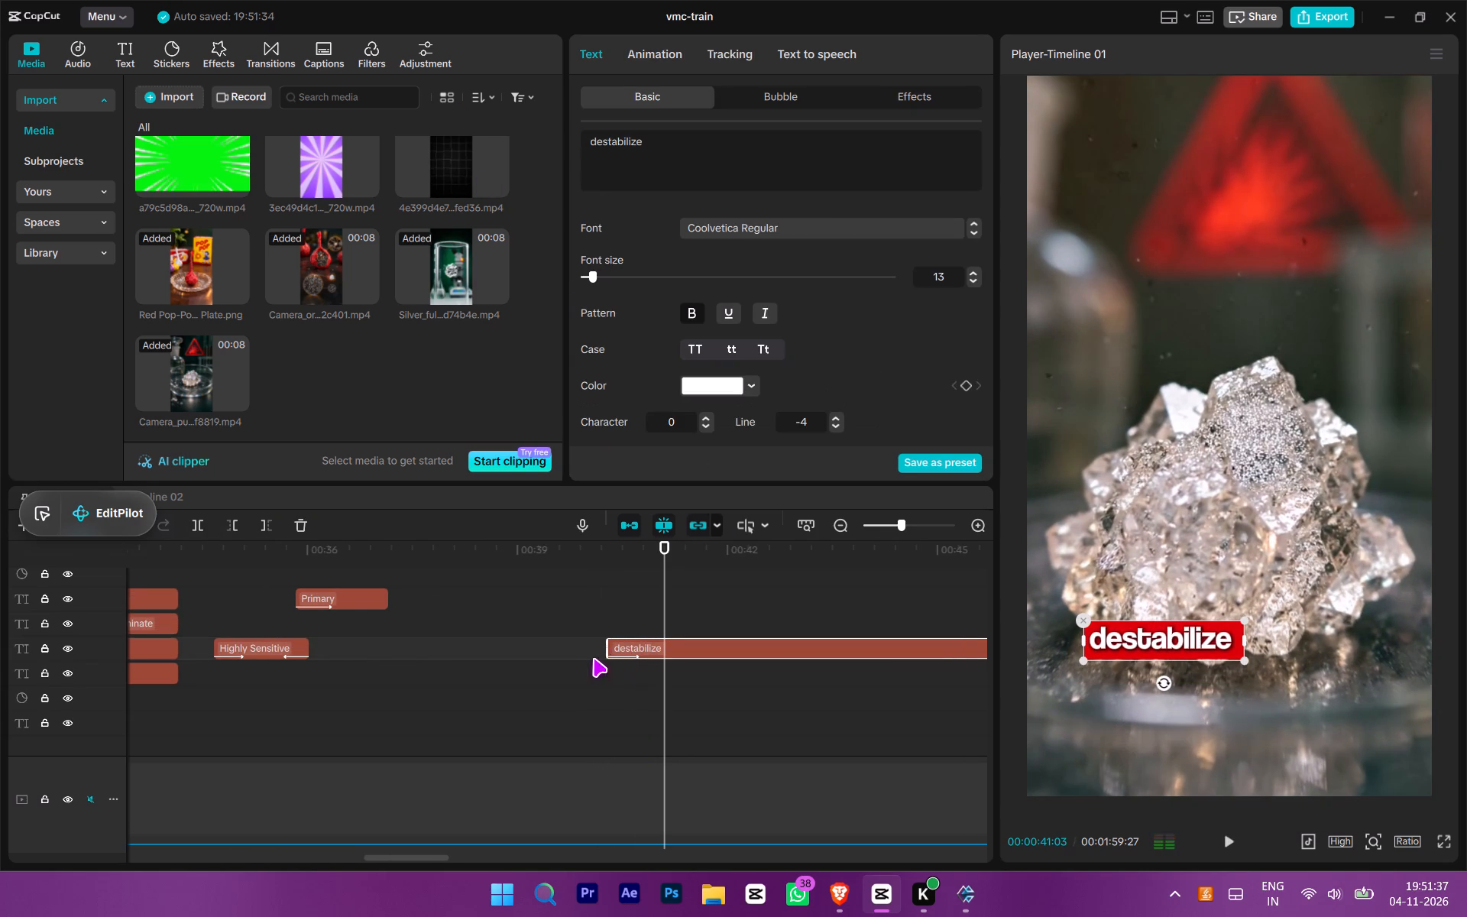
drag(605, 646, 590, 645)
drag(633, 747, 708, 765)
drag(708, 765, 719, 662)
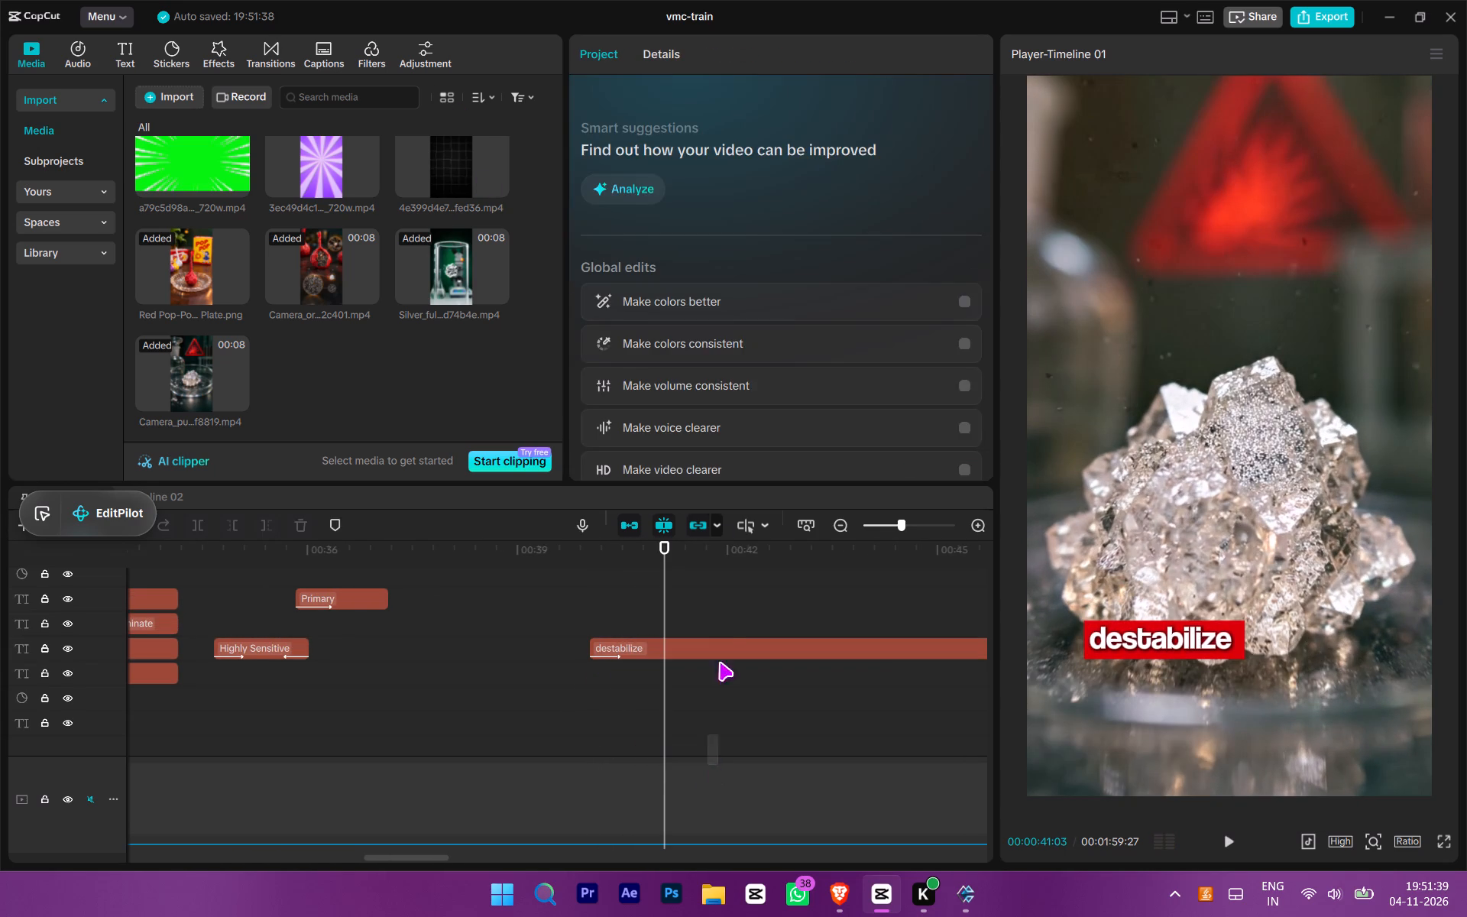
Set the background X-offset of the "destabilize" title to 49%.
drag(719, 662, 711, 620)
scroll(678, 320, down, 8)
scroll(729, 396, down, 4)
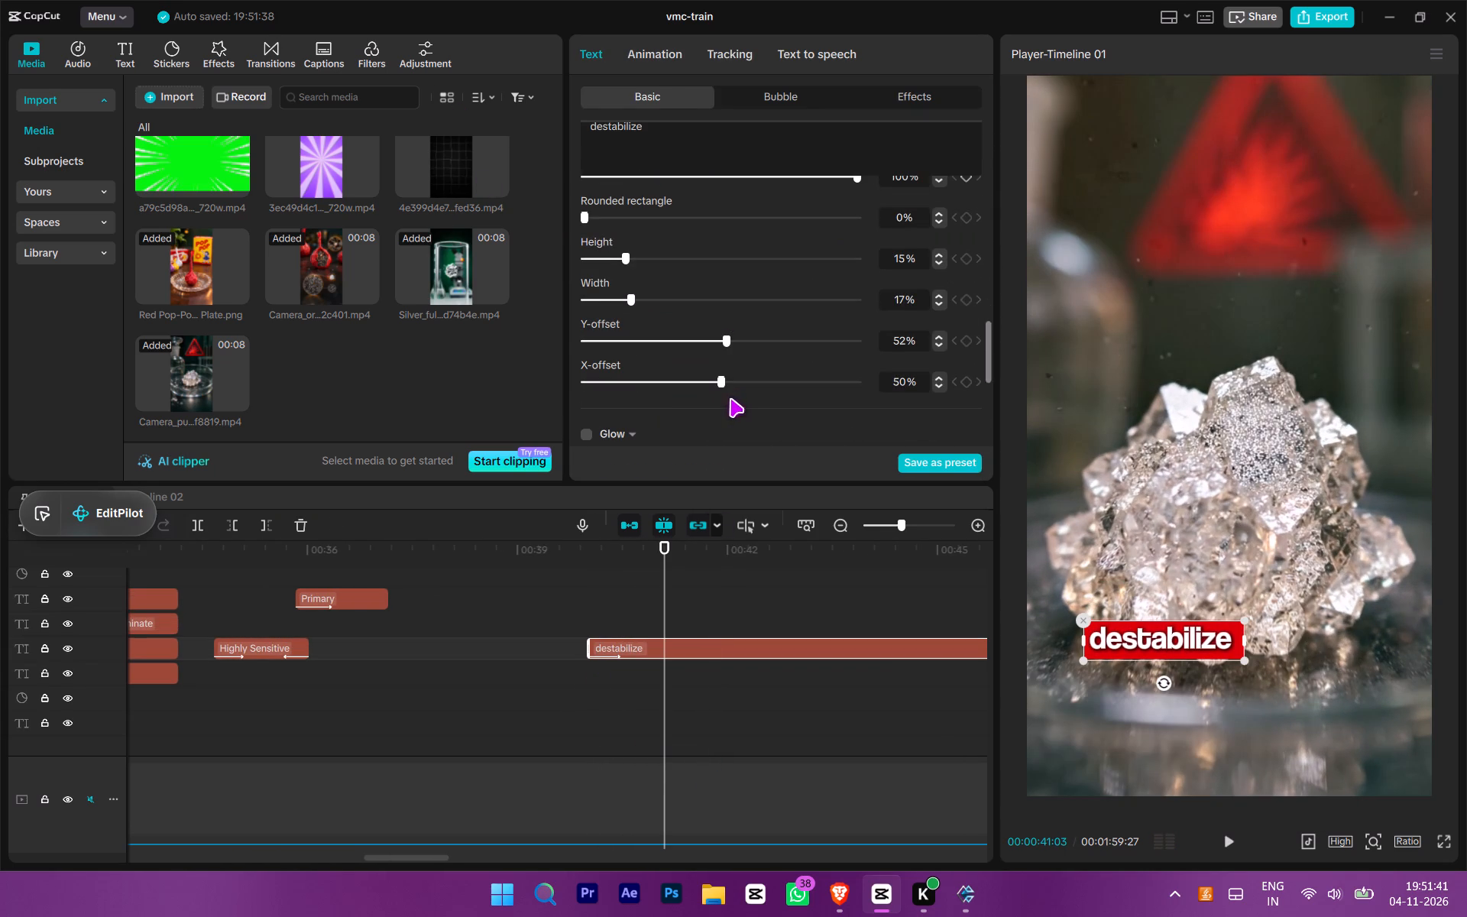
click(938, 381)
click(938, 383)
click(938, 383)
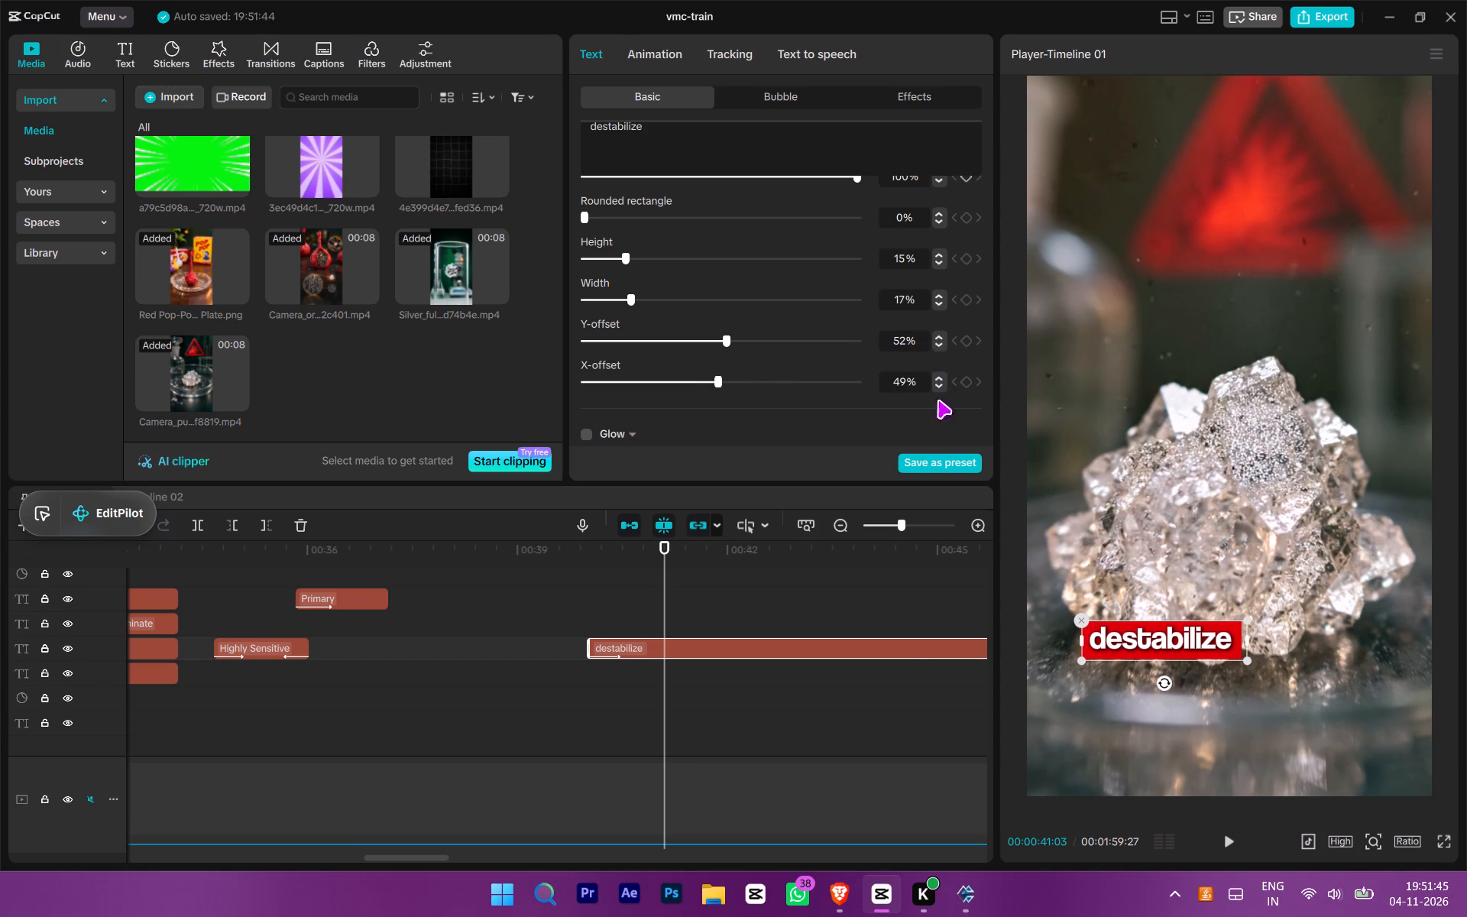
Trim the end of the "destabilize" title to the end of the last crystal clip at about 00:41:11.
drag(565, 790, 741, 750)
click(741, 750)
key(space)
scroll(733, 753, down, 5)
key(space)
click(688, 648)
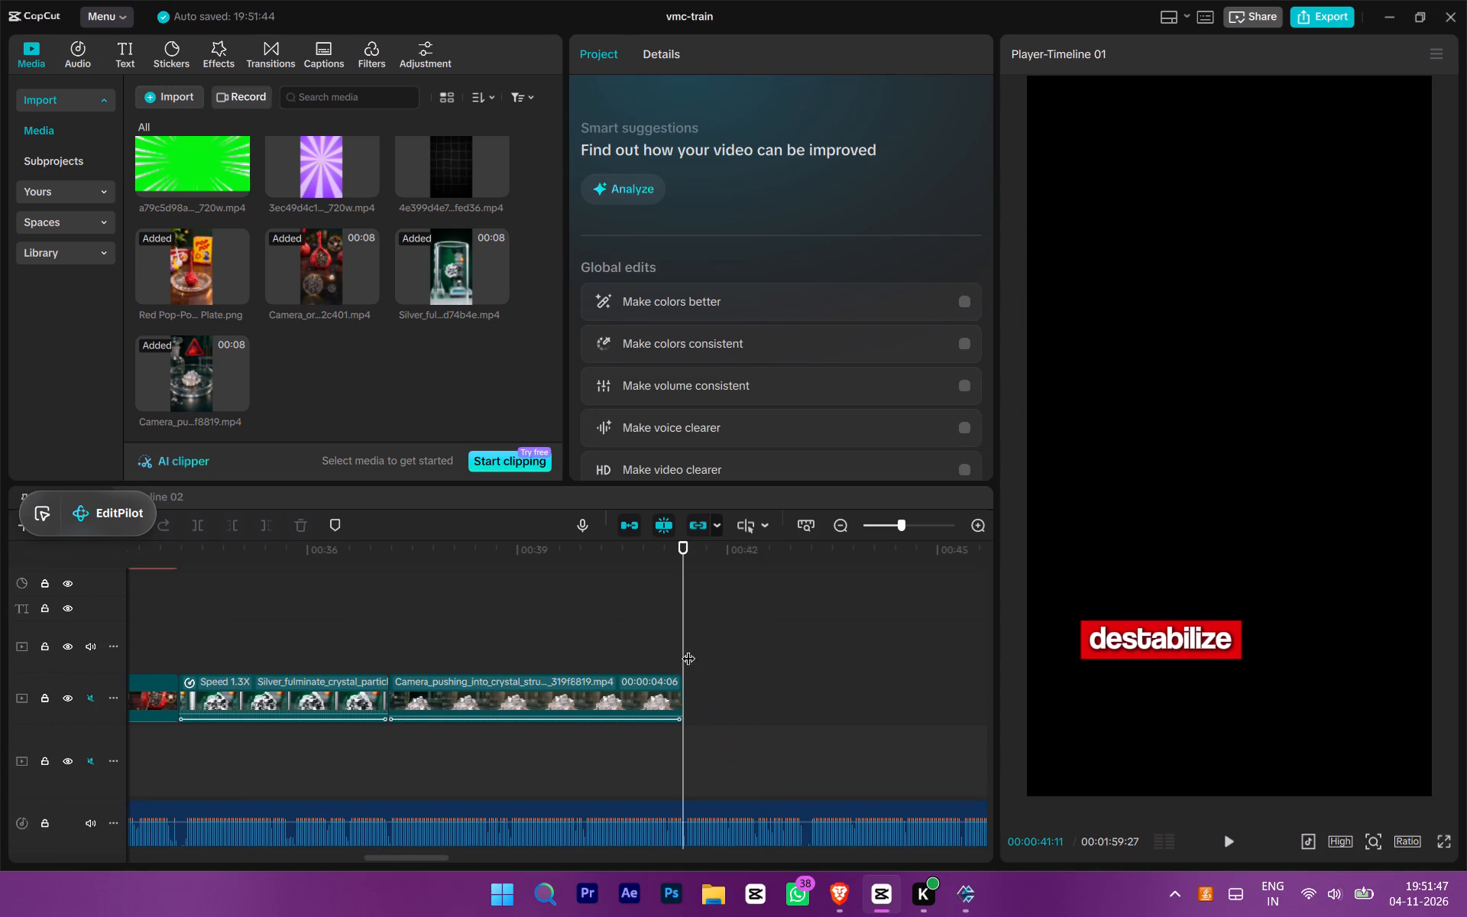
scroll(724, 709, up, 6)
drag(747, 740, 718, 589)
key(w)
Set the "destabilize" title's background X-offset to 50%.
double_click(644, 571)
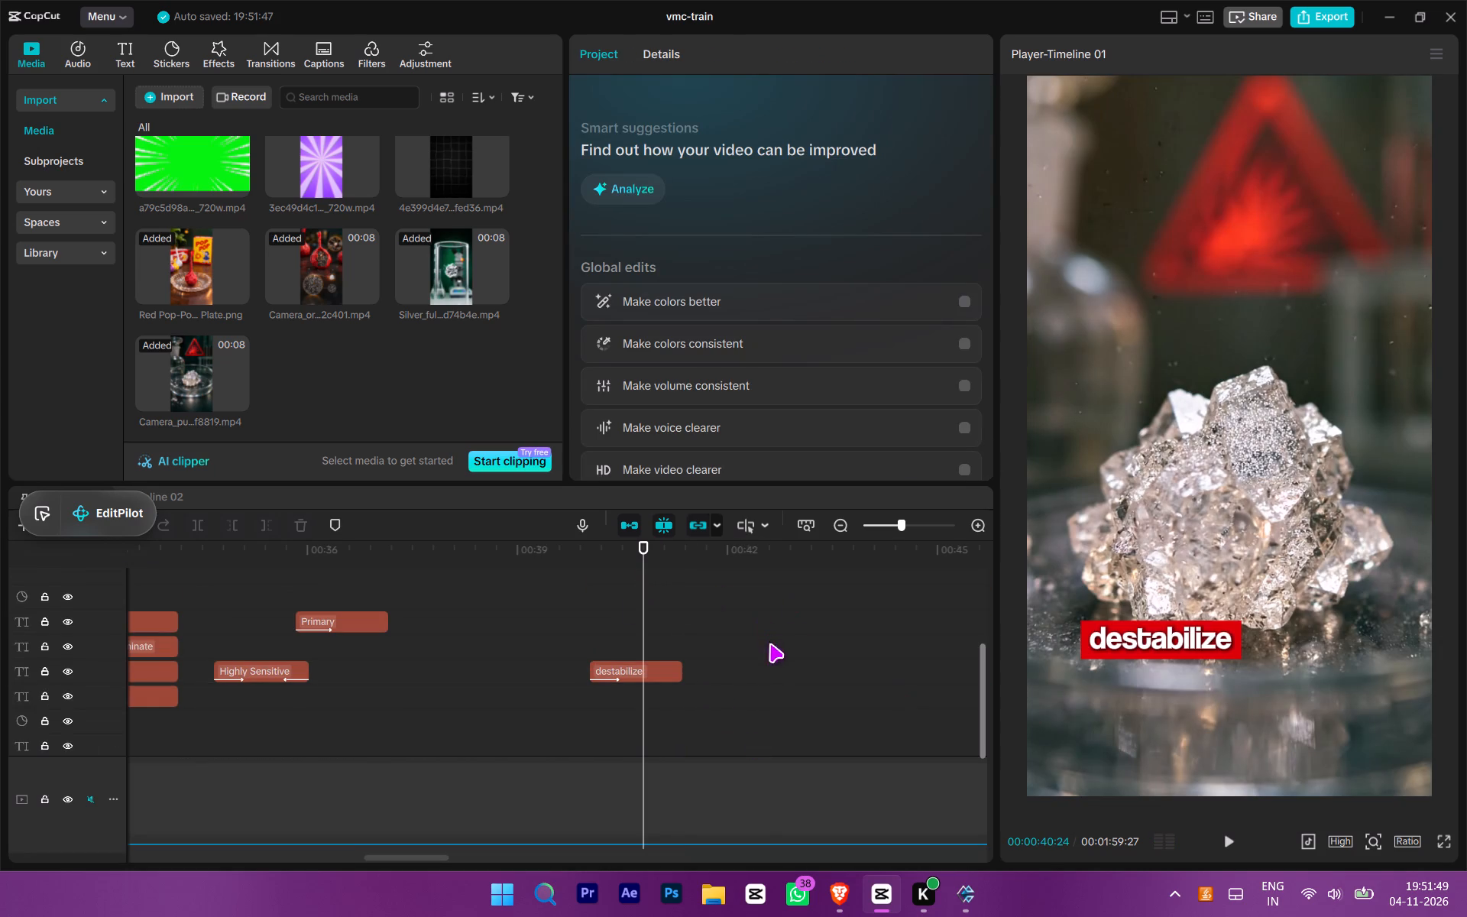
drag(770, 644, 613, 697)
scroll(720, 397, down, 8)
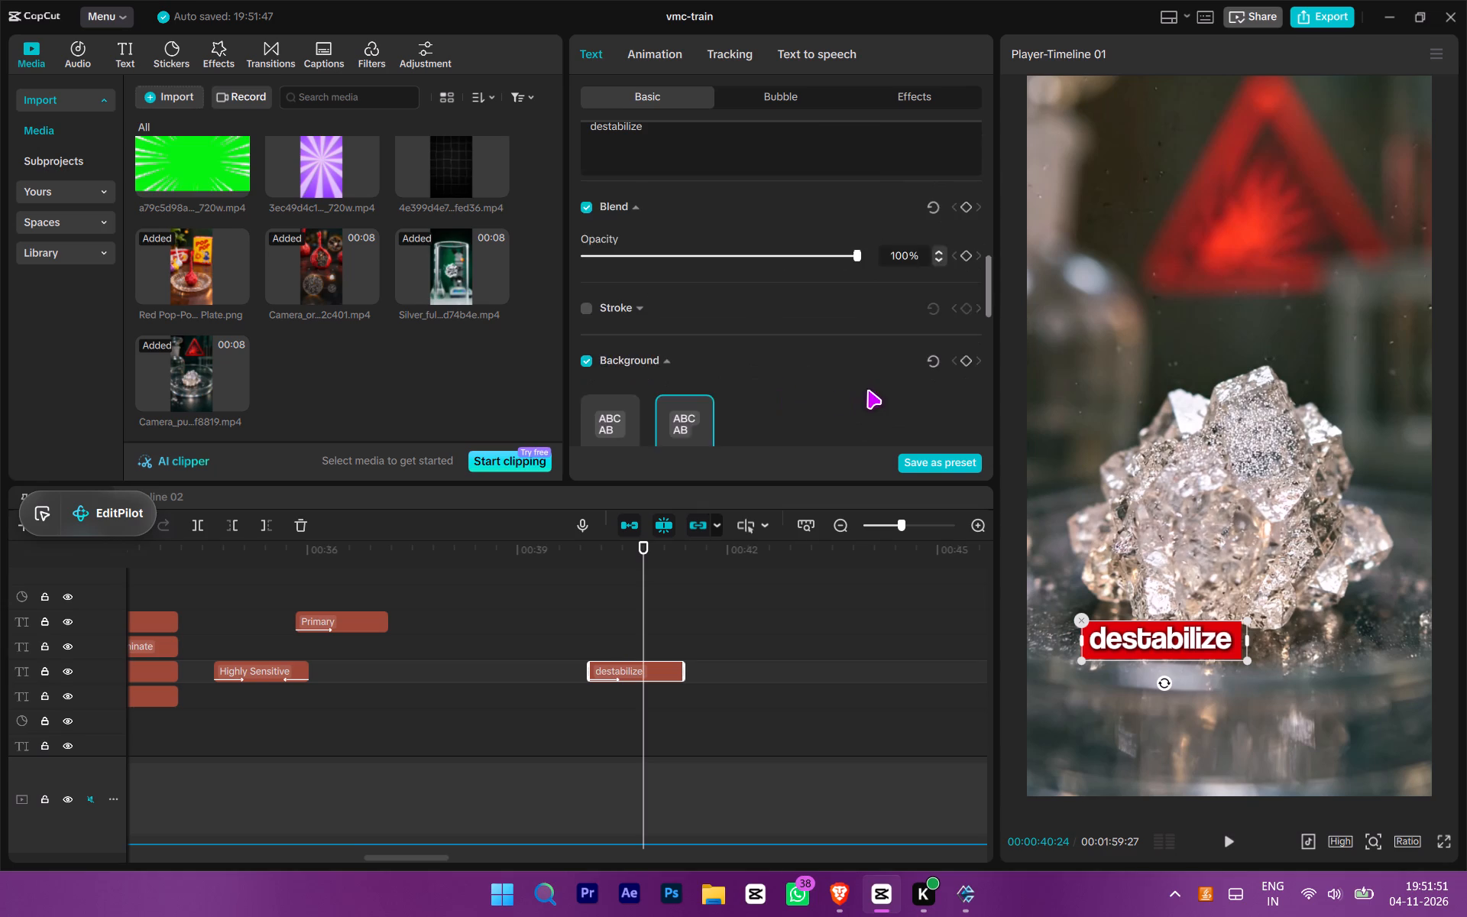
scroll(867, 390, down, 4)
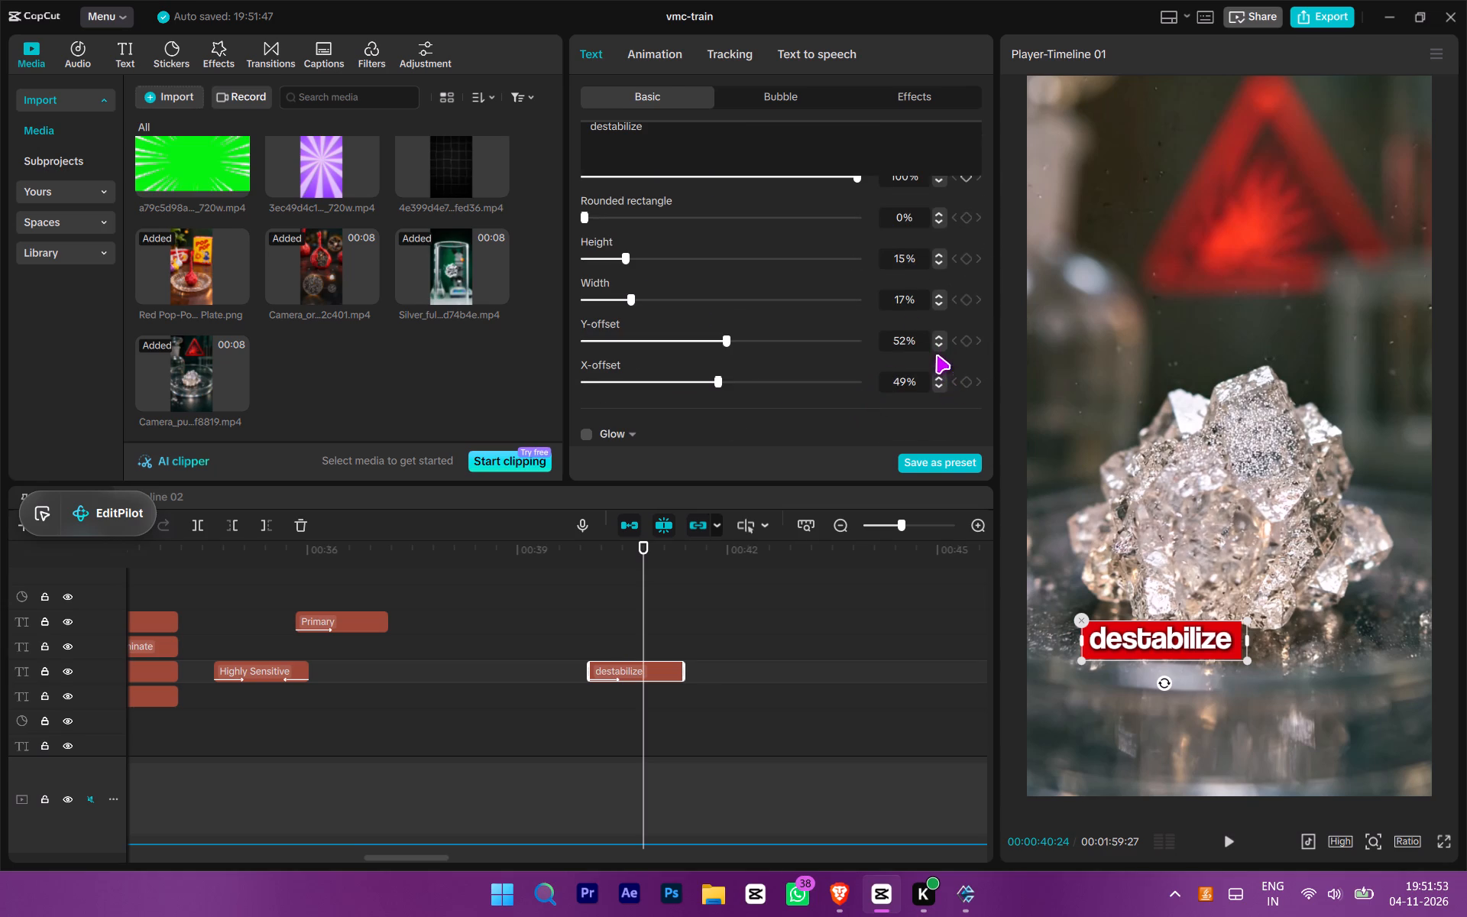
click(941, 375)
Move the "destabilize" title up over the red warning triangle, horizontally centred at about Y 802.
drag(1199, 630, 1207, 592)
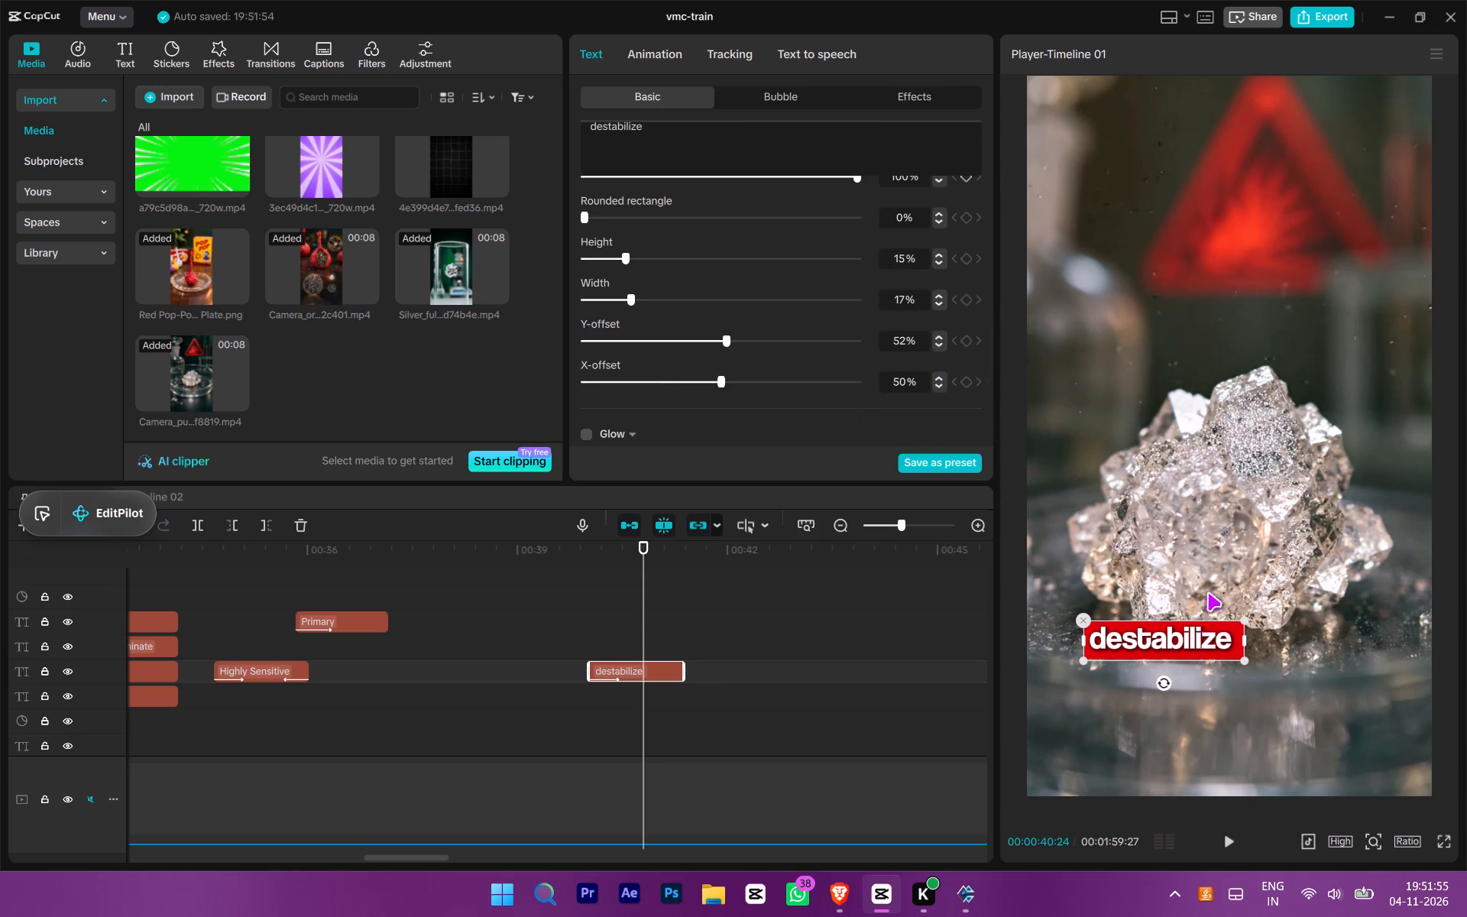
drag(1207, 592, 1261, 274)
Change the title's text case so that it reads "Destabilize".
scroll(746, 333, up, 7)
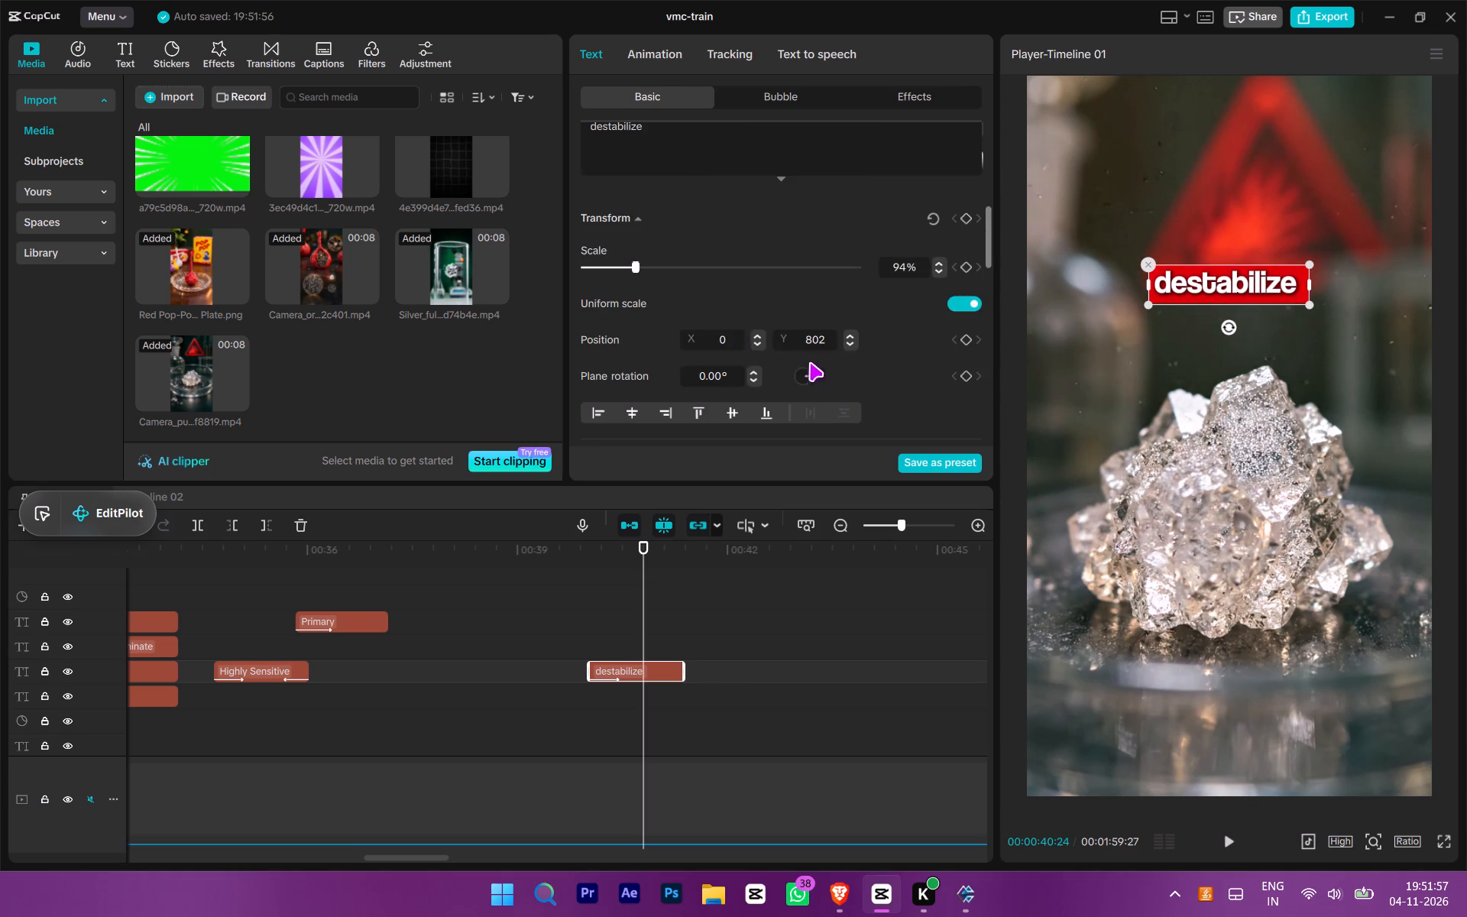
scroll(811, 353, up, 3)
scroll(807, 238, up, 3)
click(766, 353)
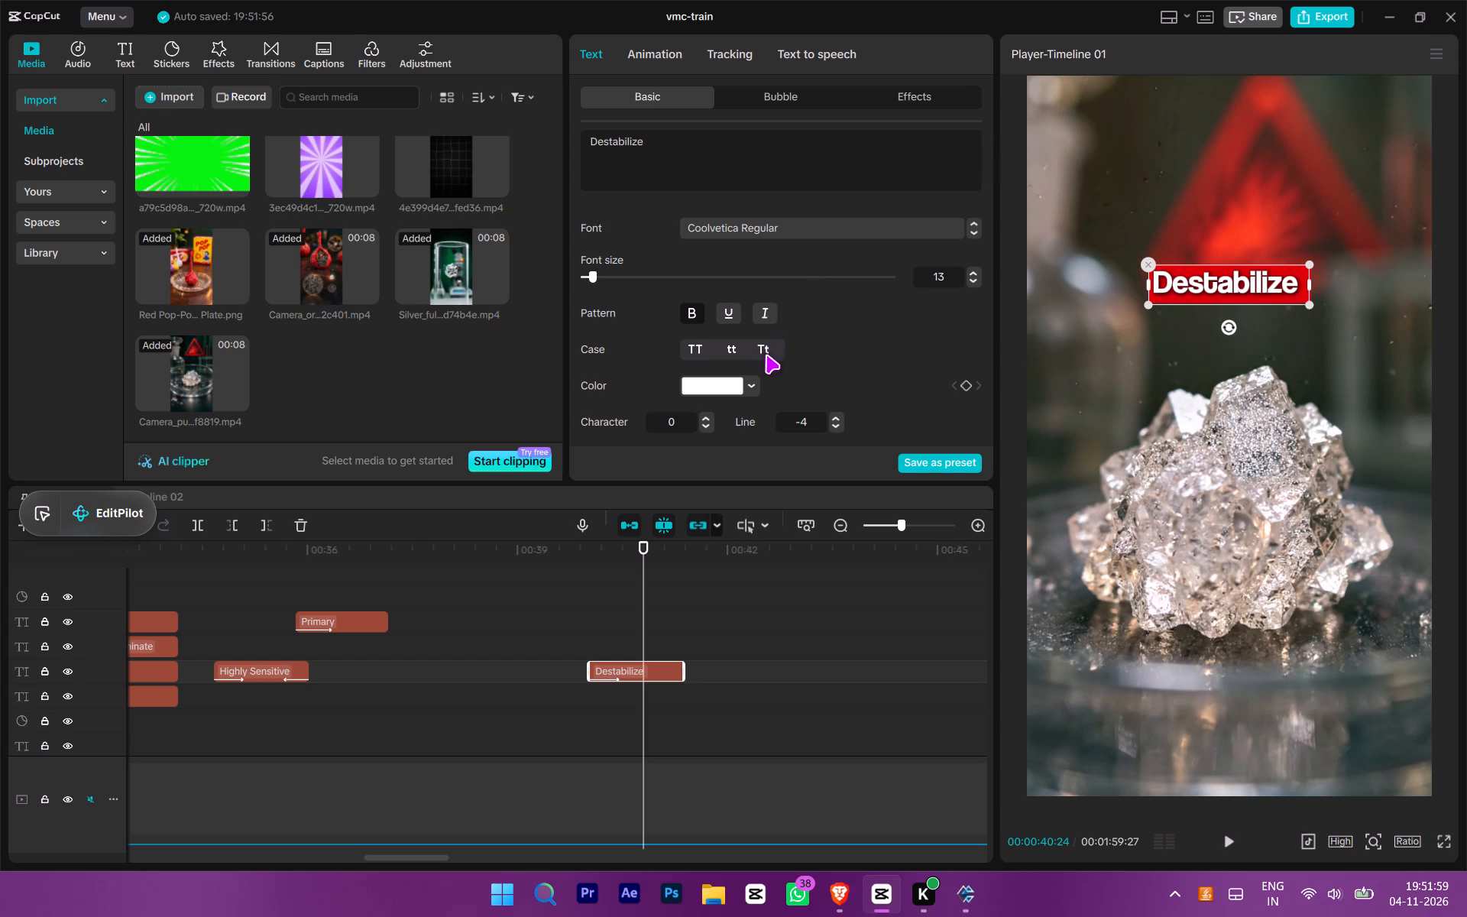
Set the "Destabilize" title's background X-offset to 49%.
drag(676, 703, 555, 752)
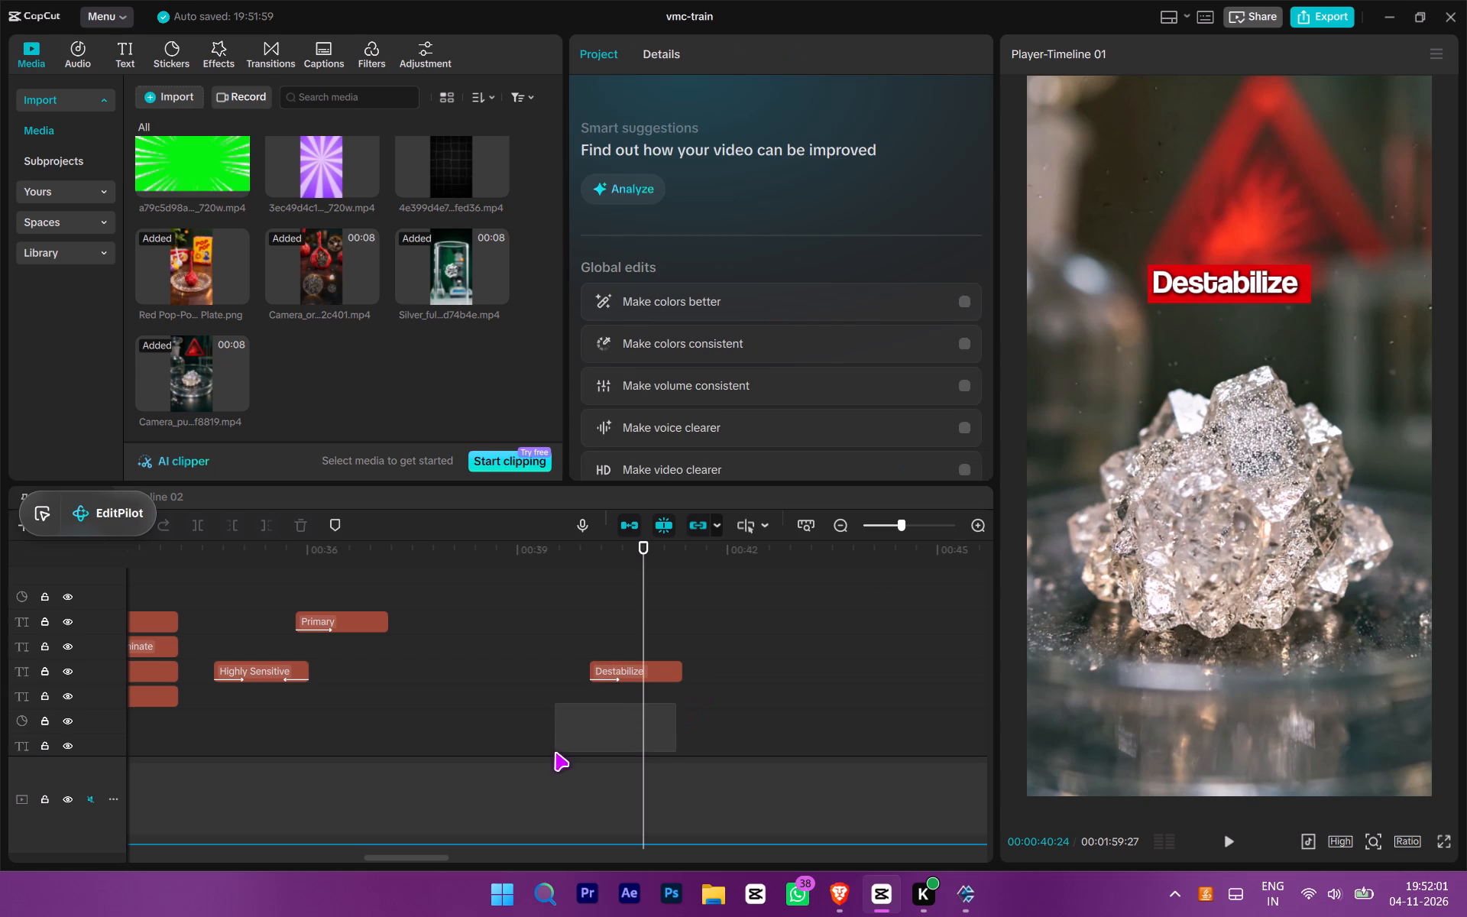
drag(555, 752, 539, 642)
scroll(552, 440, down, 7)
scroll(741, 343, down, 14)
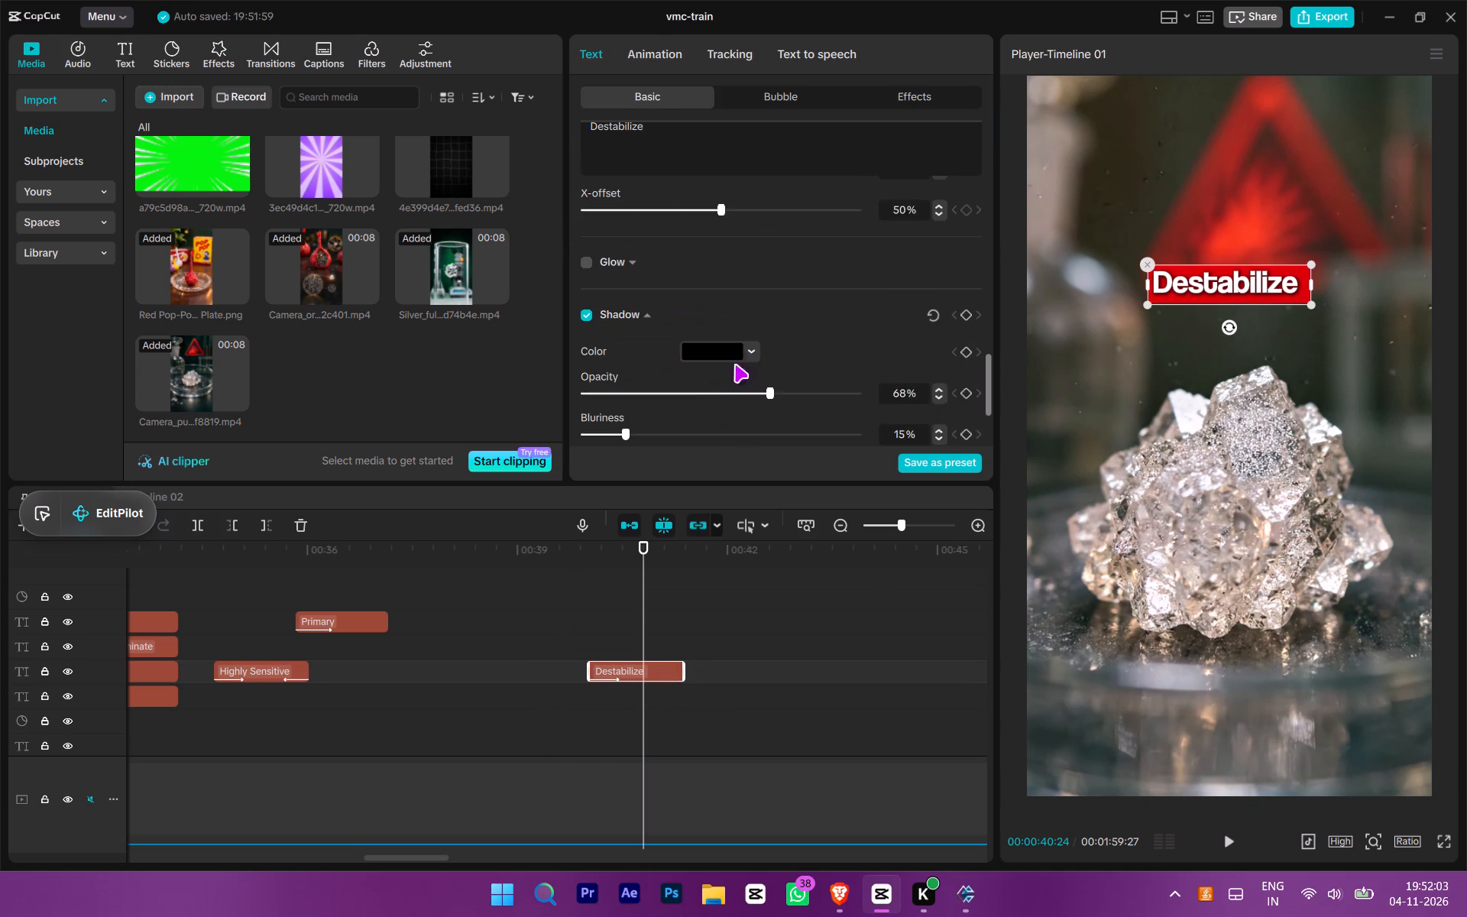
scroll(722, 380, down, 2)
scroll(920, 388, down, 5)
scroll(870, 347, up, 3)
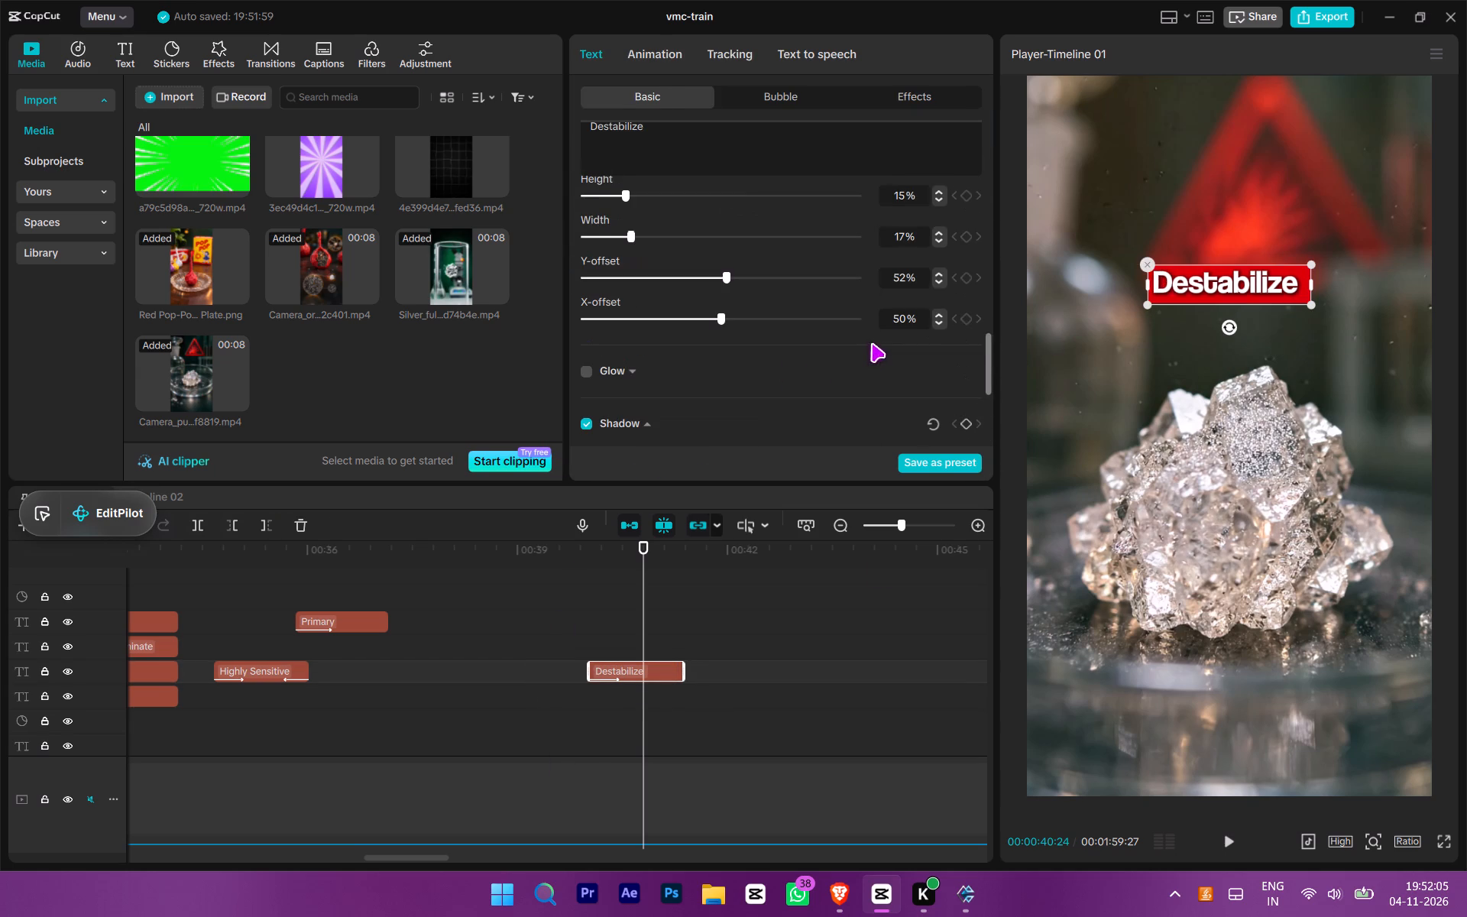
click(941, 315)
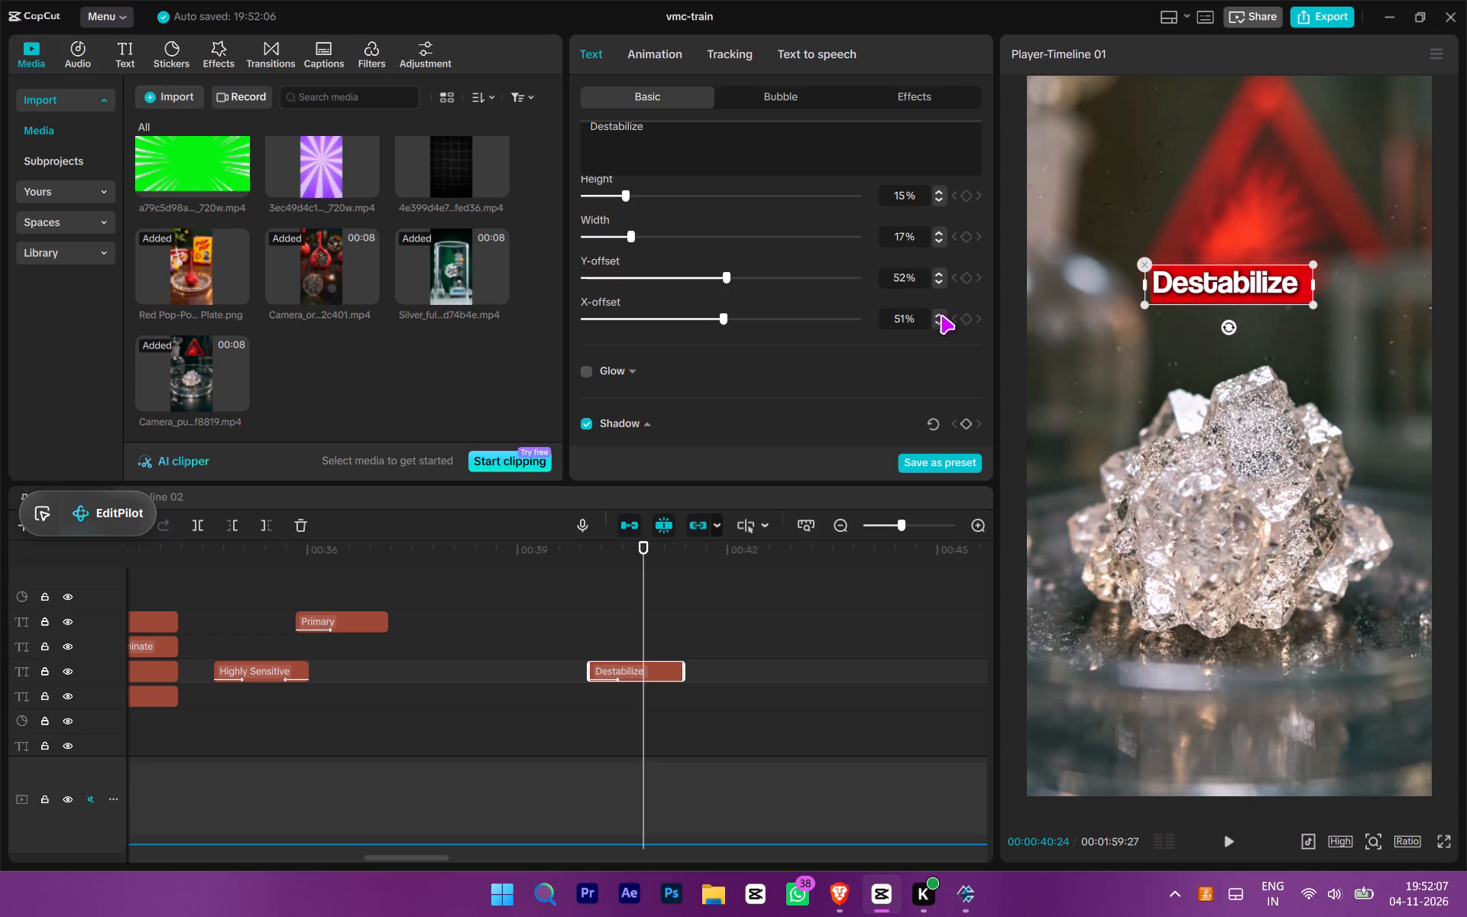
click(939, 321)
click(939, 321)
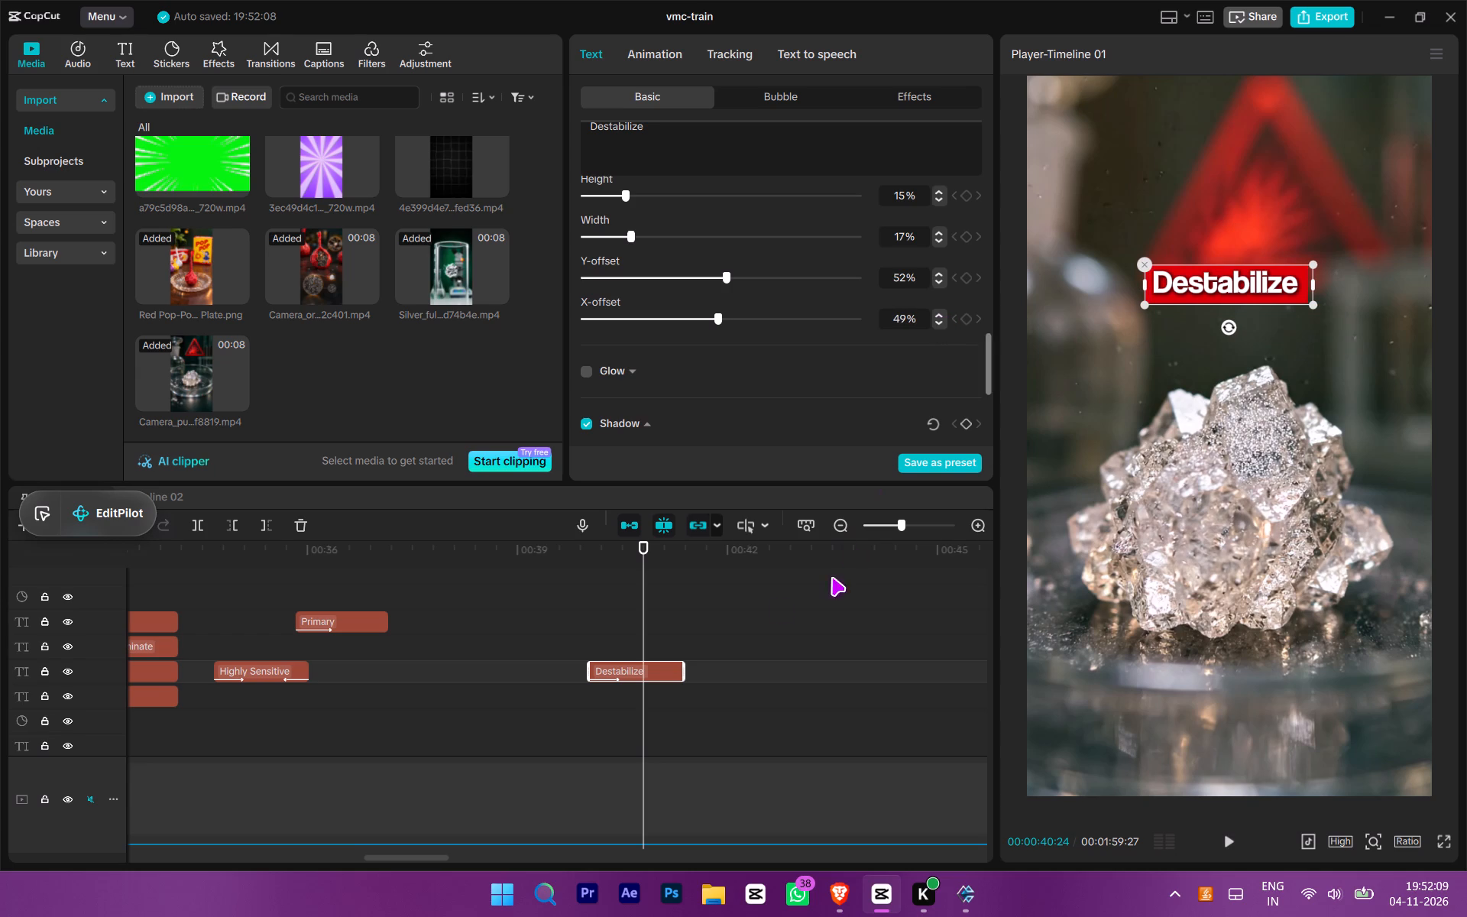
Enlarge the "Destabilize" title to about two thirds of the frame width and nudge it slightly higher above the crystal.
drag(777, 602, 610, 684)
drag(1310, 304, 1361, 361)
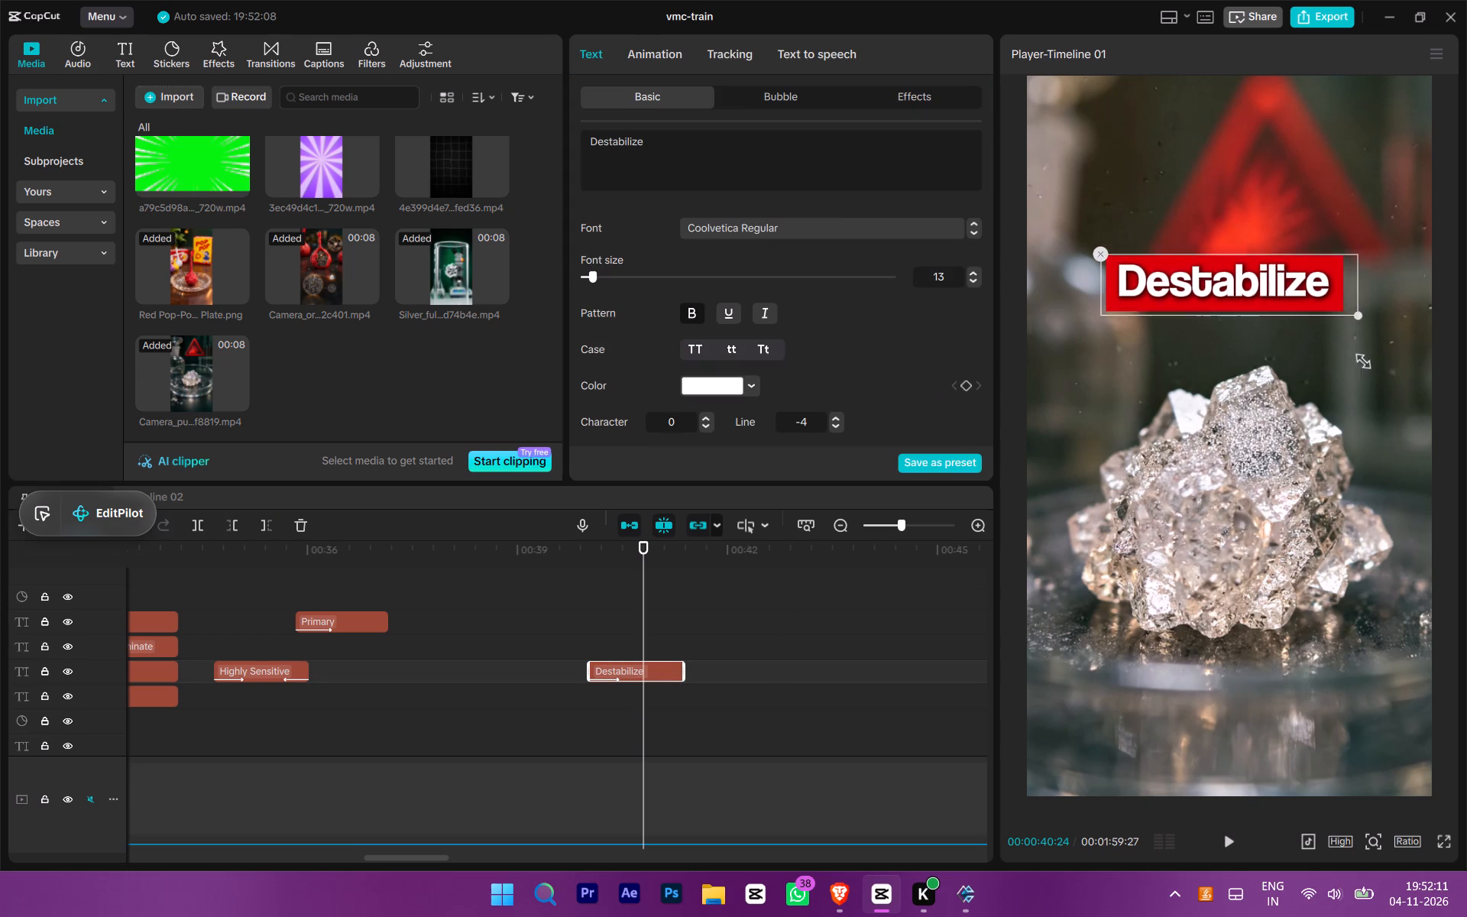
drag(1361, 361, 1365, 365)
drag(1300, 302, 1303, 278)
click(1298, 277)
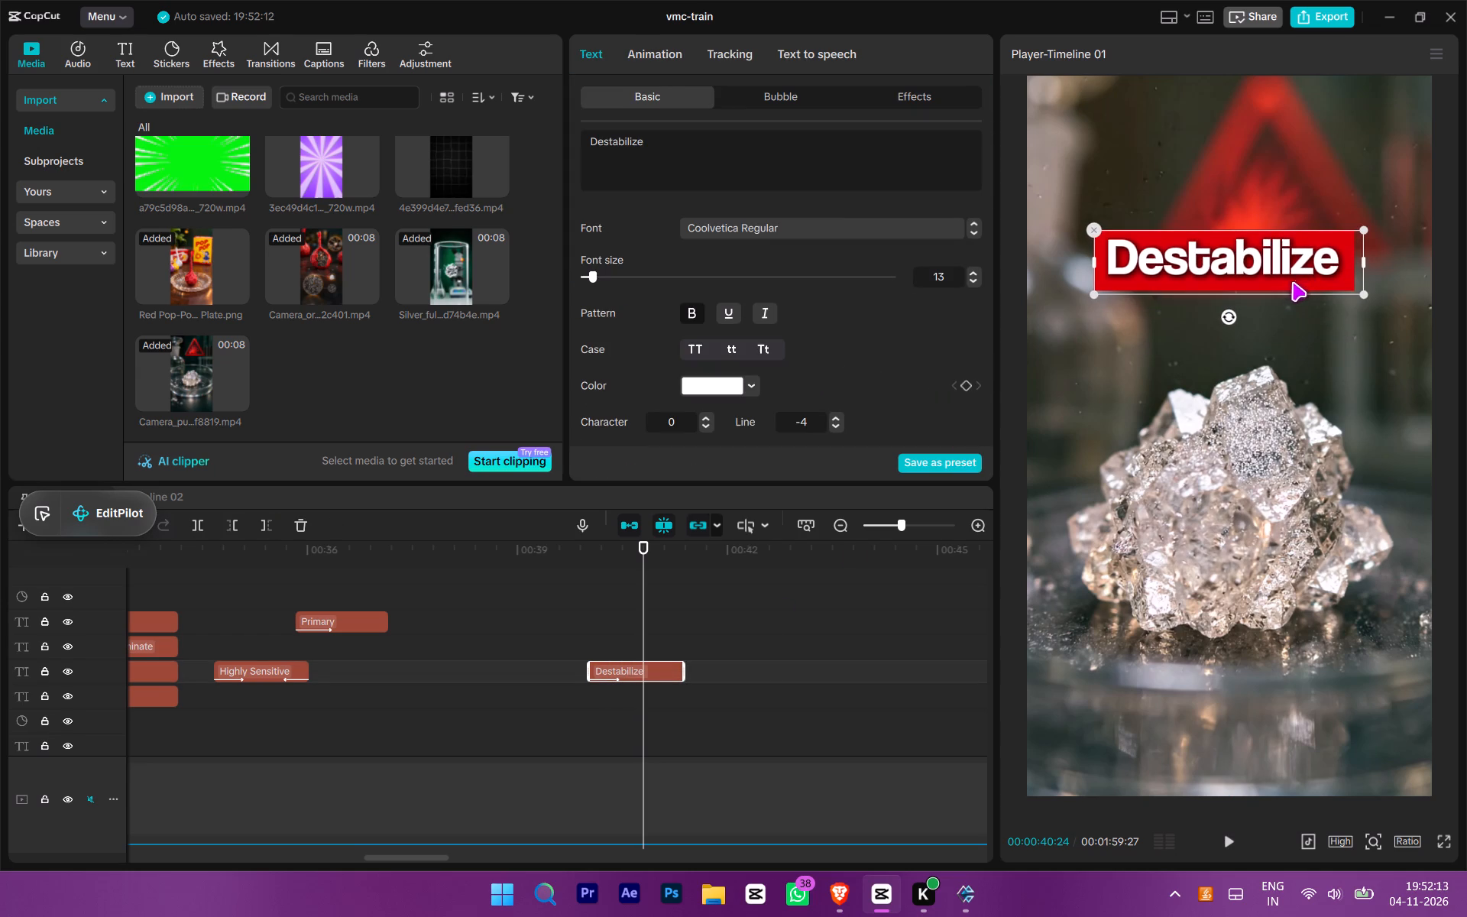
drag(1291, 282, 1295, 272)
click(1298, 272)
click(1303, 277)
click(1306, 266)
click(1307, 268)
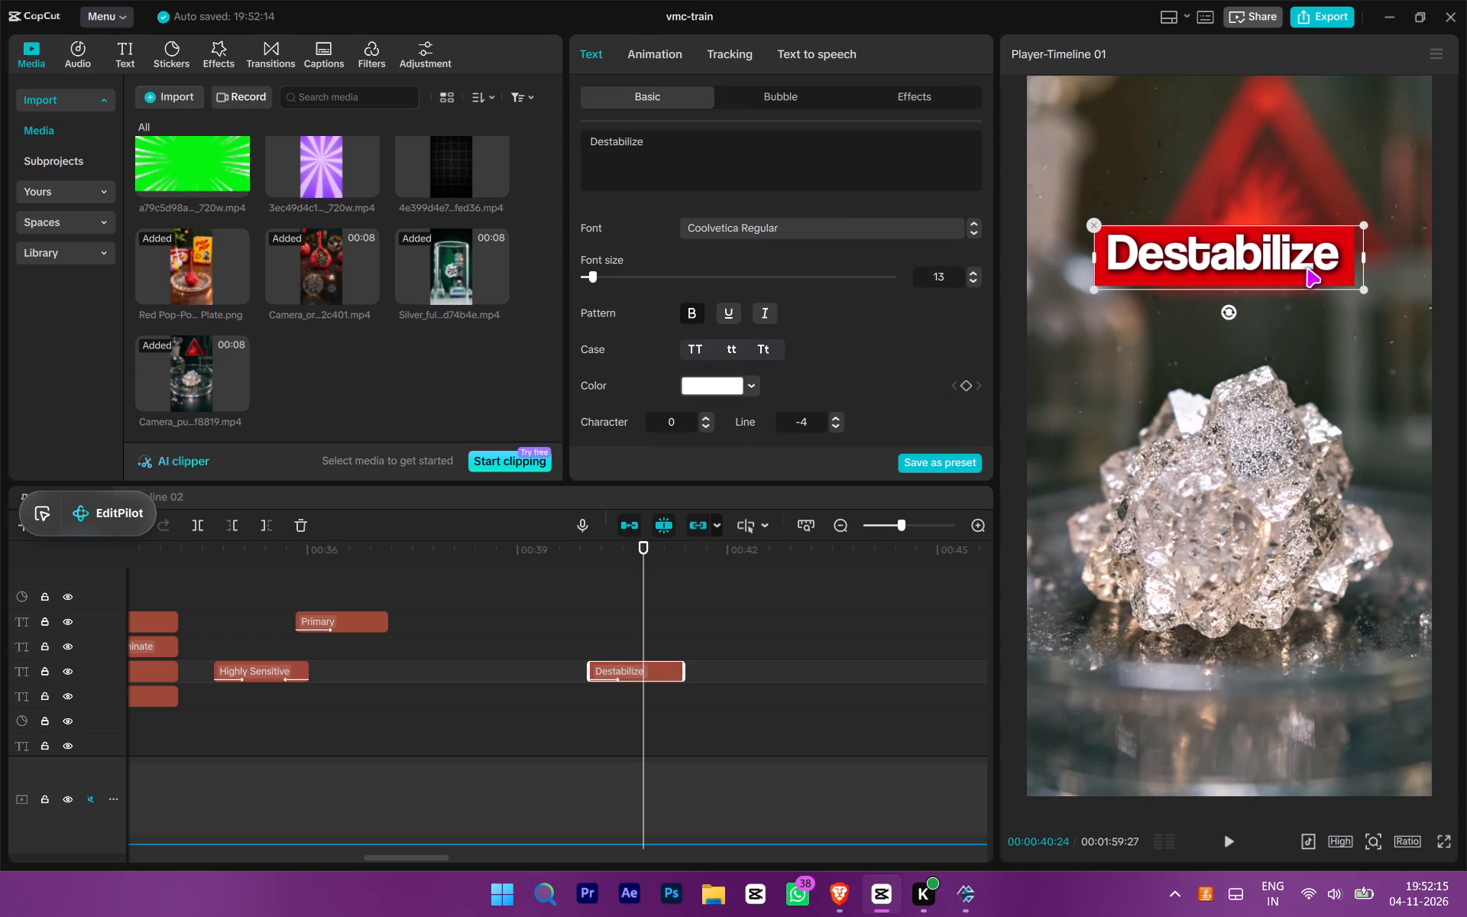
Play back the last crystal clip to check the "Destabilize" title against the narration.
click(529, 684)
key(space)
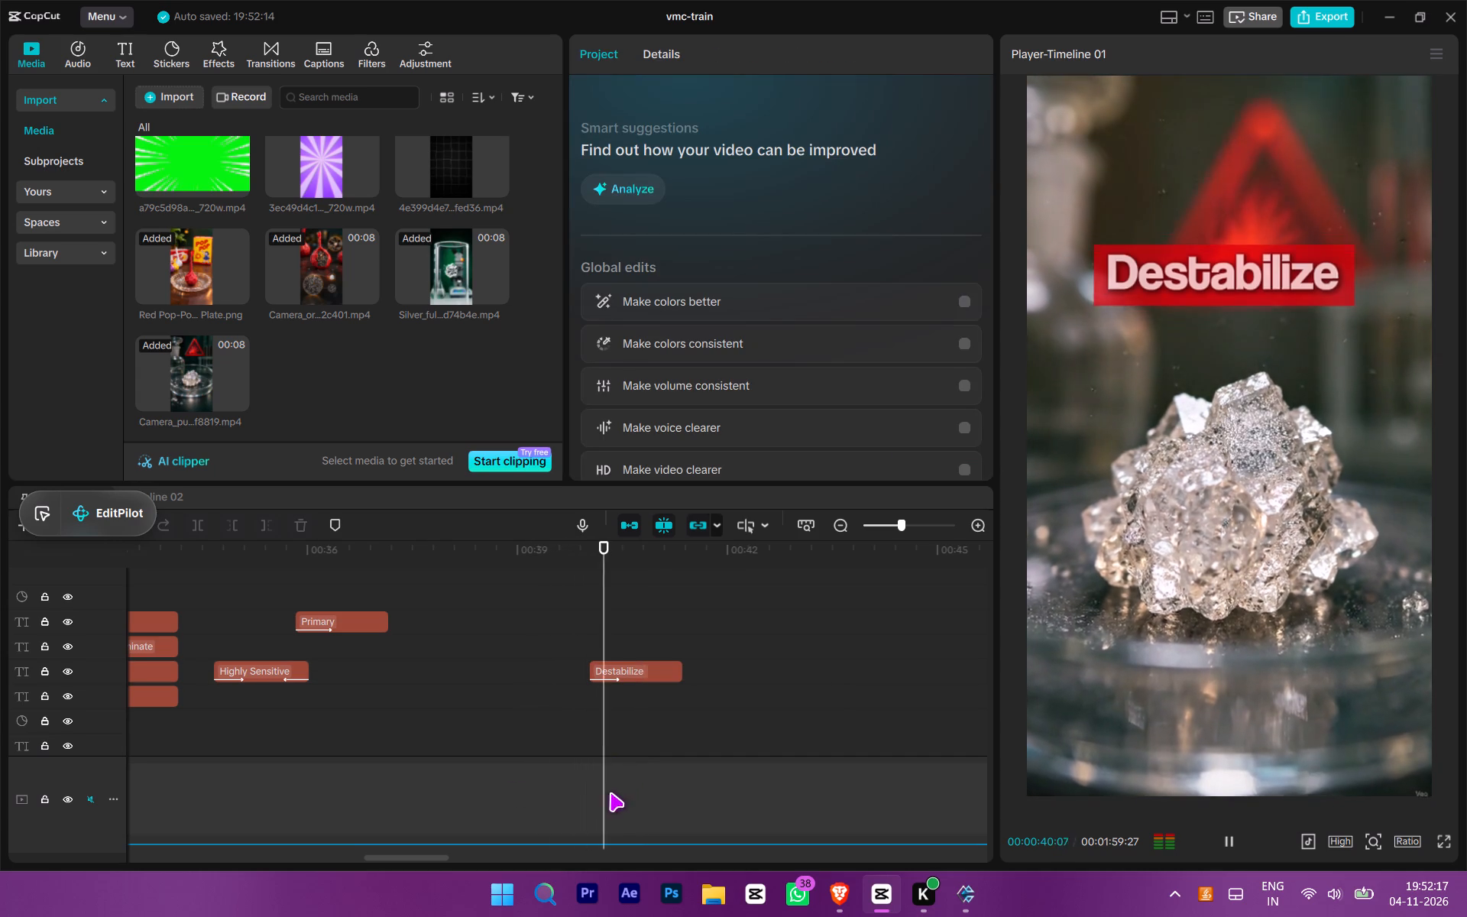
ctrl+scroll(610, 792, up, 2)
scroll(546, 798, down, 7)
ctrl+scroll(493, 797, down, 14)
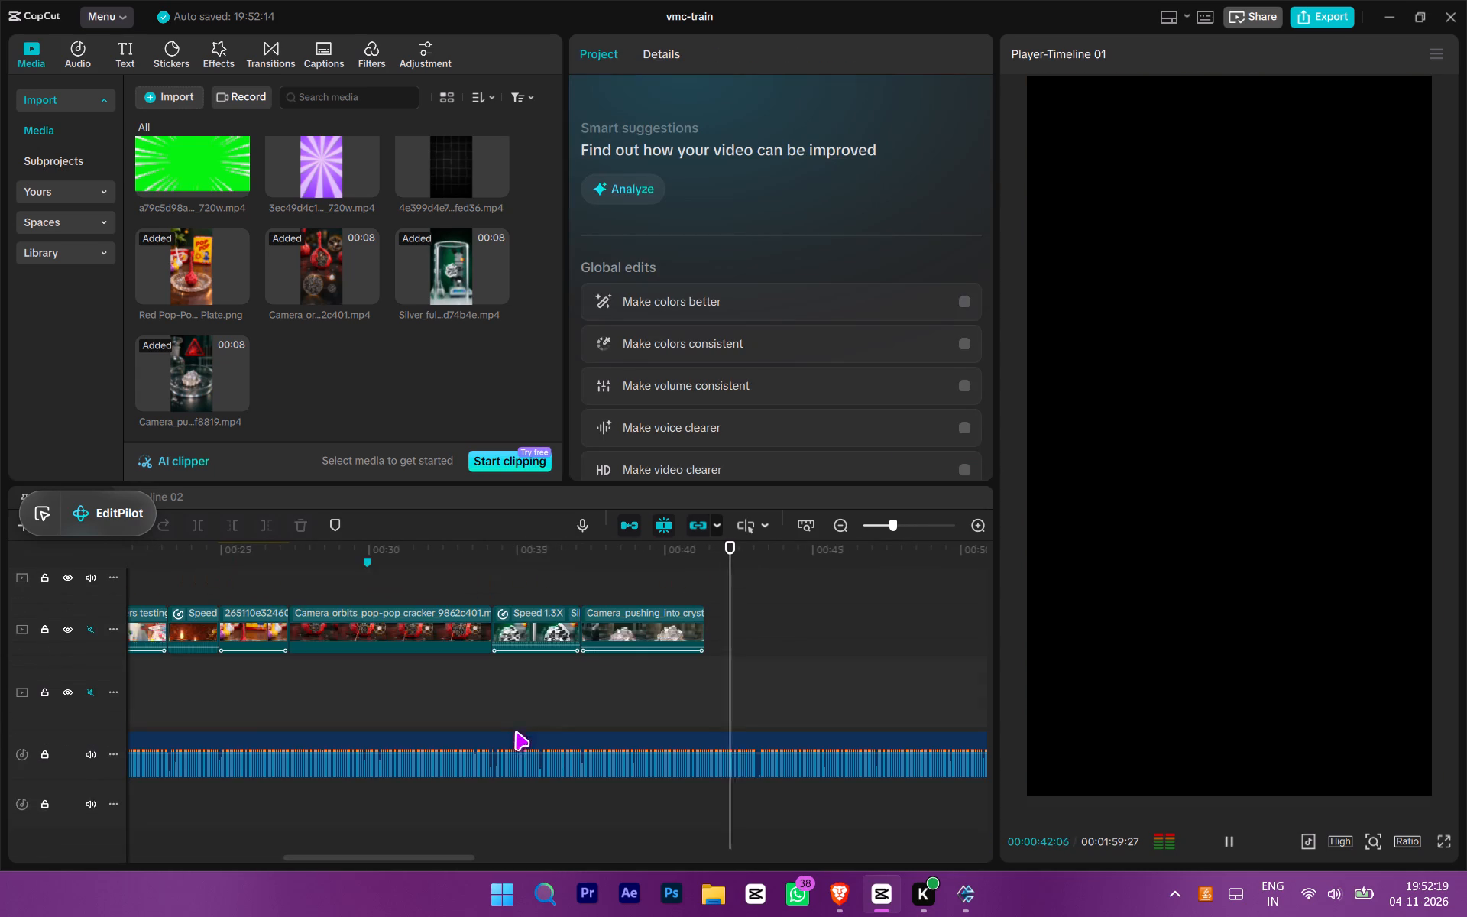
click(578, 596)
key(space)
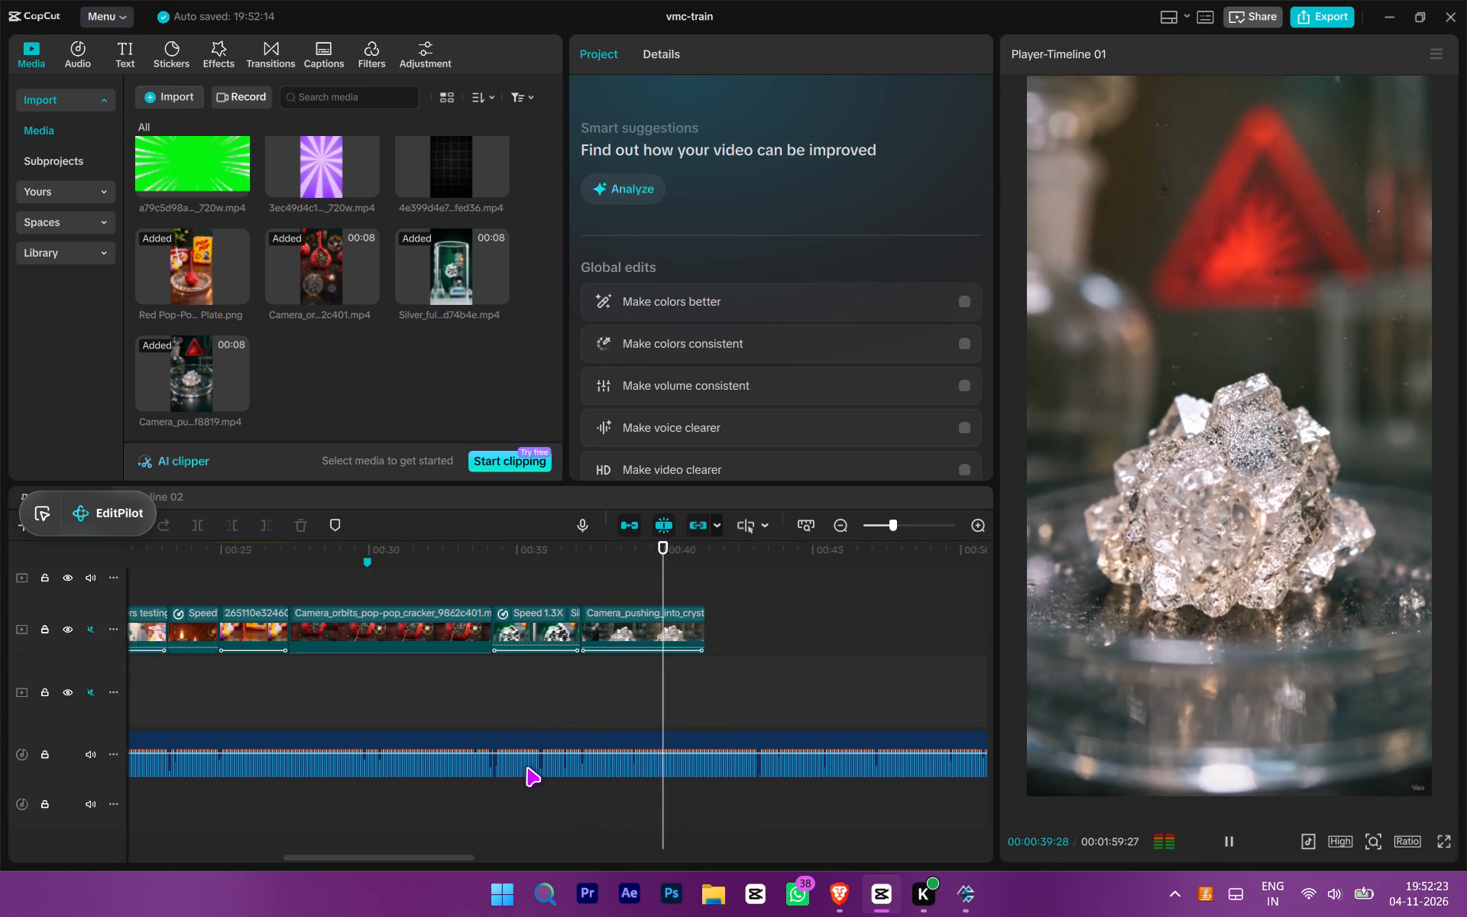
ctrl+scroll(617, 766, down, 6)
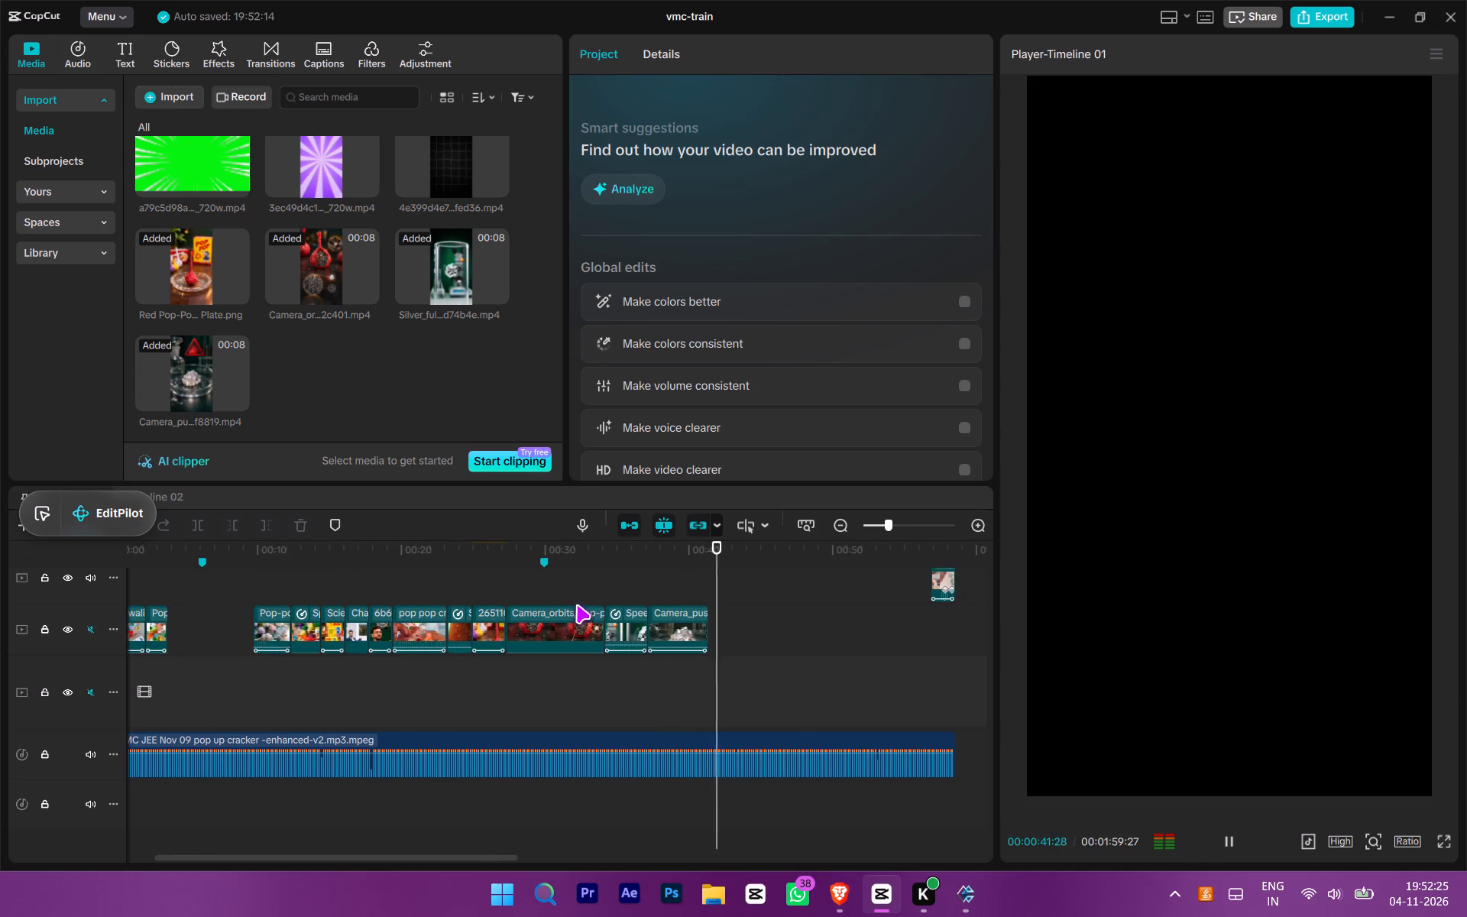
Play the sequence from about 00:33 through the silver fulminate clips and listen to the narration beyond the last clip.
double_click(585, 663)
key(space)
key(space)
ctrl+scroll(630, 690, down, 3)
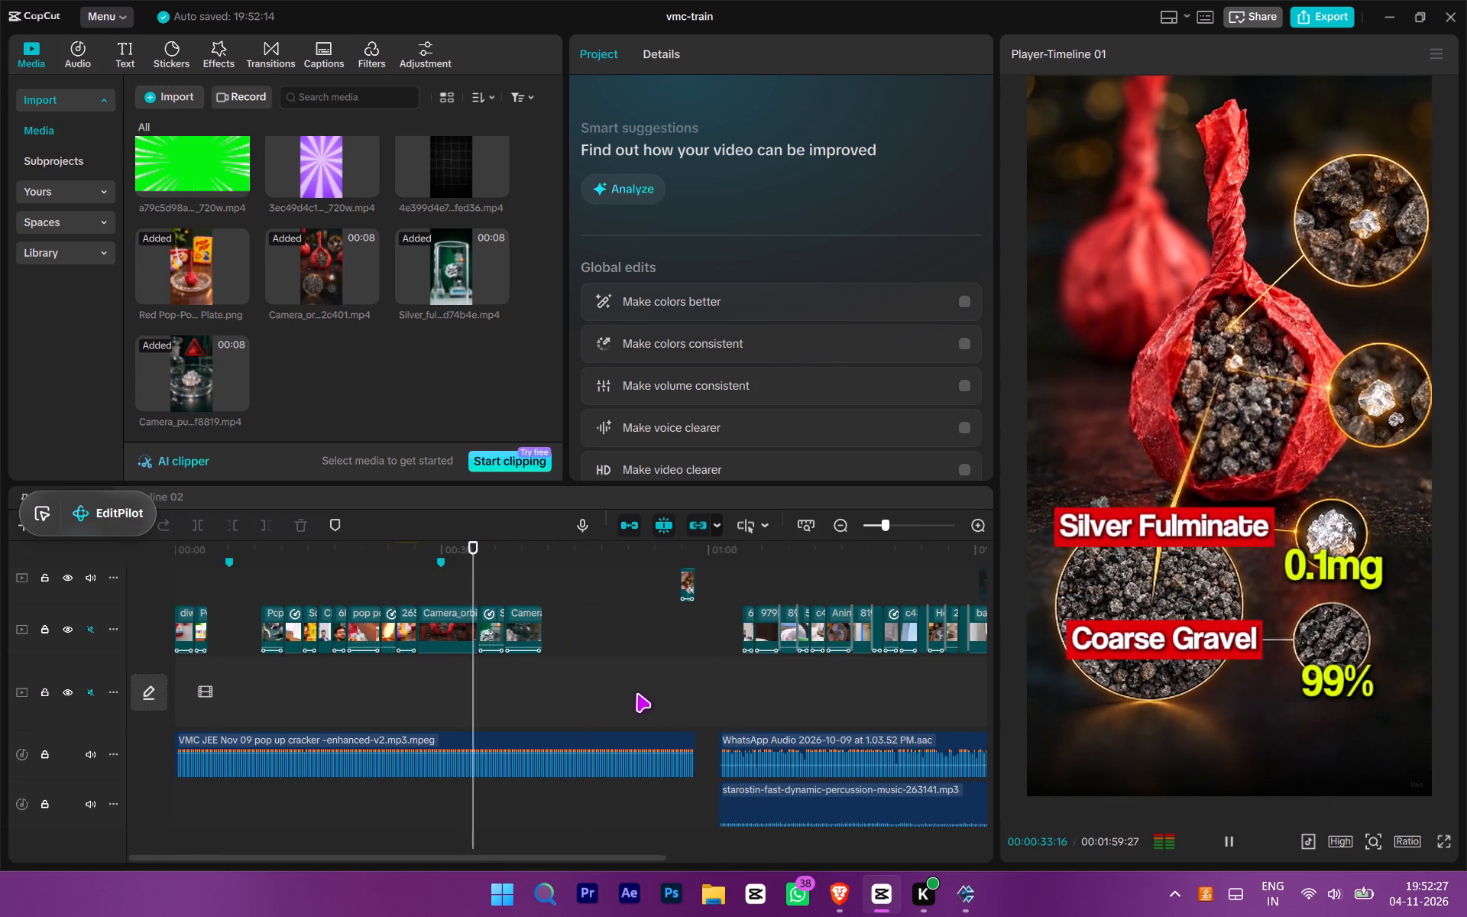
ctrl+scroll(641, 694, down, 6)
ctrl+scroll(475, 714, up, 10)
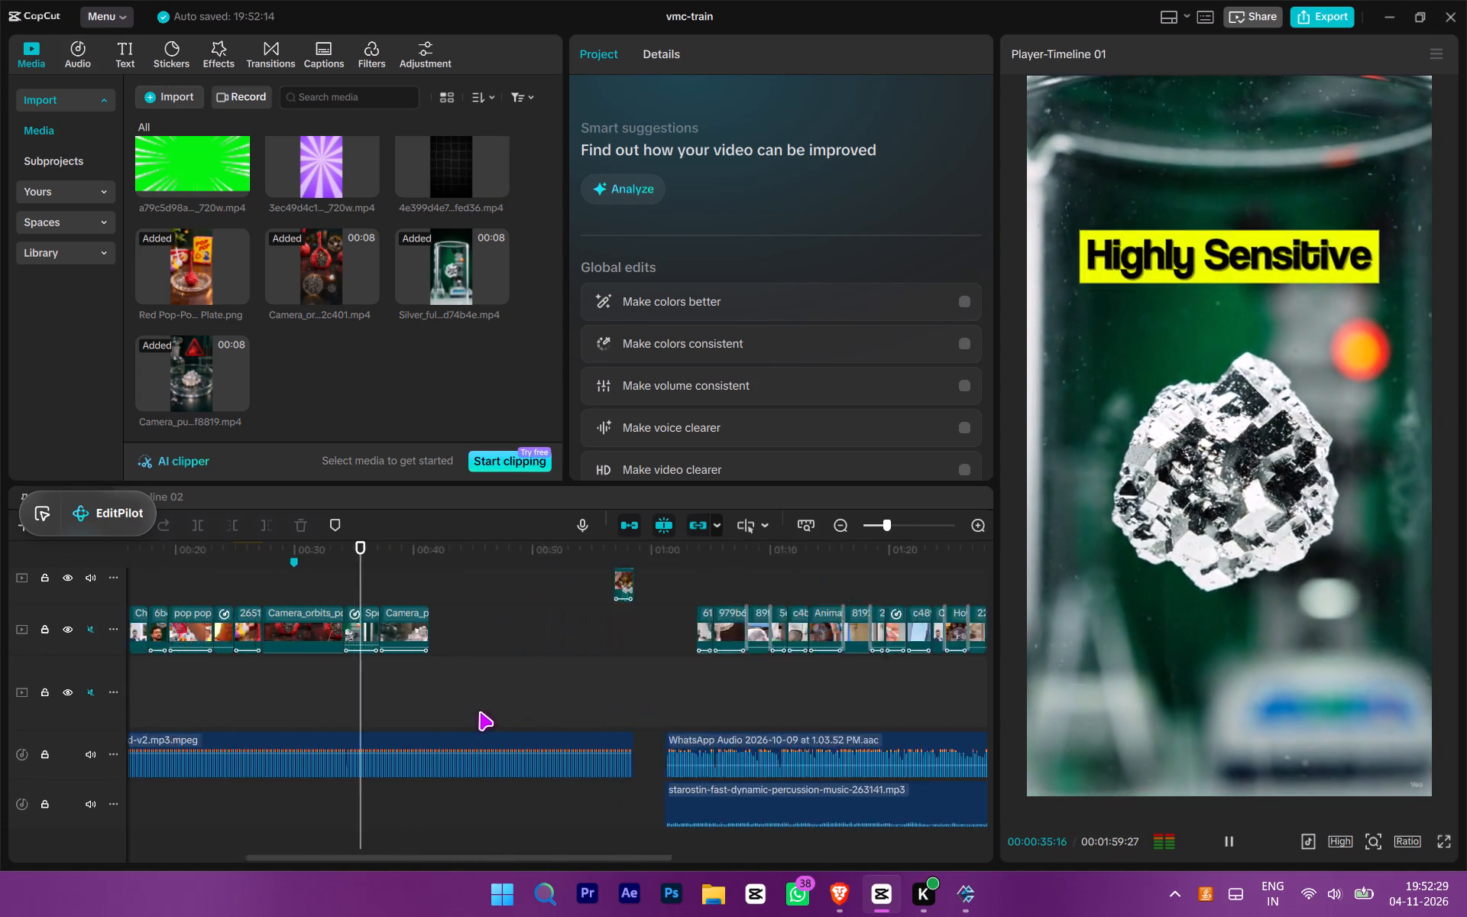
ctrl+scroll(479, 711, up, 5)
ctrl+scroll(549, 721, up, 3)
ctrl+scroll(553, 730, down, 2)
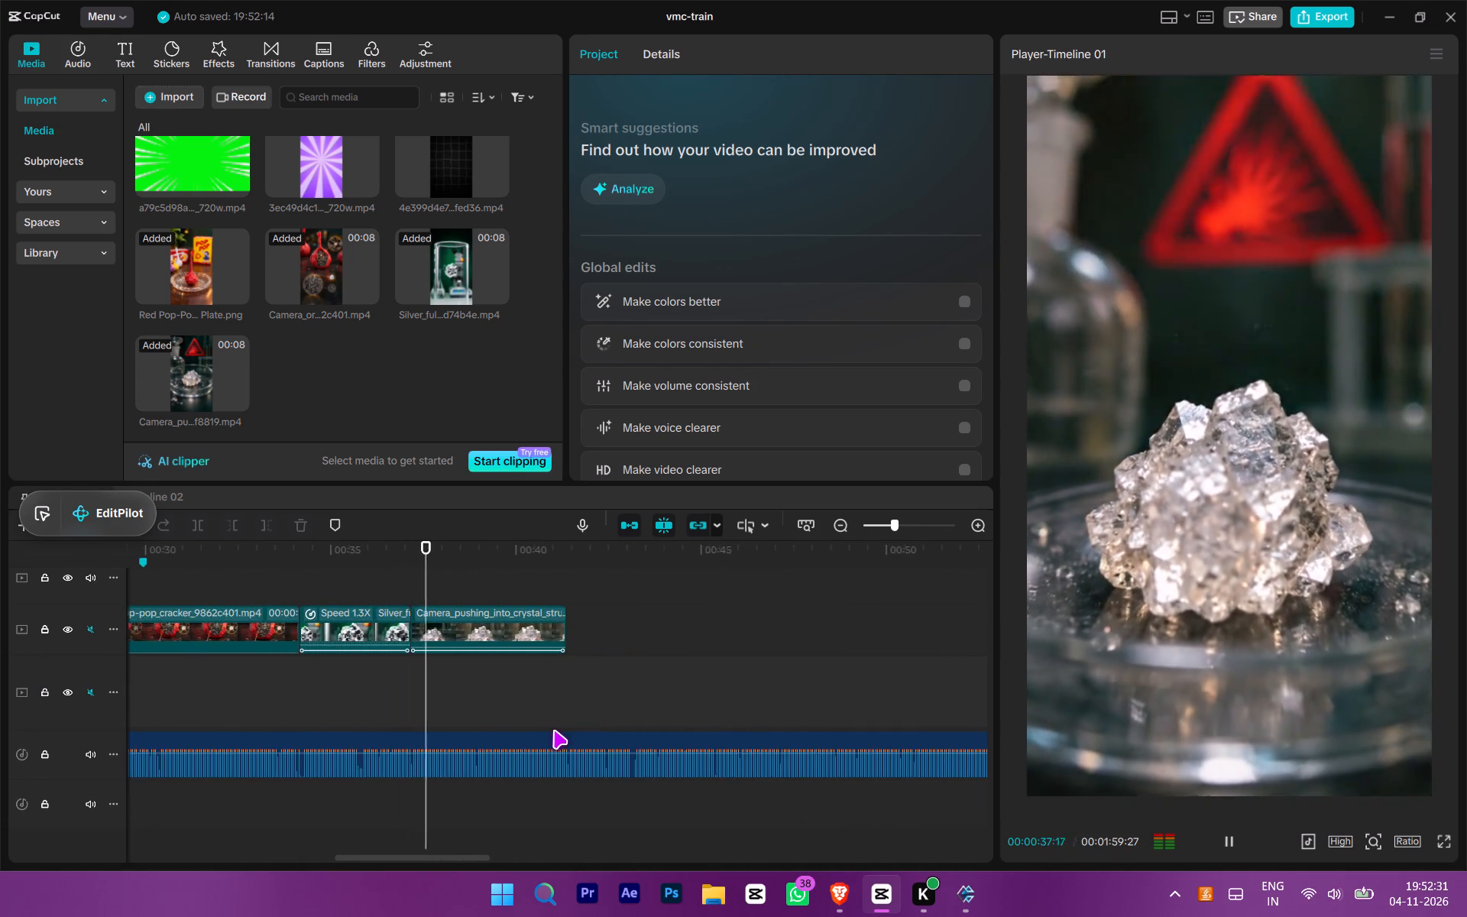
ctrl+scroll(553, 730, down, 1)
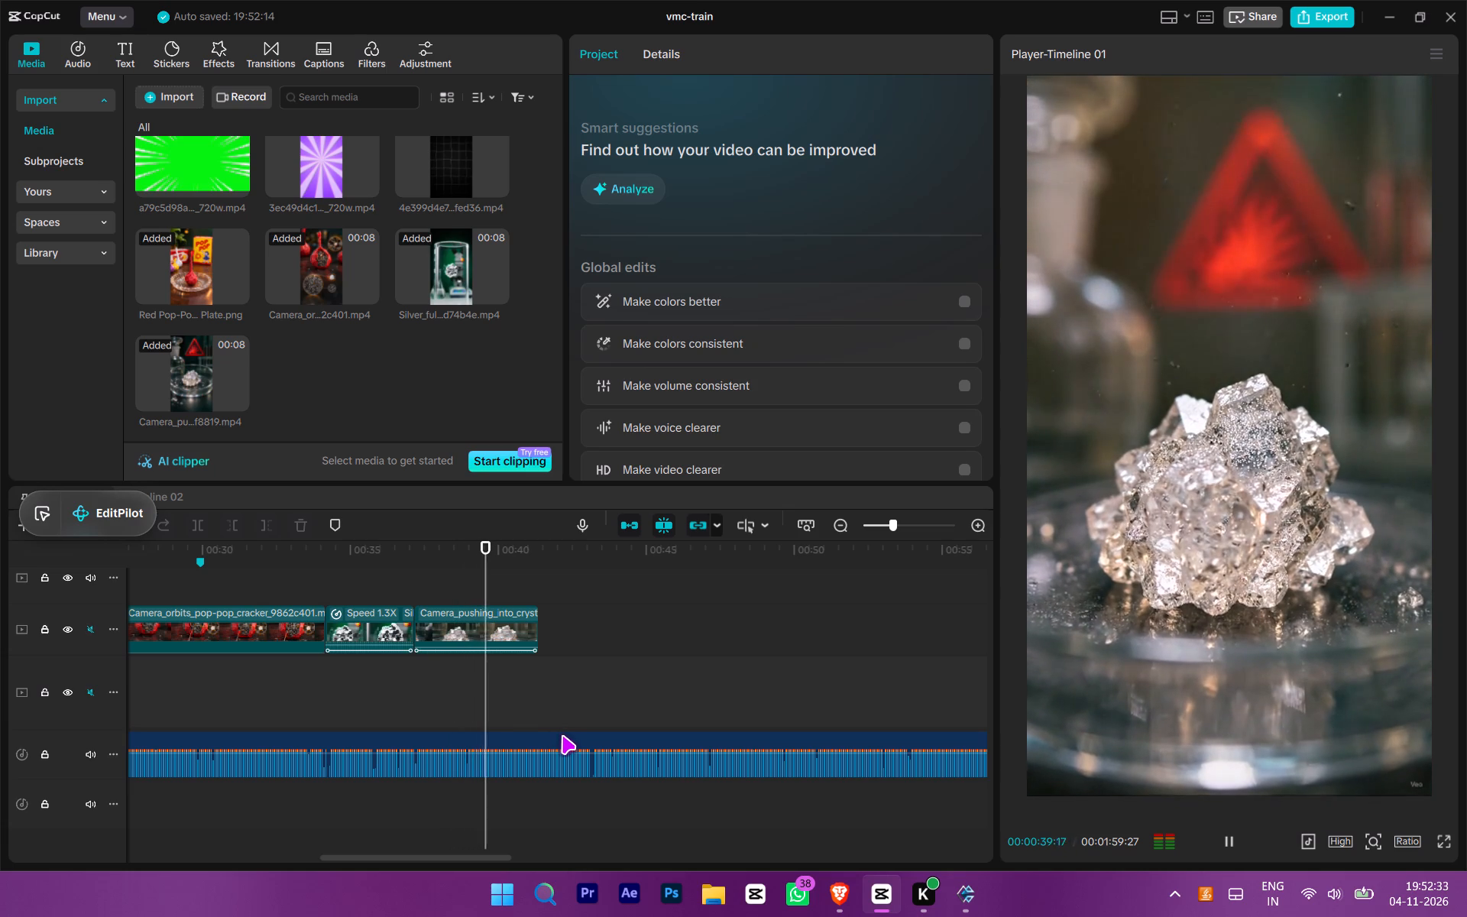
ctrl+scroll(562, 736, down, 3)
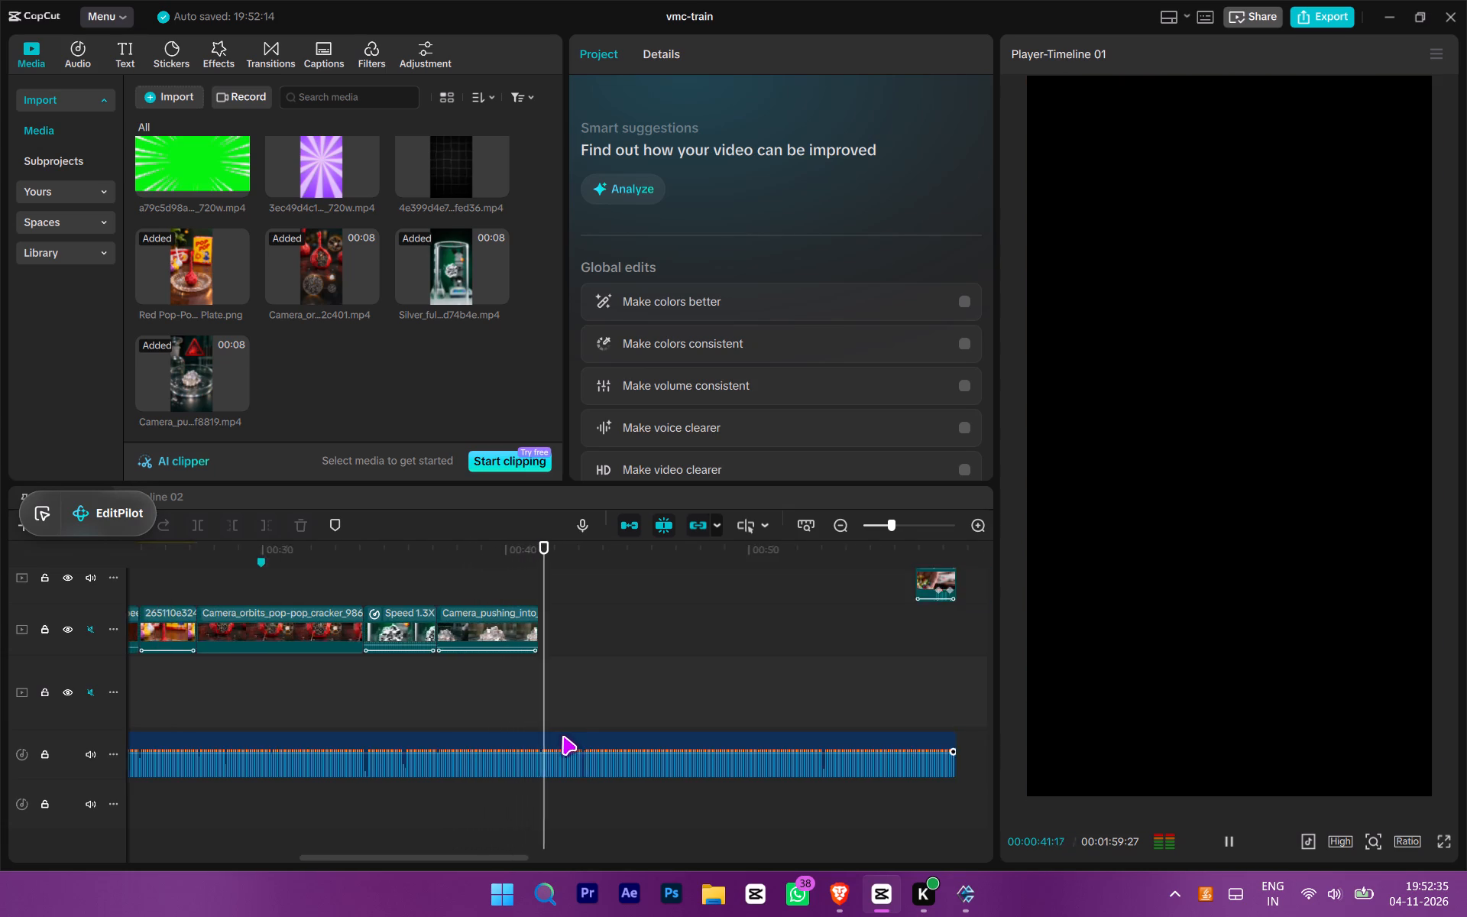
ctrl+scroll(562, 736, down, 10)
ctrl+scroll(565, 711, up, 8)
ctrl+scroll(548, 770, up, 6)
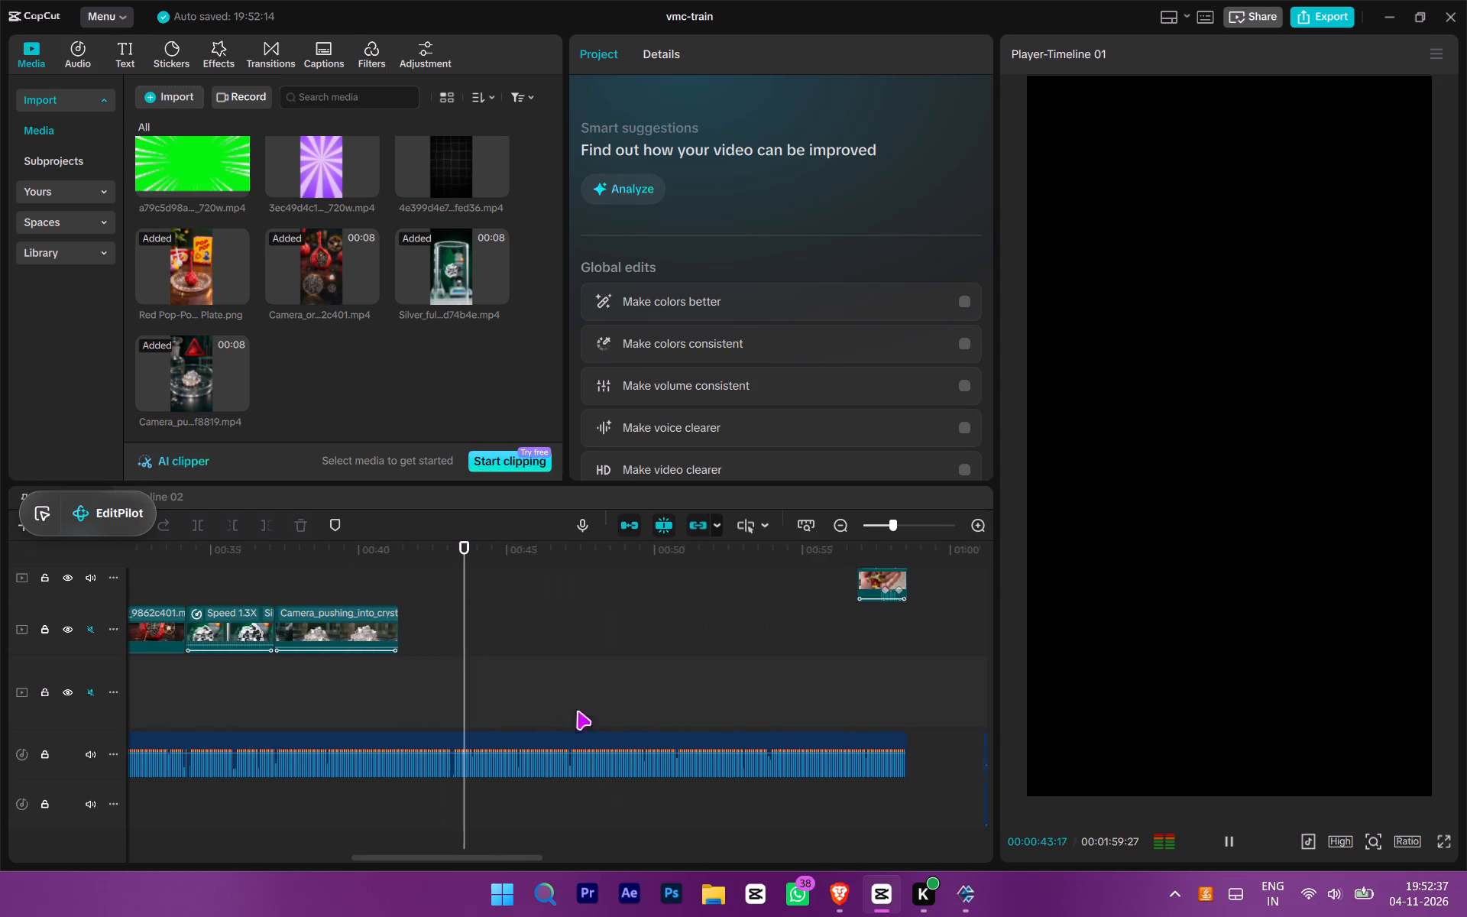
drag(577, 711, 465, 702)
ctrl+scroll(483, 700, up, 11)
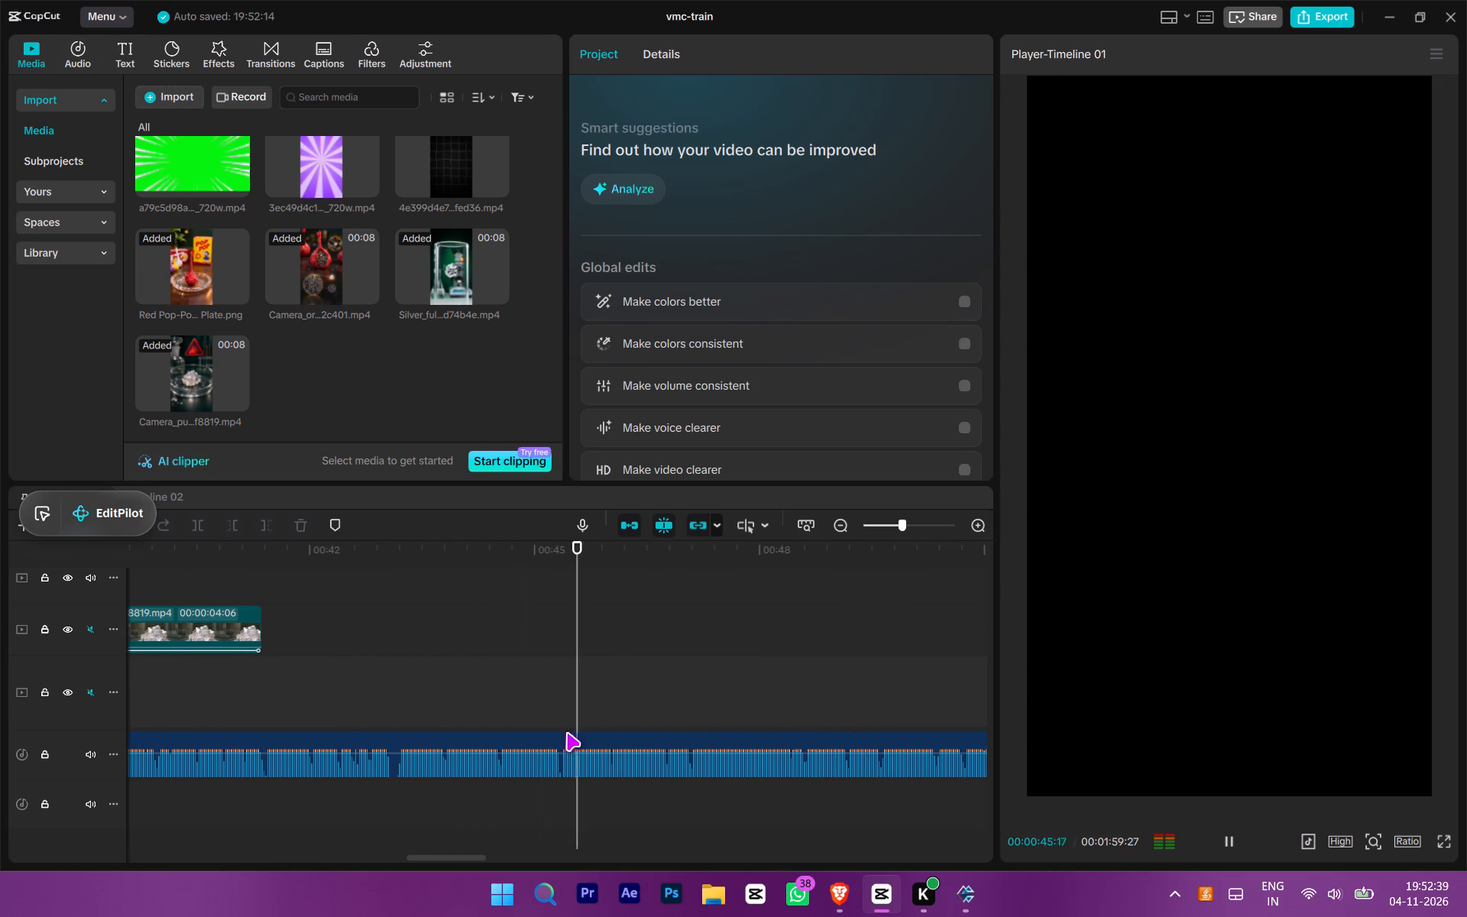
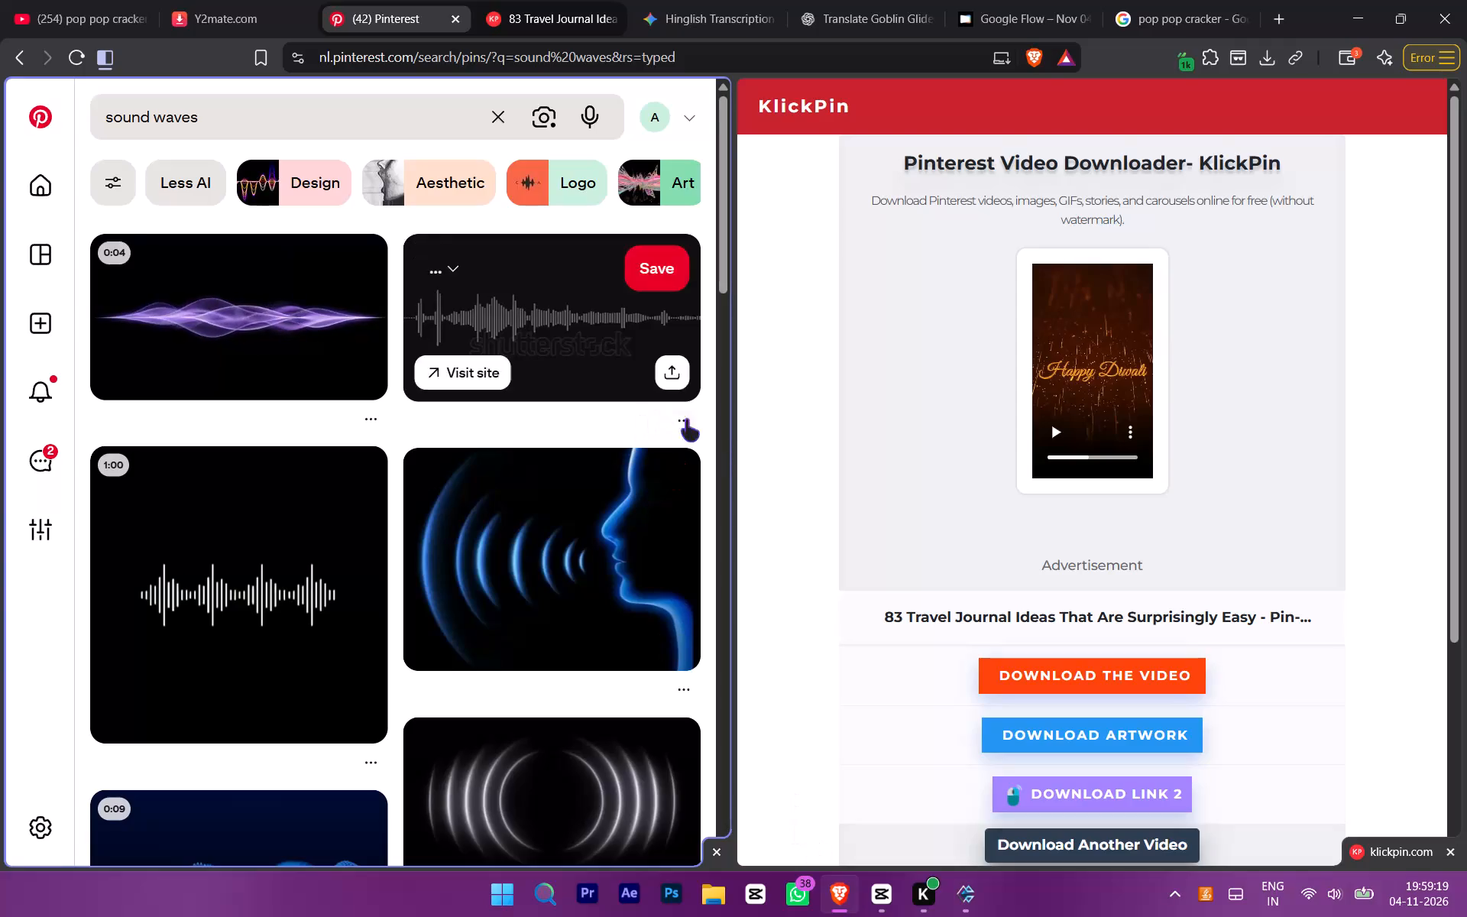
Browse the "sound waves" results for a suitable sound wave video.
scroll(798, 641, up, 2)
click(808, 625)
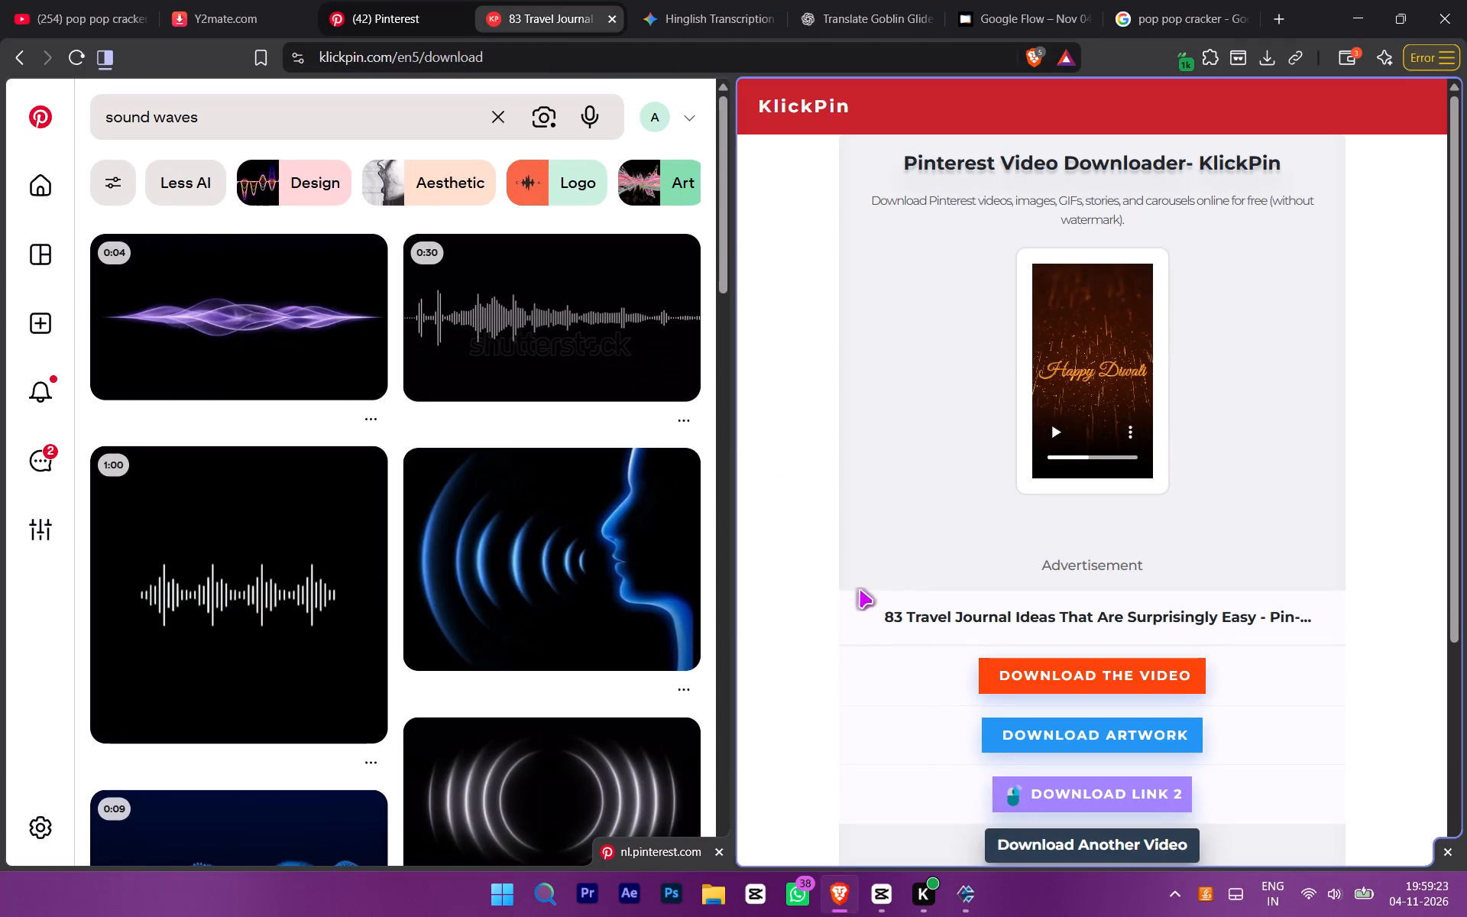
scroll(473, 481, down, 4)
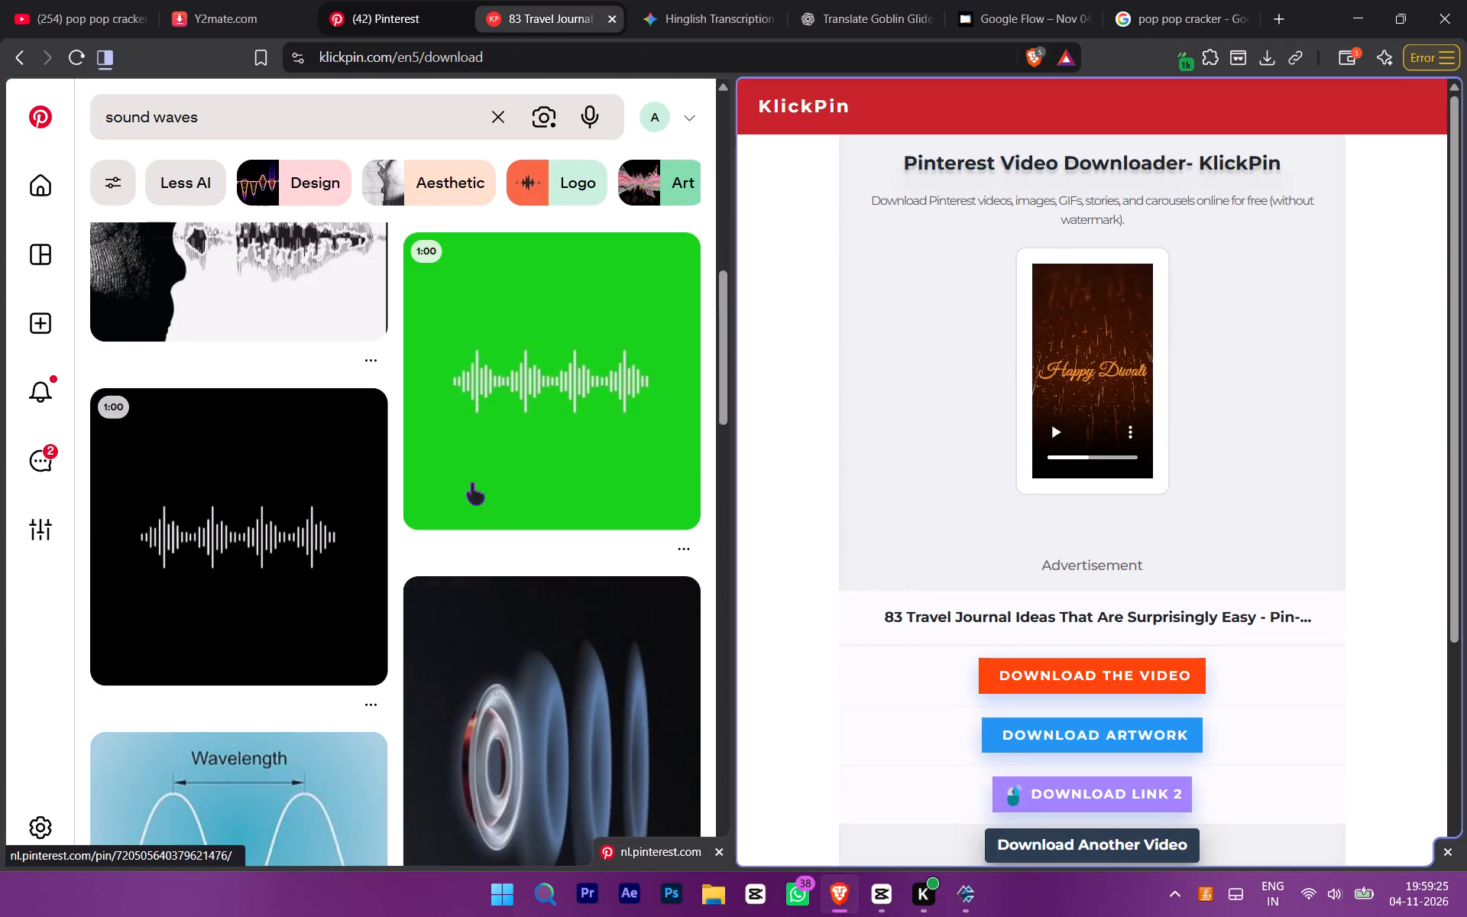
scroll(472, 482, up, 2)
scroll(260, 466, down, 6)
scroll(456, 468, up, 1)
scroll(565, 519, down, 3)
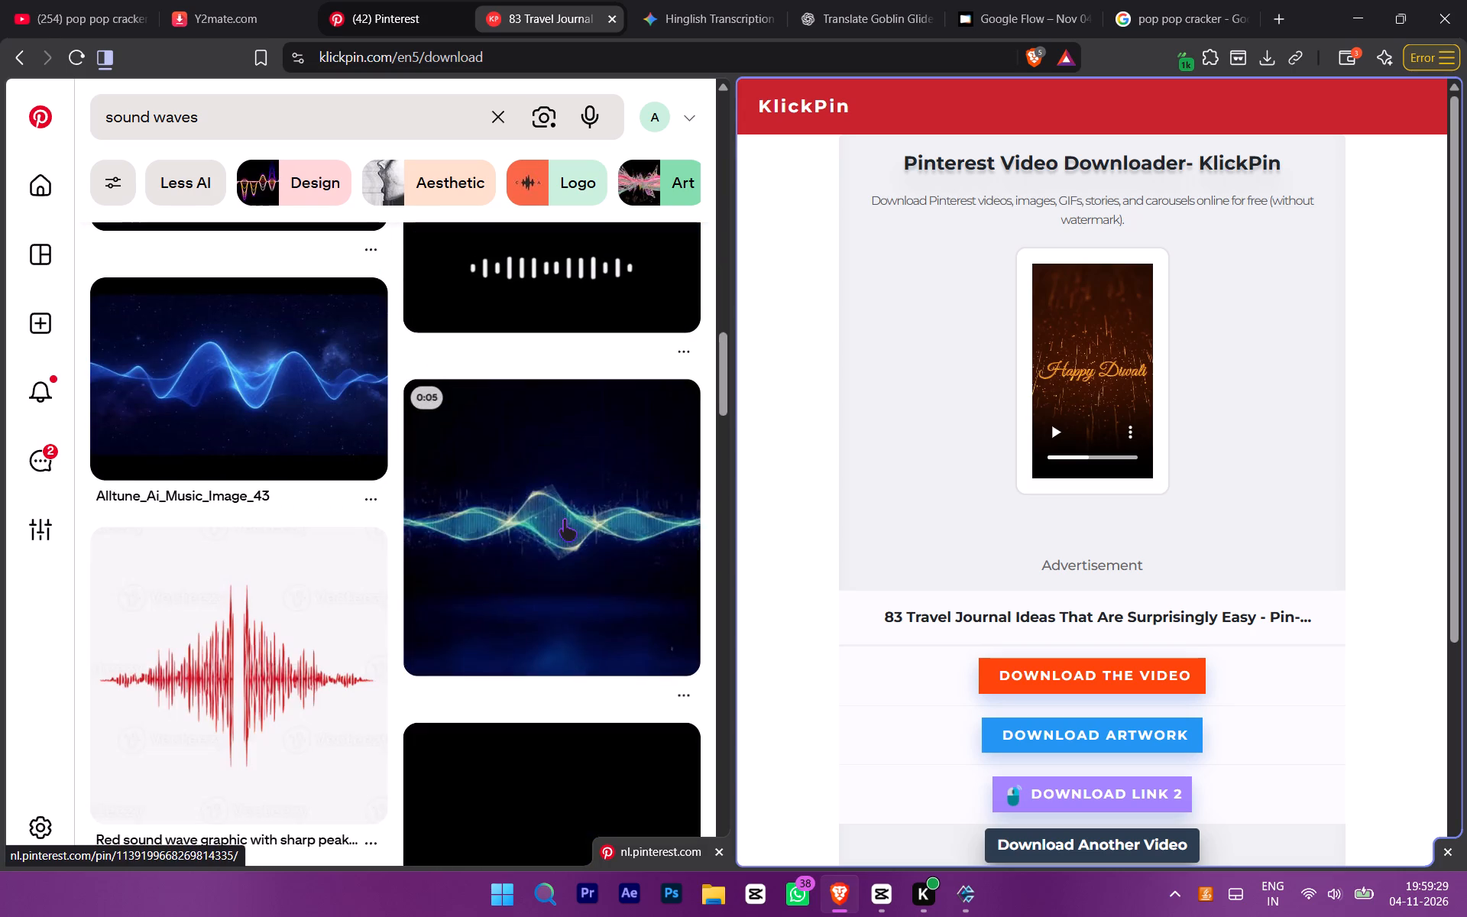
scroll(506, 523, down, 3)
Search Pinterest for "speed of sound".
click(341, 125)
key(ctrl+a)
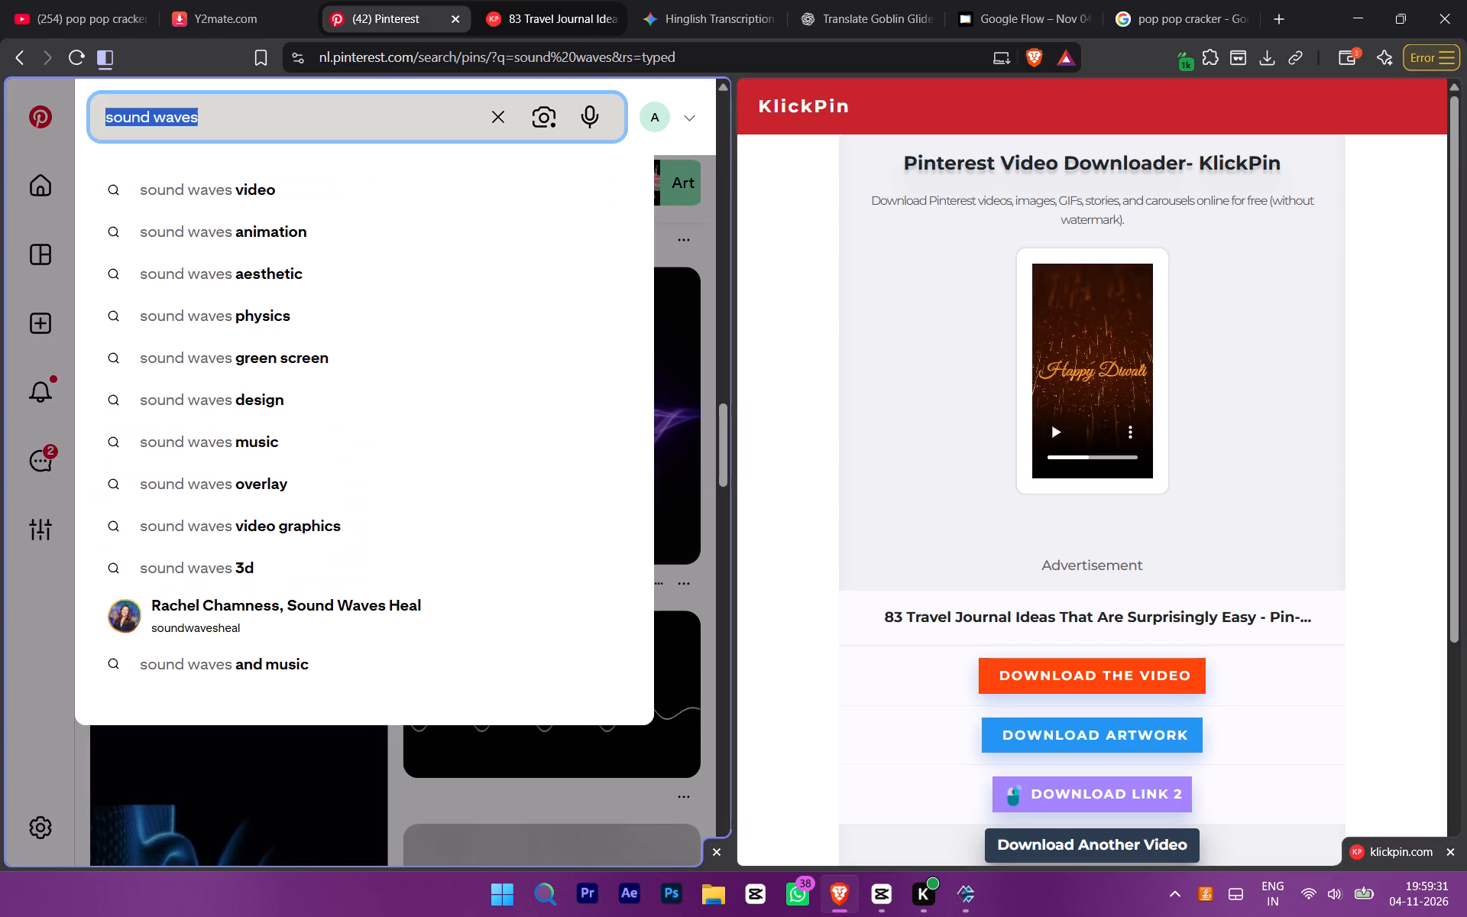
text(speed of sound)
key(Return)
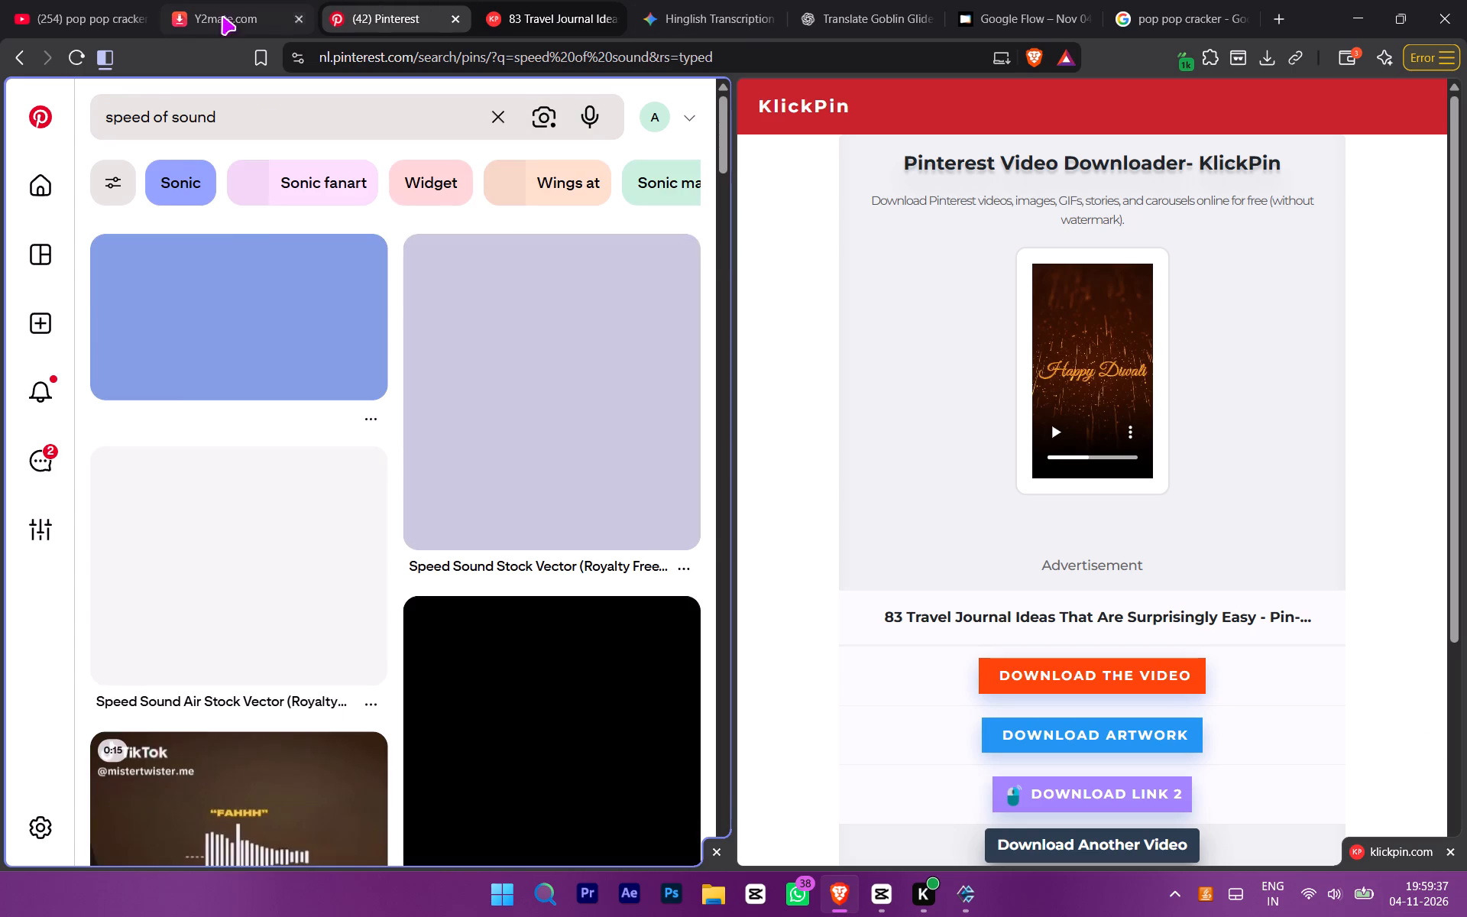
Examine the "speed of sound" results for a sound wave animation that suits the narration.
scroll(247, 610, down, 1)
scroll(551, 687, down, 1)
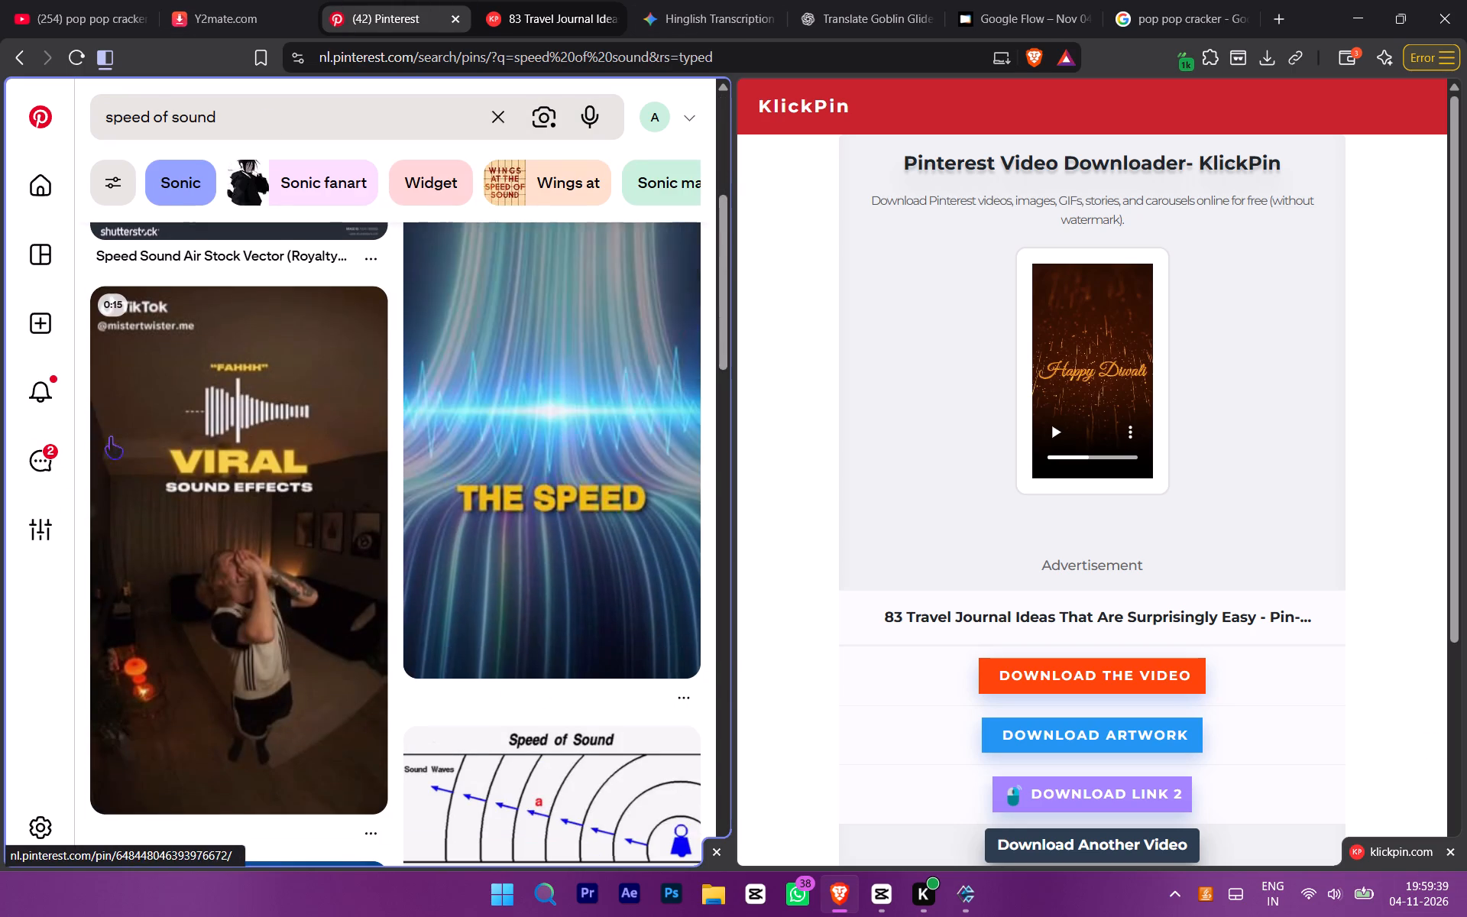
scroll(551, 519, up, 1)
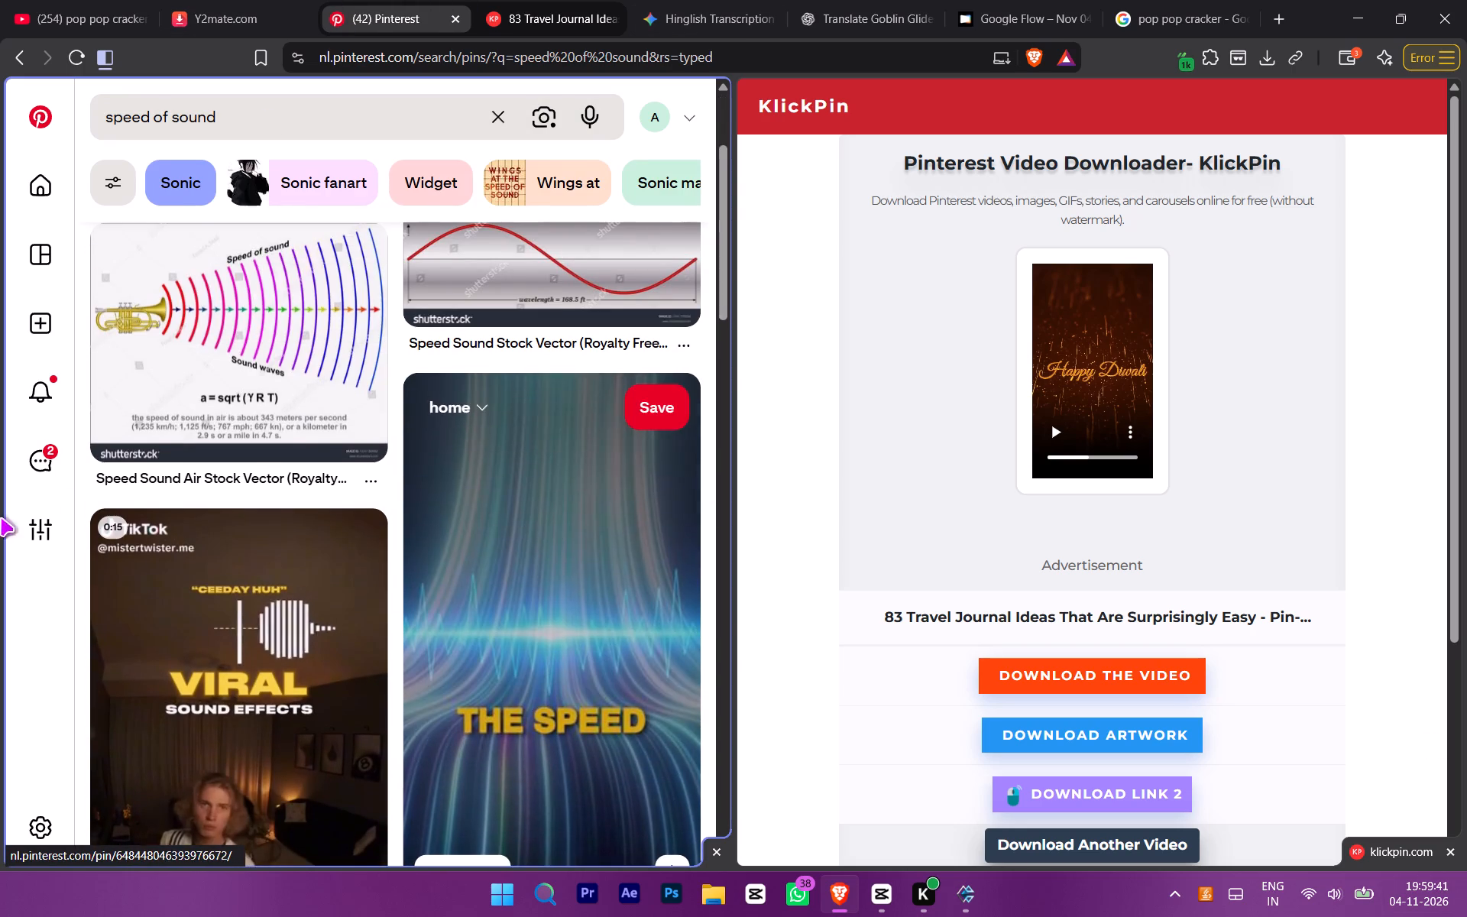
scroll(442, 518, down, 1)
scroll(507, 523, down, 3)
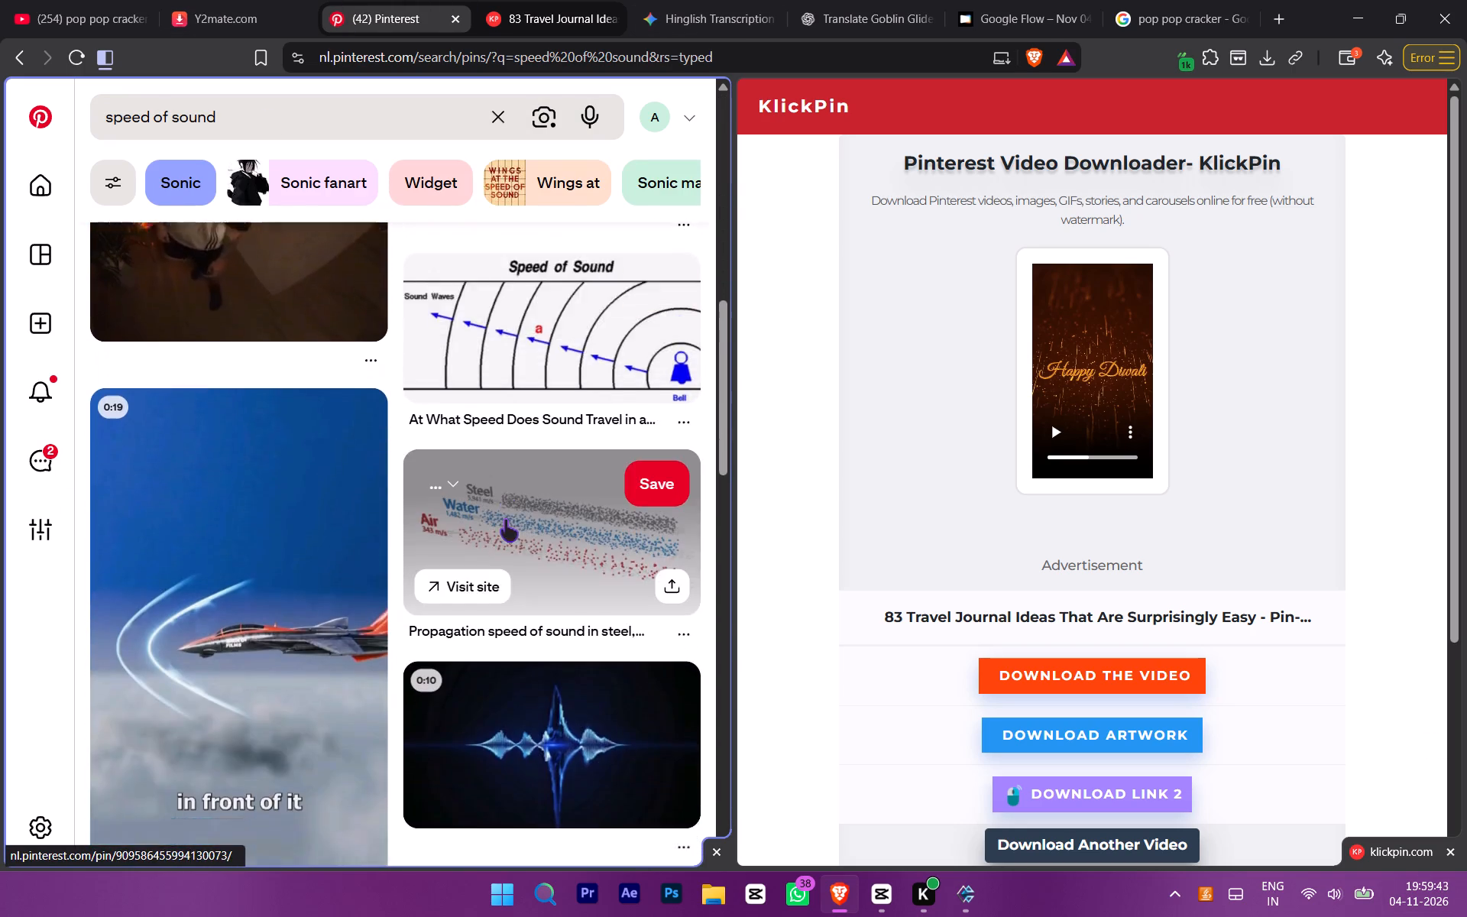
scroll(506, 519, down, 1)
scroll(476, 415, down, 1)
scroll(309, 443, down, 2)
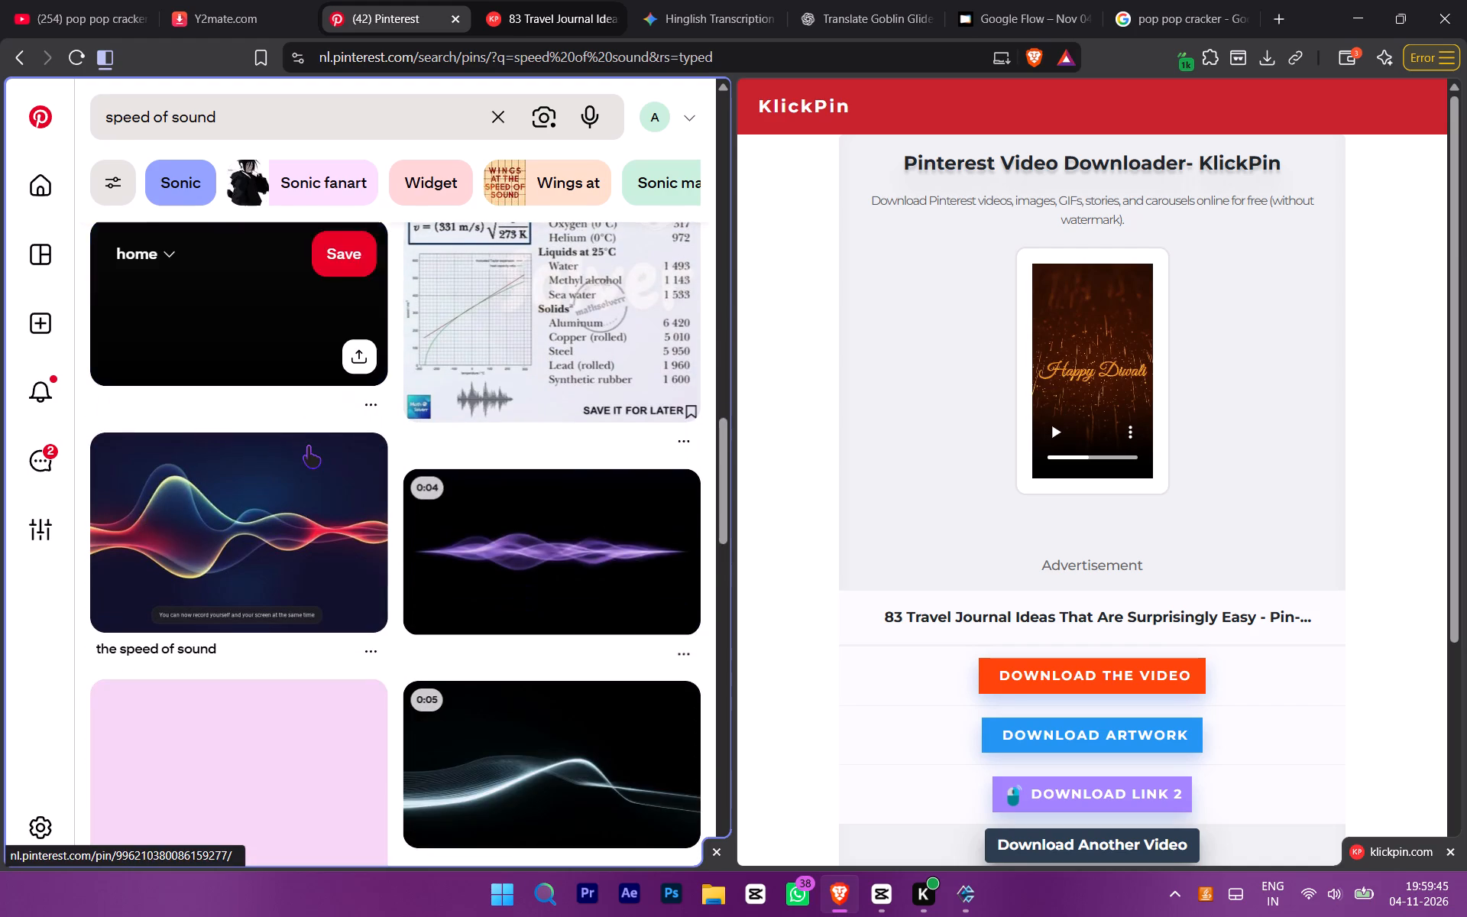
scroll(309, 453, down, 1)
scroll(293, 496, up, 1)
scroll(412, 511, down, 2)
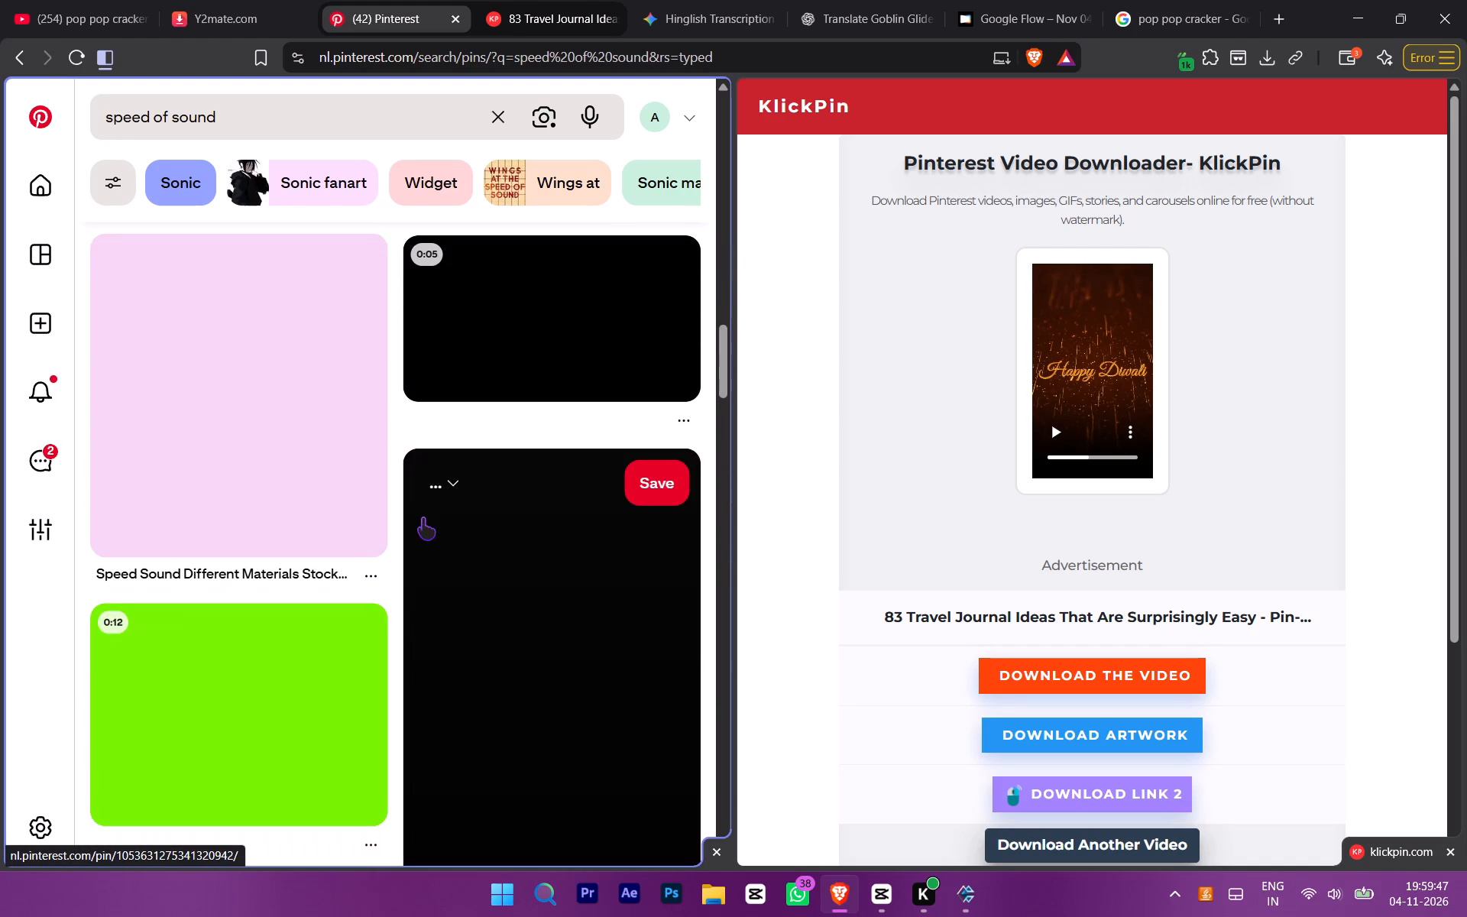
scroll(448, 560, up, 3)
scroll(267, 400, up, 1)
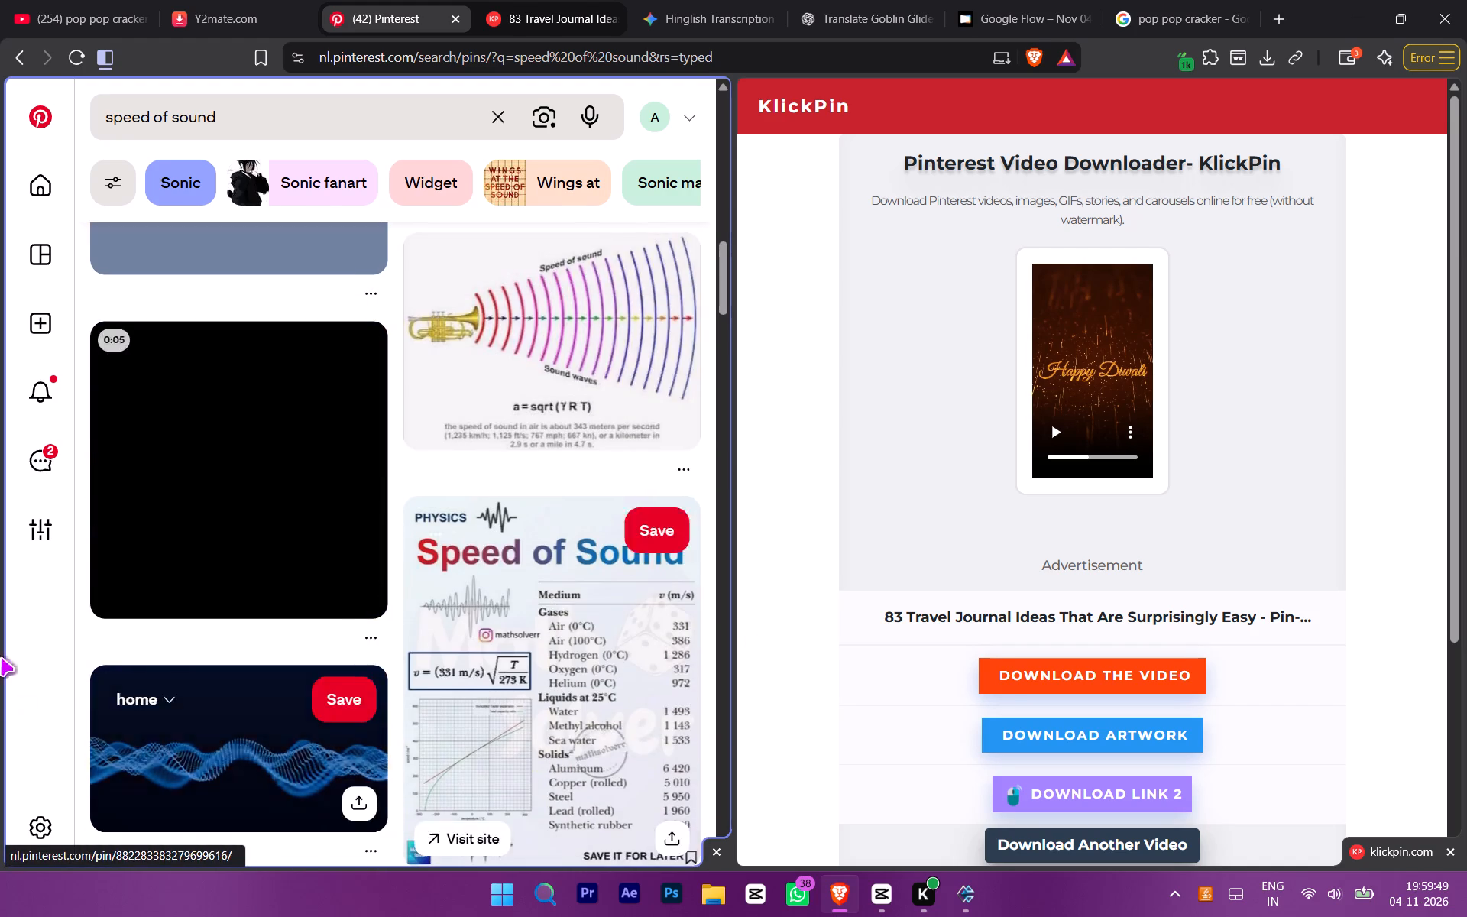
scroll(246, 543, up, 2)
scroll(376, 608, down, 2)
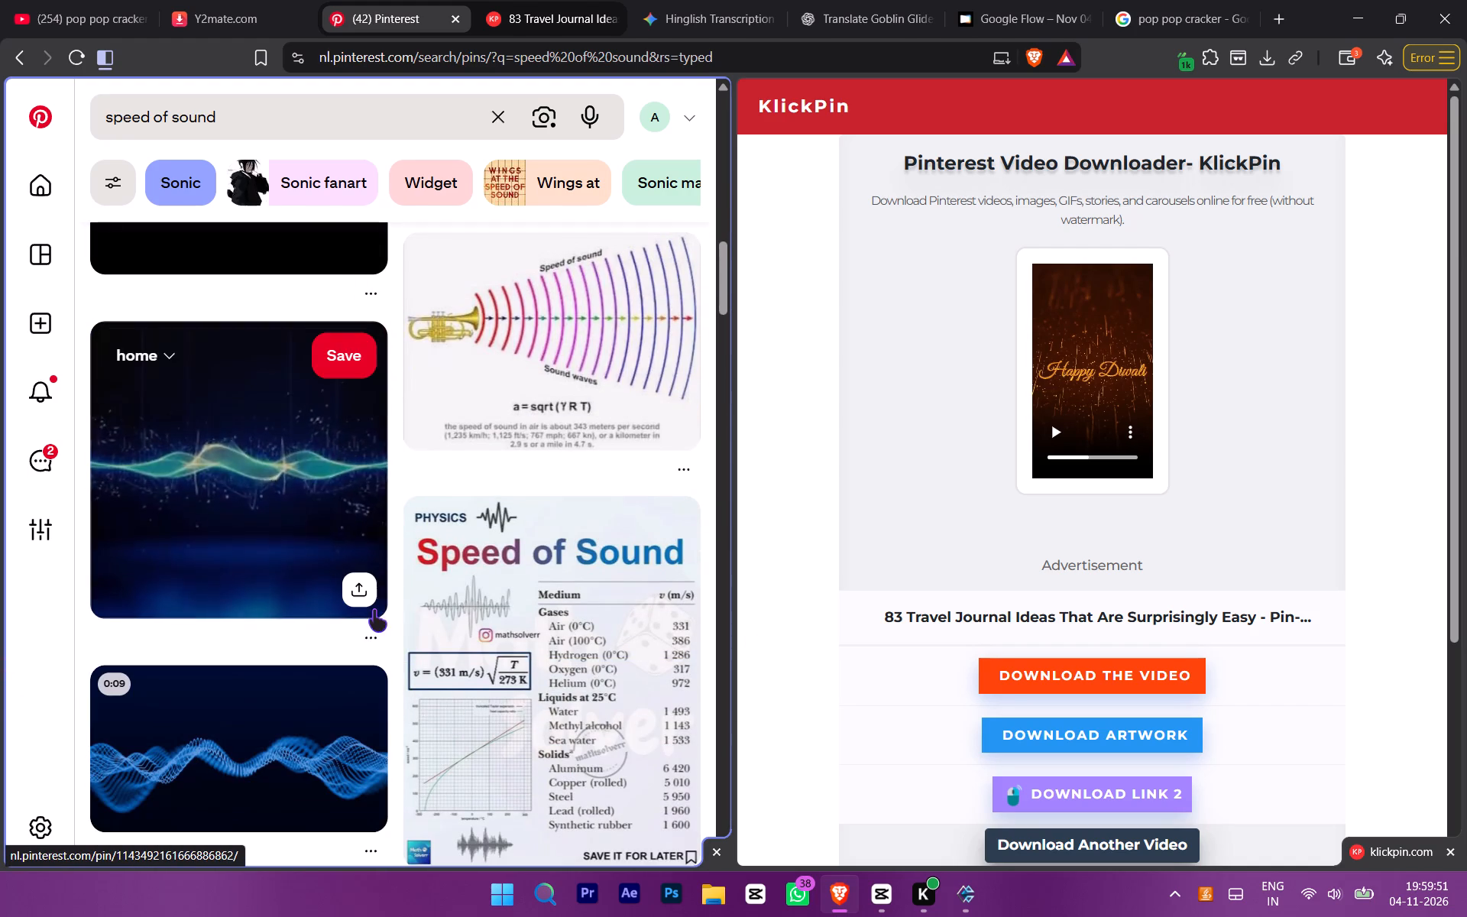
Copy the link of the five-second teal wave pin and submit it to the KlickPin downloader.
right_click(253, 488)
click(398, 685)
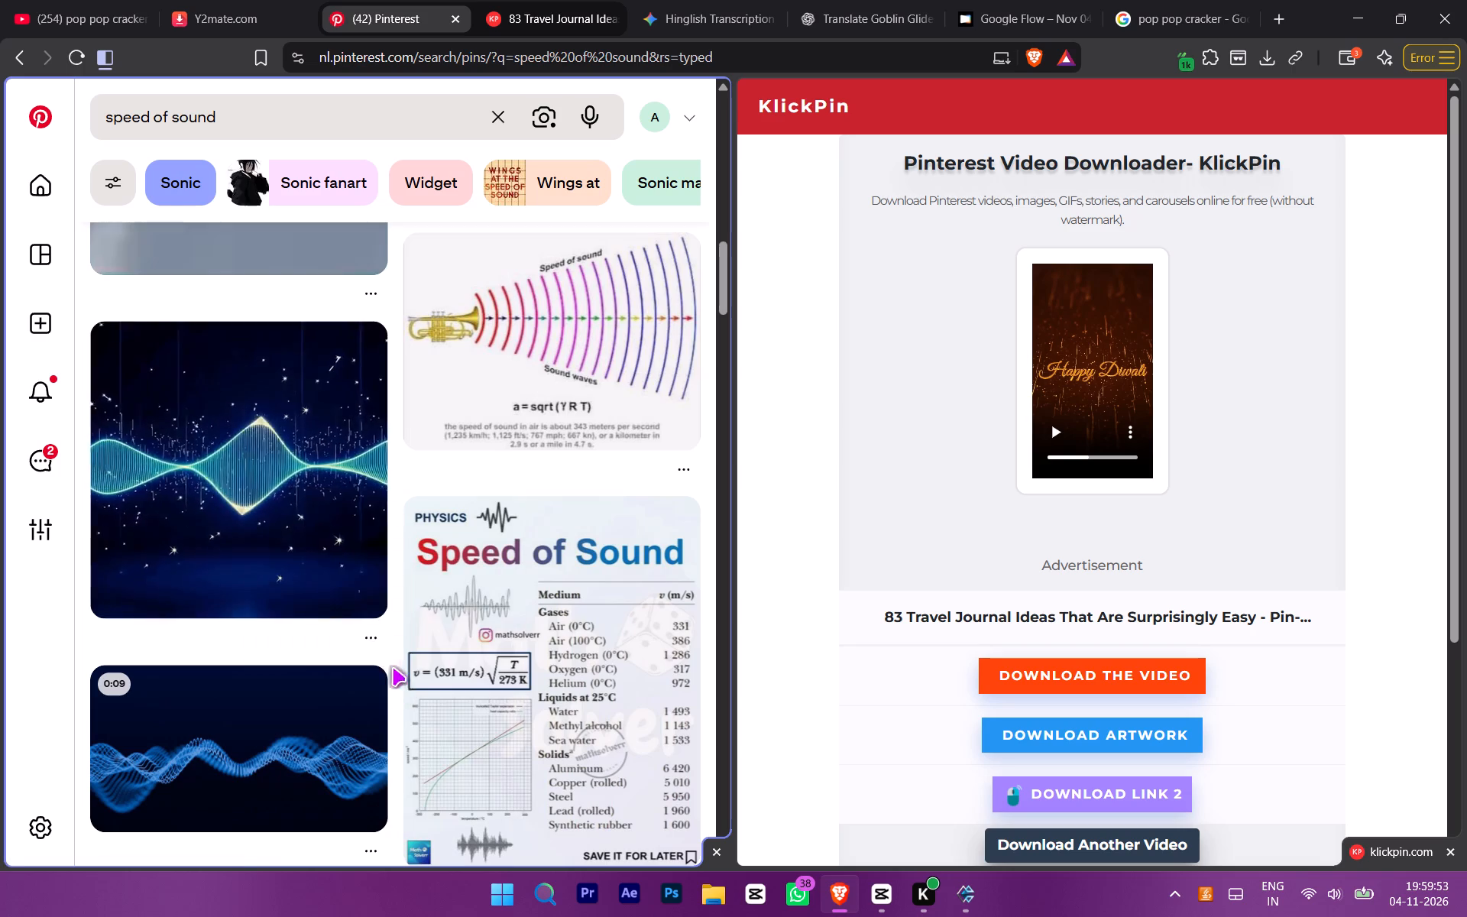
scroll(989, 345, up, 5)
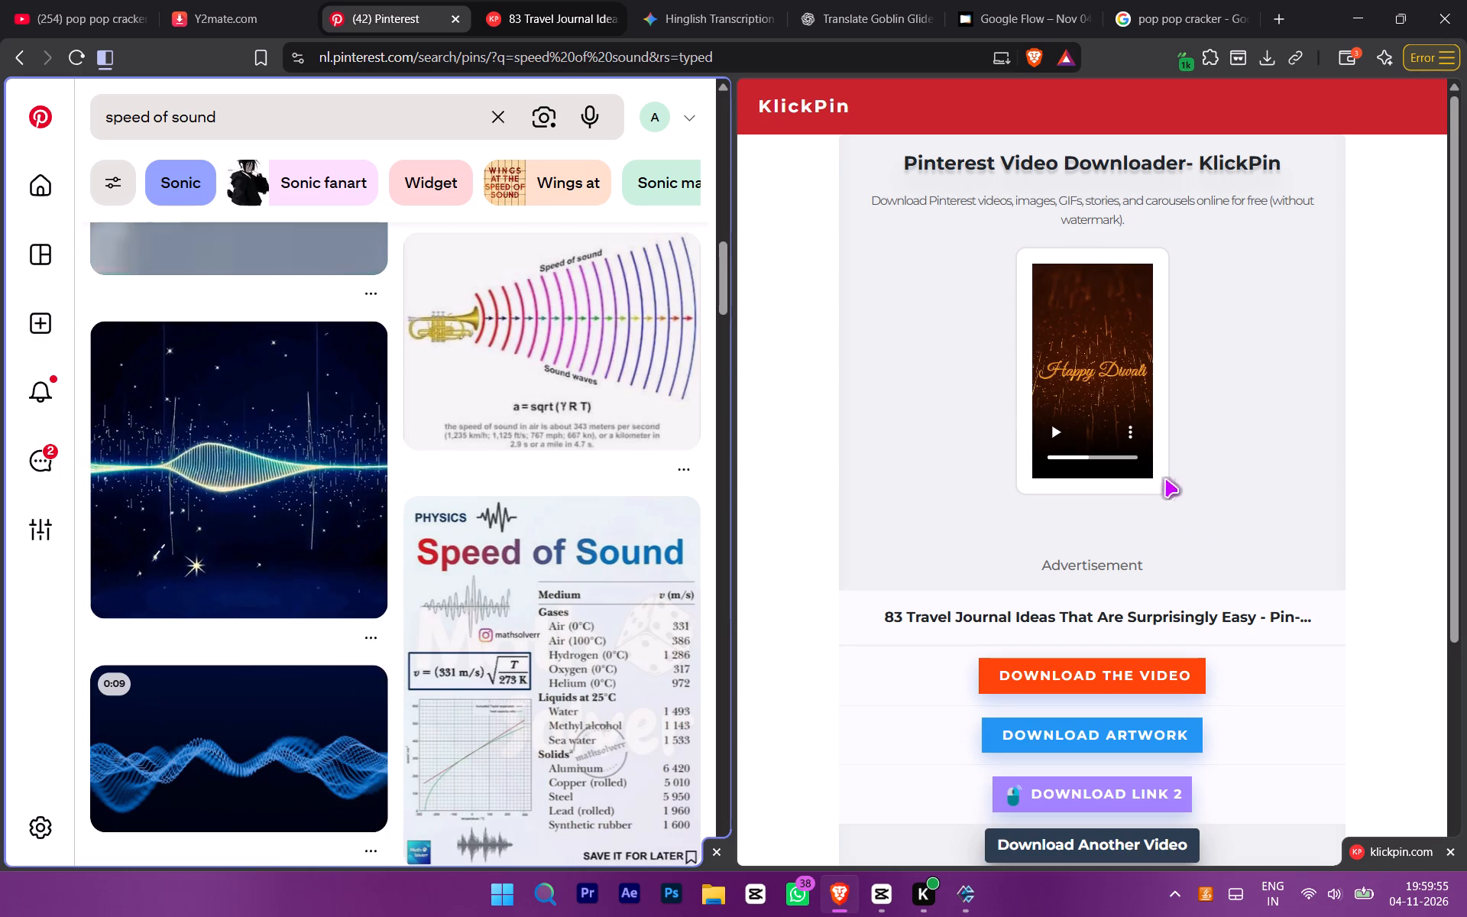
scroll(1195, 519, down, 1)
scroll(1196, 520, up, 5)
scroll(1209, 624, down, 2)
click(1137, 563)
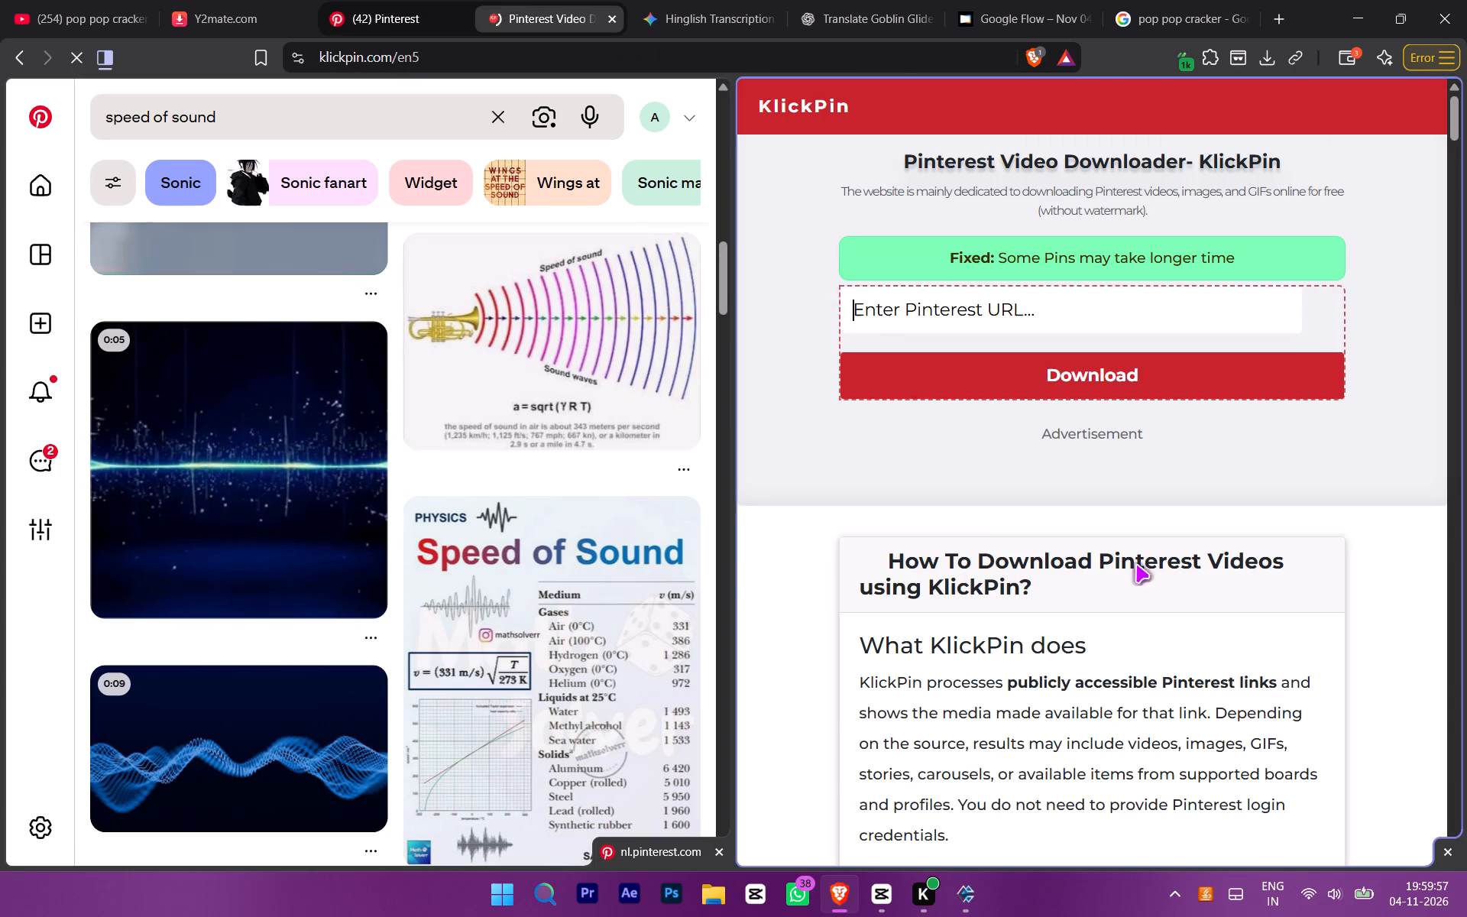
click(904, 312)
key(ctrl+v)
click(1169, 374)
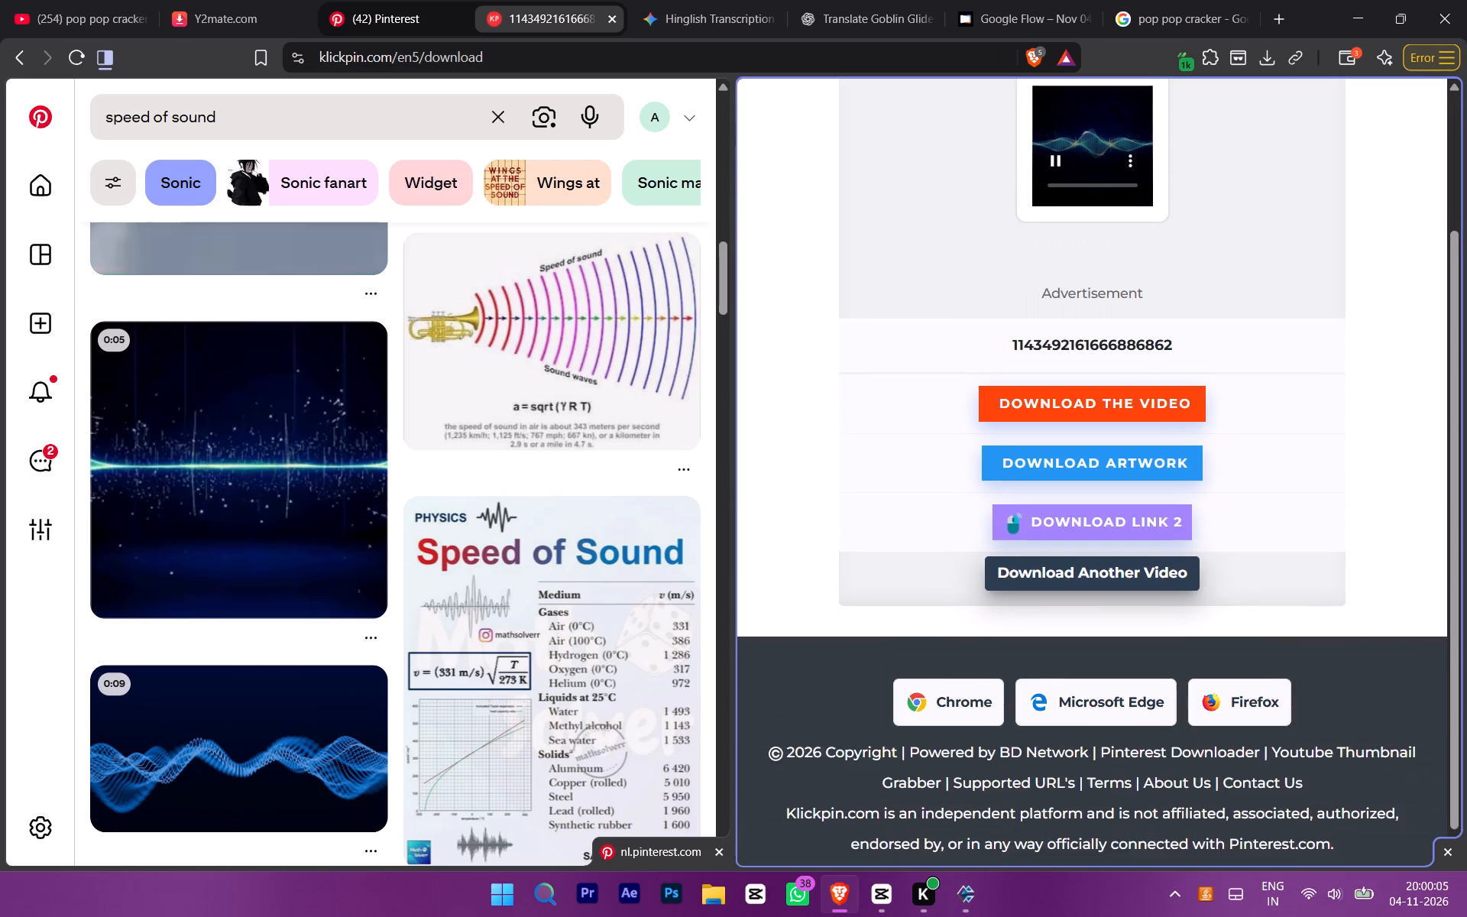
Download the teal wave video from its KlickPin preview and check it in the recent downloads.
click(1135, 138)
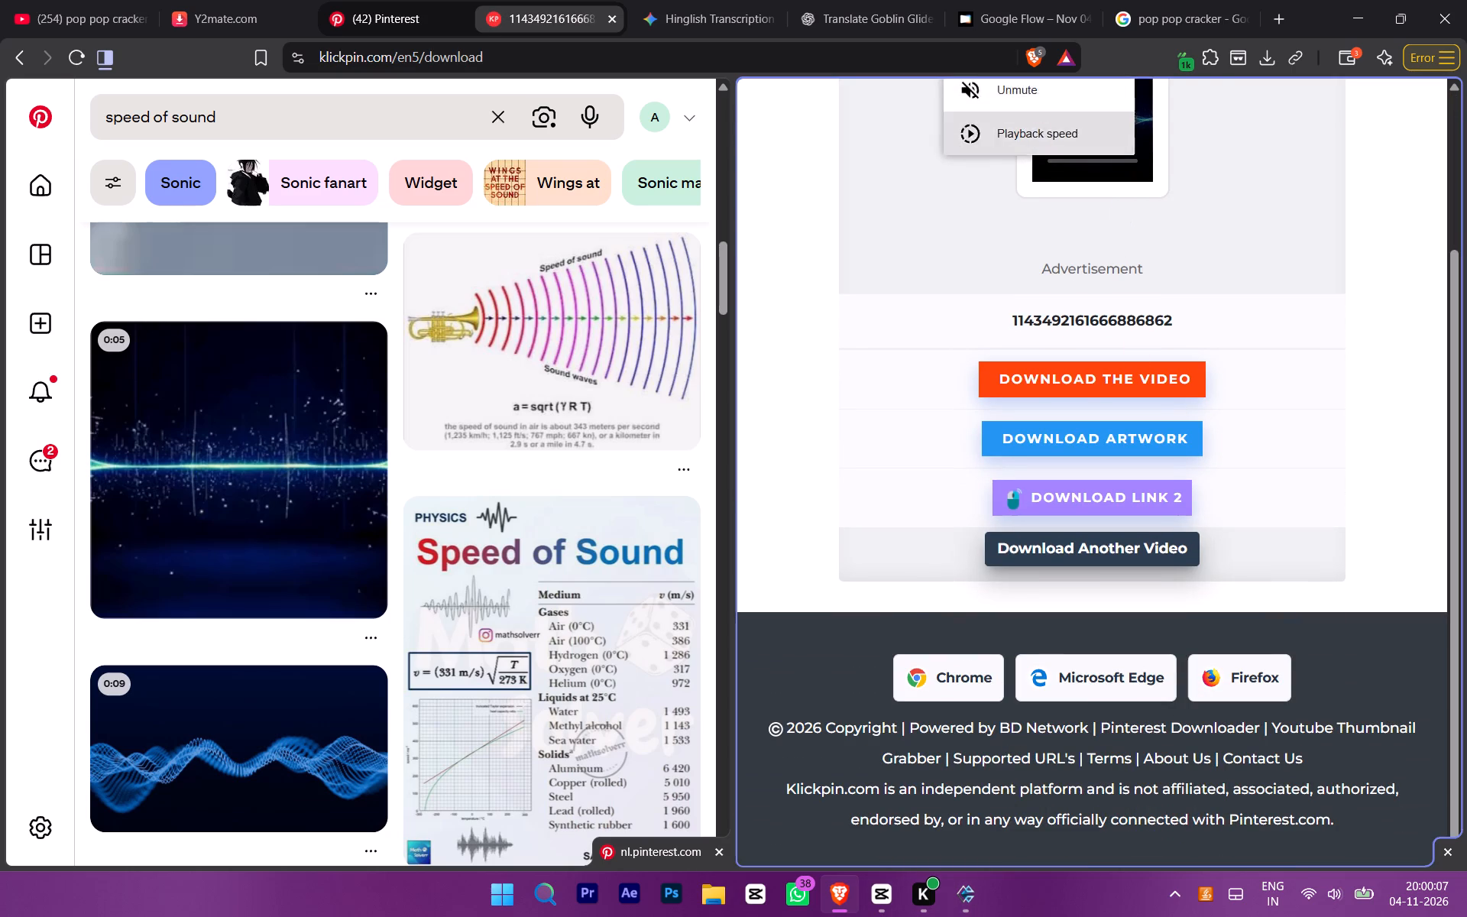
scroll(1104, 322, up, 2)
click(1112, 335)
click(1018, 186)
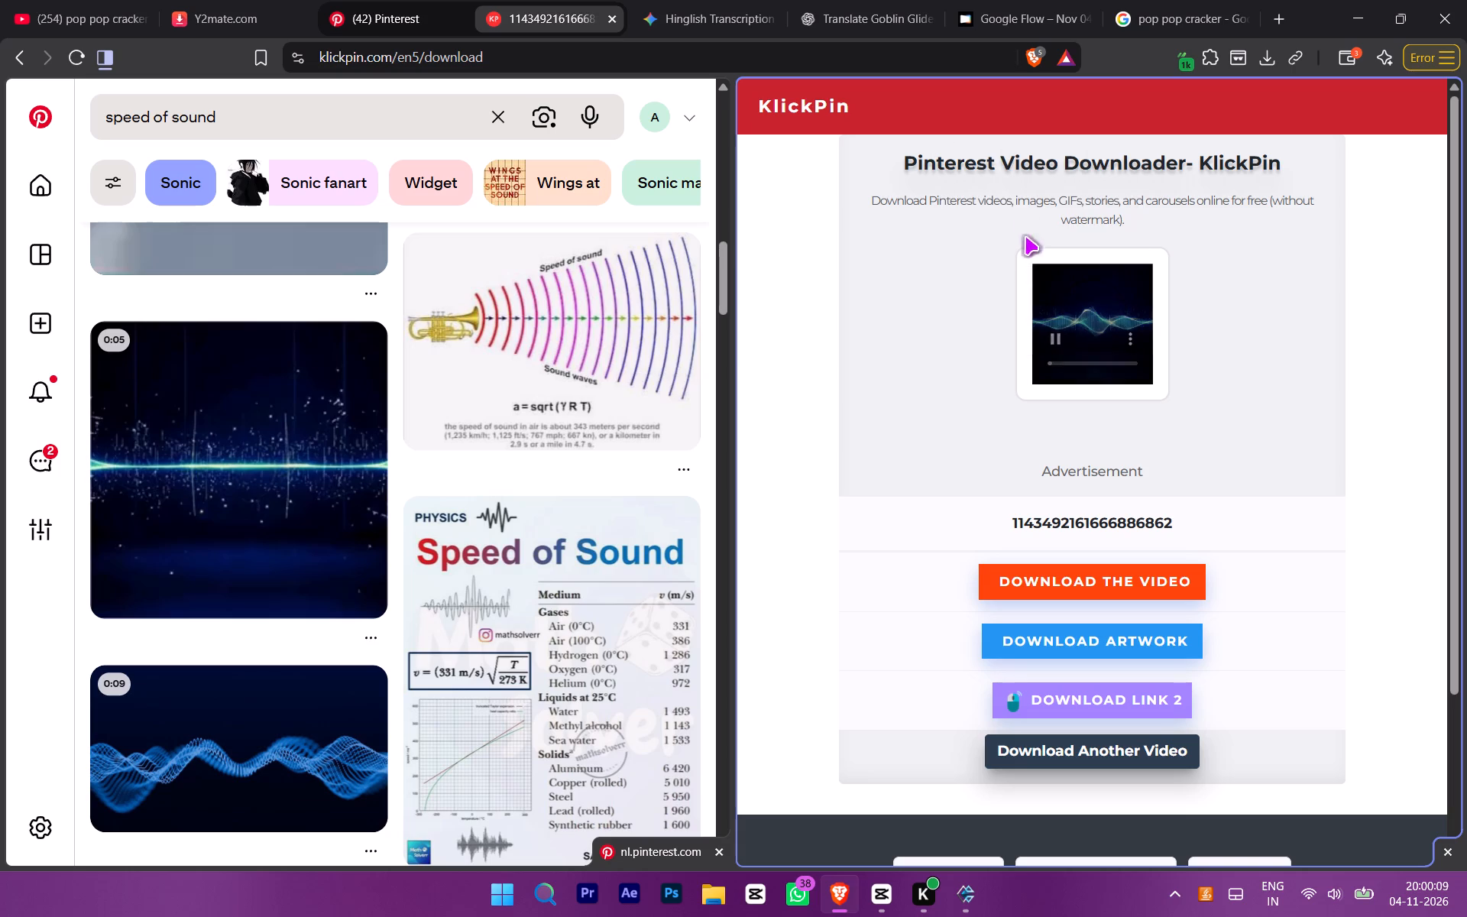
click(1106, 322)
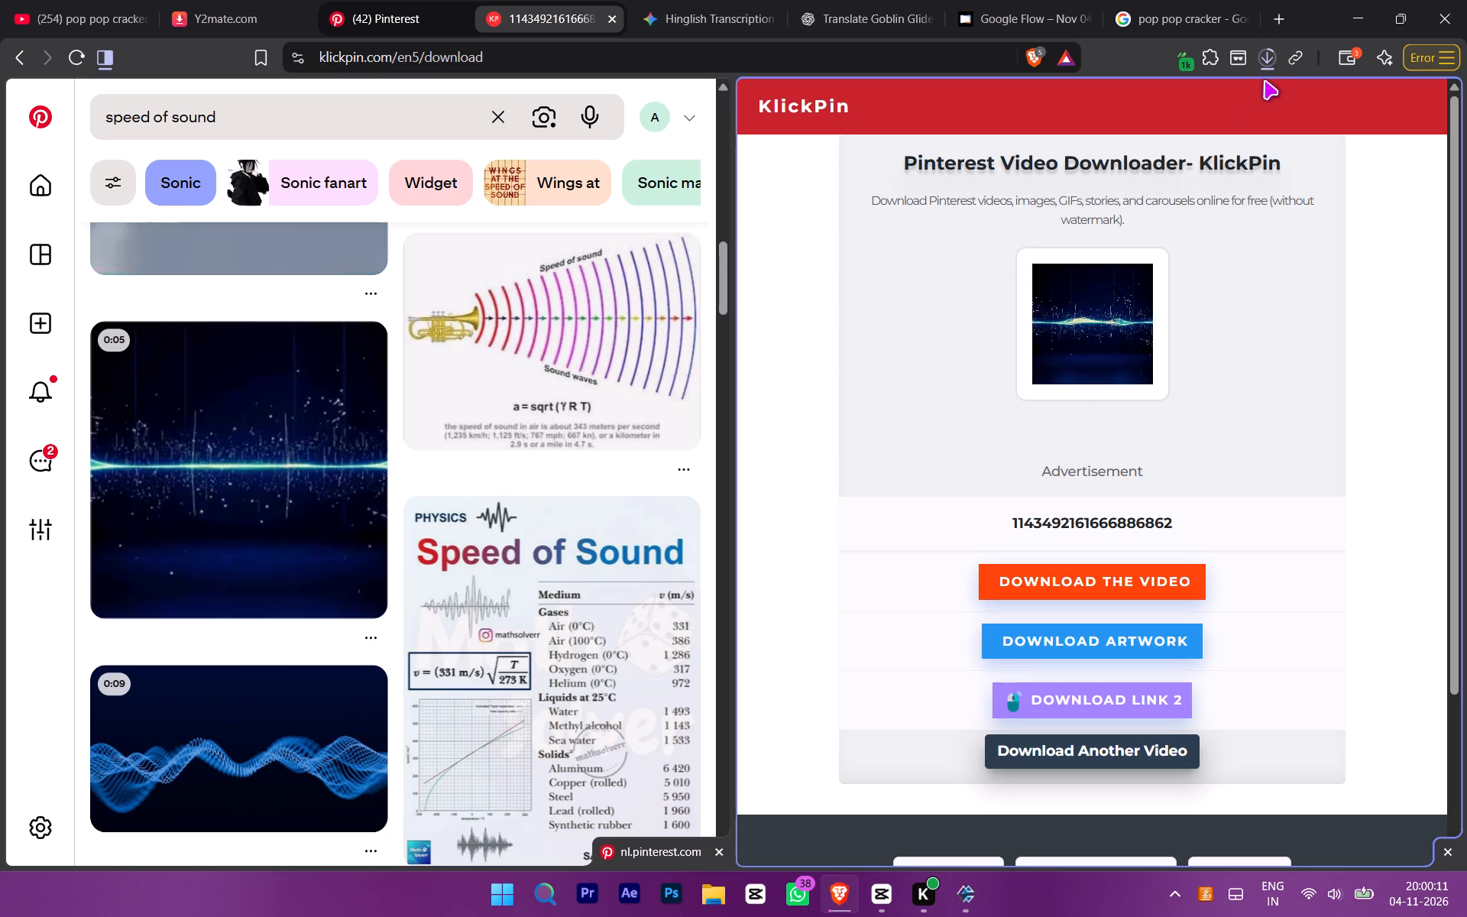
click(1264, 65)
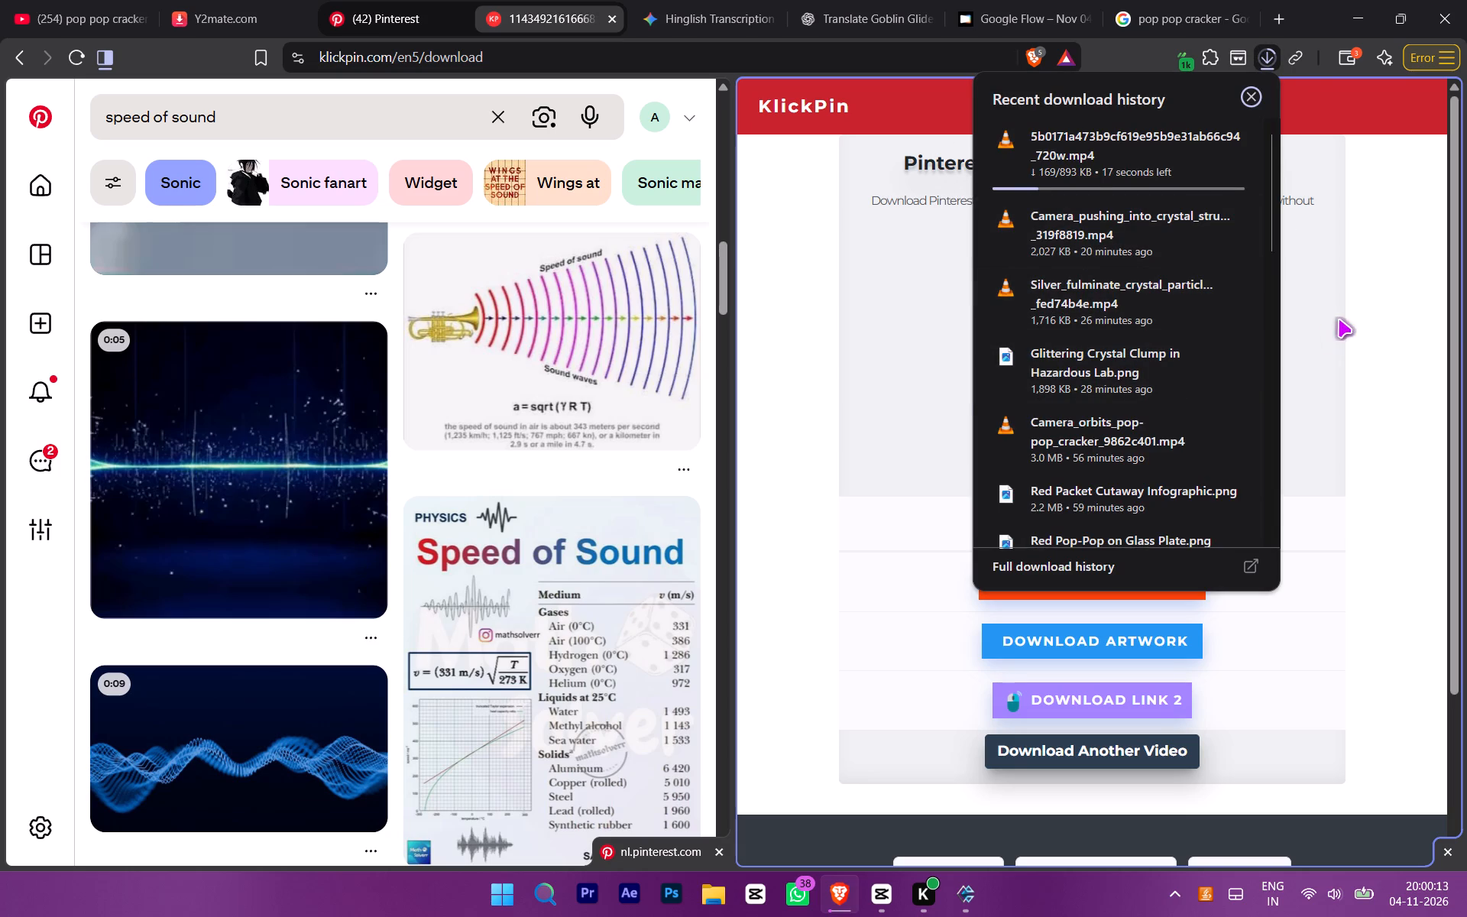
click(1378, 330)
Switch to CapCut and play the narration from around 00:48 to find where the next visual belongs.
click(888, 891)
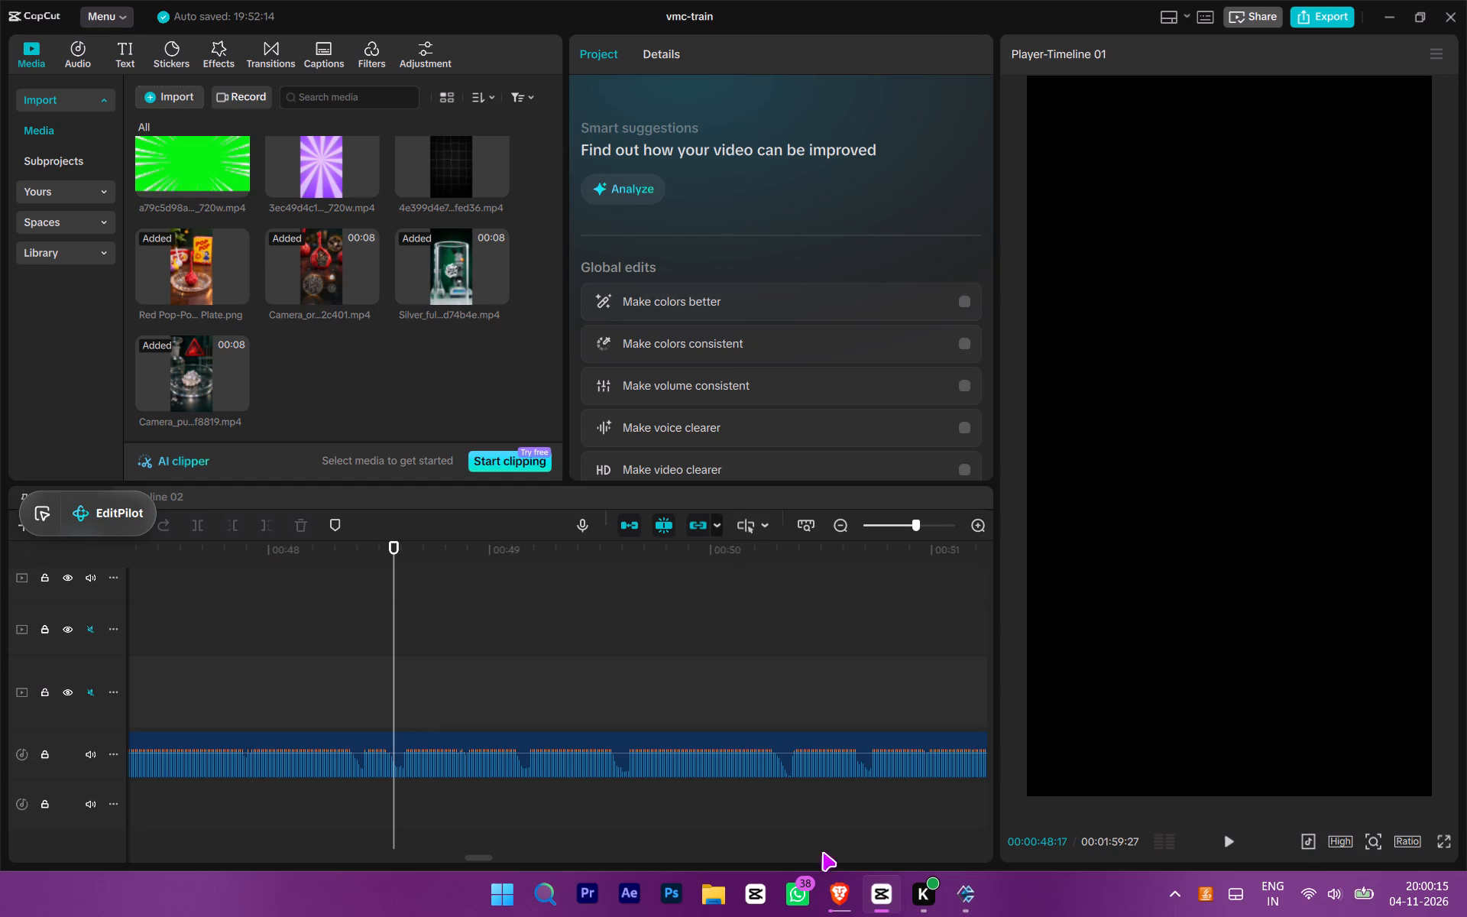
drag(639, 593, 241, 614)
key(space)
ctrl+scroll(379, 757, down, 14)
ctrl+scroll(470, 721, down, 7)
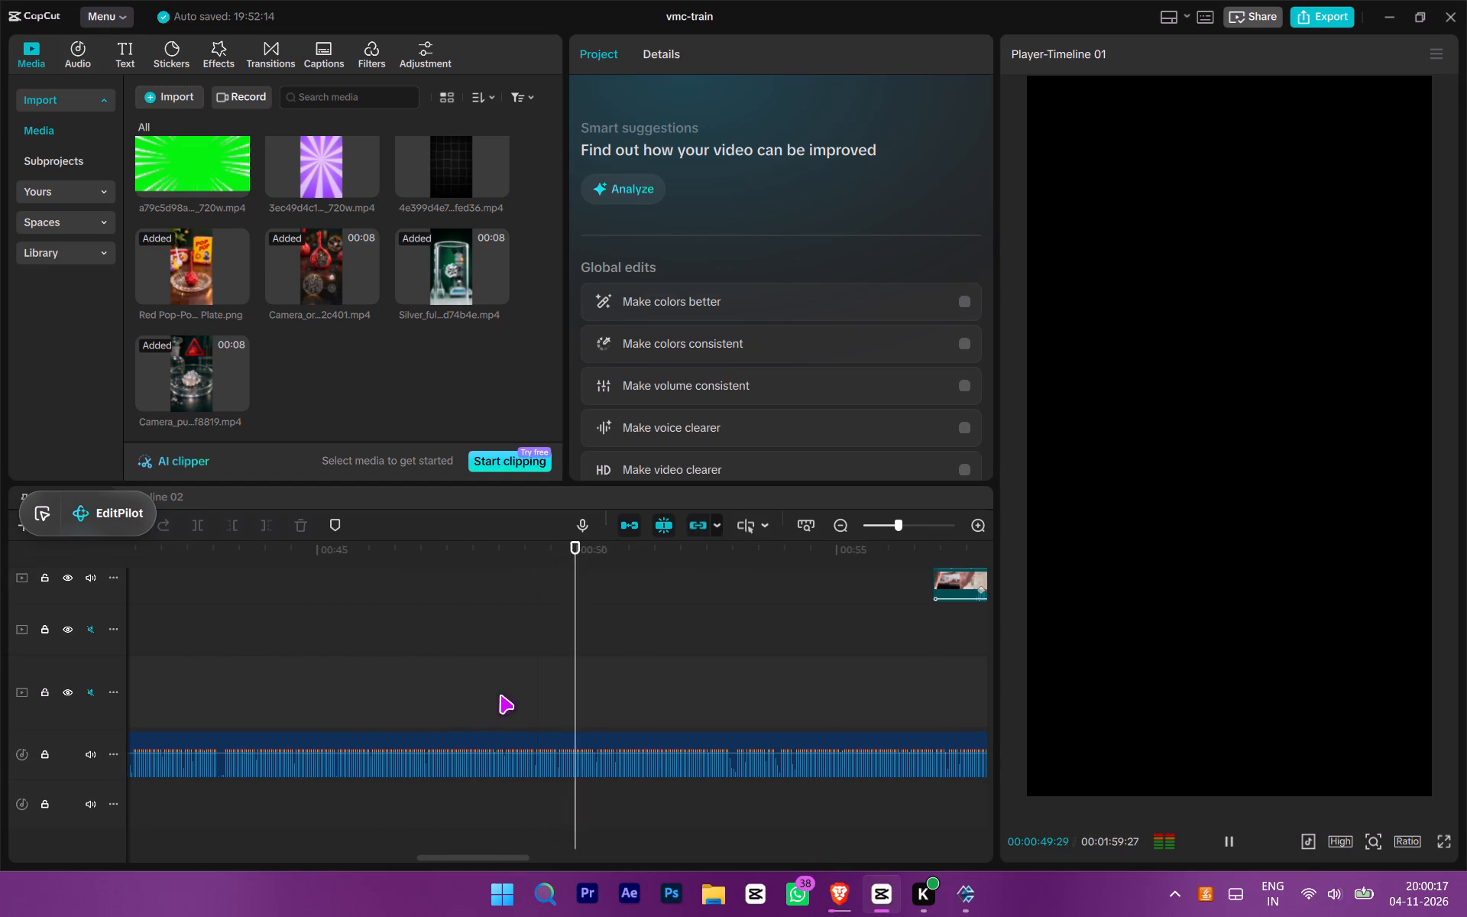
click(504, 682)
key(space)
ctrl+scroll(510, 708, up, 8)
click(489, 692)
key(space)
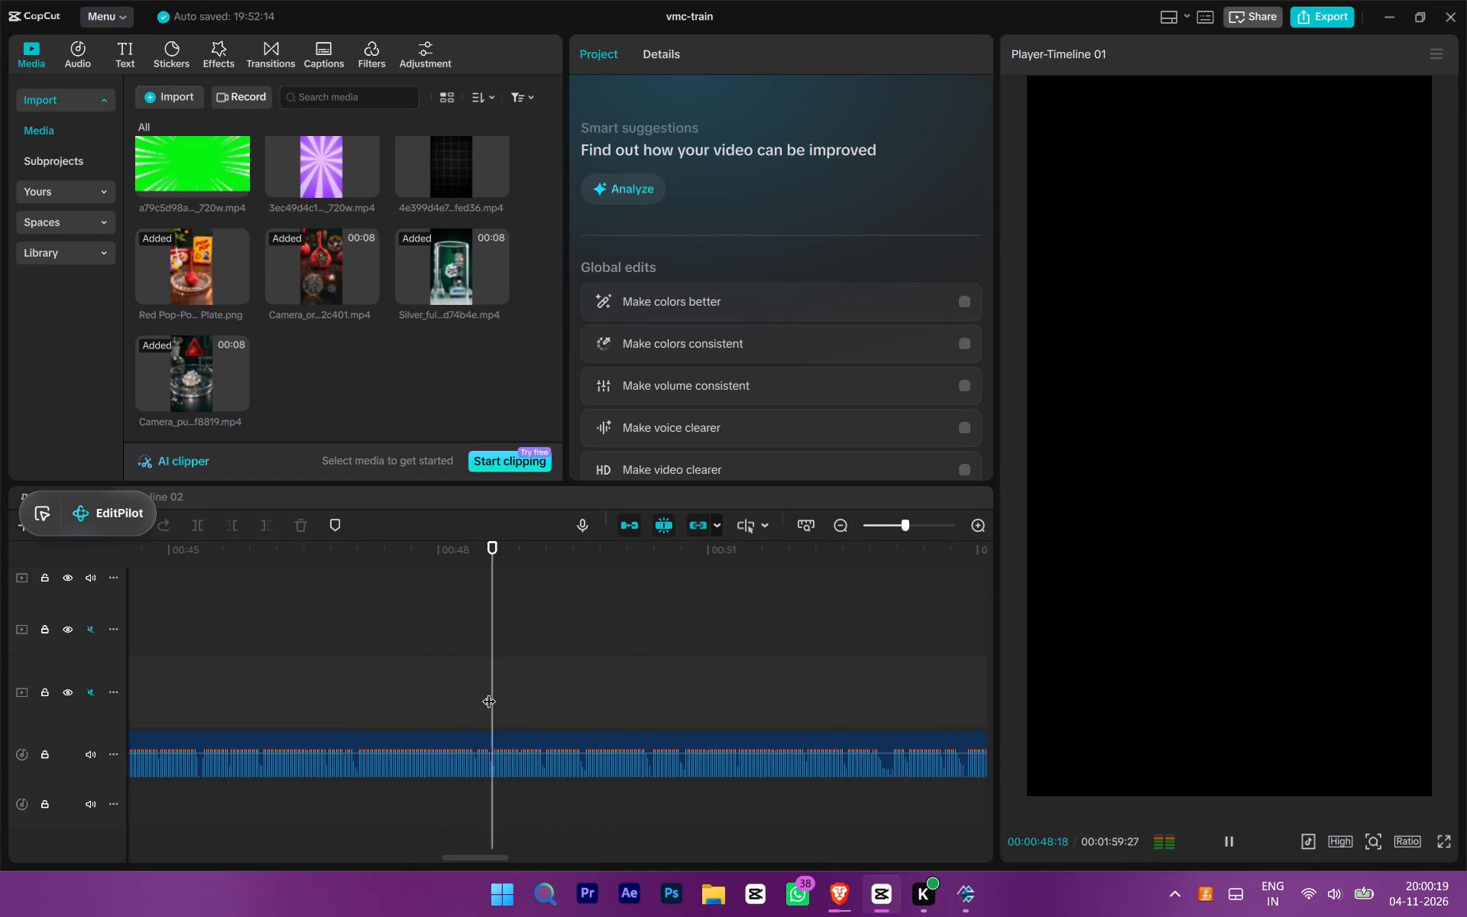
ctrl+scroll(511, 731, up, 7)
click(477, 717)
click(482, 713)
ctrl+scroll(495, 721, up, 1)
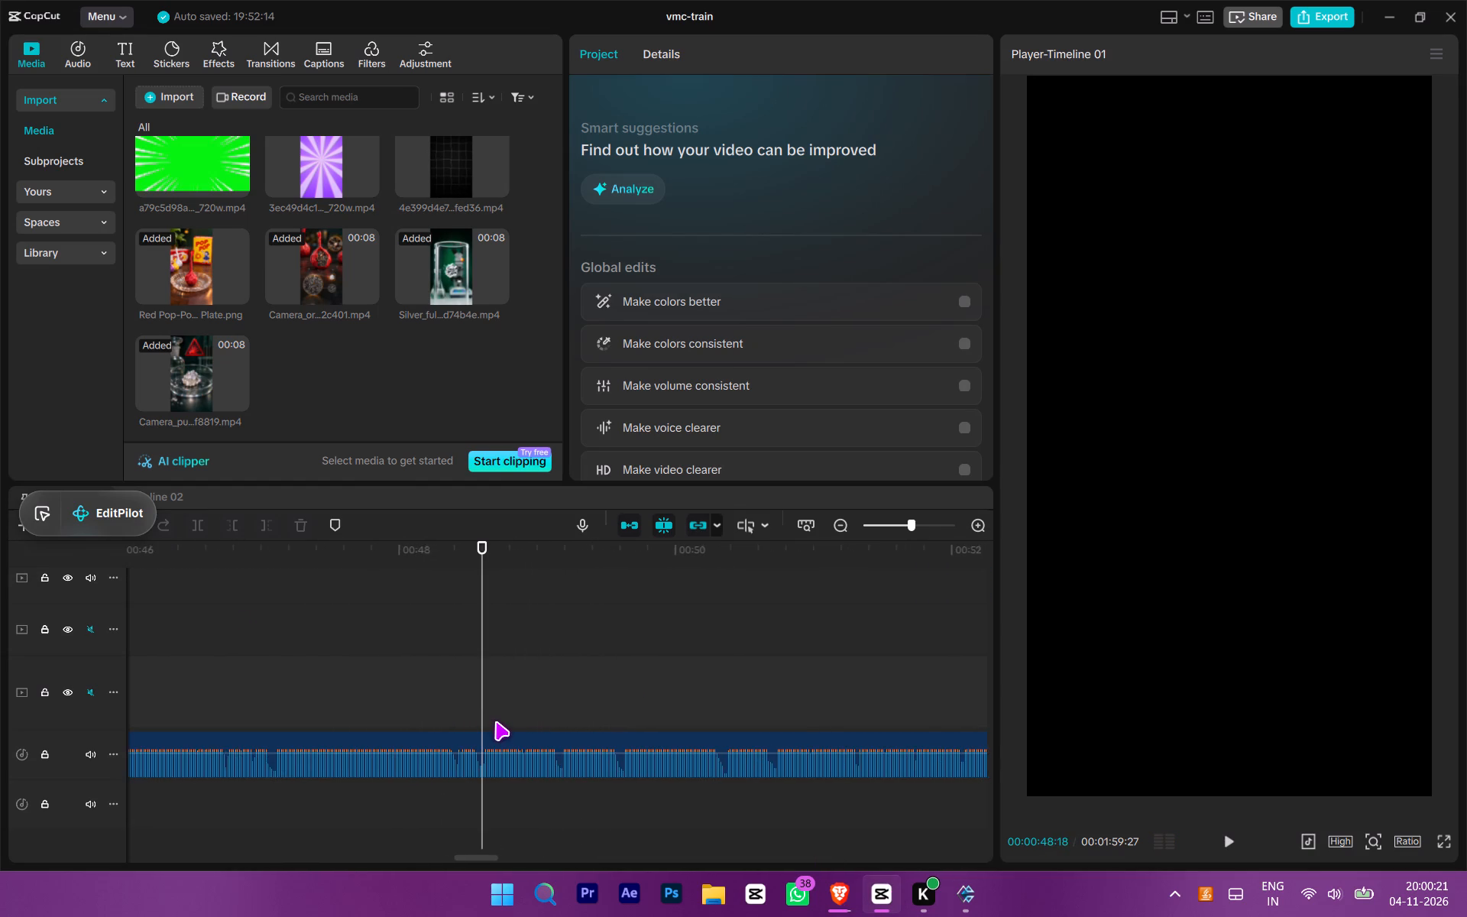
Preview the background videos and place the black grid one on the timeline at 00:48:18.
ctrl+scroll(496, 718, down, 16)
ctrl+scroll(513, 721, down, 7)
scroll(646, 759, up, 4)
scroll(328, 249, up, 2)
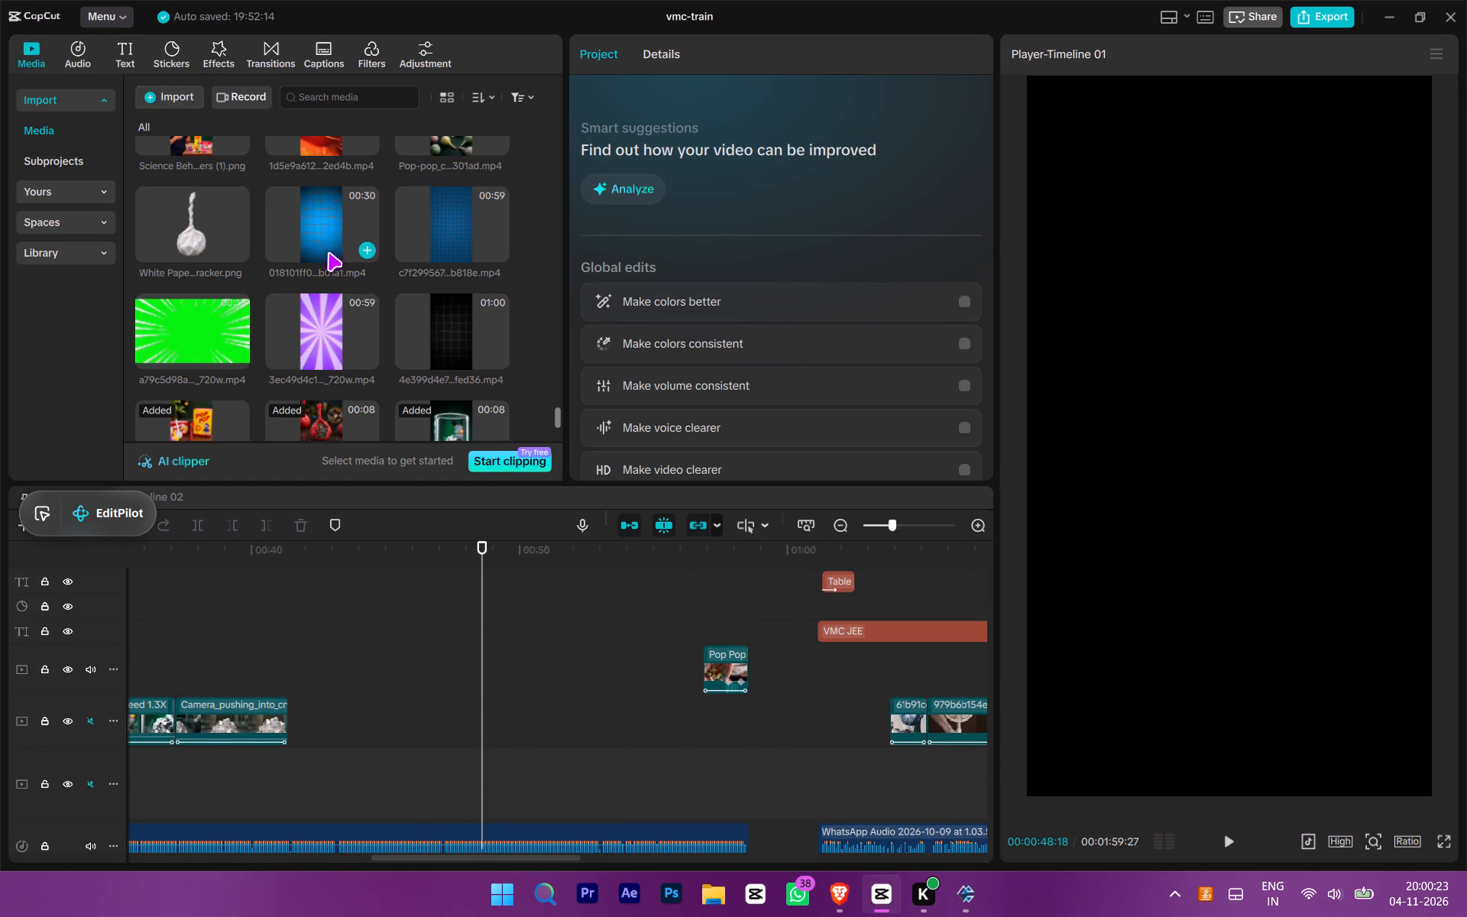
click(461, 249)
click(310, 215)
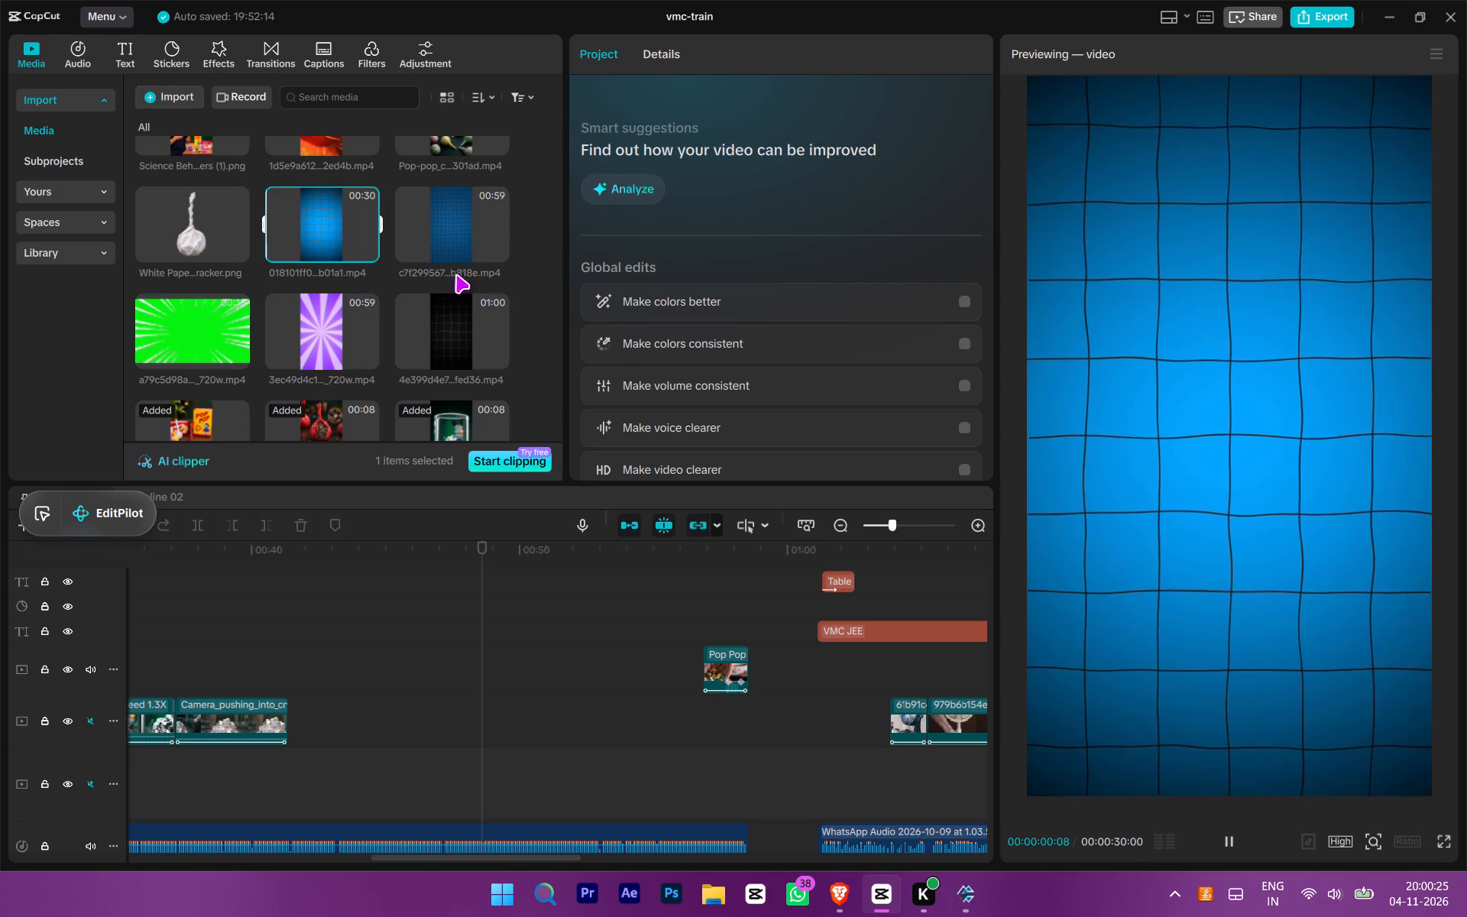
click(461, 331)
drag(463, 326, 495, 379)
drag(532, 535, 487, 554)
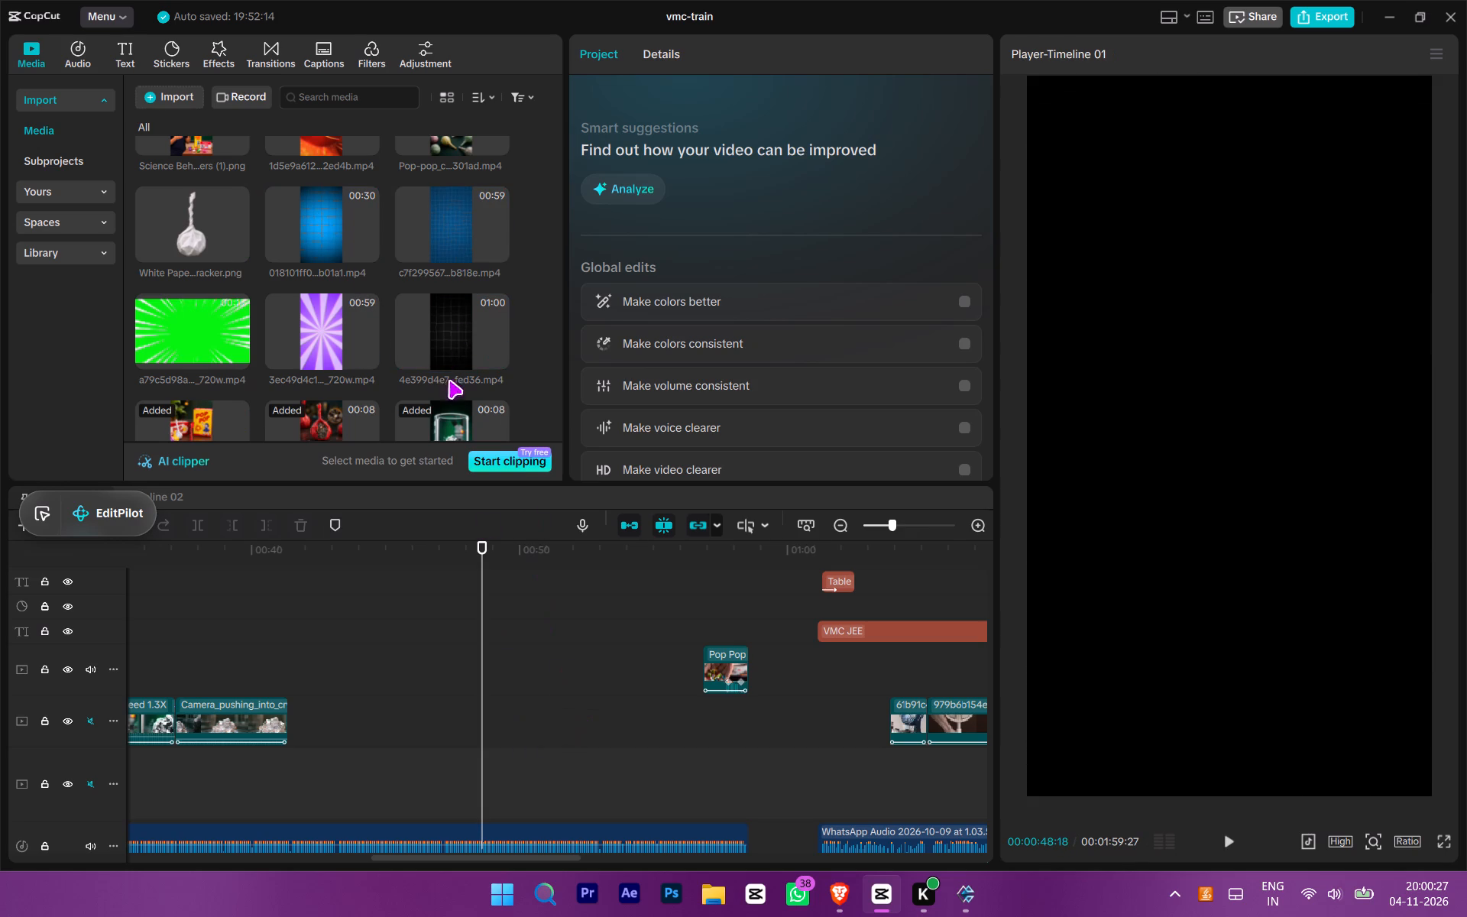
drag(429, 313, 484, 737)
Play the narration and trim the end of the black grid clip at about 00:50:10.
key(space)
ctrl+scroll(526, 730, up, 6)
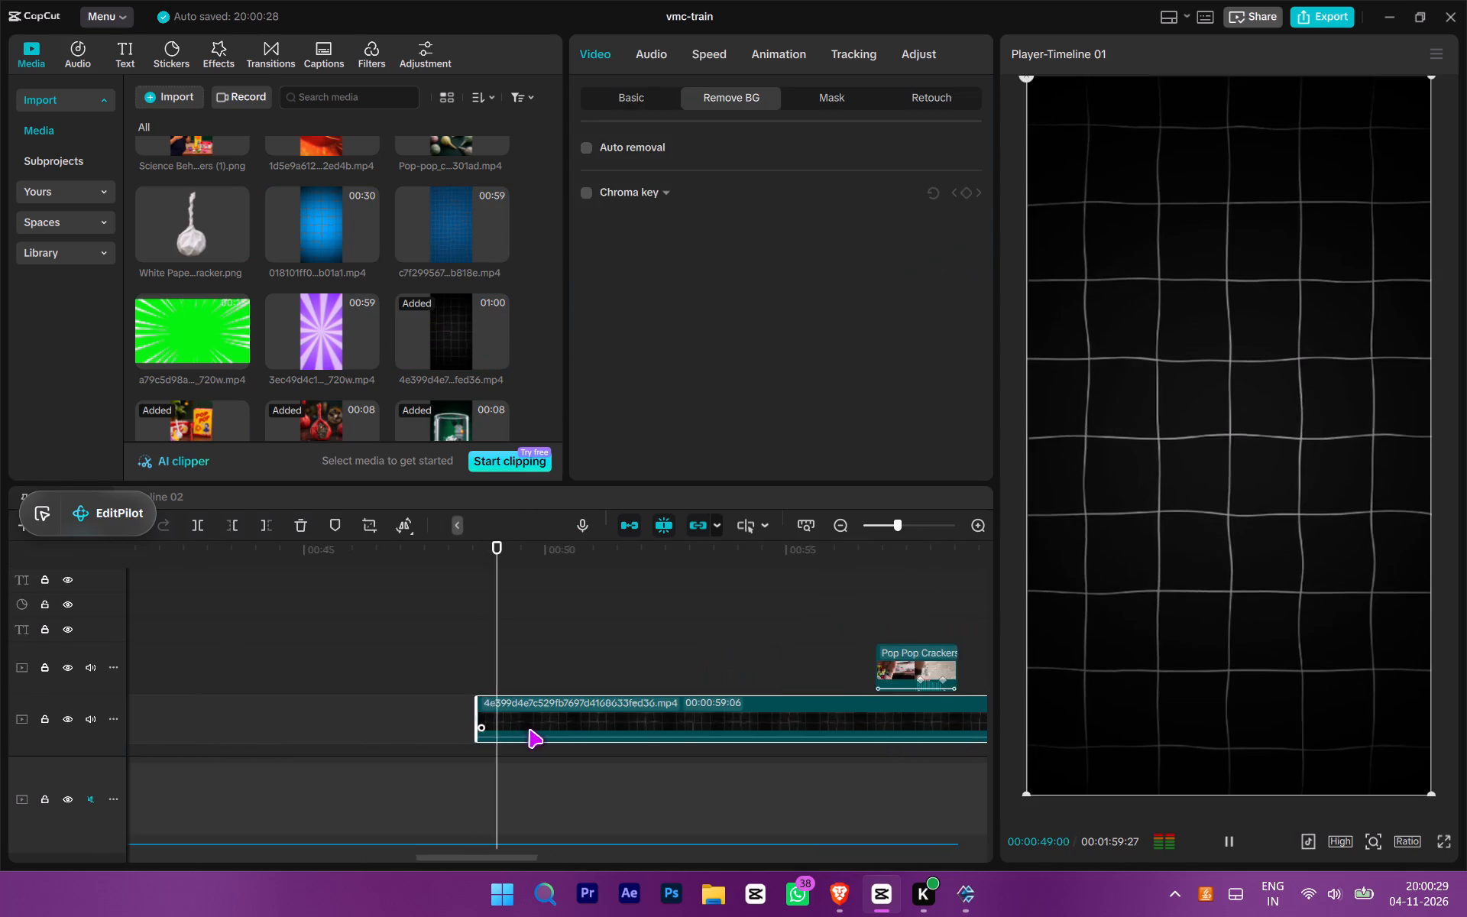
scroll(529, 729, down, 7)
ctrl+scroll(584, 708, up, 7)
ctrl+scroll(613, 718, up, 14)
key(space)
ctrl+scroll(622, 715, up, 7)
key(space)
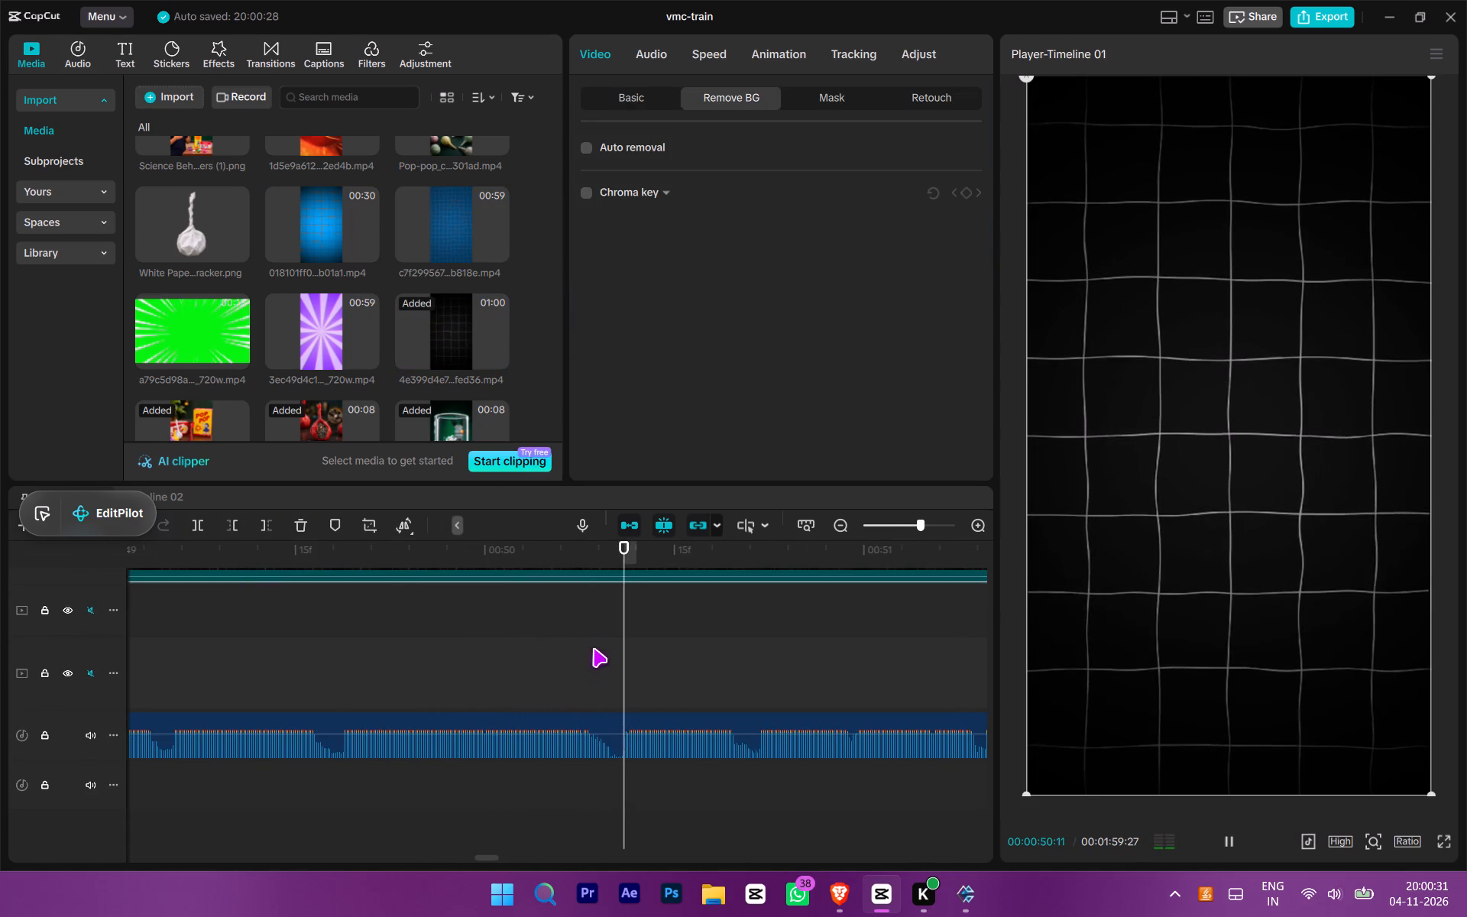
click(615, 560)
drag(615, 560, 620, 568)
key(w)
key(space)
Listen to the narration over the black grid clip and stop at 00:49:14 for a title position.
ctrl+scroll(622, 693, down, 15)
ctrl+scroll(588, 698, up, 5)
ctrl+scroll(588, 698, down, 7)
click(630, 657)
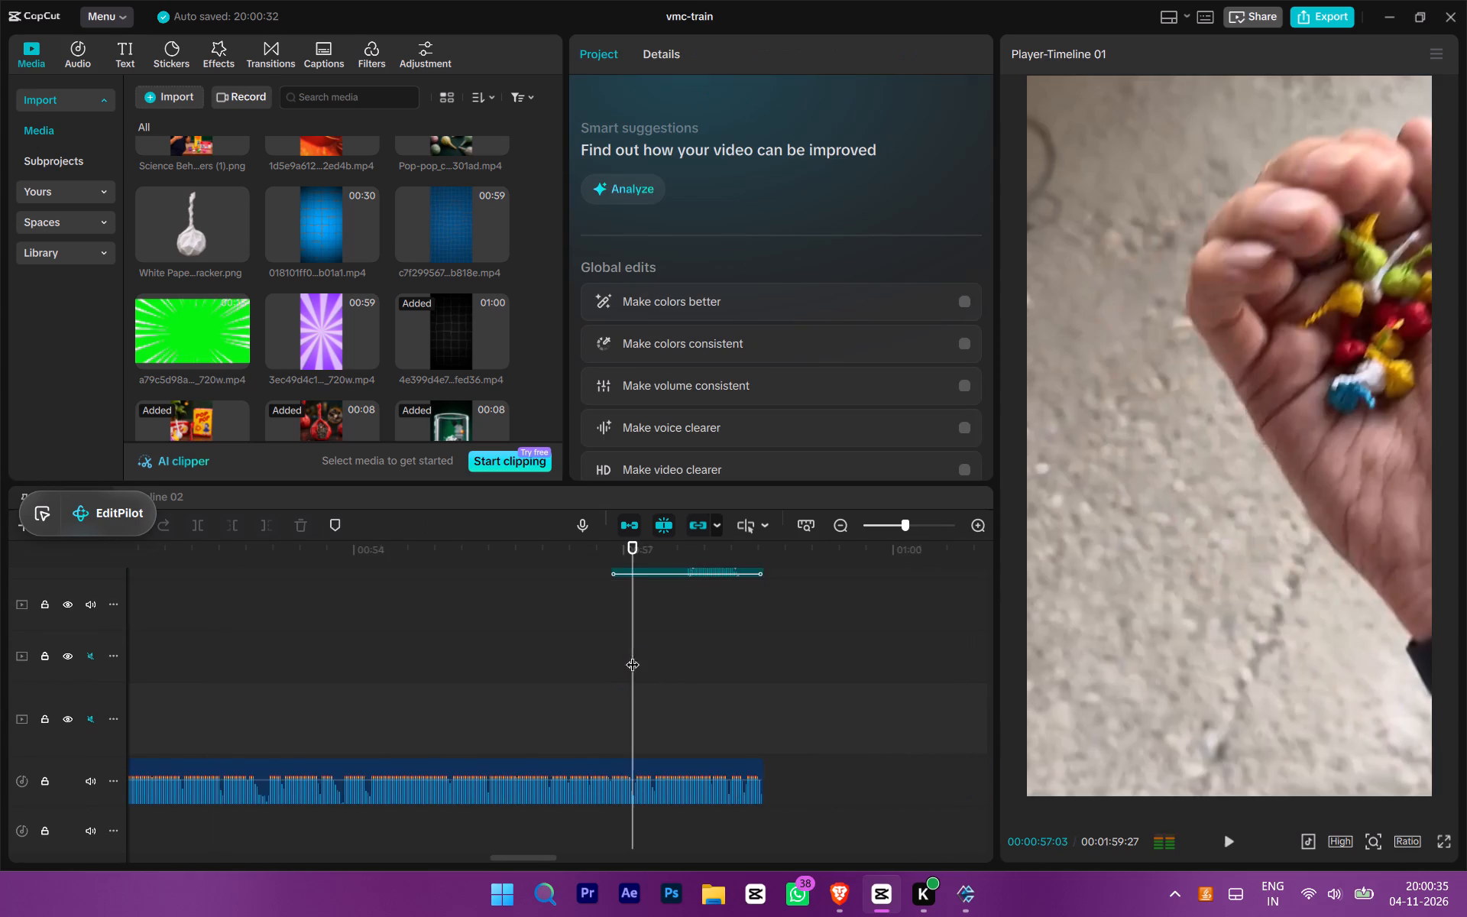
ctrl+scroll(293, 696, down, 14)
click(381, 643)
drag(401, 618, 406, 659)
key(space)
ctrl+scroll(412, 669, up, 12)
triple_click(384, 678)
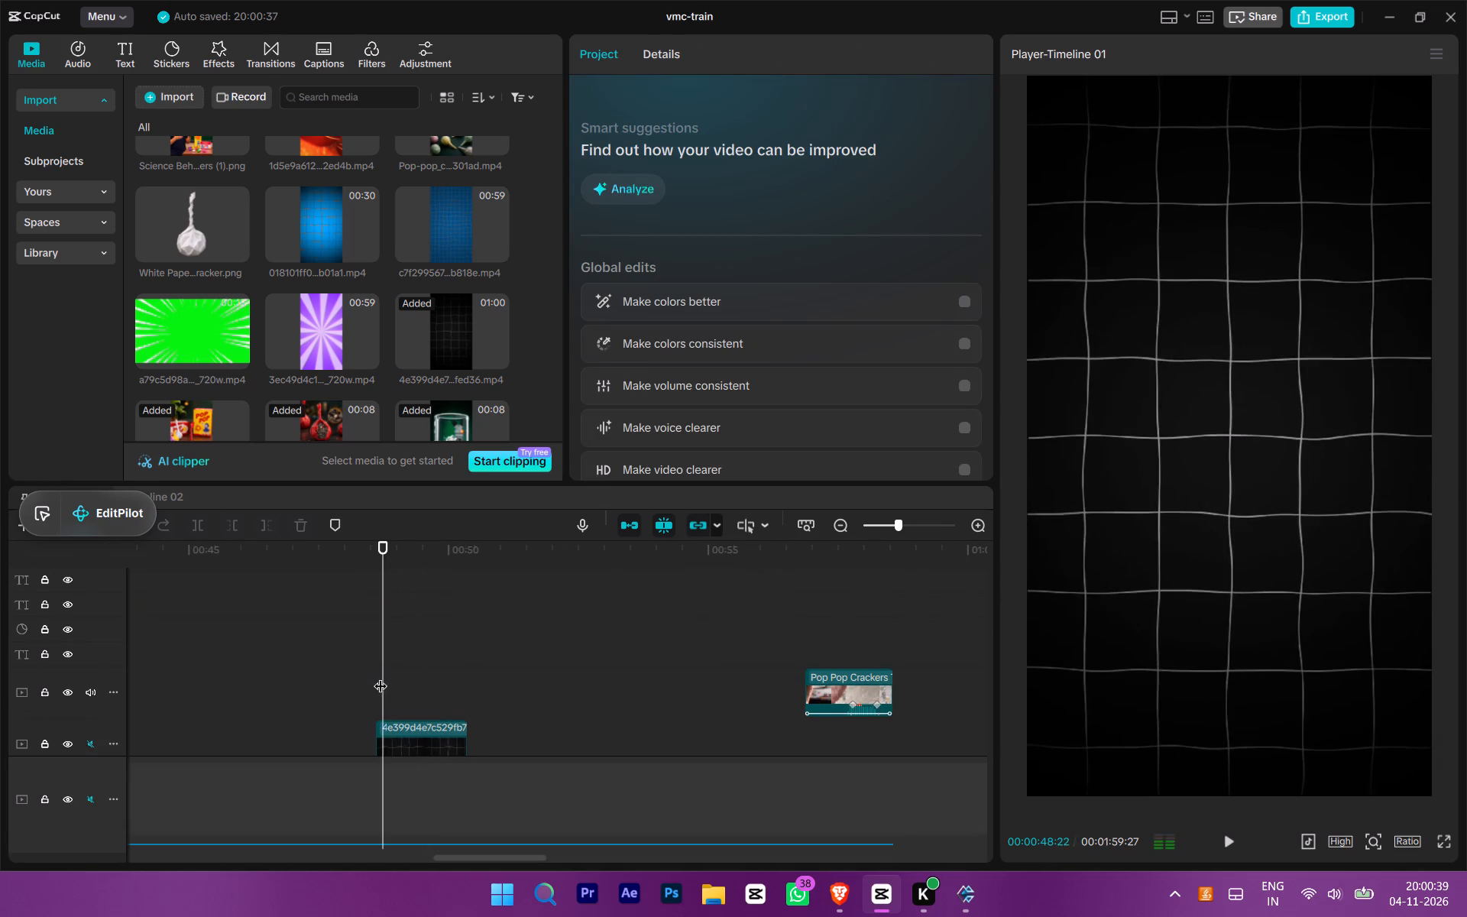
key(space)
key(space)
ctrl+scroll(293, 689, down, 5)
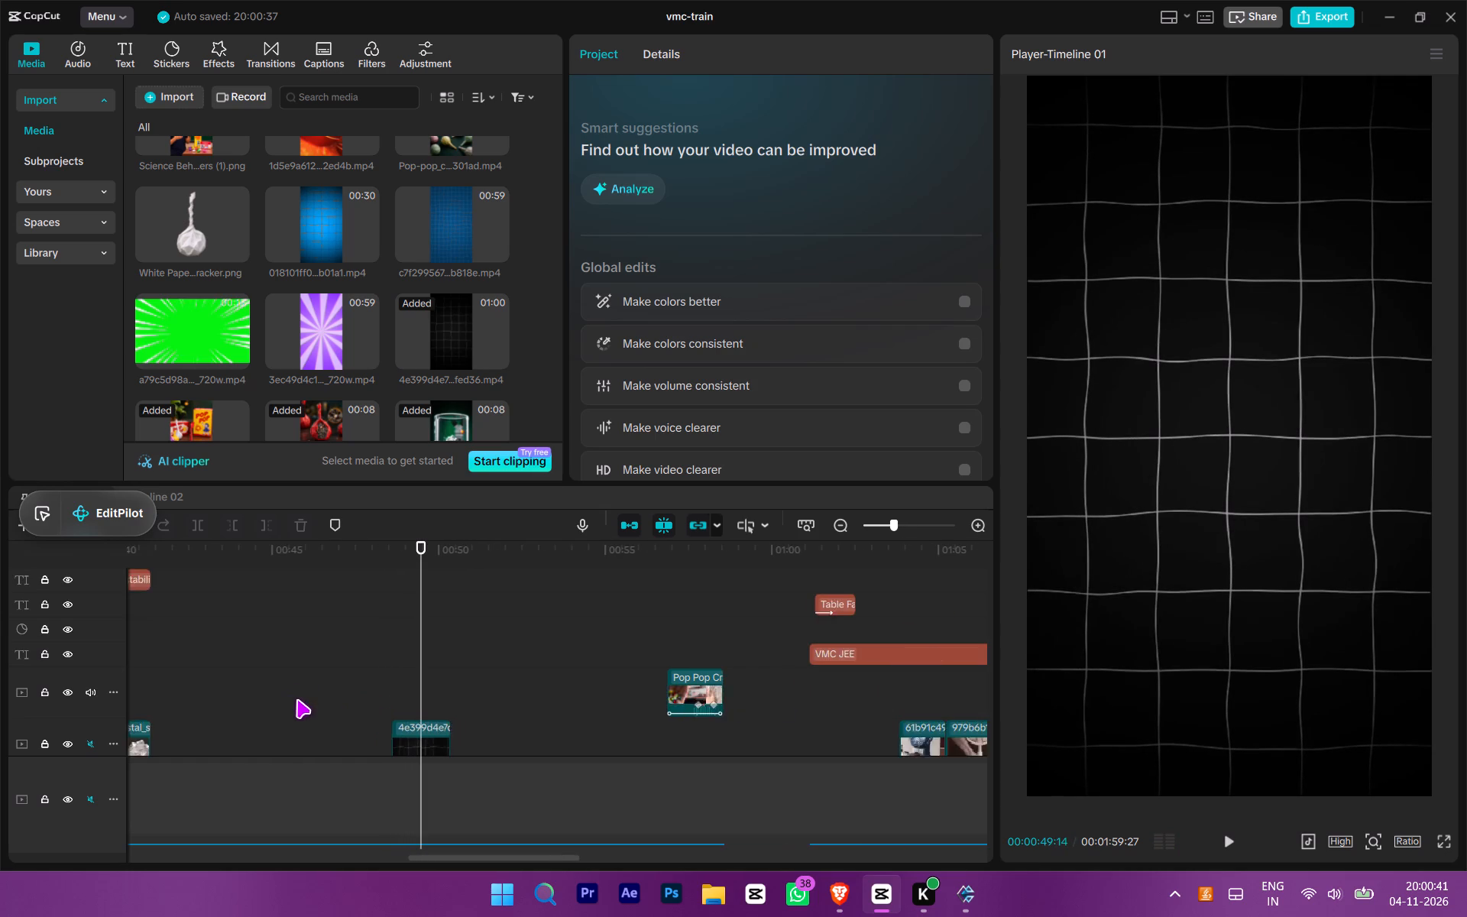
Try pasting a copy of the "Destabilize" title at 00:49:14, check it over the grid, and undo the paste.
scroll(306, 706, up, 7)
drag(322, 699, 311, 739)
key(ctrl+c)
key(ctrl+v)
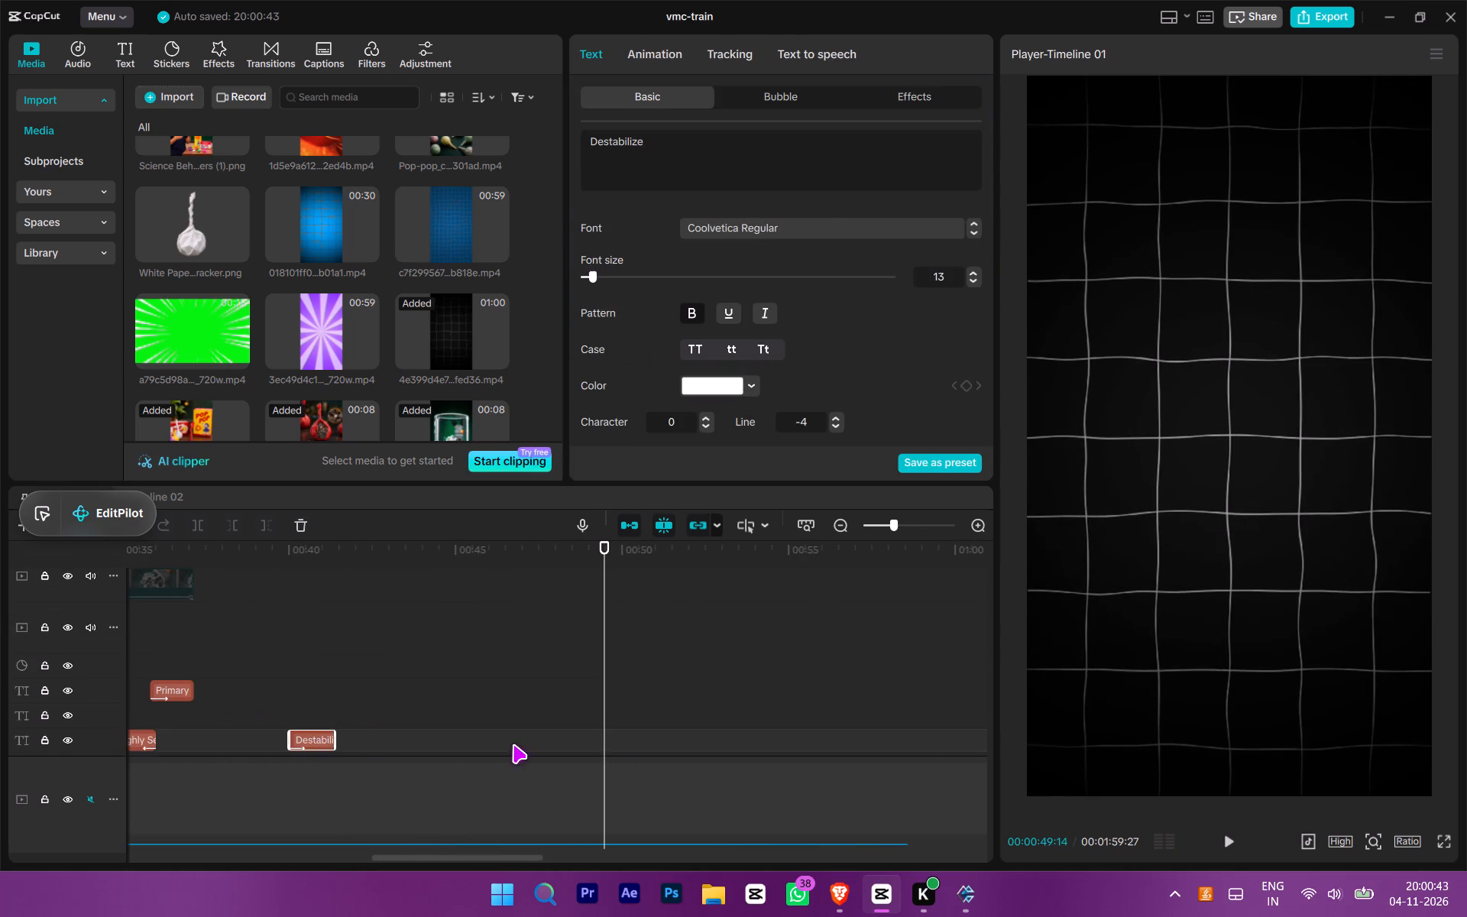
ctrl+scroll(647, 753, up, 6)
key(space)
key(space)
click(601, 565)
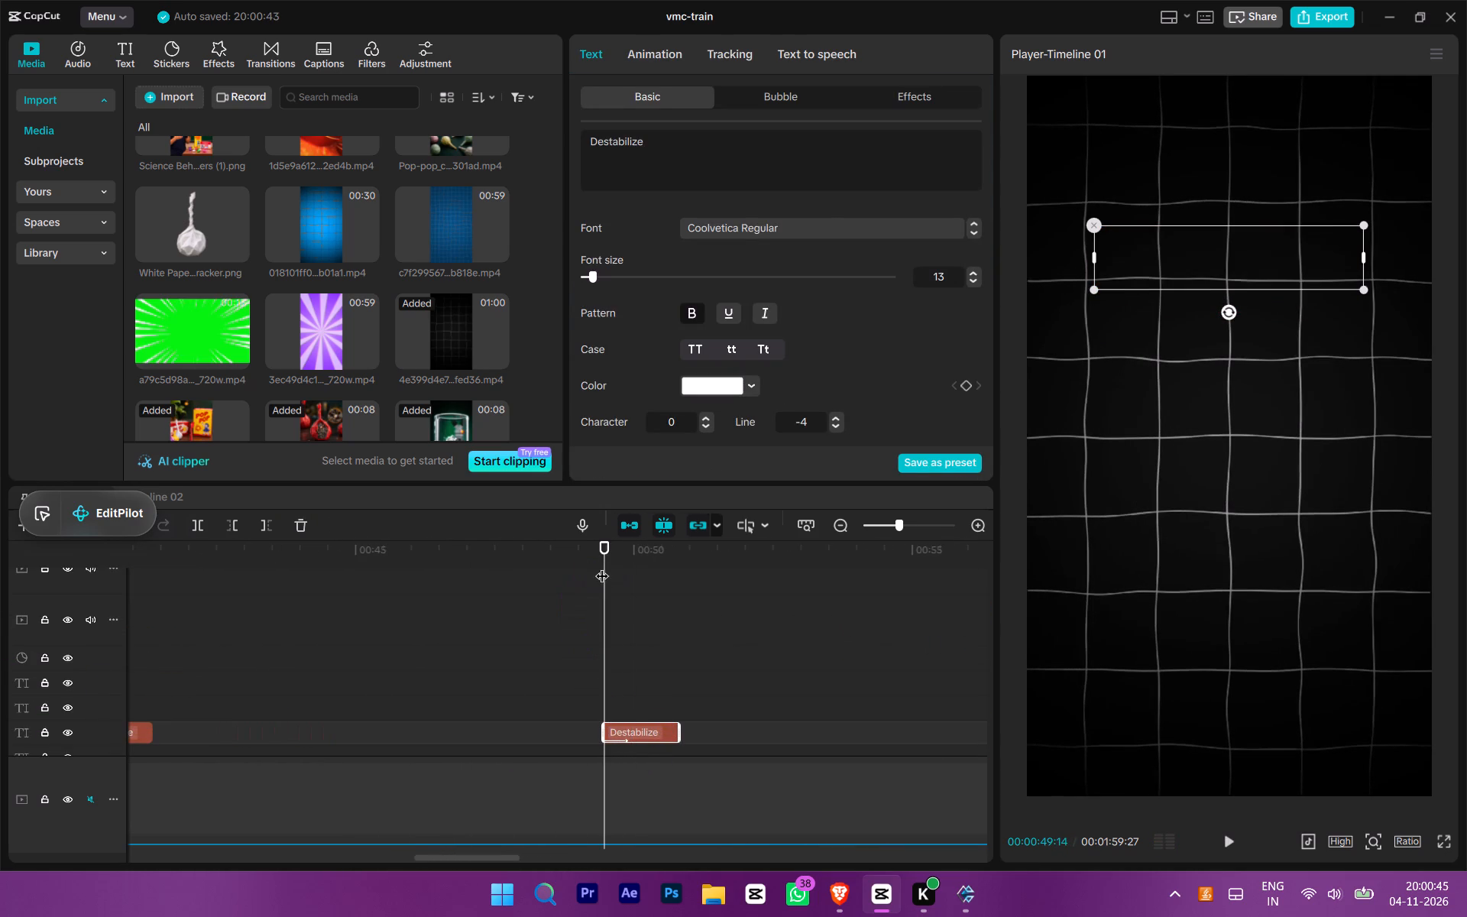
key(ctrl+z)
Copy the "Primary Explosive" title and paste the duplicate at 00:49:14 over the black grid clip.
ctrl+scroll(325, 667, down, 8)
drag(313, 707, 227, 664)
key(ctrl+c)
key(ctrl+v)
ctrl+scroll(558, 709, up, 3)
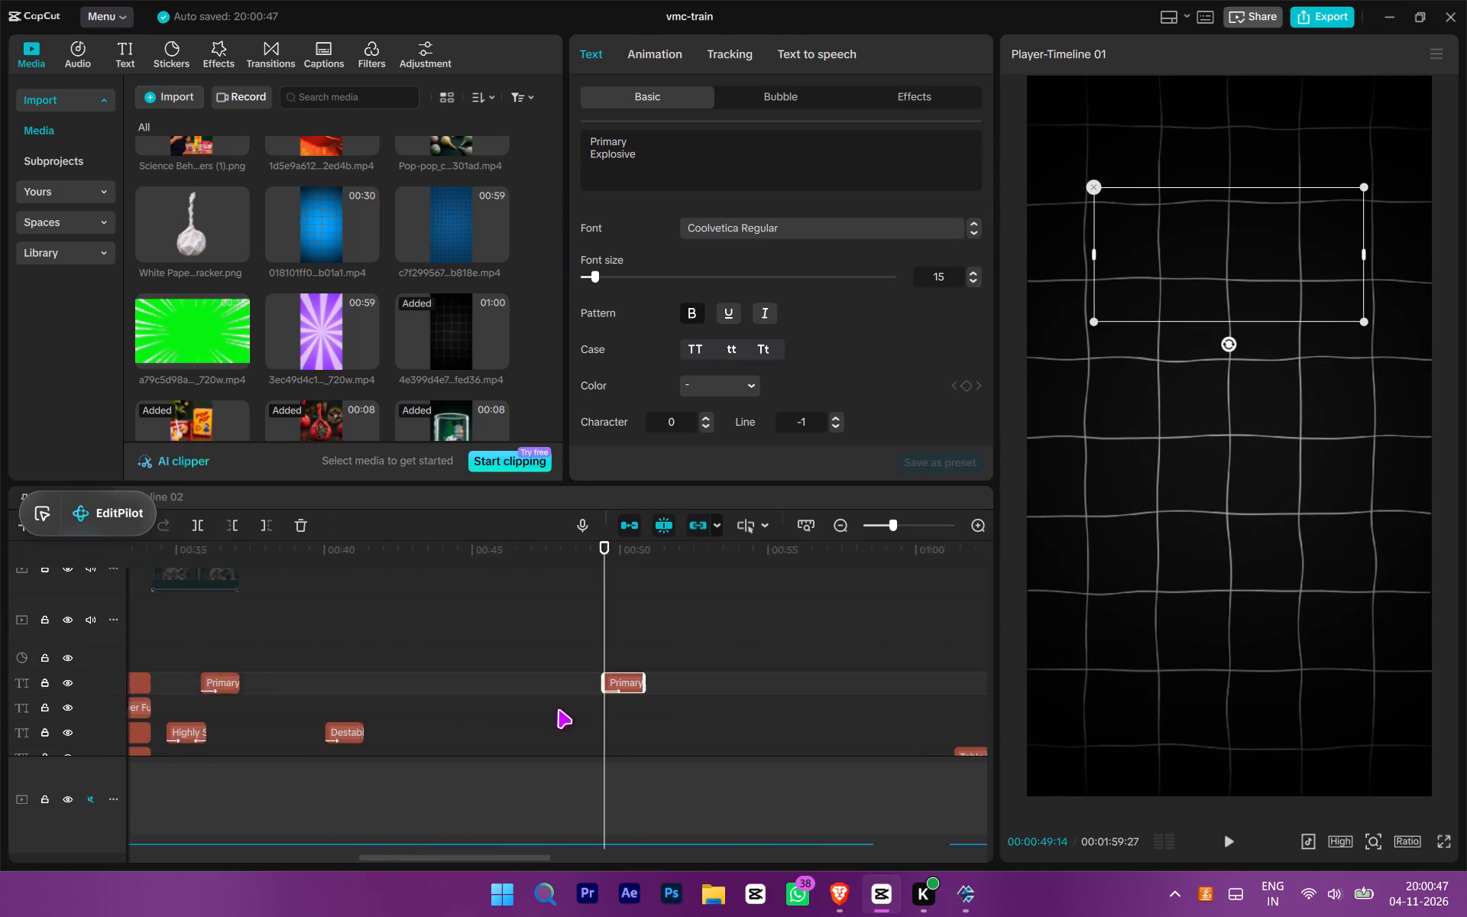
Replace the pasted title's text with "Speed of" on the first line and "Sound" on the second.
ctrl+scroll(558, 709, up, 5)
key(ctrl+space)
key(space)
key(space)
click(660, 112)
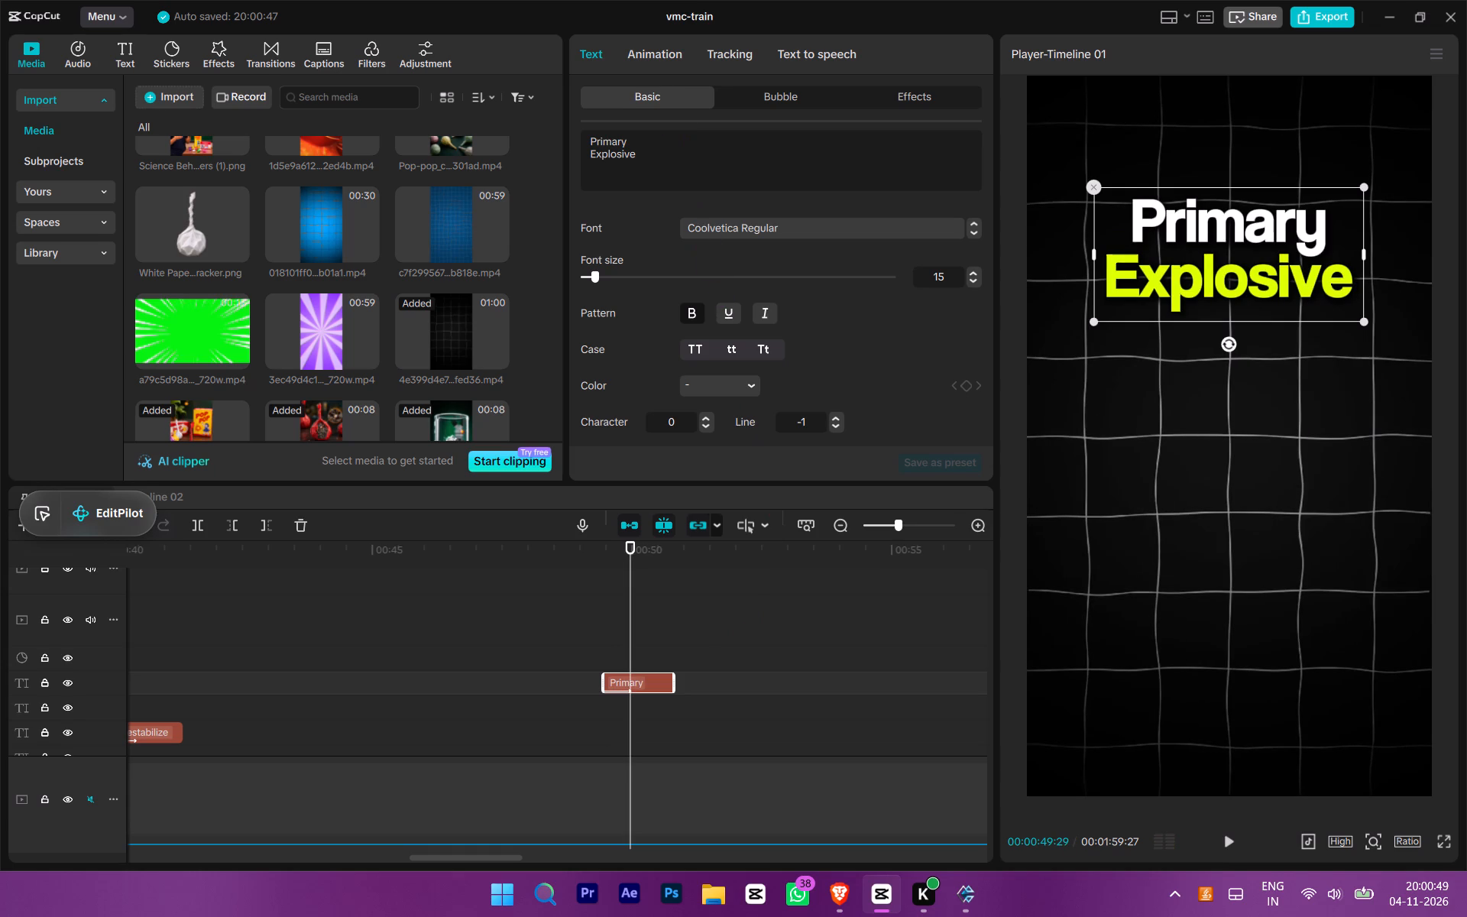
drag(606, 121, 461, 30)
drag(686, 177, 530, 65)
text(Speed)
key(space)
text(of)
key(Return)
text(Sound)
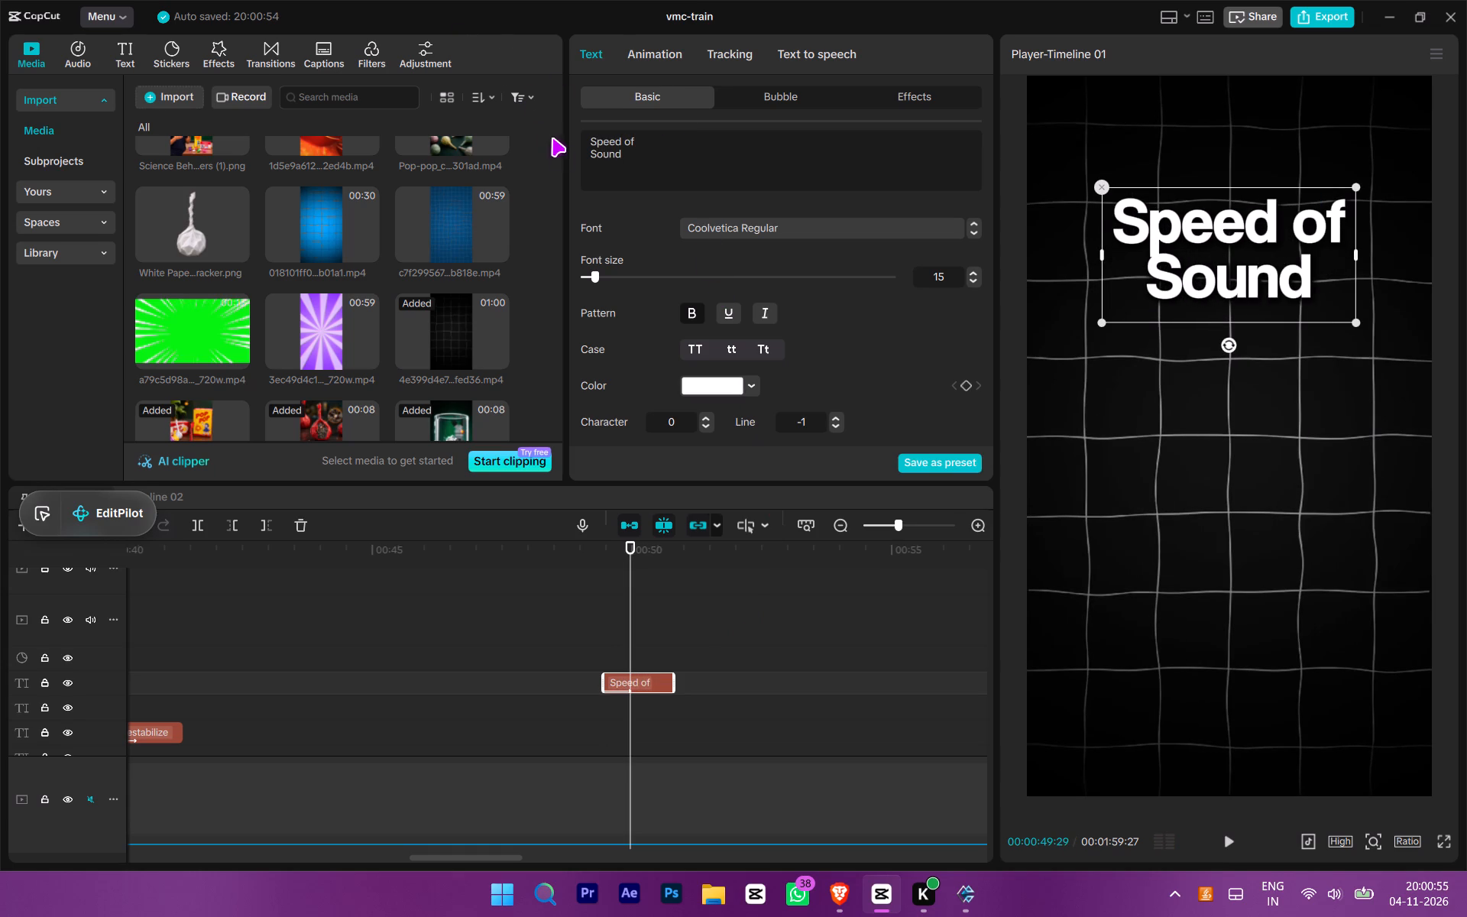
Set the font size of the word "Sound" in the title to 22.
double_click(638, 164)
scroll(876, 355, down, 5)
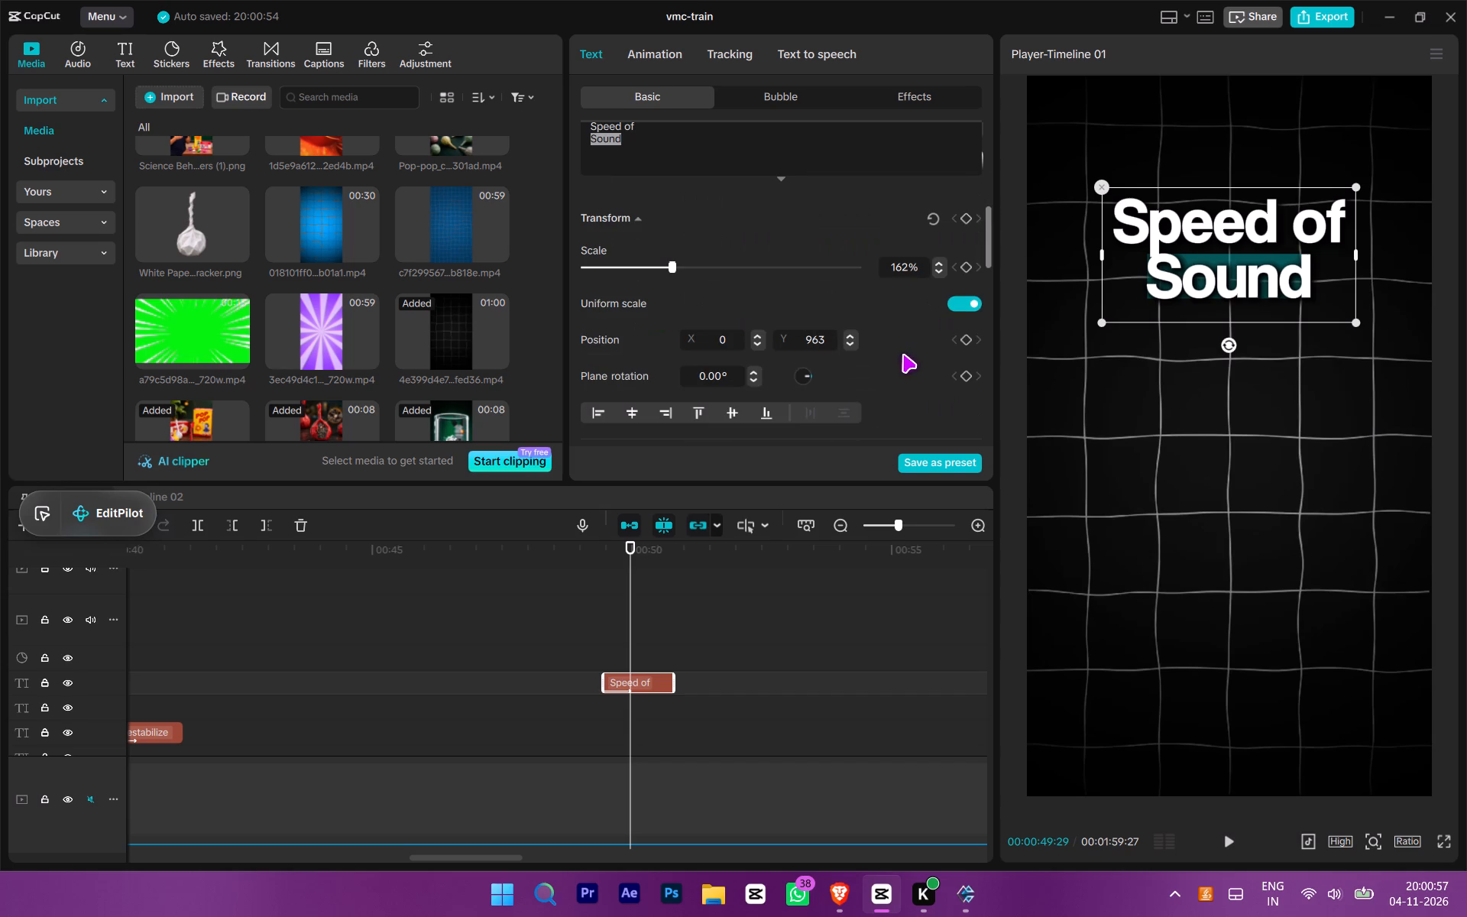
scroll(913, 300, down, 3)
scroll(913, 300, up, 8)
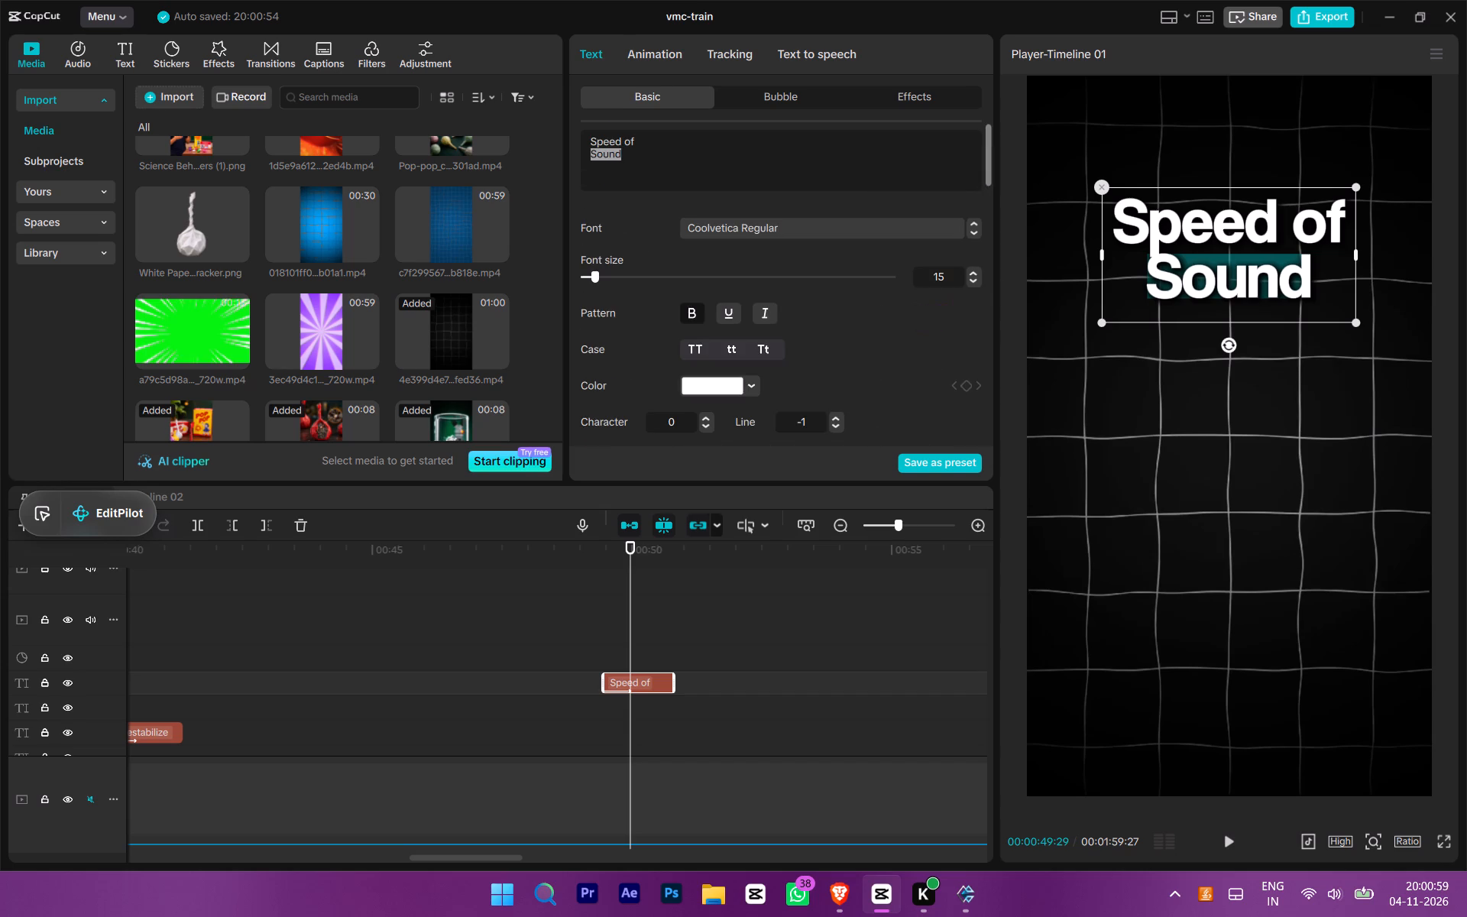
triple_click(971, 272)
double_click(973, 272)
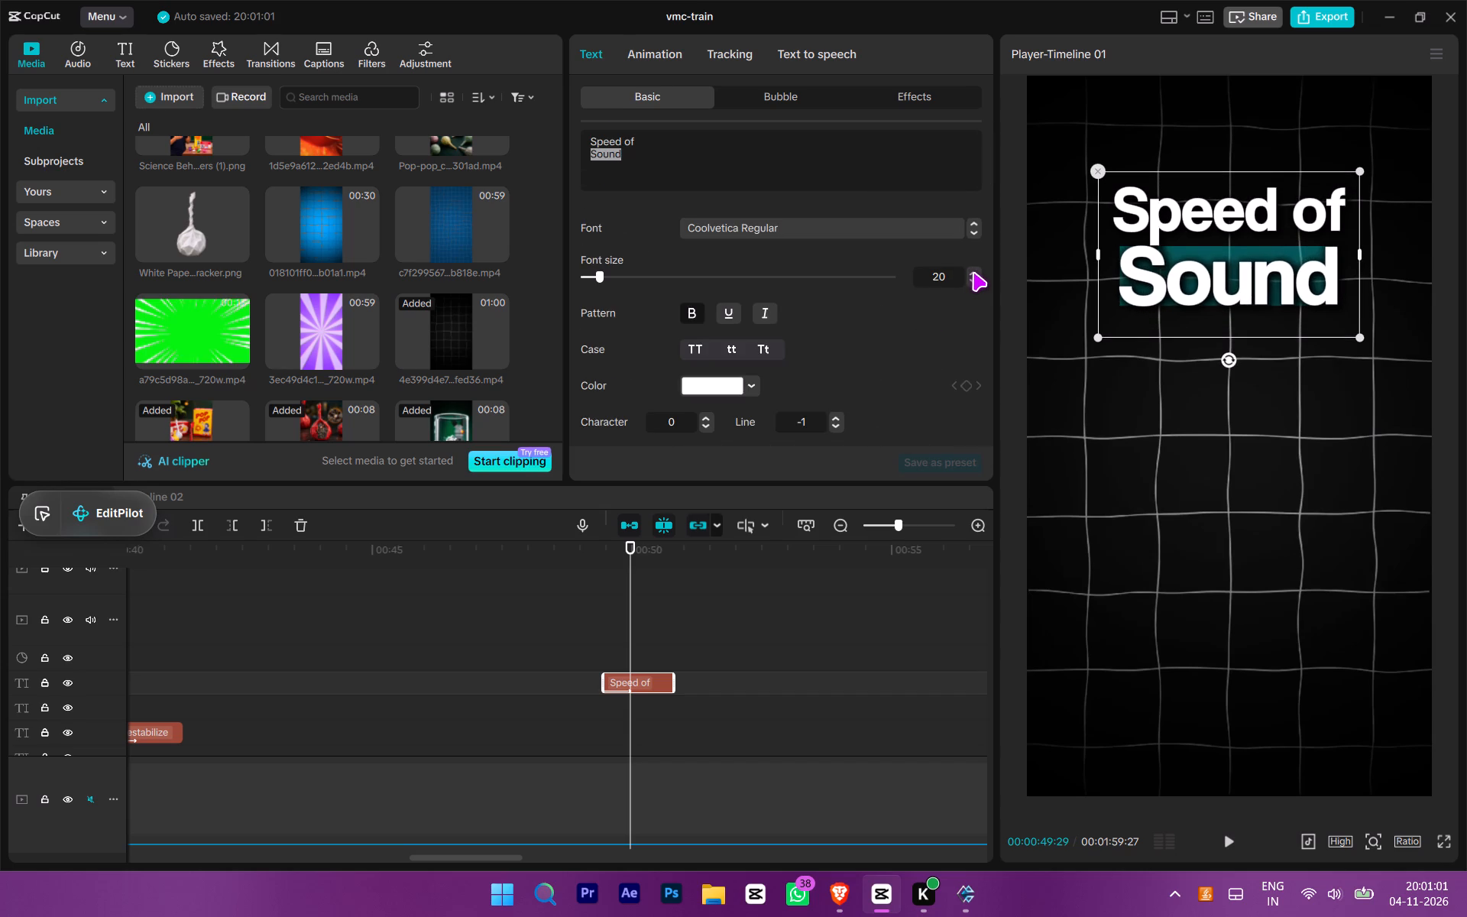
click(973, 272)
click(973, 272)
Set the line spacing of the "Speed of Sound" title to -2.
scroll(876, 395, down, 4)
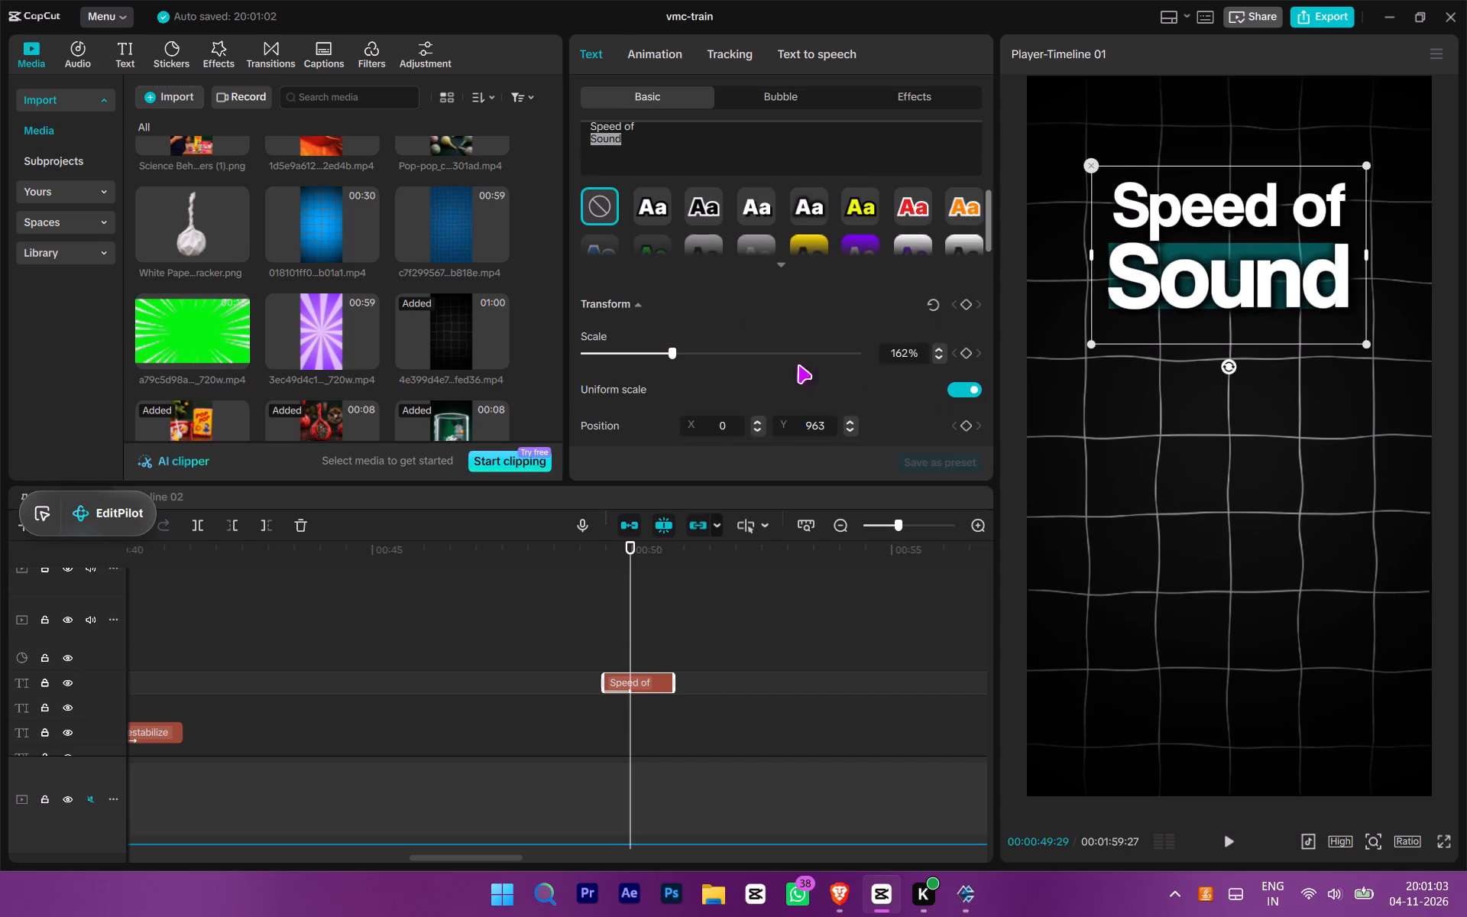
scroll(818, 405, down, 1)
scroll(842, 342, up, 5)
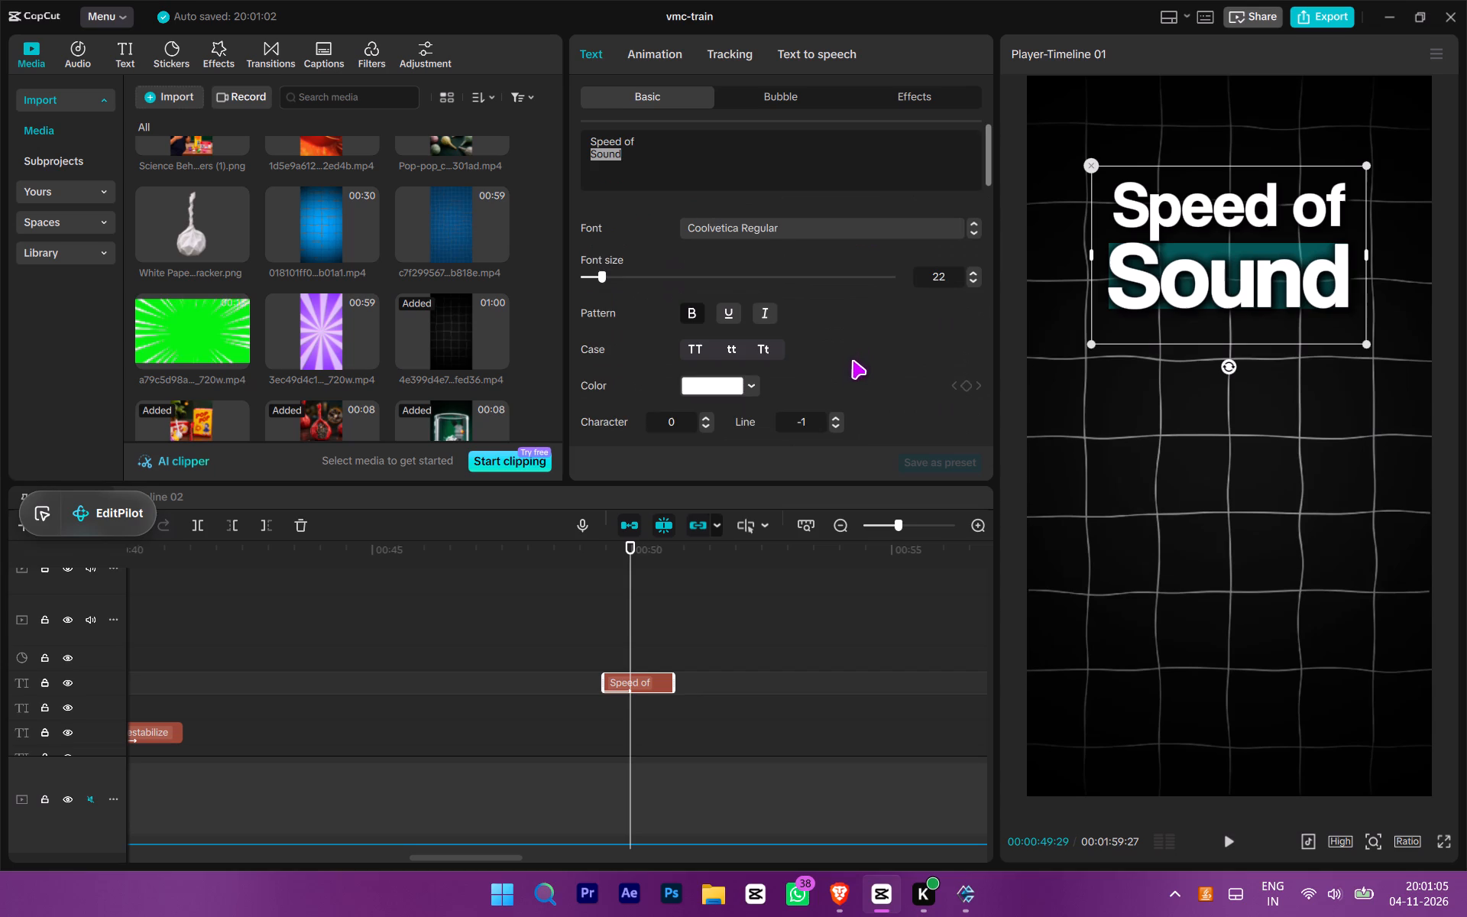
scroll(848, 368, down, 1)
click(834, 352)
click(834, 352)
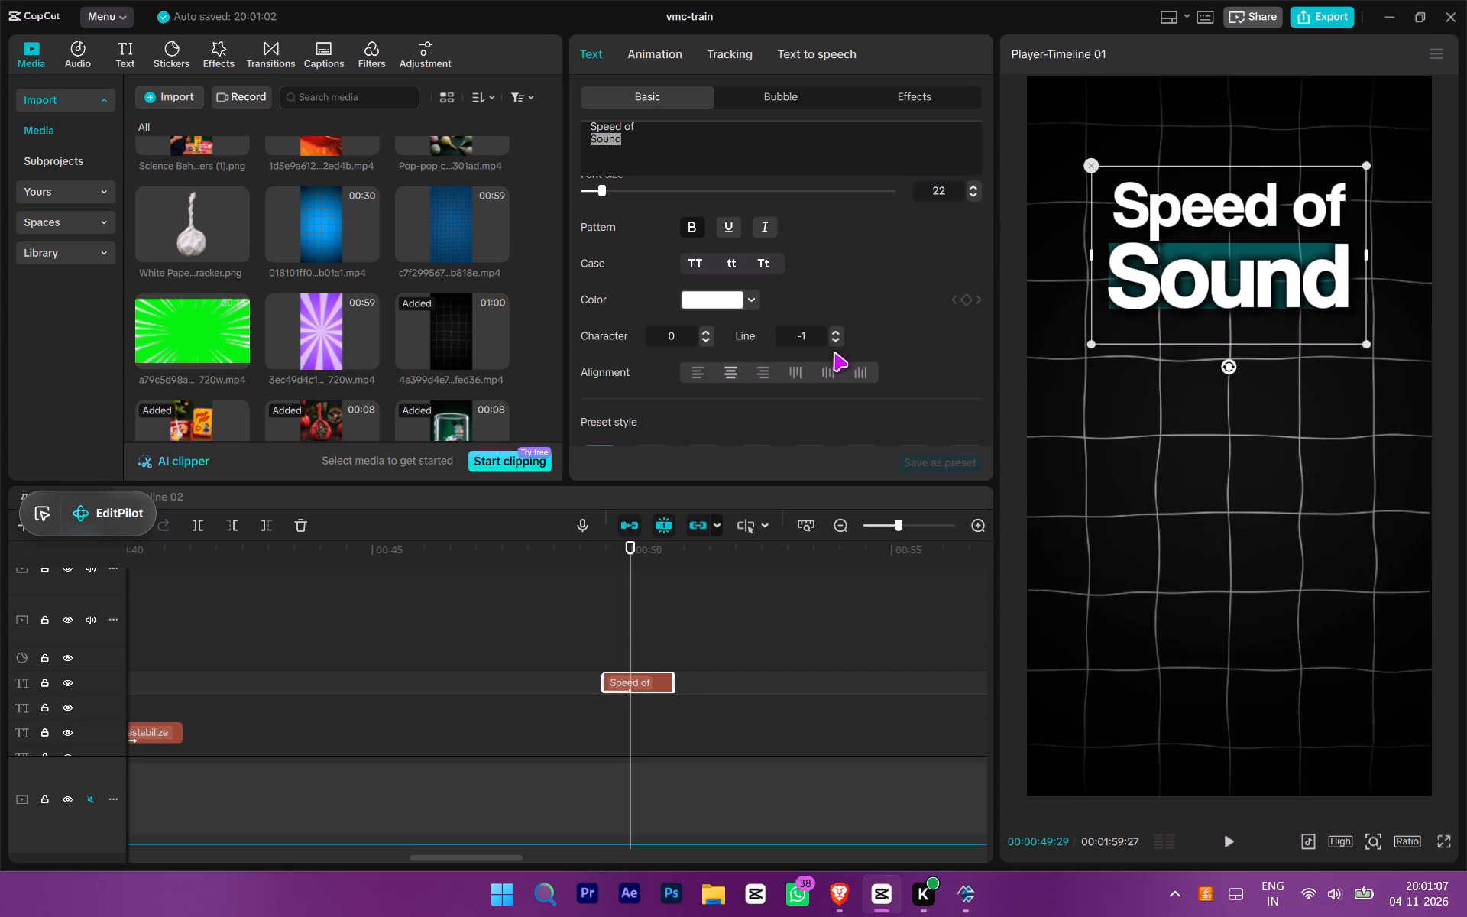
click(840, 332)
double_click(836, 343)
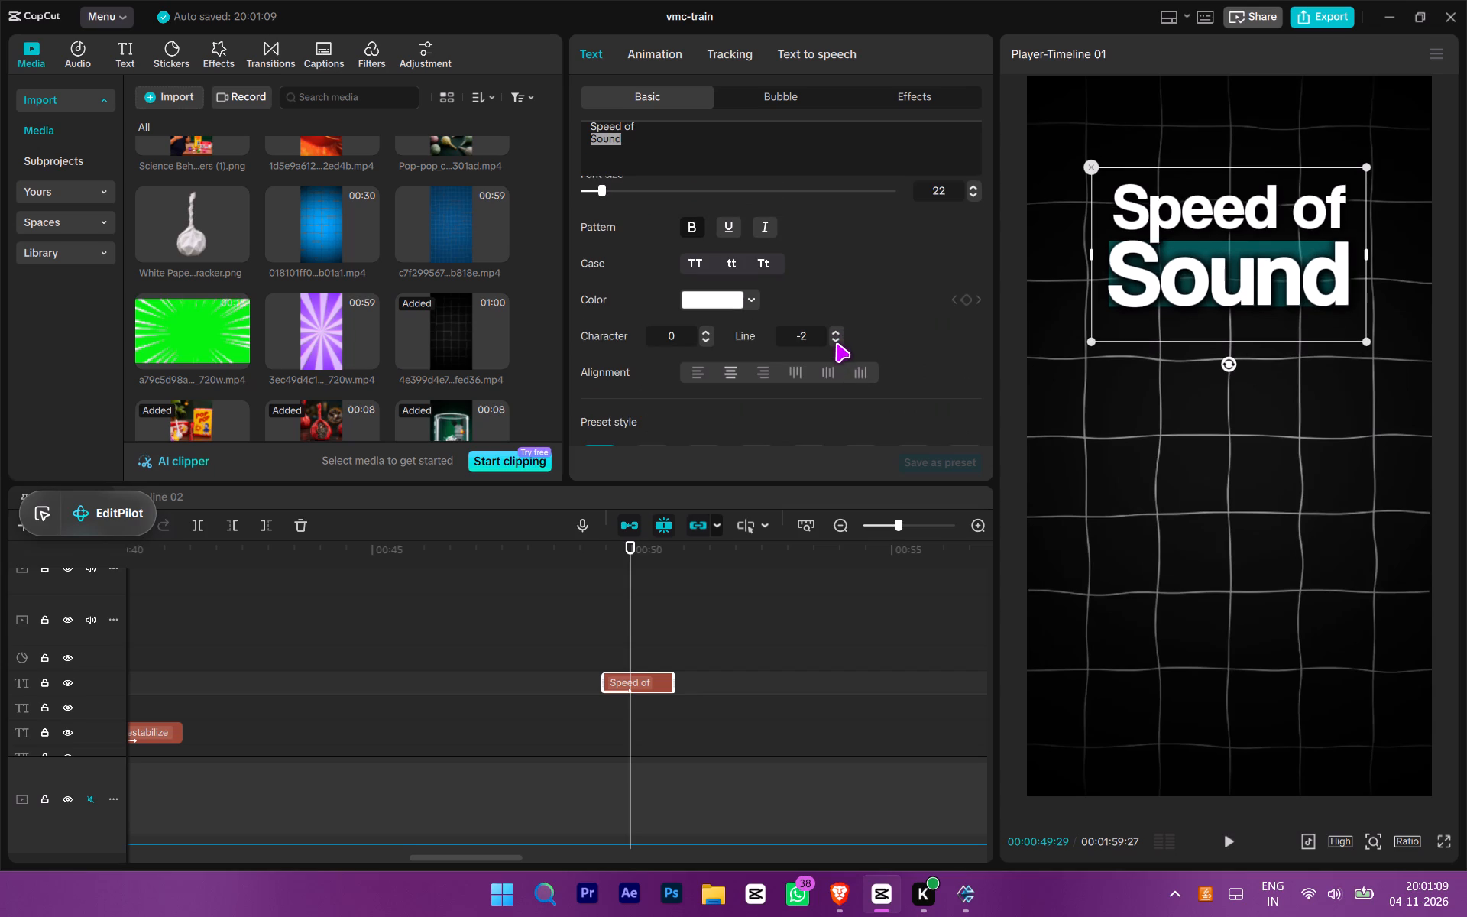
Color the word "Sound" bright yellow-green, leaving "Speed of" white.
scroll(795, 319, up, 3)
click(717, 387)
drag(764, 431, 843, 413)
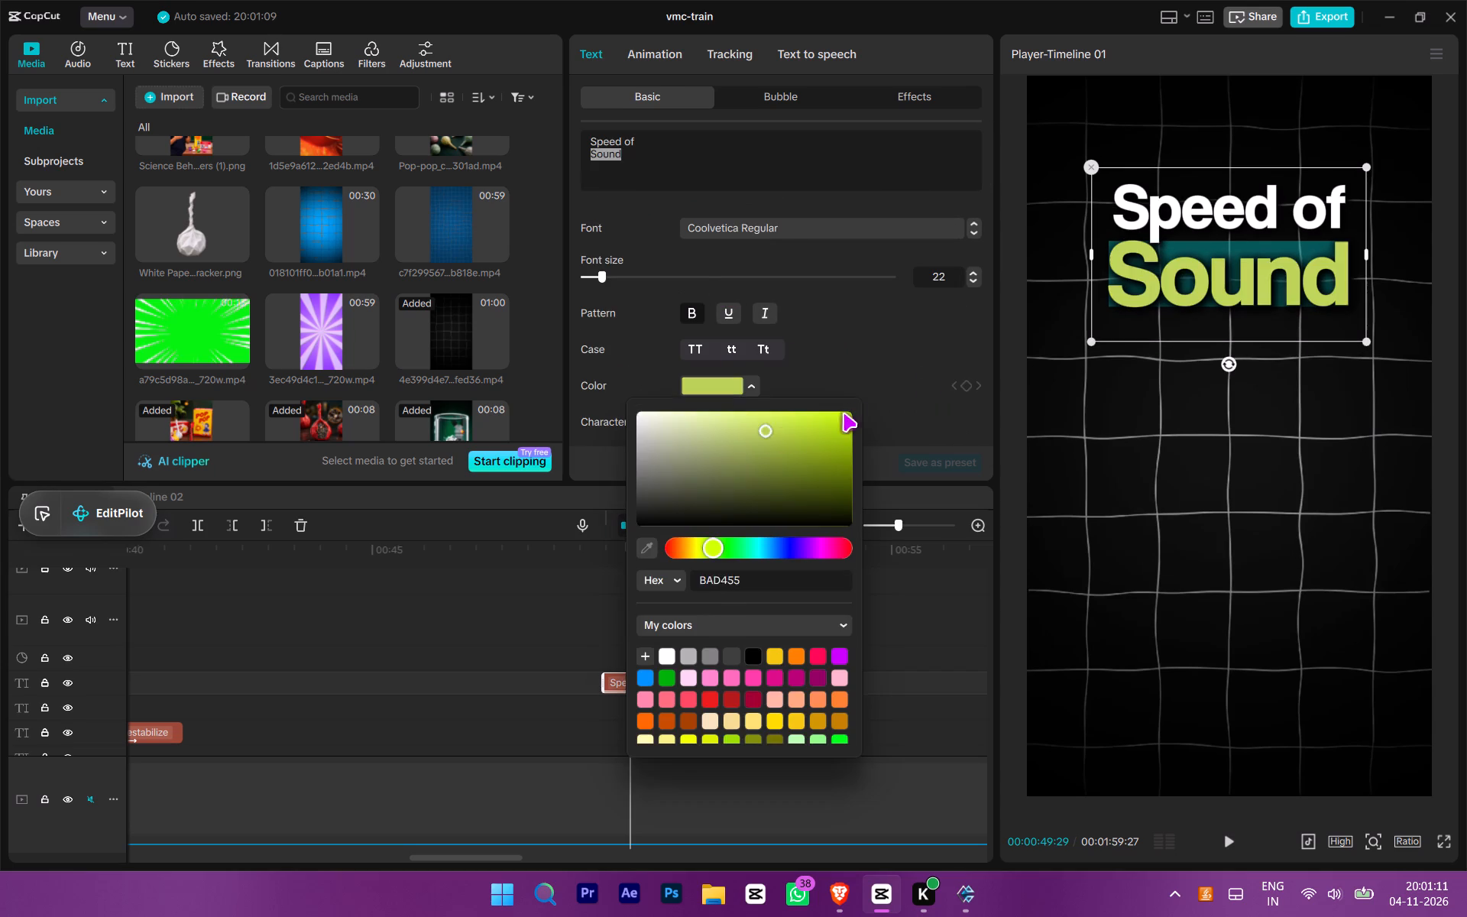
drag(843, 413, 924, 374)
click(759, 164)
Move the "Speed of Sound" title down to the horizontally centred lower-middle area of the frame and scale it down slightly.
drag(1177, 310, 1184, 601)
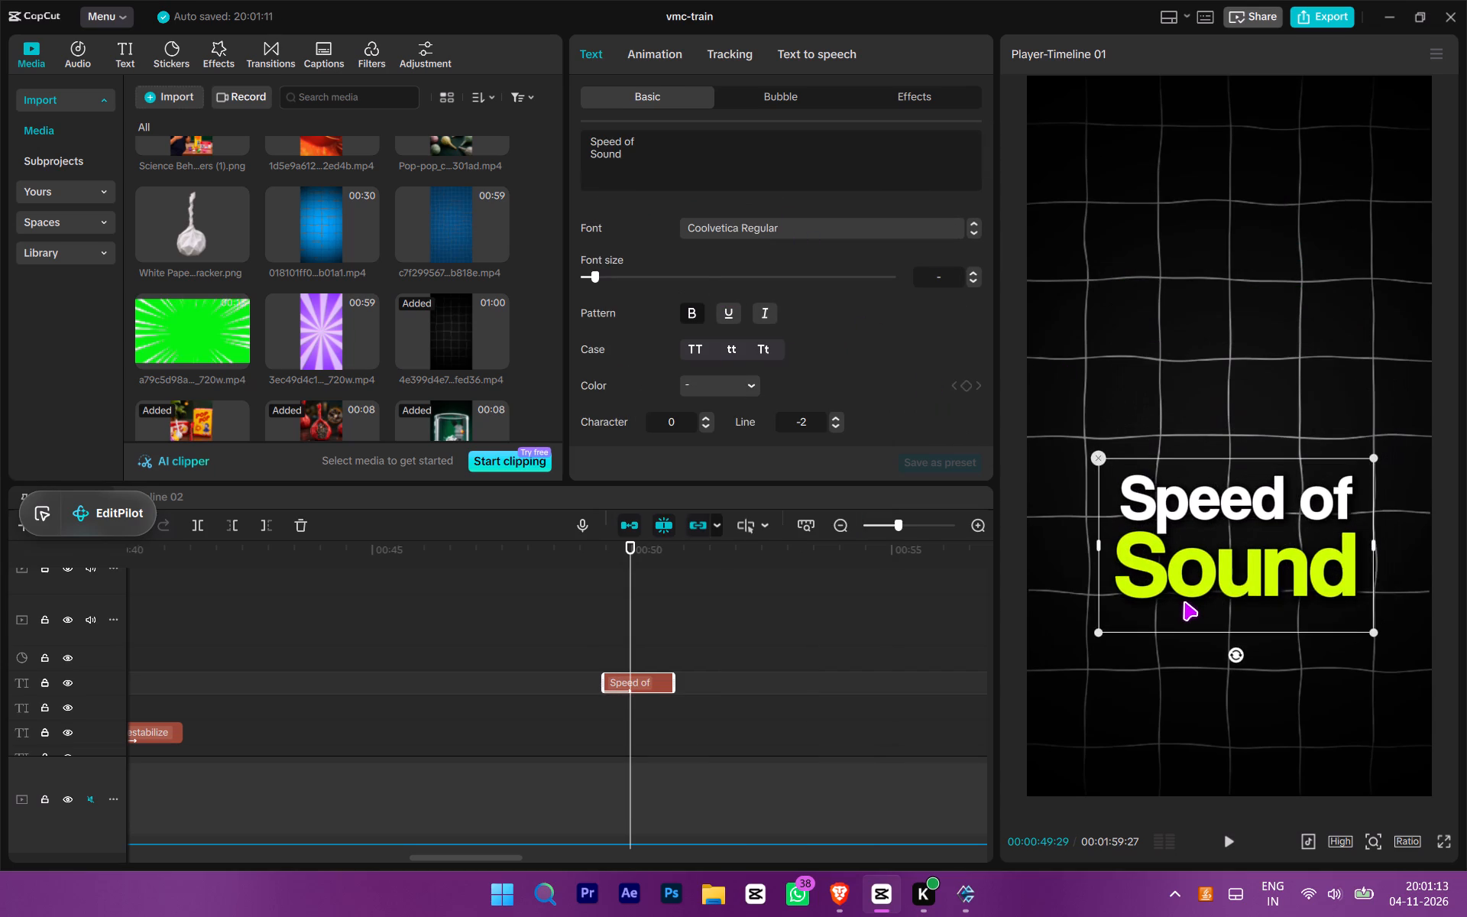
drag(1184, 601, 1177, 601)
click(1175, 601)
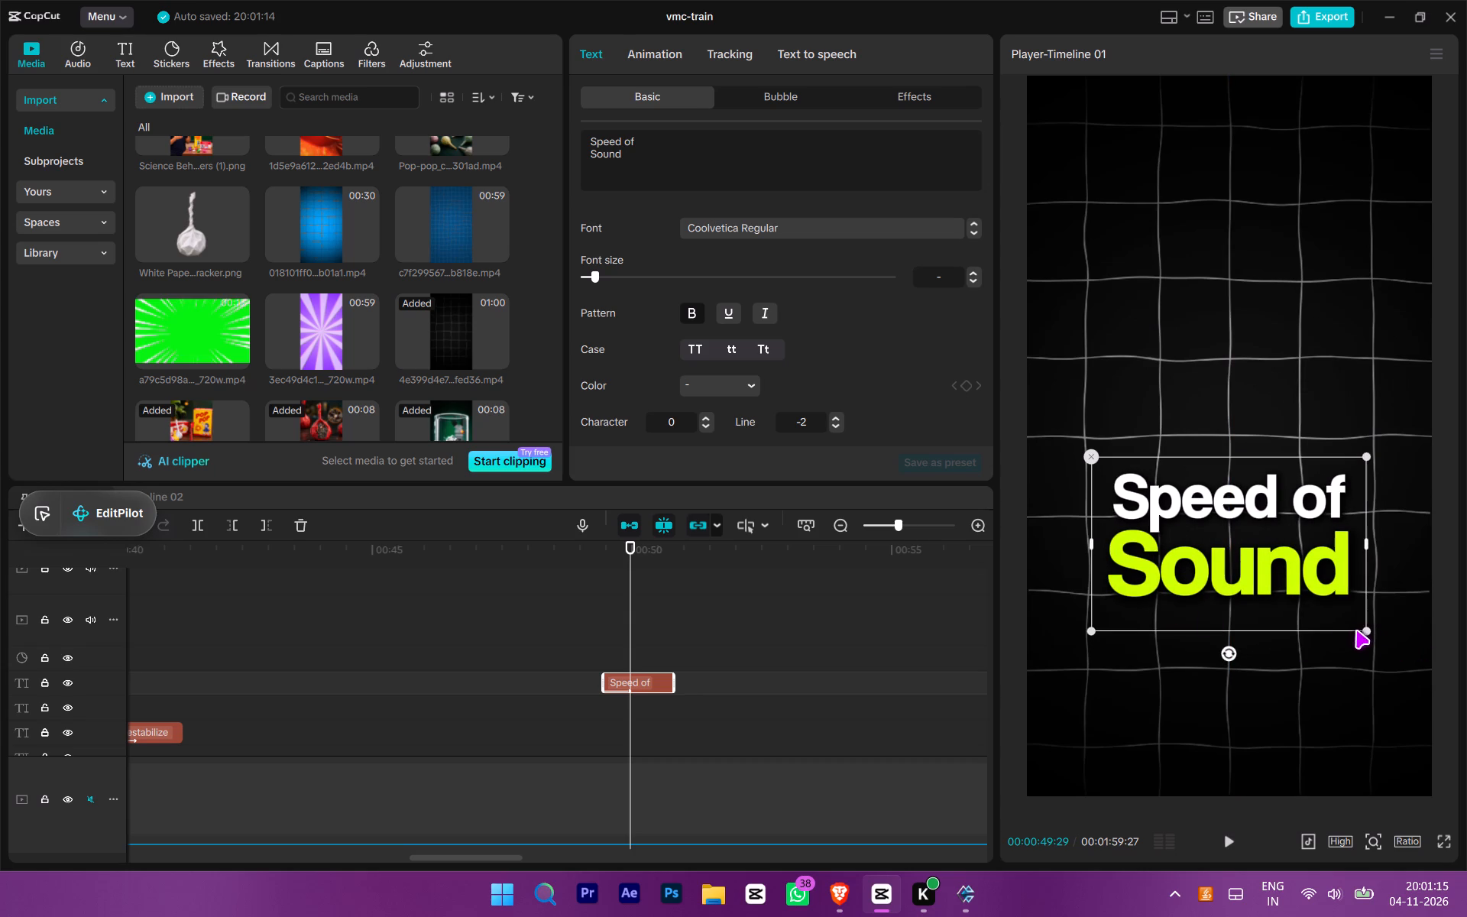
drag(1363, 630, 1326, 604)
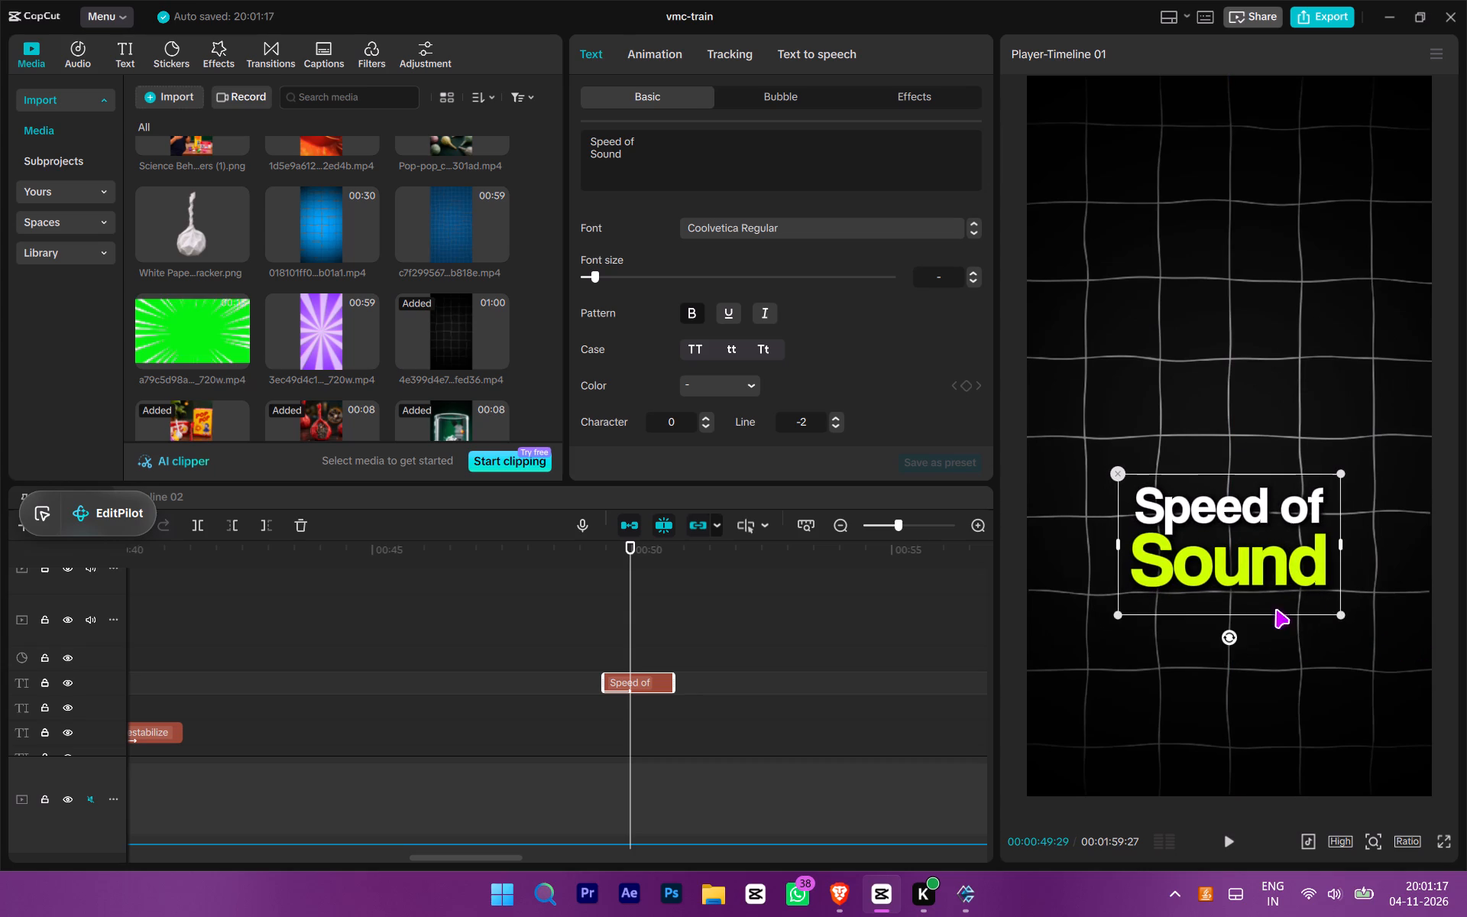
Play the title over the grid and trim its end to the black grid clip's end at about 00:50:11.
click(578, 643)
key(space)
ctrl+scroll(632, 697, up, 5)
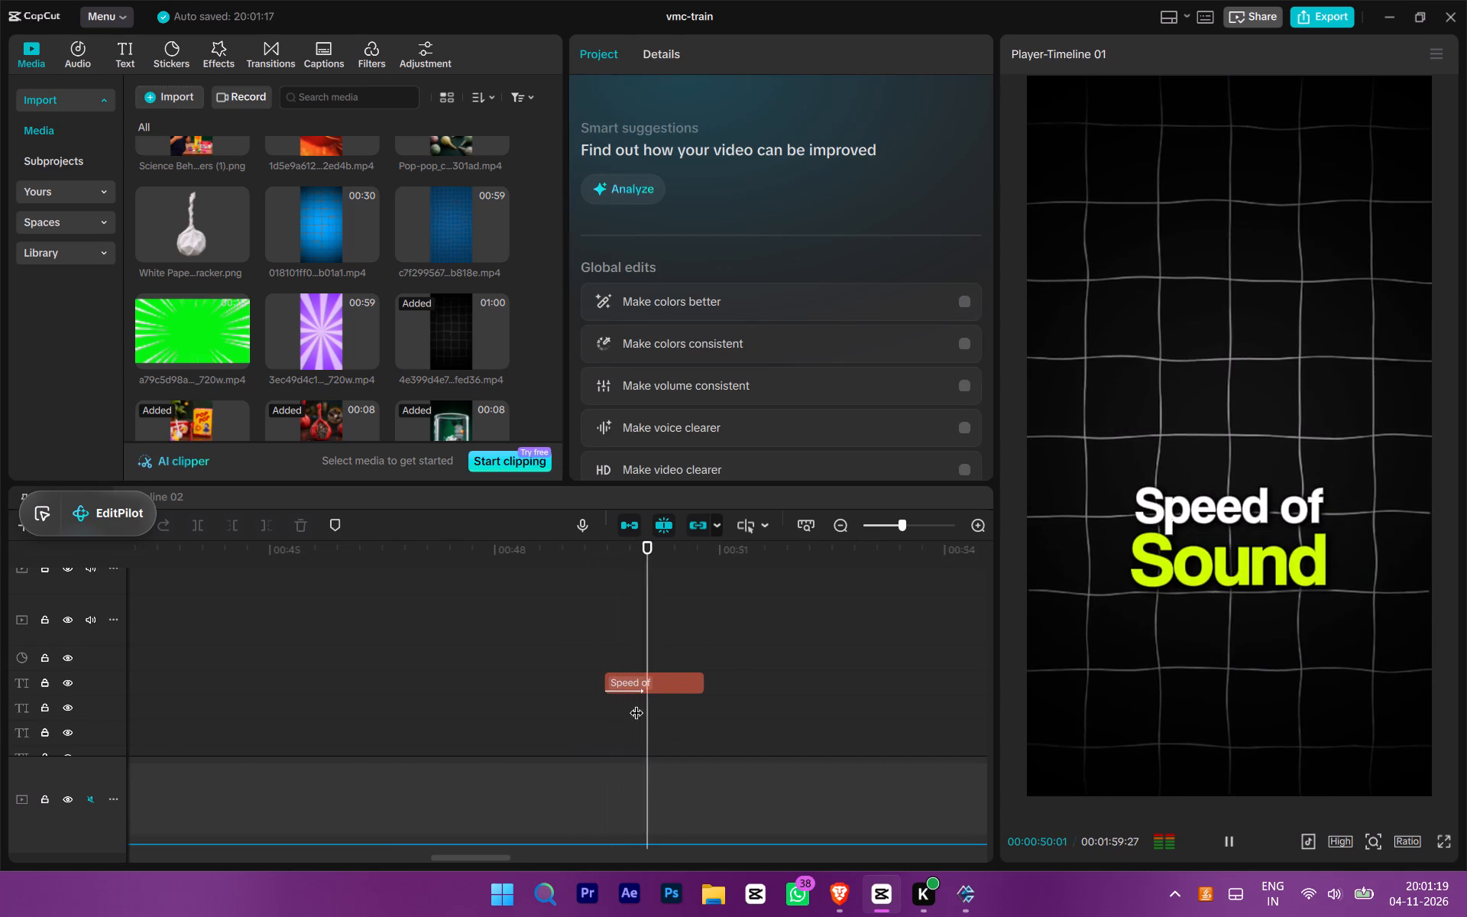
key(space)
key(space)
key(space)
scroll(640, 725, down, 5)
scroll(616, 715, up, 1)
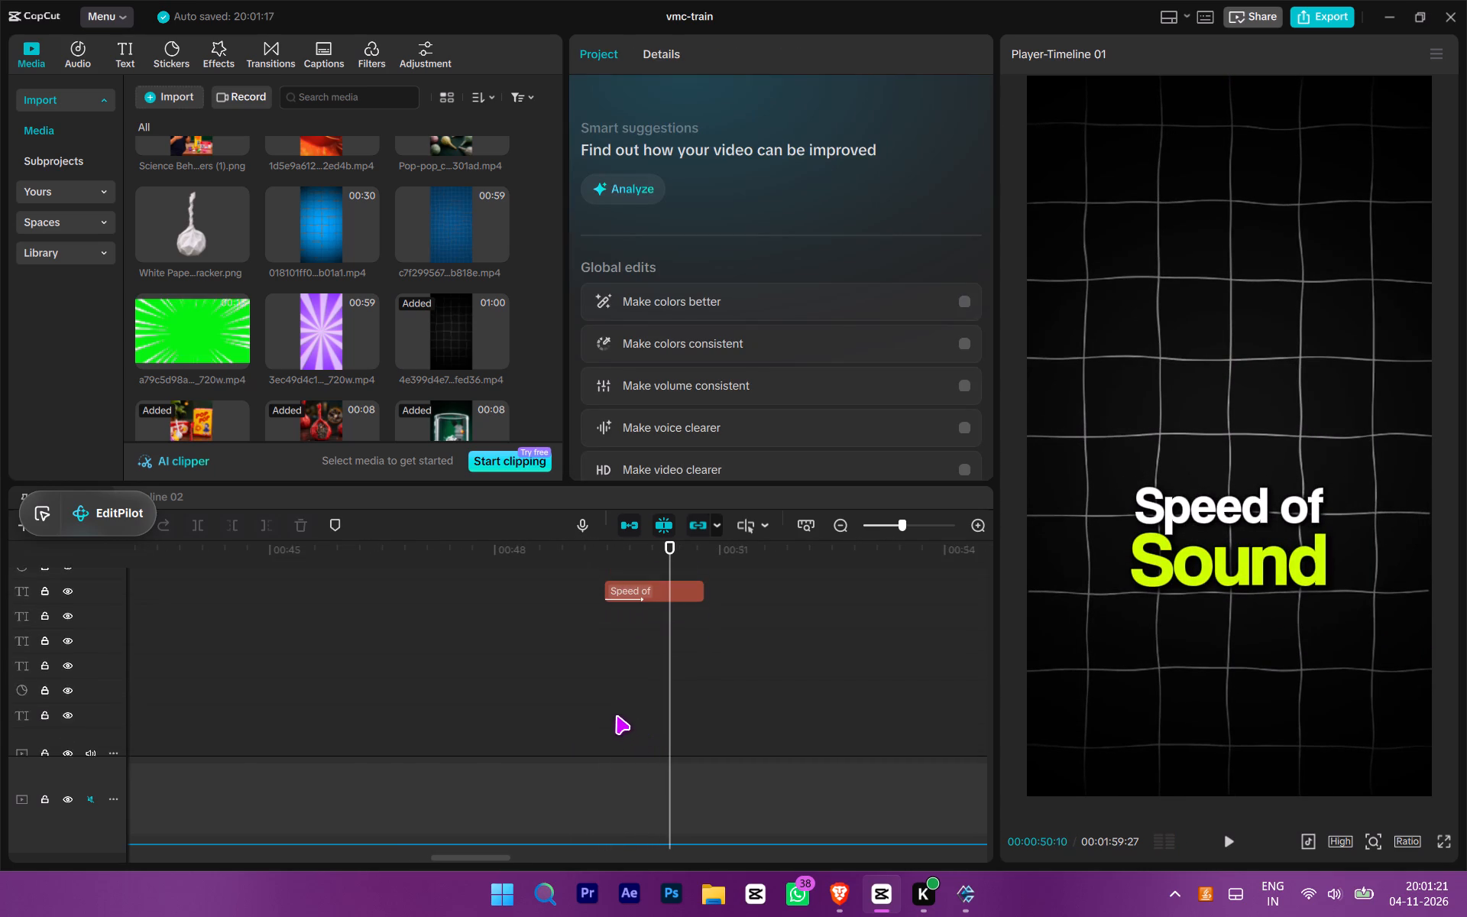
scroll(616, 715, up, 2)
key(space)
scroll(649, 731, down, 3)
ctrl+scroll(658, 721, up, 5)
scroll(658, 720, down, 8)
click(658, 603)
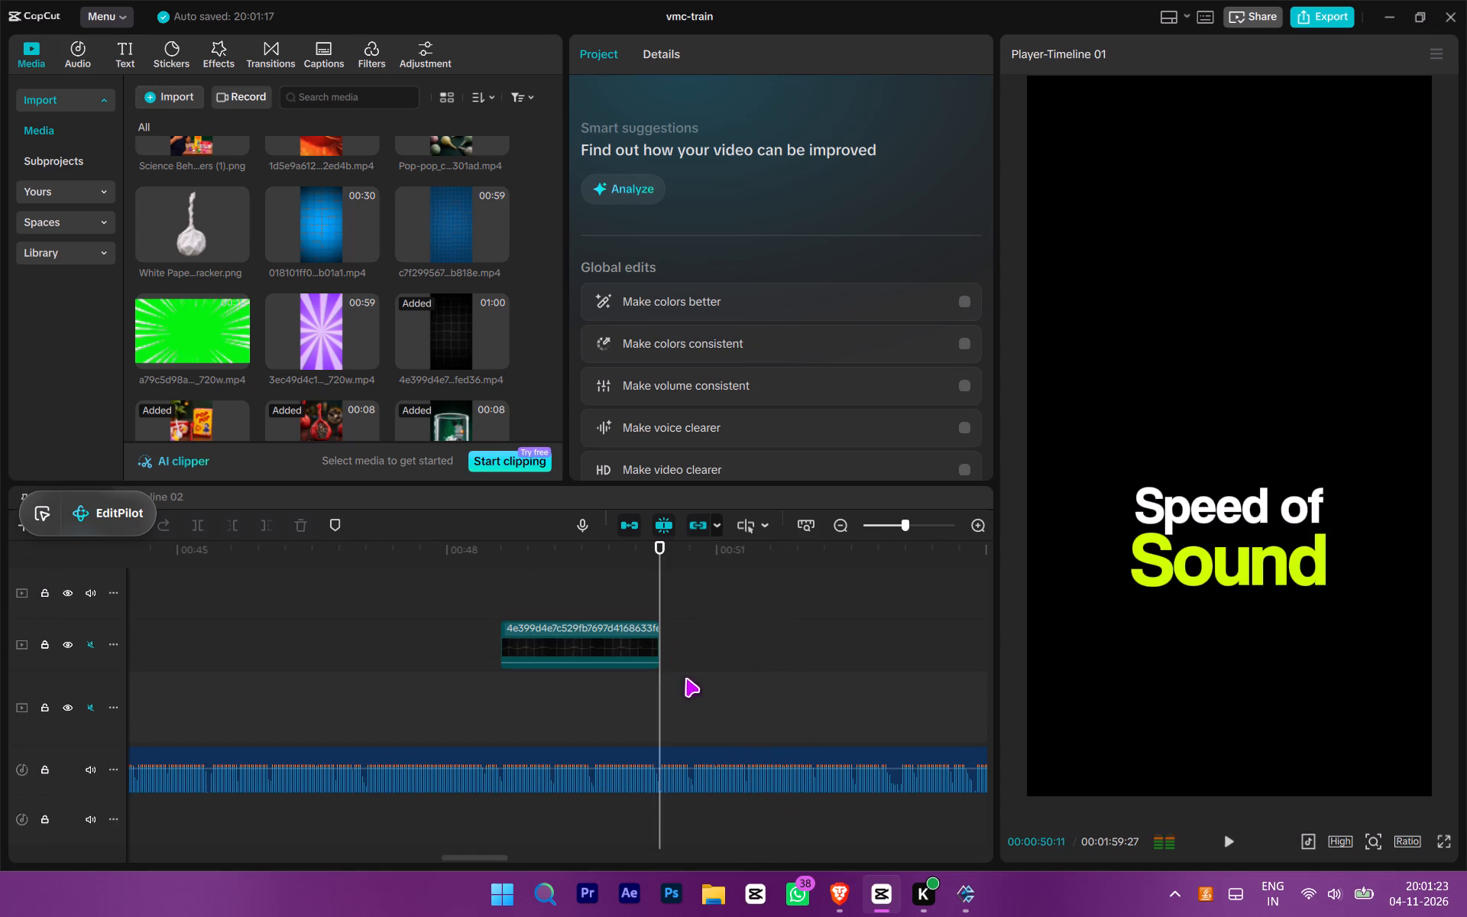
scroll(690, 686, up, 7)
drag(737, 729, 642, 547)
key(w)
Listen to the narration after the grid clip and stop at 00:53:25 for the next clip's start.
ctrl+scroll(659, 646, down, 8)
key(space)
scroll(599, 683, down, 8)
ctrl+scroll(560, 684, down, 12)
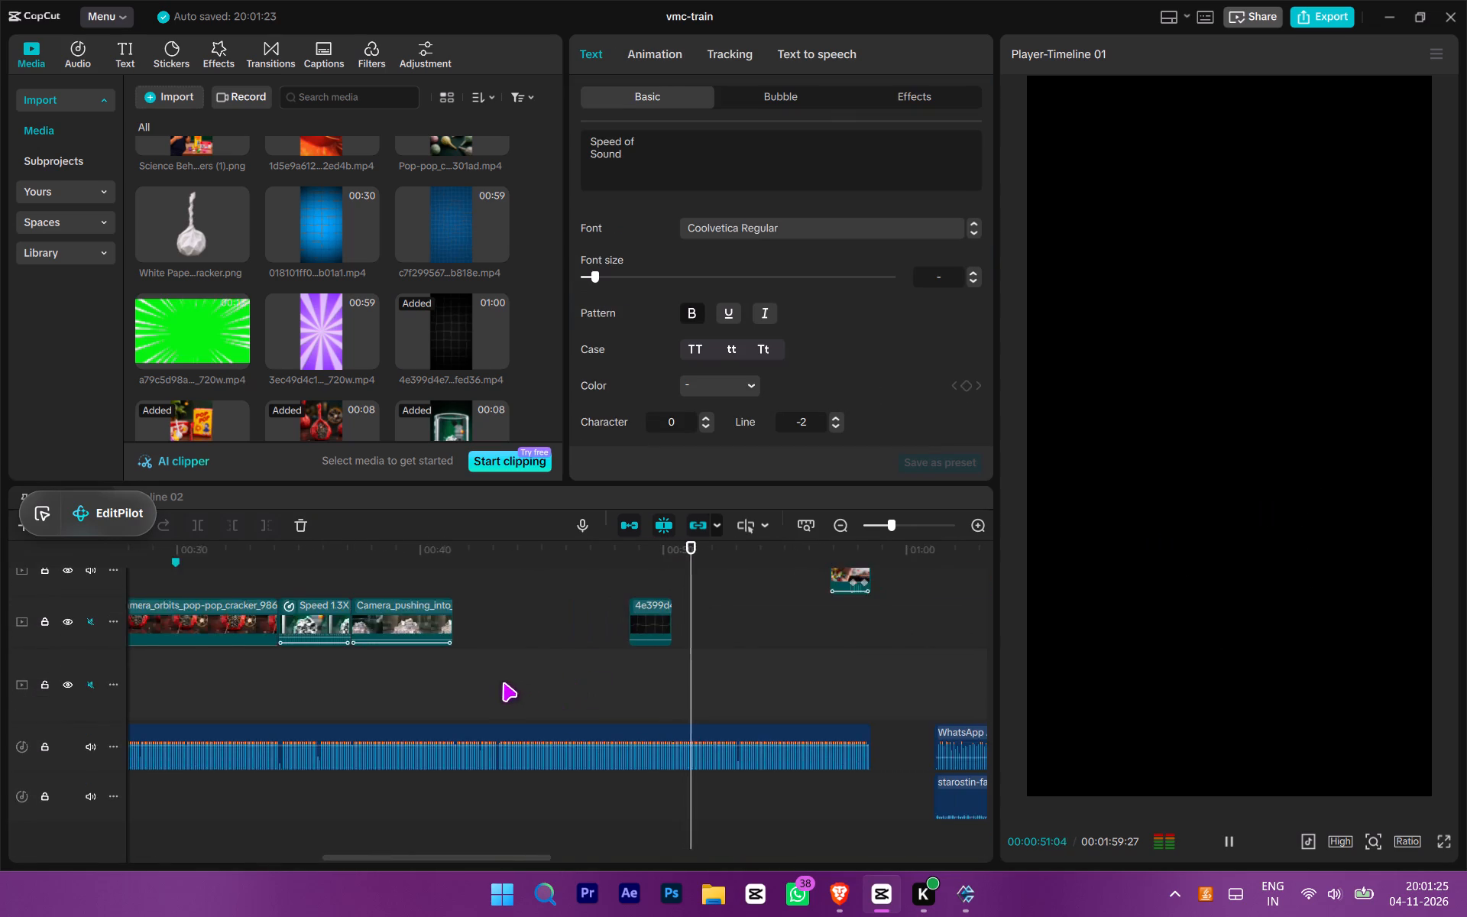
ctrl+scroll(503, 682, down, 6)
scroll(743, 770, up, 6)
ctrl+scroll(559, 752, up, 10)
scroll(546, 755, down, 2)
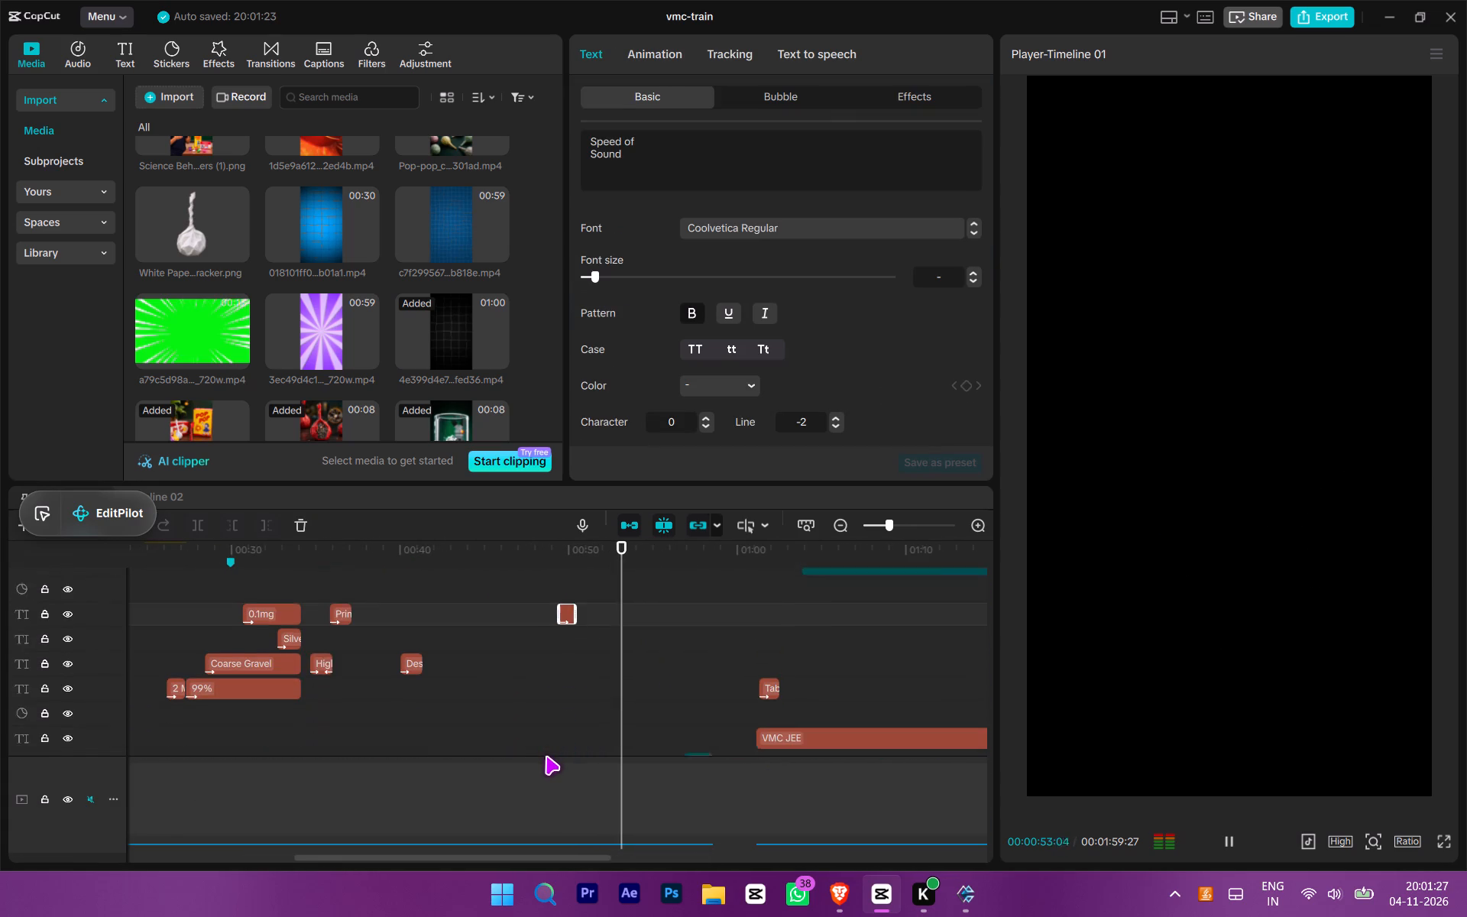
scroll(546, 756, down, 10)
ctrl+scroll(626, 753, up, 9)
scroll(656, 766, up, 5)
ctrl+scroll(660, 773, up, 5)
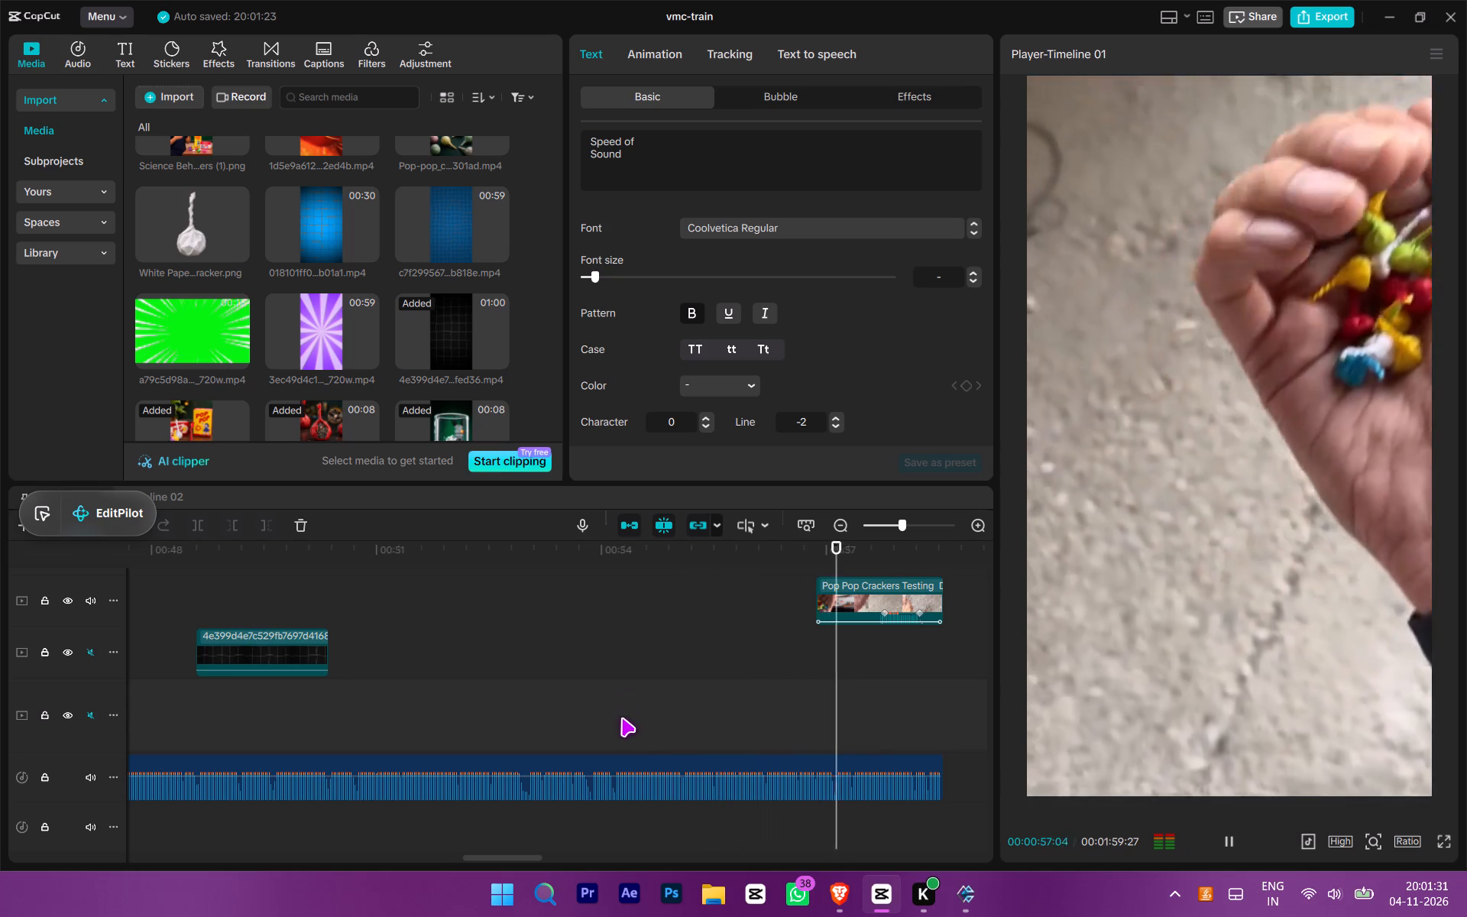
click(617, 718)
key(space)
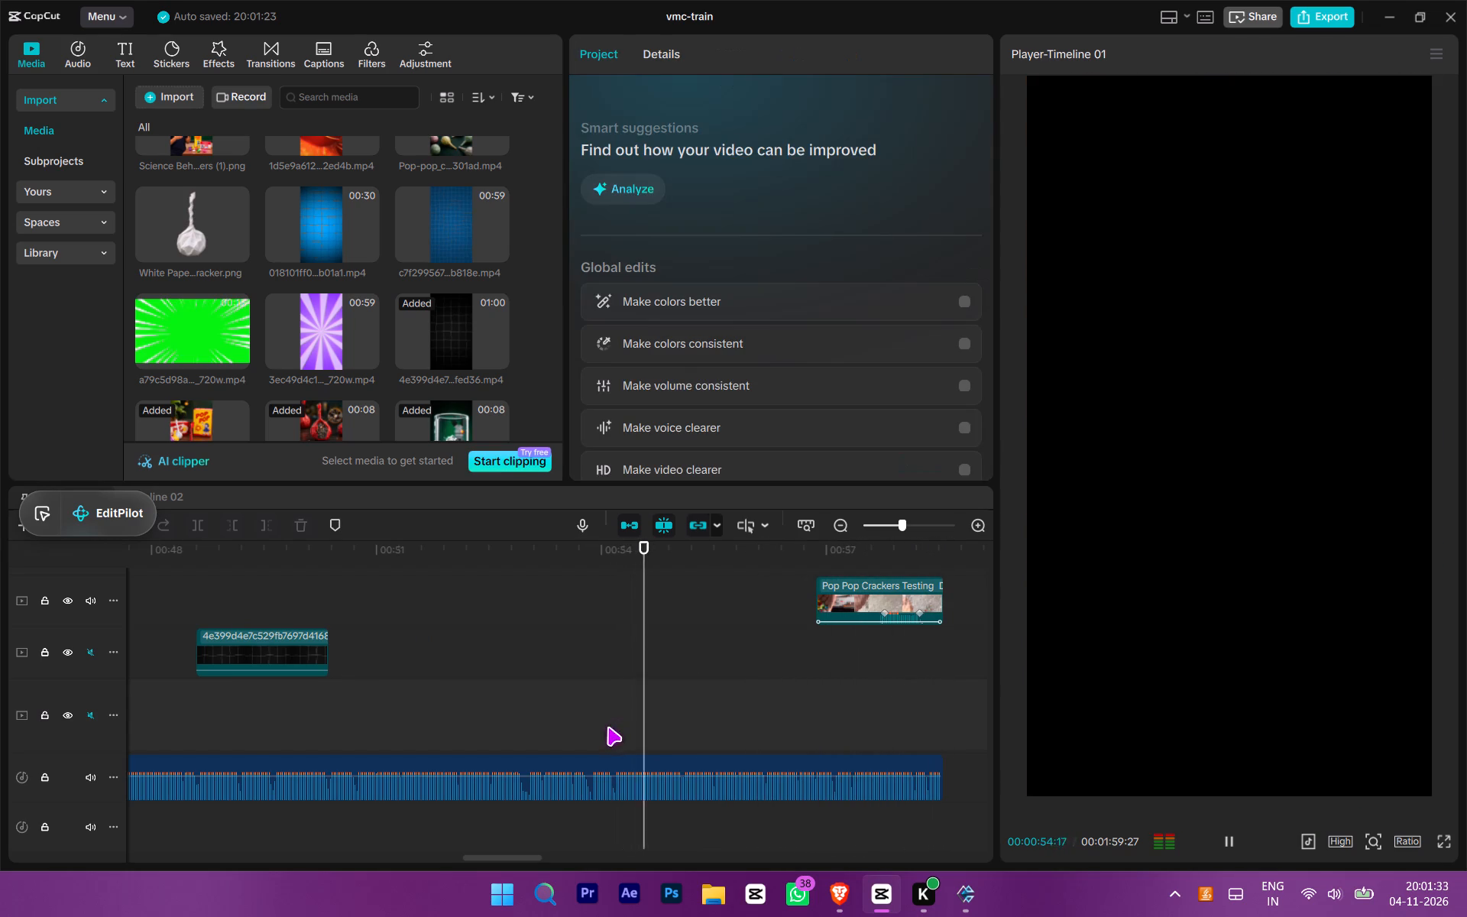
click(607, 727)
double_click(593, 720)
key(space)
double_click(591, 718)
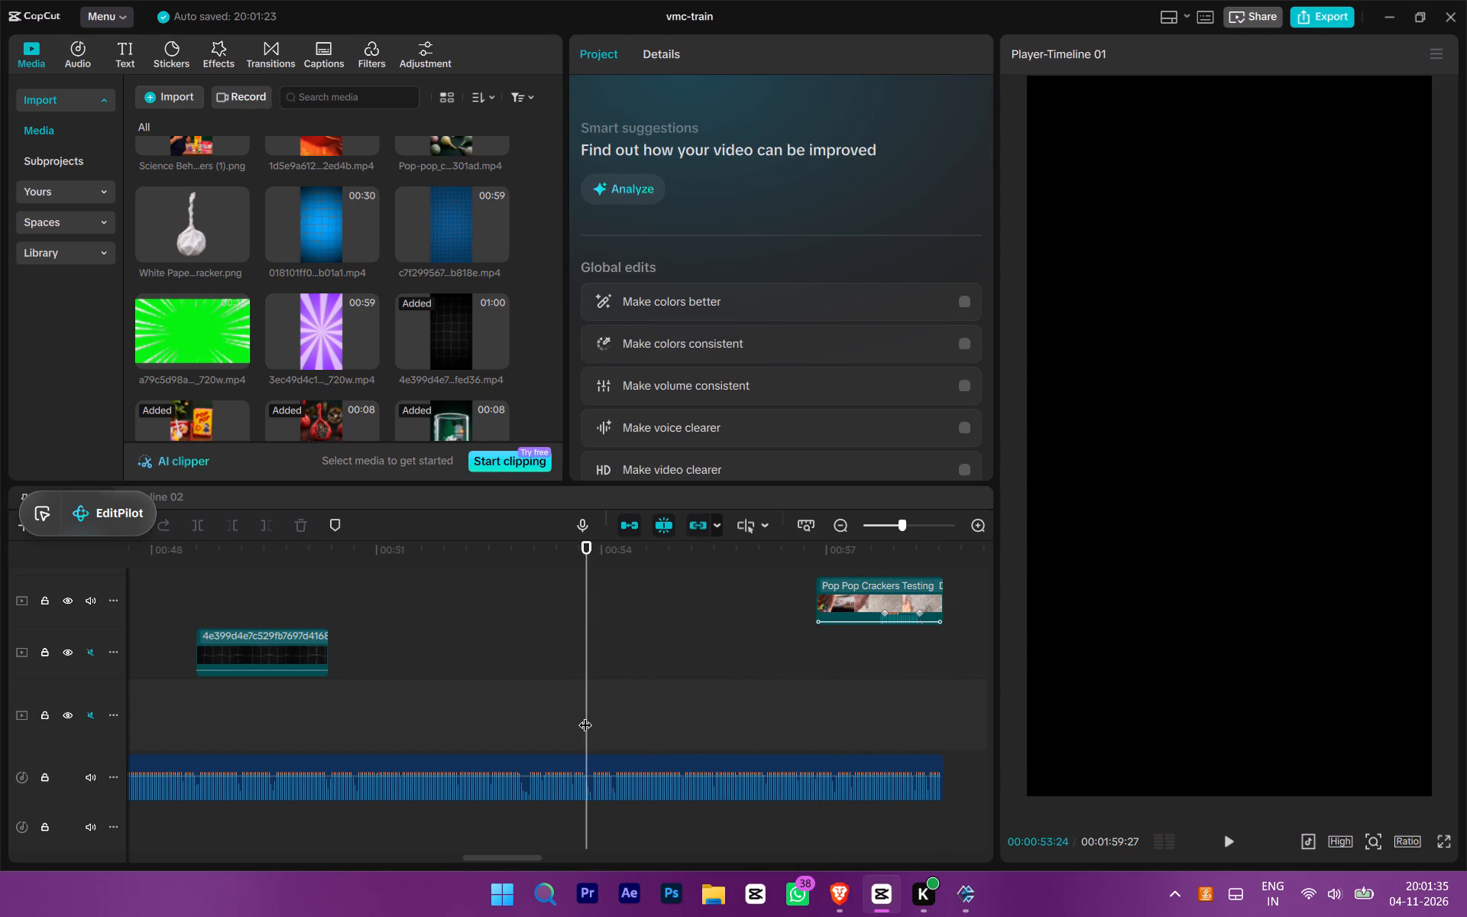
double_click(585, 715)
ctrl+scroll(611, 756, up, 7)
click(591, 742)
scroll(401, 448, down, 5)
scroll(393, 317, up, 2)
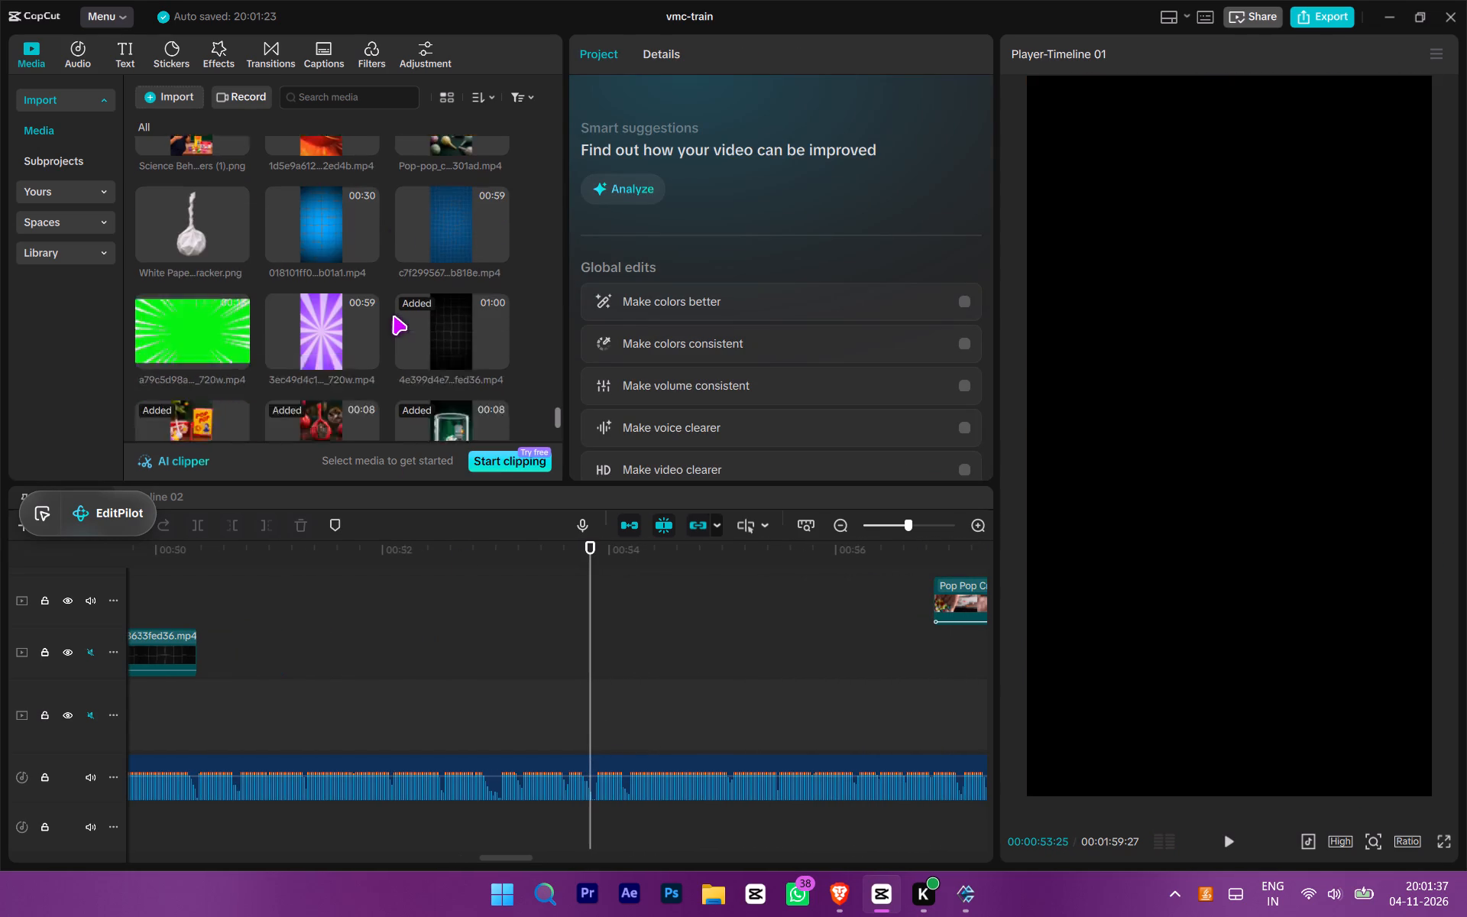
Preview the imported cracker videos and place the "Diwali unique firecrackers" clip on the timeline at about 00:53:25.
scroll(393, 316, up, 1)
scroll(389, 295, down, 4)
scroll(306, 312, up, 5)
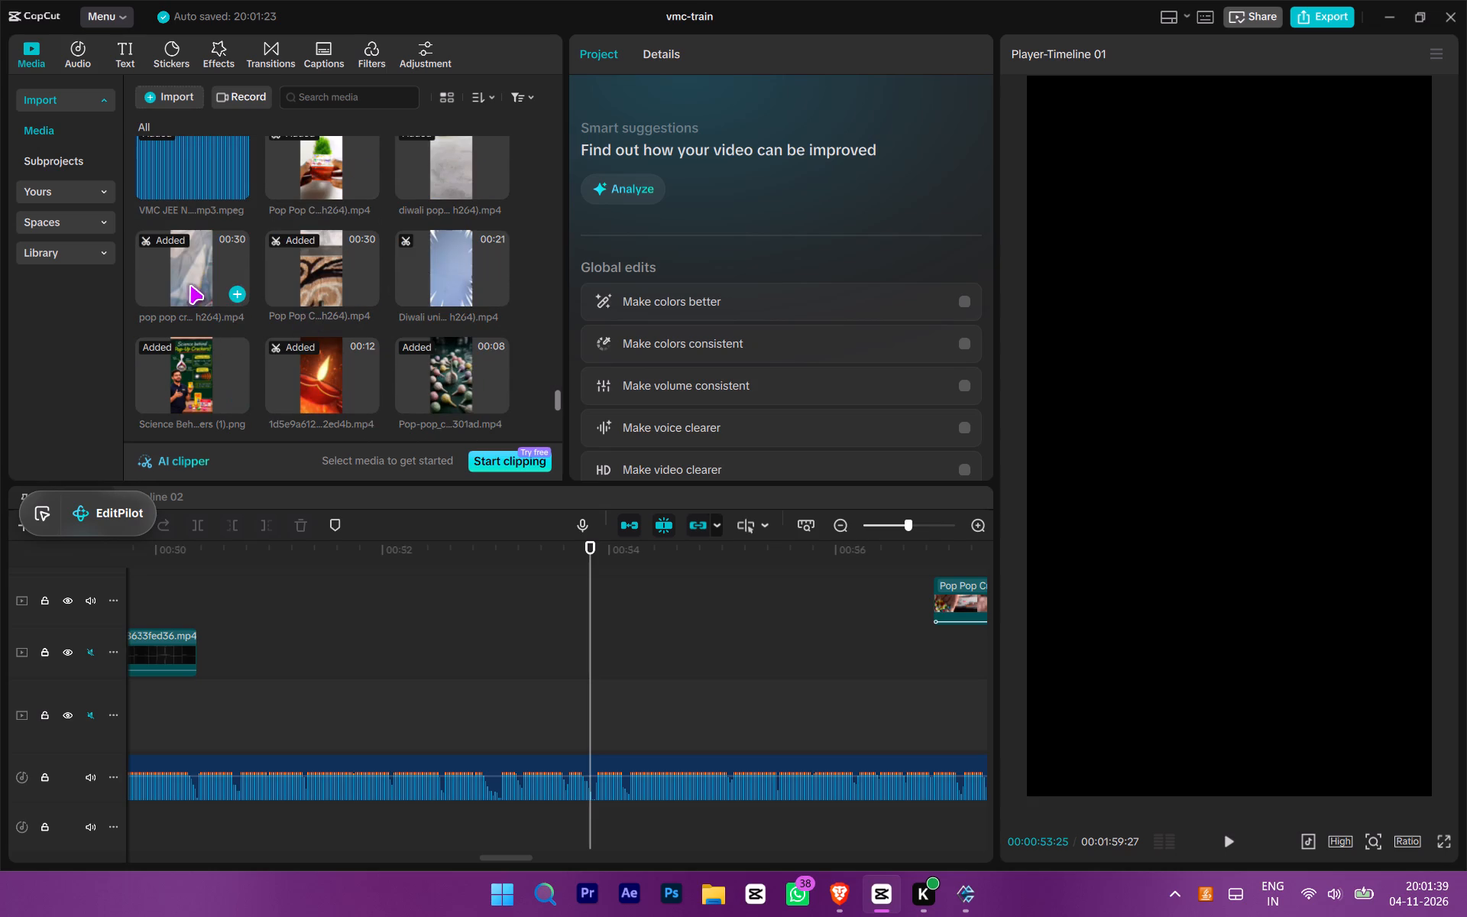
click(189, 285)
click(275, 288)
click(432, 292)
scroll(449, 325, up, 1)
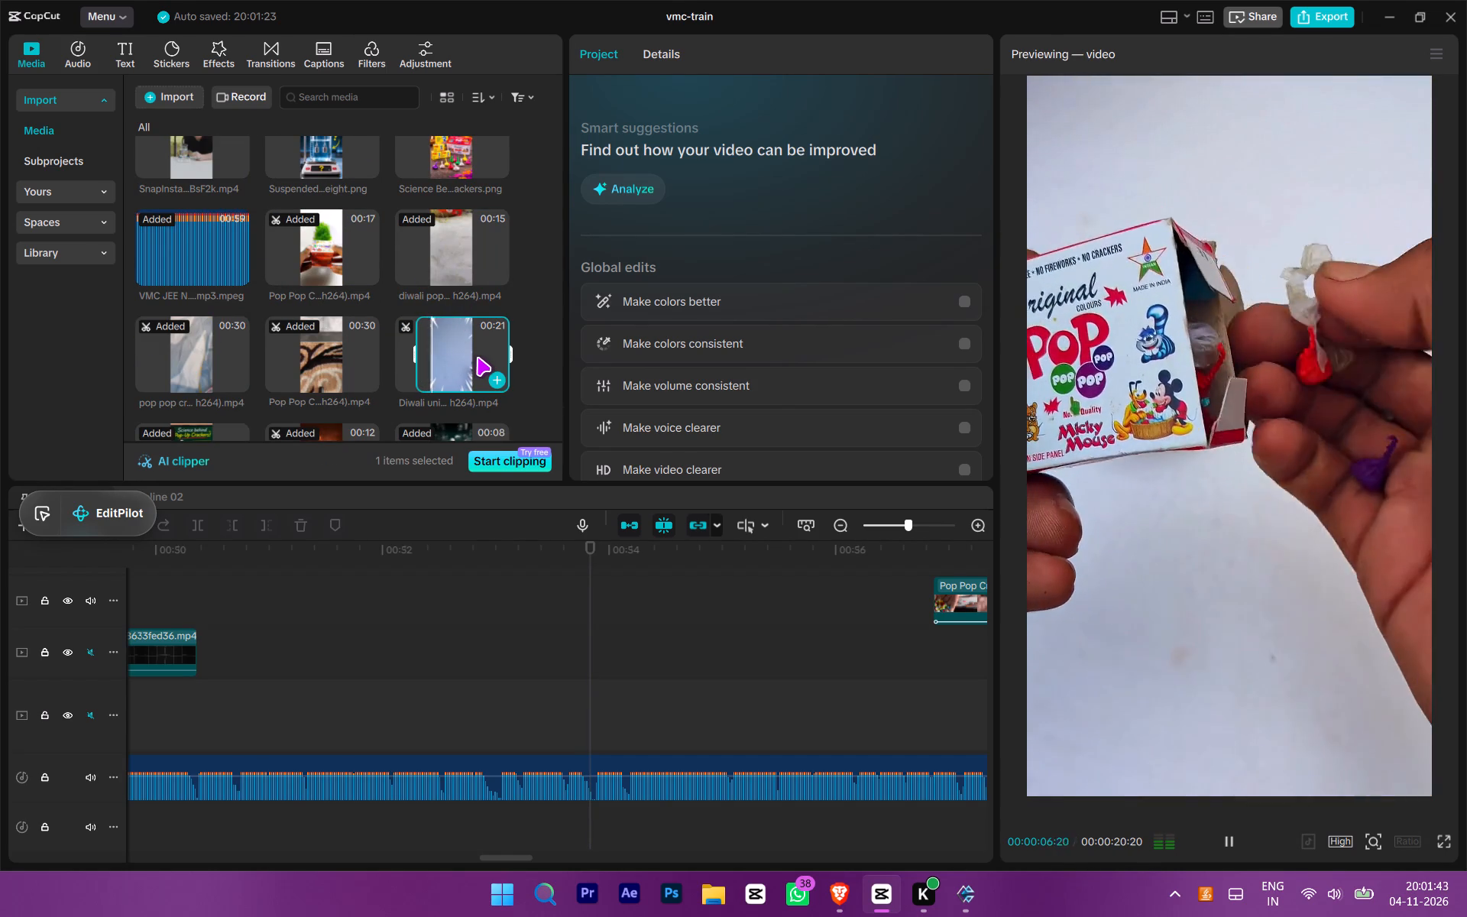
drag(476, 370, 594, 646)
key(space)
ctrl+scroll(642, 689, up, 3)
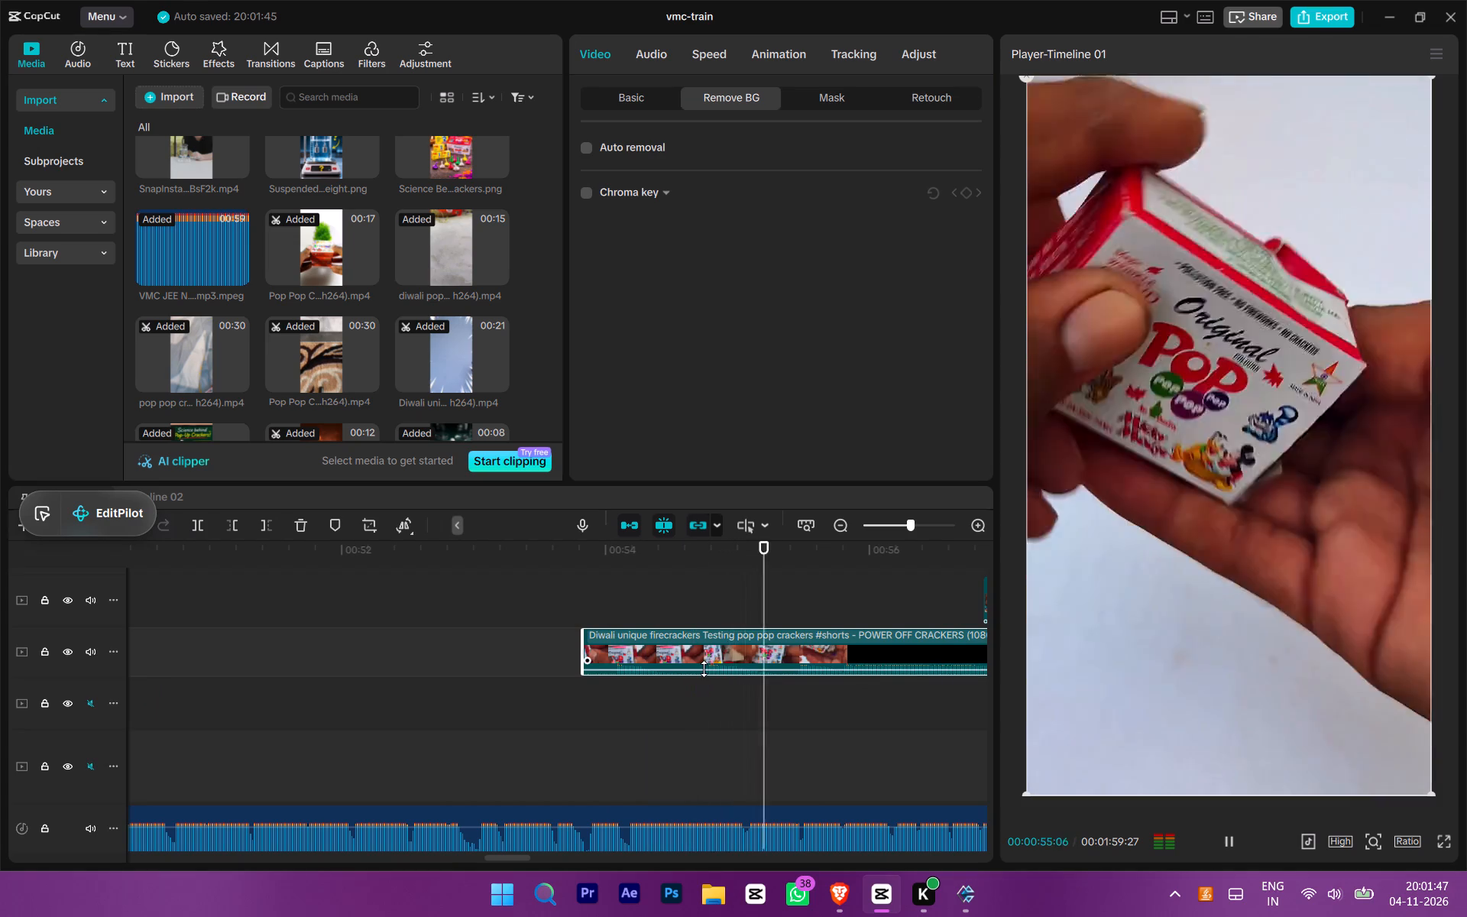
Turn the "Diwali unique firecrackers" clip's audio volume all the way down.
drag(704, 669, 725, 732)
ctrl+scroll(724, 733, down, 8)
Trim the end of the "Diwali unique firecrackers" clip at 00:56:26, where the "Pop Pop Crackers Testing" clip starts.
key(space)
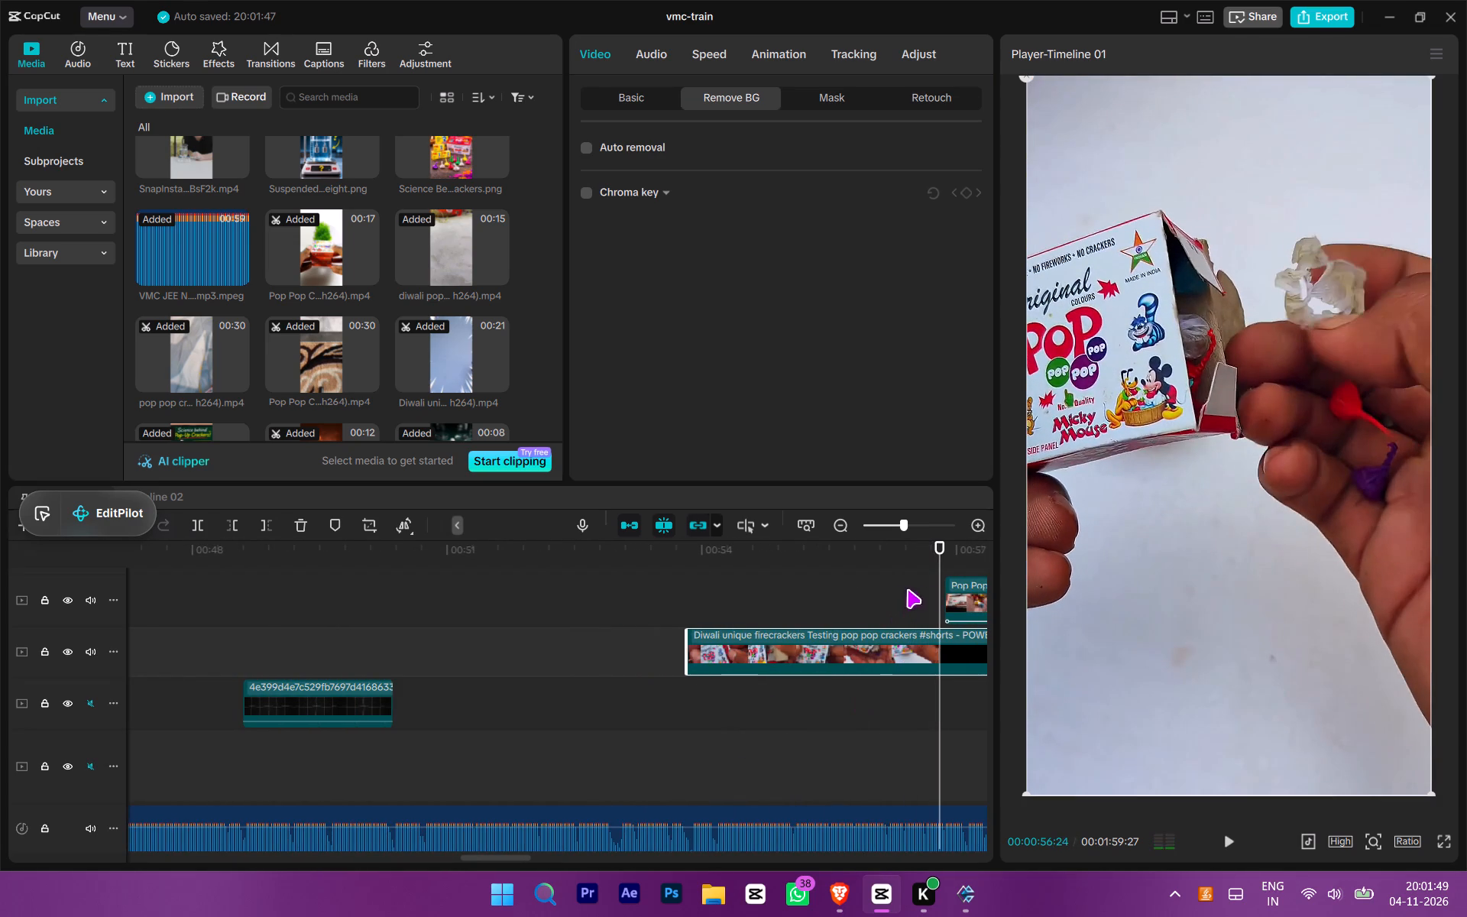
click(955, 562)
click(950, 561)
key(w)
Move the trimmed "Diwali unique firecrackers" clip down onto the black grid clip's track, ending at the next clip's start.
drag(873, 656, 879, 698)
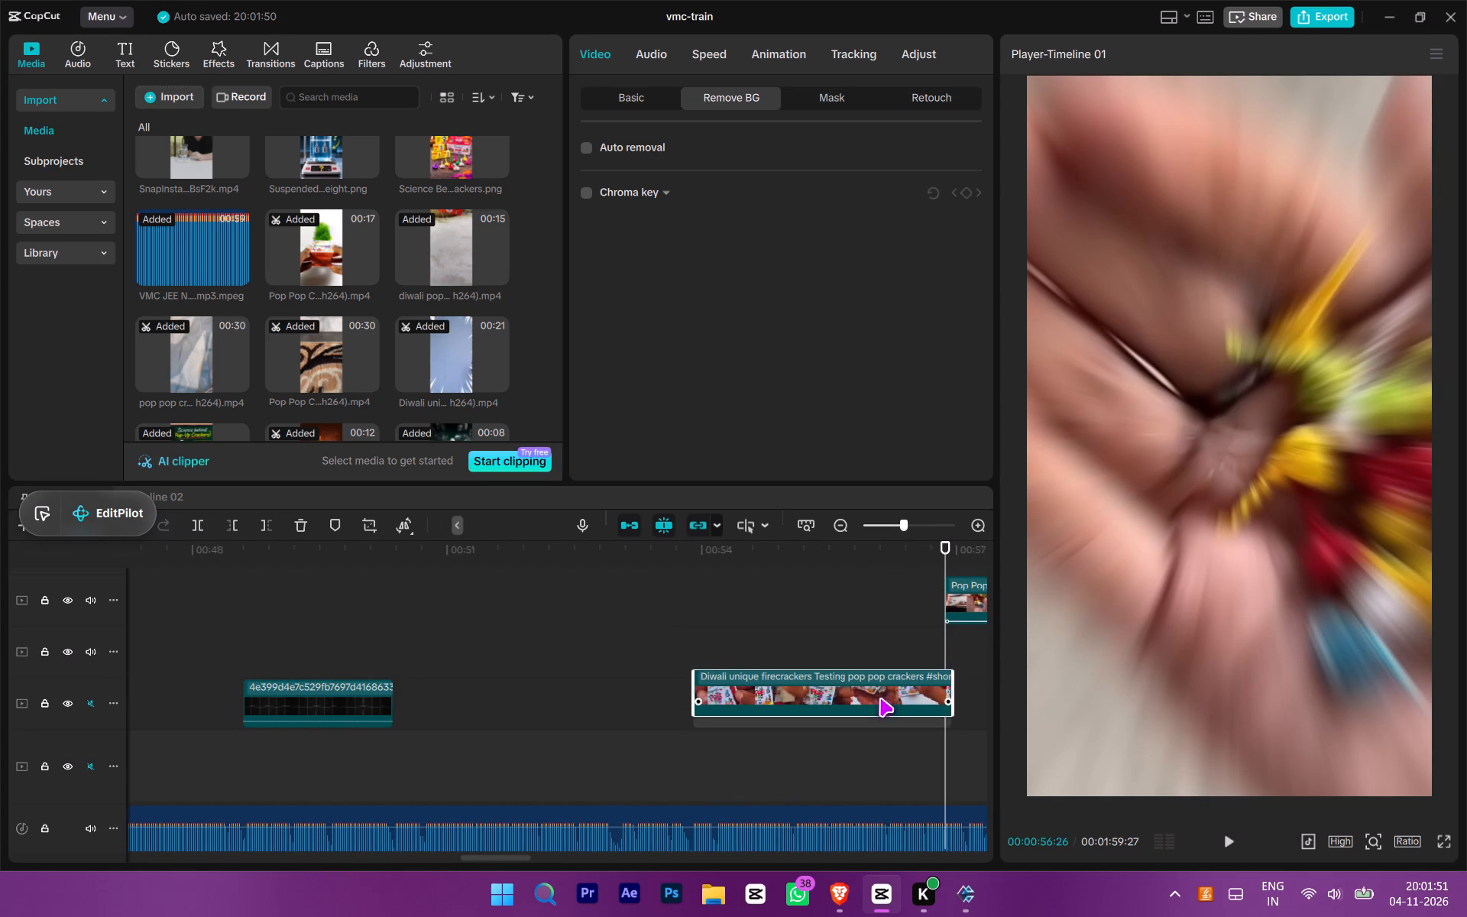
drag(879, 698, 869, 699)
click(869, 699)
key(space)
Apply the Zoom 1 combo animation to the "Diwali unique firecrackers" clip and keep the editor window maximized.
click(774, 658)
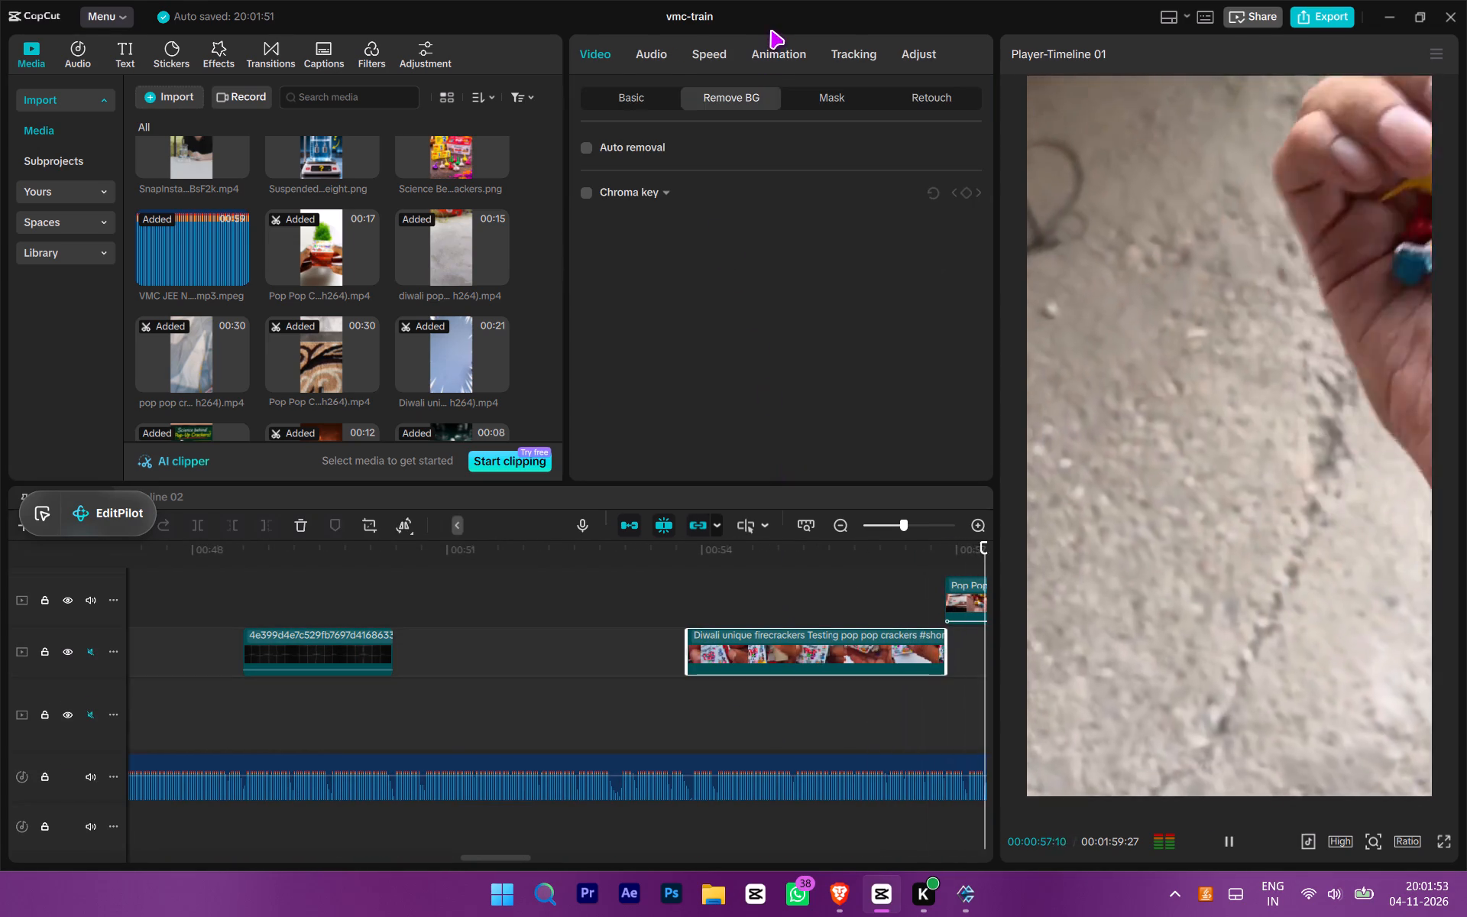
click(770, 30)
click(802, 60)
click(687, 225)
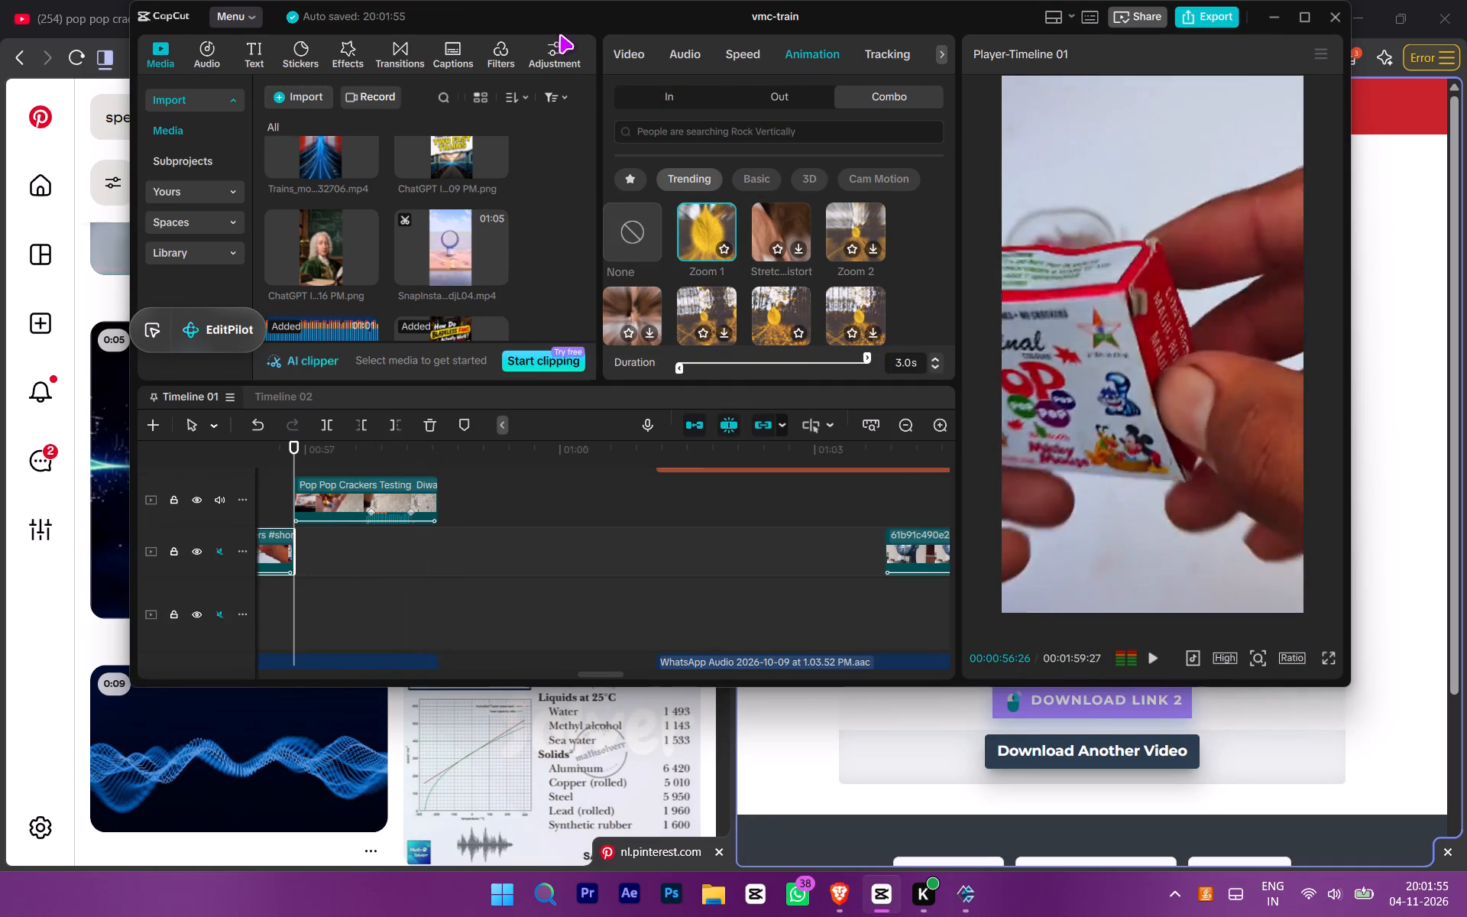
click(559, 34)
double_click(559, 19)
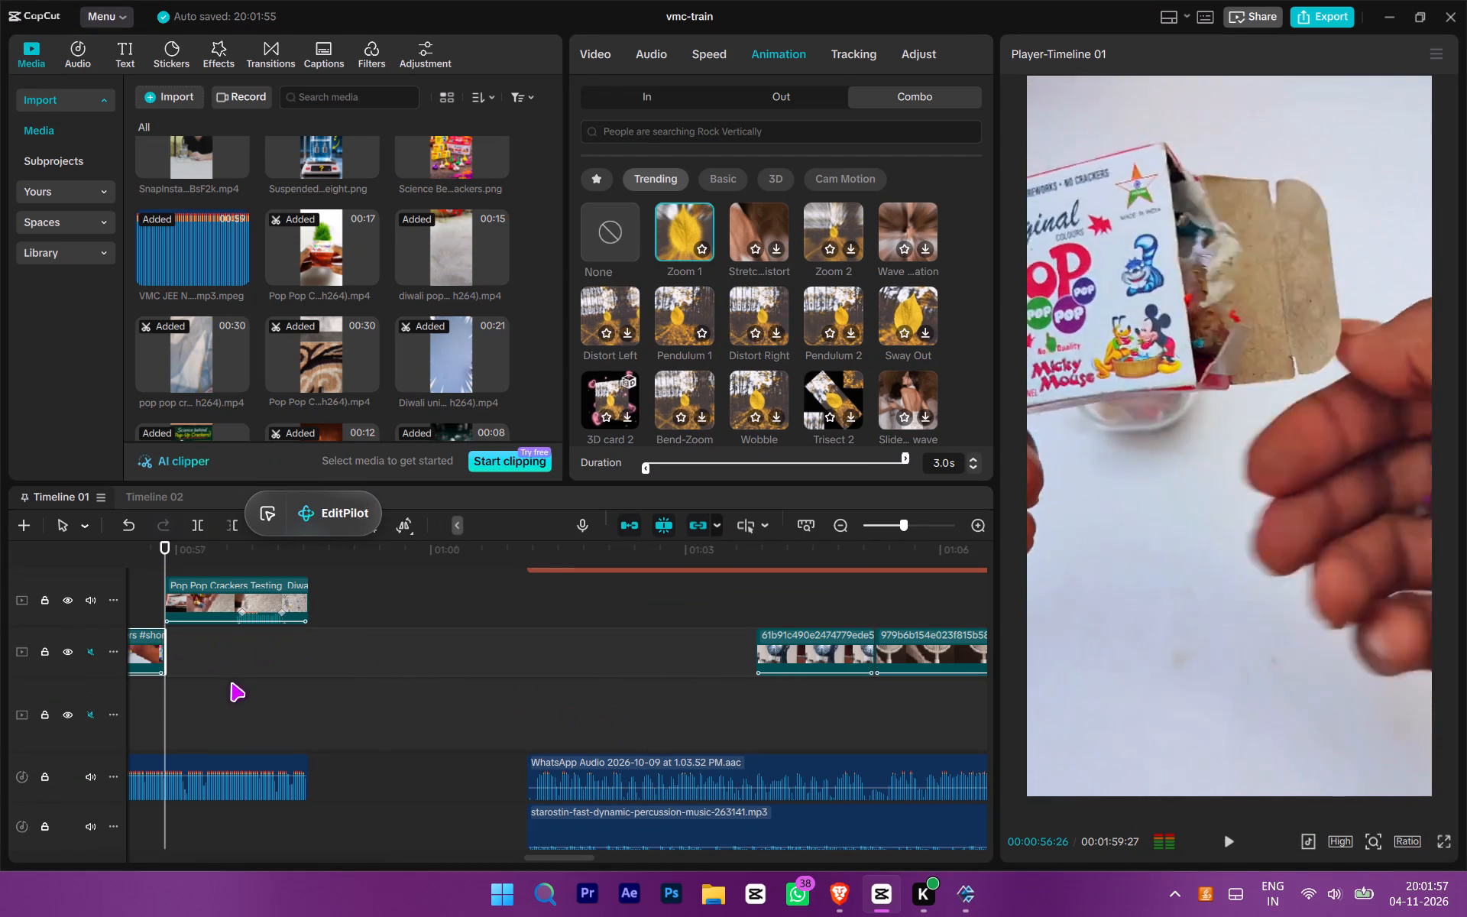
Play the sequence from about 00:53 through the "Diwali unique firecrackers" clip into the "Pop Pop Crackers Testing" clip to check it.
ctrl+scroll(231, 683, down, 2)
click(235, 681)
drag(234, 680, 0, 653)
ctrl+scroll(747, 702, down, 6)
click(602, 713)
key(space)
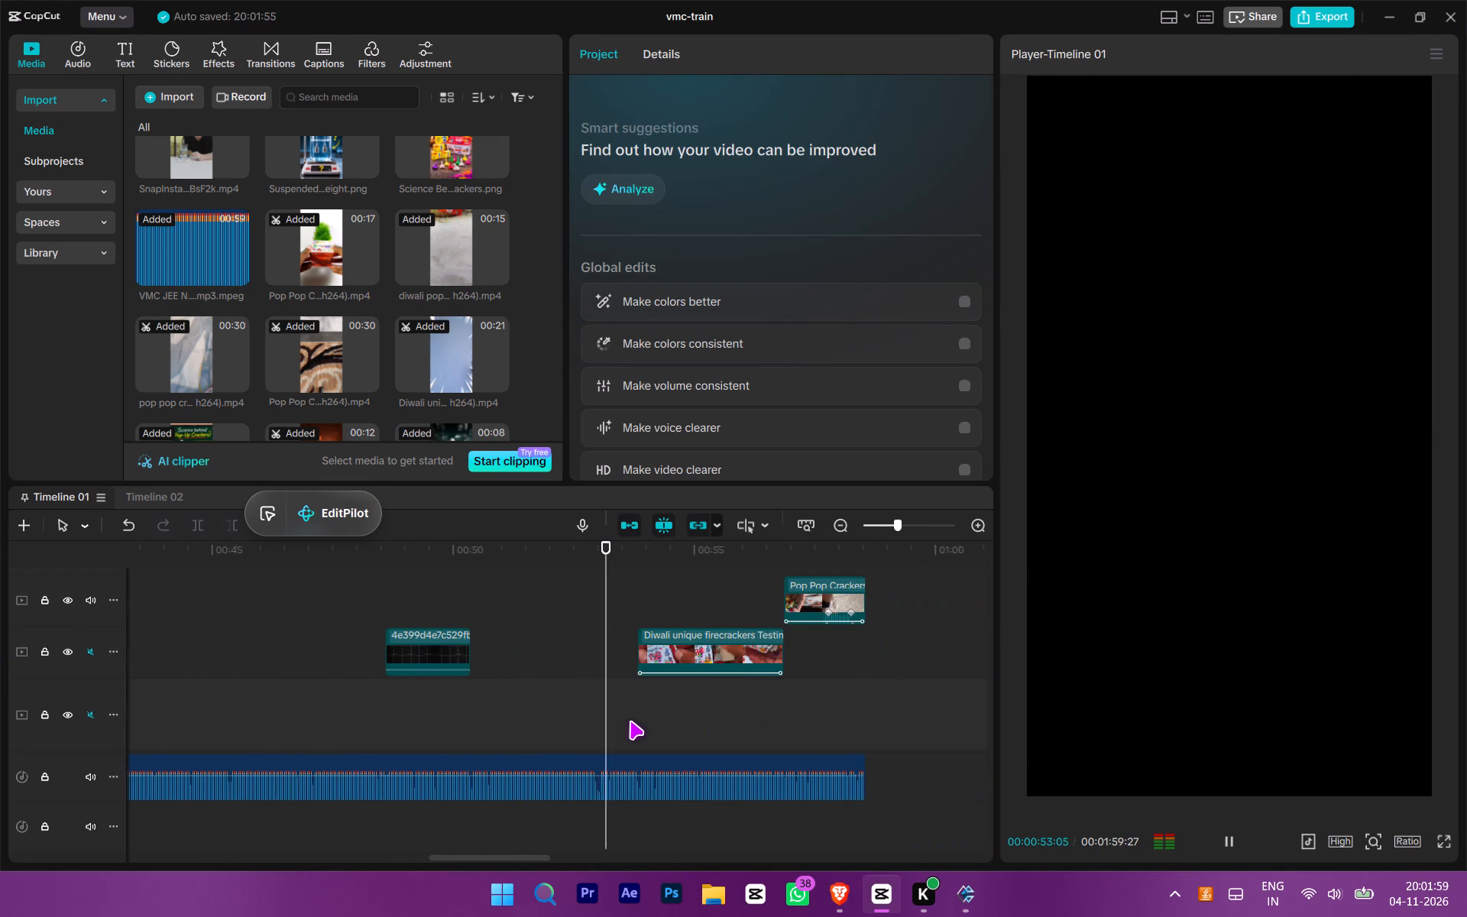
ctrl+scroll(632, 724, down, 10)
ctrl+scroll(650, 728, up, 11)
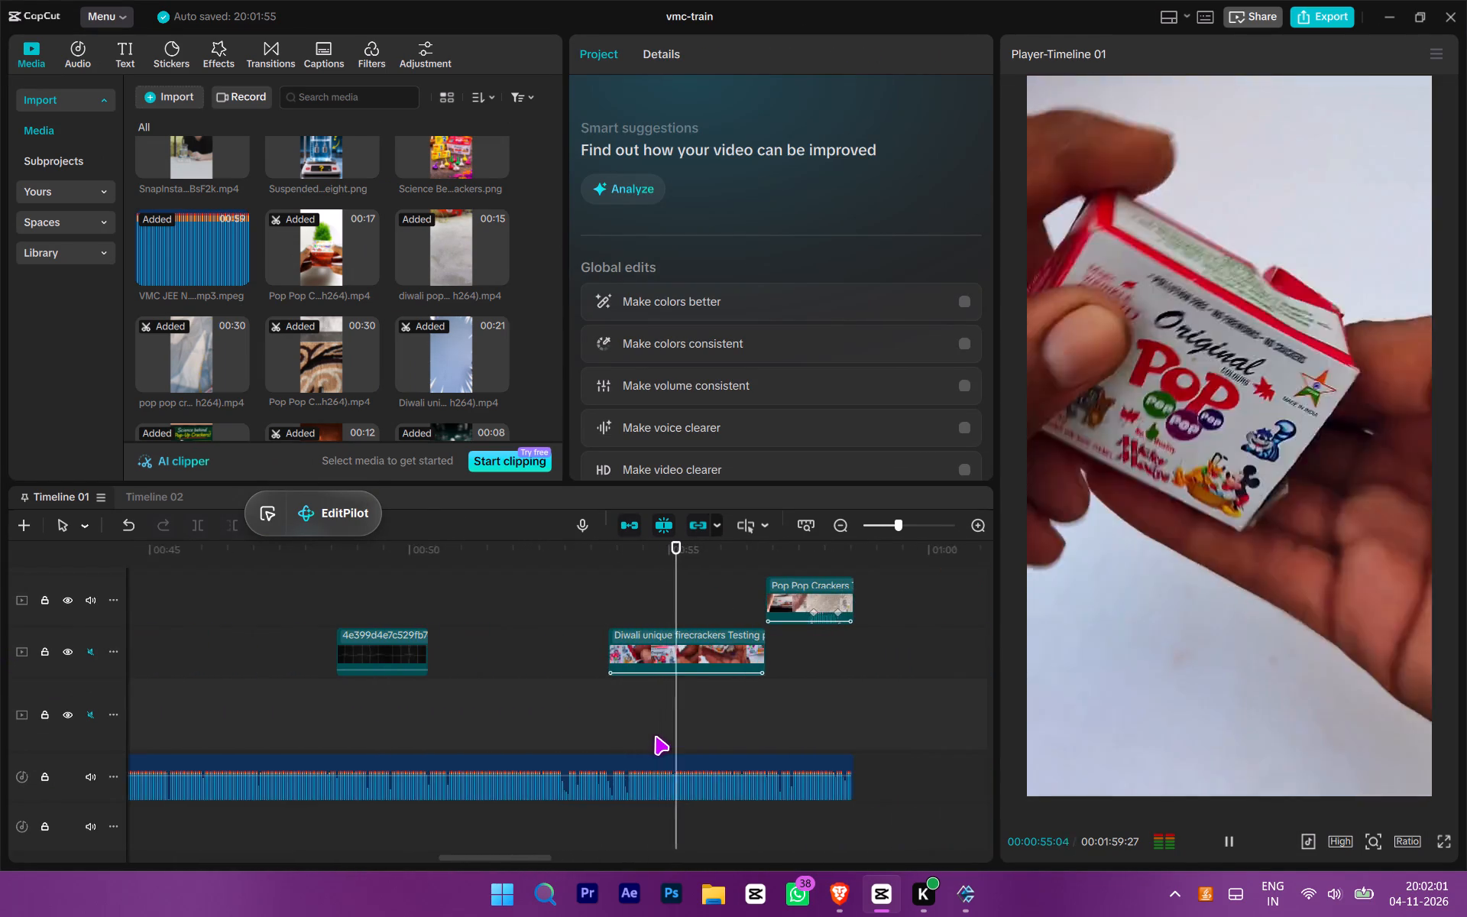
ctrl+scroll(655, 736, down, 11)
ctrl+scroll(655, 737, up, 4)
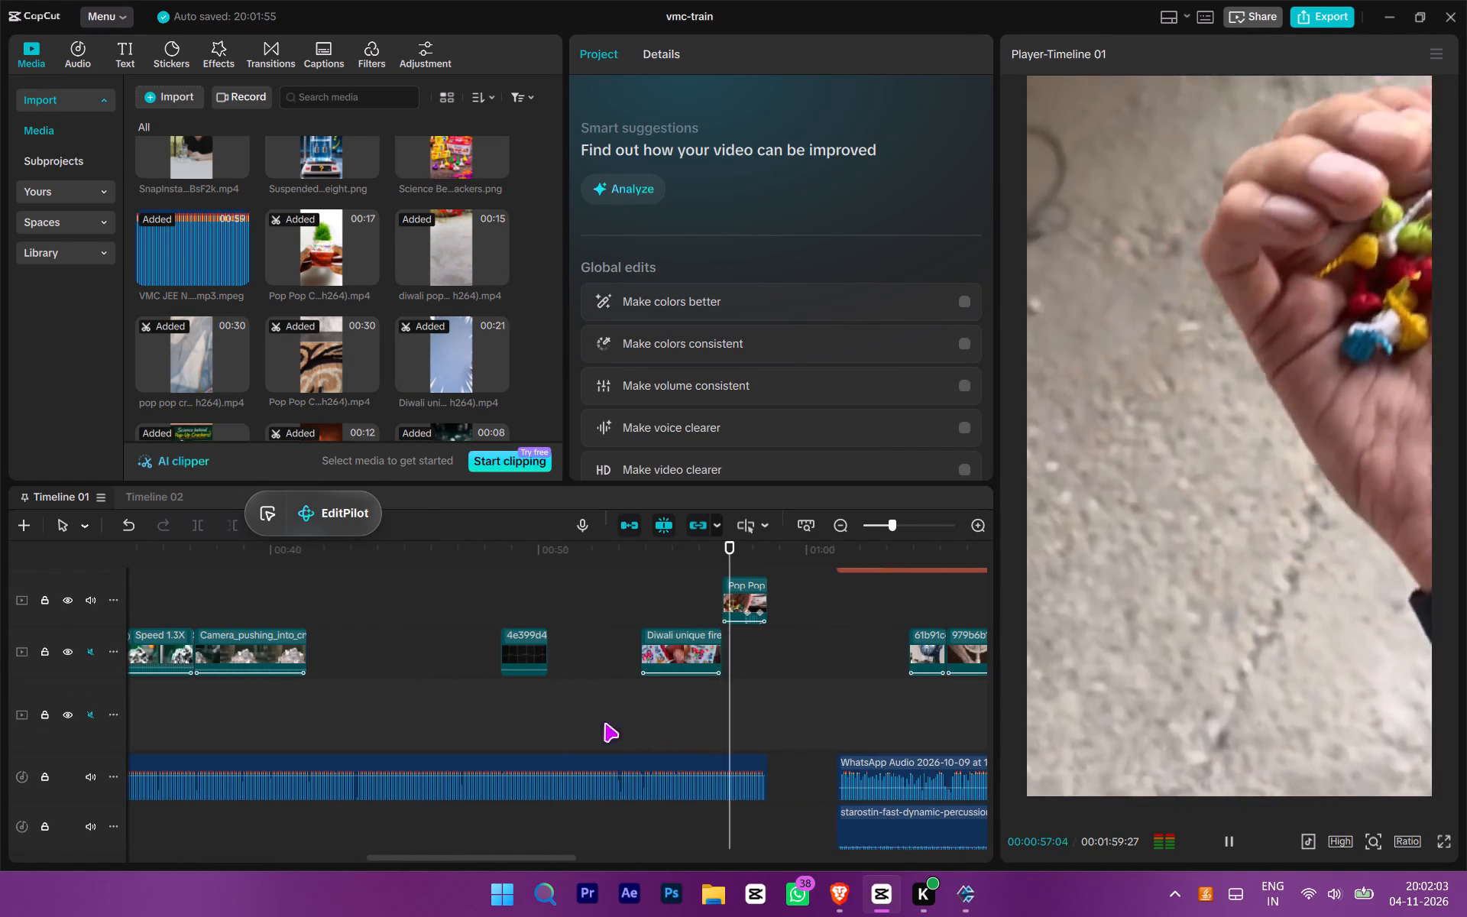
Copy the Pop-pop_cracker_chemical_explosion clip from about 00:10 and paste it at 00:50:11, right after the black grid clip.
click(538, 692)
key(space)
ctrl+scroll(552, 710, up, 5)
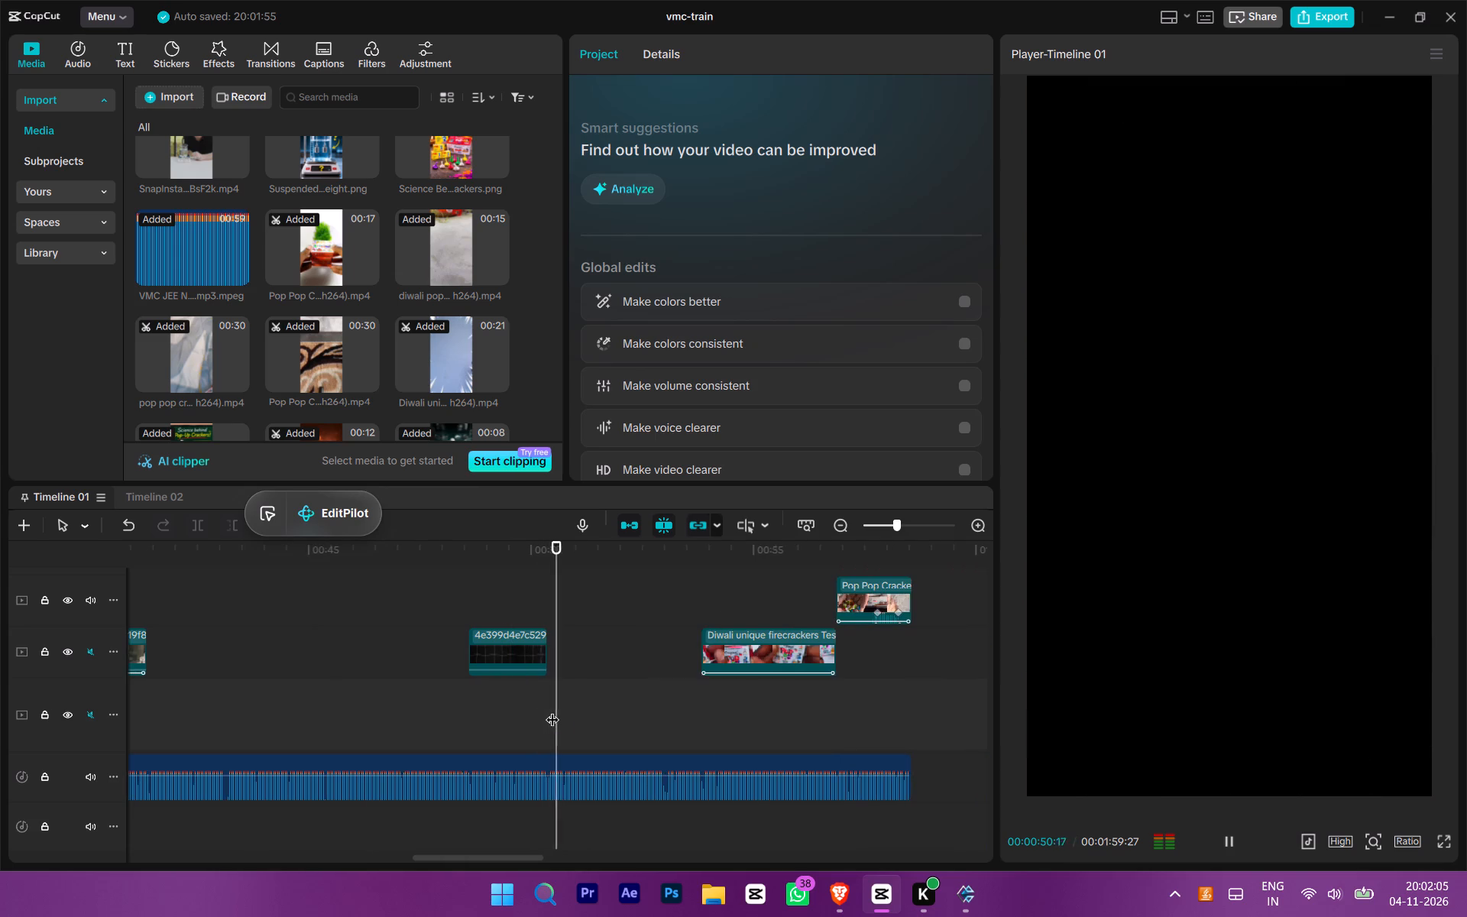
ctrl+scroll(552, 711, up, 2)
drag(557, 712, 774, 755)
drag(802, 735, 672, 733)
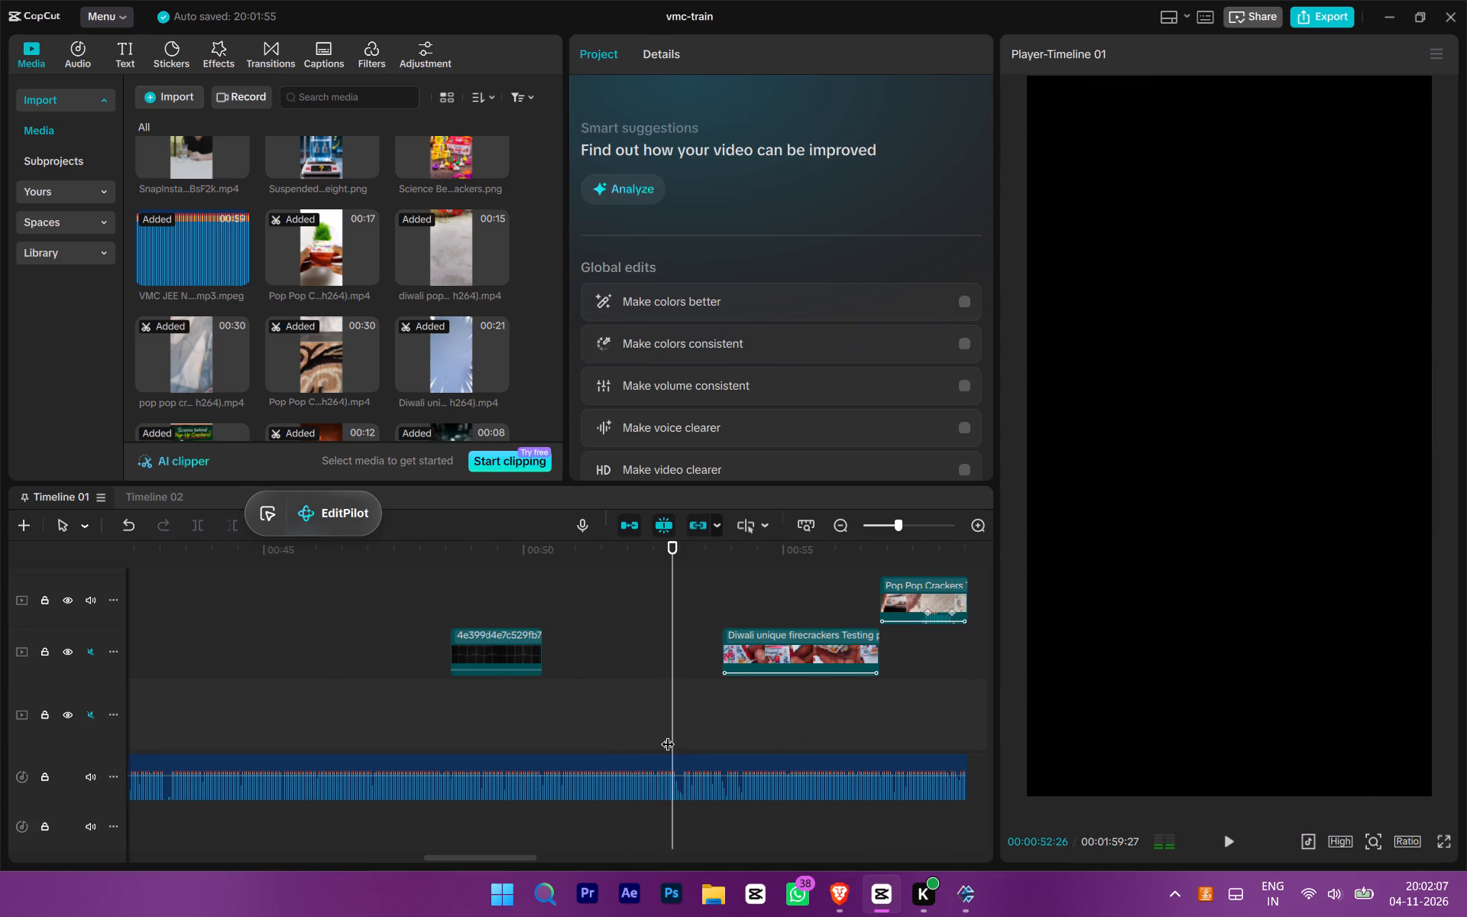
key(space)
double_click(552, 695)
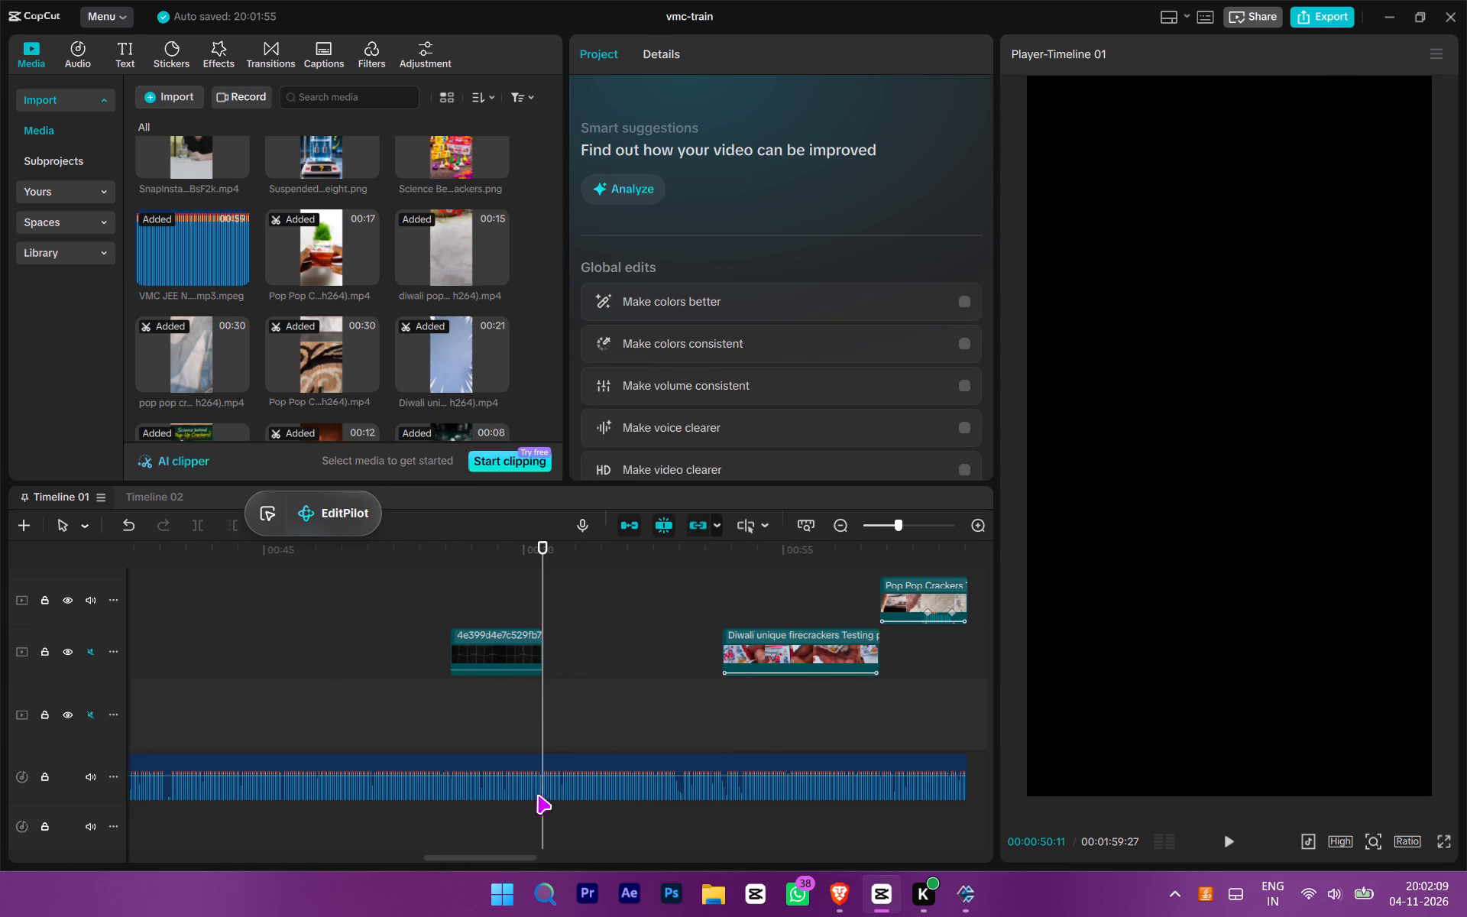
drag(525, 854, 105, 823)
scroll(388, 752, up, 3)
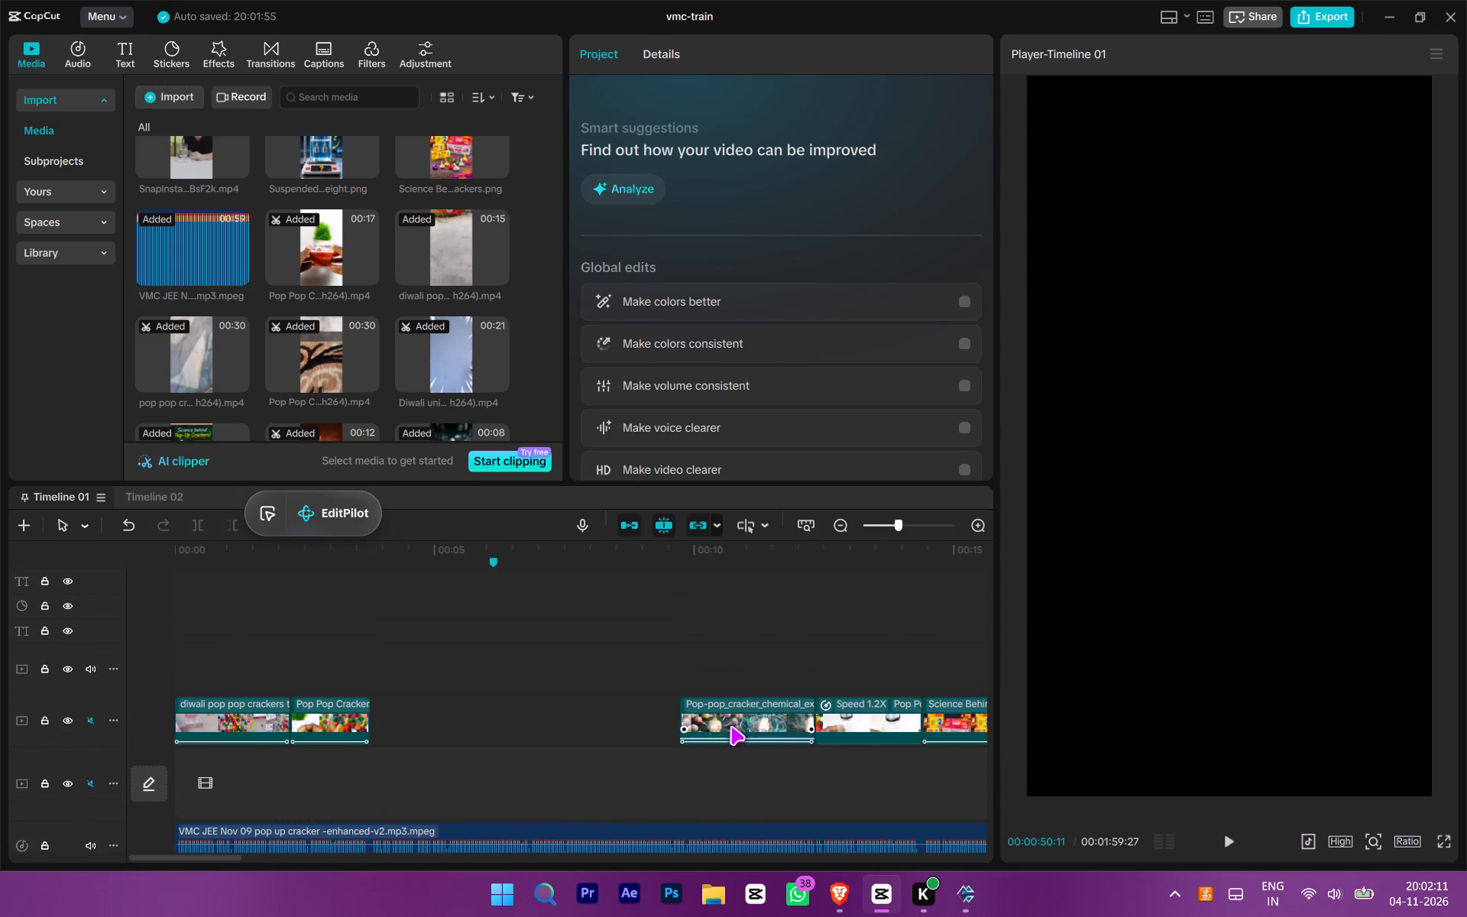
click(732, 726)
key(ctrl+c)
key(ctrl+v)
Mirror the pasted Pop-pop_cracker_chemical_explosion clip.
ctrl+scroll(762, 729, up, 5)
key(space)
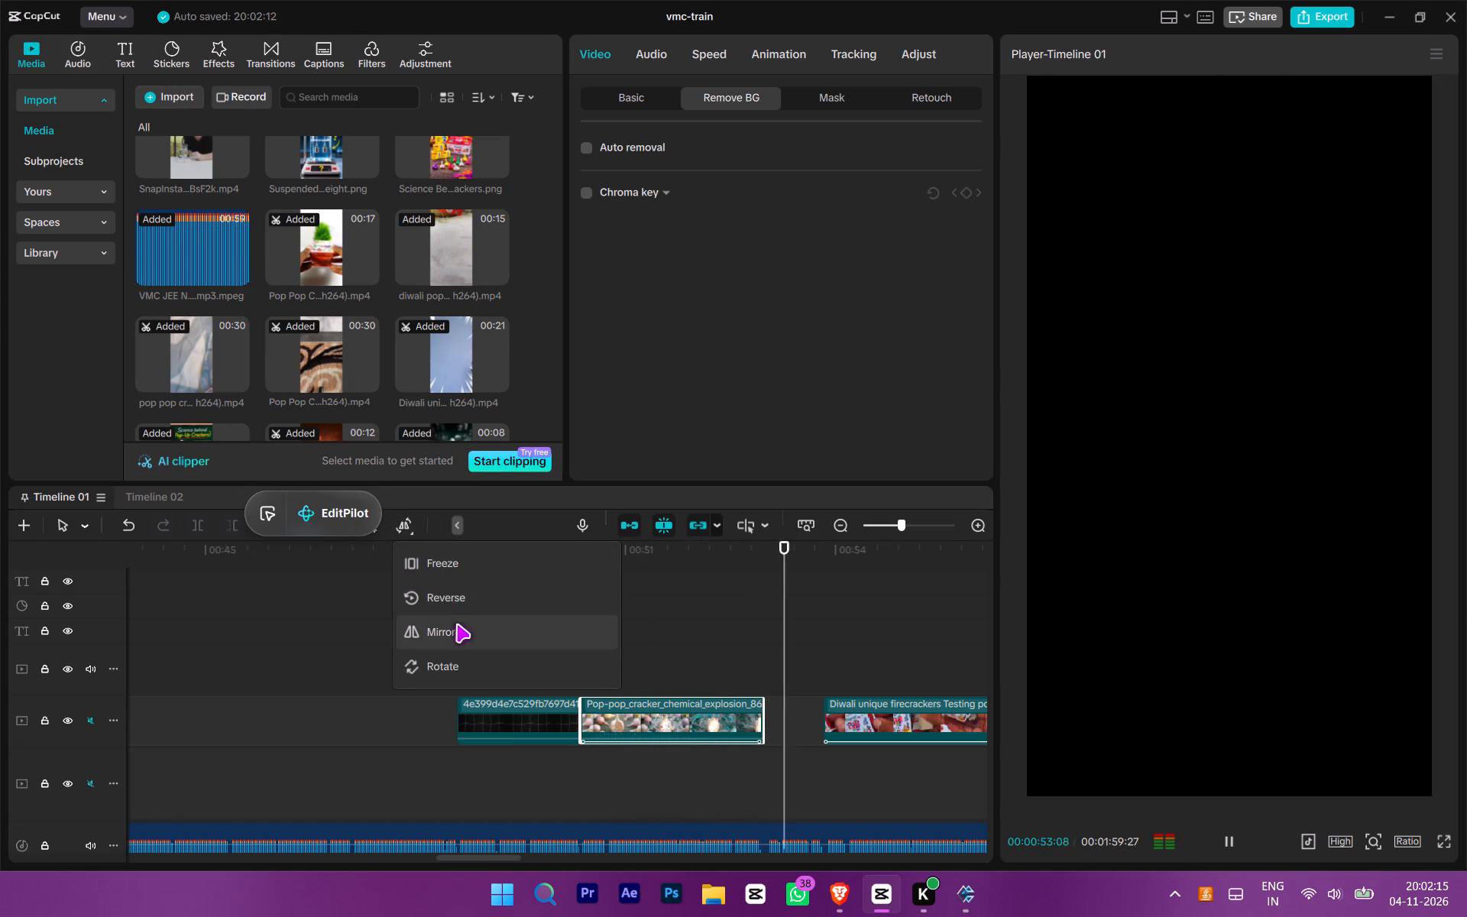
click(456, 624)
click(703, 682)
key(space)
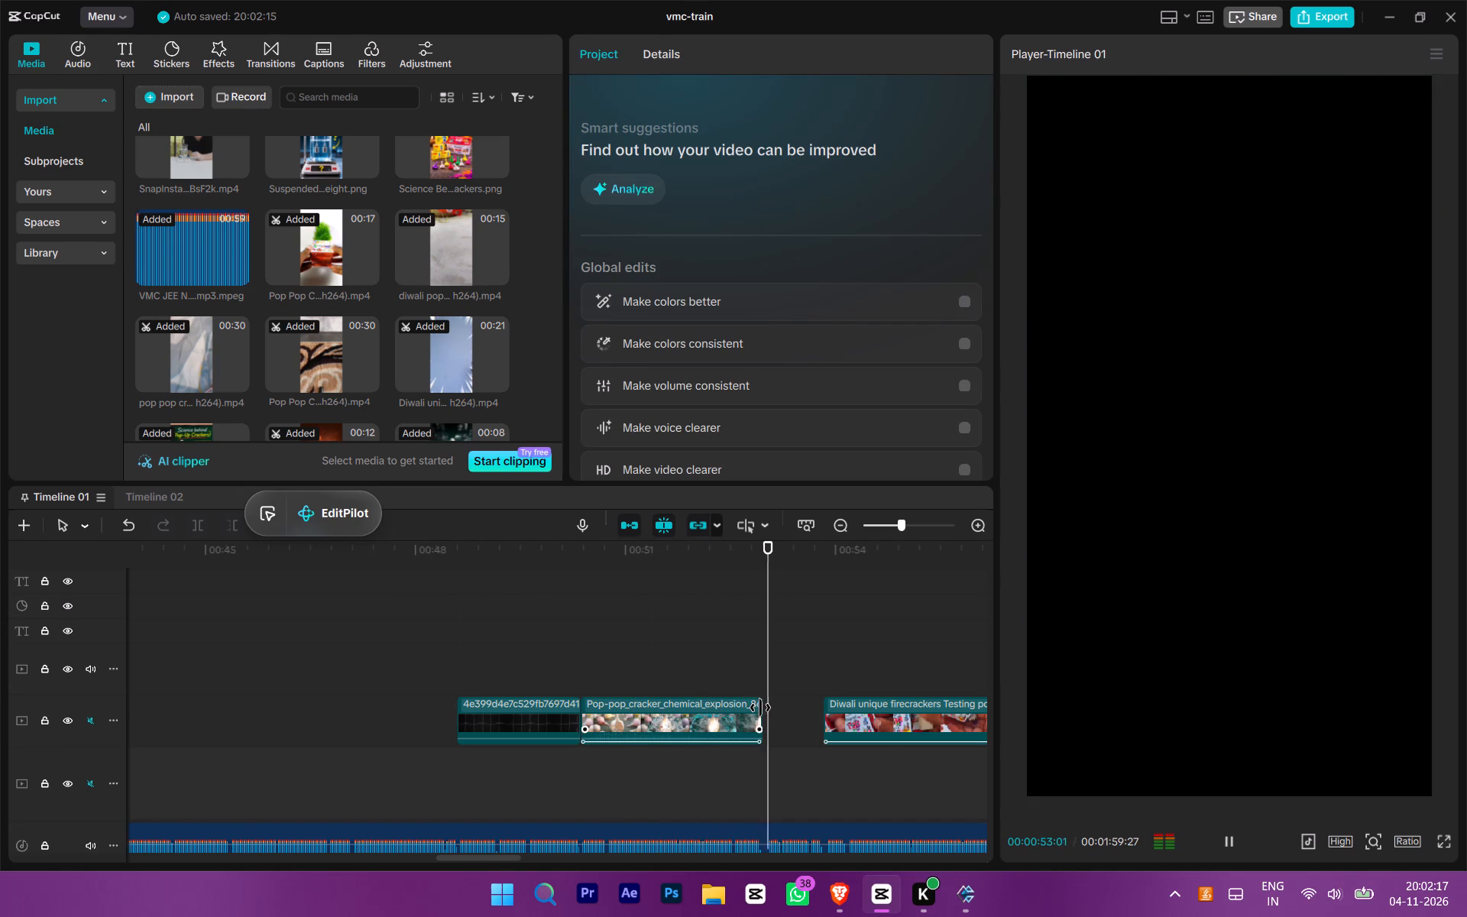
Extend the end of the pasted explosion clip to the start of the "Diwali unique firecrackers" clip.
drag(760, 708, 888, 763)
key(space)
key(space)
Lengthen the Zoom 1 combo animation on the pasted explosion clip to cover nearly the whole clip.
click(800, 66)
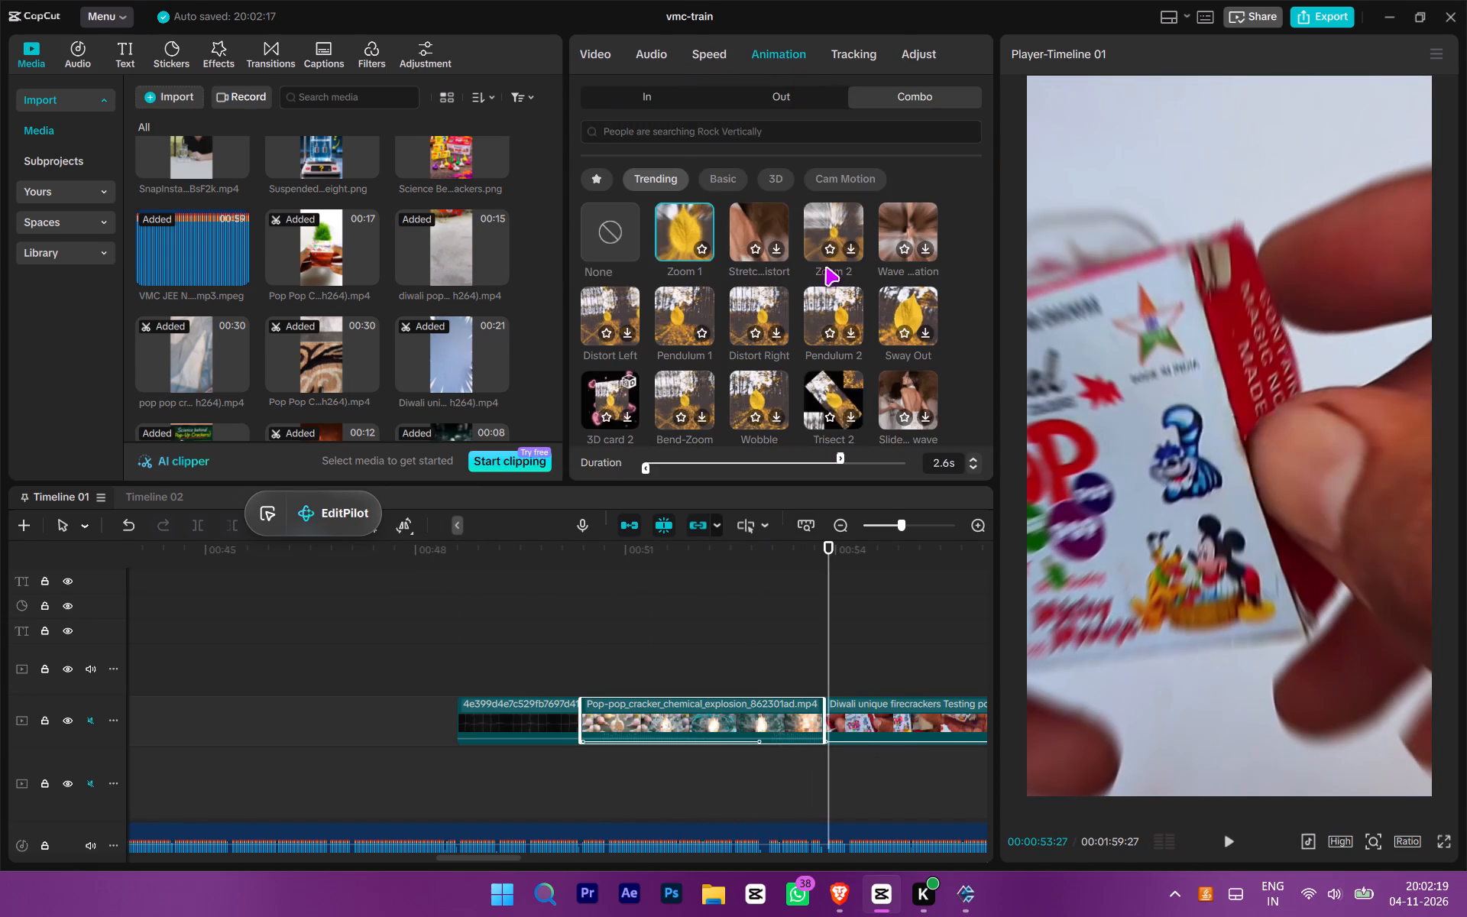
drag(872, 477, 899, 472)
click(1015, 499)
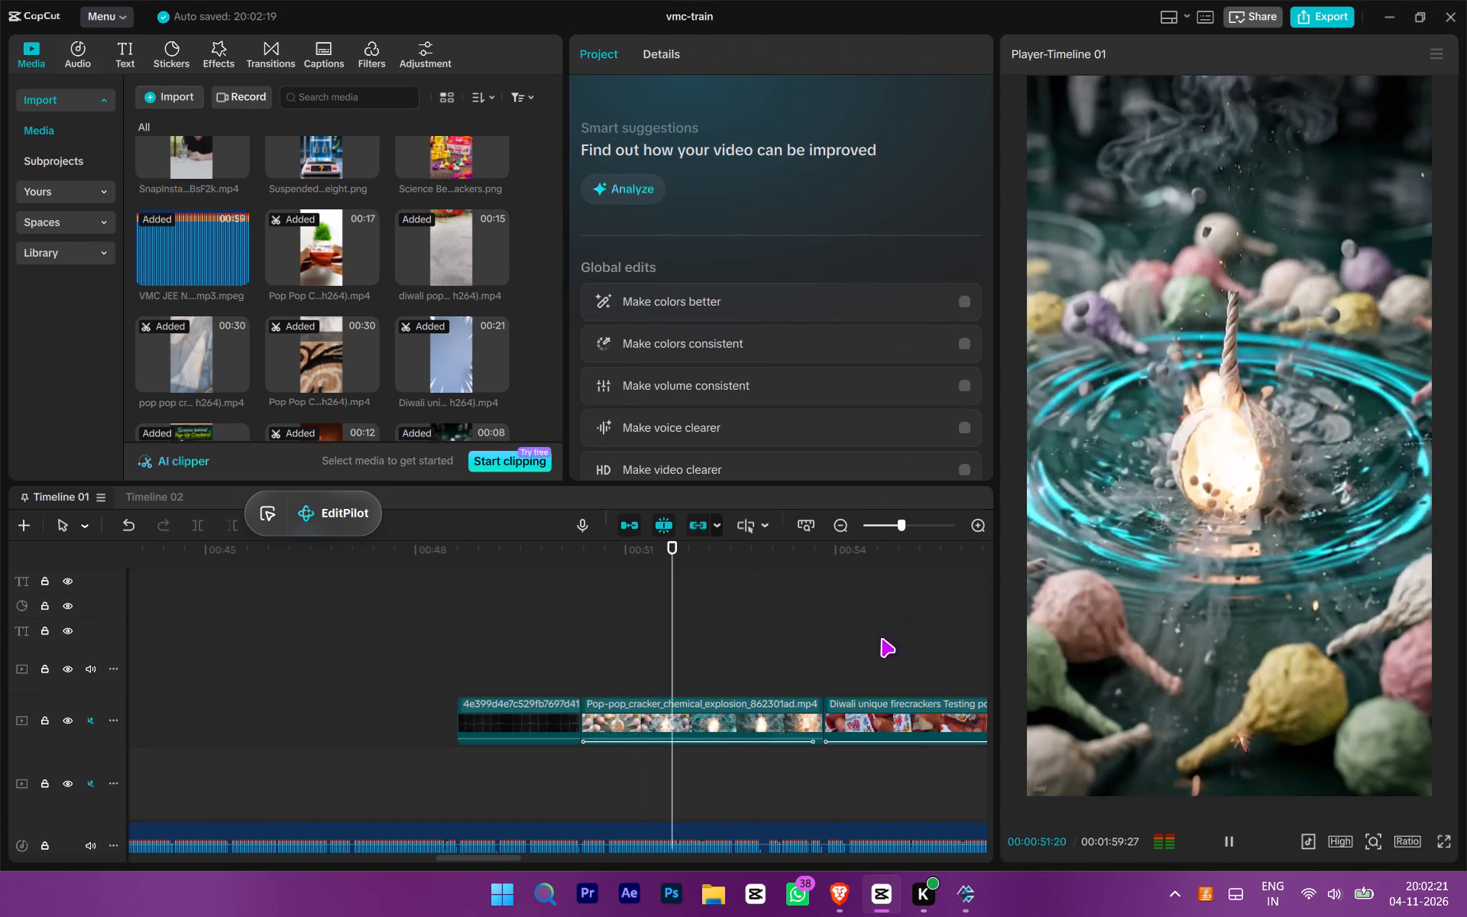
Play the pasted explosion clip between about 00:50 and 00:53 to check its motion against the narration.
ctrl+scroll(865, 732, up, 4)
key(space)
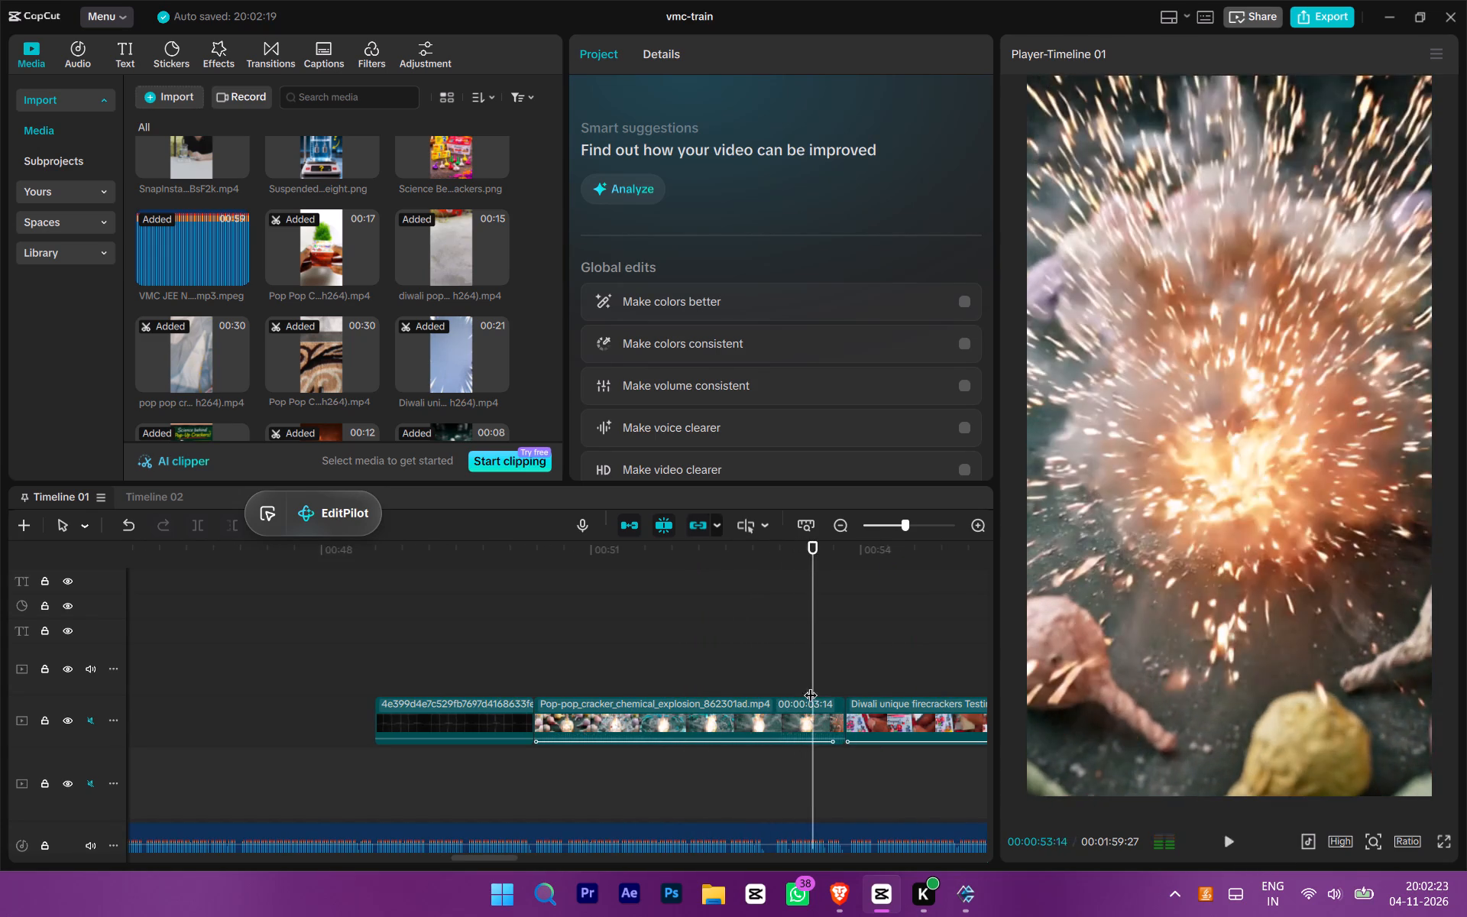
key(space)
key(space)
click(542, 646)
key(space)
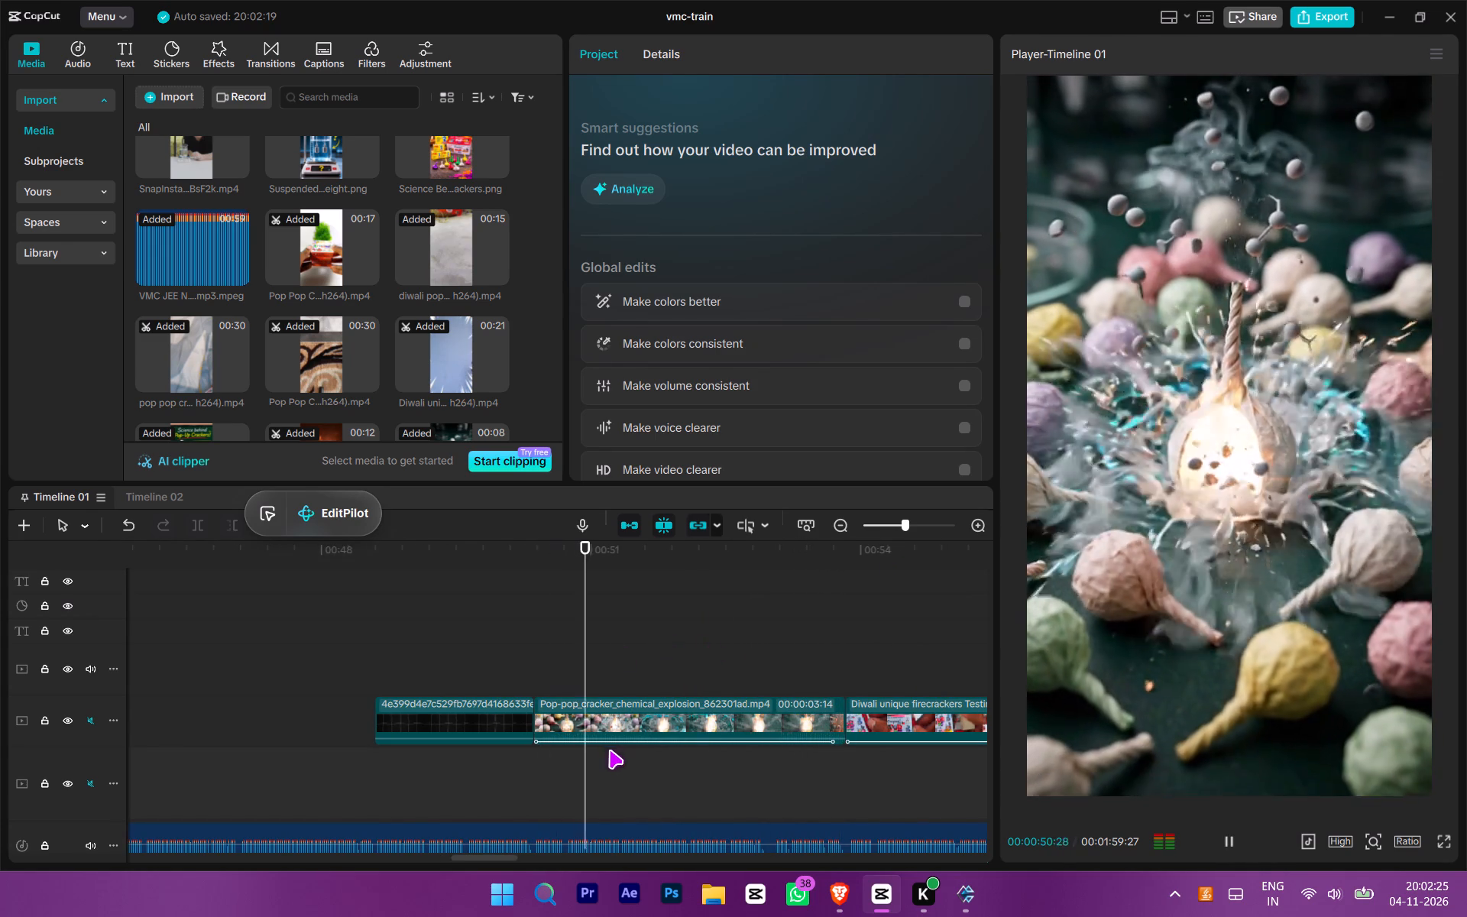
key(space)
click(610, 750)
key(space)
key(space)
Recolour the explosion clip's cyan tones with HSL, setting hue to -100 and saturation to 100.
click(740, 734)
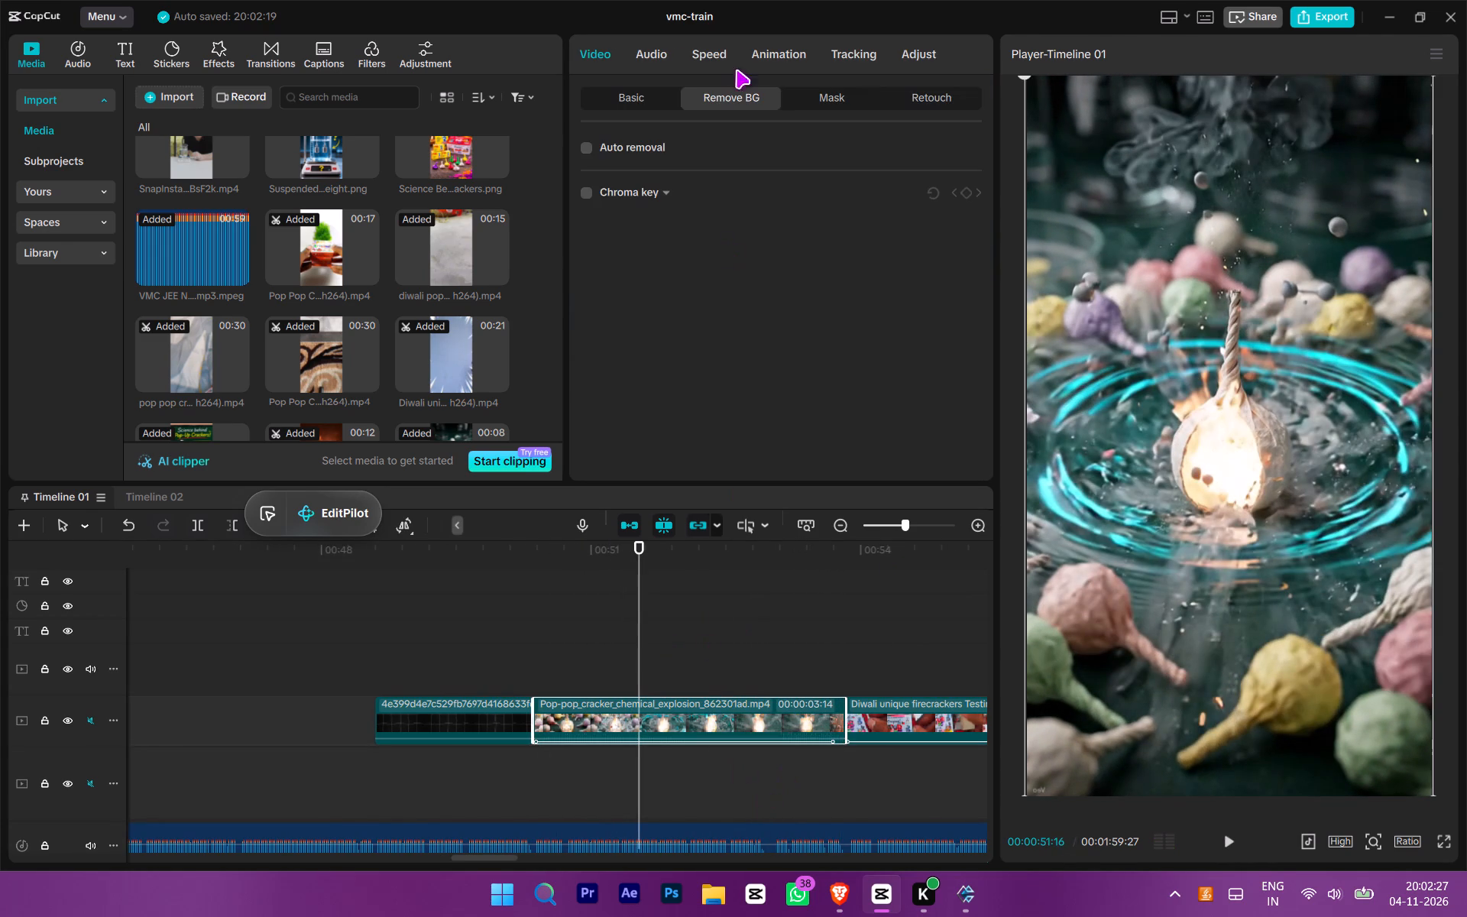
click(920, 52)
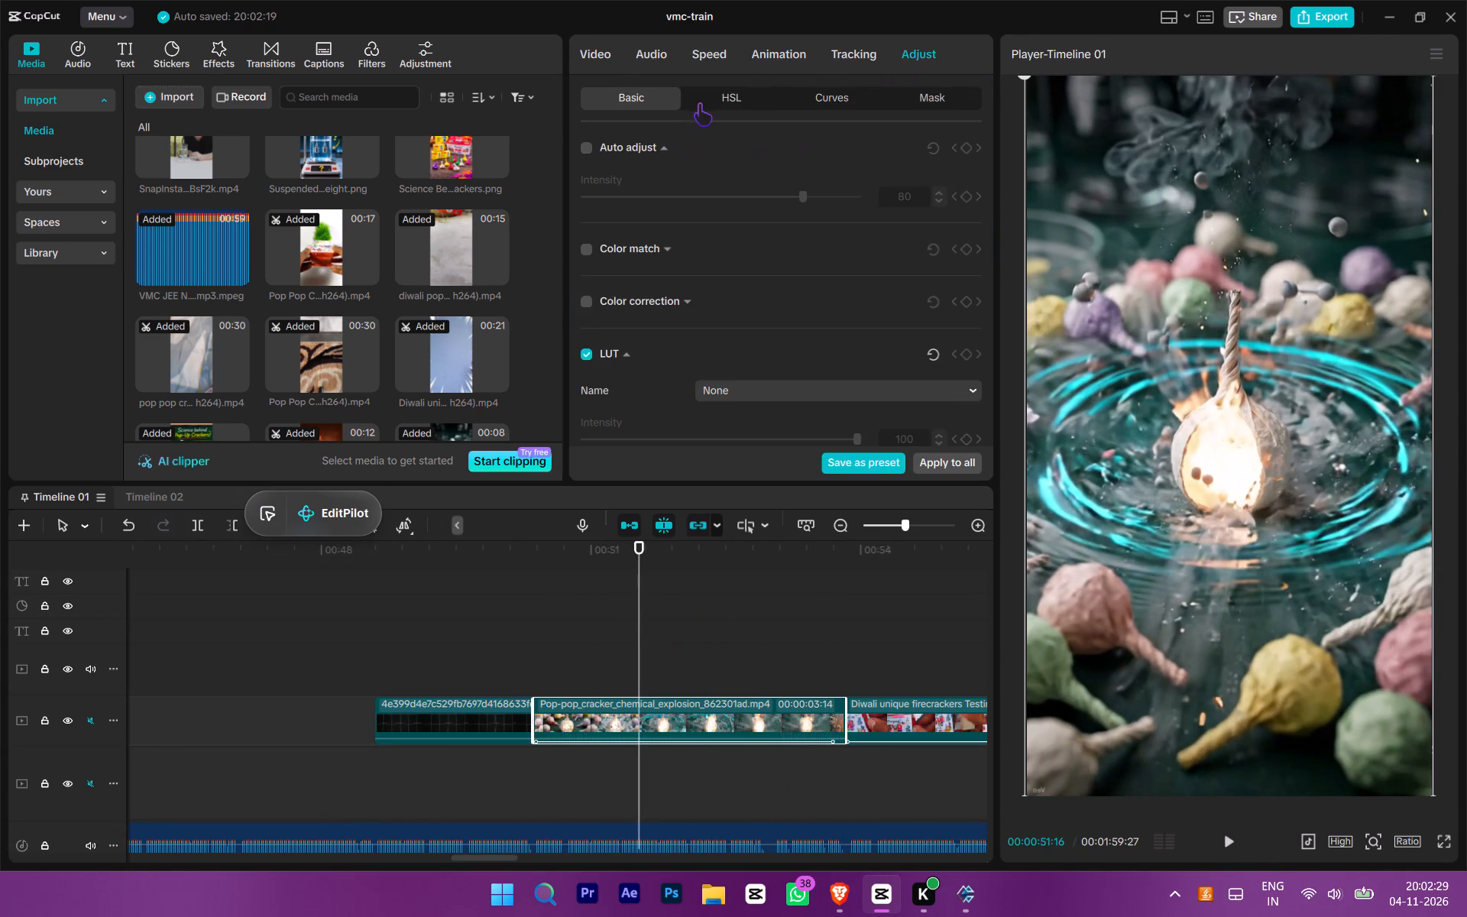
click(700, 103)
click(789, 183)
click(760, 225)
drag(763, 225, 595, 224)
drag(960, 225, 984, 228)
drag(422, 210, 395, 207)
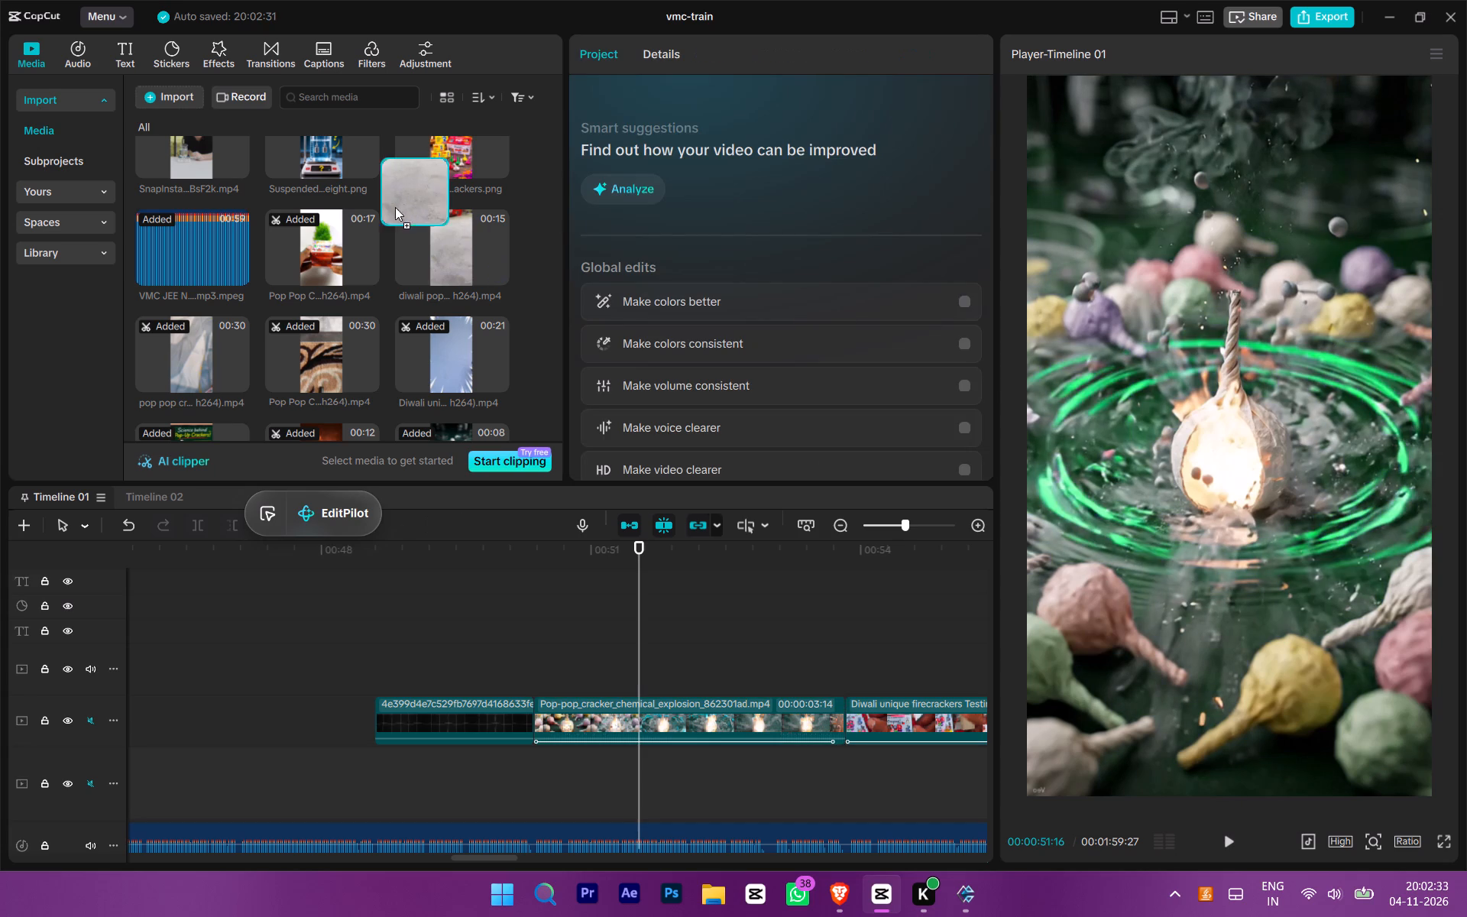
drag(395, 207, 393, 207)
click(730, 714)
drag(640, 232, 628, 232)
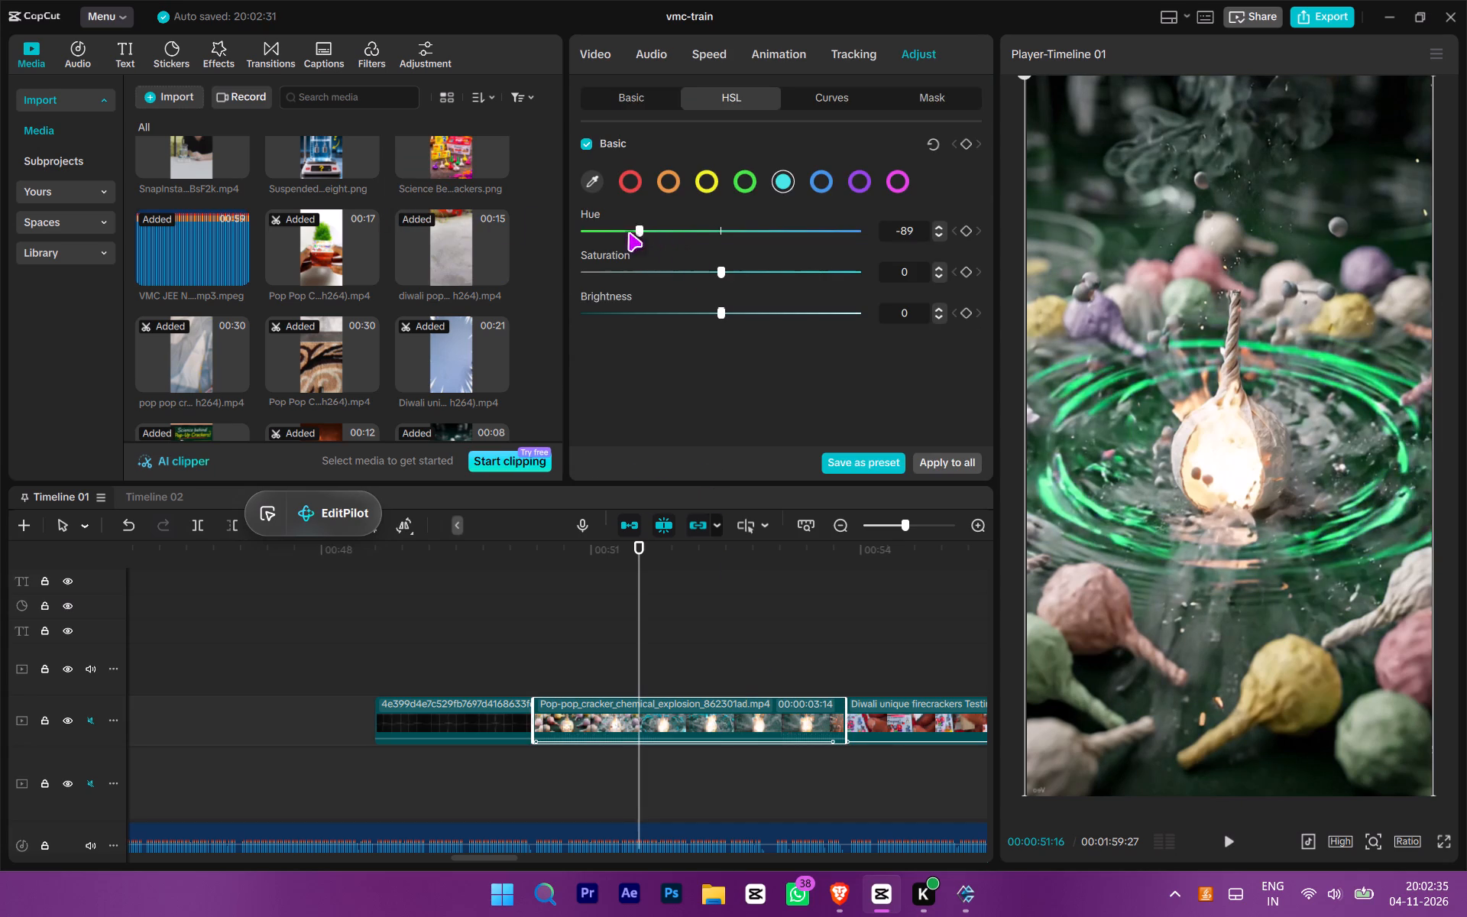
drag(628, 232, 491, 218)
drag(657, 273, 957, 293)
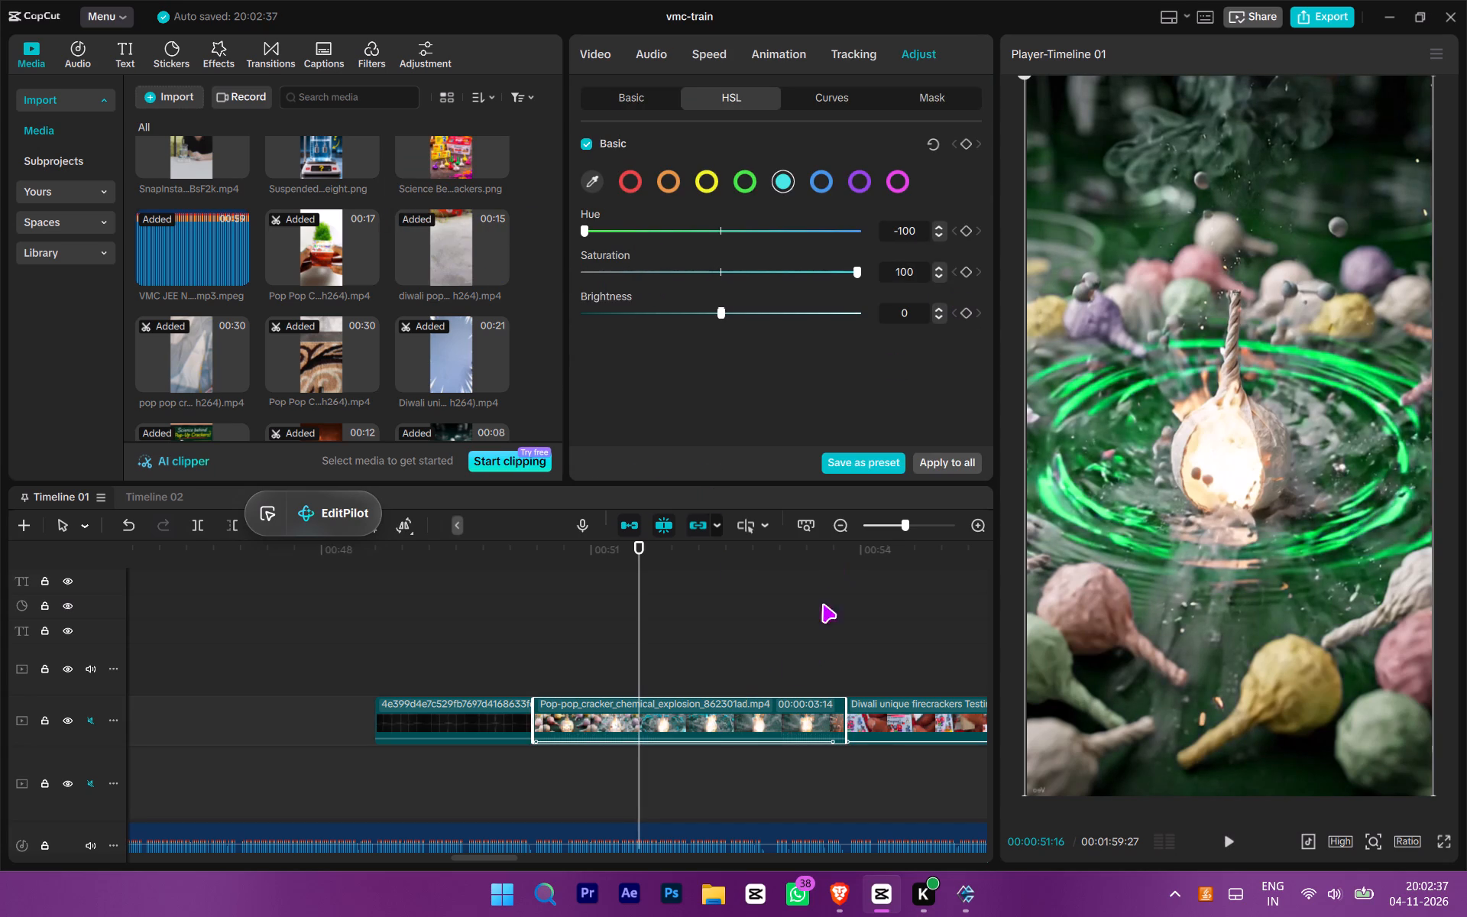
Shift the hue of the explosion clip's orange tones toward red with HSL, using the explosion frame at about 00:53.
click(546, 674)
key(space)
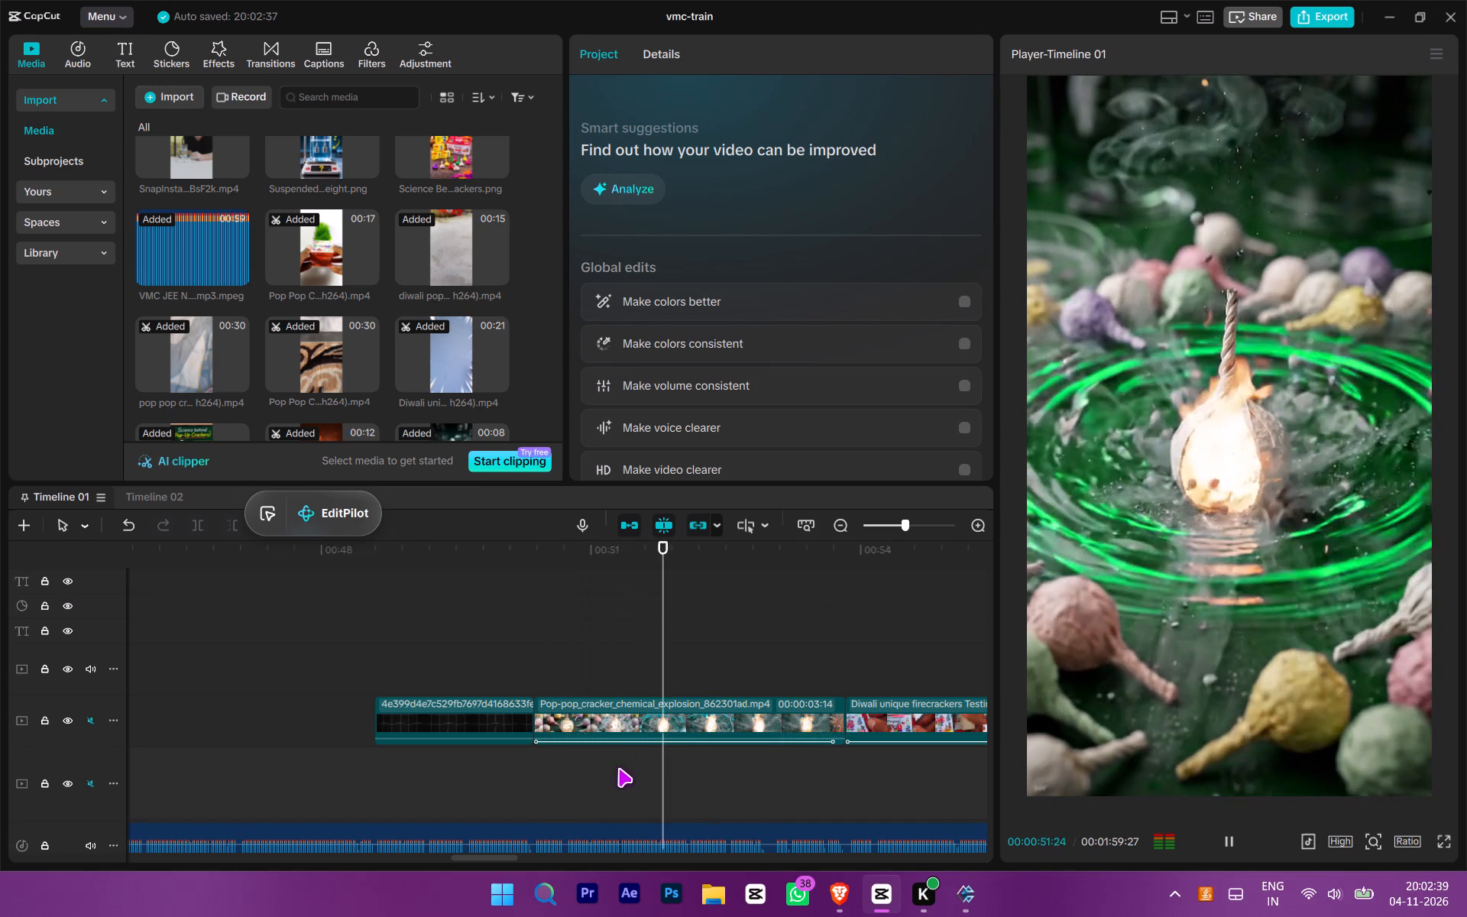
click(642, 748)
key(space)
key(space)
click(678, 735)
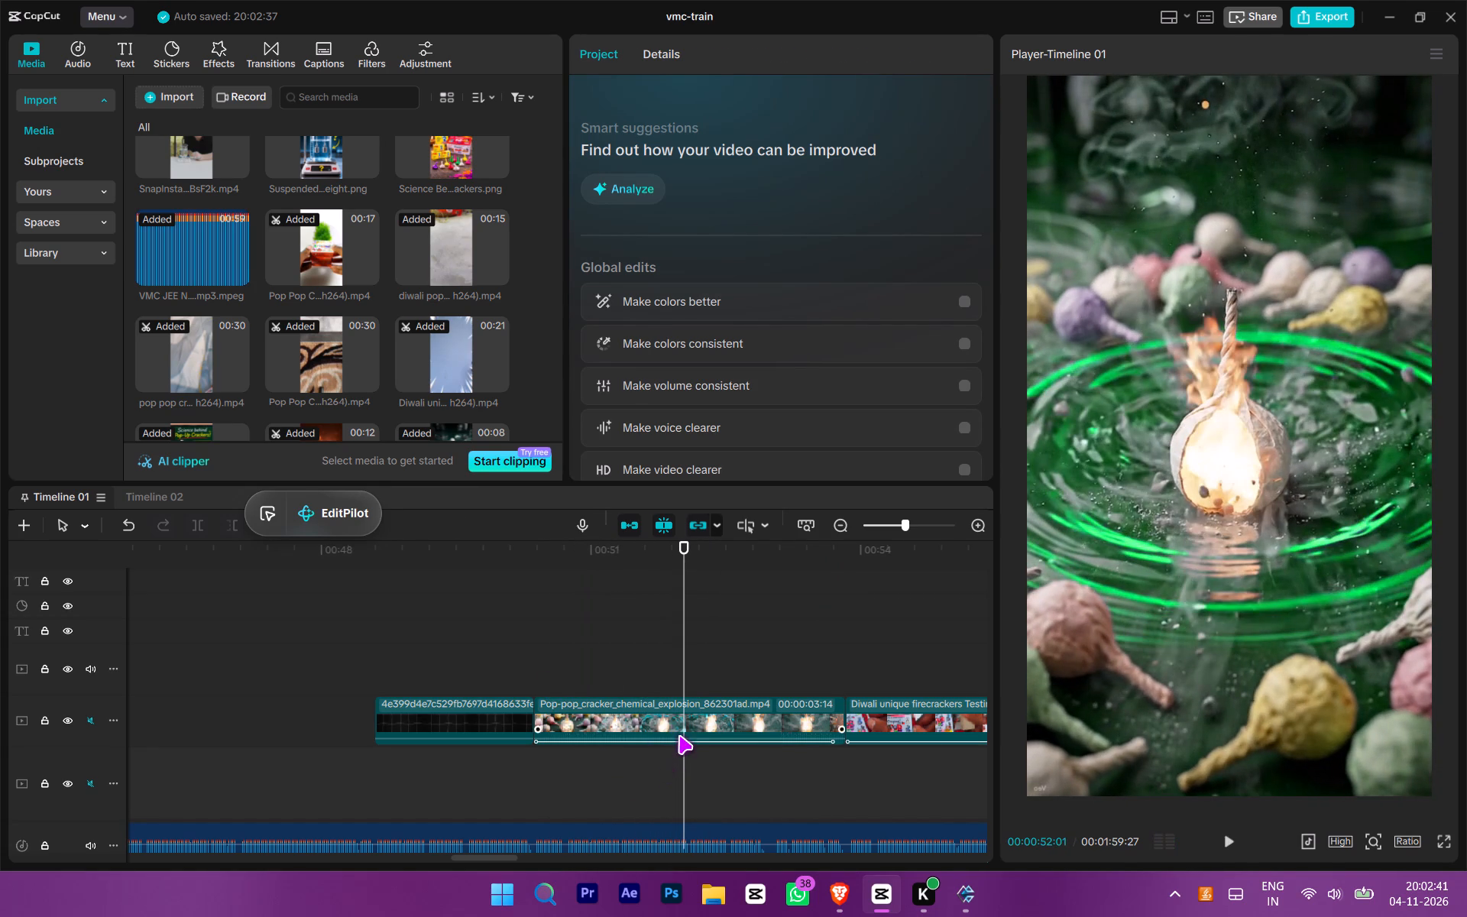
key(space)
key(space)
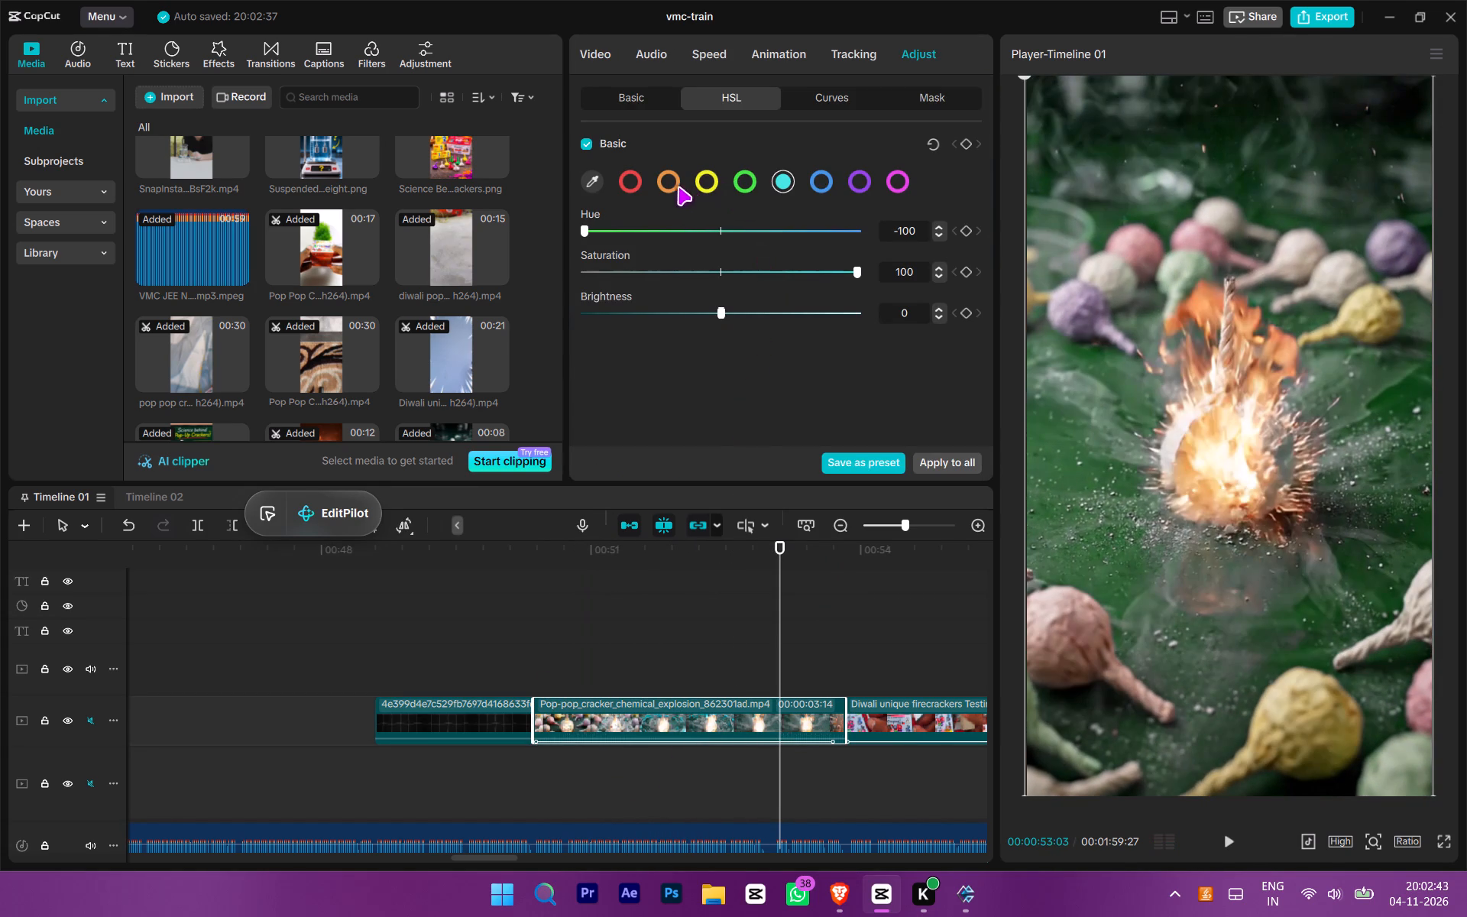
click(667, 182)
drag(727, 228, 462, 229)
drag(462, 229, 940, 245)
Play the recoloured explosion clip from its start to check the new colours.
key(space)
key(space)
click(588, 652)
key(space)
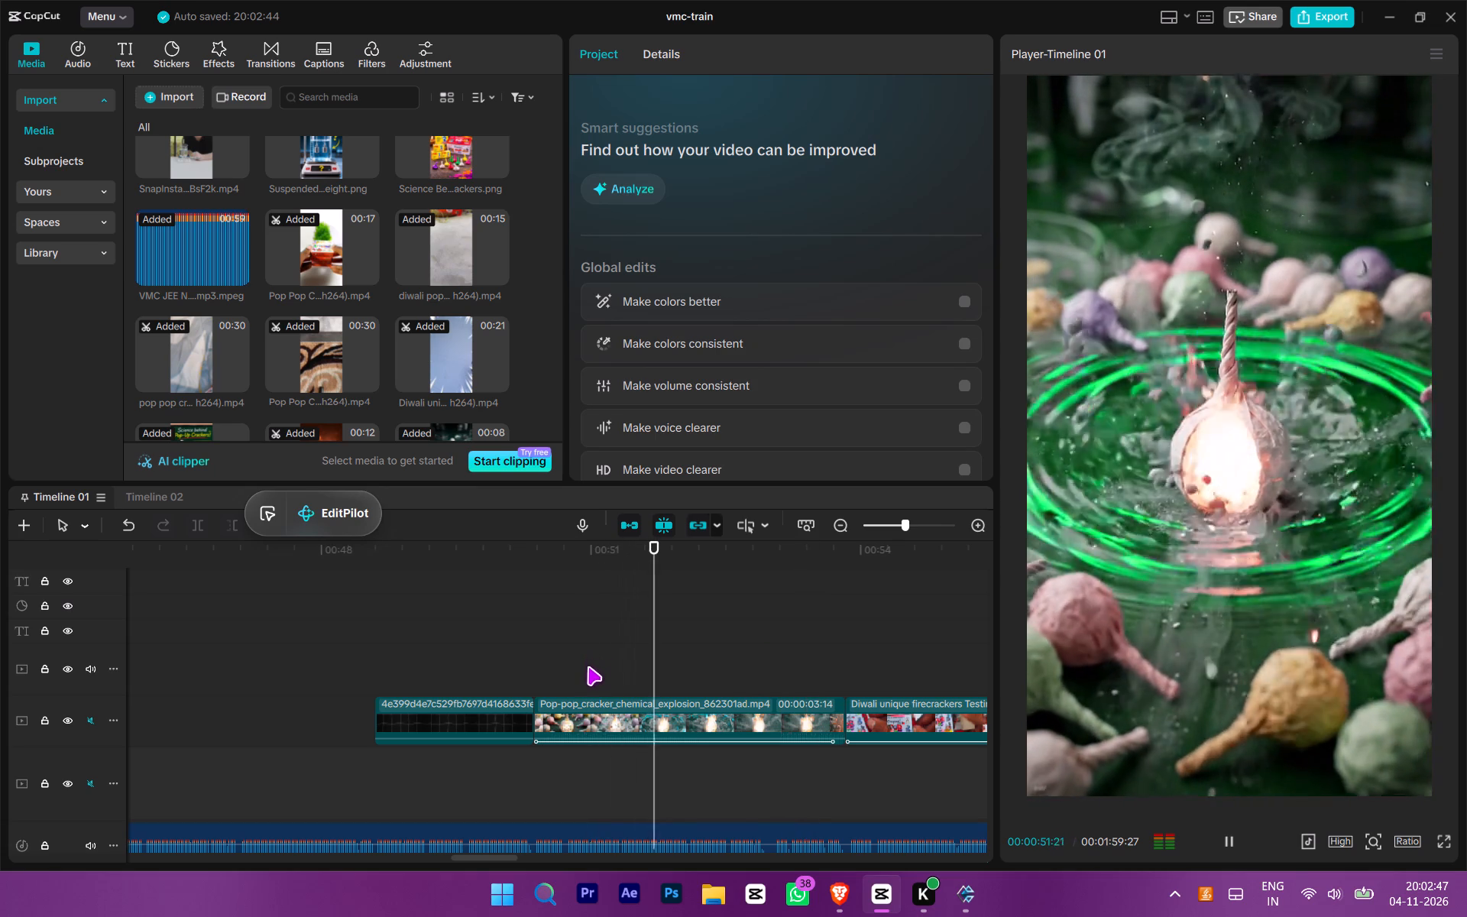
click(522, 676)
key(space)
ctrl+scroll(552, 701, down, 6)
key(space)
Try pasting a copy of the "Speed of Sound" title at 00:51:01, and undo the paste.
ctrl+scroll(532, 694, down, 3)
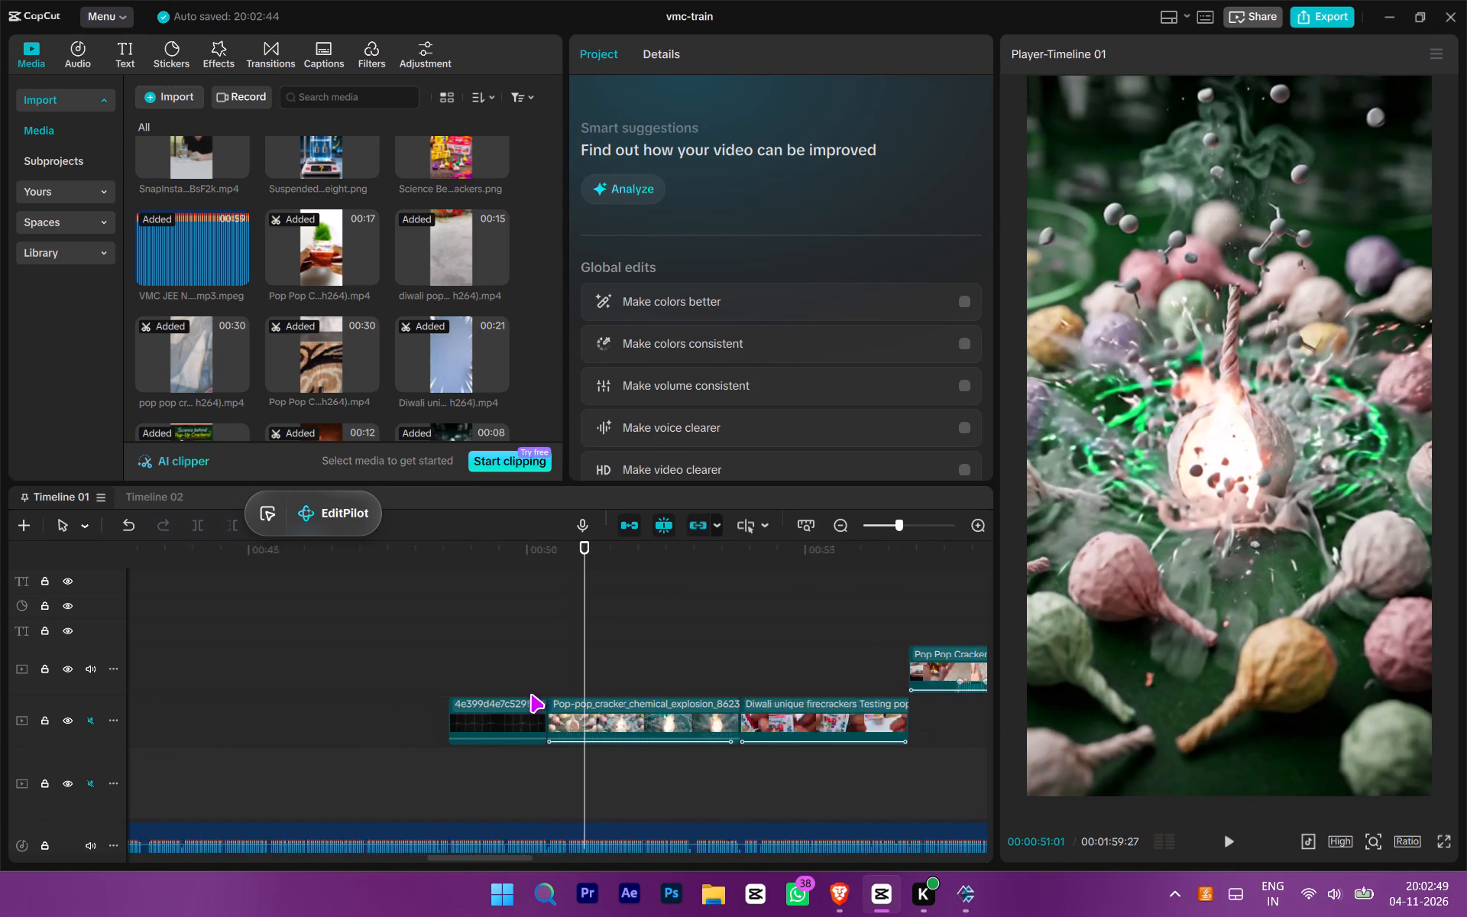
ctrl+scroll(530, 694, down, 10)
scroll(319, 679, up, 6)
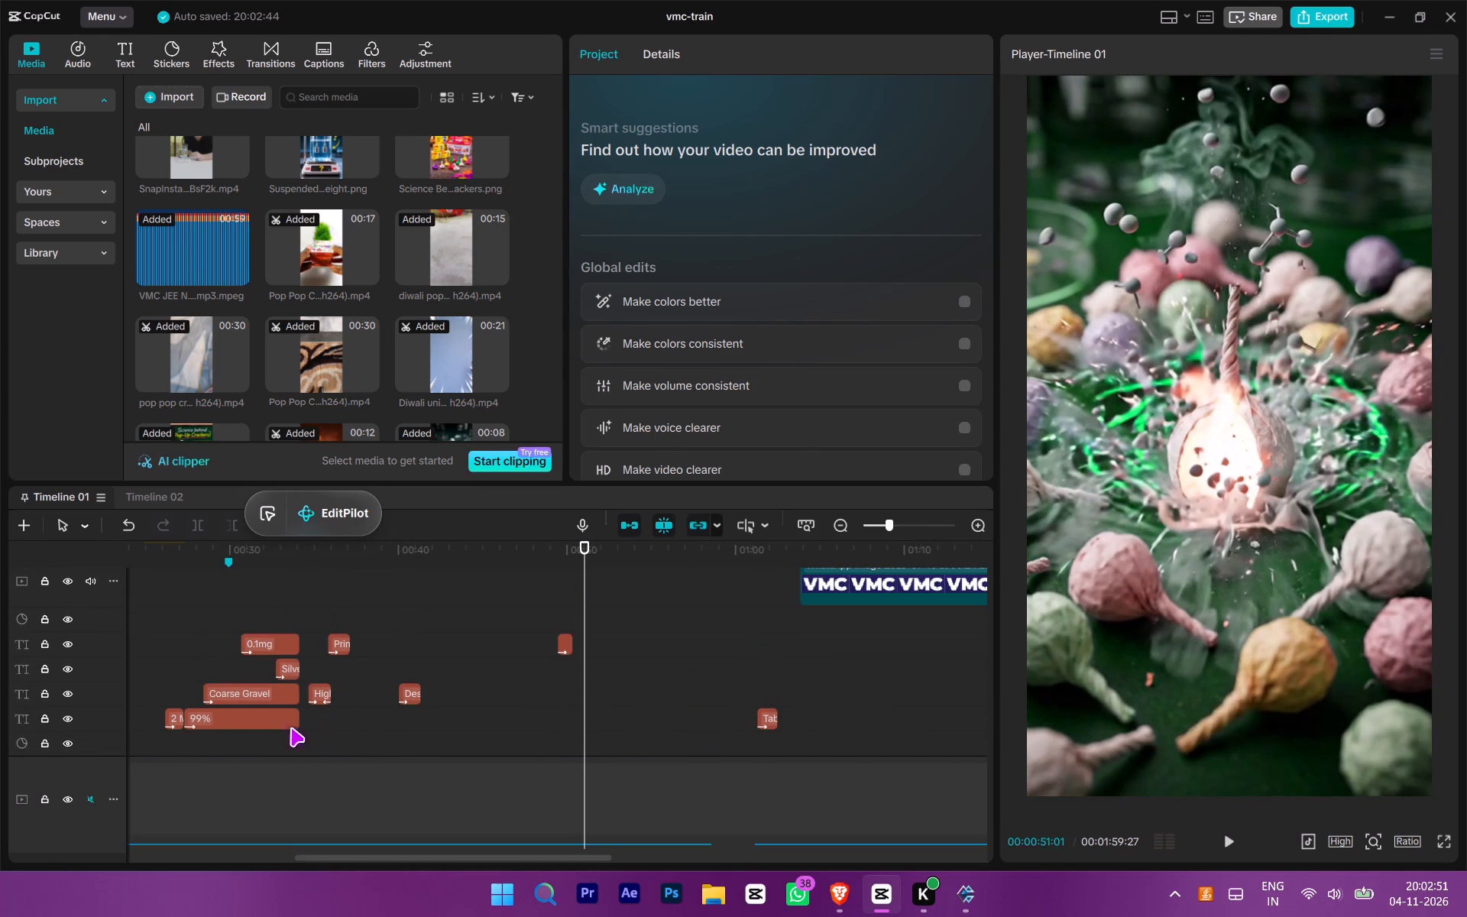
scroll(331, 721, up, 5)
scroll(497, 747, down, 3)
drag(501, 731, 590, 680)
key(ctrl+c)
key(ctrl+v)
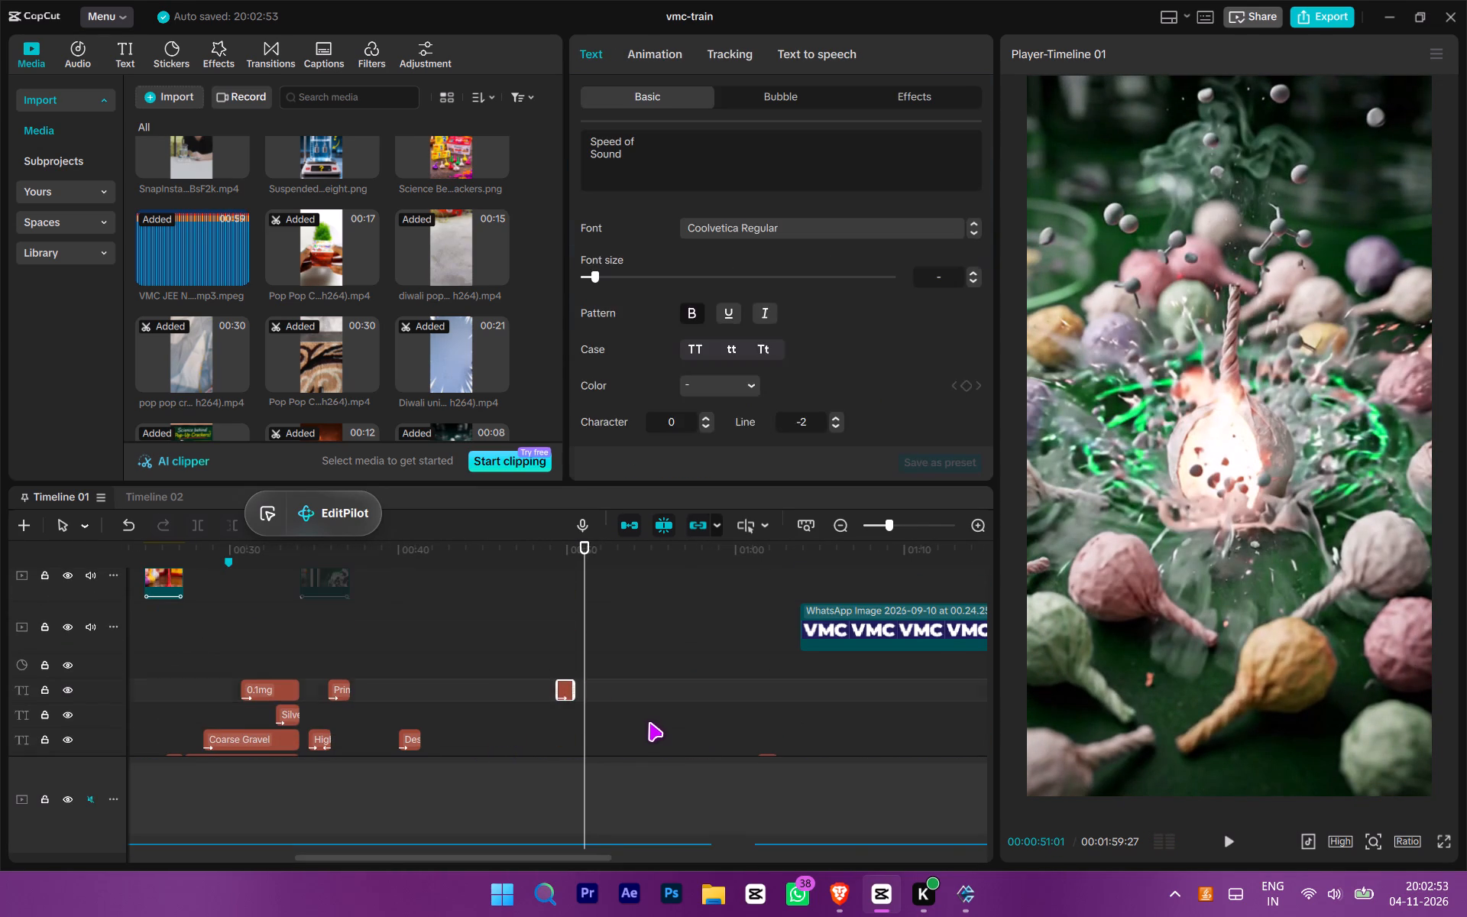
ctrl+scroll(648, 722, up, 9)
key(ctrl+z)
Copy the "Primary Explosive" title and paste it at 00:51:01, over the explosion clip.
scroll(339, 754, down, 6)
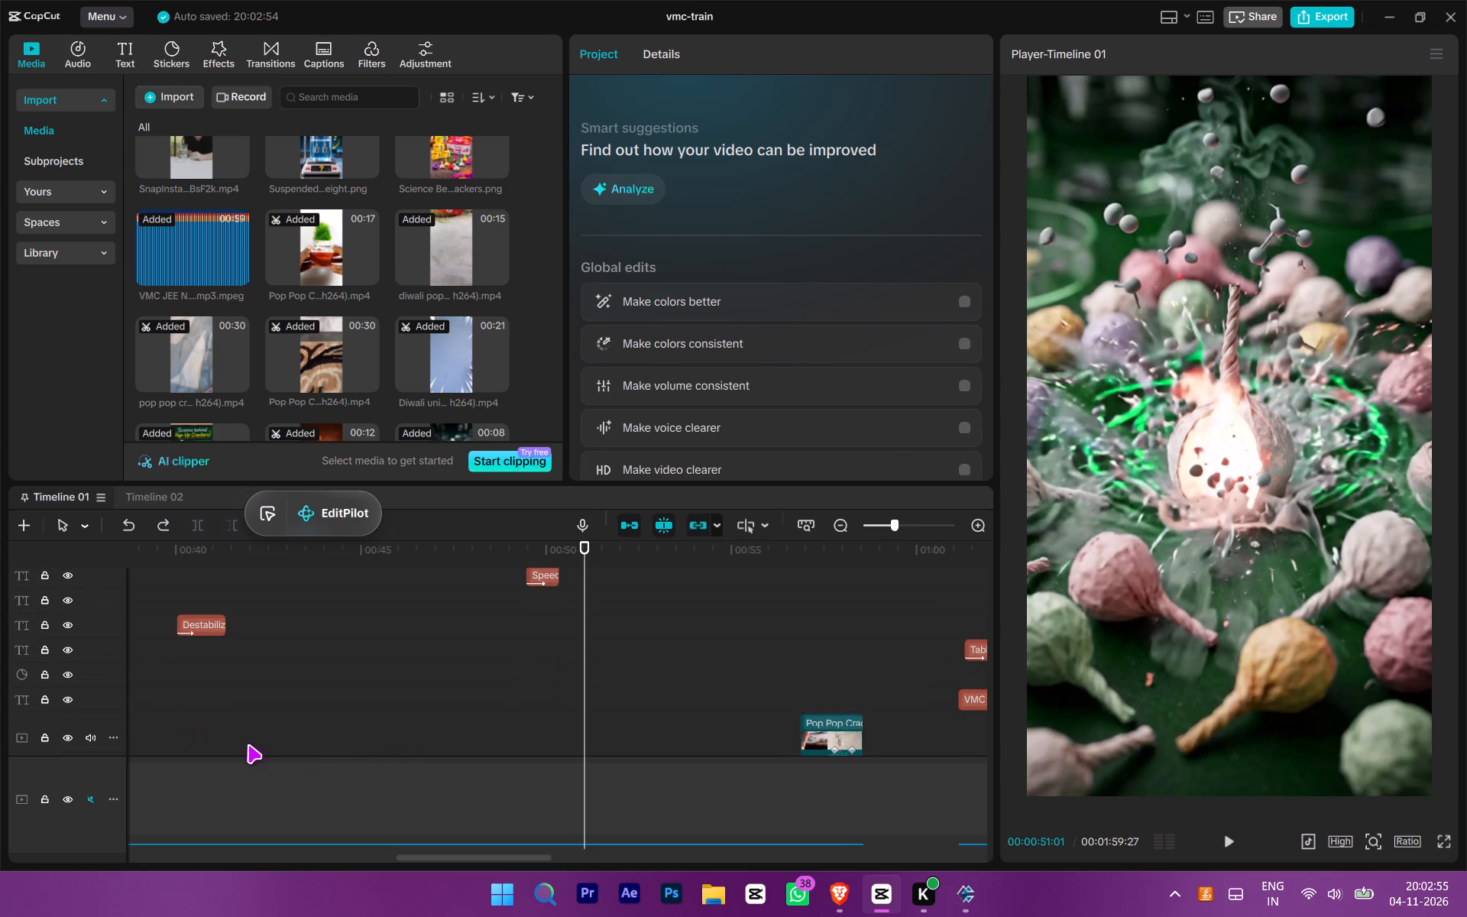
scroll(248, 744, down, 2)
scroll(237, 688, up, 2)
drag(254, 666, 201, 603)
key(ctrl+c)
key(ctrl+v)
ctrl+scroll(546, 681, up, 8)
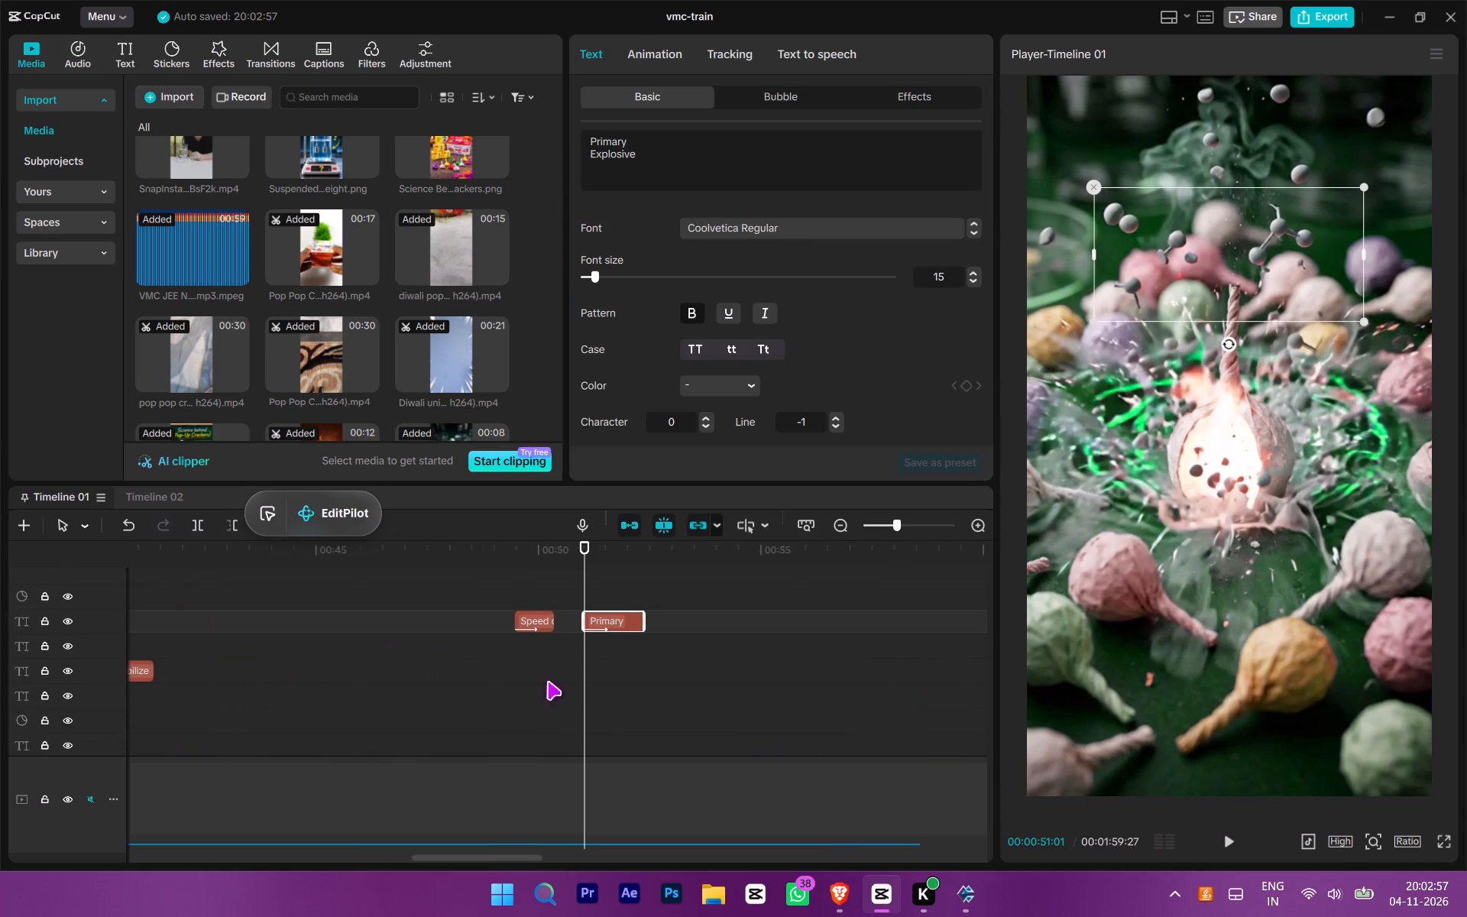
Replace the pasted title's text with "Super Sonic" on the first line and "Shokwave" on the second.
key(space)
key(space)
drag(712, 175, 427, 102)
key(shift+s)
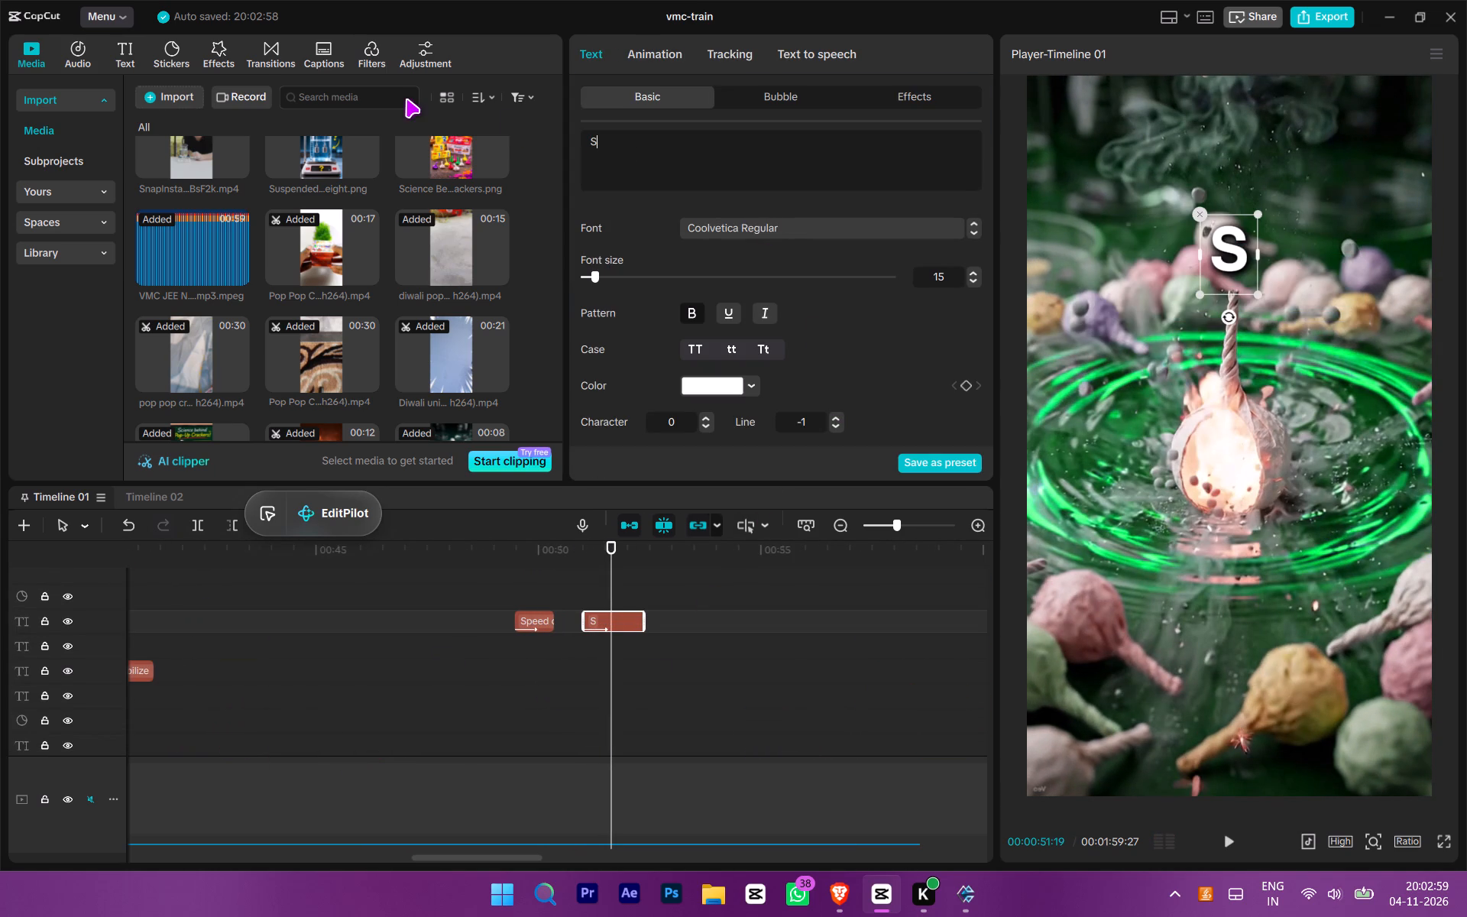
text(uper)
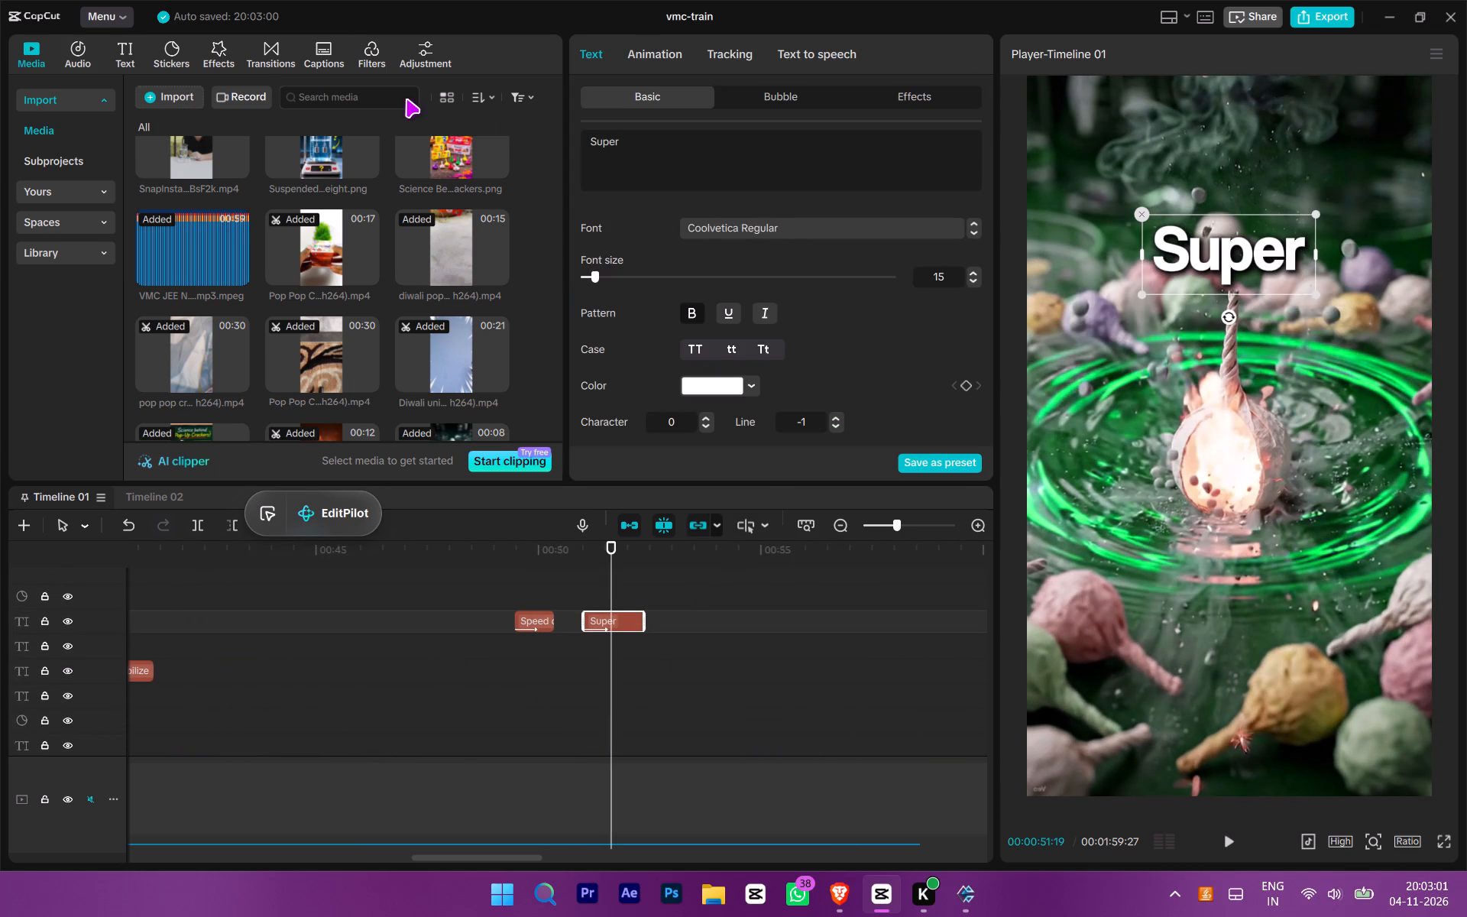
key(shift+s)
key(BackSpace)
key(space)
text(Sonc)
key(BackSpace)
text(ic)
key(Return)
text(Shokwave)
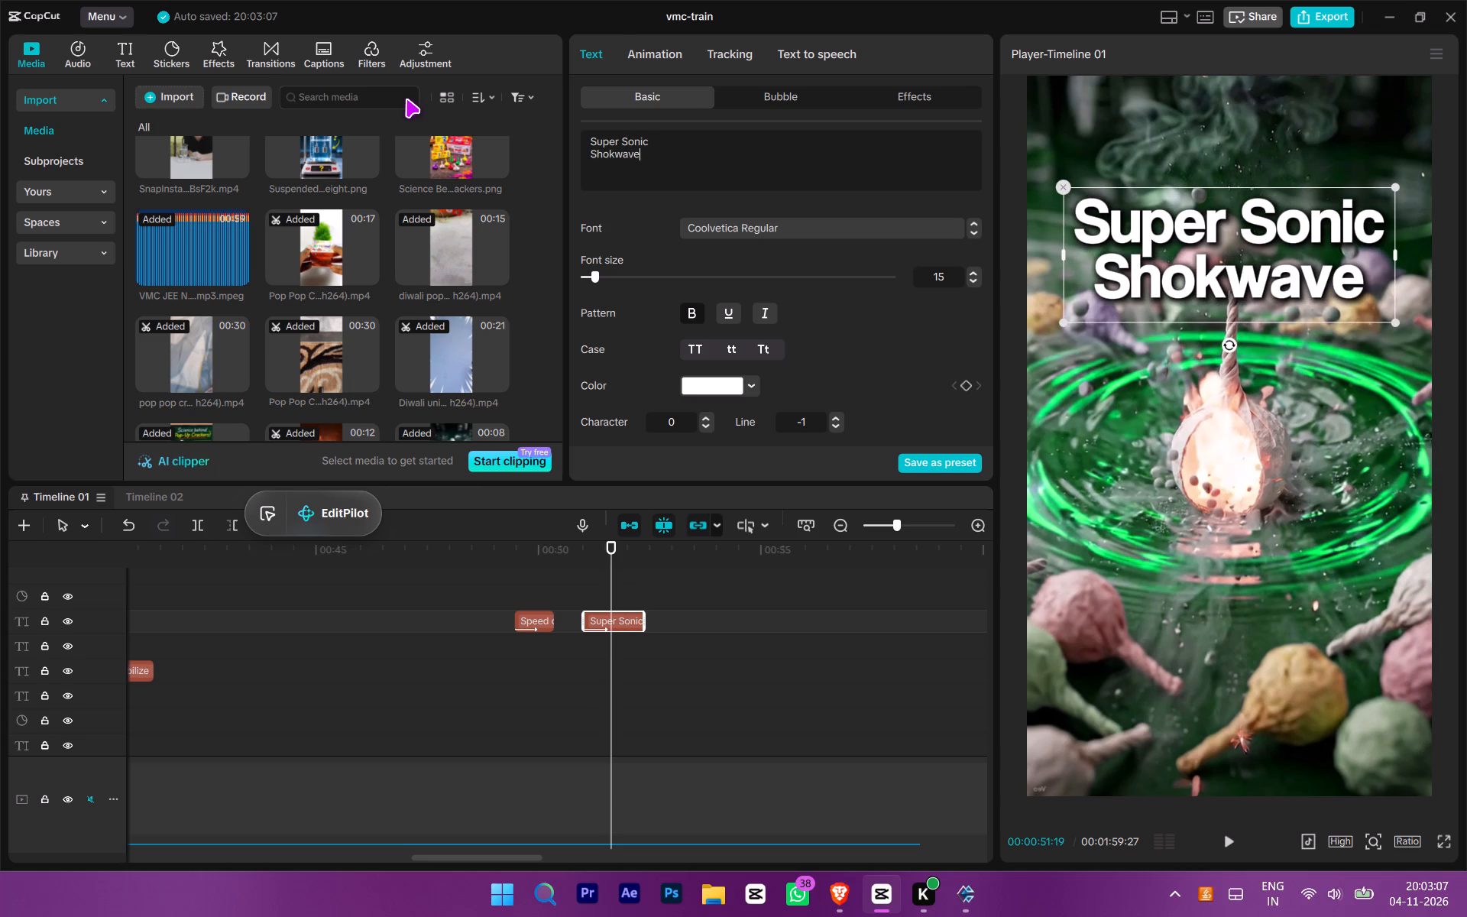
Insert a "c" after "Sh" in the title's second line so it reads "Shcokwave".
double_click(611, 151)
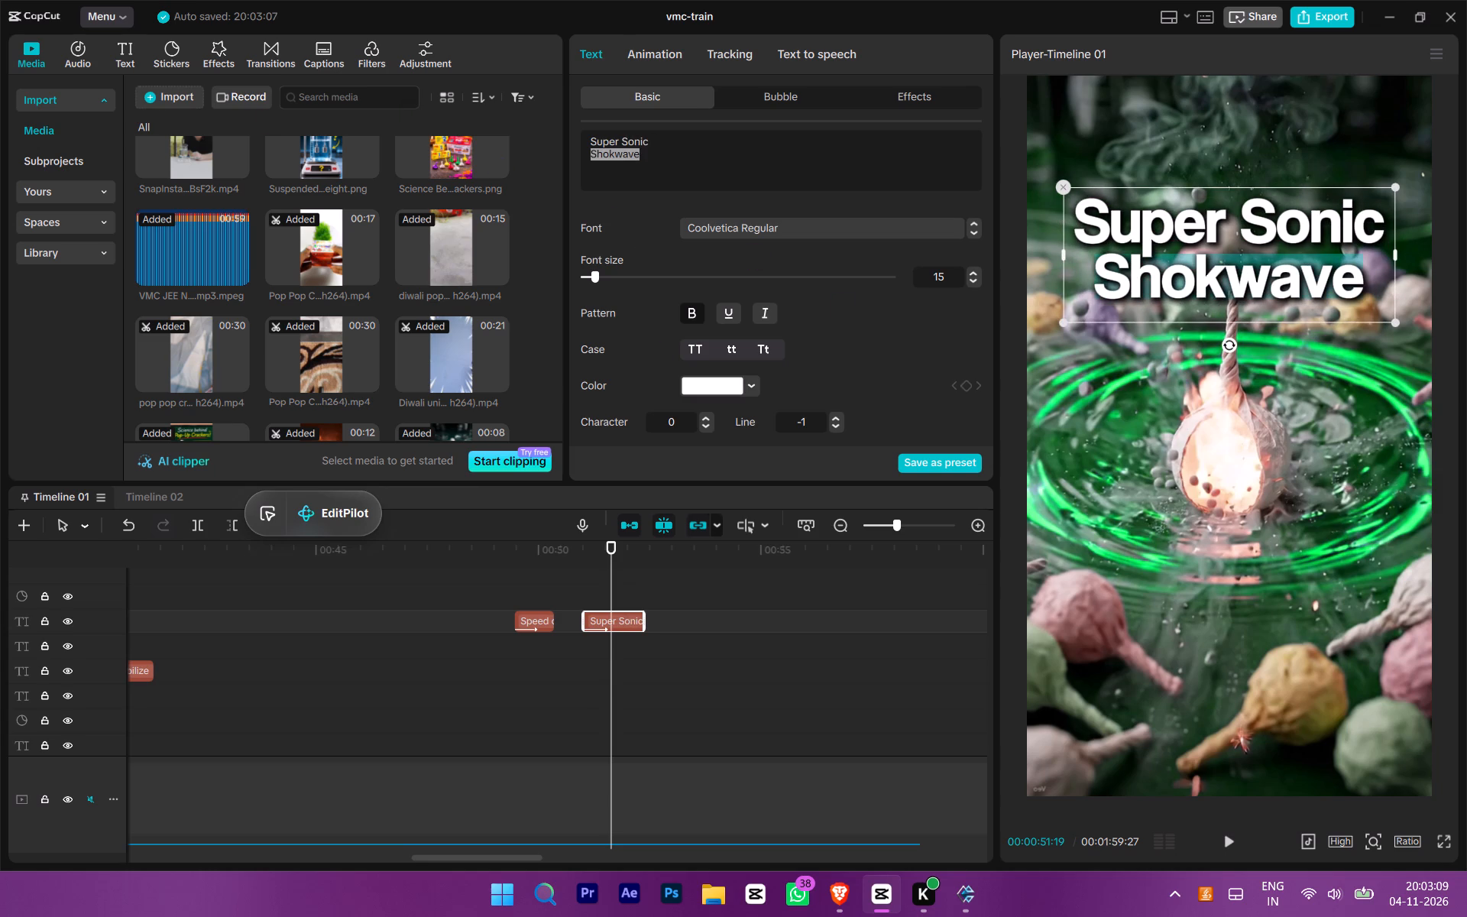
key(Left)
key(Right)
key(Right)
key(c)
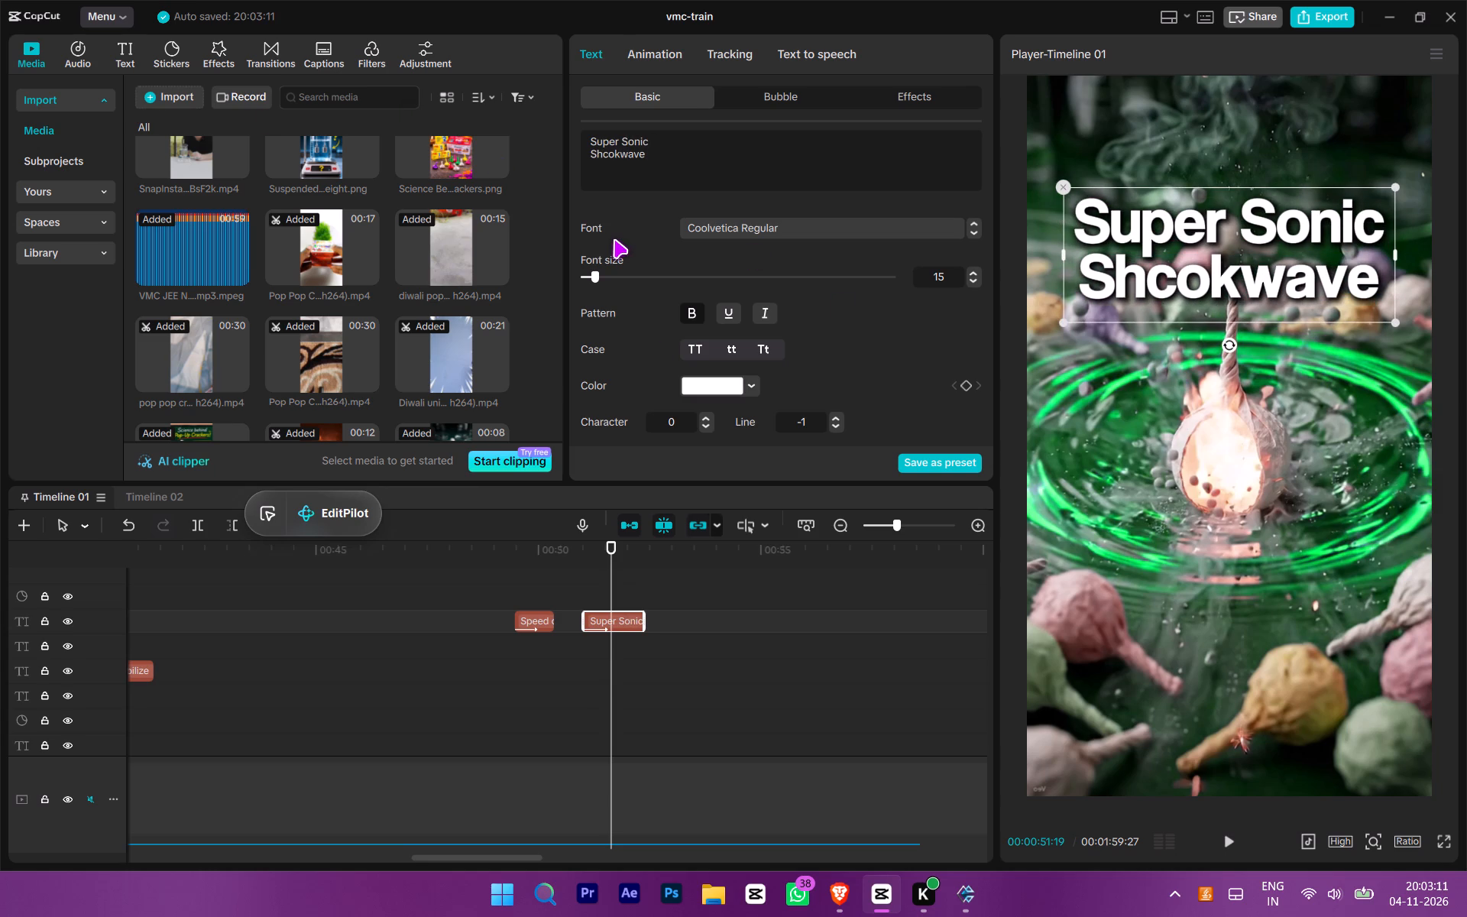
Colour the word "Shcokwave" green, sampled from the glowing ripples in the preview and shifted to a more saturated shade.
scroll(614, 239, up, 1)
double_click(714, 191)
double_click(702, 163)
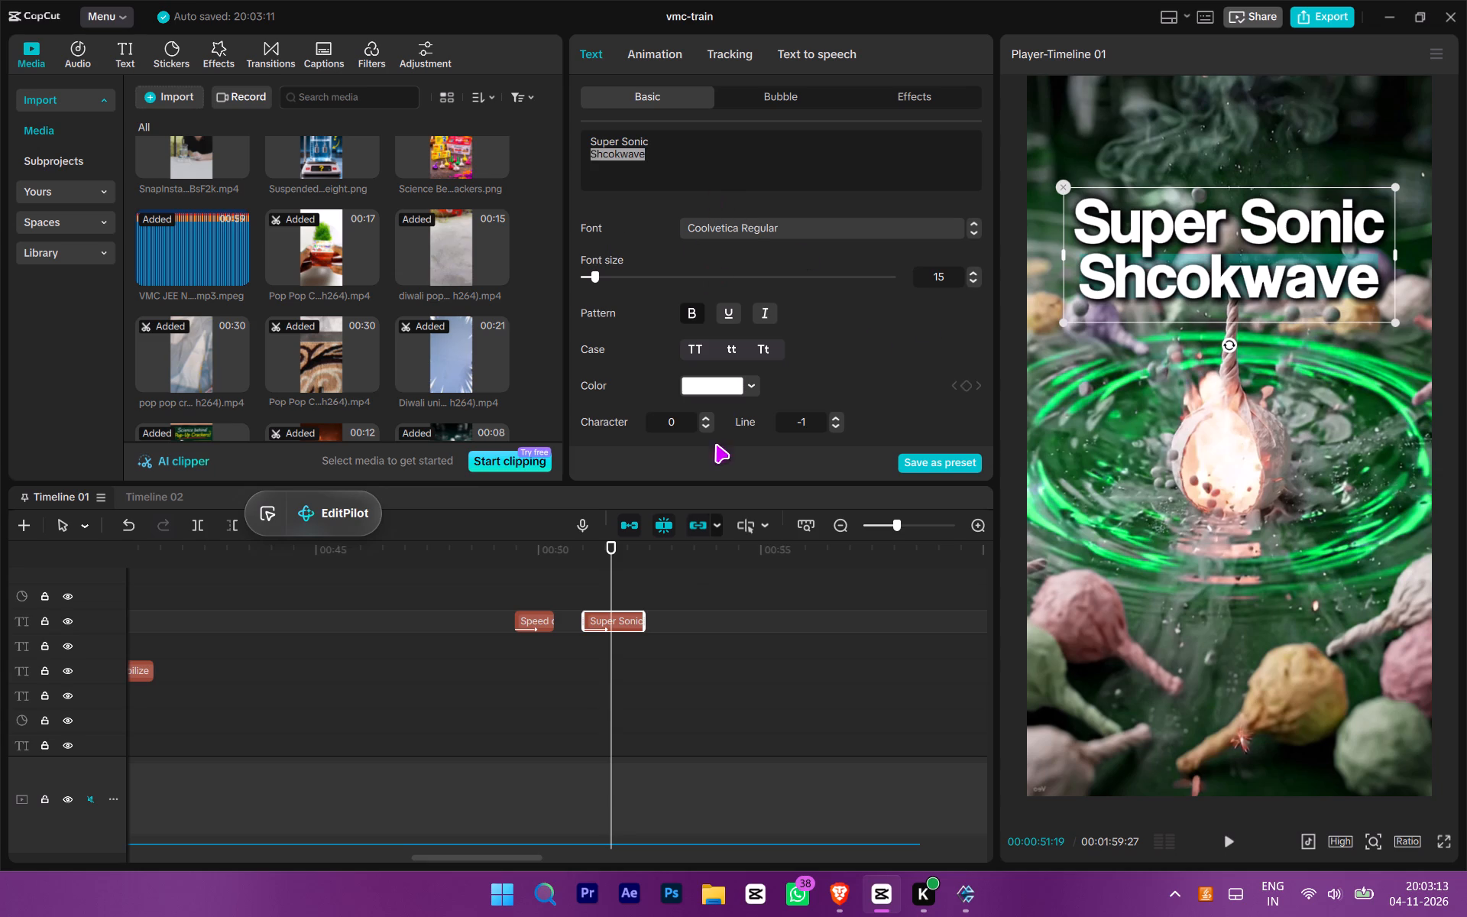
click(718, 392)
click(834, 738)
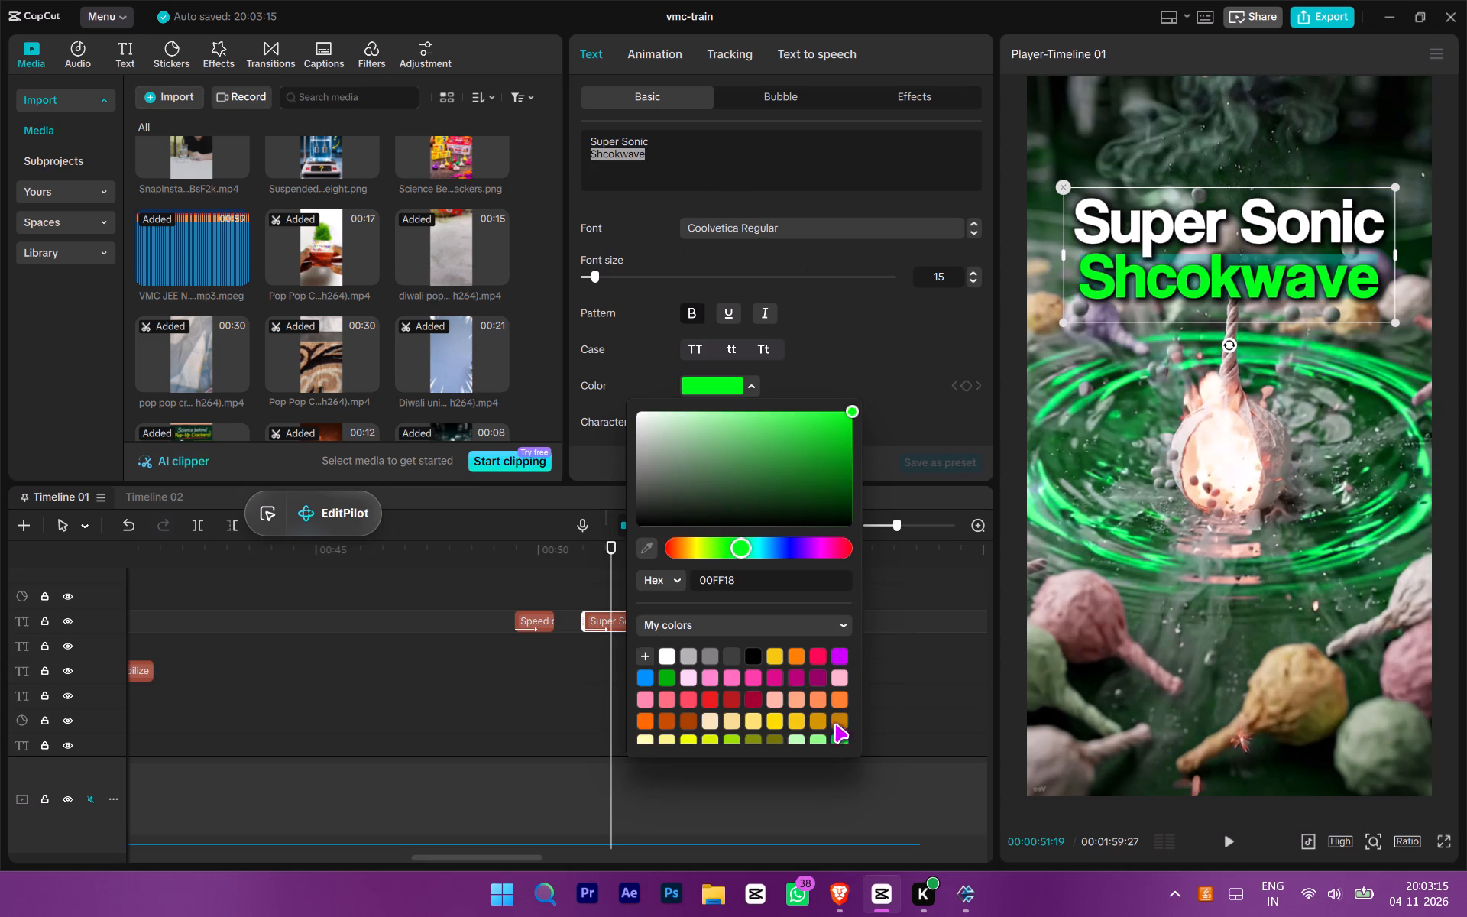
click(641, 549)
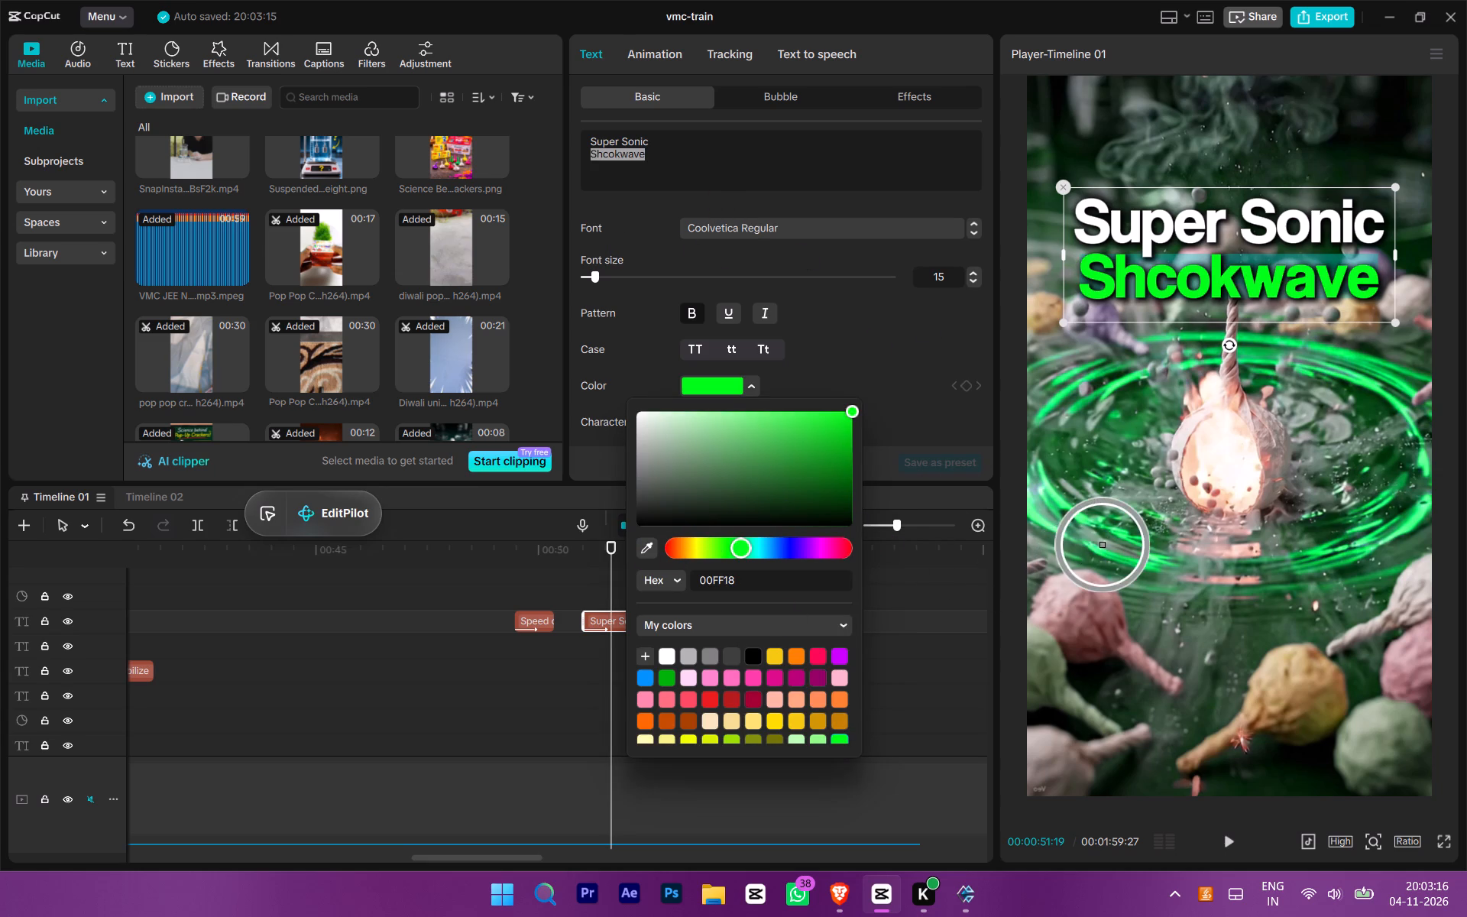
click(1119, 533)
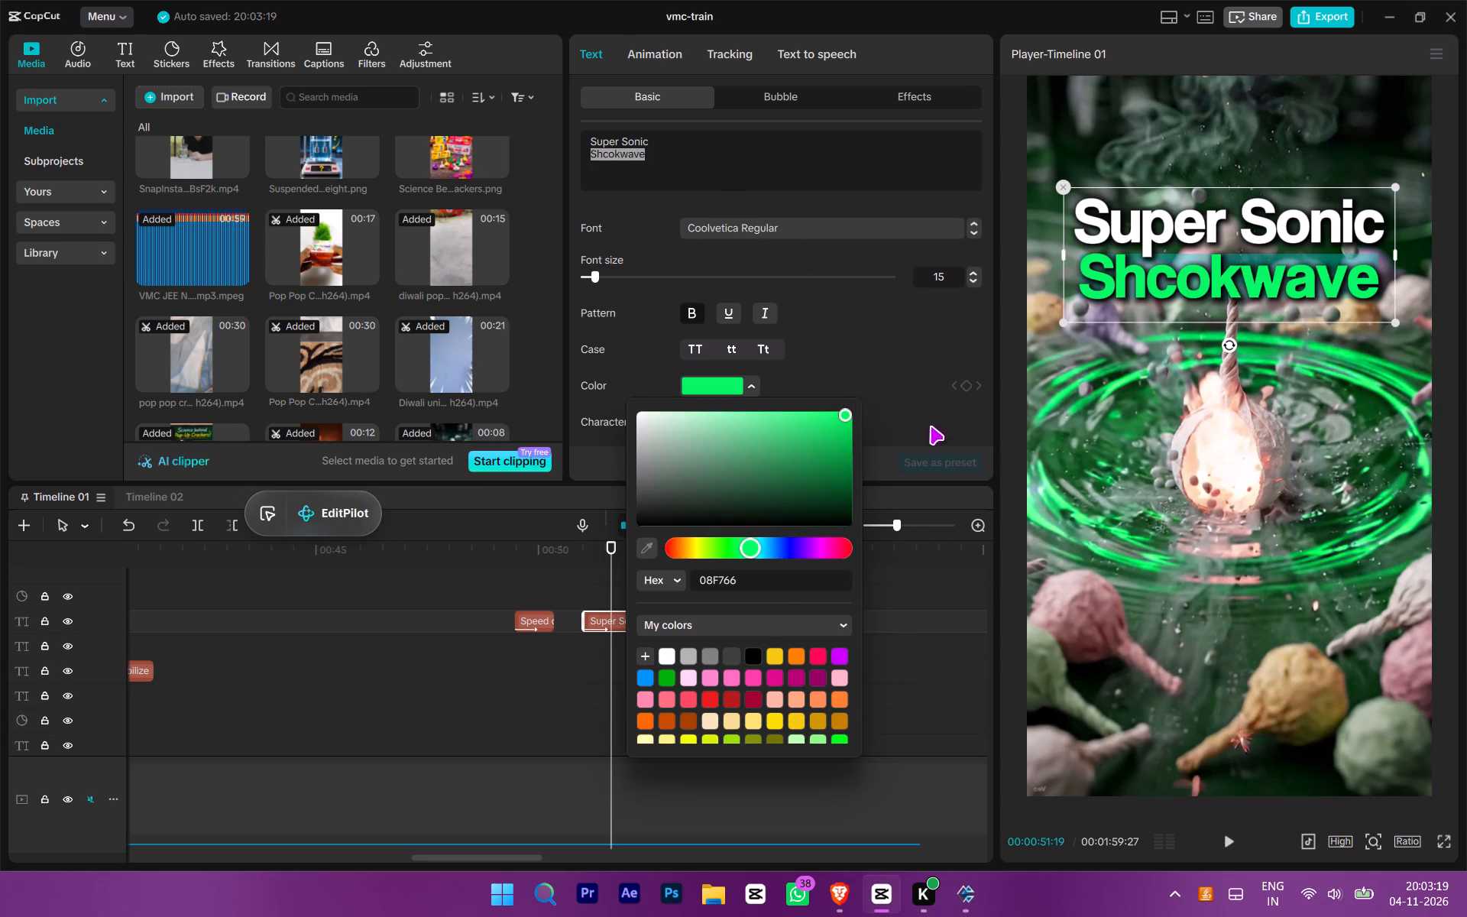
drag(814, 430, 893, 416)
drag(836, 429, 889, 383)
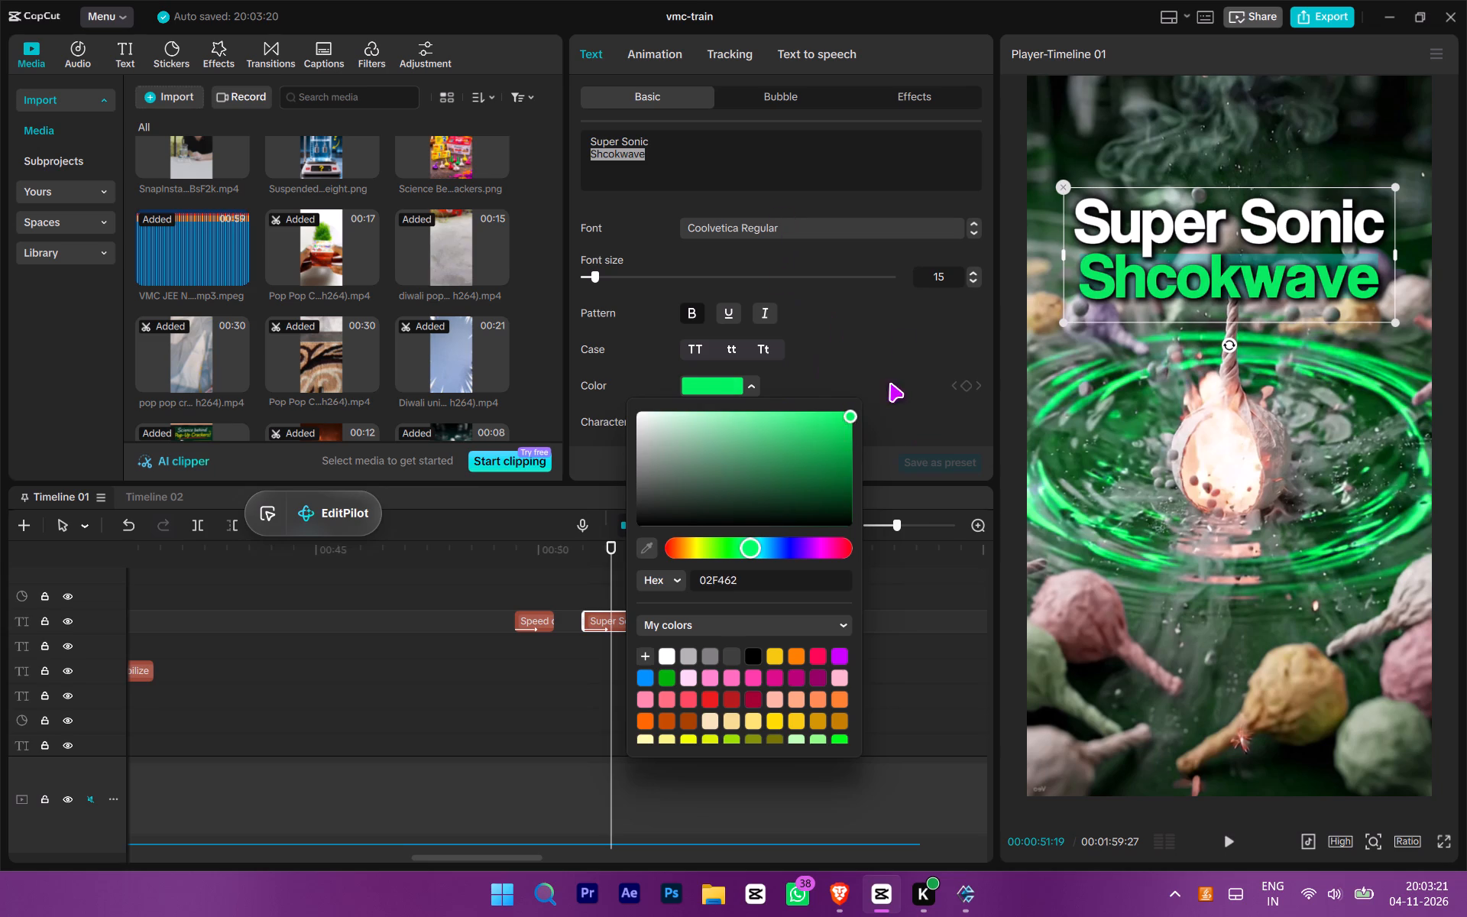
drag(889, 383, 902, 352)
click(770, 131)
Move the "Super Sonic Shcokwave" title down to just below the centre of the frame, over the burning cracker.
drag(1307, 297, 1302, 564)
click(1293, 617)
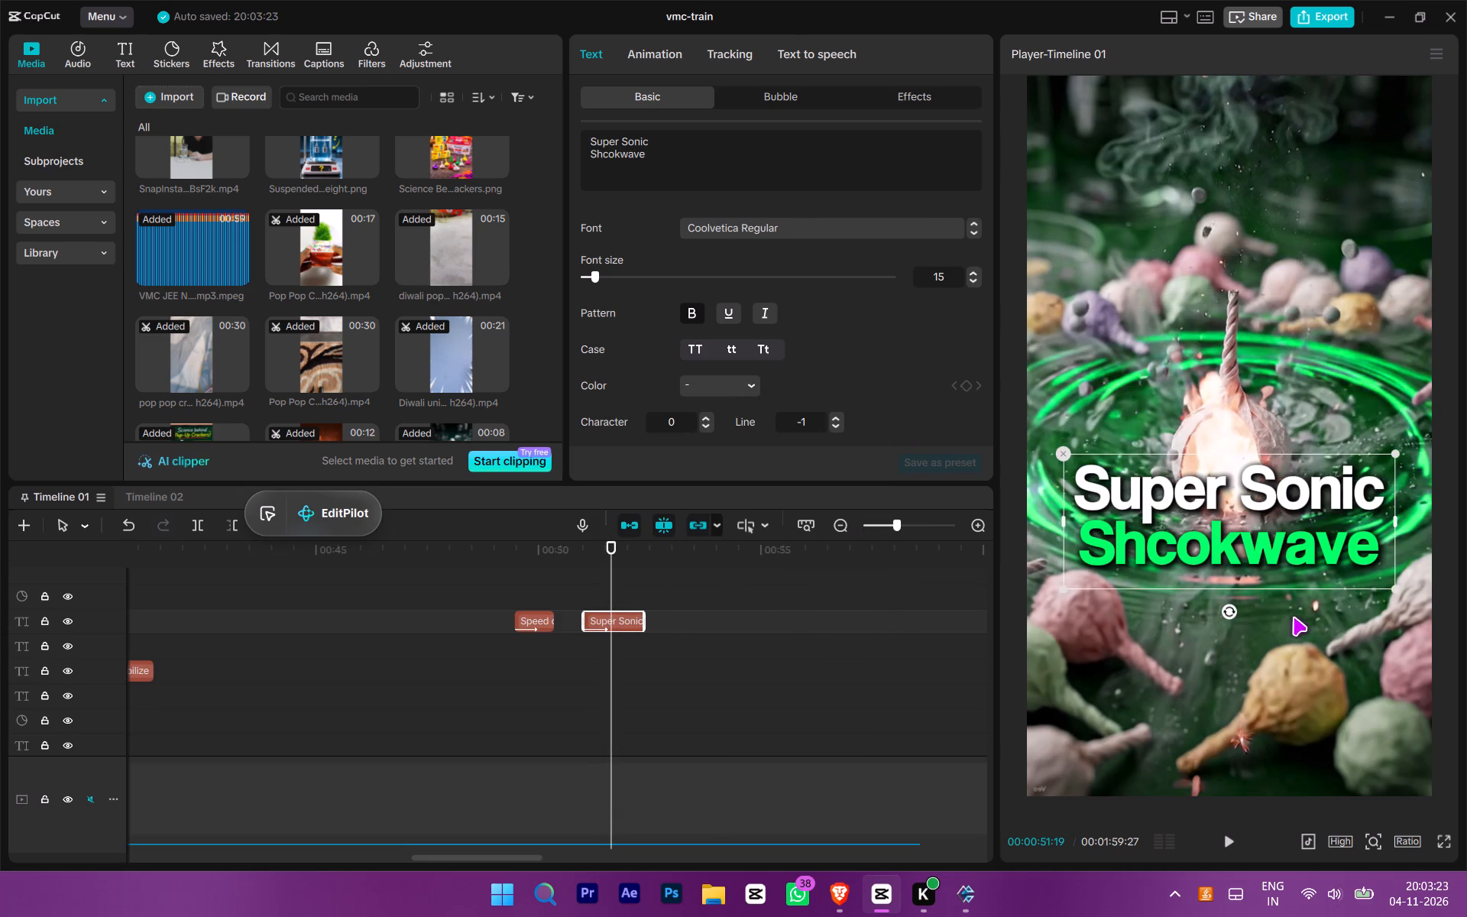
Move the "Super Sonic Shcokwave" title farther down the frame so it sits just beneath the burning cracker.
click(1261, 510)
drag(721, 672, 601, 569)
drag(1261, 552, 1261, 562)
drag(1261, 562, 1264, 607)
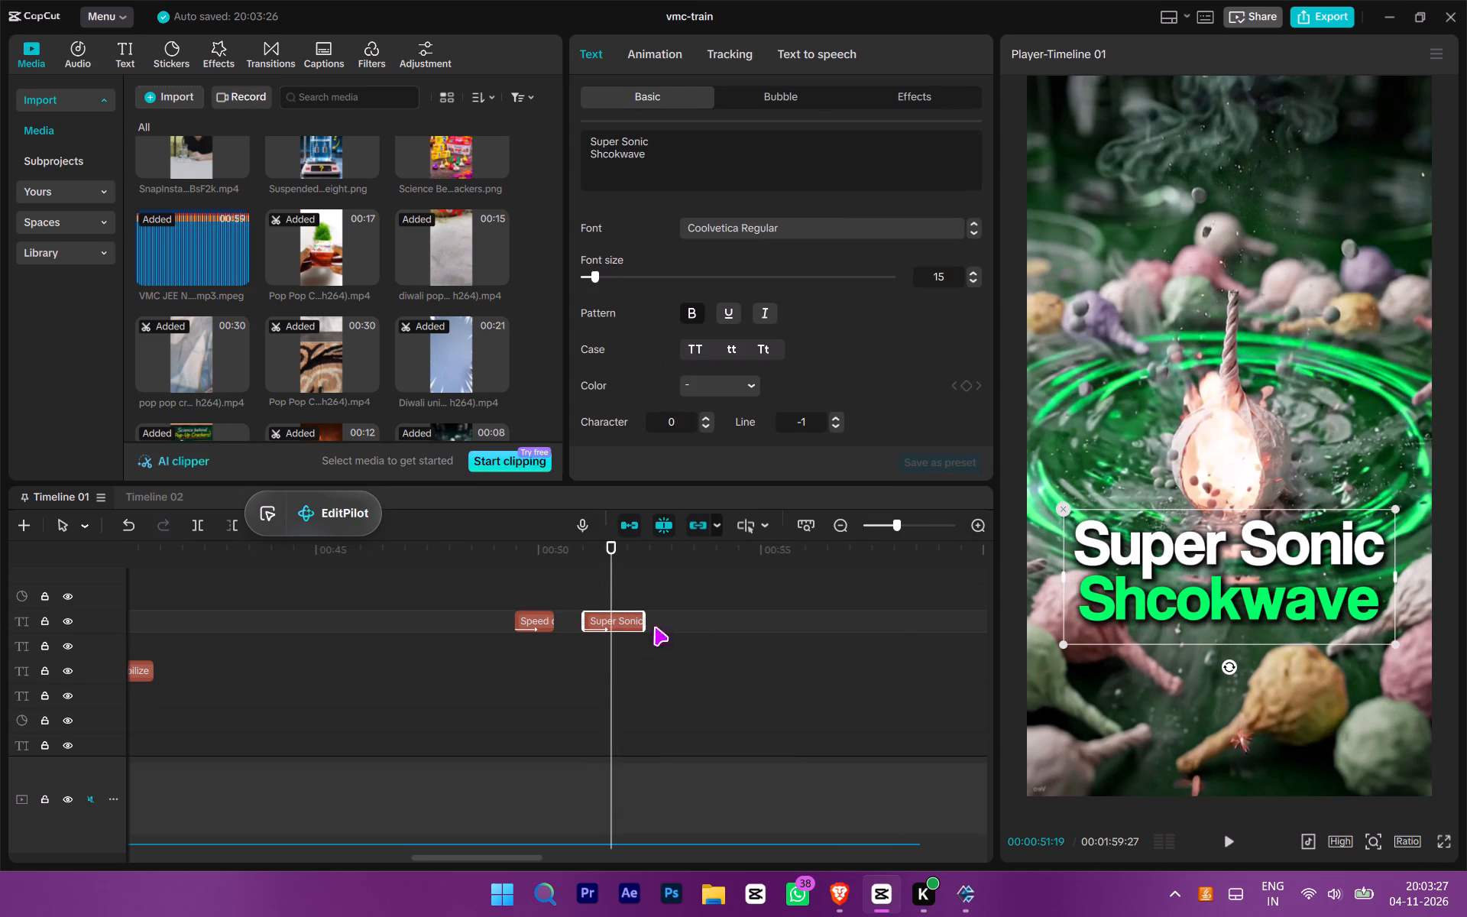
click(583, 653)
key(space)
ctrl+scroll(624, 707, up, 6)
key(space)
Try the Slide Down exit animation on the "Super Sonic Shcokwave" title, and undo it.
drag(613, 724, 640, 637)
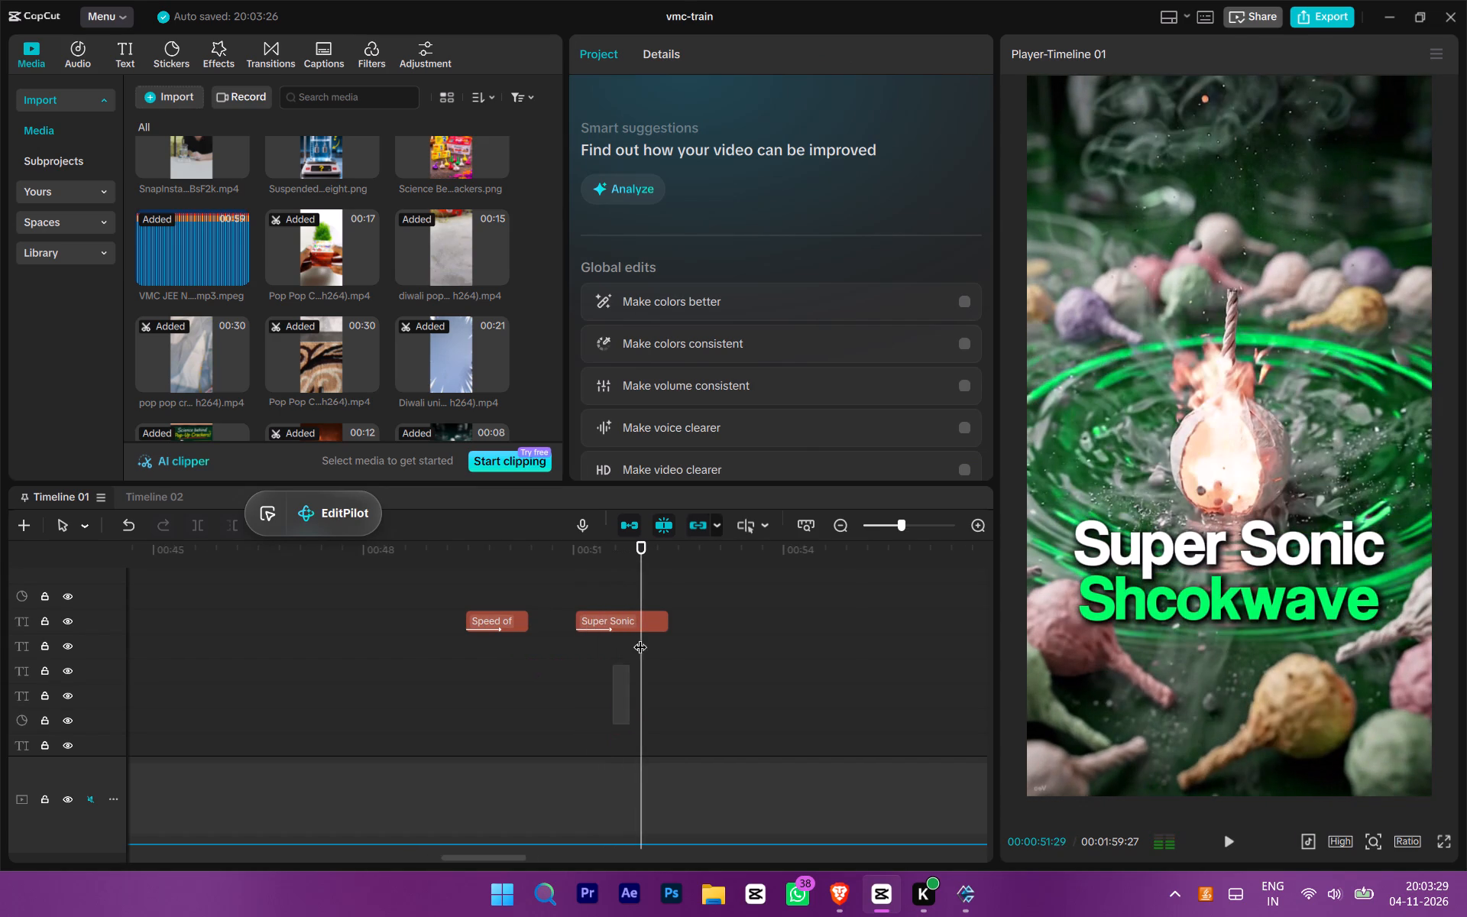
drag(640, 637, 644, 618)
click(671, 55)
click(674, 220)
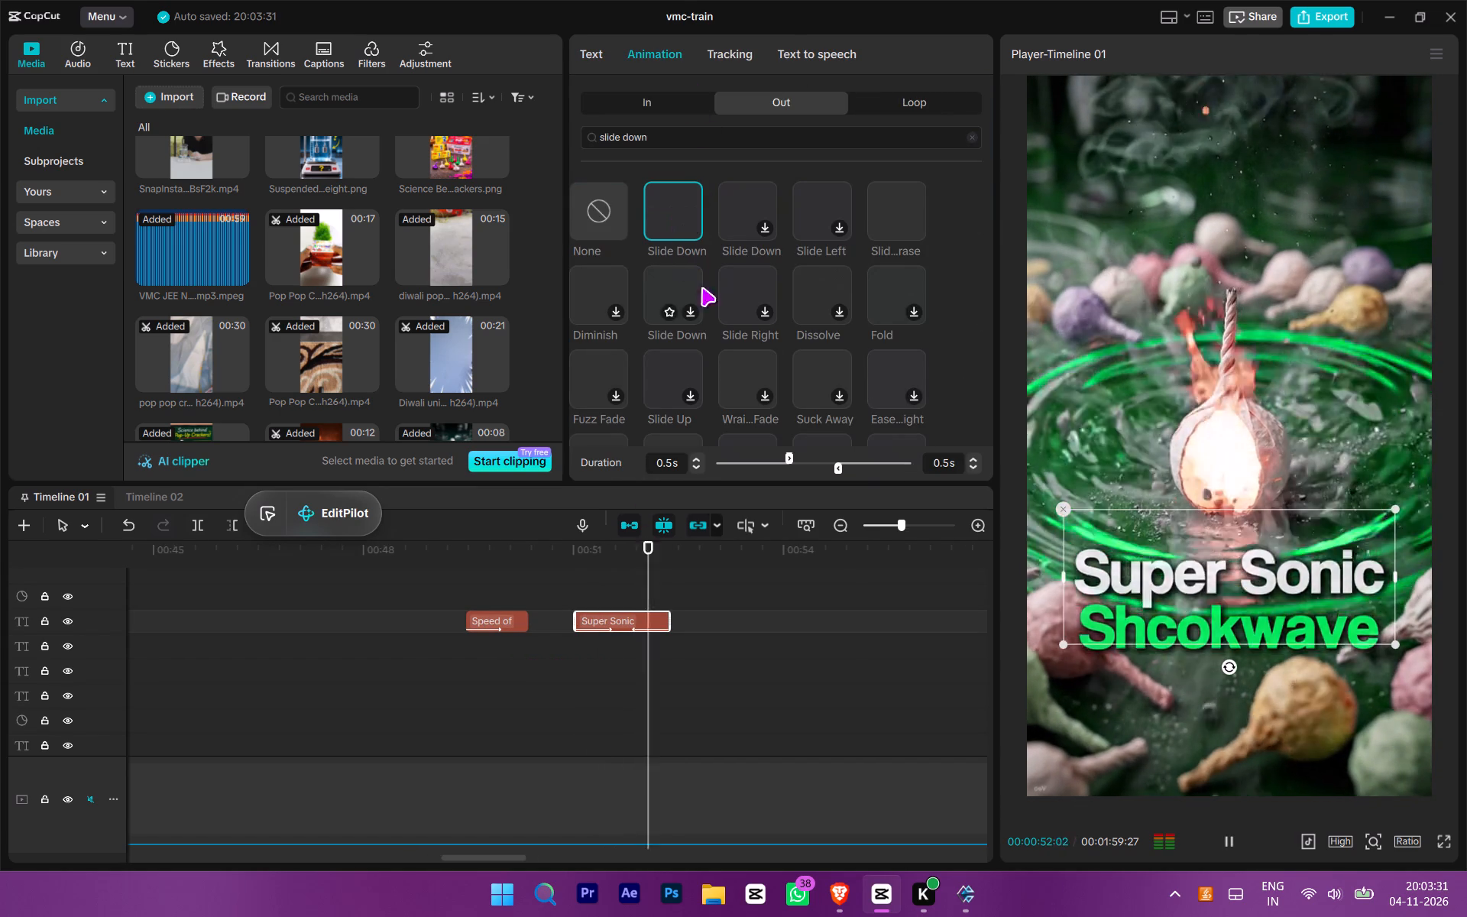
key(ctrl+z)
Set the "Super Sonic Shcokwave" title's Wave in entrance animation duration to 0.8 s.
click(649, 104)
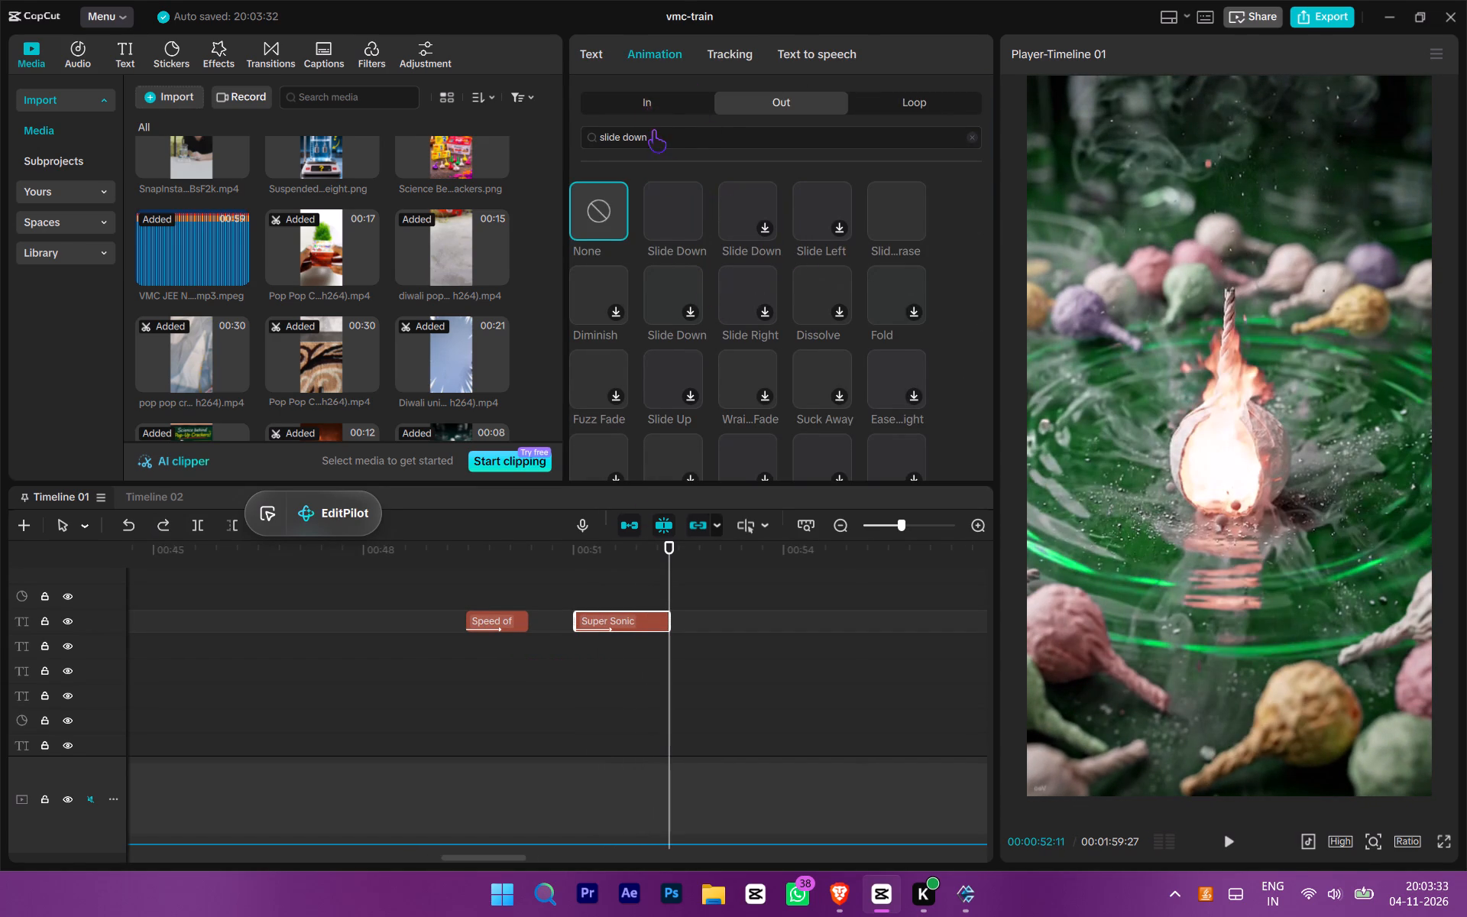
click(753, 228)
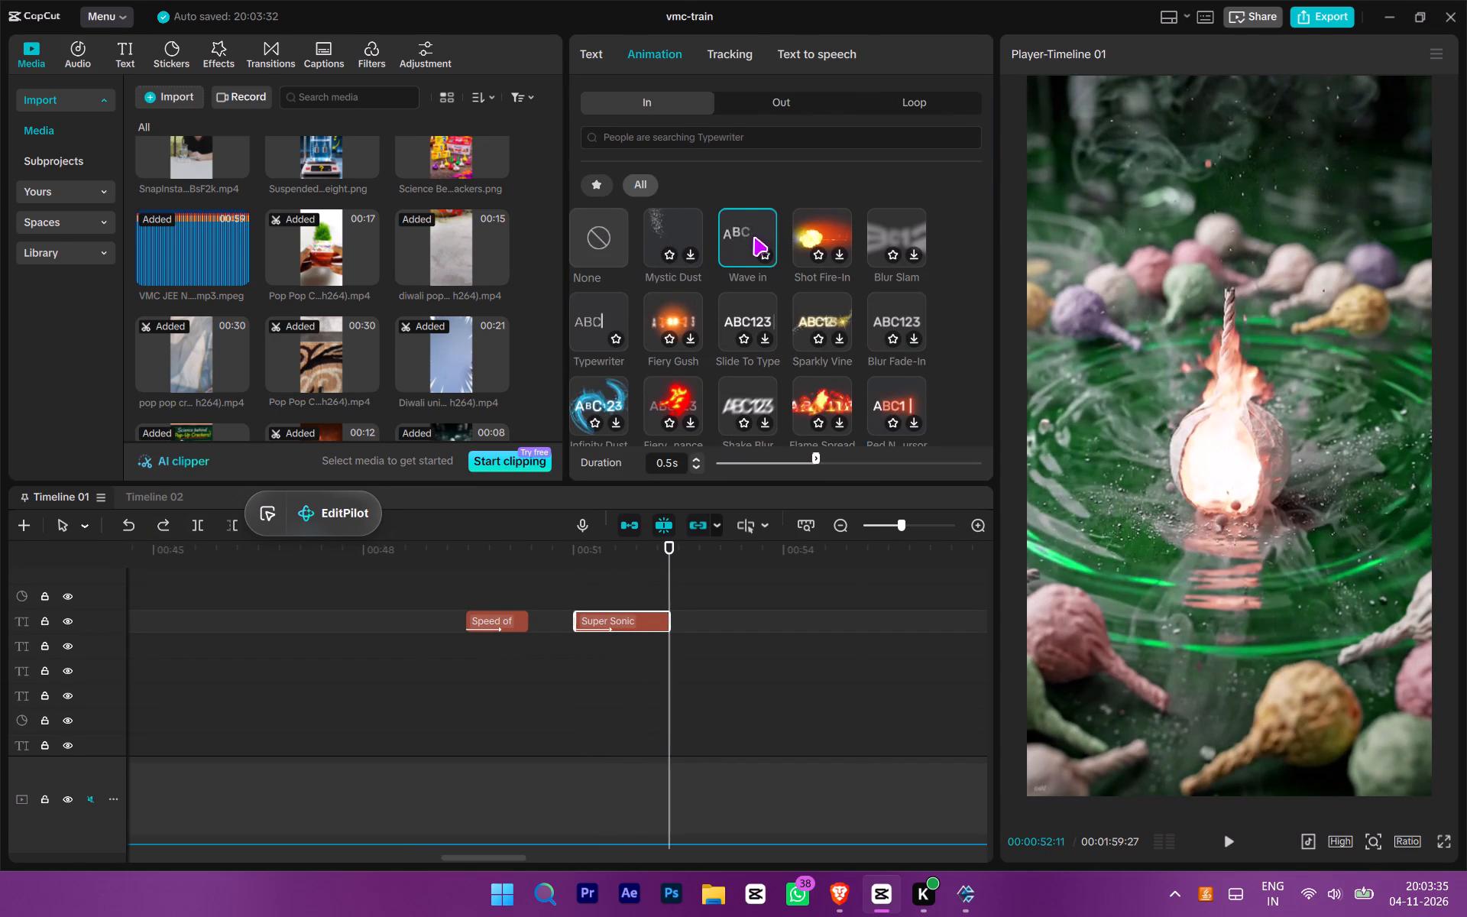
click(878, 468)
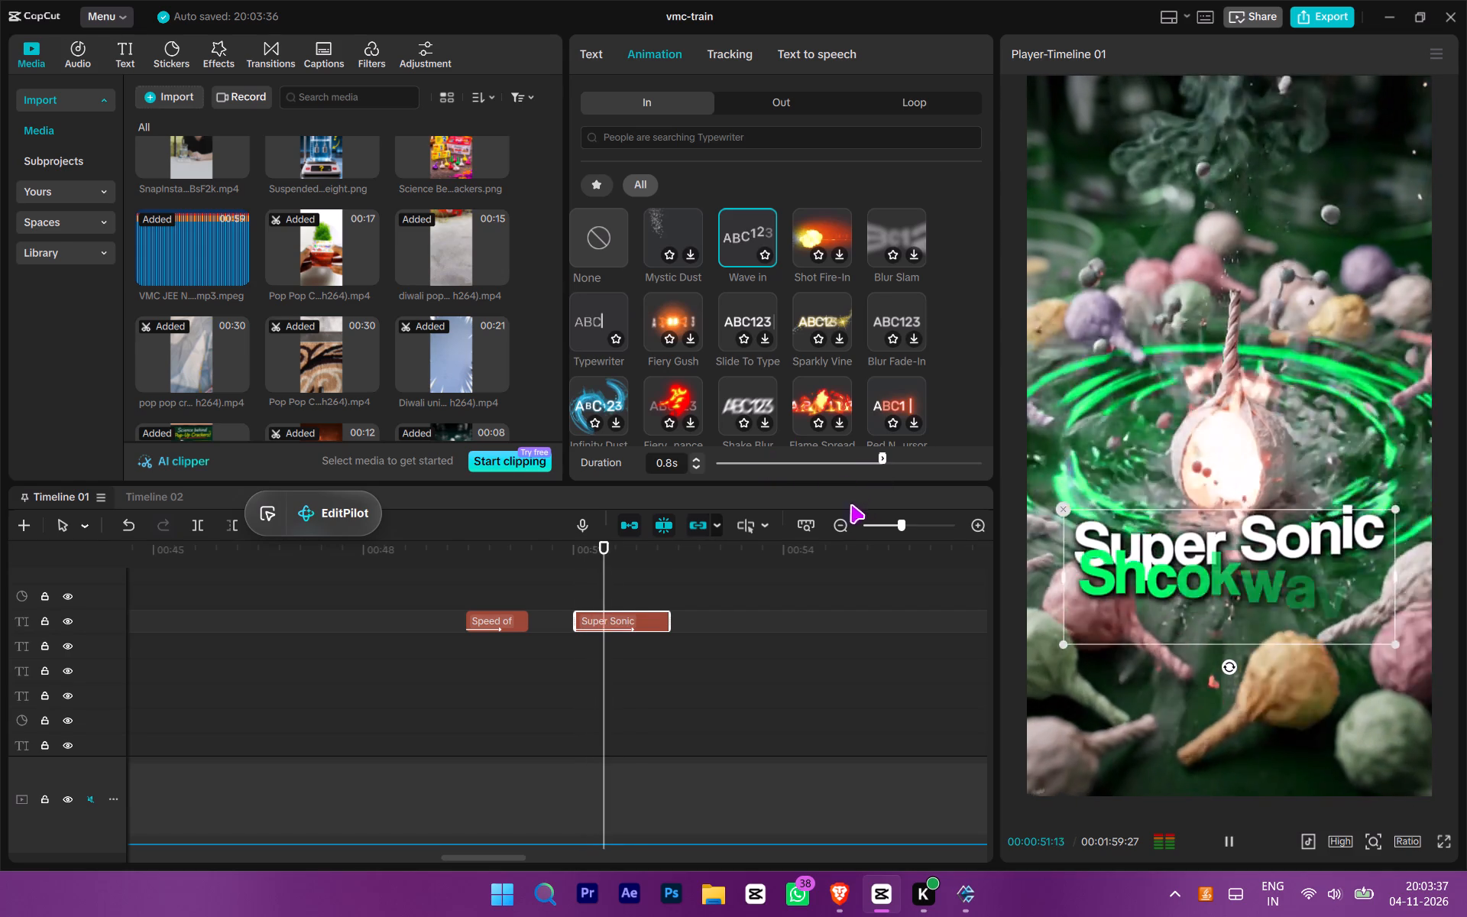
click(556, 661)
key(space)
ctrl+scroll(668, 716, up, 6)
ctrl+scroll(672, 718, down, 1)
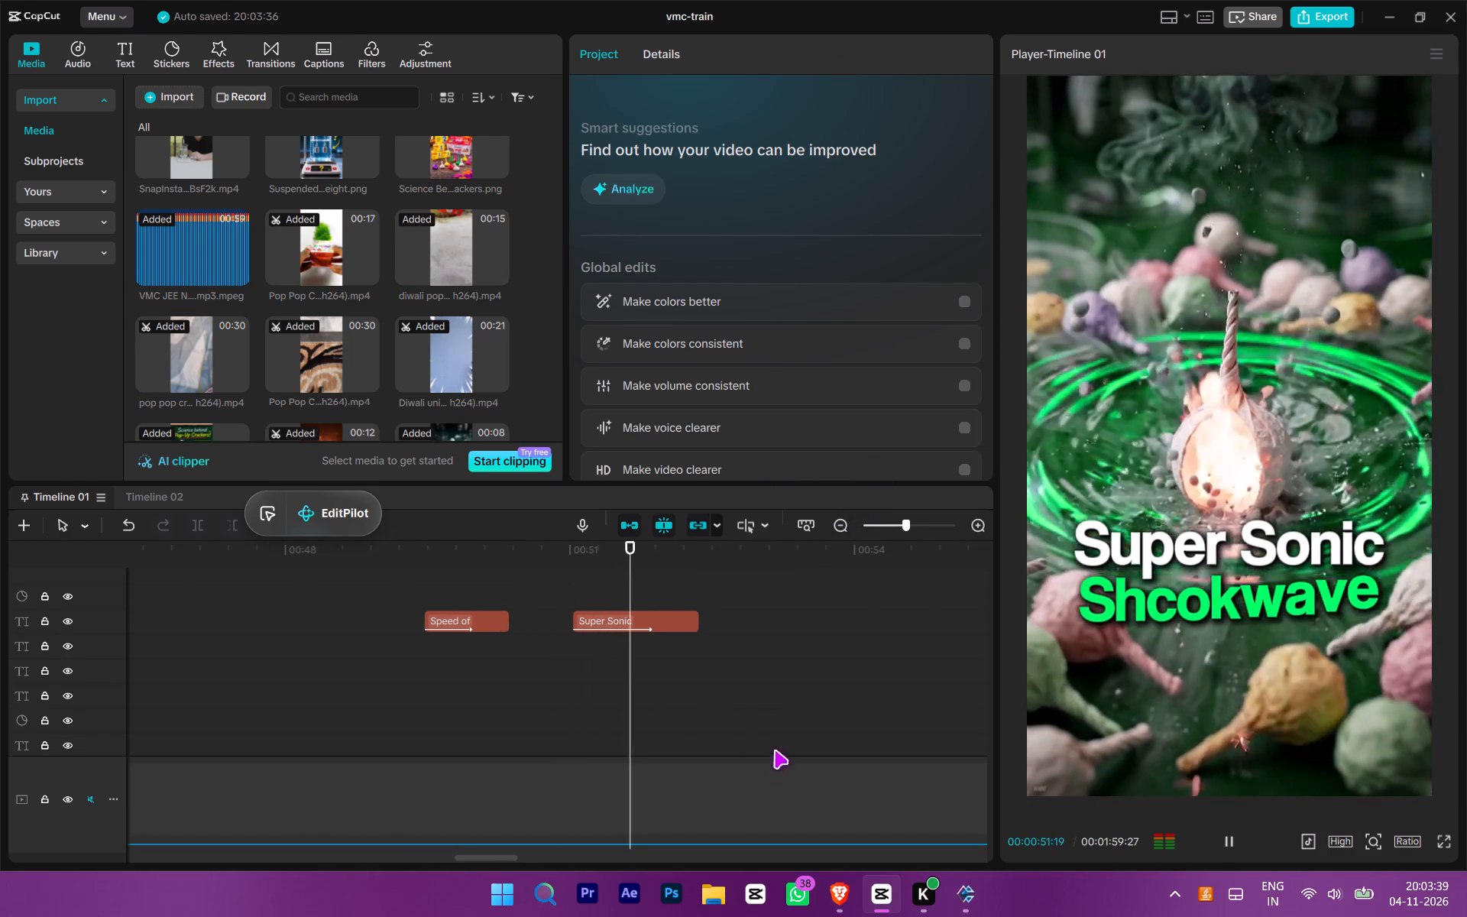
Extend the "Super Sonic Shcokwave" title clip and trim its end at about 00:53:01.
ctrl+drag(773, 750, 655, 596)
key(space)
key(space)
key(space)
drag(702, 618, 786, 624)
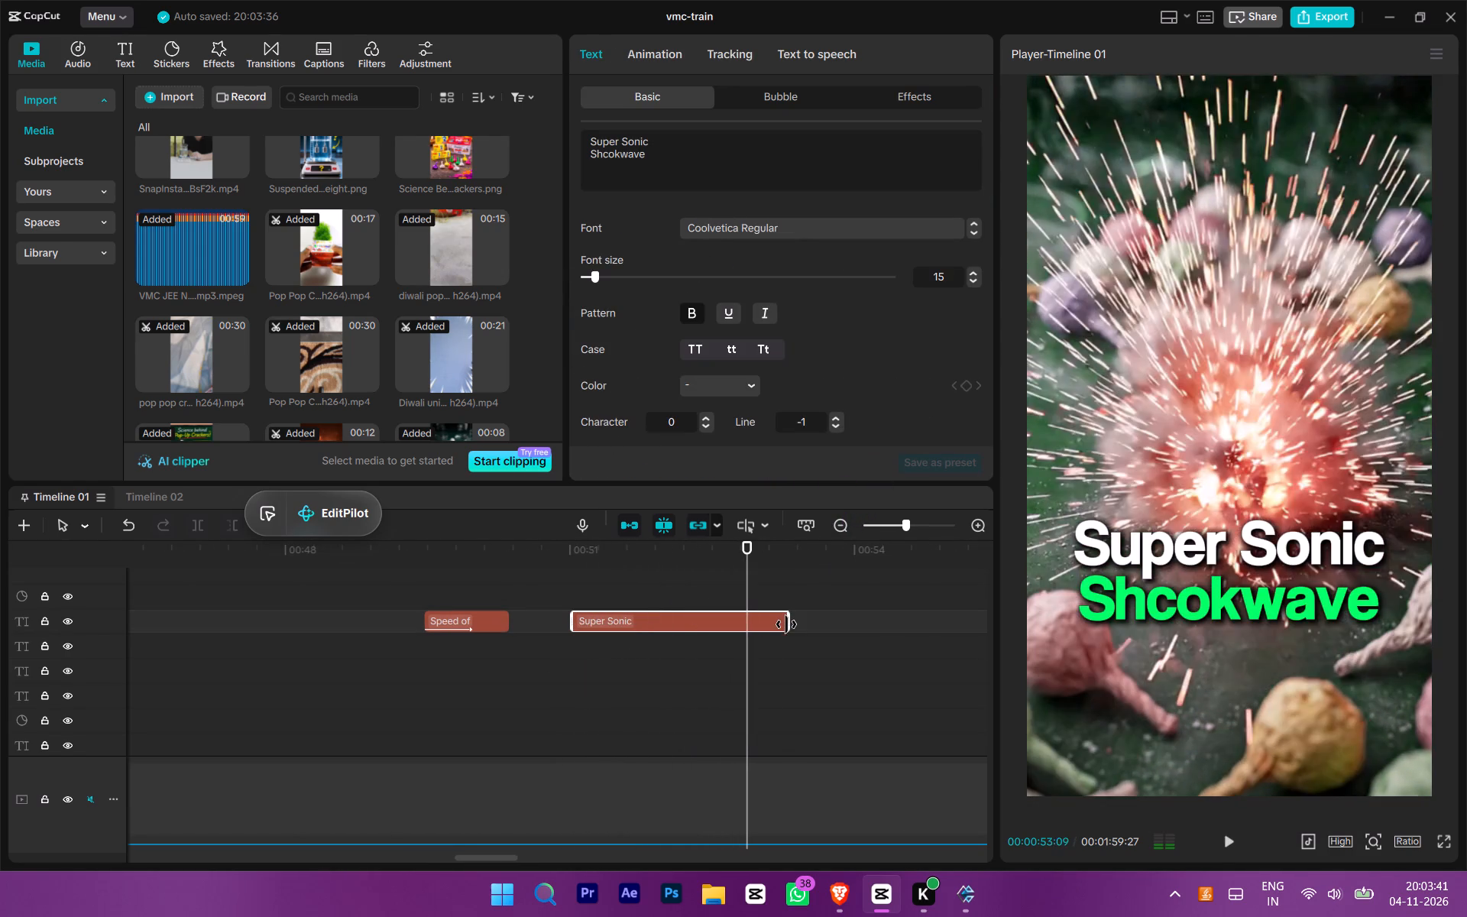
drag(786, 624, 786, 625)
key(space)
key(space)
click(762, 556)
key(w)
key(space)
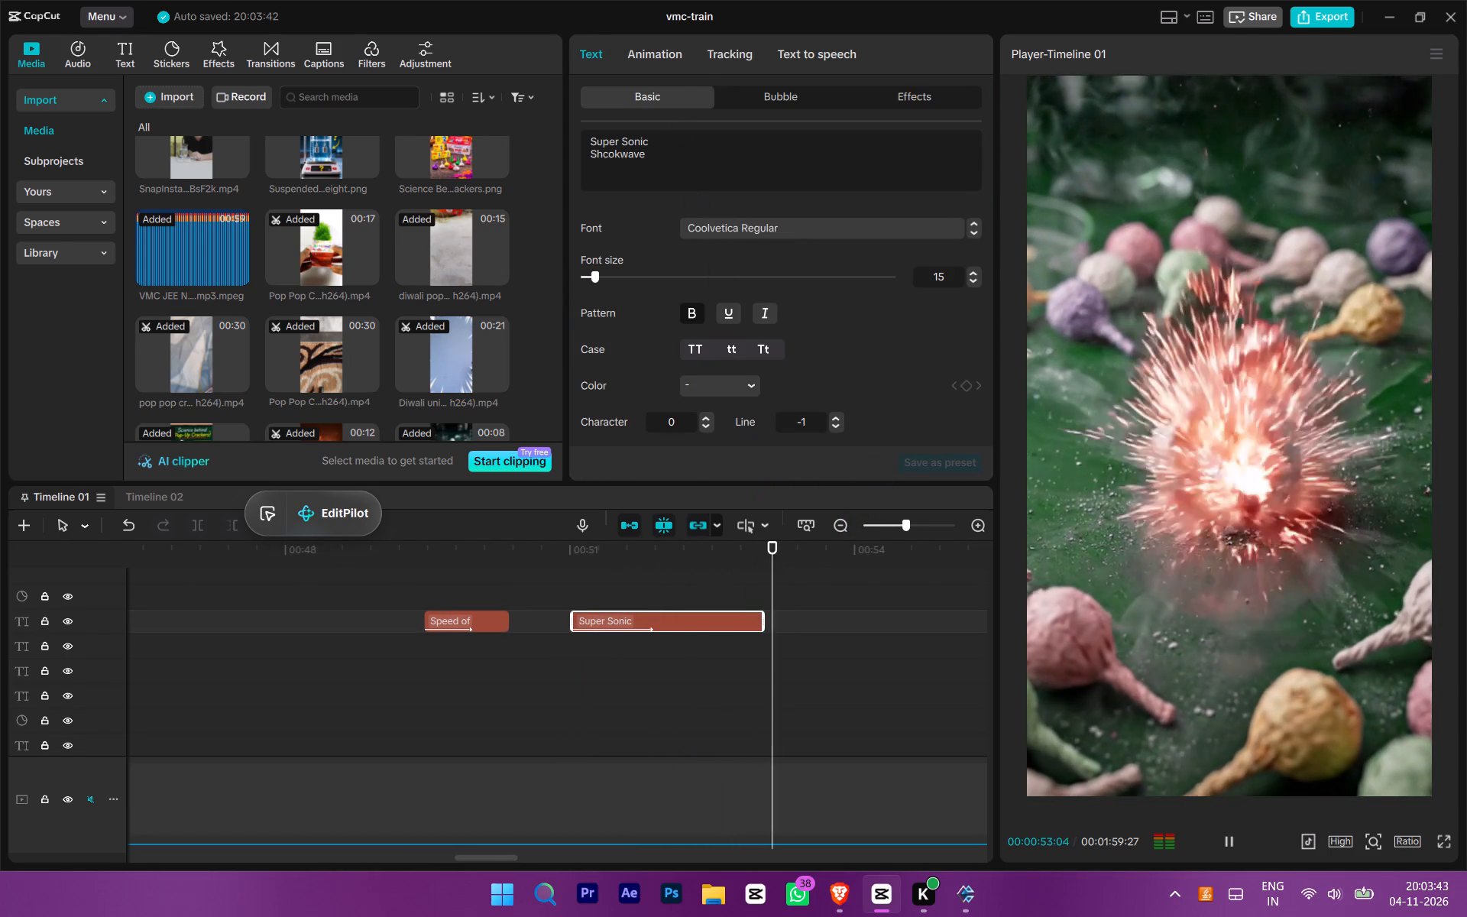
Add the Fade Out exit animation to the "Super Sonic Shcokwave" title.
key(space)
click(684, 57)
click(741, 118)
click(742, 91)
click(742, 107)
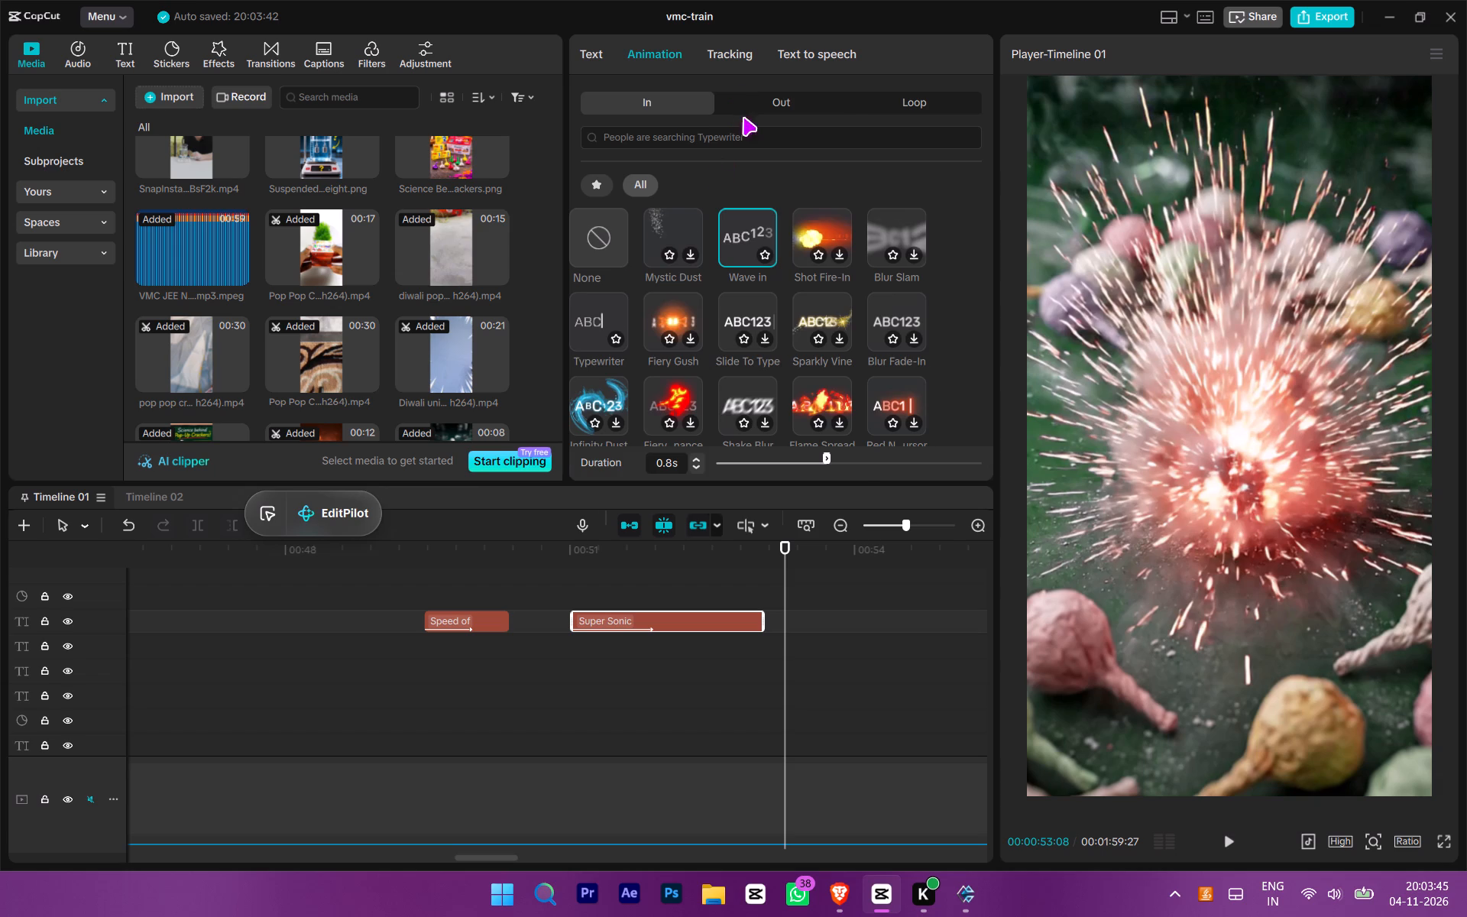
click(676, 238)
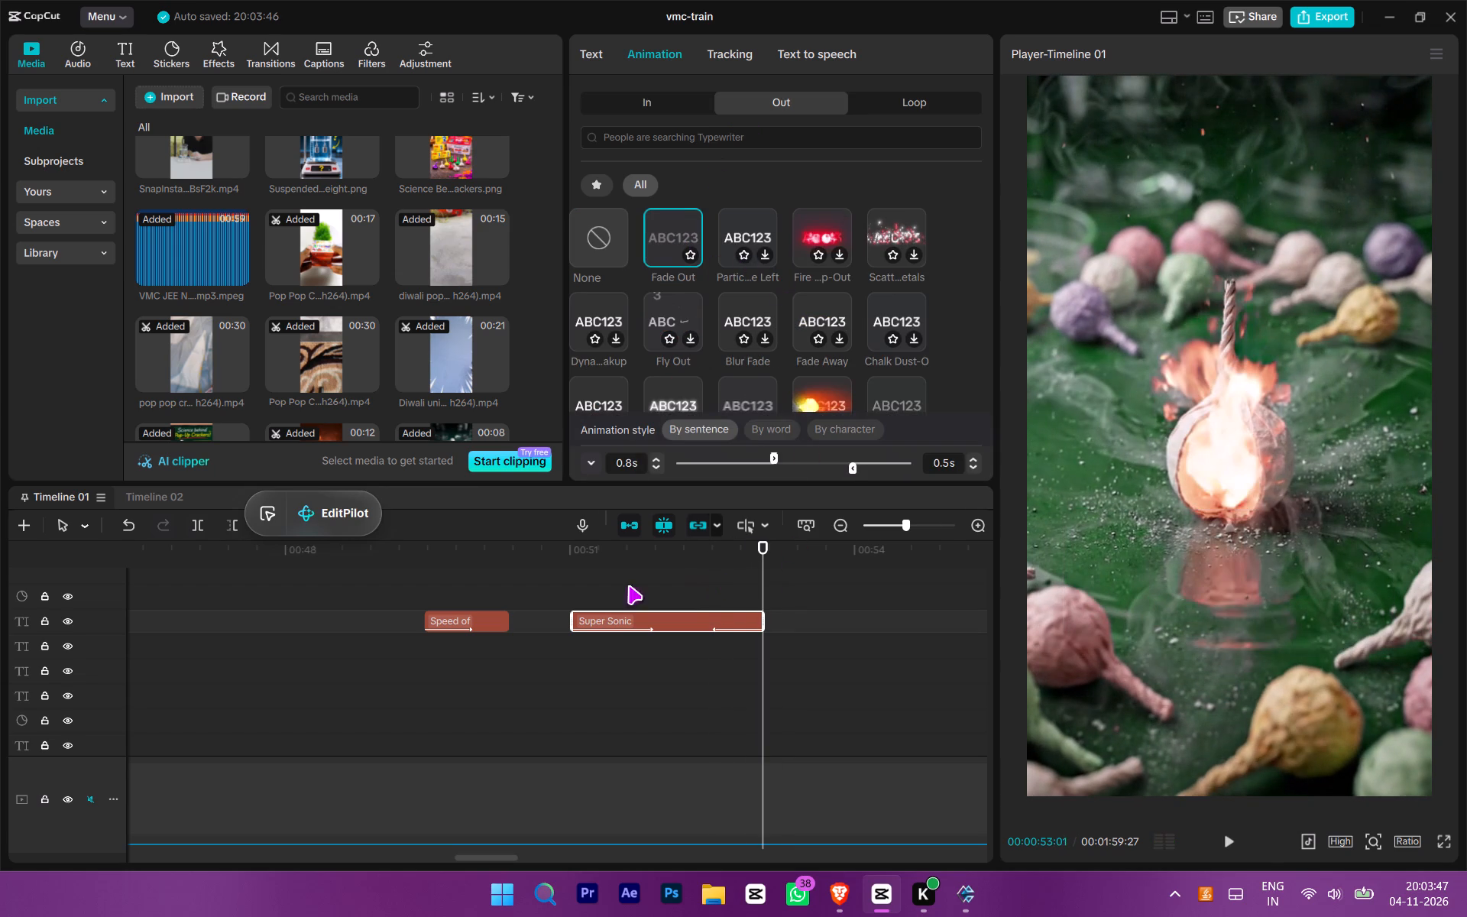
click(614, 588)
key(space)
ctrl+scroll(686, 722, up, 1)
ctrl+scroll(685, 724, down, 5)
key(space)
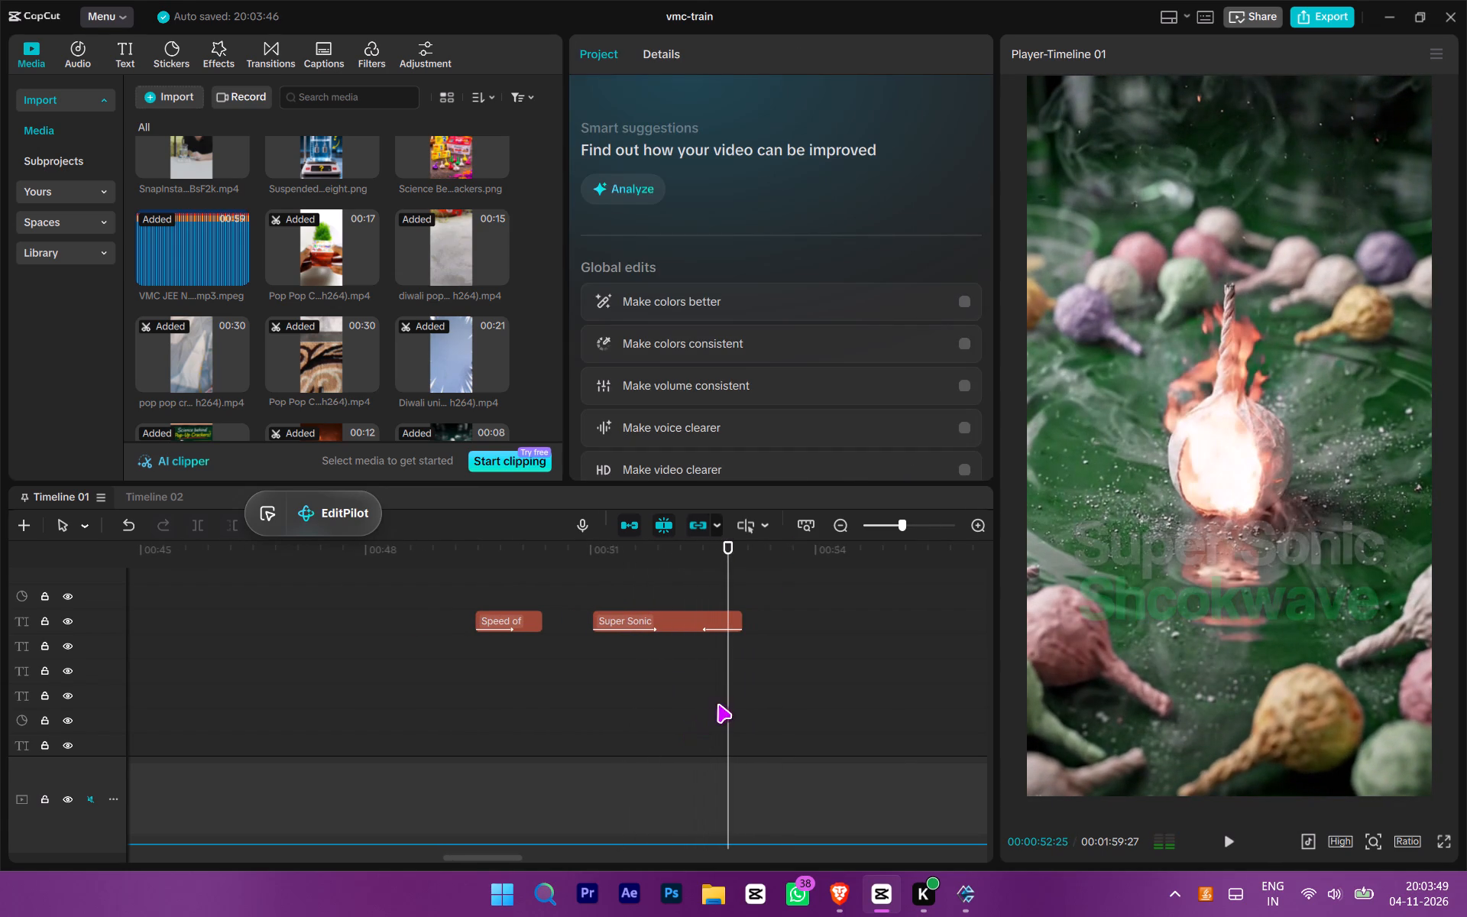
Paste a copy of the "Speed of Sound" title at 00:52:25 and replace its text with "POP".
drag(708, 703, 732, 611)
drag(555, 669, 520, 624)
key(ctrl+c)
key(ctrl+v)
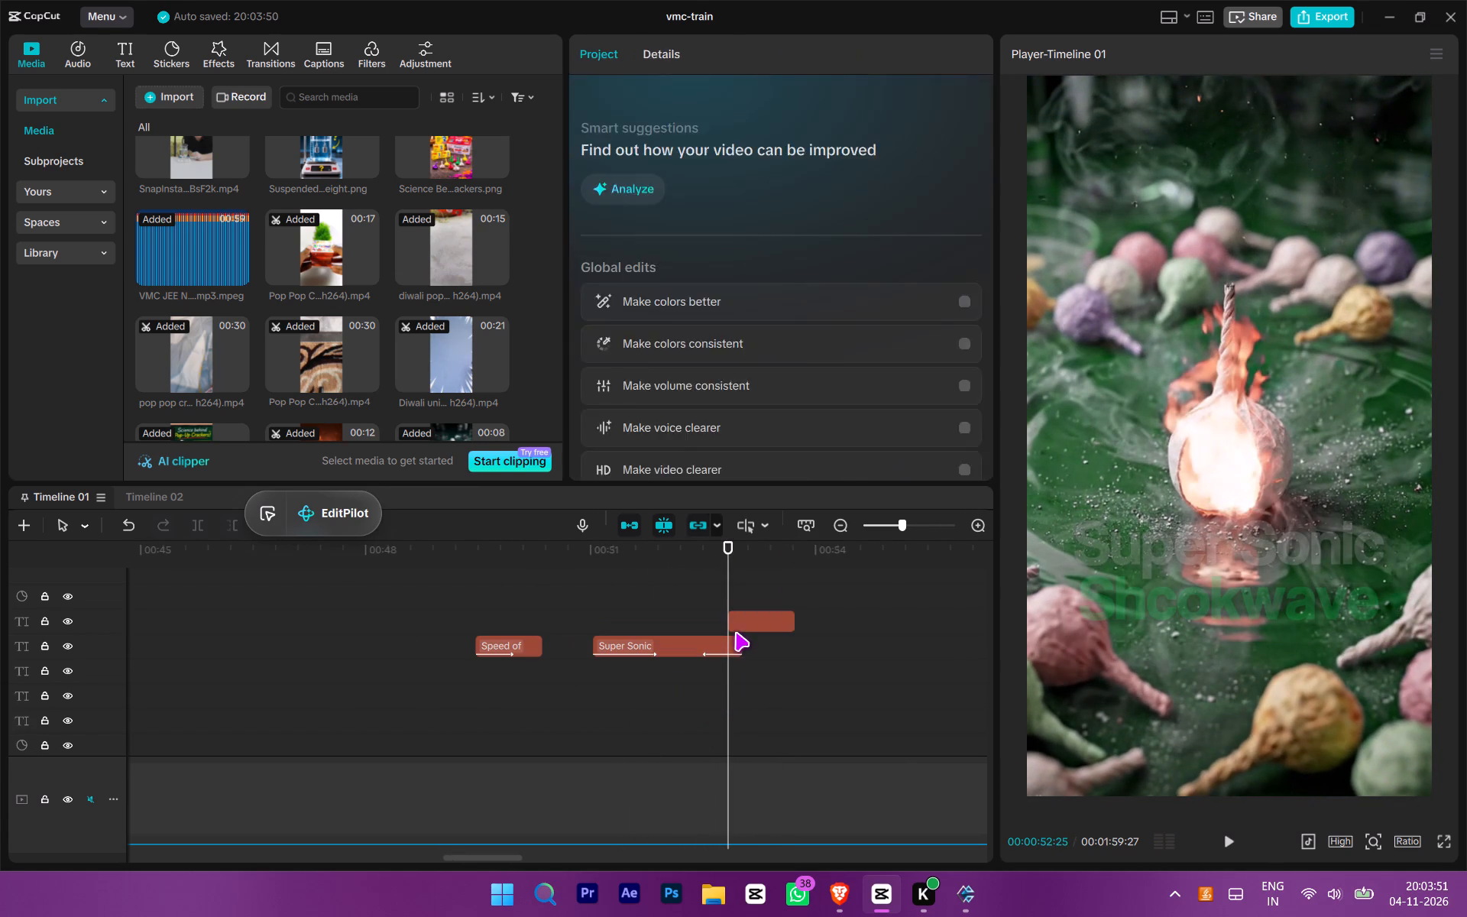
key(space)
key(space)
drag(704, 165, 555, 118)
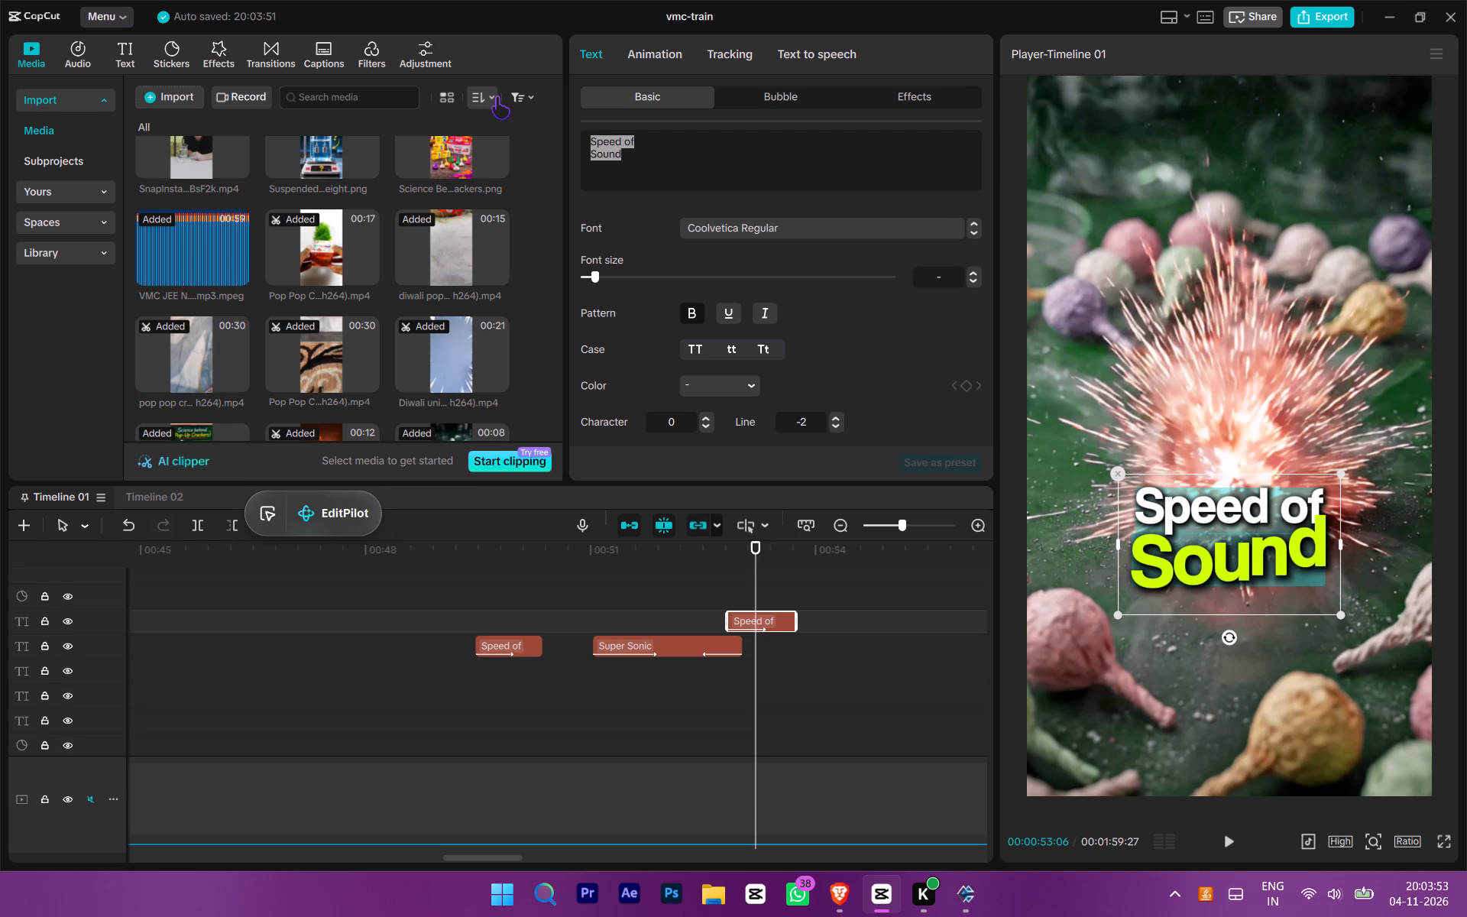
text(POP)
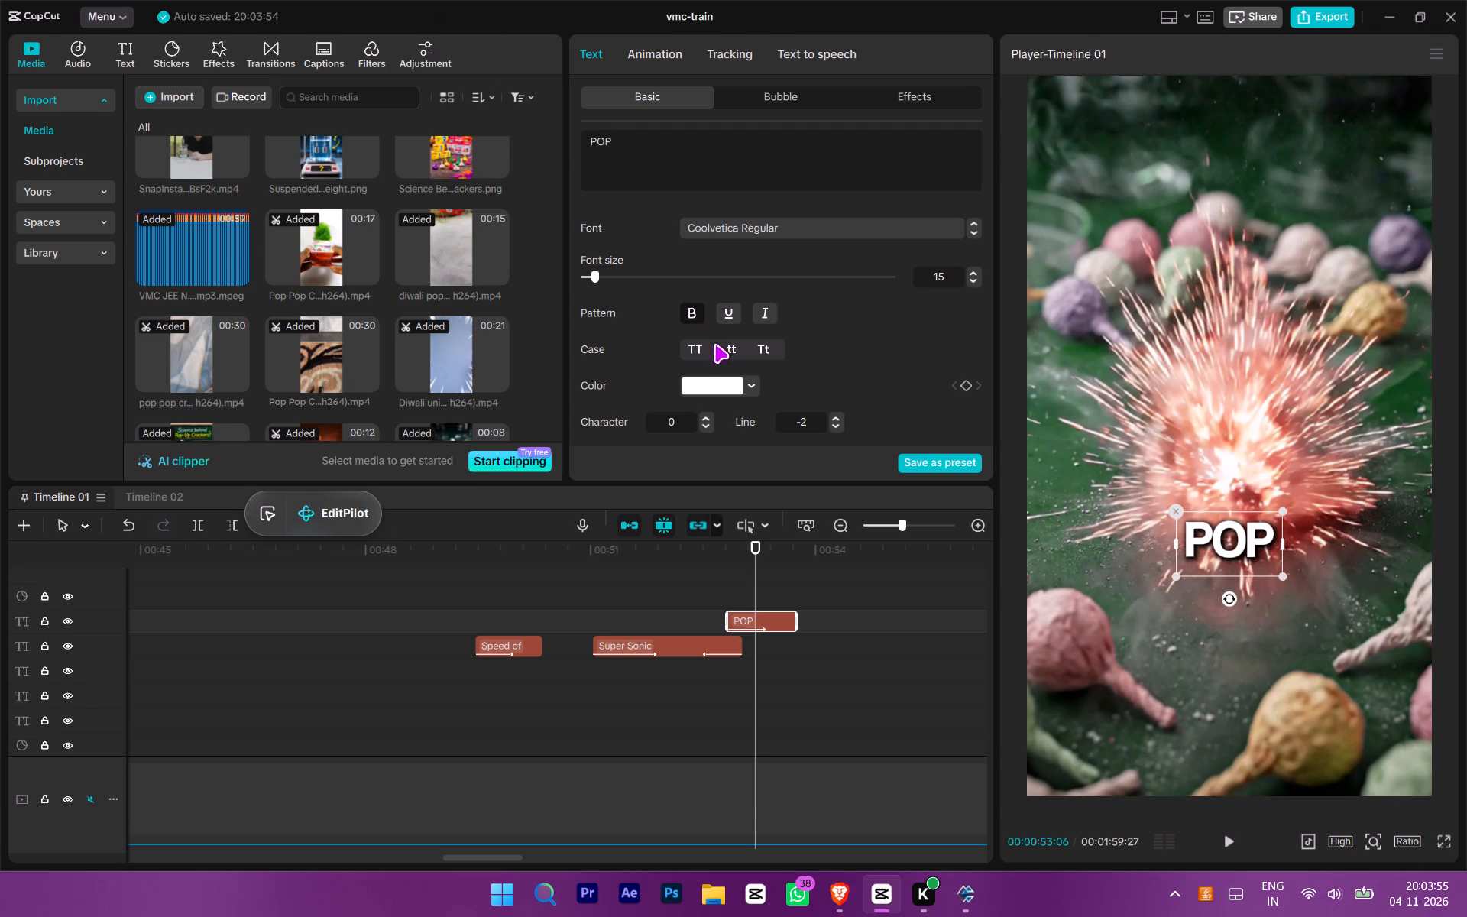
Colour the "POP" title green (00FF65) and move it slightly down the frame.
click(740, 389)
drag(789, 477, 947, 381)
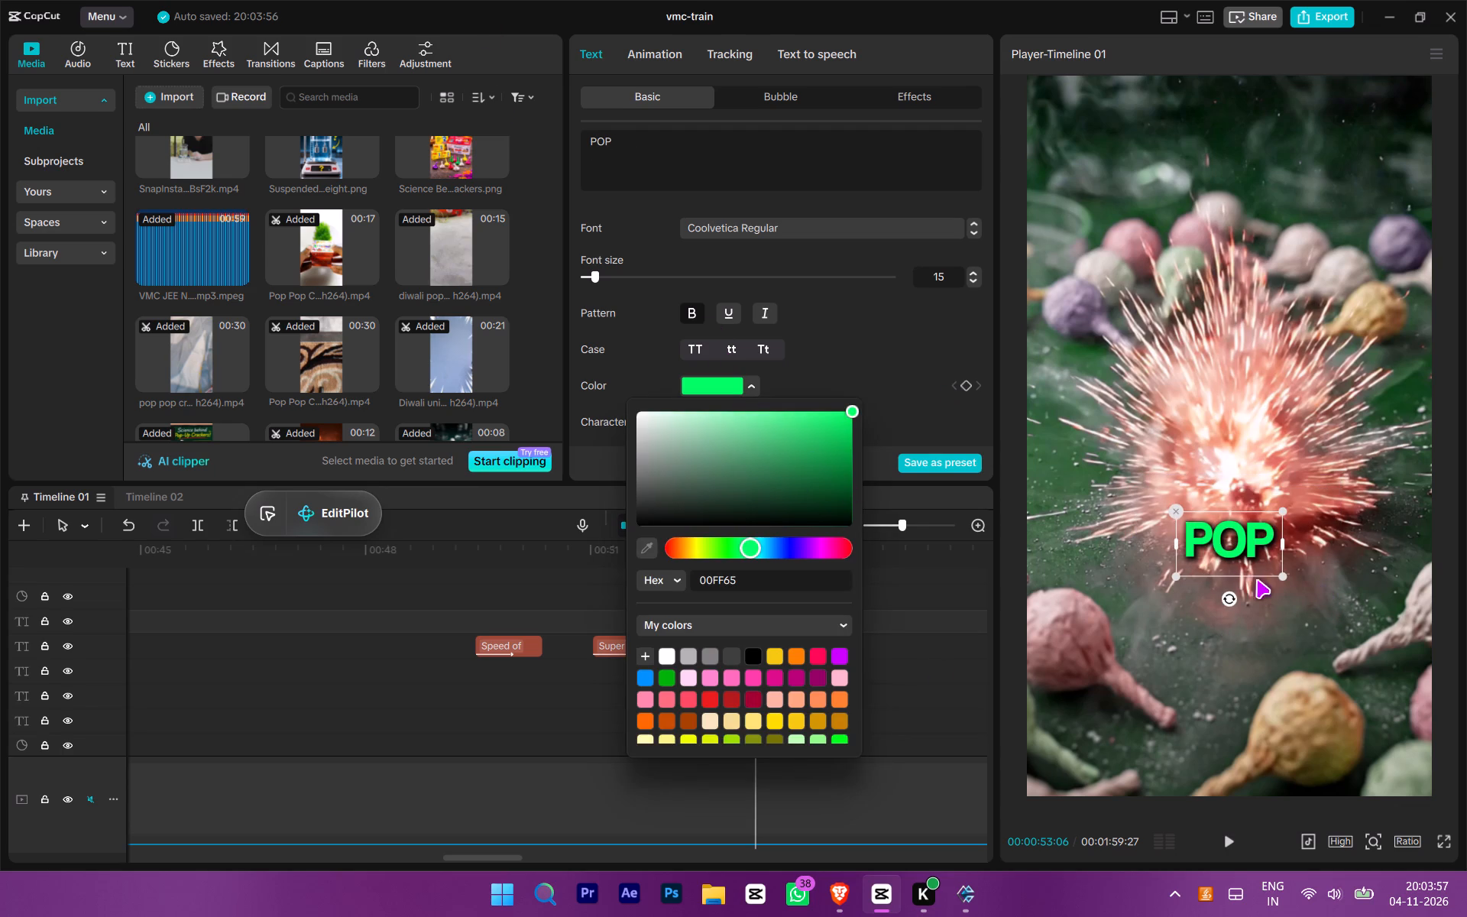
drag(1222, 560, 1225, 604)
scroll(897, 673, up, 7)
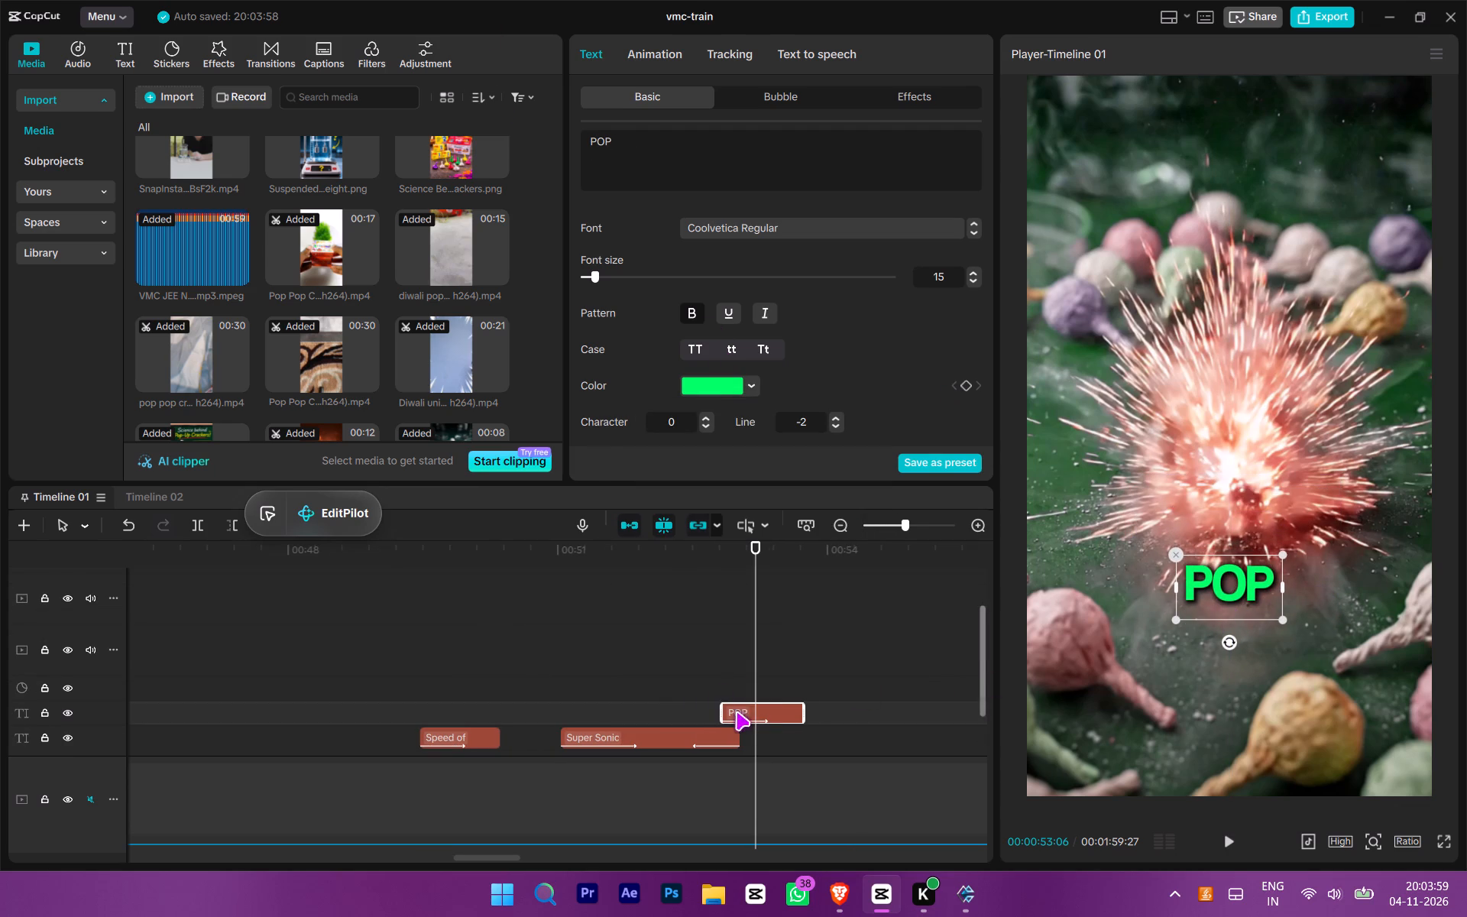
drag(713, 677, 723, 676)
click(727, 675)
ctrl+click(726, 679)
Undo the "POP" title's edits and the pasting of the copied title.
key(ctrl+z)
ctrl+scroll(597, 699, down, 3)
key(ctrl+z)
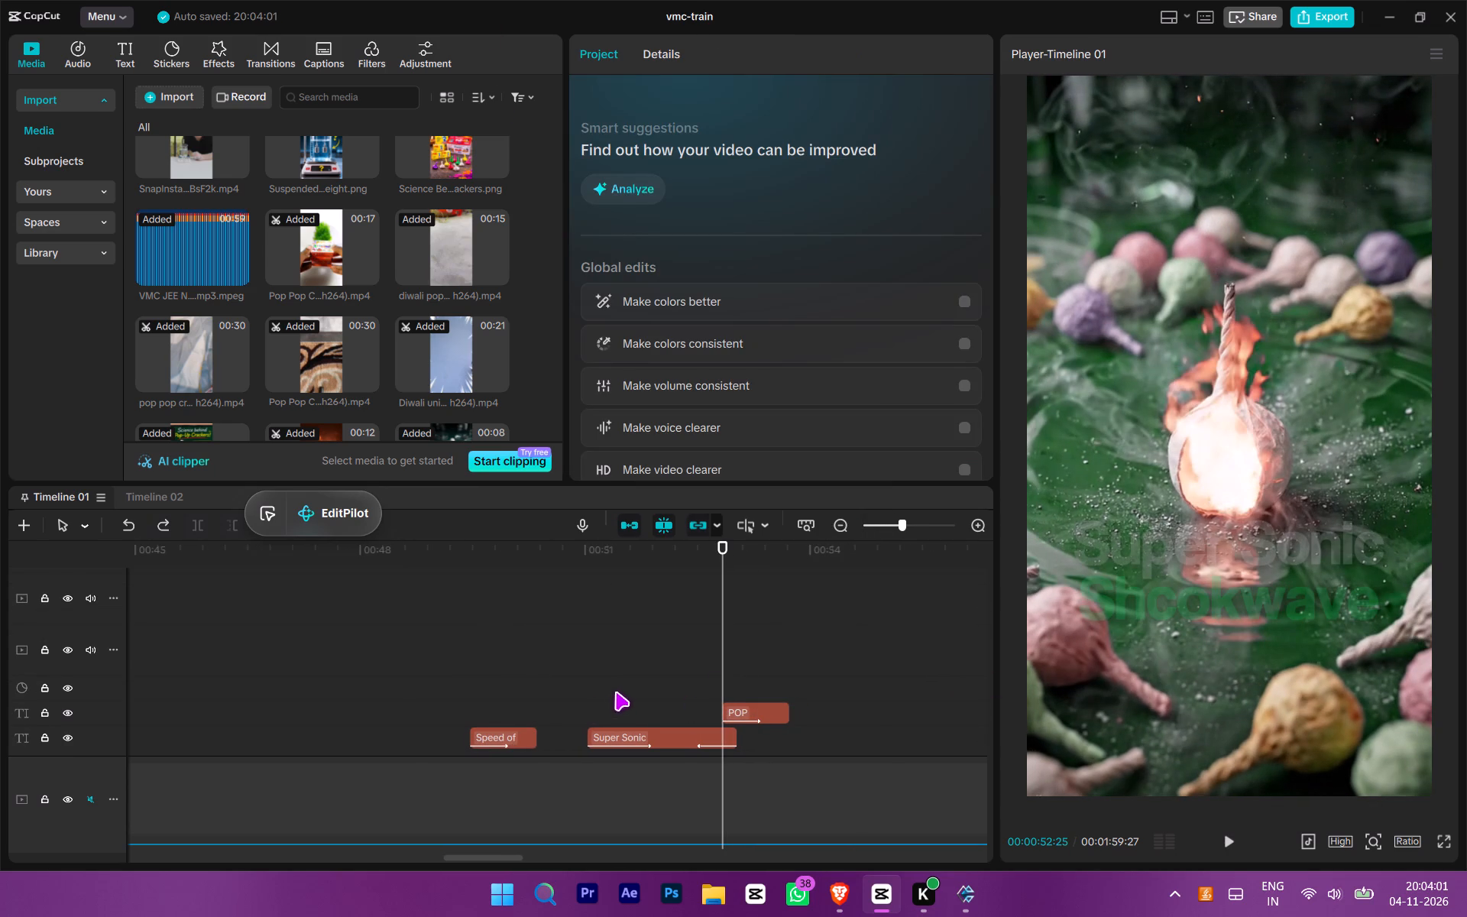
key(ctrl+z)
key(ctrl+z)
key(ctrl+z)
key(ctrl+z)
Paste a copy of the "Destabilize" title at 00:52:25 and replace its text with "Pop Sound".
ctrl+scroll(549, 711, down, 12)
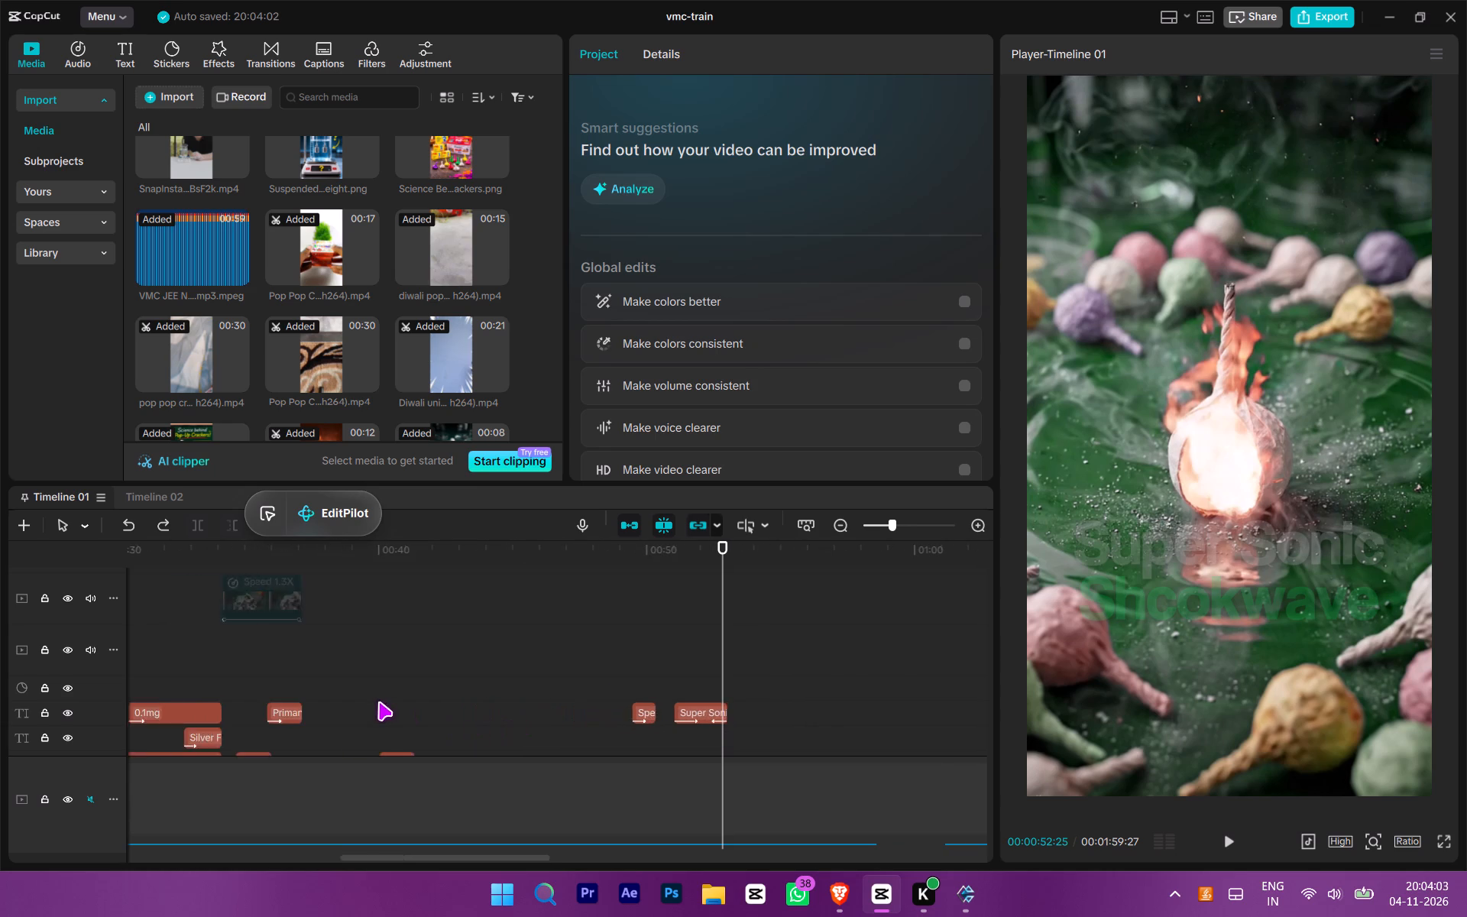
ctrl+scroll(378, 702, down, 4)
drag(461, 714, 366, 638)
key(ctrl+c)
key(ctrl+v)
ctrl+scroll(740, 743, up, 7)
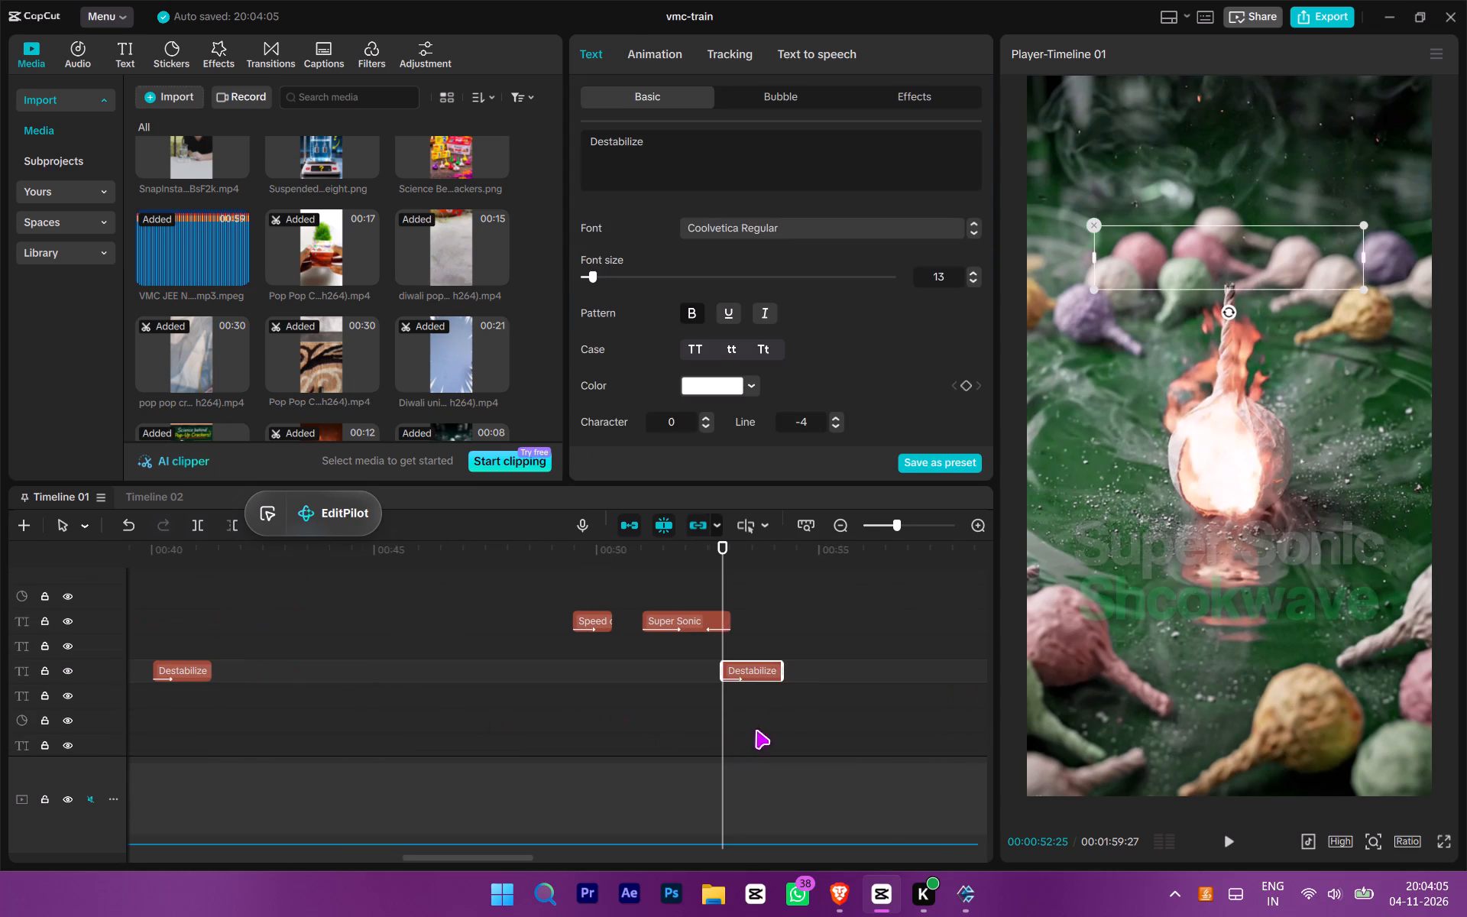
key(space)
key(space)
drag(708, 151, 508, 118)
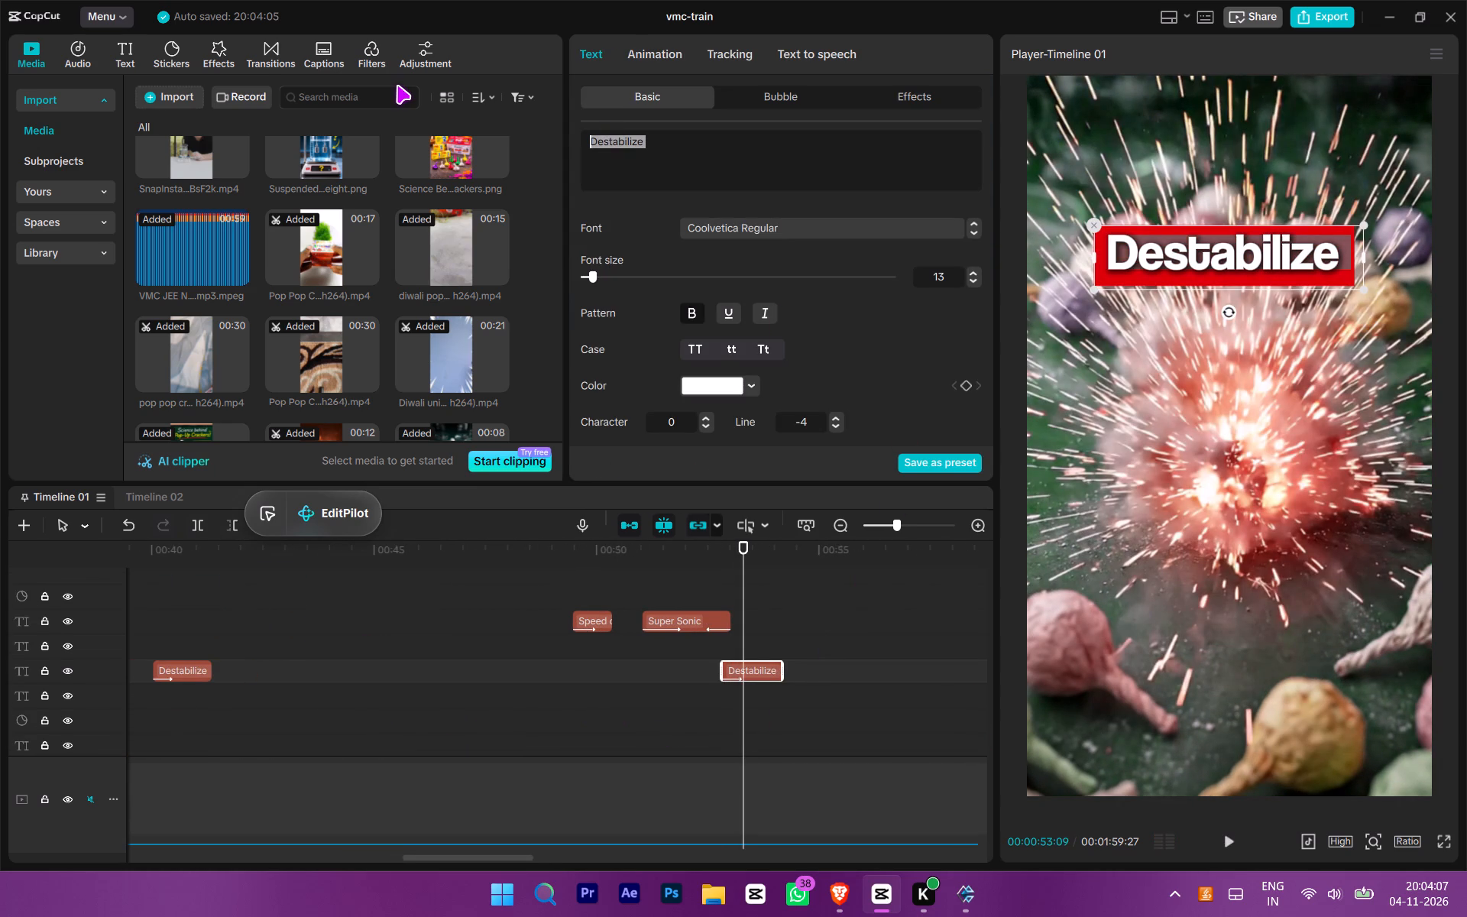
text(Pop)
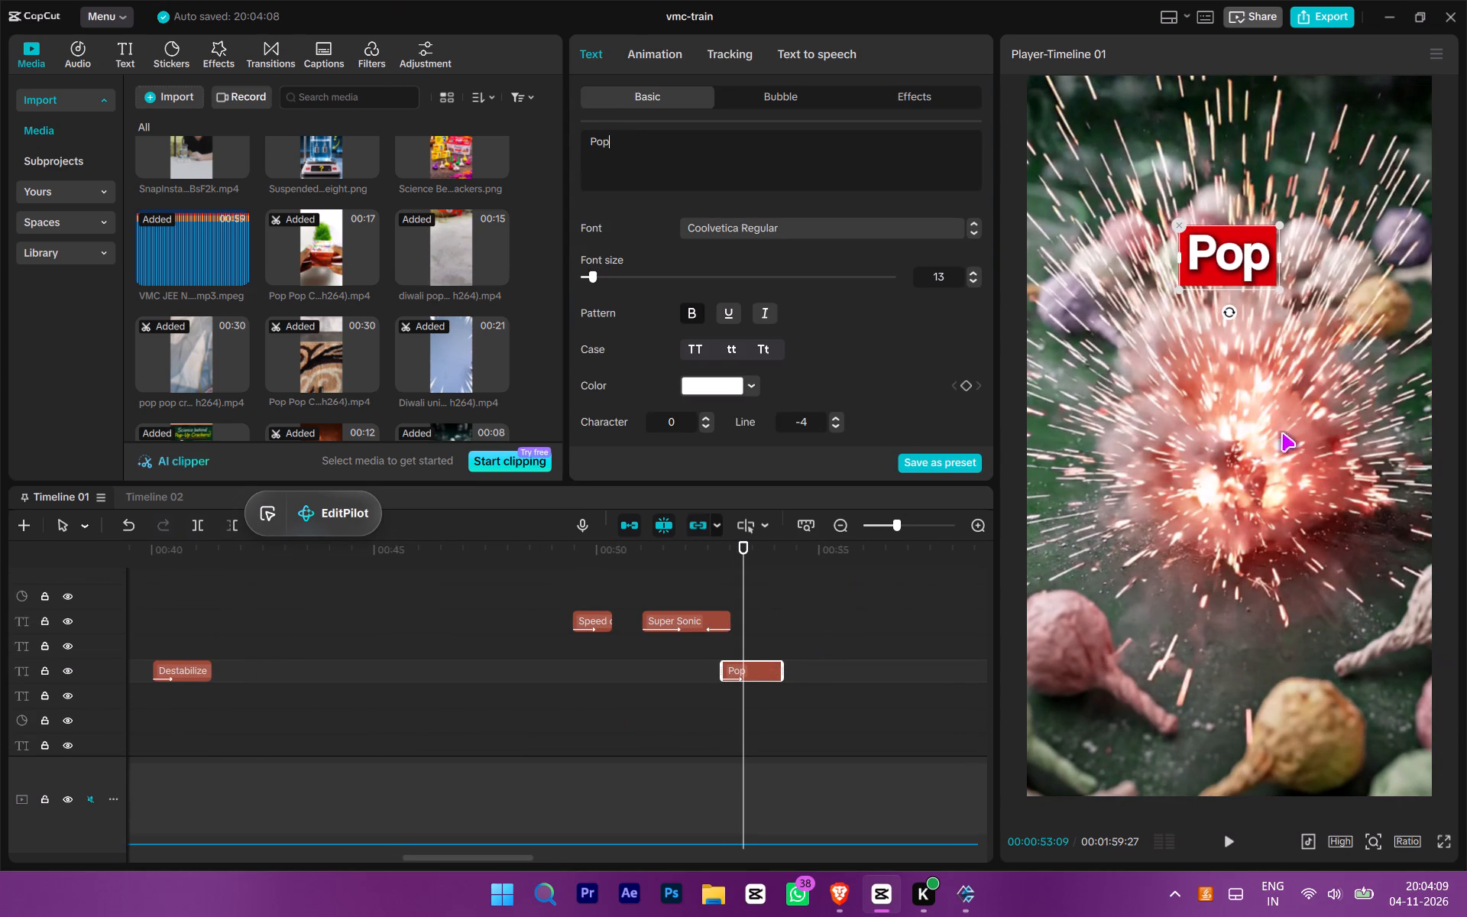
key(space)
text(Sound)
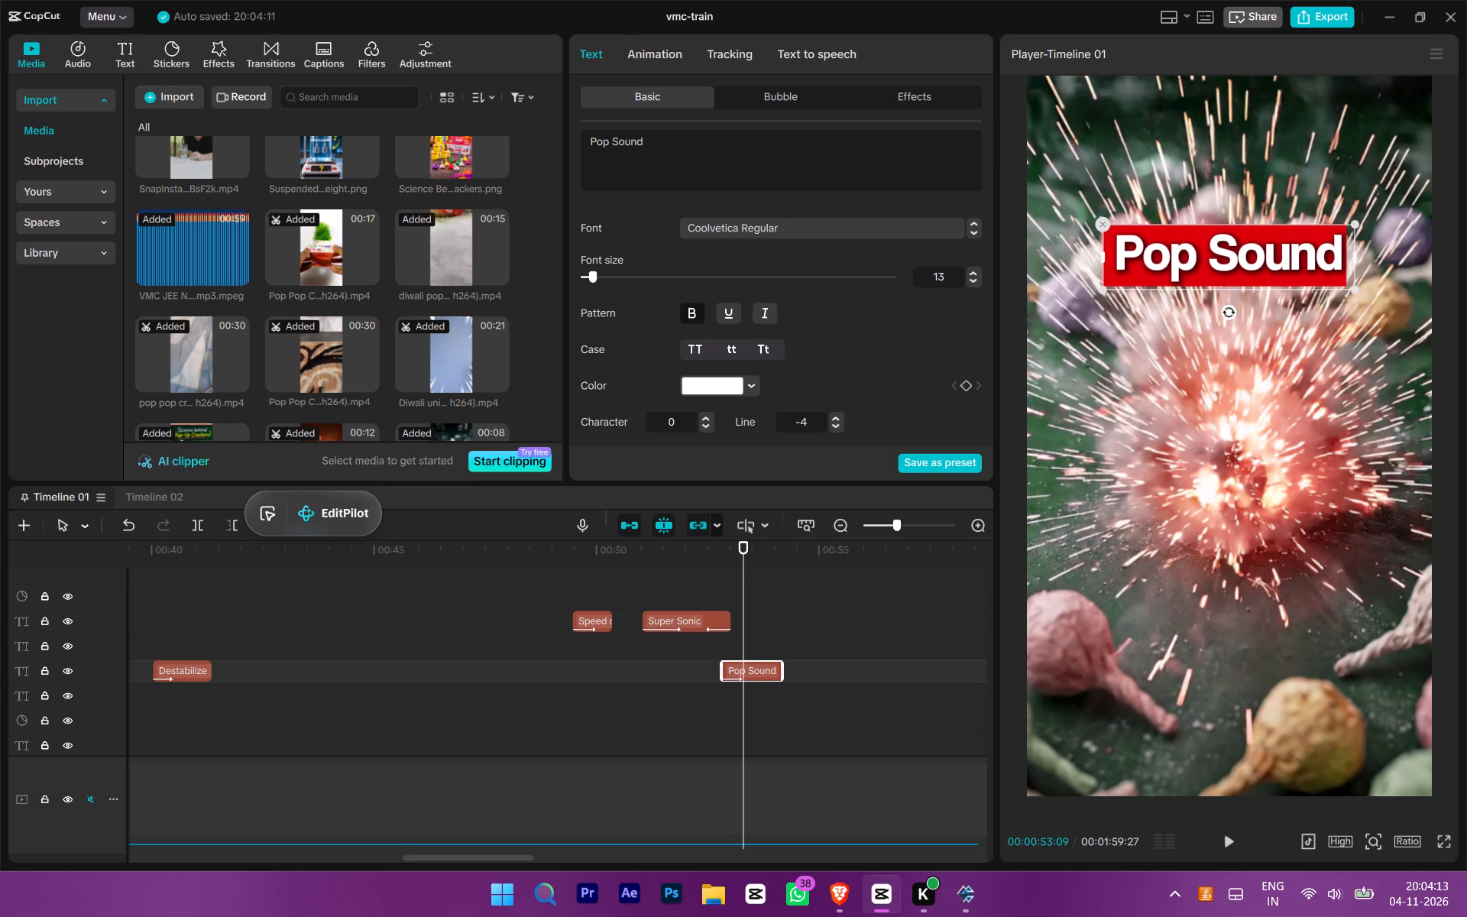
Convert the word "Pop" in the new title to uppercase.
click(588, 125)
double_click(591, 134)
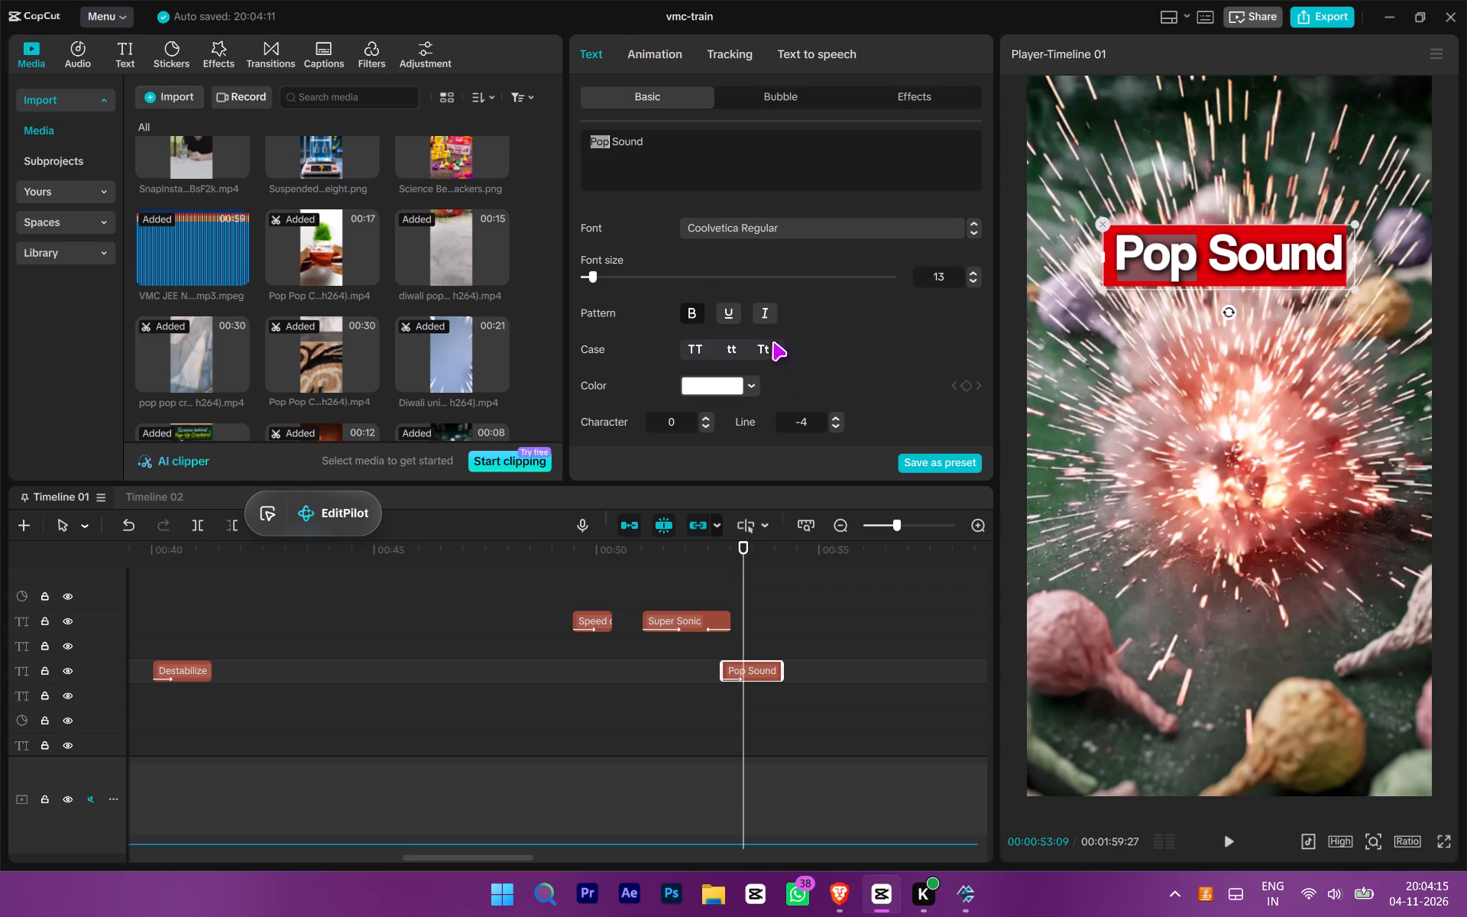
click(696, 348)
Raise the X-offset of the "POP Sound" title's red background by one increment to centre it behind the text.
scroll(870, 381, down, 10)
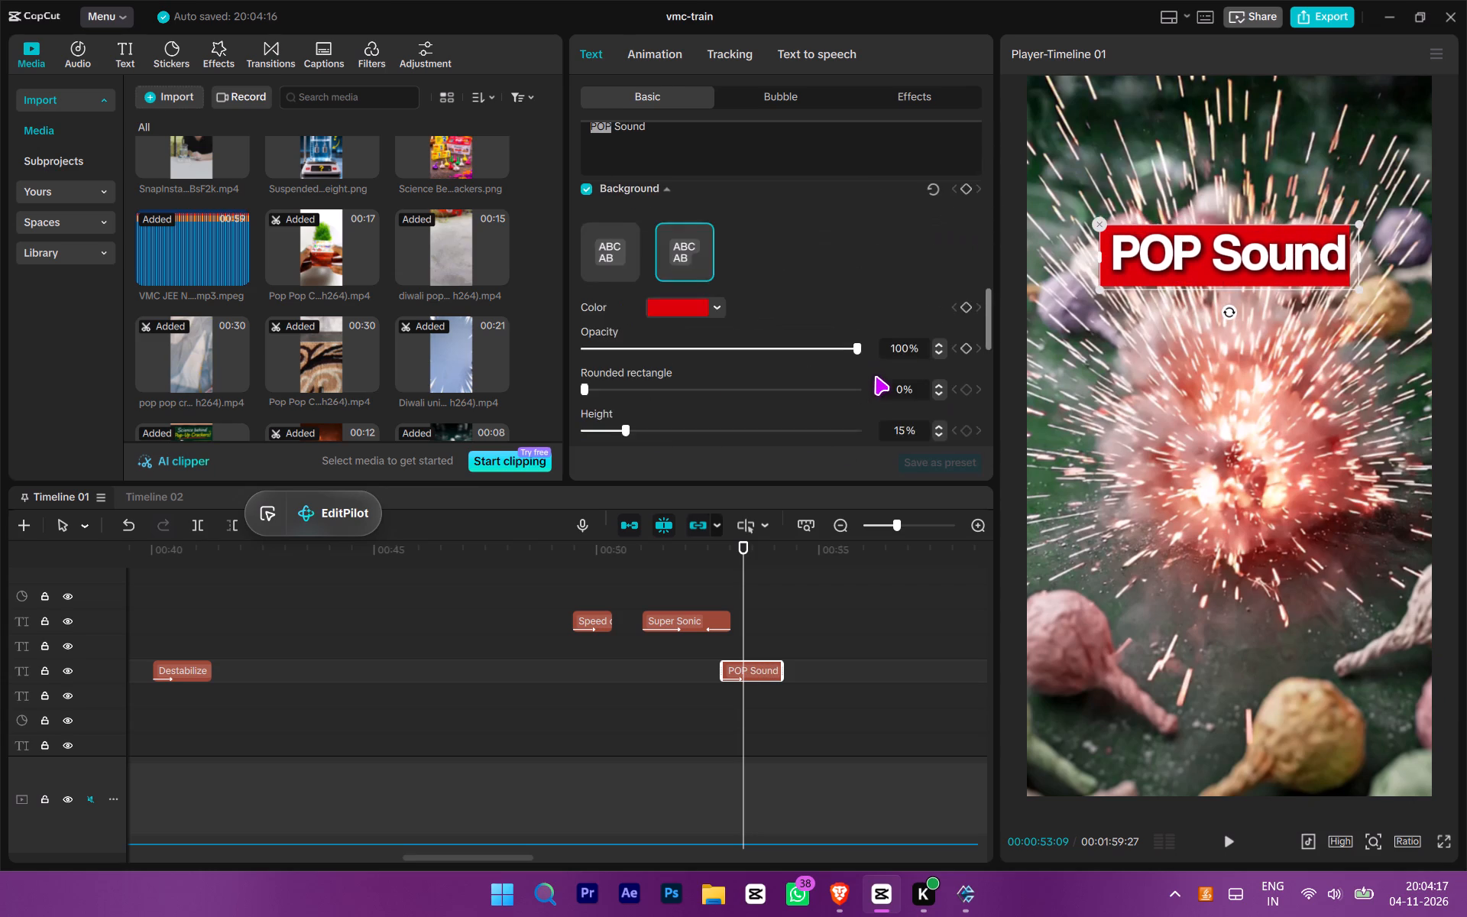
scroll(884, 389, down, 2)
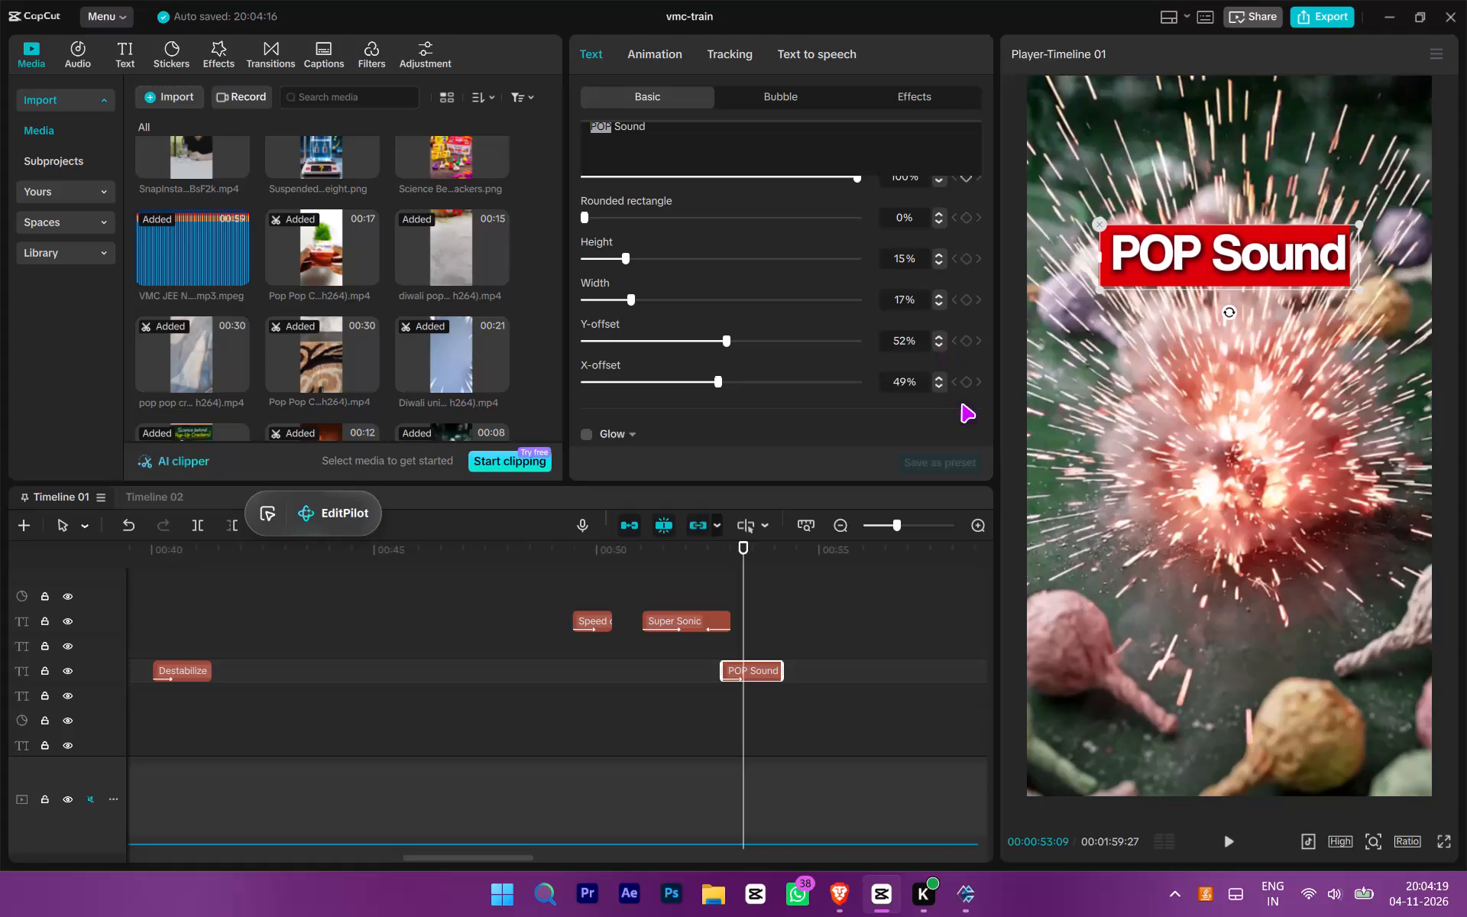
click(942, 377)
drag(878, 633, 787, 686)
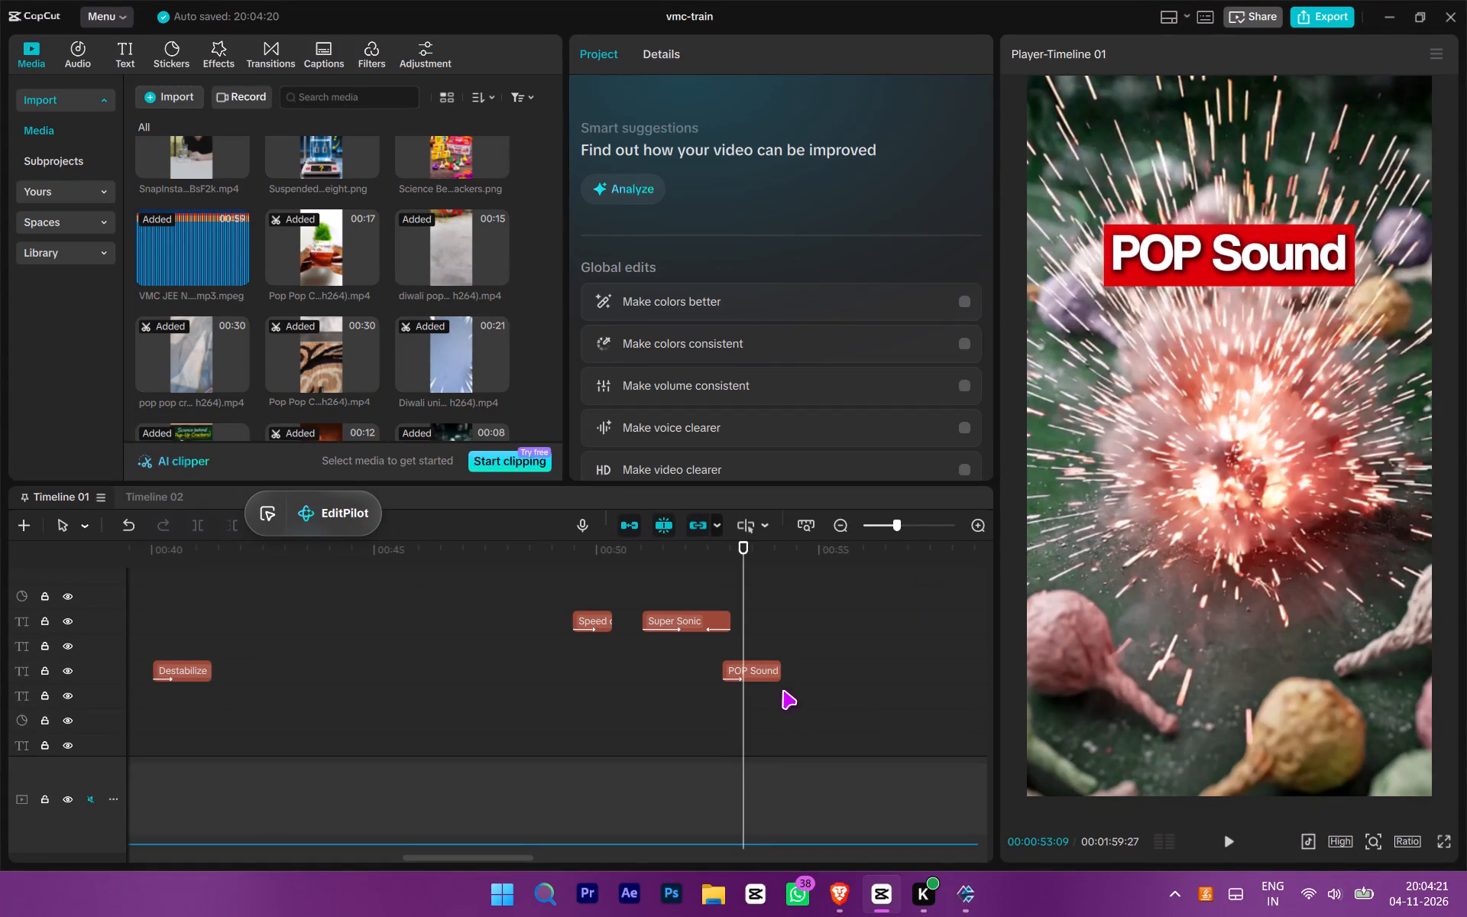
Trim the end of the "POP Sound" title clip to match the end of the explosion clip.
key(space)
ctrl+scroll(787, 706, up, 5)
key(space)
scroll(798, 726, down, 6)
click(770, 663)
scroll(788, 679, up, 5)
drag(827, 701, 782, 609)
key(w)
Move the "POP Sound" title down to below the centre of the explosion, centred horizontally in the frame.
click(746, 562)
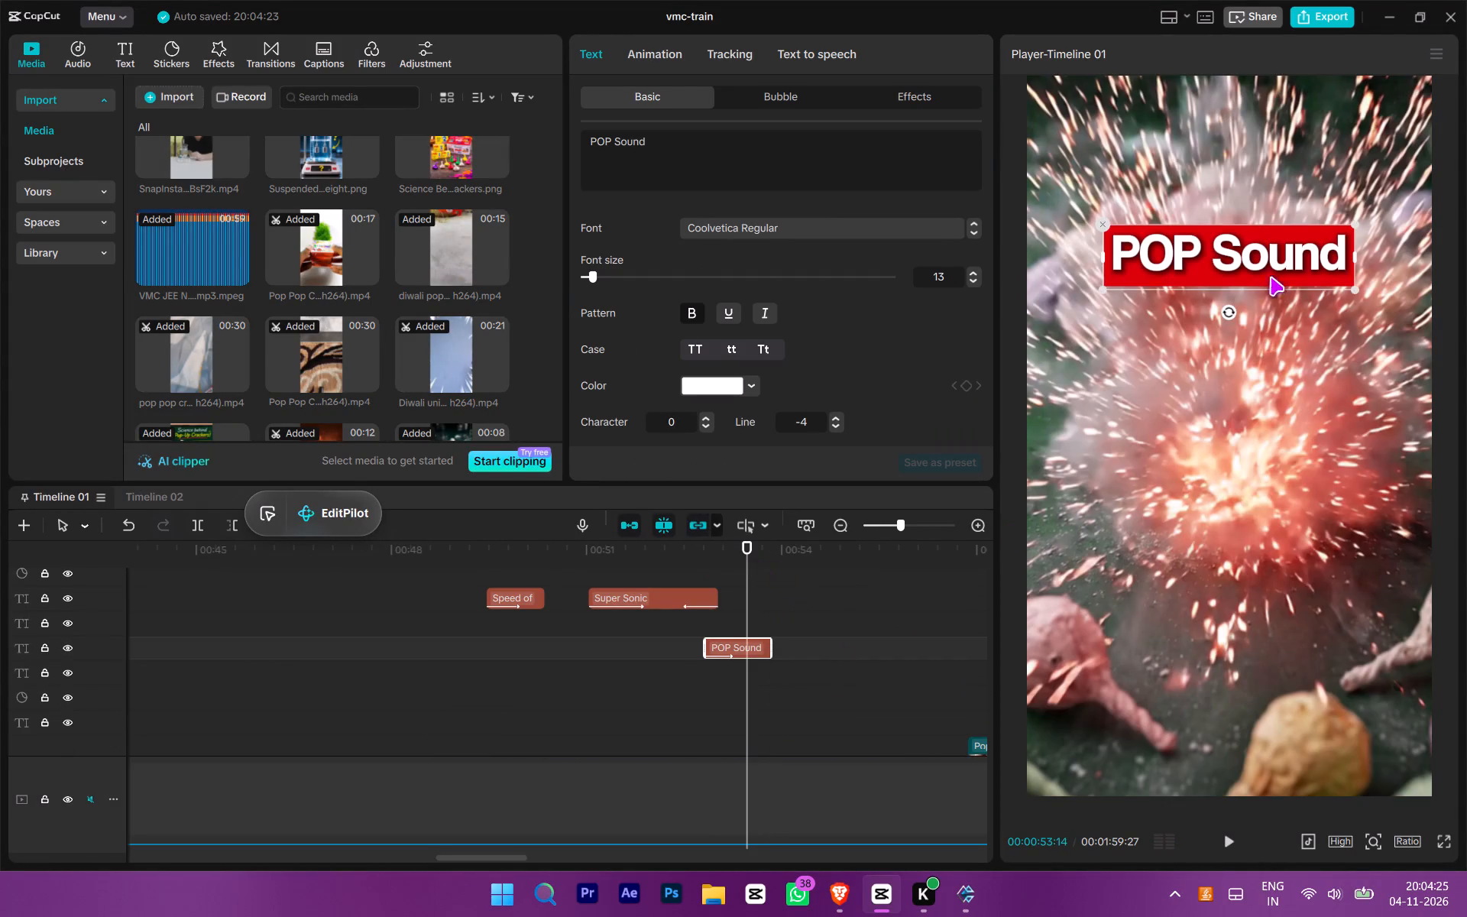
drag(1268, 271, 1298, 429)
drag(1301, 452, 1309, 494)
drag(1333, 601, 1323, 604)
key(ctrl+z)
drag(895, 701, 758, 578)
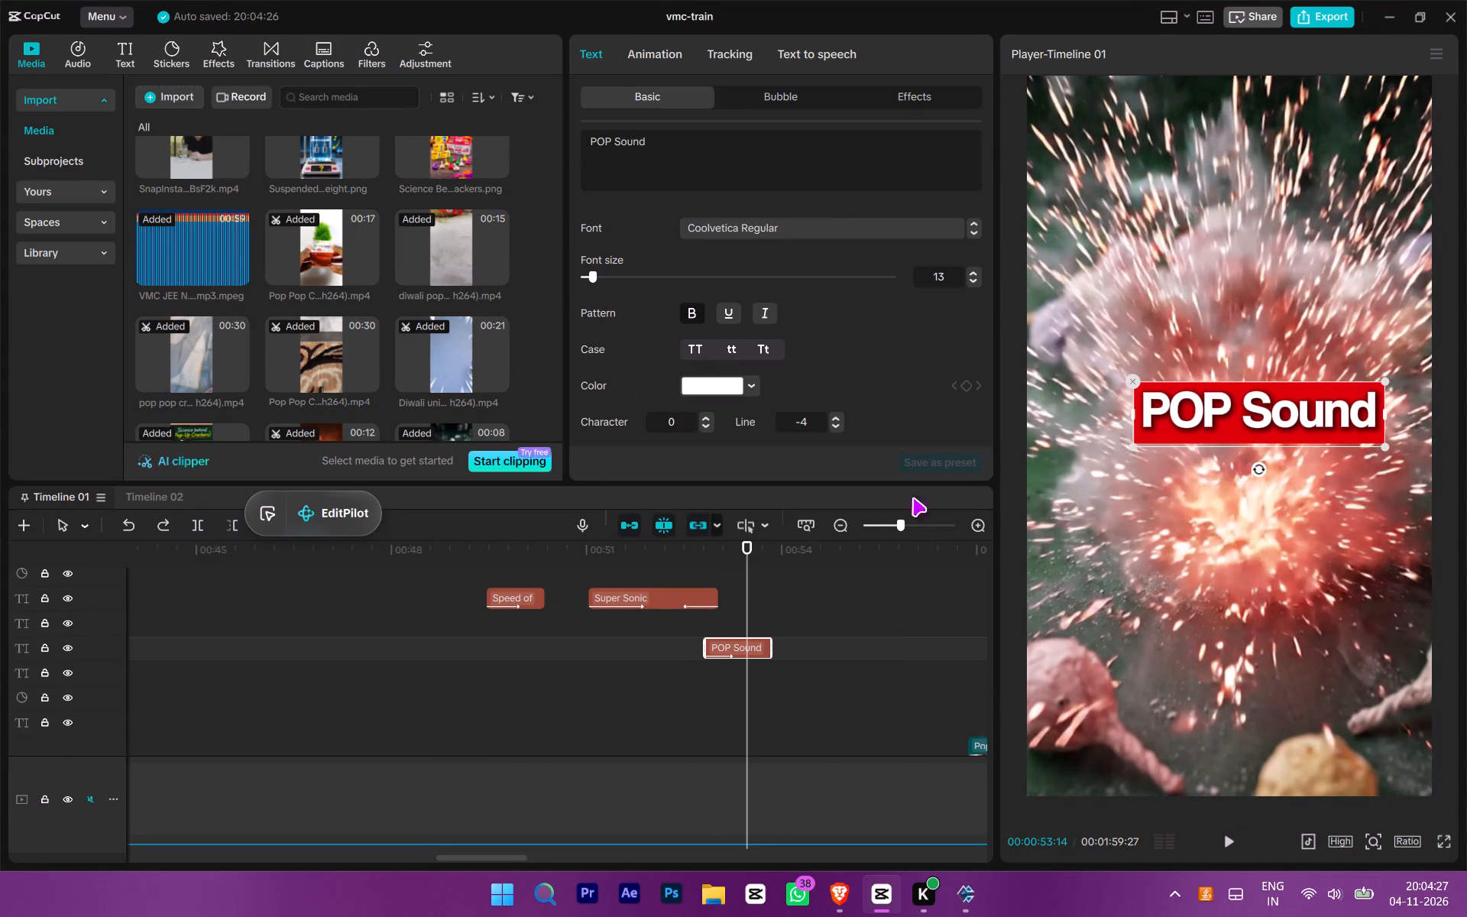
drag(1282, 430, 1259, 611)
click(1259, 611)
click(1252, 606)
drag(1252, 606, 1256, 599)
click(1260, 595)
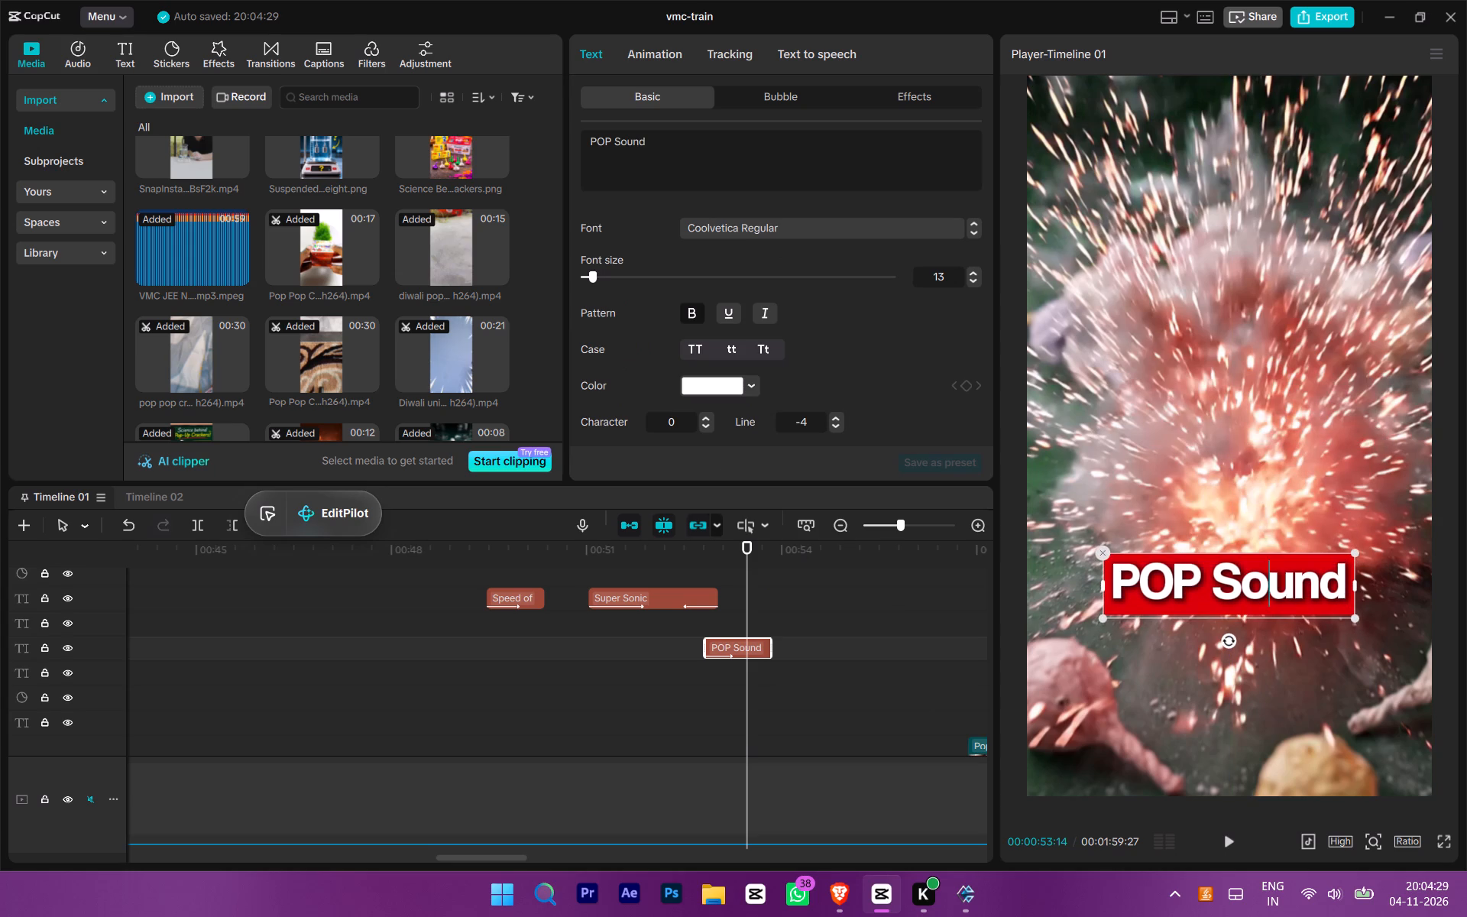
Scale the "POP Sound" title down slightly, keeping it centred.
drag(1356, 616, 1325, 589)
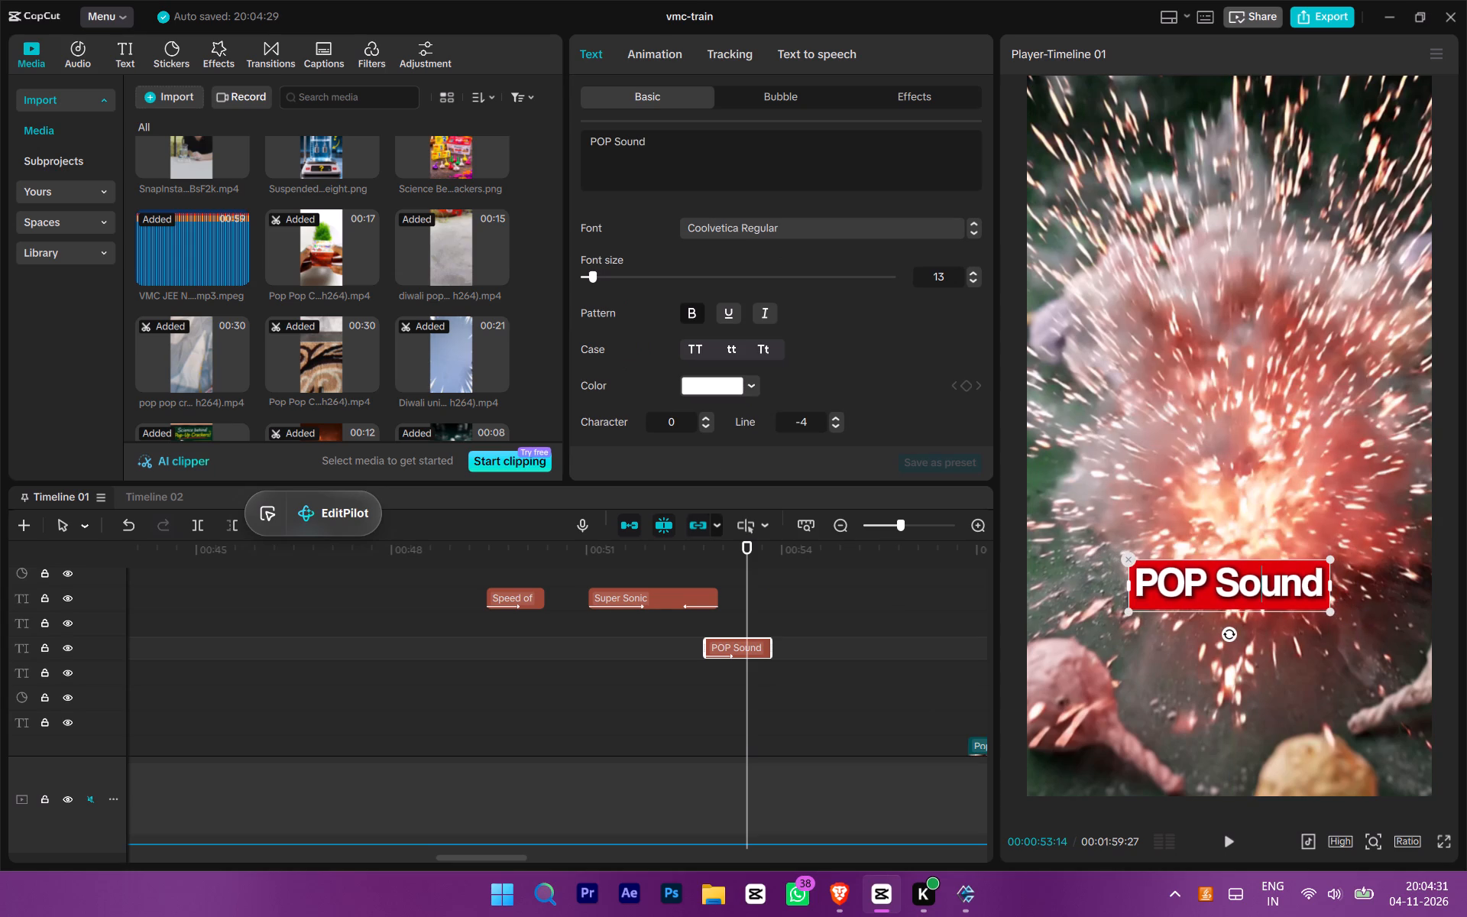
drag(936, 656, 883, 655)
click(742, 650)
click(733, 696)
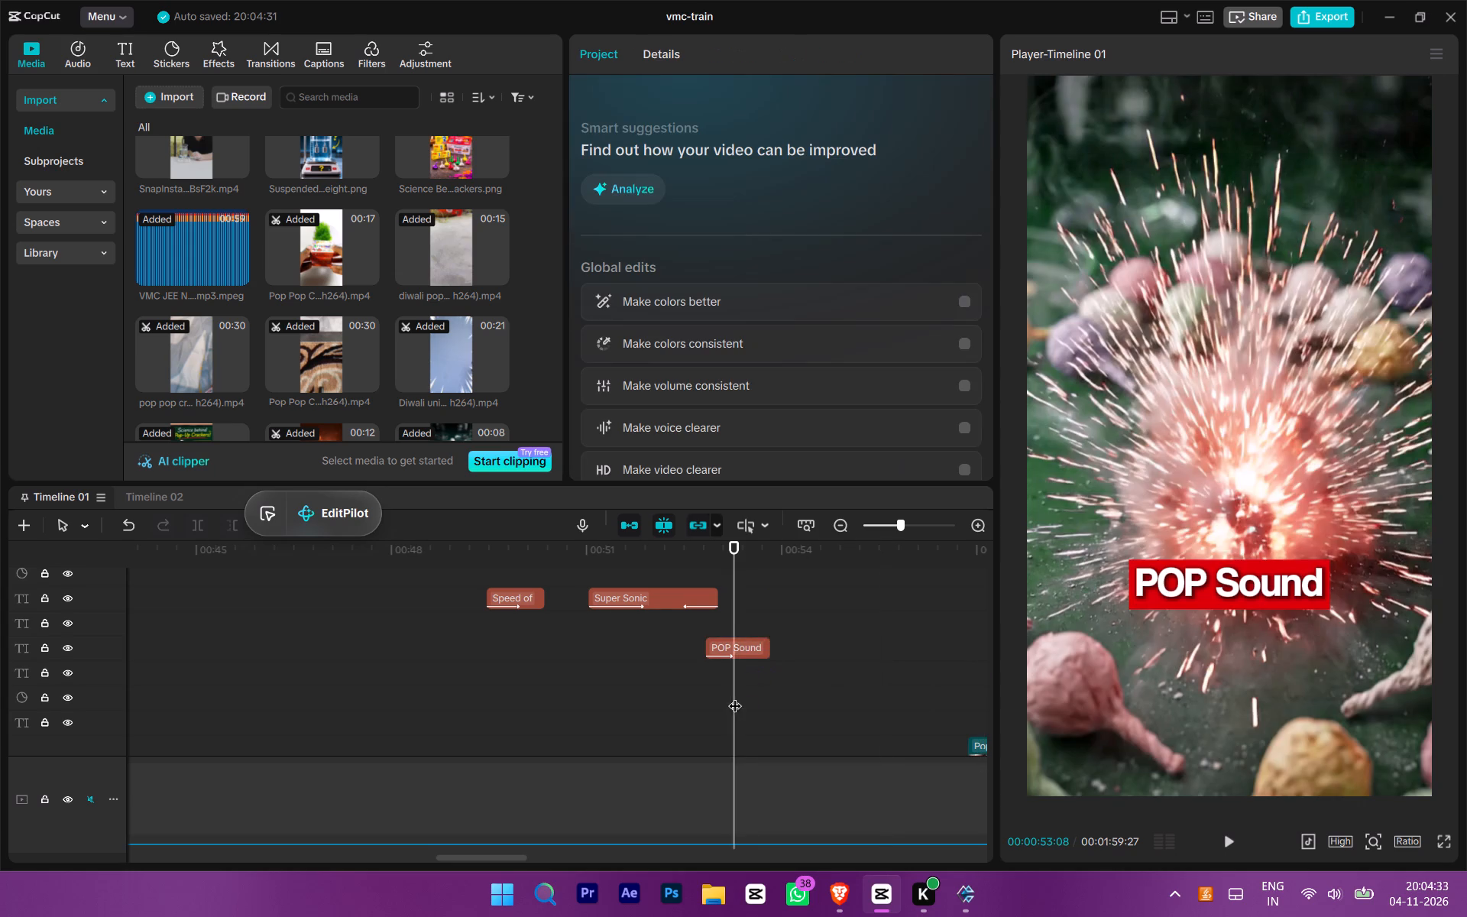
Extend the Zoom 1 combo animation on the cracker explosion clip to the clip's full length and play it back.
scroll(739, 696, down, 8)
click(747, 637)
click(700, 70)
click(793, 70)
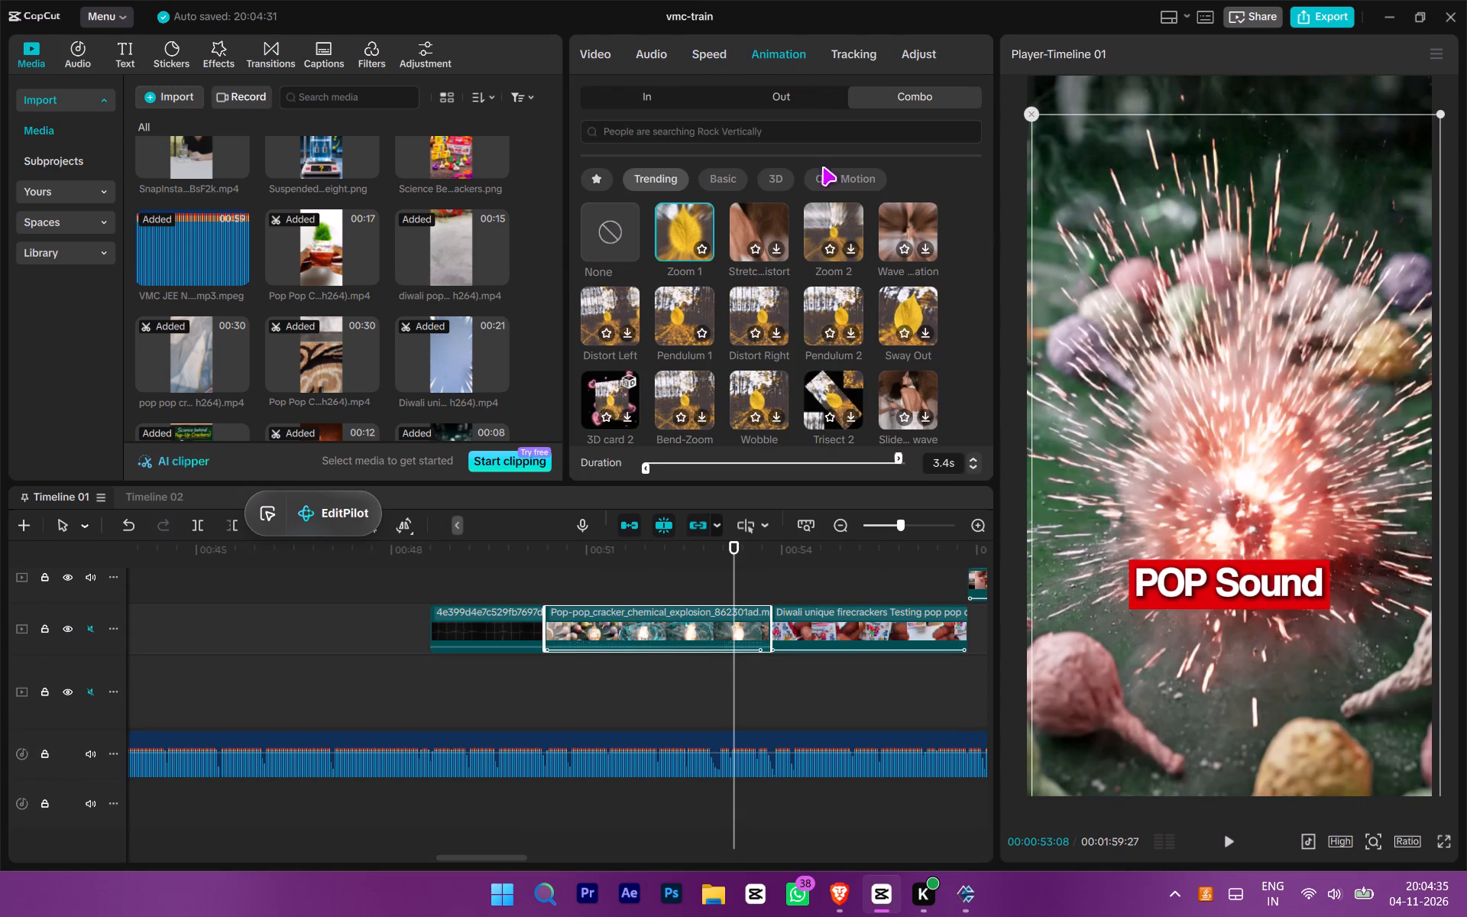
drag(890, 456, 989, 471)
key(space)
click(734, 595)
key(space)
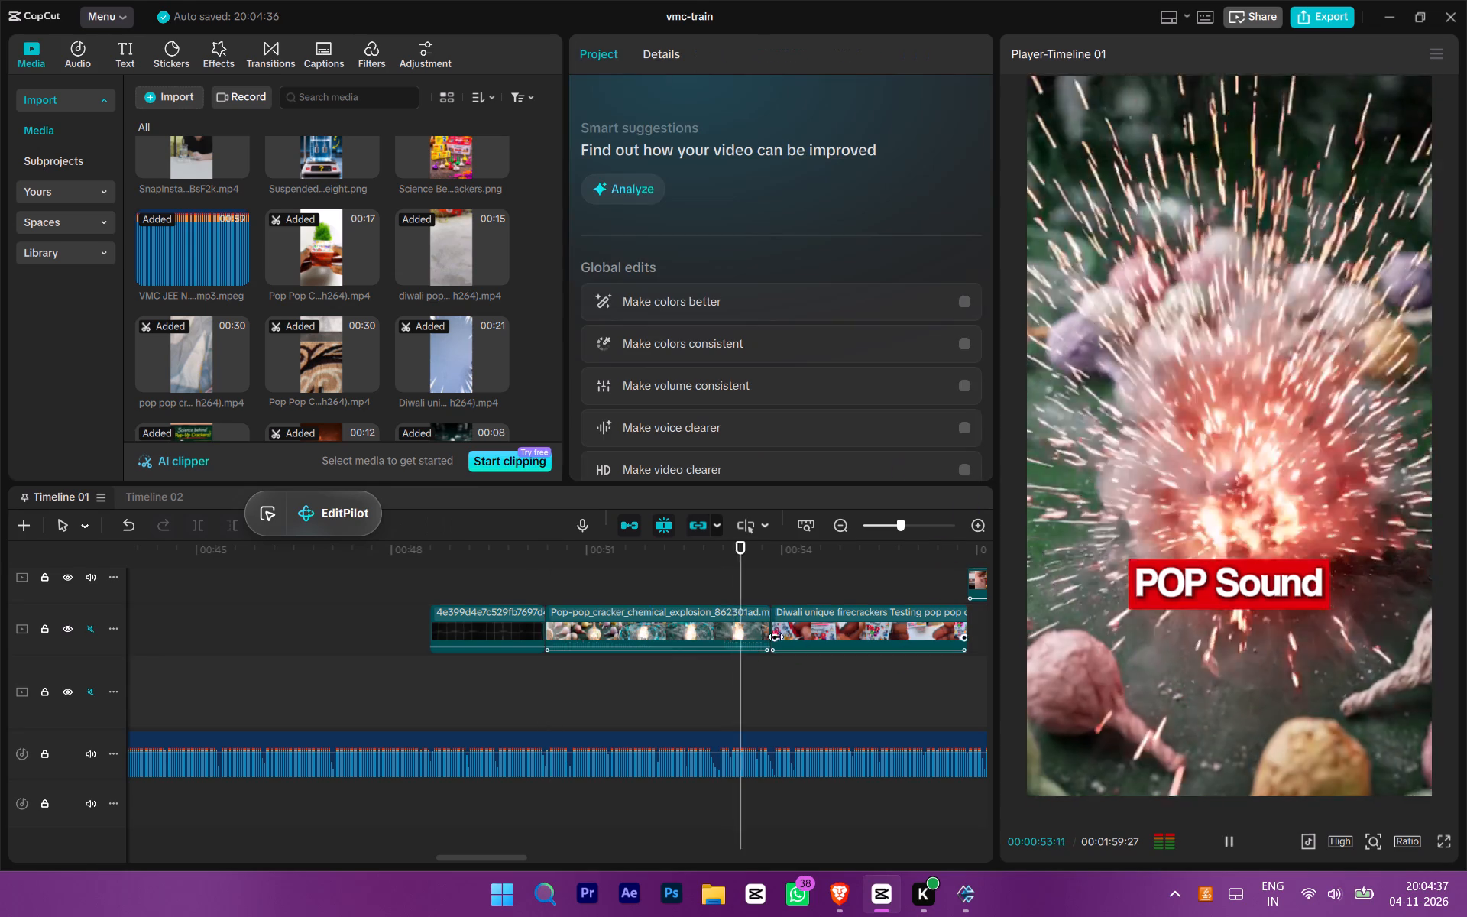
Change the "POP Sound" title's background colour to bright yellow, hex EBFF00.
scroll(777, 637, up, 5)
key(space)
drag(823, 649, 754, 558)
click(666, 50)
click(603, 68)
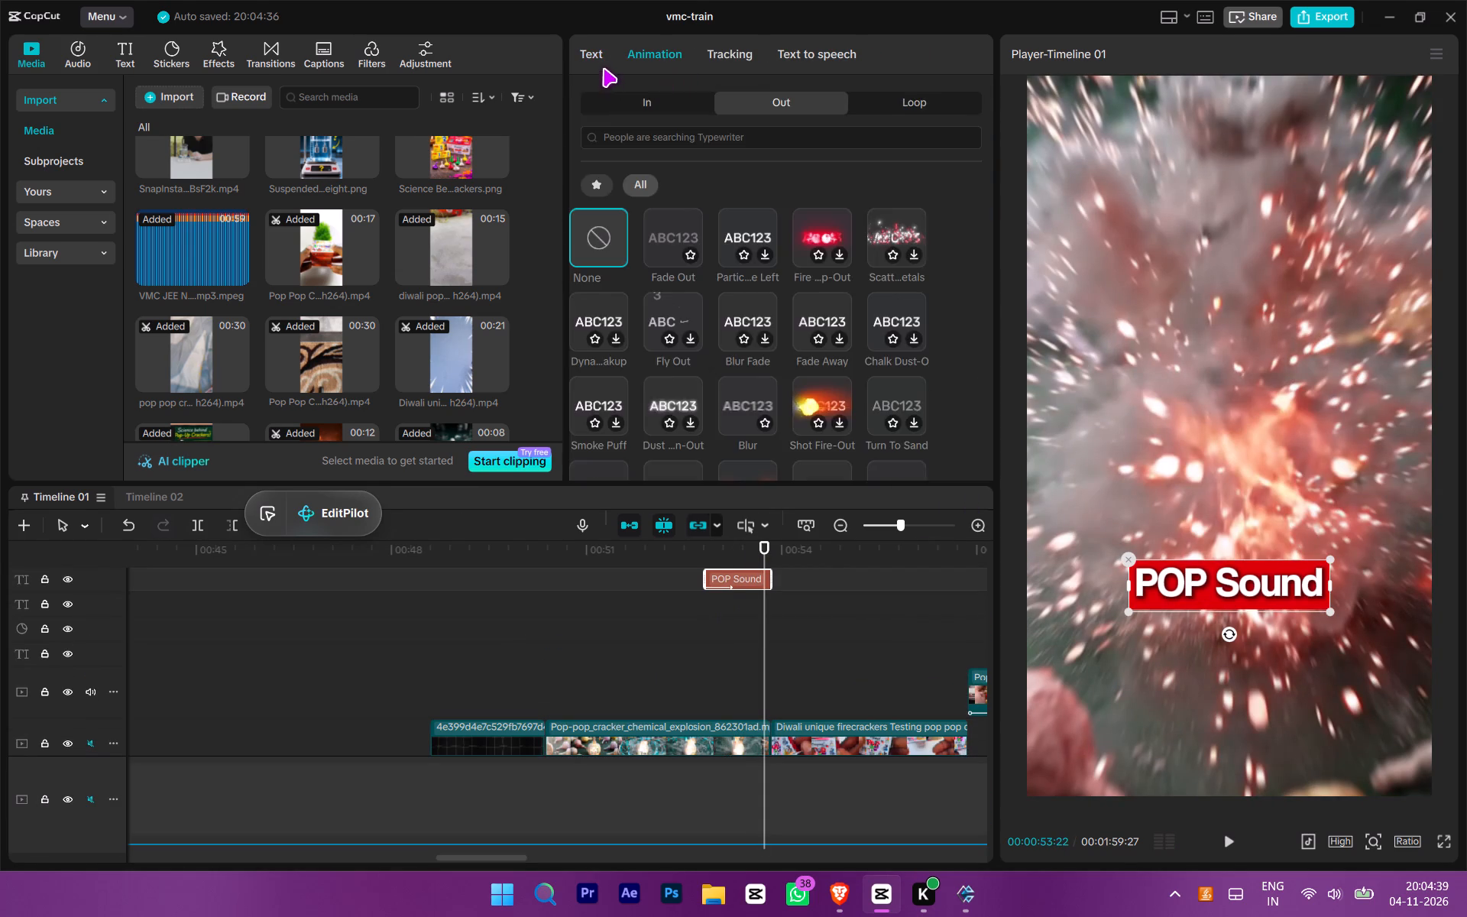
scroll(772, 271, down, 6)
scroll(740, 328, down, 4)
click(695, 302)
drag(736, 383, 798, 361)
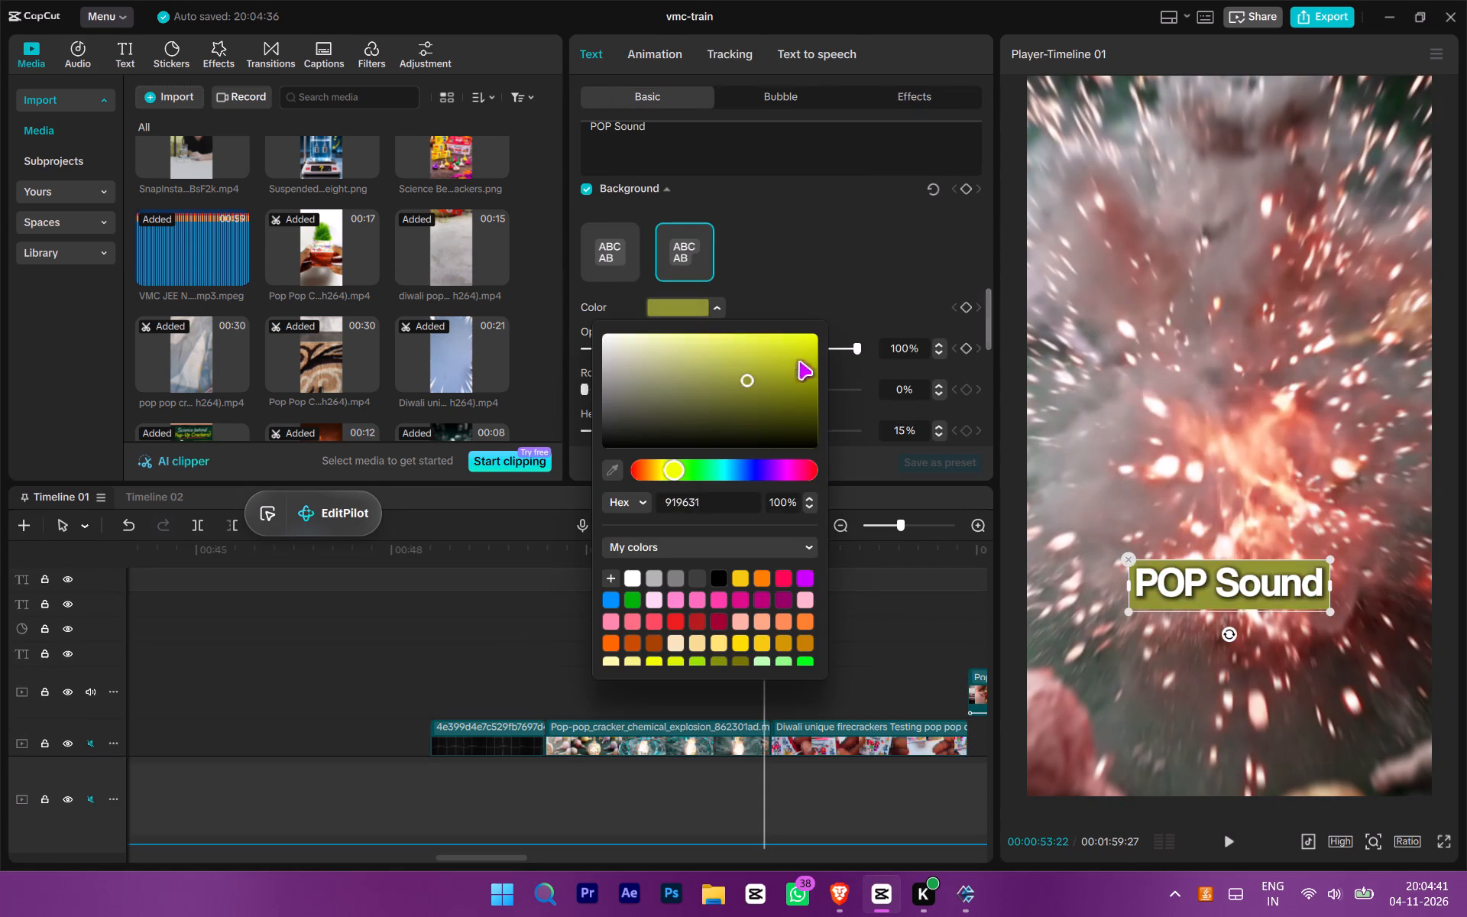
drag(798, 361, 753, 424)
click(801, 658)
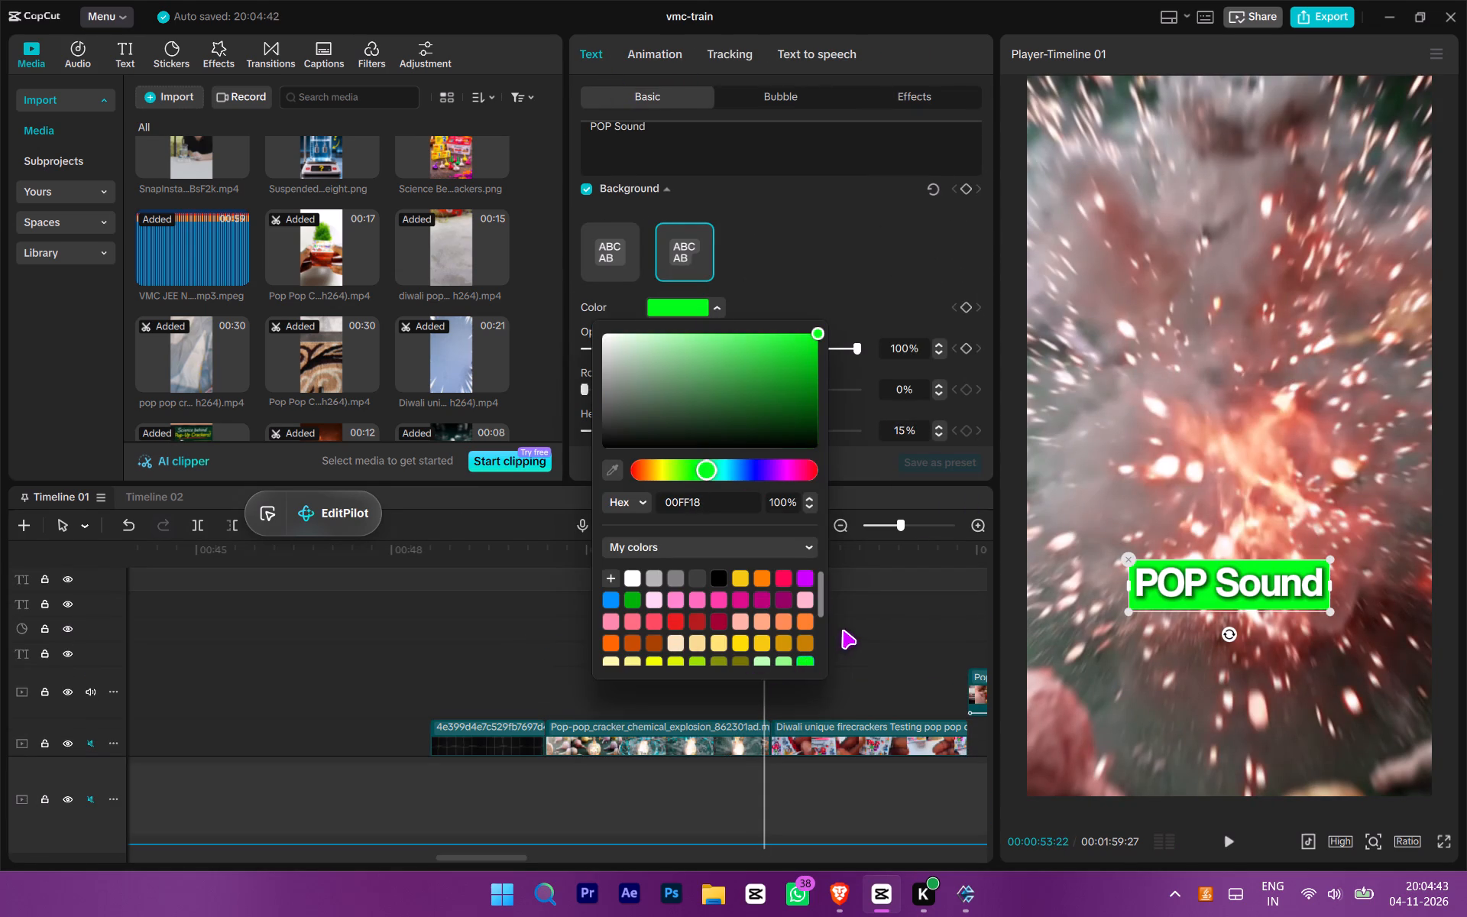
drag(805, 384, 885, 294)
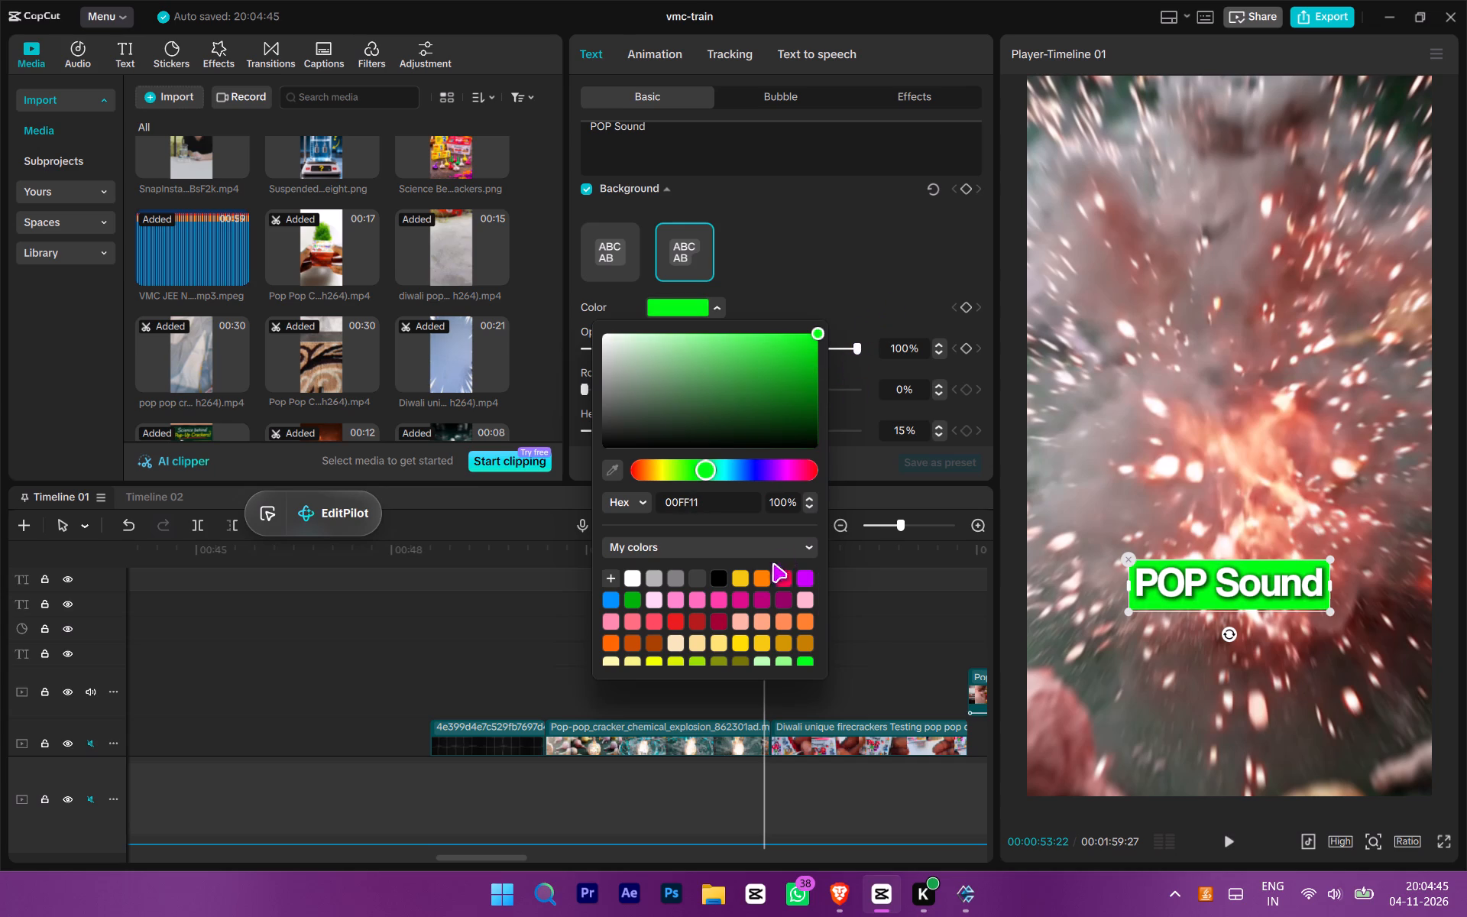
click(656, 656)
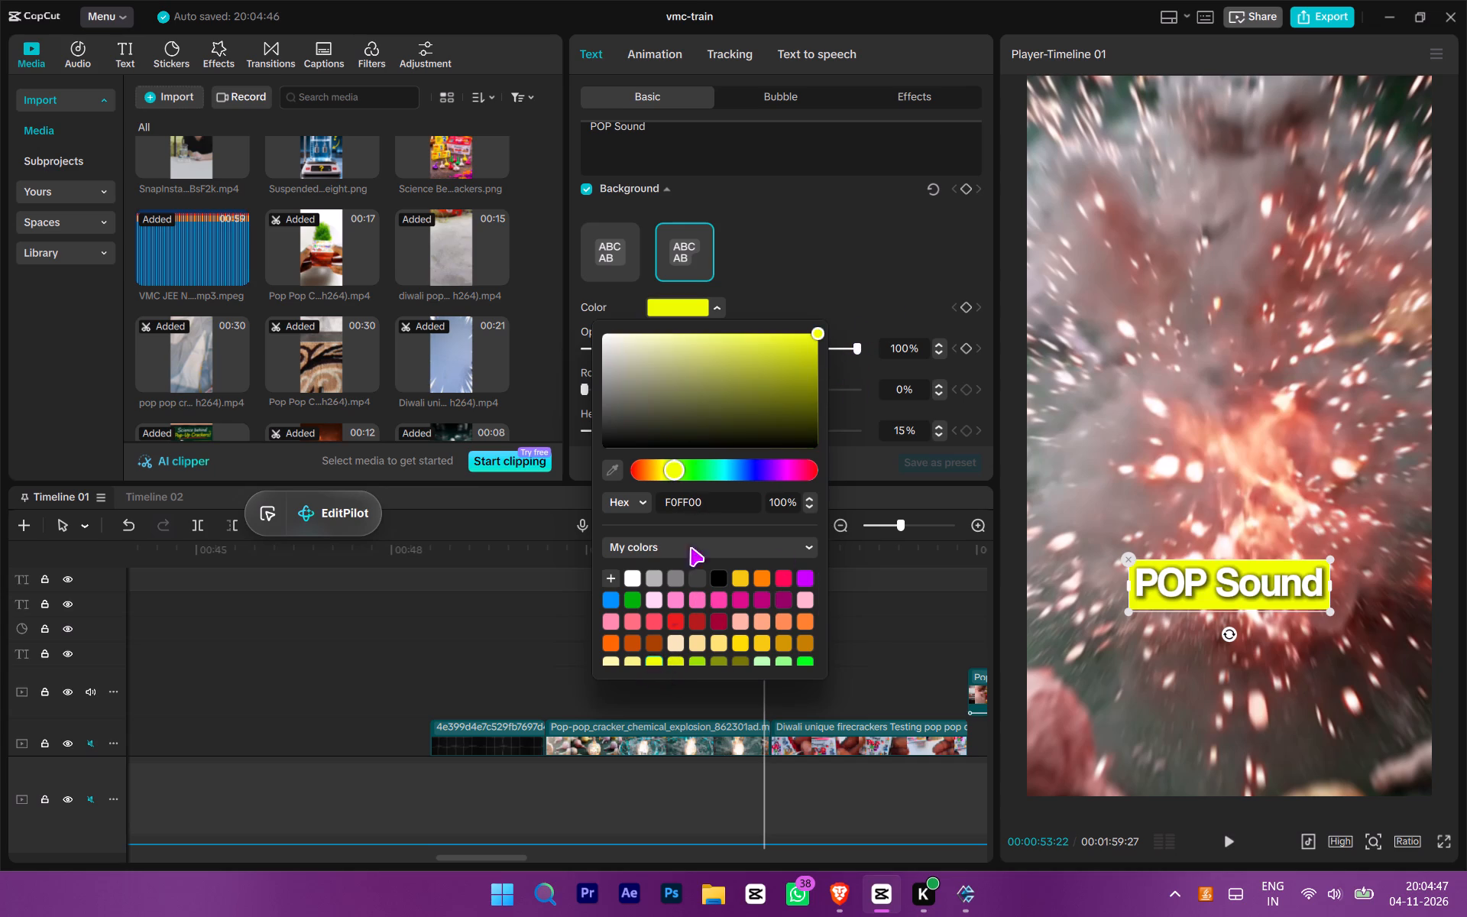
drag(773, 415, 857, 259)
click(845, 298)
Set the "POP Sound" title's text colour to black.
scroll(837, 298, up, 7)
click(852, 263)
scroll(782, 352, up, 7)
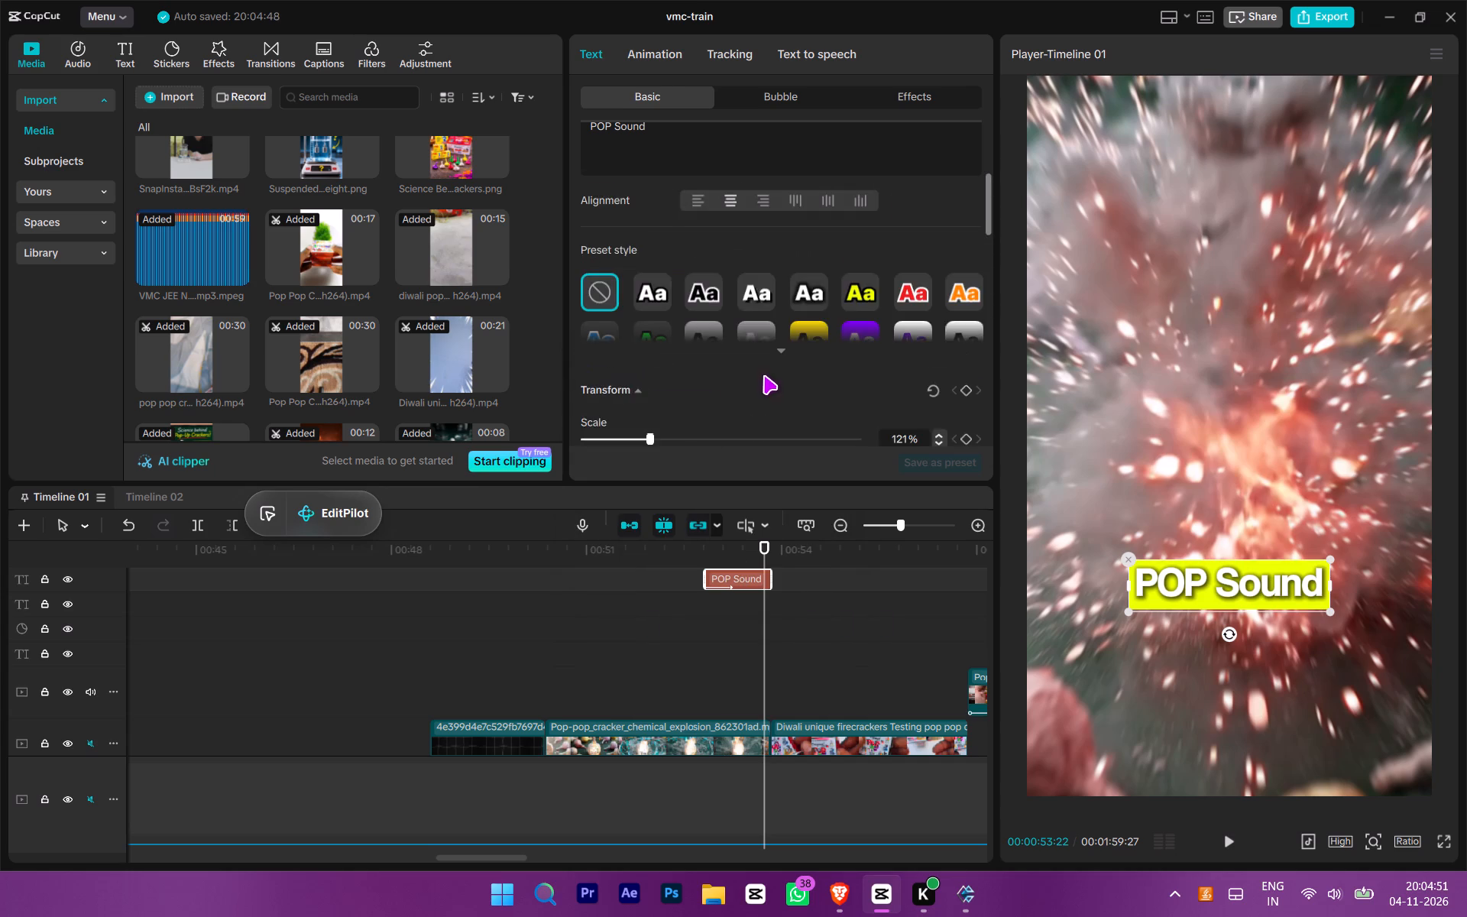
scroll(709, 204, up, 4)
click(714, 391)
drag(759, 457, 642, 489)
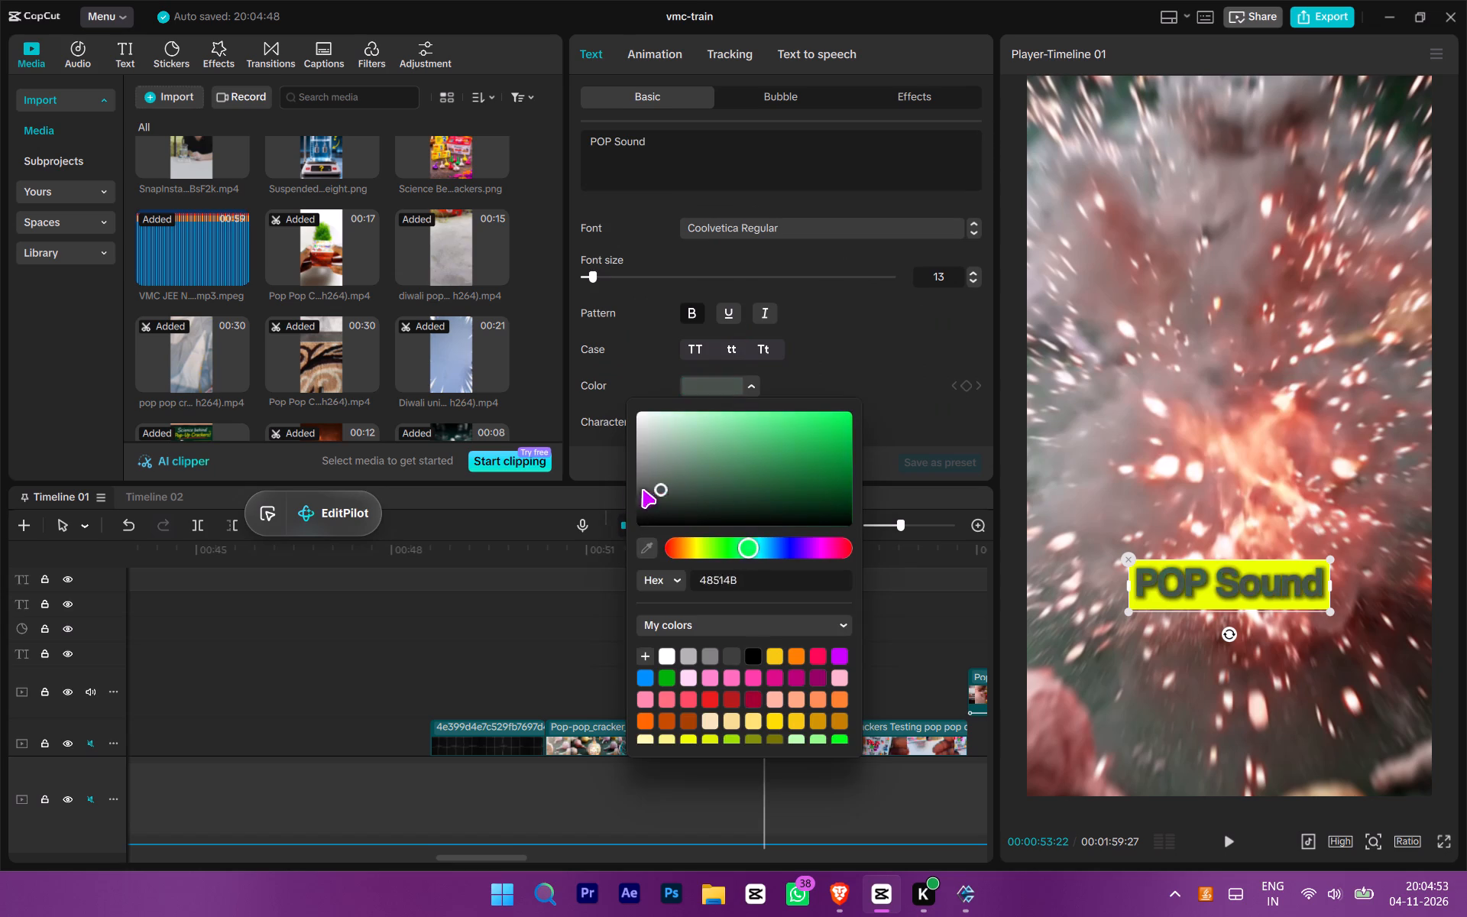
drag(642, 489, 619, 542)
click(797, 315)
Tighten the "POP Sound" title's black shadow by setting its blurriness to 4%, leaving the shadow enabled.
scroll(796, 338, down, 12)
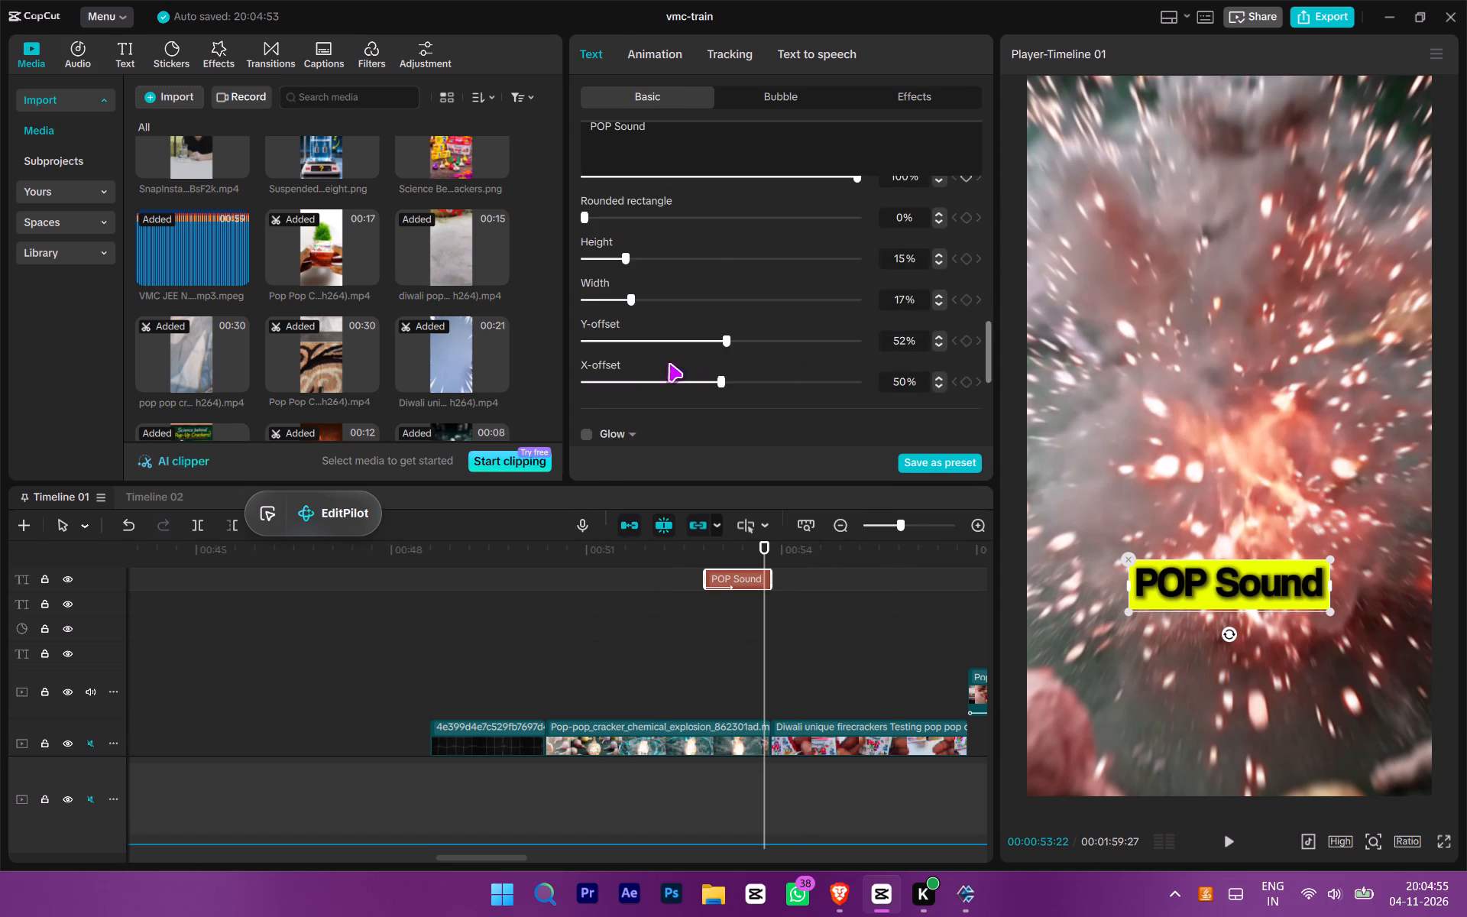
scroll(663, 357, down, 1)
click(586, 401)
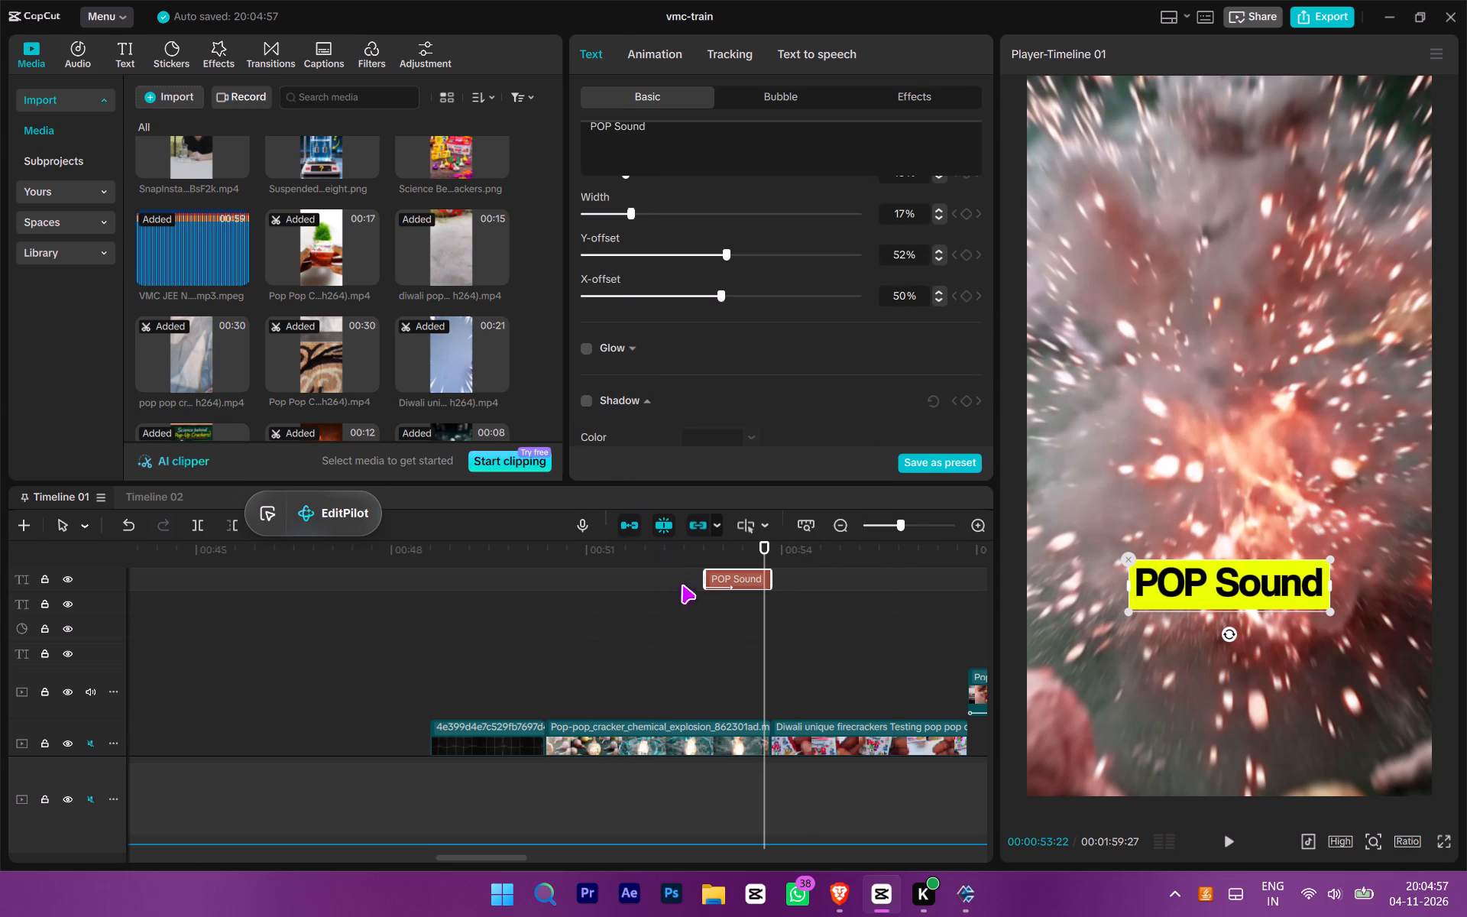
scroll(730, 407, down, 2)
scroll(708, 365, up, 1)
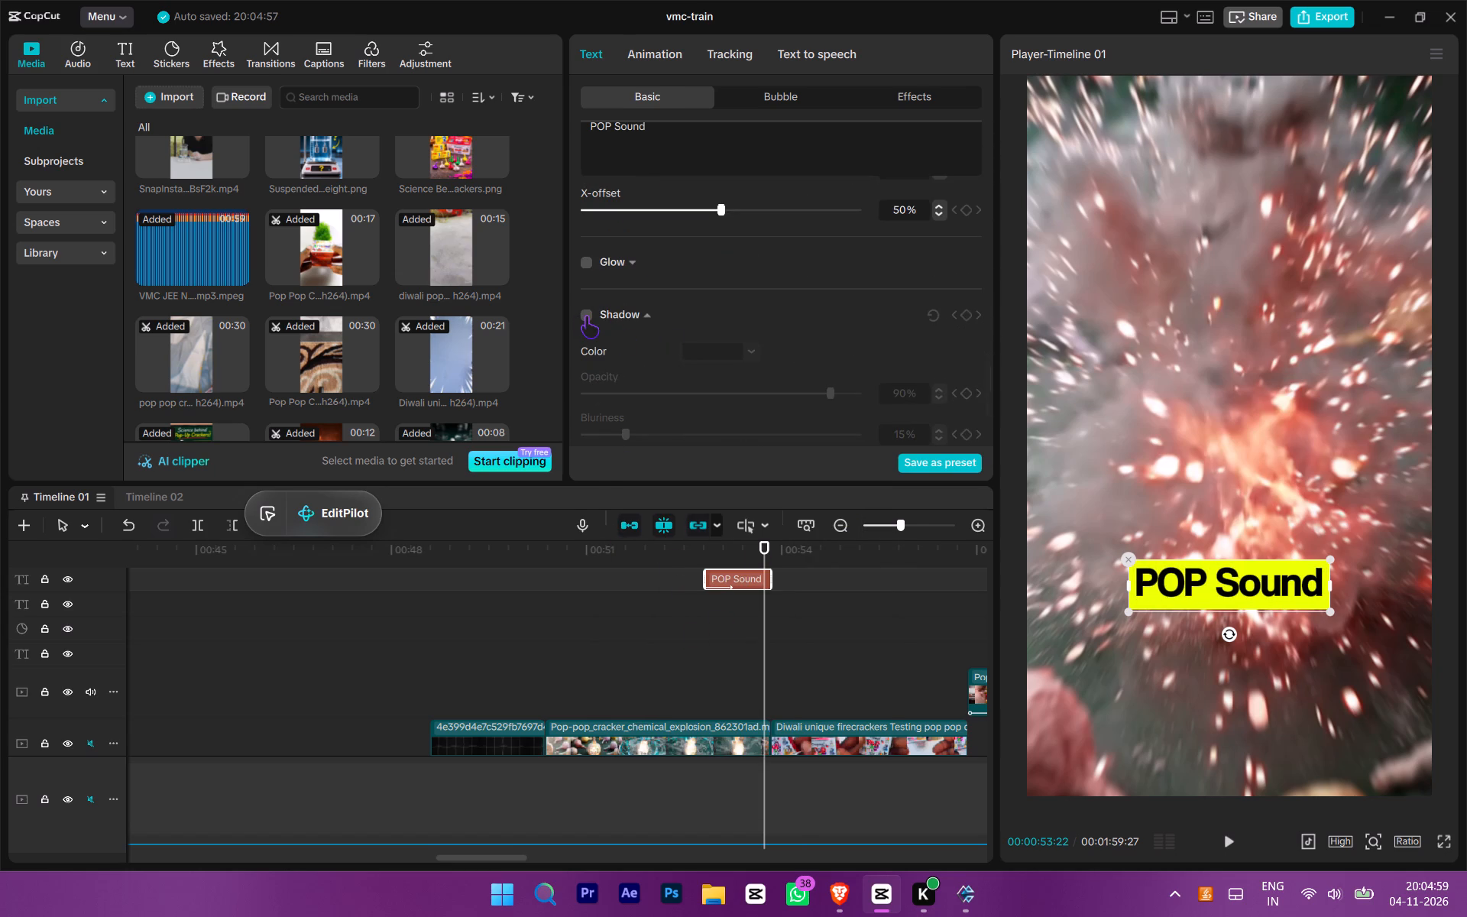
click(587, 316)
scroll(646, 332, down, 2)
click(597, 295)
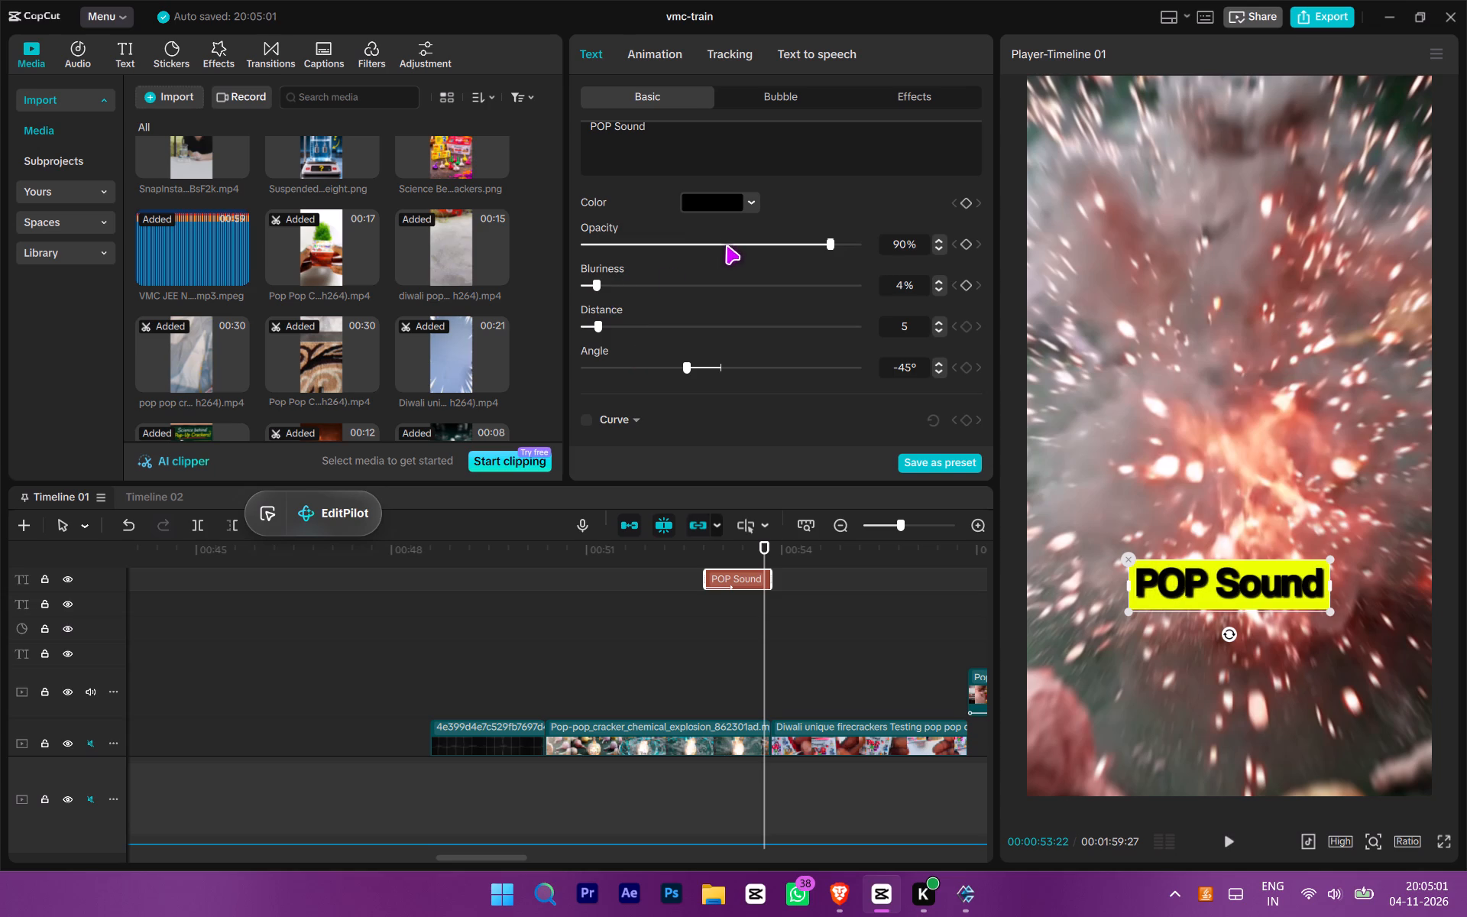
drag(726, 245, 698, 257)
drag(683, 580, 677, 595)
click(675, 610)
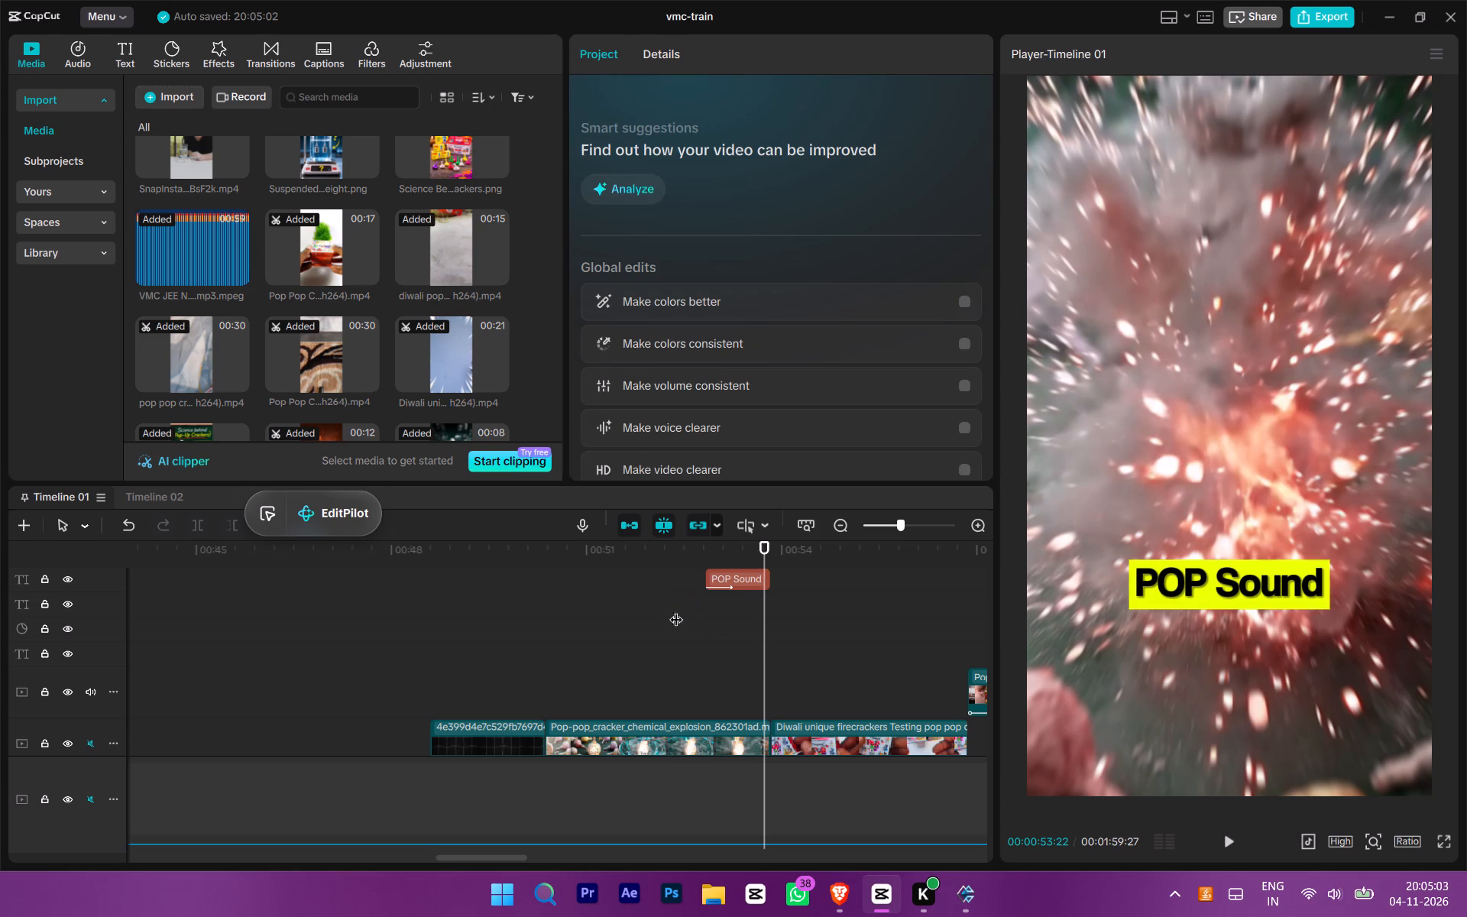
Play back the end of the explosion clip to check the restyled "POP Sound" title.
key(space)
ctrl+scroll(741, 641, up, 4)
key(space)
key(space)
key(space)
key(space)
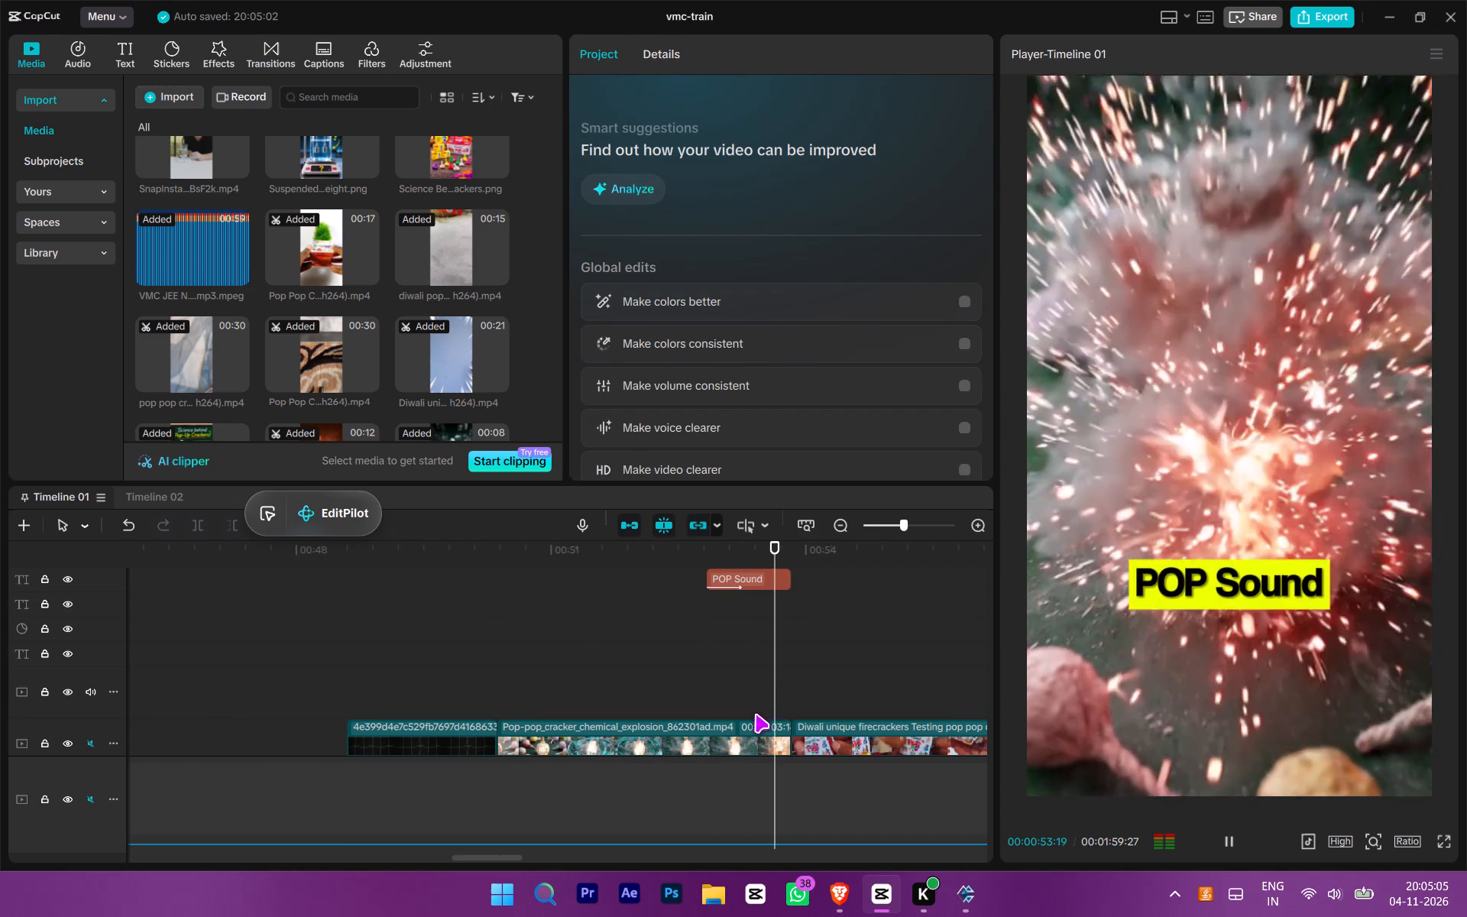
drag(755, 714, 834, 607)
key(space)
Move the "POP Sound" title to the upper part of the video frame, above the explosion's centre and roughly centred horizontally.
drag(816, 613, 773, 527)
drag(1219, 598, 1193, 238)
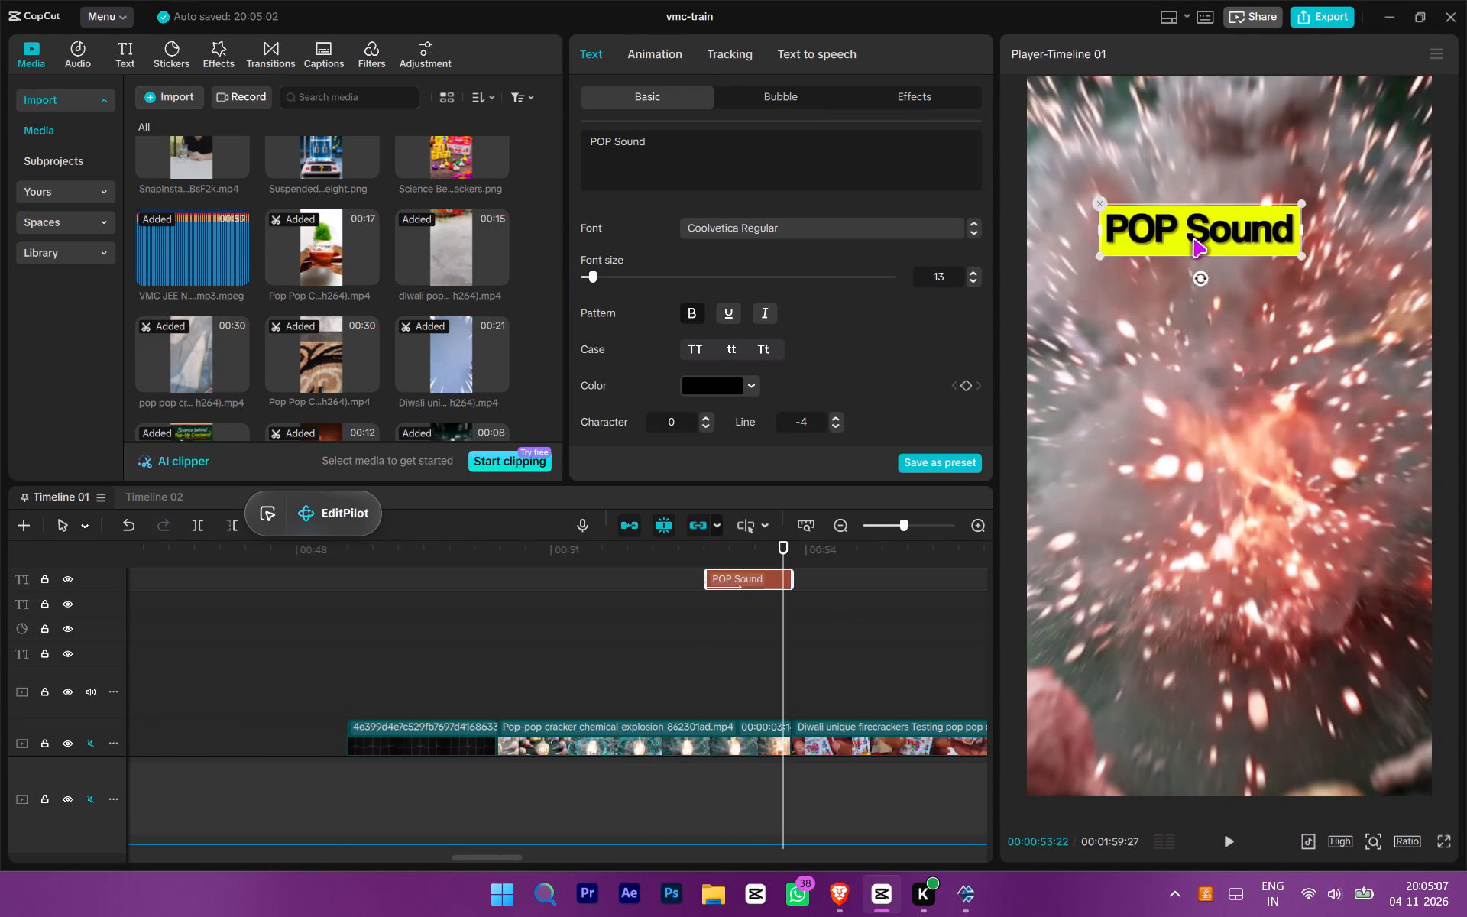
drag(1193, 238, 1222, 254)
Play back the section around the black grid clip and the explosion, stopping near the gap before the grid clip.
key(space)
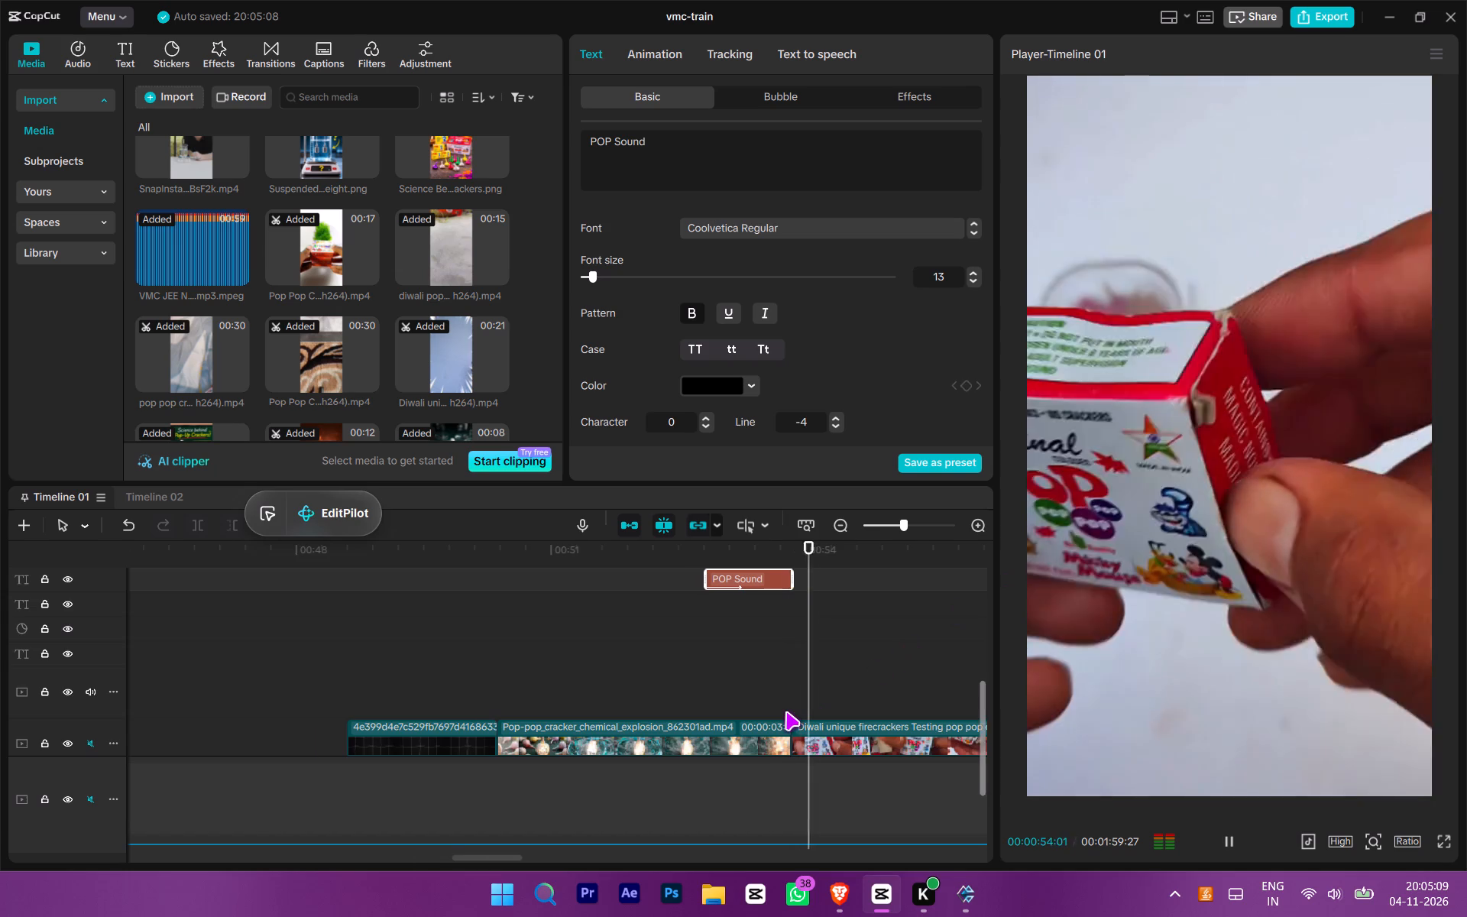
ctrl+scroll(785, 711, up, 3)
ctrl+scroll(785, 708, down, 16)
click(669, 672)
key(space)
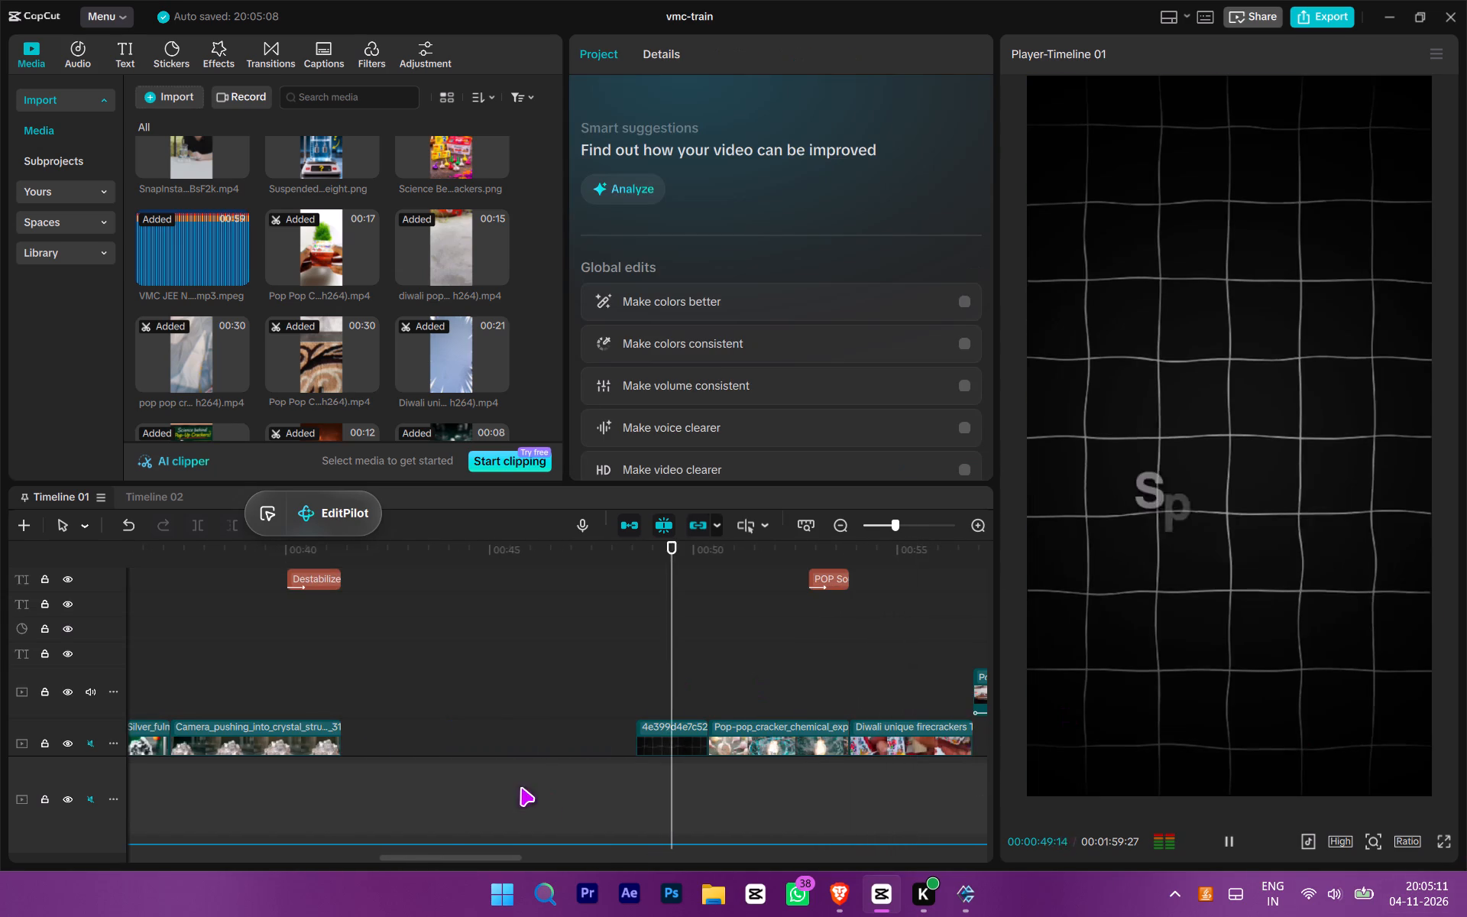
scroll(520, 787, down, 6)
ctrl+scroll(548, 754, down, 3)
ctrl+scroll(518, 761, up, 3)
double_click(644, 663)
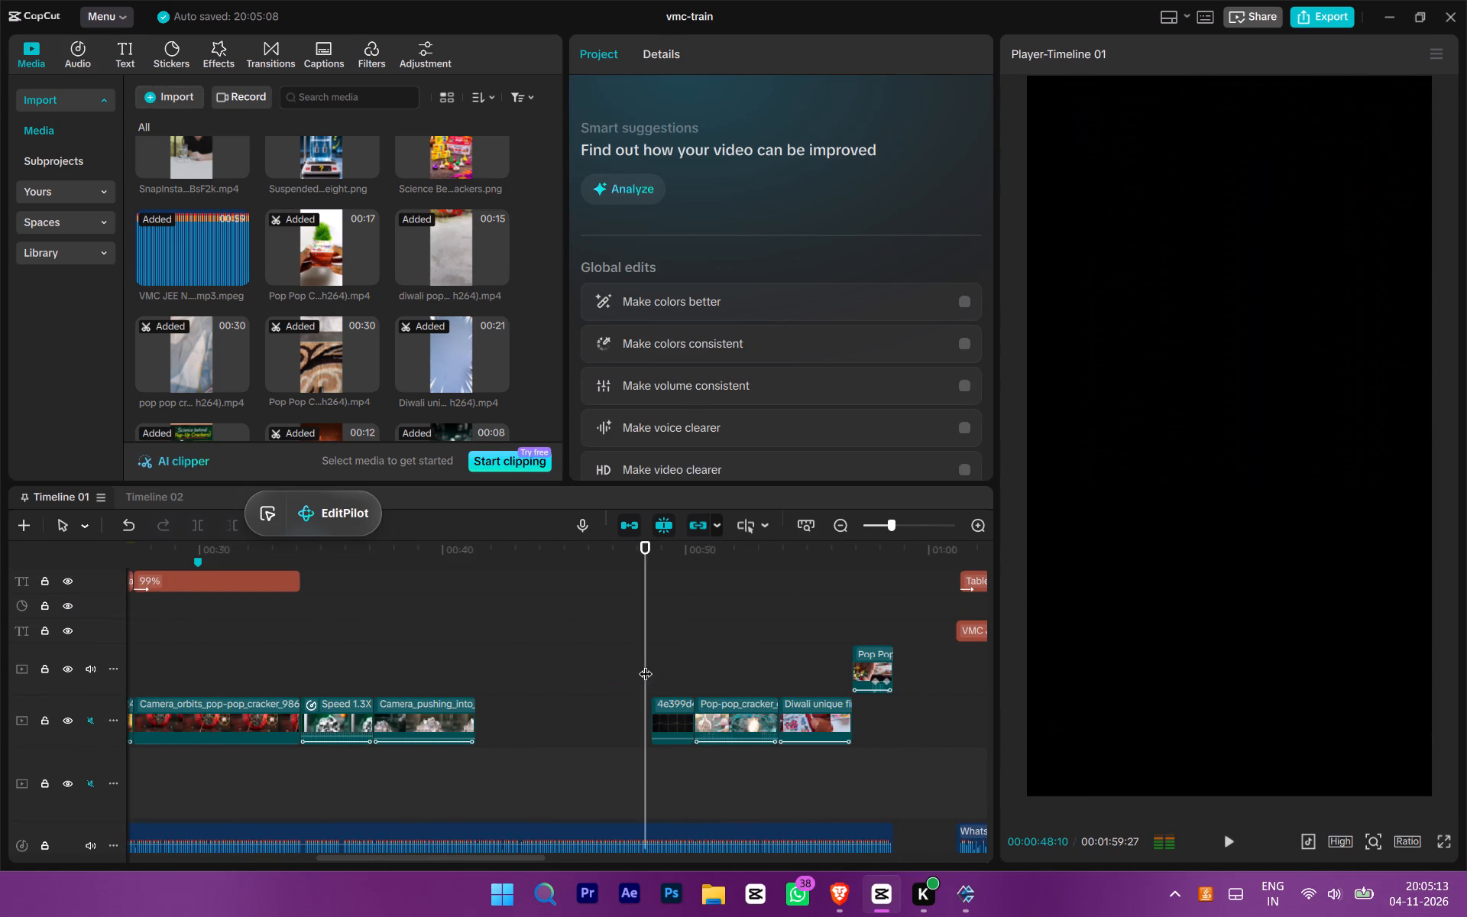
Import the glowing blue sound wave video from the device into the project media.
click(151, 96)
drag(175, 122, 176, 128)
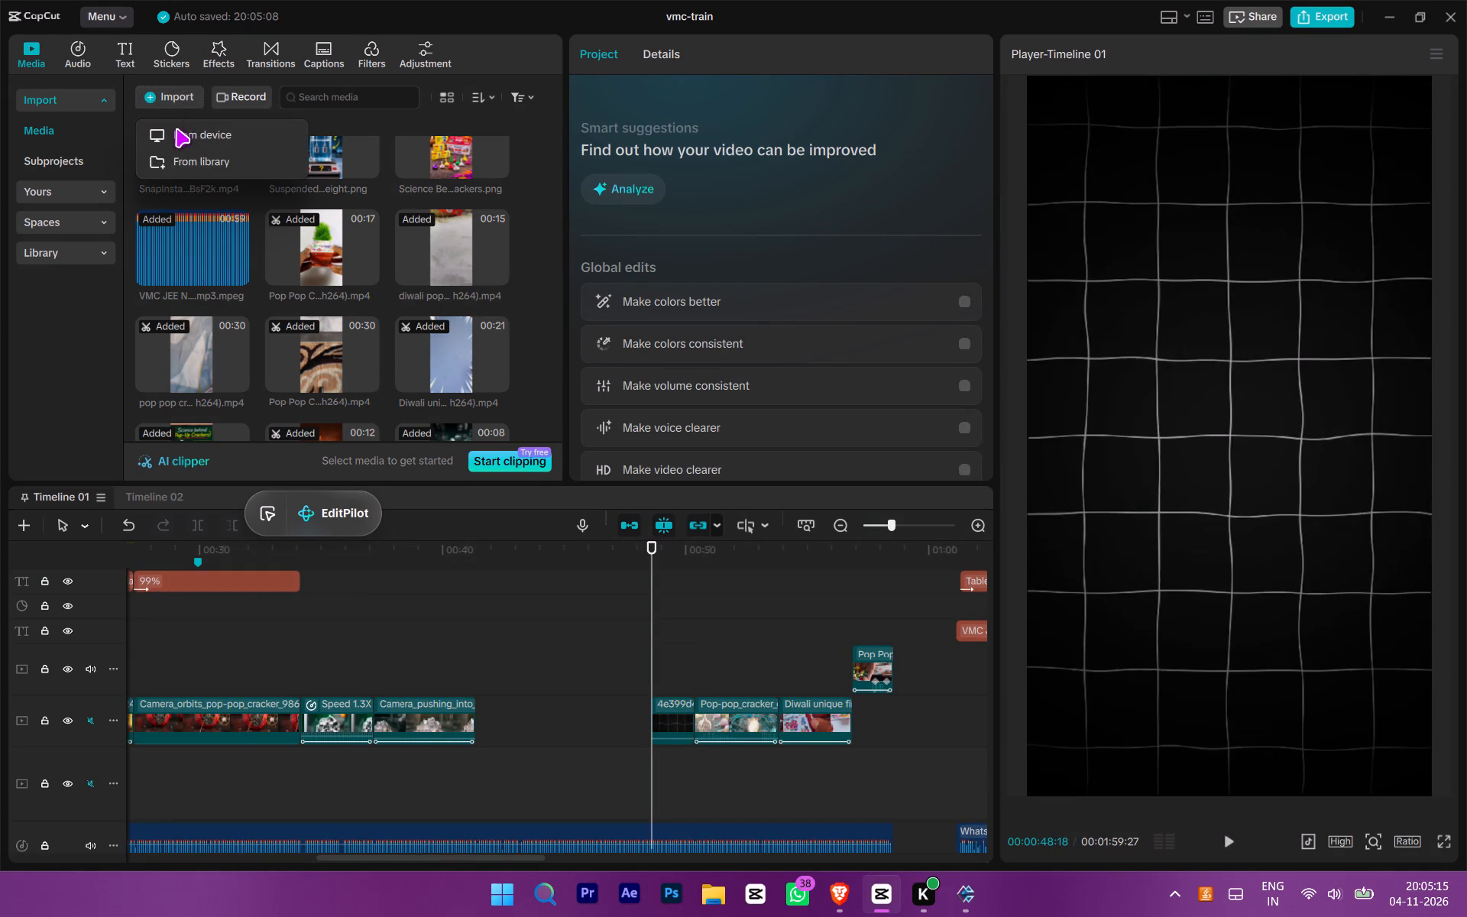
click(176, 128)
scroll(377, 268, up, 3)
double_click(314, 242)
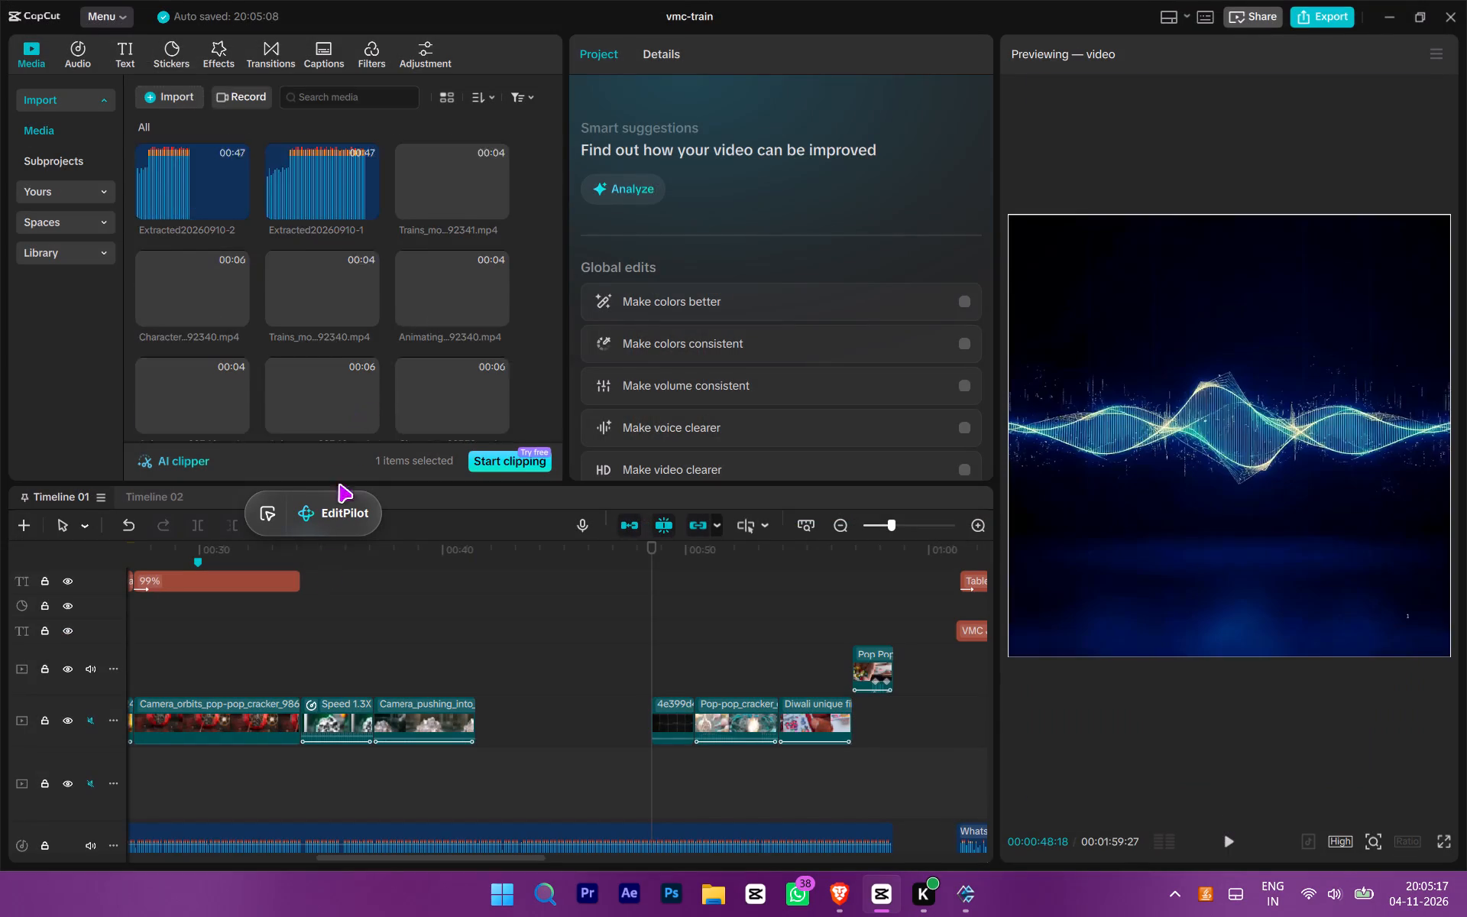
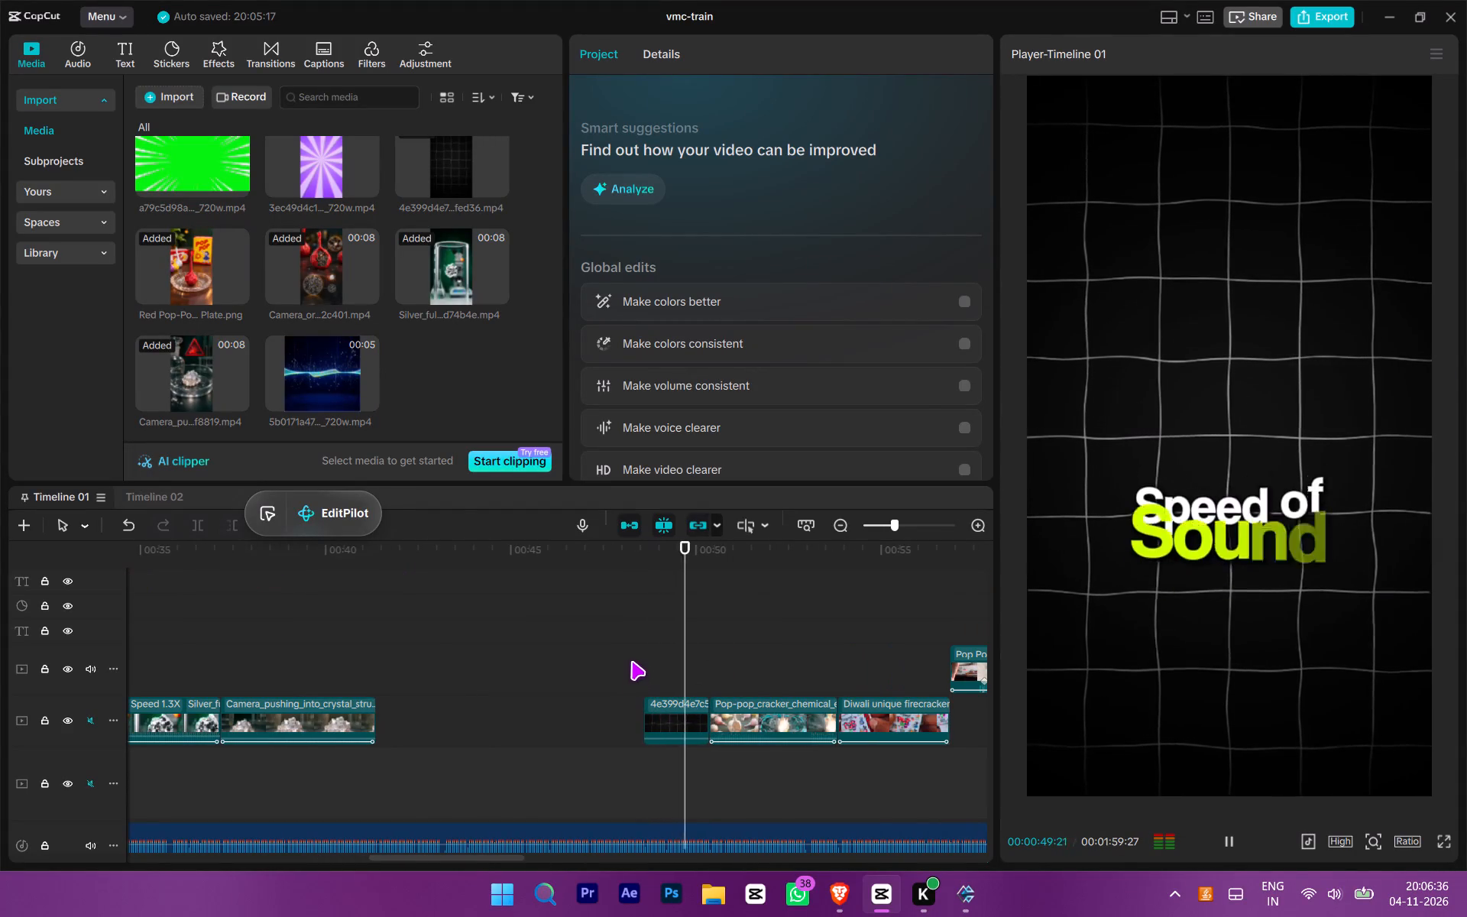
Place the glowing blue sound wave video on the track above the black grid clip, aligned with that clip's start.
double_click(633, 659)
drag(636, 659, 645, 667)
click(646, 669)
drag(328, 365, 658, 656)
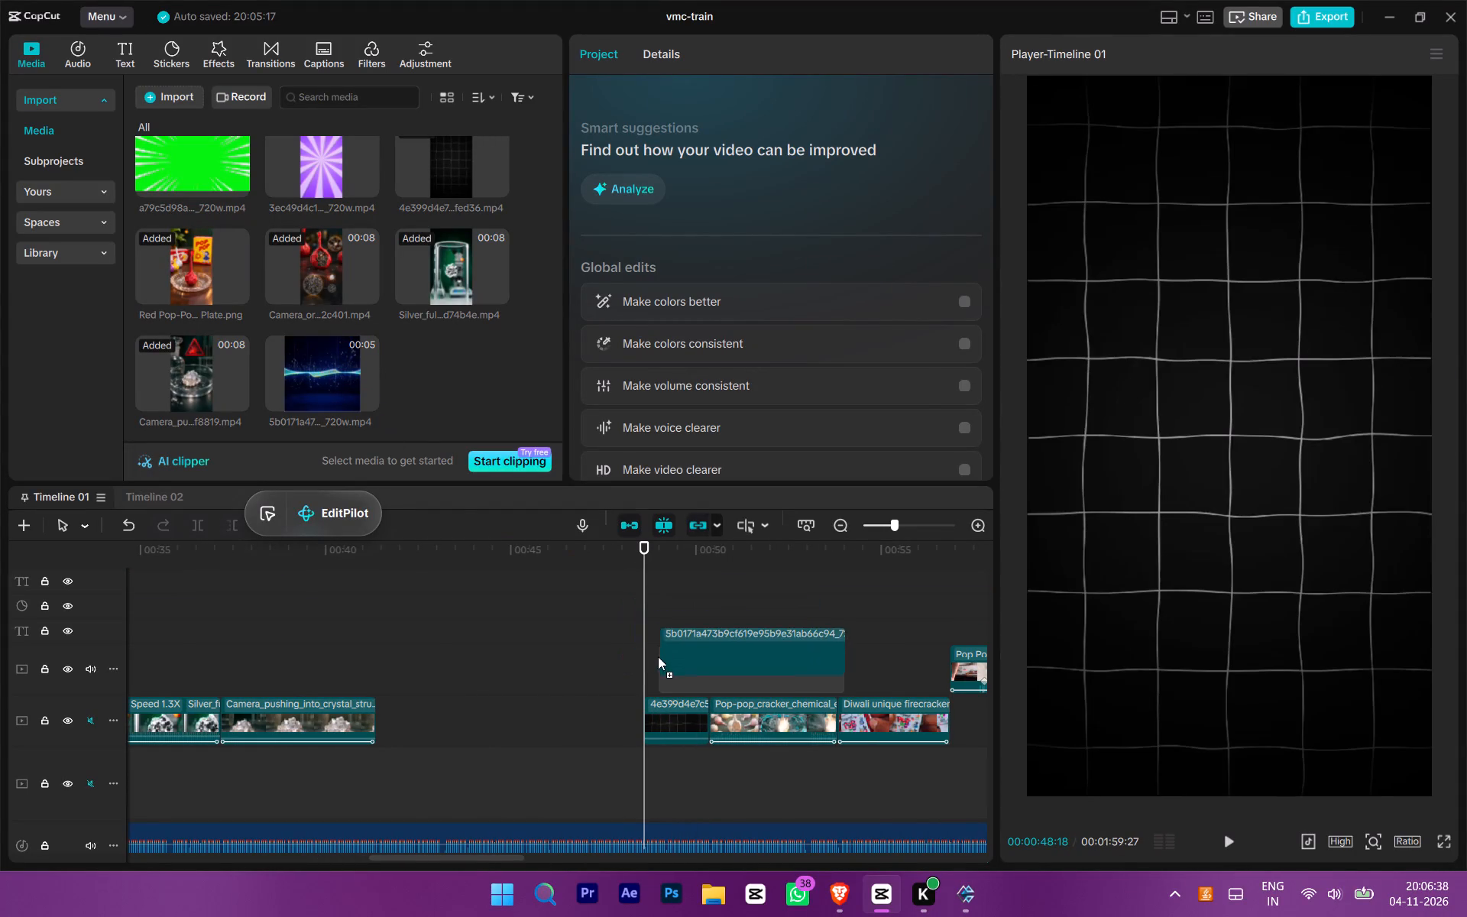
drag(658, 656, 648, 663)
key(space)
key(space)
Add a rectangle mask to the sound wave clip, sized 602 by 493, with round corners of 17.
drag(818, 59, 826, 89)
click(830, 92)
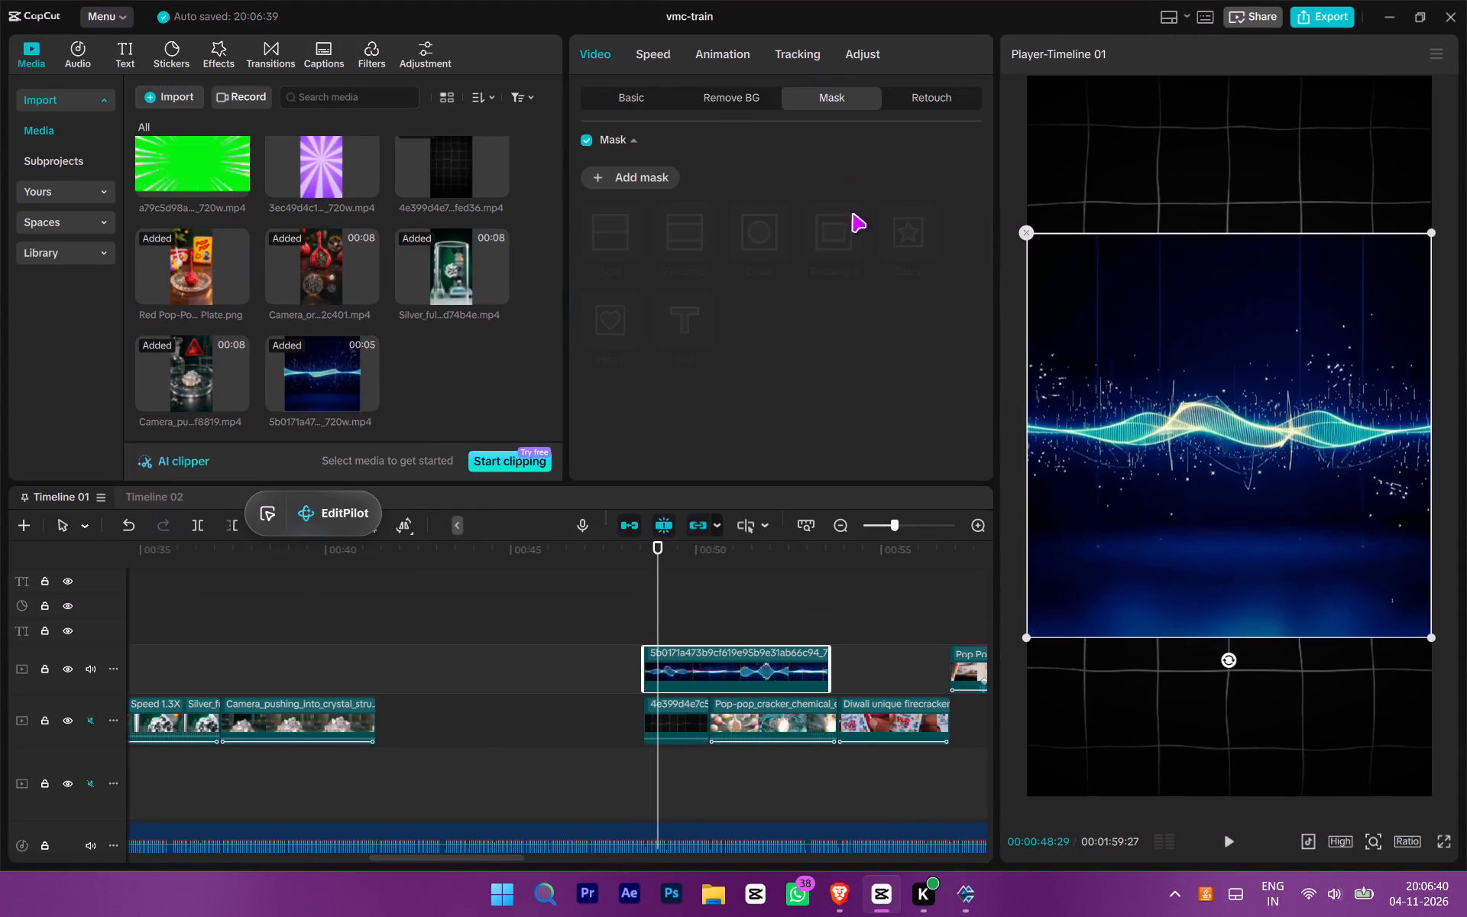
click(649, 180)
drag(1125, 430, 1057, 406)
drag(1235, 330, 1235, 287)
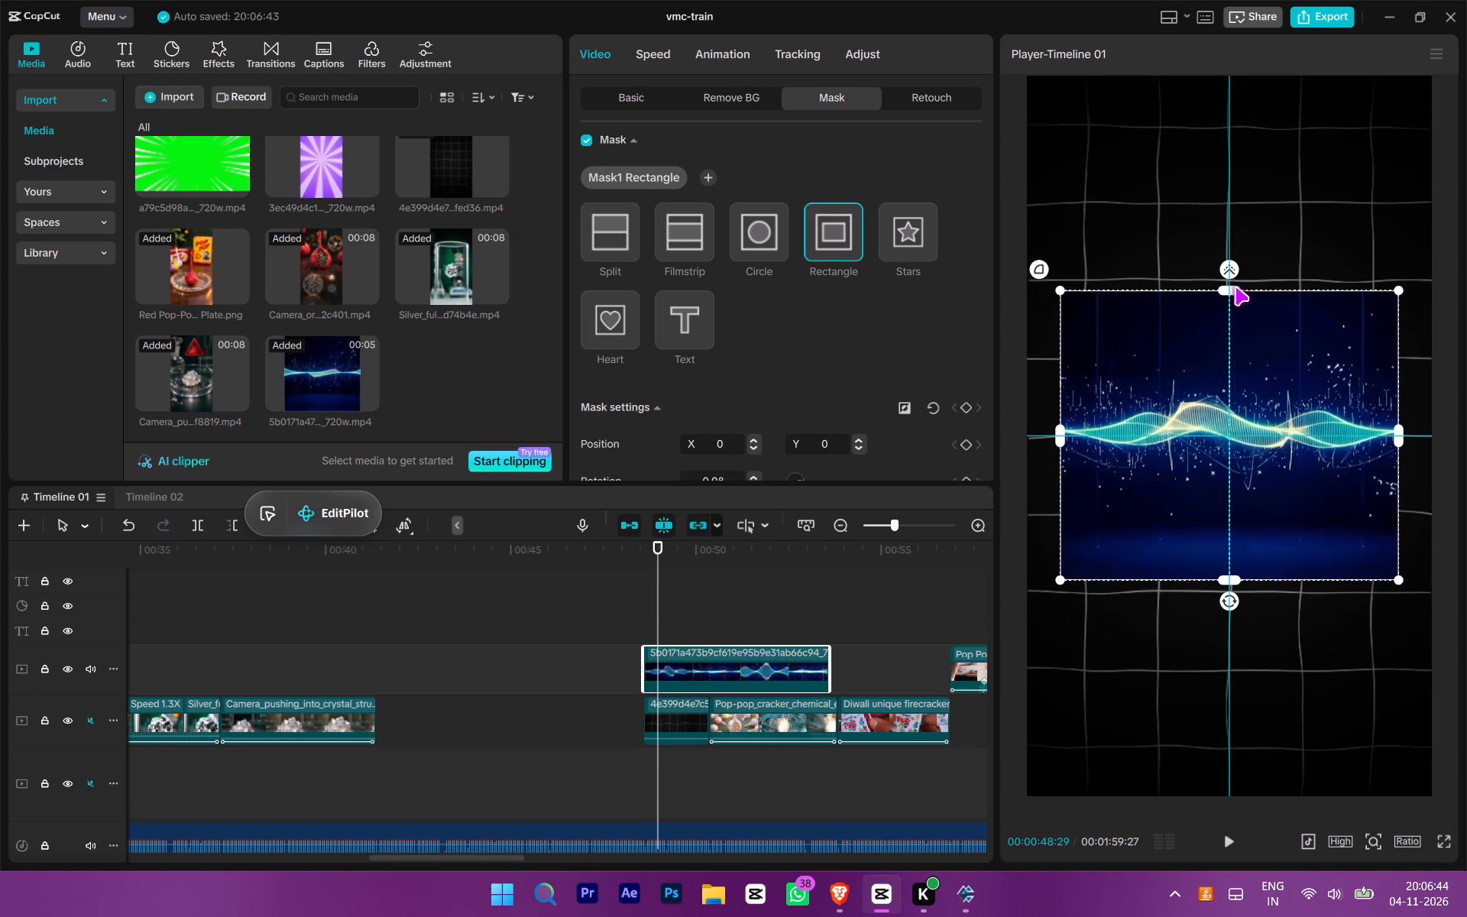
drag(1235, 287, 1235, 293)
scroll(915, 313, down, 6)
click(631, 330)
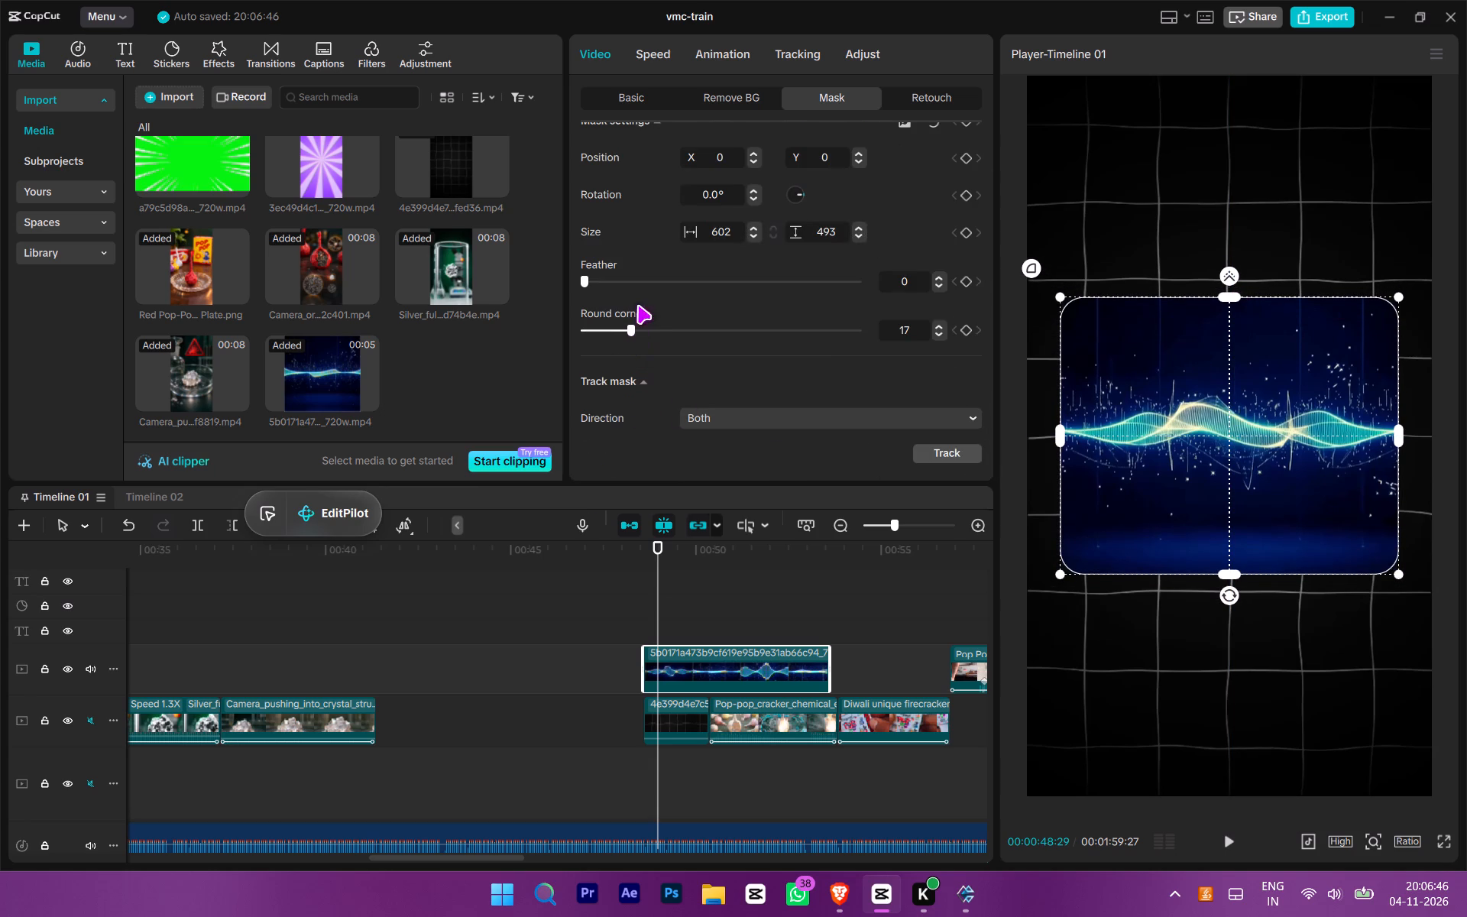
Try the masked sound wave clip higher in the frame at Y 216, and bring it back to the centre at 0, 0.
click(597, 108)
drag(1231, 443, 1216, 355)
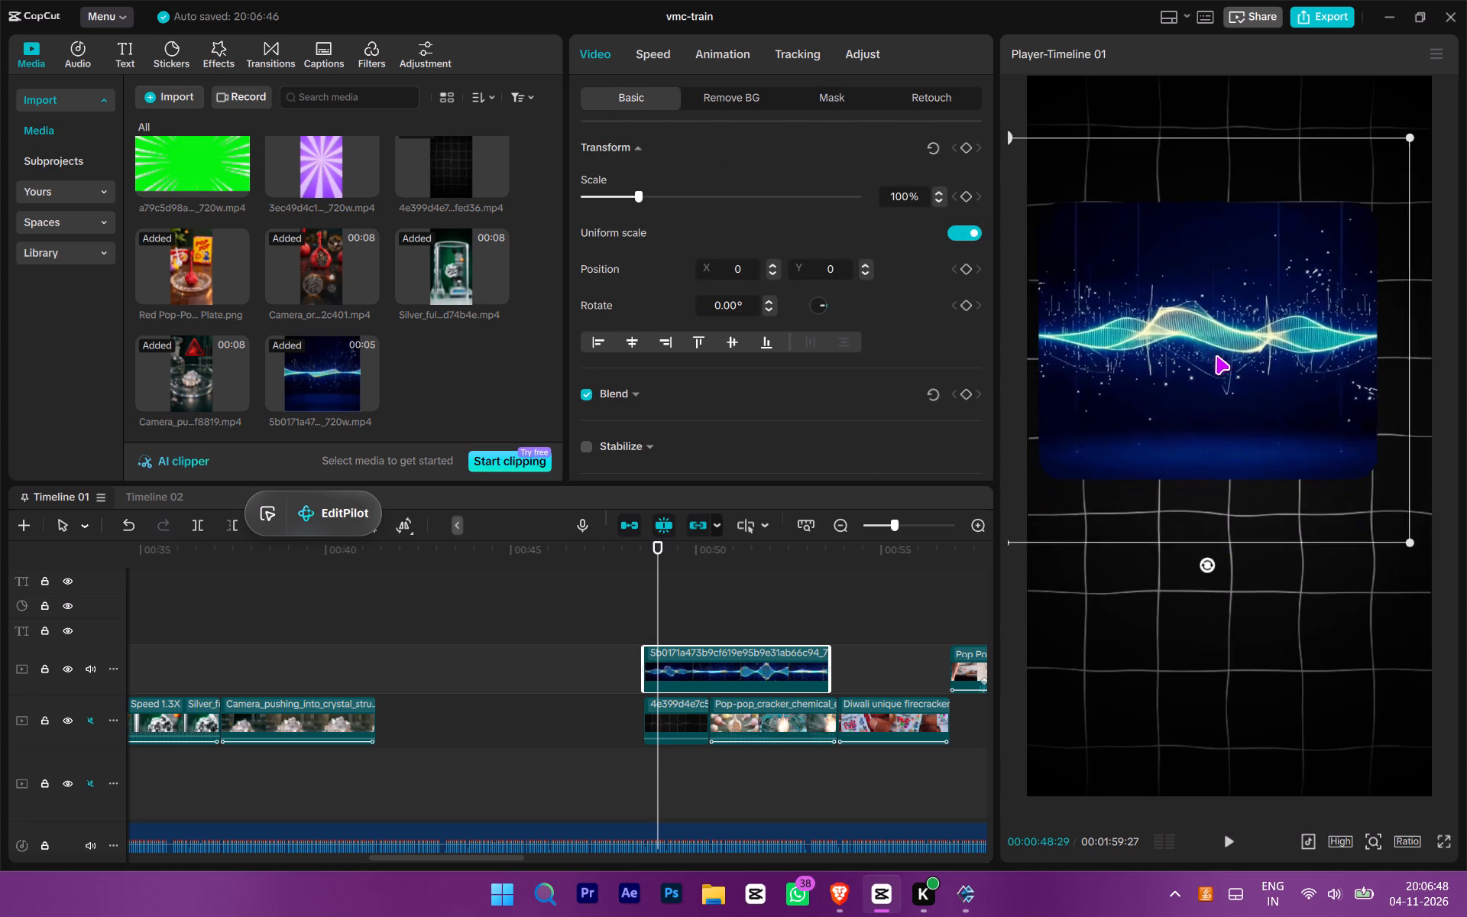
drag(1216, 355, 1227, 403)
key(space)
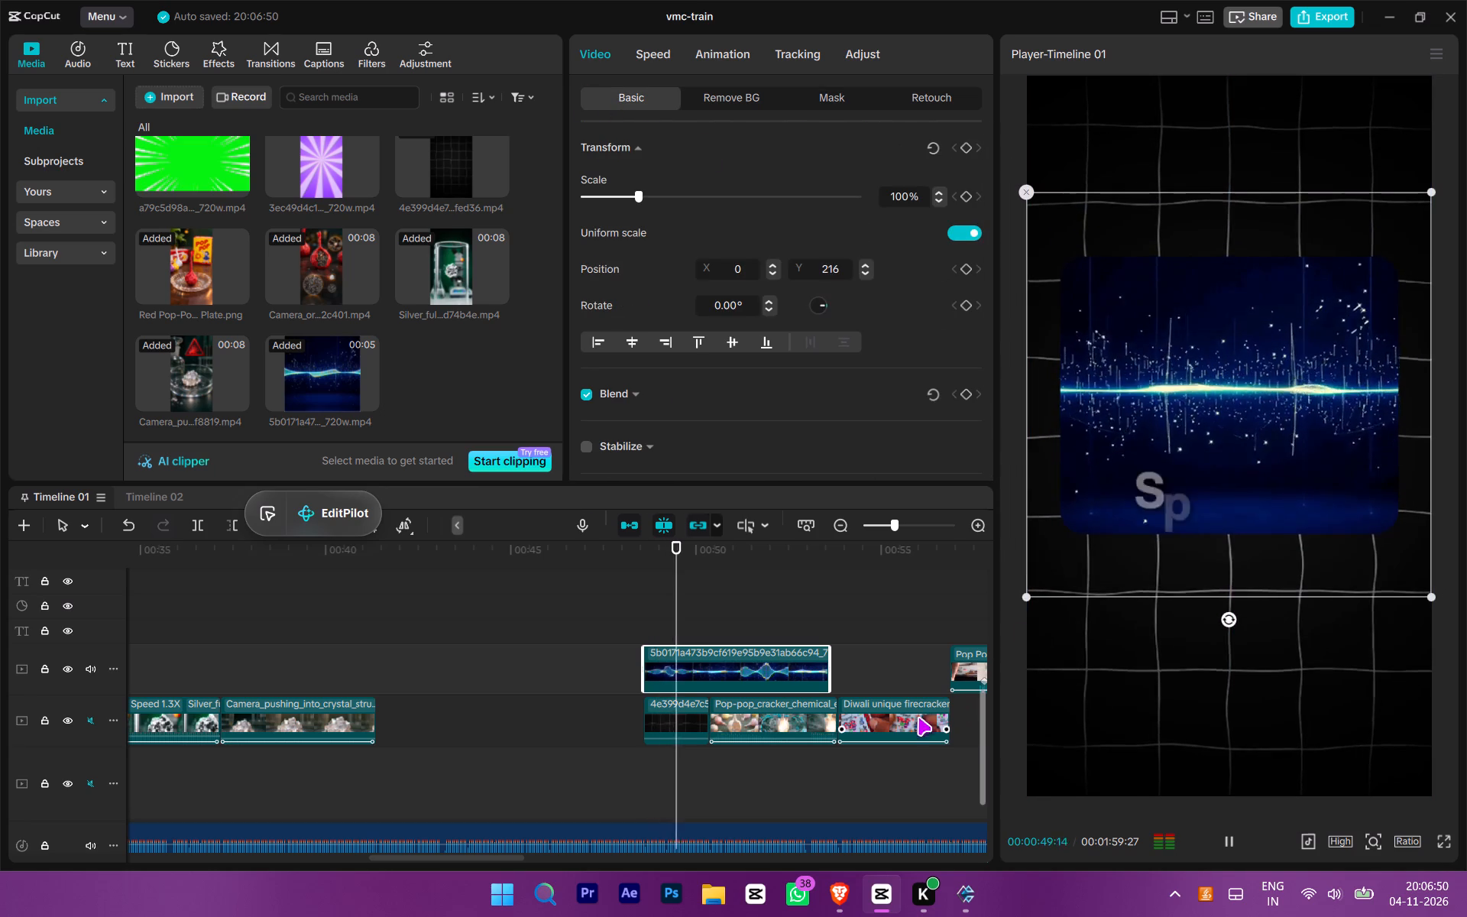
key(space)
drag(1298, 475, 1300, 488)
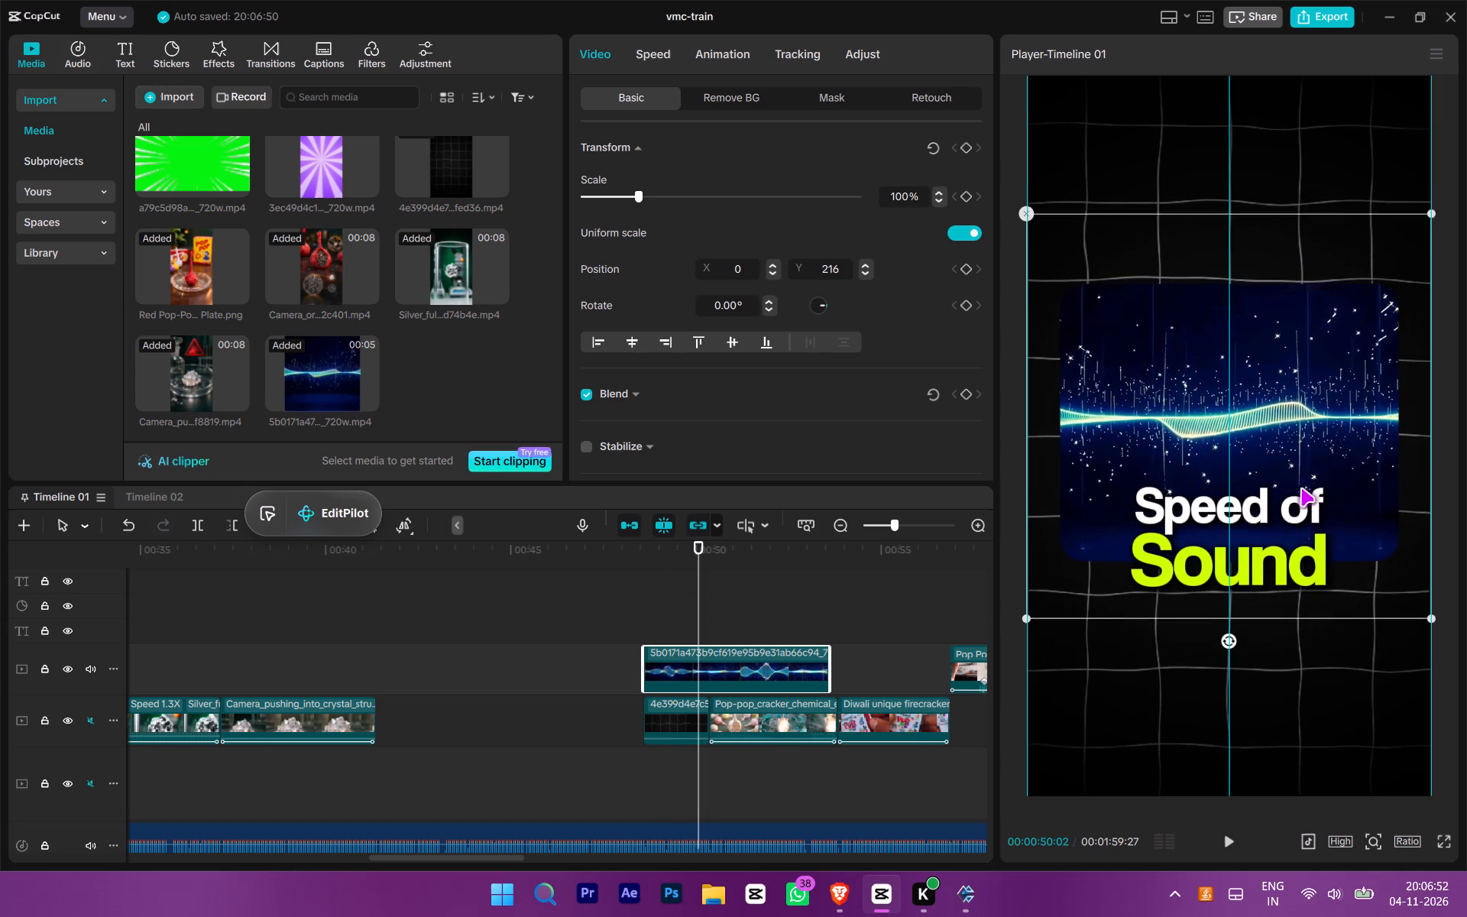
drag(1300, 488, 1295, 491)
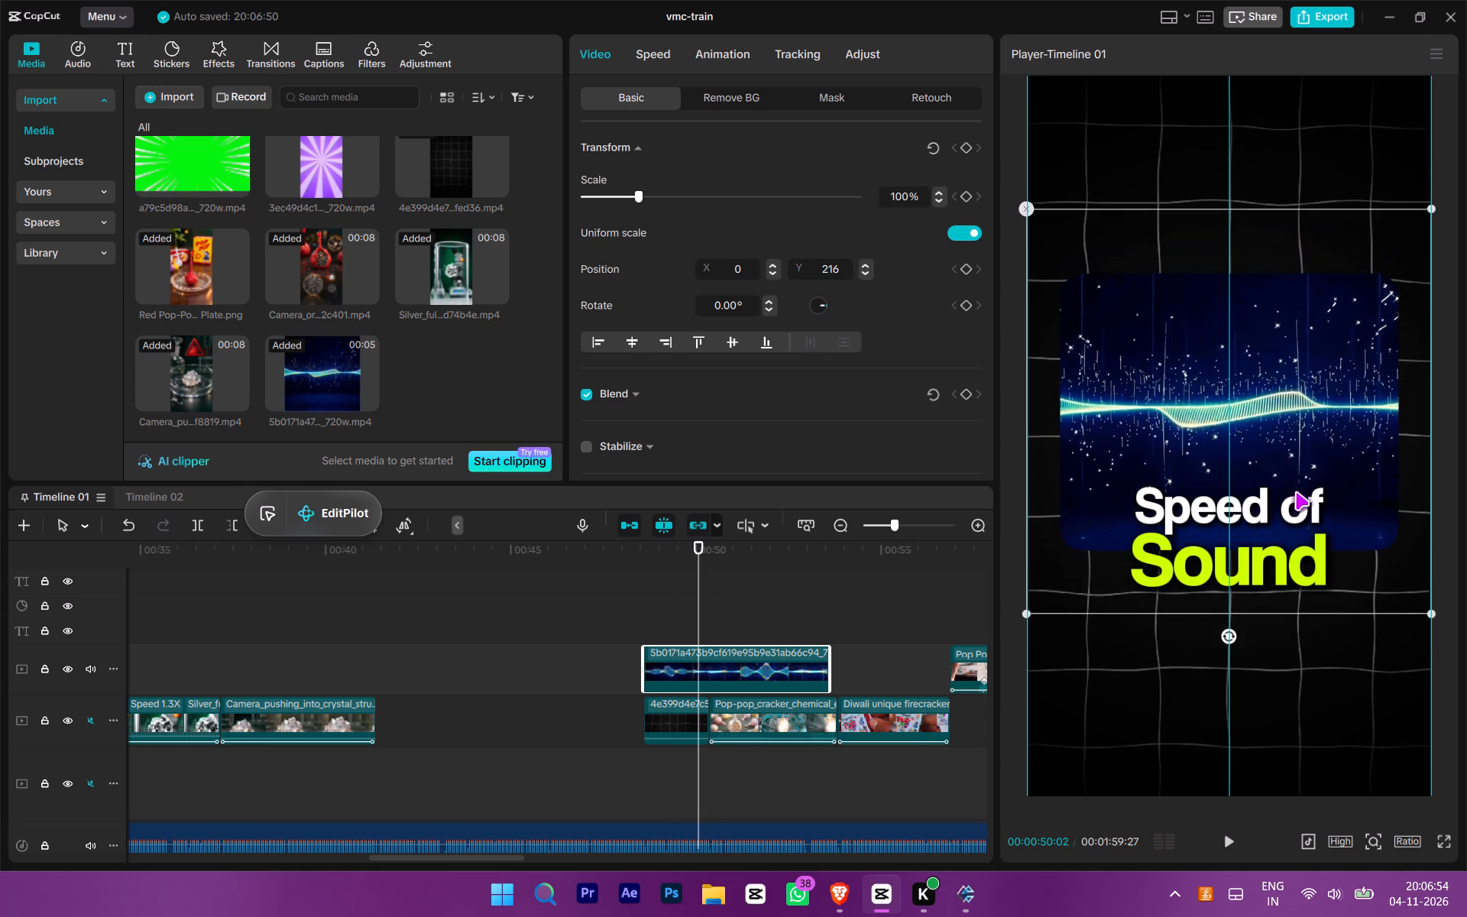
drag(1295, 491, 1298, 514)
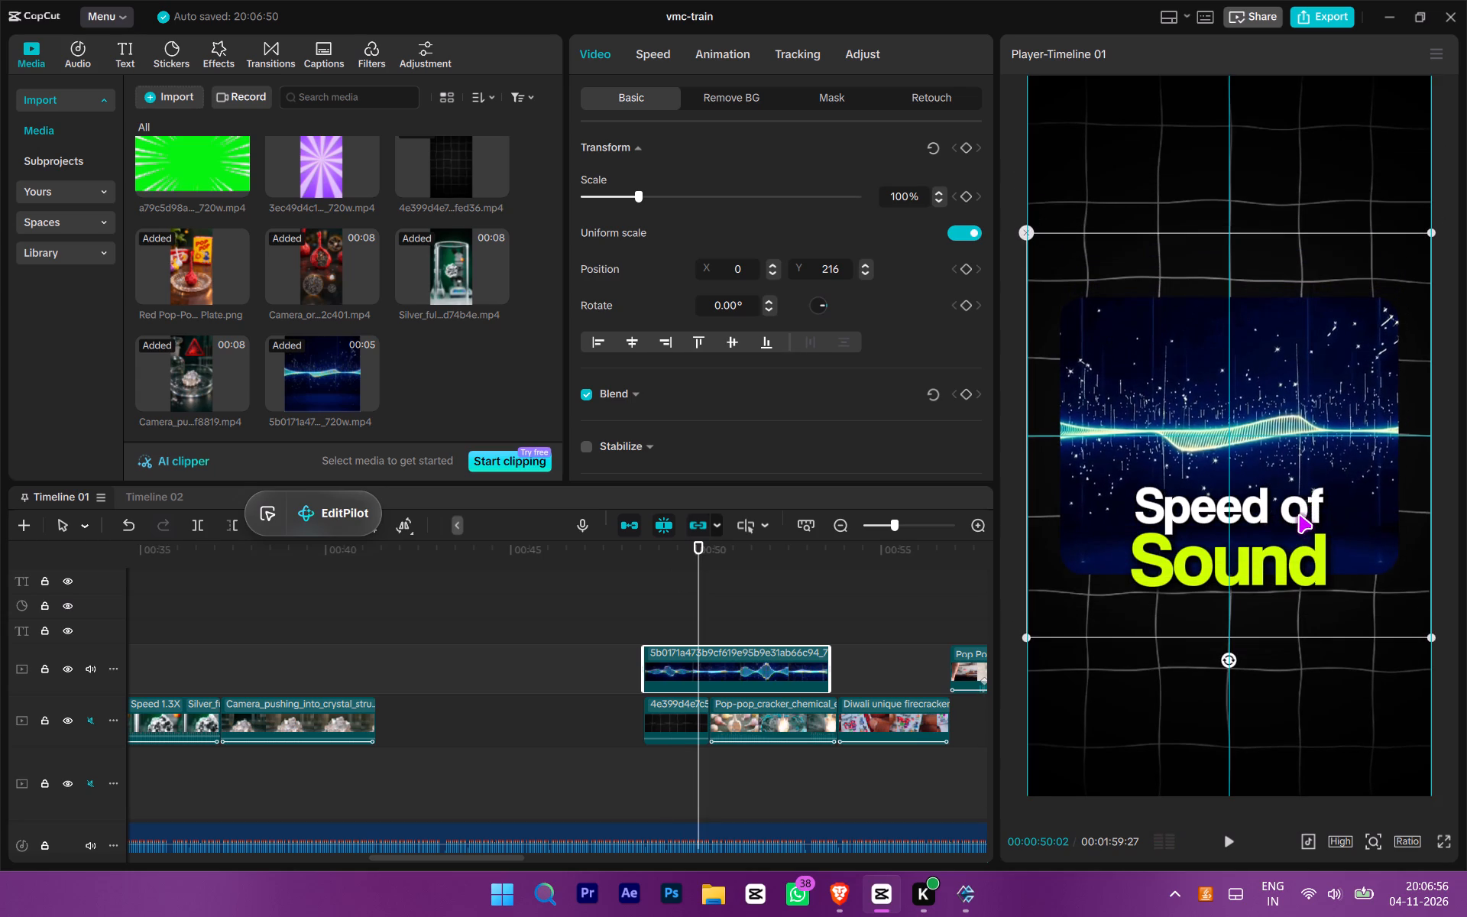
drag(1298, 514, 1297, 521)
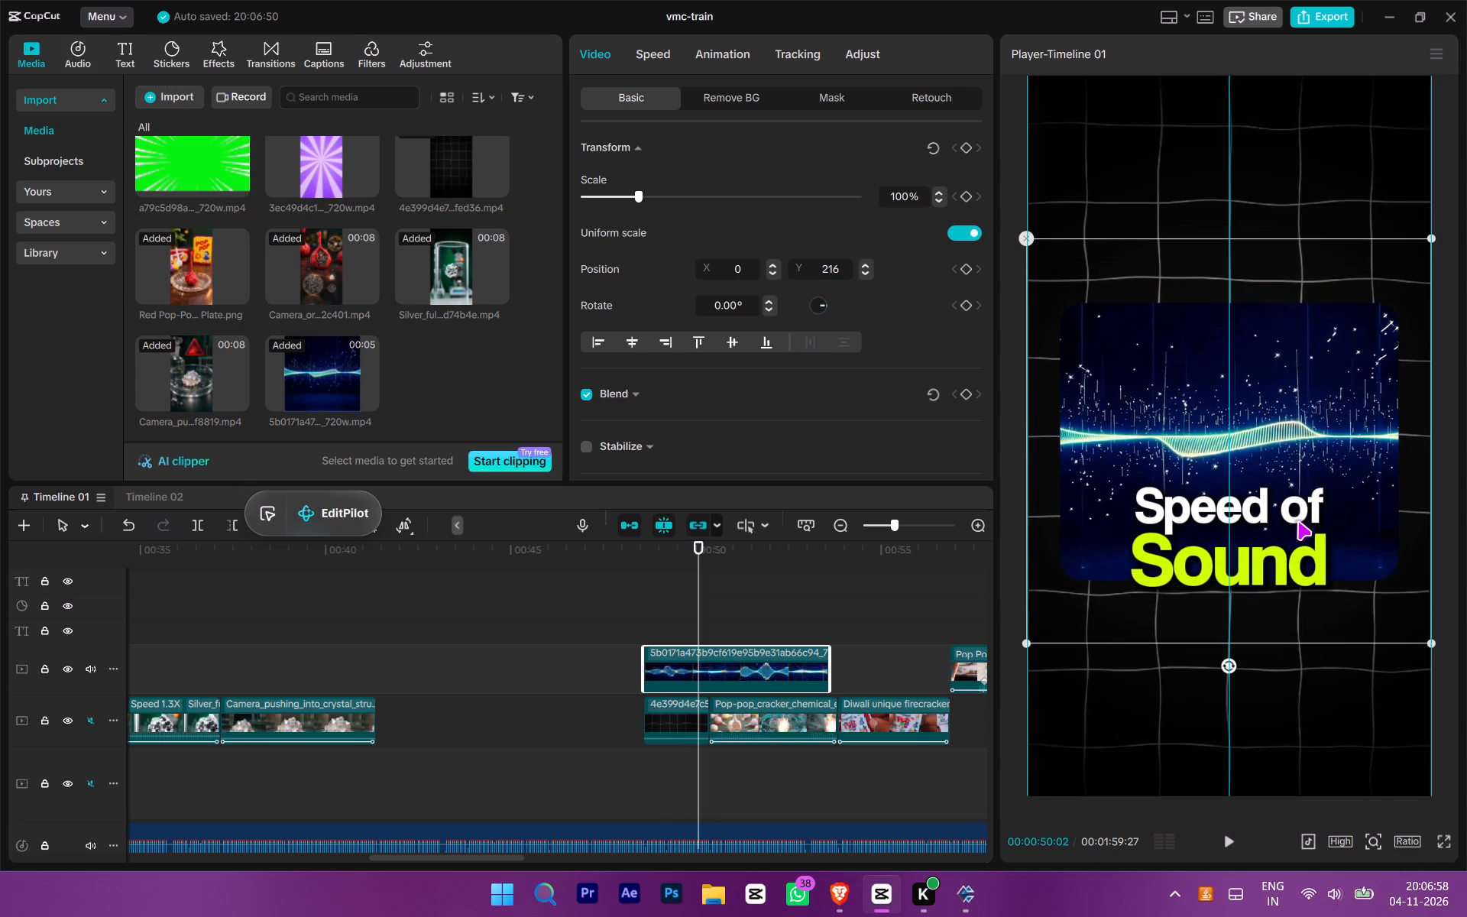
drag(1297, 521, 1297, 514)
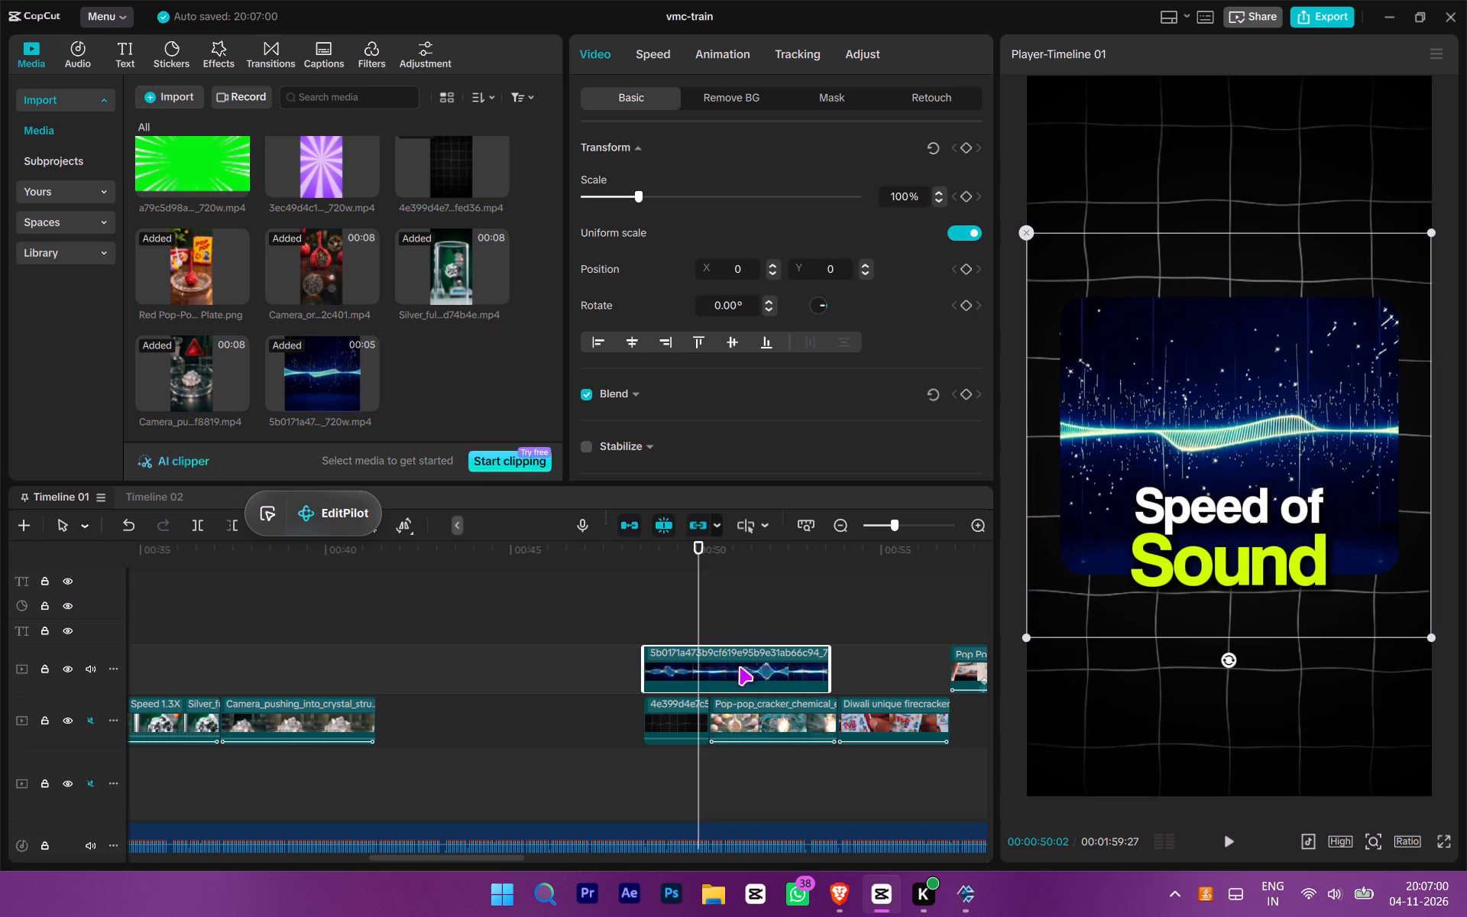
Trim the end of the sound wave clip to match the end of the black grid clip.
click(713, 595)
click(715, 672)
key(w)
Move the "Speed of Sound" title above the sound wave panel, centred horizontally in the frame.
click(683, 555)
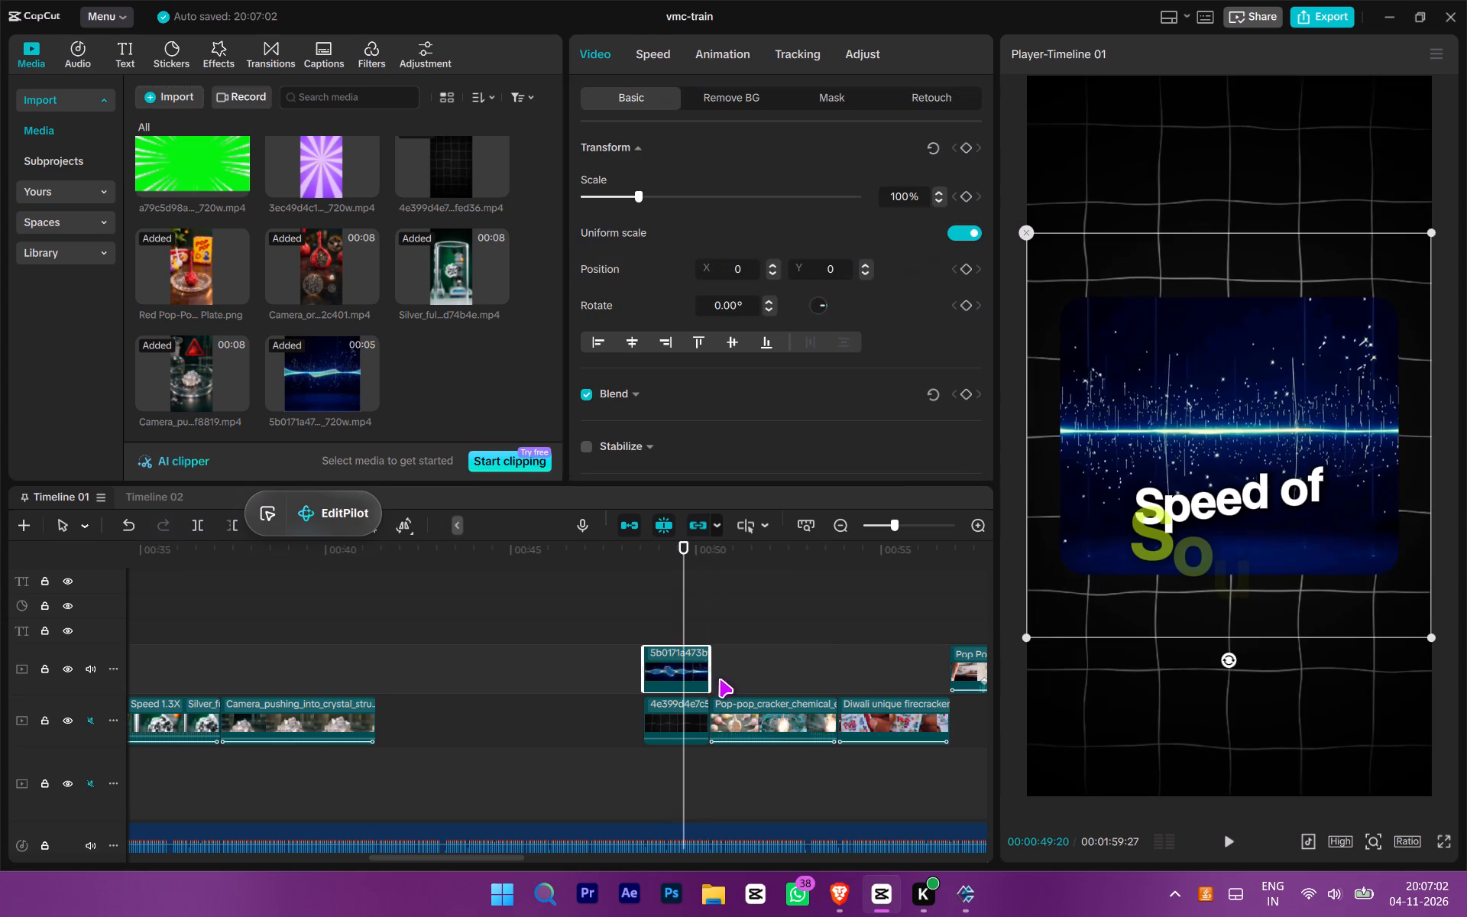
scroll(719, 679, up, 8)
drag(734, 737, 700, 669)
key(space)
key(space)
drag(1188, 543, 1193, 362)
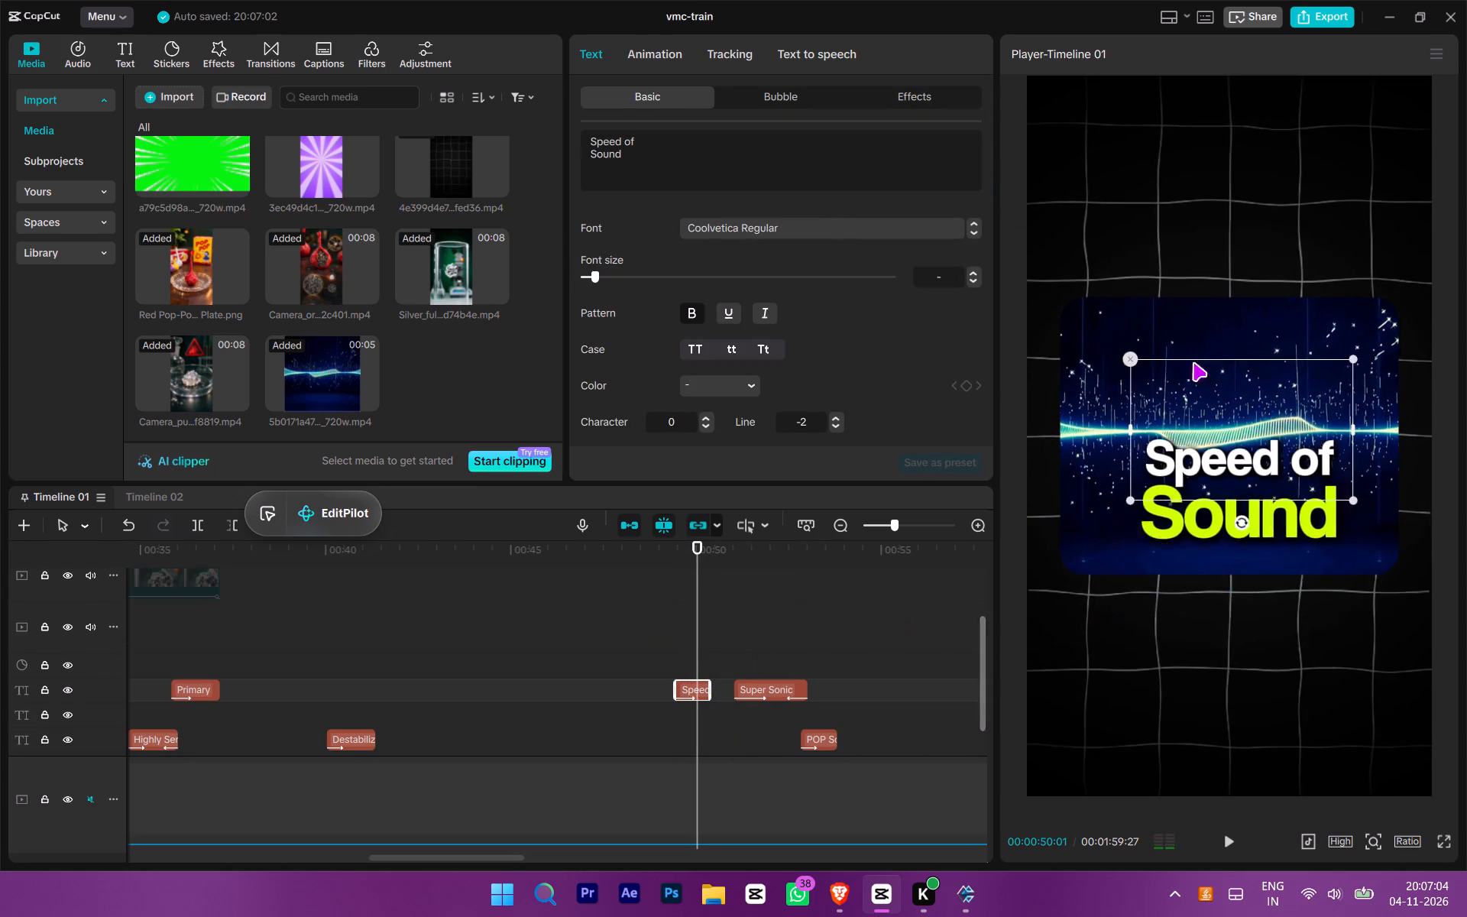
drag(1193, 362, 1193, 241)
click(1186, 249)
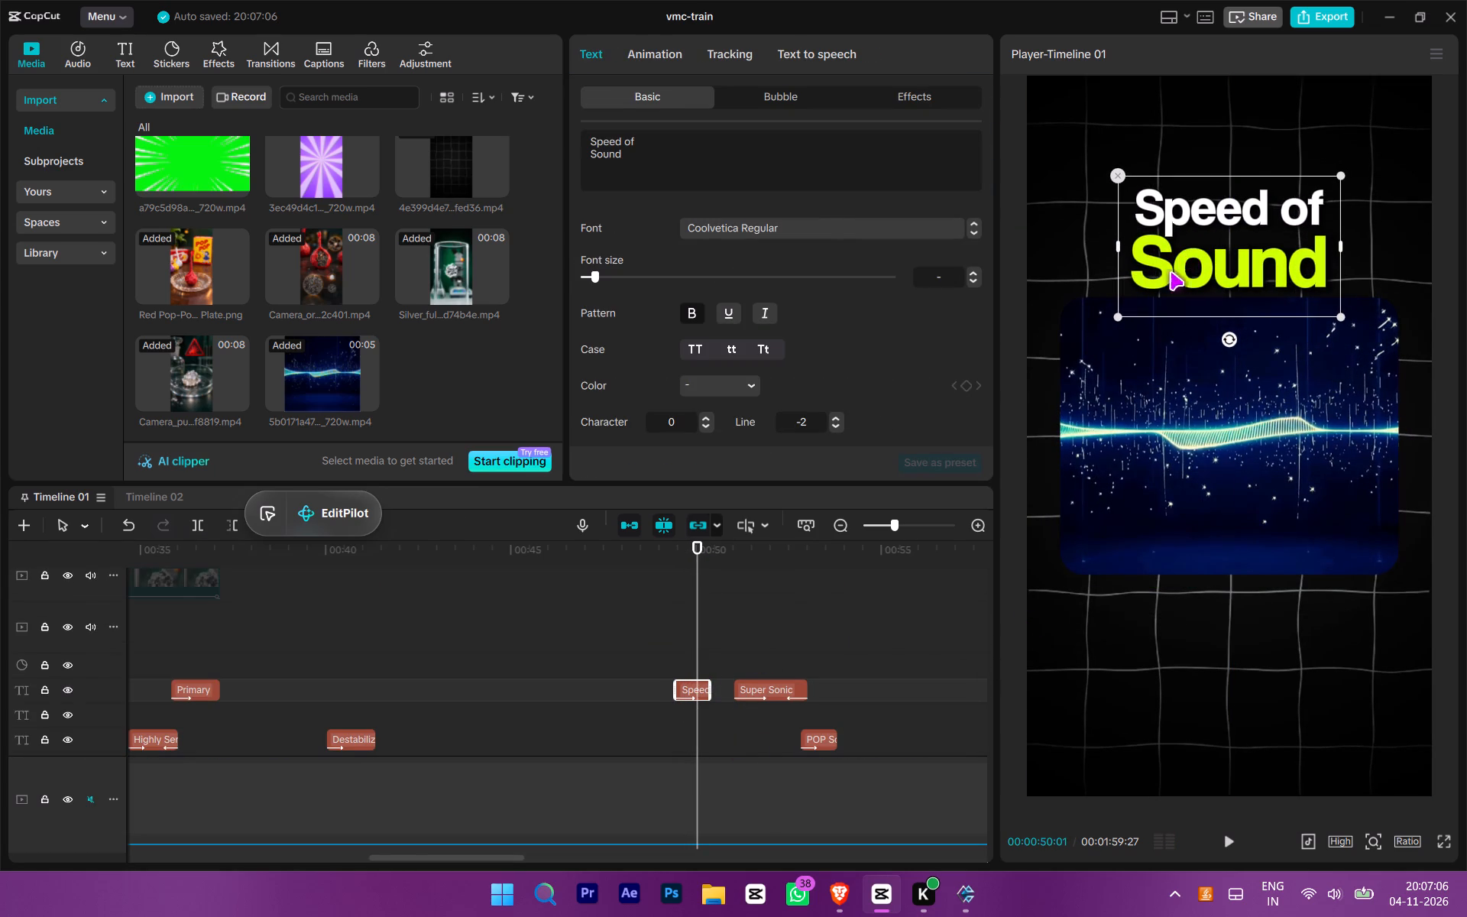
Play back the sound wave section to check the repositioned "Speed of Sound" title, and return to the start of the clip.
ctrl+scroll(766, 757, up, 13)
click(608, 727)
key(space)
scroll(627, 733, down, 7)
ctrl+scroll(653, 732, up, 3)
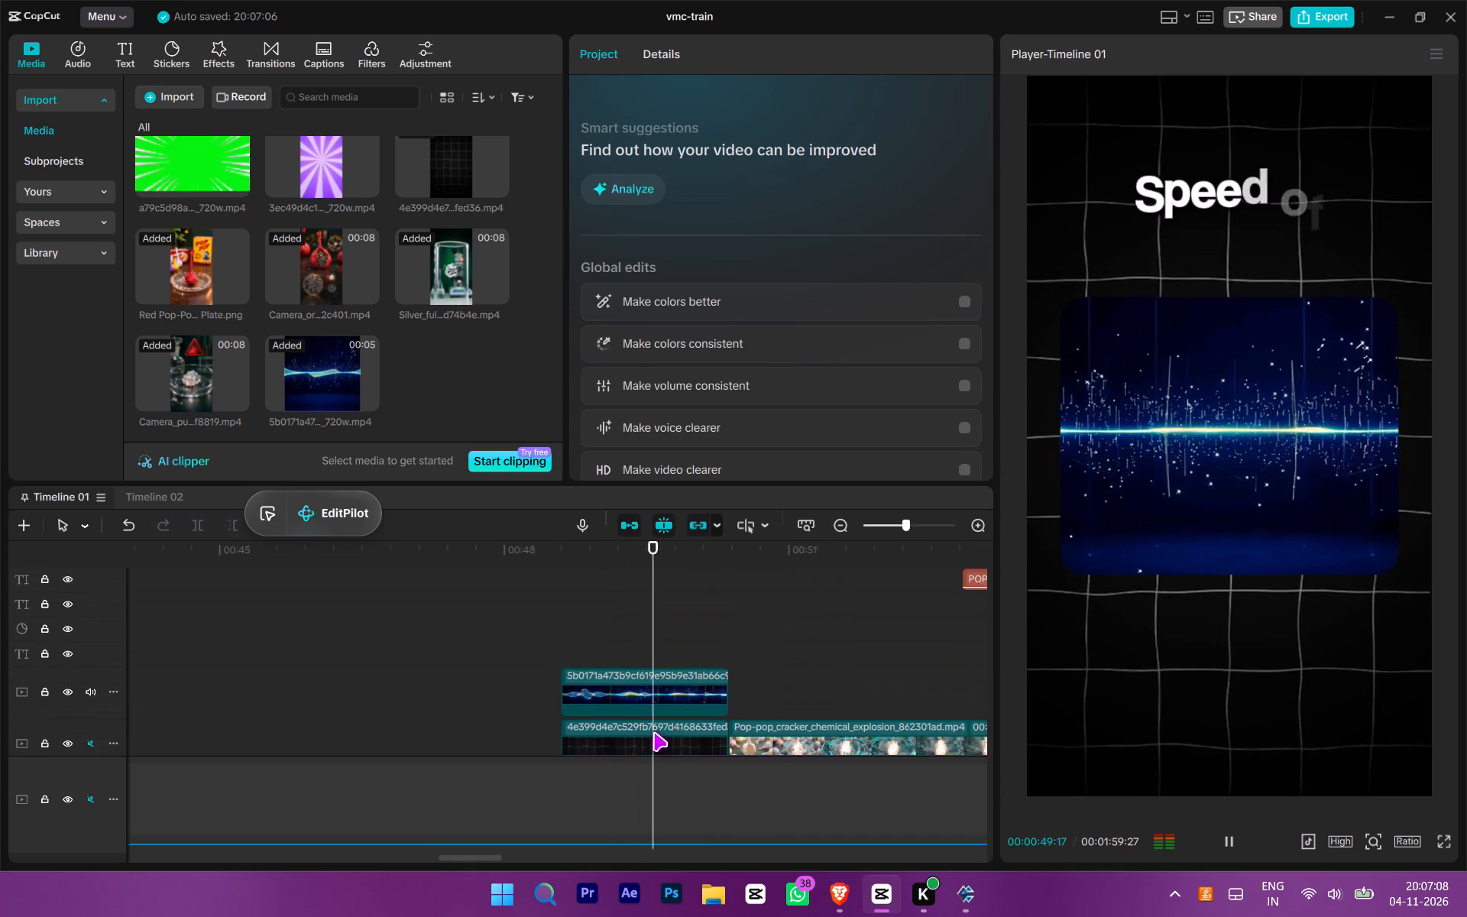
ctrl+scroll(653, 732, up, 4)
key(space)
click(643, 684)
click(512, 611)
drag(547, 708, 547, 696)
drag(555, 660, 548, 633)
click(548, 628)
double_click(532, 650)
drag(525, 642, 516, 635)
click(516, 635)
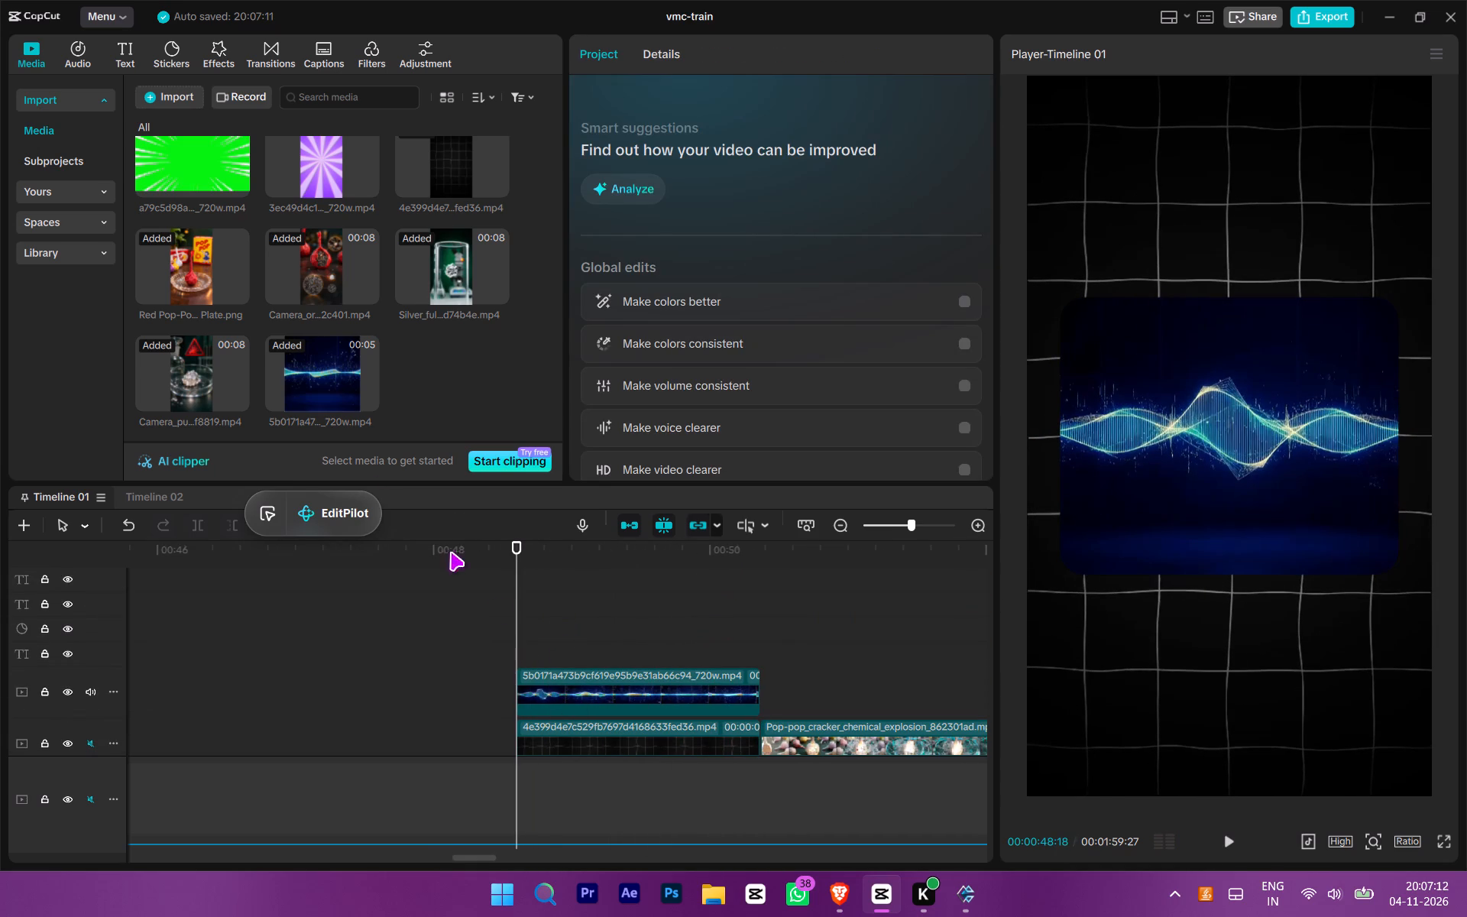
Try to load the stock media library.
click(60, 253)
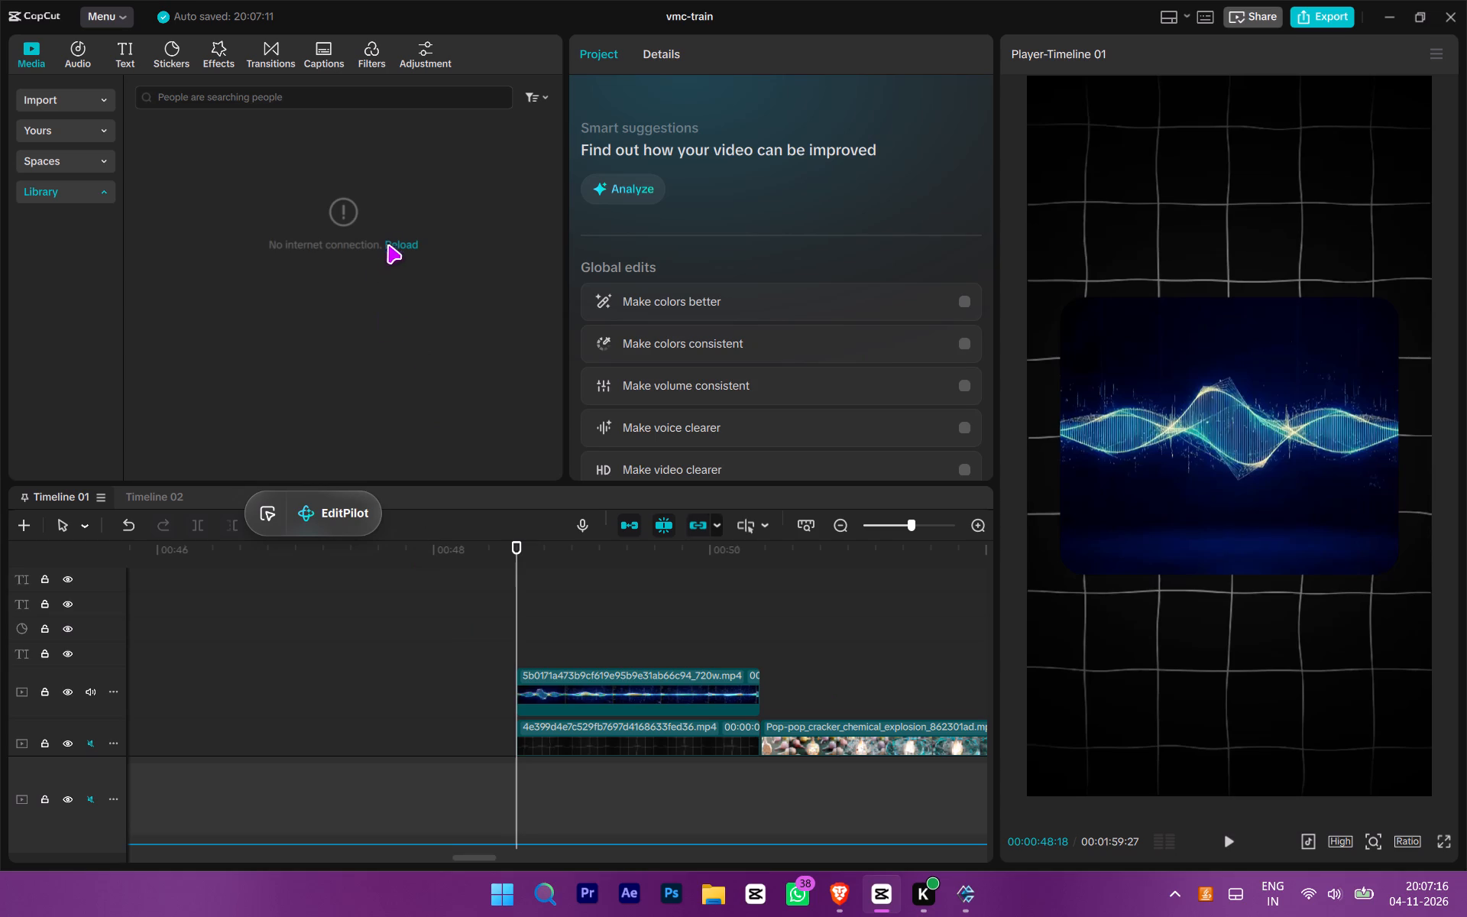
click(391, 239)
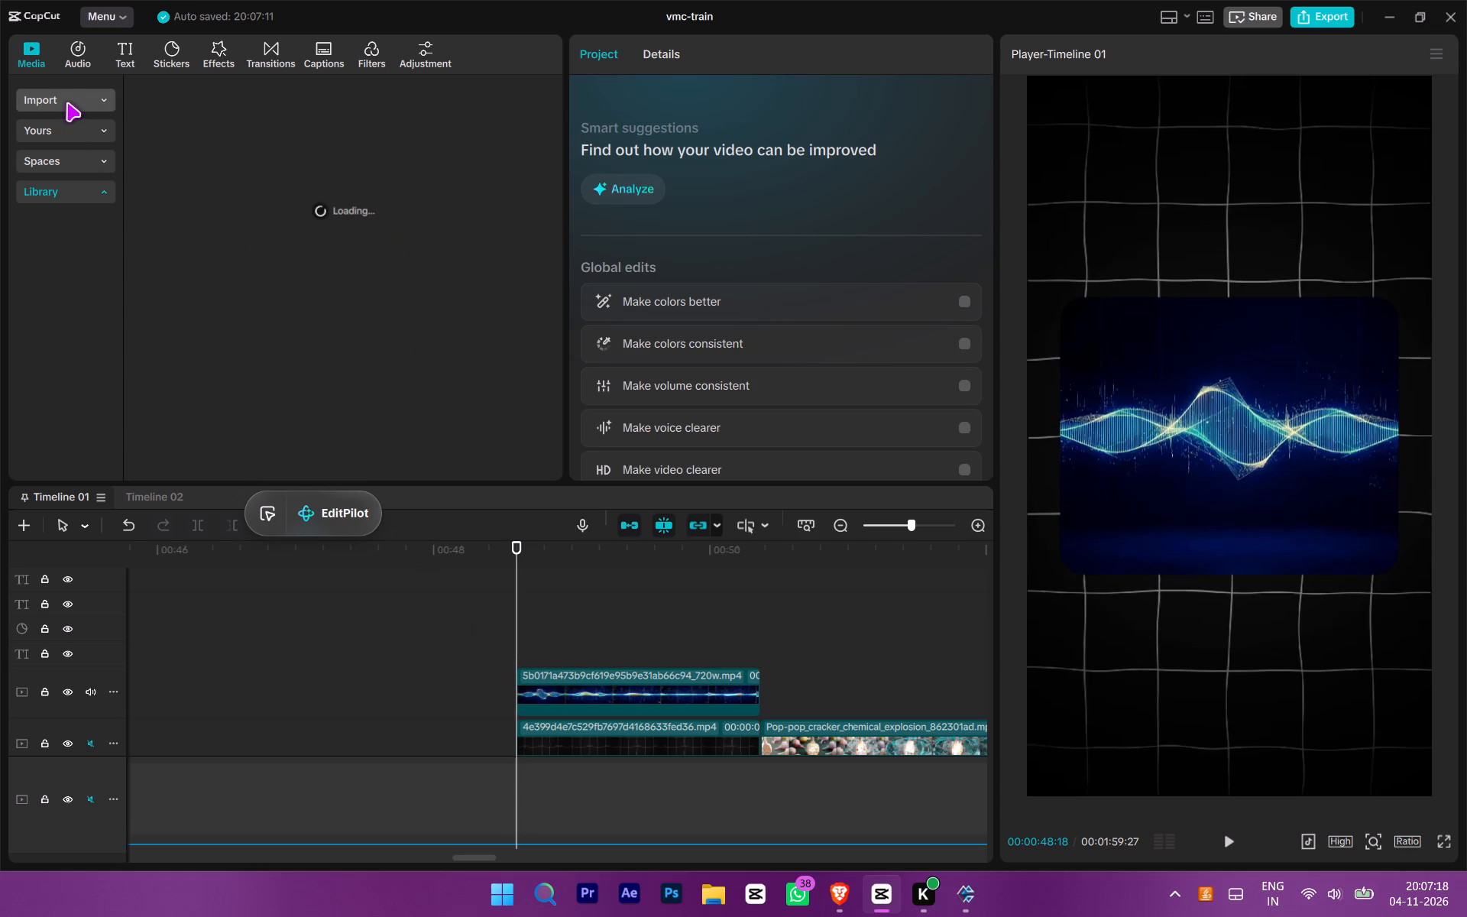
Add the white-background portrait image image_f2c9c241.jpg between the black grid and sound wave clips, aligned with their start.
click(66, 102)
scroll(322, 282, up, 8)
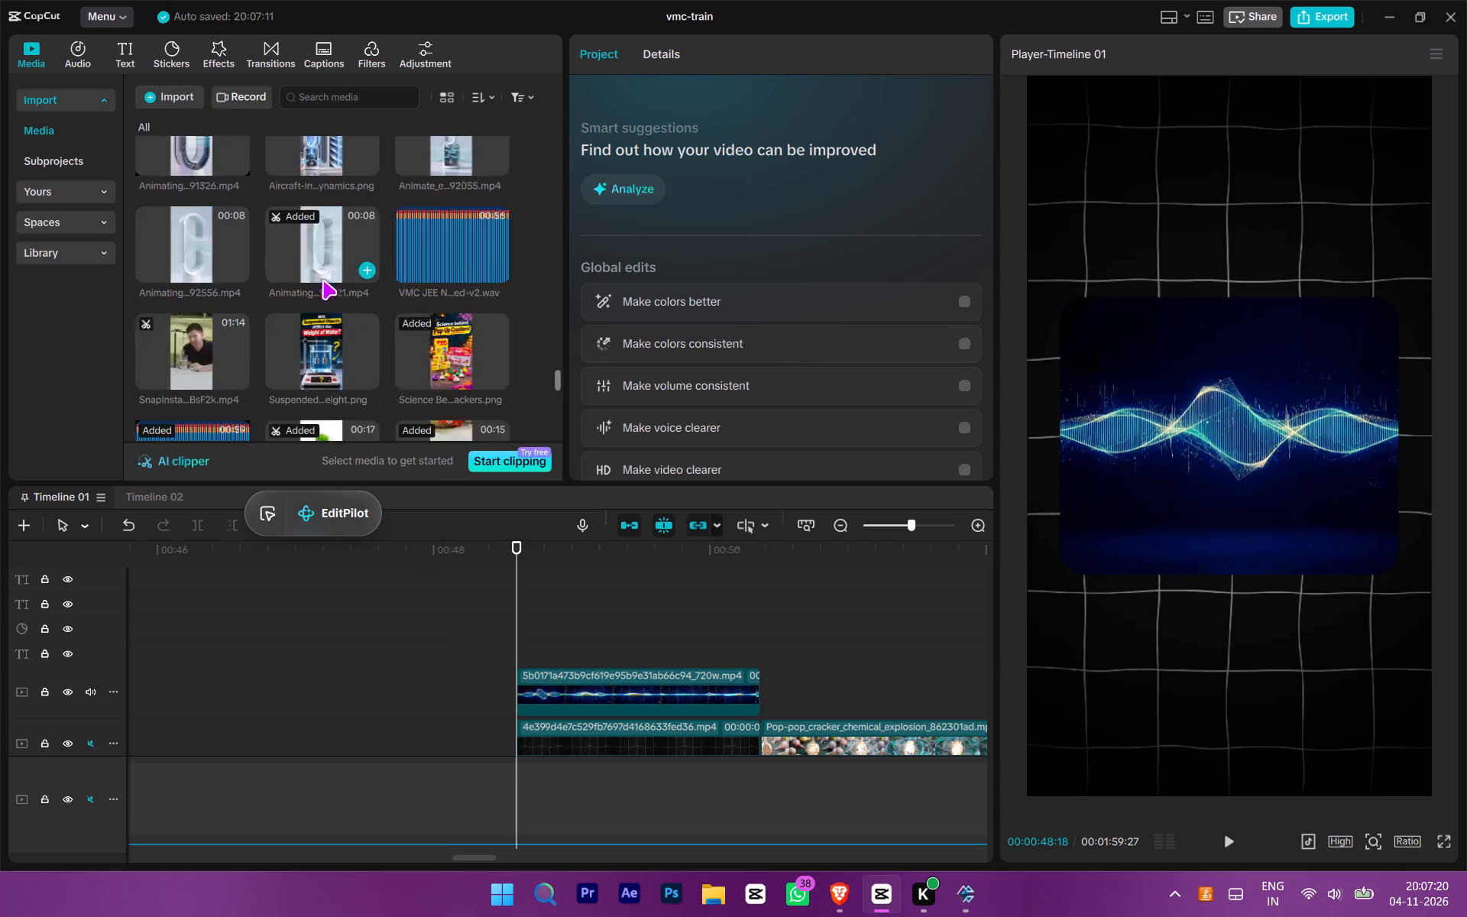
scroll(322, 280, up, 19)
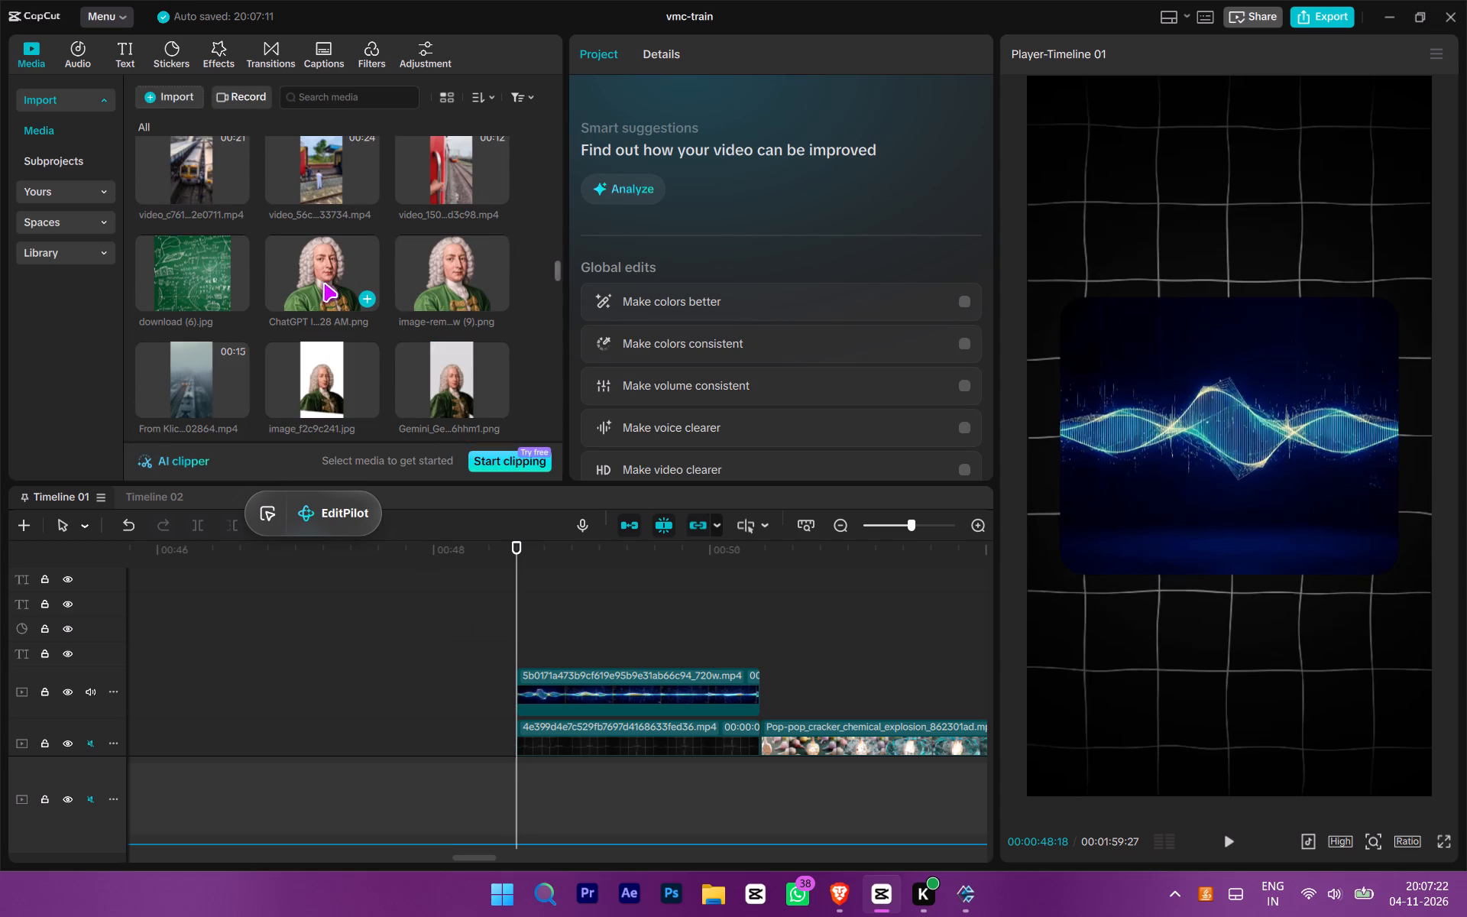
click(357, 384)
click(334, 361)
drag(334, 361, 513, 731)
Add a rectangle mask to the portrait image and move it onto the white area above the head, at X -73, Y 462.
click(582, 546)
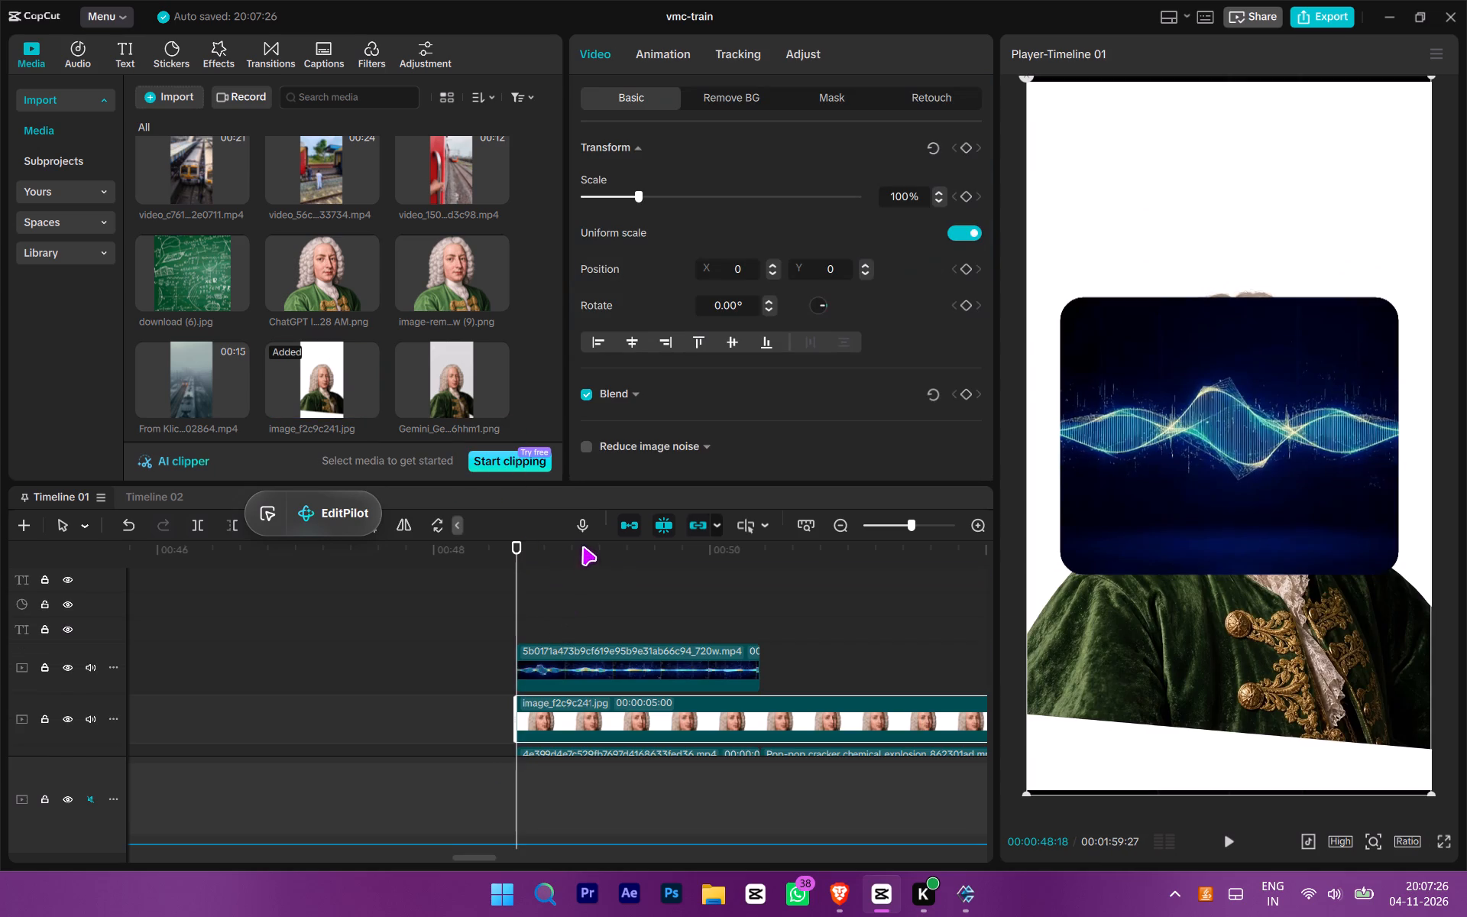
click(822, 95)
click(636, 184)
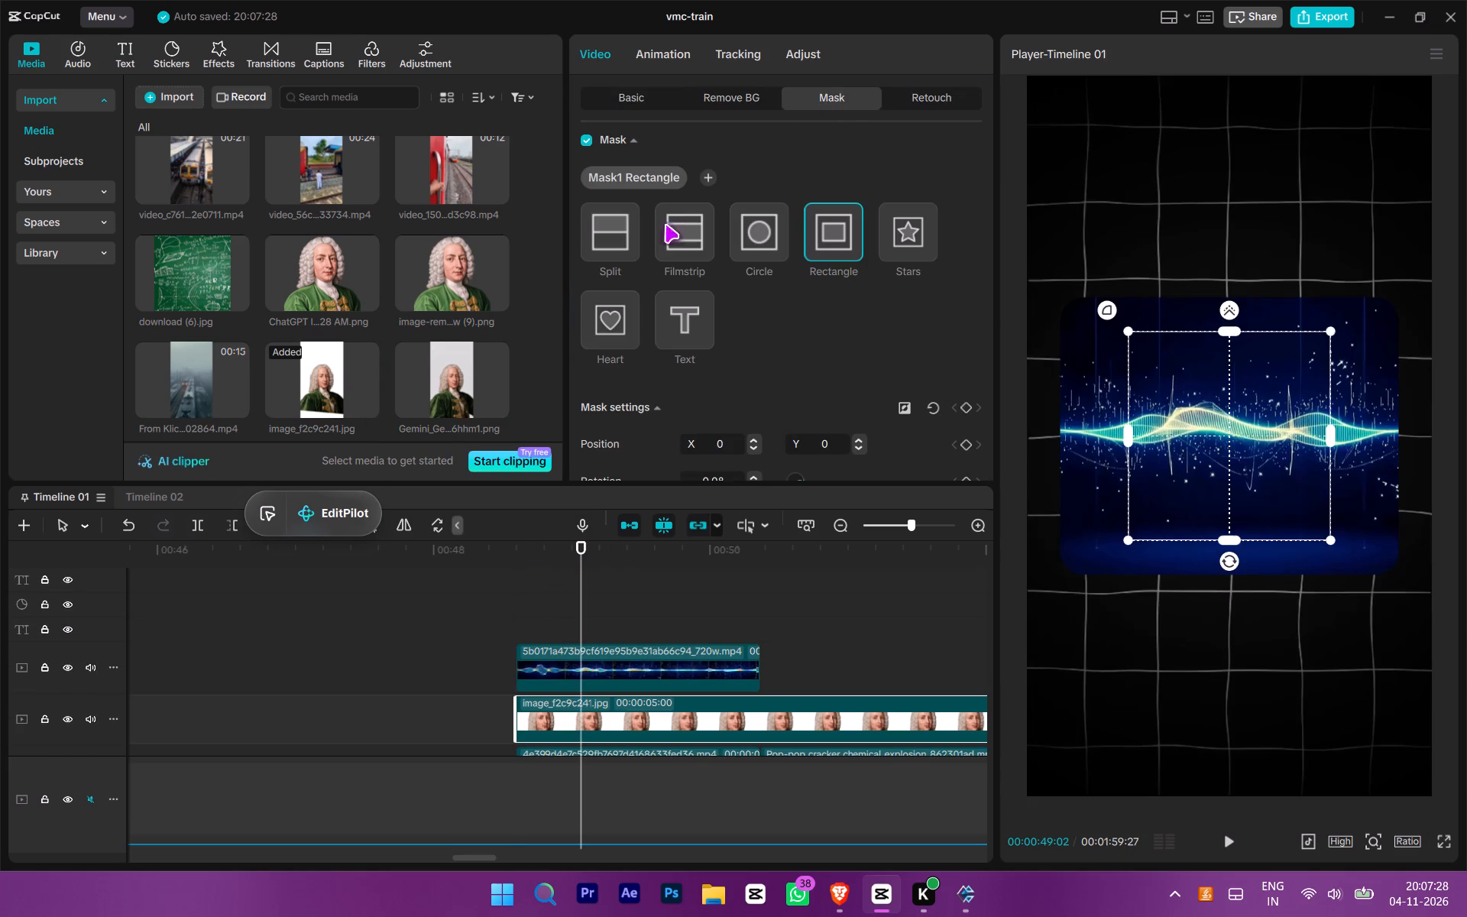
drag(1313, 427, 1274, 184)
double_click(1280, 175)
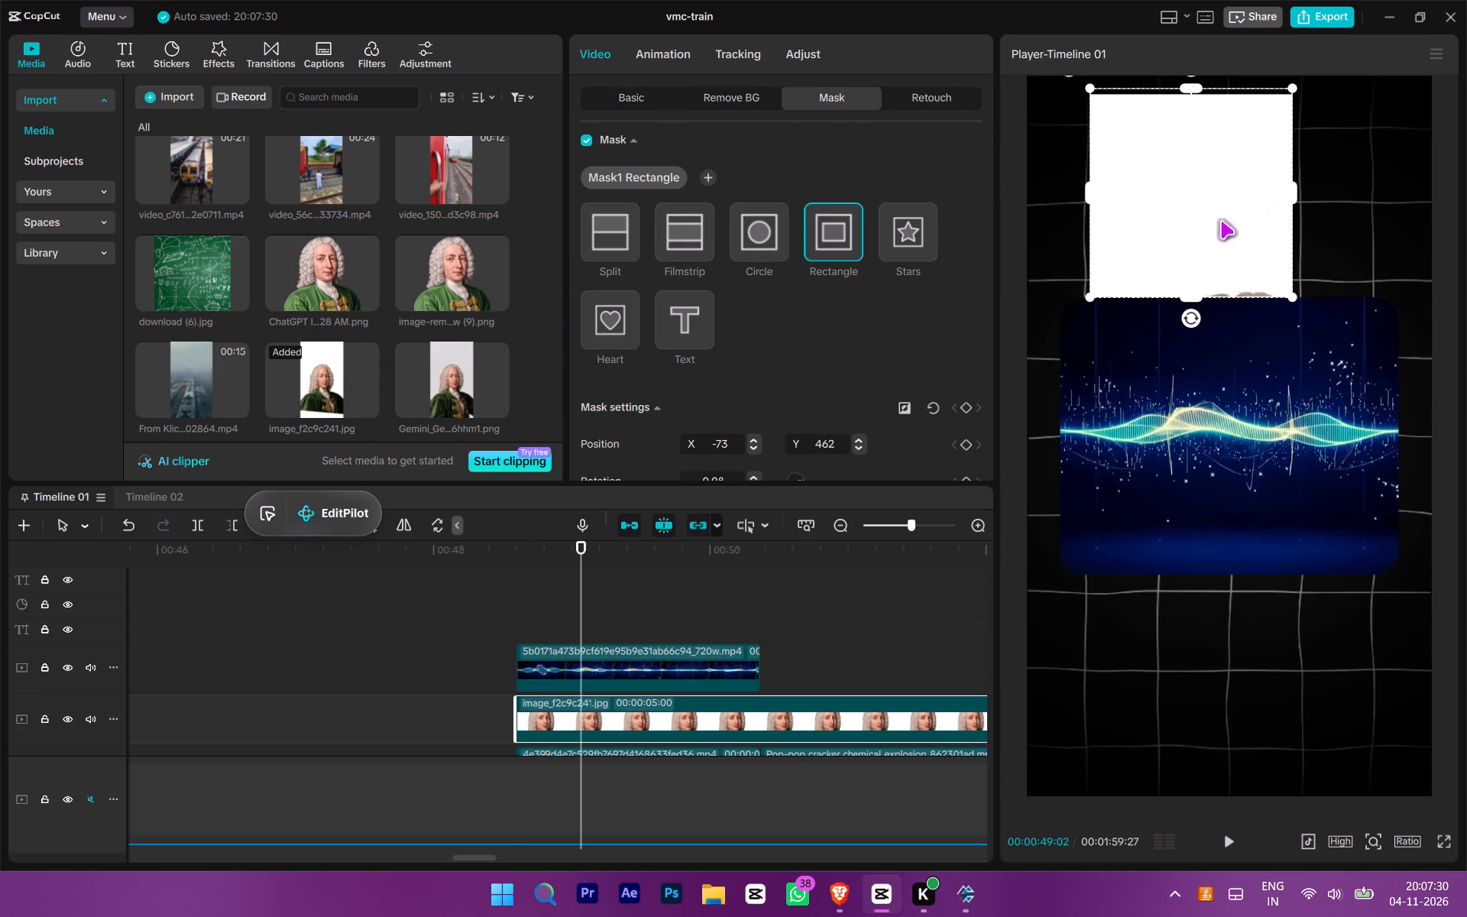
Scale the masked image to 191% and position it at X 387, Y -2423 so its white area sits behind the sound wave panel.
click(660, 109)
ctrl+scroll(1077, 388, down, 5)
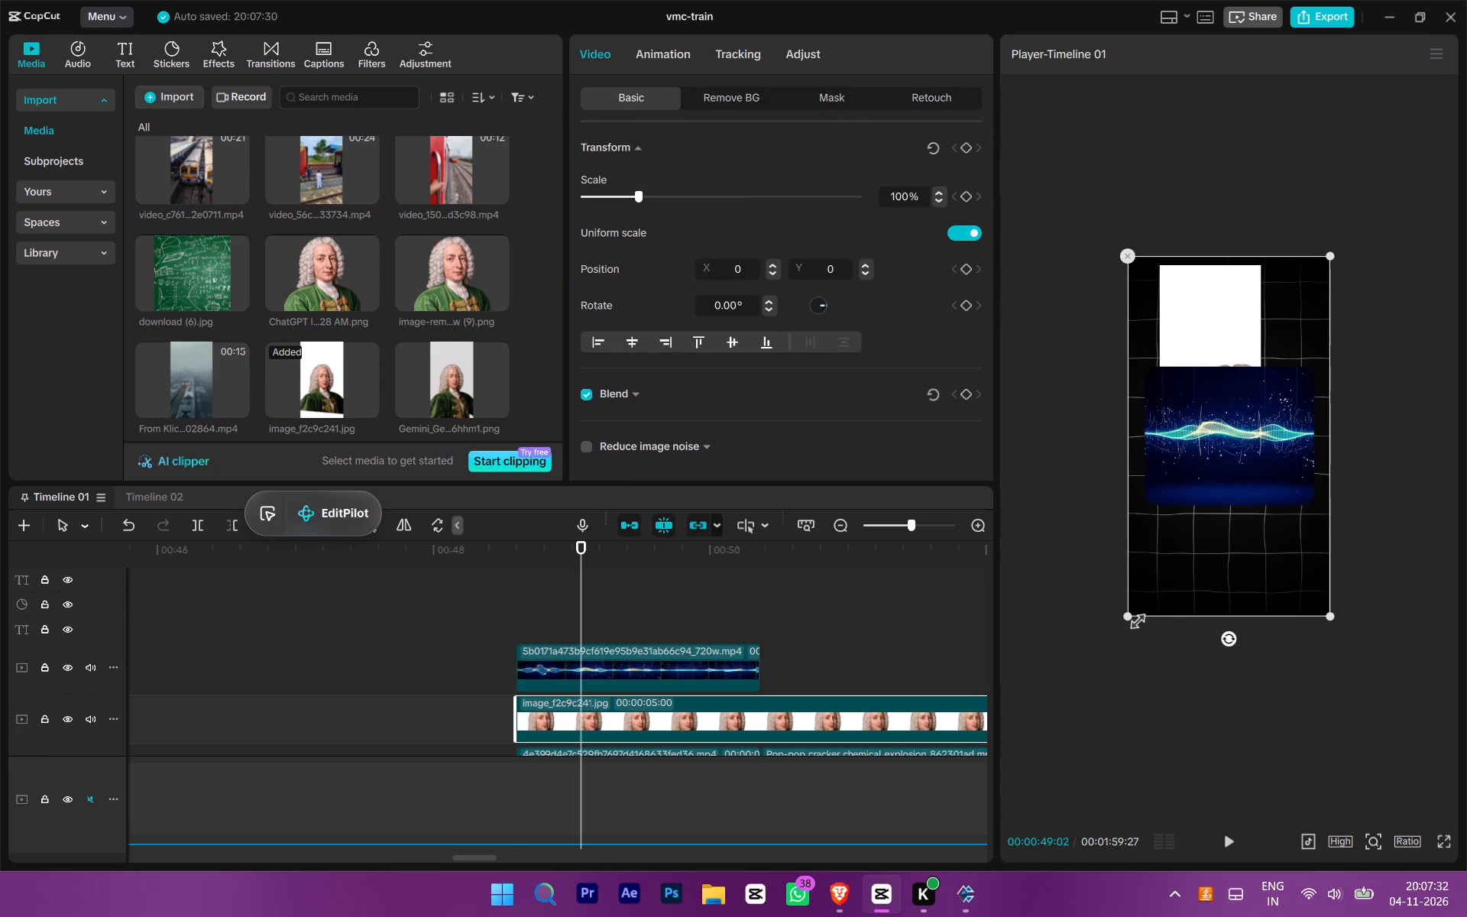
drag(1134, 618, 911, 807)
drag(1269, 475, 1307, 705)
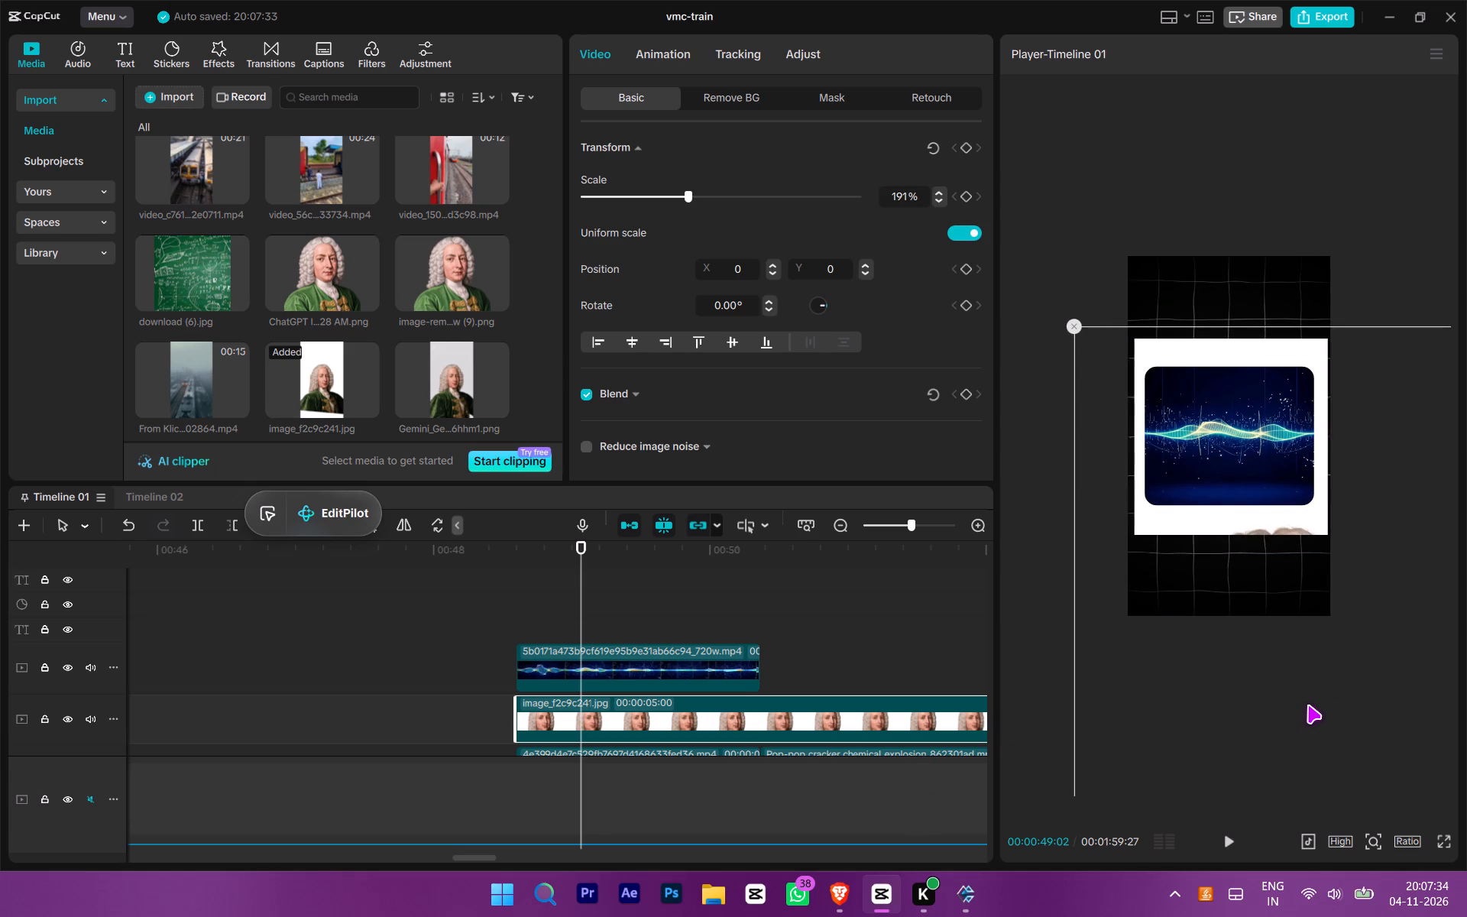
drag(1307, 705, 1305, 703)
ctrl+scroll(1298, 643, up, 3)
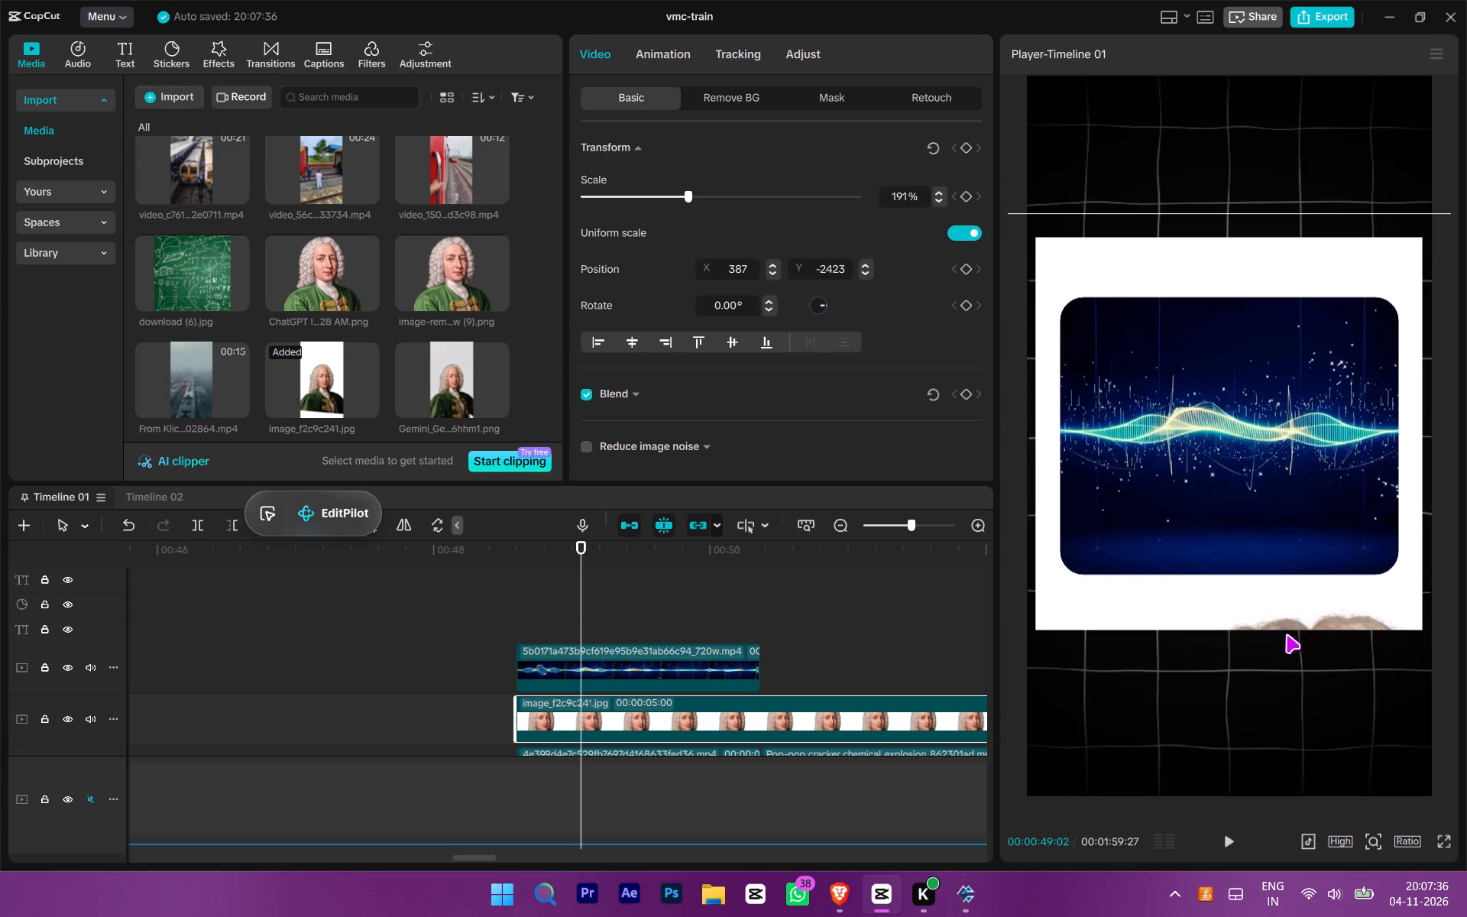
Resize the image's rectangle mask to 356 by 300, leaving a thin white border around the sound wave panel.
click(828, 112)
click(827, 101)
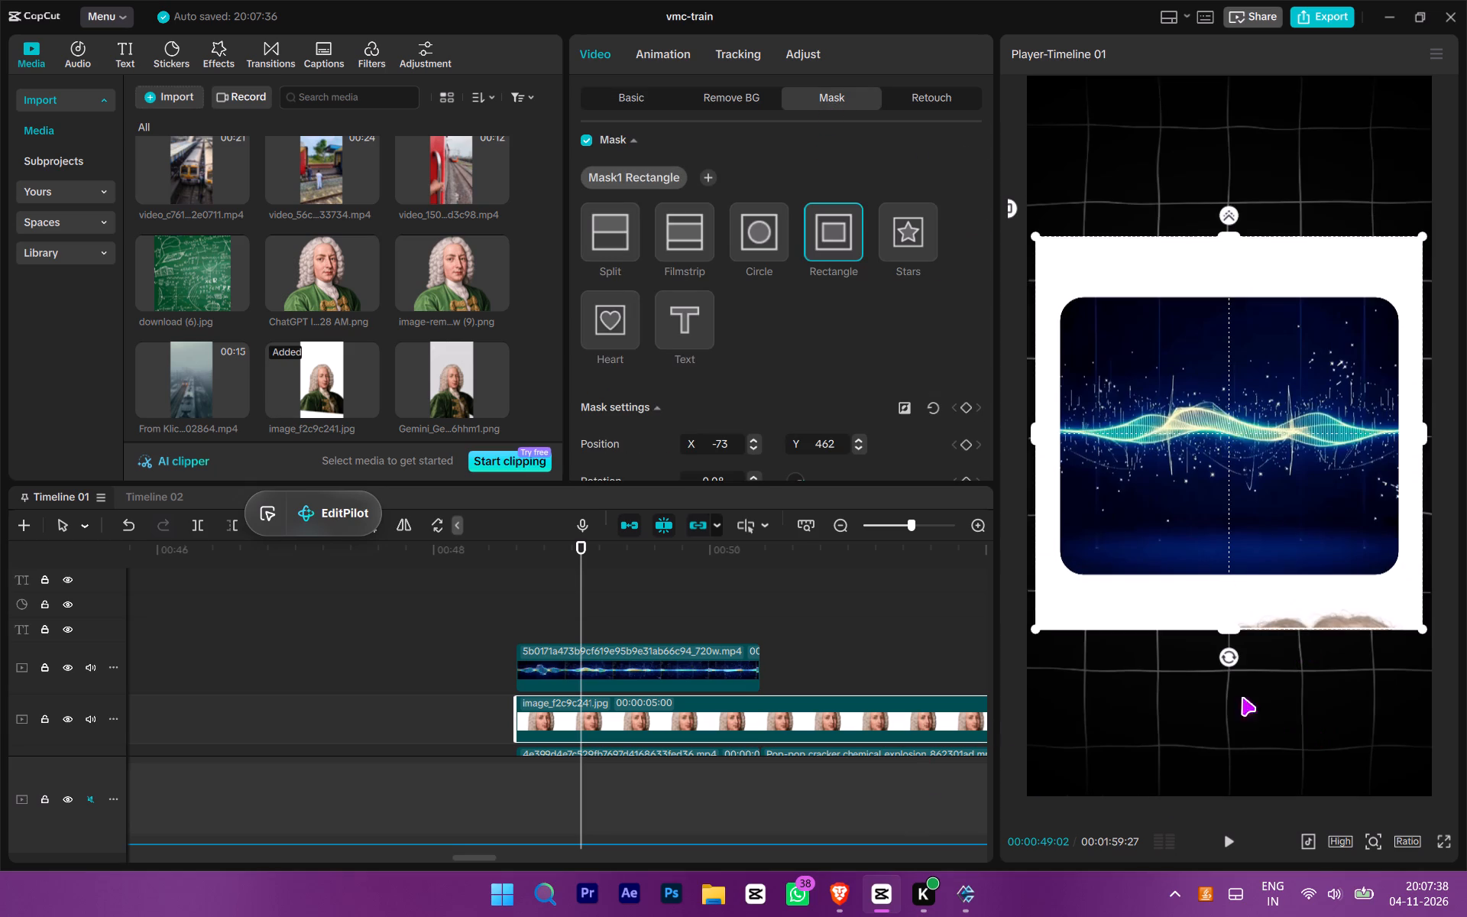
drag(1235, 630, 1237, 604)
drag(1426, 433, 1418, 433)
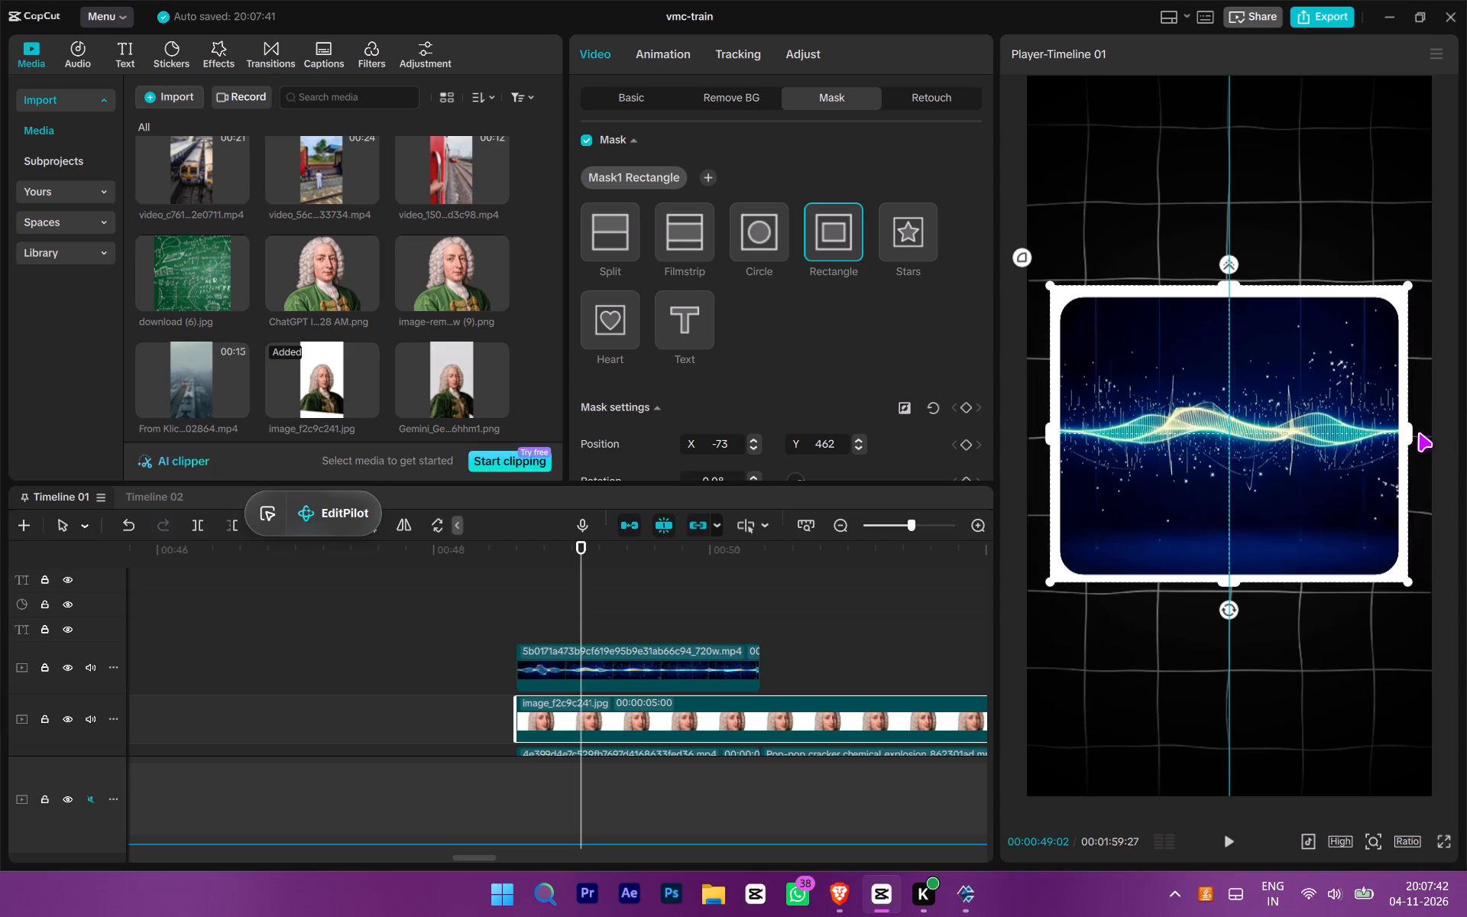
drag(1418, 433, 1417, 433)
Set the white border mask's round corners to 17, matching the sound wave clip's mask.
scroll(675, 341, down, 6)
drag(592, 318, 605, 323)
drag(606, 323, 620, 326)
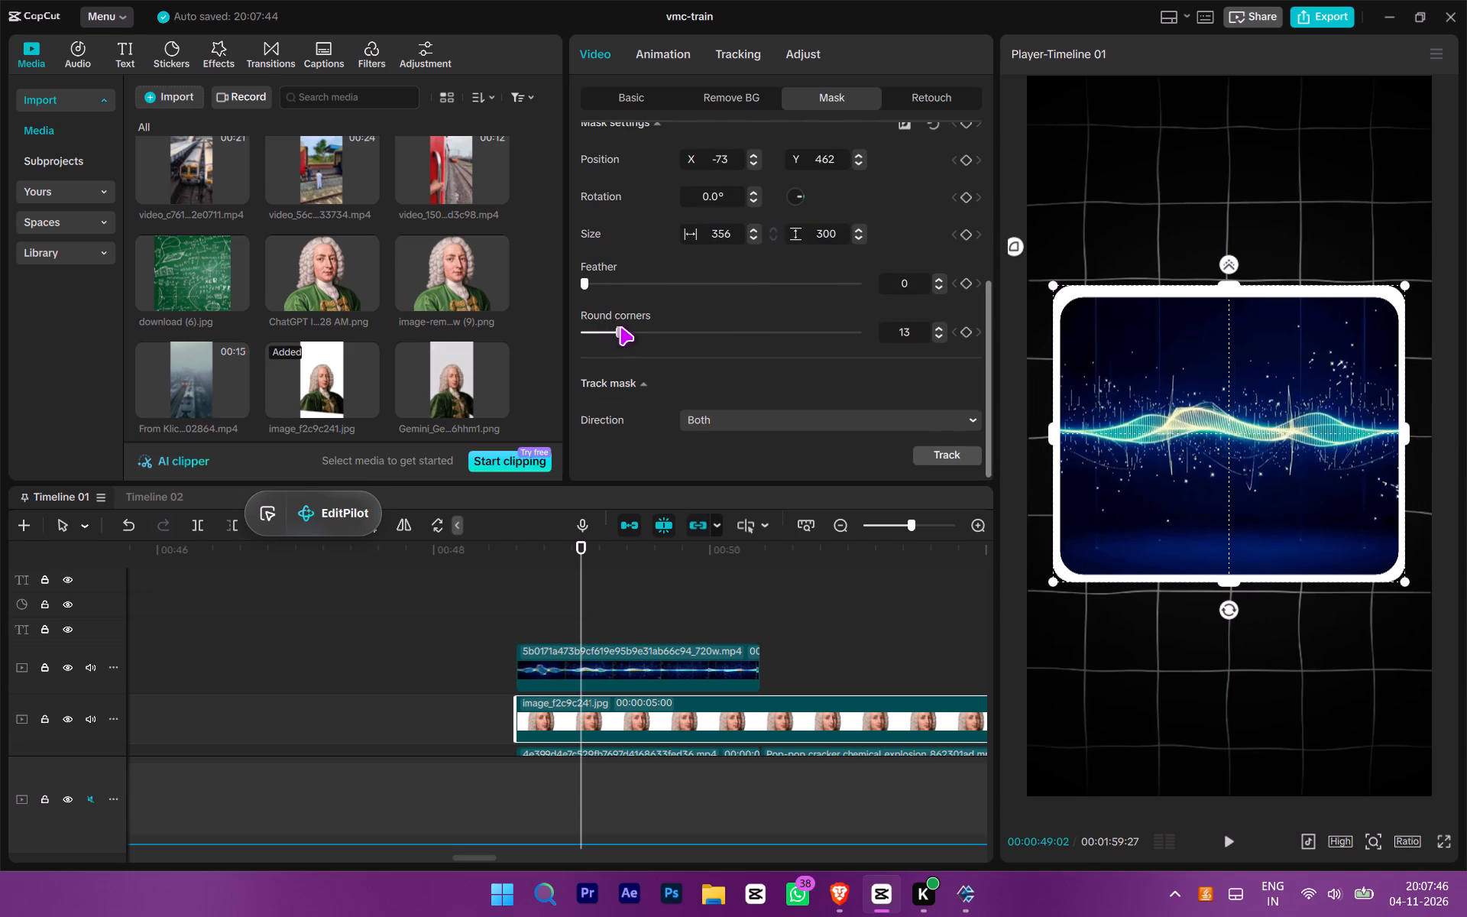
drag(620, 326, 622, 326)
click(603, 669)
scroll(660, 471, down, 2)
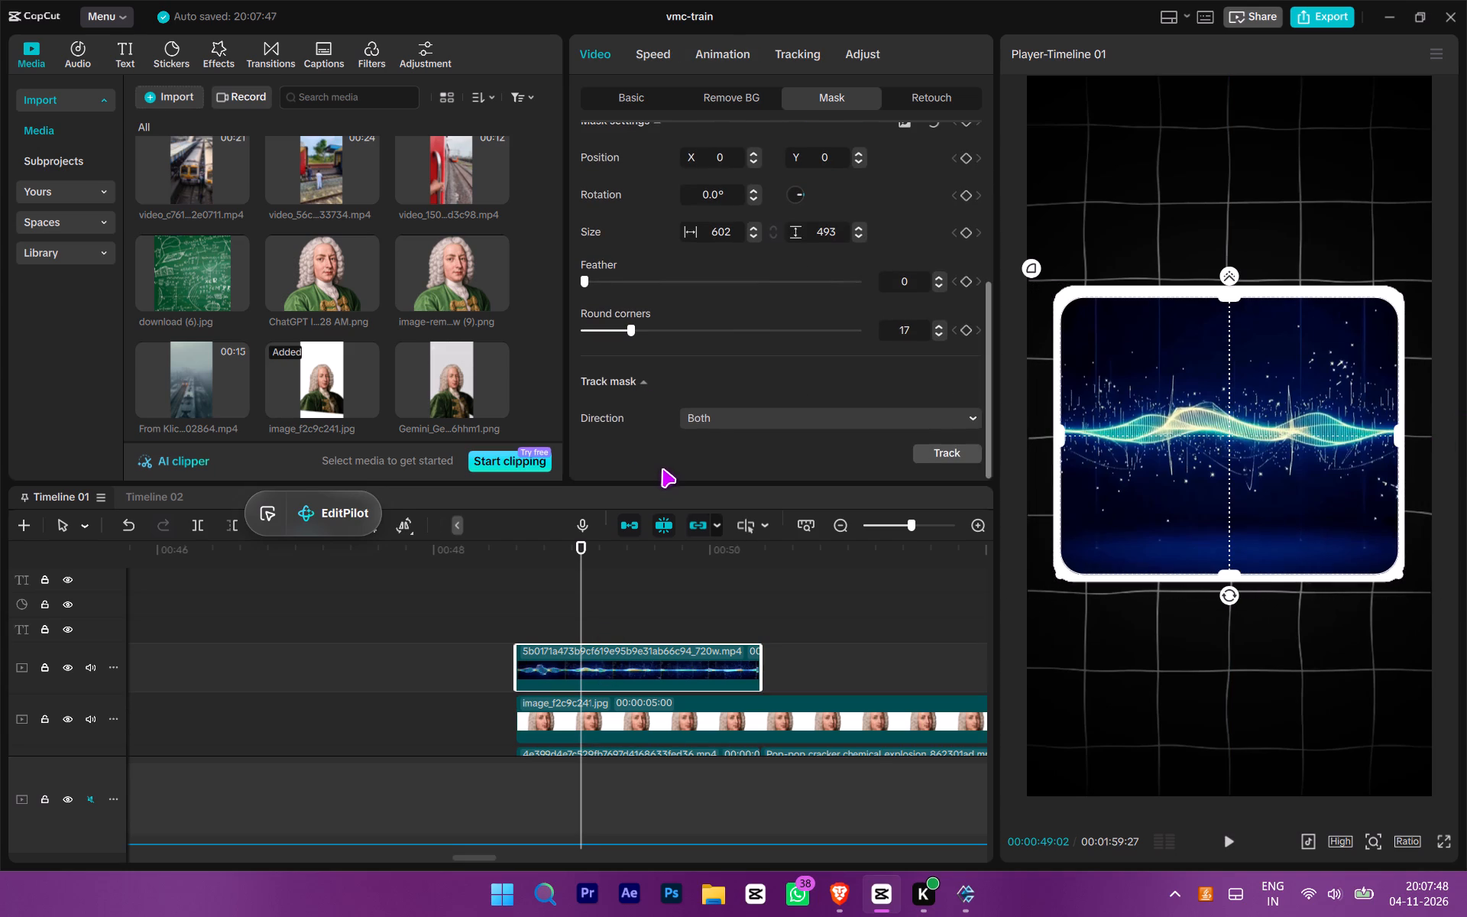
click(621, 729)
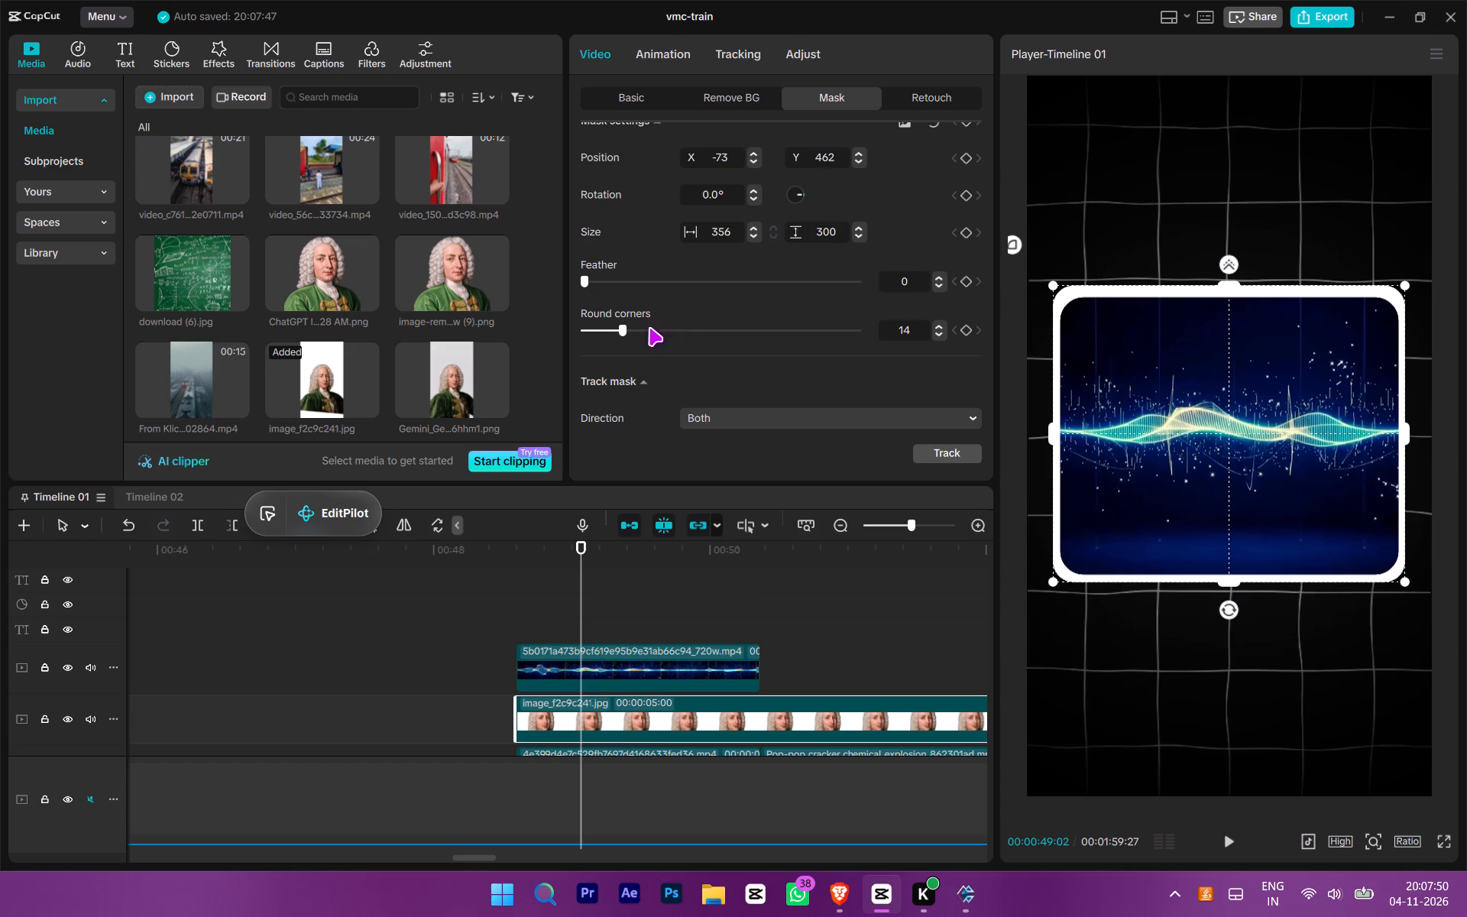
click(626, 332)
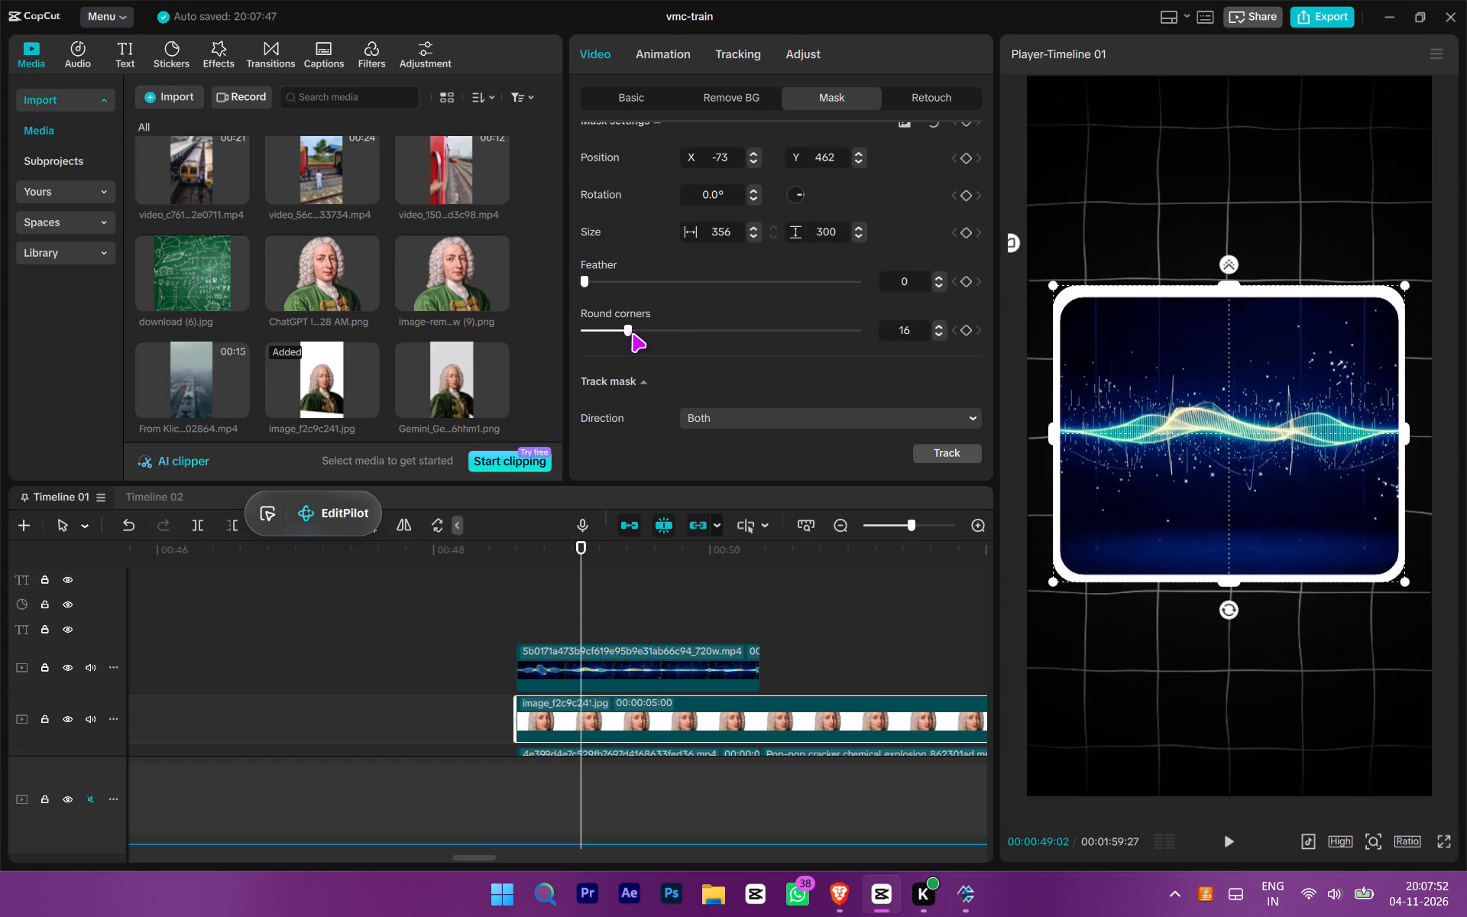
click(632, 333)
Reduce the white border mask's height to 294 and set its Y position to 461 to even out the border around the panel.
click(1232, 284)
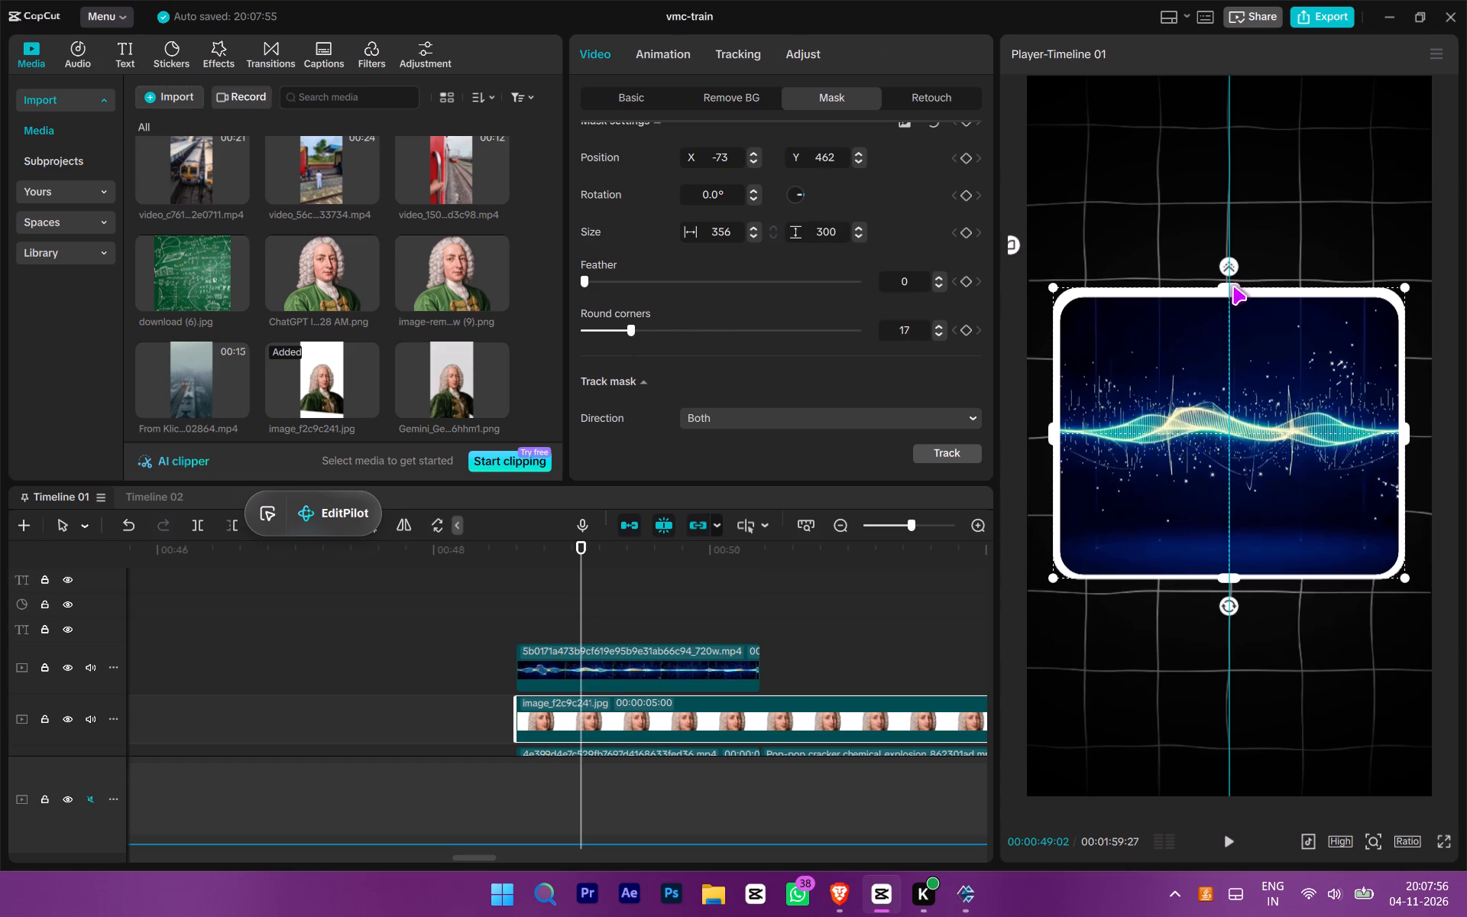
ctrl+scroll(1252, 477, up, 3)
click(1270, 419)
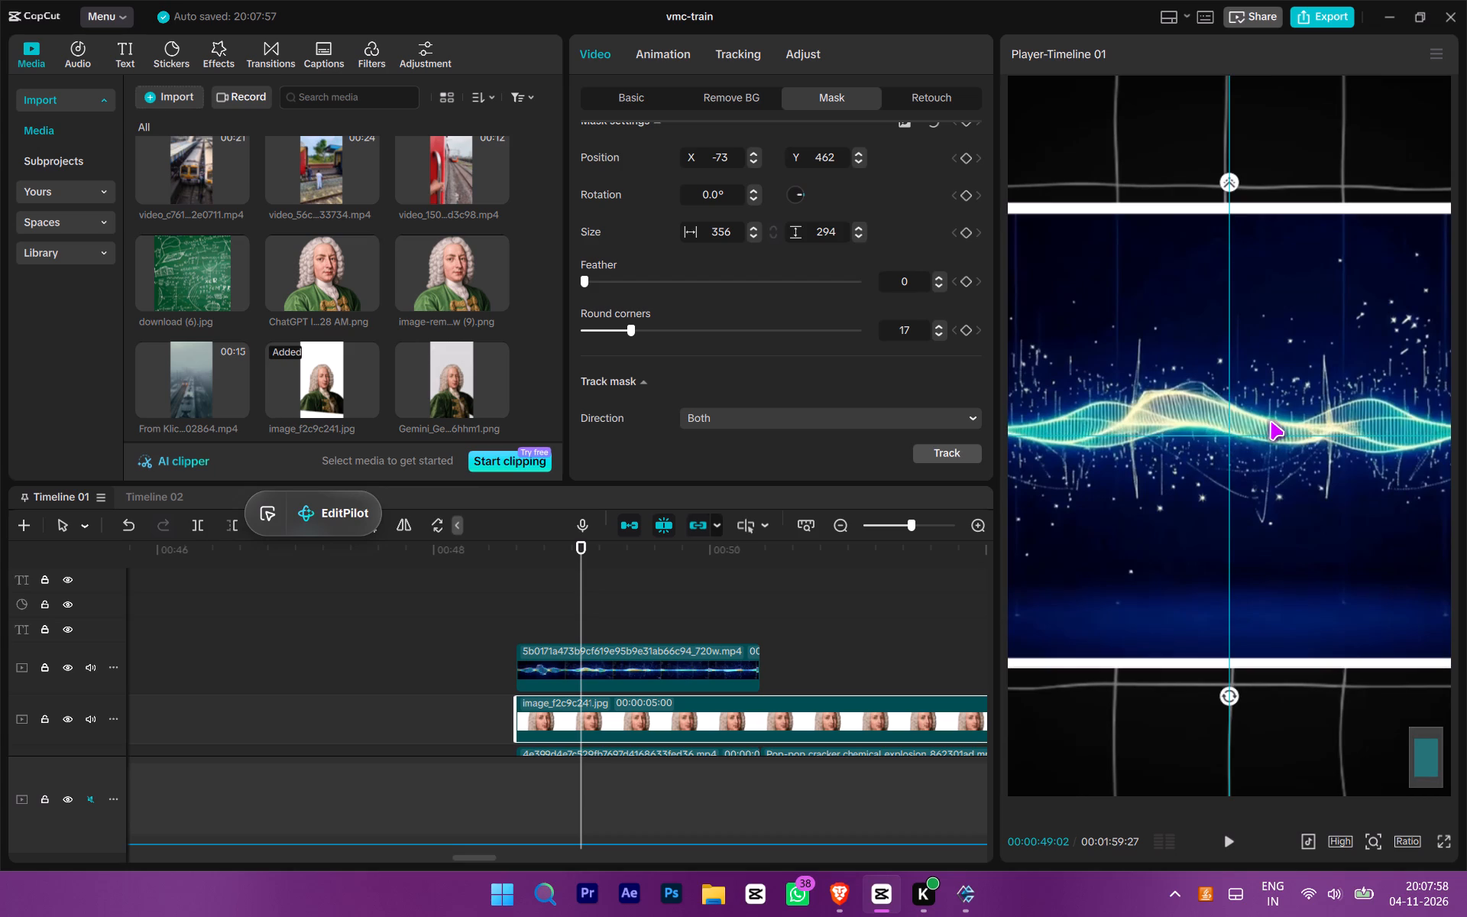
ctrl+scroll(1259, 424, down, 3)
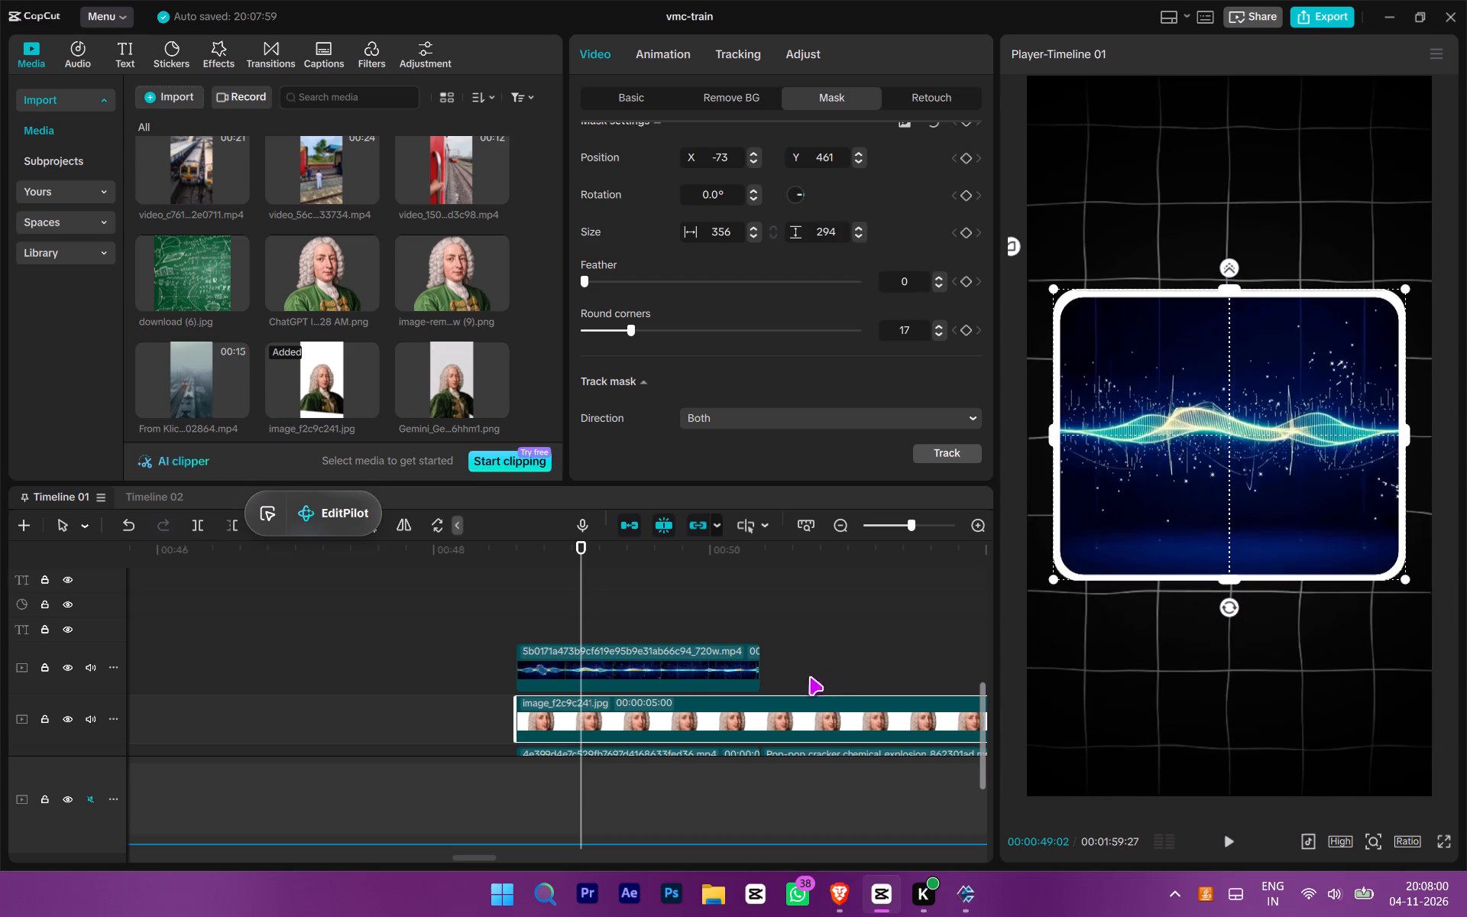
Trim the end of the white border image so it finishes together with the sound wave clip.
click(517, 626)
key(space)
ctrl+scroll(607, 693, down, 4)
ctrl+scroll(775, 722, up, 4)
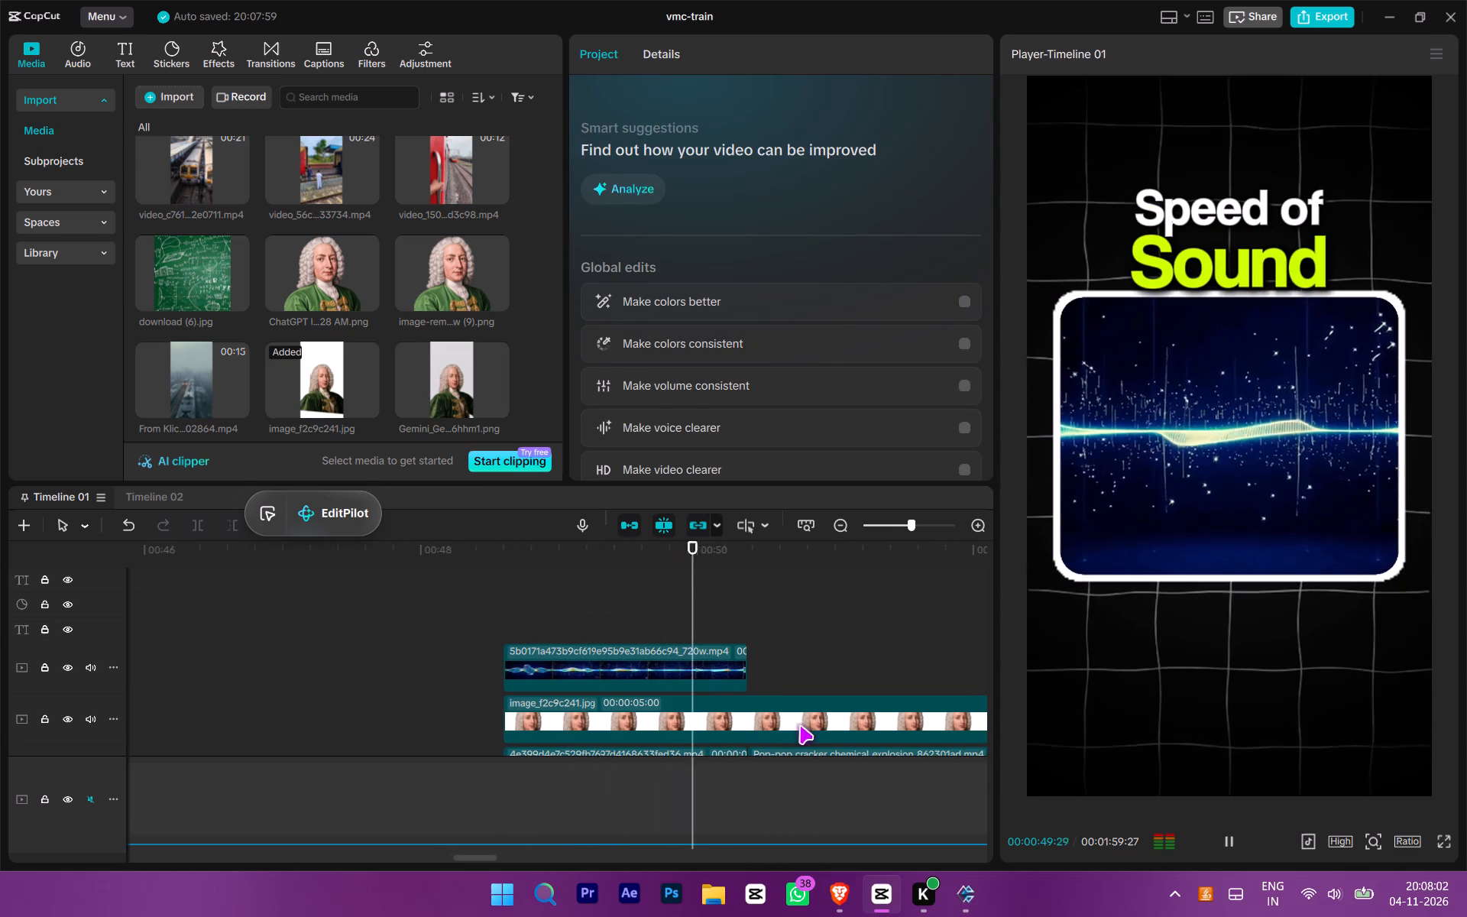
key(space)
click(746, 602)
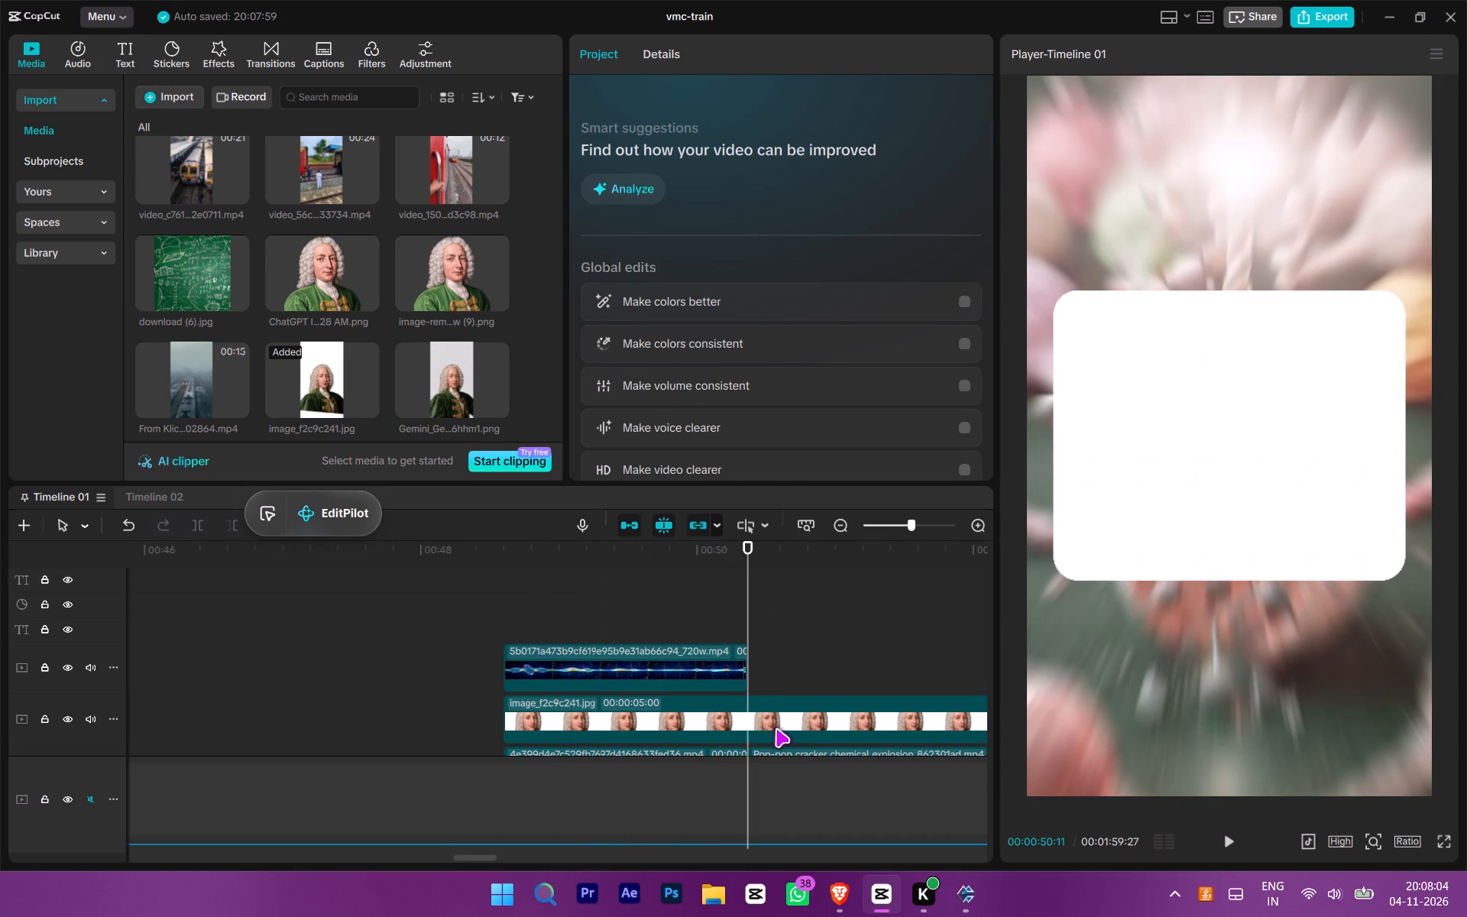
click(776, 728)
key(w)
Move the "Speed of Sound" title slightly up so it sits clear of the panel's white border, keeping it horizontally centred.
scroll(780, 718, down, 2)
scroll(761, 715, up, 7)
click(733, 719)
drag(793, 709, 724, 621)
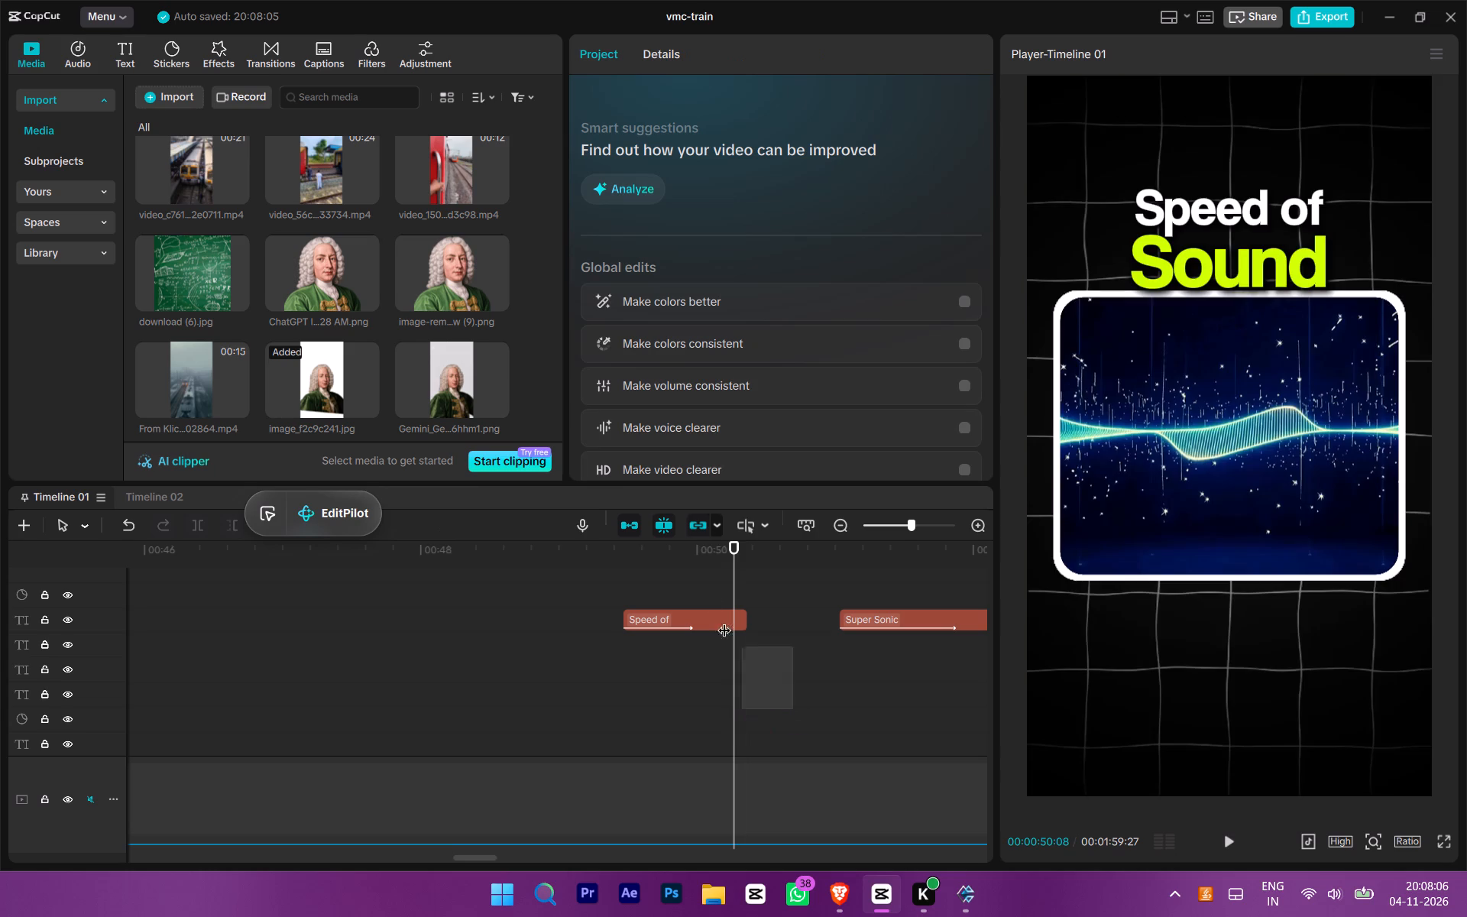
drag(724, 621, 715, 596)
drag(710, 585, 698, 557)
drag(641, 696, 733, 545)
drag(1209, 271, 1213, 255)
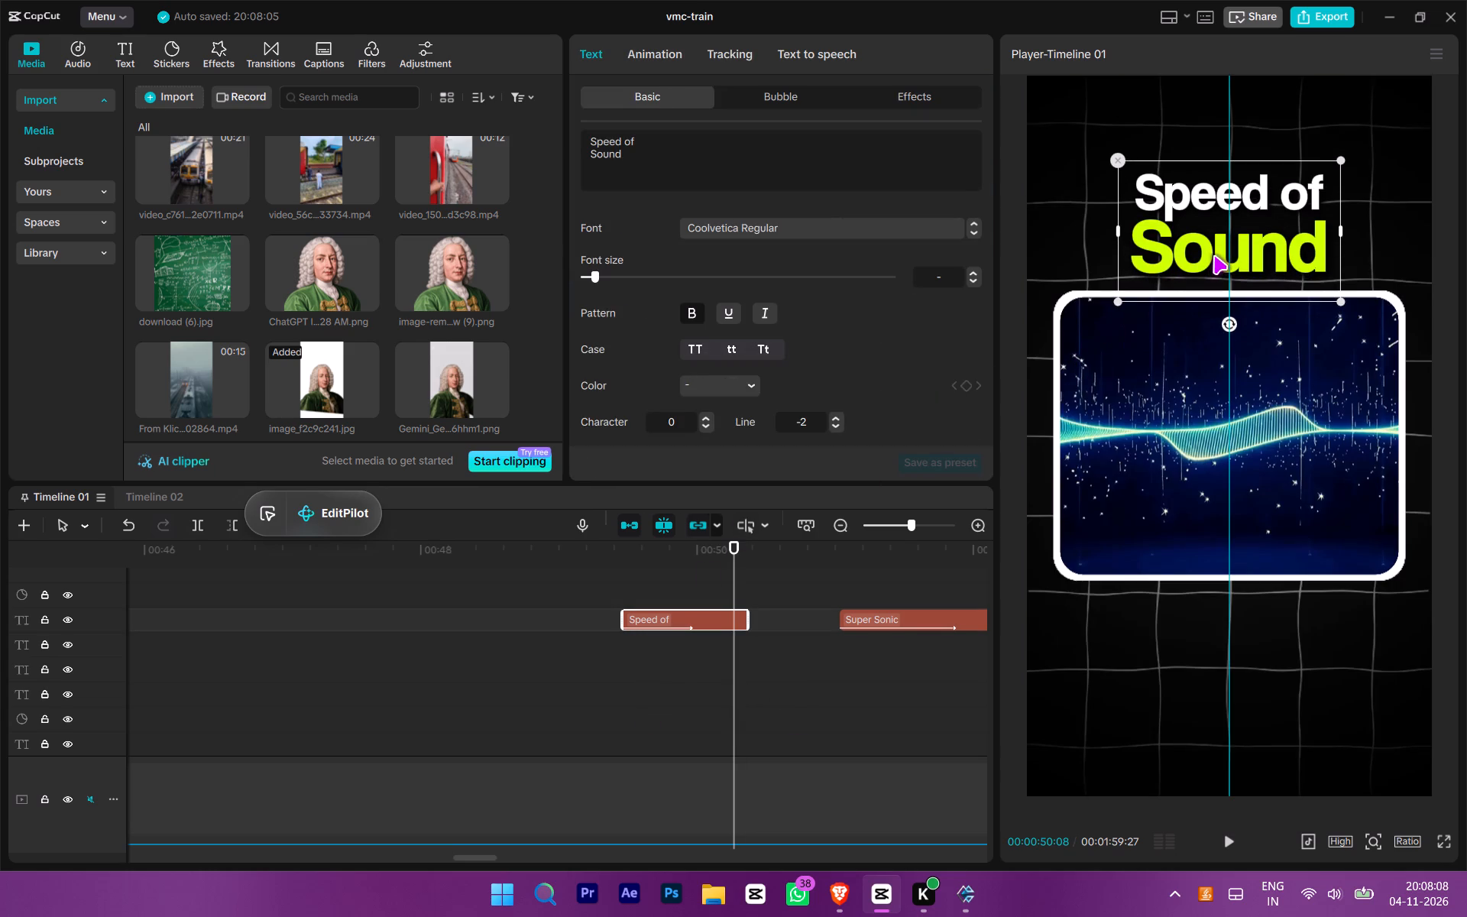
drag(1213, 255, 1212, 261)
click(647, 734)
key(space)
scroll(667, 743, down, 4)
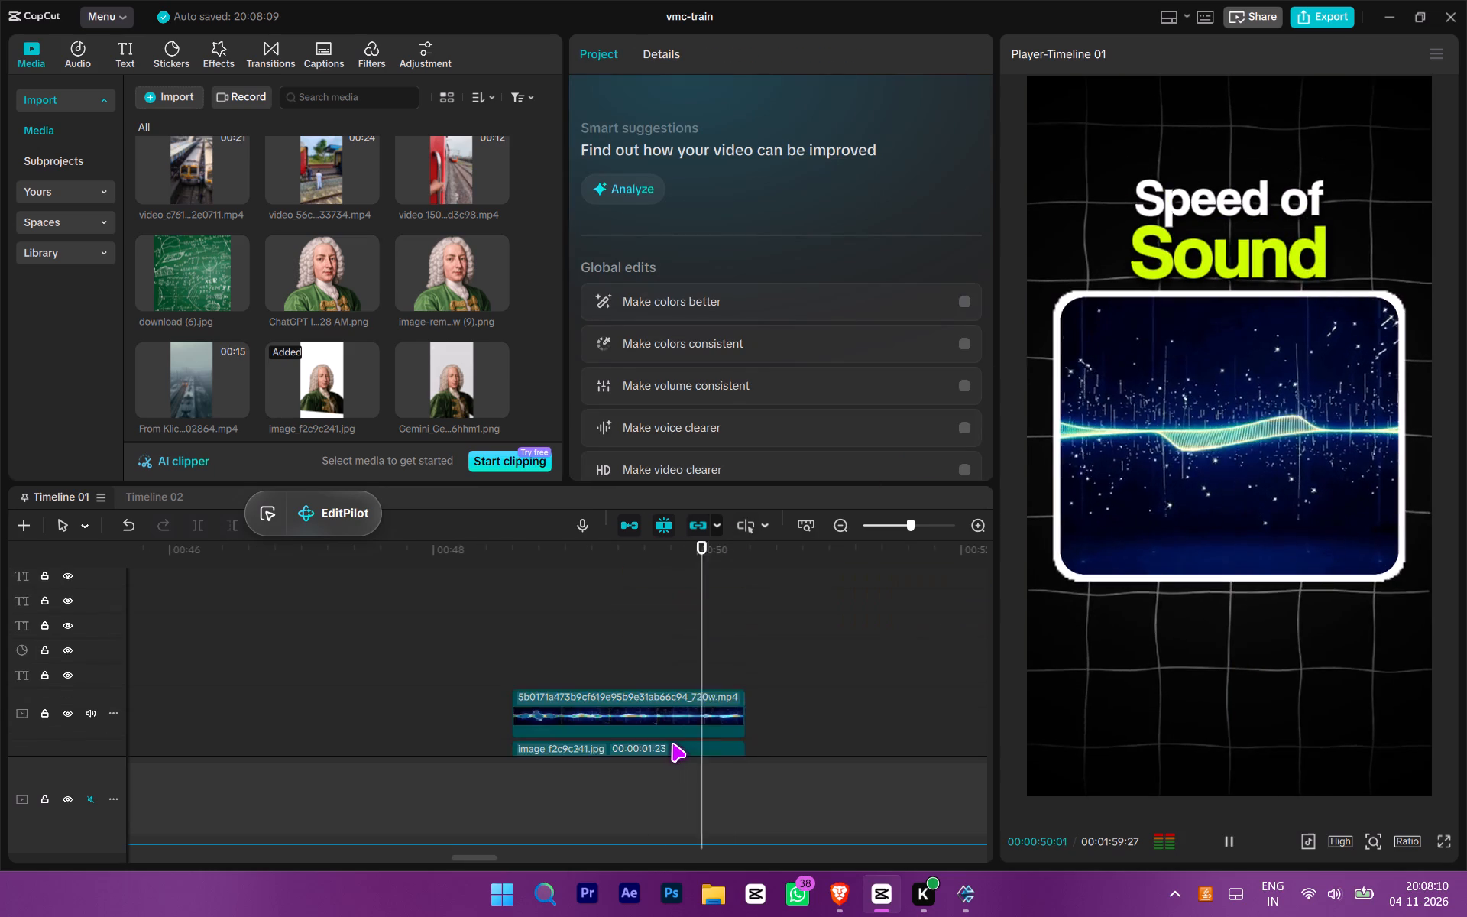
ctrl+scroll(672, 742, up, 3)
key(space)
Search the sound wave clip's entrance animations for "slide up".
scroll(586, 741, down, 2)
click(587, 656)
click(601, 688)
key(space)
key(space)
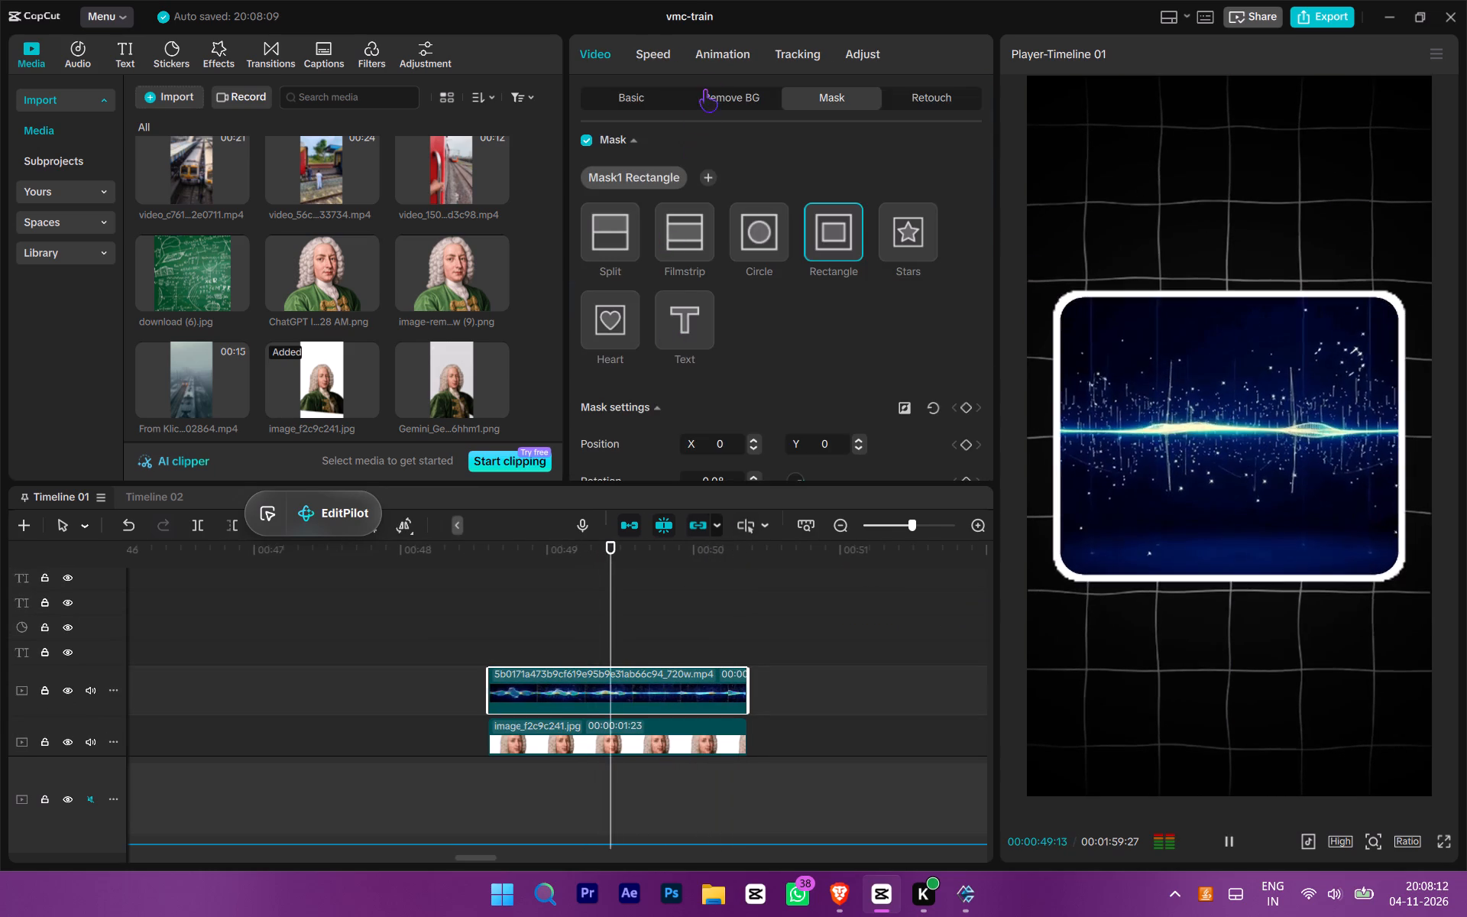
click(711, 63)
click(648, 100)
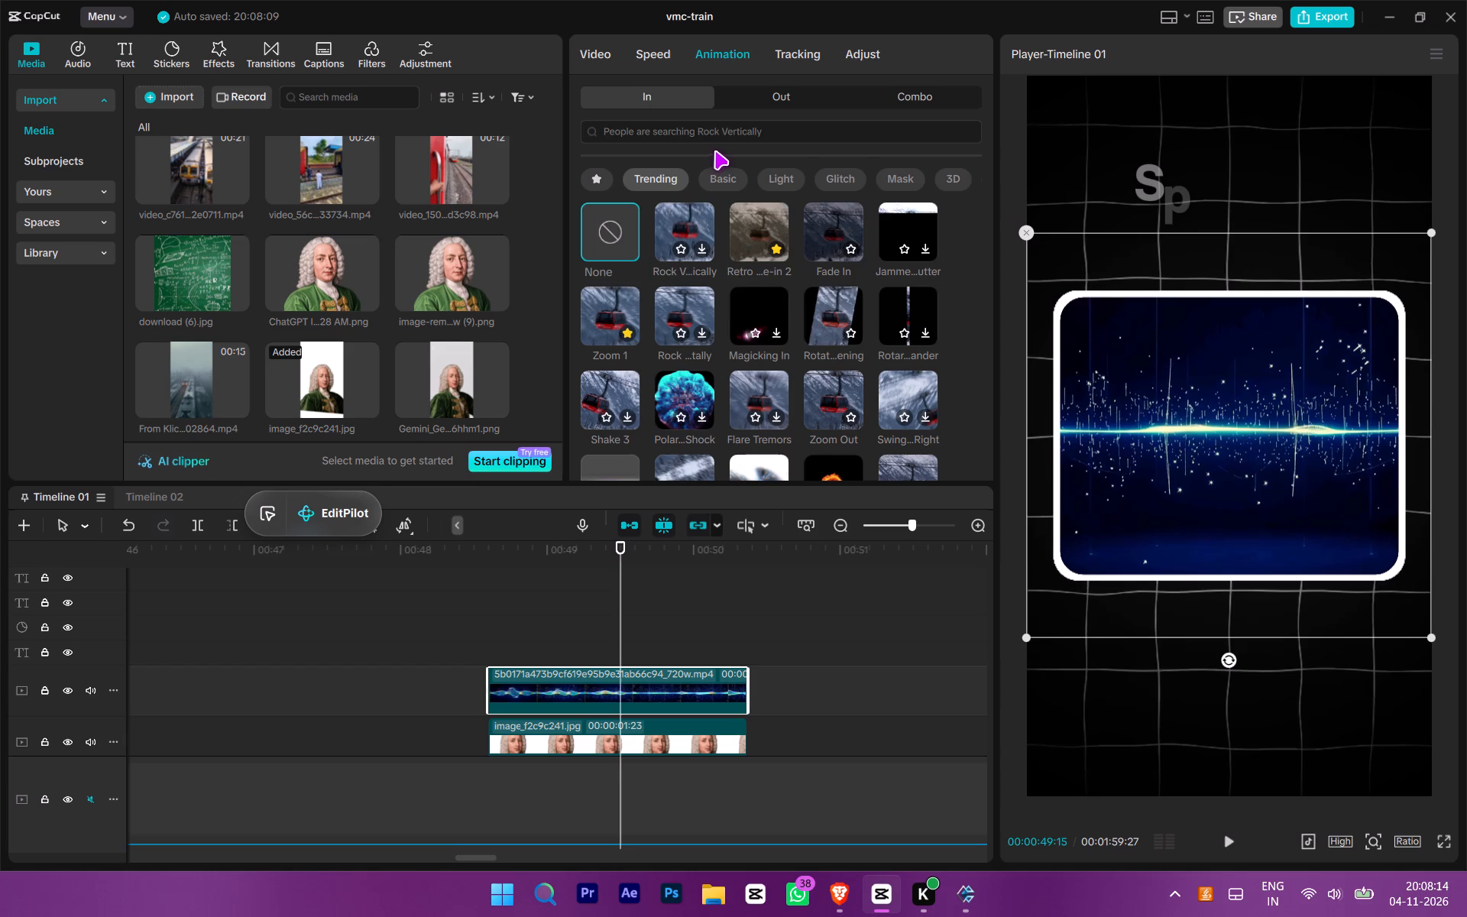
click(721, 133)
text(slide up)
key(Return)
click(969, 129)
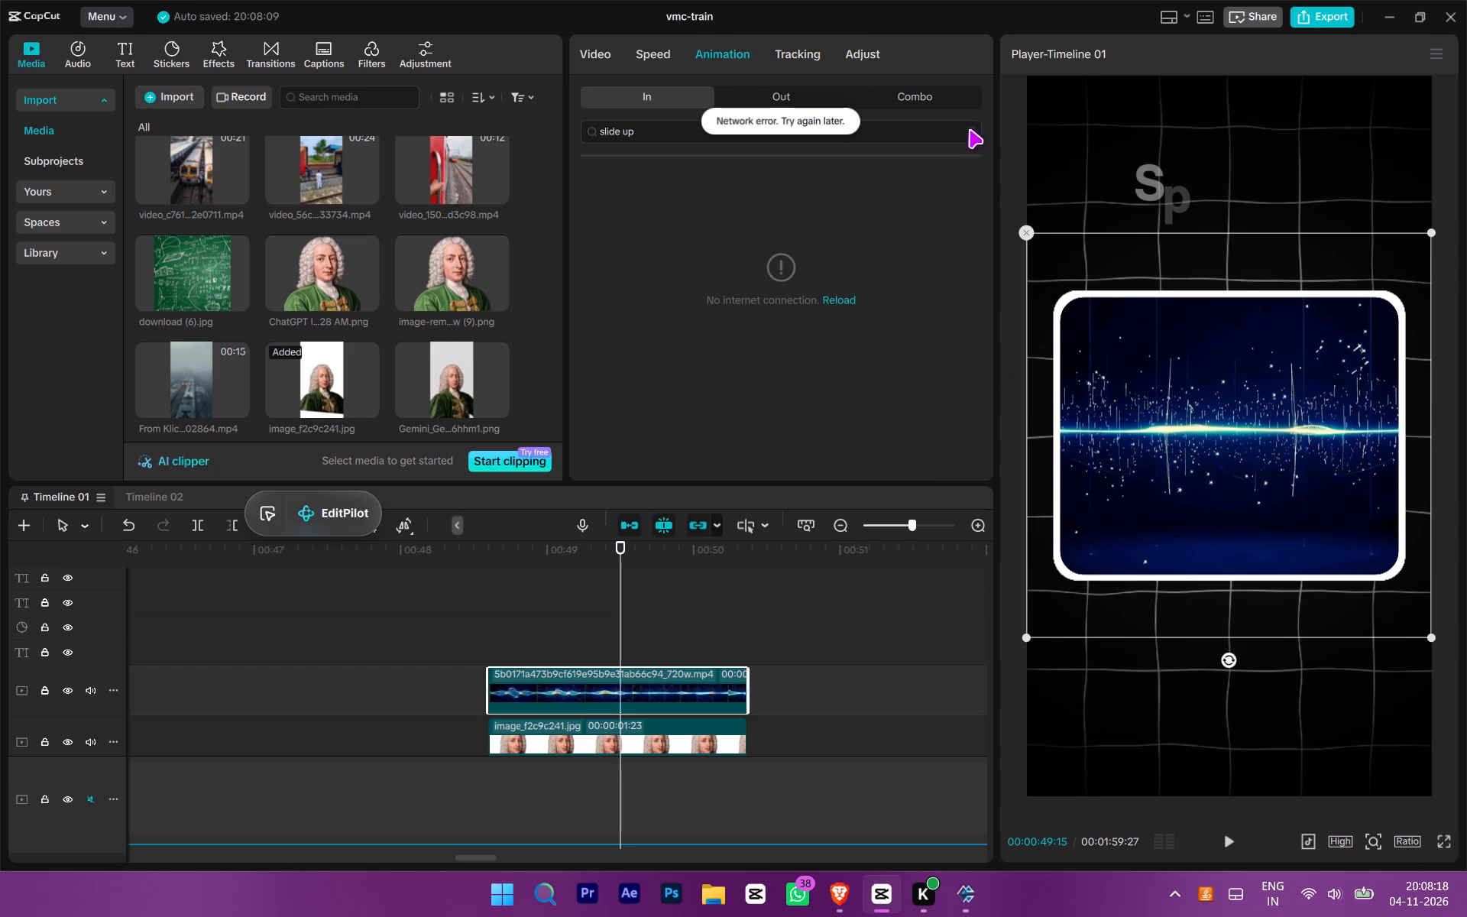
Apply the Slide Right entrance animation from the trending set to the sound wave clip.
click(577, 182)
click(588, 177)
click(604, 176)
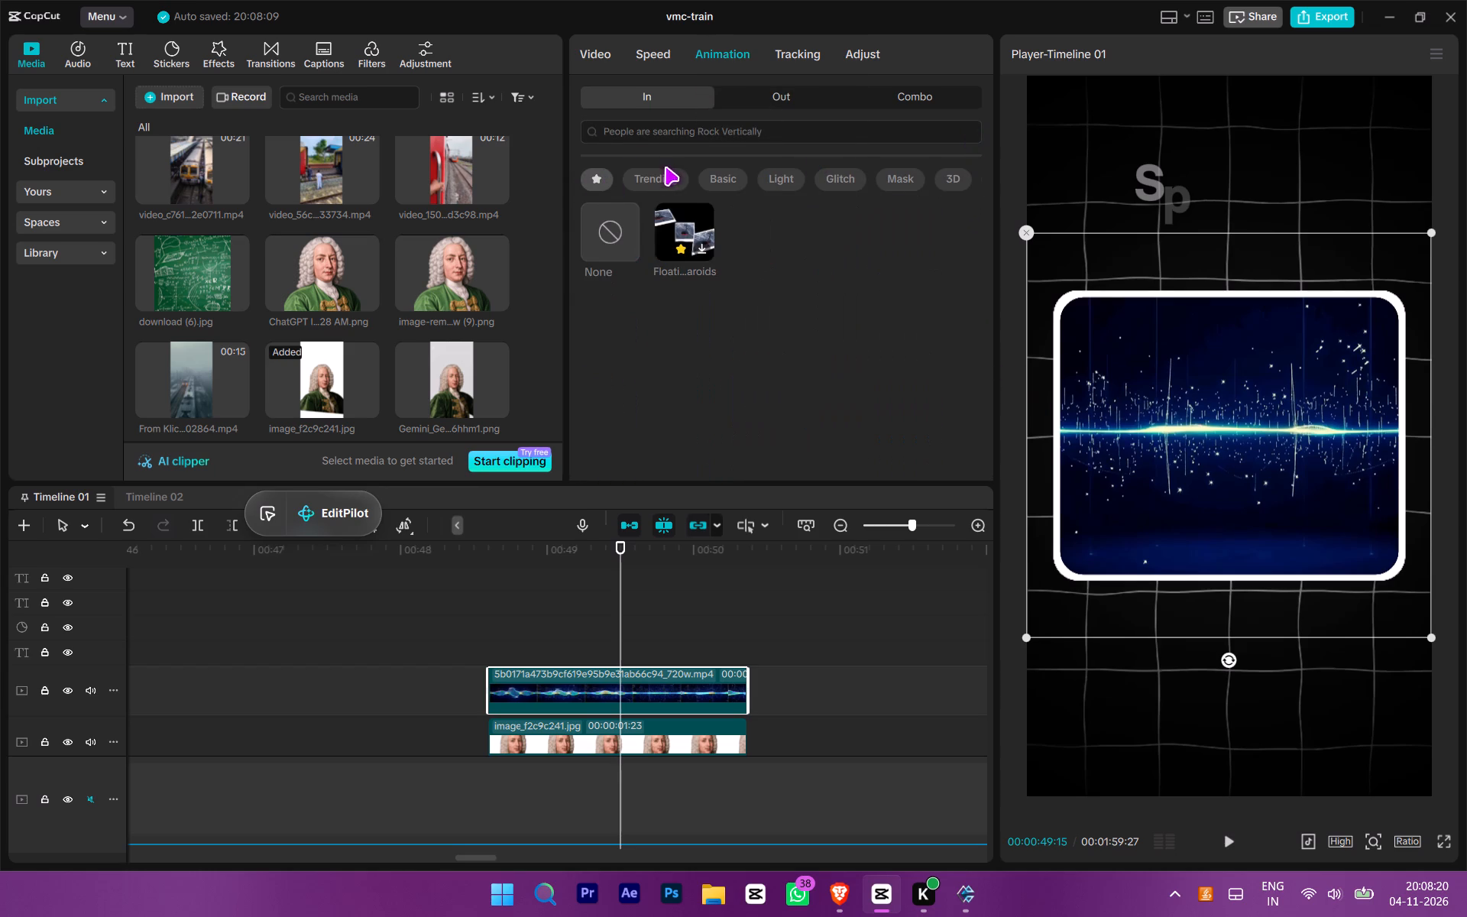
click(661, 173)
scroll(792, 344, down, 5)
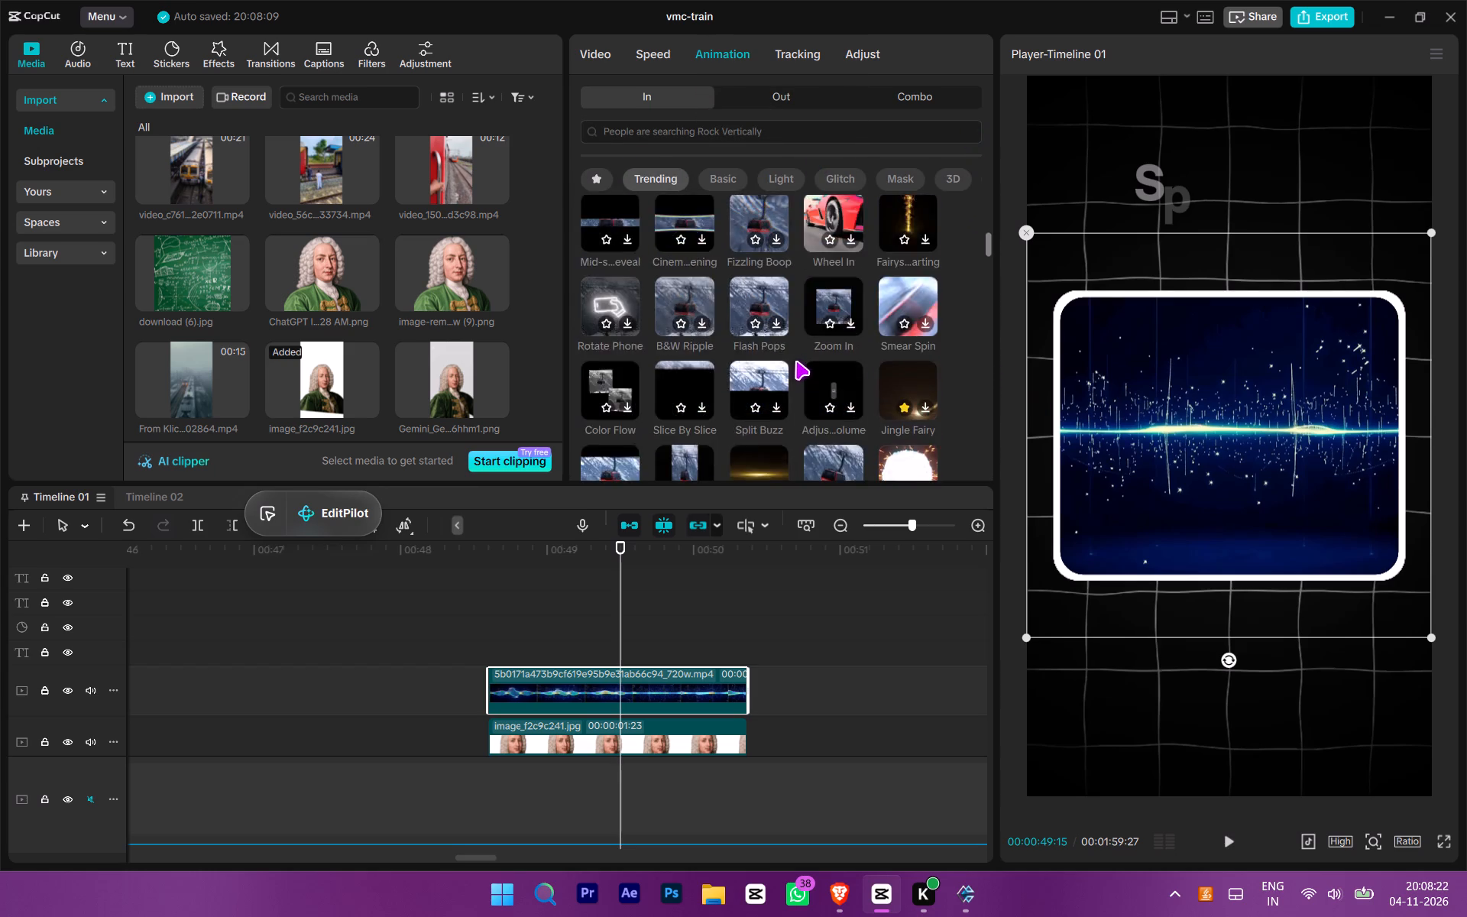
scroll(795, 361, down, 3)
scroll(832, 284, down, 1)
click(836, 219)
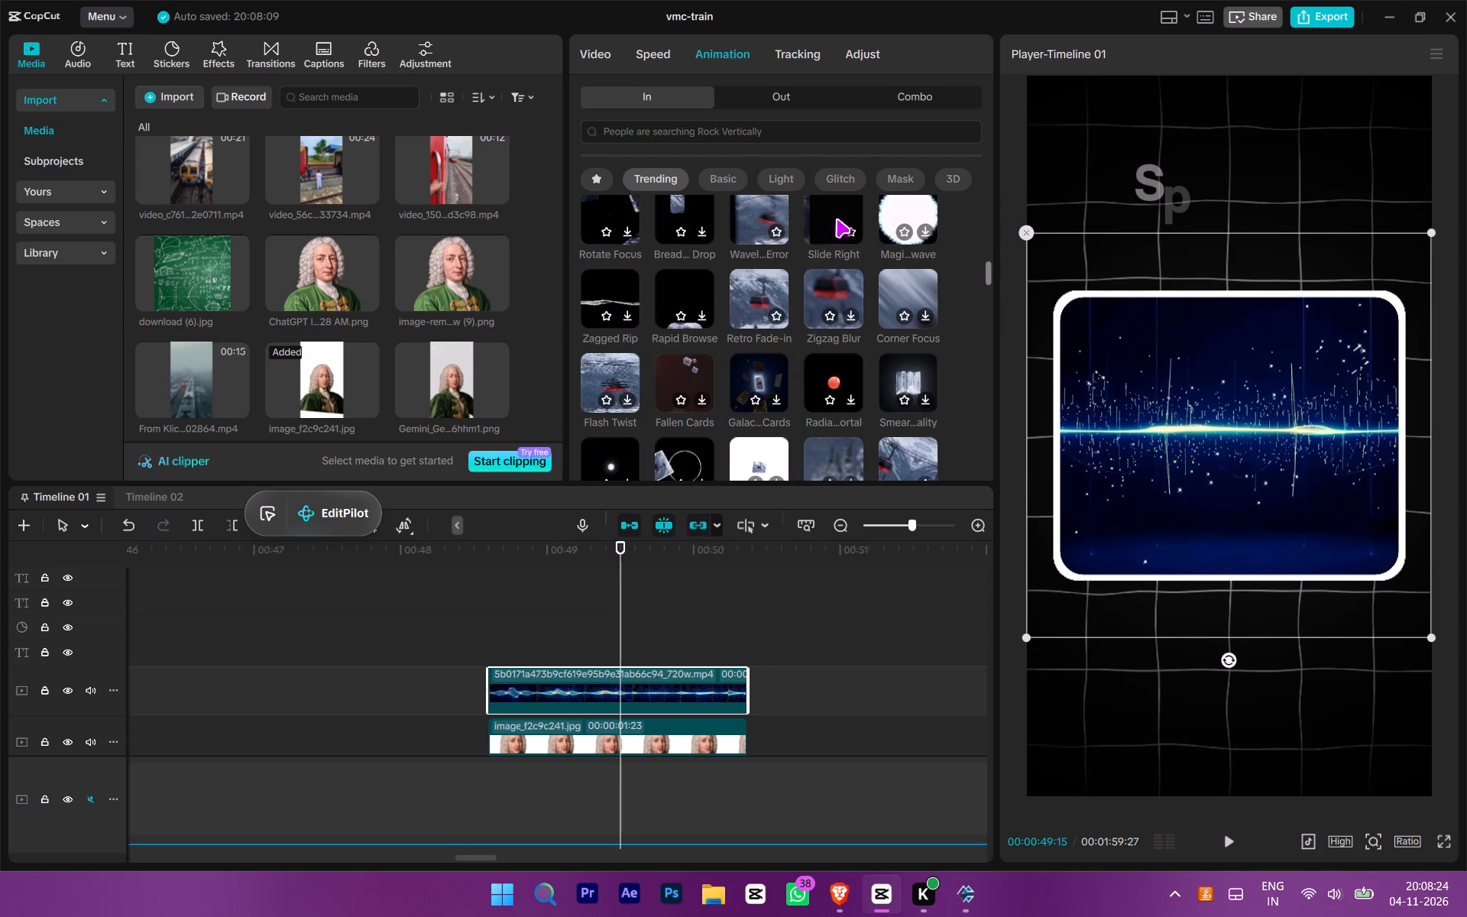
Apply the same Slide Right entrance animation to the white border image beneath the sound wave clip.
click(708, 696)
click(704, 715)
click(720, 729)
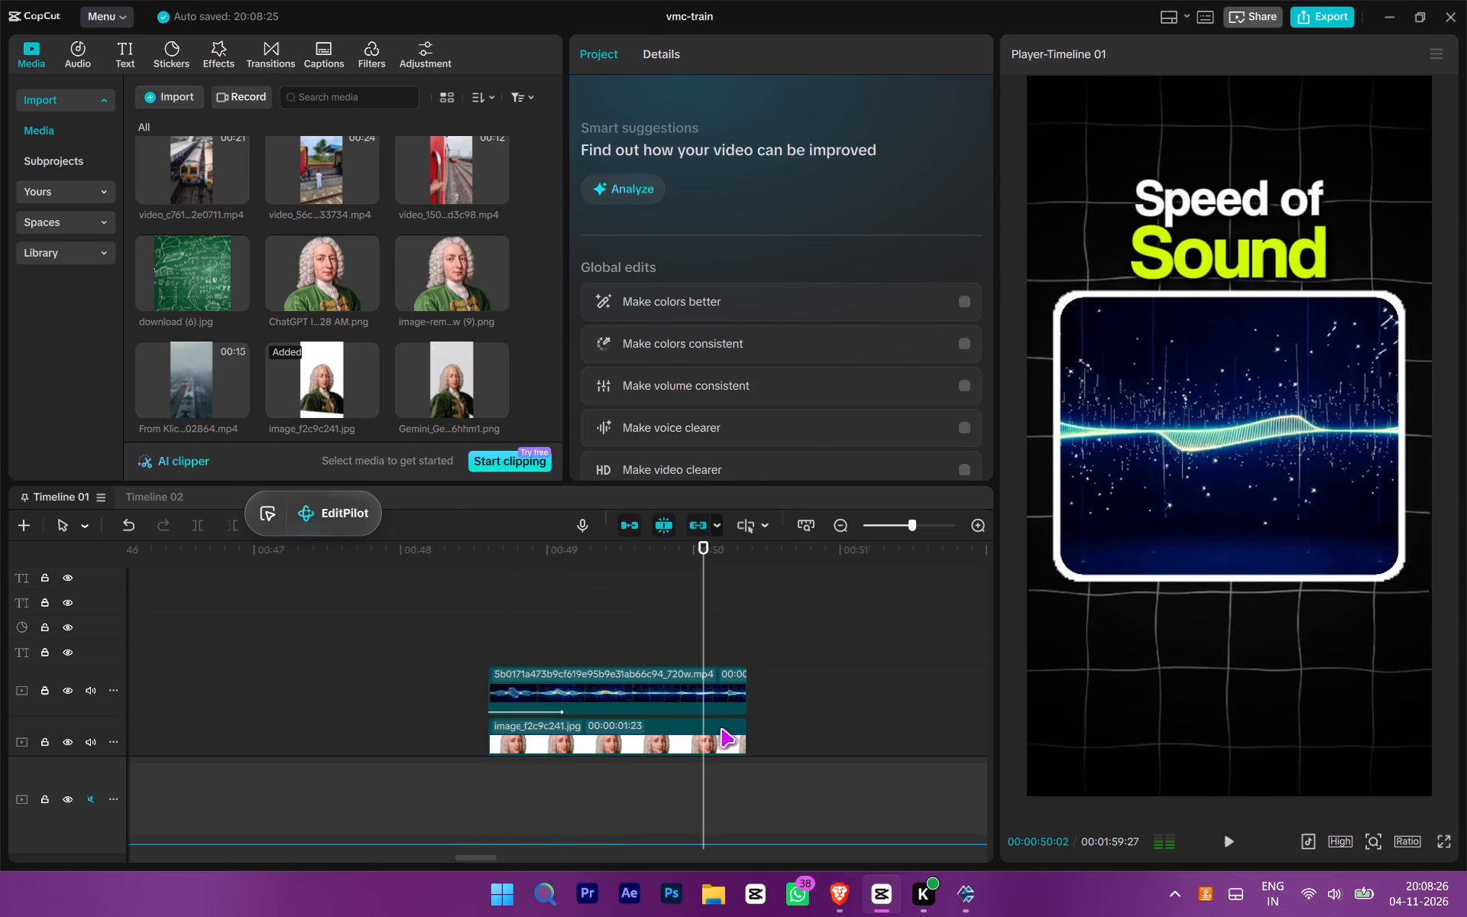
scroll(789, 369, up, 2)
click(688, 70)
scroll(763, 355, up, 2)
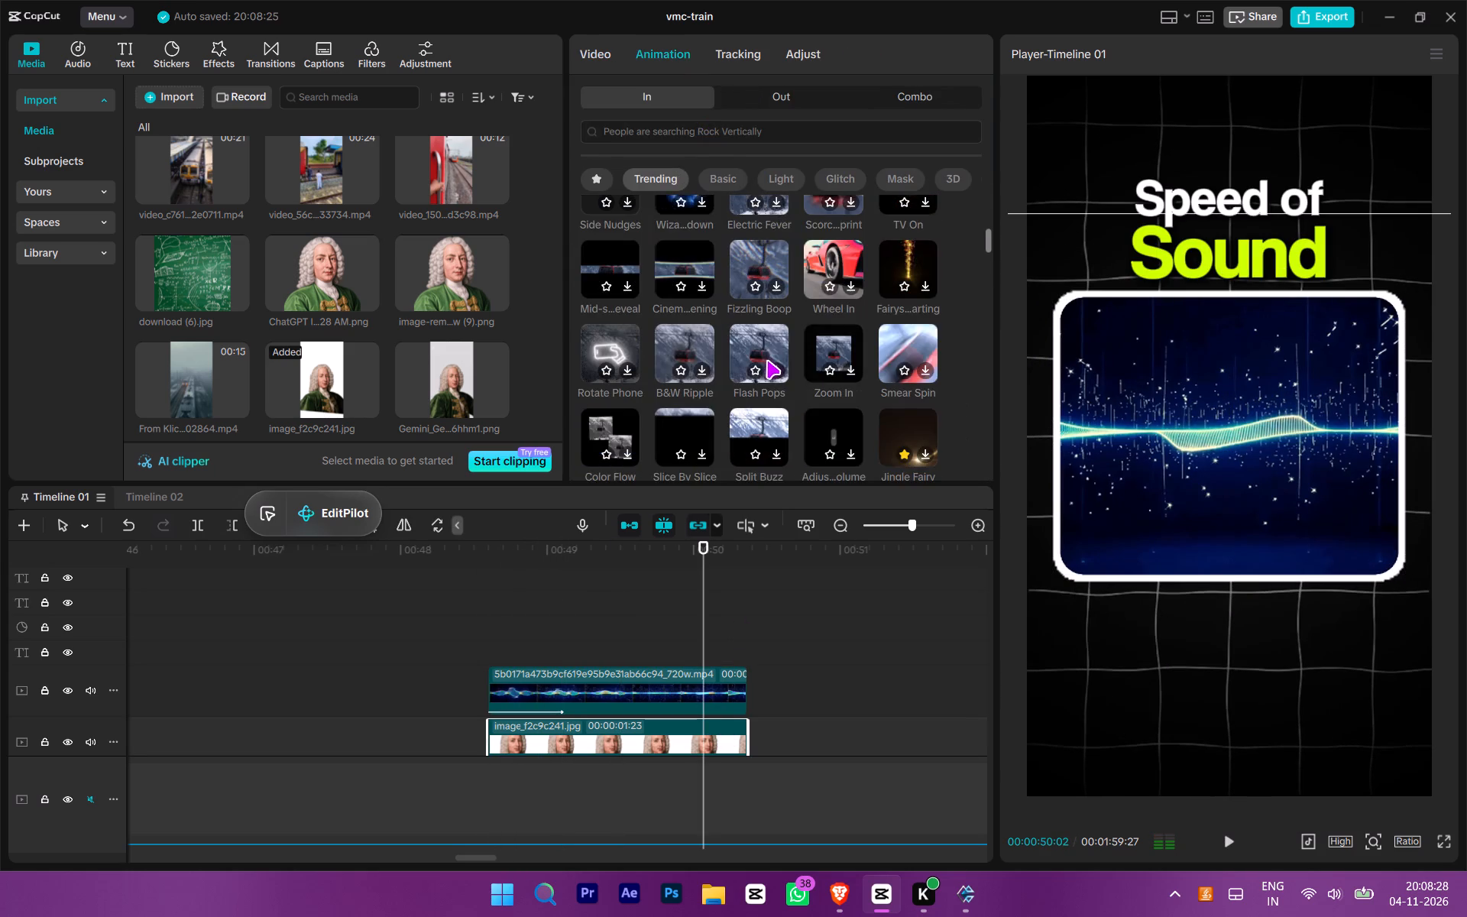
scroll(776, 358, up, 7)
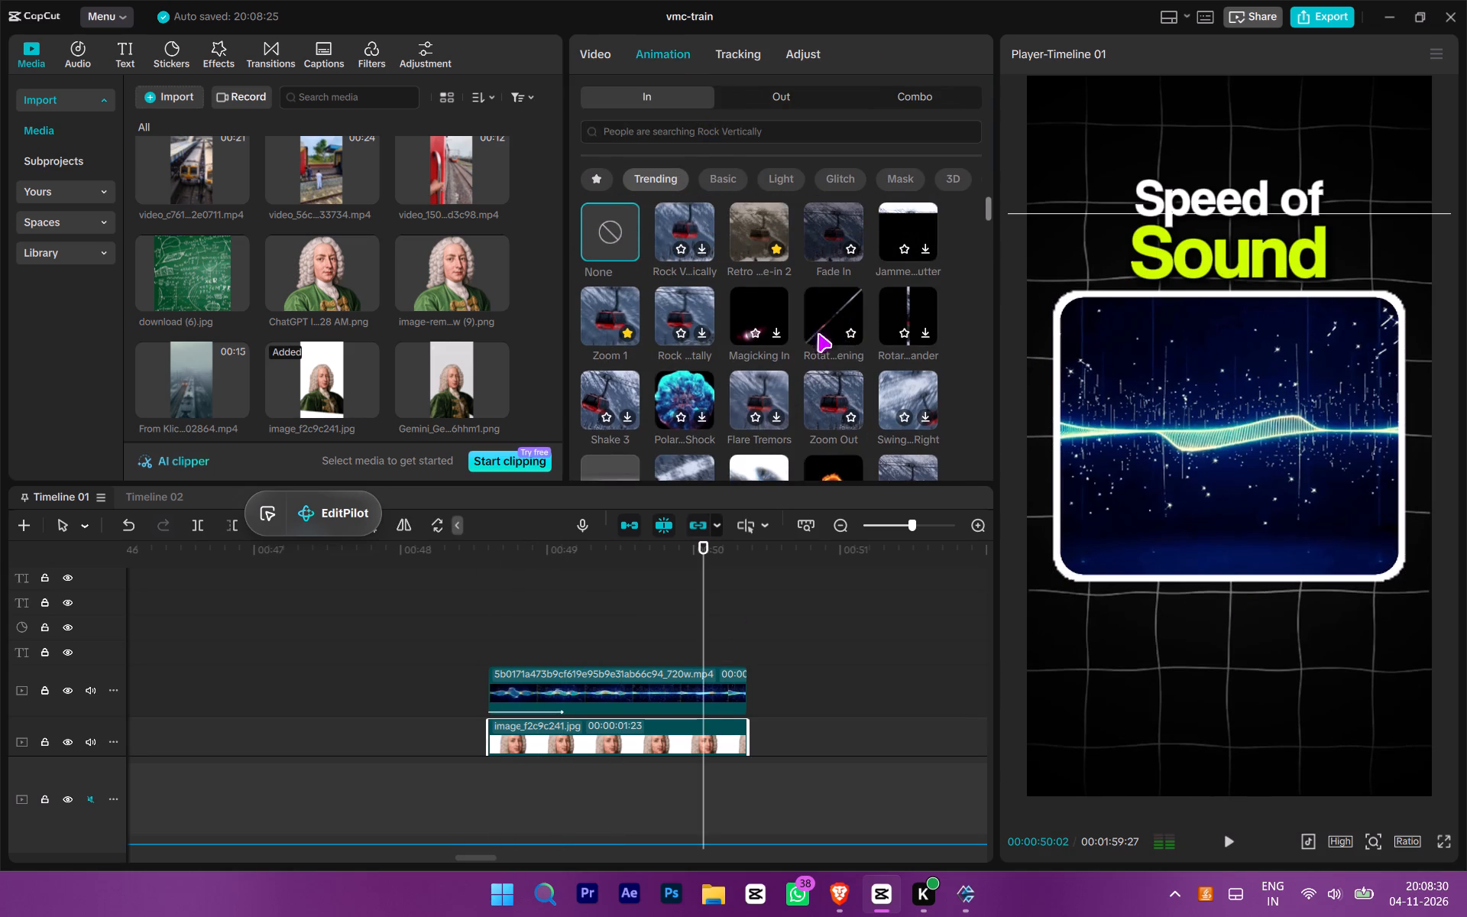
scroll(821, 356, down, 7)
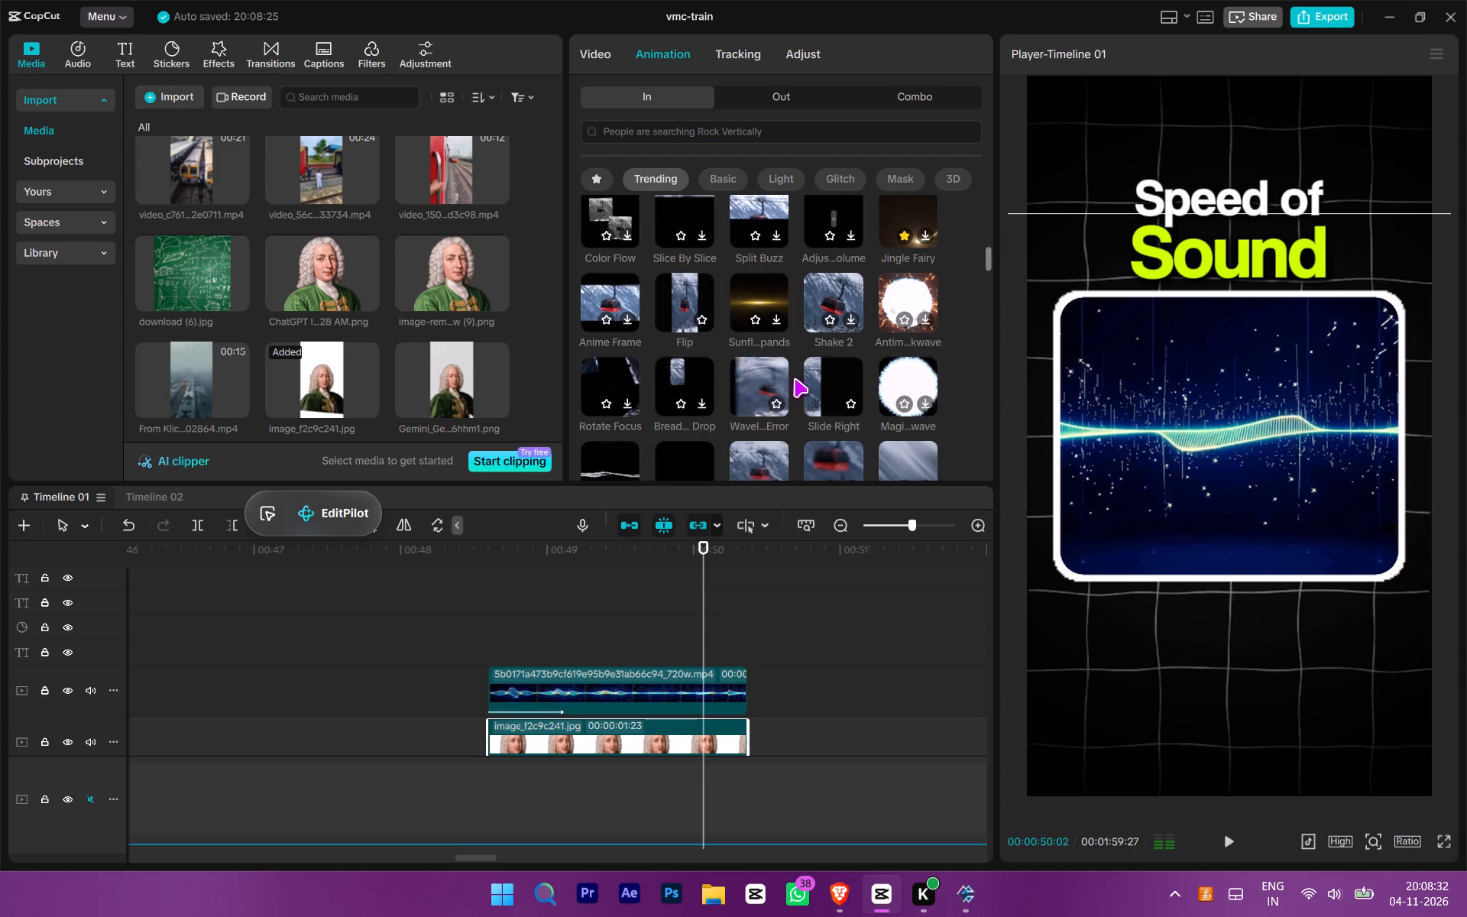
click(812, 384)
Play back the sound wave panel's entrance and the cracker explosion section after it to check the animation and framing.
key(space)
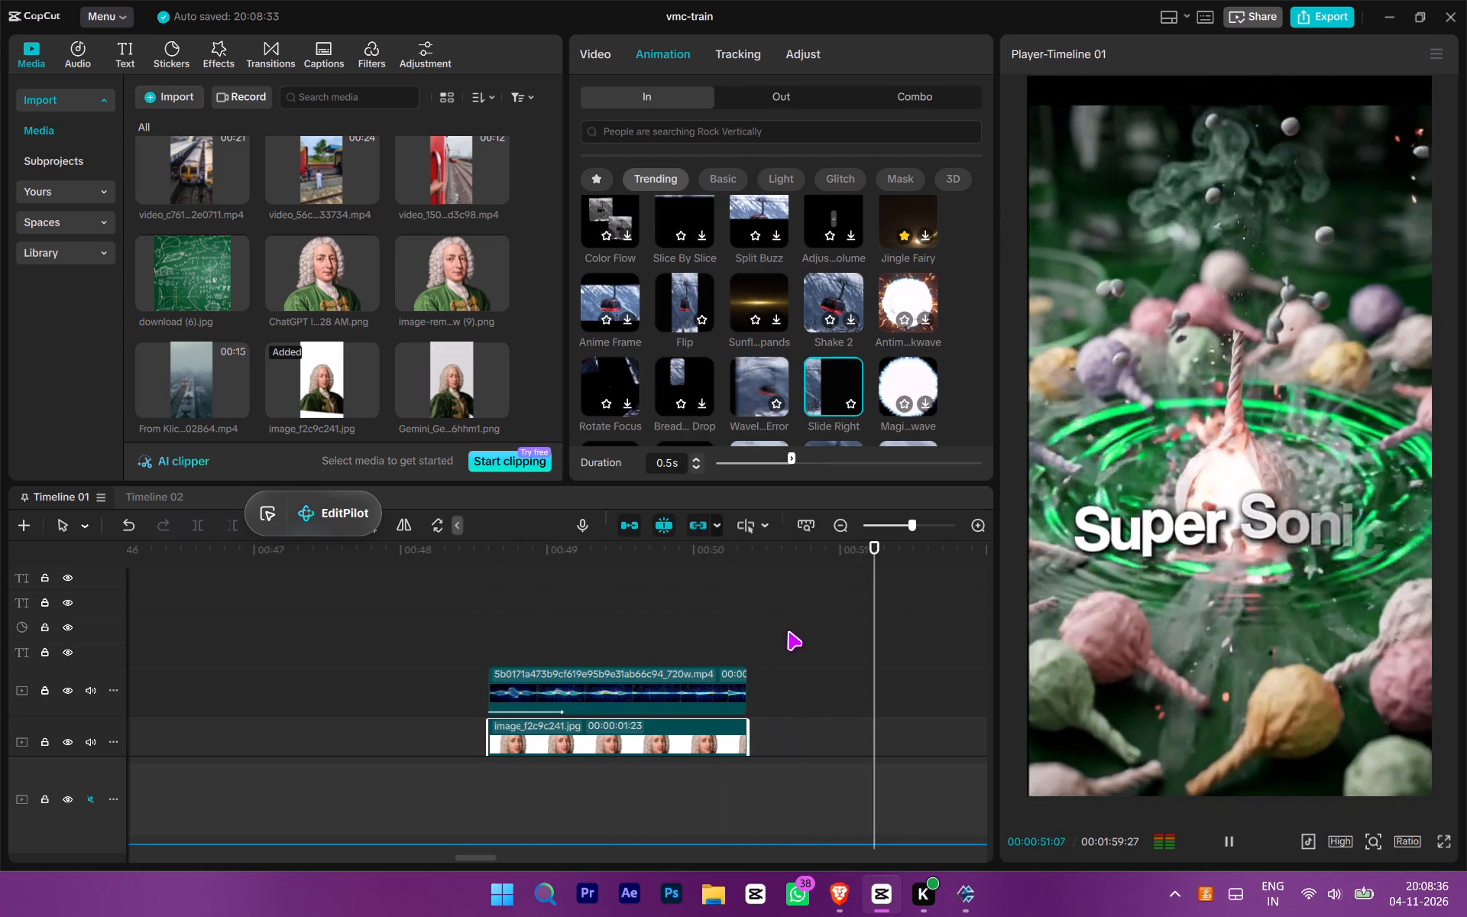
scroll(748, 652, down, 3)
click(471, 799)
ctrl+scroll(206, 838, down, 15)
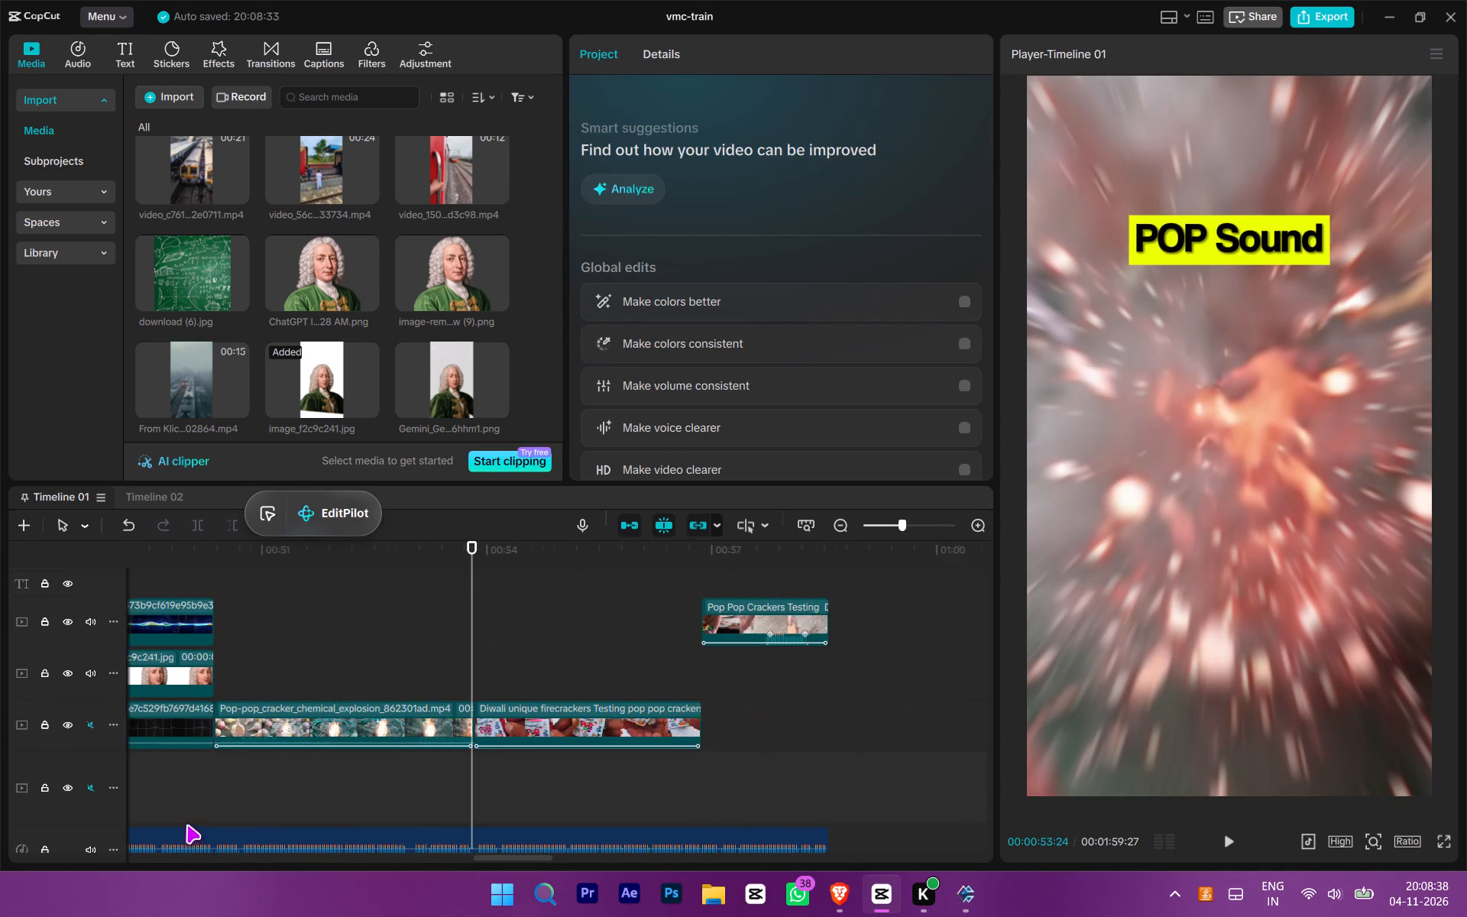
click(194, 797)
drag(193, 797, 140, 805)
key(space)
ctrl+scroll(400, 825, up, 2)
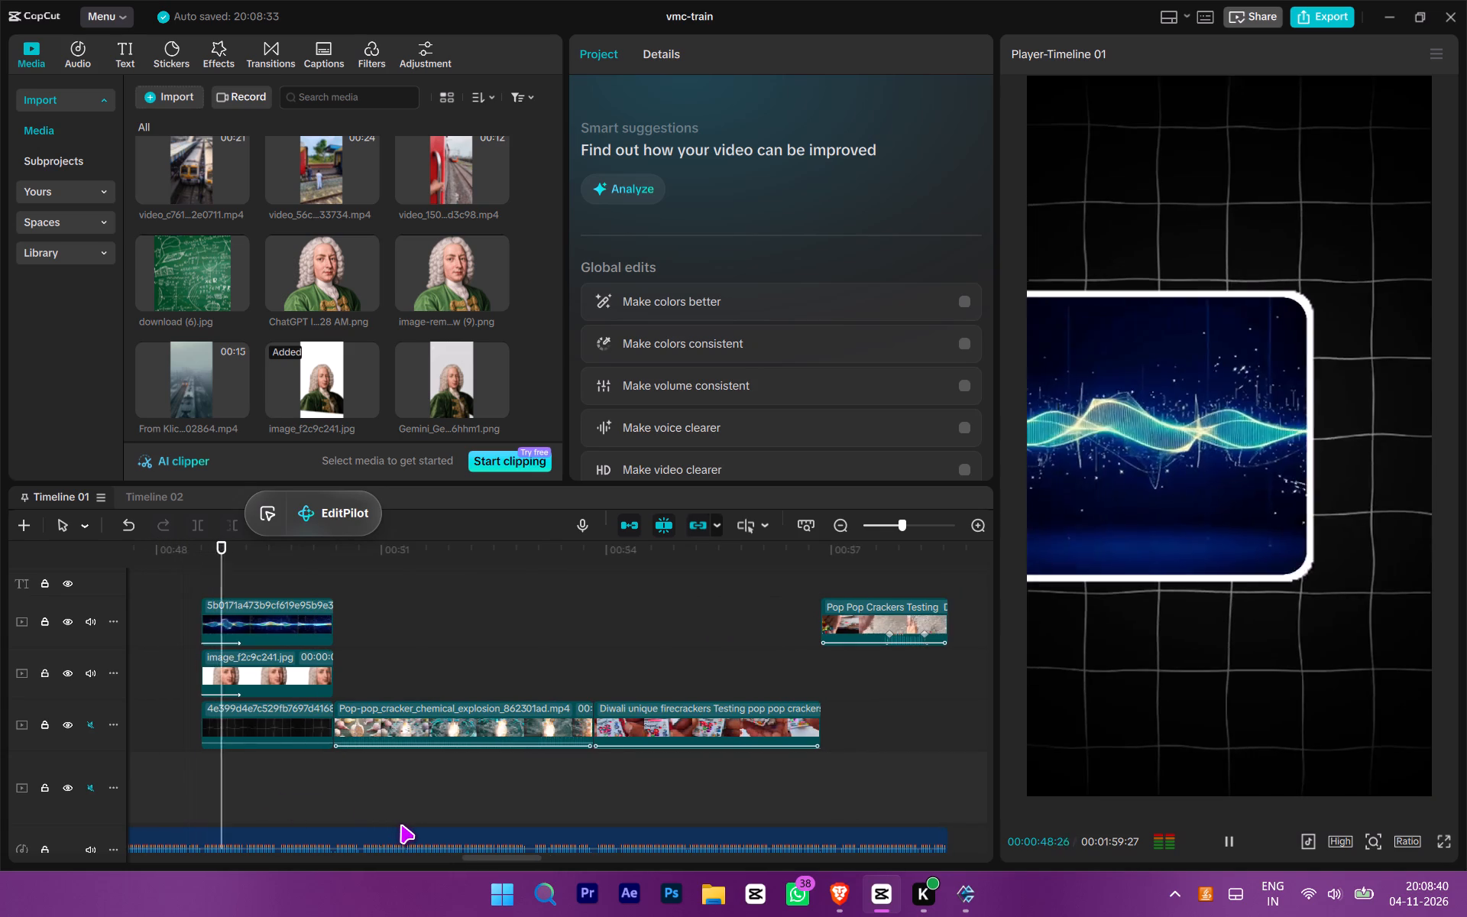
ctrl+scroll(375, 834, down, 5)
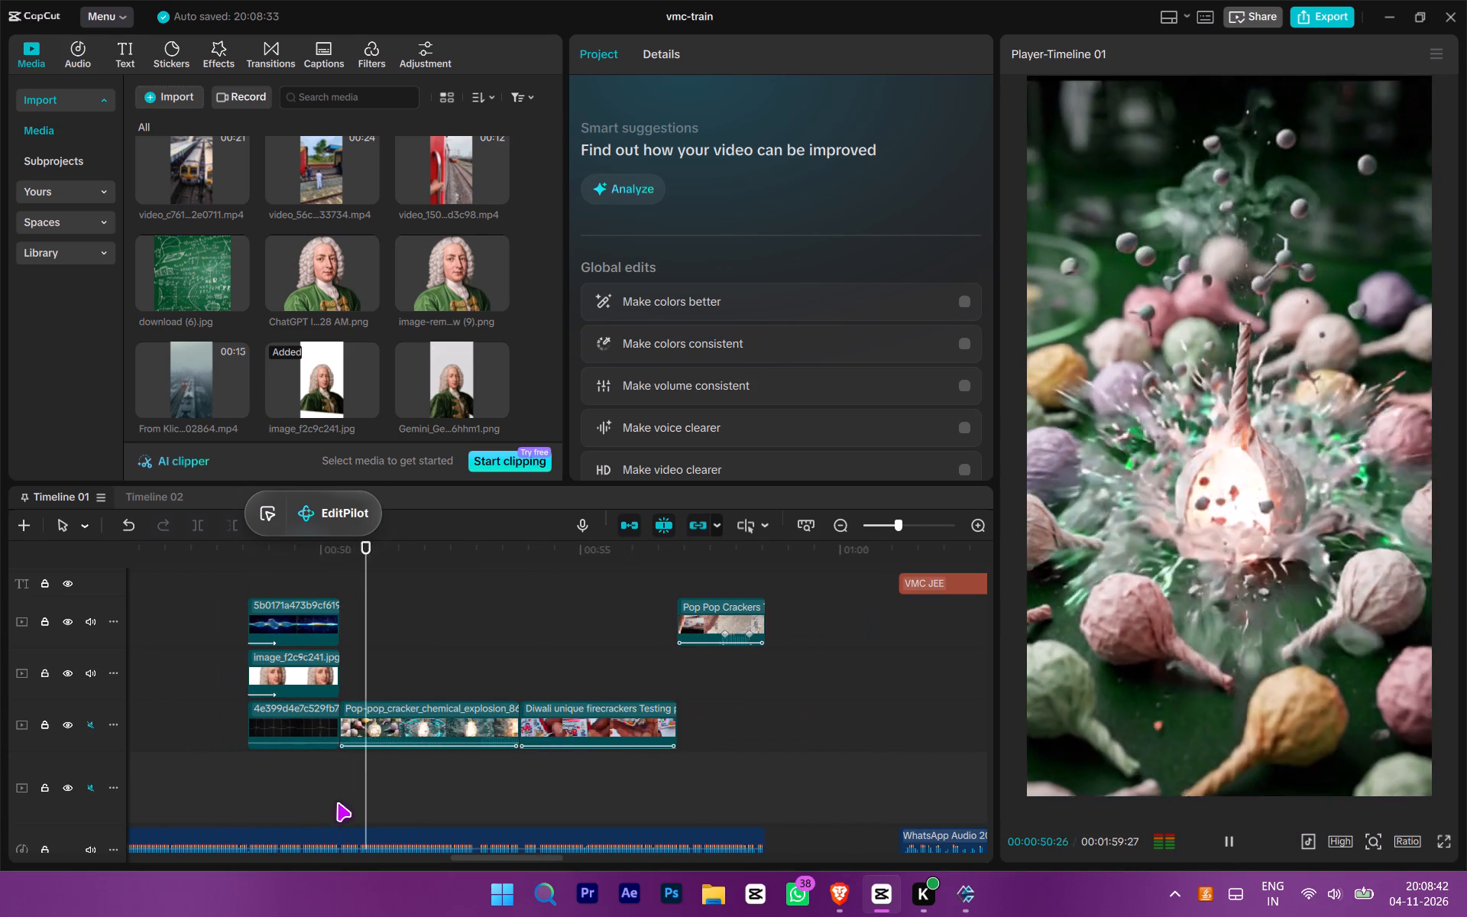
drag(327, 789, 28, 754)
ctrl+scroll(142, 758, down, 3)
key(space)
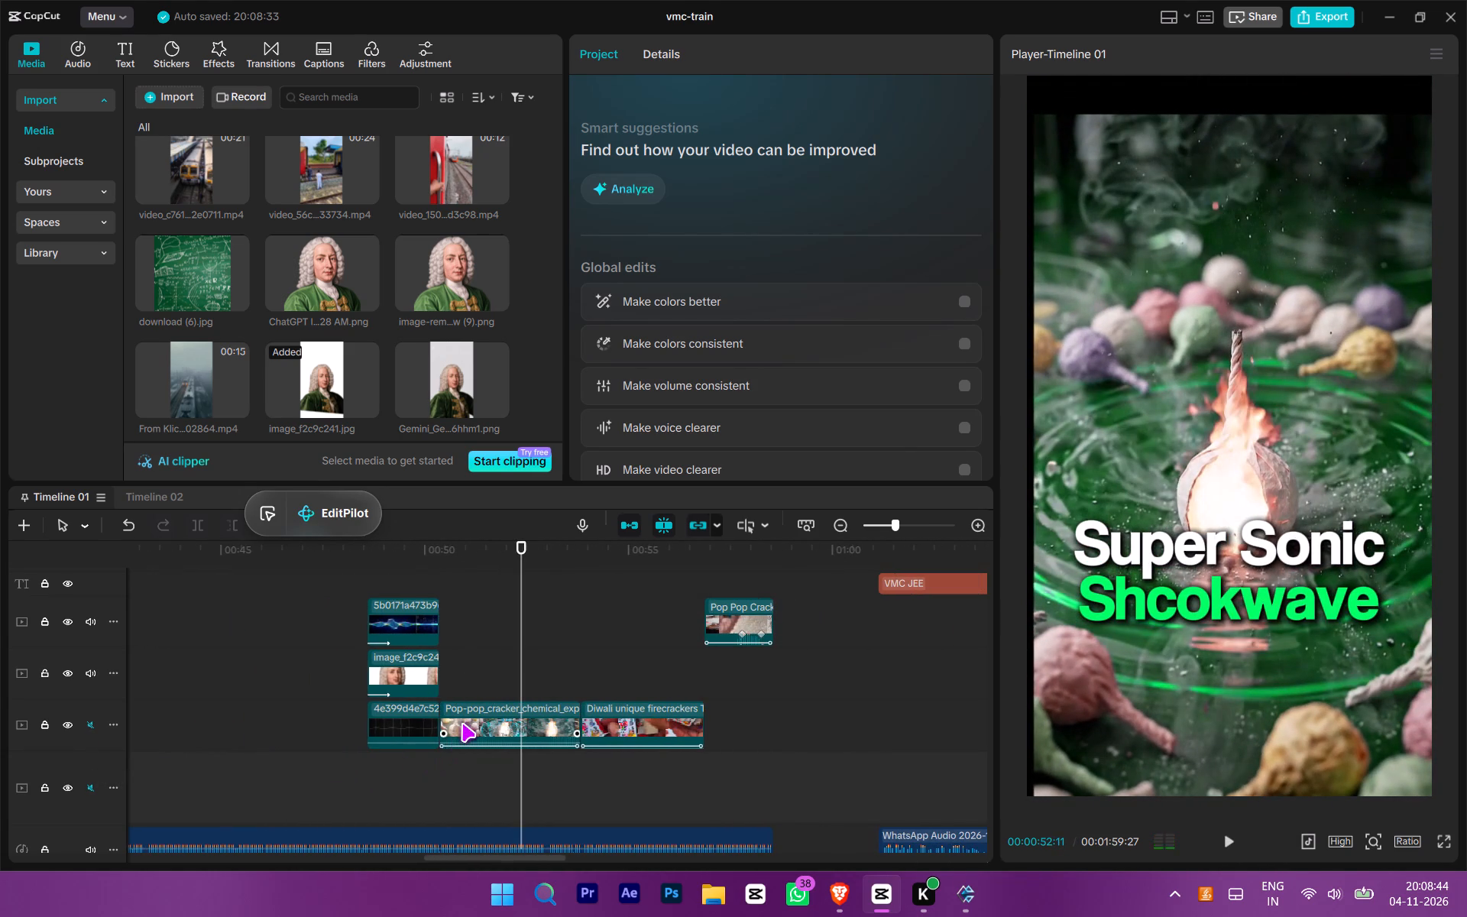
Move the cracker chemical explosion clip up in the frame to cover the black gap at the top.
click(461, 723)
drag(1341, 478, 1336, 434)
key(space)
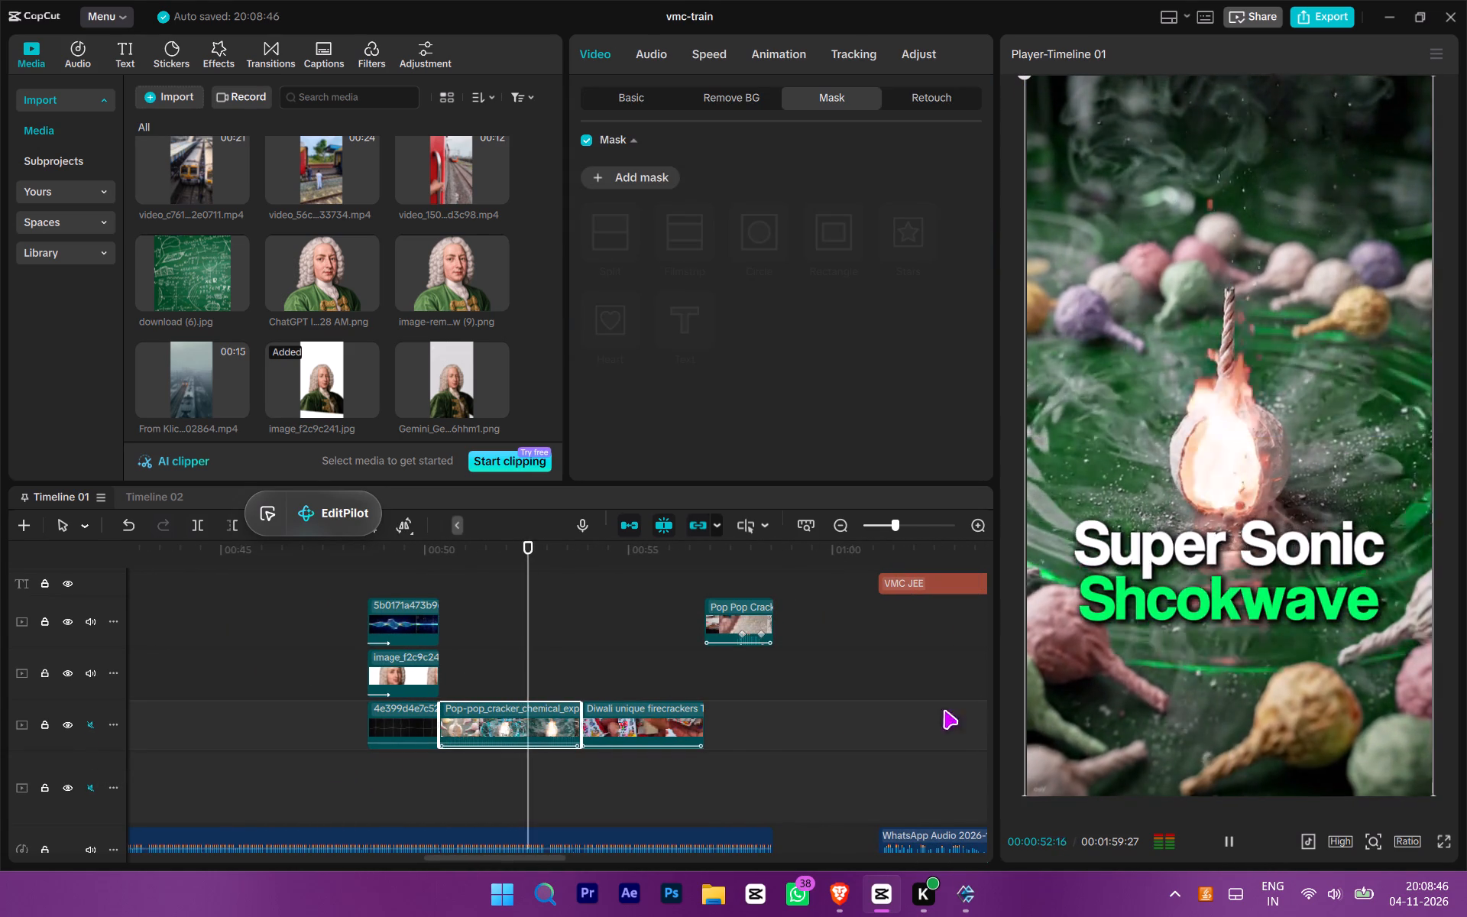
drag(730, 760, 686, 786)
ctrl+scroll(631, 769, down, 4)
ctrl+scroll(529, 799, up, 4)
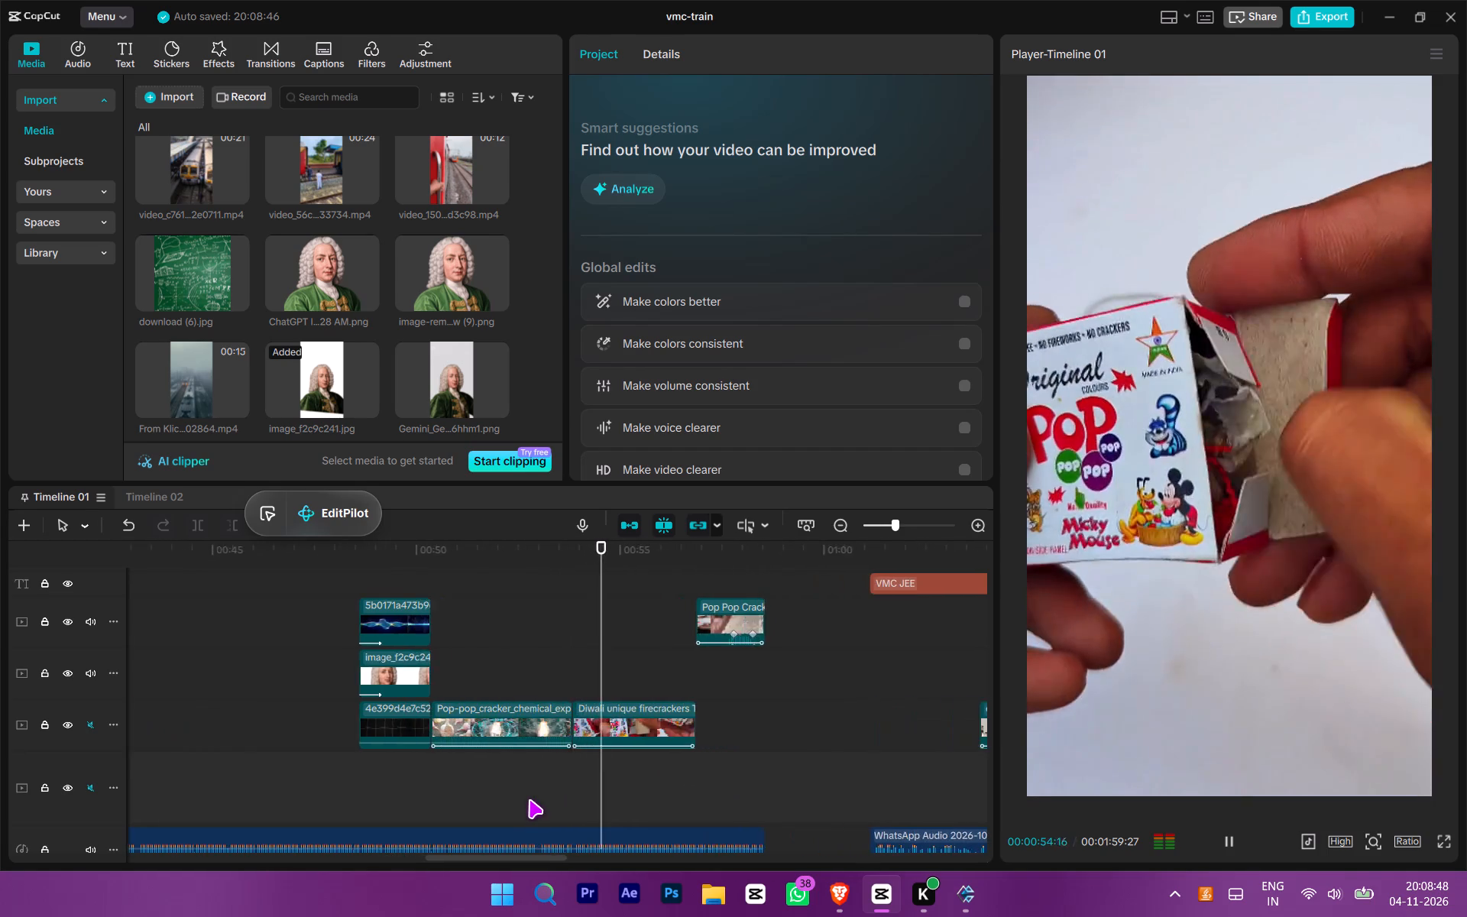
ctrl+scroll(529, 801, down, 5)
drag(520, 791, 103, 776)
ctrl+scroll(419, 776, up, 1)
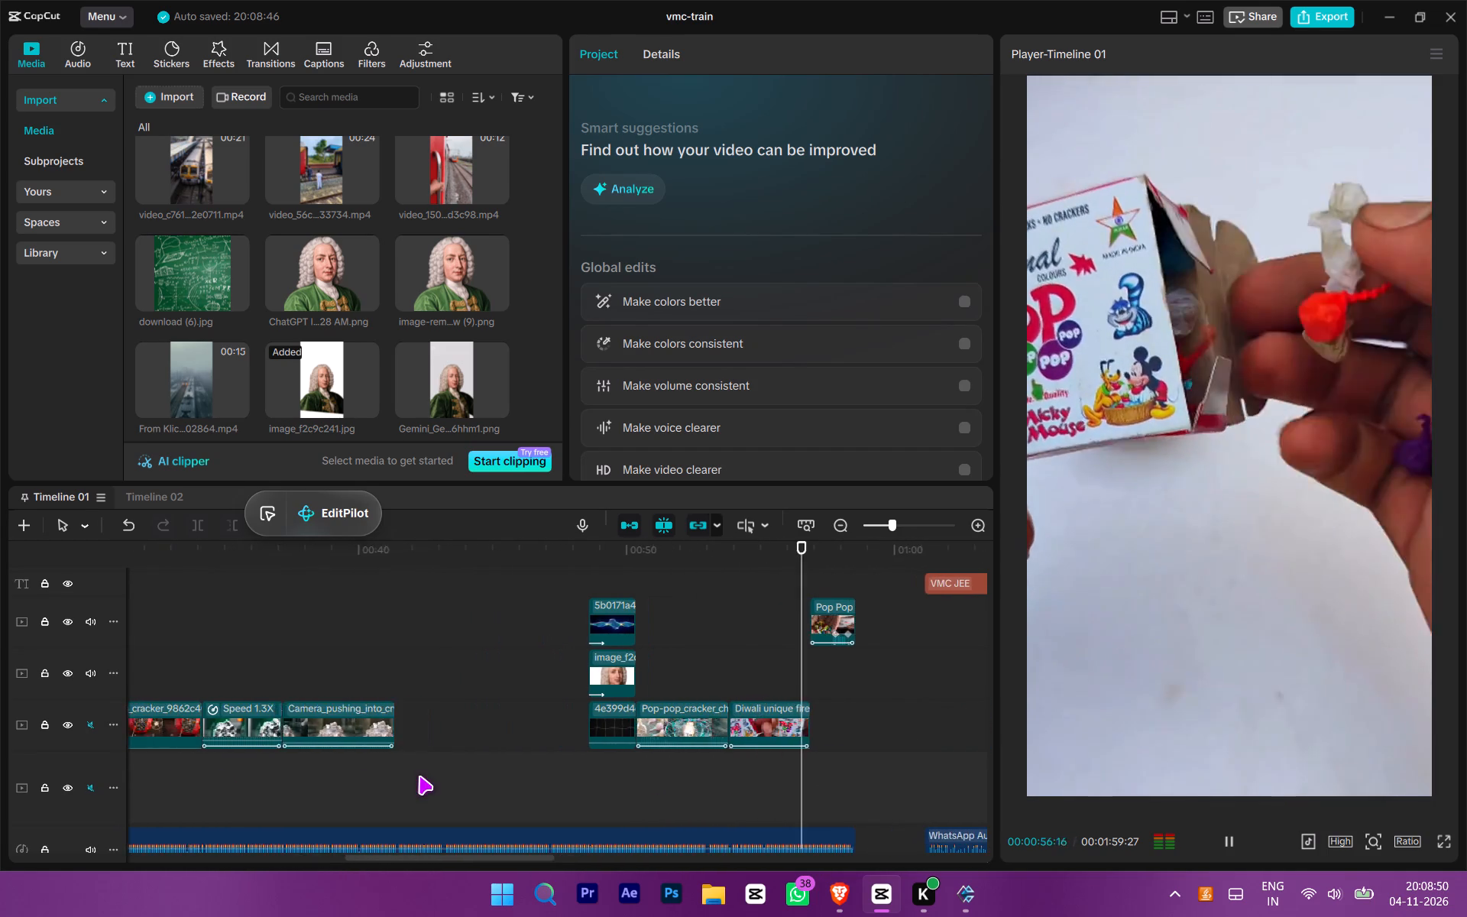
ctrl+scroll(419, 776, up, 2)
ctrl+scroll(426, 780, down, 3)
click(416, 653)
key(space)
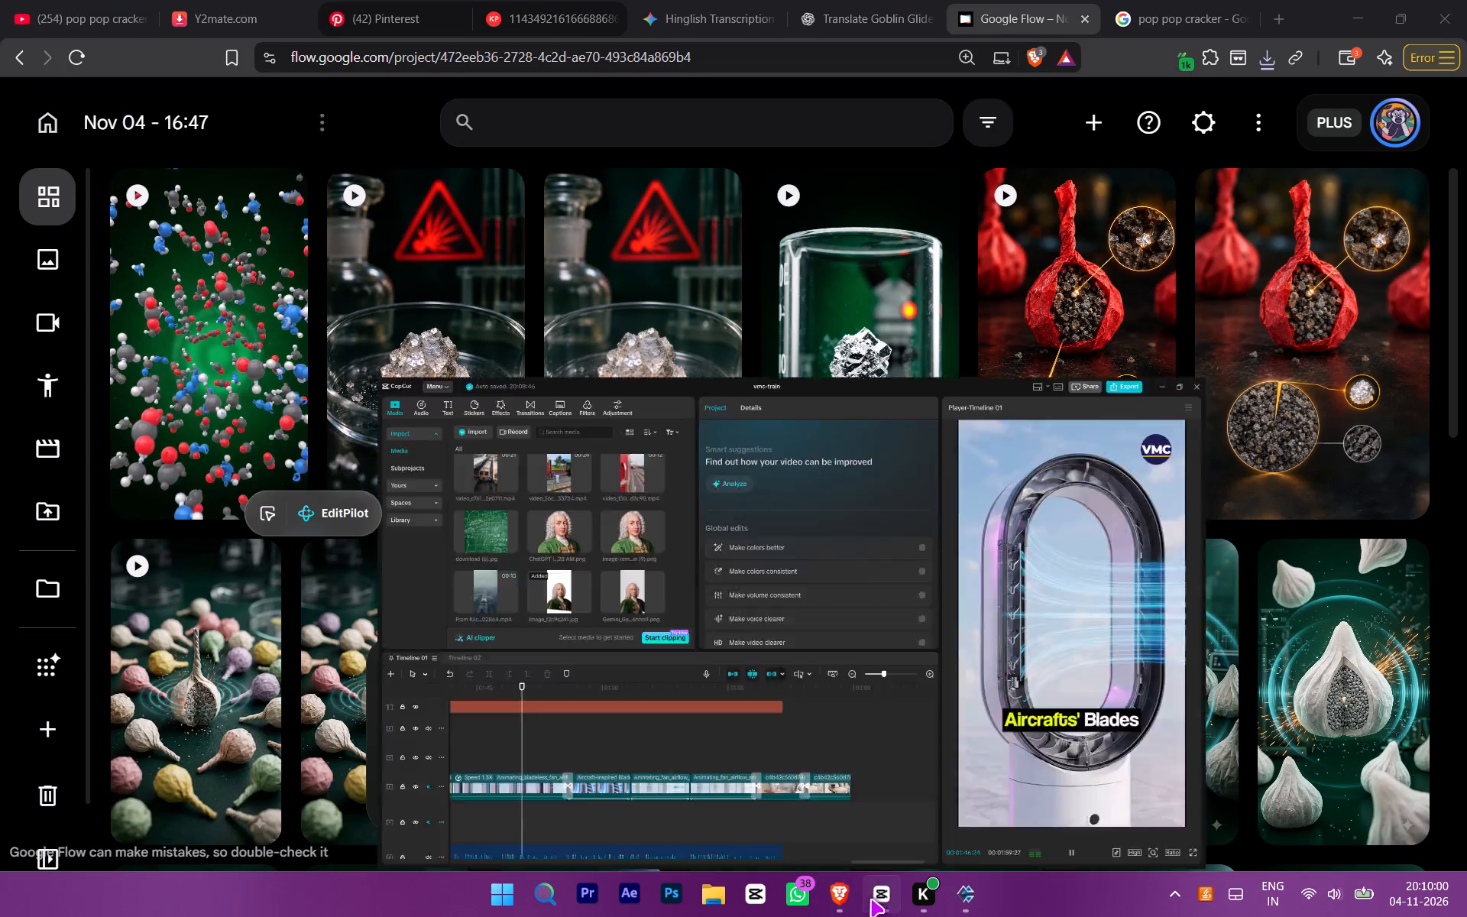
click(252, 686)
drag(252, 686, 213, 602)
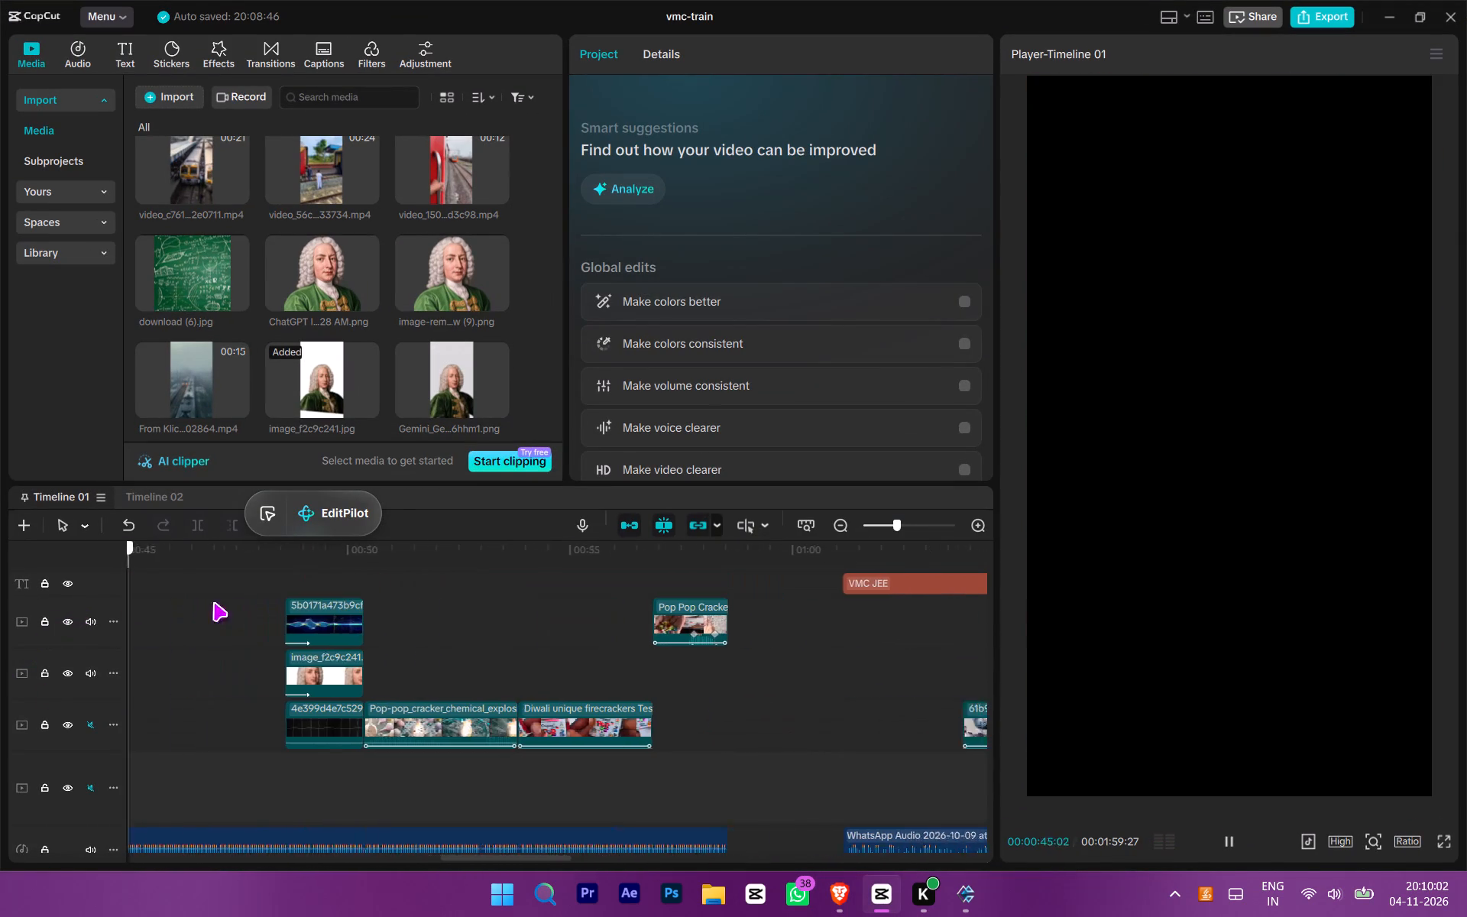
drag(213, 602, 413, 671)
click(413, 670)
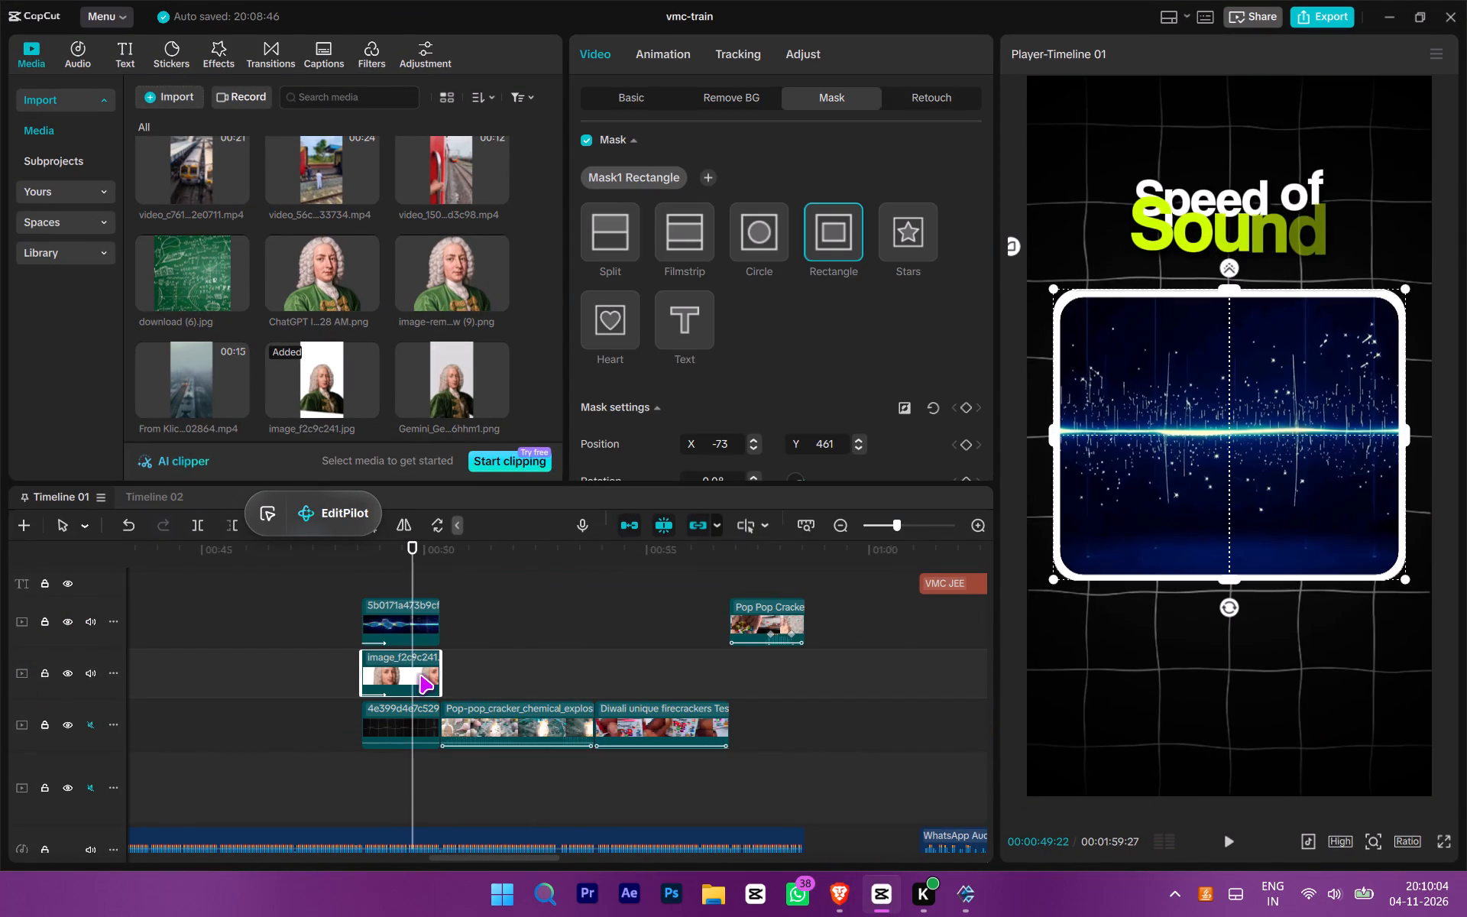
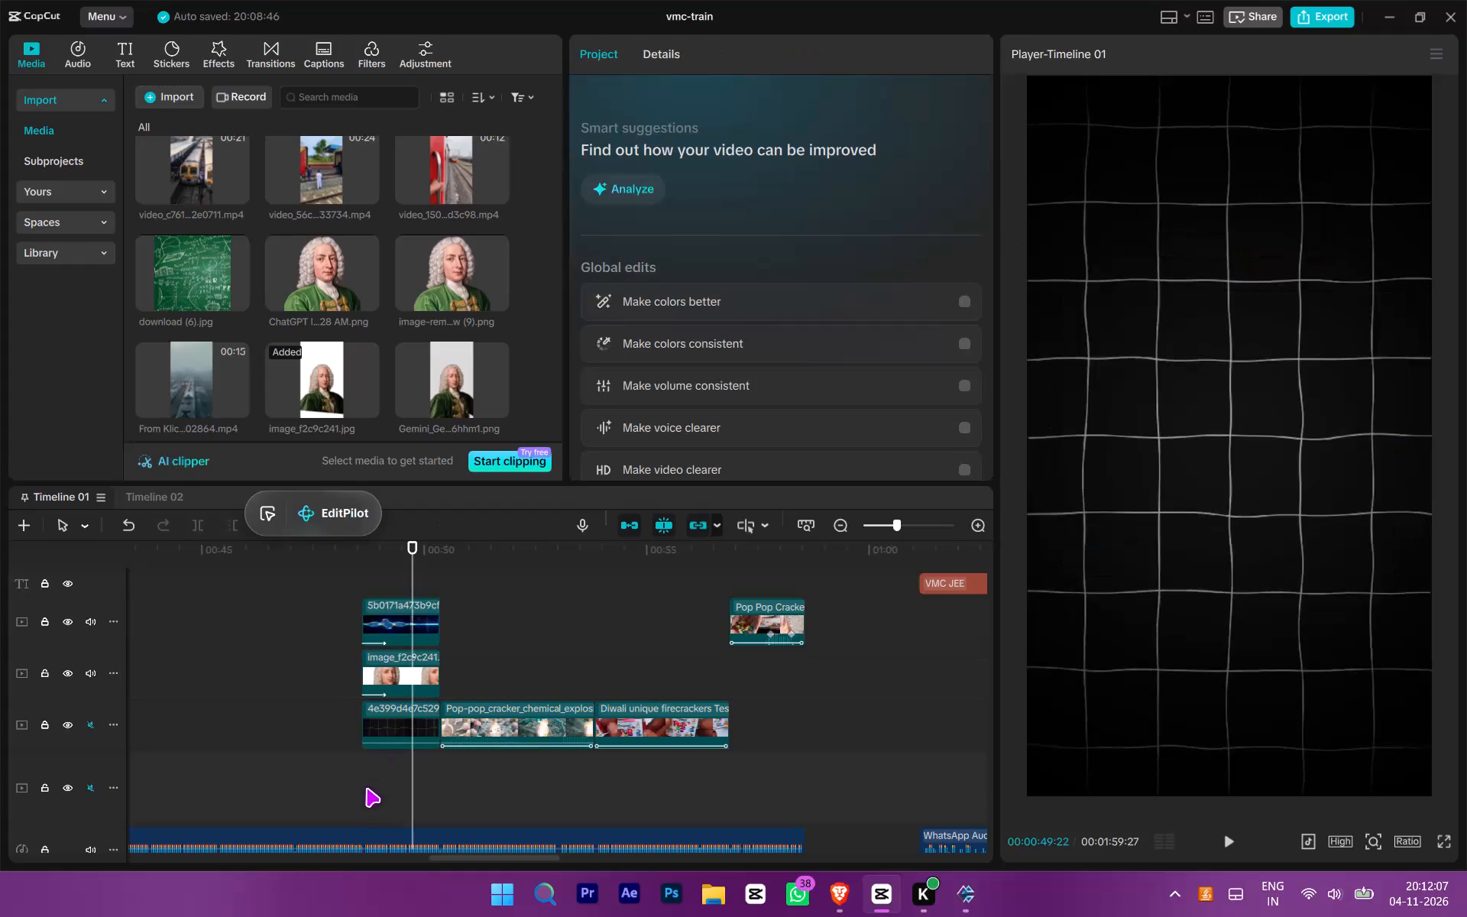
Import the Crystal_transforming_into_gas video from the Downloads folder into the project media for the gap after the "Destabilize" crystal clip.
key(space)
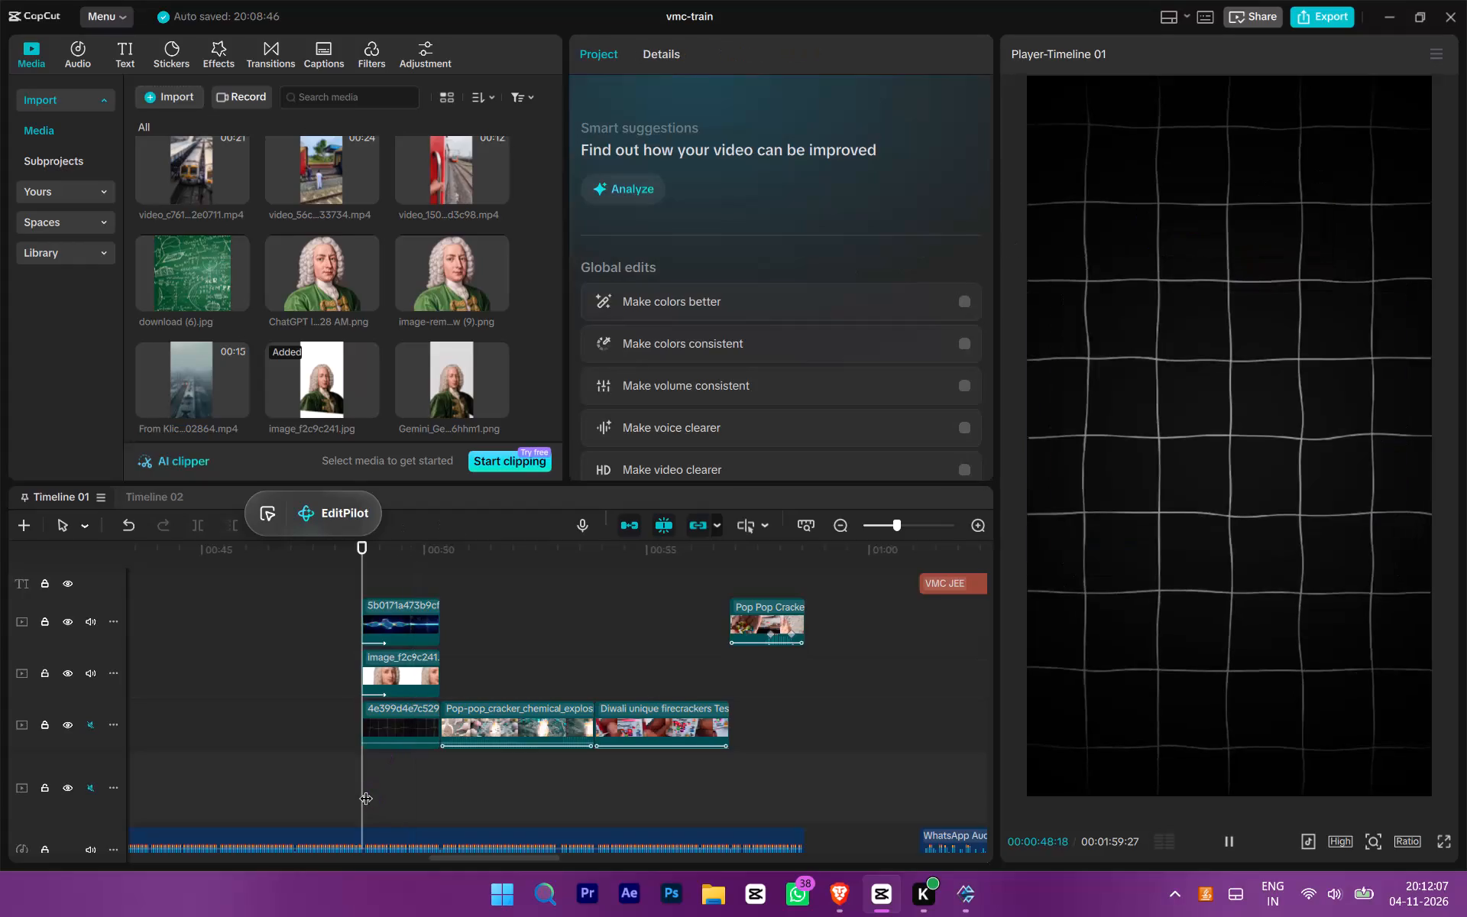
scroll(406, 807, down, 1)
ctrl+scroll(415, 799, up, 3)
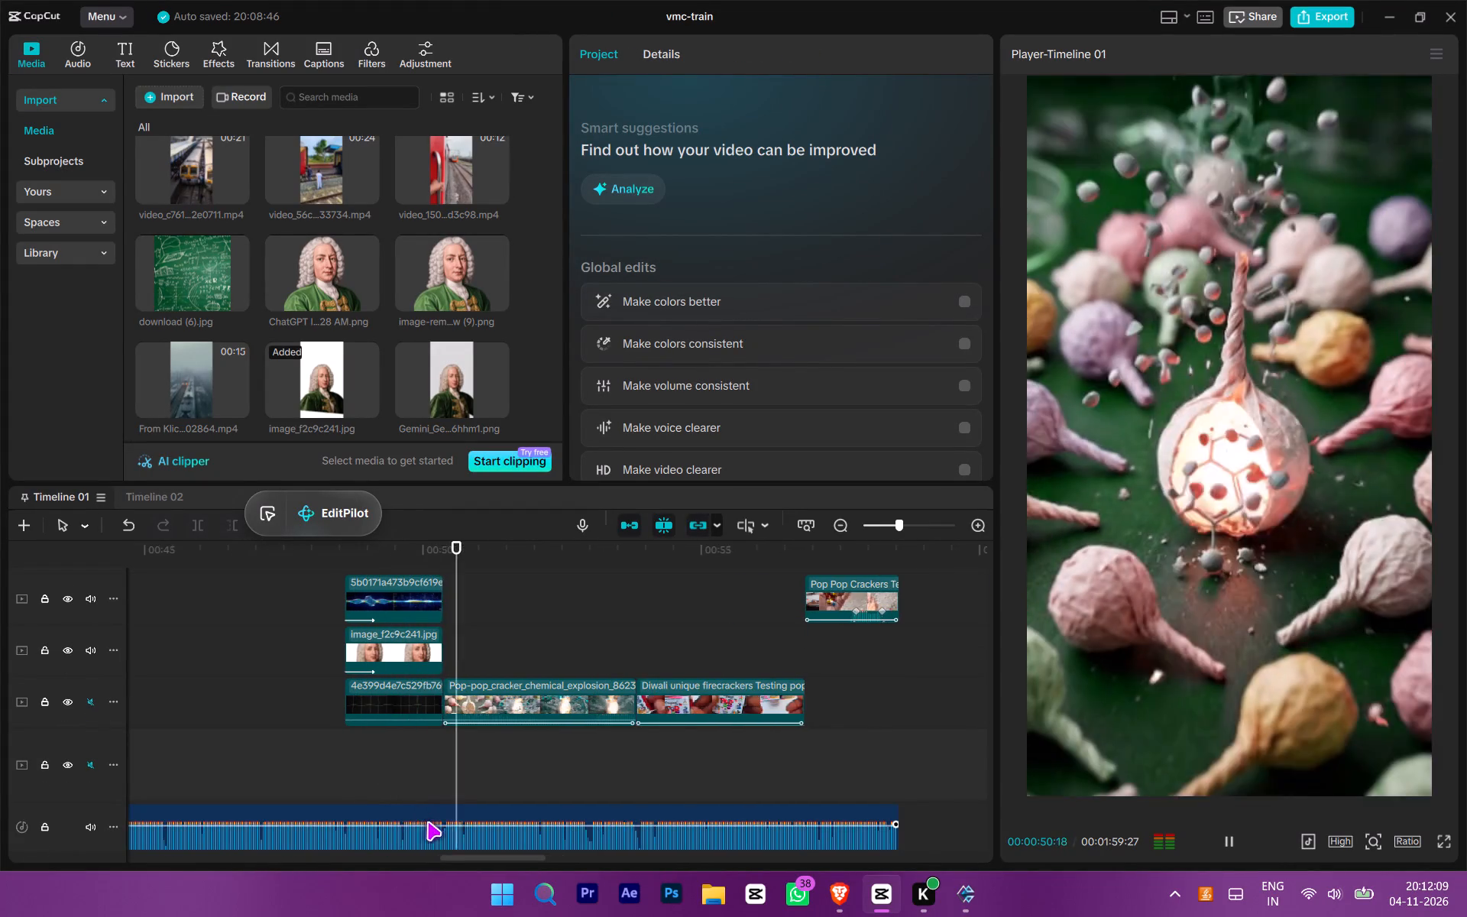
ctrl+scroll(427, 821, up, 4)
ctrl+scroll(551, 806, down, 7)
click(250, 722)
drag(250, 722, 60, 724)
key(space)
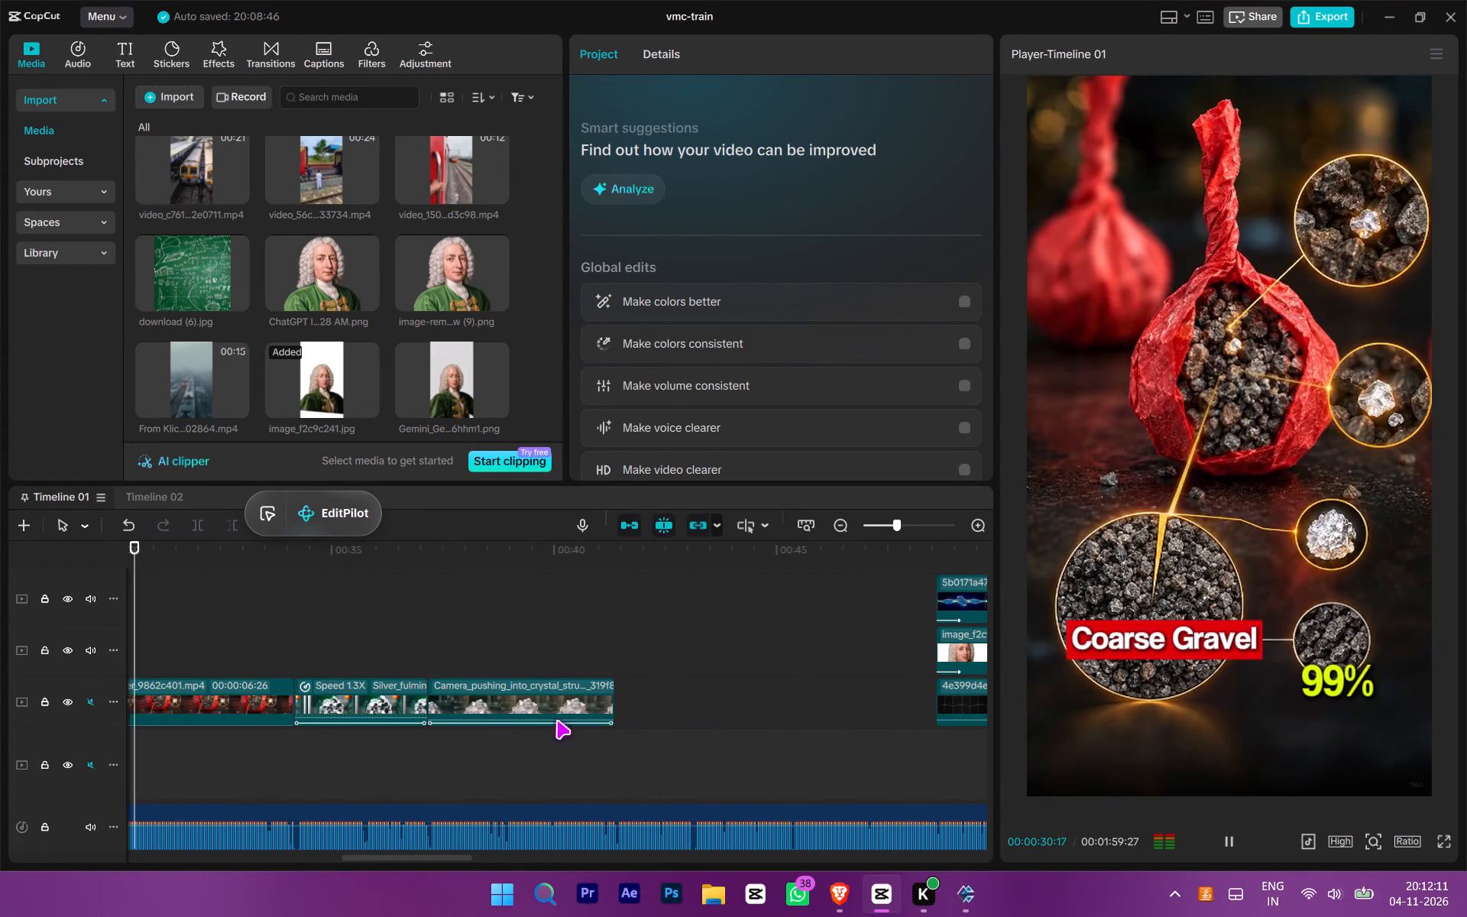
click(644, 640)
click(627, 647)
click(621, 652)
click(164, 94)
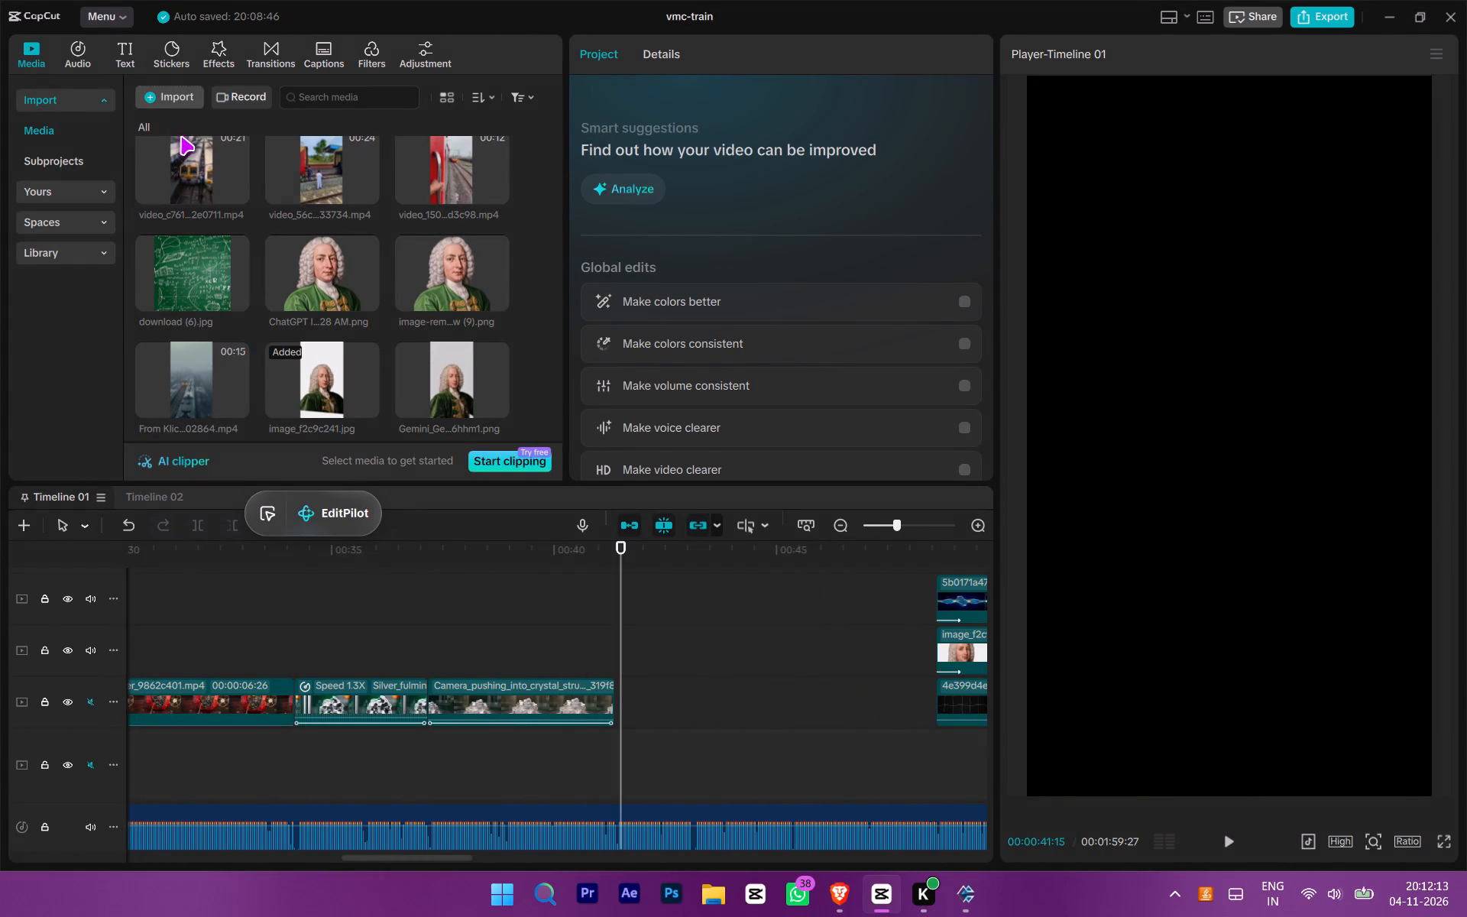
click(184, 136)
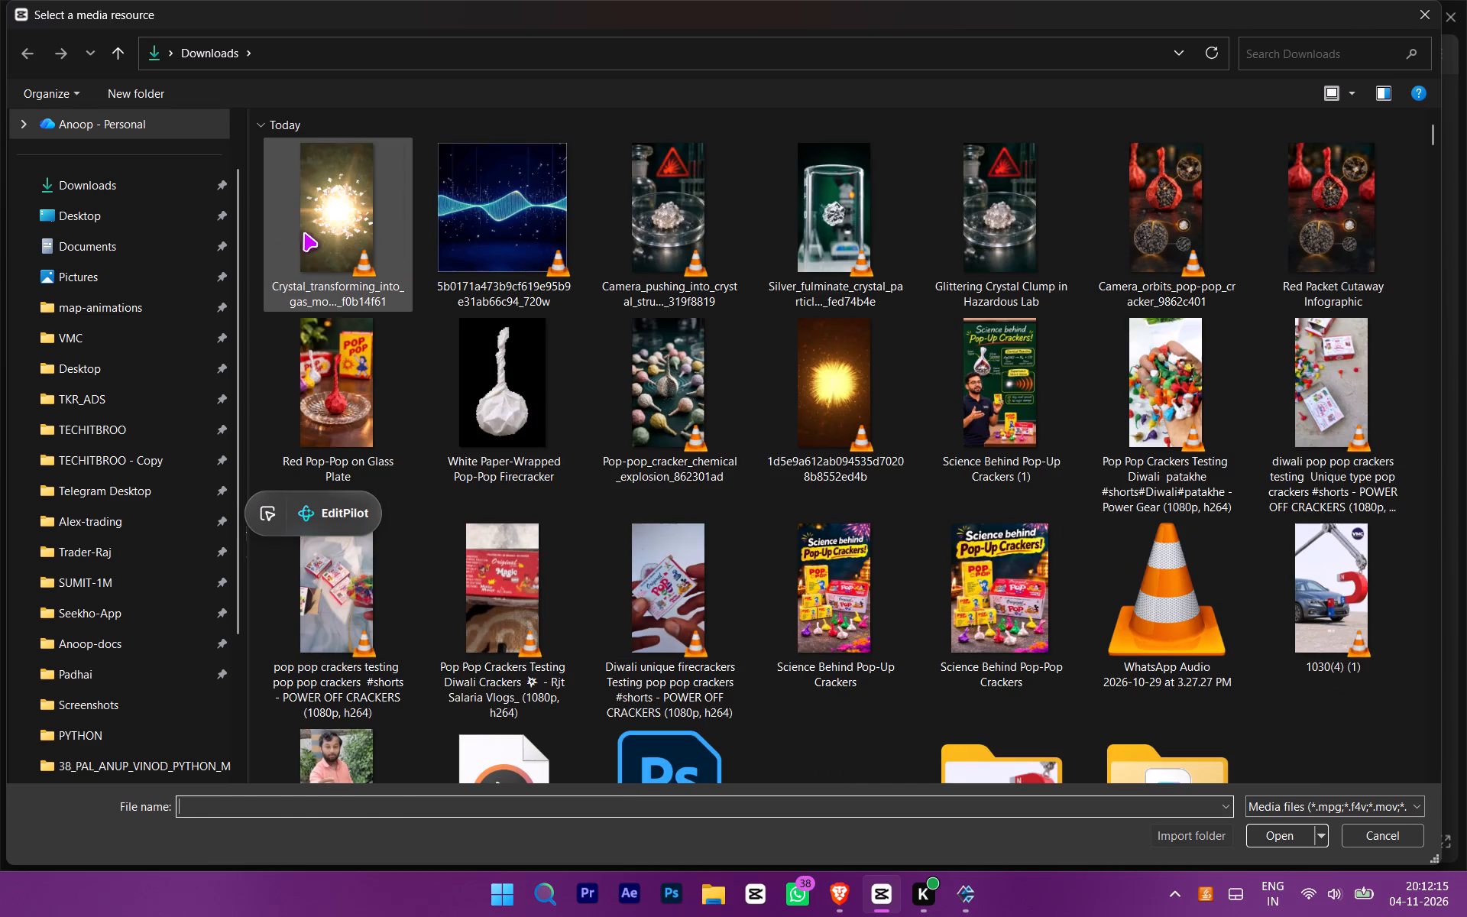
double_click(303, 231)
Place the crystal-to-gas clip in the gap after the crystal clip and trim its start to 00:00:43:03 to match the narration.
key(space)
drag(716, 699, 639, 710)
key(space)
ctrl+scroll(657, 713, up, 3)
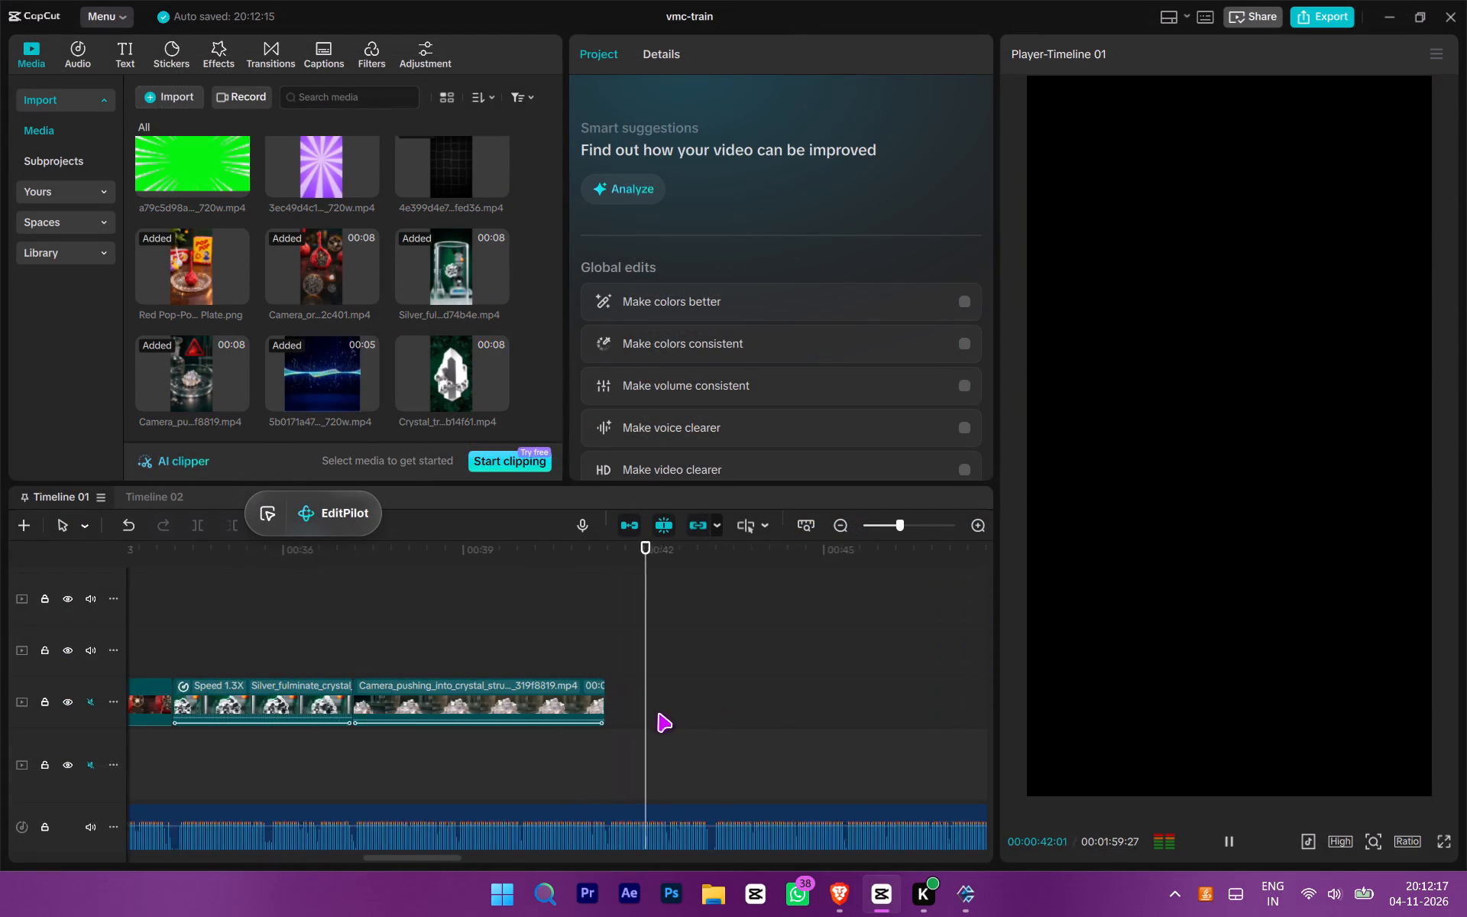
ctrl+scroll(658, 713, up, 2)
drag(614, 770, 1029, 793)
key(space)
ctrl+scroll(654, 786, up, 6)
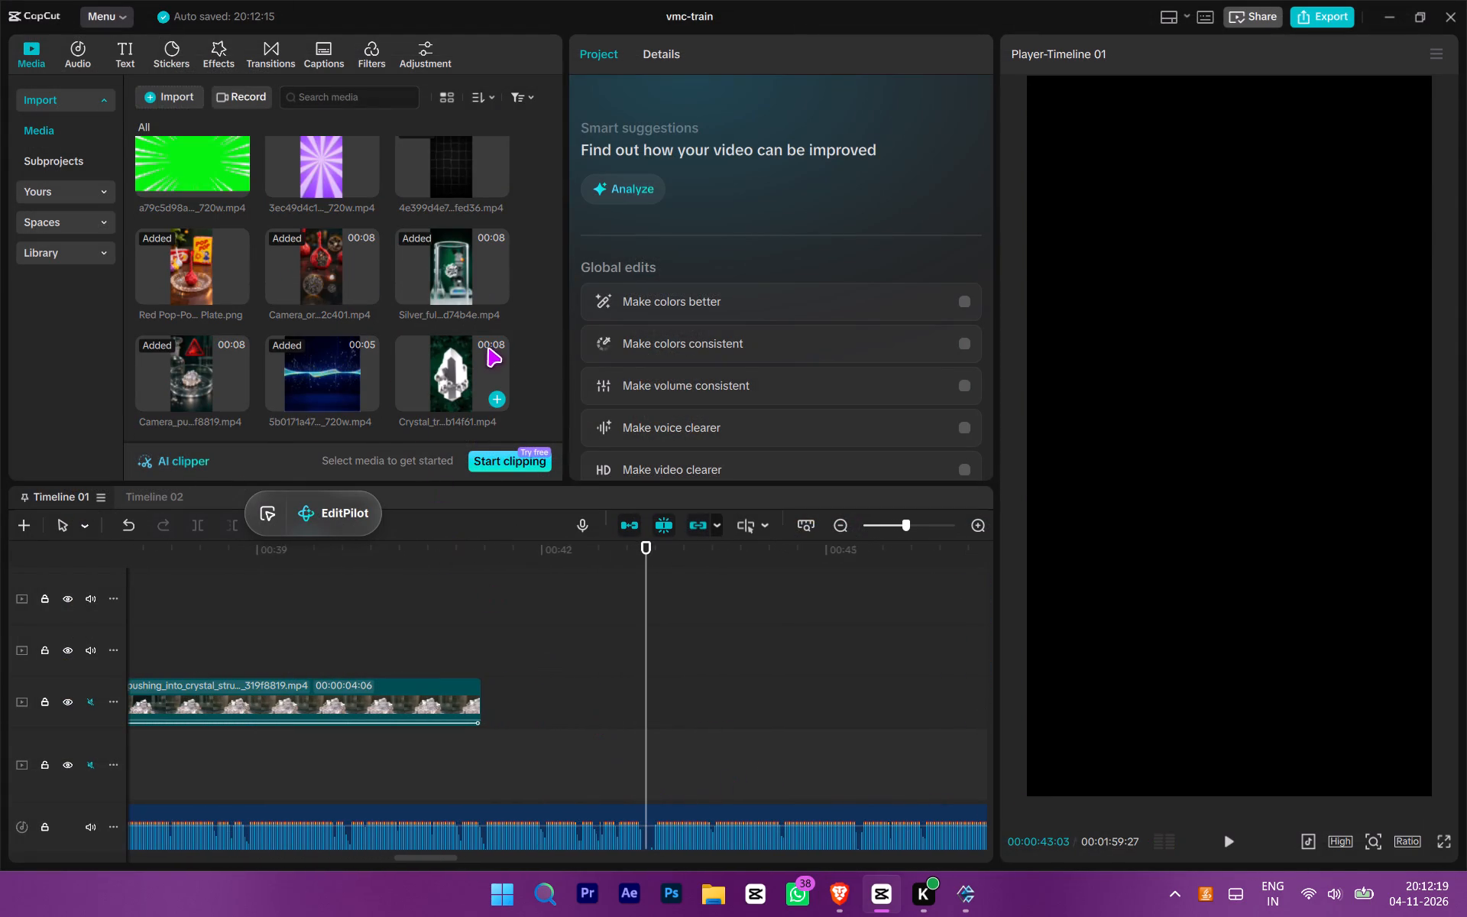
click(487, 348)
drag(468, 371, 610, 656)
key(q)
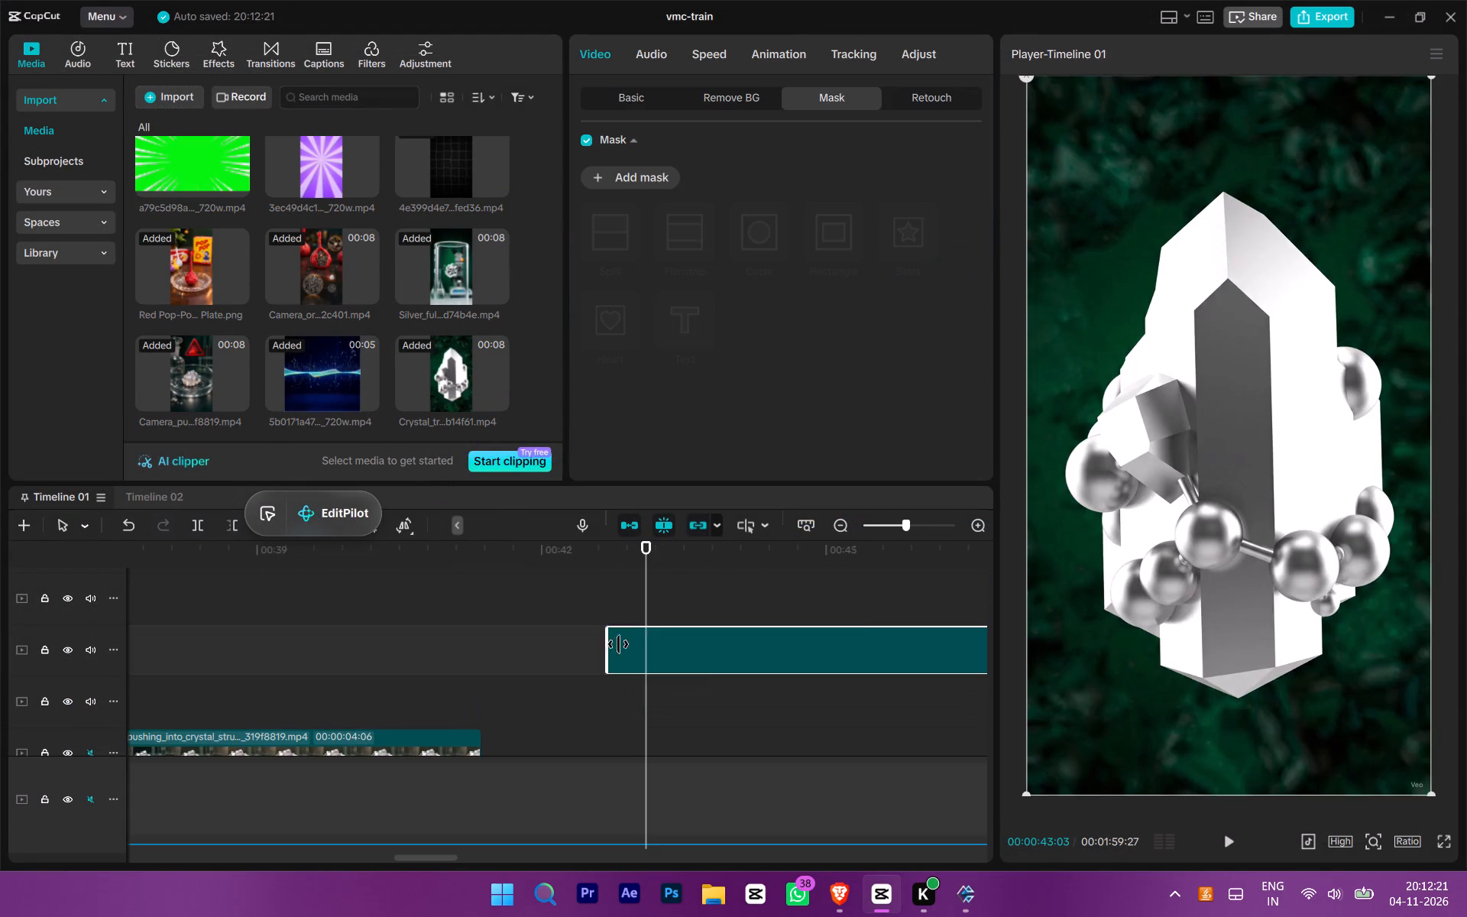
Review the crystal-to-gas clip against the narration up to where it overlaps the "Speed of Sound" sound wave panel.
key(space)
ctrl+scroll(731, 691, down, 3)
drag(638, 714, 893, 734)
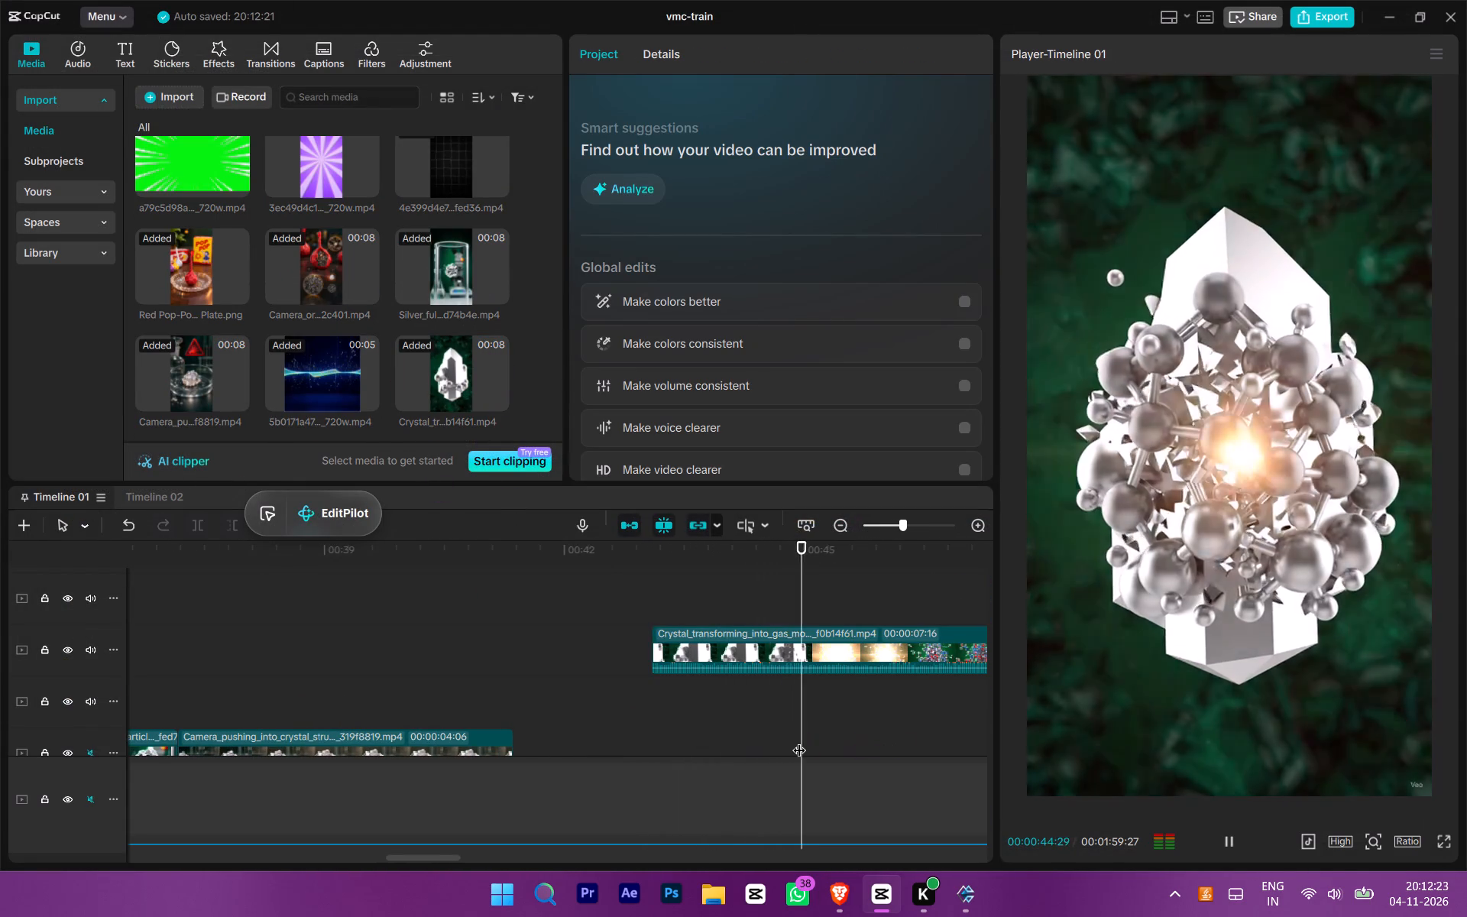
ctrl+scroll(799, 740, down, 4)
drag(794, 753, 1054, 783)
ctrl+scroll(849, 755, up, 4)
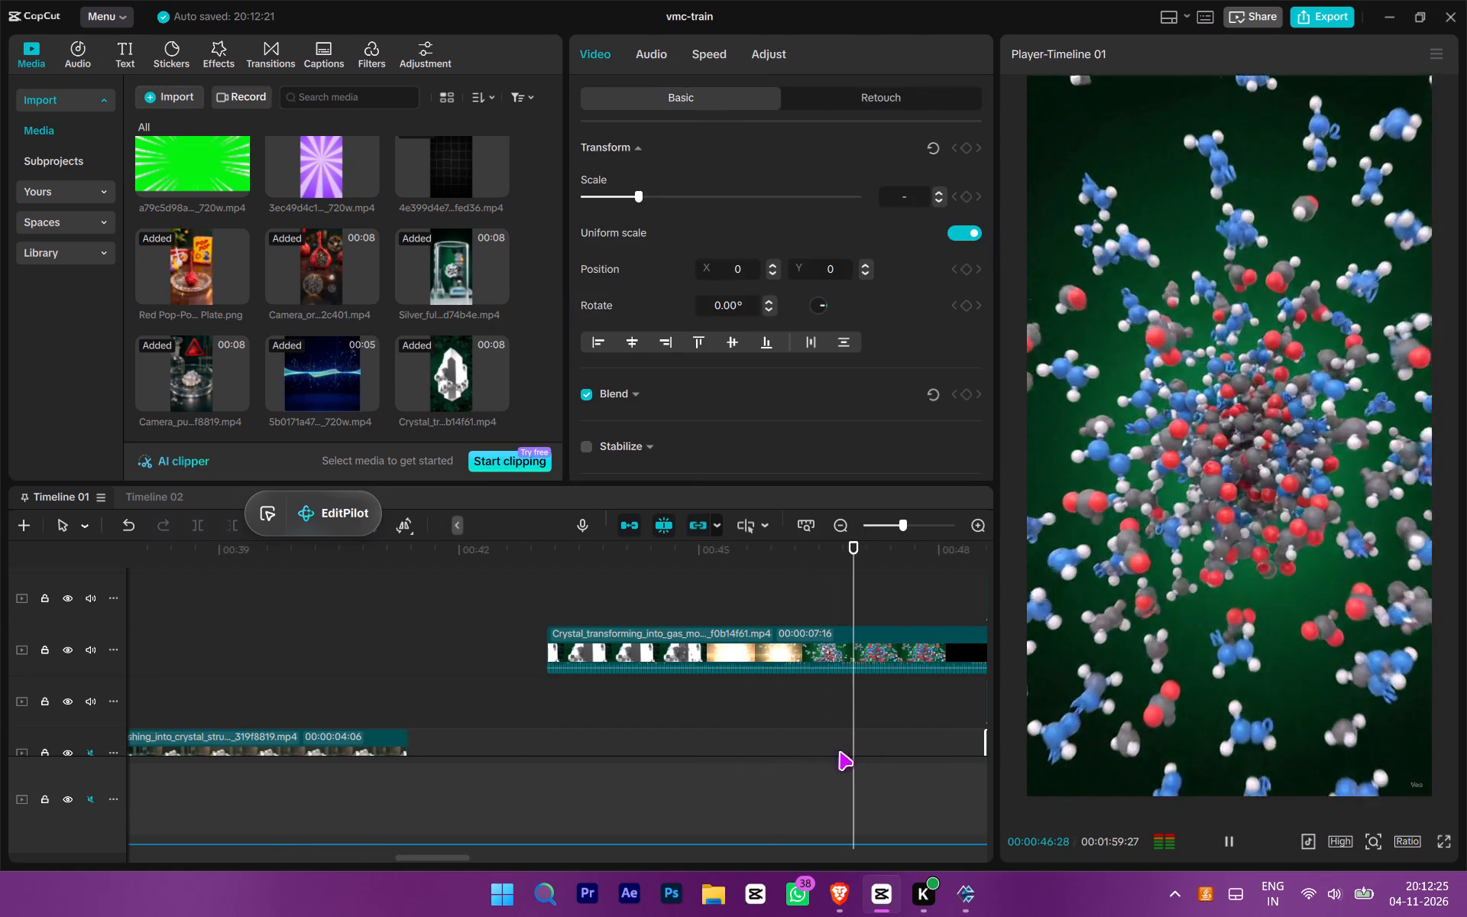
drag(779, 728, 1231, 799)
key(space)
key(space)
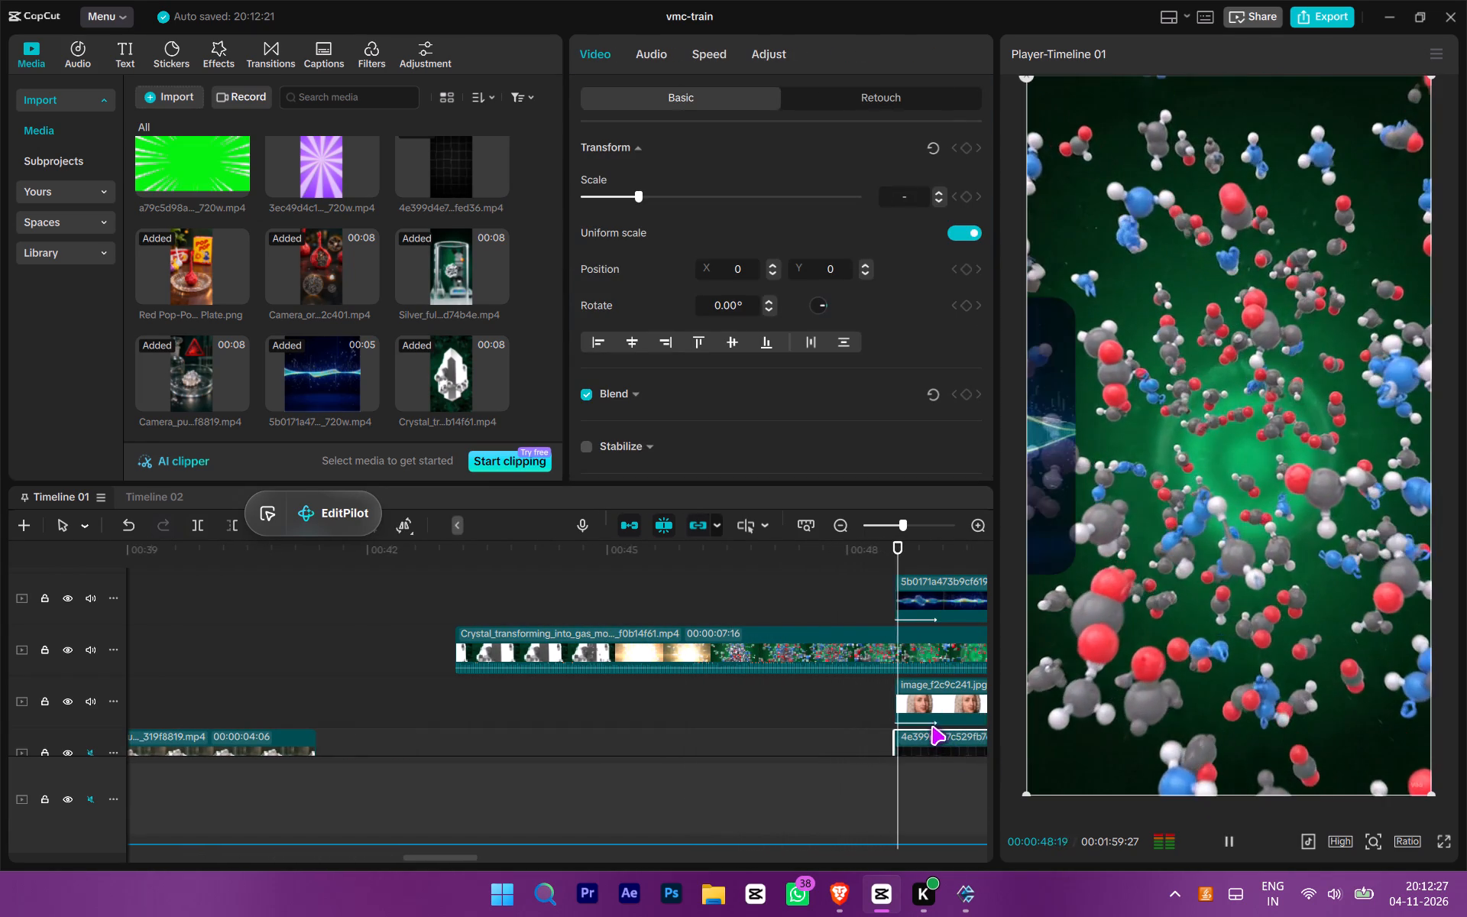
key(space)
scroll(931, 726, down, 1)
key(space)
ctrl+scroll(888, 691, down, 4)
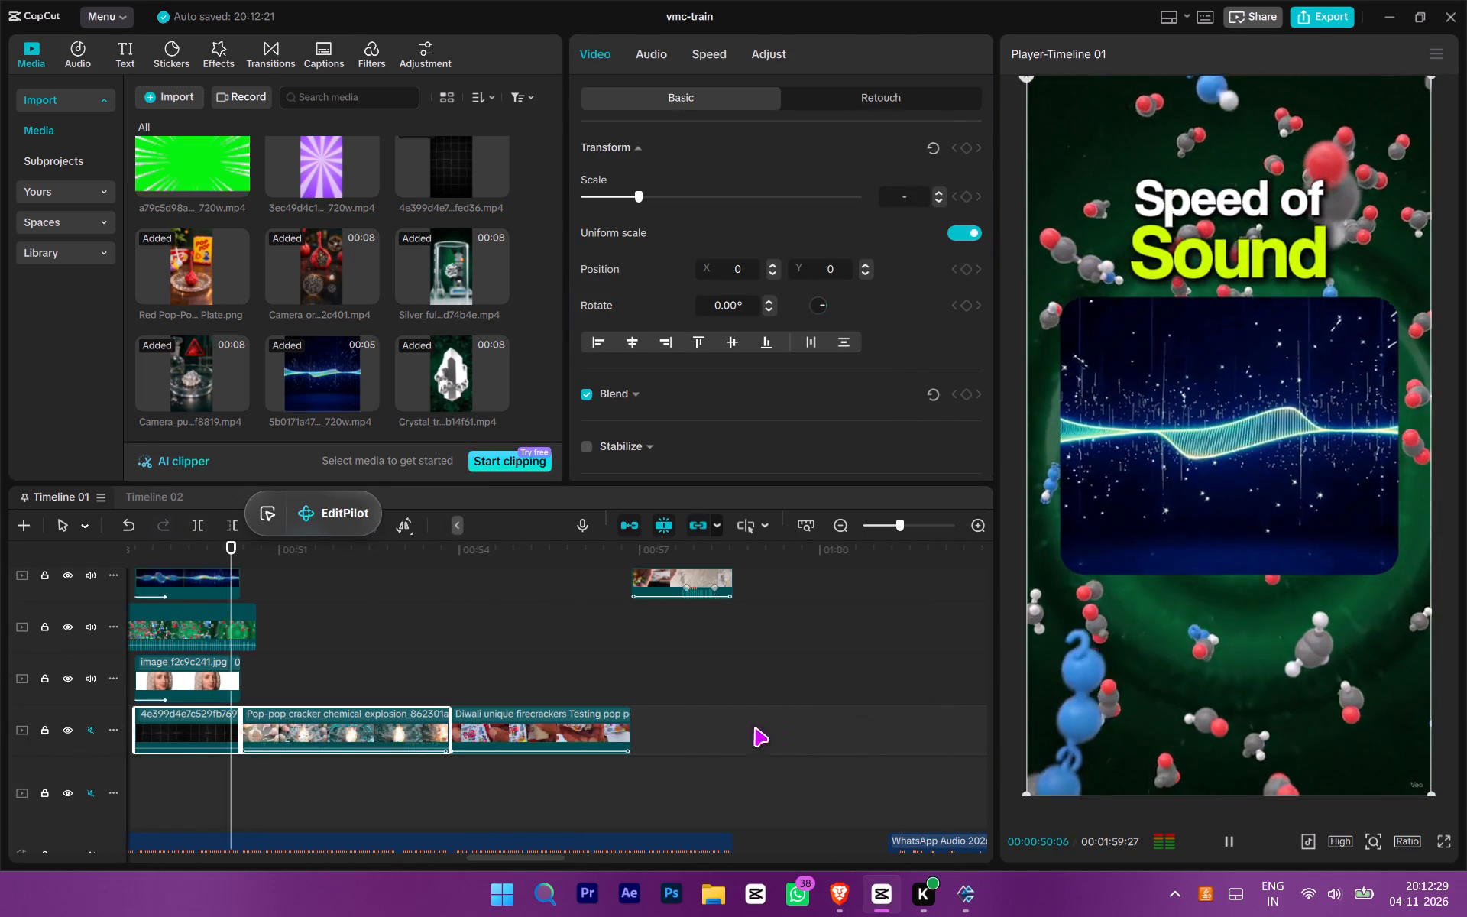
ctrl+scroll(607, 711, down, 5)
key(space)
click(167, 779)
drag(274, 805, 0, 795)
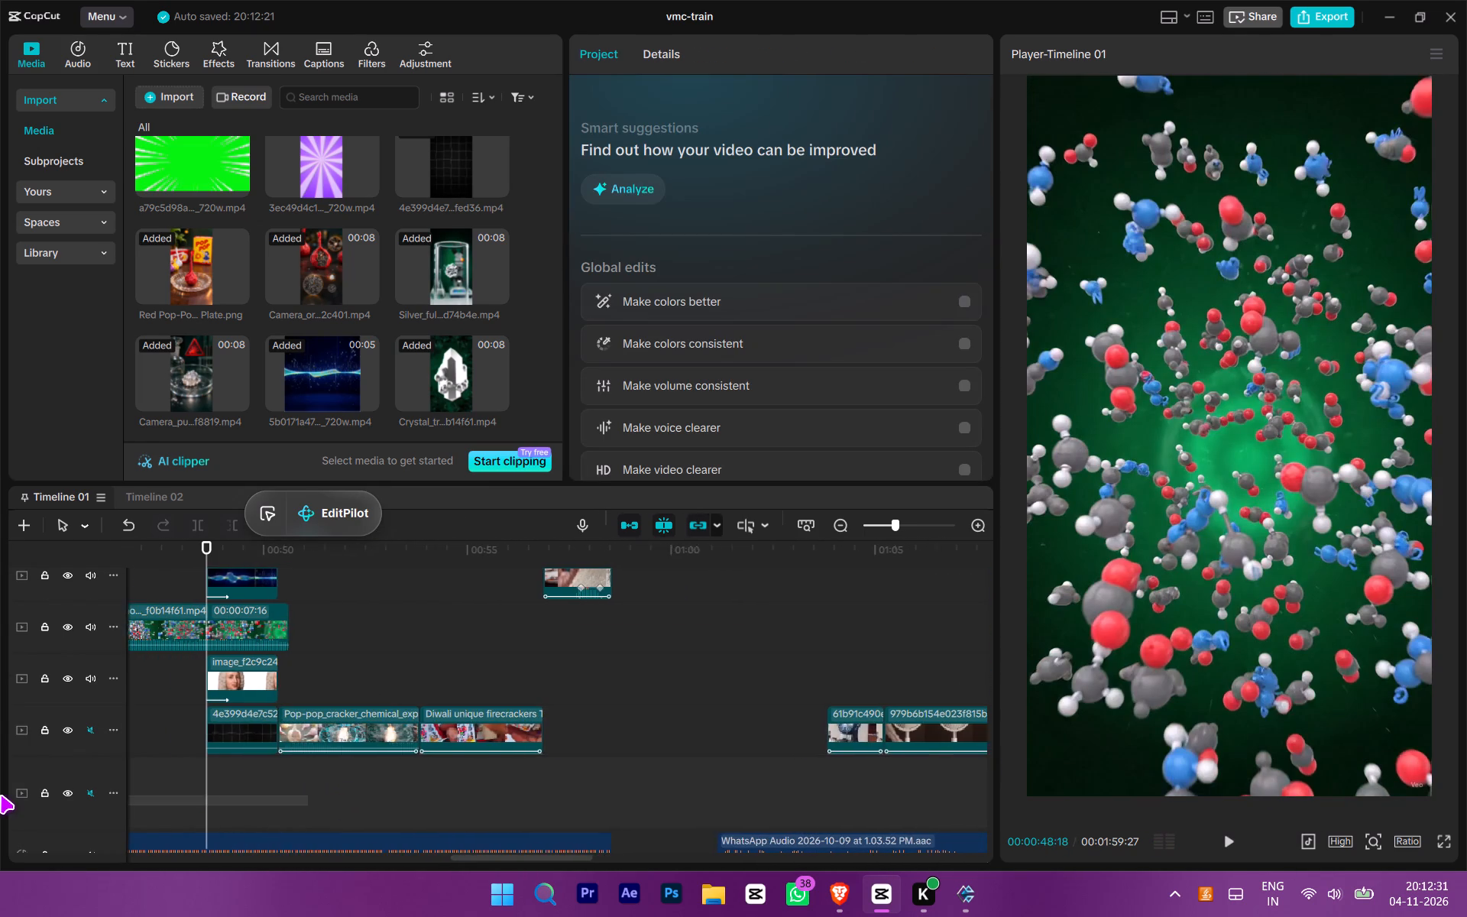
drag(0, 795, 13, 792)
Set the speed of the crystal-to-gas clip to 1.20x.
click(572, 630)
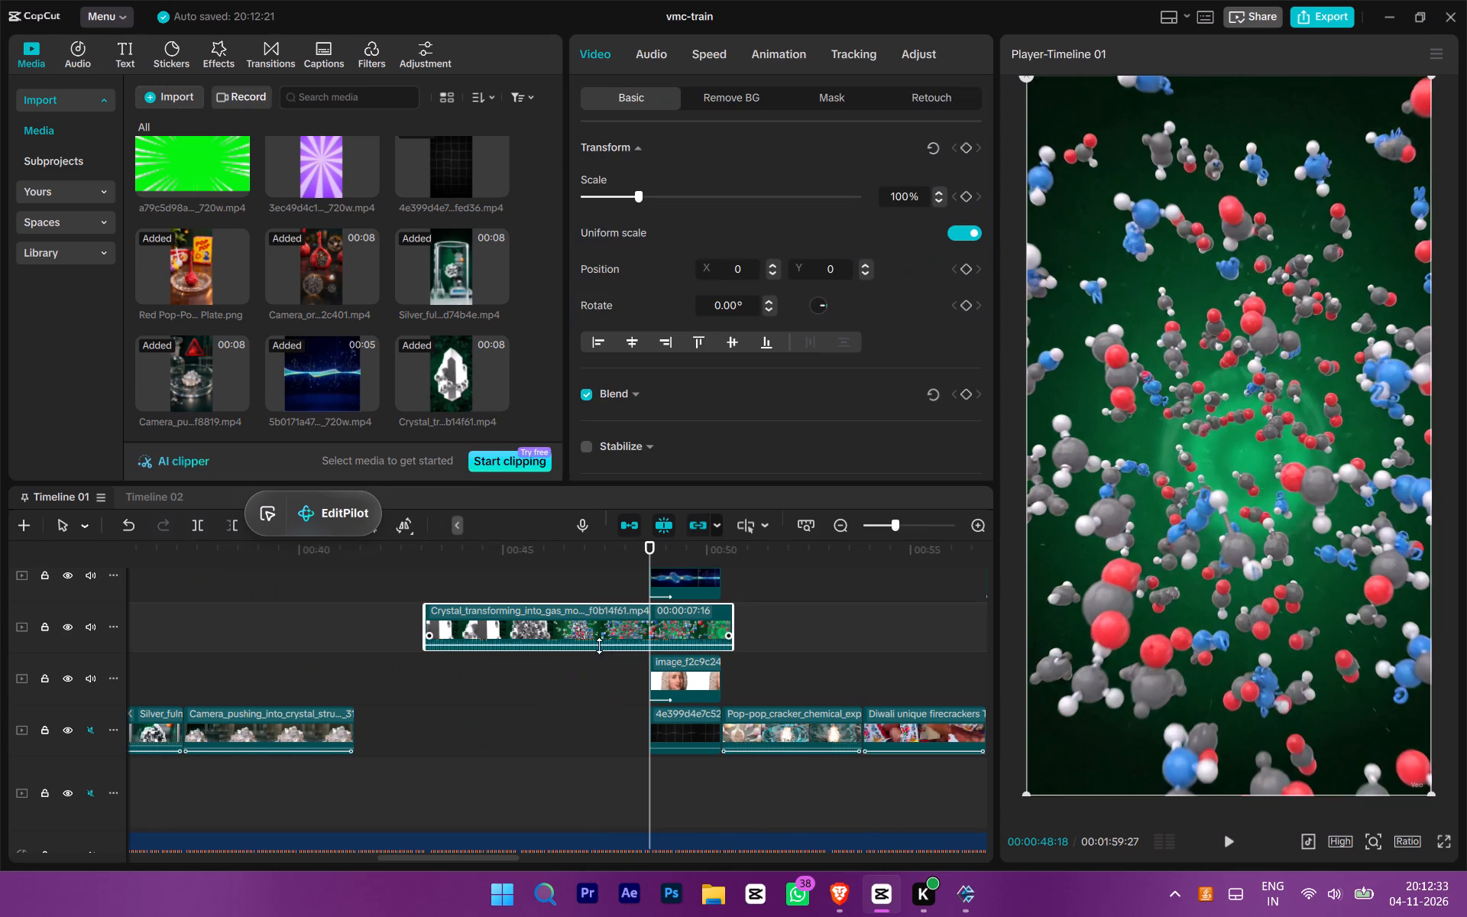
drag(599, 646, 610, 694)
click(704, 65)
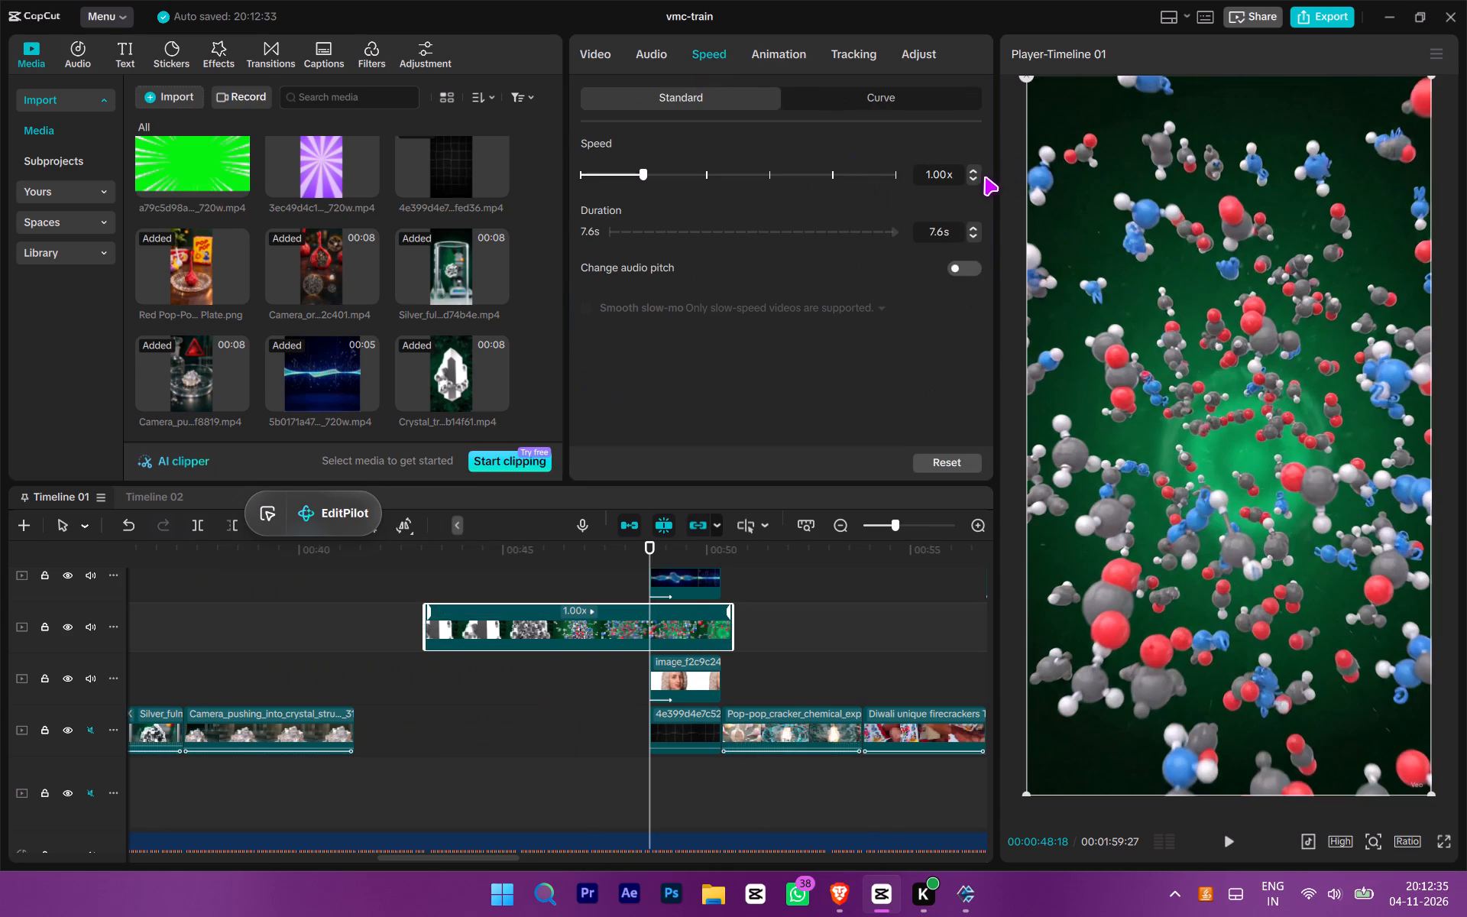
click(976, 170)
click(976, 170)
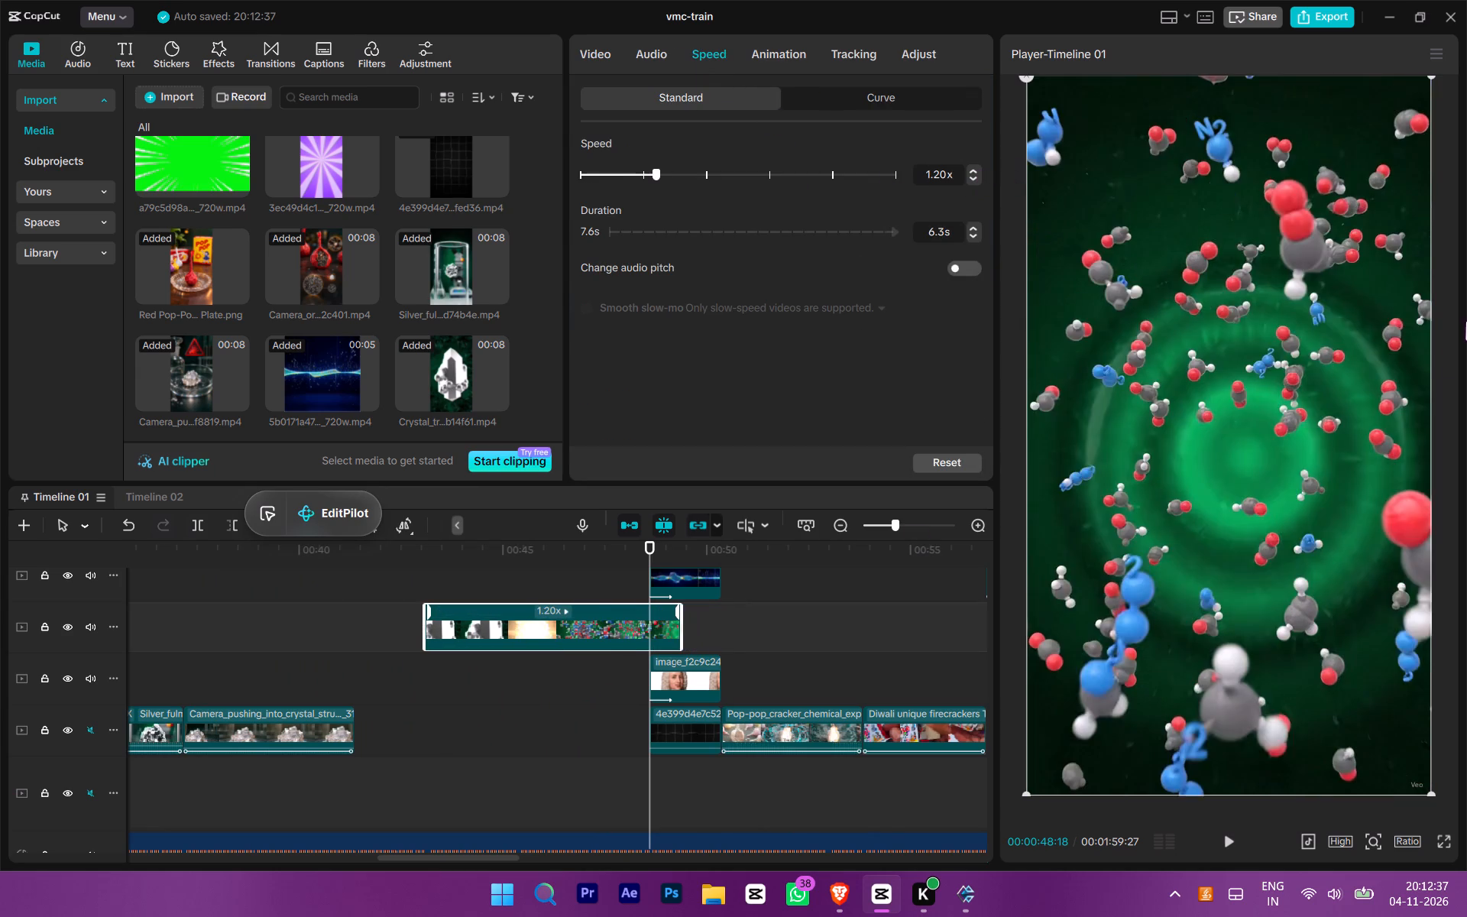
Trim the crystal-to-gas clip's end at 00:00:48:18 and move it down to the footage track, directly before the black grid background.
key(w)
drag(597, 647, 595, 733)
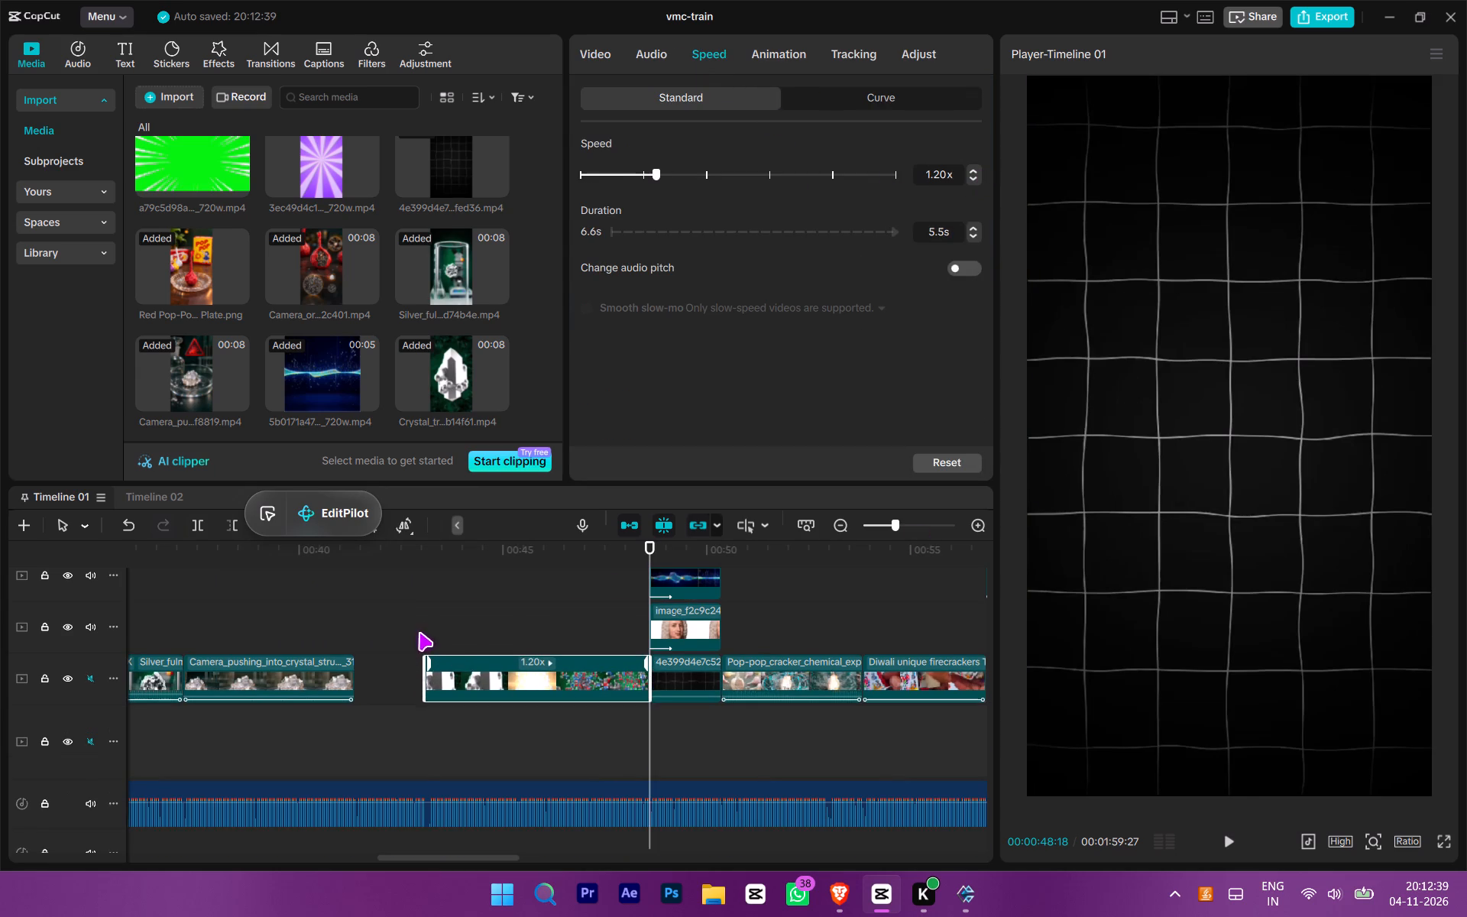
Apply the Zoom 1 combo animation to the crystal-to-gas clip.
click(419, 632)
key(space)
ctrl+scroll(470, 676, up, 4)
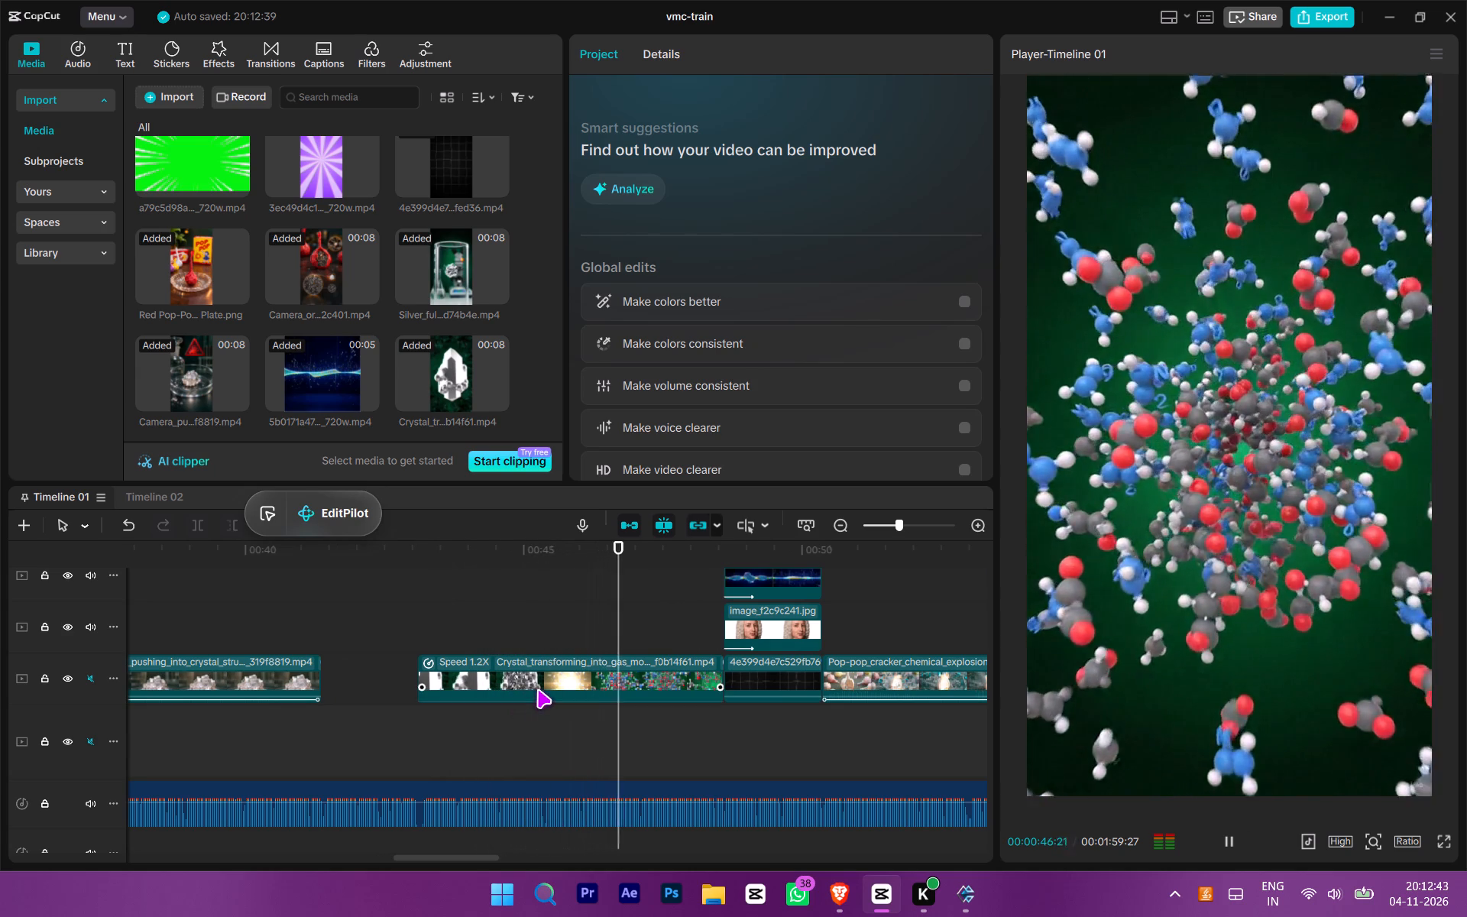
click(537, 689)
click(793, 36)
key(space)
click(913, 100)
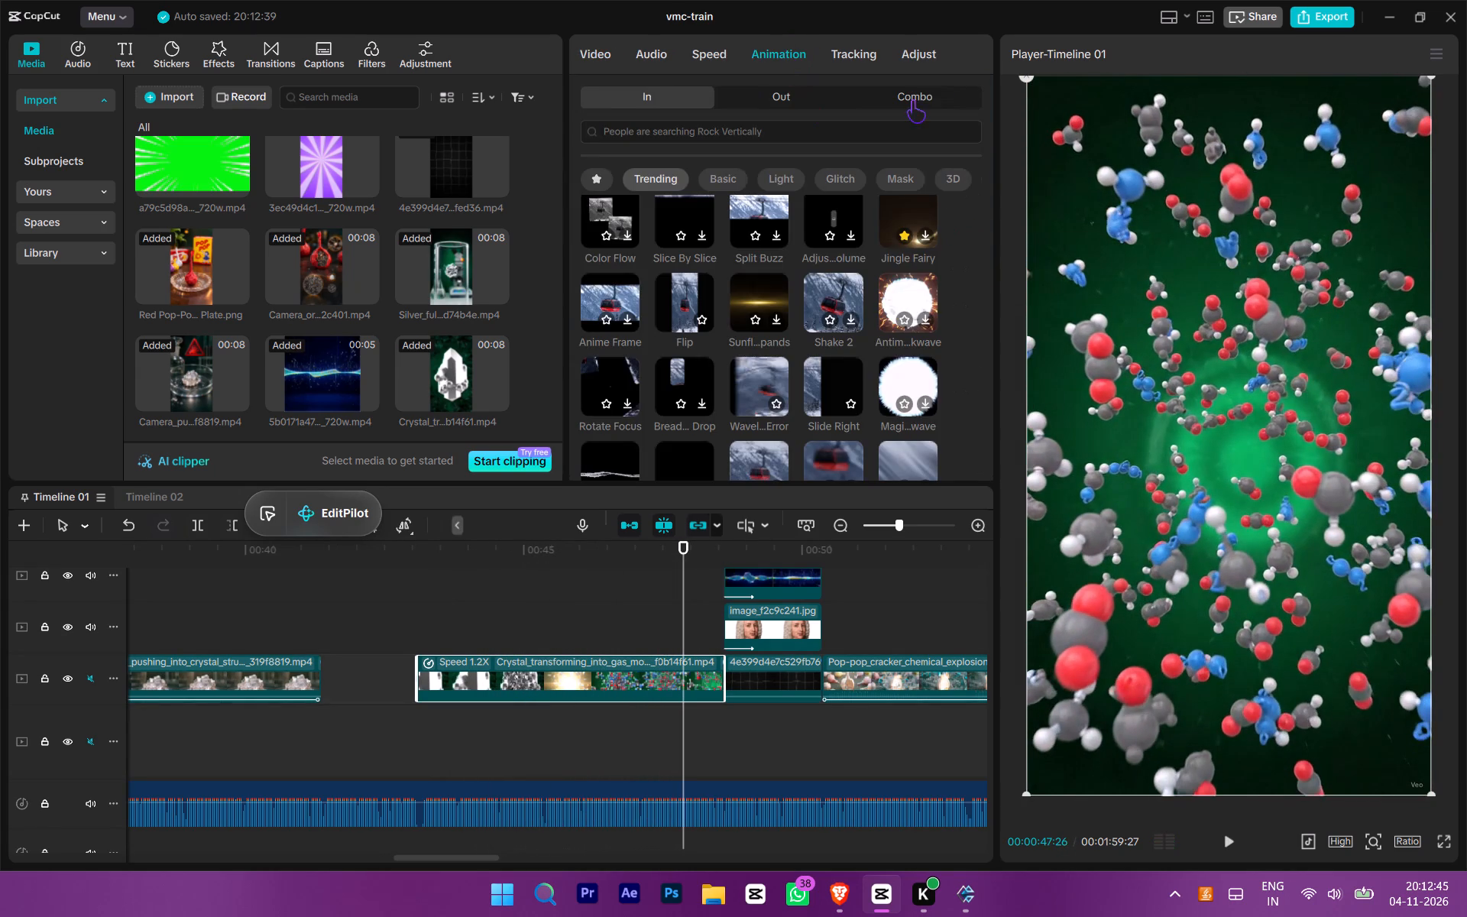
click(666, 219)
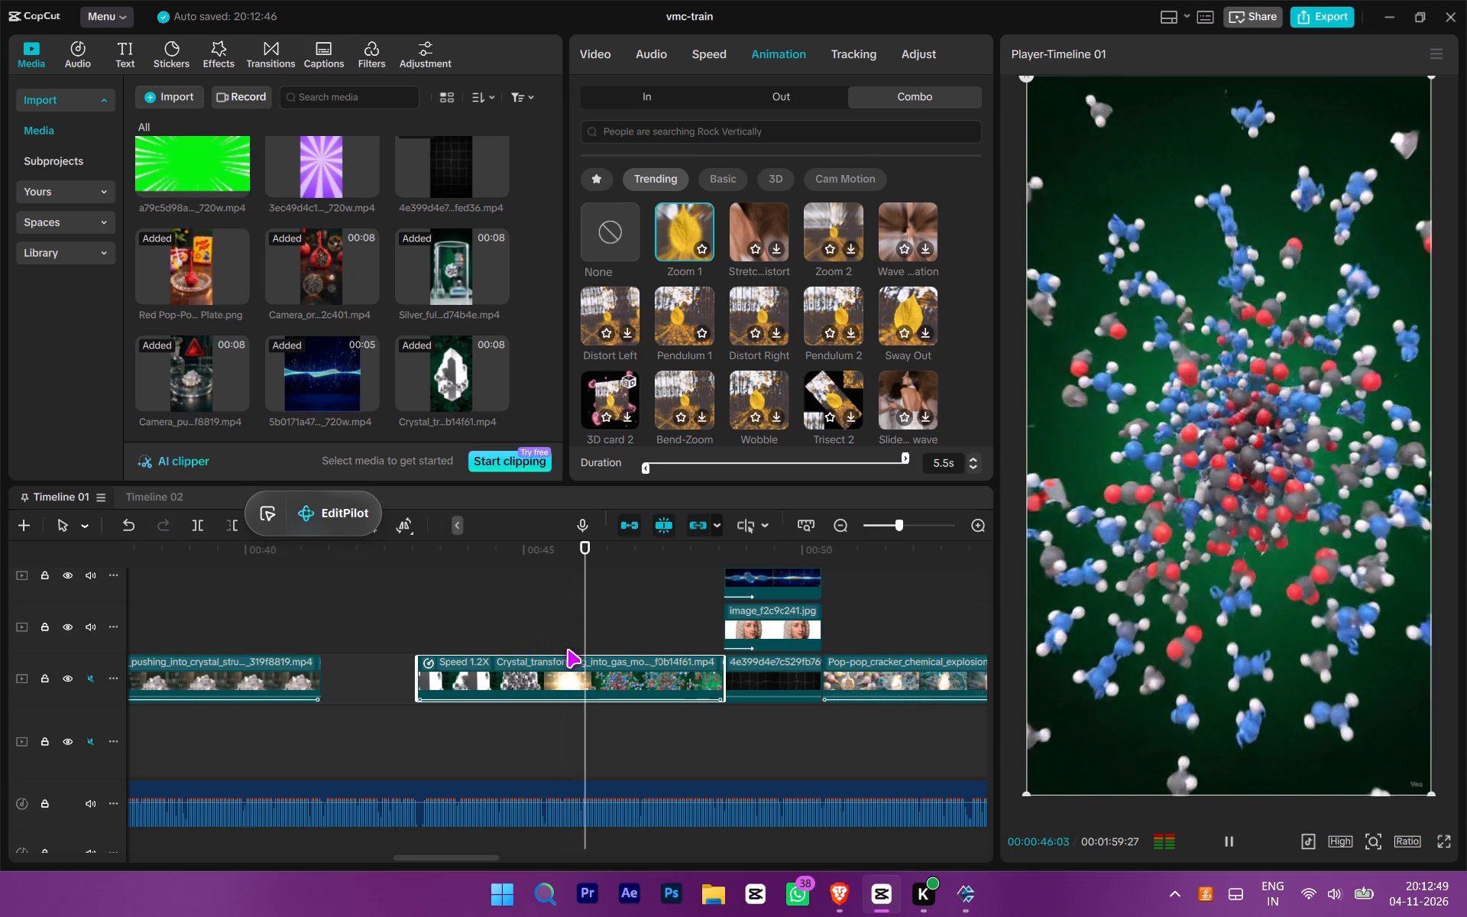
Copy the "Destabilize" title and paste it over the crystal-to-gas clip at about 00:00:45:08, matching the narration.
scroll(567, 649, up, 1)
click(538, 637)
key(space)
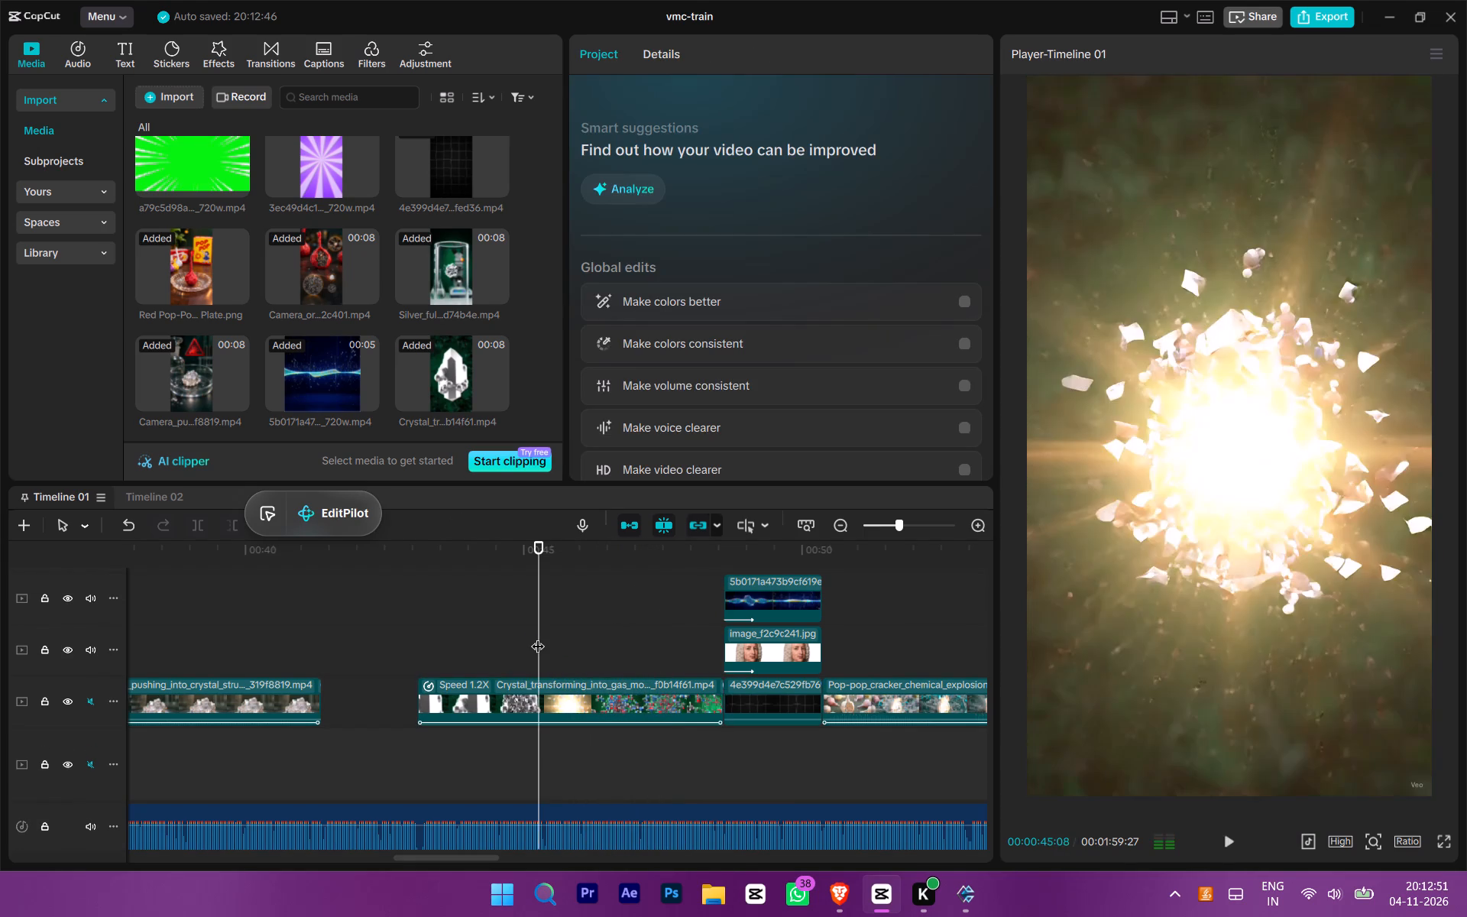
key(space)
key(space)
click(538, 637)
scroll(575, 676, up, 7)
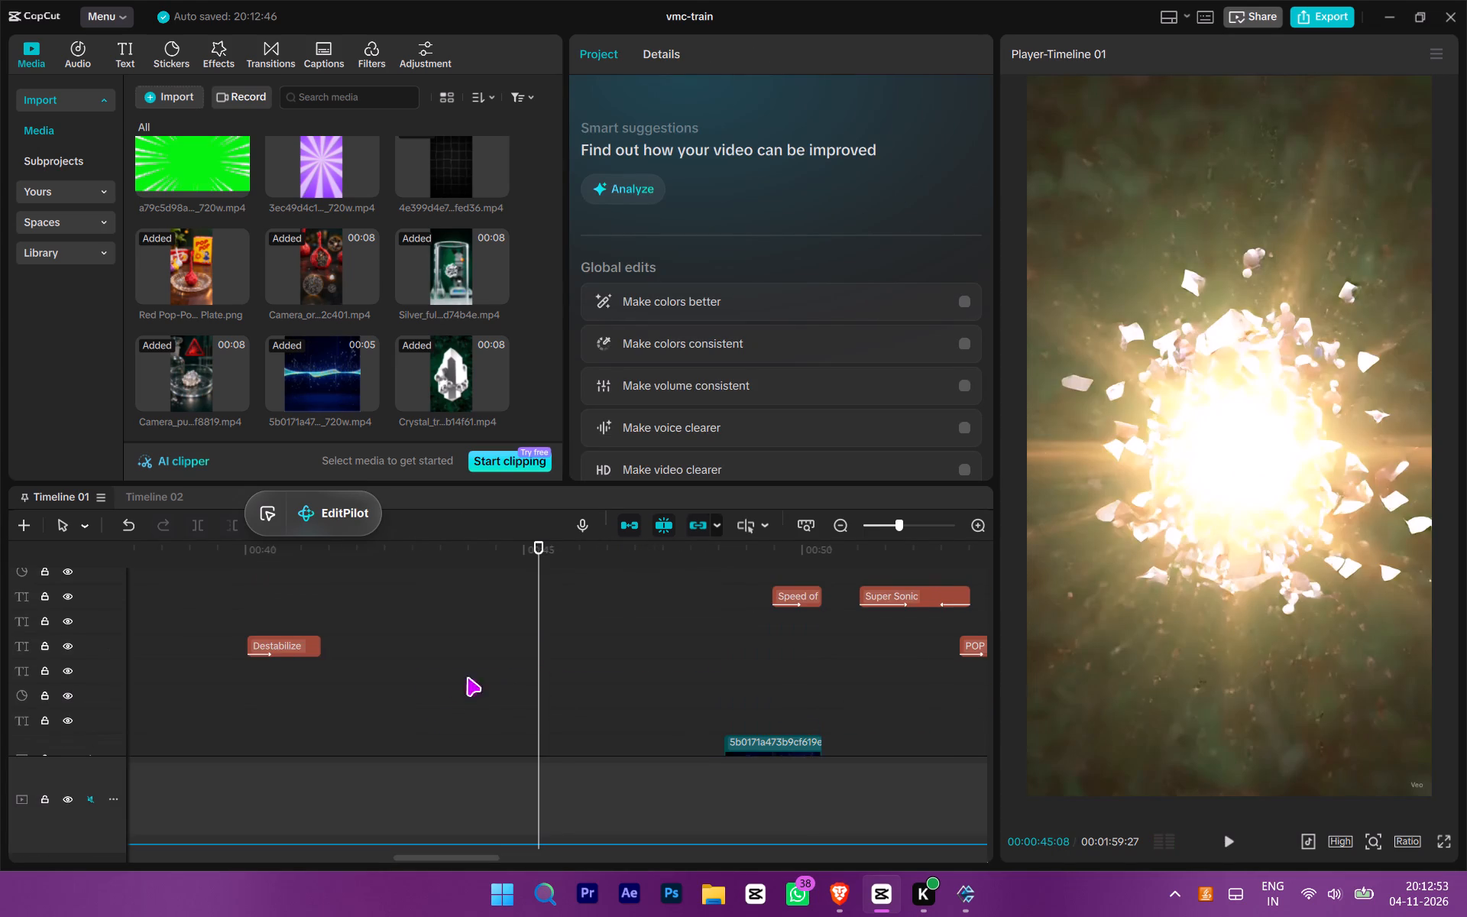
ctrl+scroll(461, 677, down, 3)
drag(410, 670, 334, 592)
key(ctrl+c)
key(ctrl+v)
key(space)
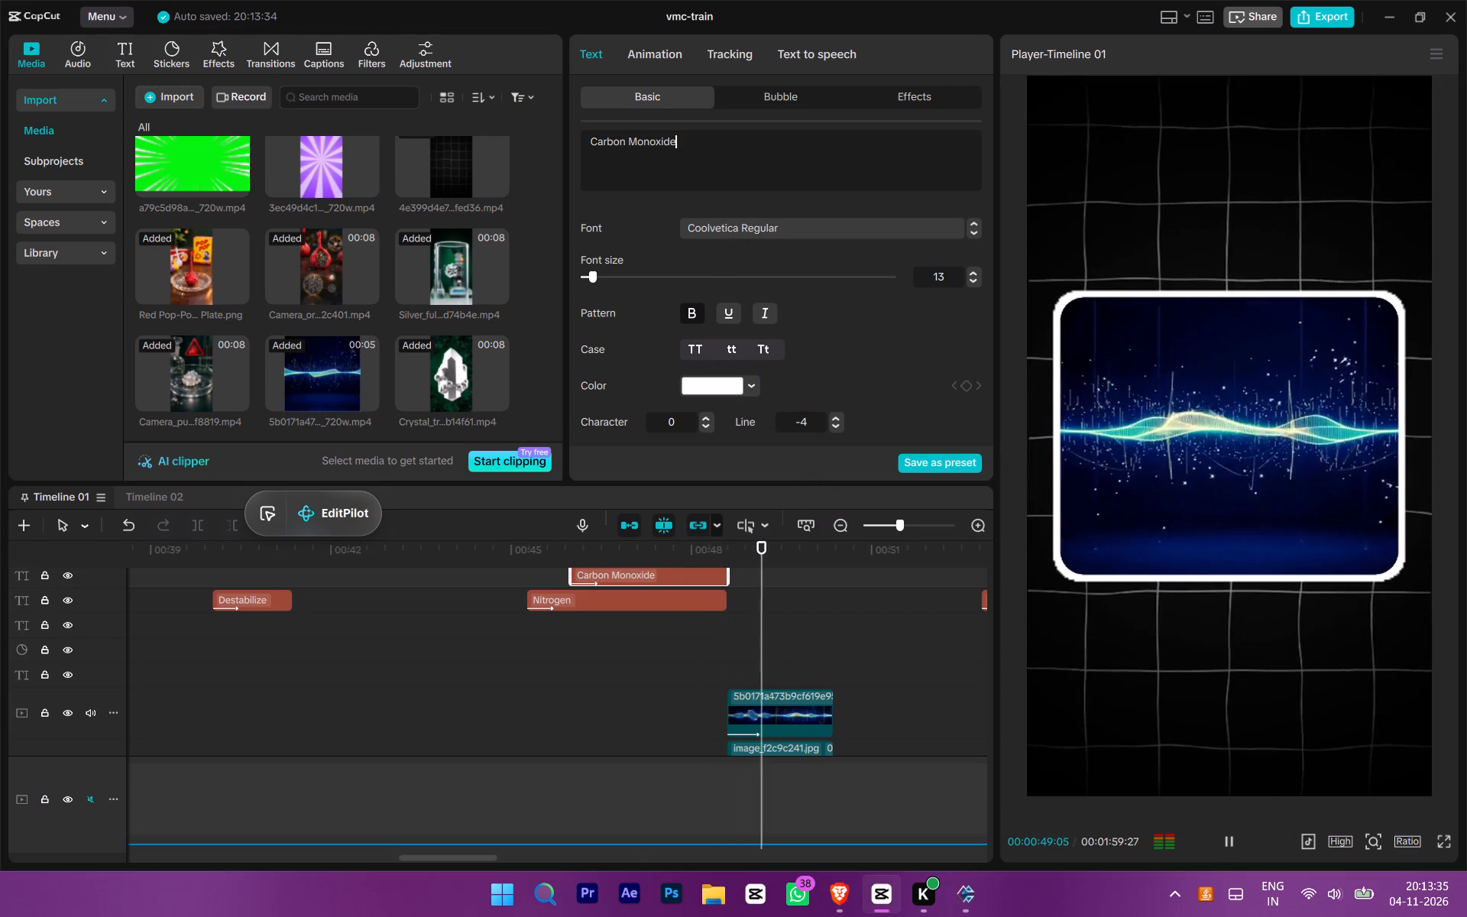
key(space)
drag(589, 141, 489, 122)
key(BackSpace)
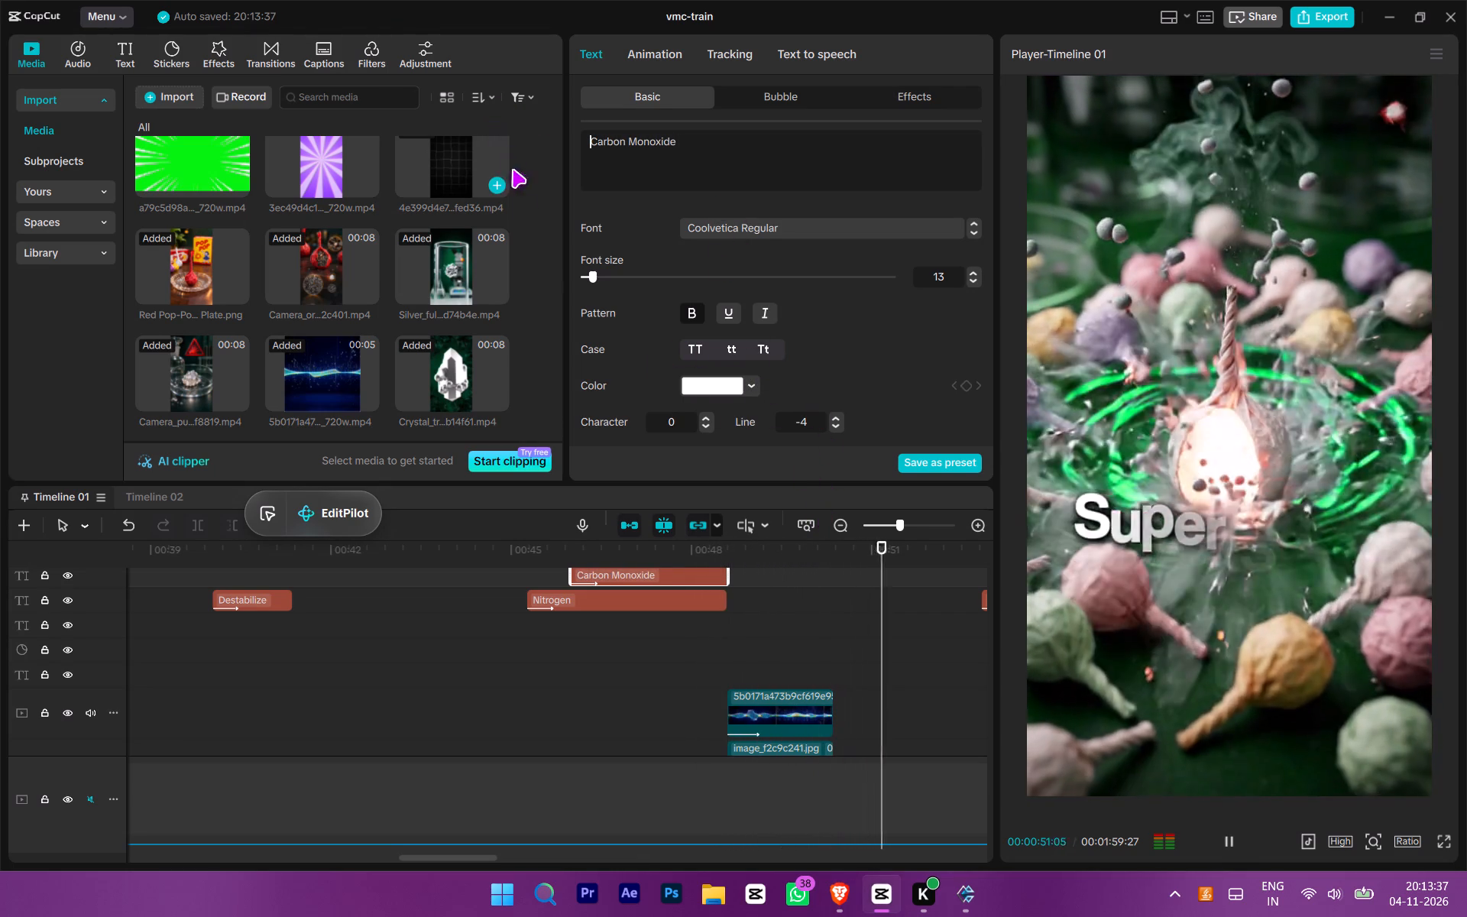
Move the "Nitrogen" and "Carbon Monoxide" titles together slightly higher in the frame.
click(666, 621)
drag(626, 656, 645, 529)
drag(1176, 595, 1177, 592)
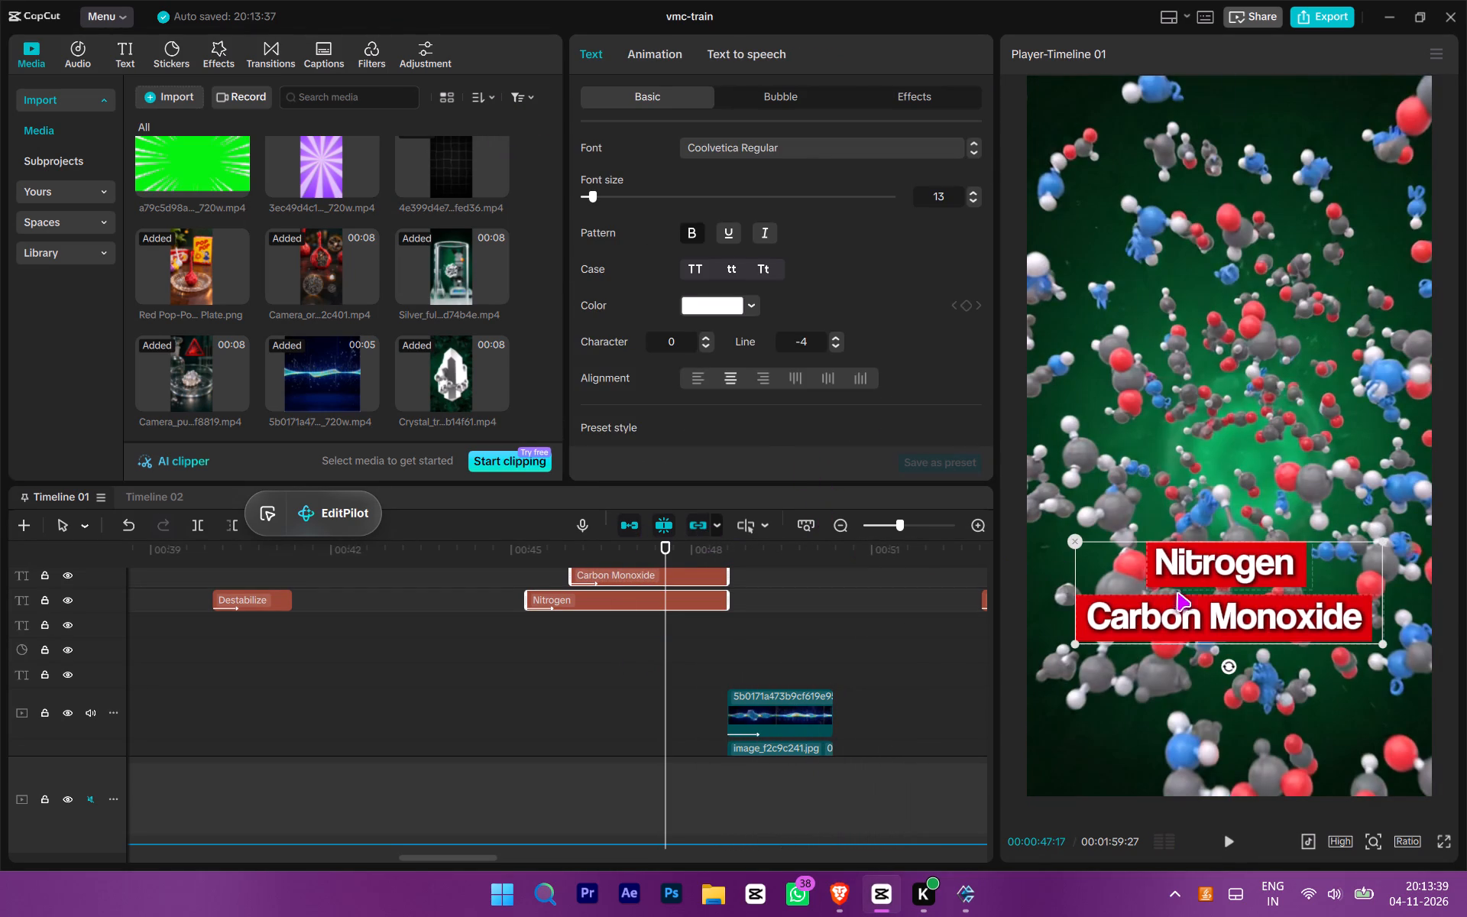
drag(1177, 592, 1175, 569)
Play back the section from just before the "Nitrogen" title through the "Super Sonic" title to review title timing.
click(536, 622)
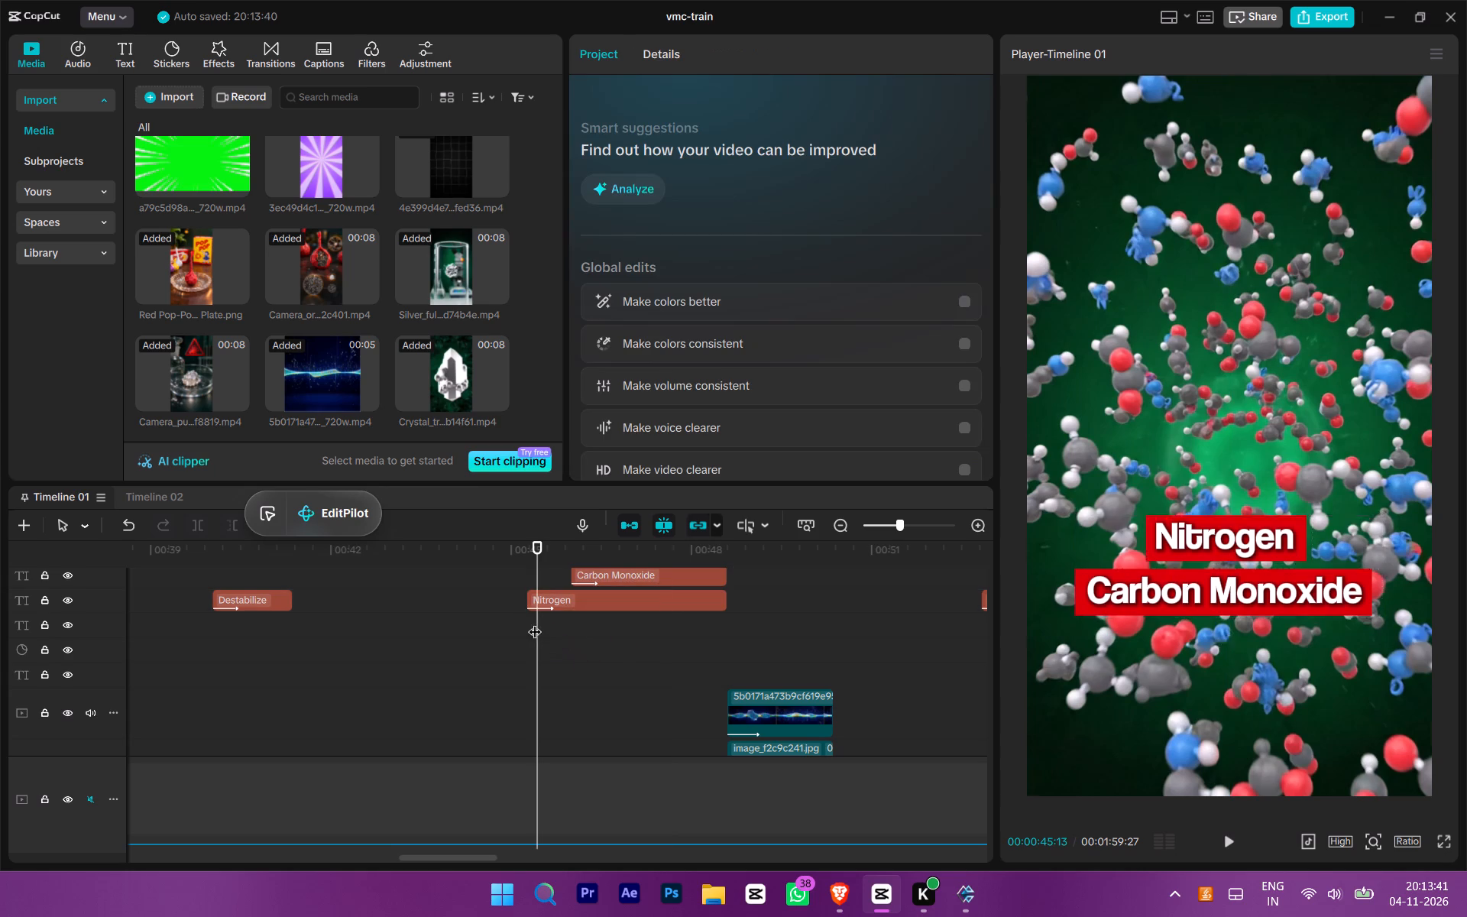
drag(530, 622, 523, 622)
click(523, 622)
key(space)
ctrl+scroll(609, 653, up, 4)
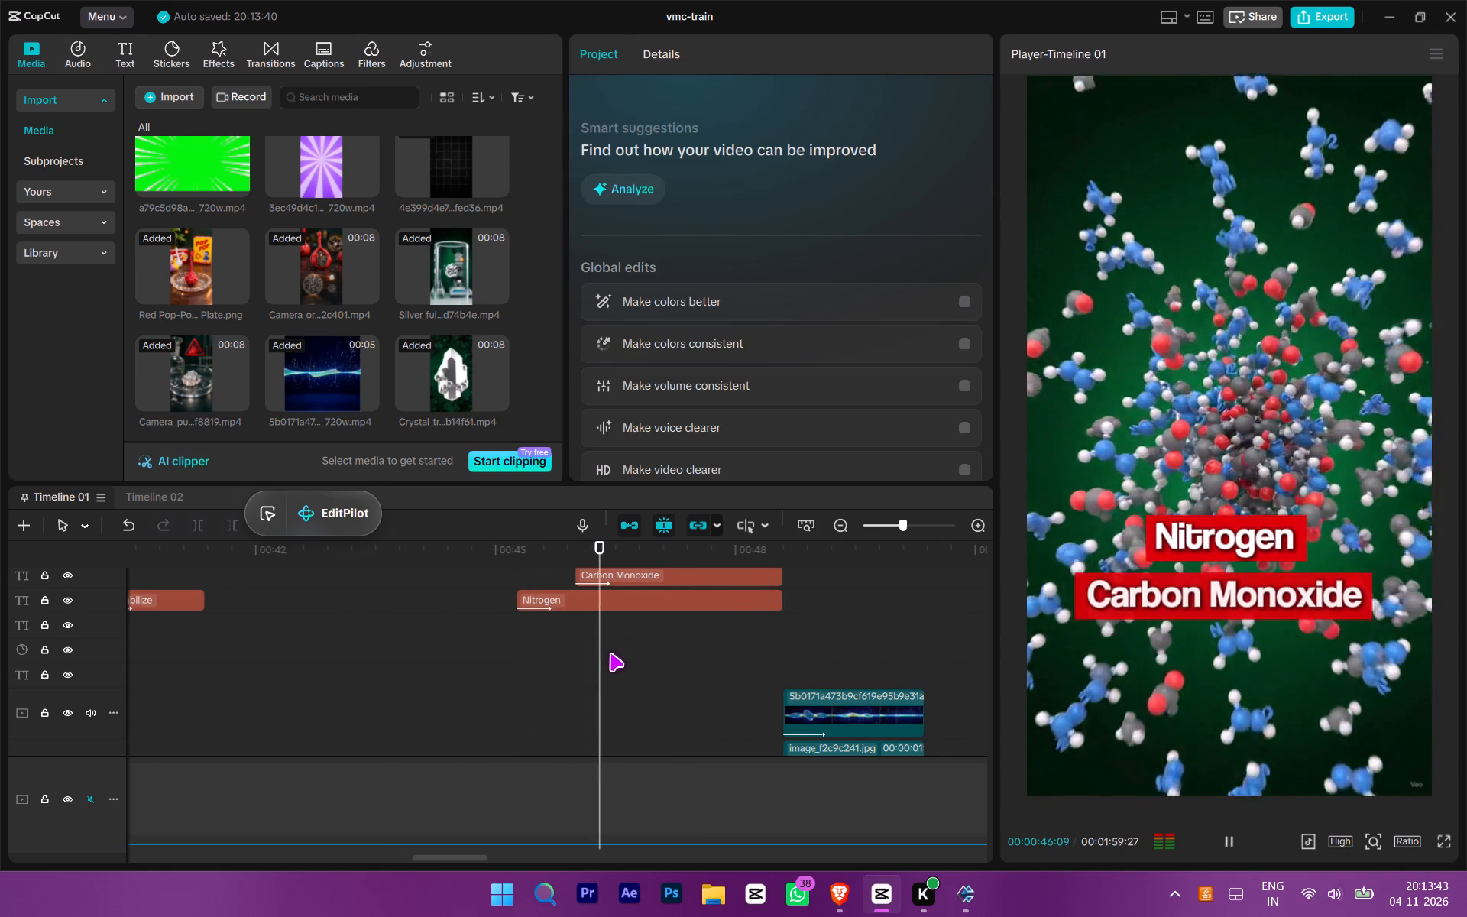
scroll(619, 681, down, 1)
ctrl+scroll(593, 687, down, 4)
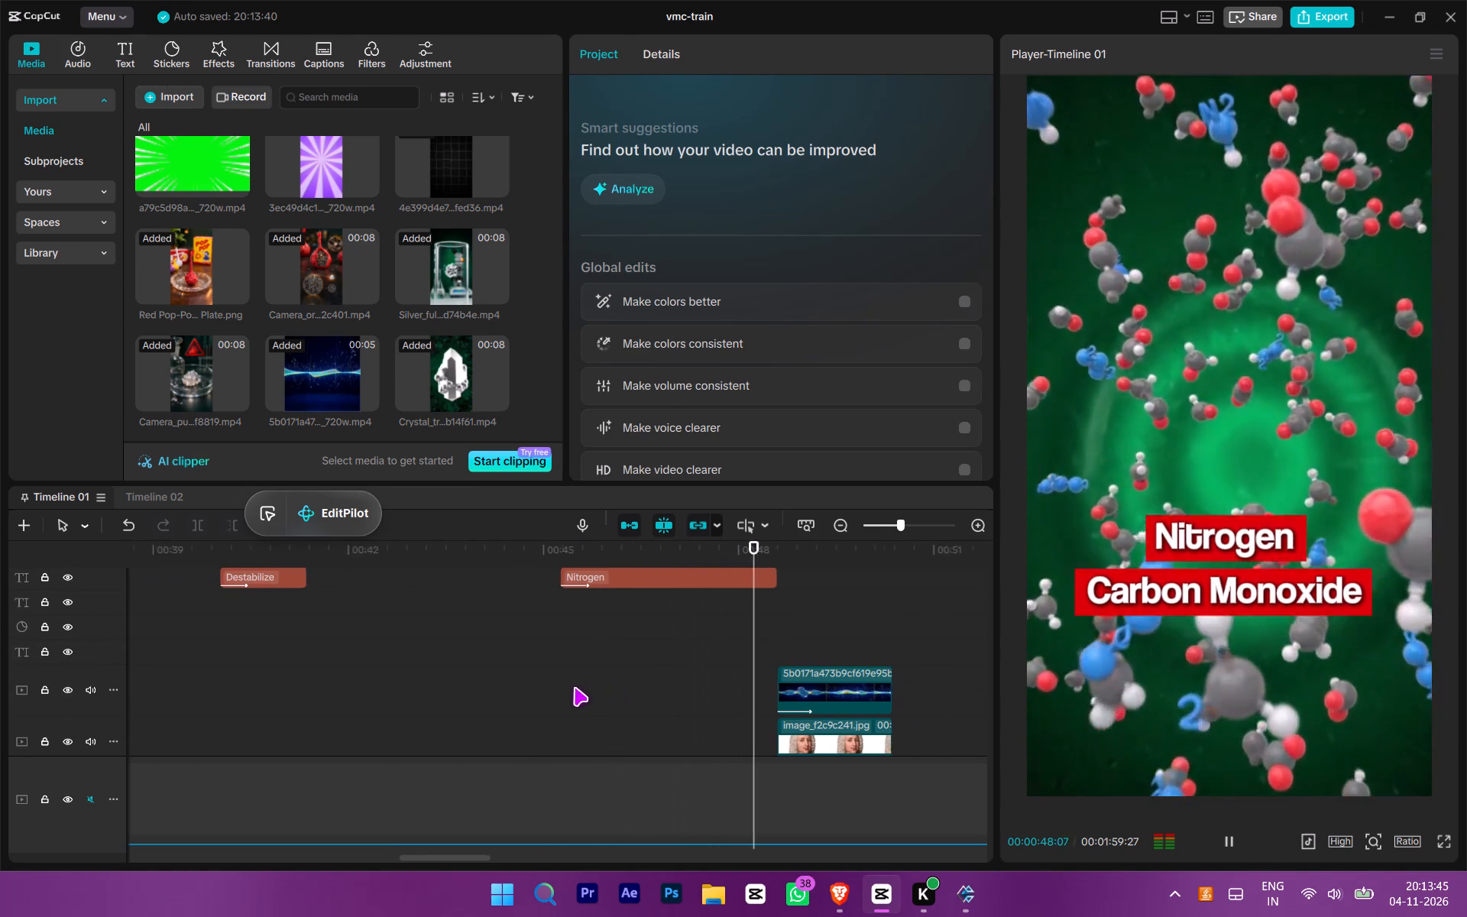
ctrl+scroll(570, 682, down, 11)
click(546, 617)
key(space)
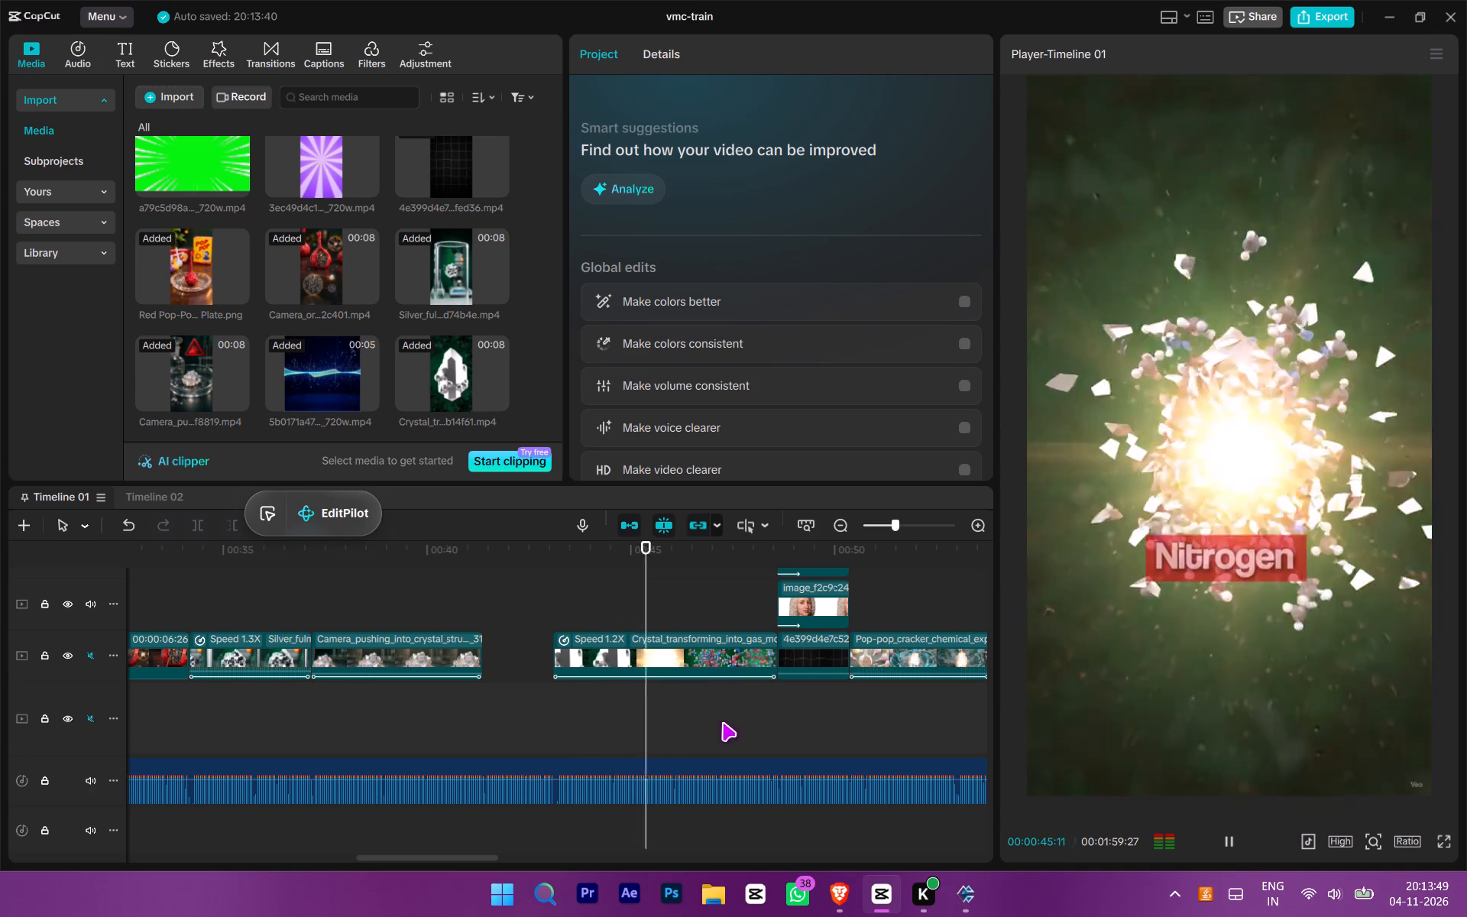
scroll(722, 722, up, 3)
ctrl+scroll(722, 723, down, 4)
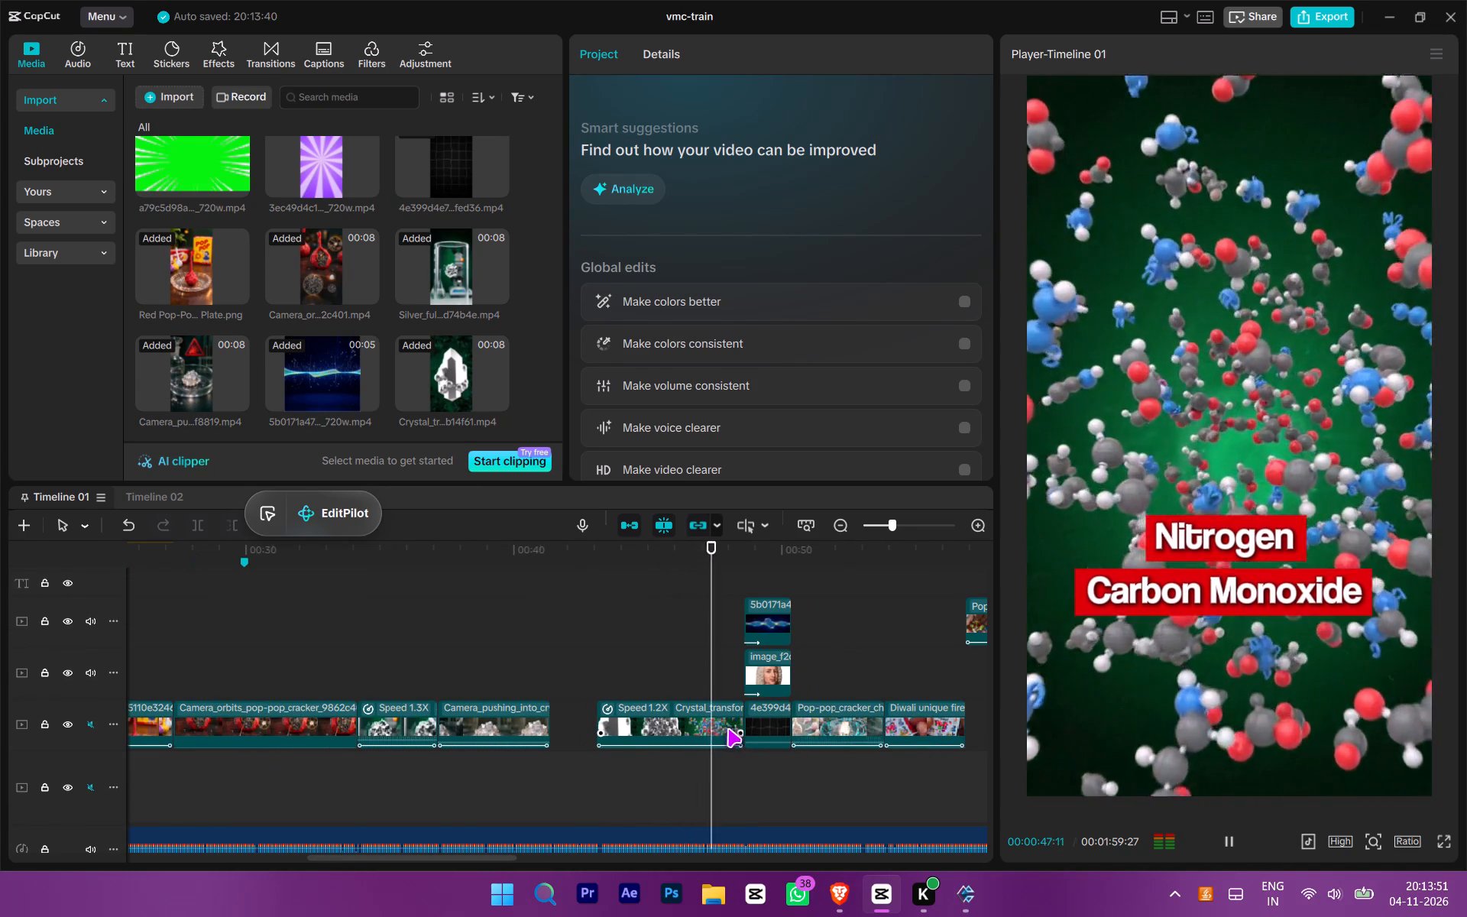
ctrl+scroll(730, 731, up, 2)
scroll(730, 731, down, 1)
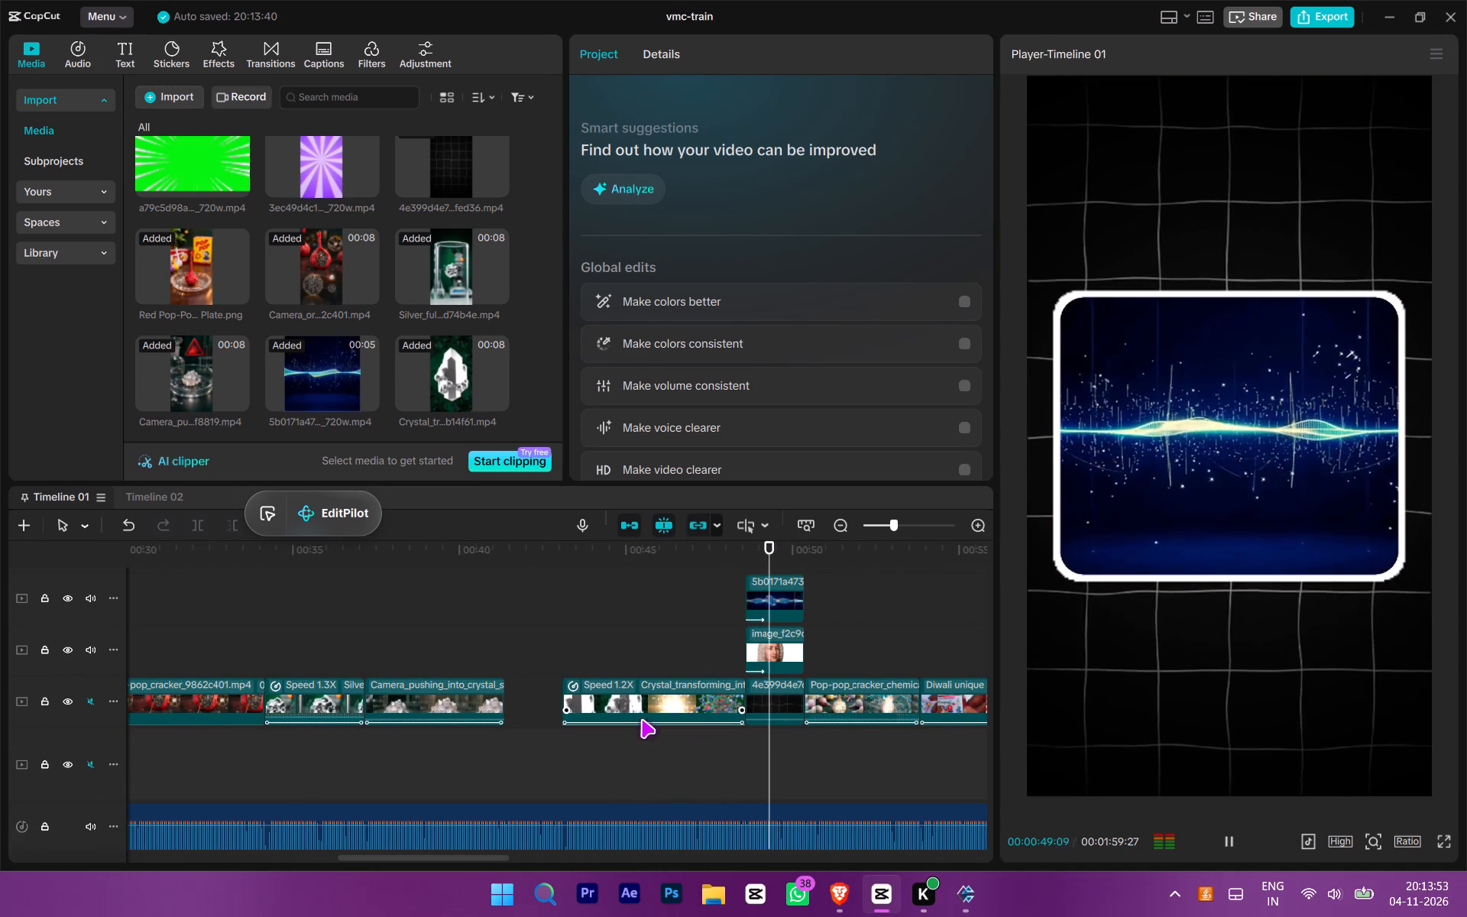
scroll(636, 715, down, 2)
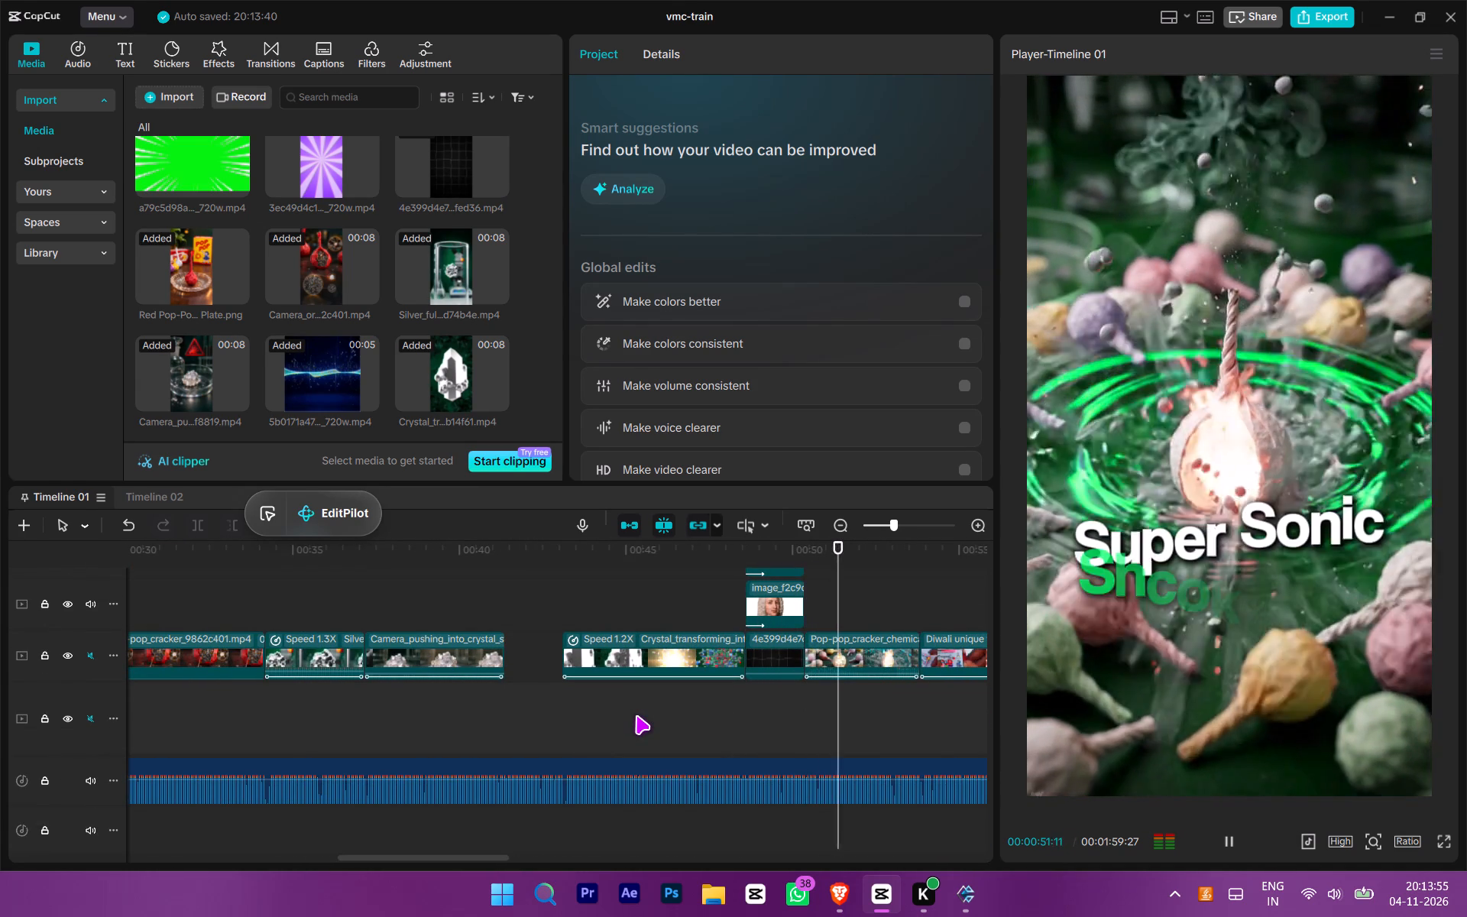
Undo the last timeline edit.
click(447, 633)
click(461, 606)
key(ctrl+z)
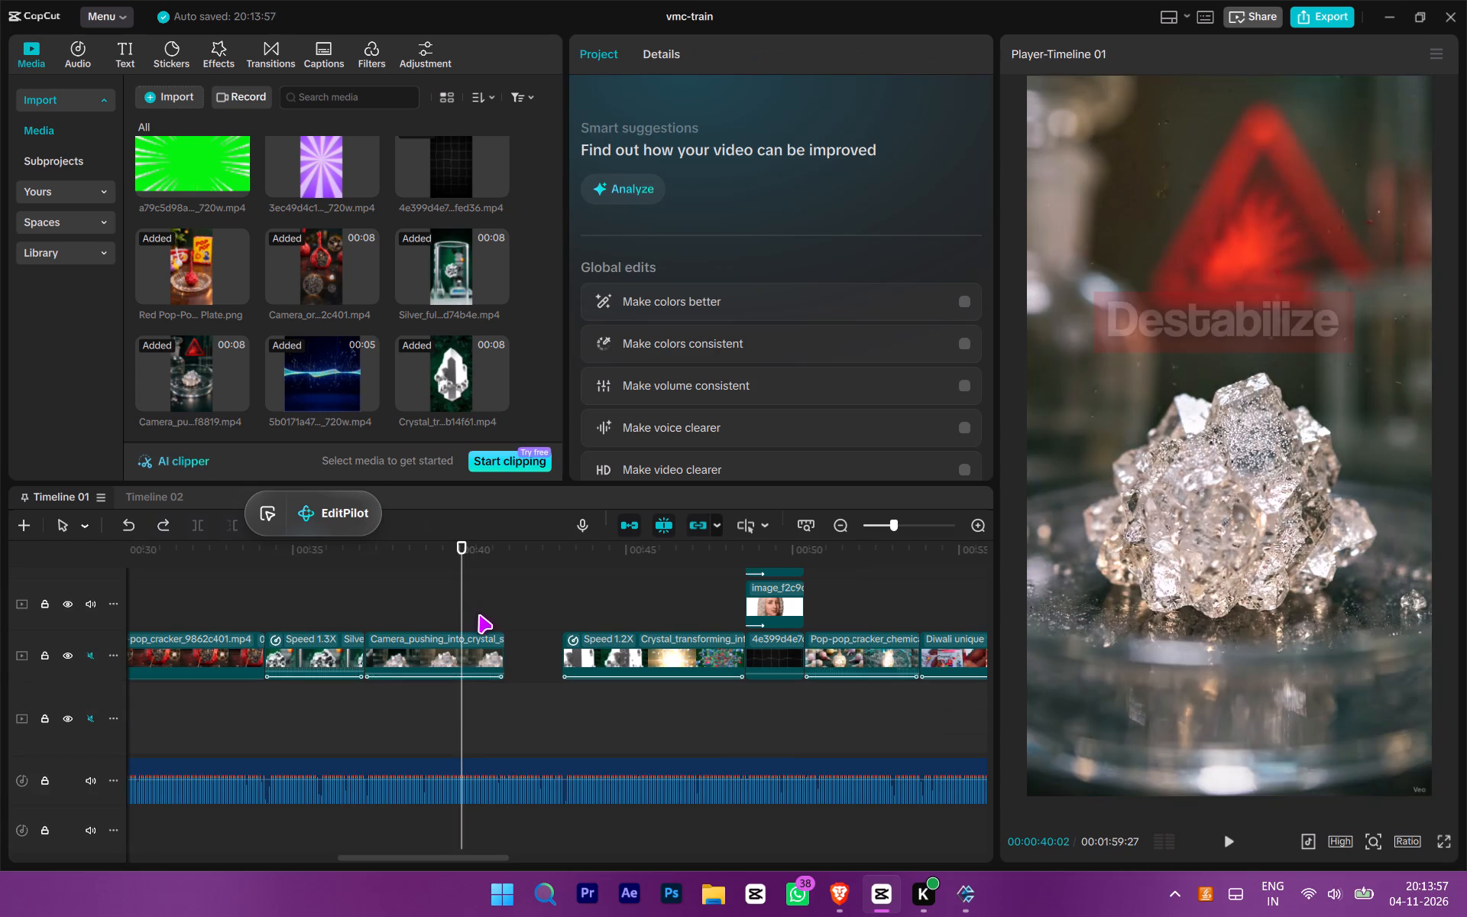
Play the end of the crystal push-in clip and park the playhead where the empty gap begins, at about 00:00:41:11.
key(space)
ctrl+scroll(510, 650, down, 3)
ctrl+scroll(508, 665, up, 8)
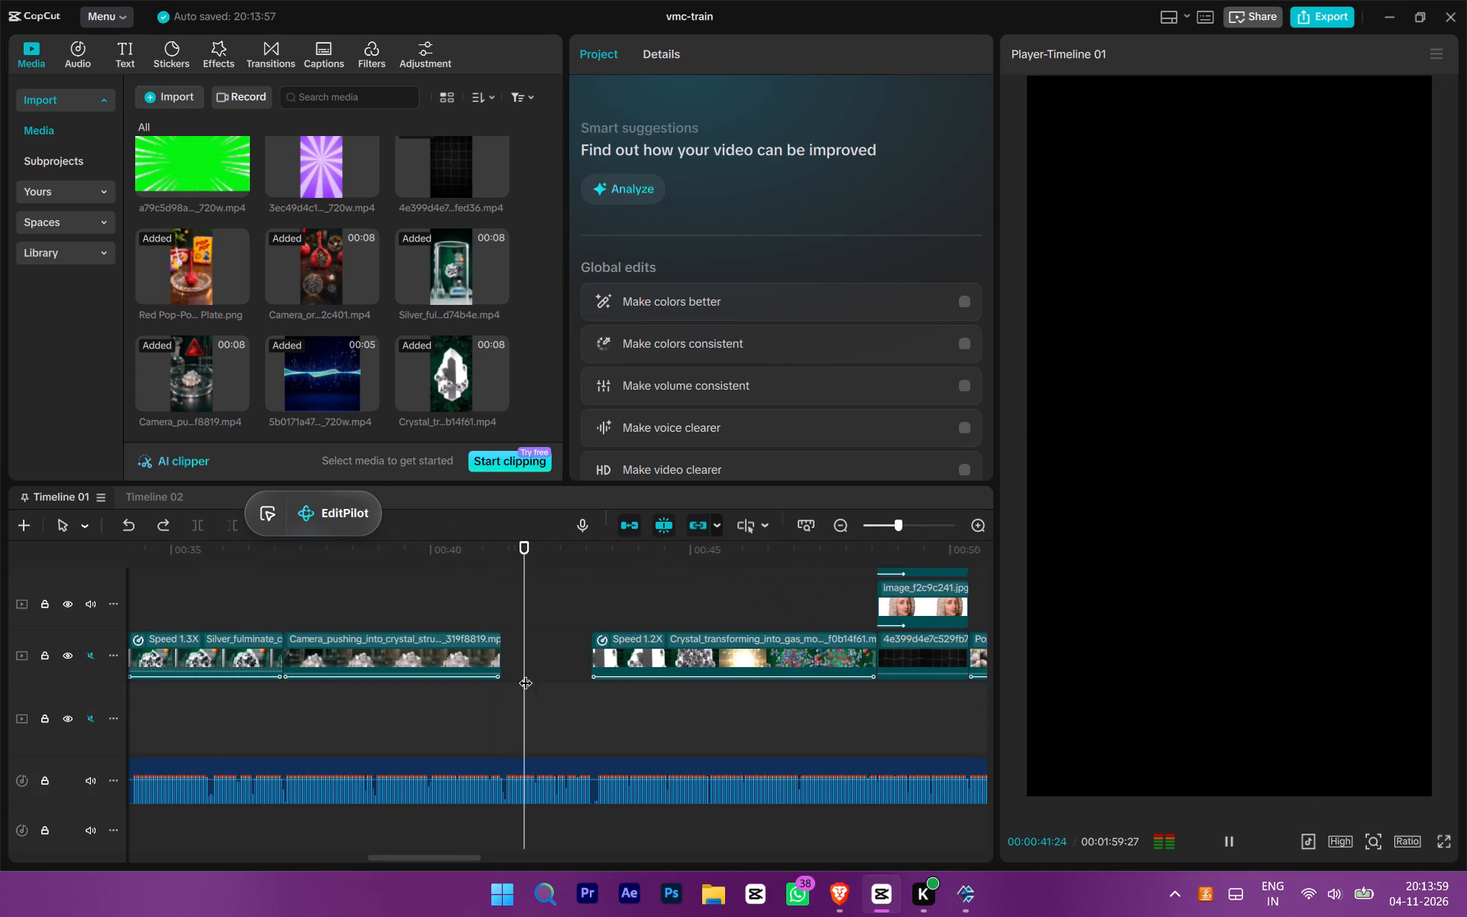
scroll(526, 673, down, 2)
ctrl+scroll(529, 674, up, 4)
click(481, 656)
scroll(435, 333, down, 5)
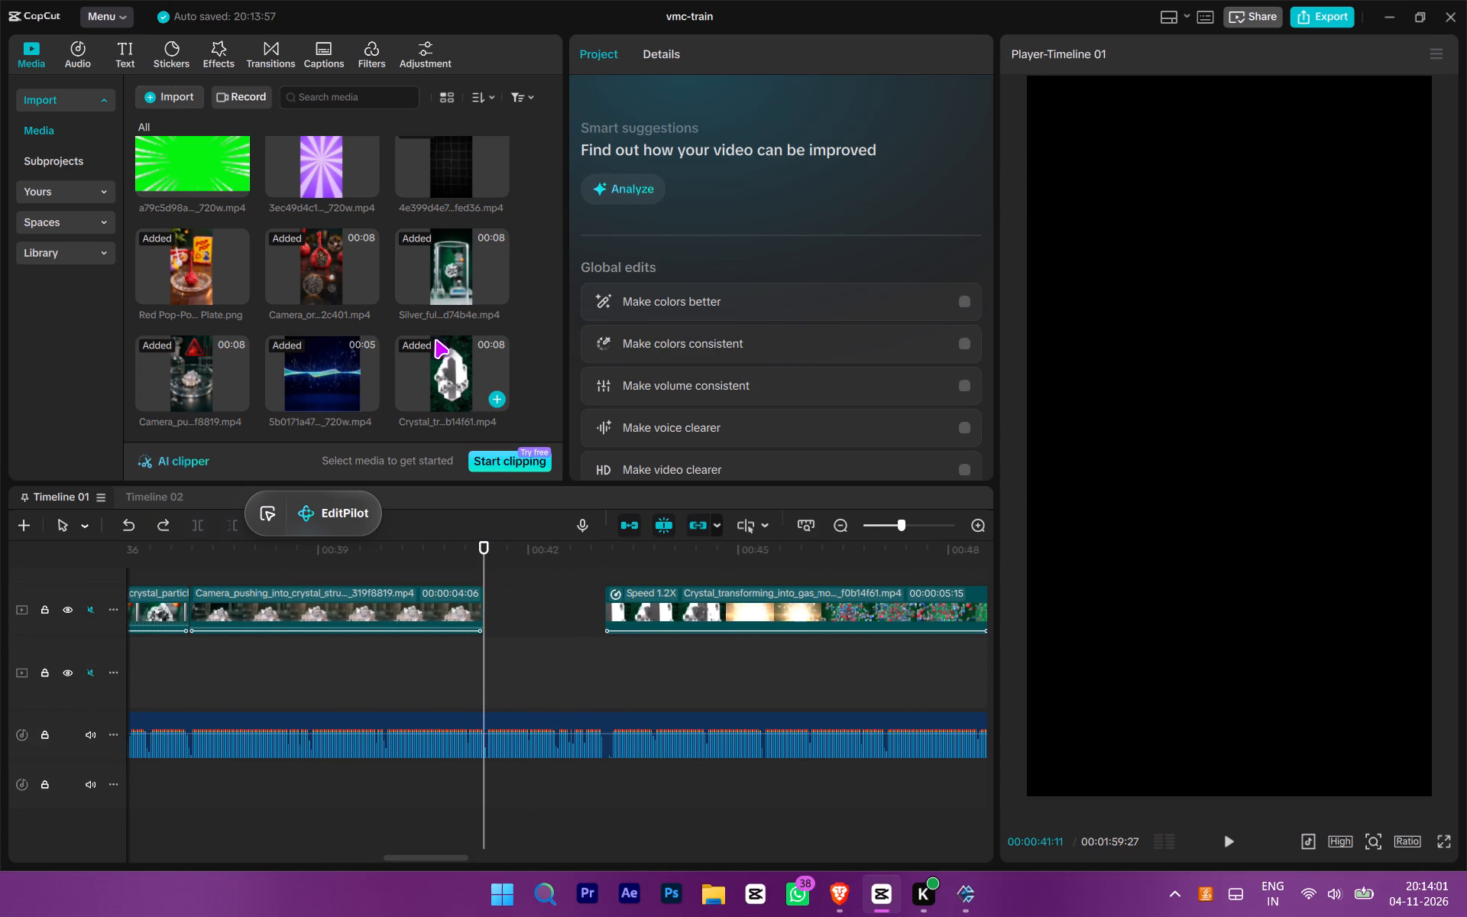
Browse the imported media and preview several clips for footage to fill the gap before the crystal-to-gas clip.
scroll(435, 343, up, 3)
scroll(325, 300, up, 1)
click(439, 280)
scroll(437, 285, up, 2)
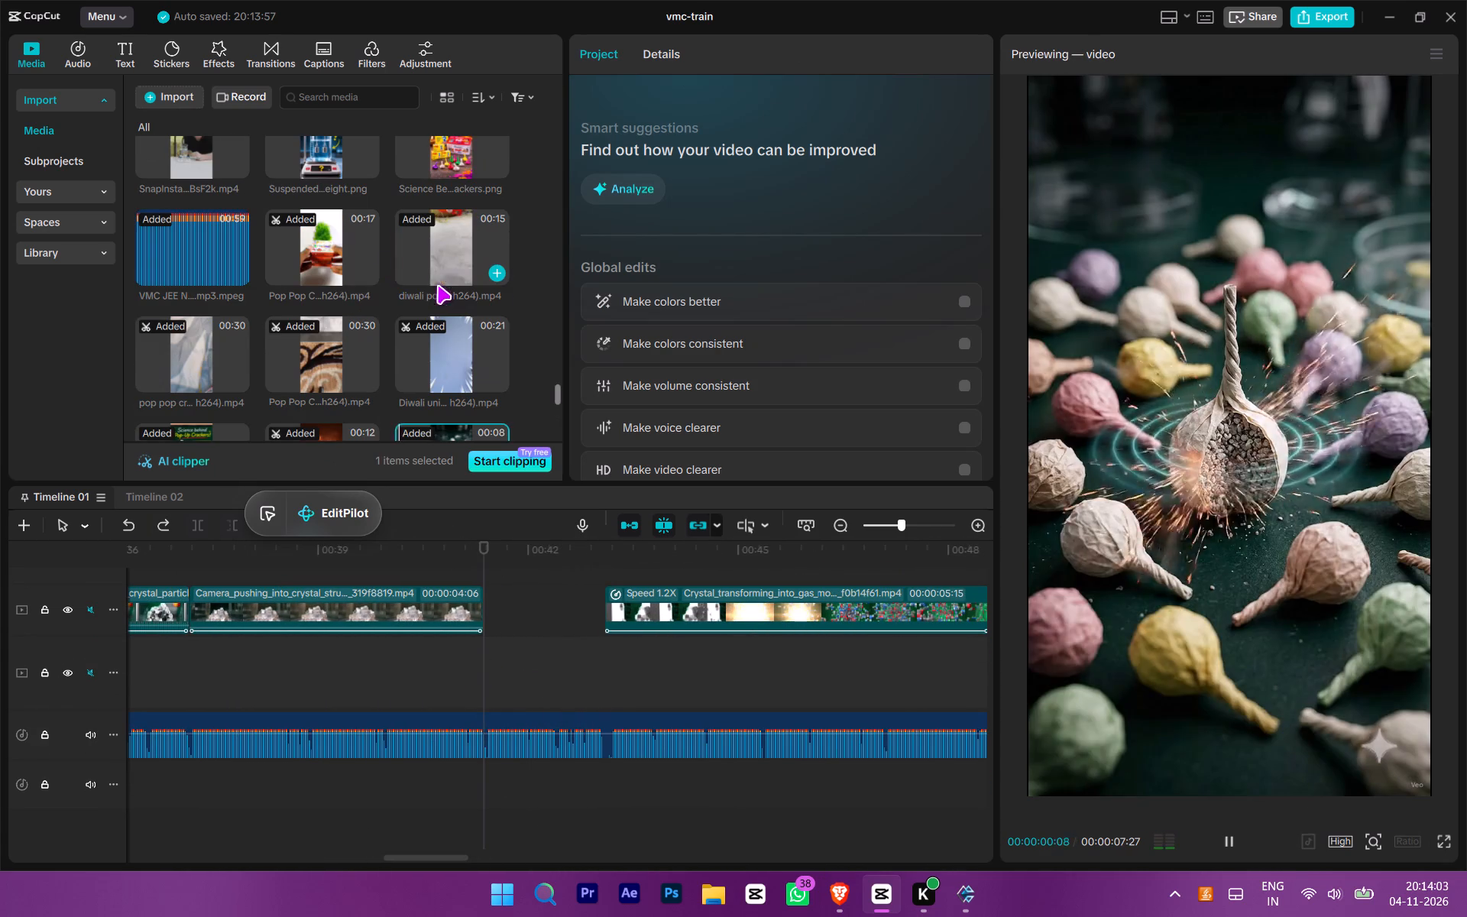
click(443, 252)
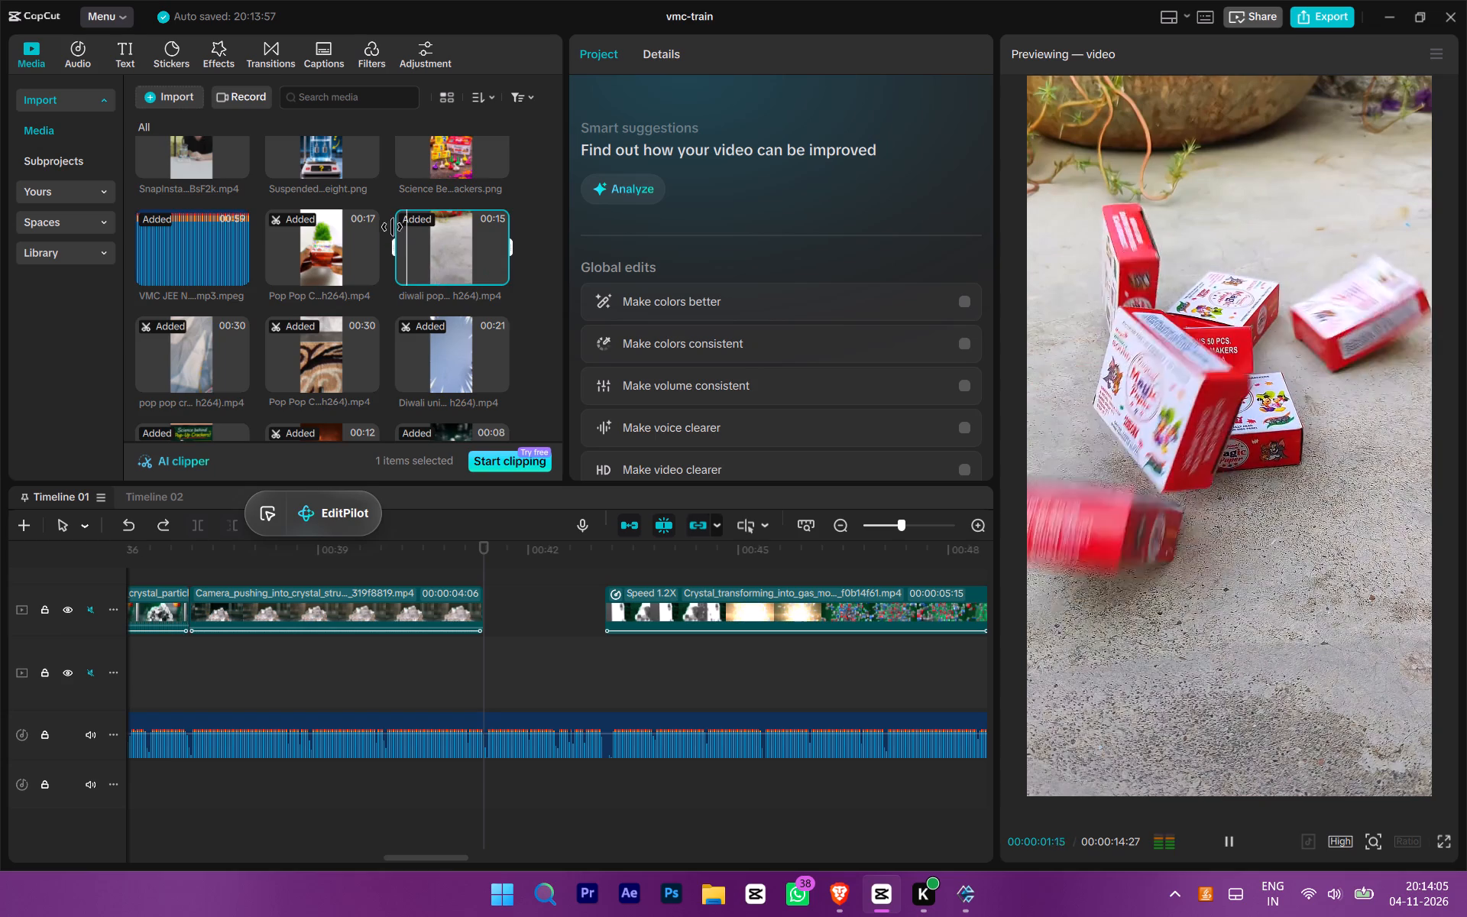
scroll(393, 241, up, 2)
click(468, 281)
click(314, 222)
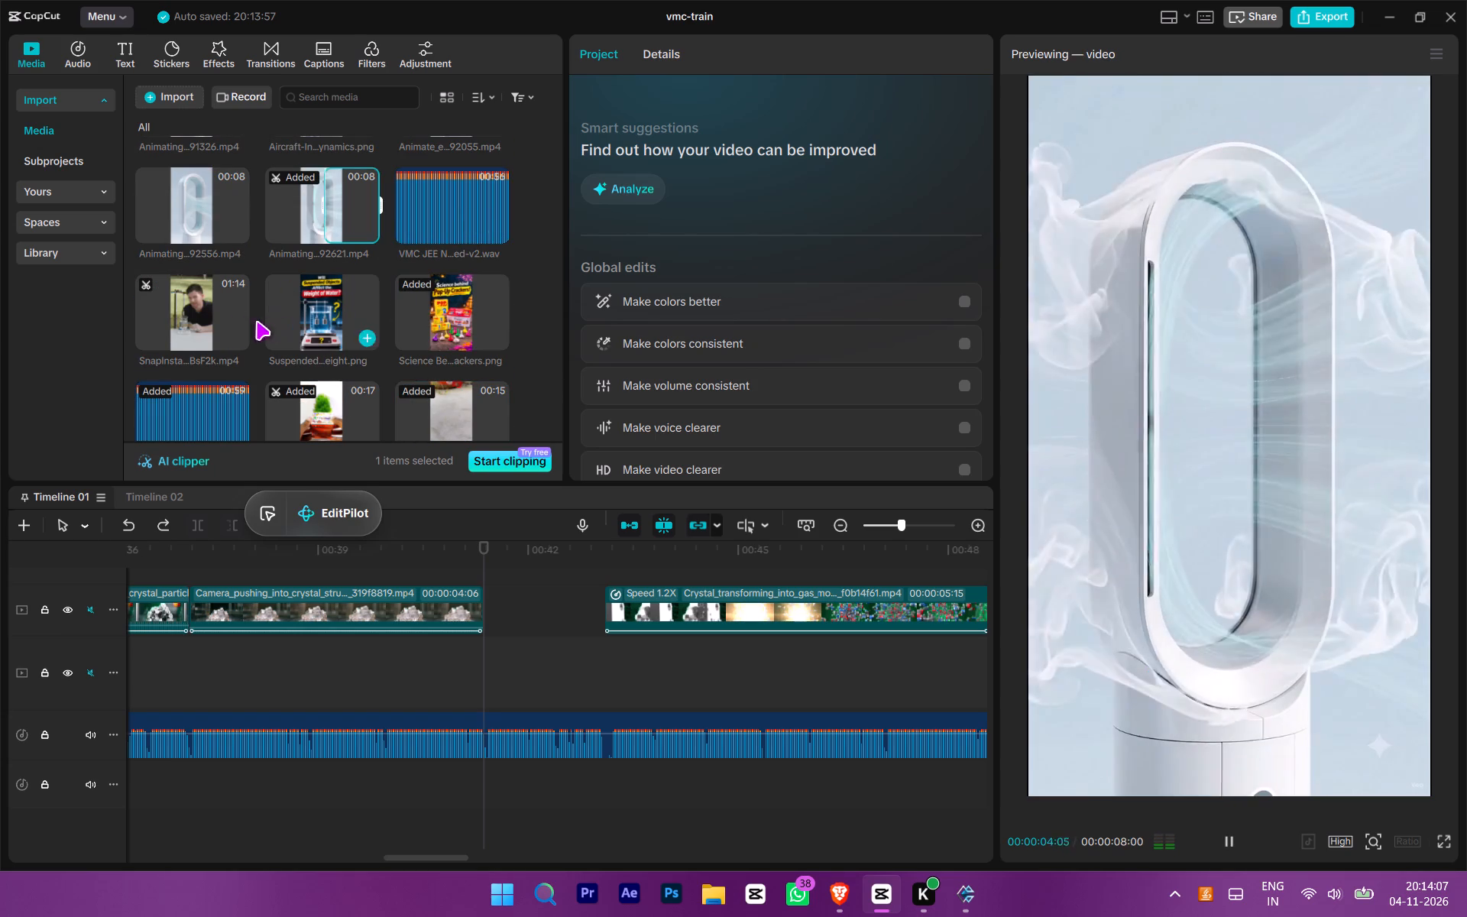
click(235, 314)
click(307, 329)
Skim the 17-second Pop Pop clip in the media library to about 00:00:14 for usable footage.
scroll(307, 329, down, 1)
click(301, 341)
scroll(305, 354, down, 1)
drag(332, 251, 366, 274)
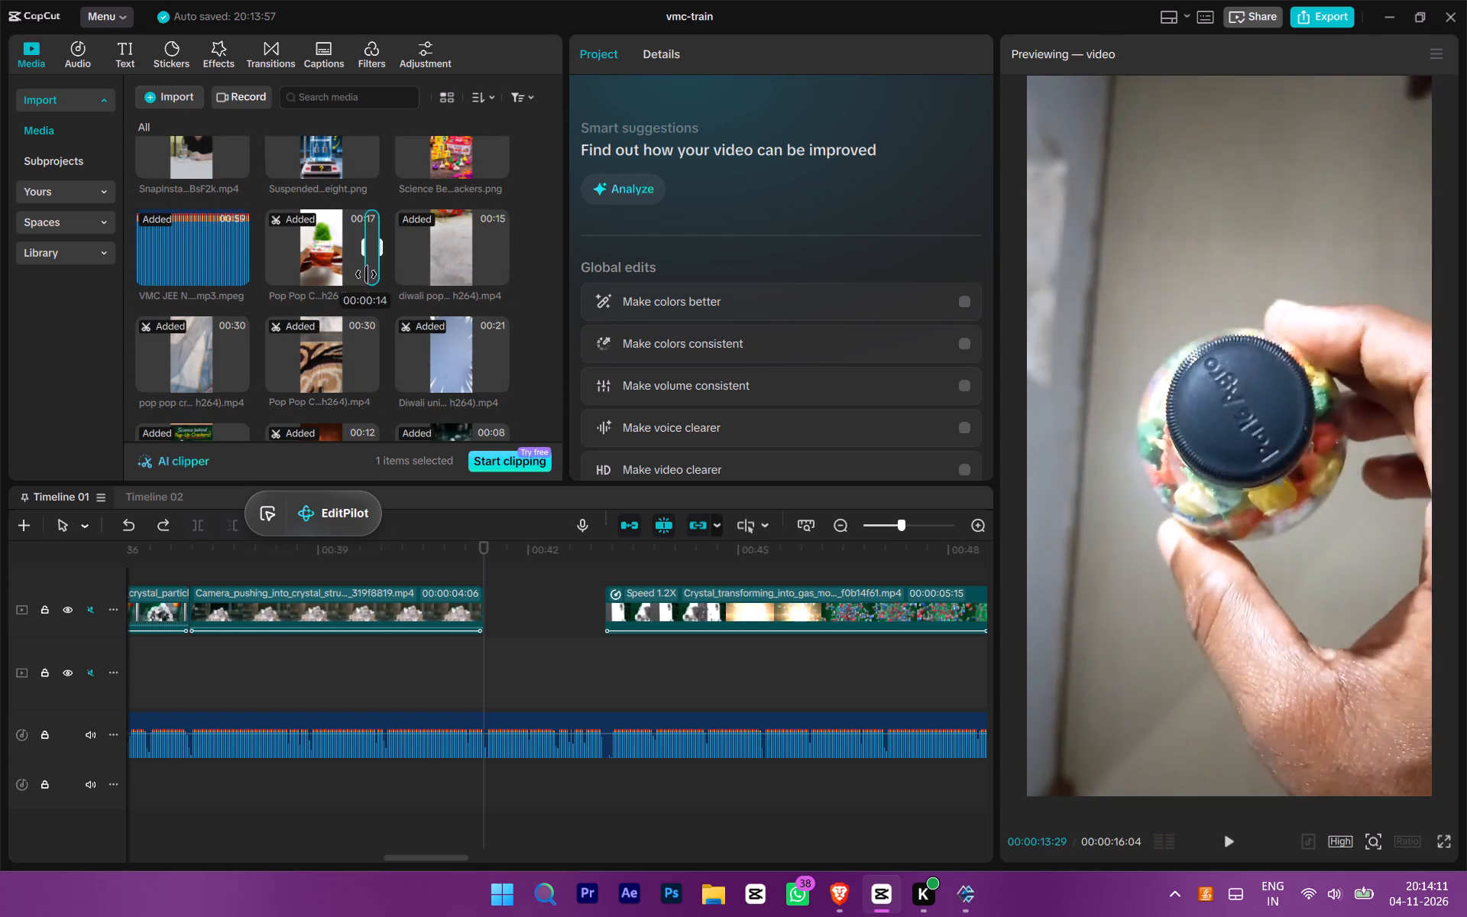
drag(366, 274, 368, 277)
Skim the 30-second Magic Paper Shot unboxing clip and play it from about 00:00:05 to look for a usable shot.
click(319, 344)
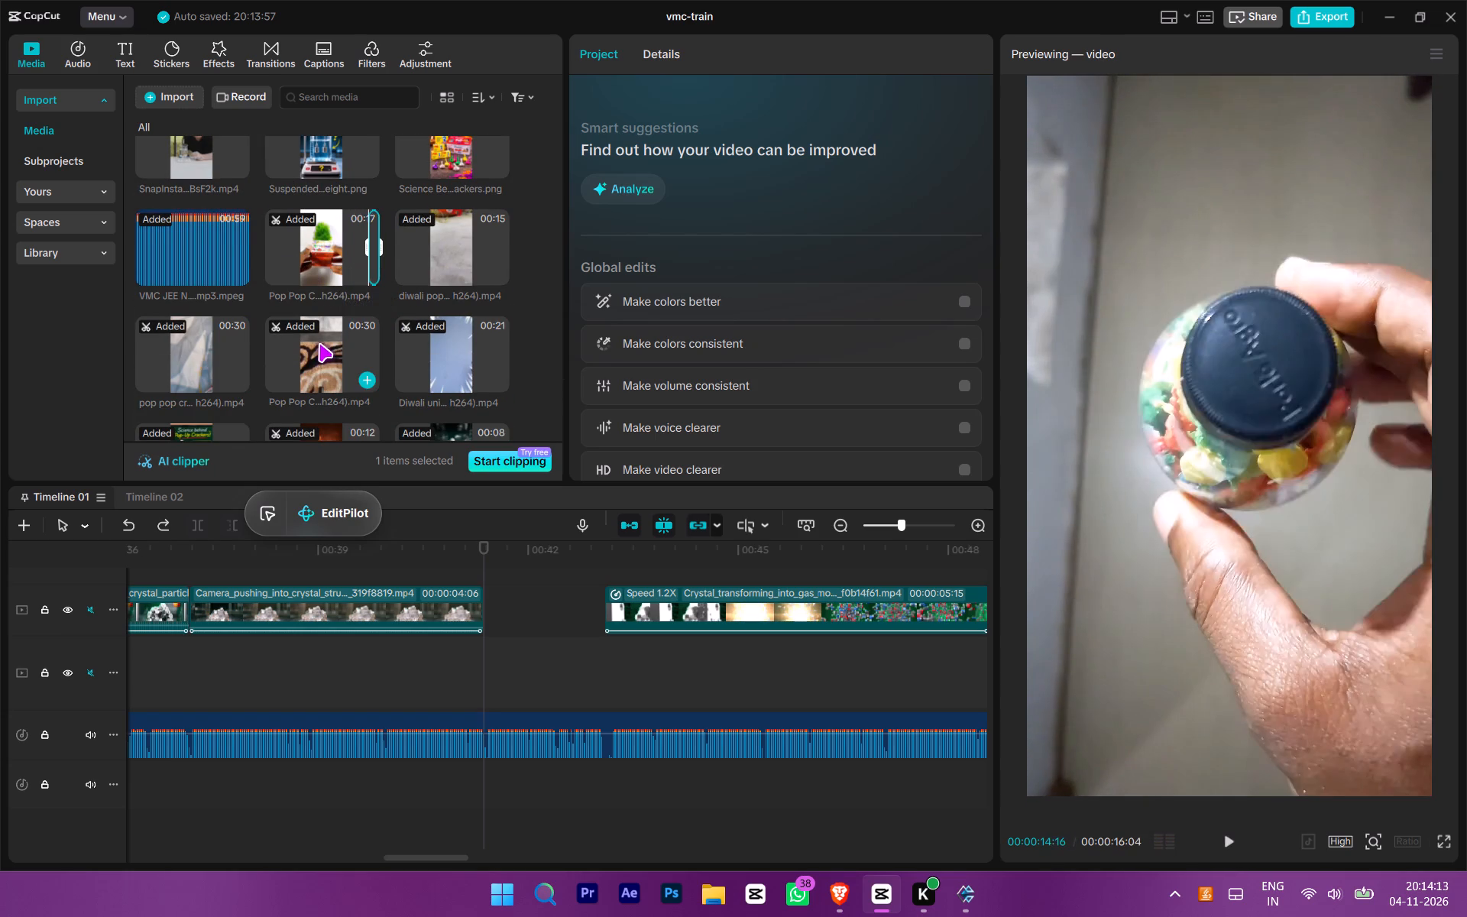
scroll(315, 352, down, 1)
drag(325, 261, 338, 271)
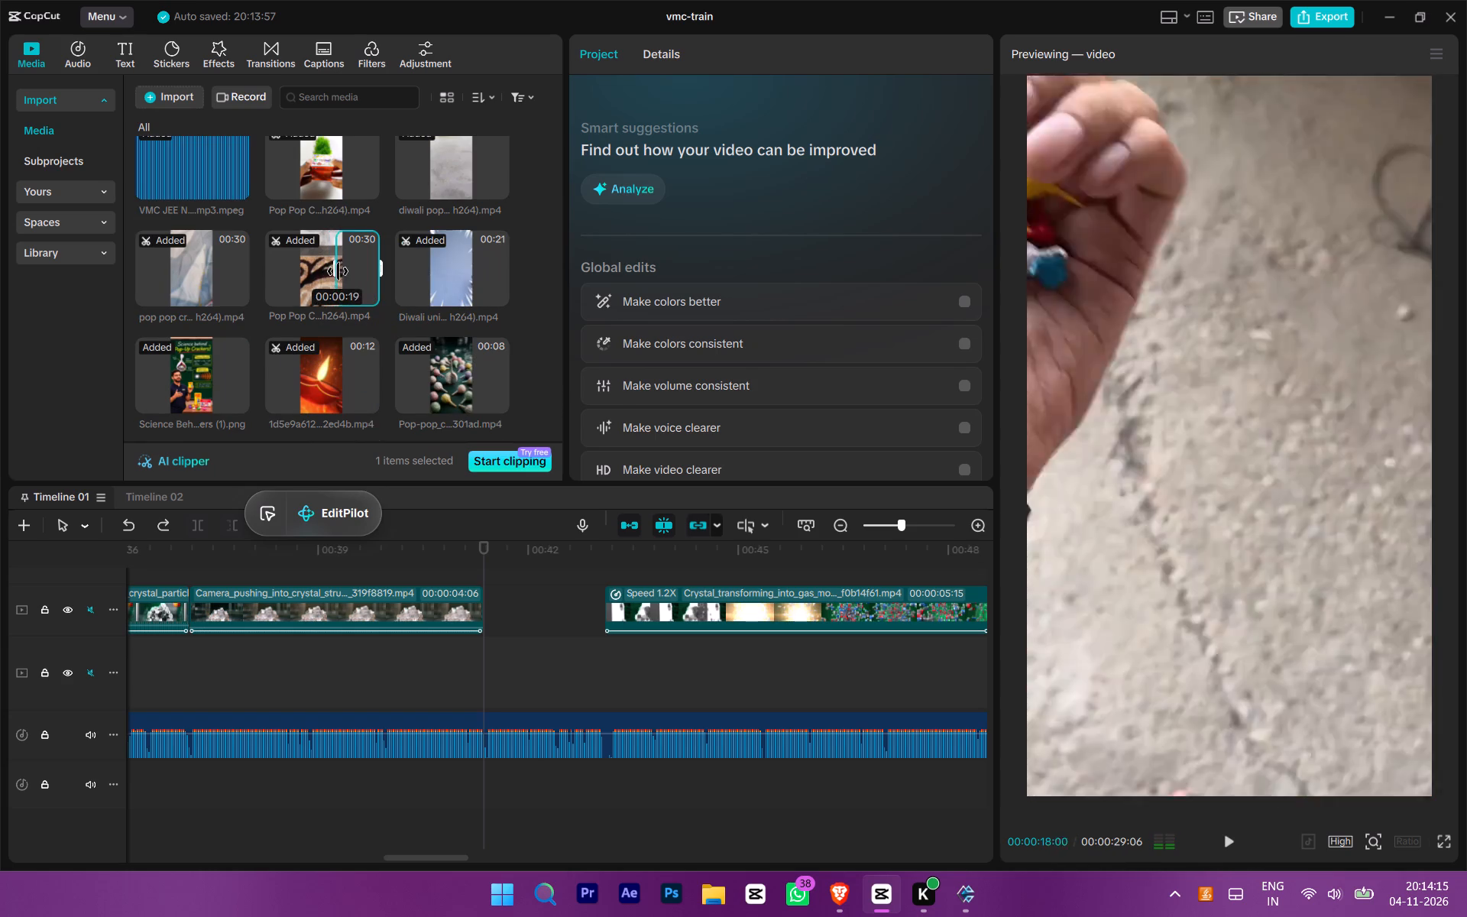
drag(338, 271, 284, 269)
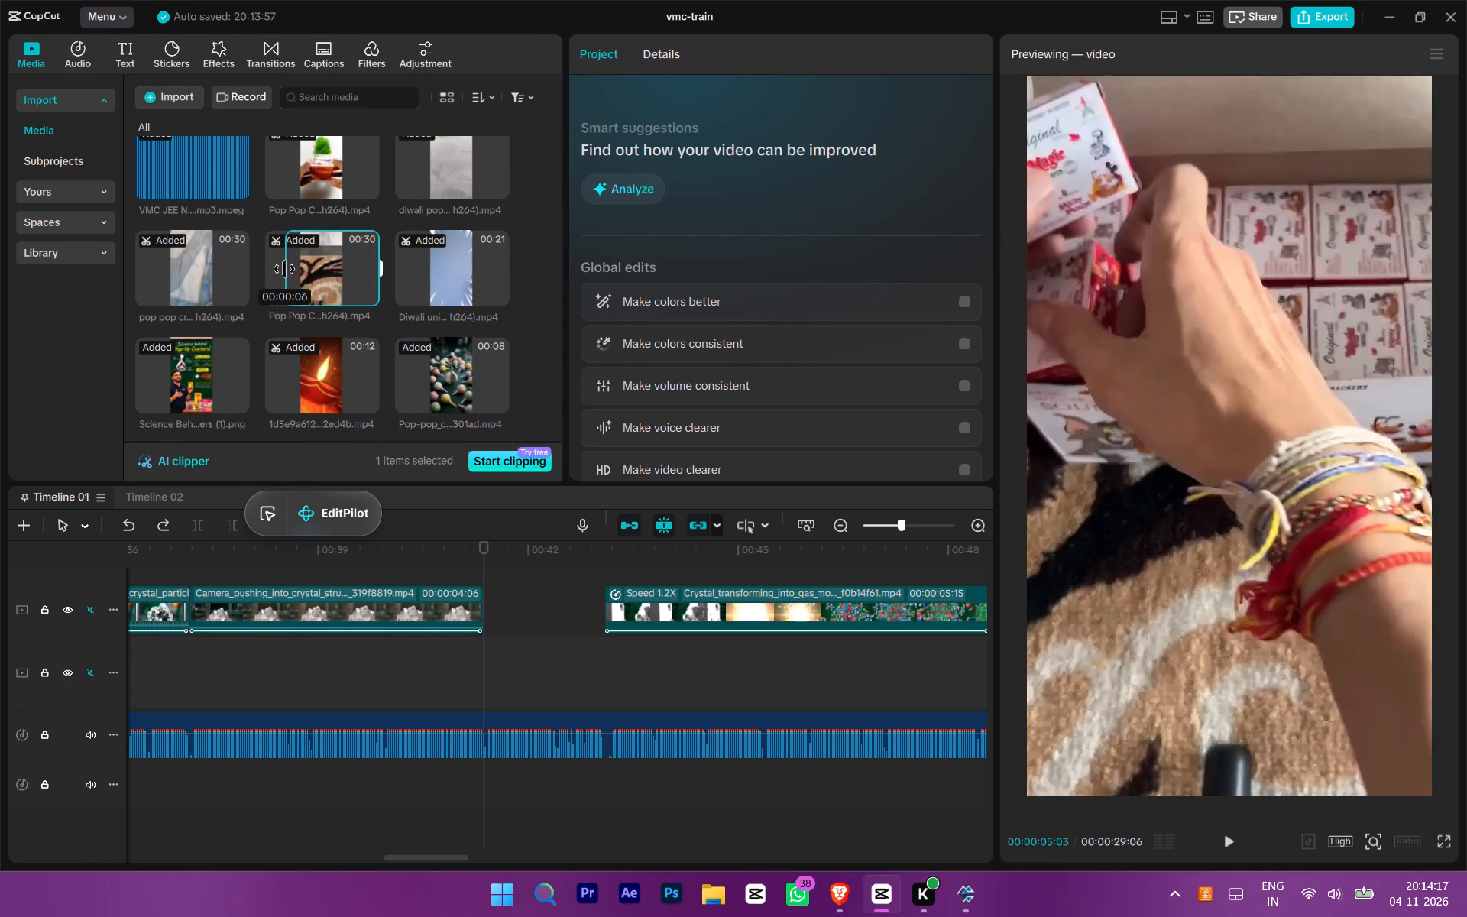
drag(284, 269, 275, 204)
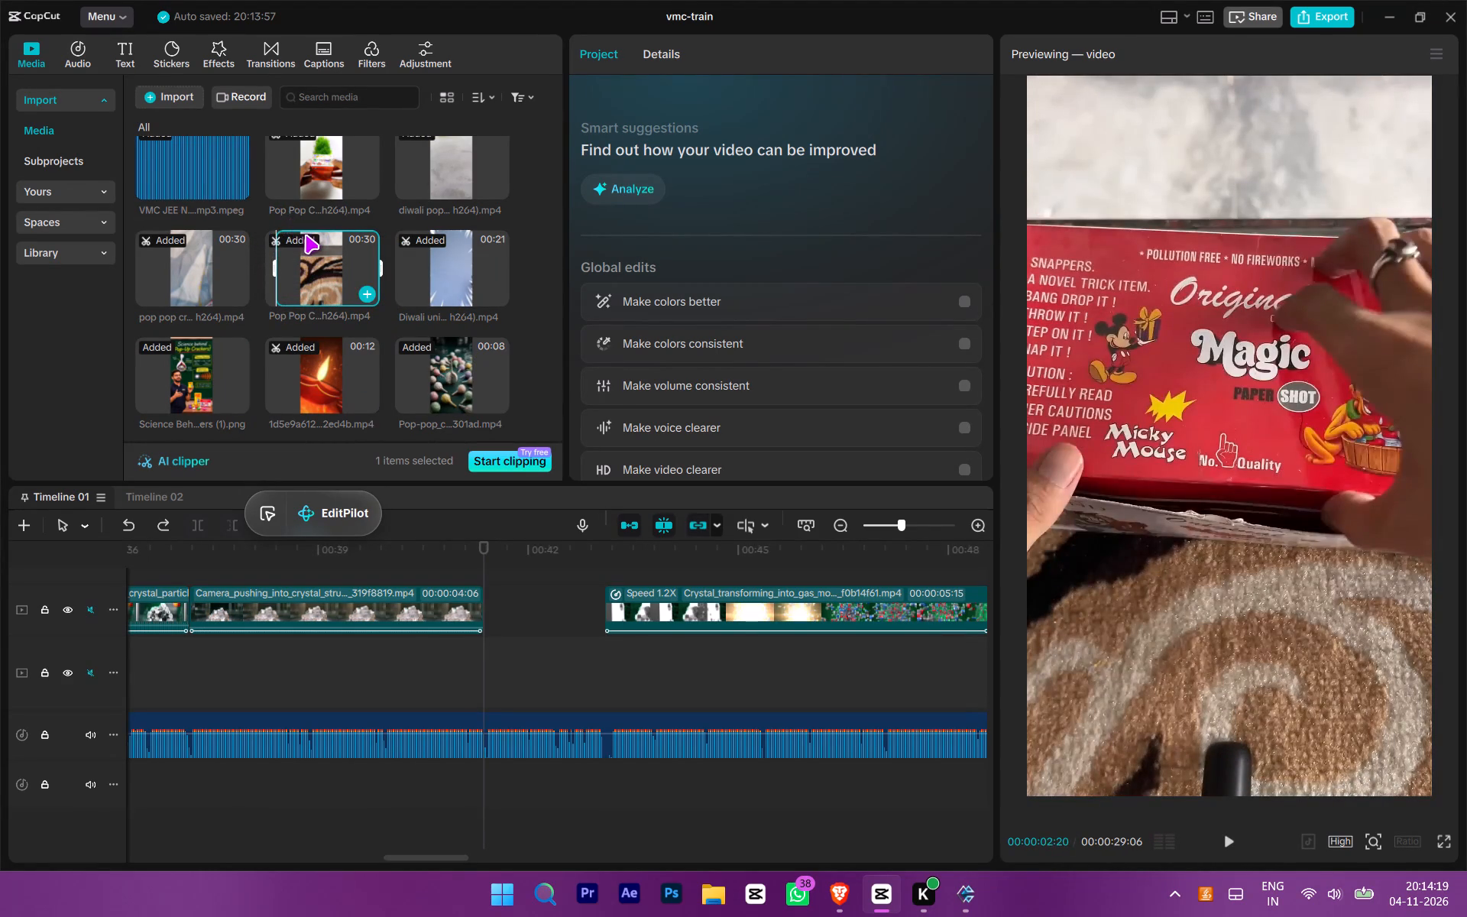
drag(305, 235, 302, 227)
click(270, 254)
click(283, 267)
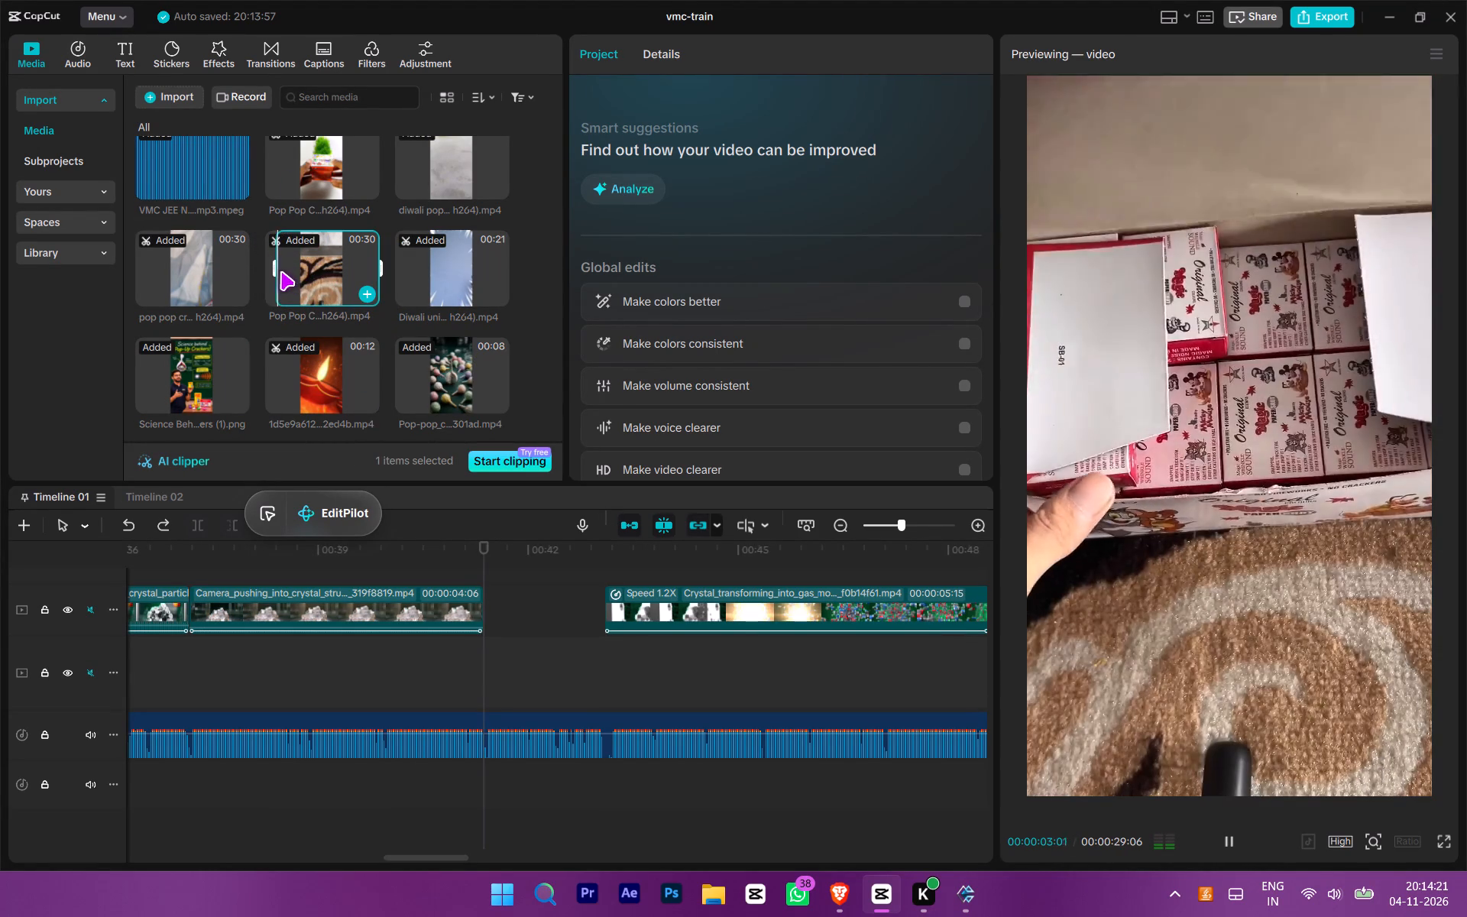
drag(278, 268, 287, 276)
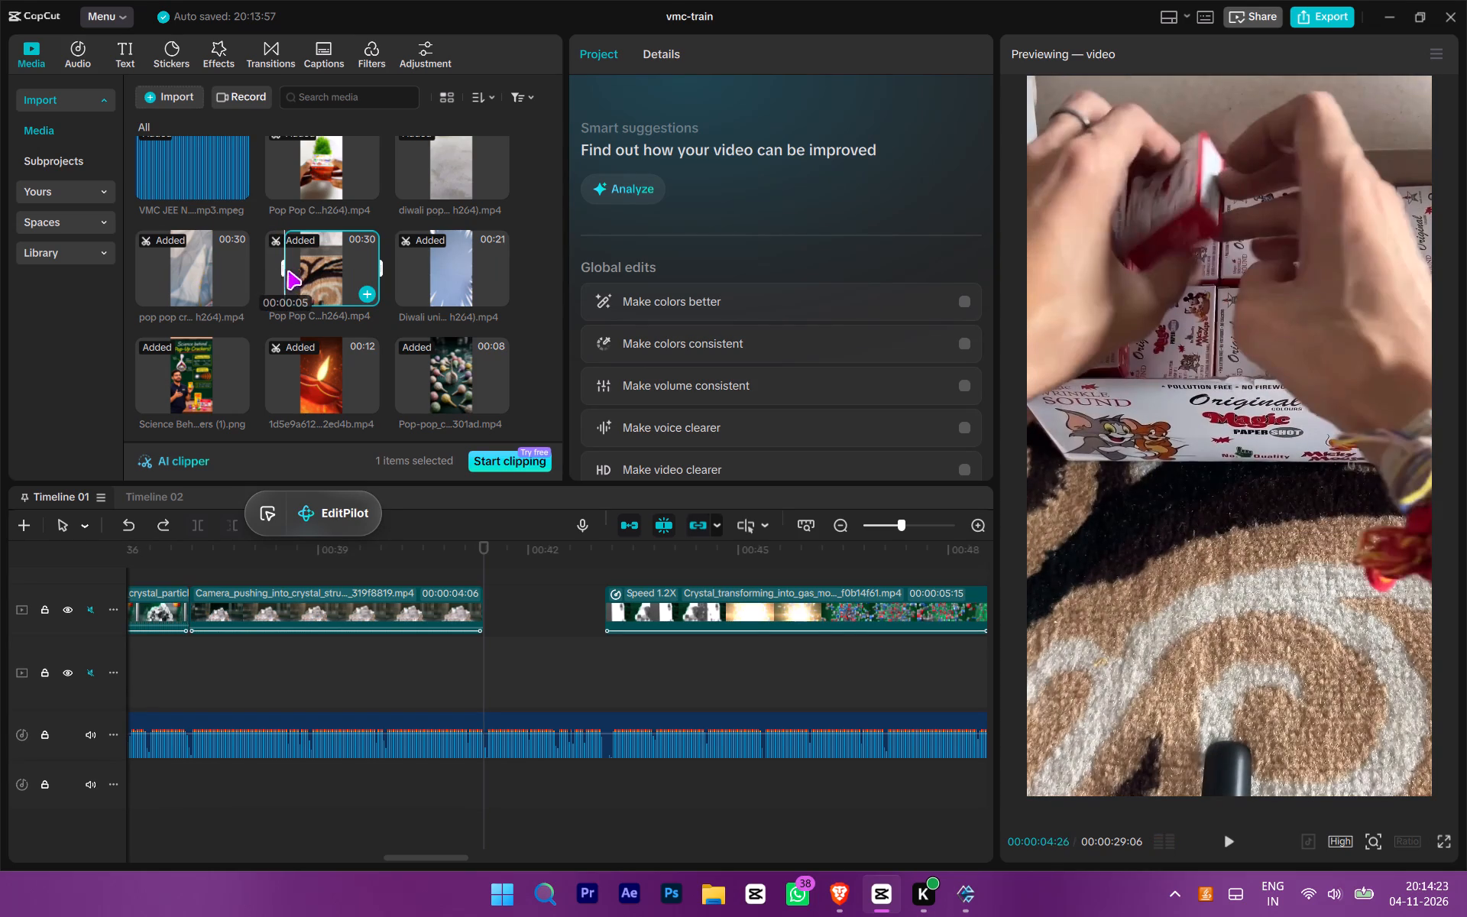
key(space)
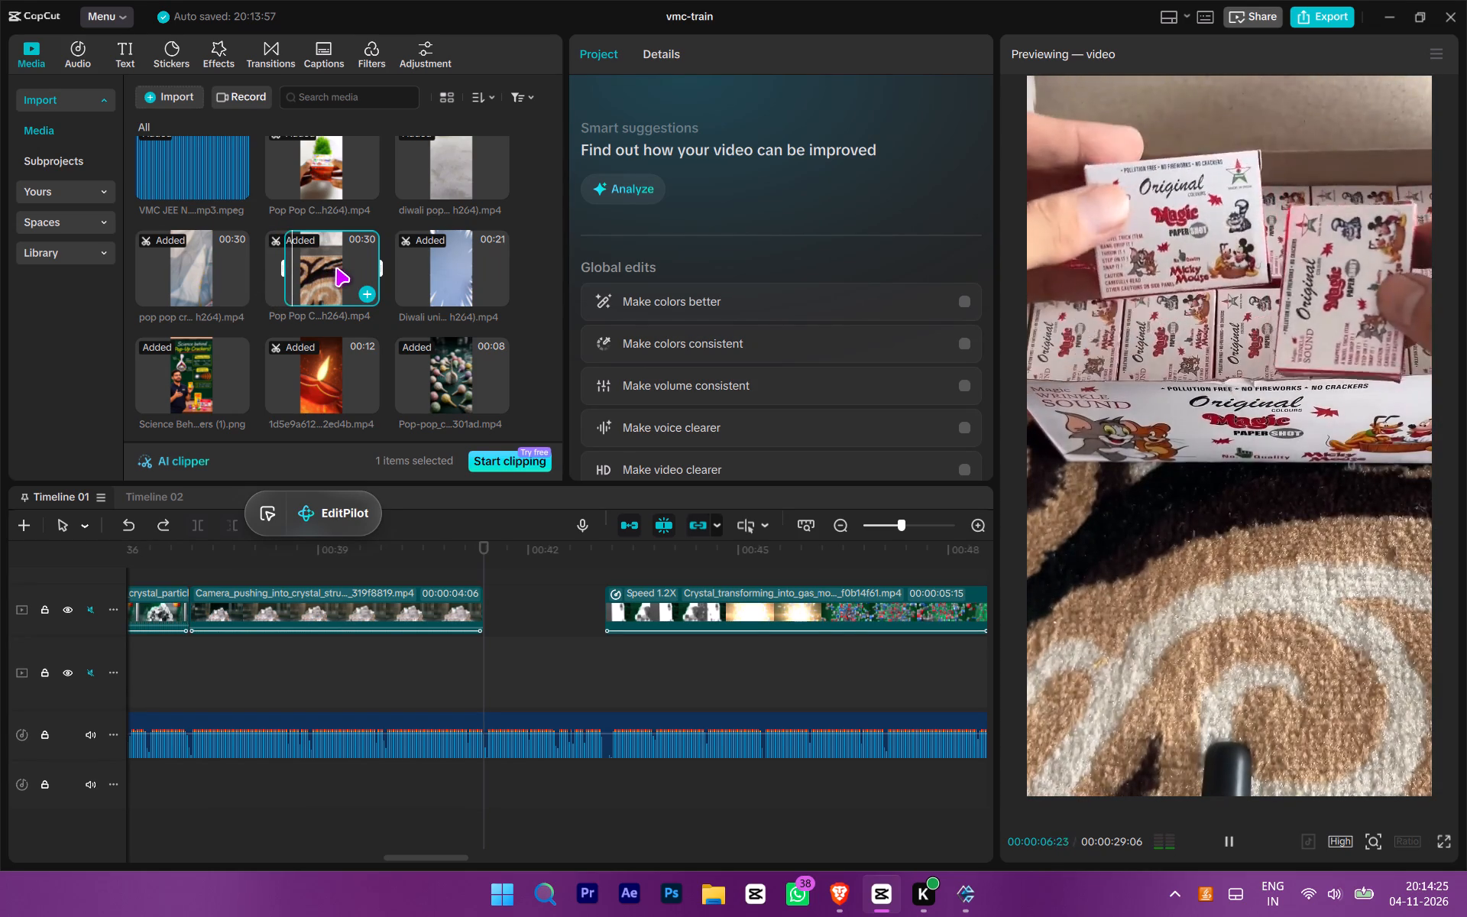
Find the ground-throwing shot at about 00:00:23 in the 30-second pop pop crackers testing clip and insert it at 00:00:41:11.
click(177, 257)
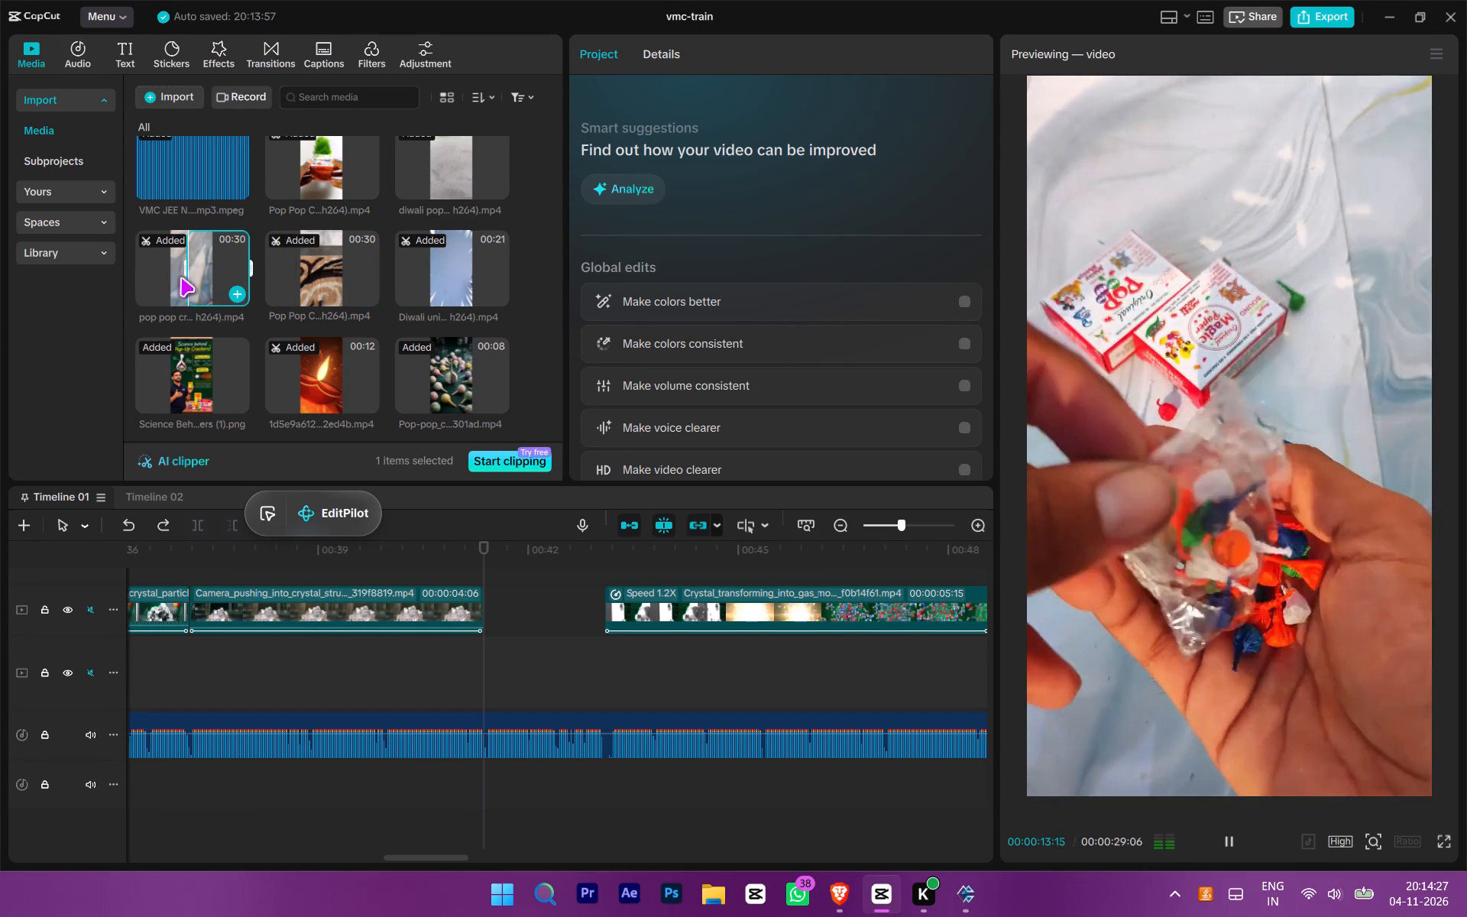
drag(186, 266, 225, 280)
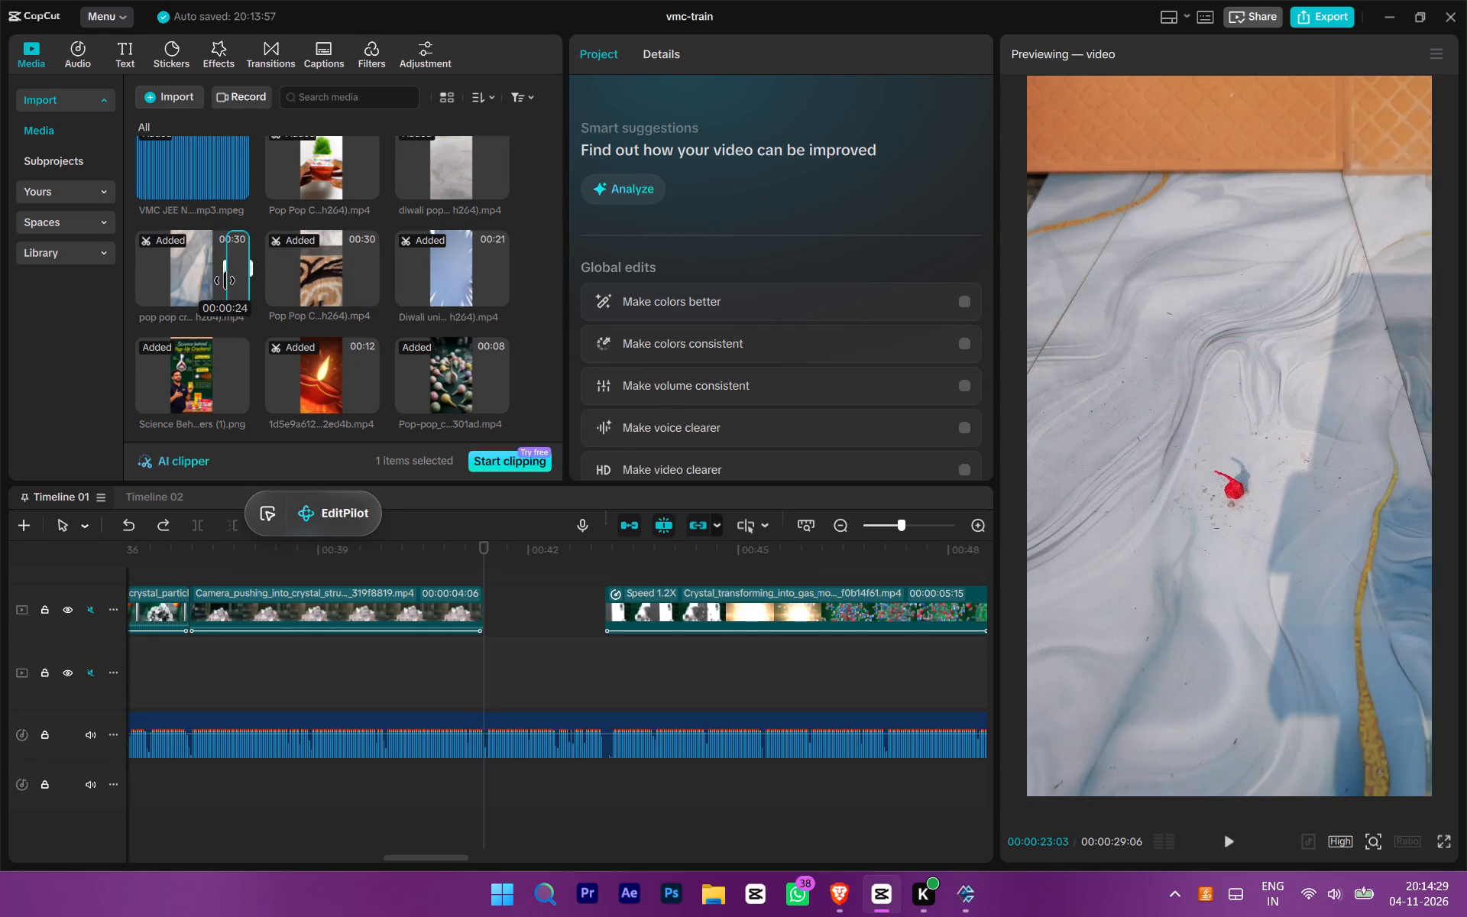
drag(225, 280, 225, 279)
key(space)
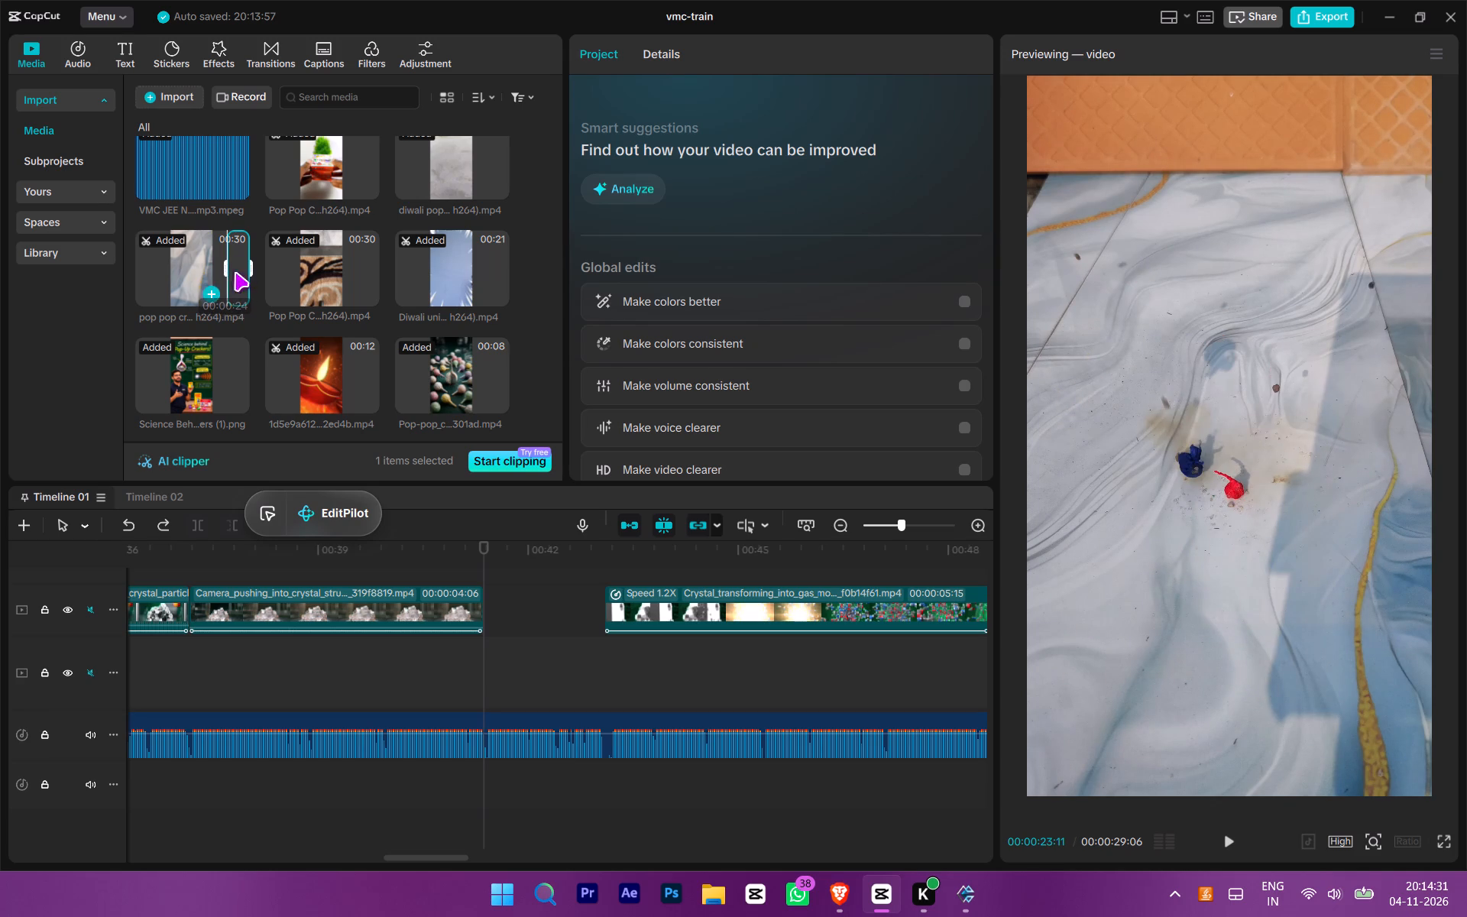
drag(238, 267, 427, 494)
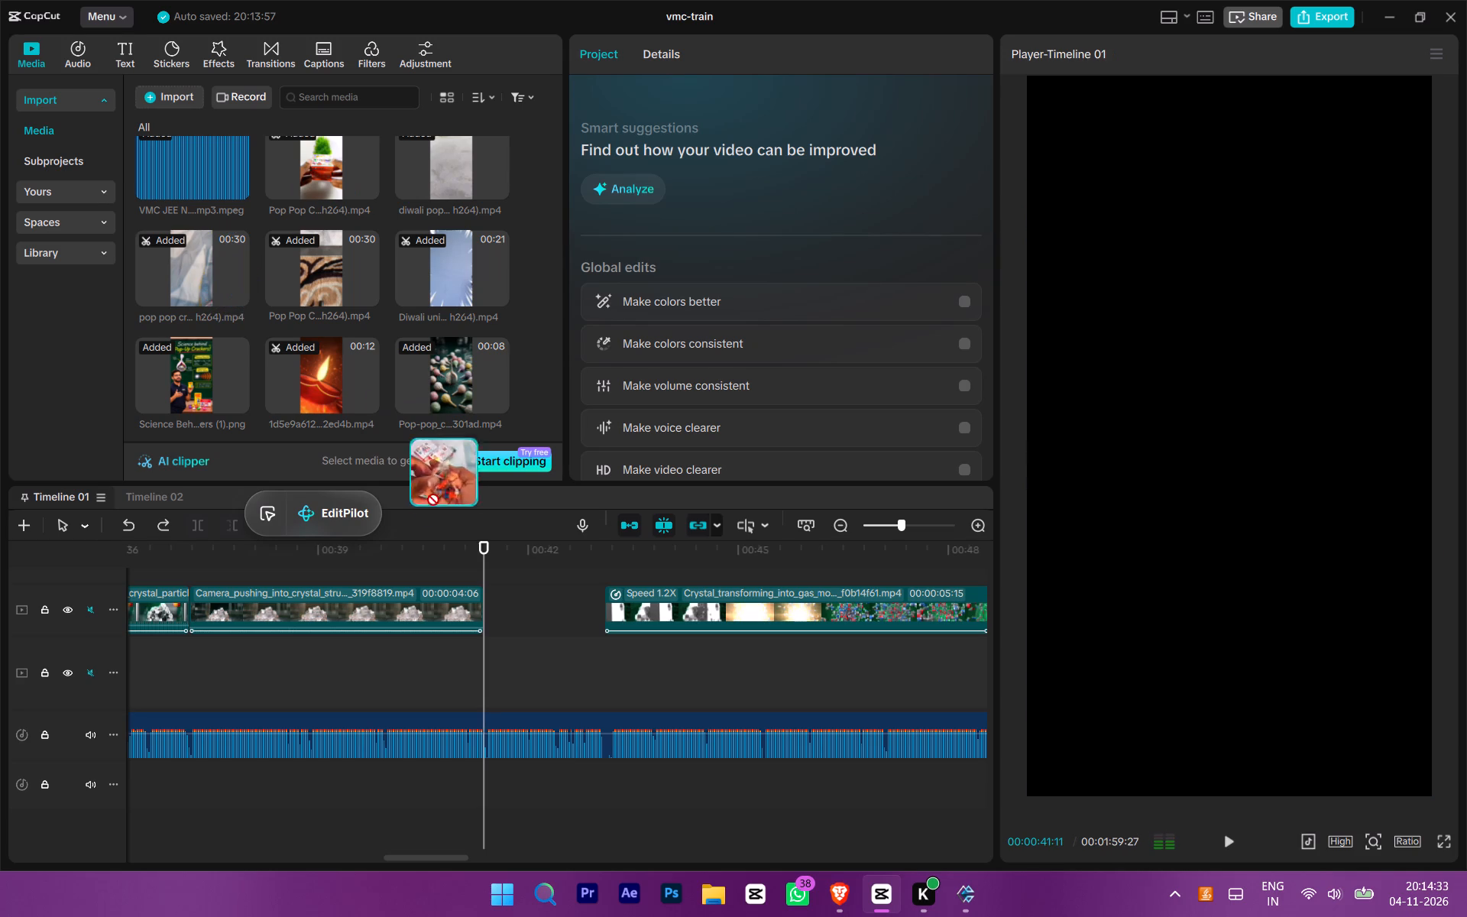
drag(427, 494, 466, 559)
Trim about half a second off the start of the crackers testing clip and slide it back to the gap's start.
key(q)
key(space)
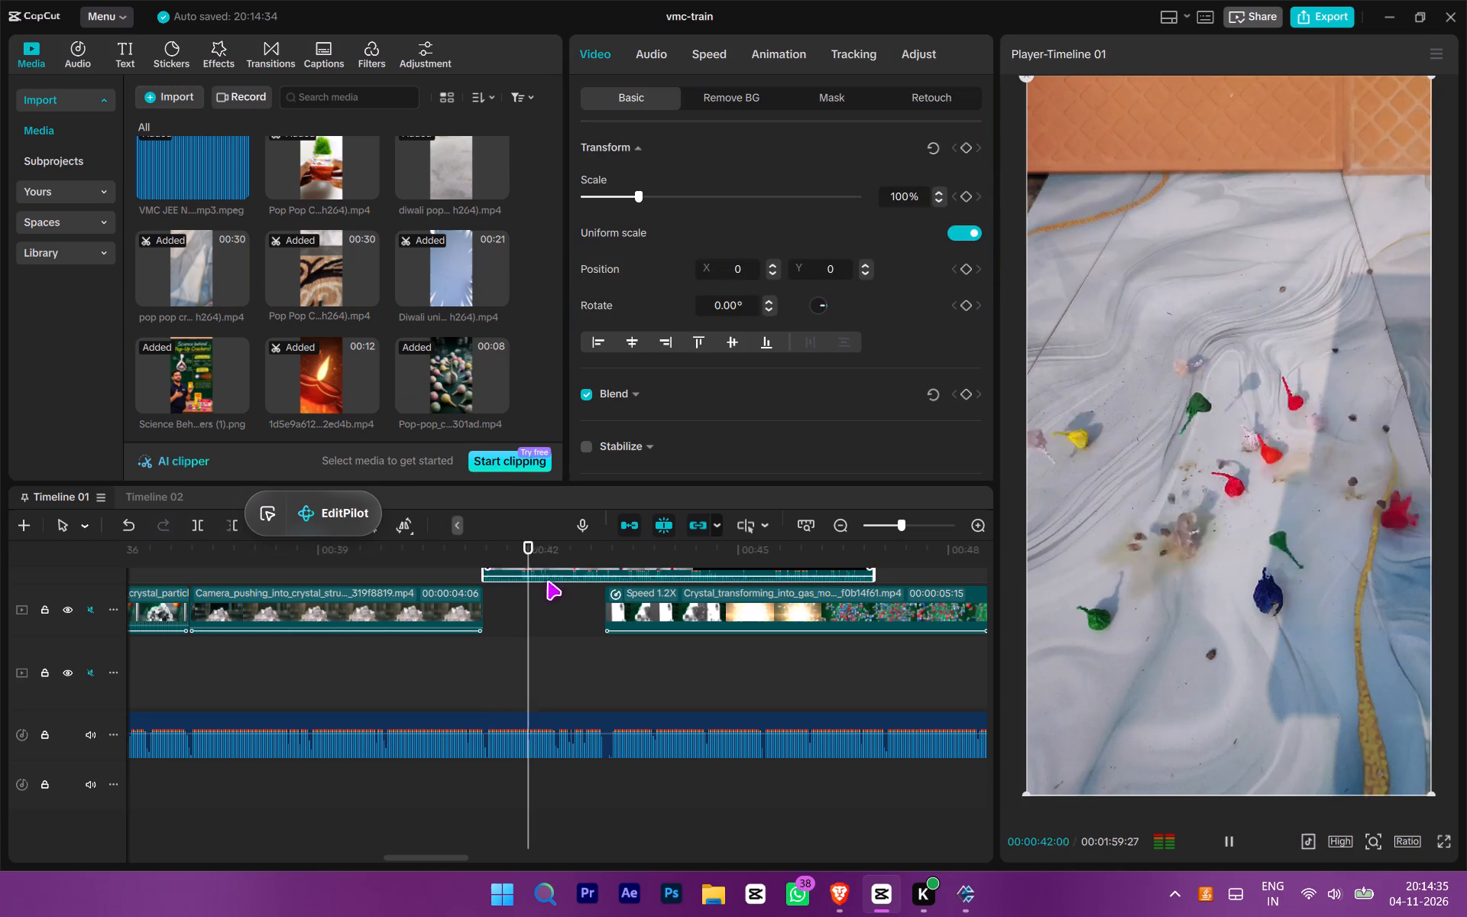
drag(554, 576, 562, 624)
click(604, 547)
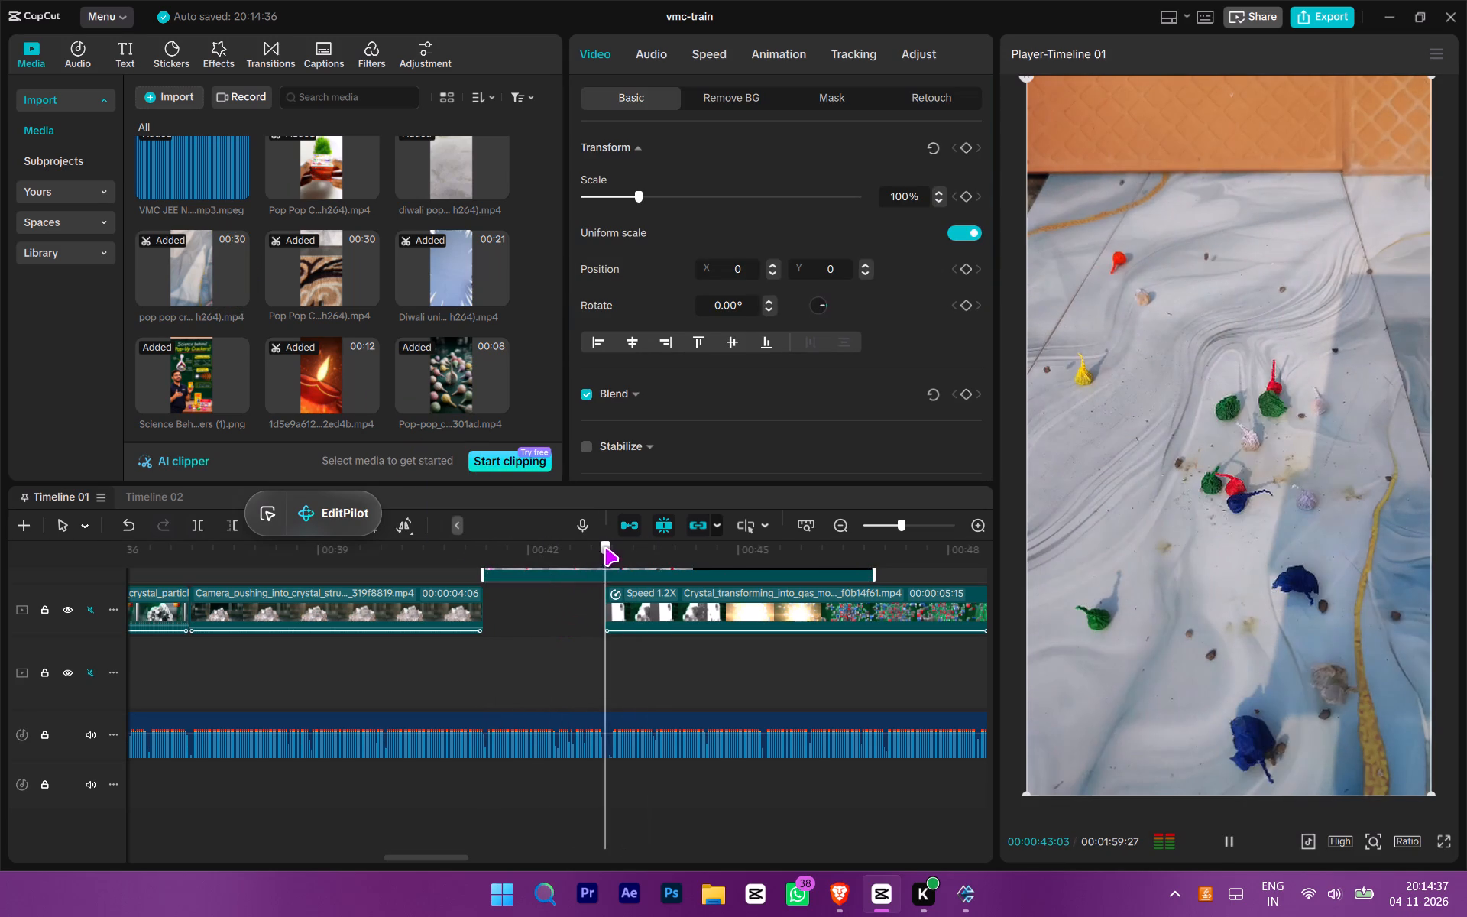
drag(604, 547, 524, 539)
key(q)
drag(552, 567, 546, 572)
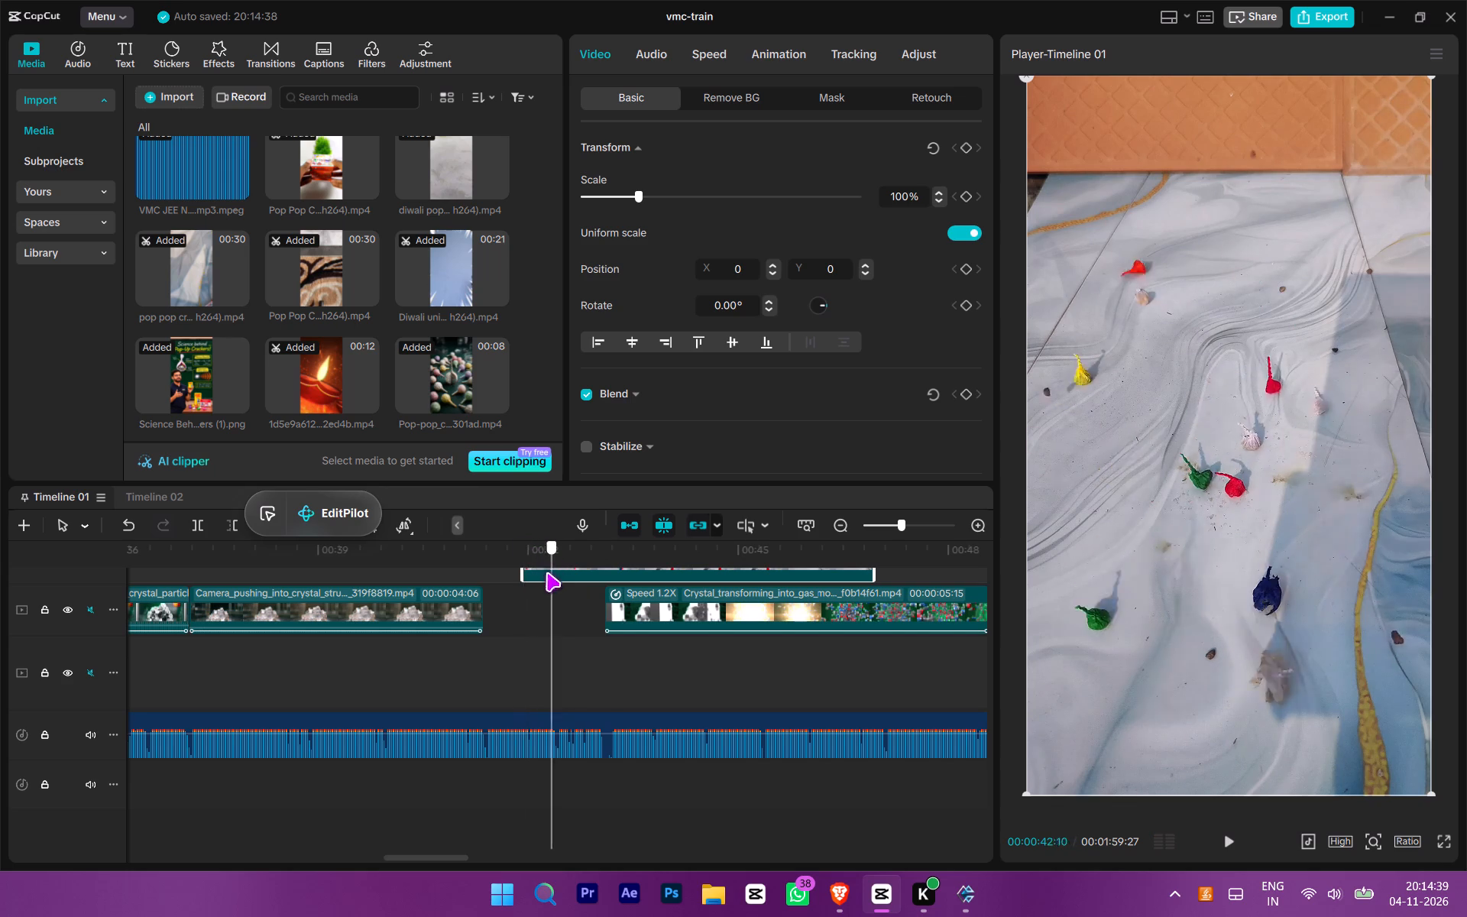
drag(546, 572, 508, 575)
drag(540, 578, 502, 583)
click(492, 640)
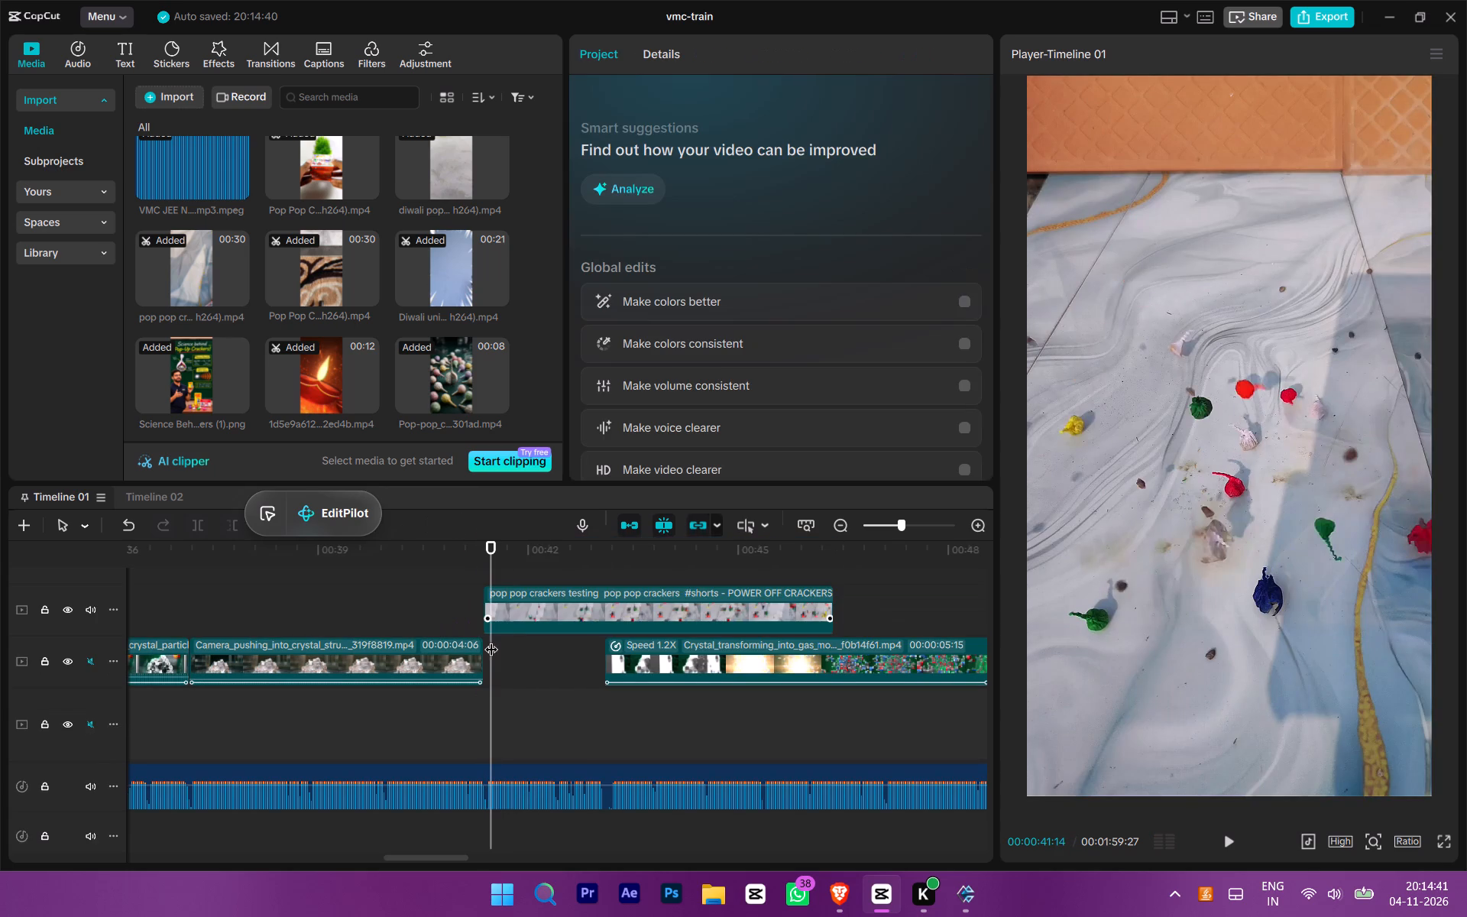
click(478, 716)
Speed the crackers testing clip up to 1.42x and trim its end at 00:00:43:03, where the crystal-to-gas clip starts.
key(space)
ctrl+scroll(531, 713, up, 4)
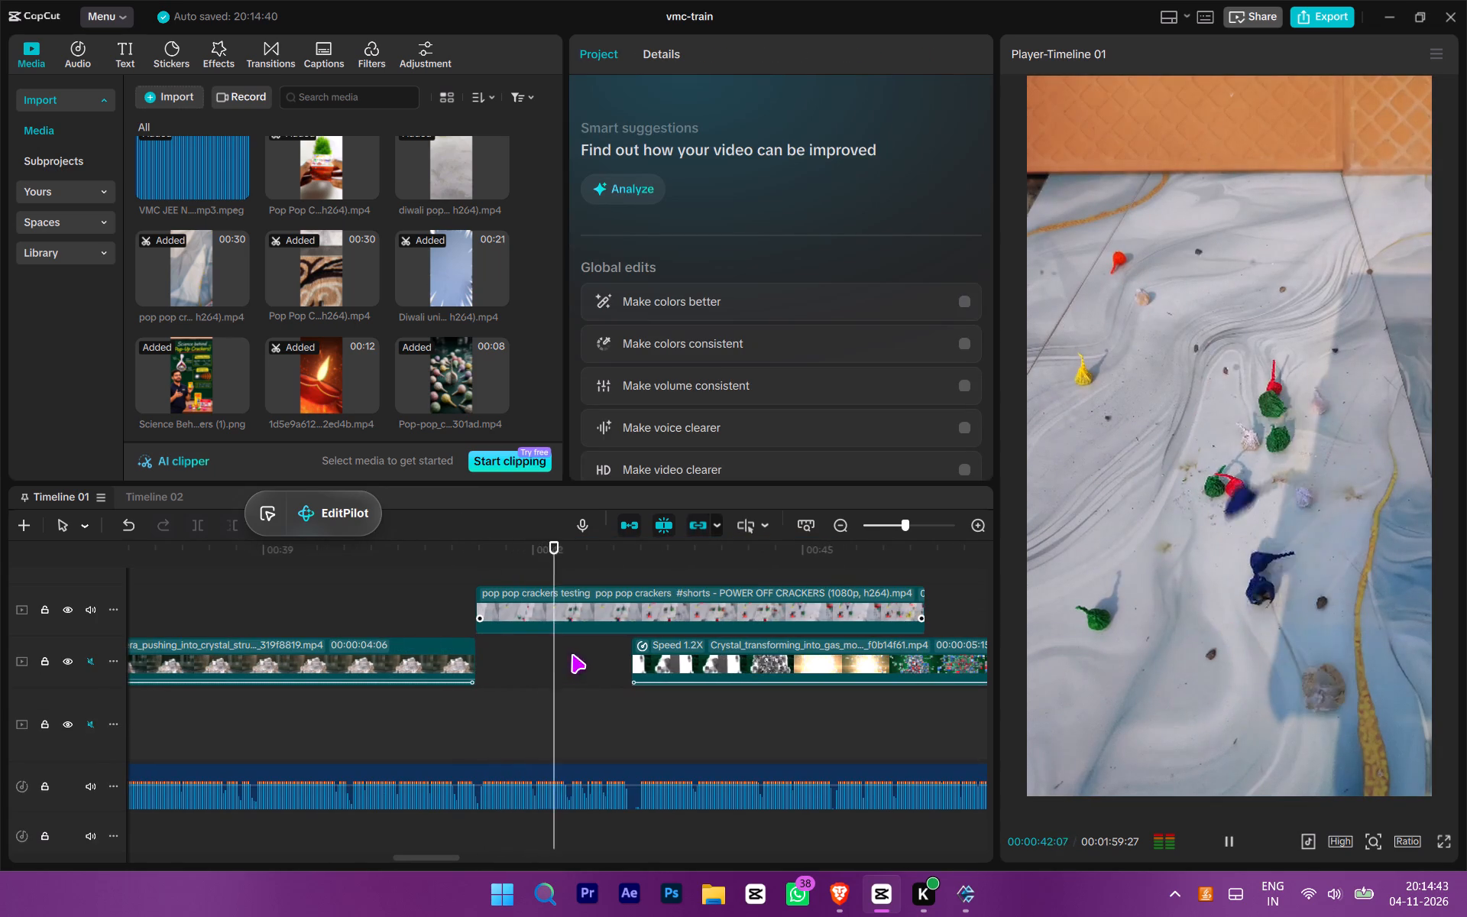
key(space)
key(space)
key(space)
click(630, 612)
click(634, 574)
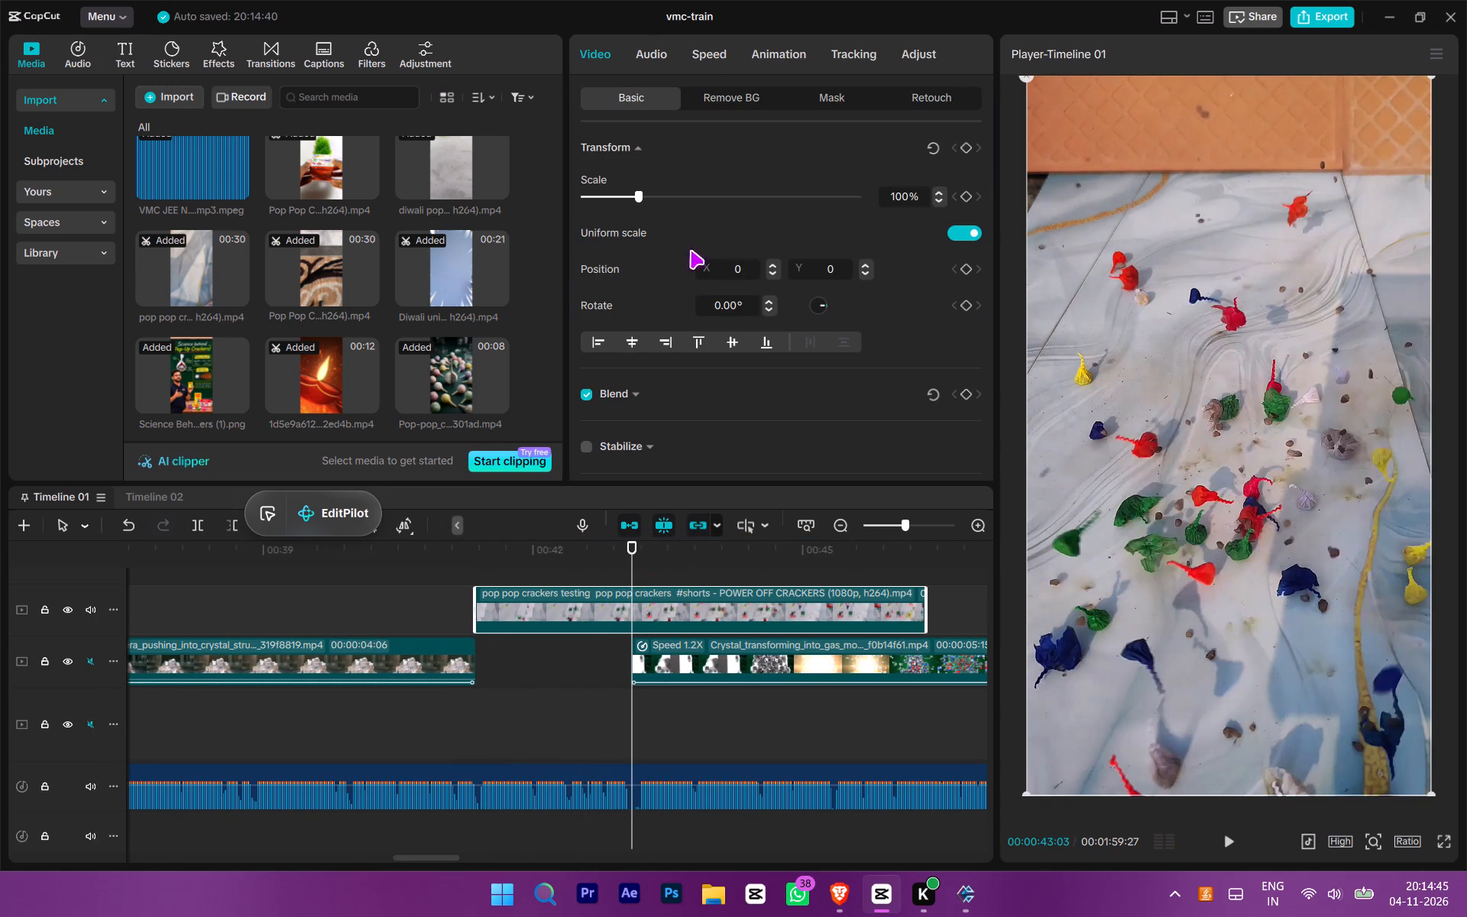
click(715, 81)
click(715, 65)
click(670, 175)
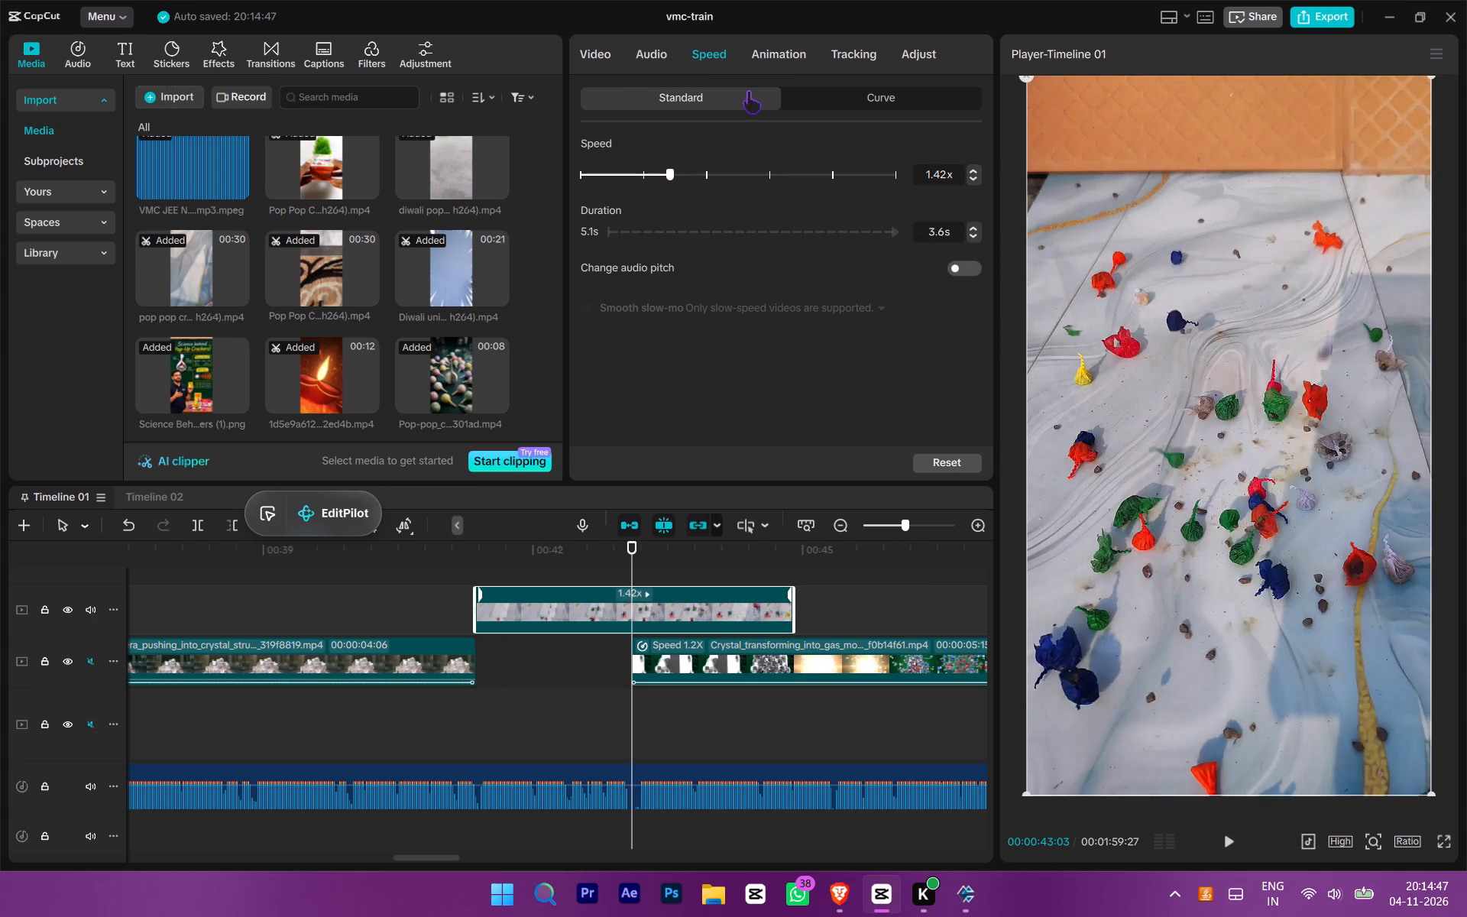
key(w)
Apply the Zoom 1 combo animation to the crackers testing clip.
click(788, 53)
click(677, 223)
Move the crackers testing clip into the main-track gap before the crystal-to-gas clip and mirror it.
drag(569, 616, 572, 646)
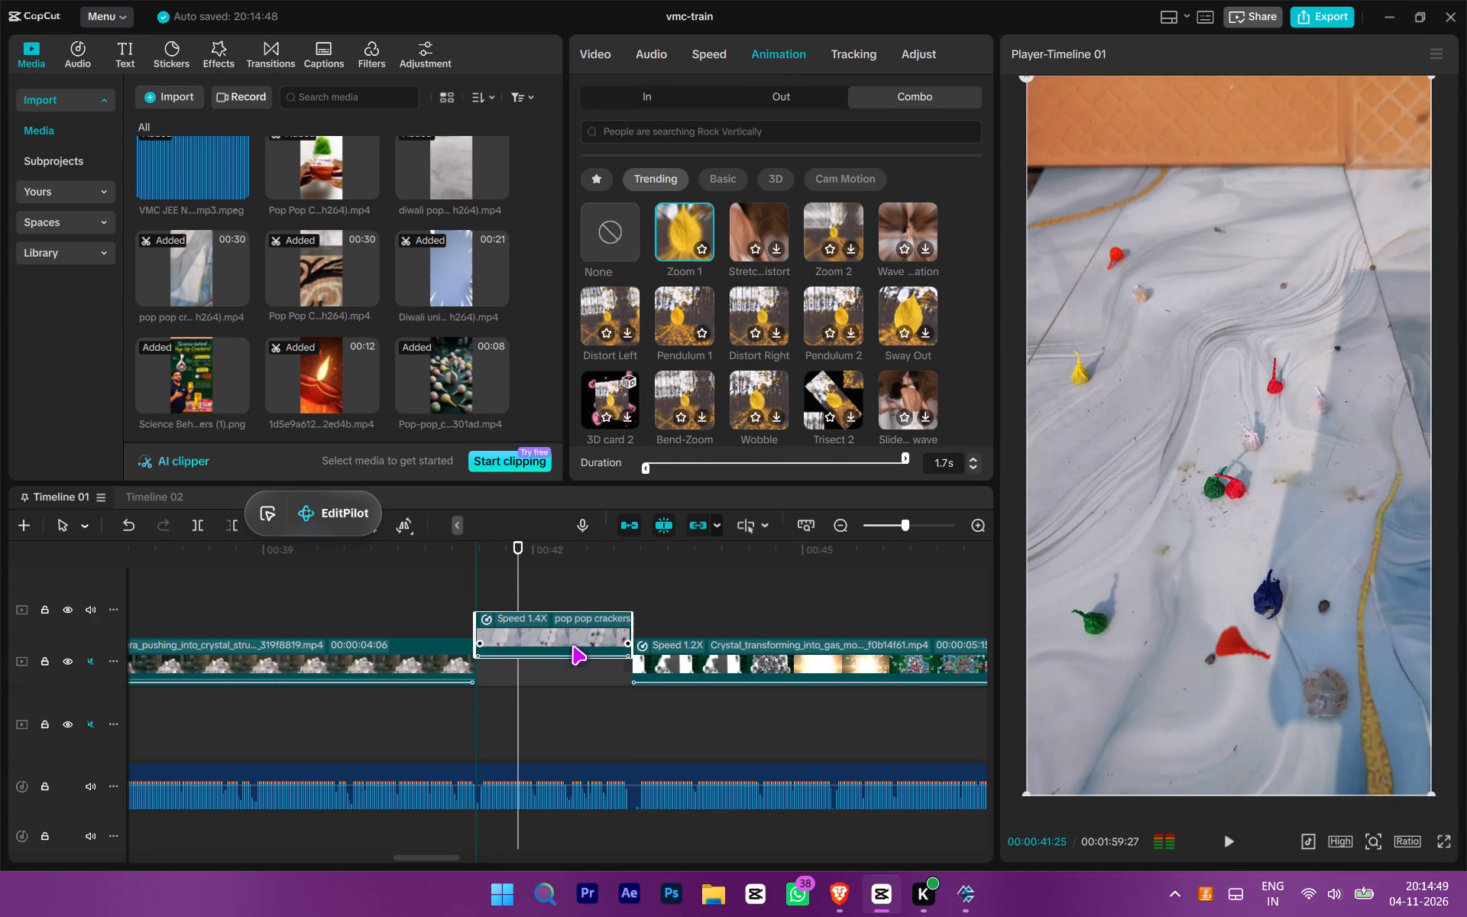
drag(572, 646, 572, 656)
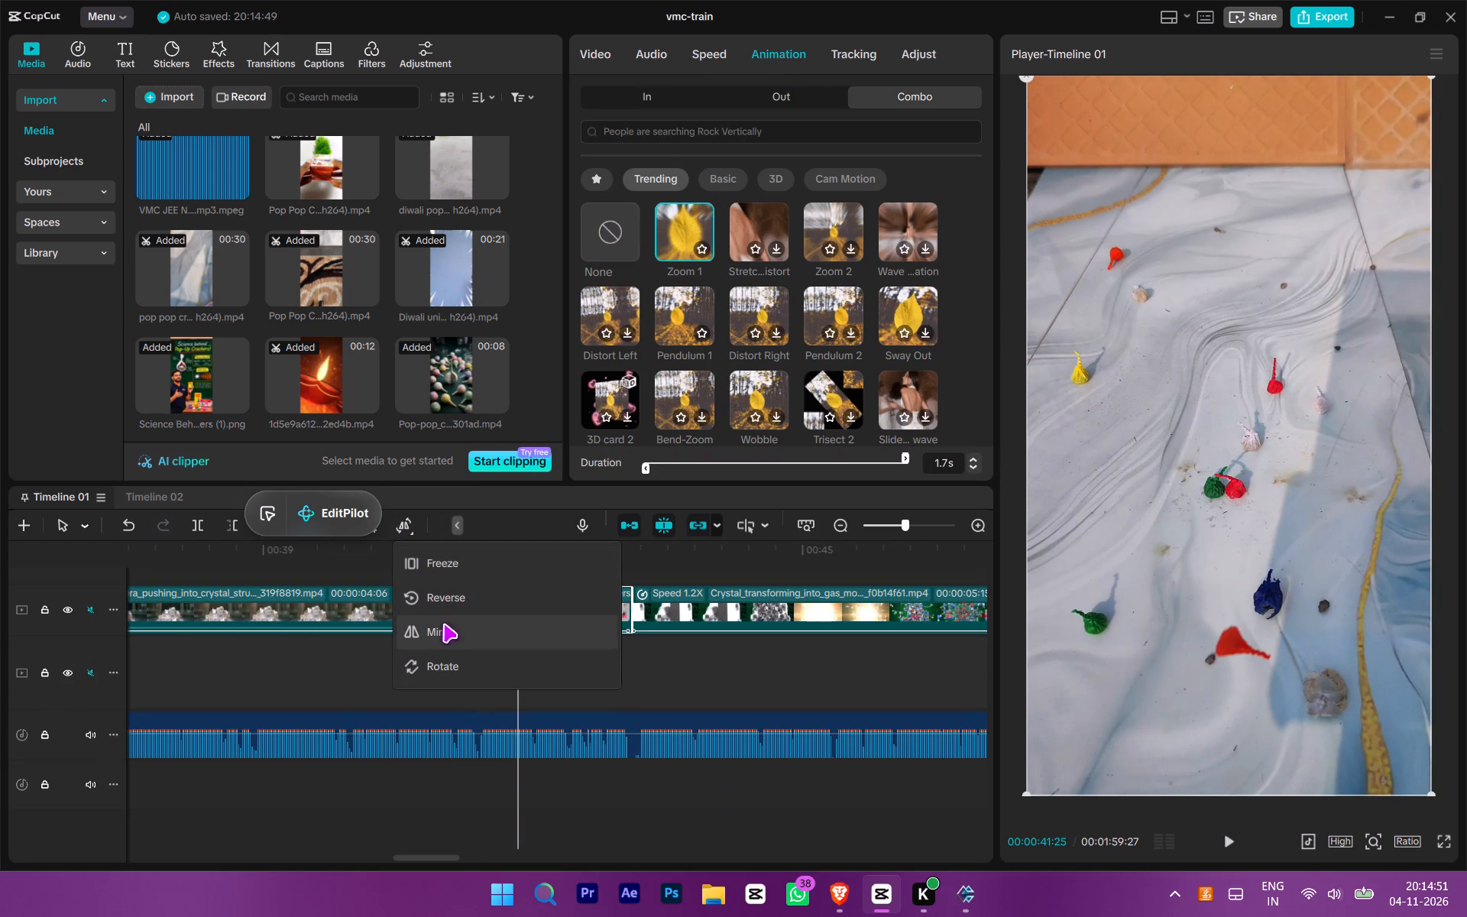
click(443, 624)
Play back the edit from about 00:00:15, around the coarse gravel titles near 00:00:29, and from the timeline start.
ctrl+scroll(362, 702, down, 5)
click(310, 654)
drag(310, 654, 30, 602)
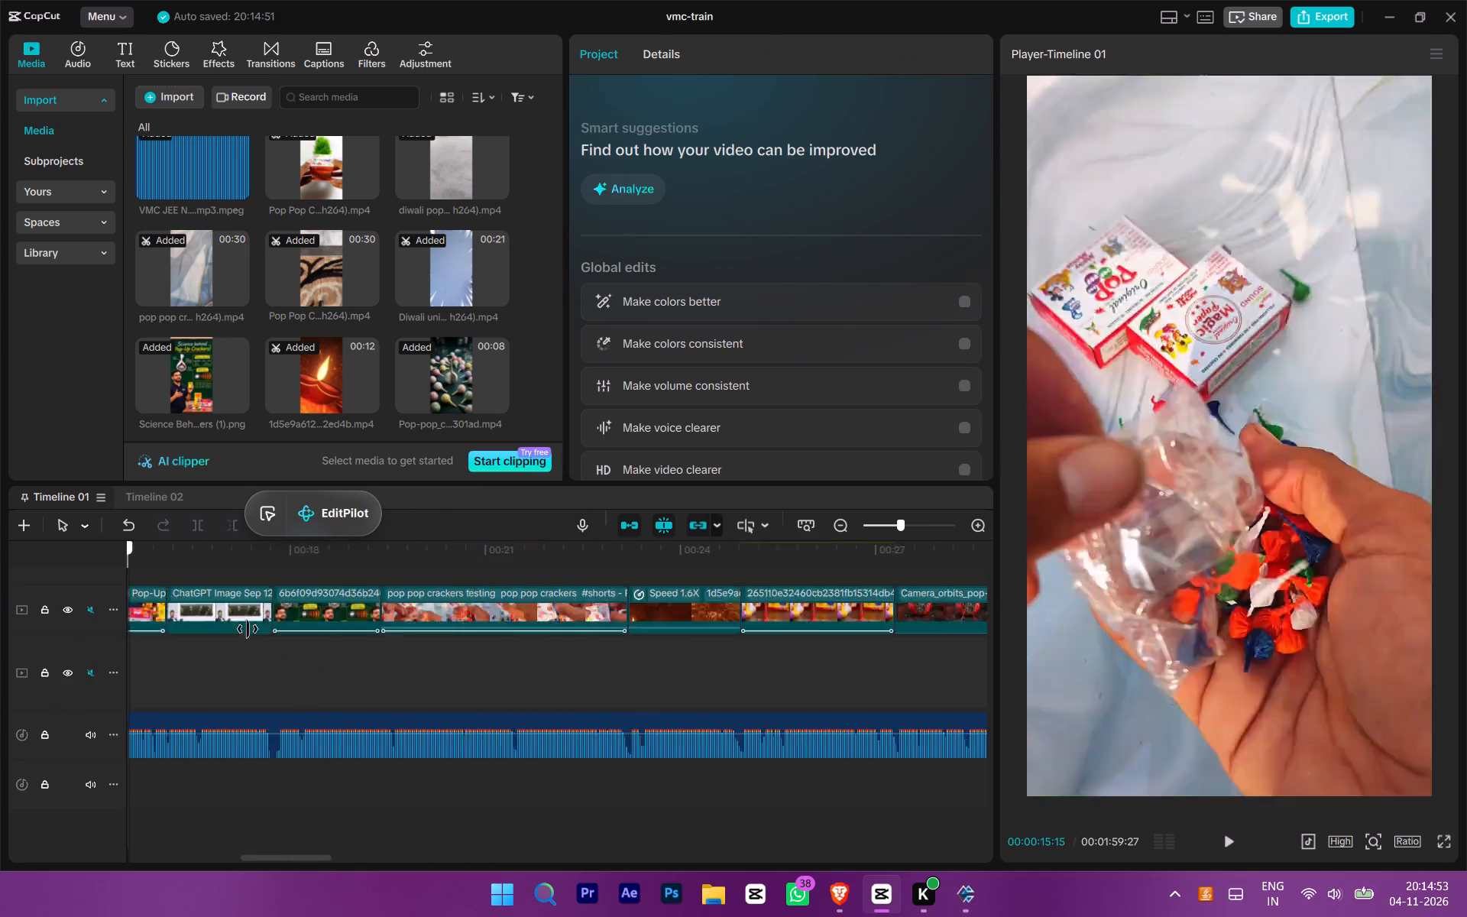
key(space)
scroll(264, 626, down, 20)
scroll(264, 626, down, 3)
click(290, 654)
key(space)
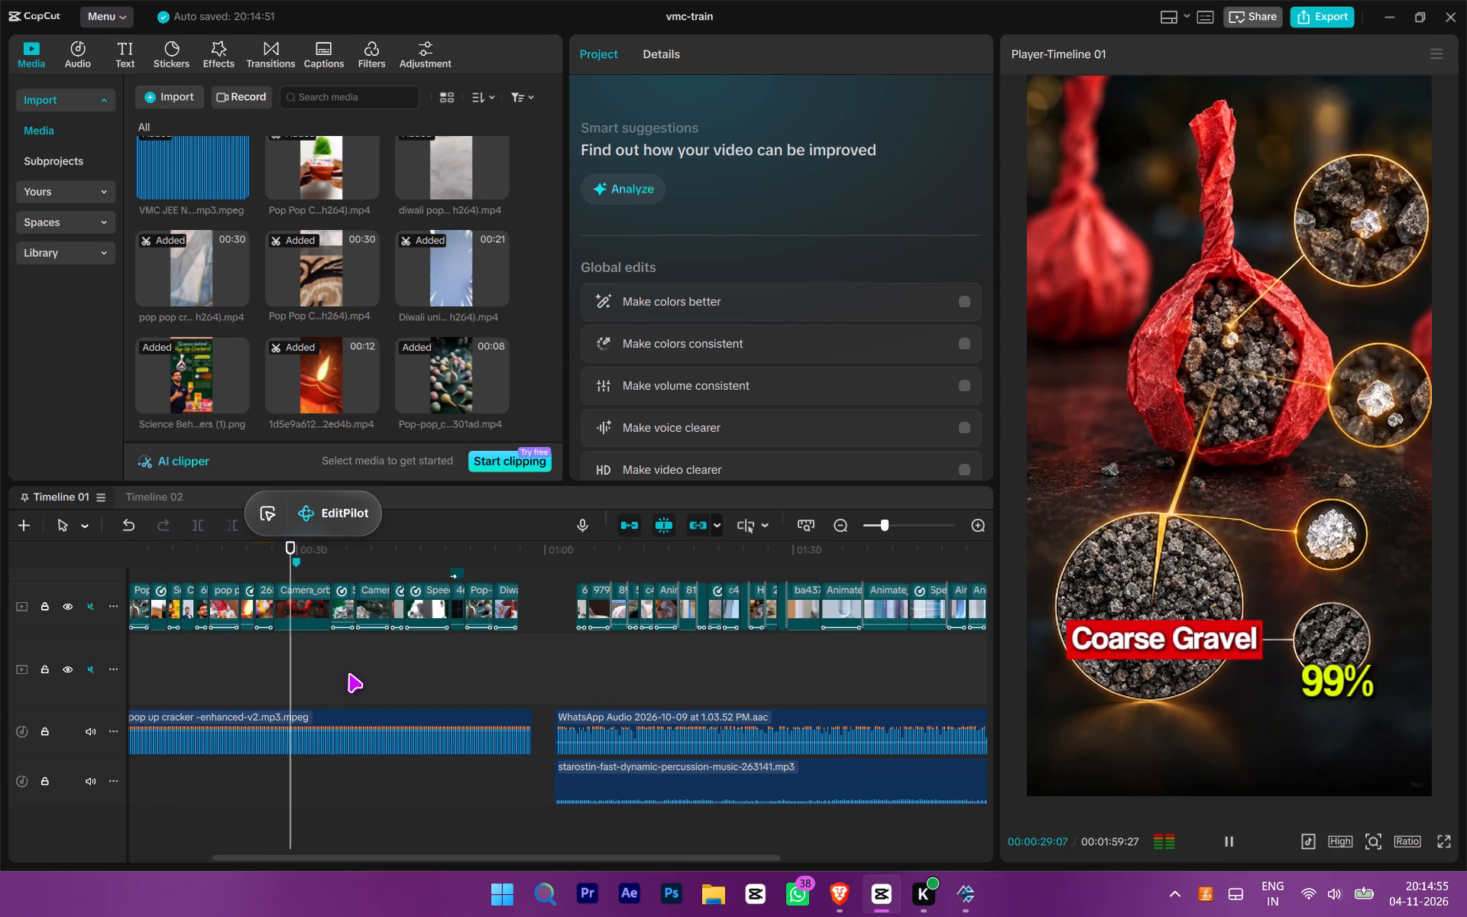
scroll(355, 672, down, 2)
drag(377, 860, 373, 860)
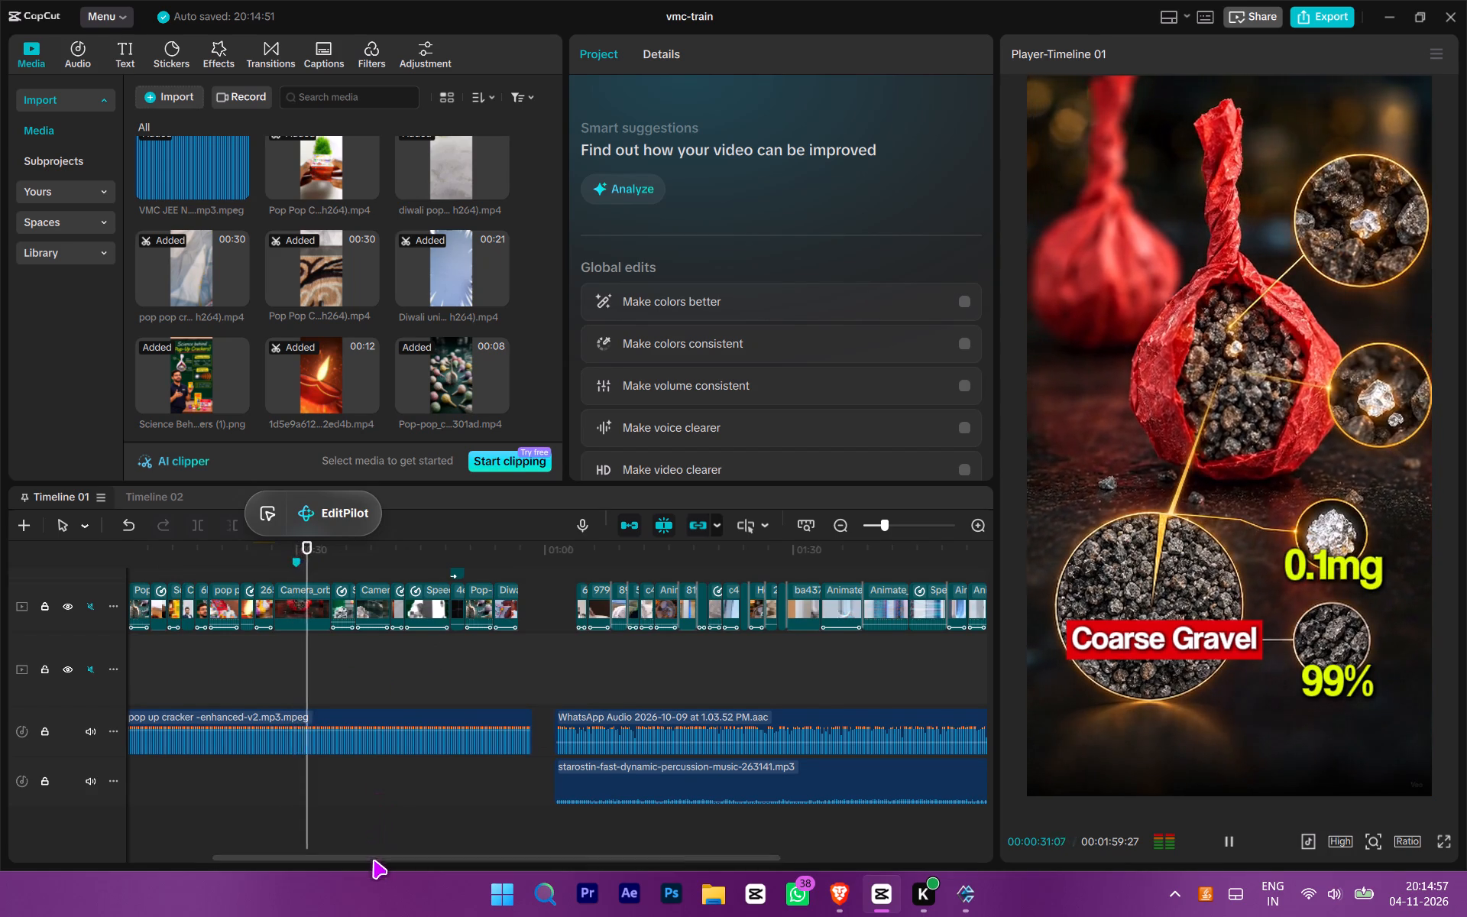
drag(373, 860, 115, 787)
click(283, 657)
drag(283, 657, 107, 631)
key(space)
Move the starostin fast dynamic percussion music to the start of the timeline, beneath the pop up cracker narration.
scroll(623, 731, down, 2)
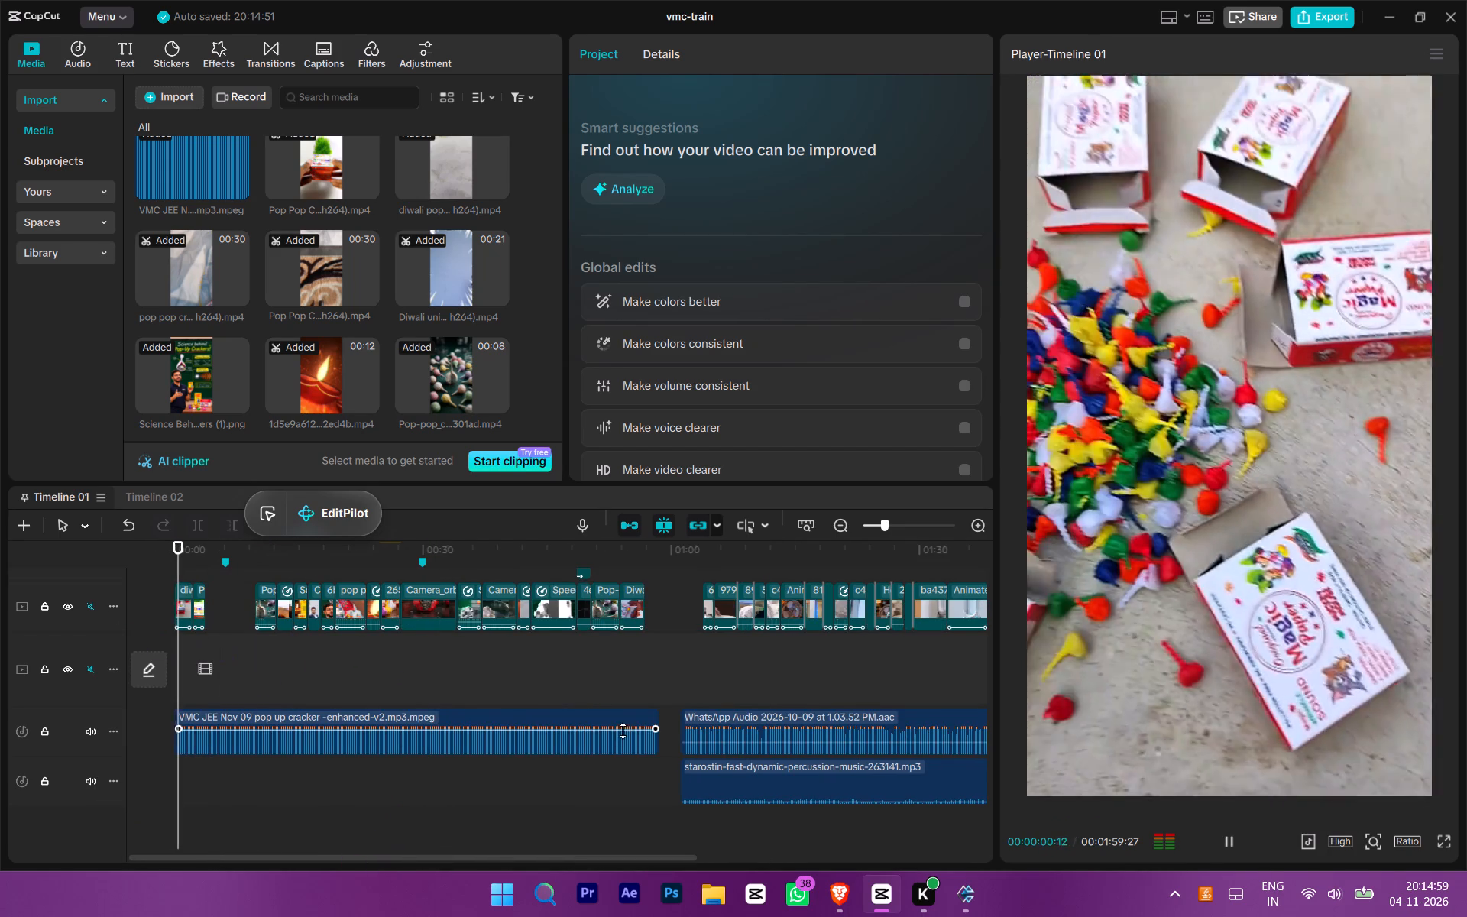
scroll(623, 731, down, 3)
click(652, 775)
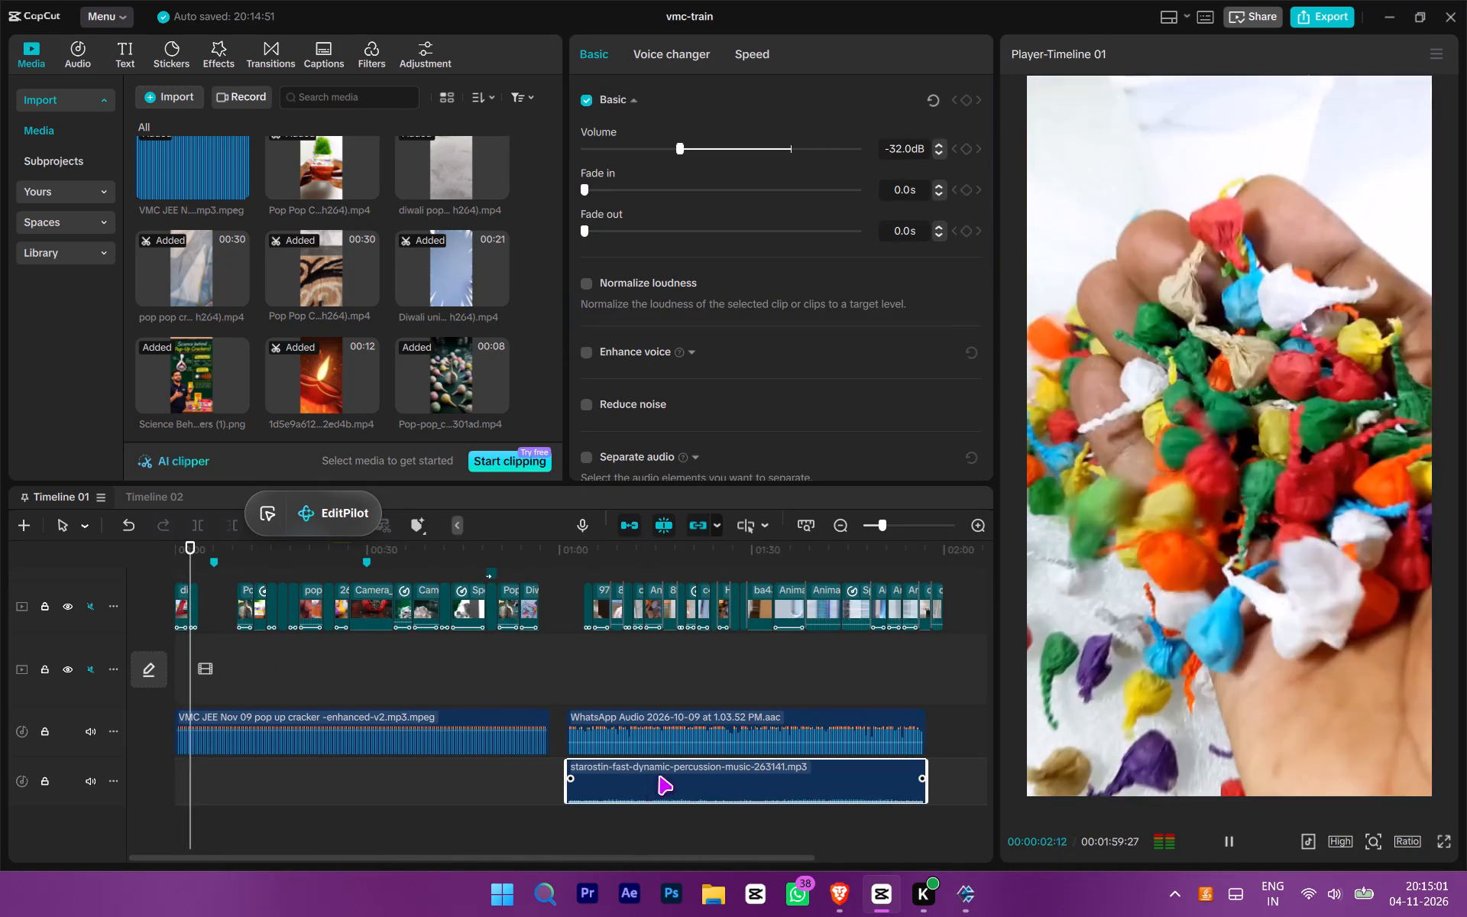
drag(659, 776, 176, 766)
key(space)
ctrl+scroll(369, 763, up, 3)
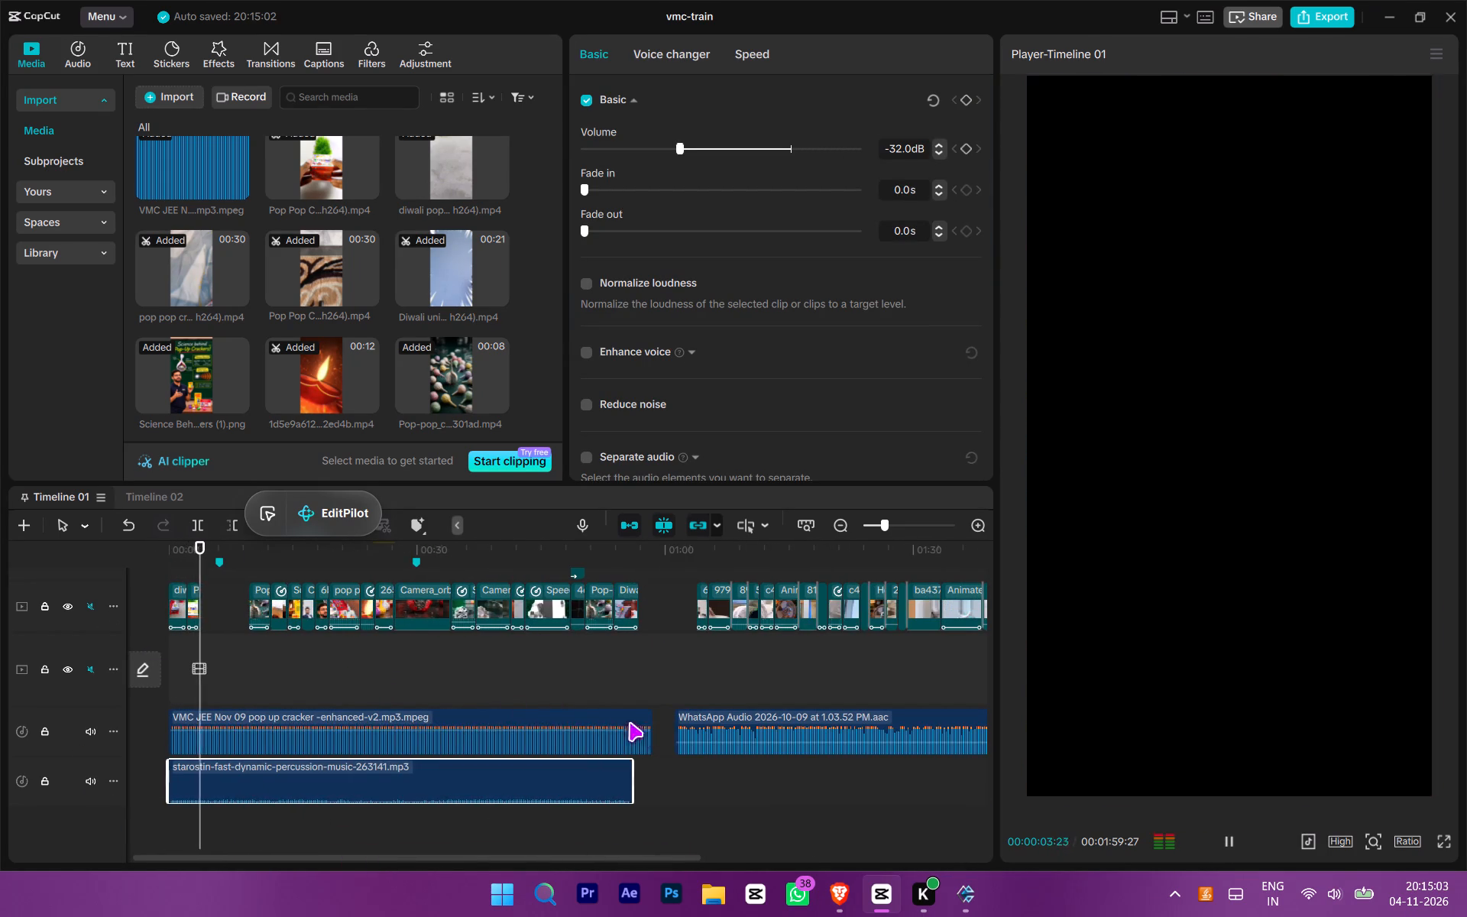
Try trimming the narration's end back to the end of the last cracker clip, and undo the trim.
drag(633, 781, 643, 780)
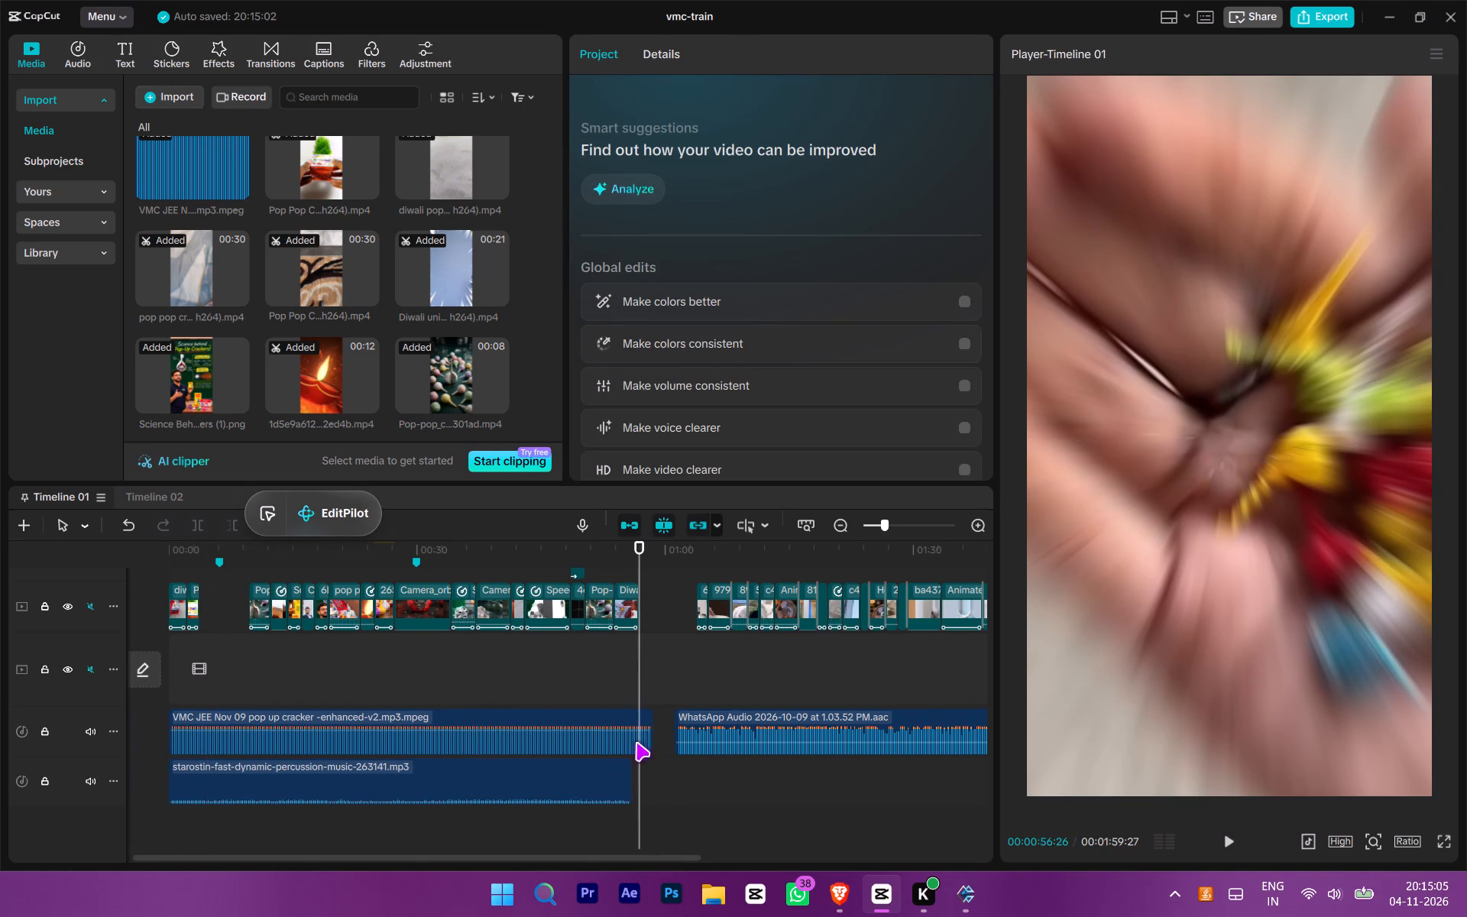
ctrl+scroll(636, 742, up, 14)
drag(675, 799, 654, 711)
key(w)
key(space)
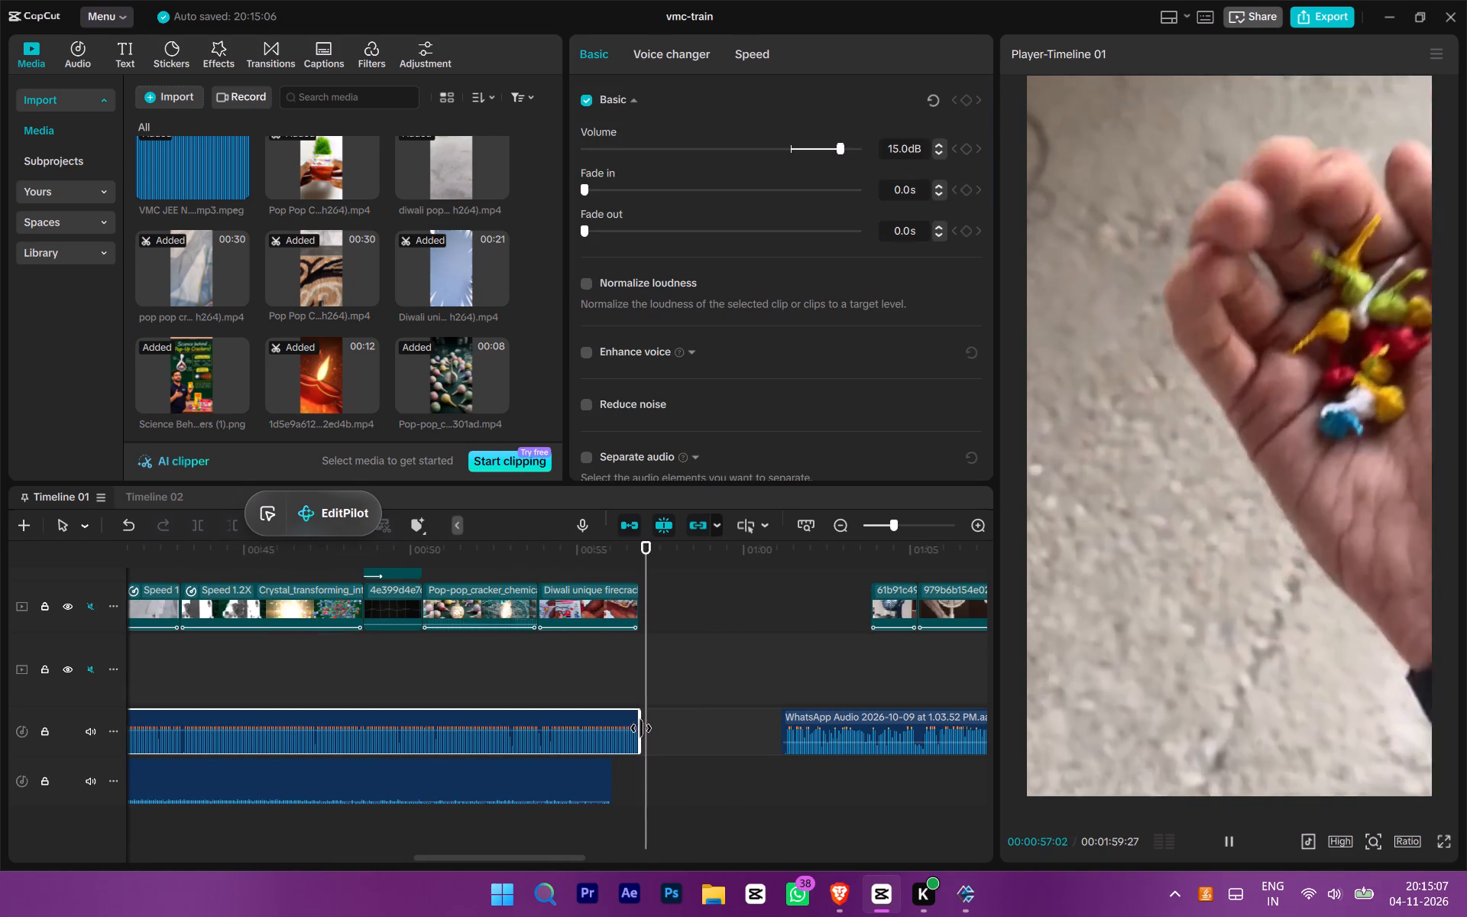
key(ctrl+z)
Play the end of the narration and extend the percussion music so it ends together with the narration.
click(653, 684)
key(space)
click(632, 677)
key(space)
scroll(630, 689, up, 2)
click(692, 739)
scroll(698, 739, down, 3)
drag(642, 790, 609, 788)
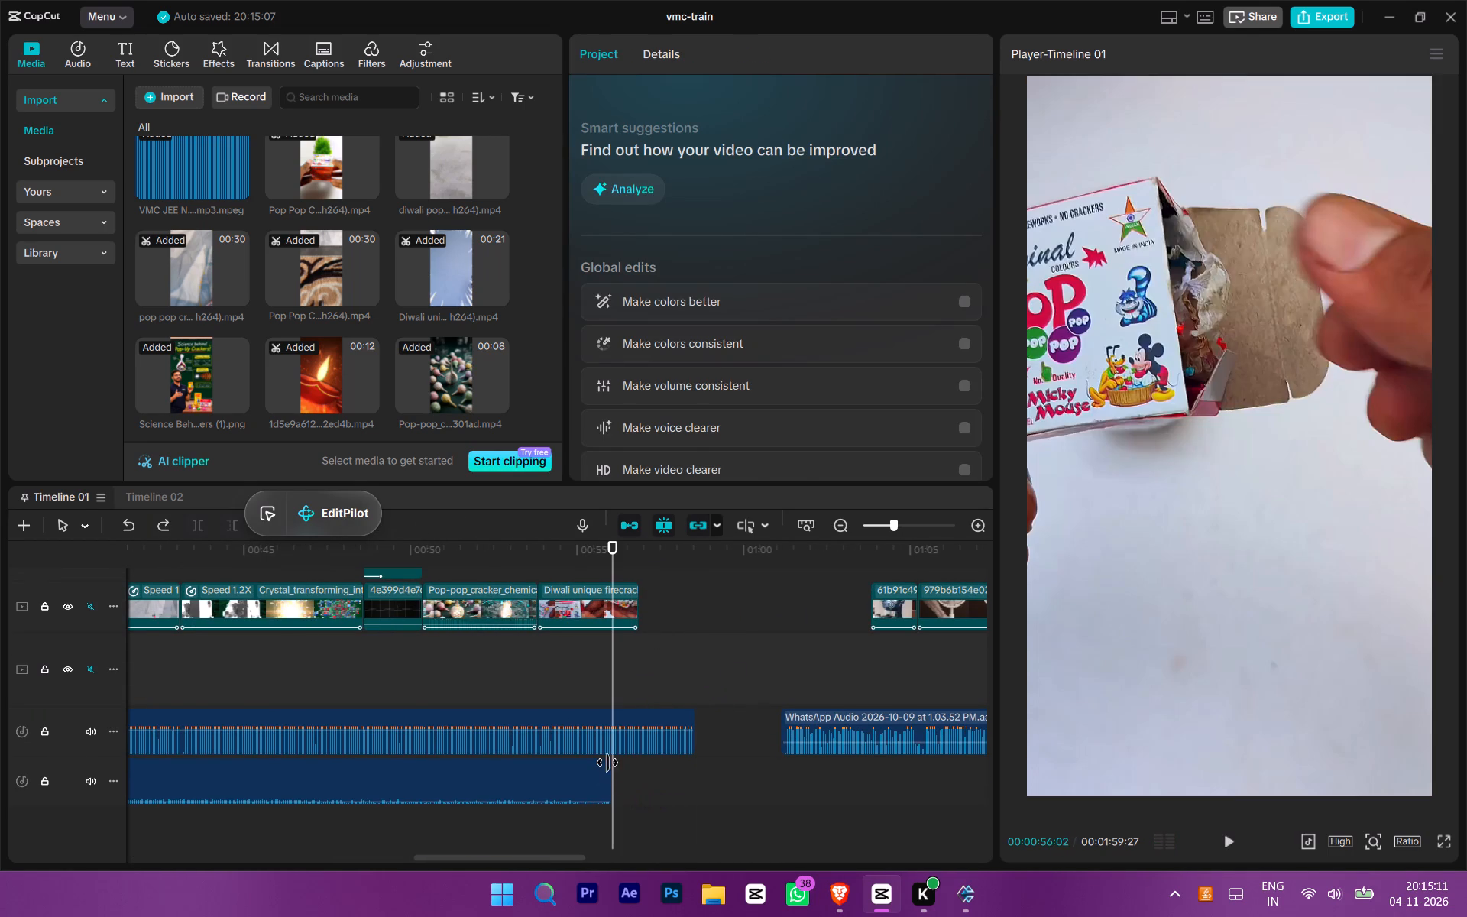
drag(608, 763, 691, 766)
ctrl+scroll(570, 773, down, 7)
Move the second VMC logo image clip onto an upper track at the start of the timeline.
click(467, 682)
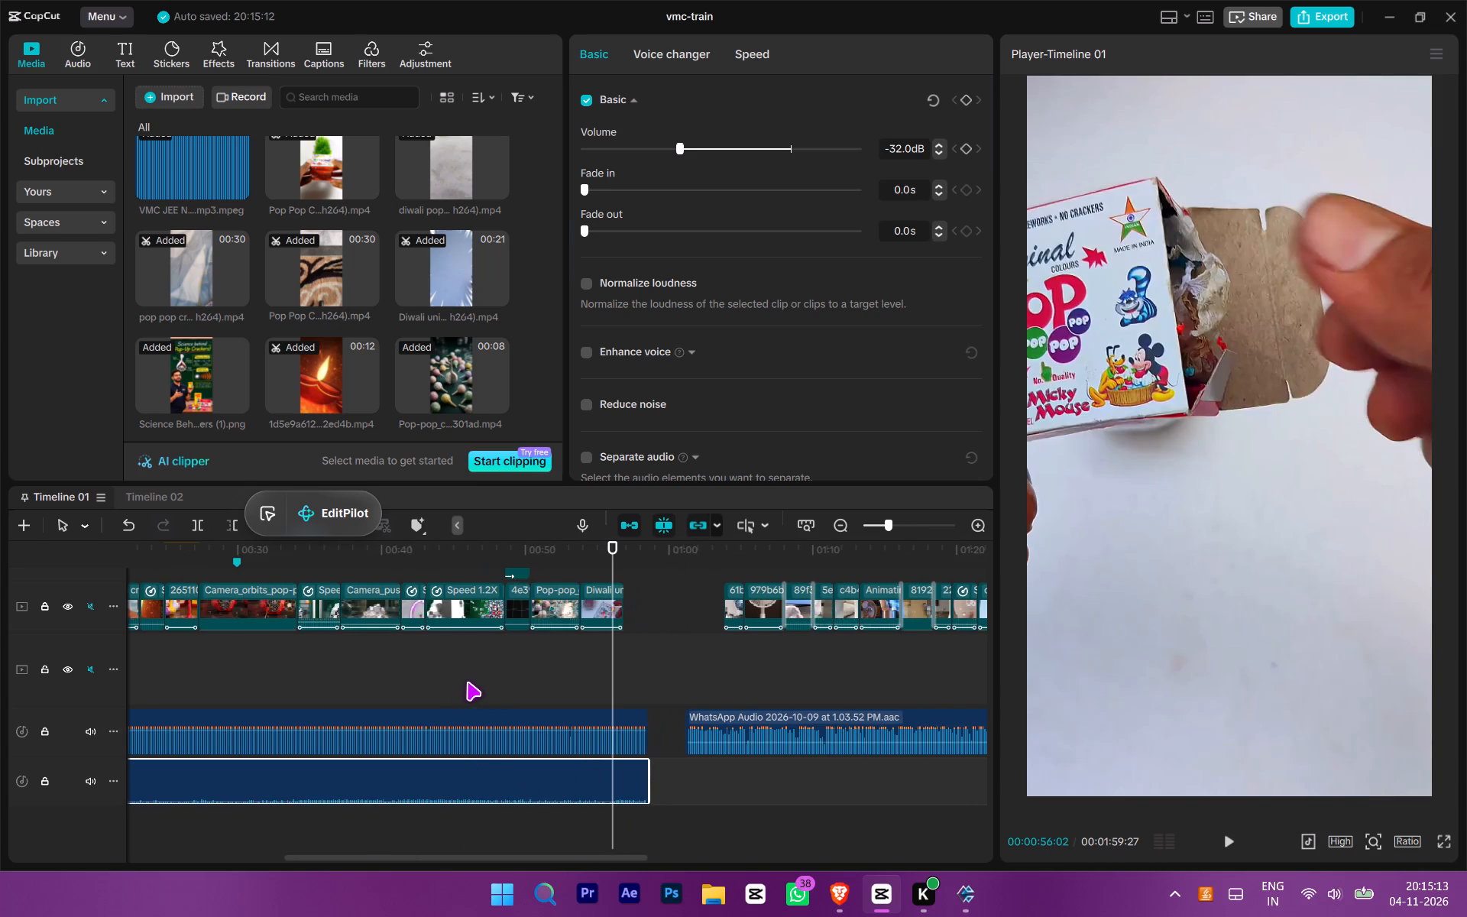
drag(467, 682, 9, 649)
ctrl+scroll(471, 685, up, 4)
ctrl+scroll(473, 688, down, 9)
scroll(577, 729, down, 7)
scroll(596, 743, up, 18)
scroll(706, 747, down, 1)
scroll(709, 744, up, 1)
ctrl+scroll(764, 693, up, 2)
ctrl+scroll(764, 693, down, 8)
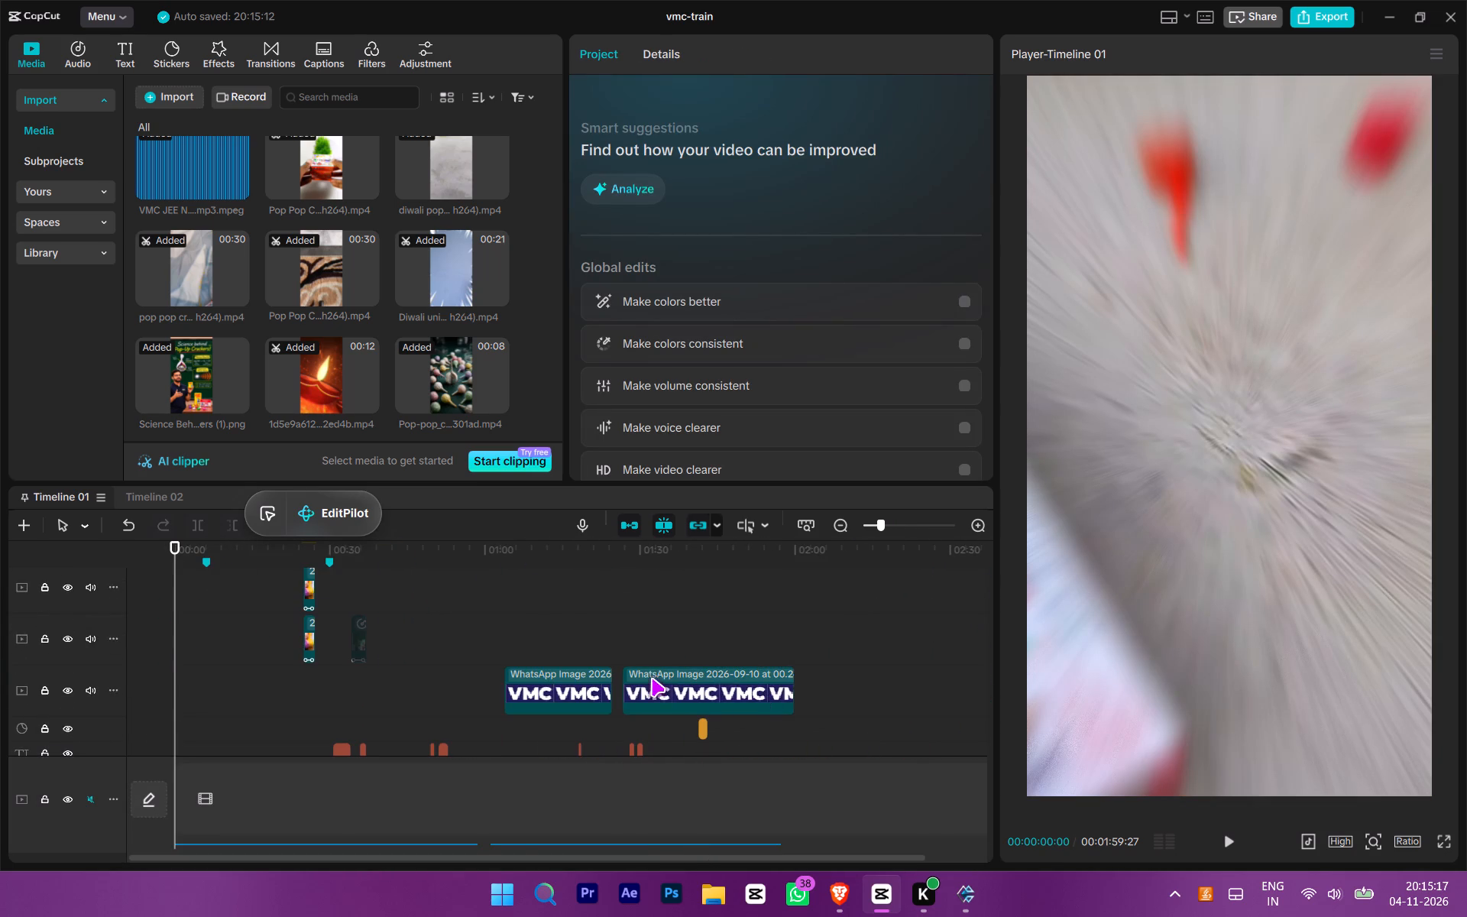
click(666, 686)
drag(667, 686, 157, 476)
drag(157, 476, 151, 483)
scroll(232, 605, up, 5)
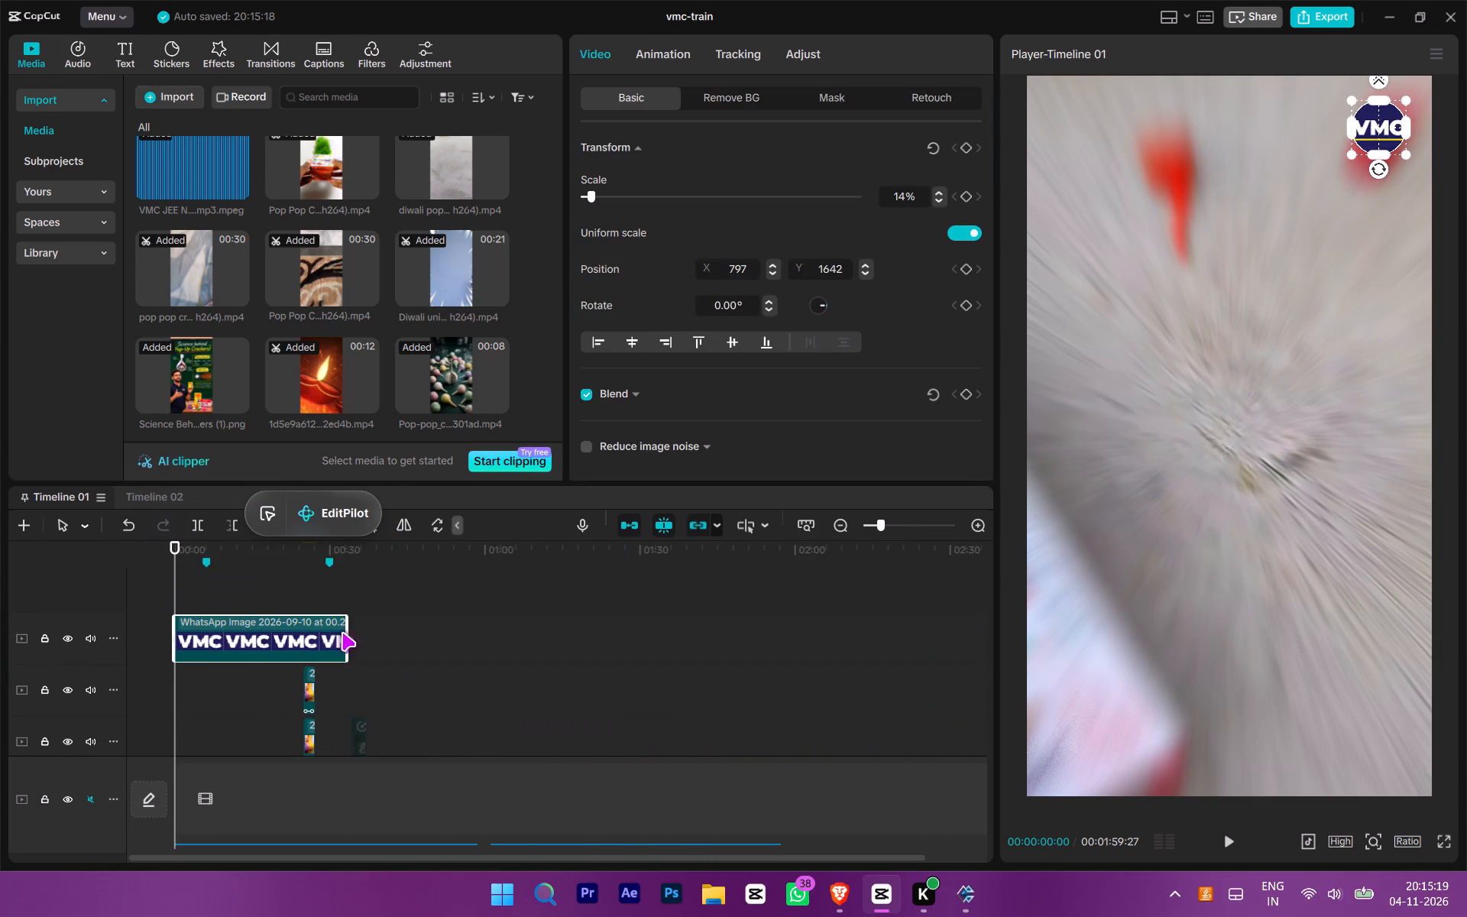
Extend the VMC logo clip past the last cracker footage and trim its end at 00:00:58:17.
drag(350, 632, 640, 678)
scroll(414, 675, down, 8)
scroll(487, 675, down, 14)
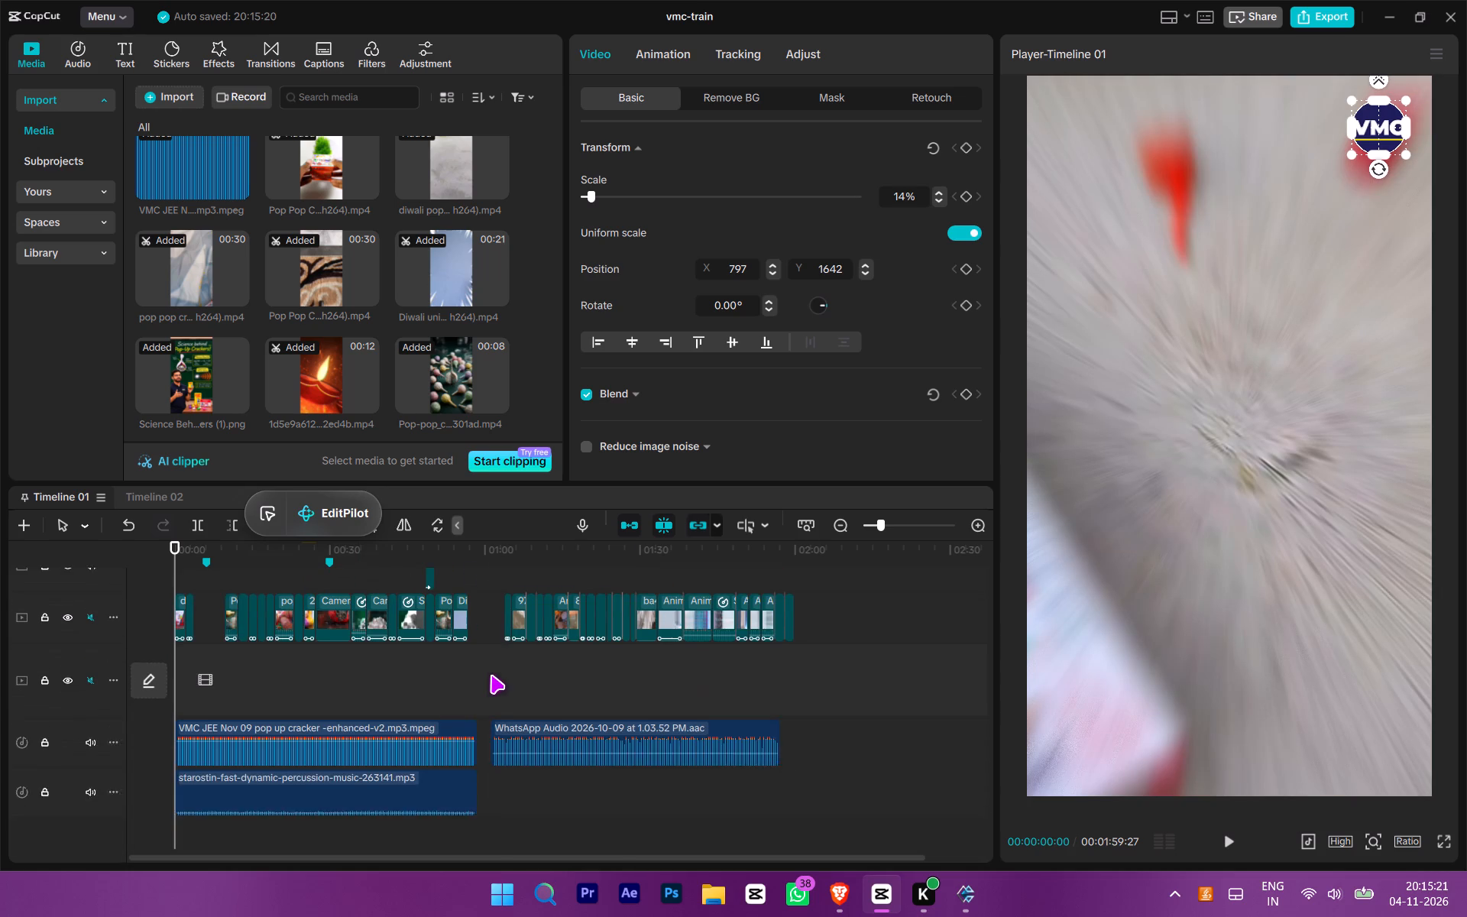
scroll(491, 675, up, 1)
click(478, 562)
drag(478, 562, 471, 569)
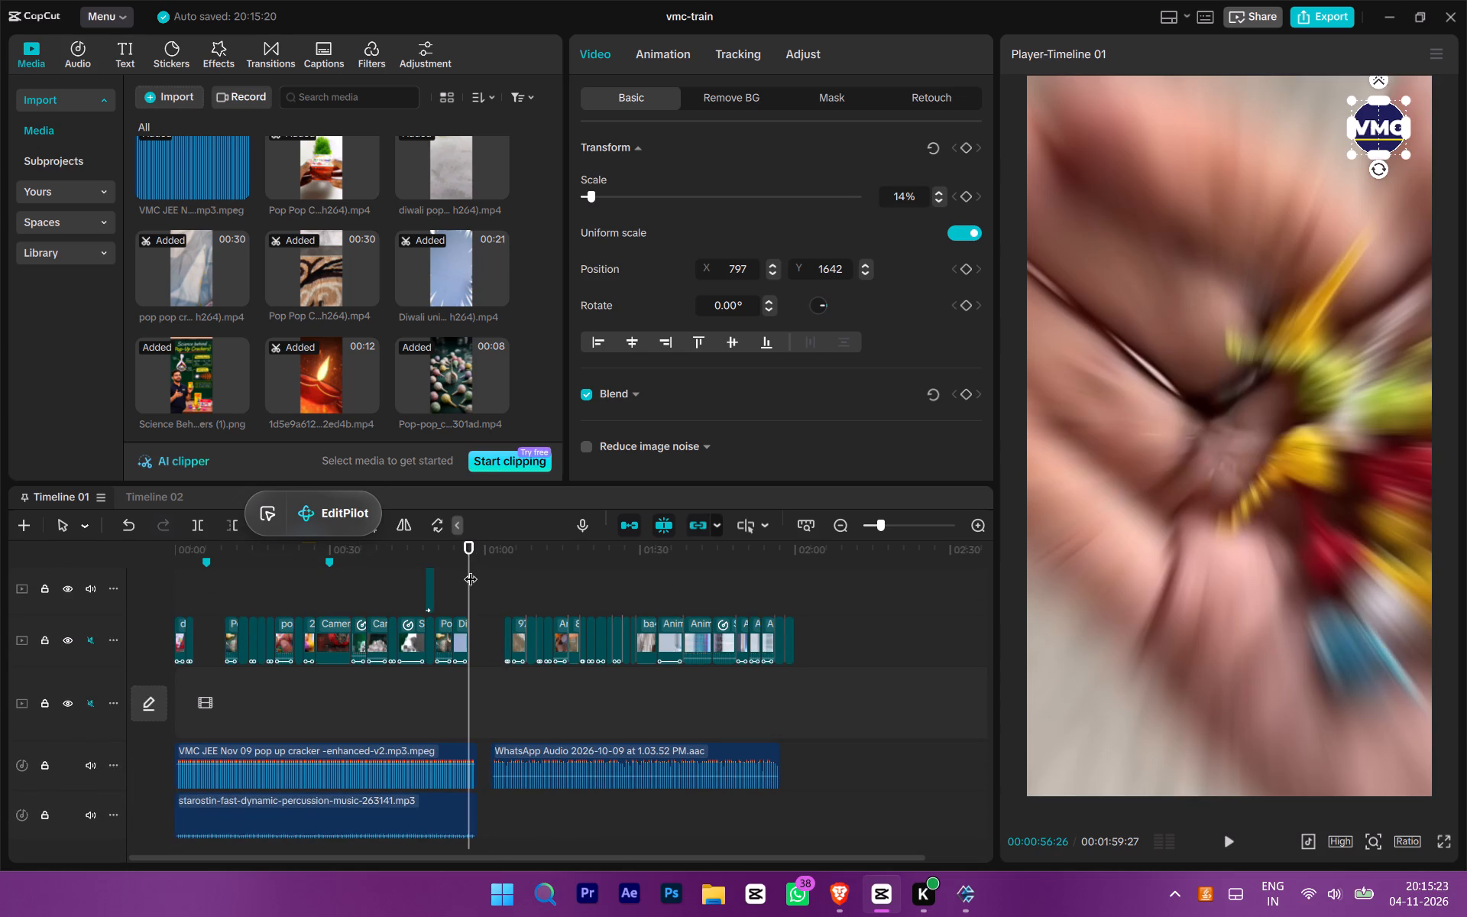
ctrl+scroll(567, 707, up, 17)
click(497, 565)
scroll(546, 711, up, 5)
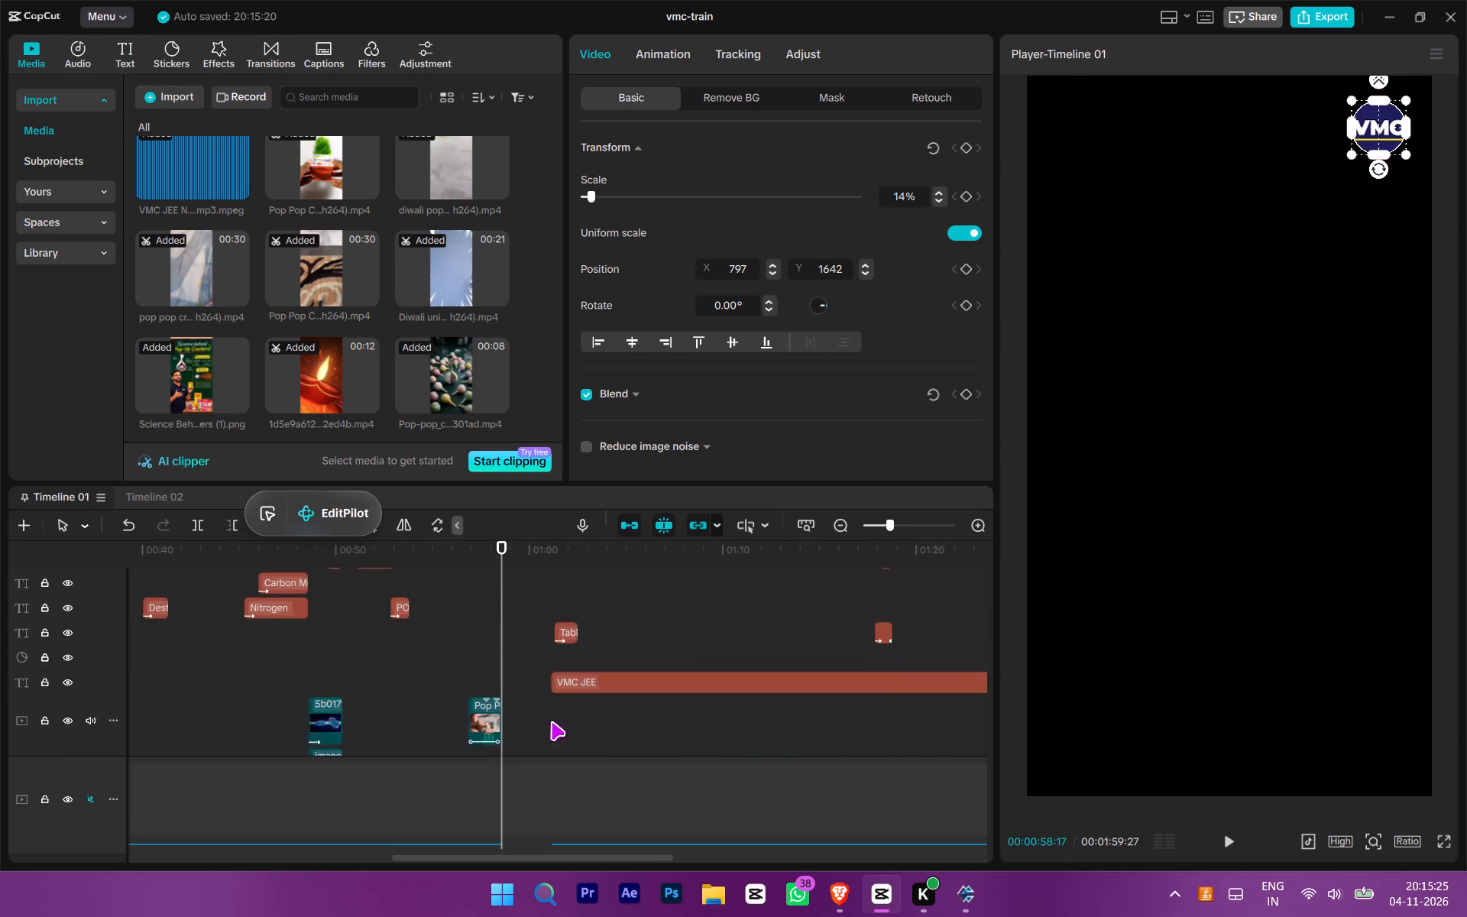
scroll(551, 721, up, 10)
scroll(623, 730, up, 8)
scroll(623, 730, down, 20)
scroll(623, 730, down, 2)
key(w)
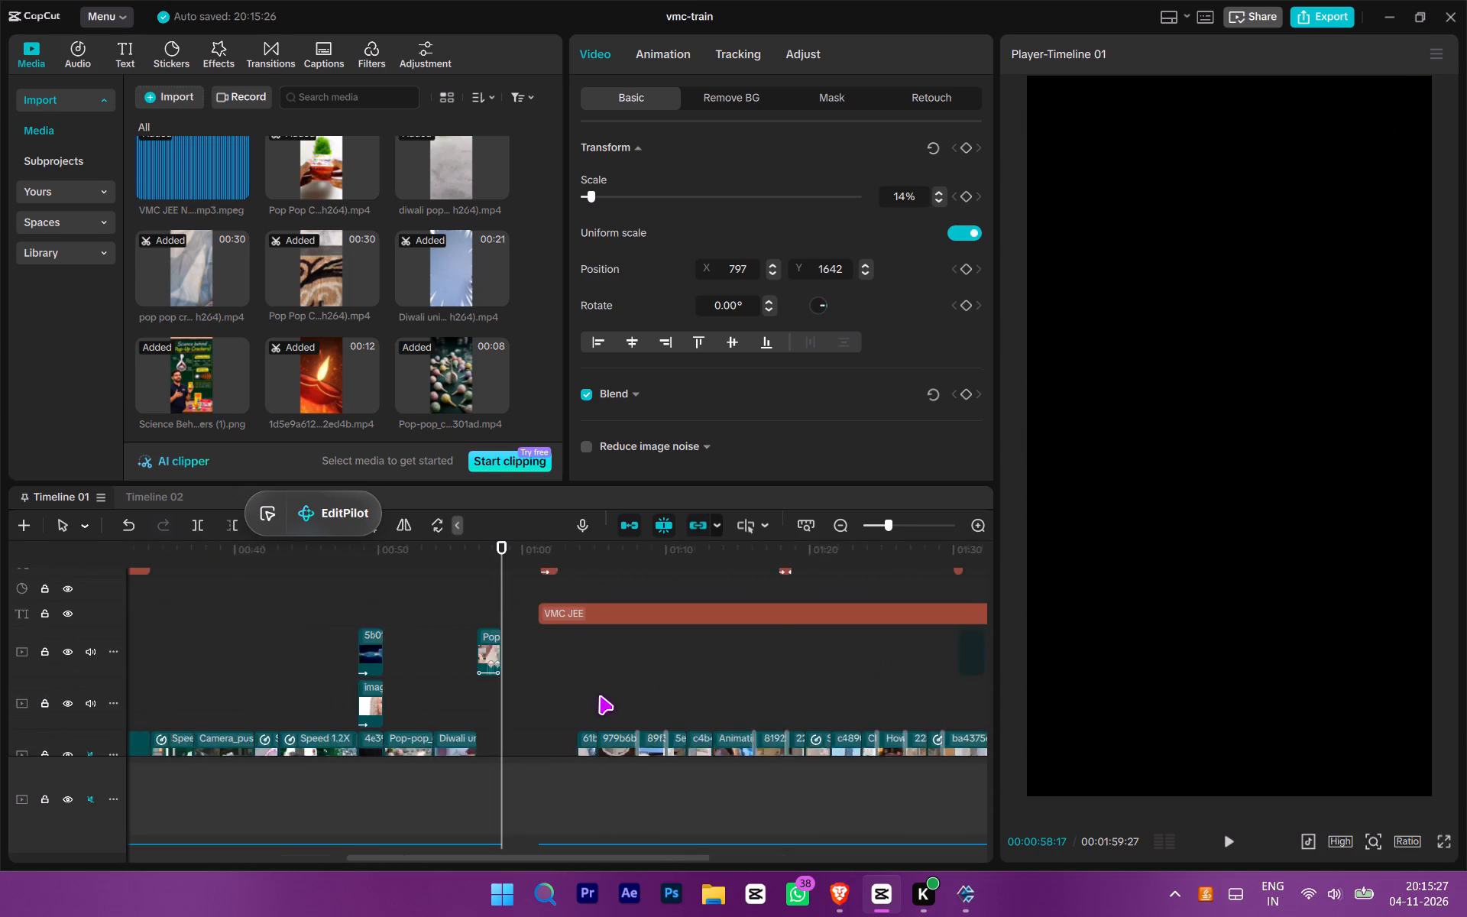
Move the VMC JEE text clip to the timeline start, lengthen it, and trim its end at 00:00:58:17.
scroll(599, 695, down, 18)
drag(511, 613, 283, 611)
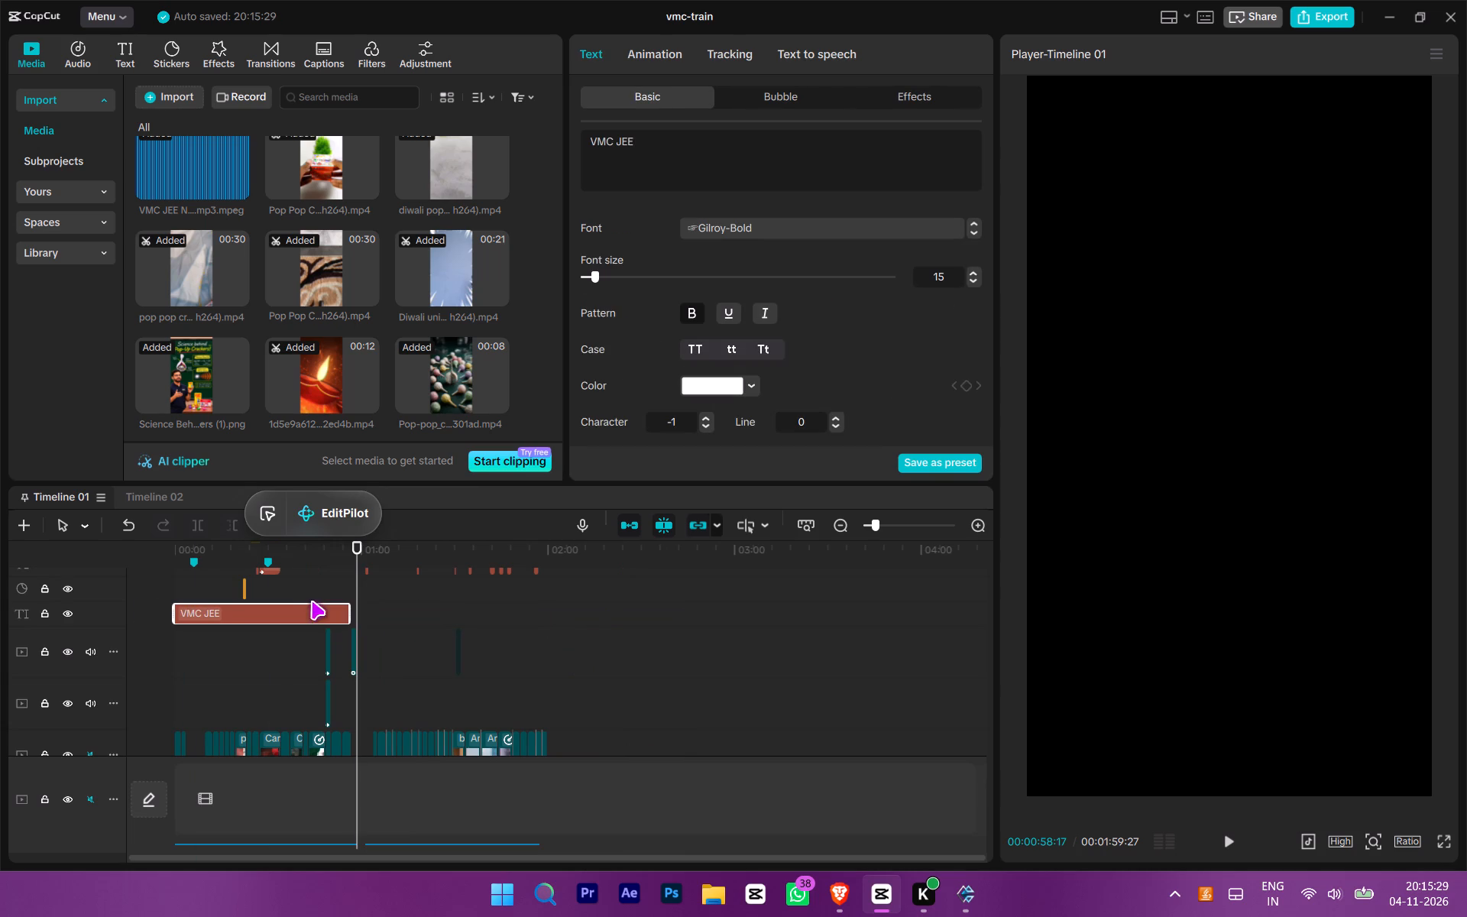
drag(346, 611, 394, 634)
key(w)
ctrl+scroll(325, 642, up, 7)
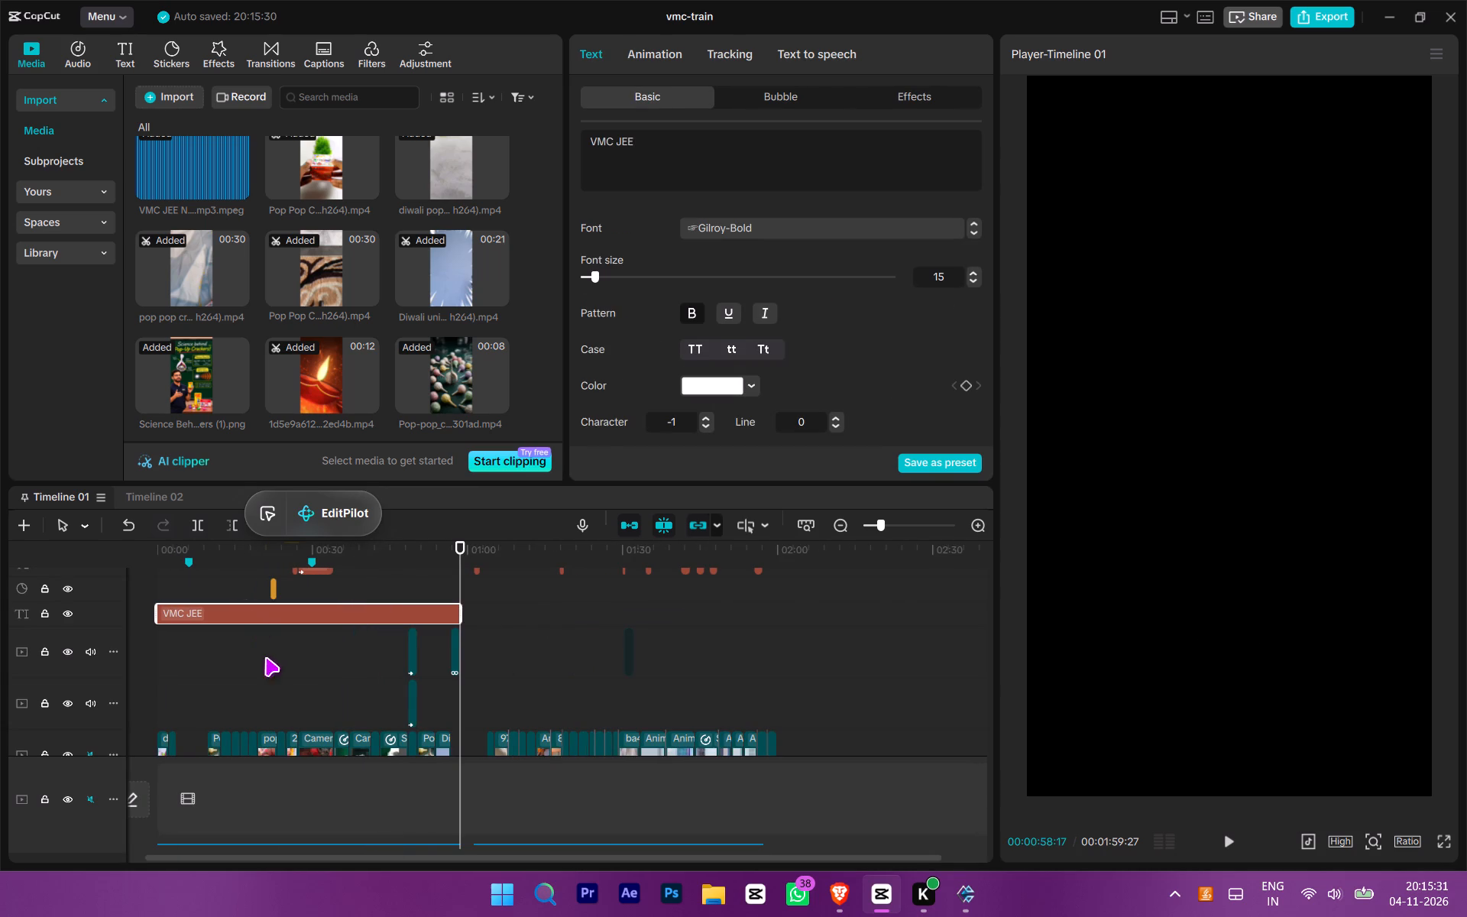
Play the edit from about 00:00:52:15 to check the VMC logo and VMC JEE text, and look over the overlay tracks.
drag(270, 664, 199, 637)
drag(195, 628, 179, 591)
double_click(425, 553)
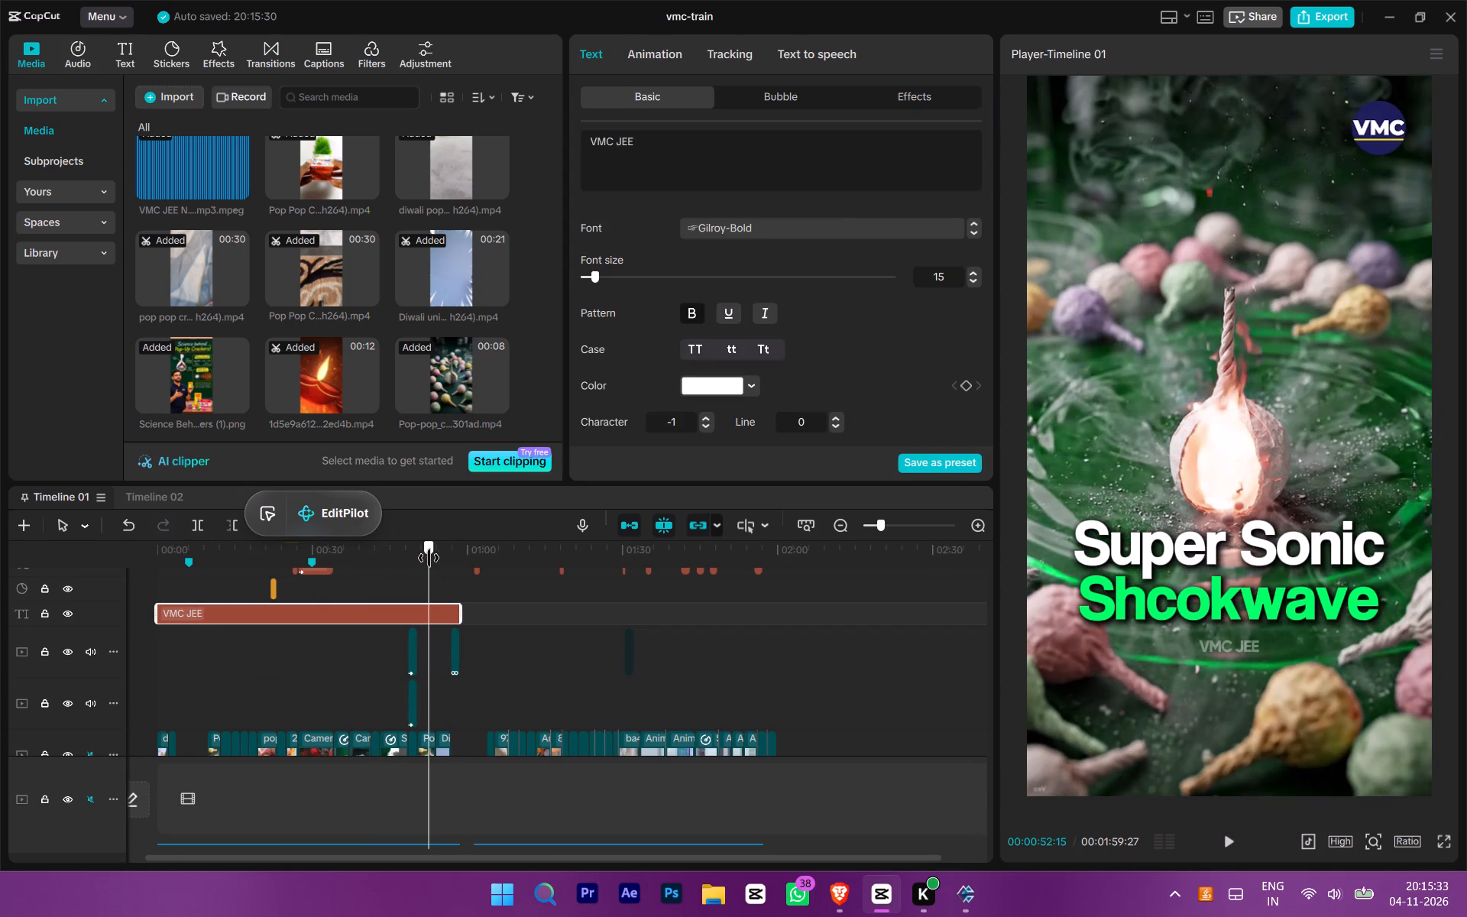
scroll(418, 665, up, 6)
key(space)
scroll(447, 705, up, 11)
key(space)
scroll(413, 714, up, 2)
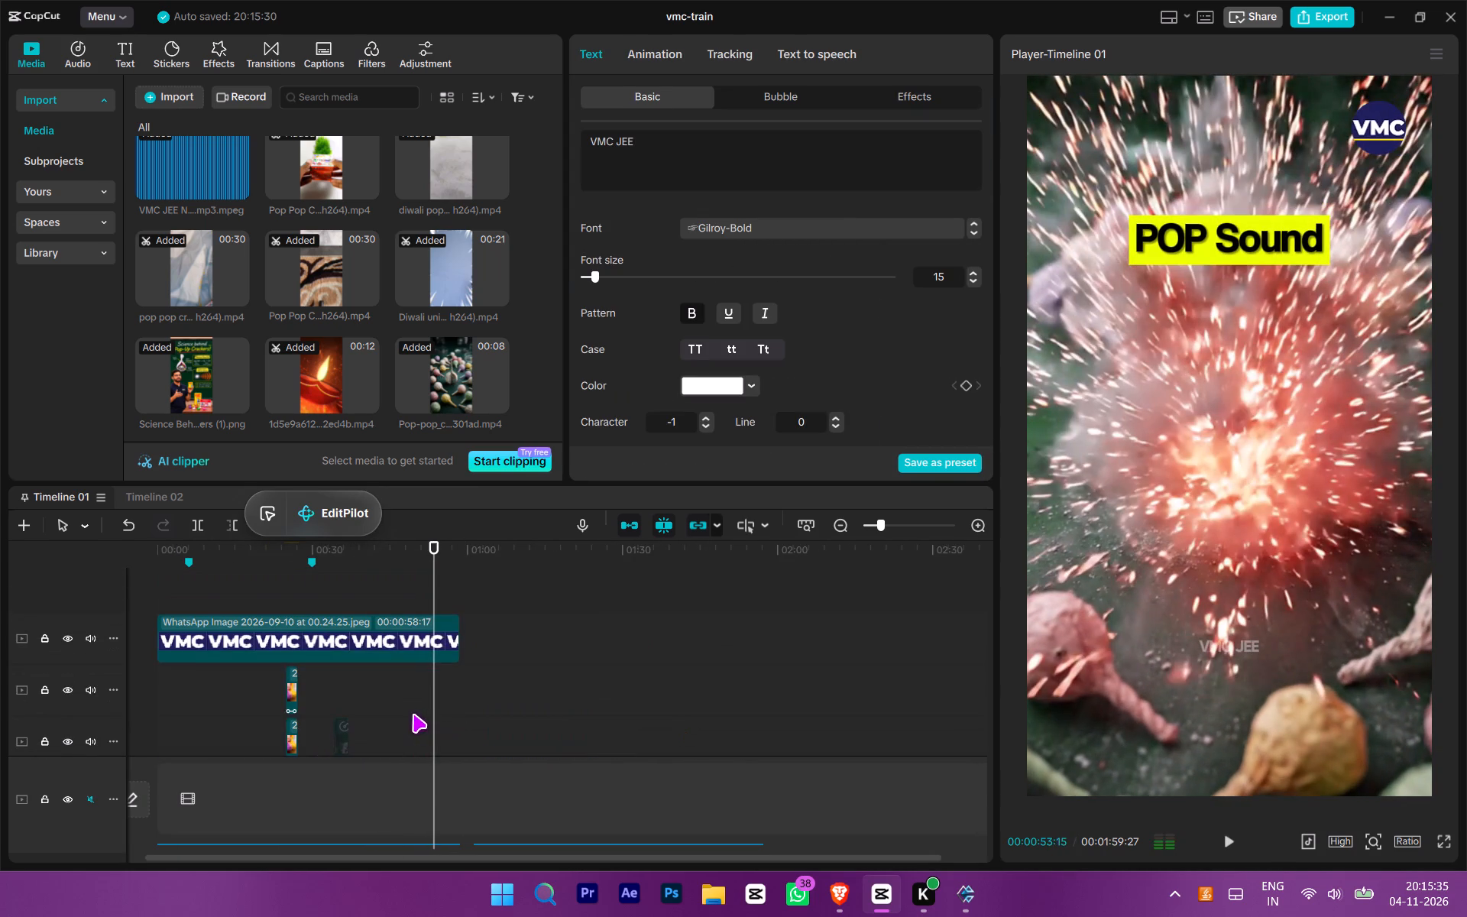
scroll(413, 714, up, 3)
ctrl+scroll(364, 681, up, 5)
scroll(225, 716, down, 1)
Scrub the edit from the start to about 00:00:35 to check the VMC logo and VMC JEE text over the footage.
click(223, 705)
scroll(110, 760, down, 5)
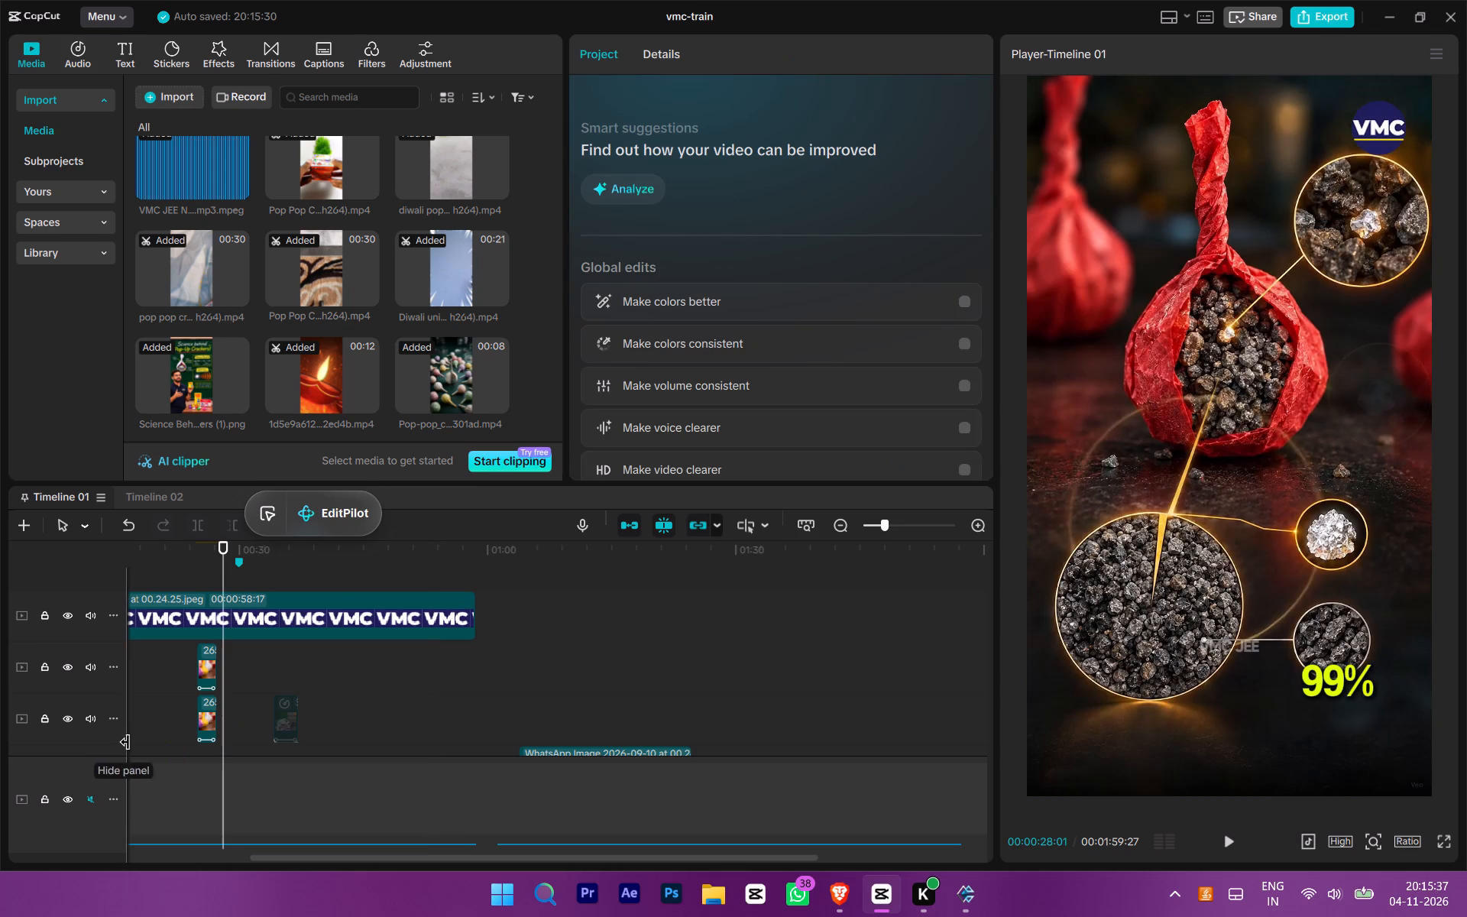
scroll(125, 742, down, 1)
click(154, 711)
drag(154, 711, 46, 716)
scroll(256, 709, down, 7)
scroll(275, 701, up, 7)
ctrl+scroll(279, 699, down, 3)
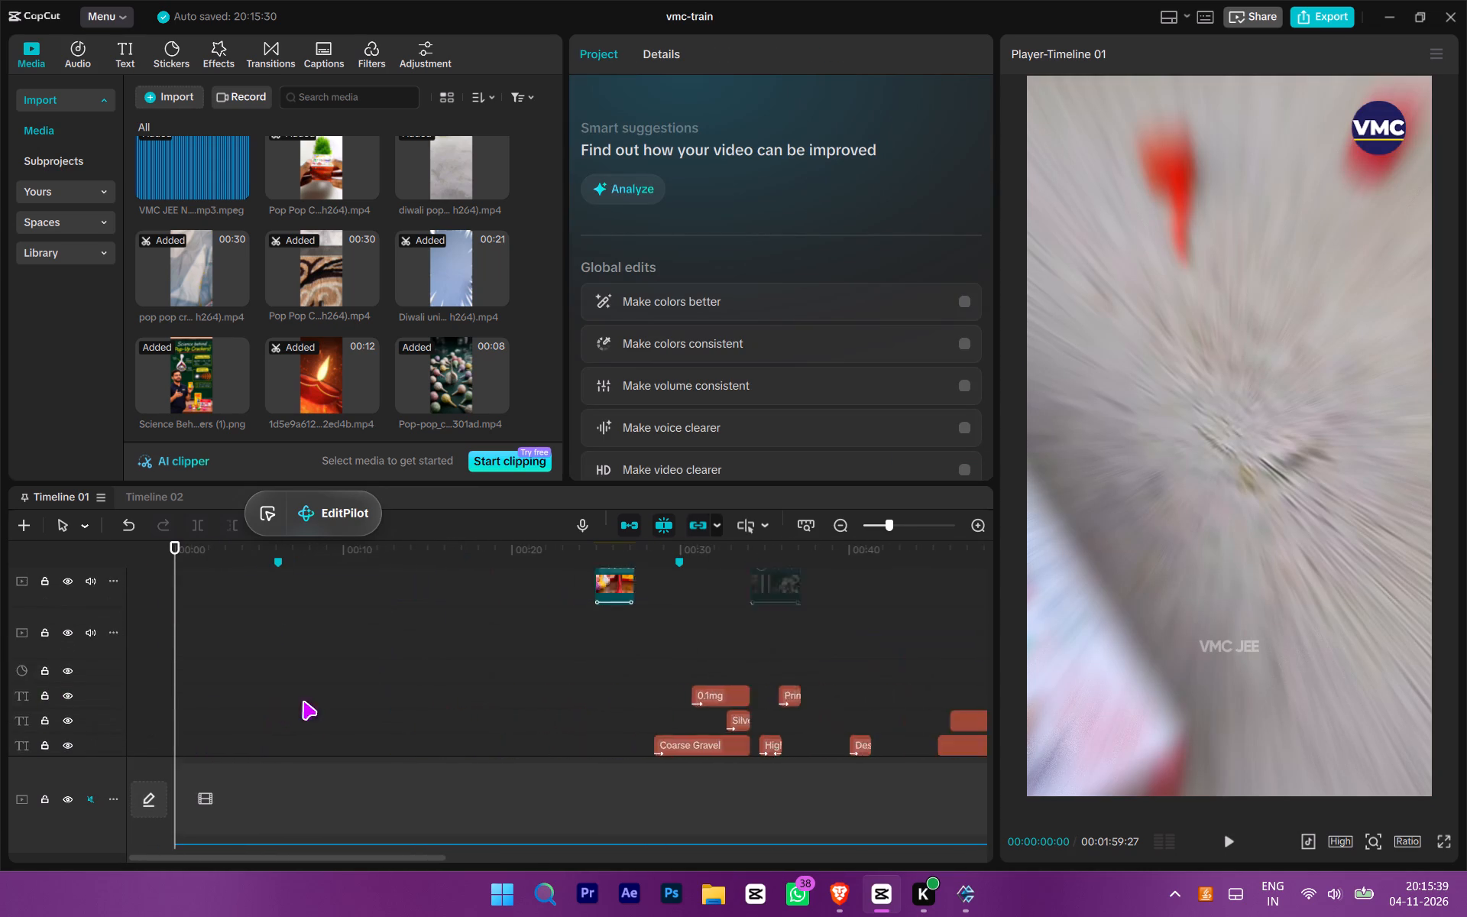
ctrl+scroll(303, 701, down, 5)
click(642, 623)
drag(643, 623, 734, 659)
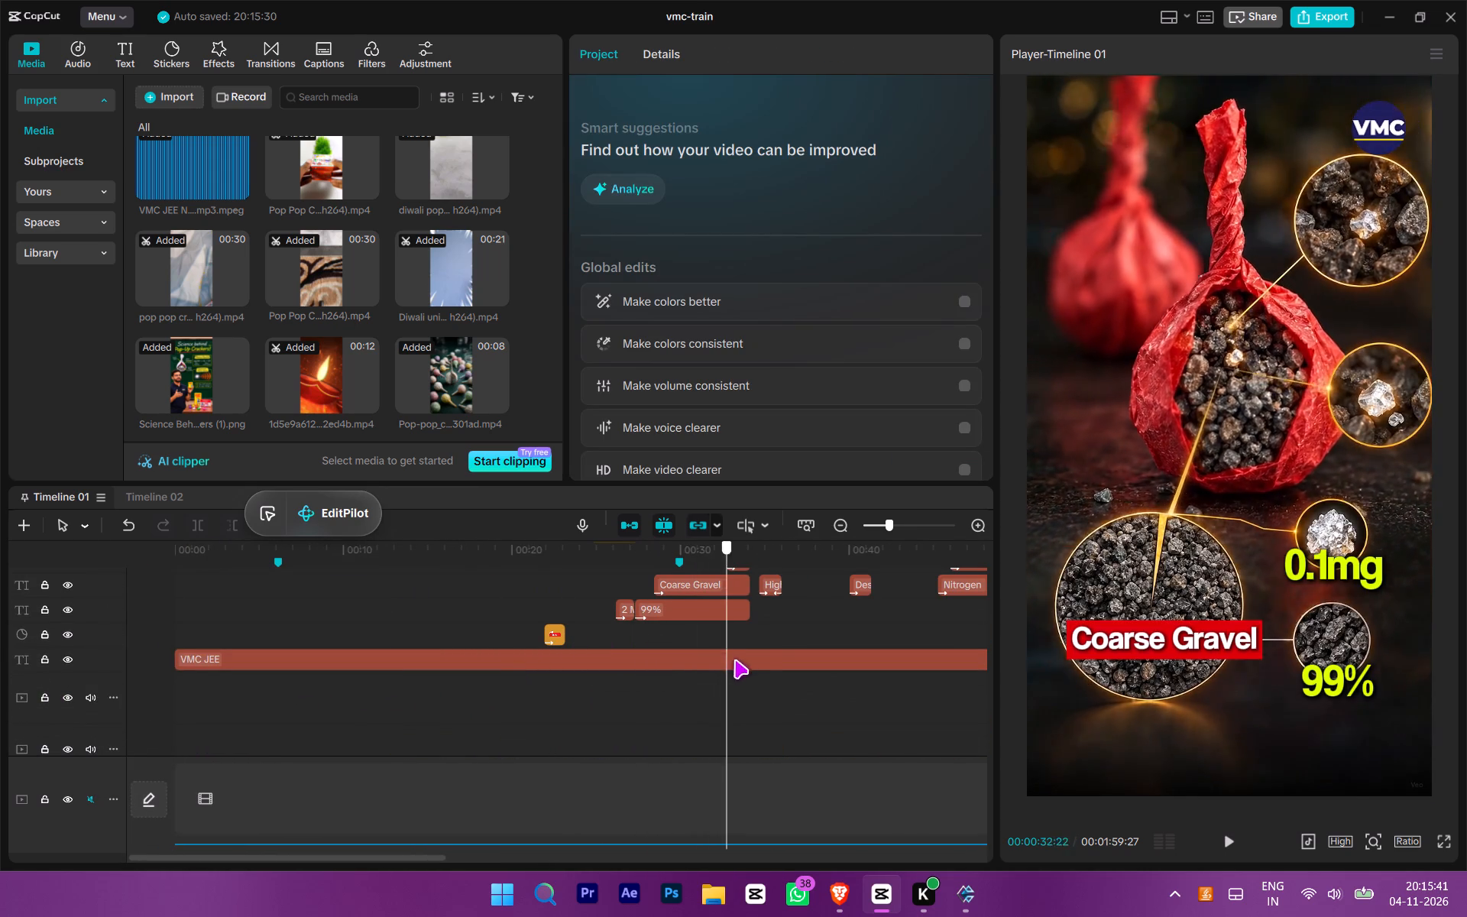
drag(734, 659, 768, 670)
ctrl+scroll(737, 679, down, 5)
ctrl+scroll(597, 752, up, 6)
ctrl+scroll(325, 794, up, 4)
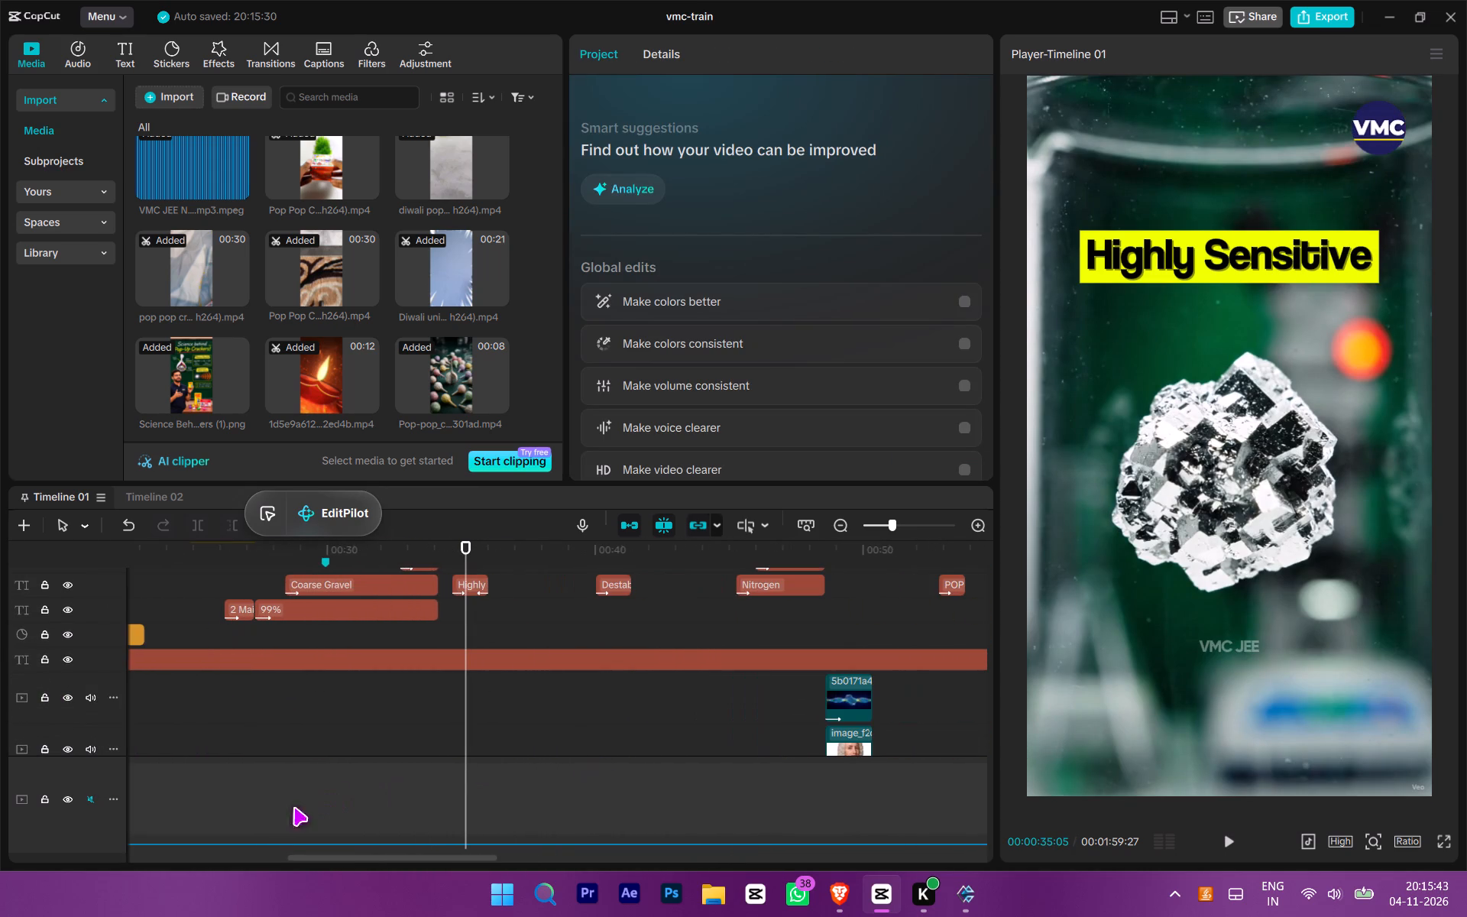
click(218, 704)
drag(218, 705, 180, 731)
scroll(254, 704, down, 5)
scroll(397, 669, down, 2)
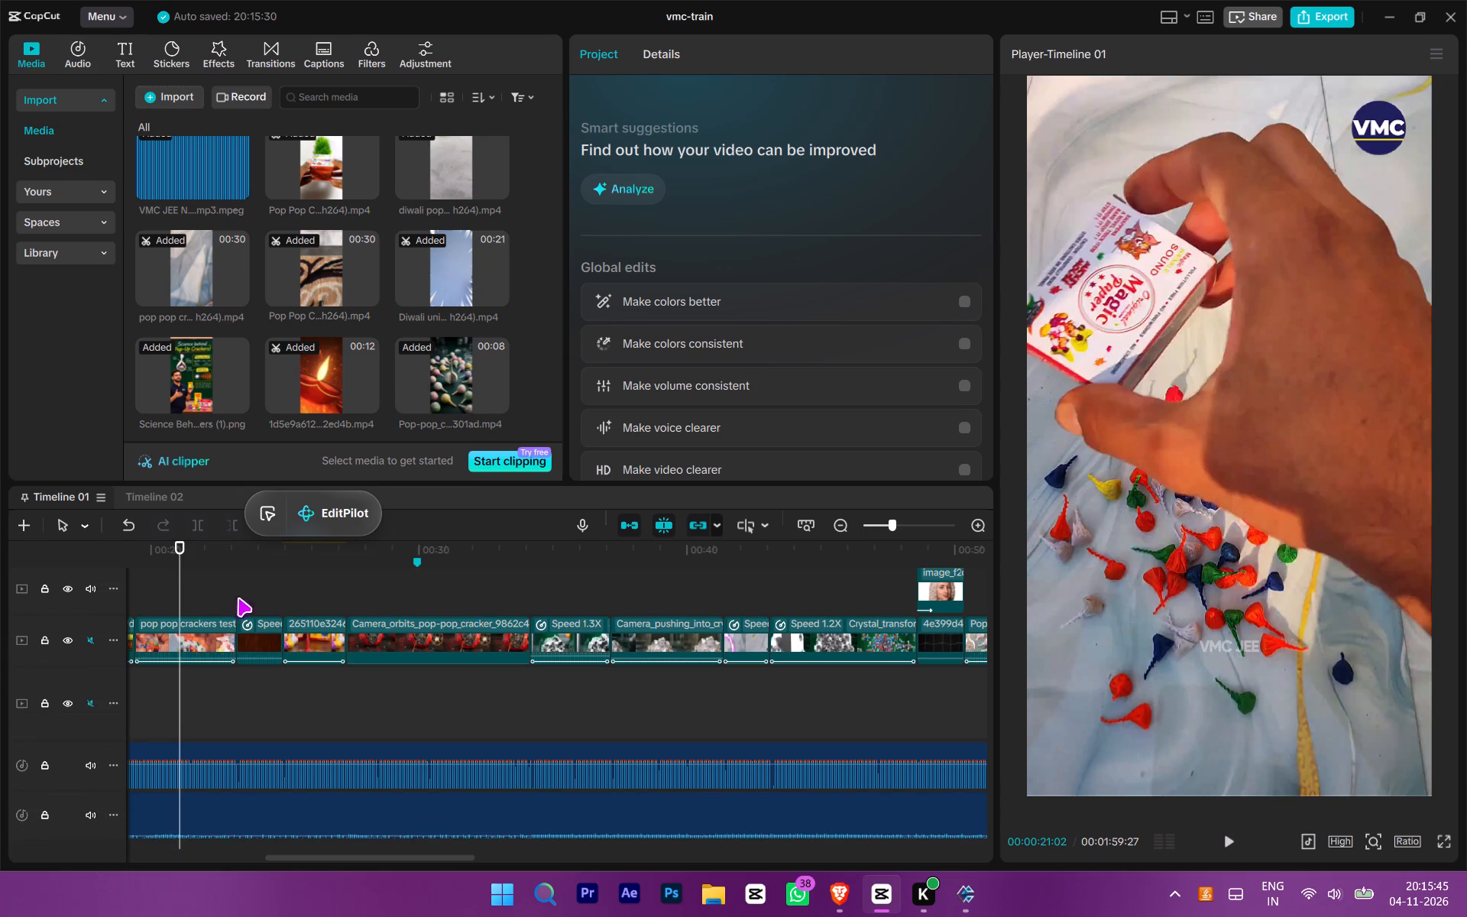
click(245, 582)
drag(235, 586, 74, 586)
click(358, 614)
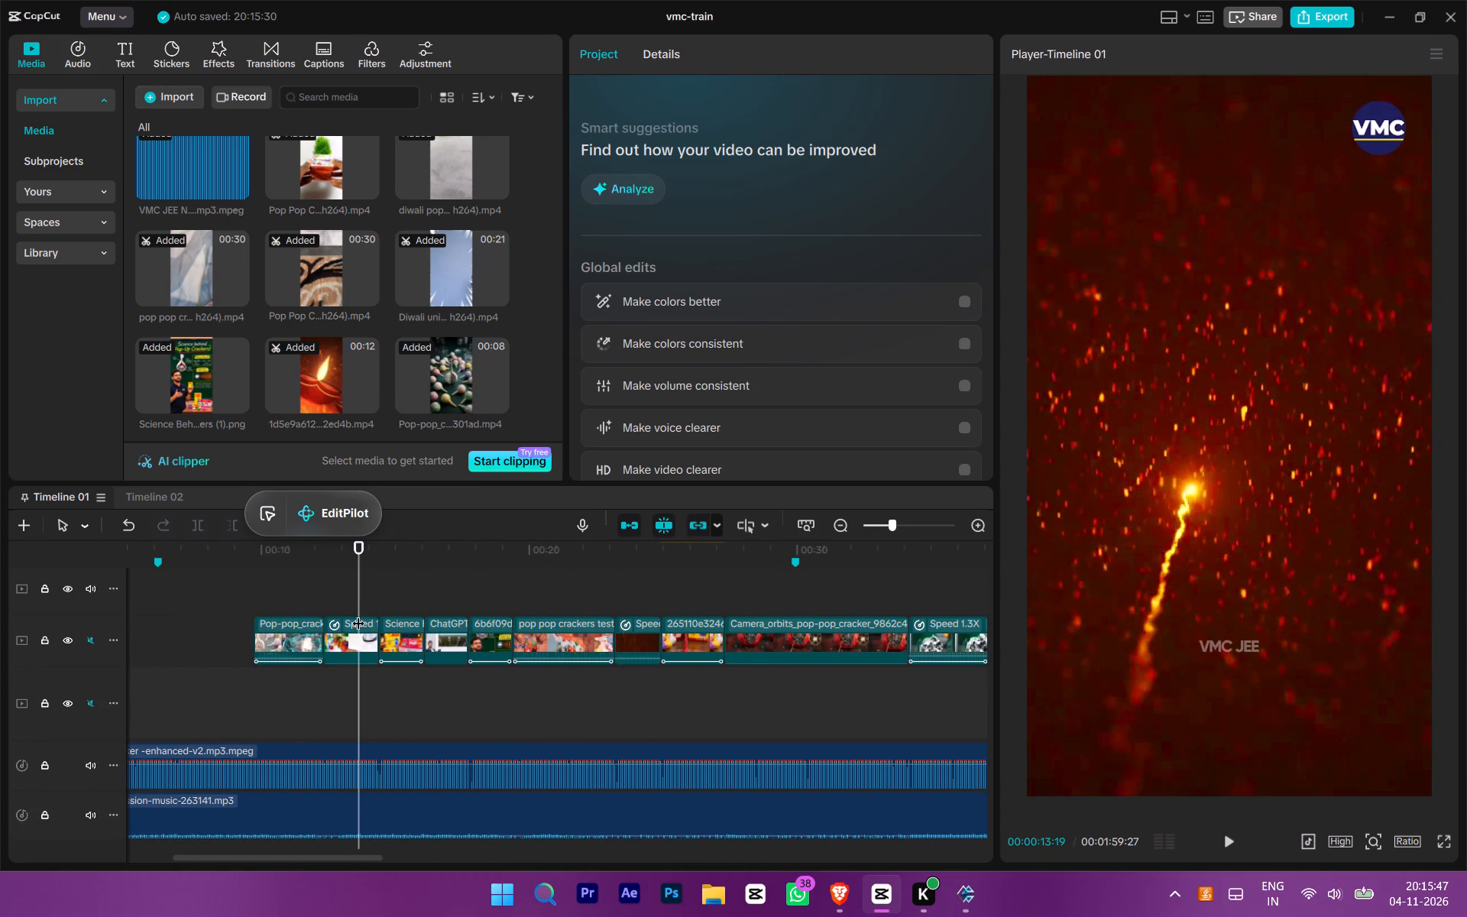
Play the edit around 00:00:18 to check how the VMC logo sits over the Science behind Pop-Up Crackers graphic.
double_click(358, 595)
drag(357, 595, 472, 619)
click(472, 619)
scroll(492, 656, up, 4)
key(space)
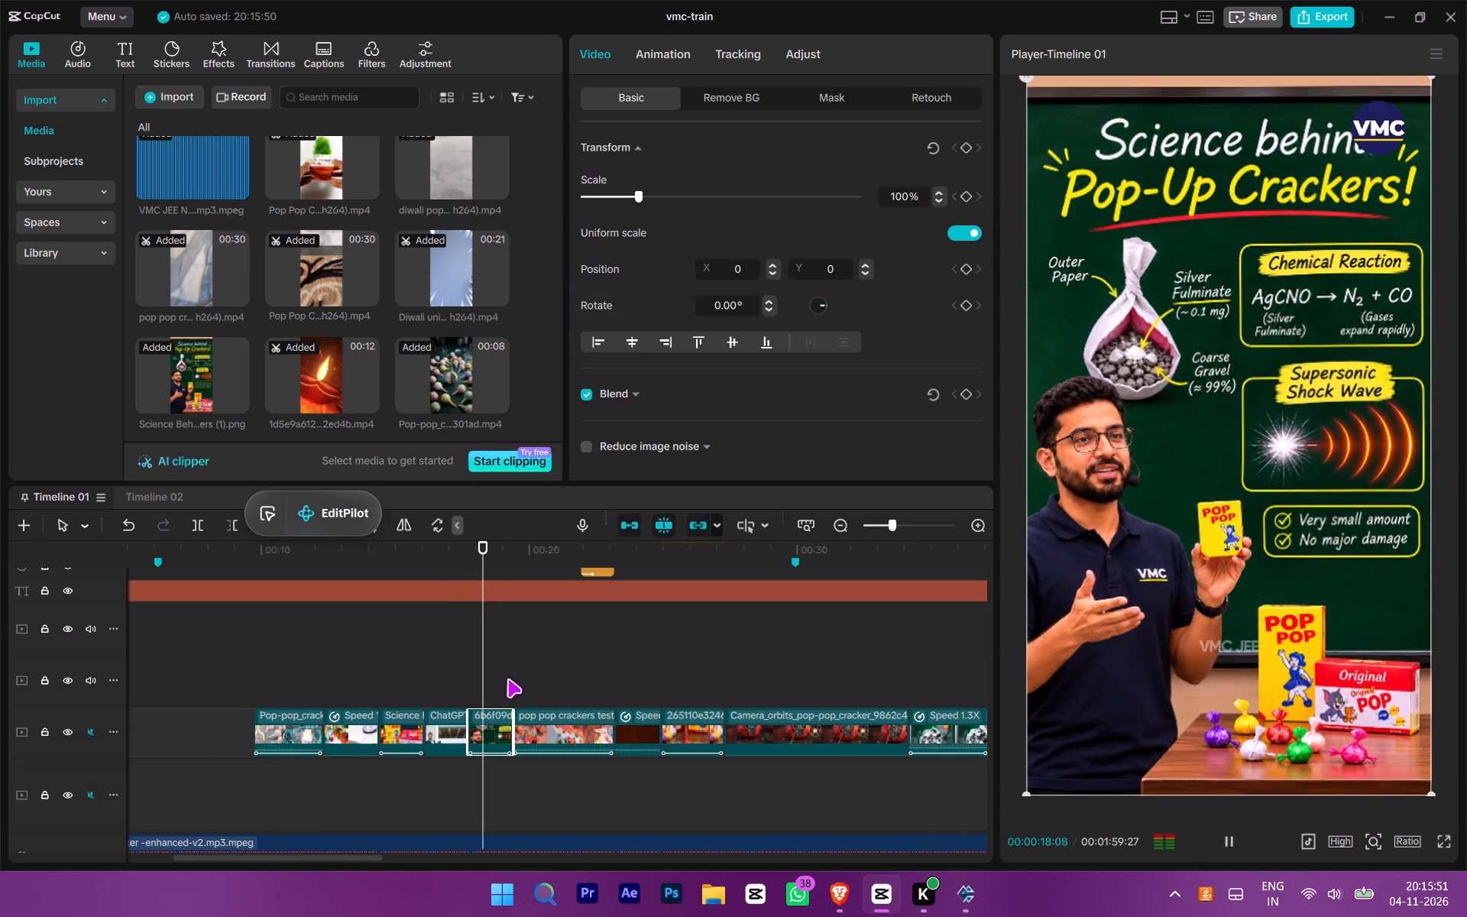
ctrl+scroll(488, 690, down, 1)
ctrl+scroll(414, 698, up, 4)
Split the VMC logo clip at 00:00:14:12, where the Science Behind footage starts.
click(232, 685)
drag(234, 685, 354, 714)
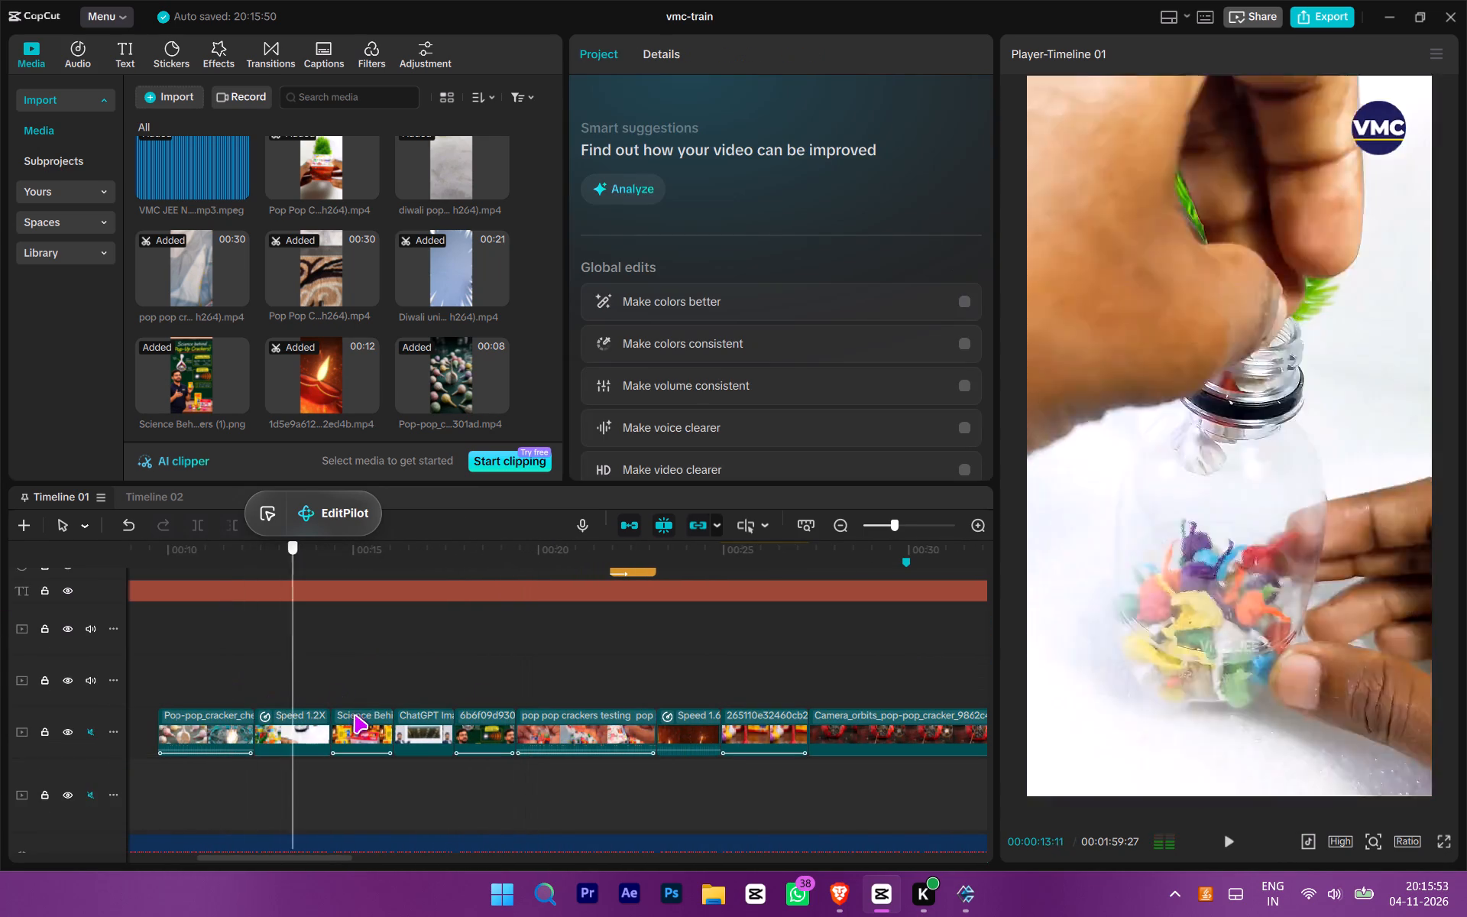
drag(354, 714, 349, 714)
drag(343, 705, 326, 686)
click(326, 686)
click(323, 676)
click(331, 675)
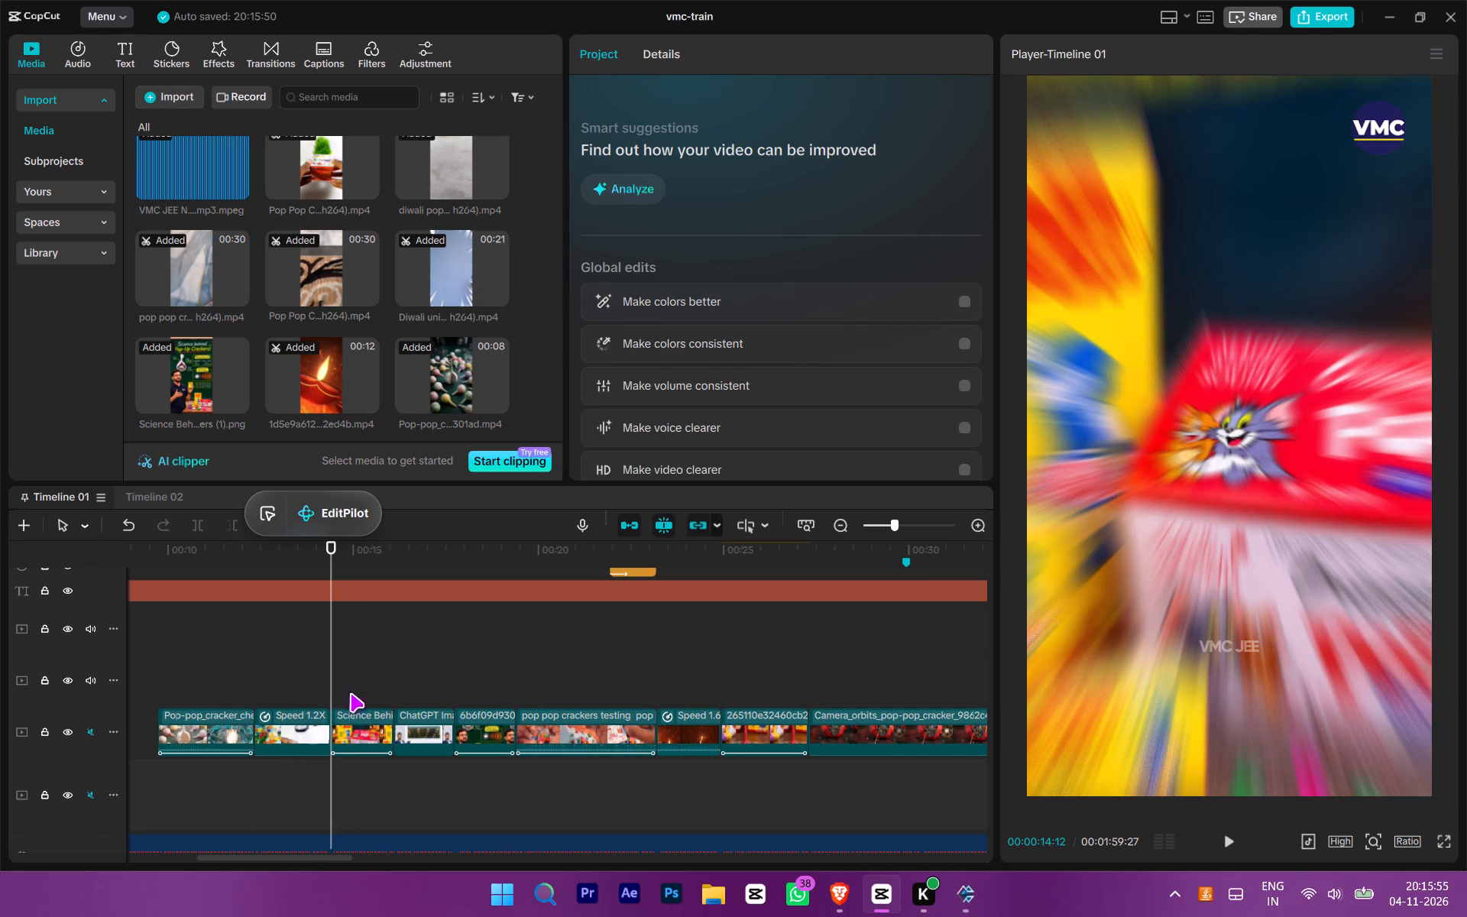
scroll(357, 701, up, 17)
drag(413, 759, 410, 627)
key(ctrl+b)
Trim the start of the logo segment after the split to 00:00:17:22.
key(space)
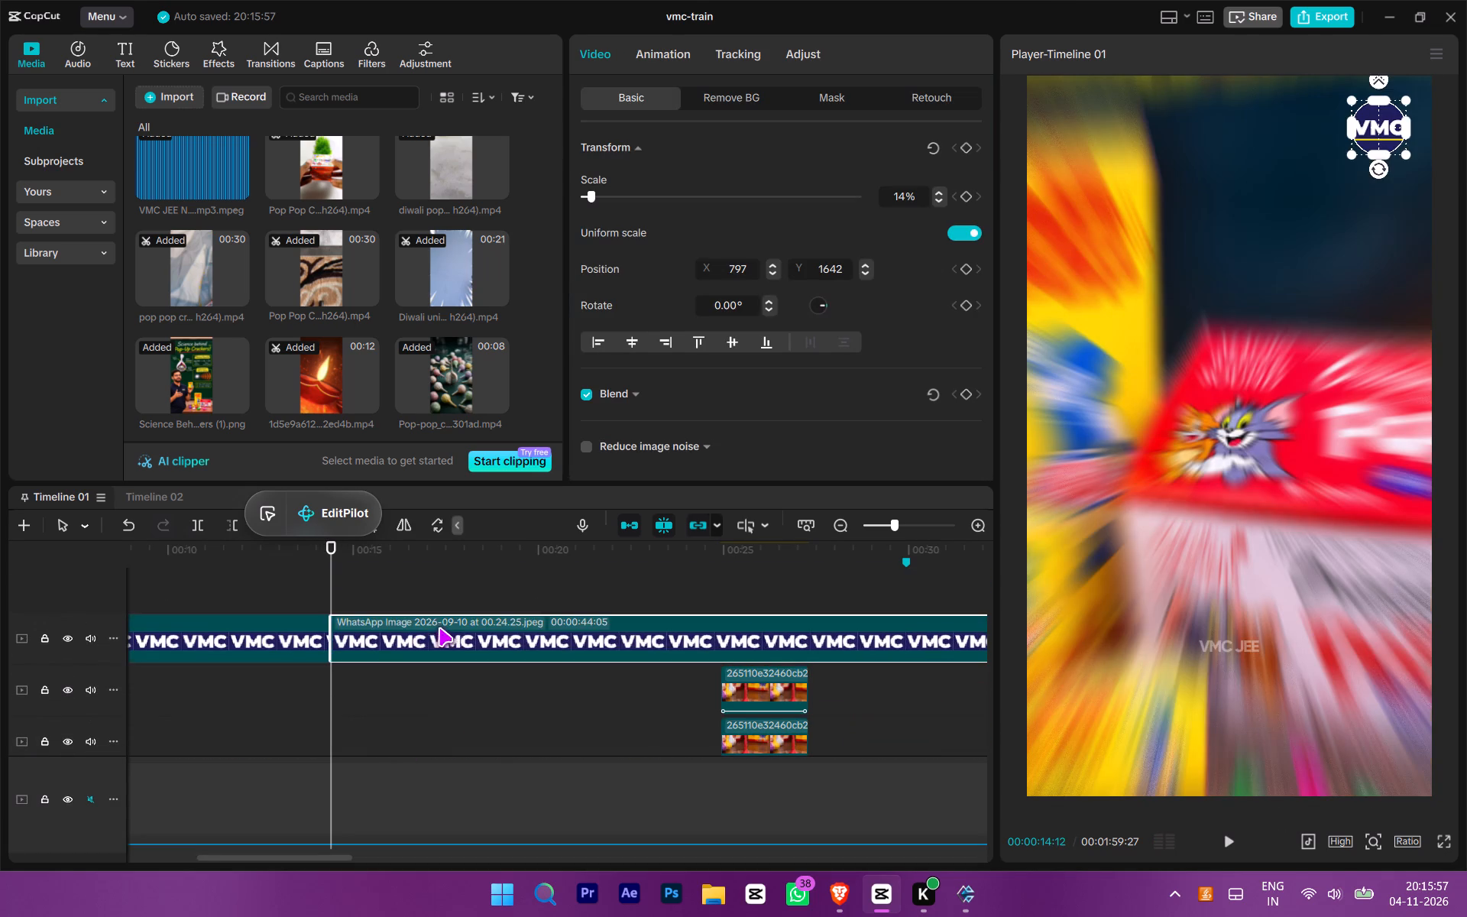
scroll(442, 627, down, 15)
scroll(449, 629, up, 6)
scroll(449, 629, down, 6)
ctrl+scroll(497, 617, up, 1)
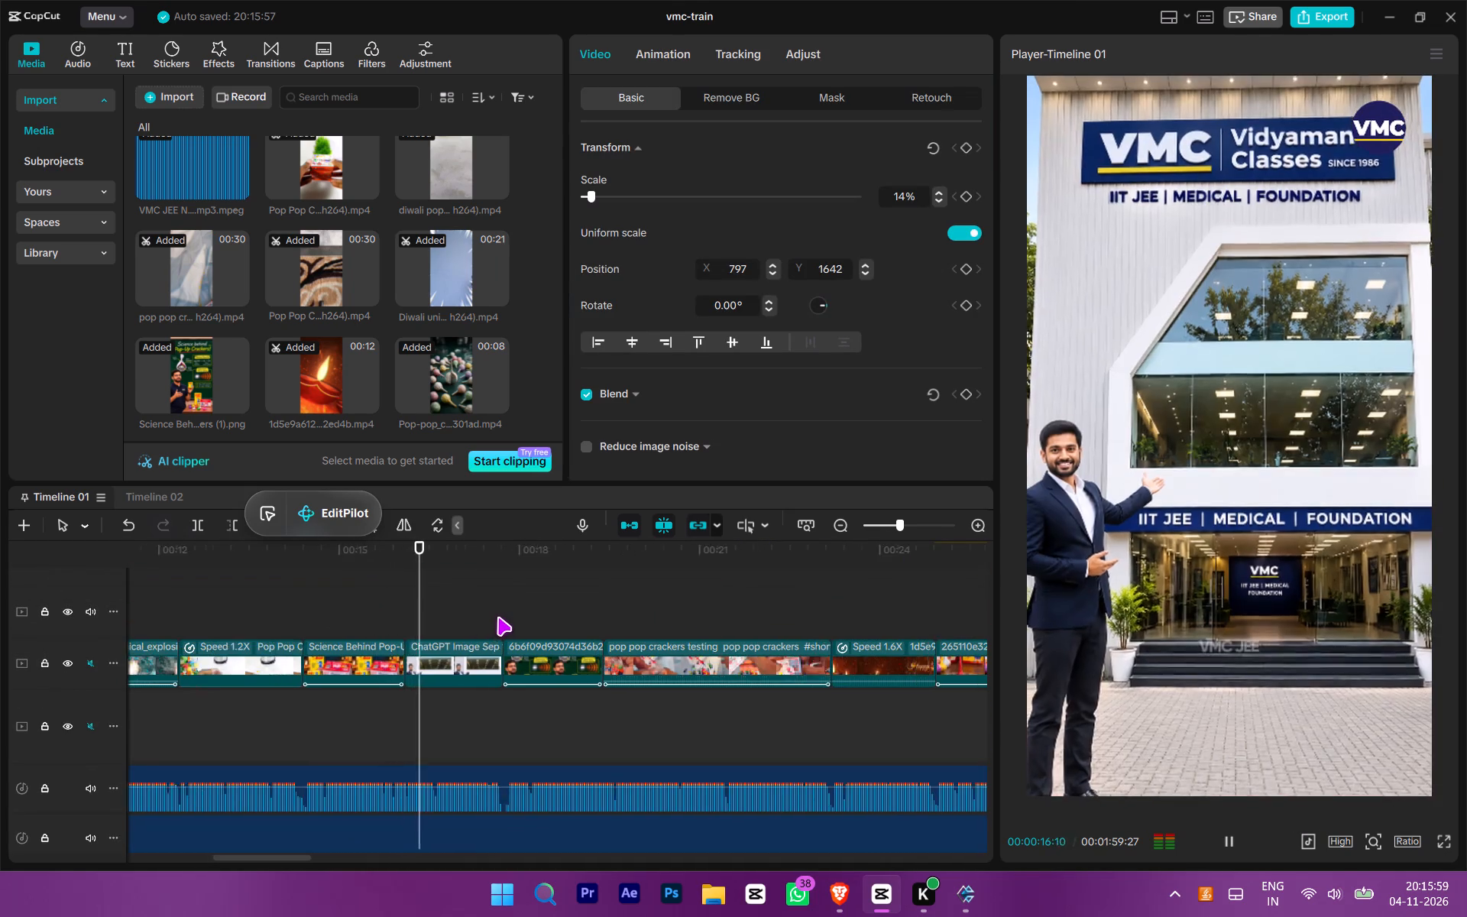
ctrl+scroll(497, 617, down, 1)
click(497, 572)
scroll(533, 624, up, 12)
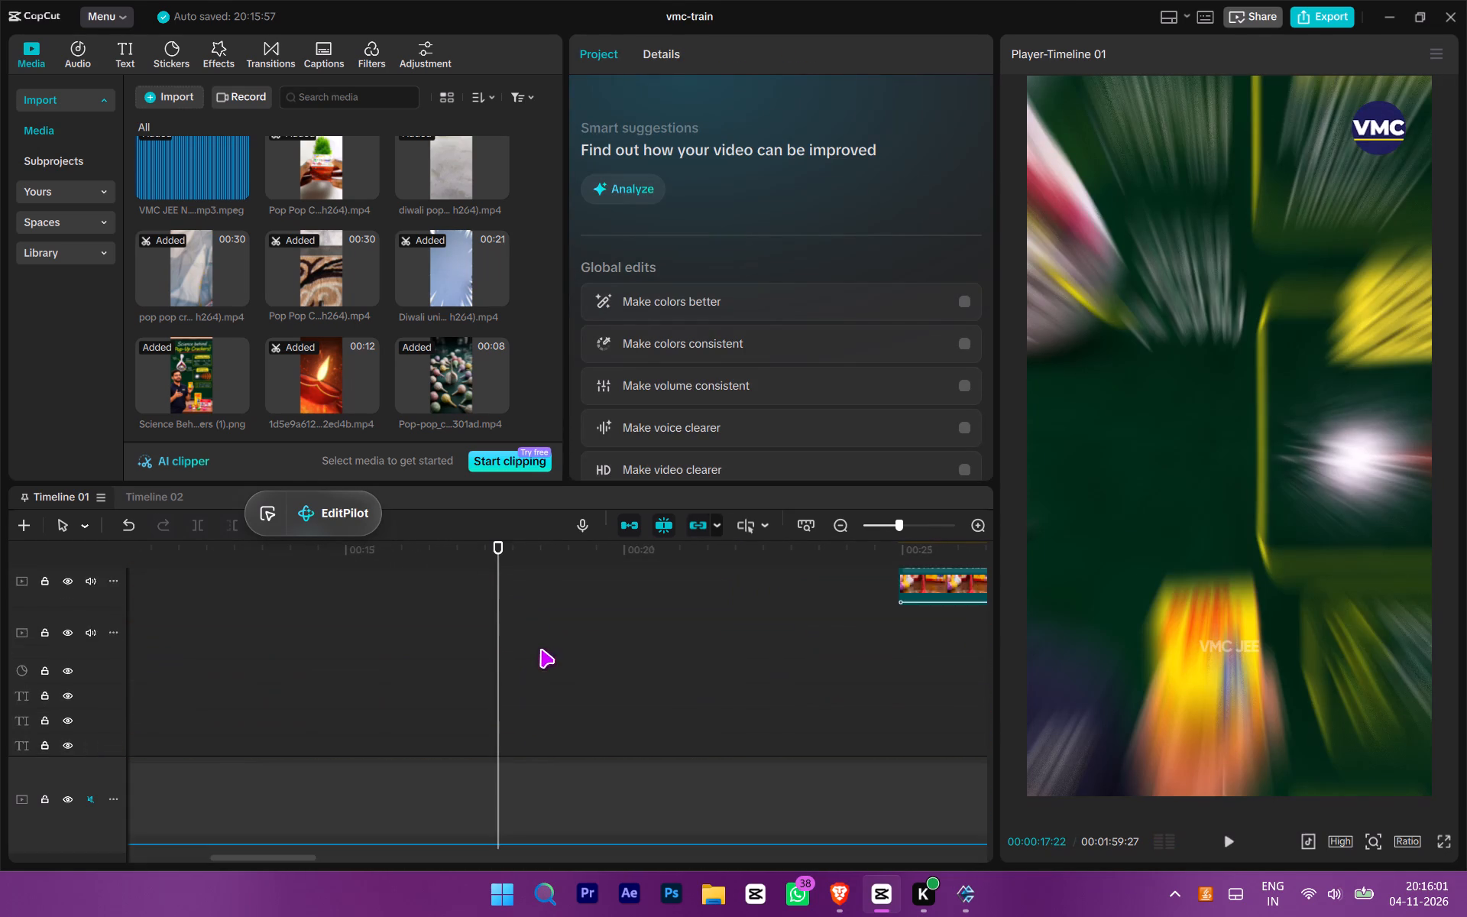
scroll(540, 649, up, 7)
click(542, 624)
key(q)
Trim the start of the second VMC logo segment to the end of the Science behind Pop-Up Crackers chalkboard clip.
key(space)
scroll(575, 660, down, 3)
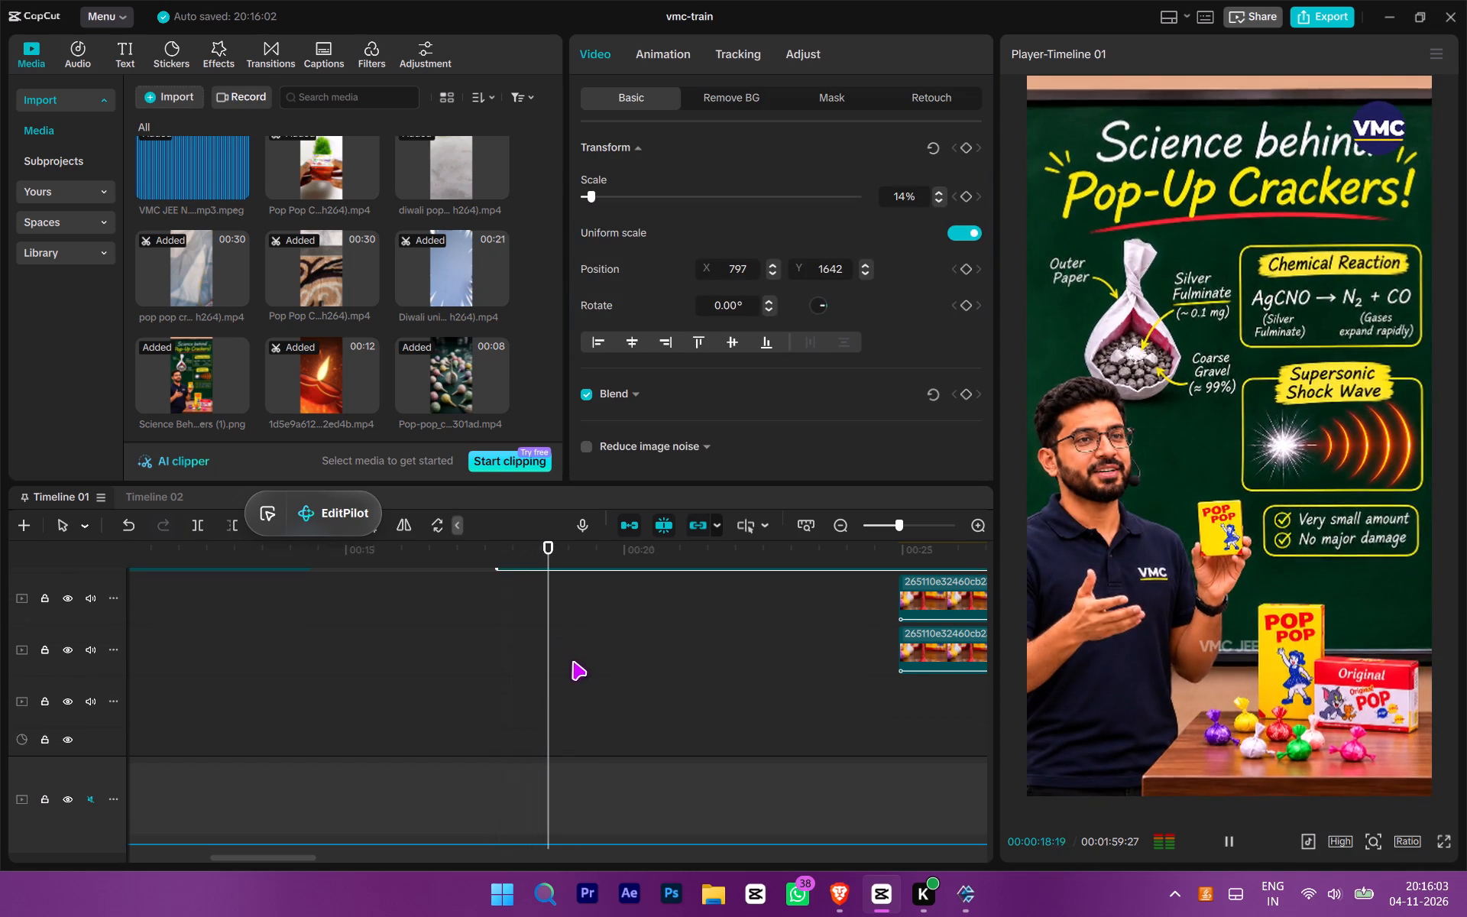
key(space)
scroll(572, 661, down, 17)
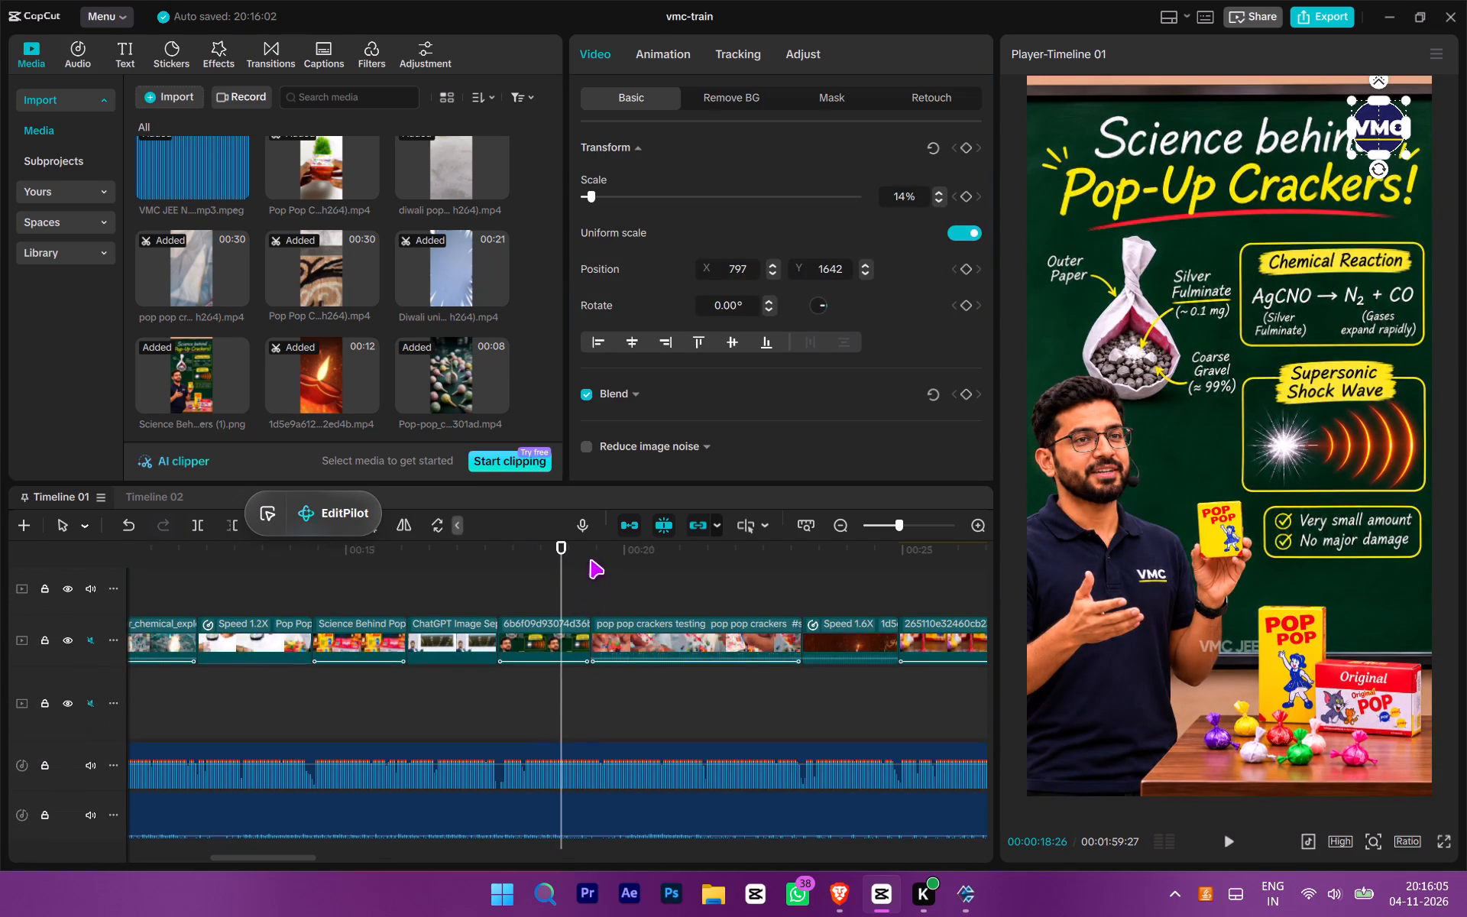
click(588, 551)
key(q)
Play from the trimmed logo start and again from about 00:00:11 to check the logo gap over the branded clips.
key(space)
ctrl+scroll(594, 643, down, 10)
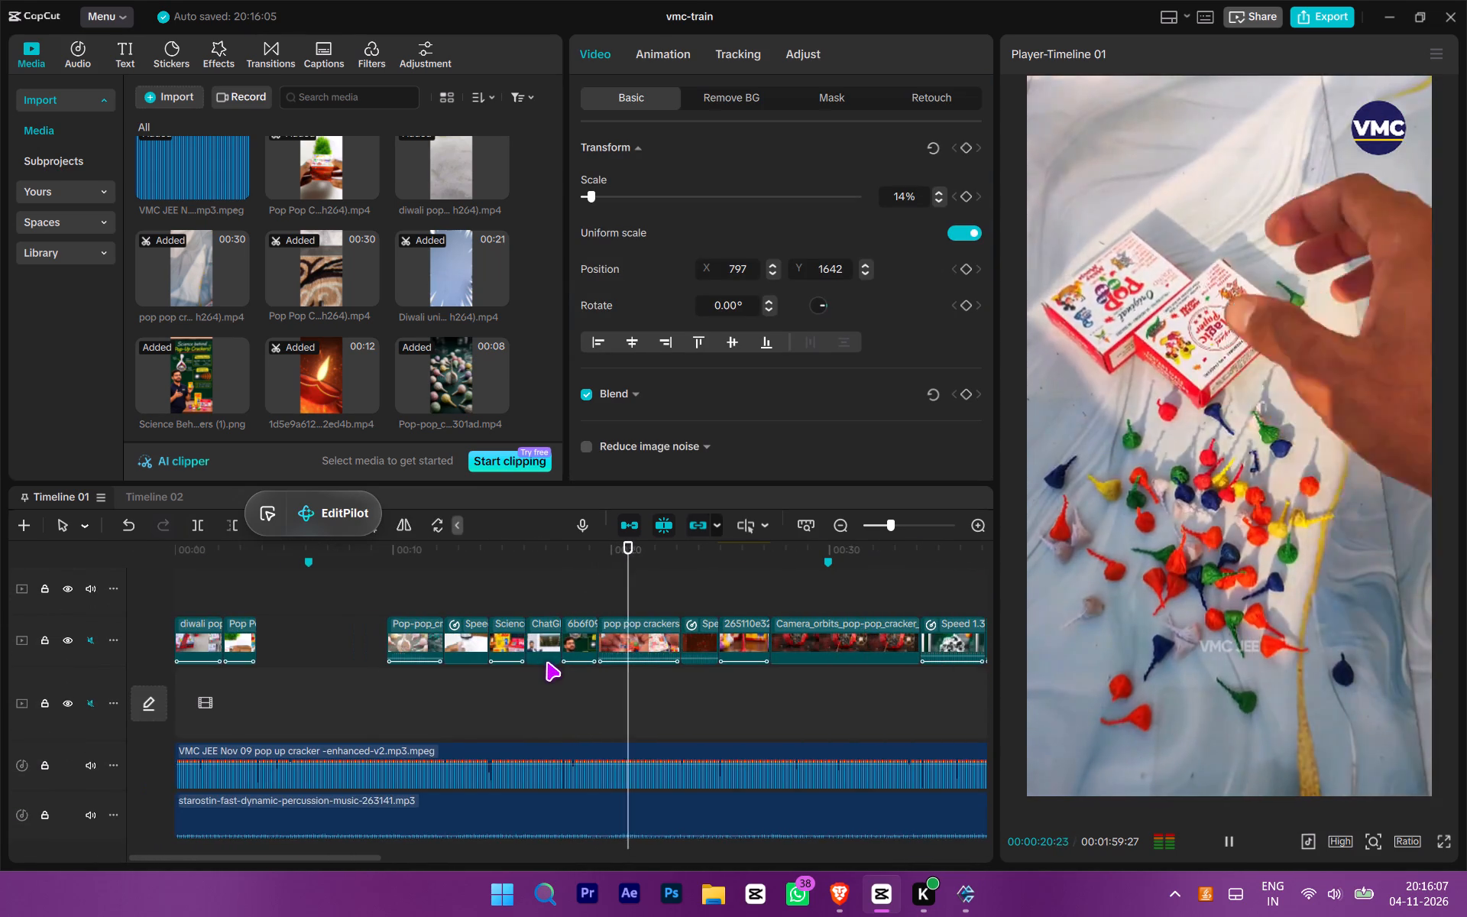
scroll(549, 683, down, 4)
click(365, 669)
key(space)
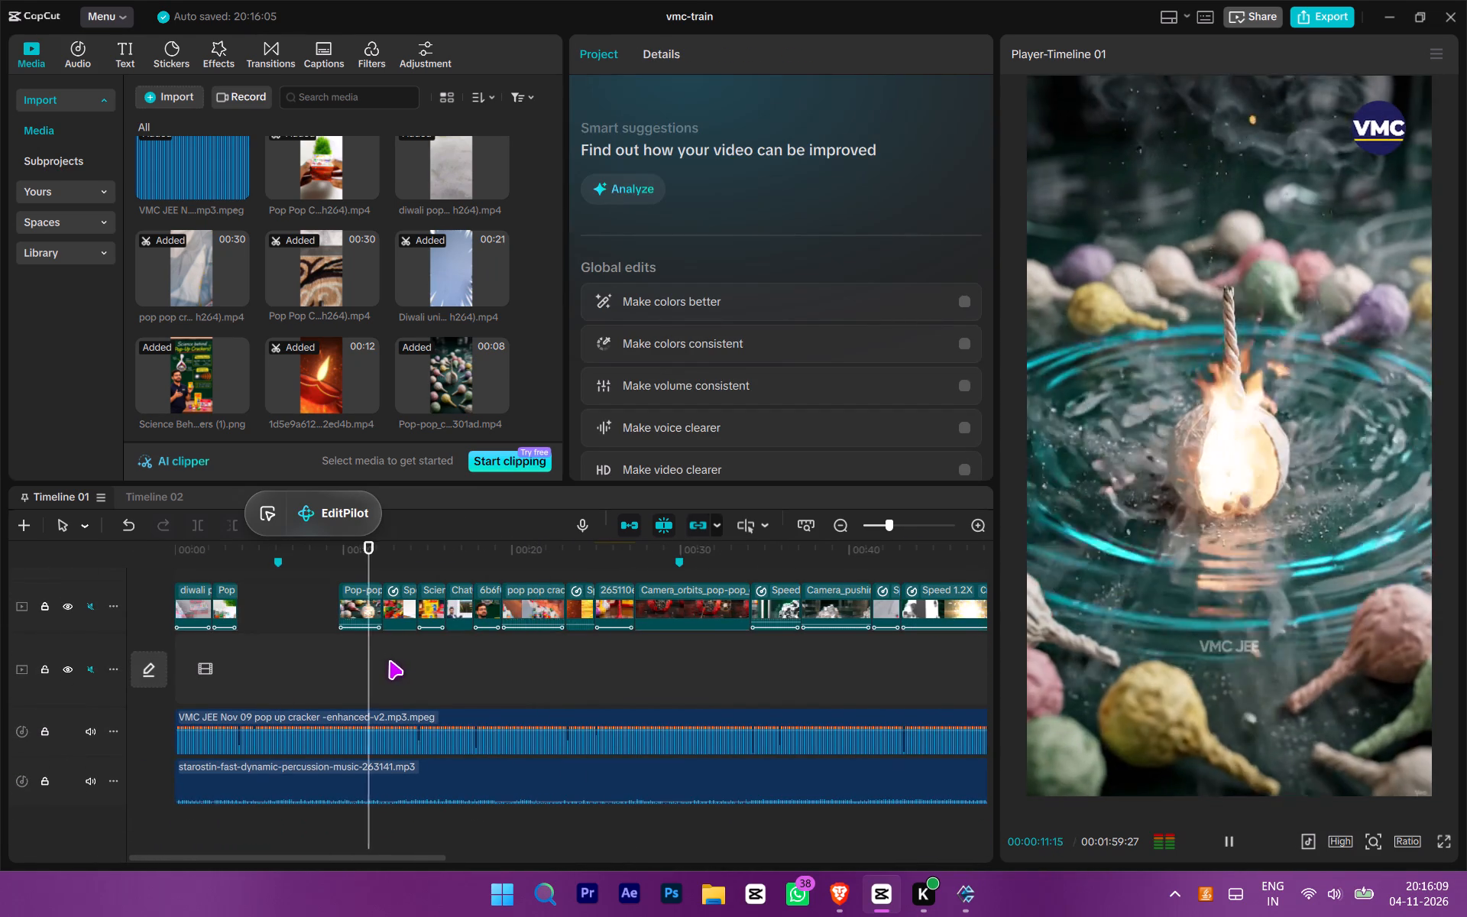
click(393, 659)
key(space)
ctrl+scroll(456, 676, down, 4)
ctrl+scroll(513, 688, up, 5)
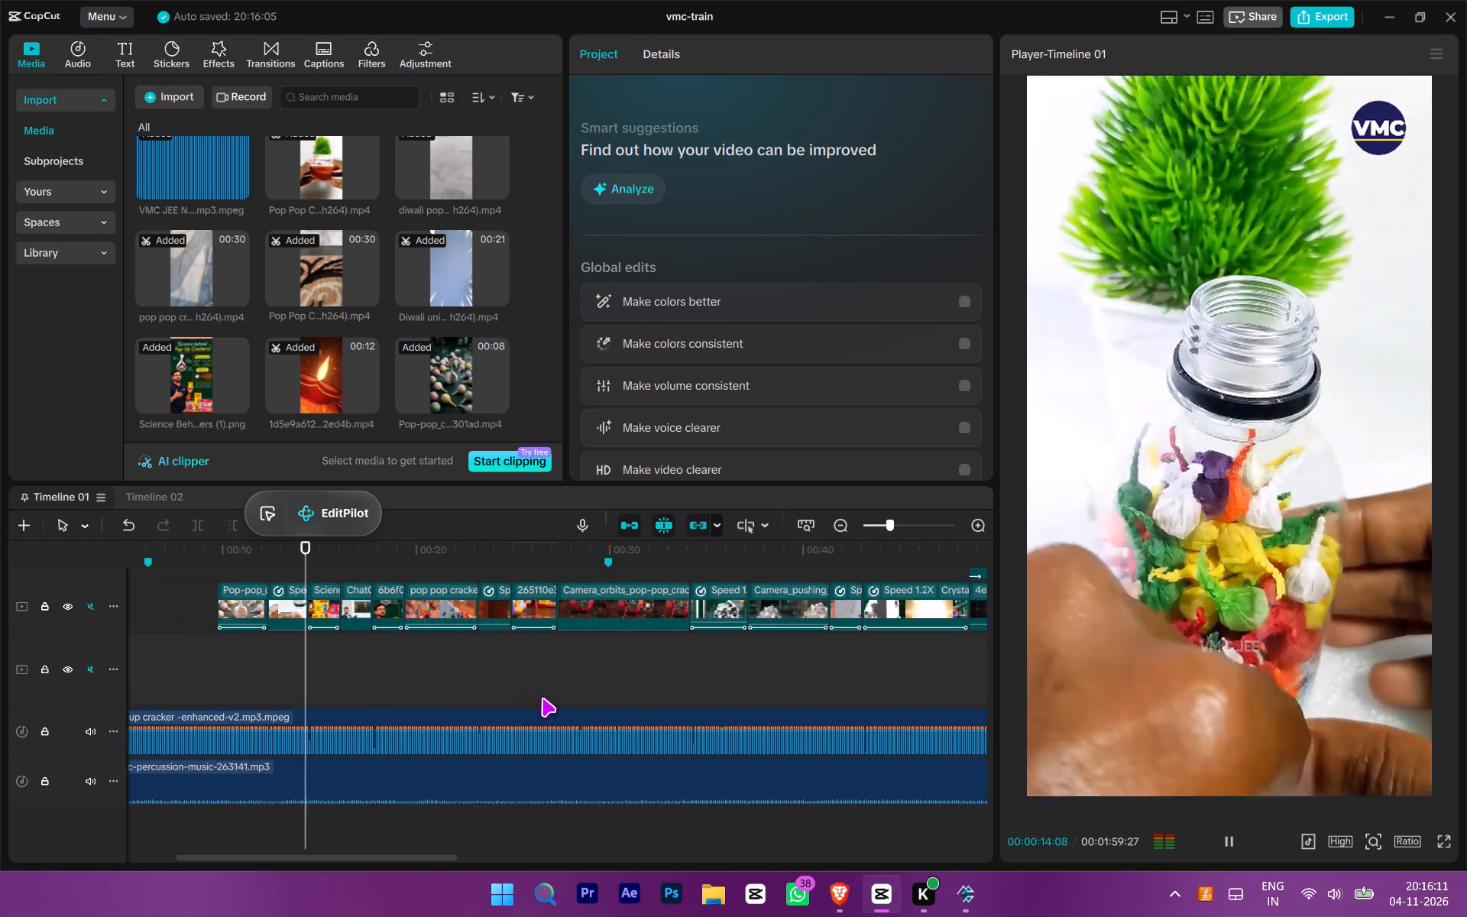
Move the VMC JEE text slightly higher in the frame, away from the building's entrance steps.
scroll(542, 698, up, 4)
scroll(616, 718, up, 8)
click(613, 742)
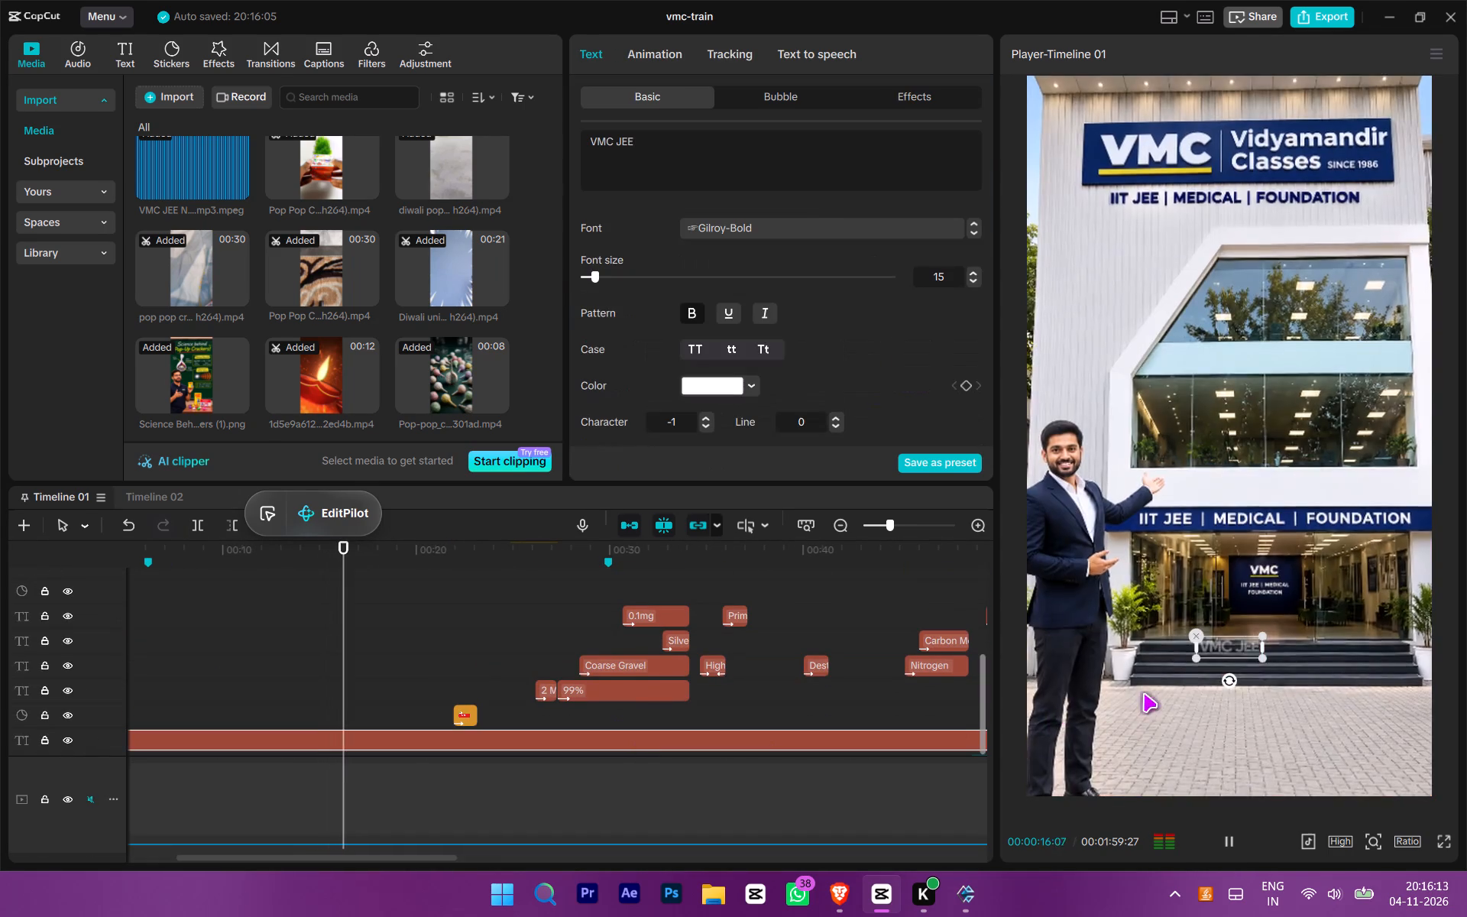
drag(1212, 657, 1213, 646)
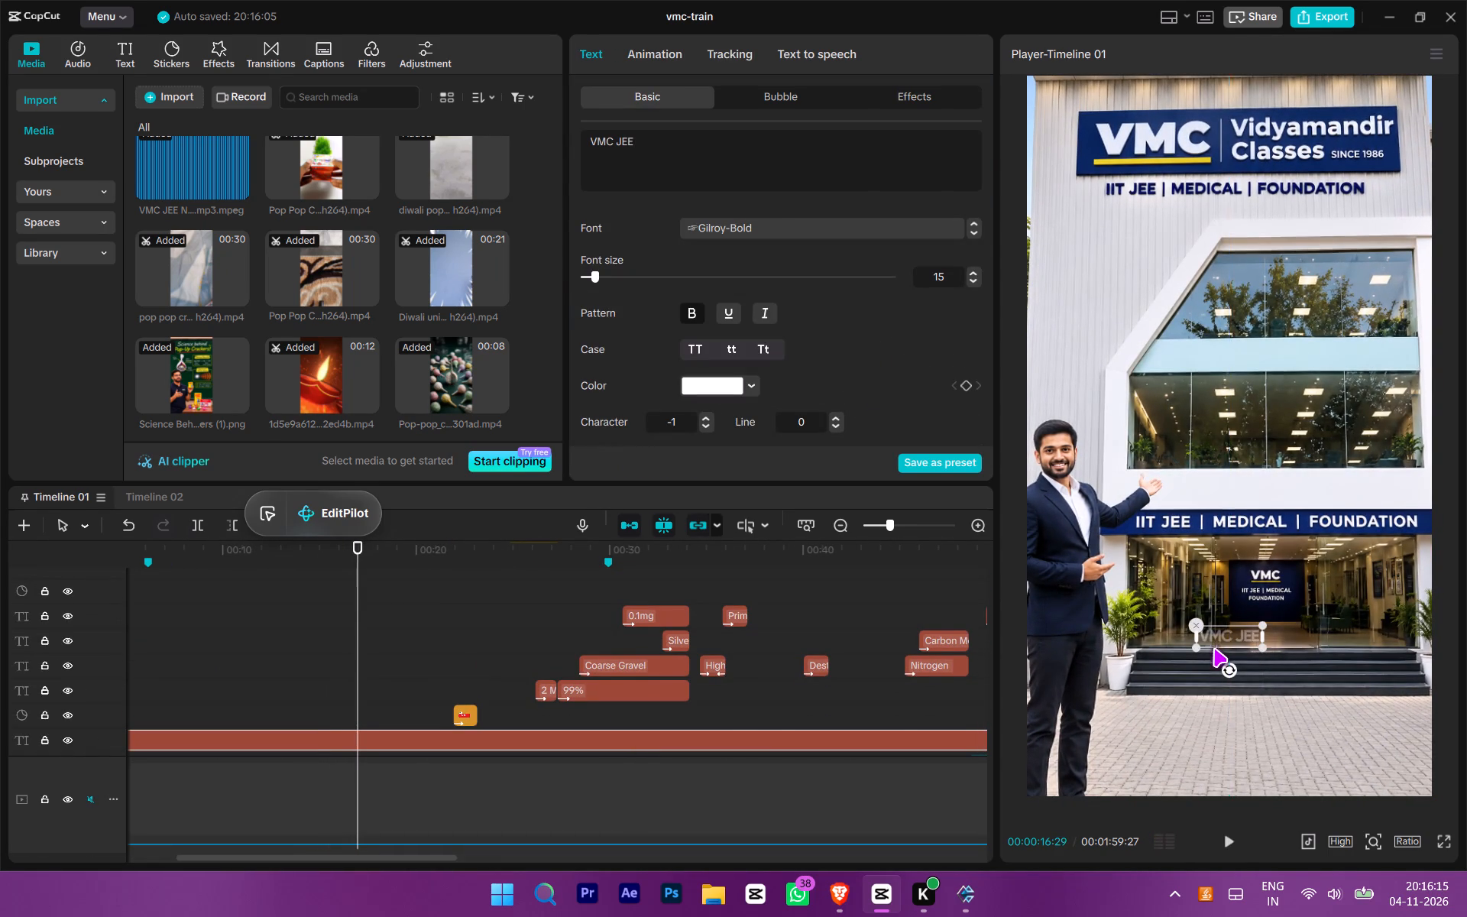
key(space)
Scrub from about 00:00:30 to 00:00:47 and play on to check the VMC JEE text against the animated titles.
click(619, 702)
click(649, 733)
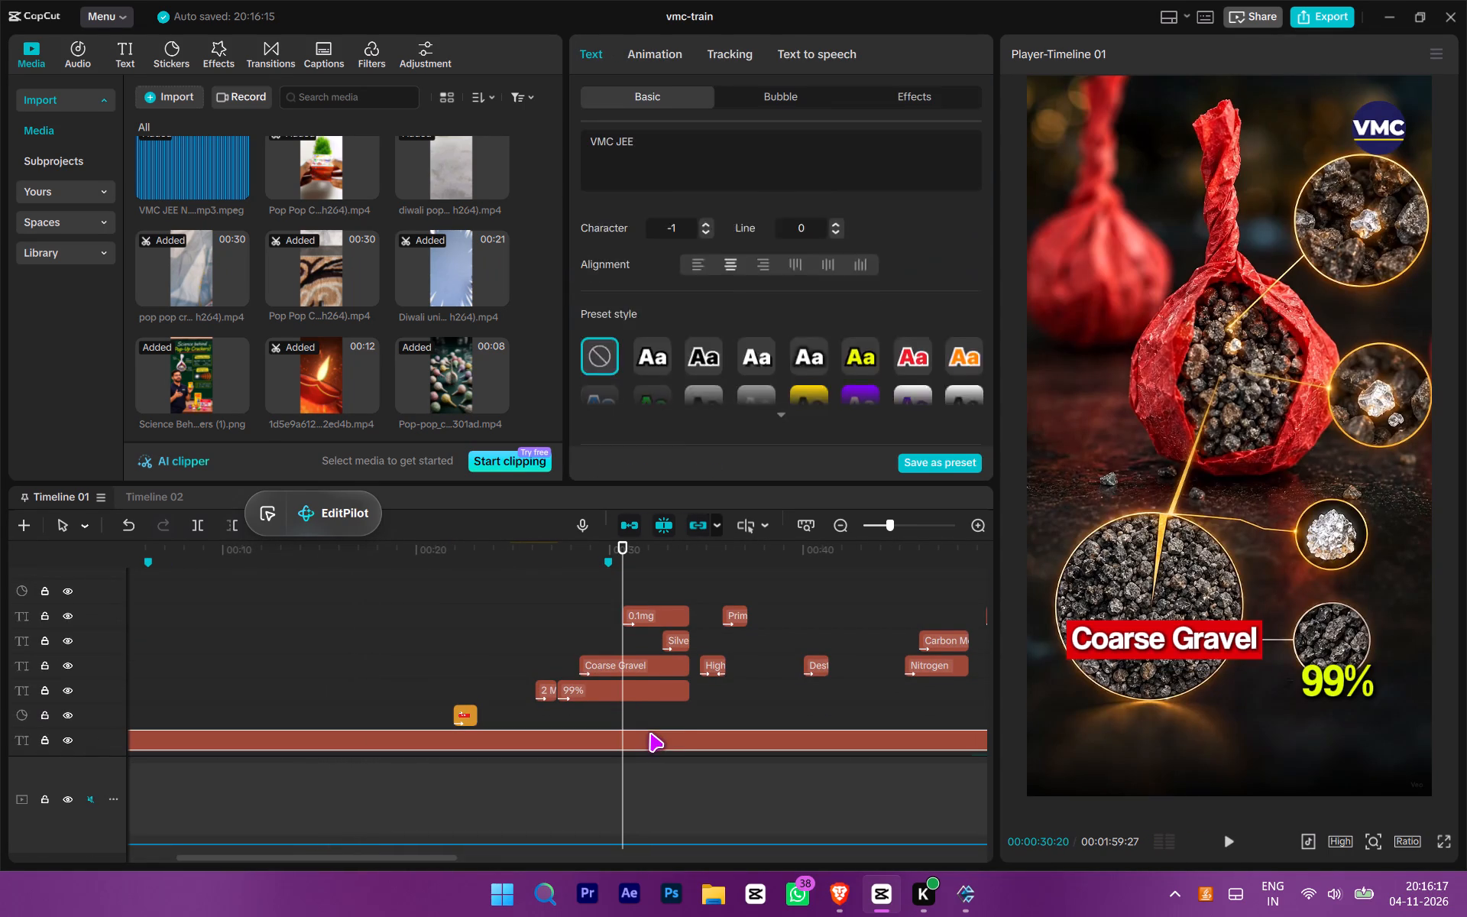
click(666, 708)
drag(666, 708, 944, 725)
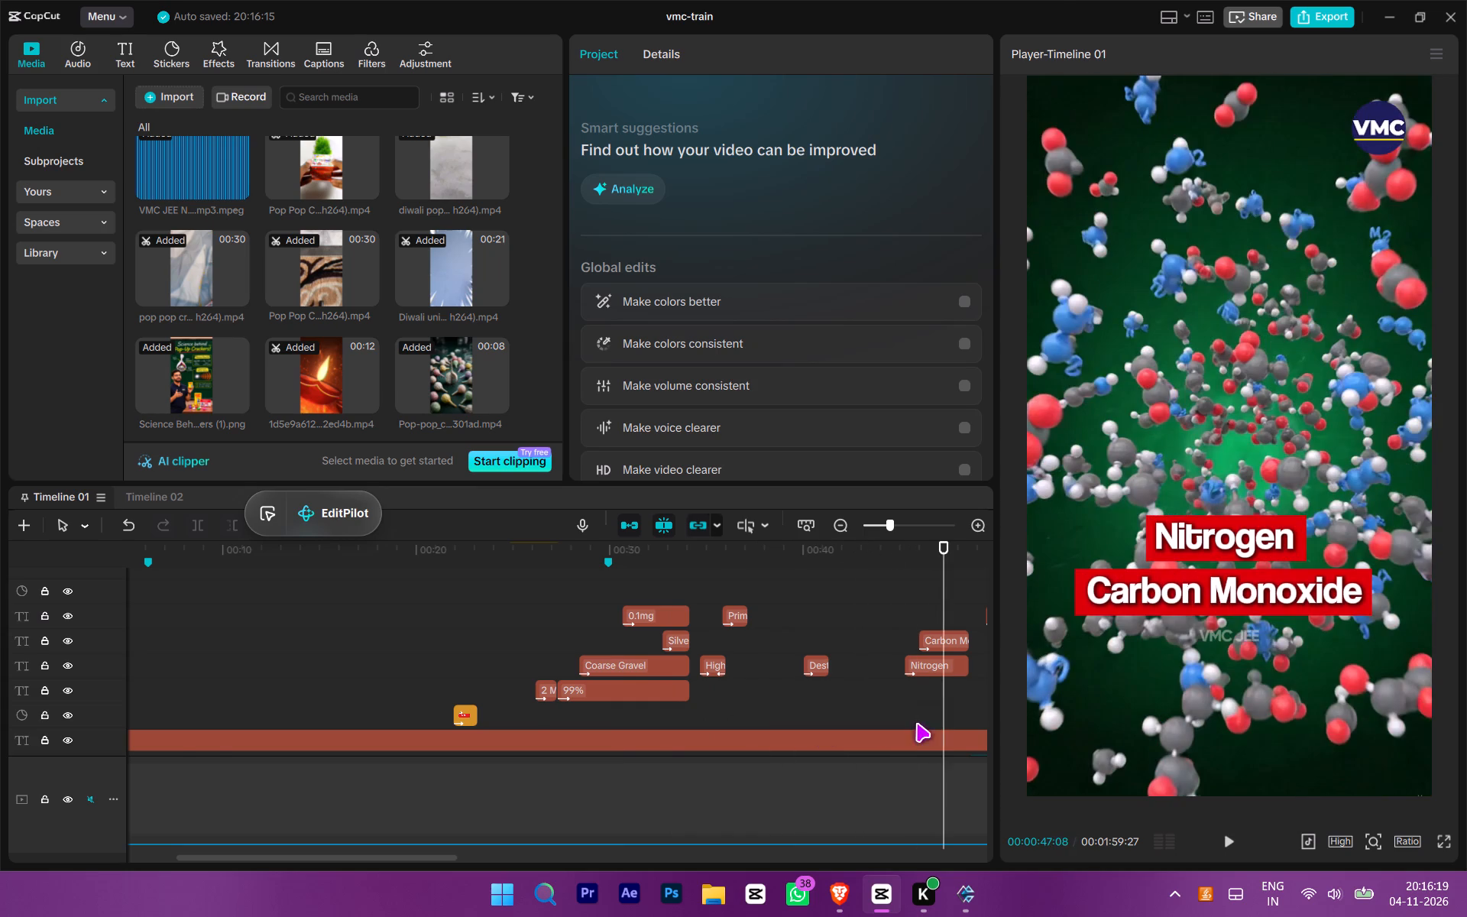
ctrl+scroll(904, 724, down, 6)
key(space)
scroll(611, 685, down, 7)
ctrl+scroll(604, 681, up, 8)
scroll(604, 681, down, 5)
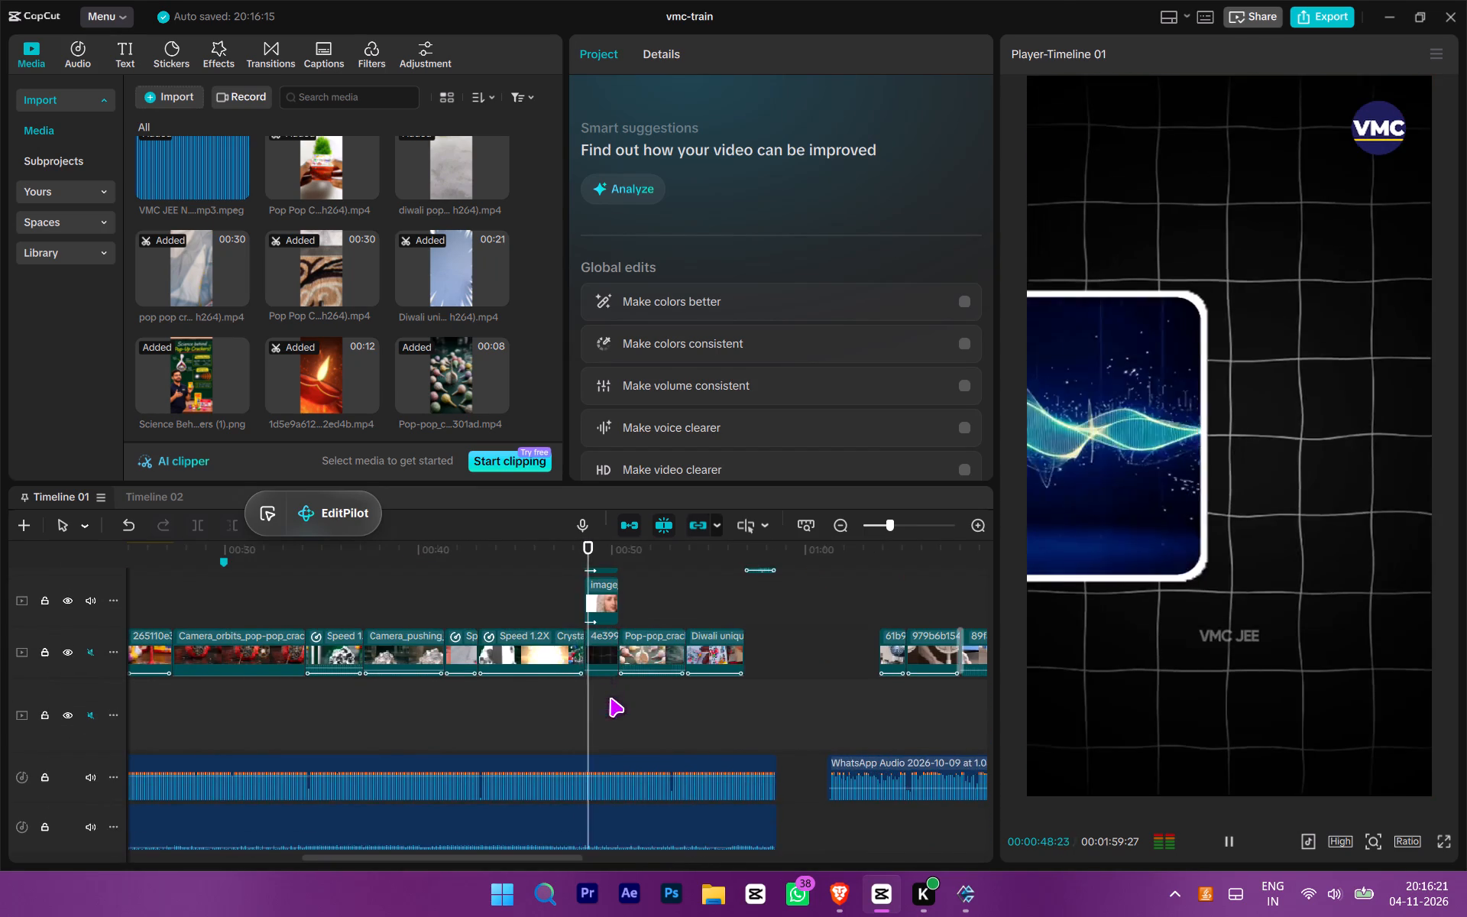
Play the closing cracker footage up to about 00:00:58 to check the branding through the end of the narration.
scroll(610, 698, down, 2)
ctrl+scroll(612, 709, down, 3)
ctrl+scroll(610, 709, up, 6)
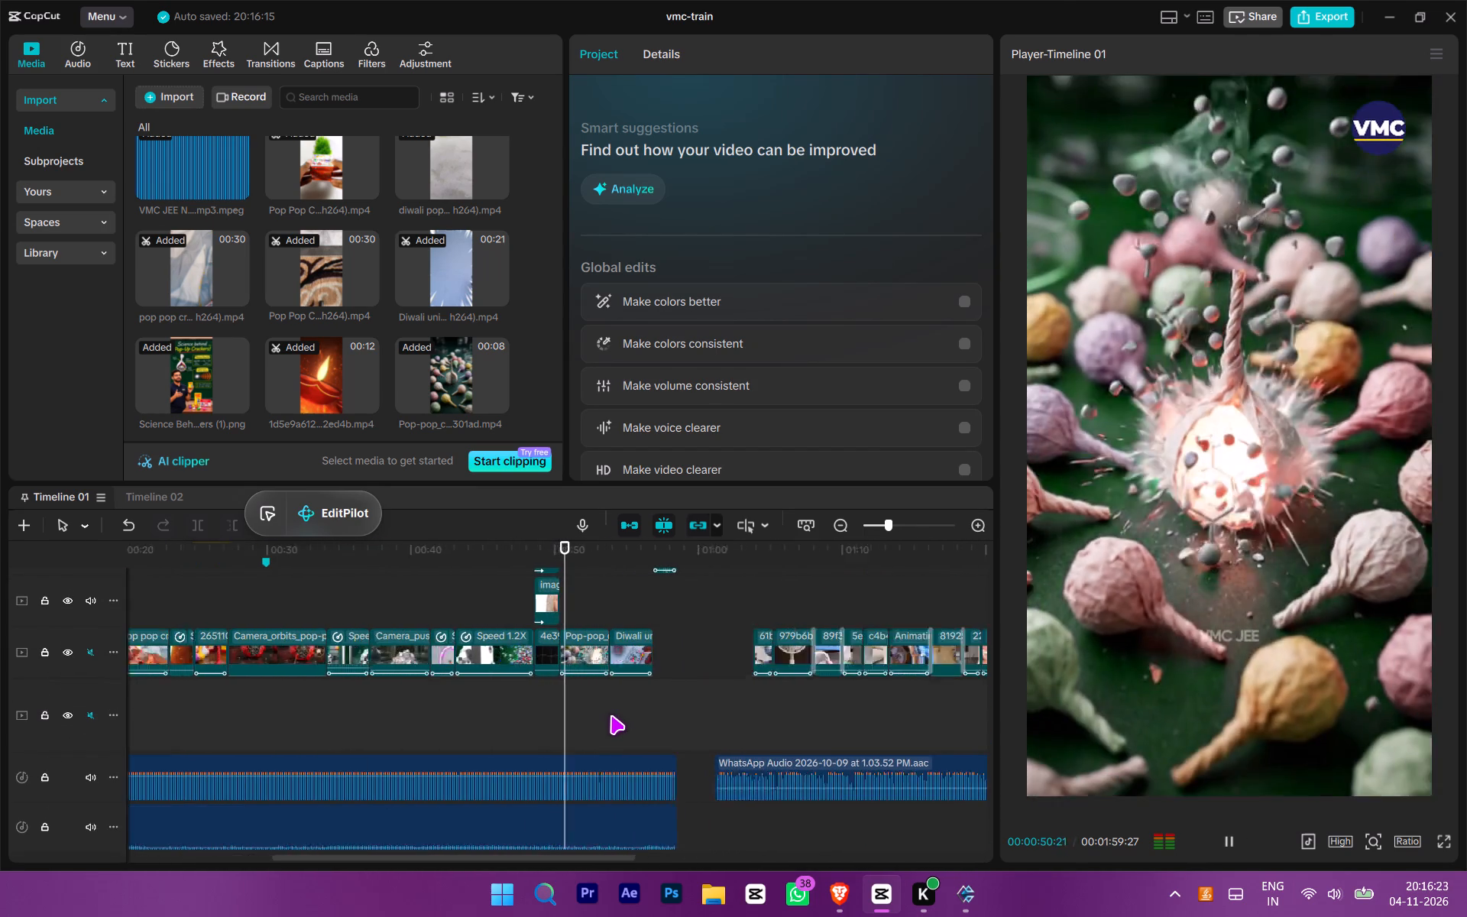
ctrl+scroll(610, 715, up, 7)
click(671, 706)
key(space)
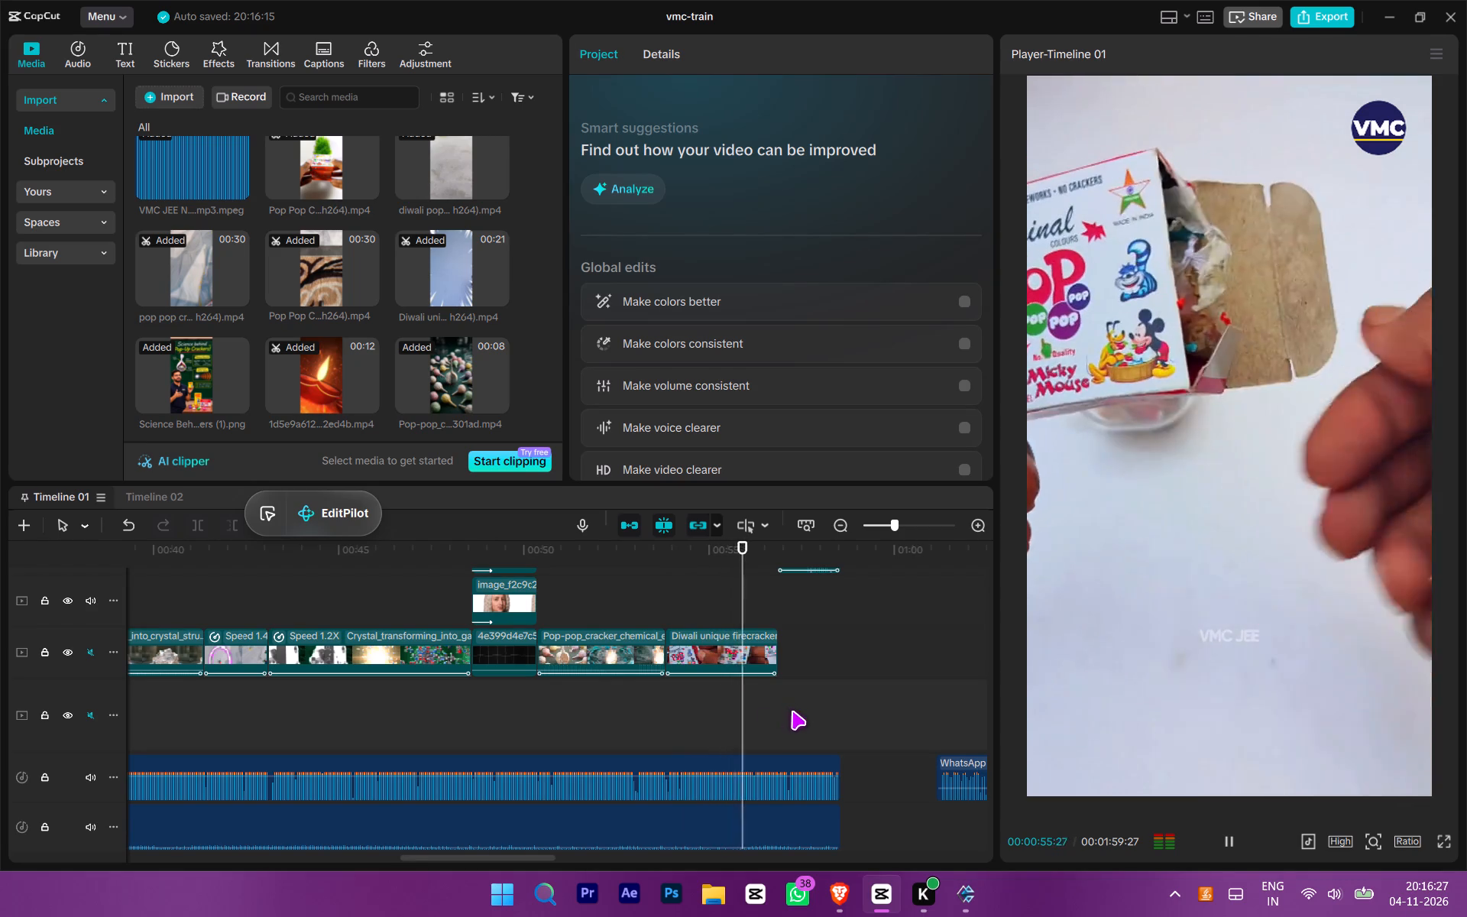
scroll(742, 732, down, 1)
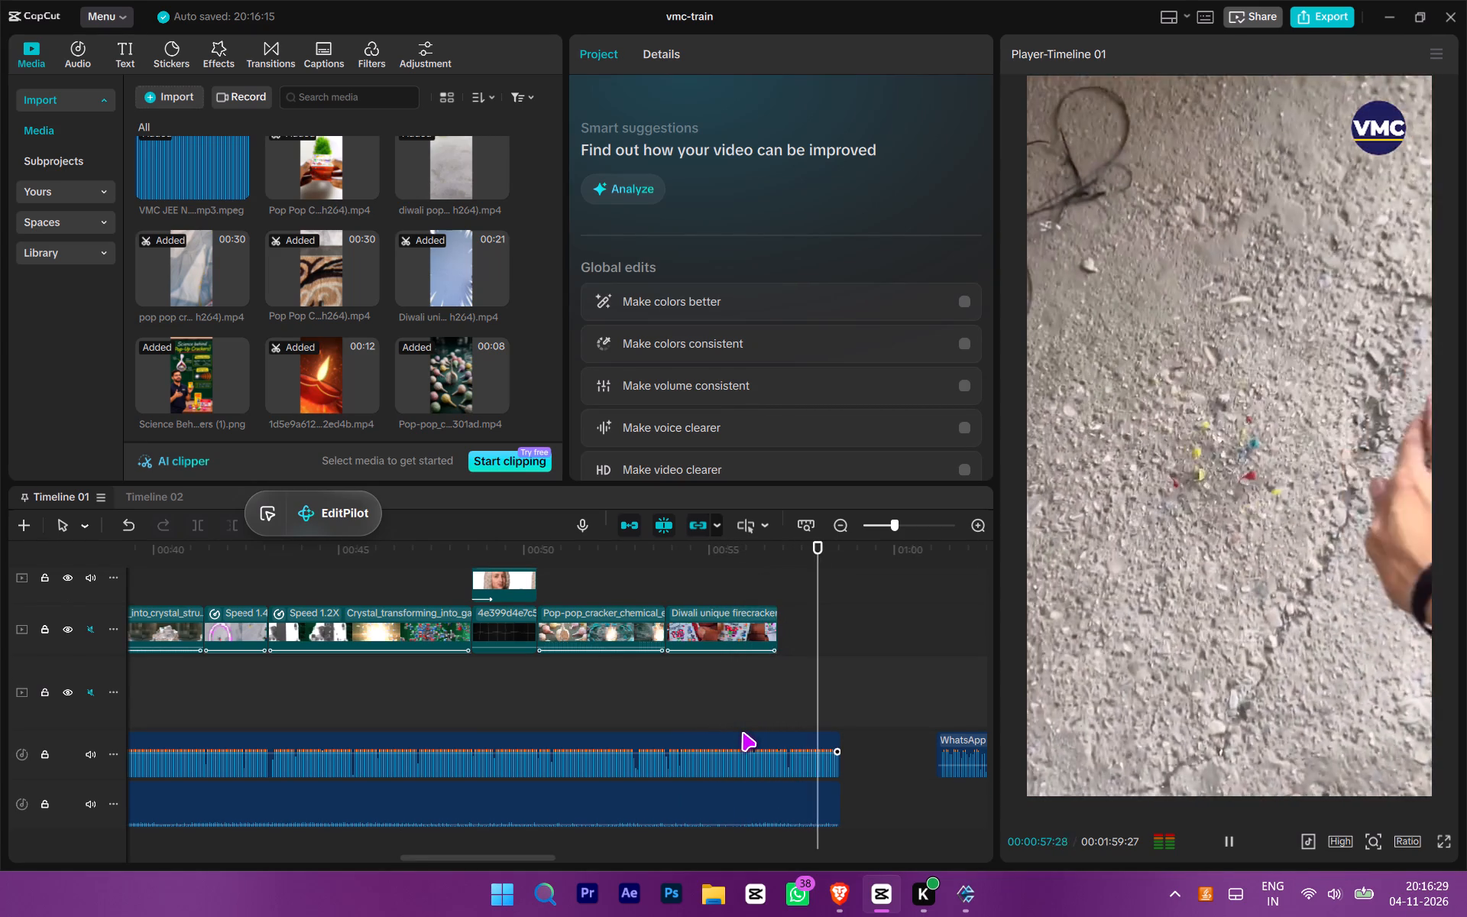
ctrl+scroll(742, 732, down, 3)
Play the edit from the start to about 00:00:10 to review the opening clips and the empty stretch after them.
click(688, 701)
drag(688, 701, 4, 556)
key(space)
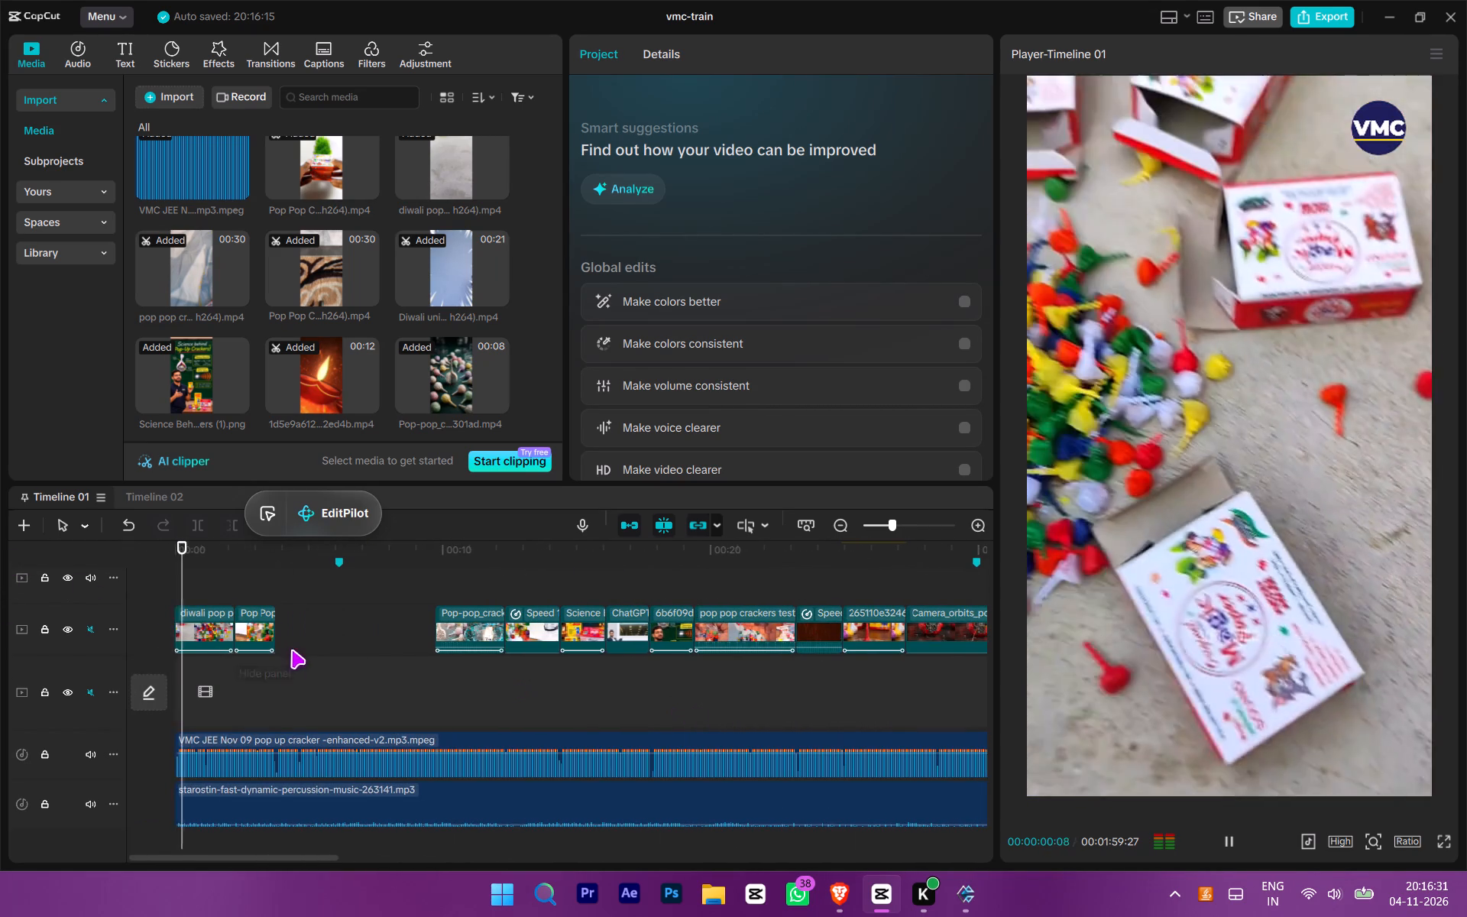
scroll(425, 740, up, 1)
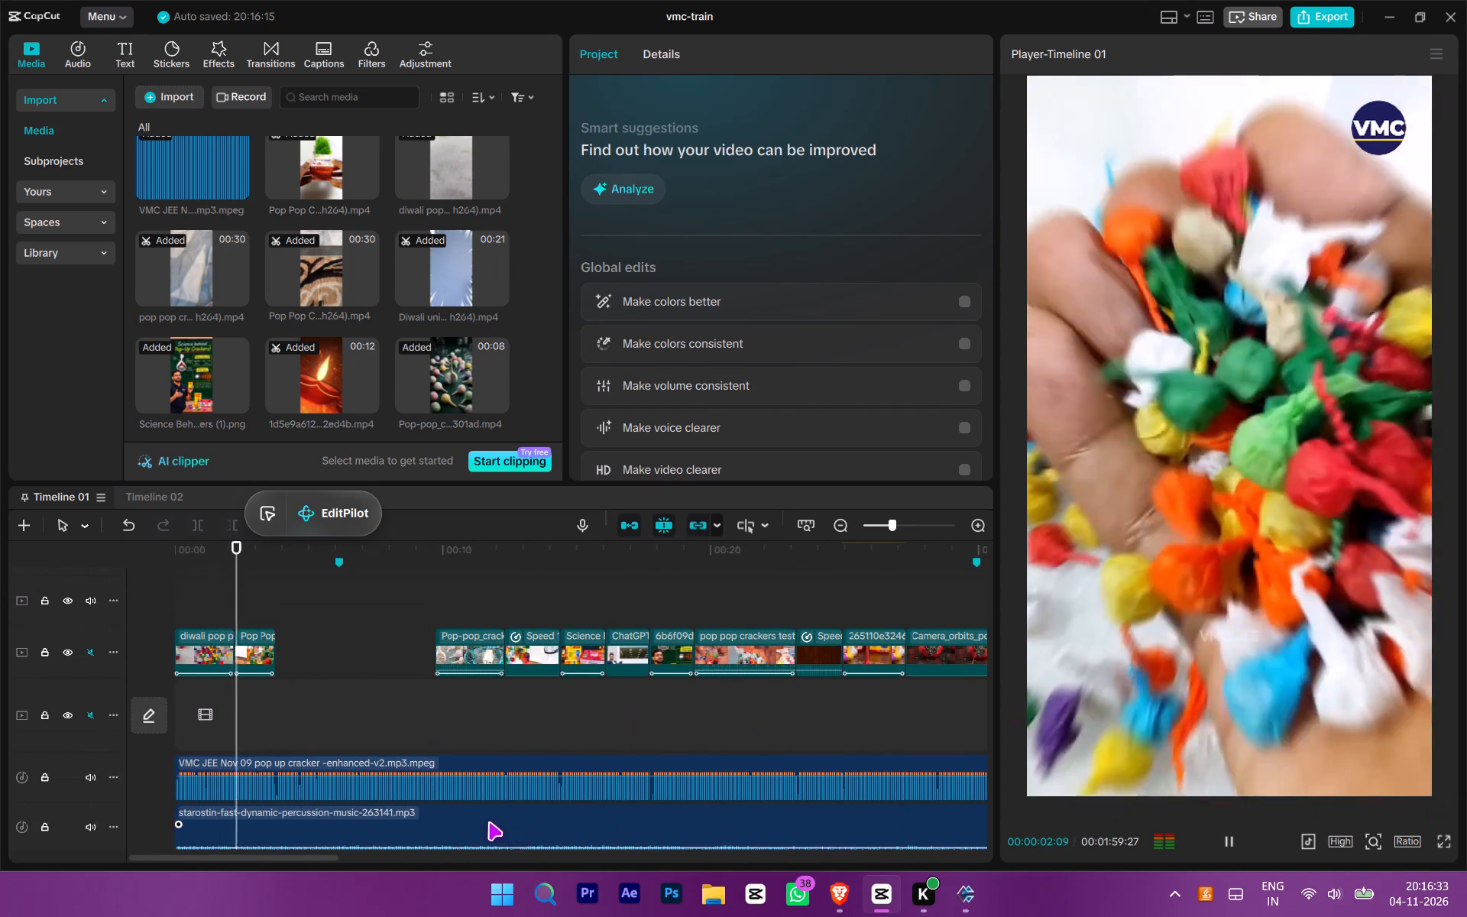
scroll(466, 787, up, 2)
ctrl+scroll(345, 770, up, 8)
drag(396, 748, 136, 745)
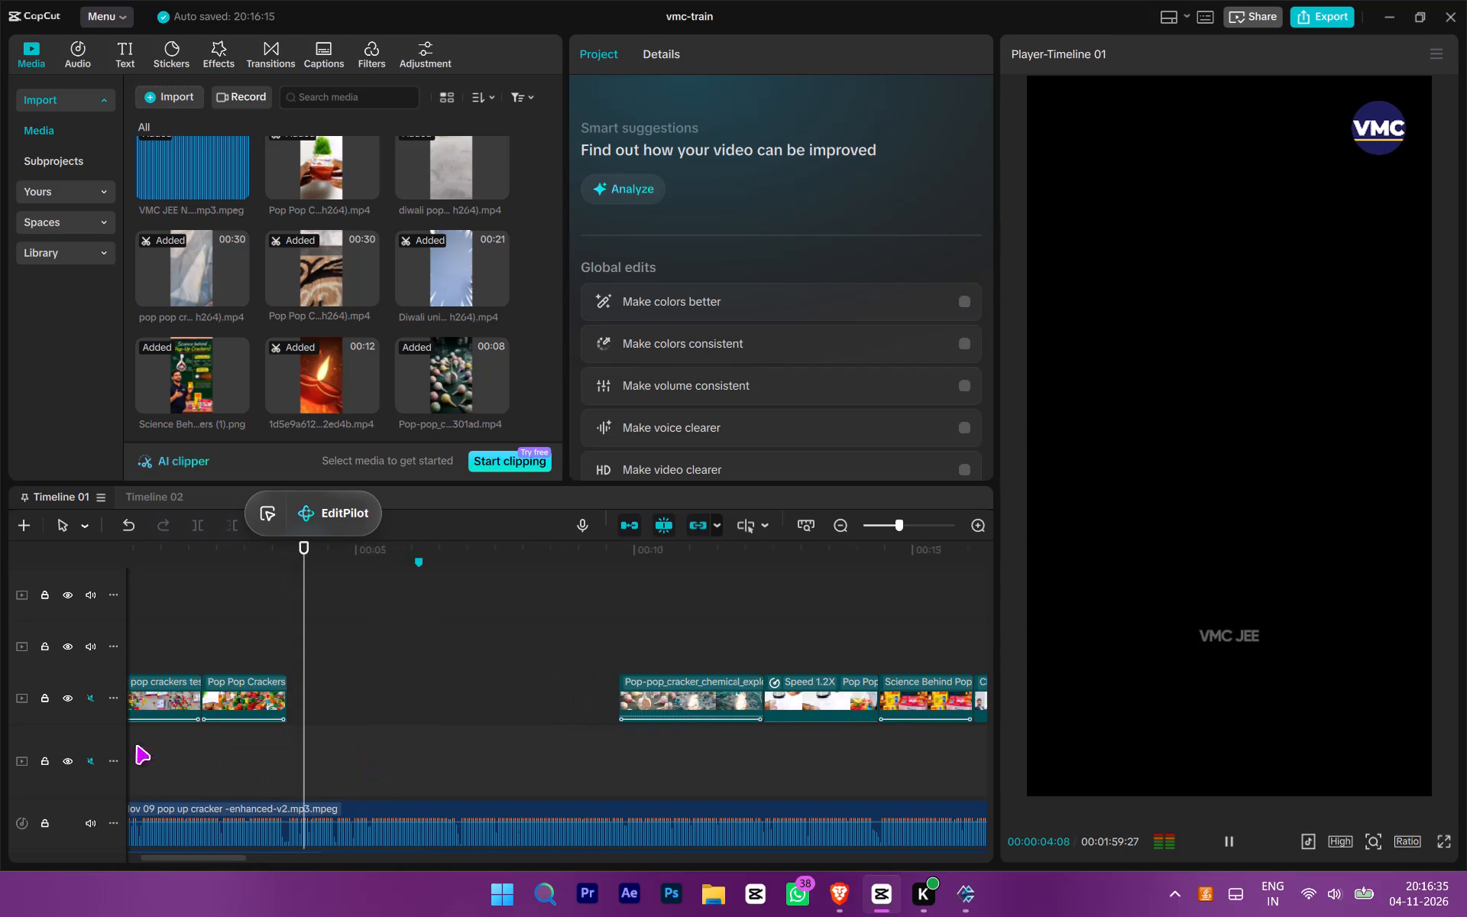
drag(136, 745, 61, 753)
scroll(418, 749, down, 1)
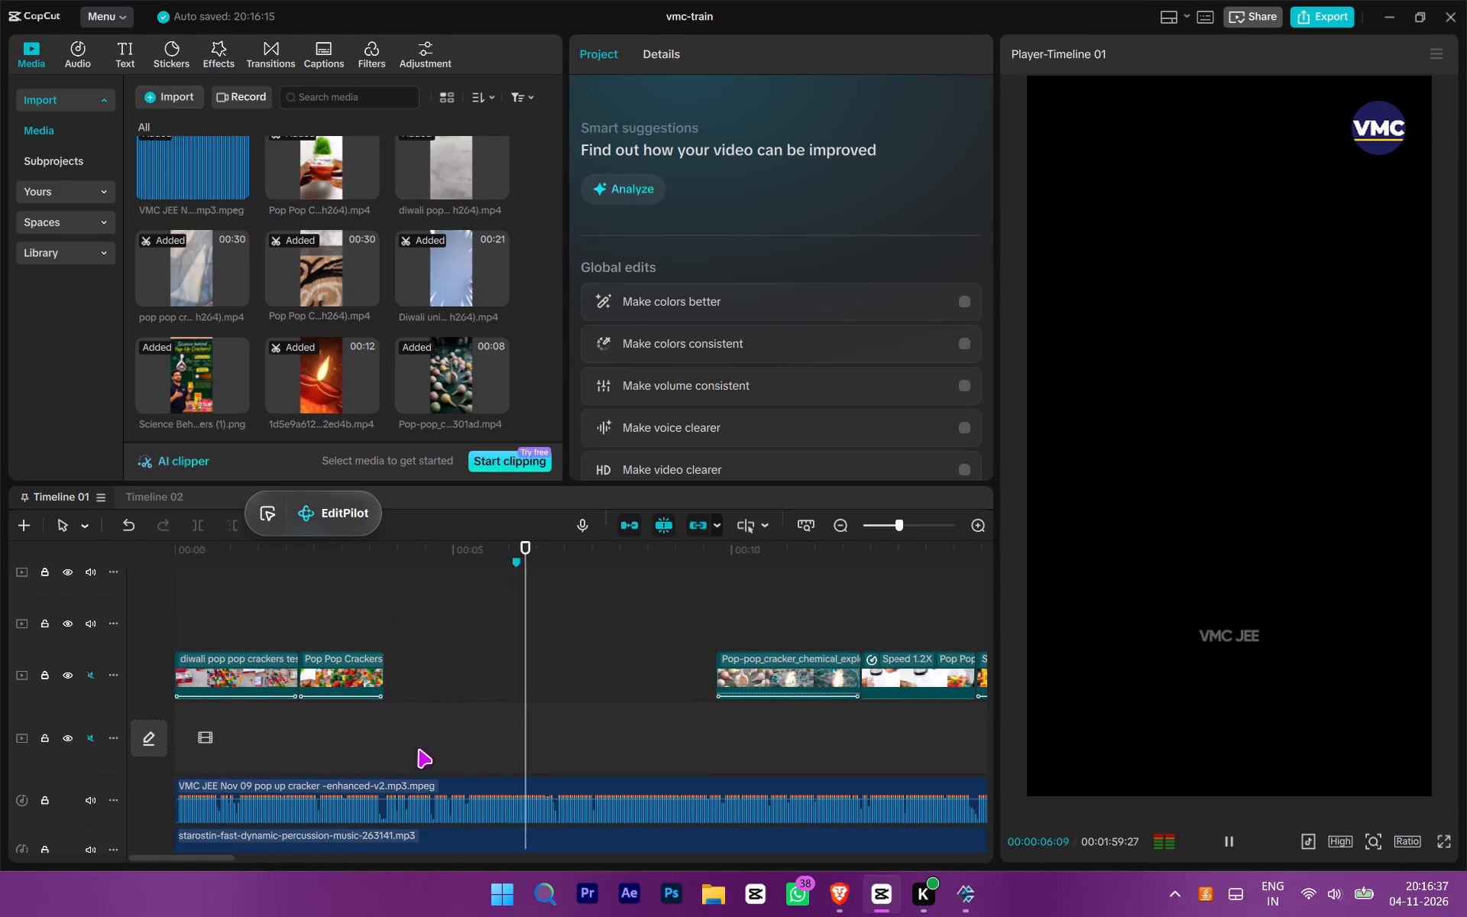
ctrl+scroll(488, 751, up, 1)
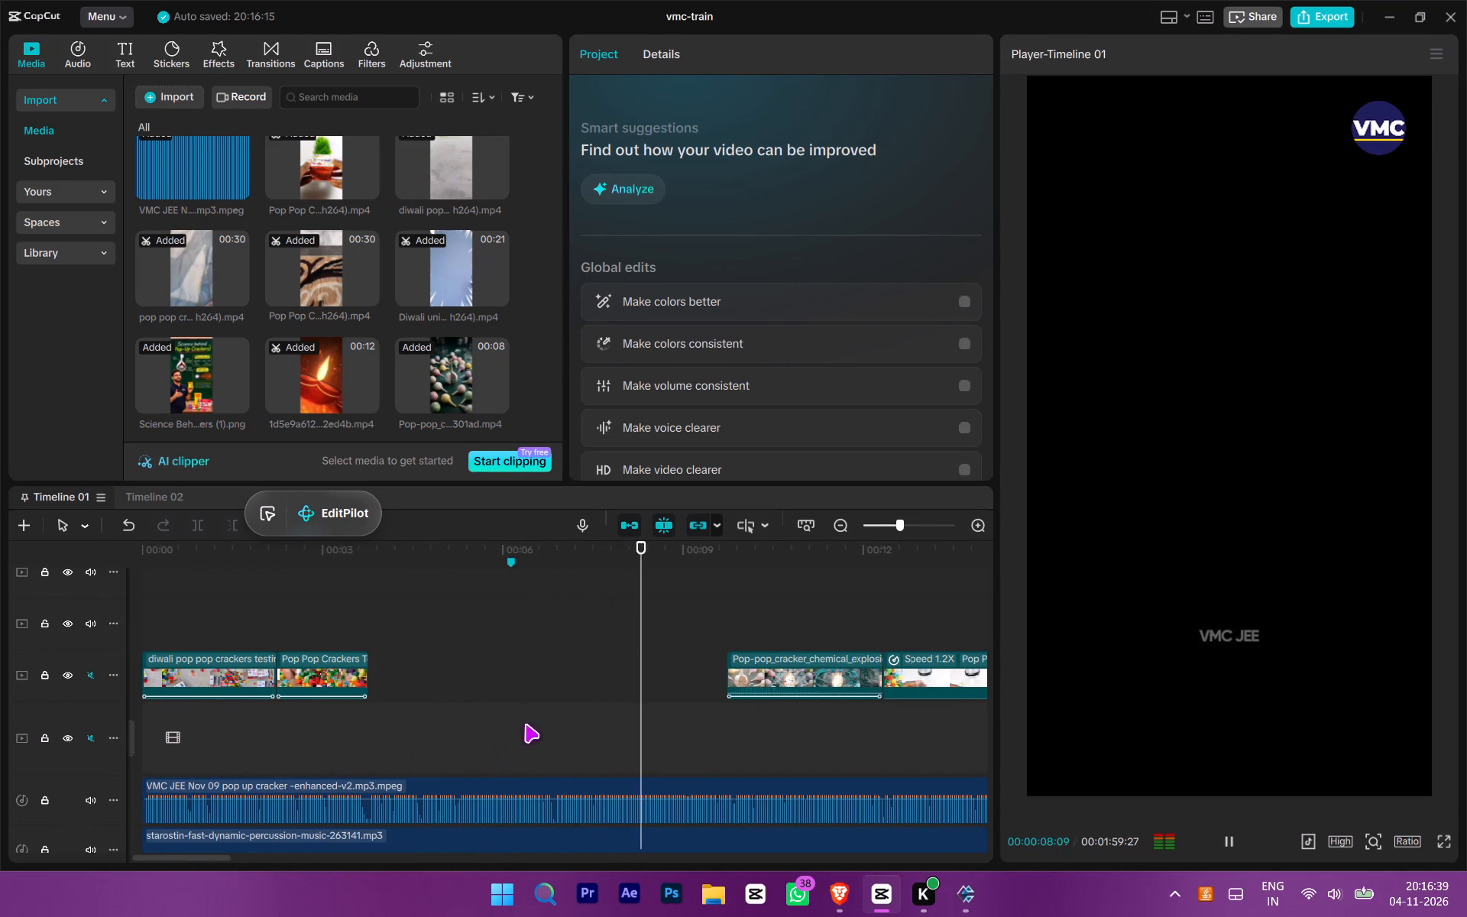
ctrl+scroll(525, 724, down, 4)
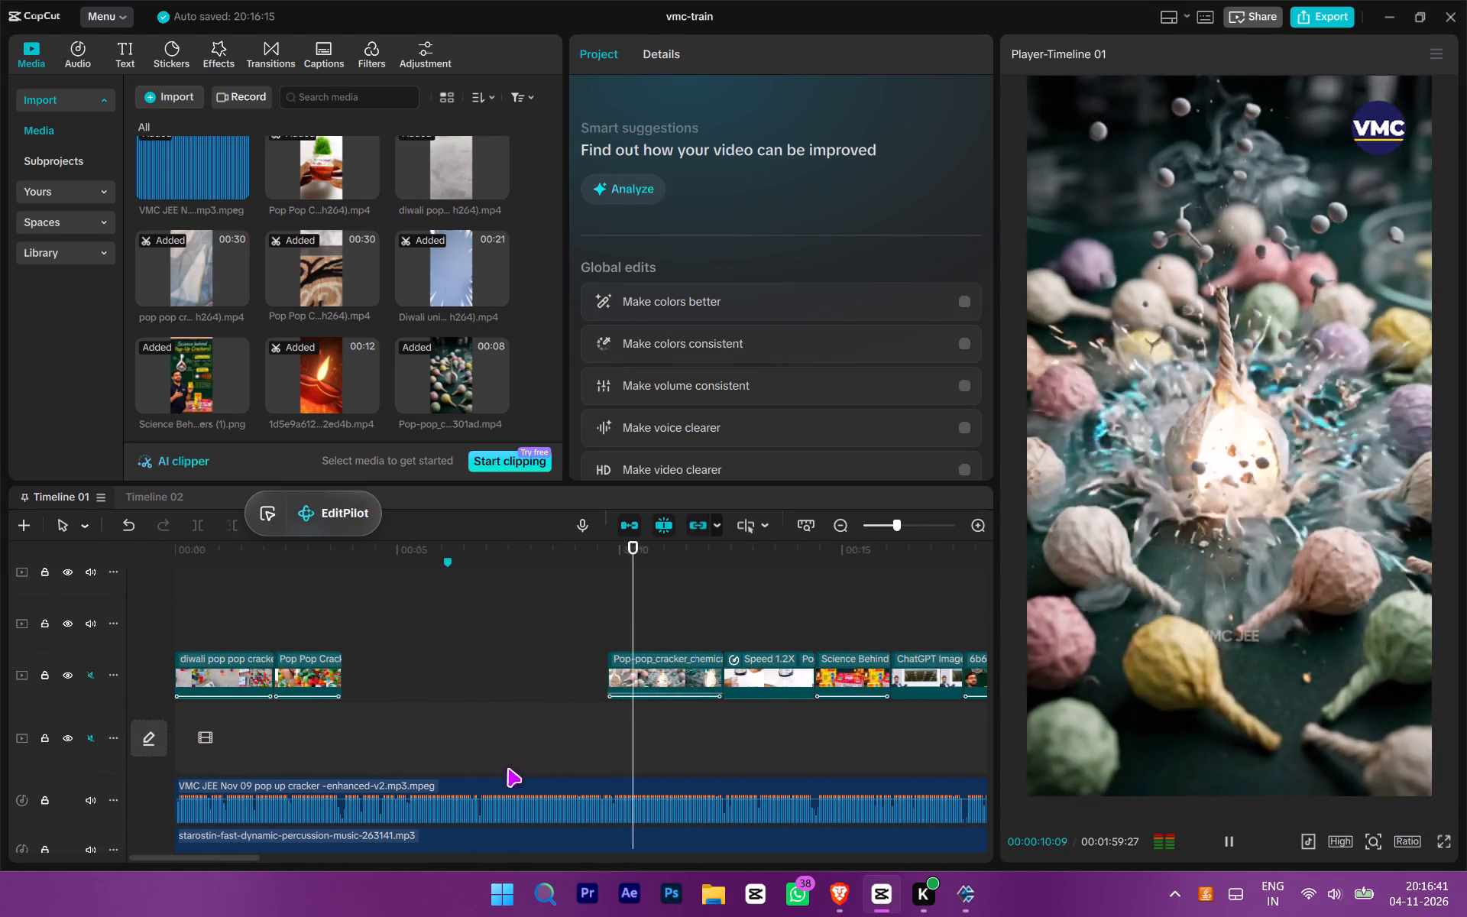
Replay the narration between about 00:00:06 and 00:00:11 to examine the footage gap before the Pop-pop cracker chemical explosion clip.
click(480, 744)
key(space)
ctrl+scroll(480, 751, up, 10)
click(448, 739)
key(space)
ctrl+scroll(452, 747, up, 5)
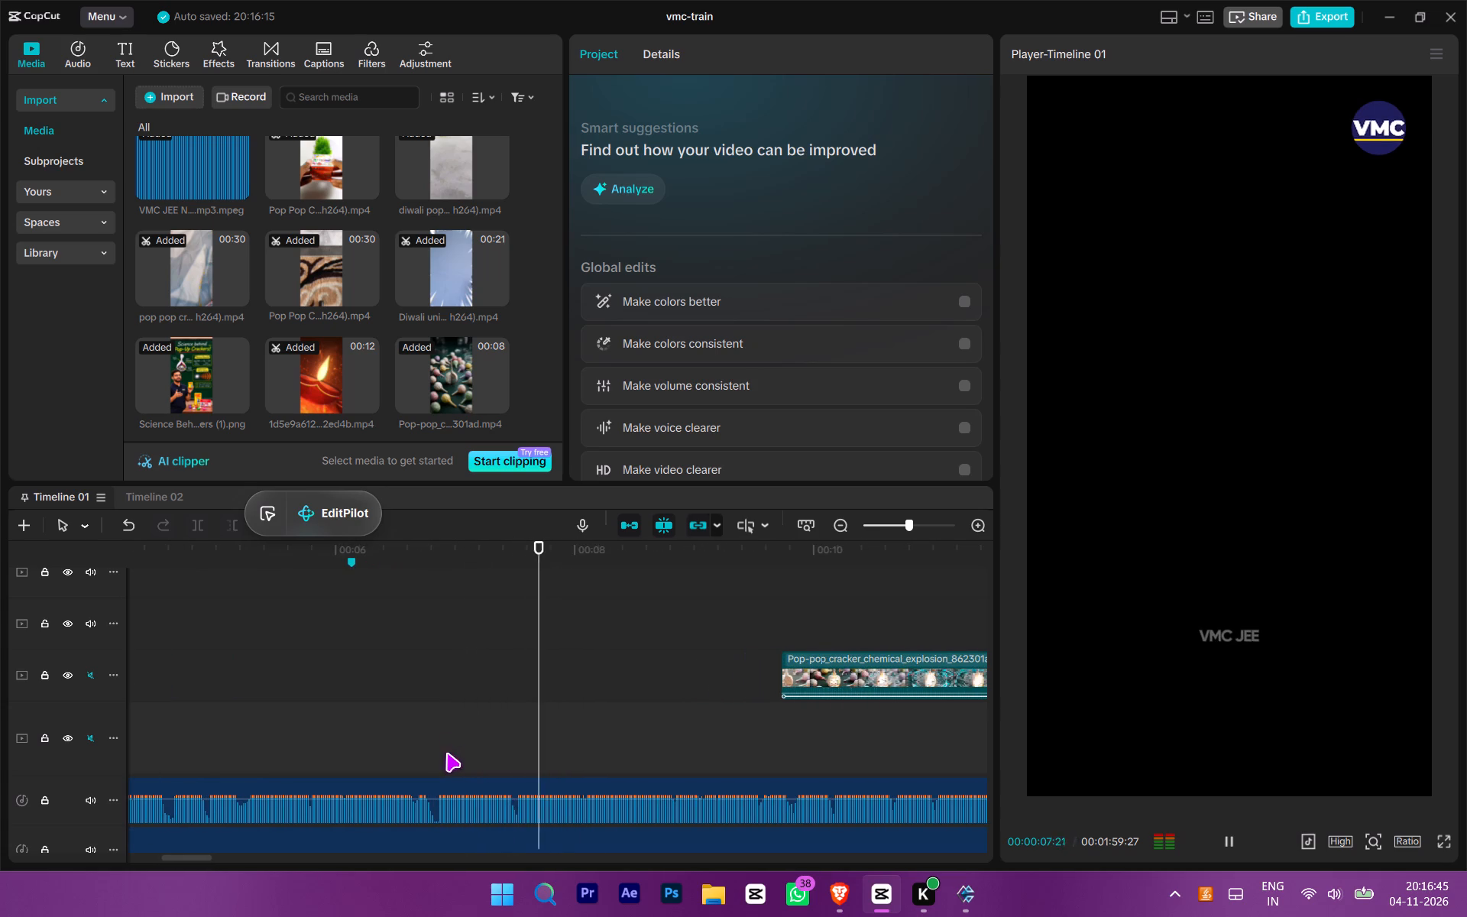
double_click(431, 737)
drag(432, 739, 439, 747)
click(437, 746)
ctrl+scroll(567, 774, down, 5)
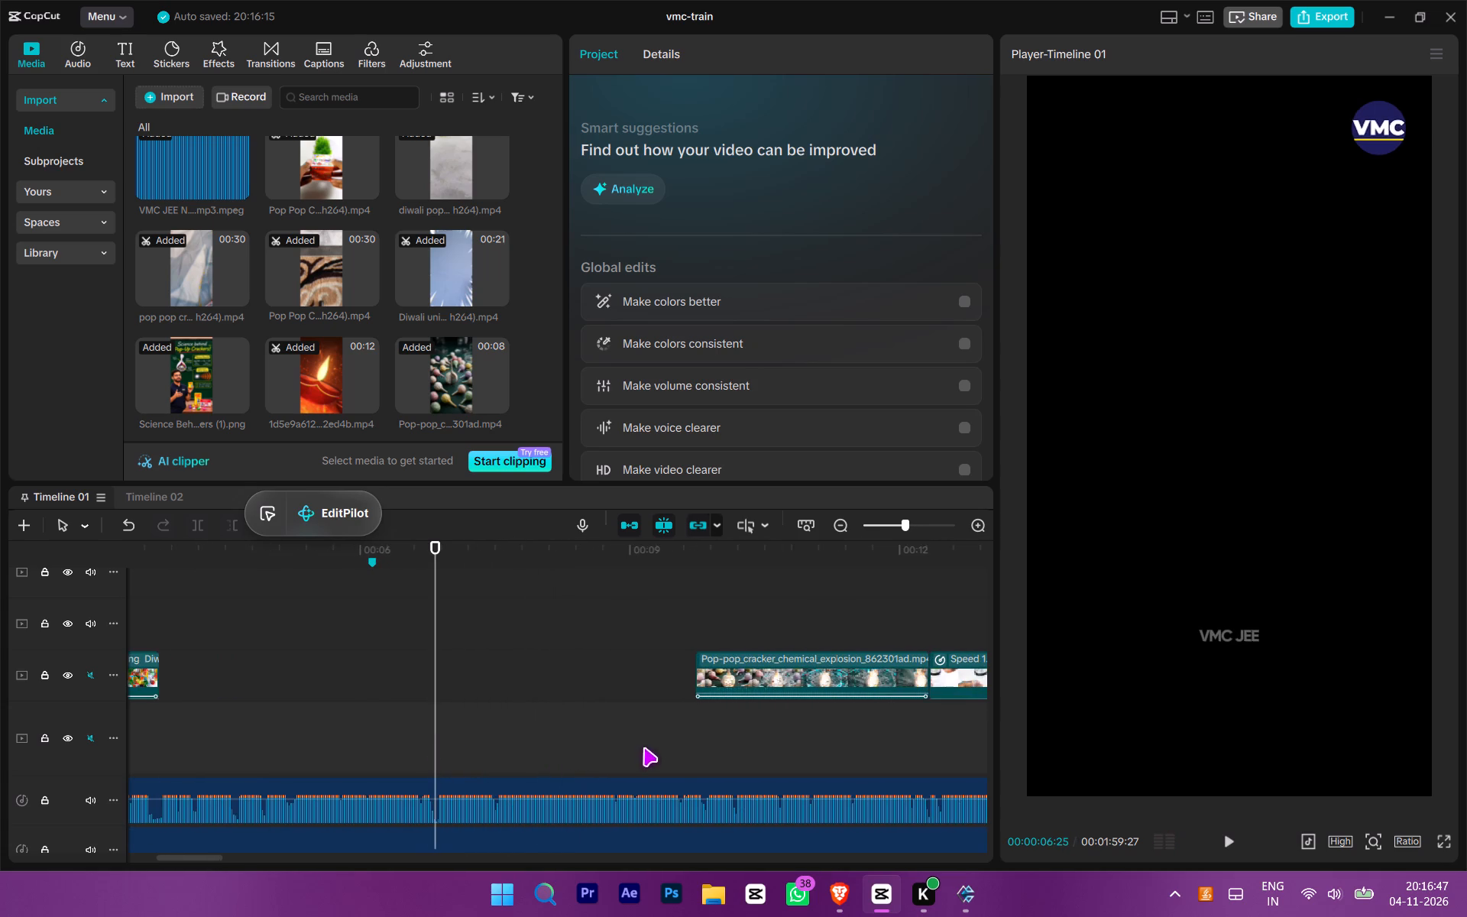
click(644, 747)
key(space)
ctrl+scroll(679, 755, down, 12)
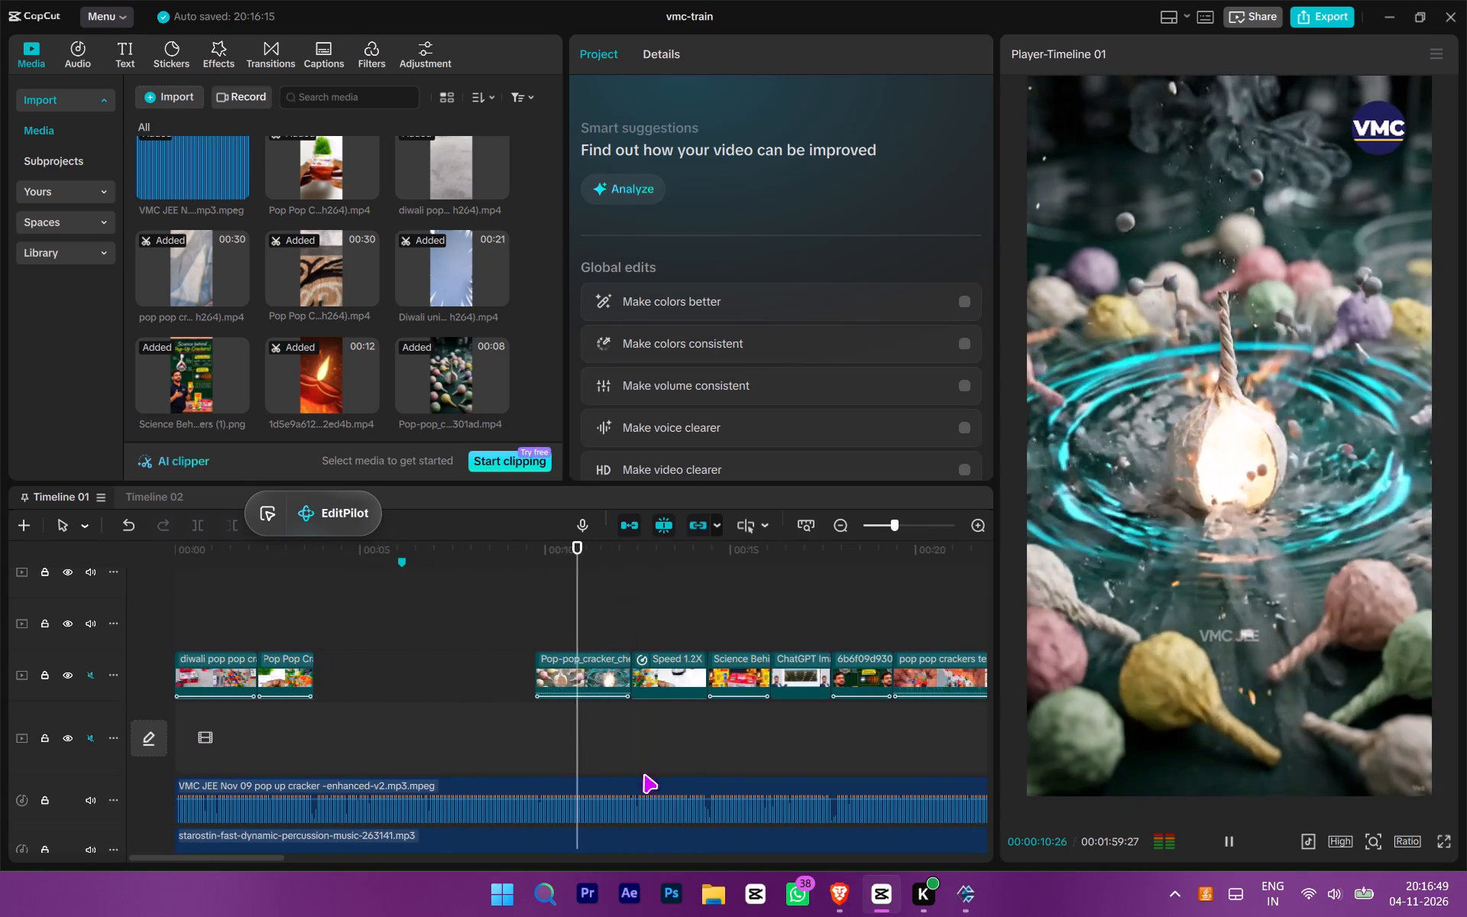
click(537, 738)
key(space)
click(537, 738)
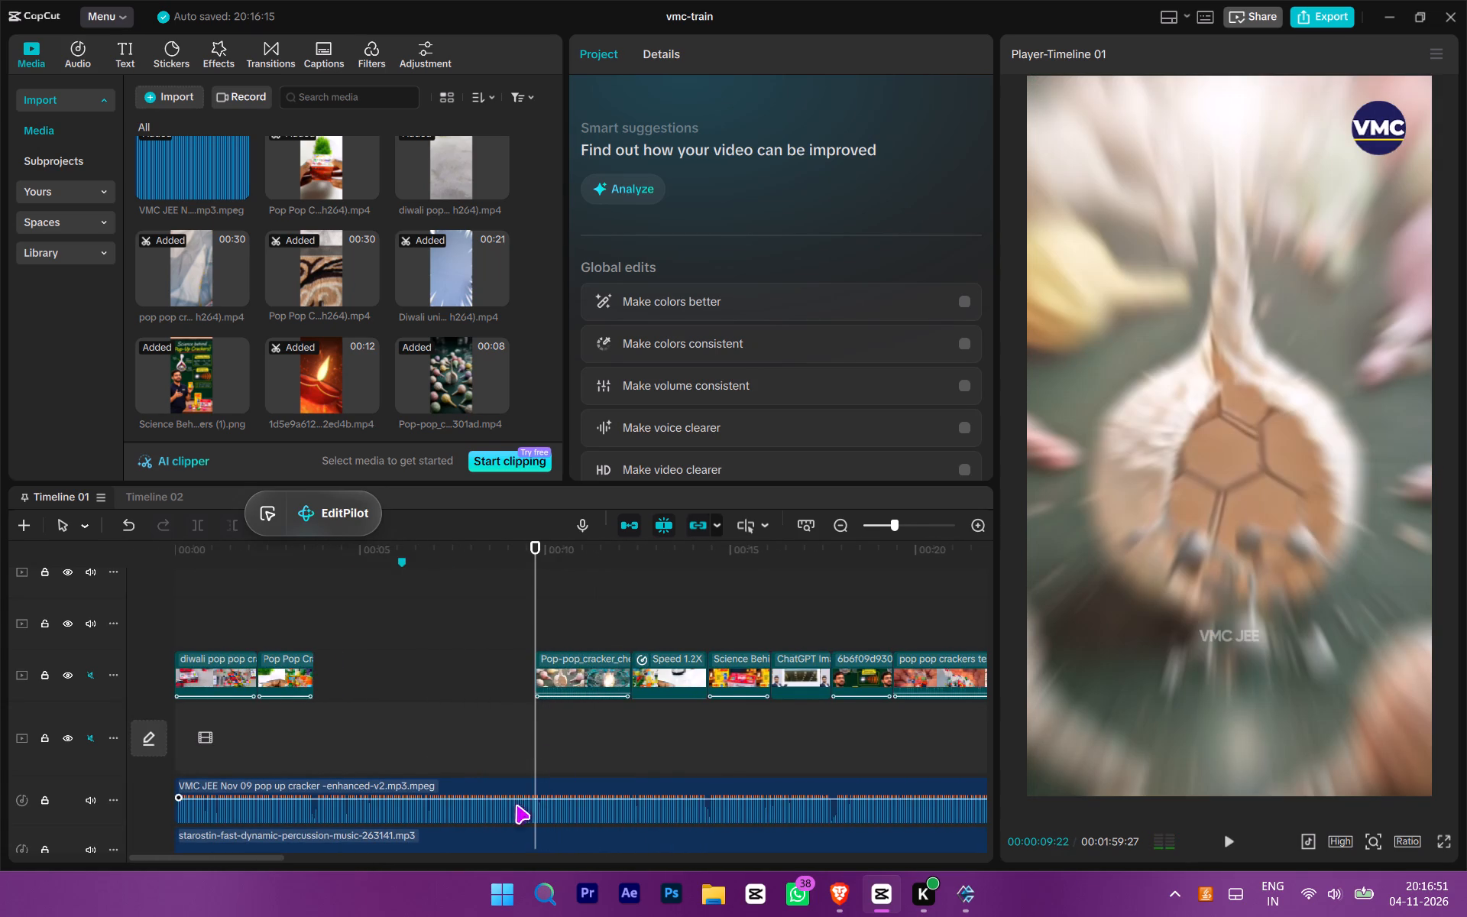
Copy the Super Sonic Shcokwave title from about 00:00:51 and paste it at 00:00:09:22, where the chemical explosion clip starts.
ctrl+scroll(505, 821, down, 6)
drag(306, 860, 529, 883)
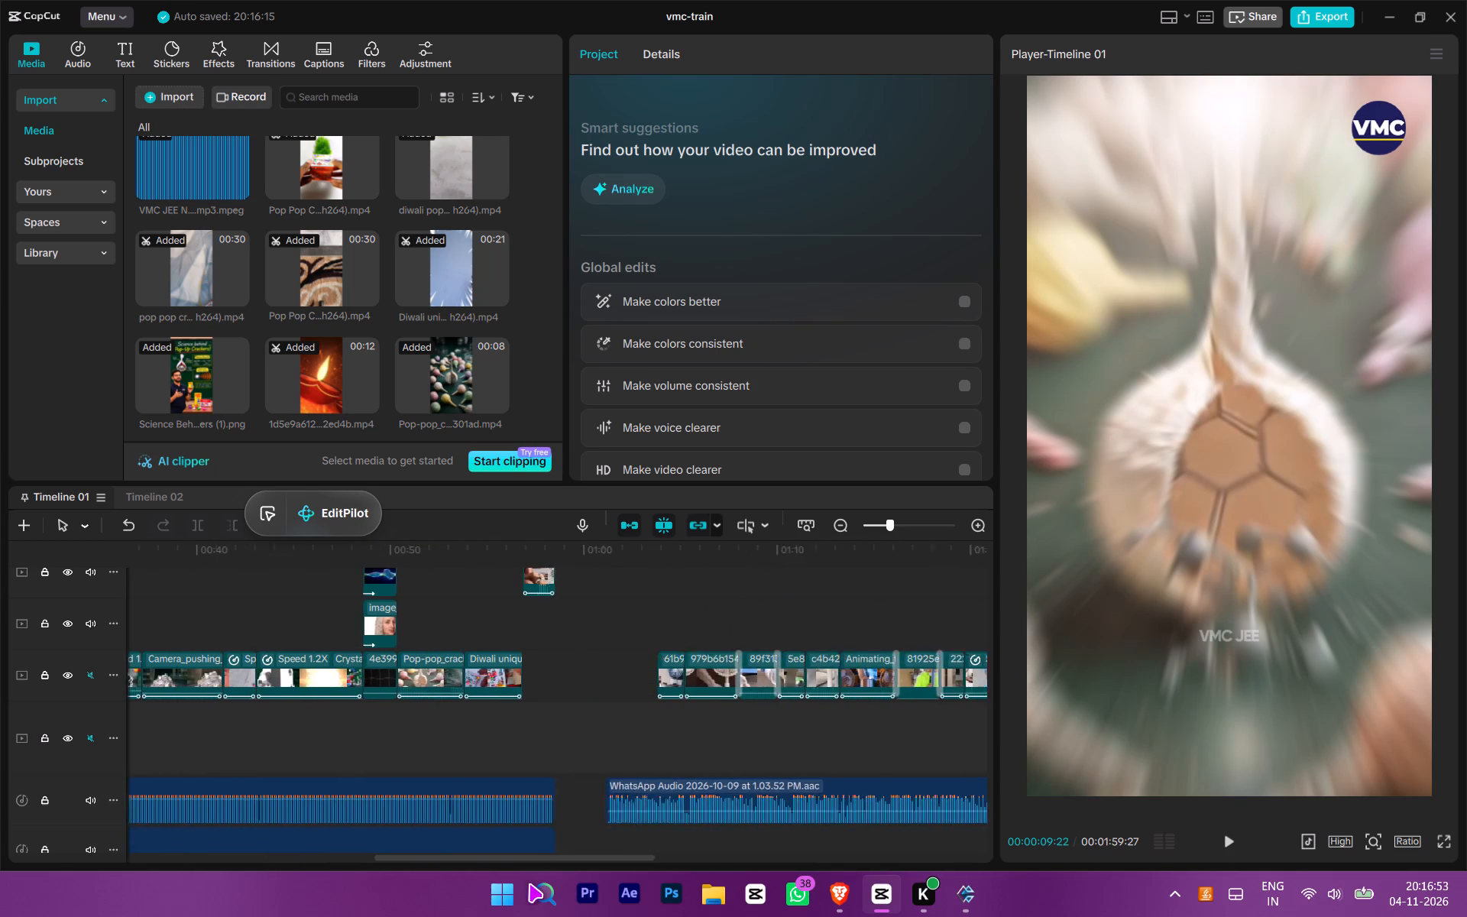
drag(529, 883, 526, 883)
scroll(466, 811, up, 9)
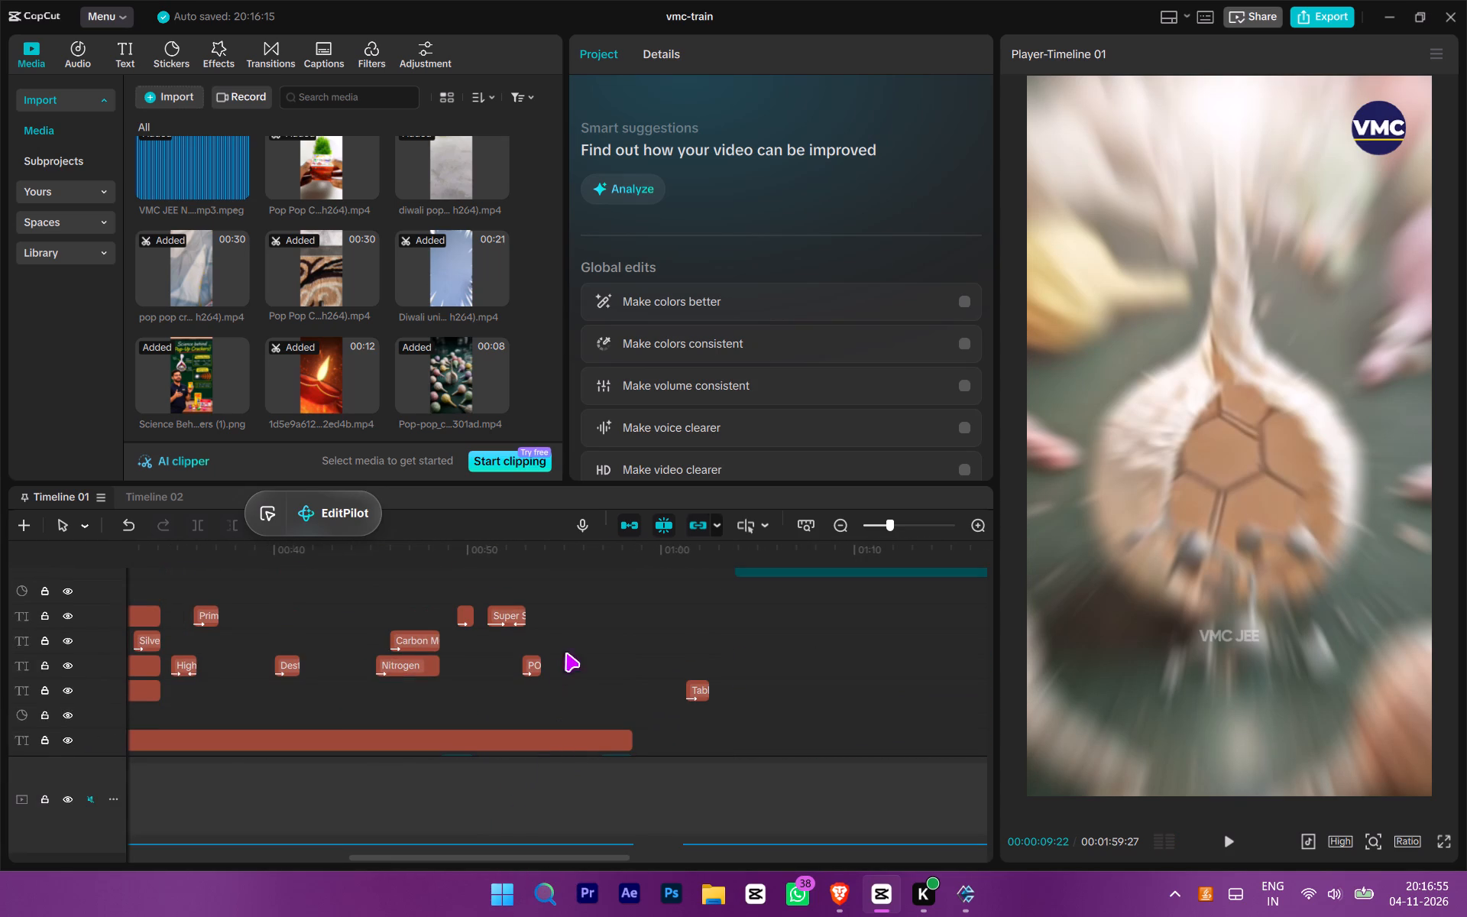
drag(571, 623, 517, 591)
scroll(543, 650, up, 6)
key(ctrl+c)
key(ctrl+v)
ctrl+scroll(552, 693, up, 2)
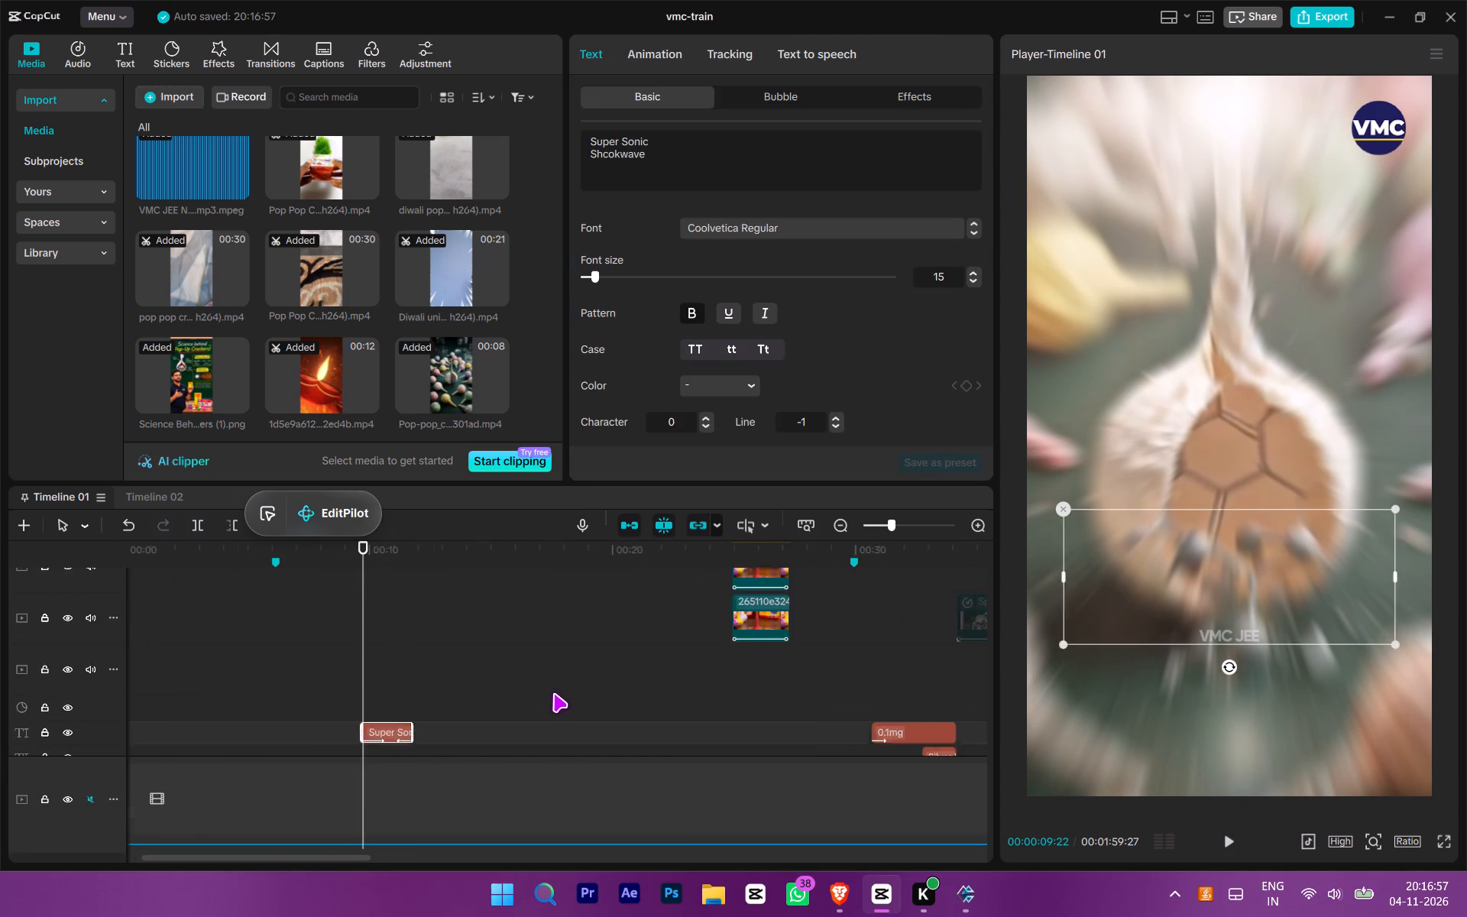
Play the pasted Super Sonic Shcokwave title from 00:00:09:22 to about 00:00:12 to check its timing against the explosion clip.
ctrl+scroll(553, 693, up, 1)
key(space)
ctrl+scroll(553, 693, up, 10)
scroll(539, 704, down, 4)
key(space)
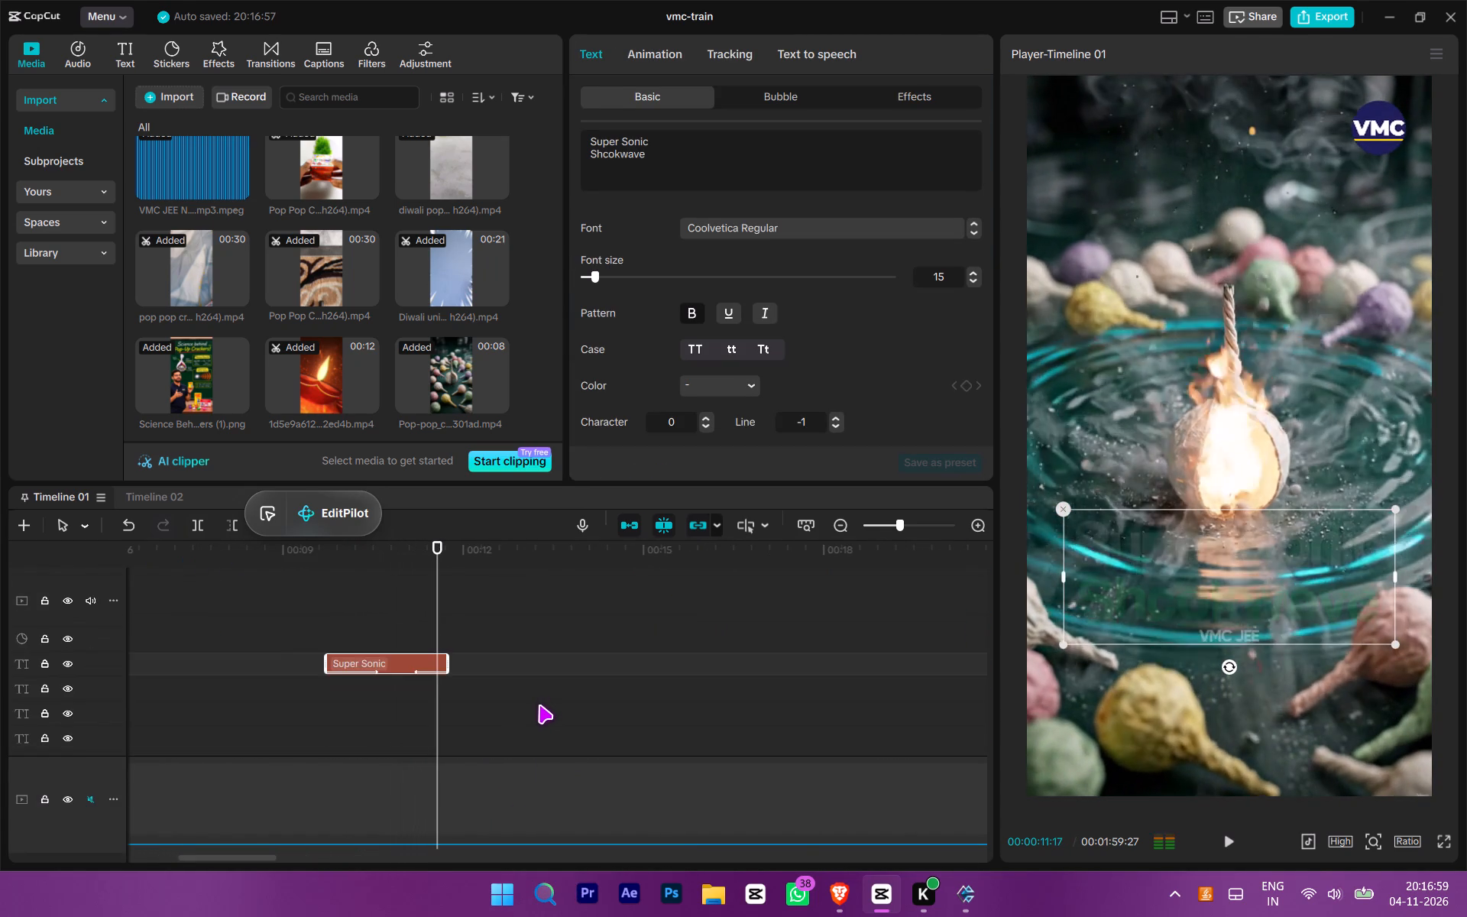
ctrl+scroll(506, 708, up, 6)
scroll(498, 707, down, 6)
key(space)
scroll(461, 659, up, 4)
scroll(461, 659, down, 8)
key(space)
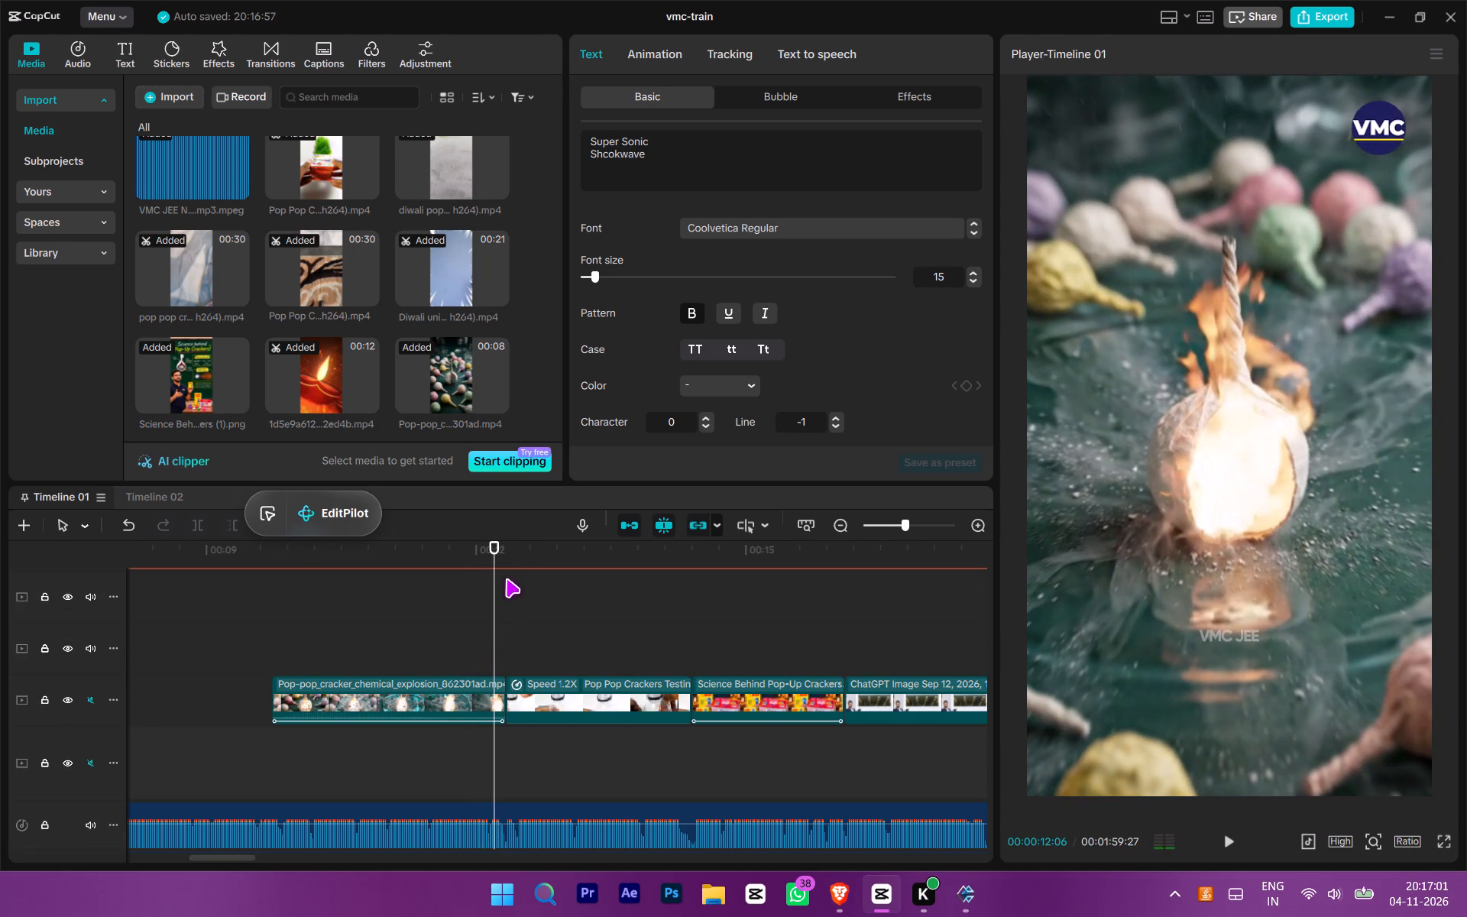
Extend the end of the pasted Super Sonic Shcokwave title to 00:00:14:02.
click(504, 552)
scroll(514, 723, up, 6)
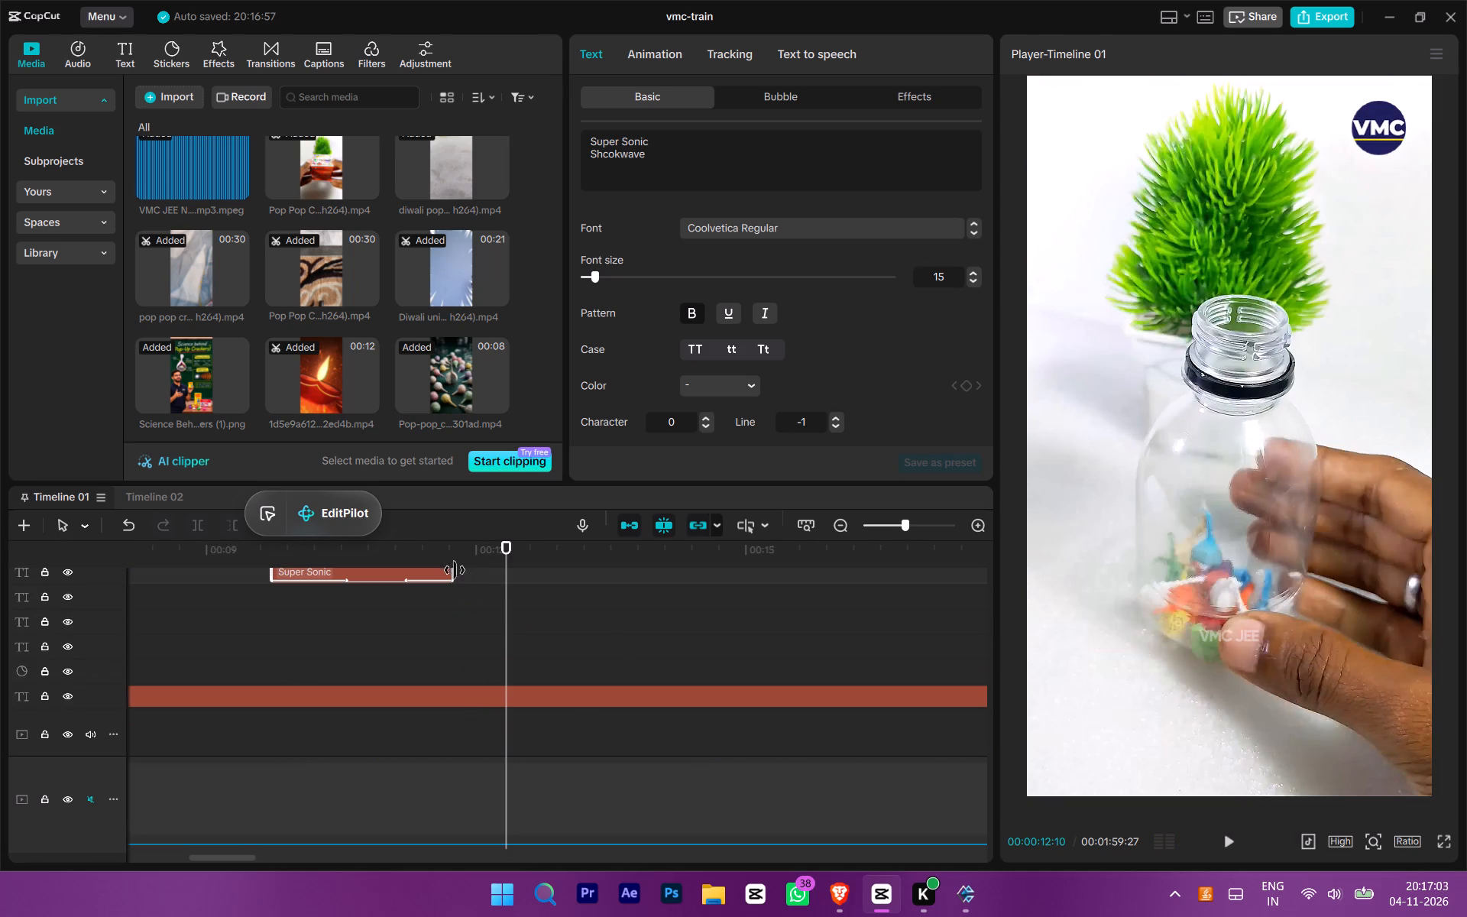
drag(450, 574, 468, 582)
drag(611, 611, 657, 617)
click(659, 617)
key(w)
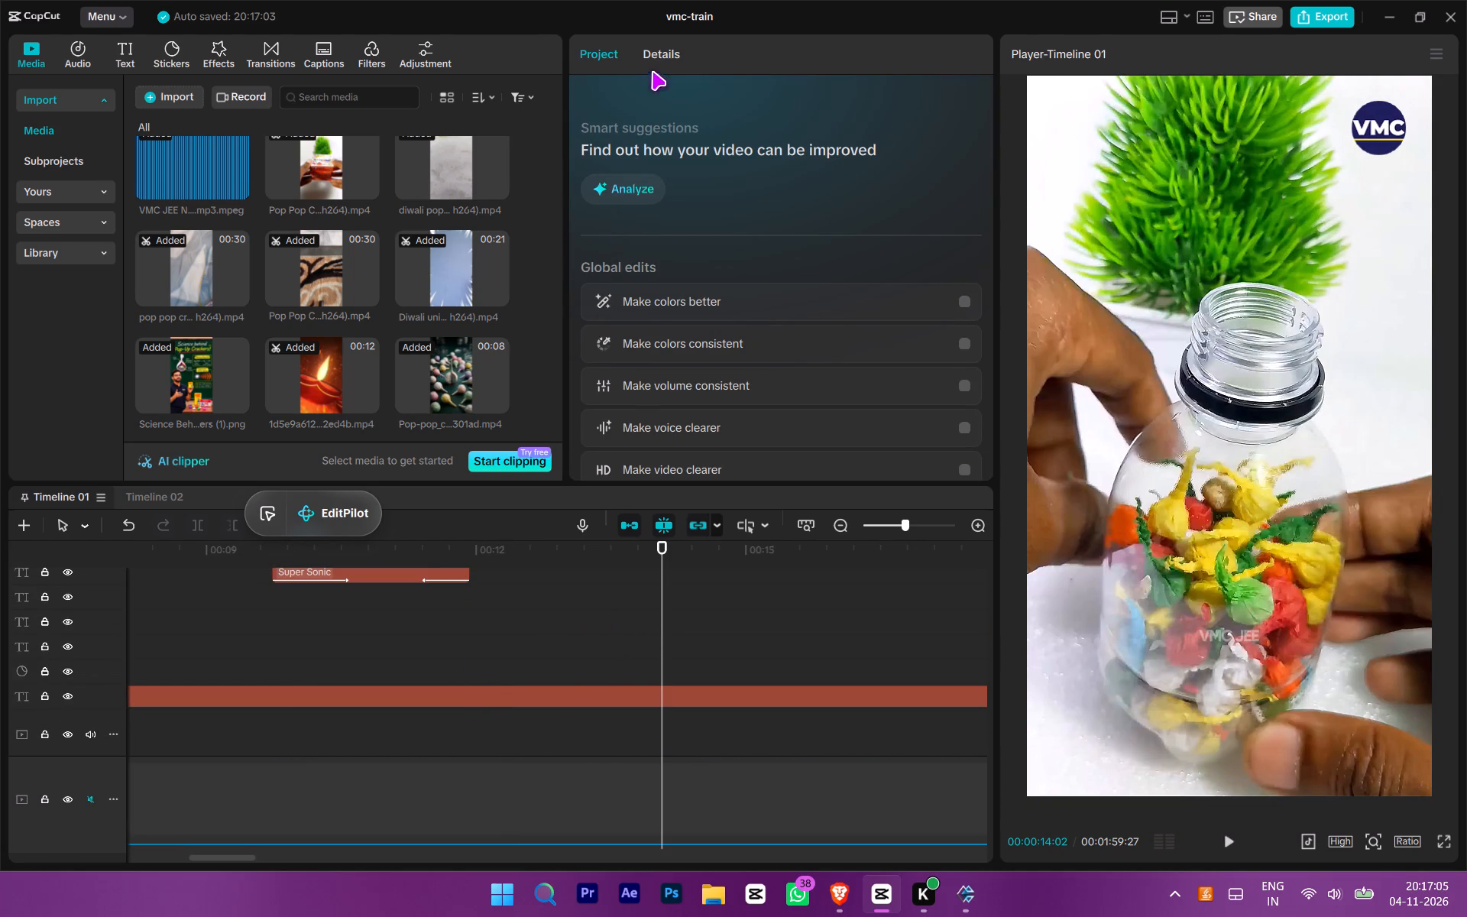
scroll(601, 587, up, 5)
drag(519, 697, 377, 691)
drag(469, 691, 758, 729)
key(w)
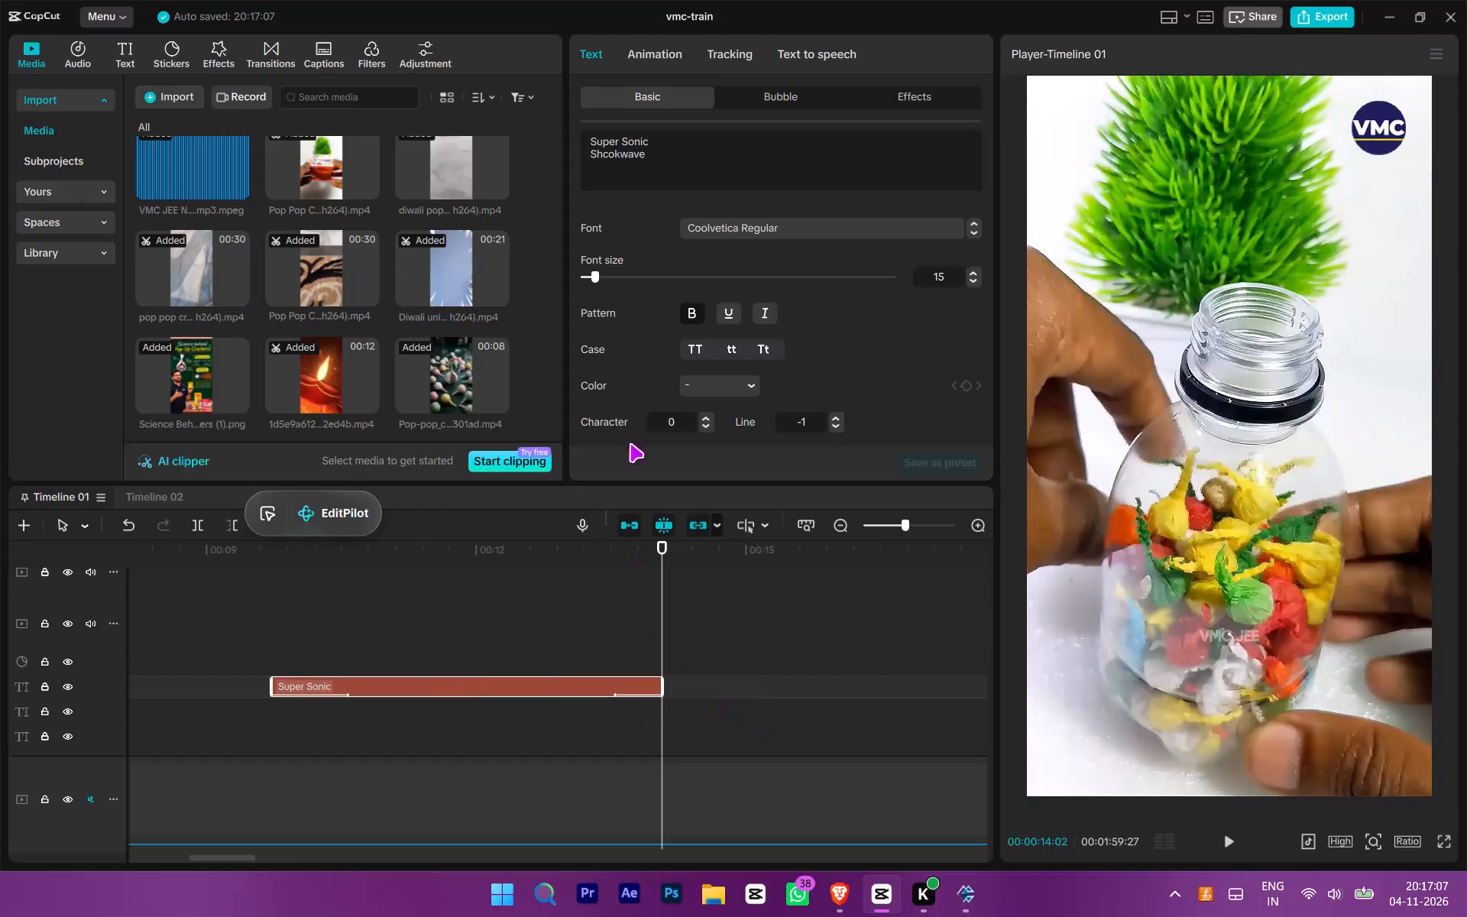
Remove the out animation from the pasted Super Sonic Shcokwave title by setting it to None.
click(686, 74)
click(663, 53)
click(597, 254)
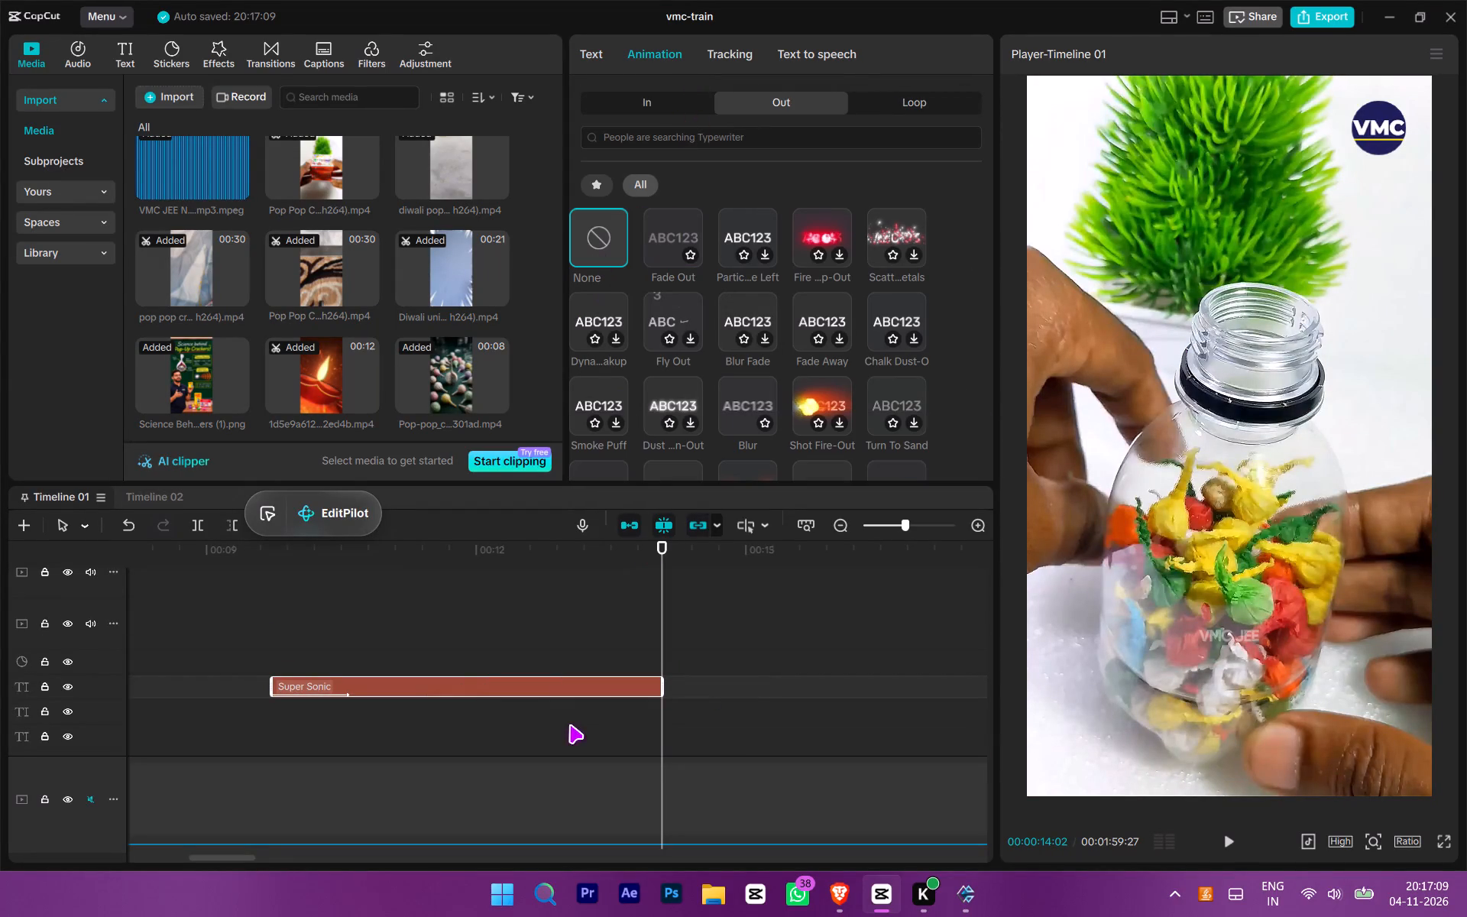
Trim the end of the pasted title to 00:00:12:10, matching the end of the chemical explosion clip.
scroll(569, 724, down, 13)
click(508, 552)
key(w)
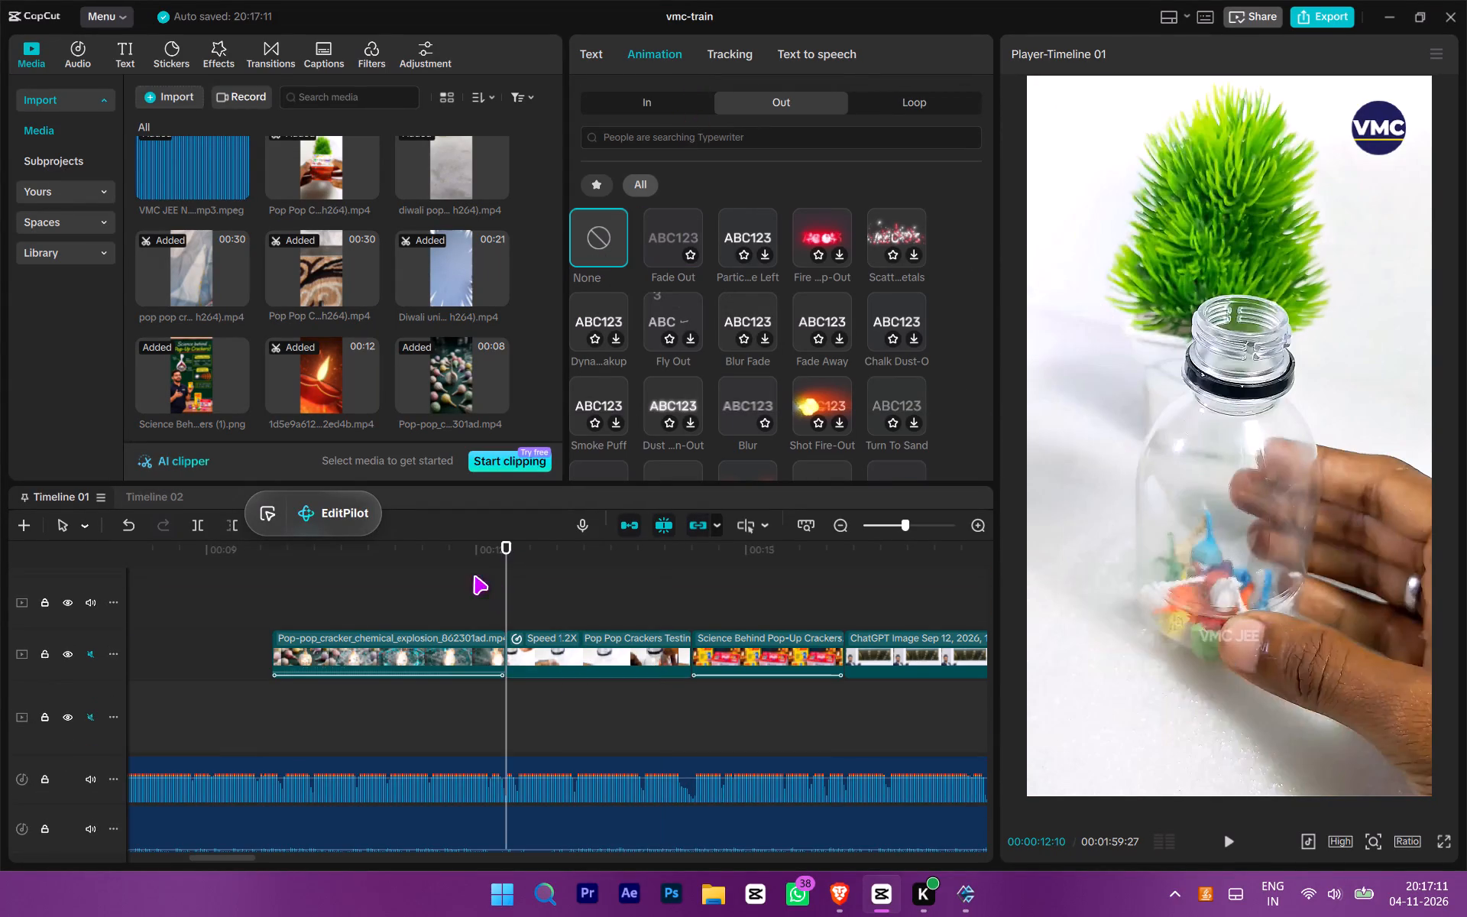
Play the title over the chemical explosion clip from its start to 00:00:11:00 to check its entrance and placement.
click(467, 558)
scroll(372, 691, up, 7)
scroll(260, 641, down, 7)
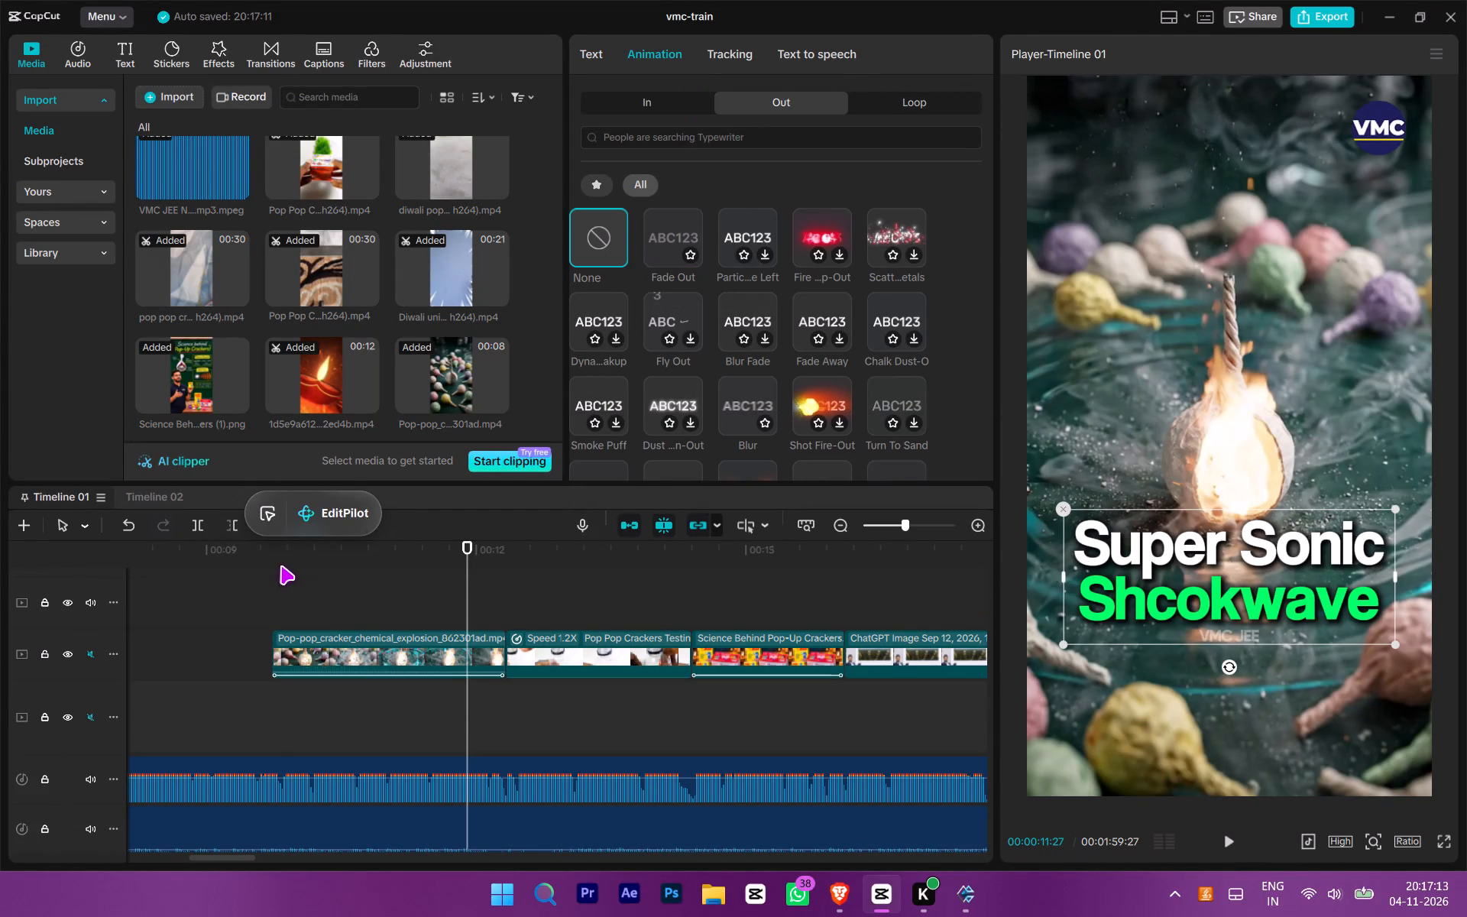
double_click(279, 563)
scroll(404, 698, up, 8)
key(space)
scroll(409, 699, up, 3)
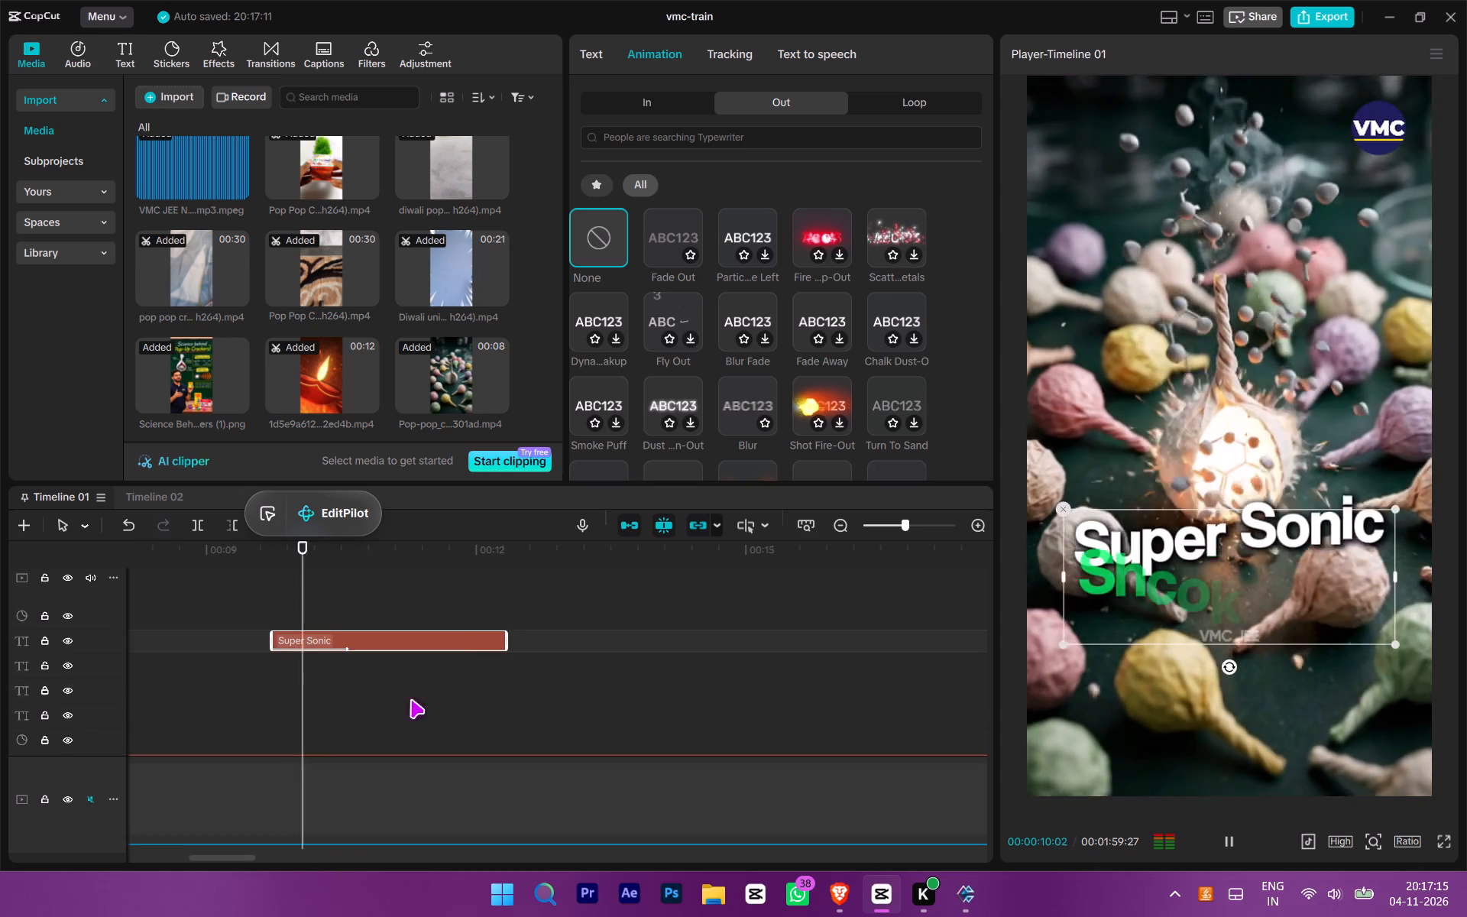
key(space)
Change the second line of the pasted title to read Shcokwaves.
click(588, 37)
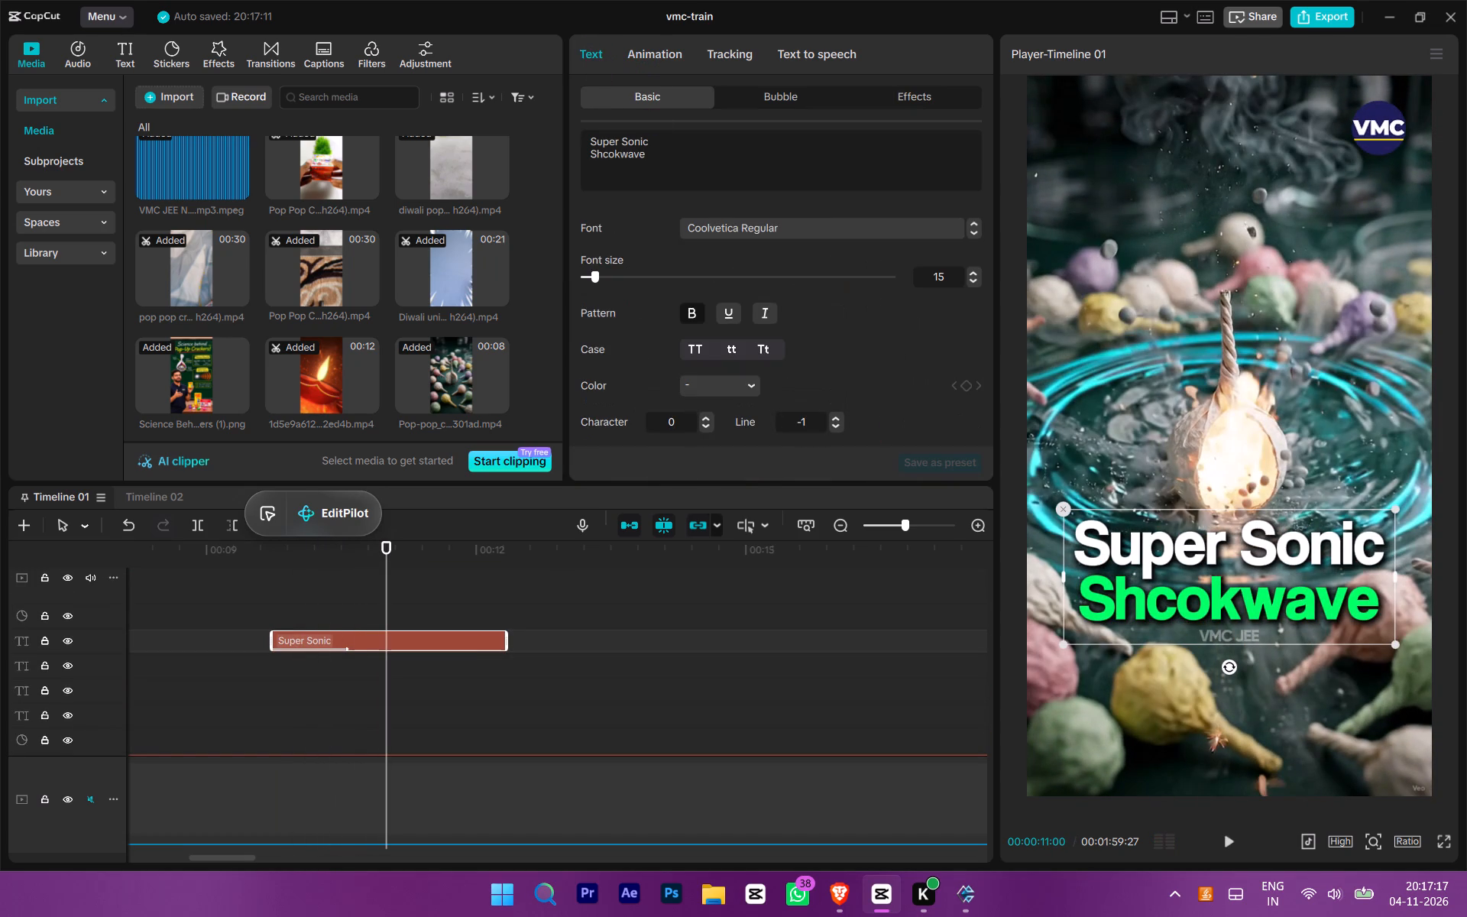
click(678, 180)
key(s)
drag(526, 711, 445, 606)
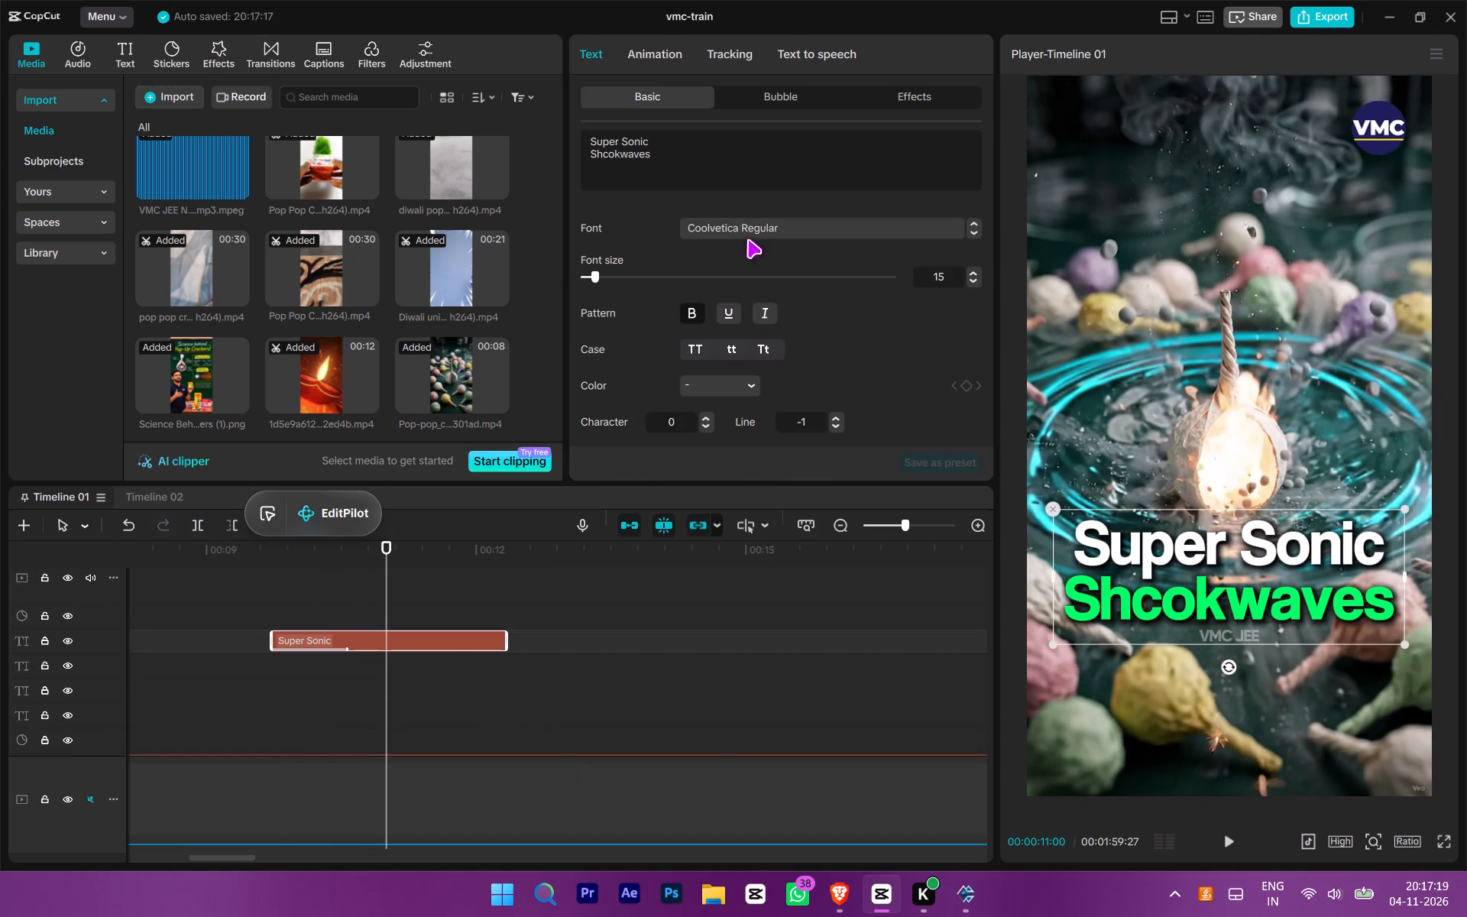
Recolour the word Shcokwaves bright cyan, sampling the teal of the footage and brightening it.
double_click(734, 182)
click(705, 393)
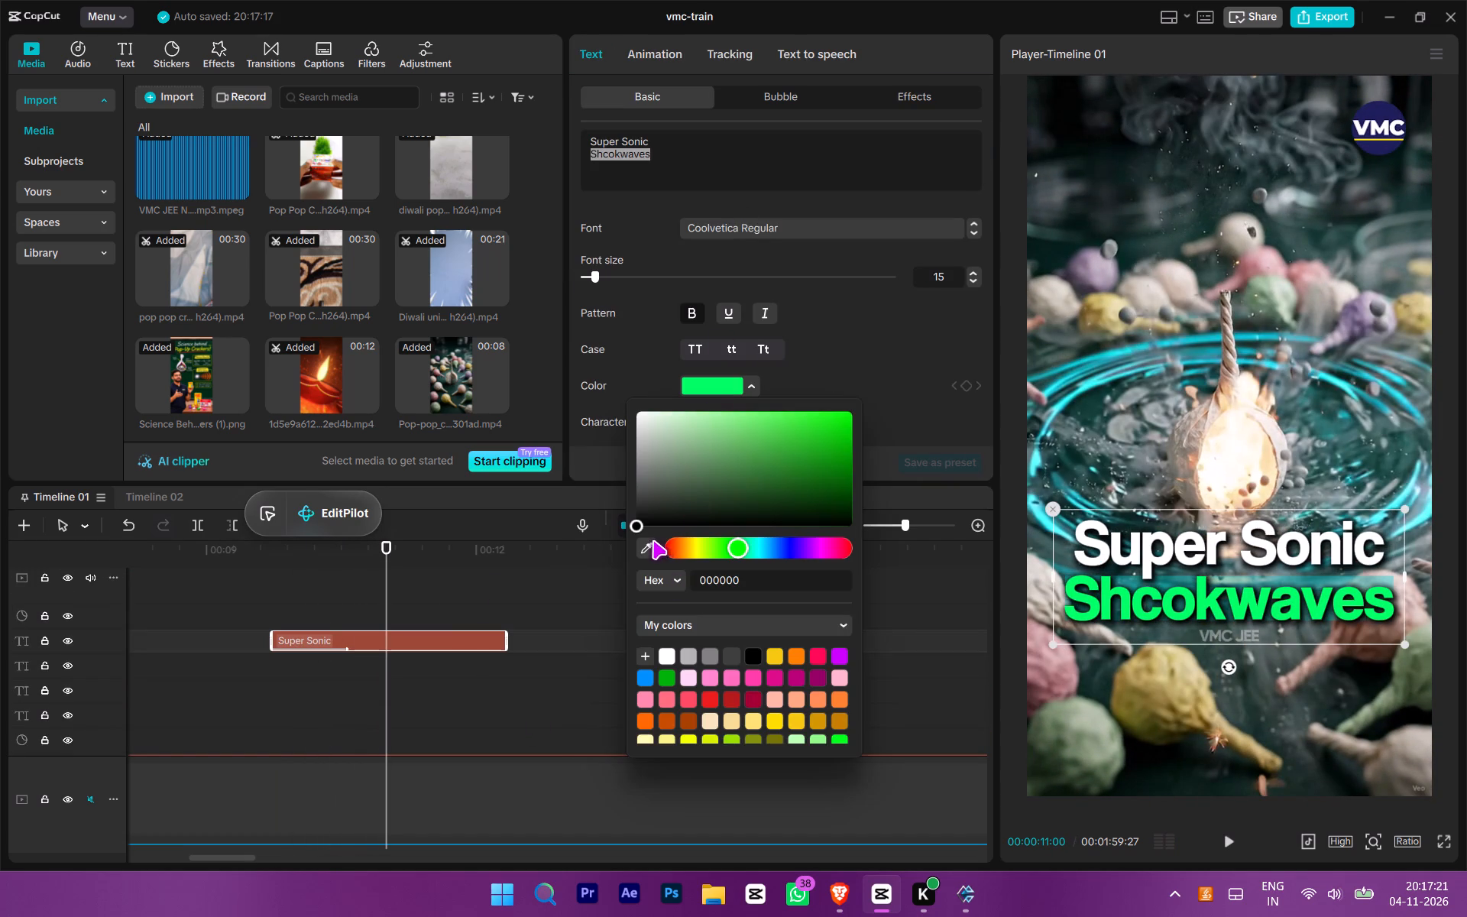
click(653, 540)
click(1074, 373)
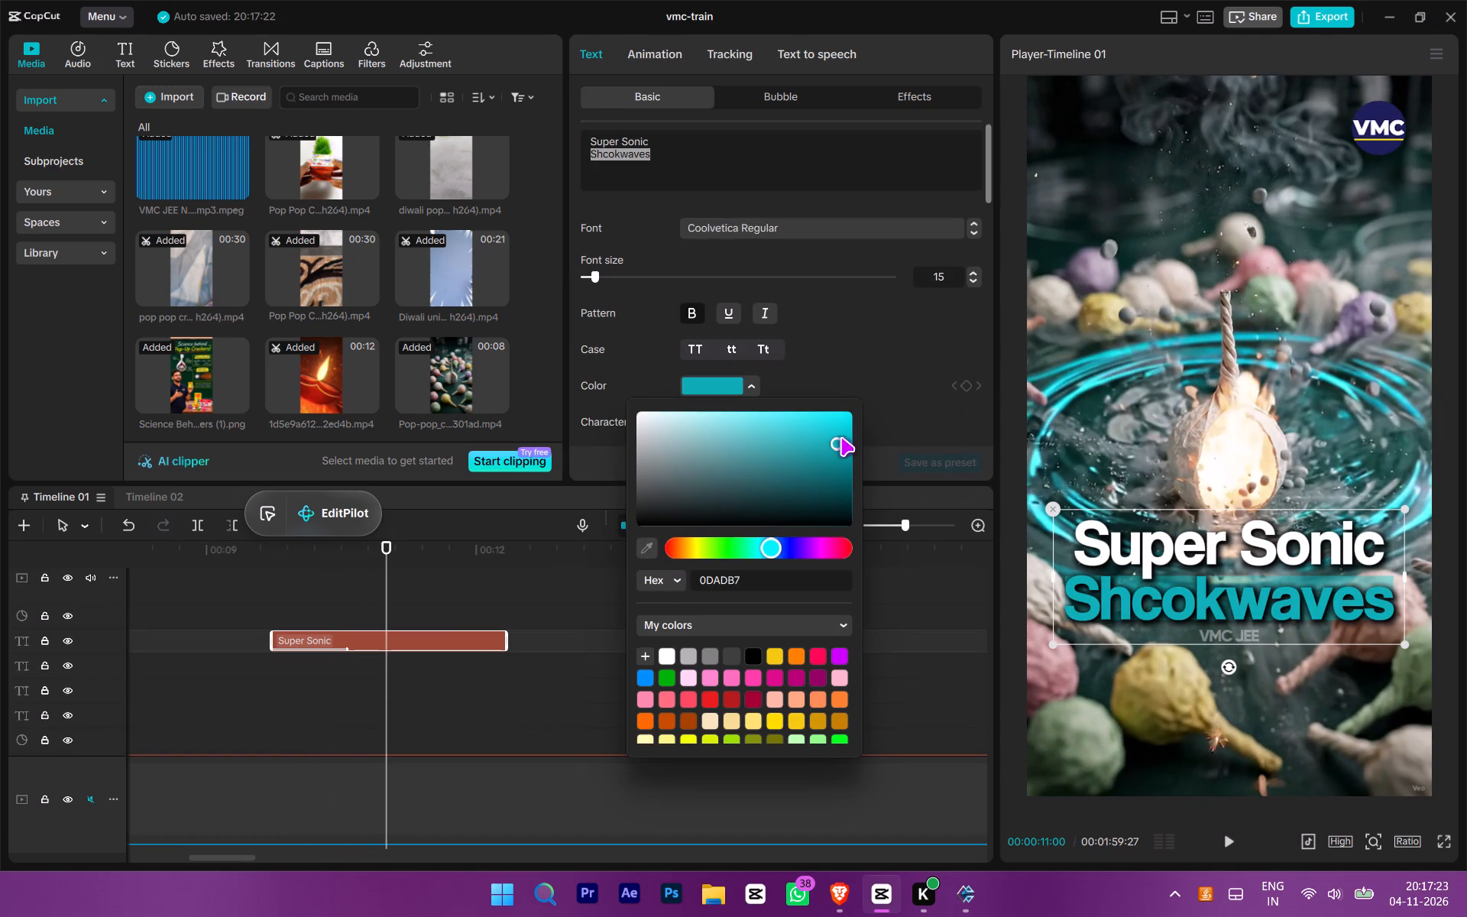
drag(840, 431, 853, 416)
drag(262, 713, 384, 682)
Play from 00:00:11:00 to about 00:00:15 to check the recoloured title and the clips that follow it.
key(space)
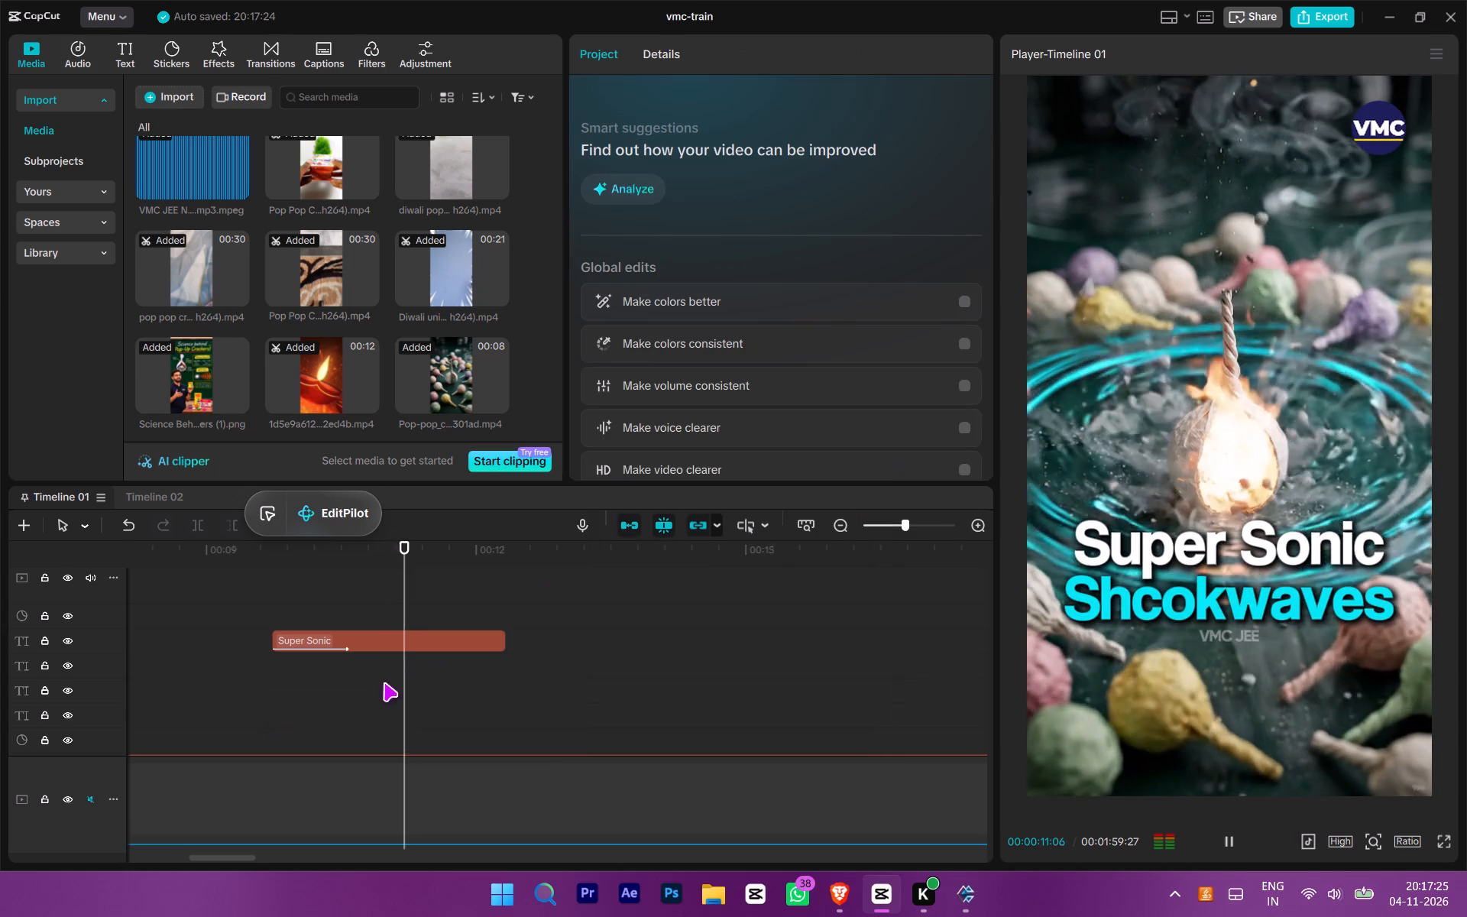
scroll(384, 682, down, 4)
ctrl+scroll(383, 682, up, 3)
ctrl+scroll(383, 682, down, 10)
scroll(383, 693, down, 7)
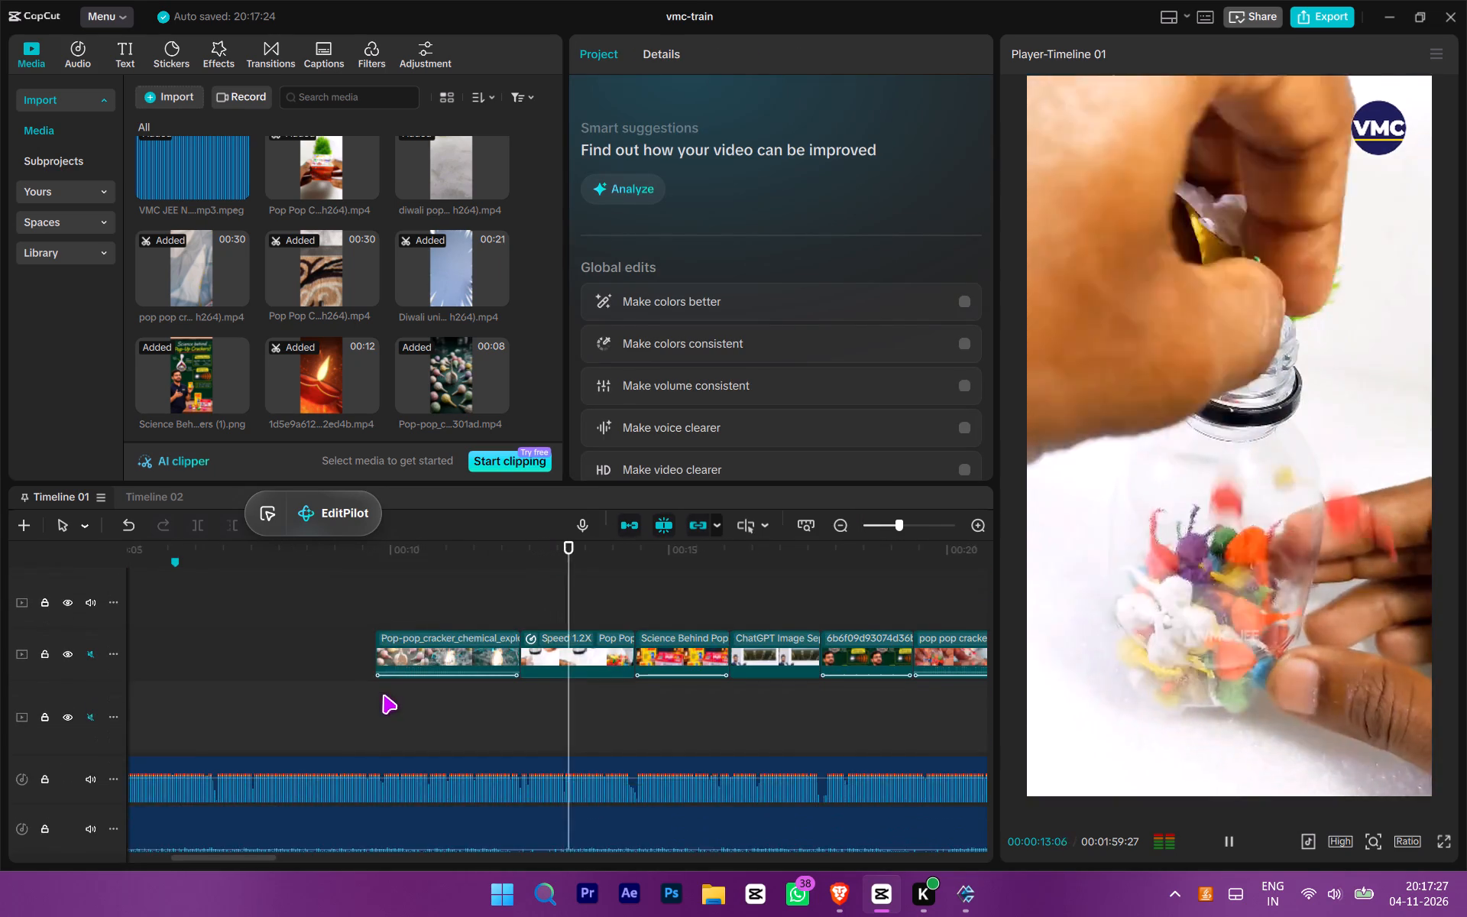
ctrl+scroll(387, 695, down, 8)
scroll(452, 726, down, 3)
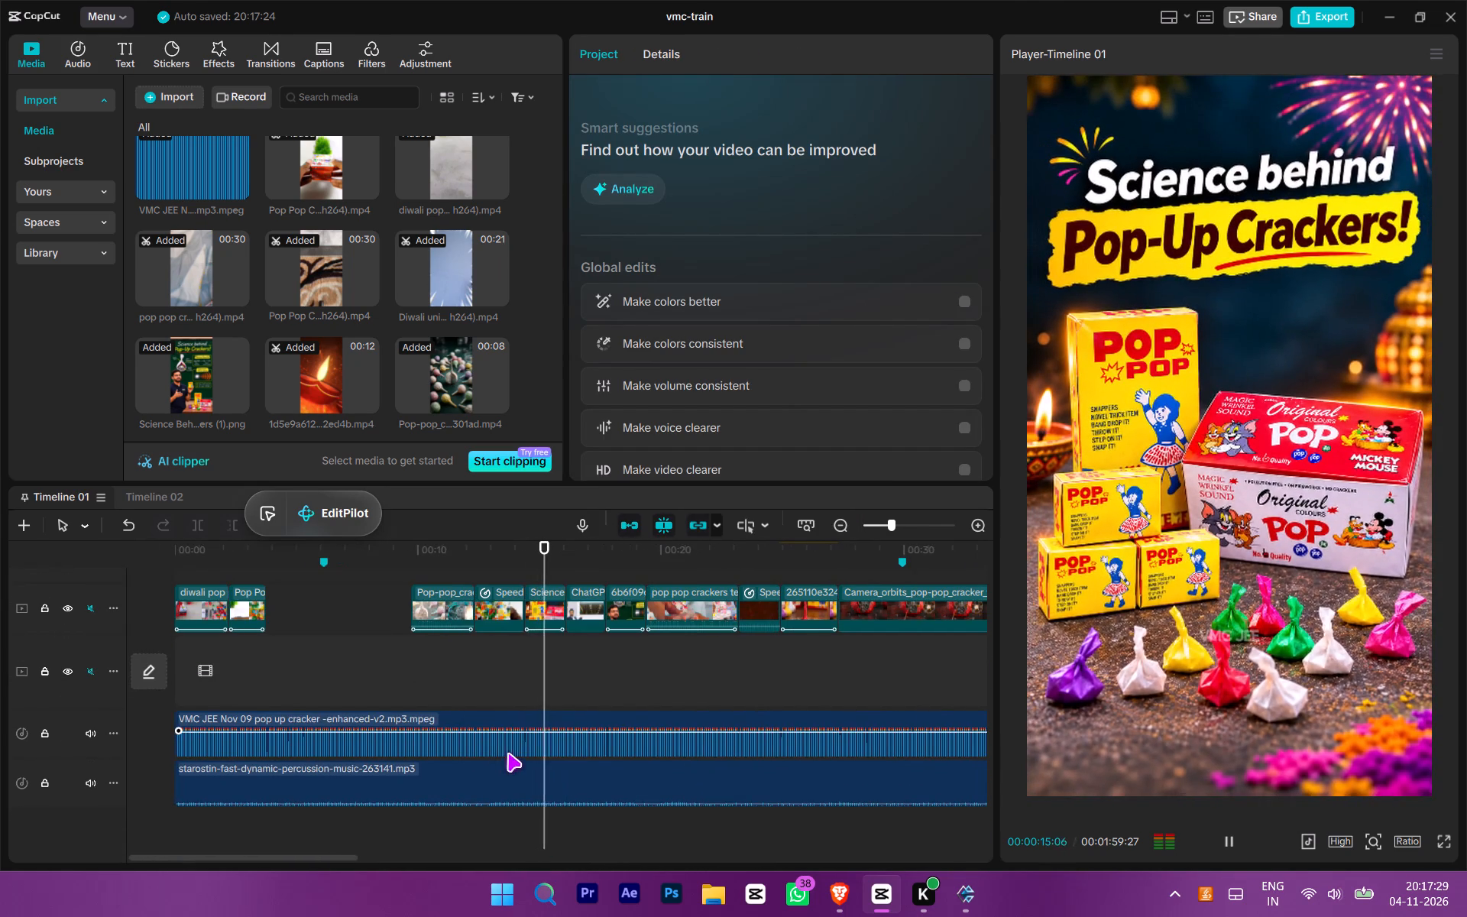
Skim ahead to about 00:00:23 to review the pop-up cracker illustrations and the cracker testing footage.
click(564, 685)
key(space)
click(613, 653)
key(space)
scroll(654, 698, down, 2)
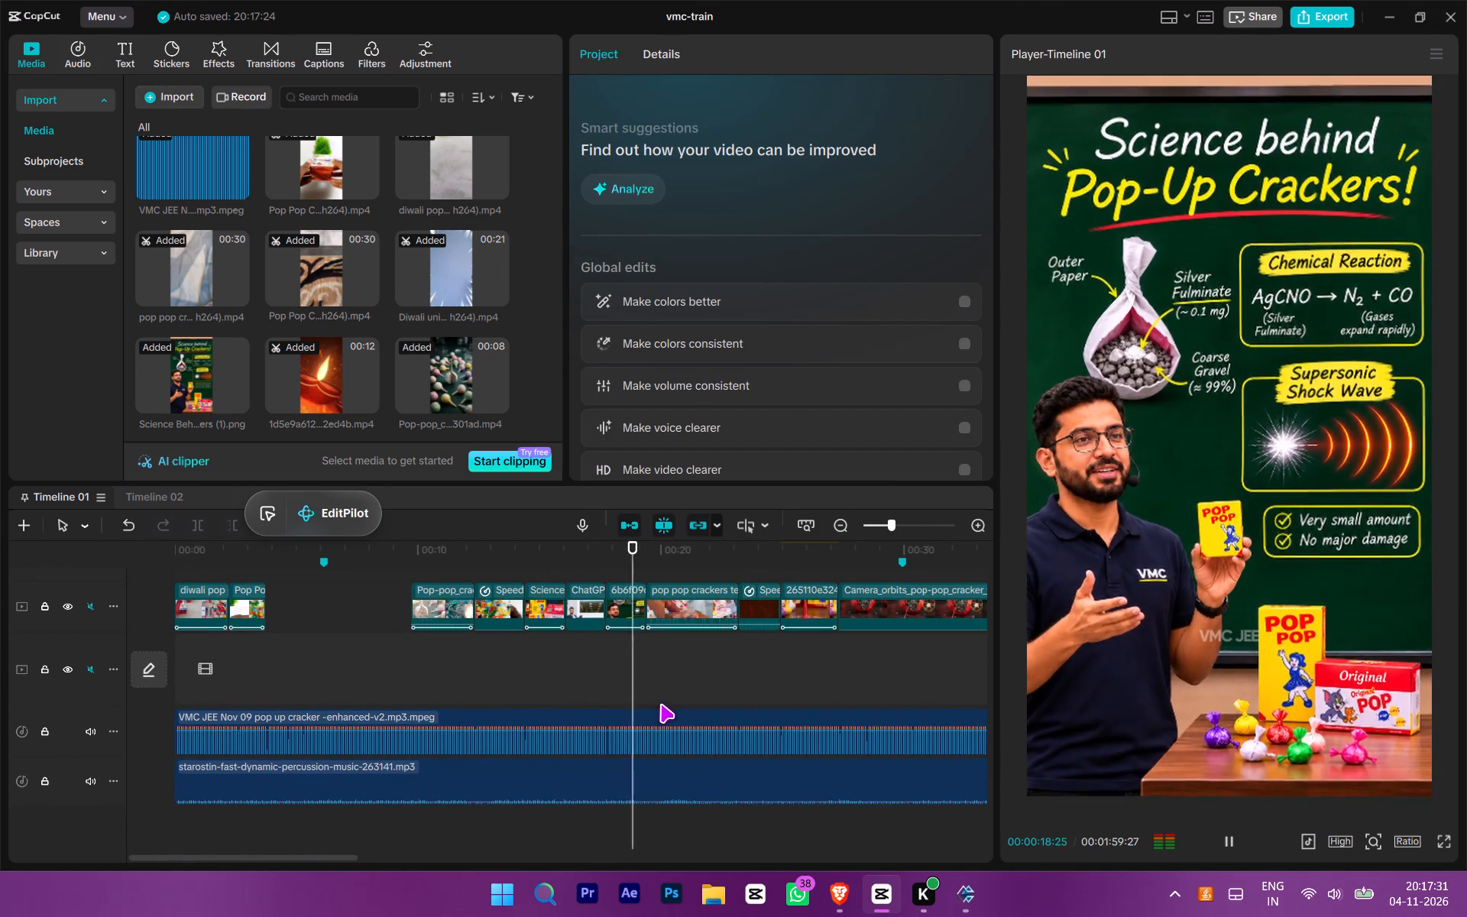
ctrl+scroll(660, 704, down, 2)
scroll(624, 714, up, 2)
ctrl+scroll(624, 714, down, 2)
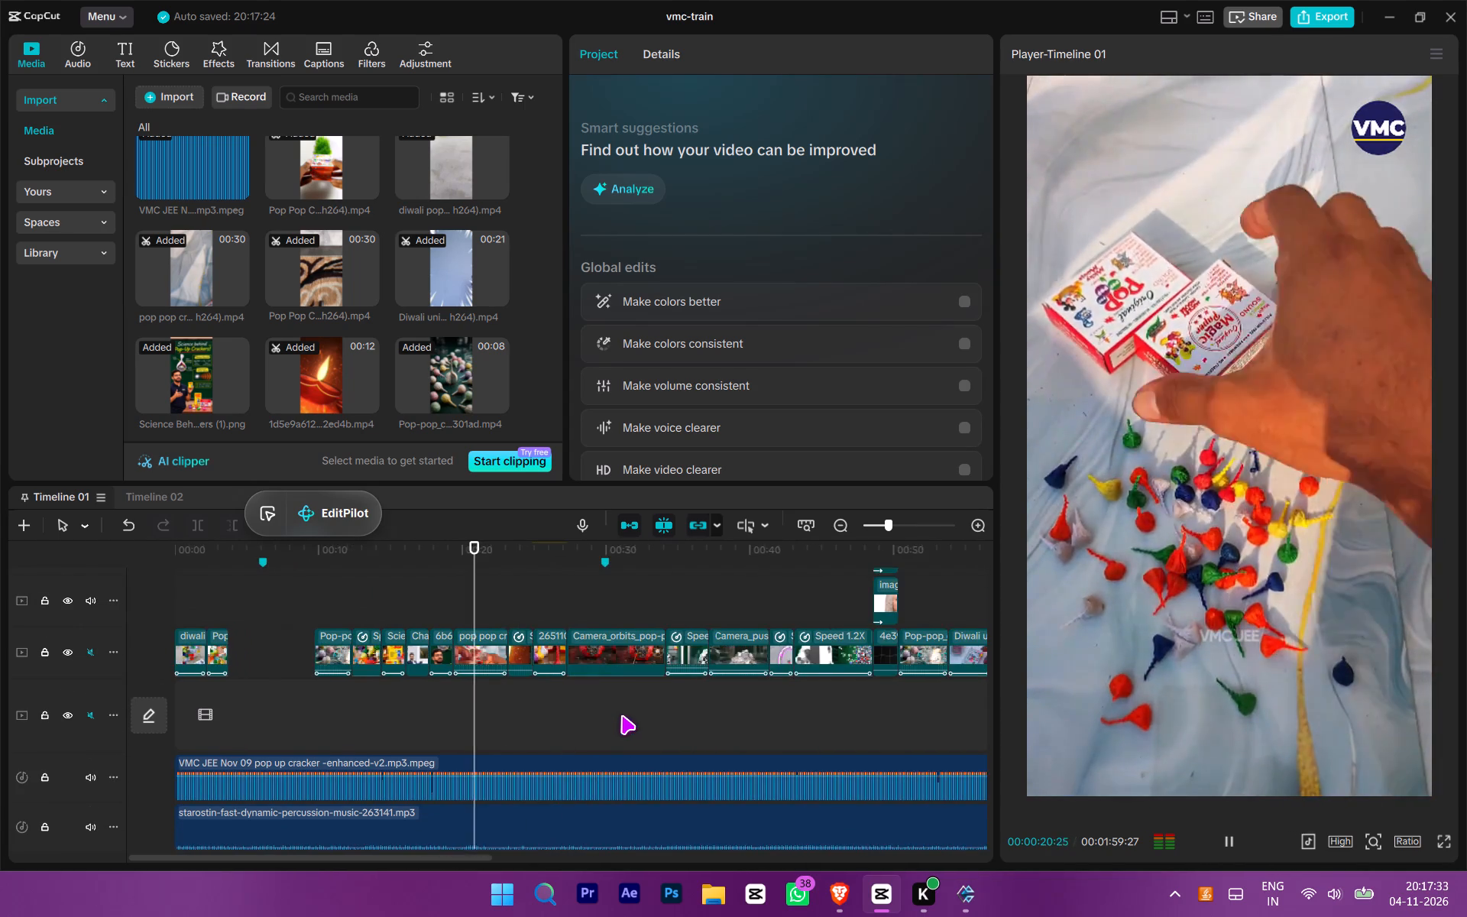
ctrl+scroll(613, 718, up, 6)
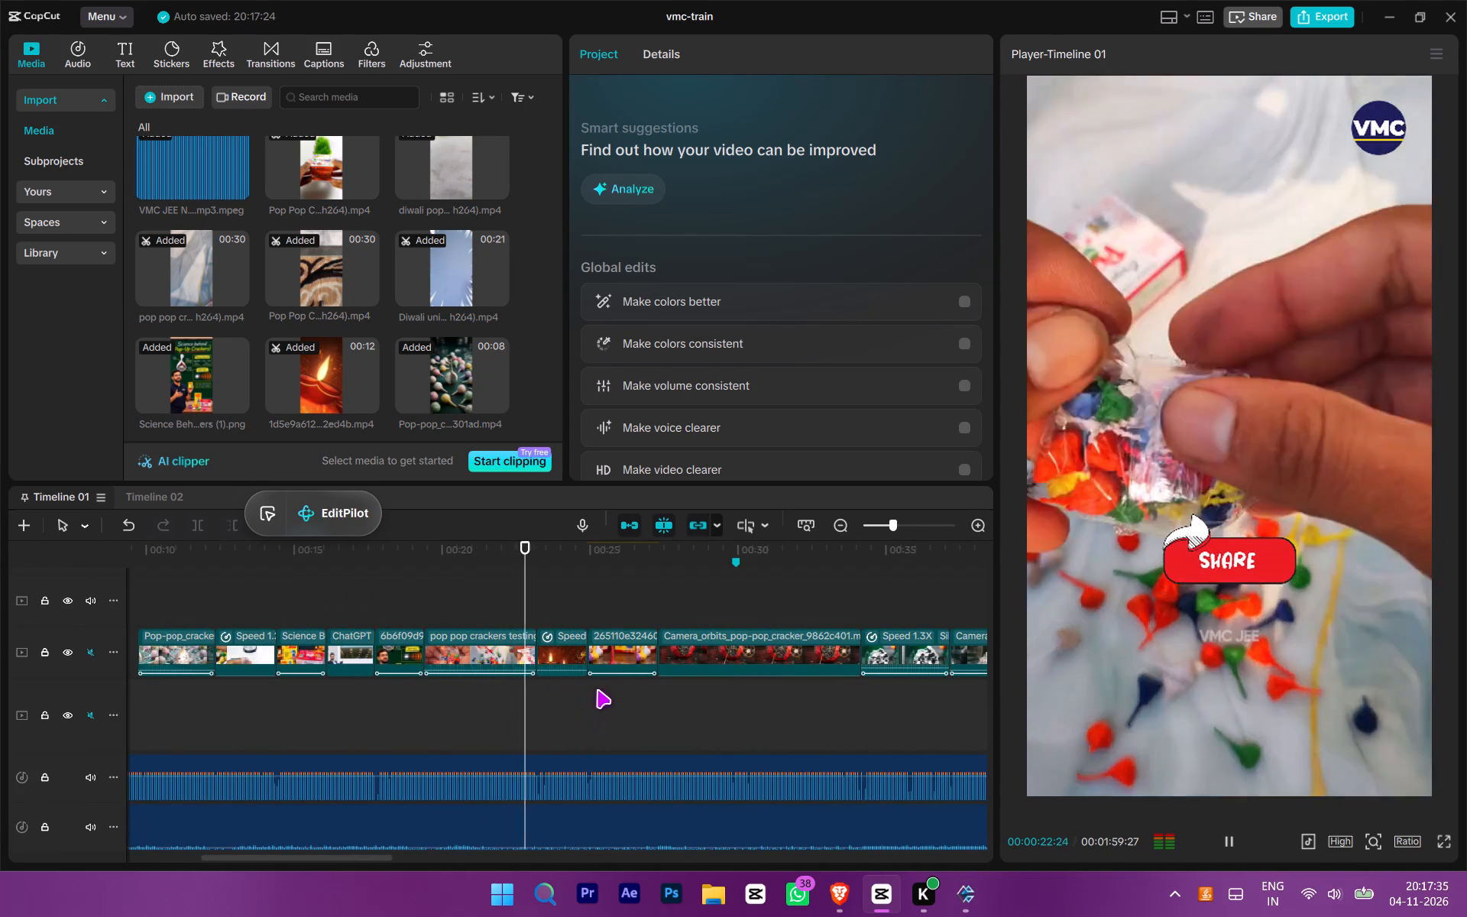
Skip ahead and play from about 00:00:24 to 00:00:35 to review the cracker close-ups and the animated titles.
click(575, 679)
key(space)
click(592, 683)
key(space)
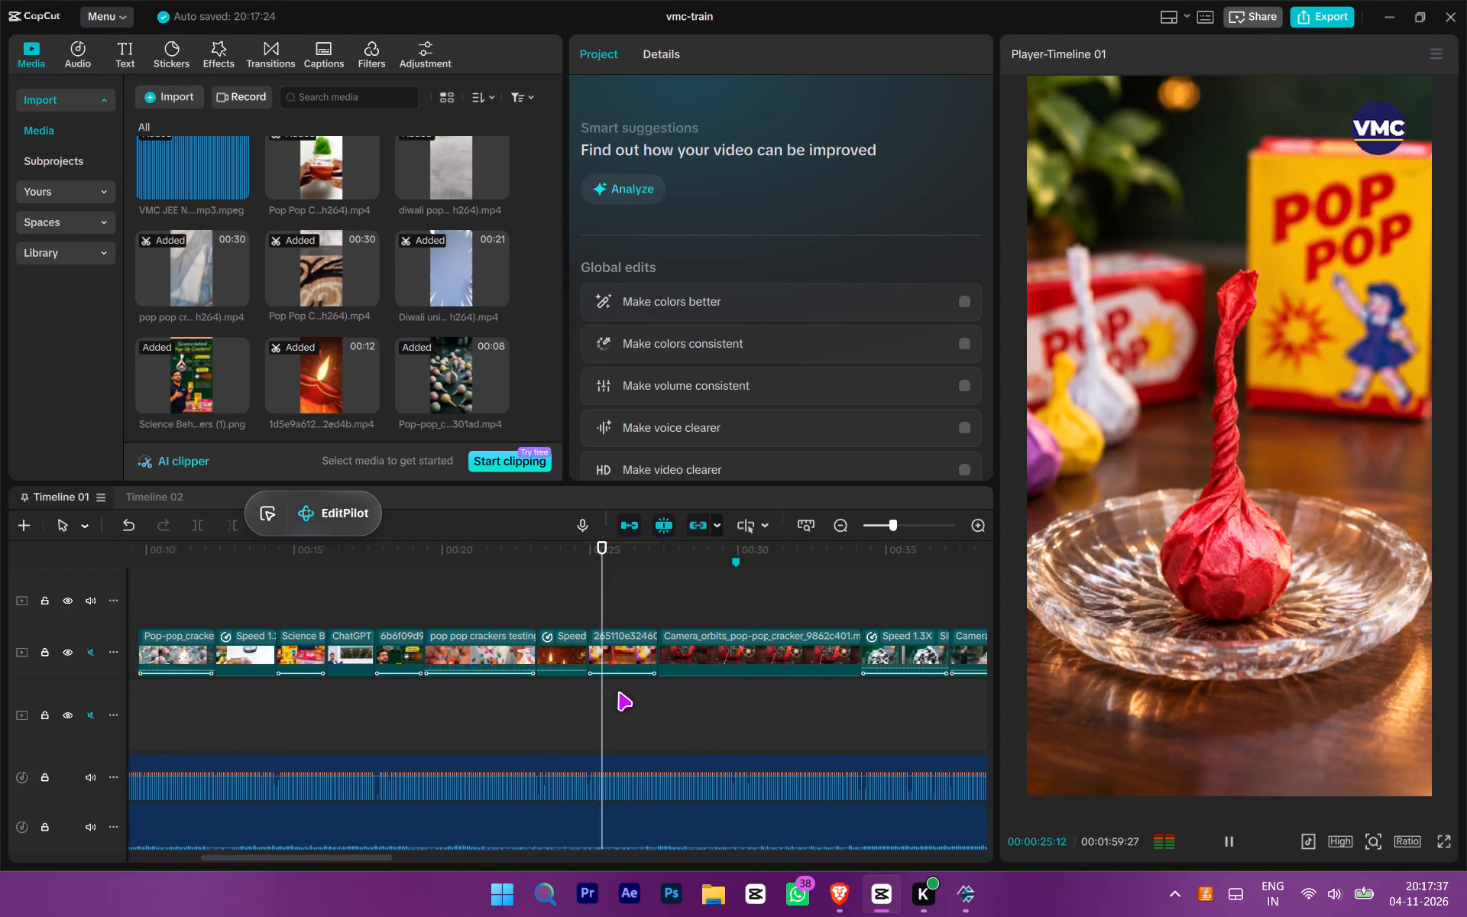
ctrl+scroll(620, 692, down, 2)
ctrl+scroll(624, 695, up, 3)
ctrl+scroll(631, 697, down, 2)
scroll(664, 703, down, 2)
ctrl+scroll(665, 705, down, 2)
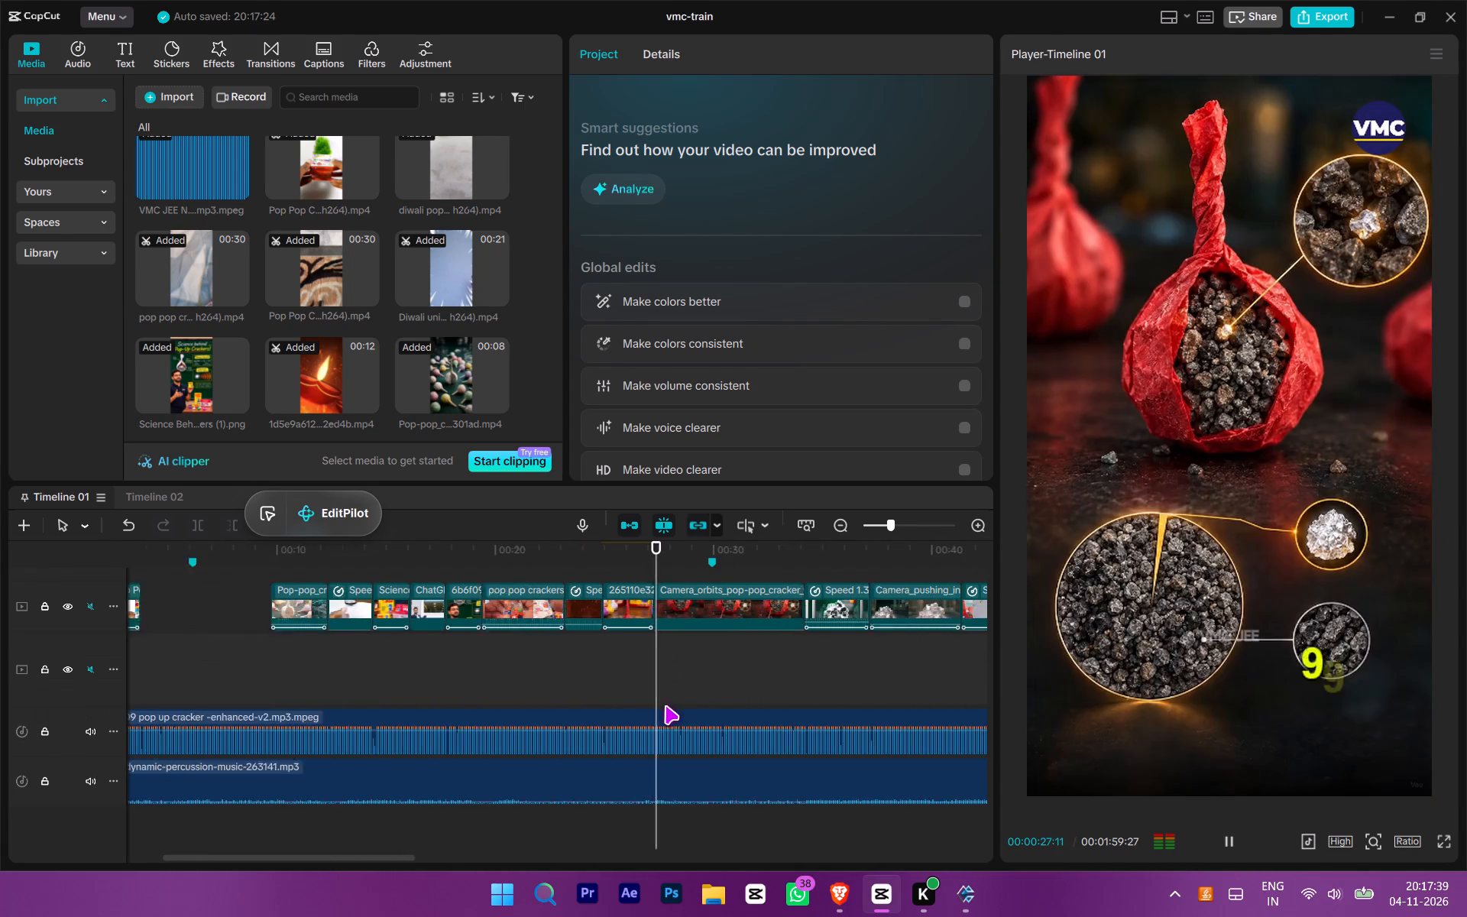
ctrl+scroll(665, 705, down, 1)
scroll(572, 757, down, 1)
scroll(517, 753, up, 3)
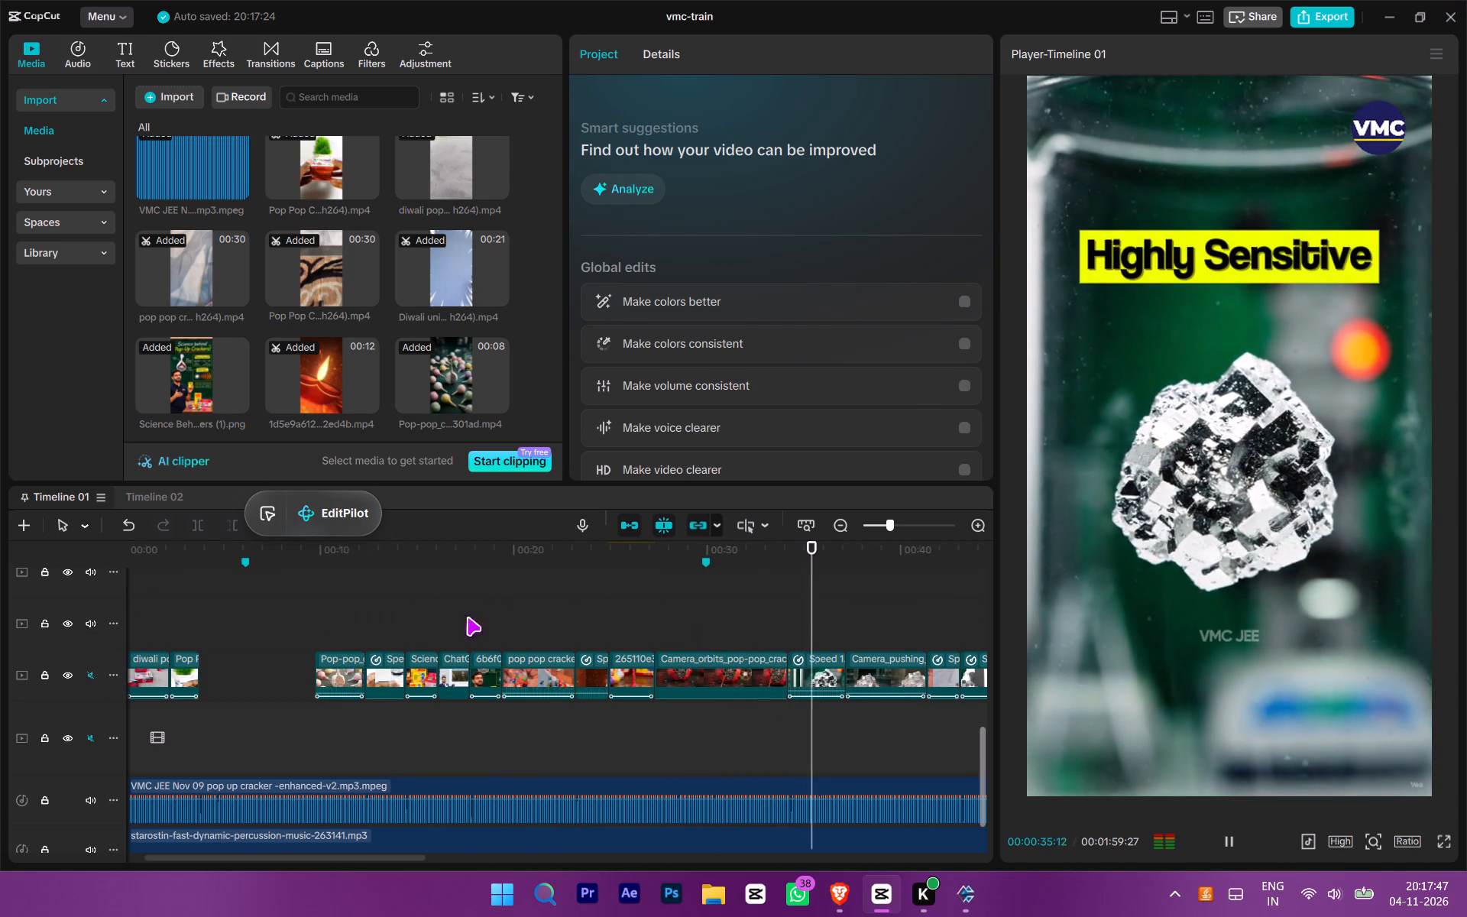
Replay the opening from the start to about 00:00:05 to examine the empty stretch after the first two clips, and return to the start.
click(376, 628)
drag(376, 628, 0, 667)
key(space)
ctrl+scroll(381, 731, up, 4)
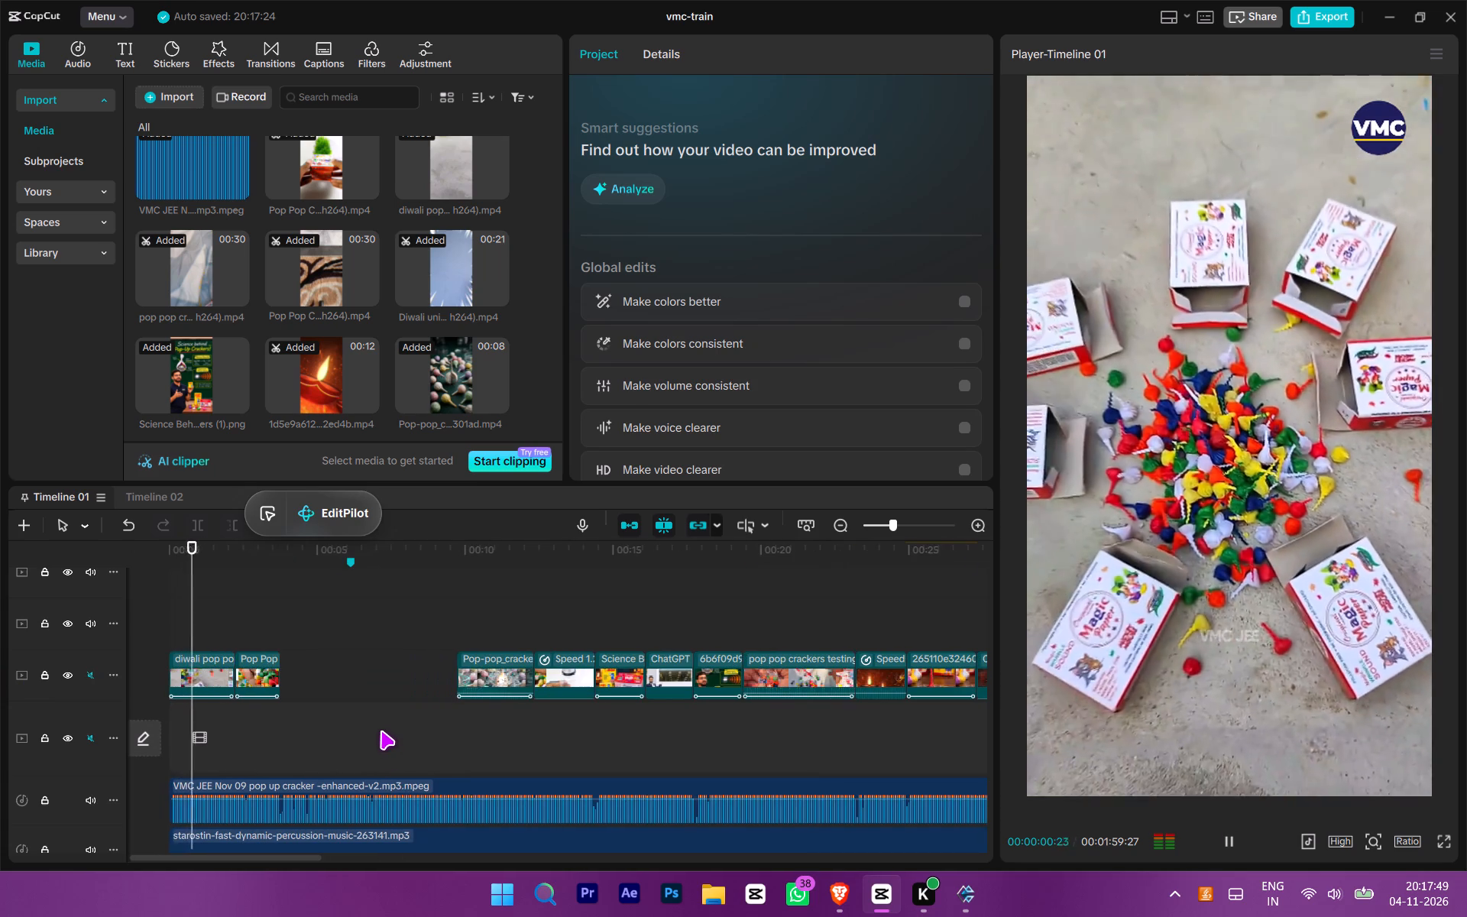
scroll(381, 731, down, 1)
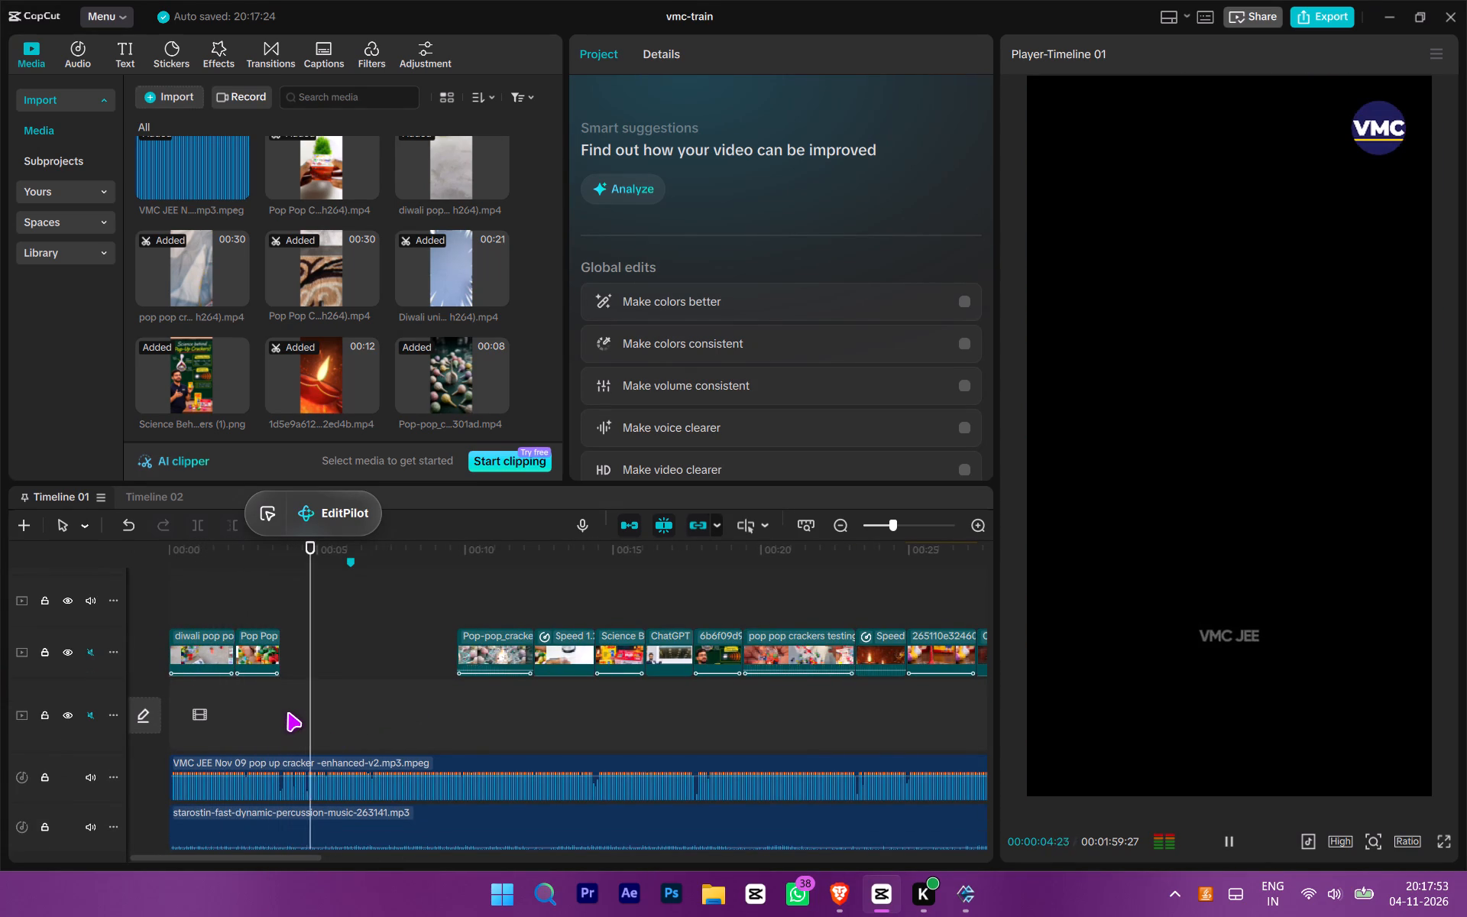
click(287, 711)
drag(287, 711, 0, 672)
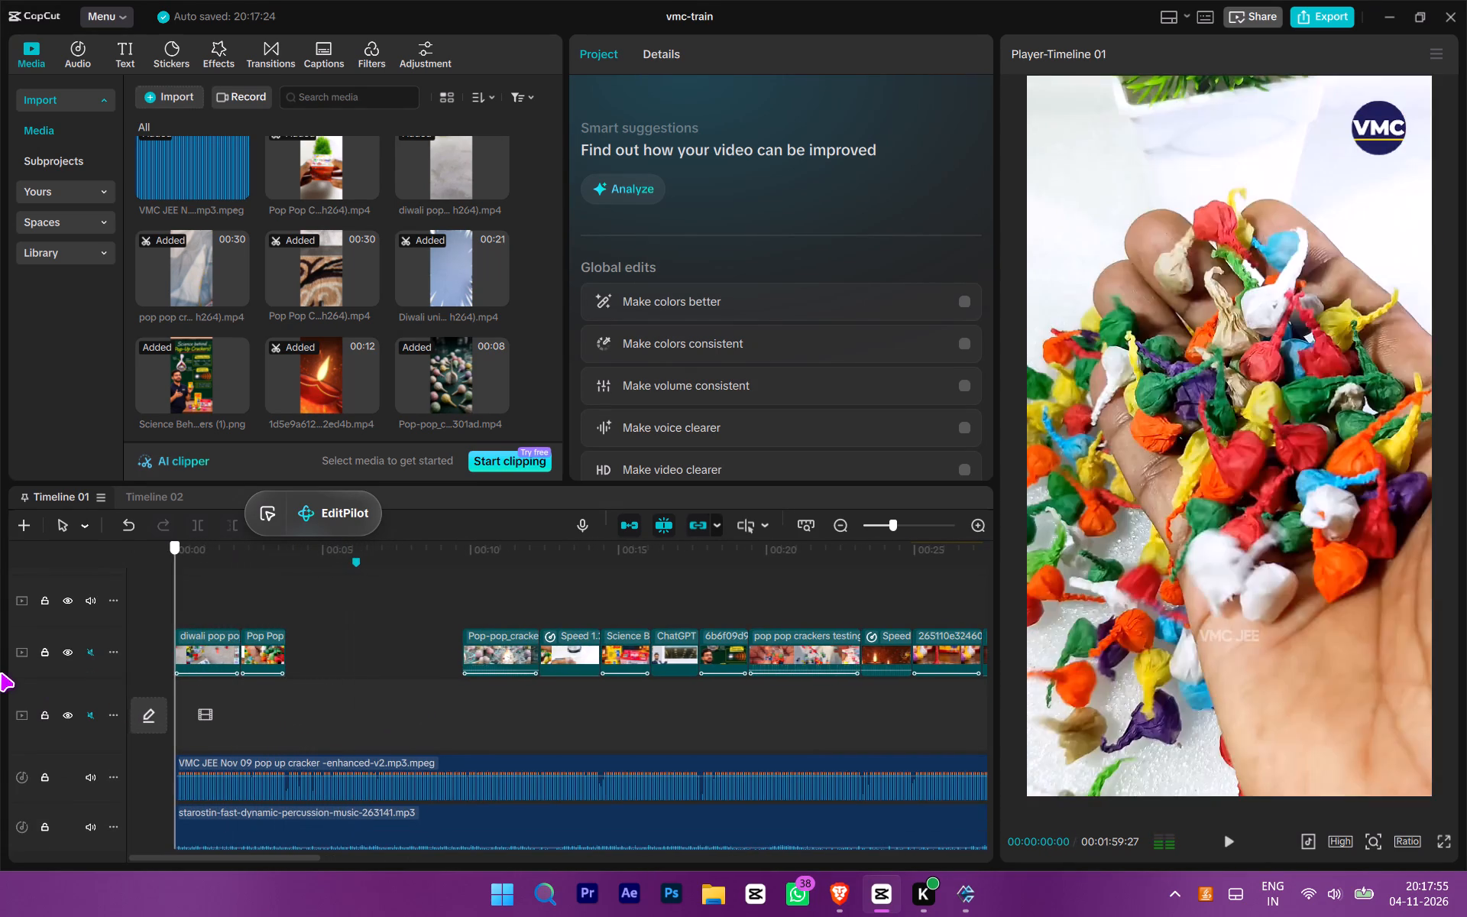
drag(0, 672, 0, 676)
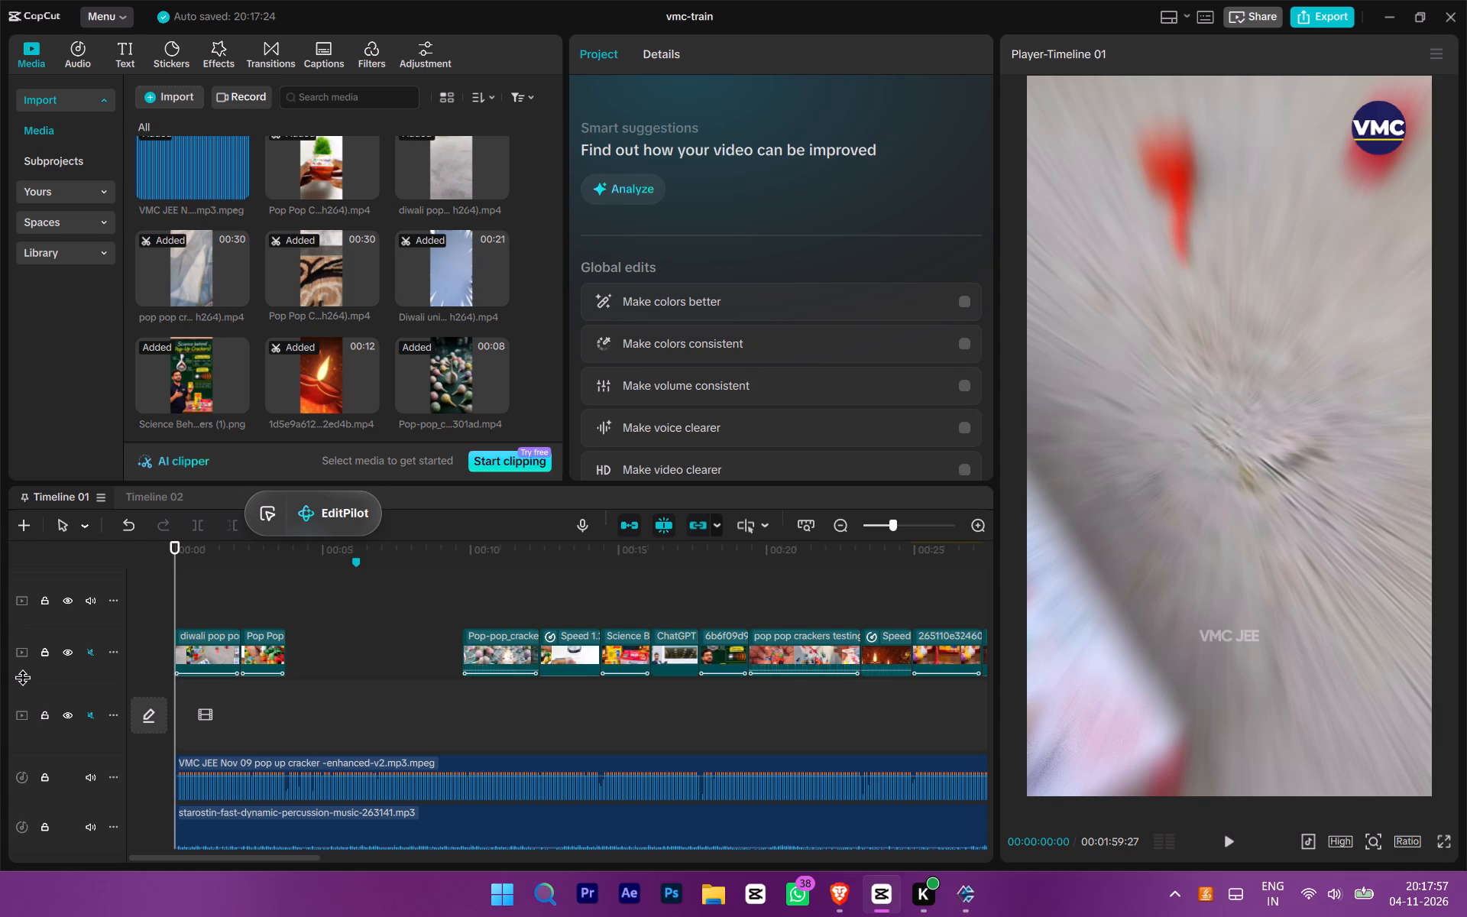
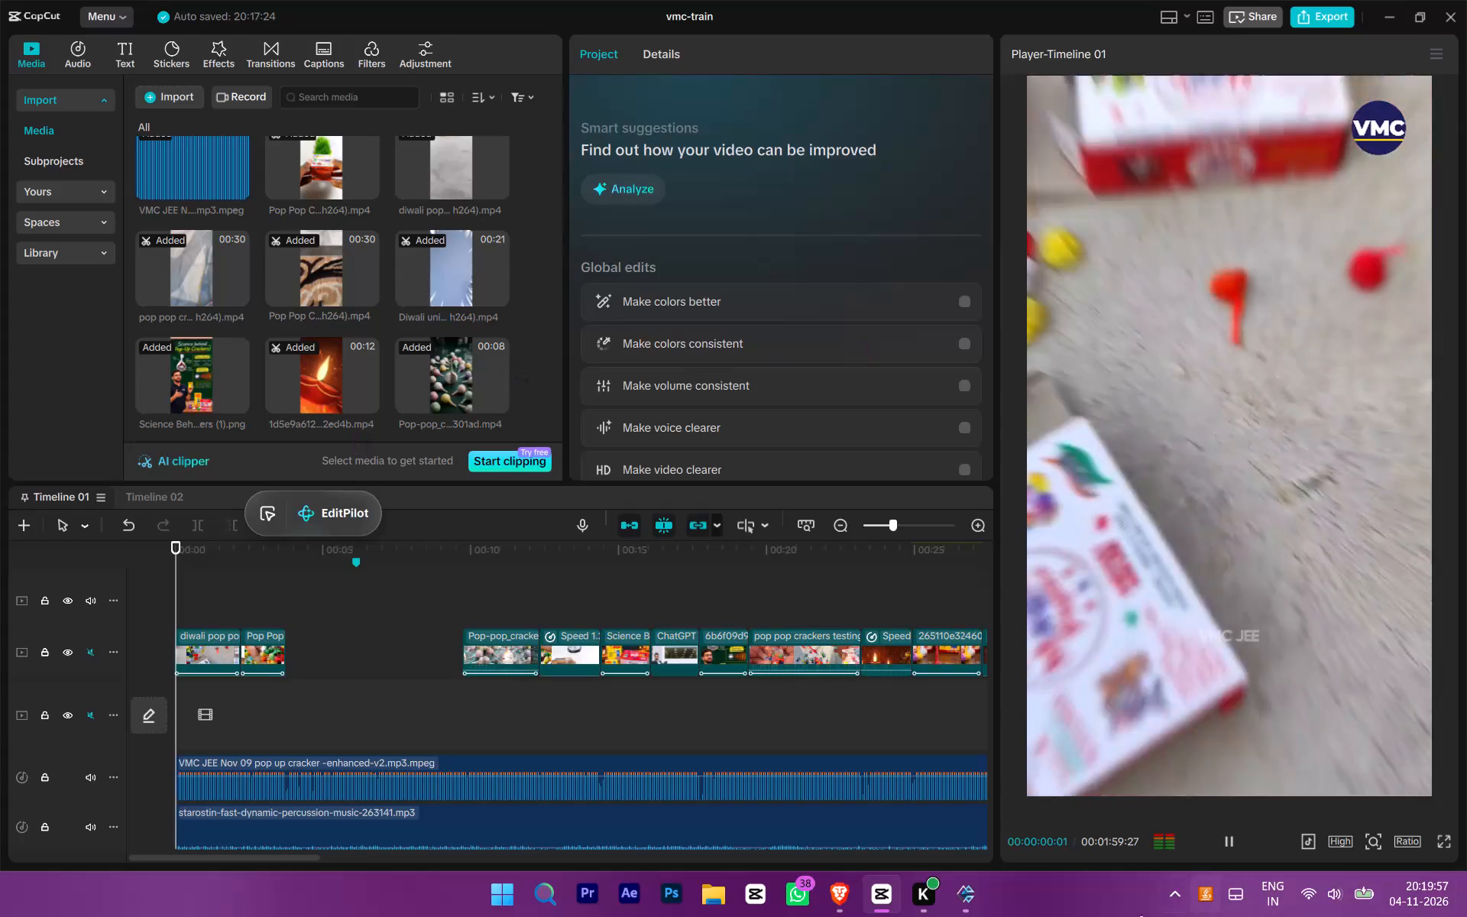
Play the opening from the start to examine the first two clips and where the empty stretch begins.
scroll(475, 711, down, 2)
ctrl+scroll(376, 705, down, 4)
scroll(347, 684, up, 3)
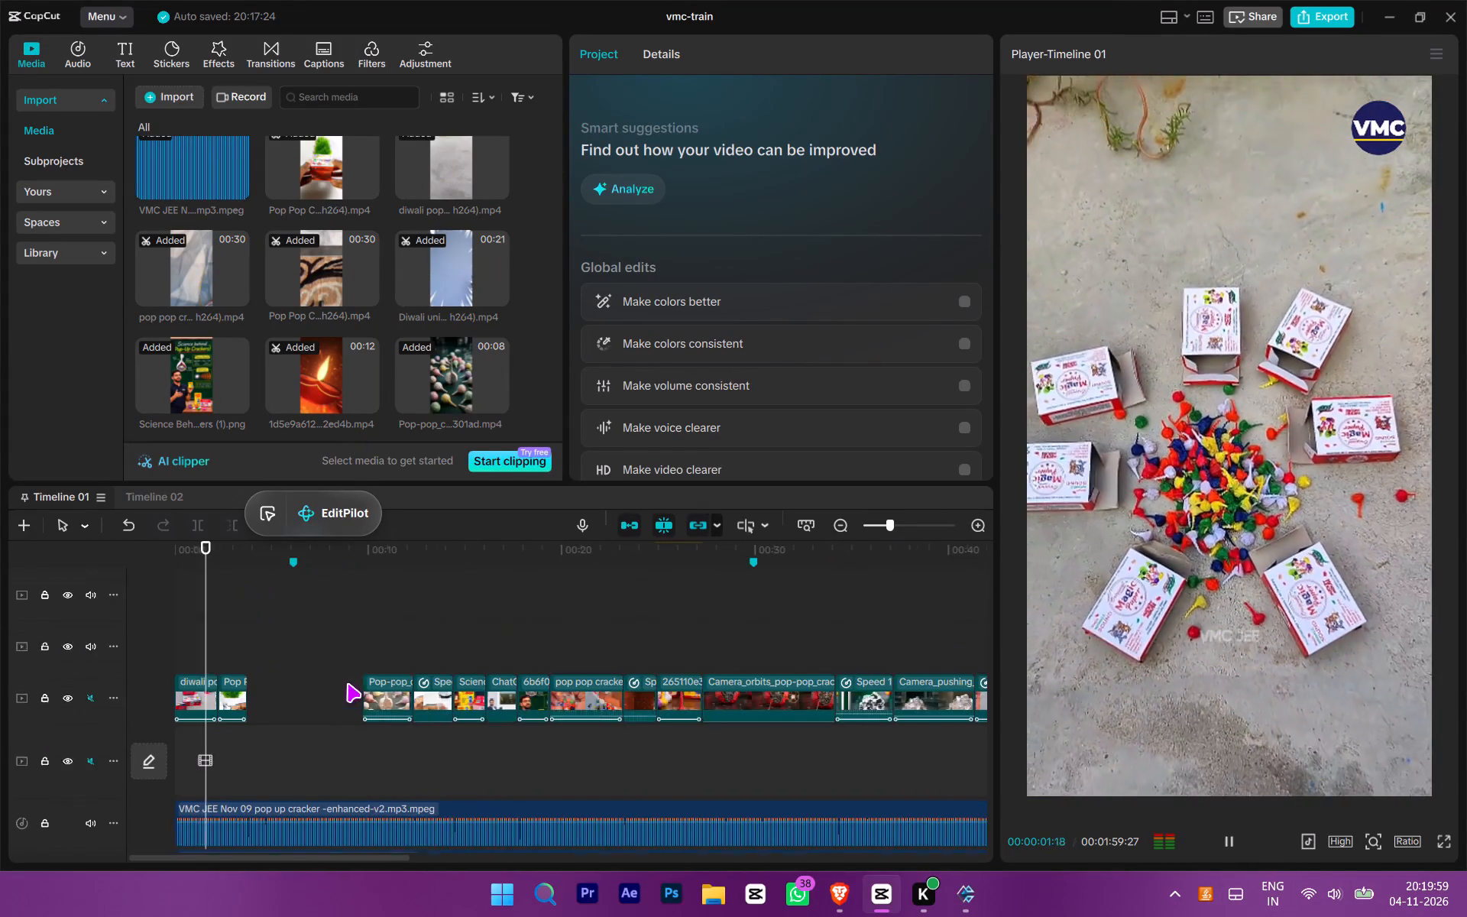
scroll(347, 683, up, 2)
scroll(347, 683, down, 6)
scroll(347, 686, up, 4)
ctrl+scroll(344, 711, up, 4)
ctrl+scroll(234, 739, up, 4)
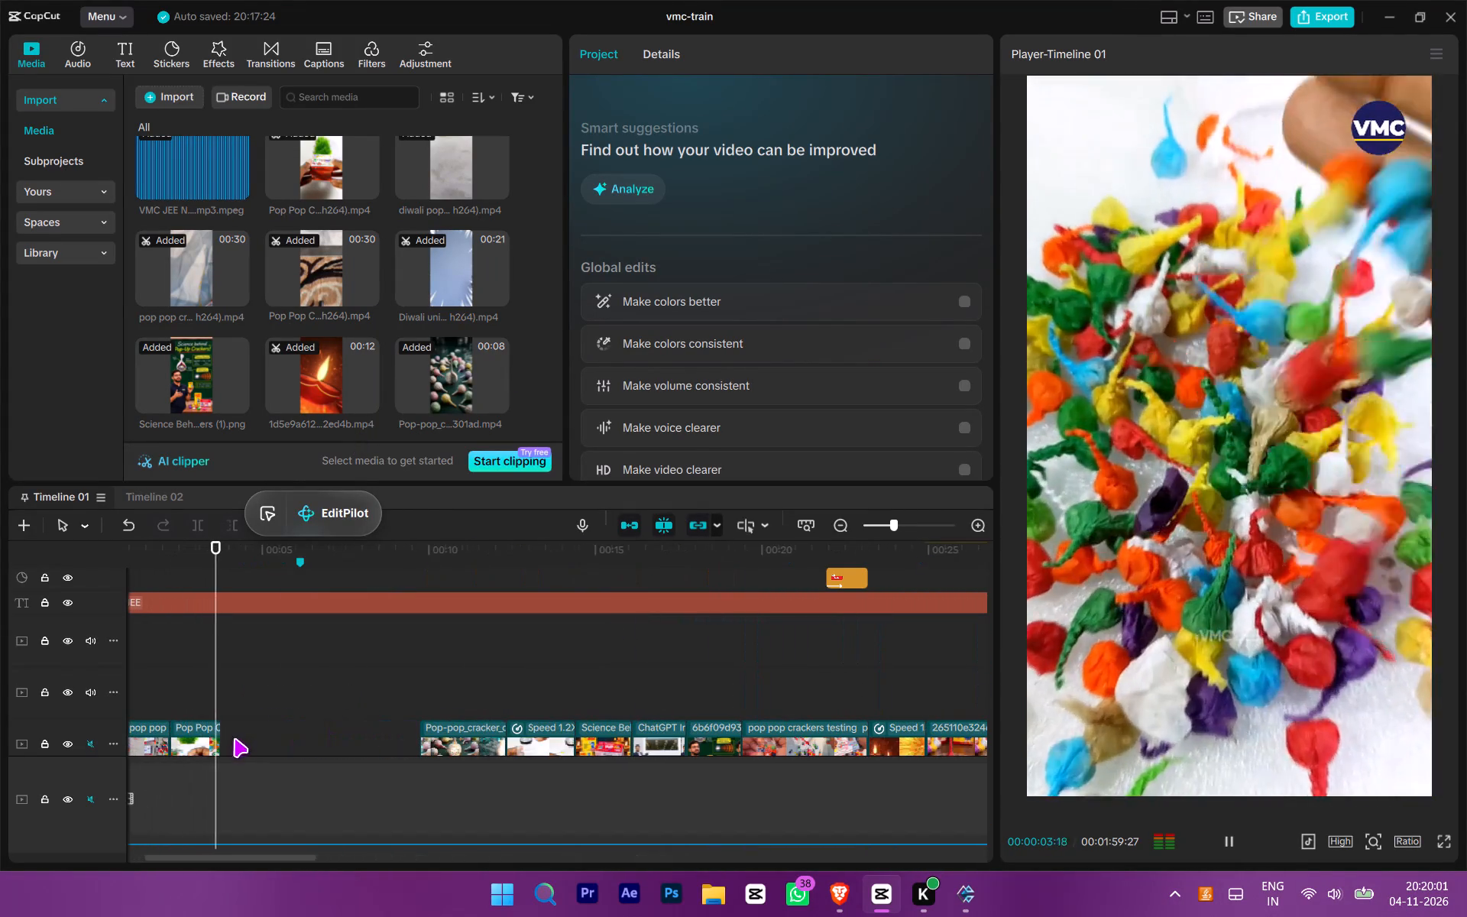
drag(368, 688, 0, 734)
ctrl+scroll(212, 705, up, 4)
drag(288, 663, 0, 704)
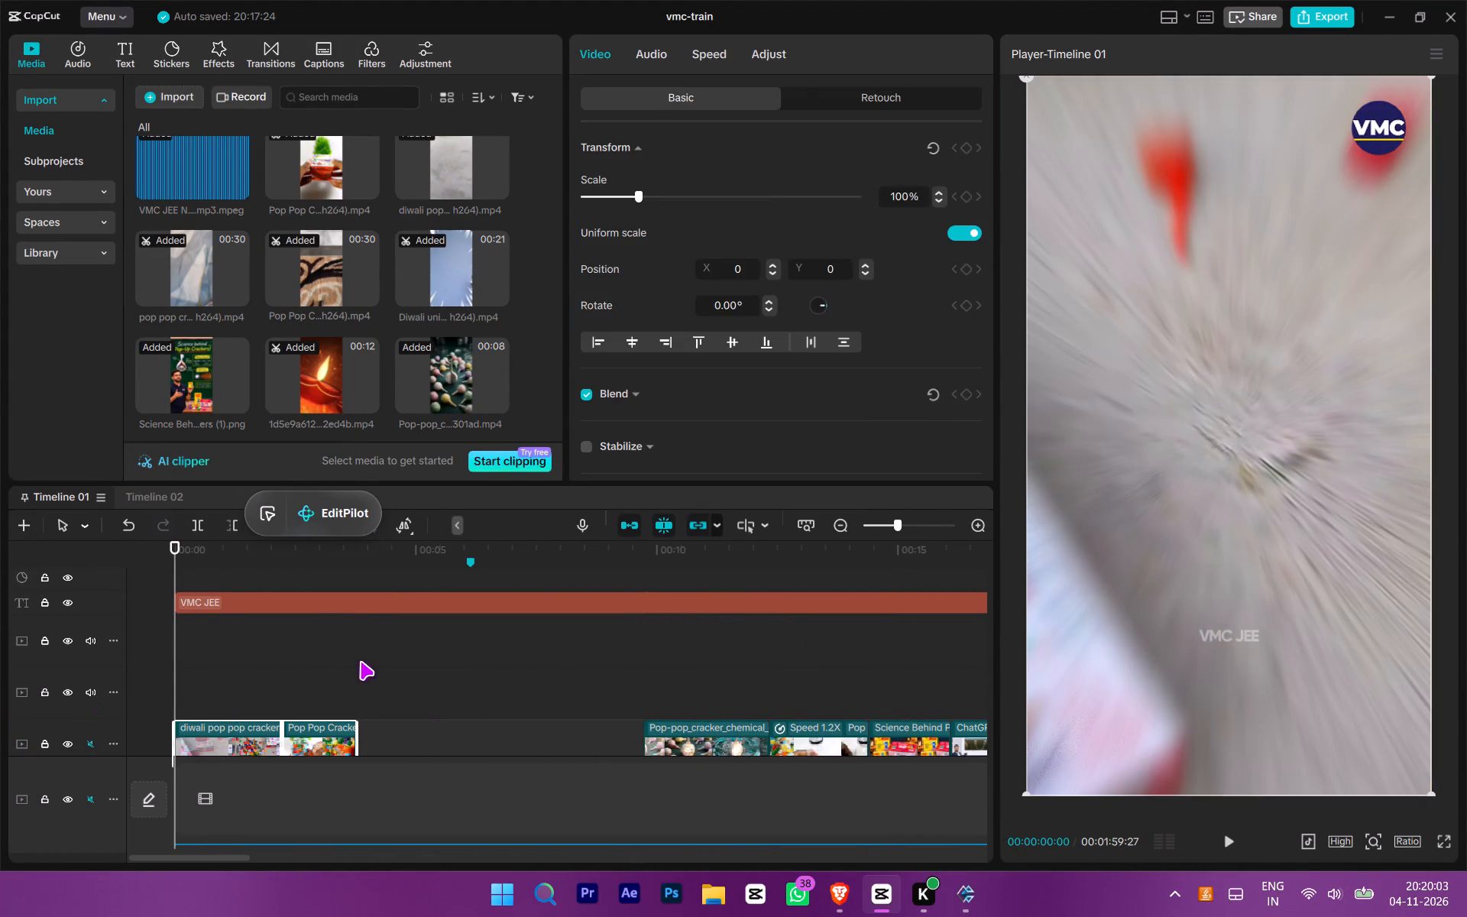
click(360, 661)
key(space)
ctrl+scroll(382, 724, up, 5)
drag(497, 661, 0, 701)
scroll(471, 610, down, 4)
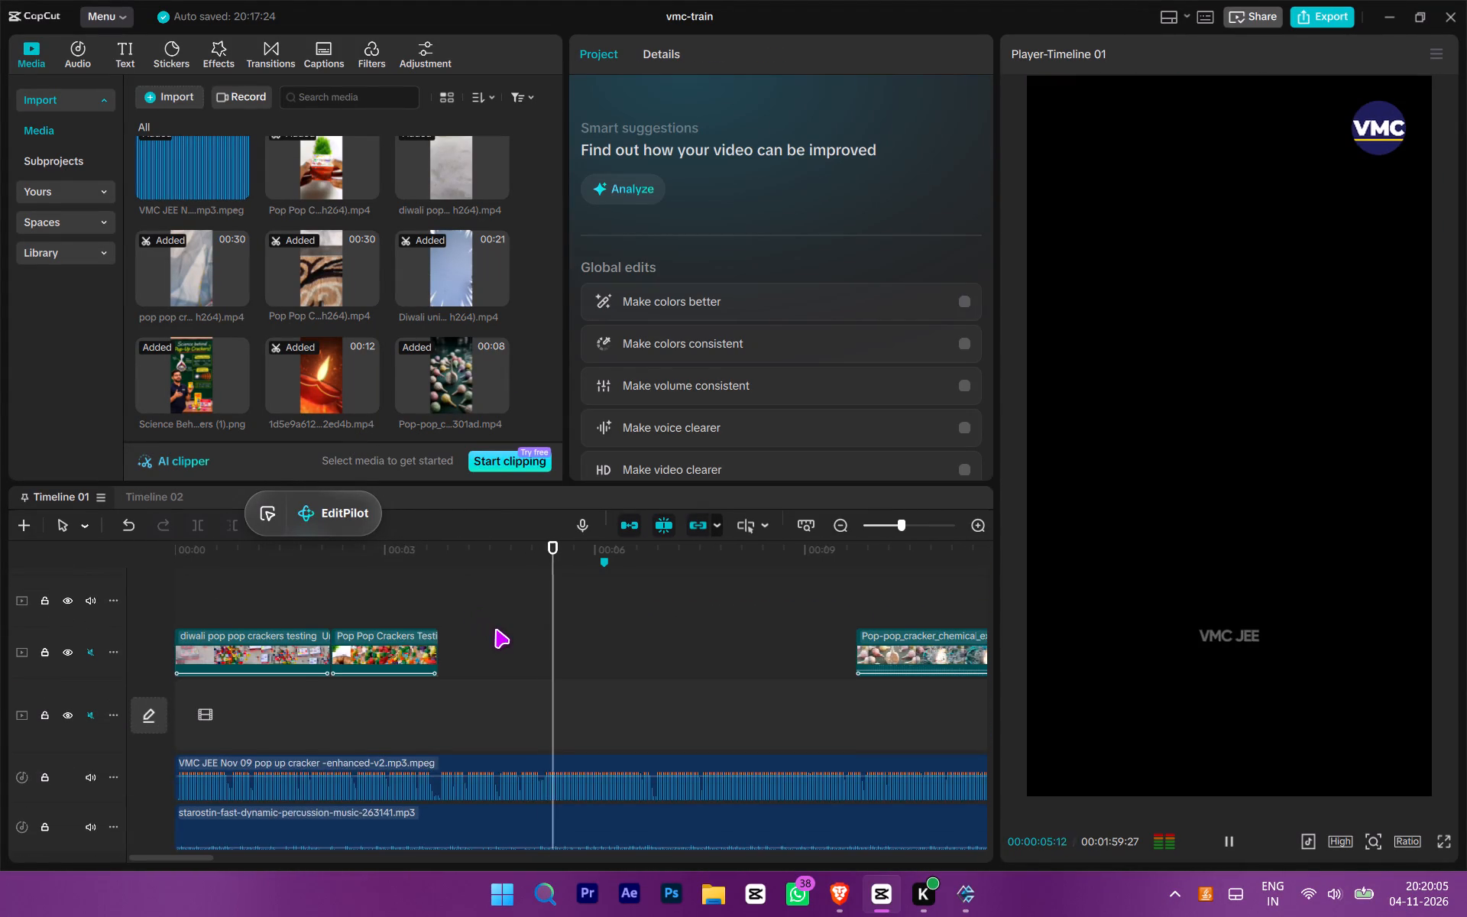
ctrl+scroll(500, 631, up, 2)
ctrl+scroll(562, 627, down, 2)
ctrl+scroll(640, 668, down, 4)
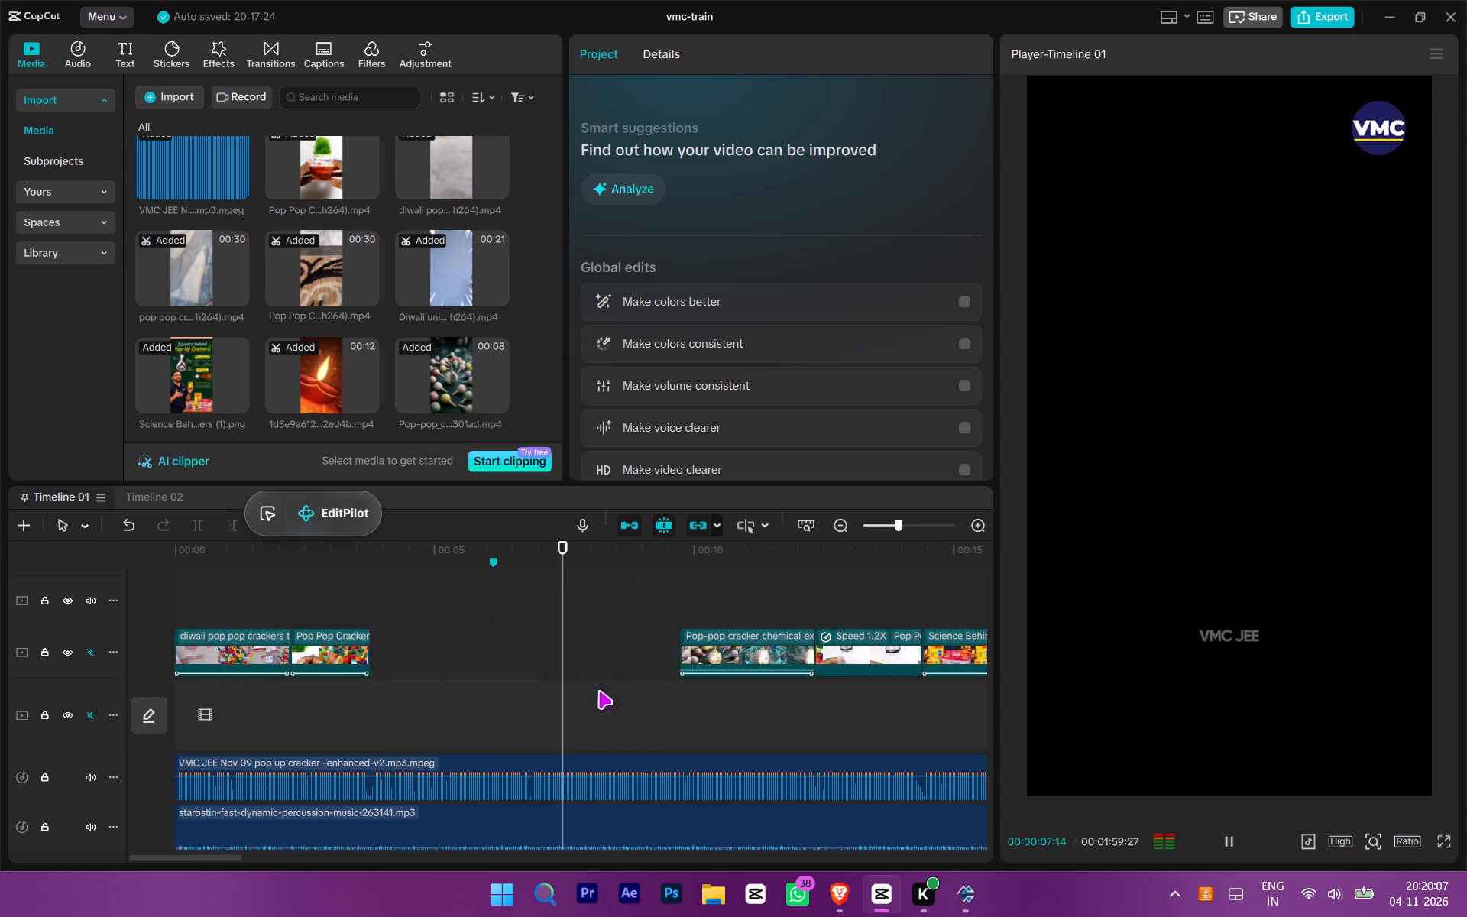
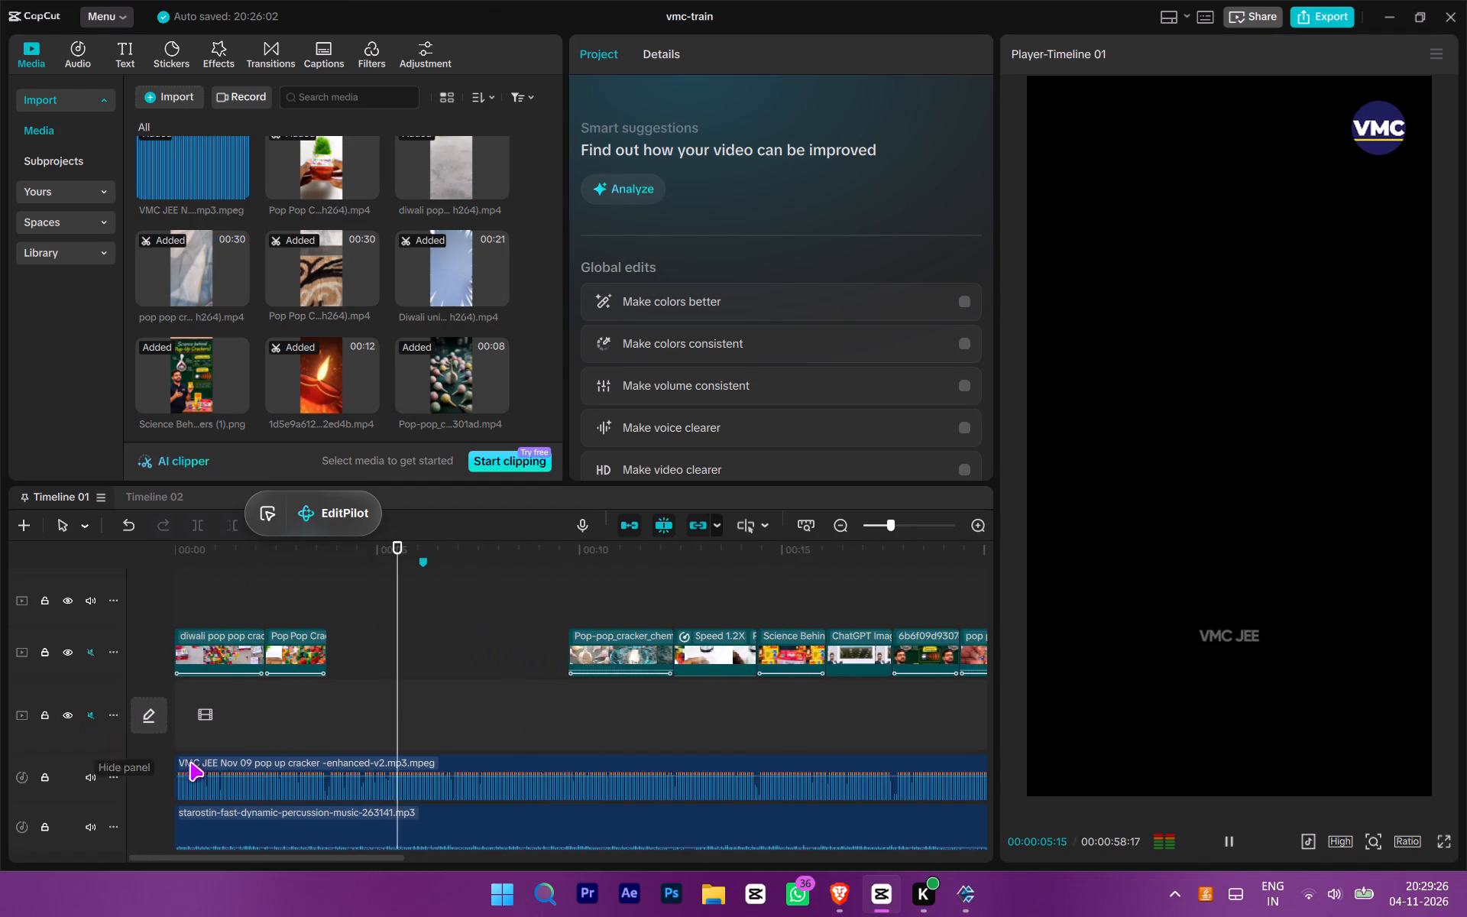
ctrl+scroll(258, 753, down, 4)
ctrl+scroll(470, 876, down, 3)
key(space)
scroll(386, 402, down, 4)
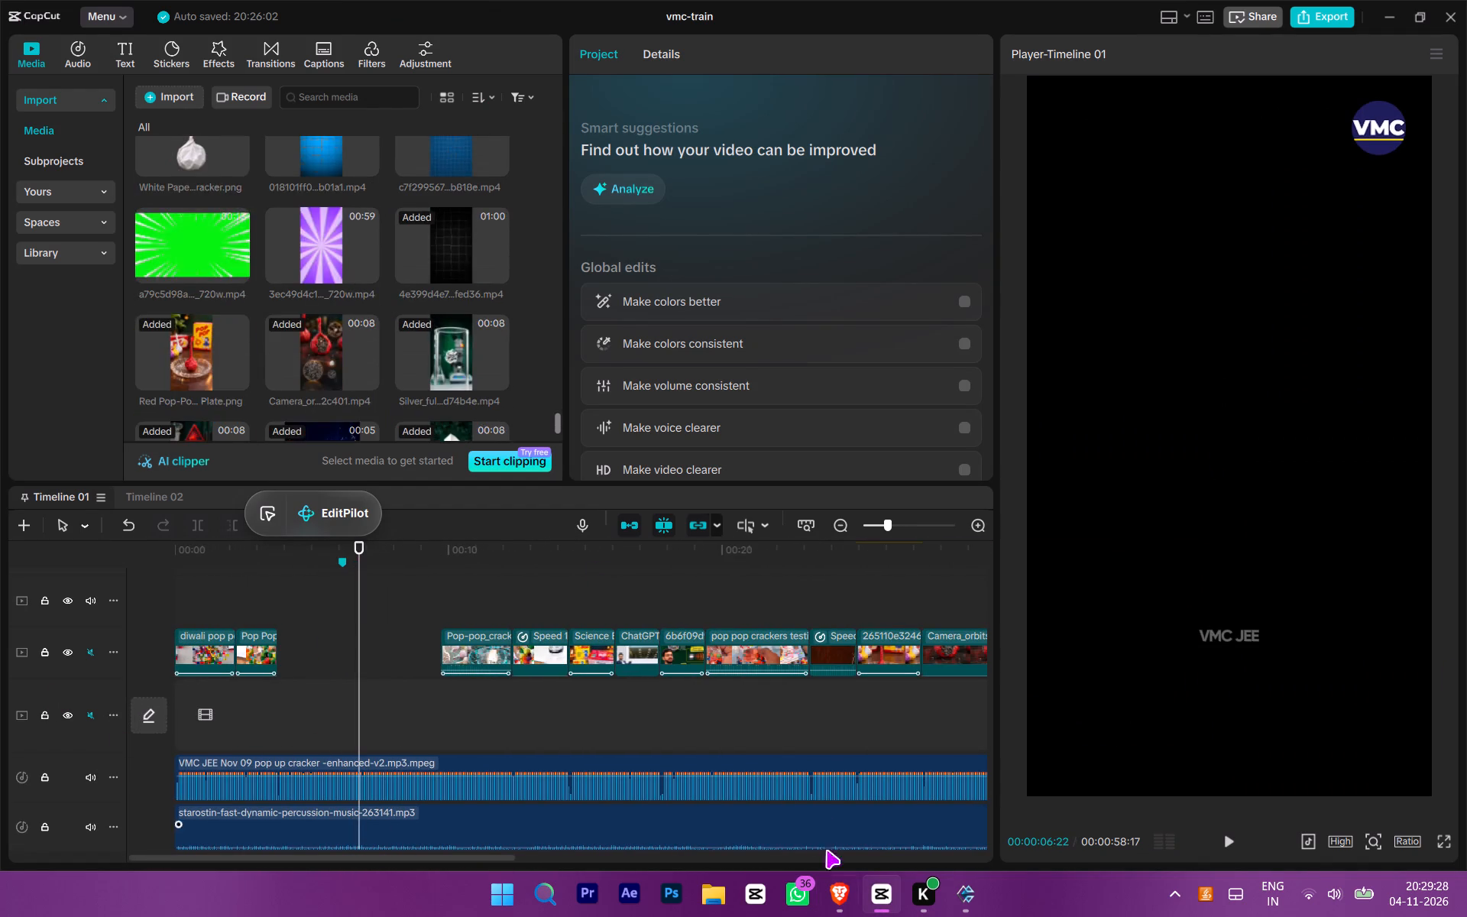
Switch back to the ChatGPT conversation with the beaker image in the browser.
click(847, 906)
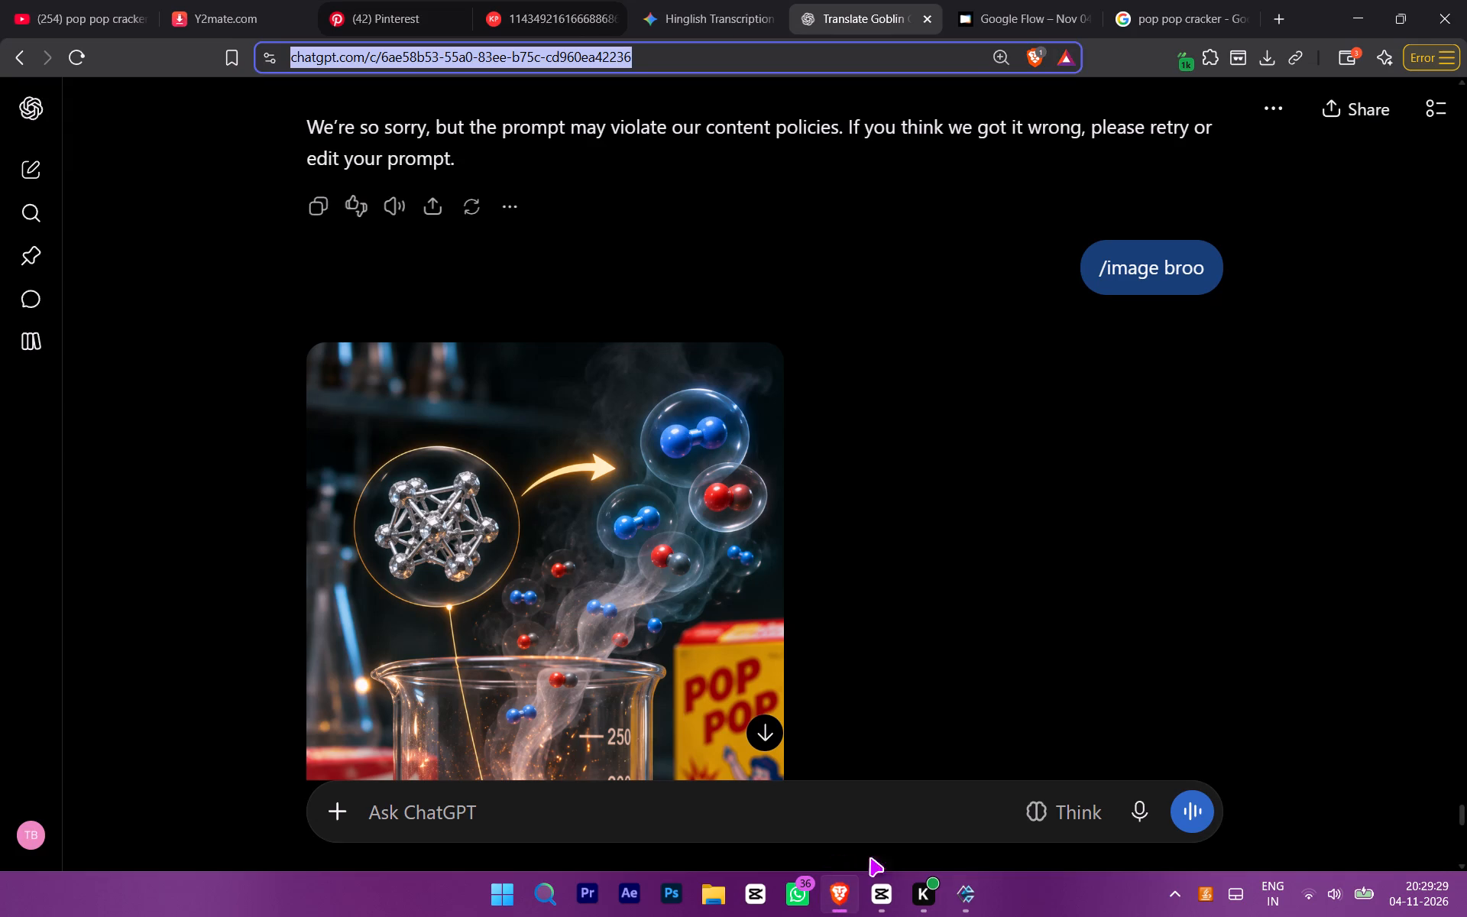
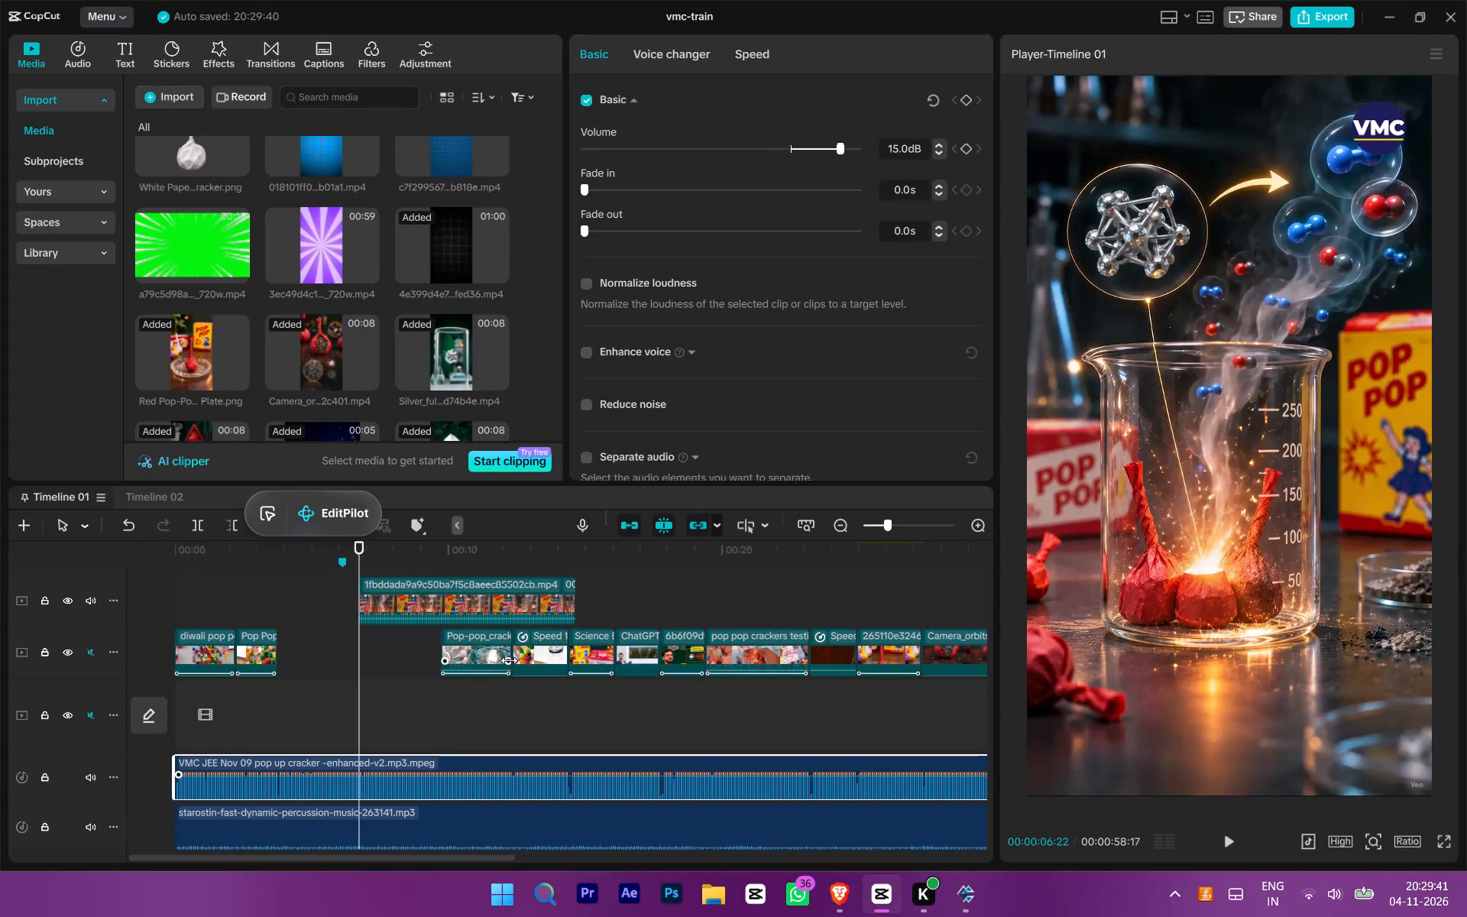
Play through the beaker reaction clip's opening and trim its start to 00:00:06:25.
click(423, 714)
drag(423, 714, 364, 716)
key(space)
ctrl+scroll(365, 701, up, 3)
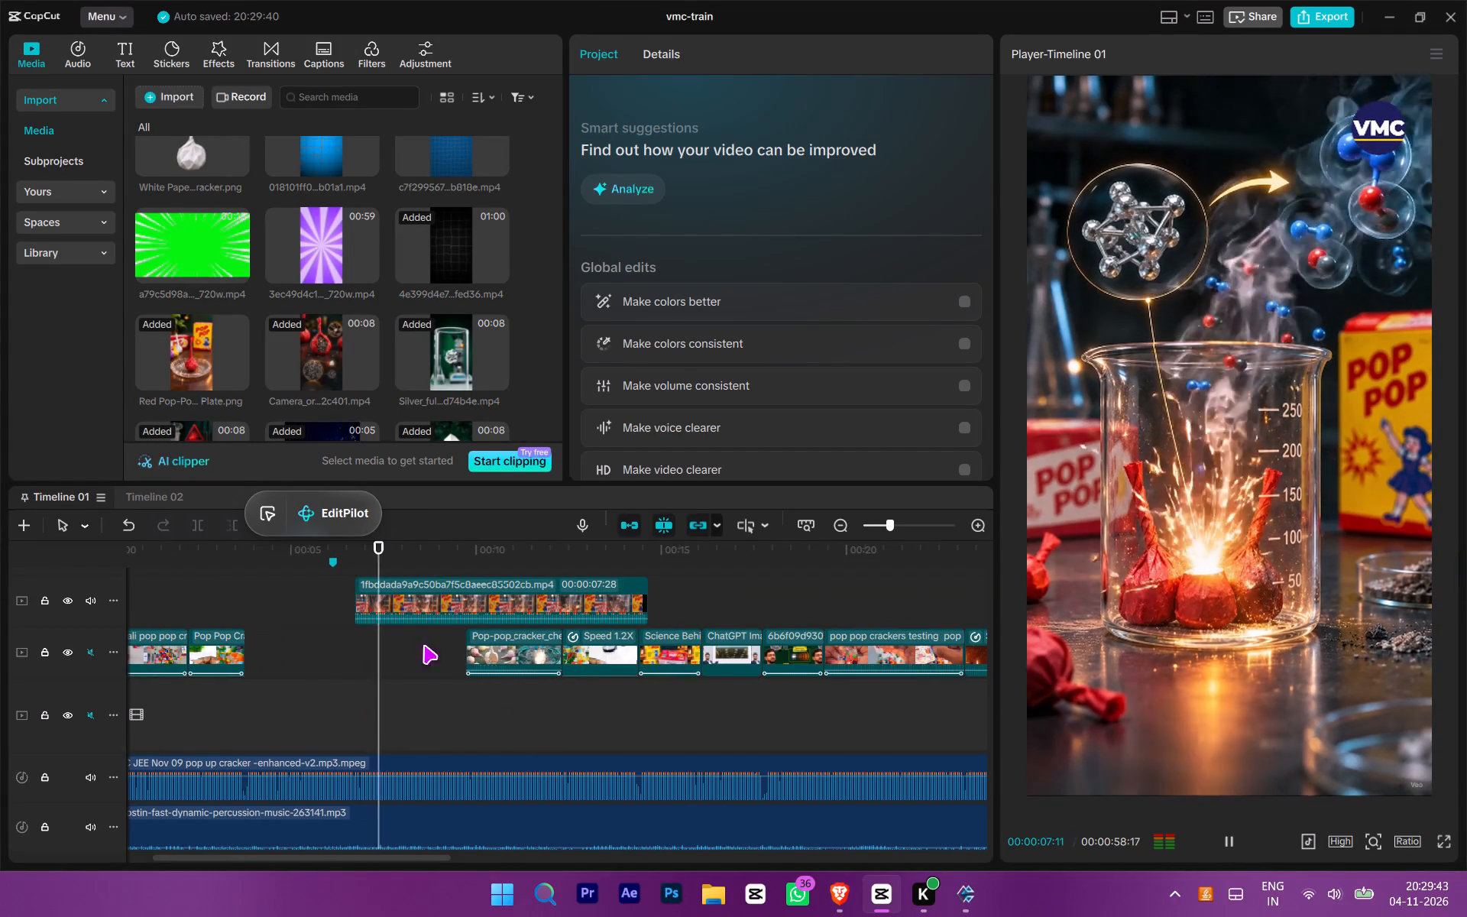
drag(432, 618, 445, 650)
drag(447, 665, 445, 712)
click(366, 646)
drag(366, 646, 356, 640)
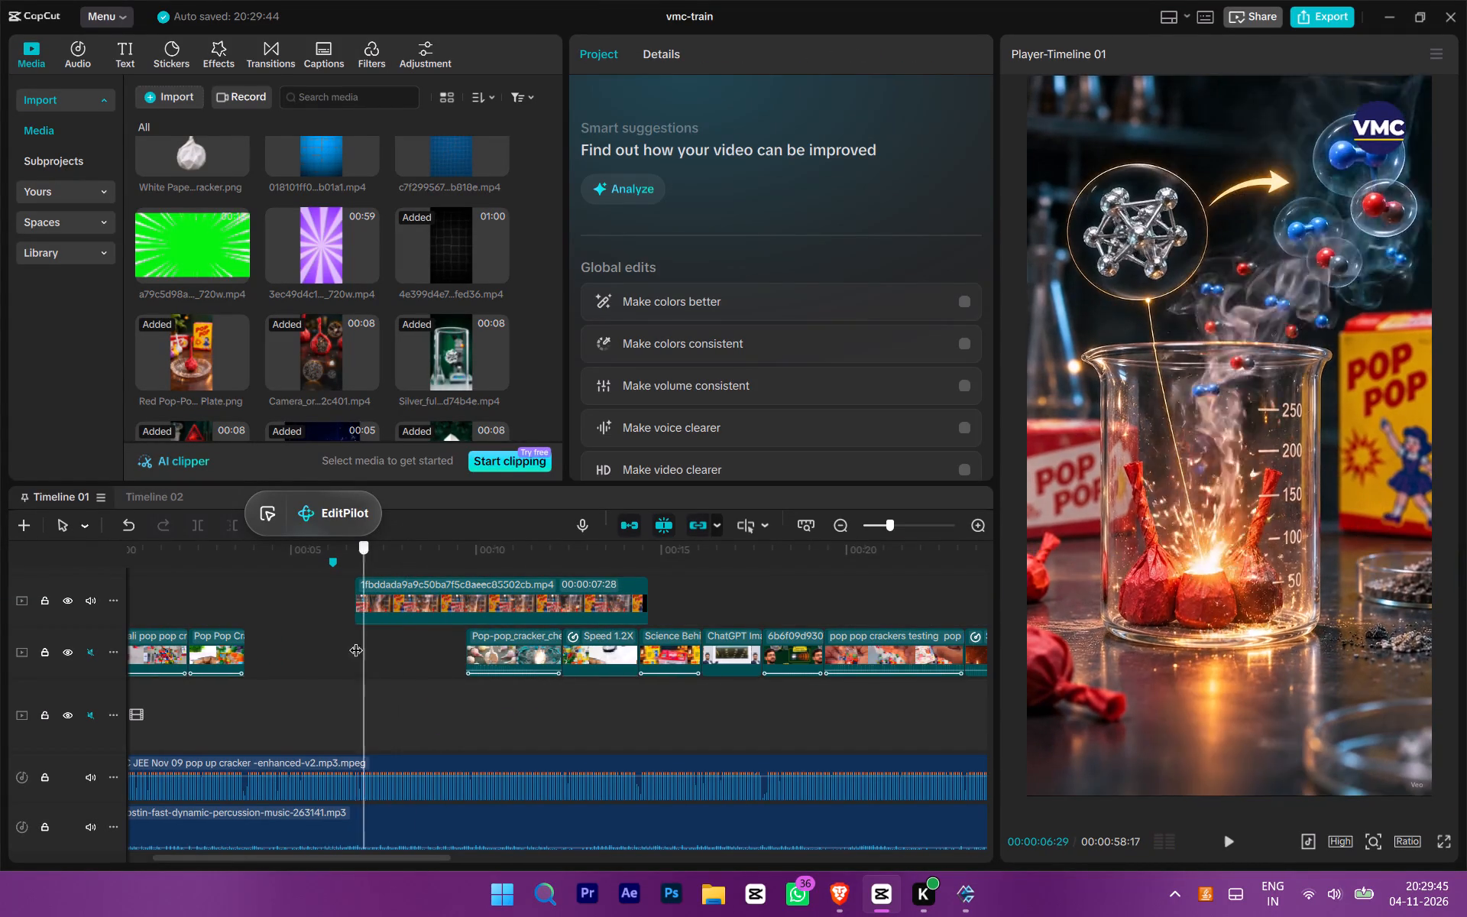
drag(356, 640, 348, 637)
key(space)
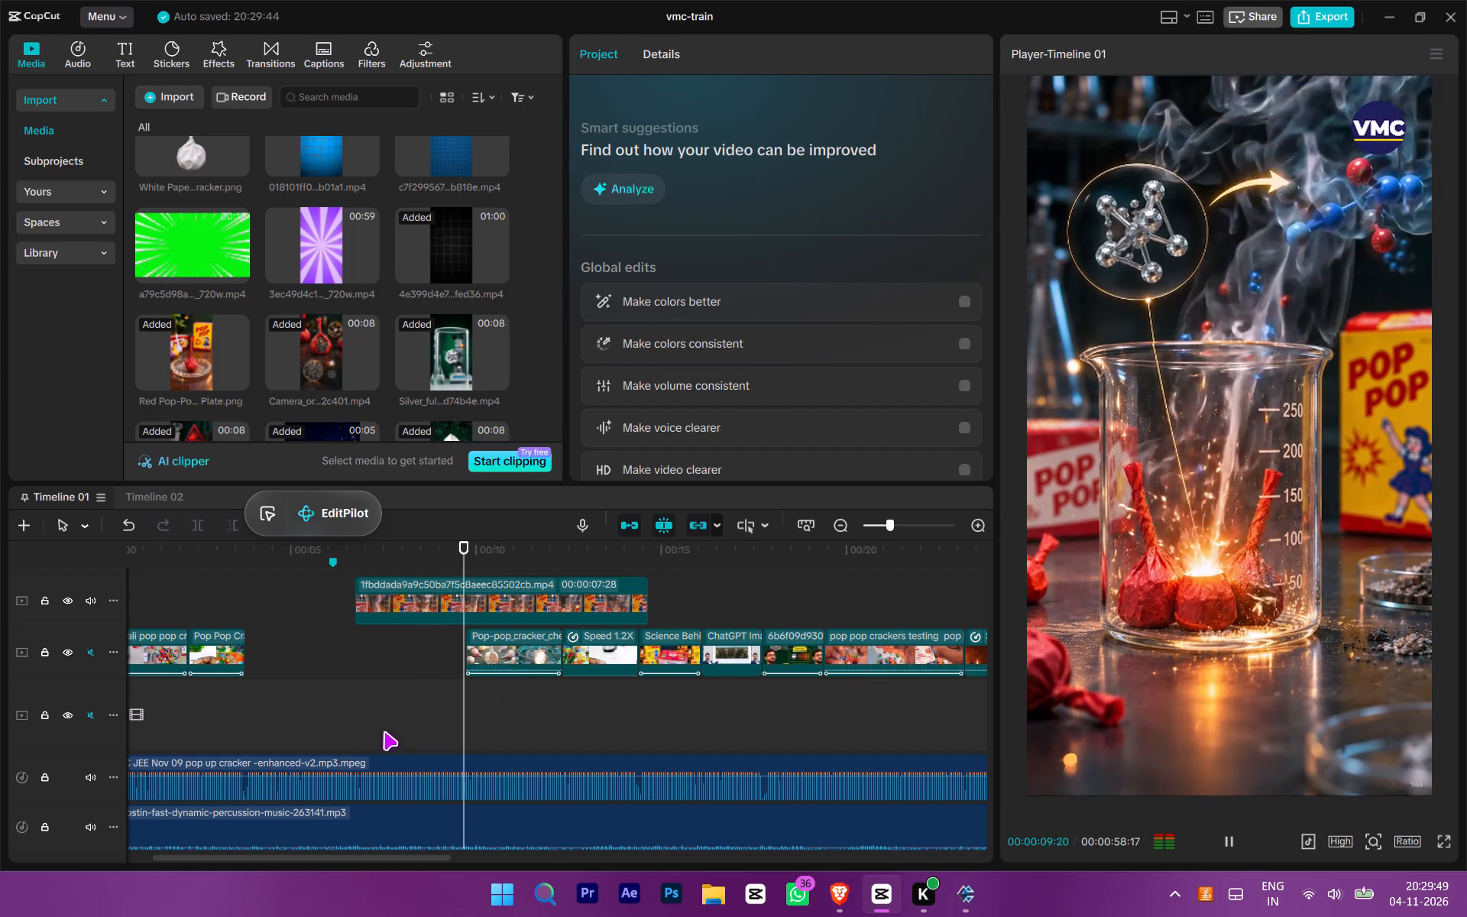
ctrl+scroll(349, 731, up, 1)
click(351, 708)
ctrl+scroll(347, 717, up, 8)
click(345, 718)
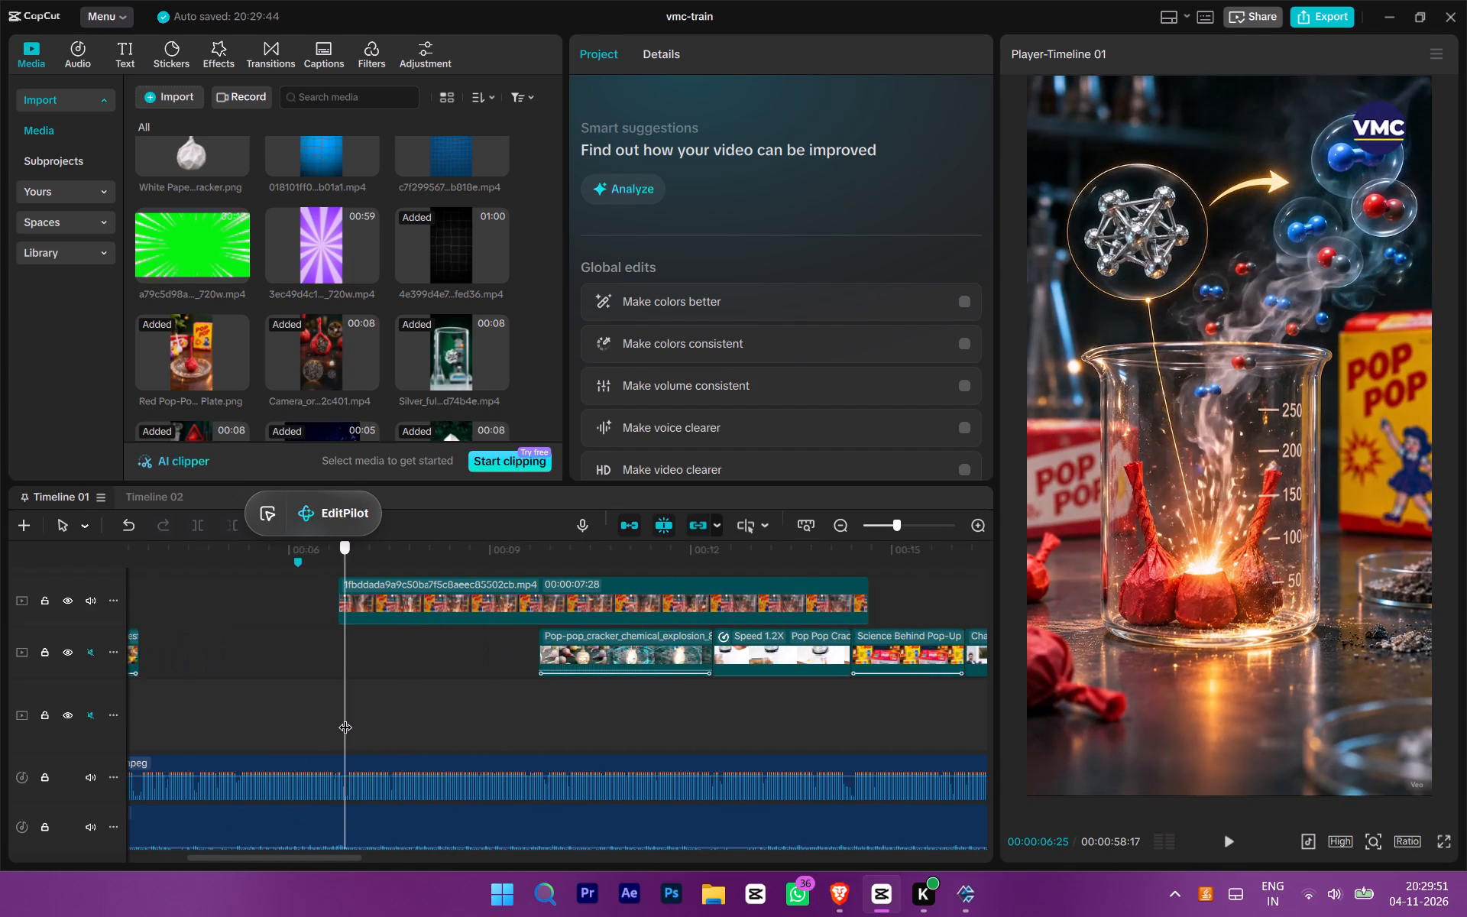
ctrl+scroll(345, 720, up, 12)
drag(375, 710, 380, 630)
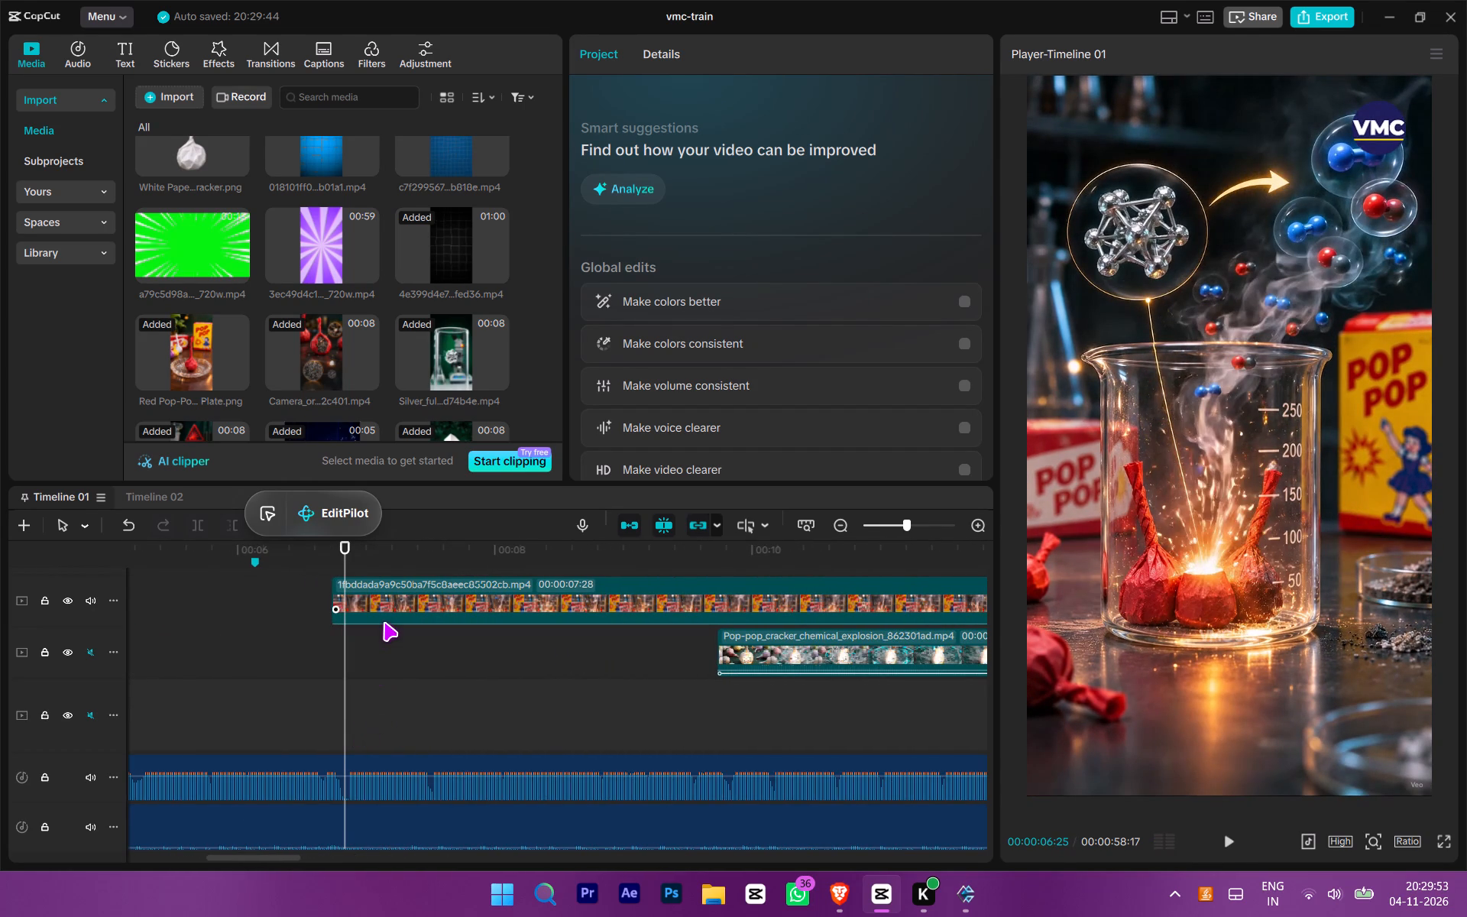
click(384, 622)
key(q)
ctrl+scroll(494, 628, down, 6)
Play the beaker reaction clip against the voice-over and trim its end at 00:00:09:22, where the pop-pop cracker explosion clip starts.
click(504, 595)
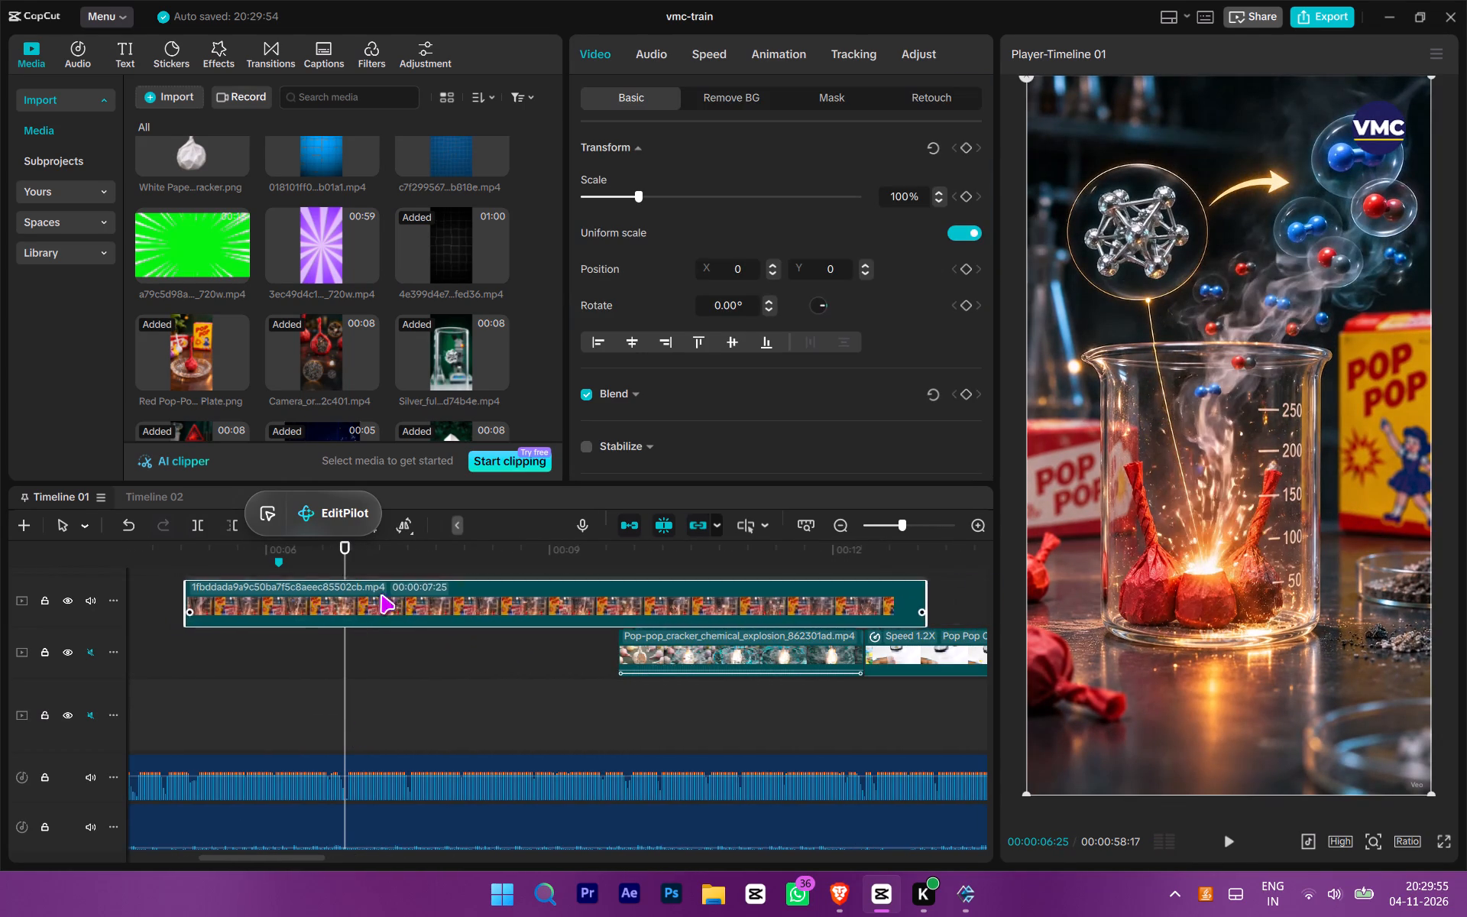
key(space)
ctrl+scroll(602, 589, down, 7)
click(612, 561)
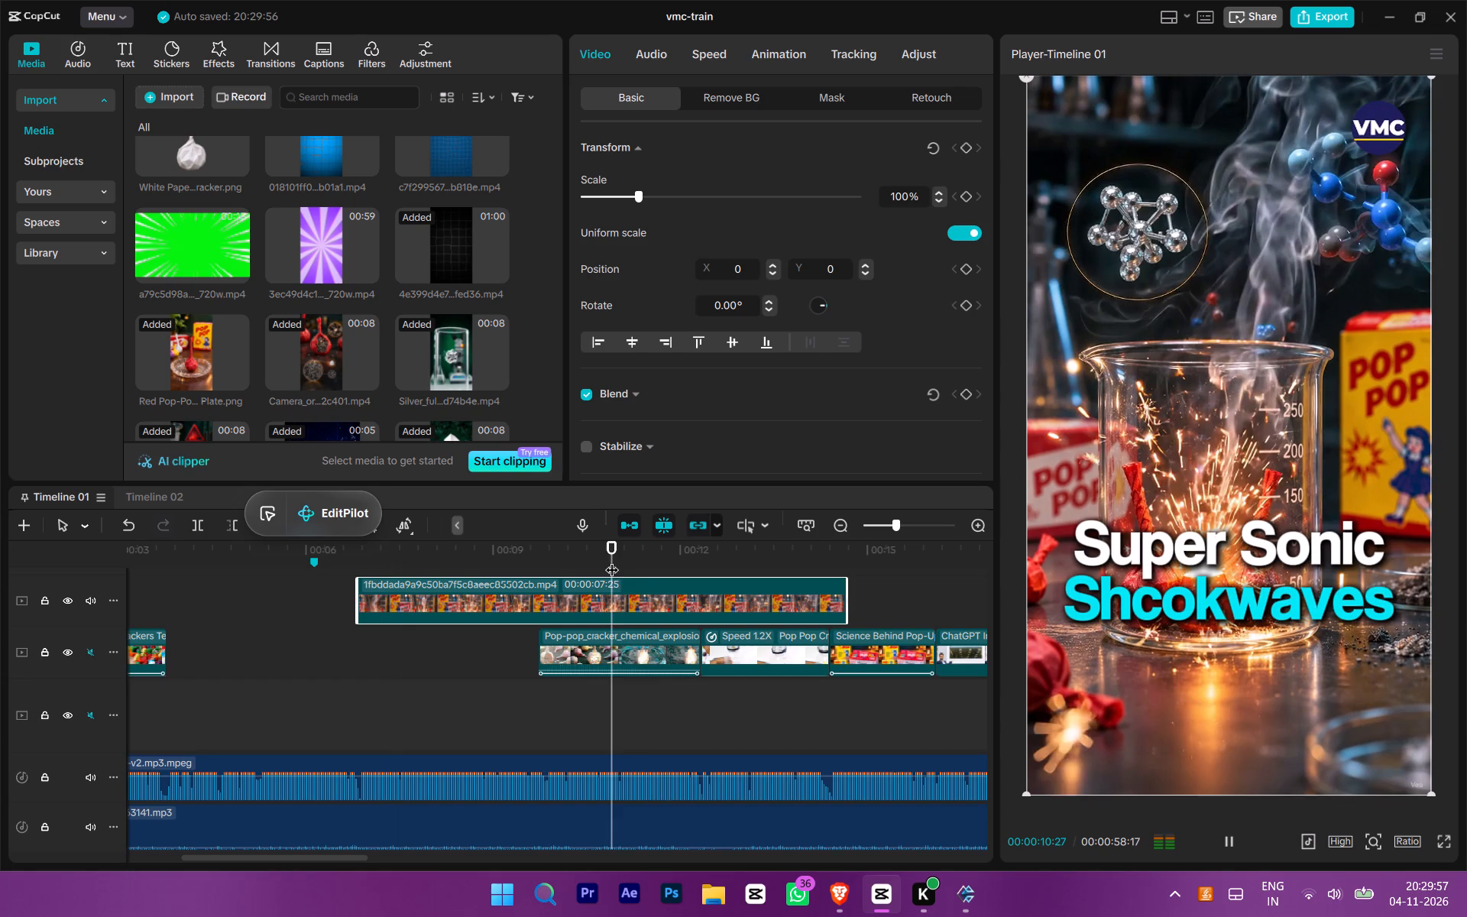
drag(612, 560, 322, 626)
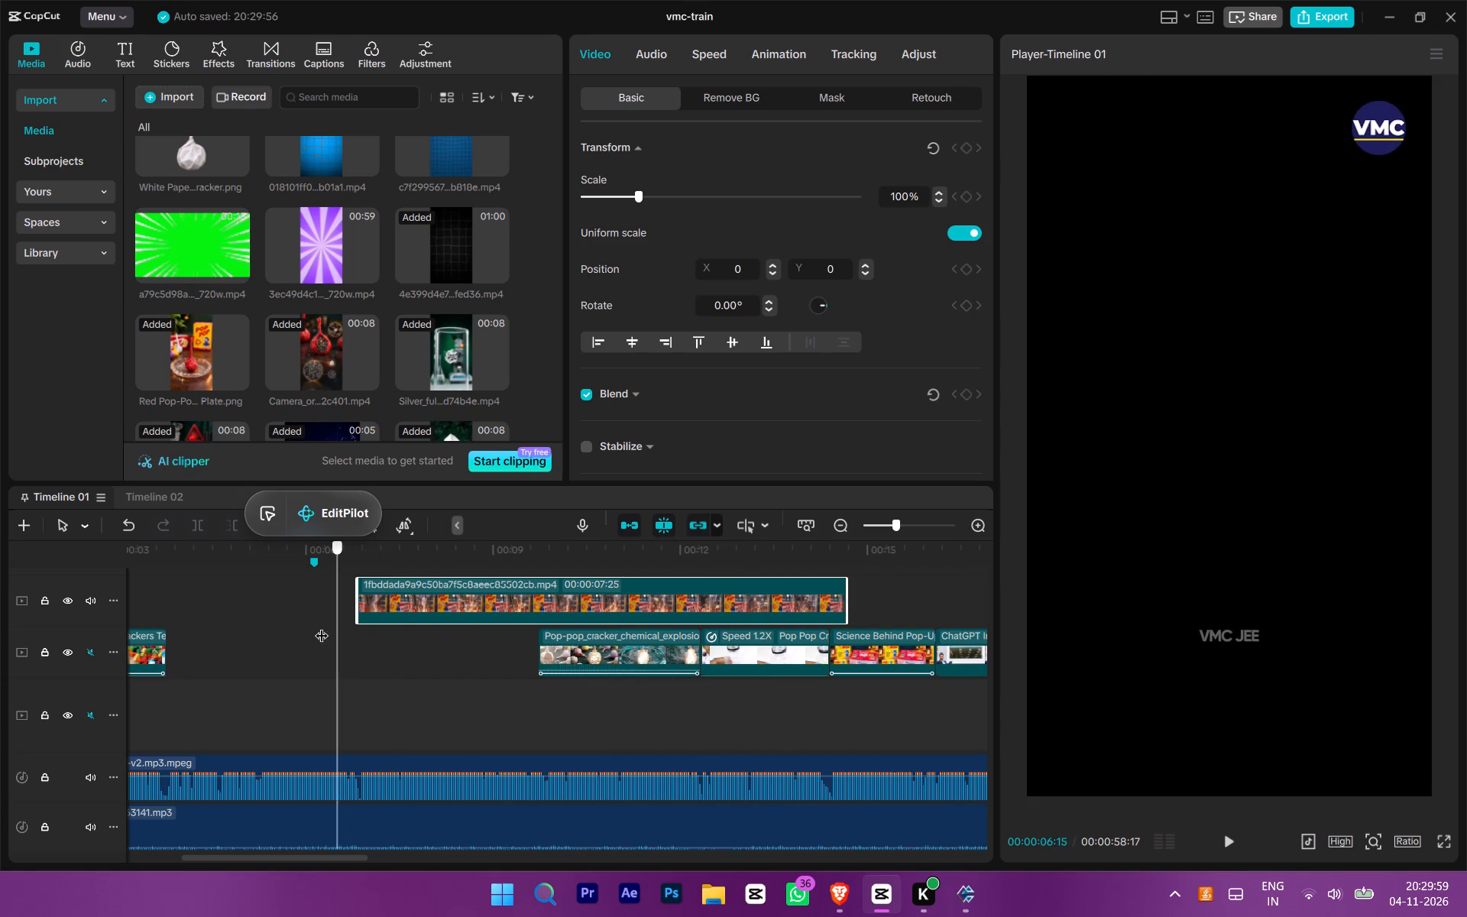
drag(322, 626, 303, 622)
key(space)
key(space)
key(space)
ctrl+scroll(435, 674, up, 4)
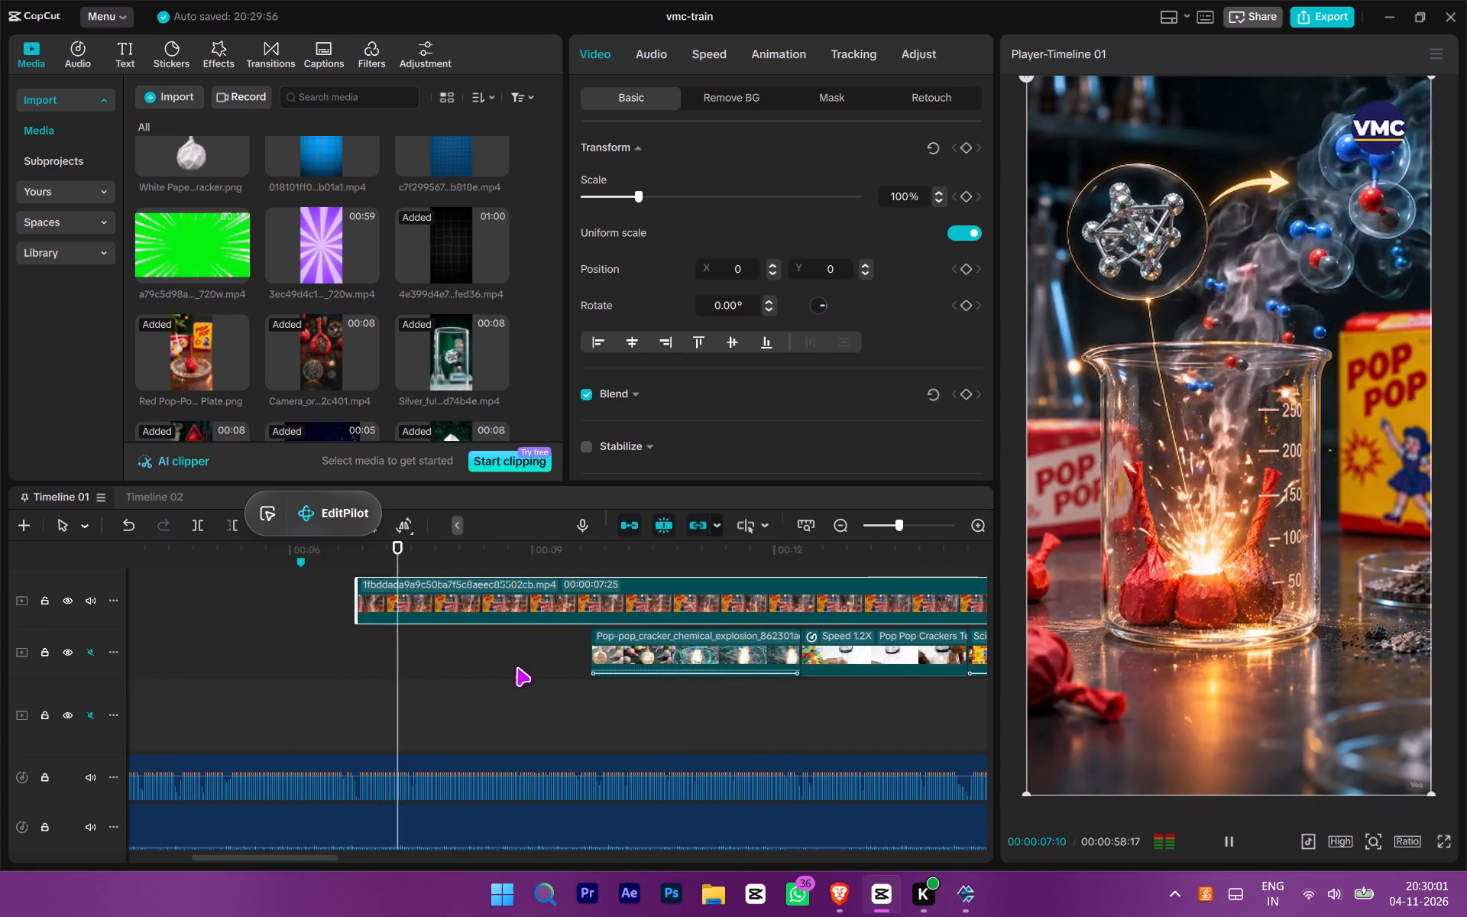
key(space)
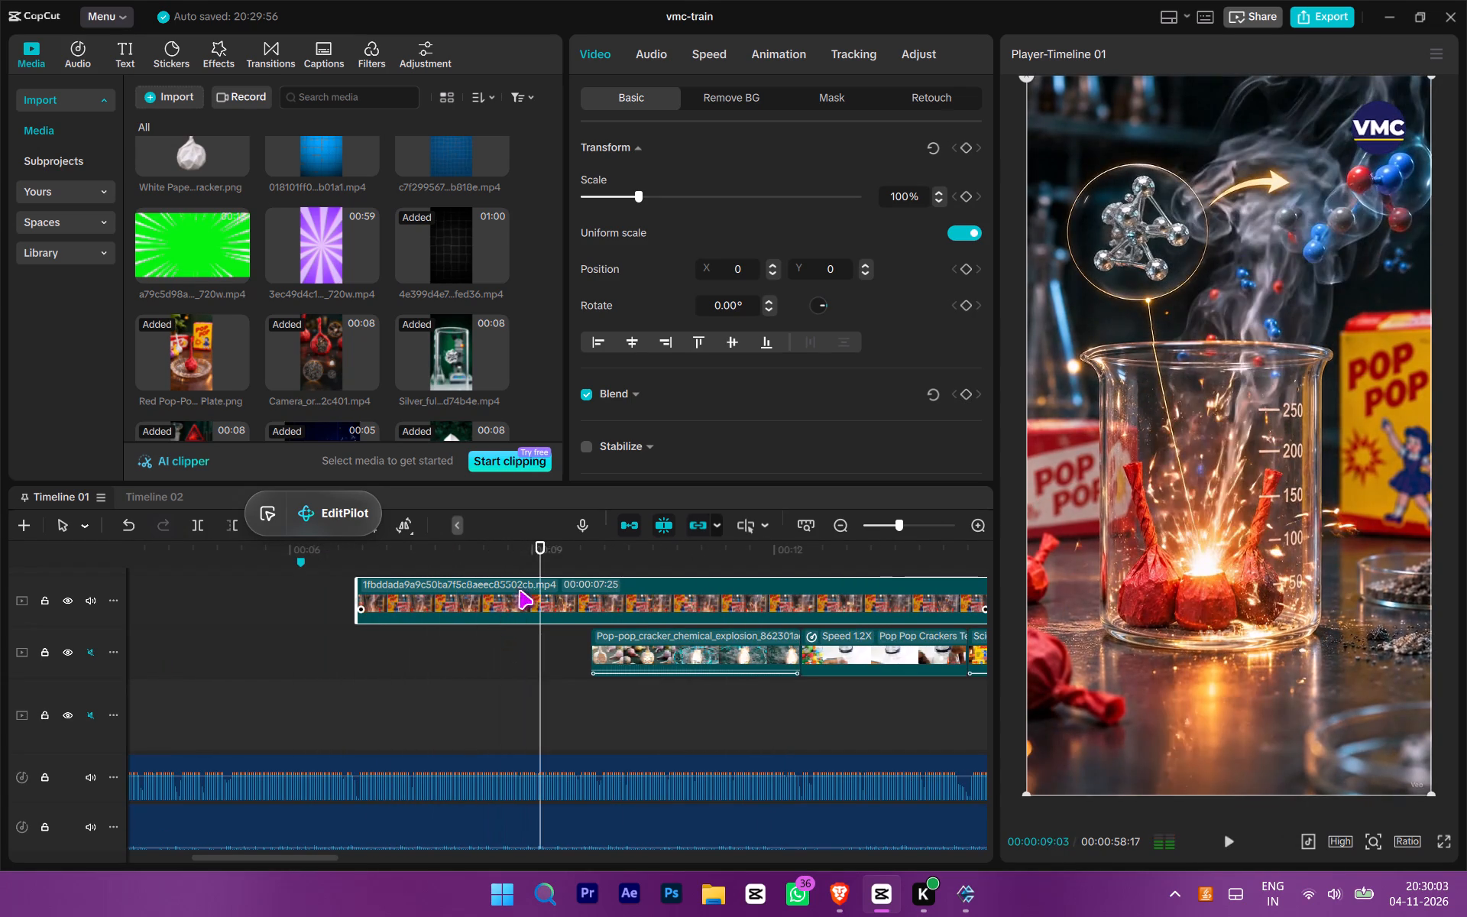
key(space)
key(space)
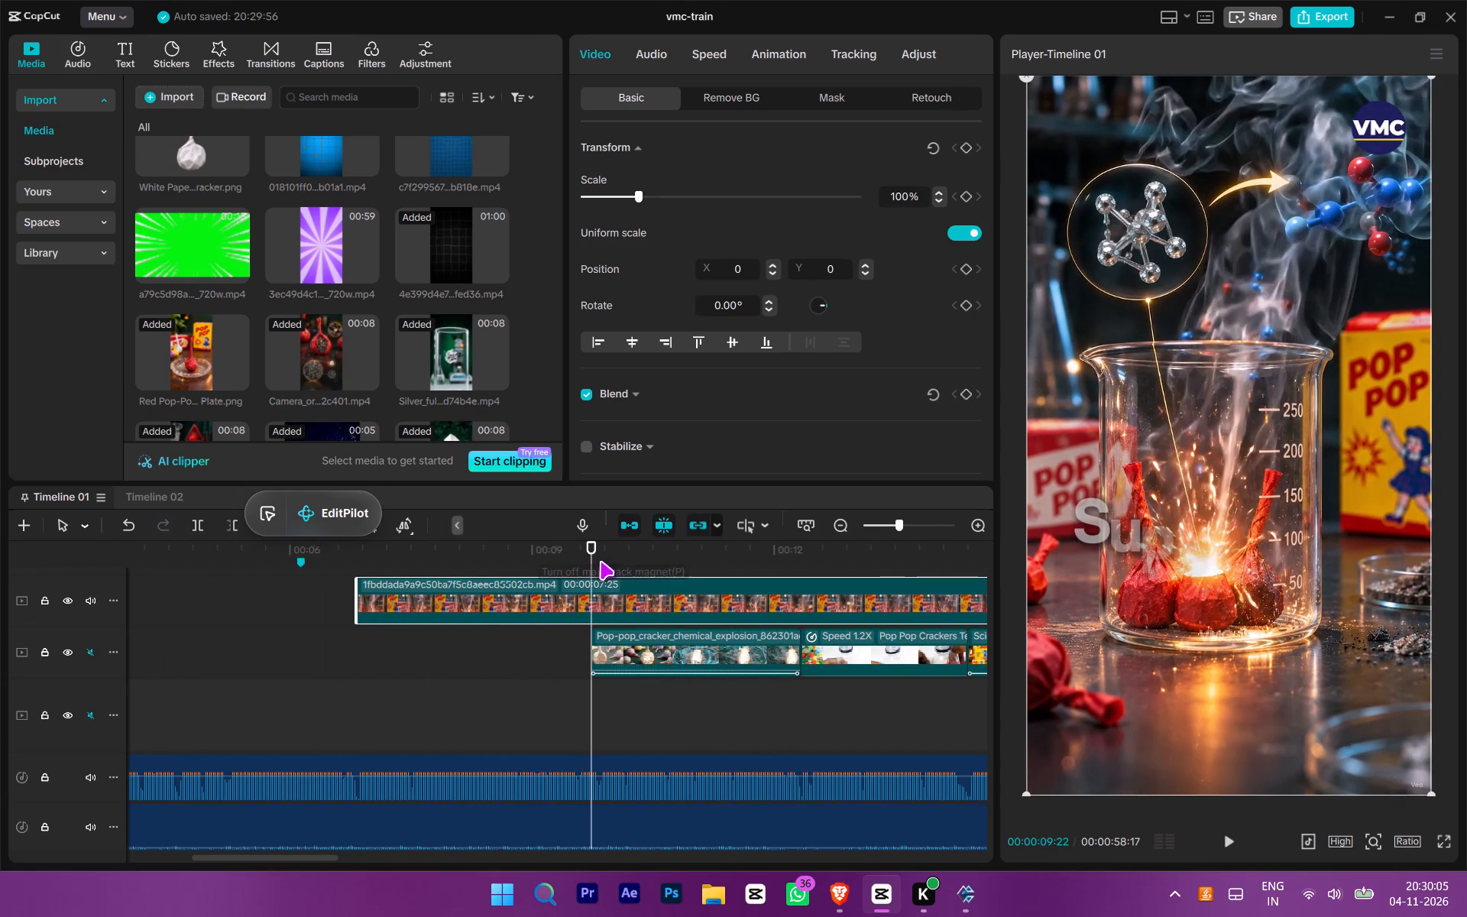
double_click(592, 550)
key(w)
Move the trimmed beaker clip down onto the main clips' track, directly before the pop-pop cracker explosion clip.
drag(546, 598, 549, 635)
click(523, 581)
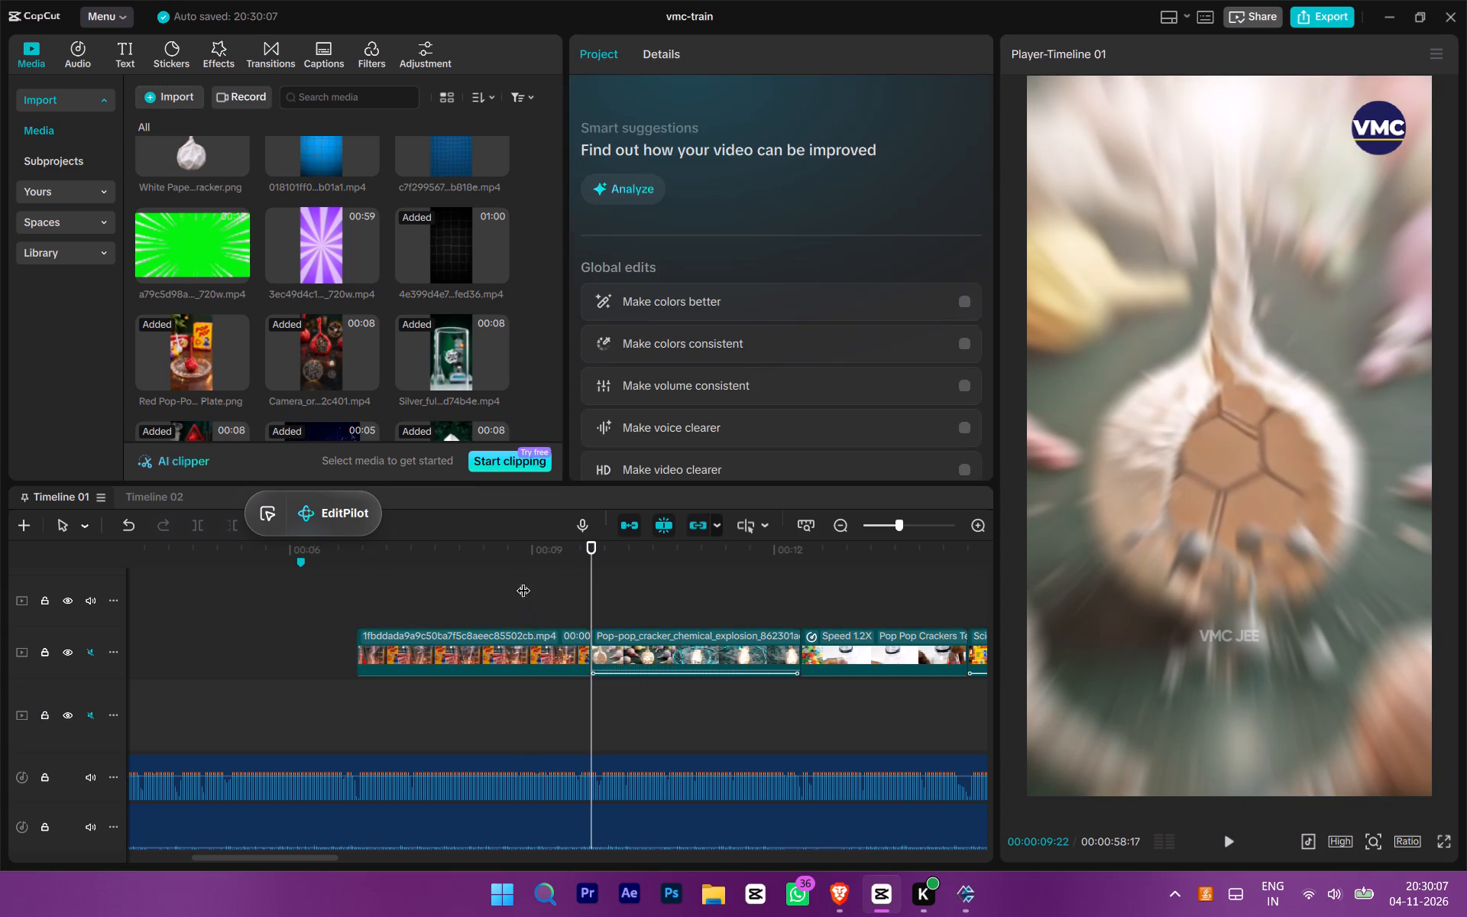
key(space)
Apply the Zoom 1 combo animation to the beaker reaction clip.
click(510, 650)
key(space)
click(792, 54)
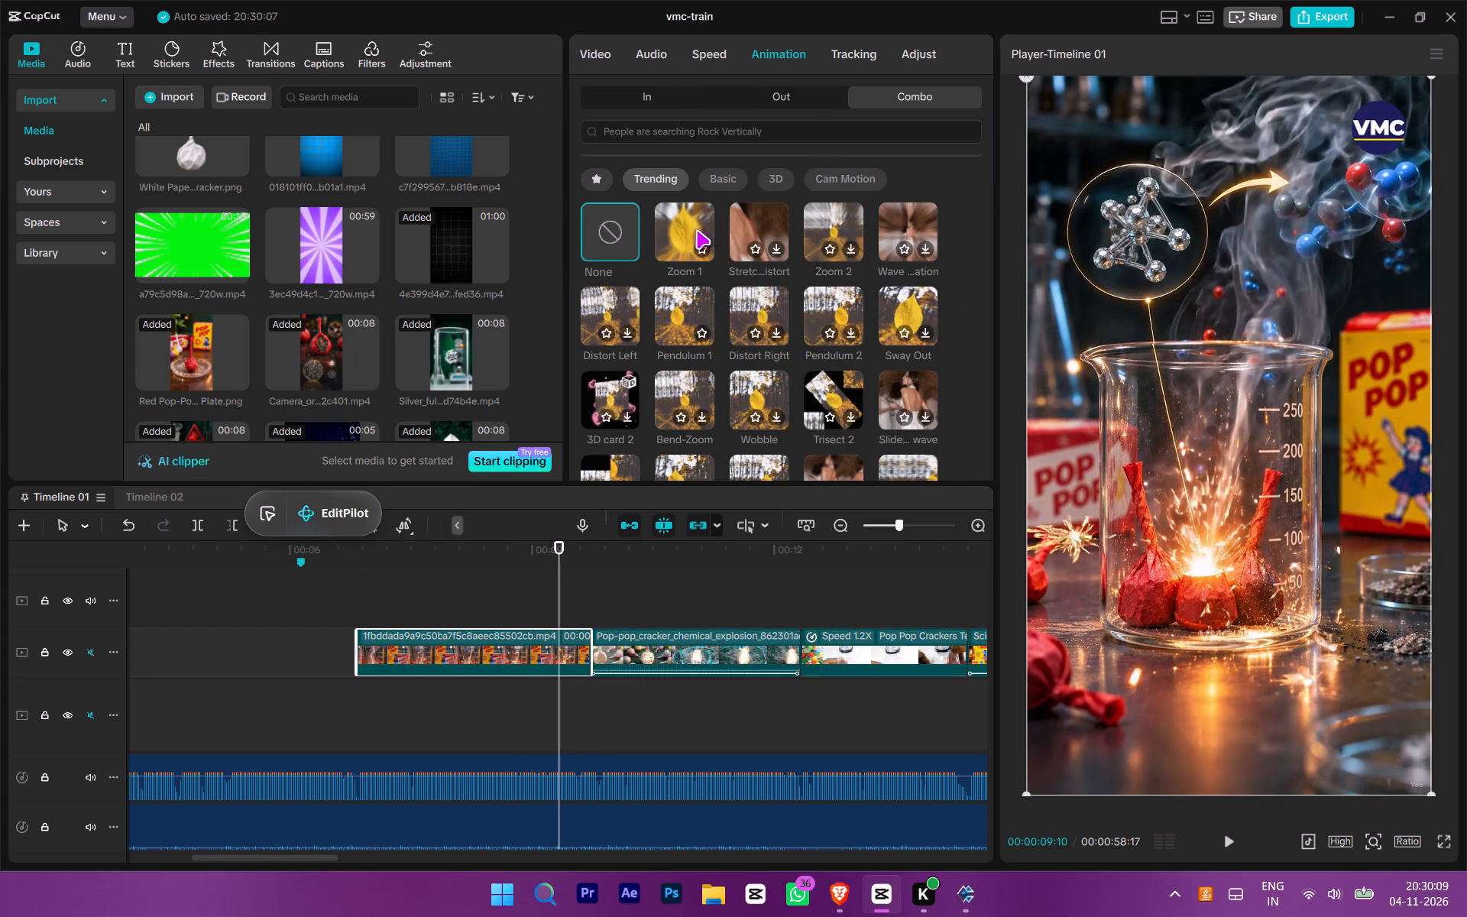
click(675, 232)
Find the caption cue over the beaker clip and paste a copy of the Super Sonic caption at 00:00:07:16.
scroll(394, 803, up, 3)
key(space)
scroll(394, 803, up, 3)
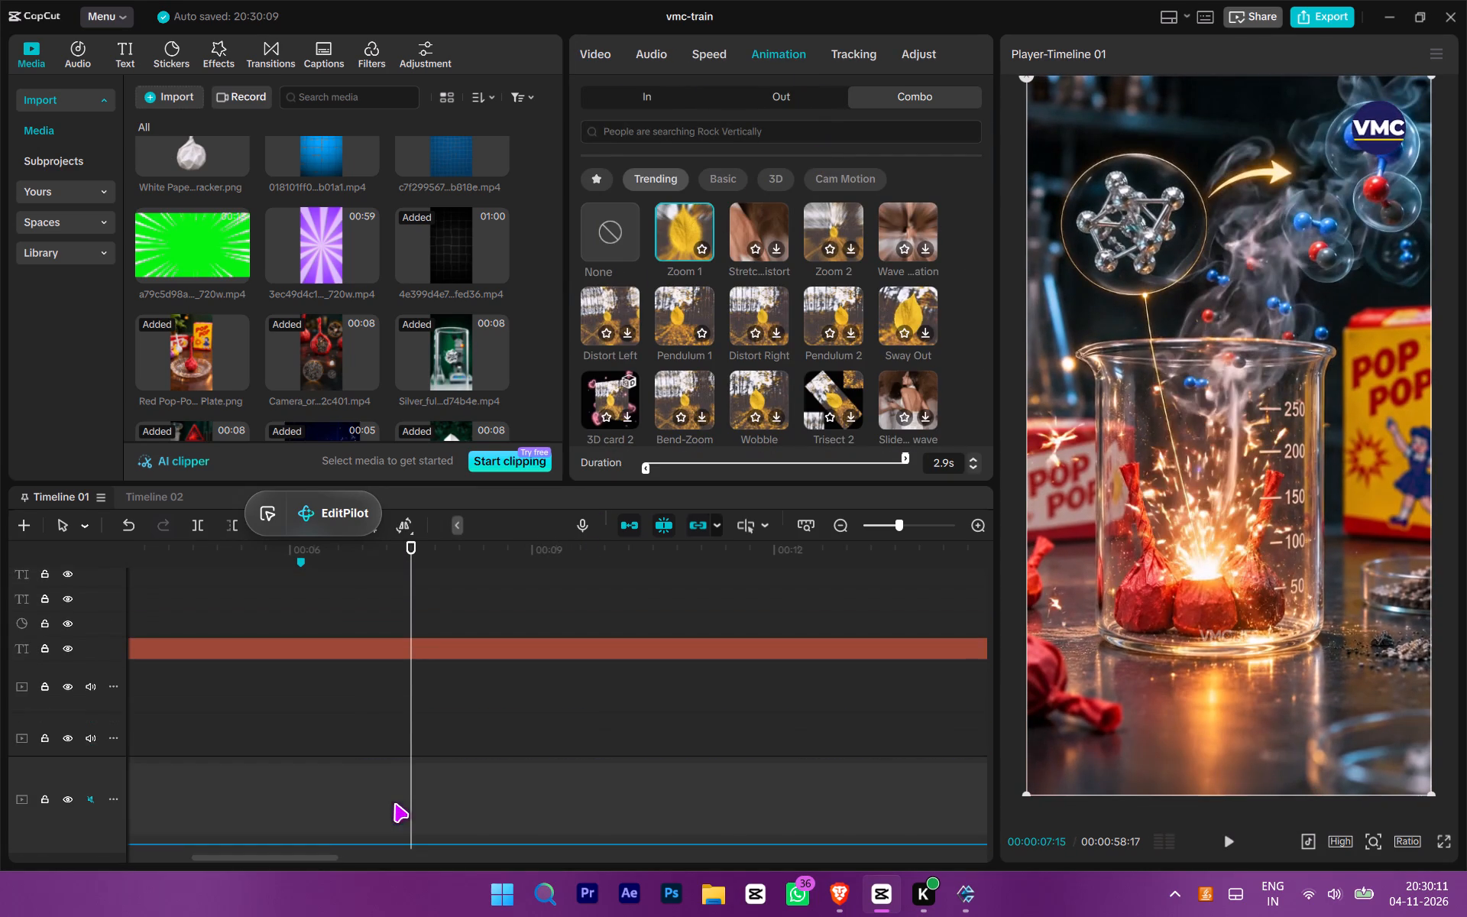
key(space)
scroll(425, 750, down, 3)
click(426, 677)
key(space)
click(413, 678)
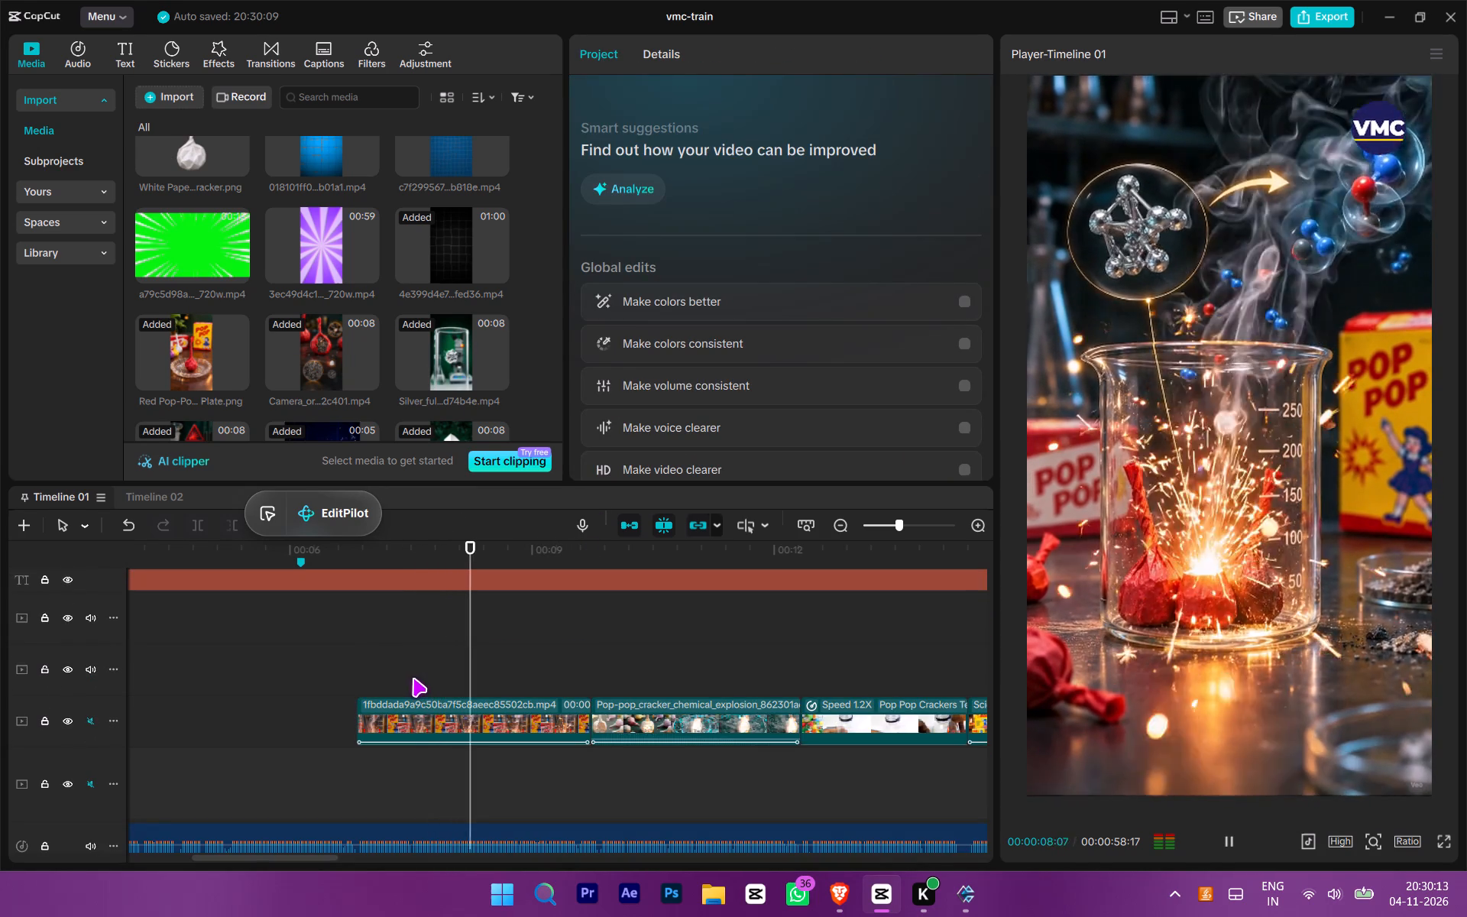
key(space)
click(413, 678)
ctrl+scroll(468, 695, up, 1)
ctrl+scroll(461, 699, down, 1)
double_click(413, 686)
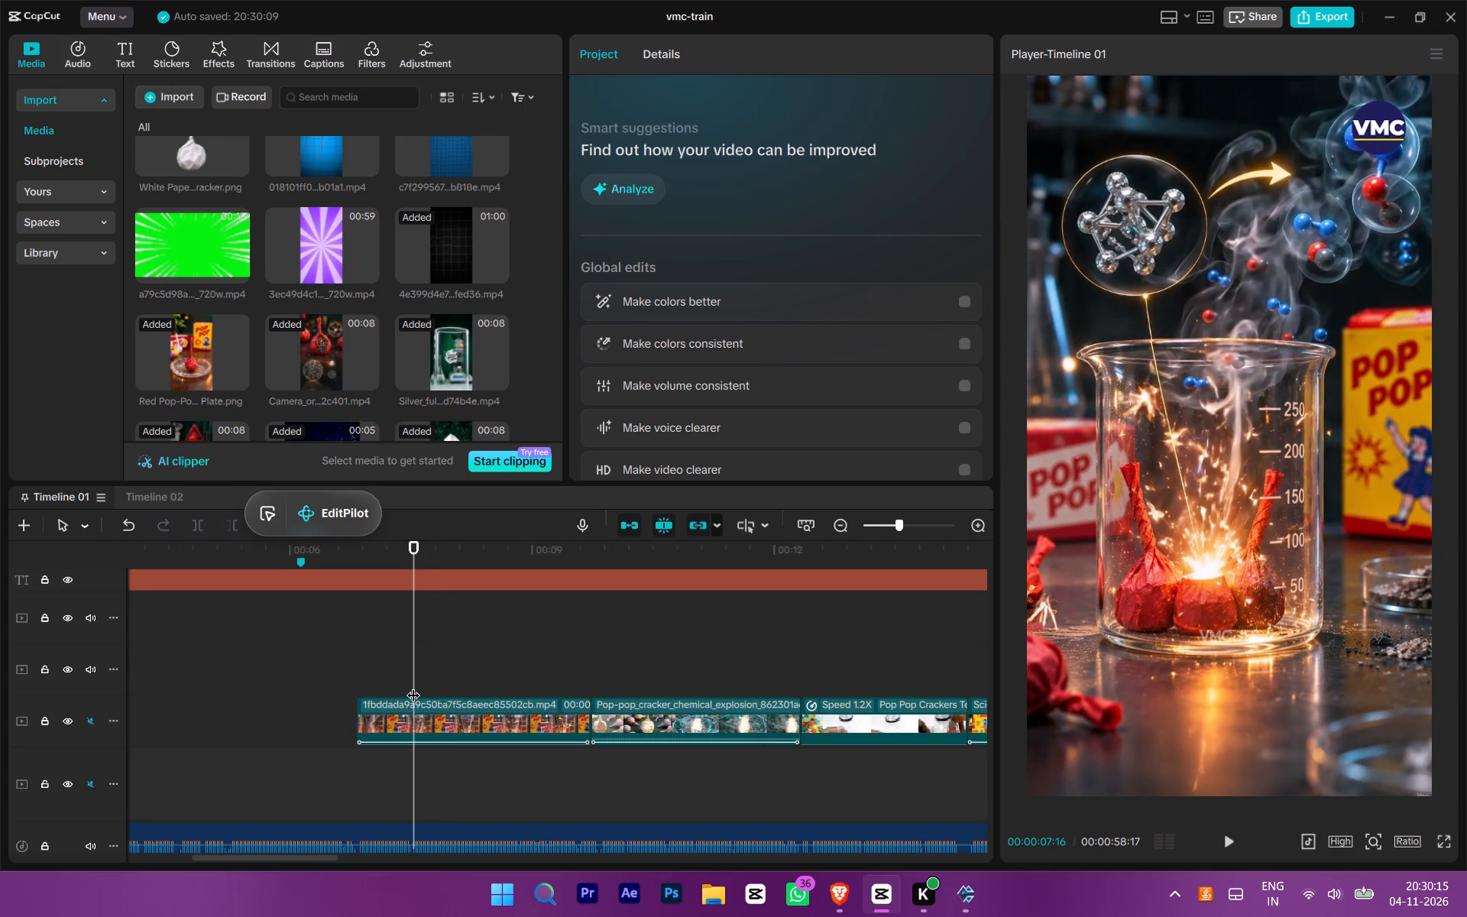
scroll(480, 699, up, 8)
ctrl+scroll(489, 698, down, 6)
drag(519, 679, 572, 642)
key(ctrl+c)
key(ctrl+v)
Trim the pasted caption's end to 00:00:09:22 so it stops where the original Super Sonic caption begins.
ctrl+scroll(503, 663, up, 7)
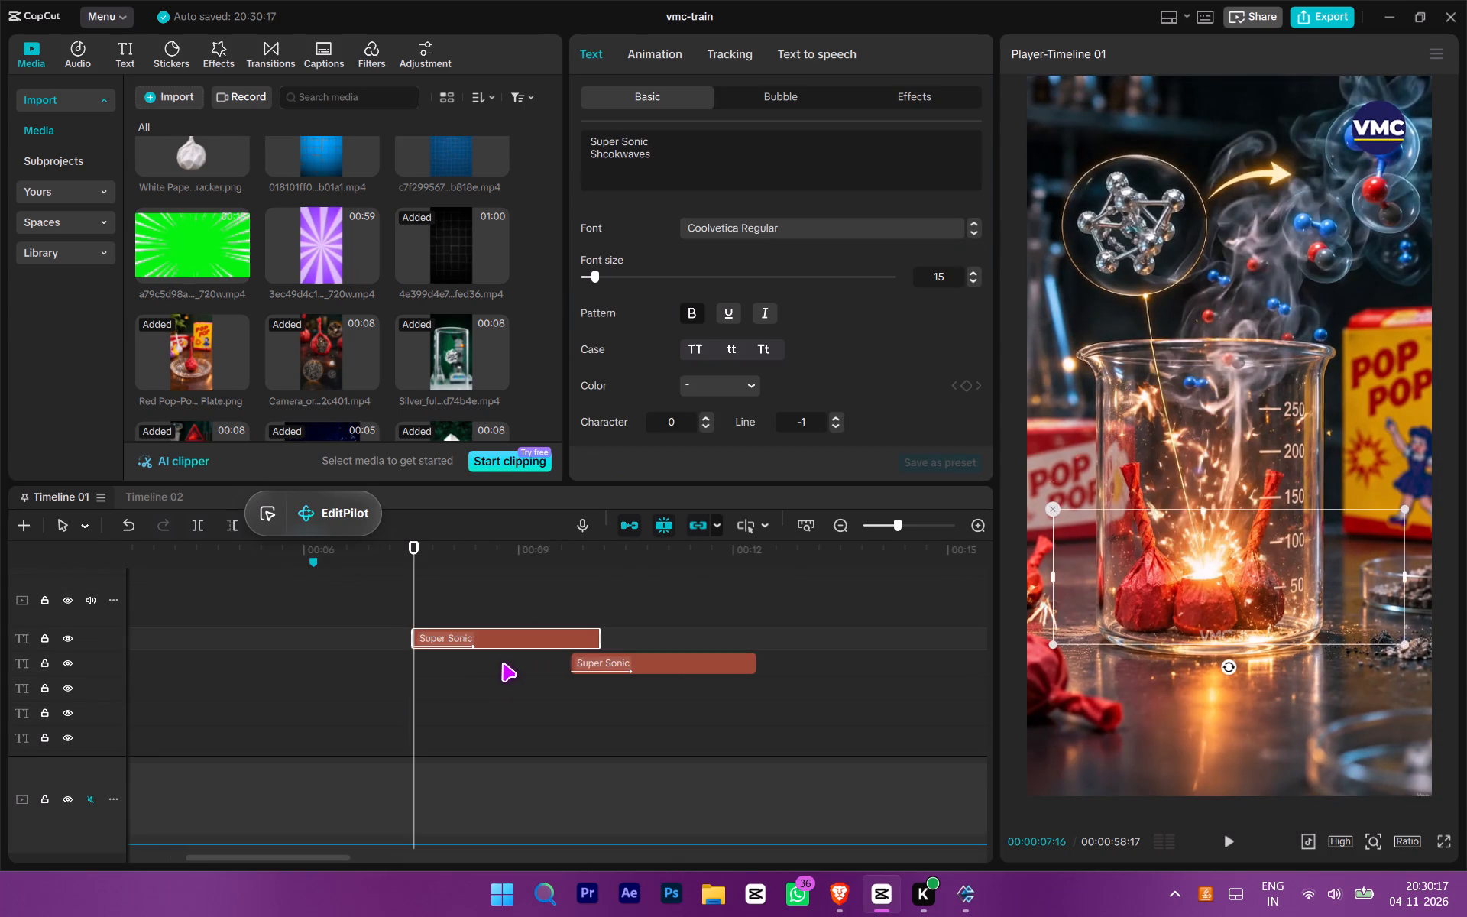
key(space)
scroll(514, 660, down, 5)
key(space)
key(space)
scroll(560, 597, down, 5)
click(572, 540)
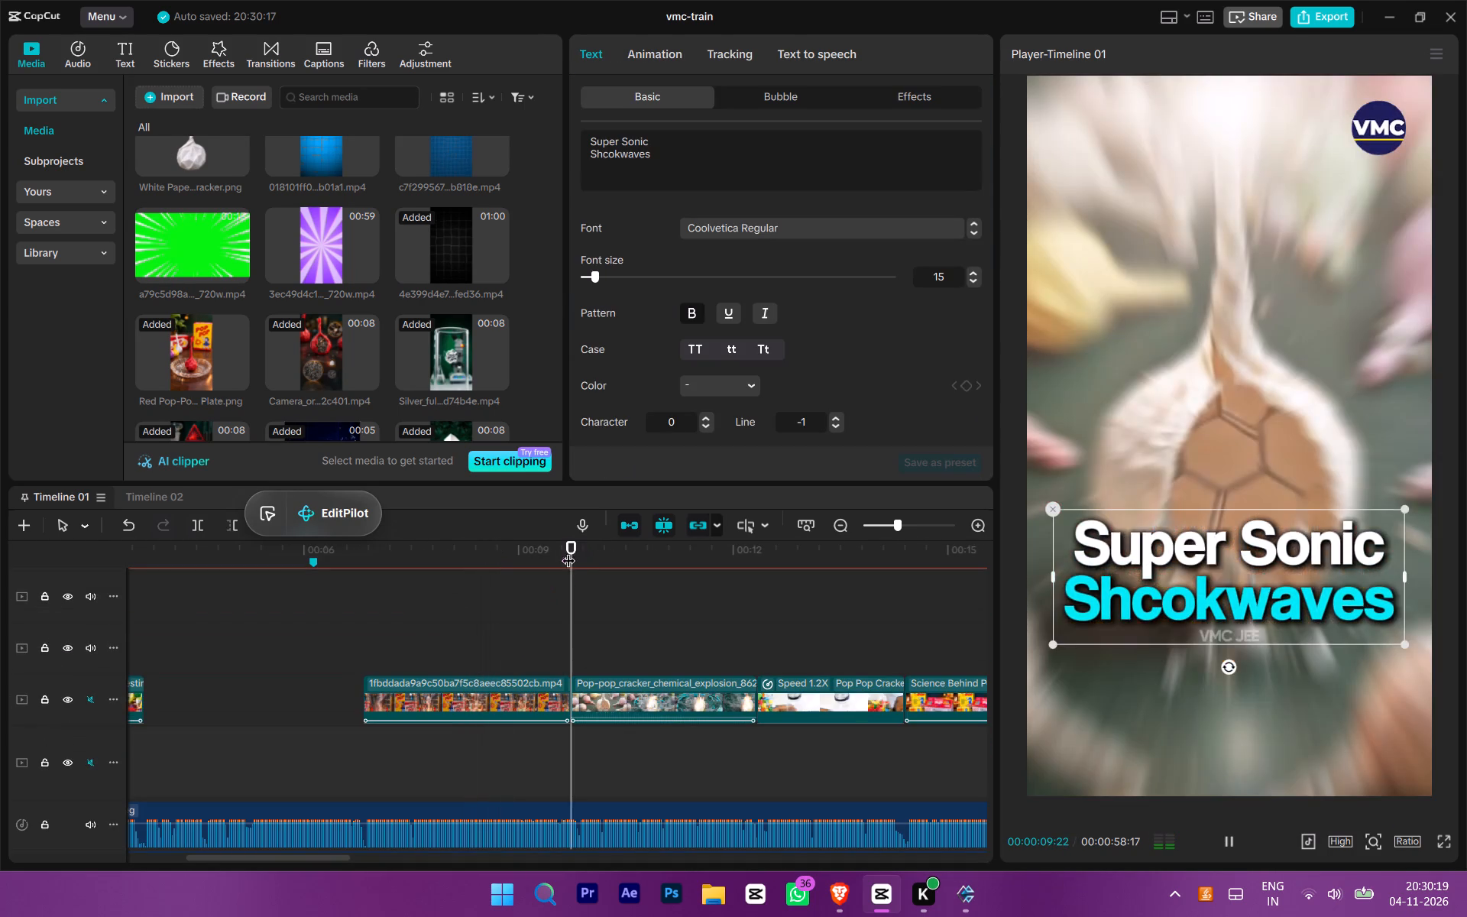
key(w)
Replace the copied caption's text with "Chemical Reaction" on two lines.
click(524, 558)
drag(713, 180, 445, 100)
key(shift+c)
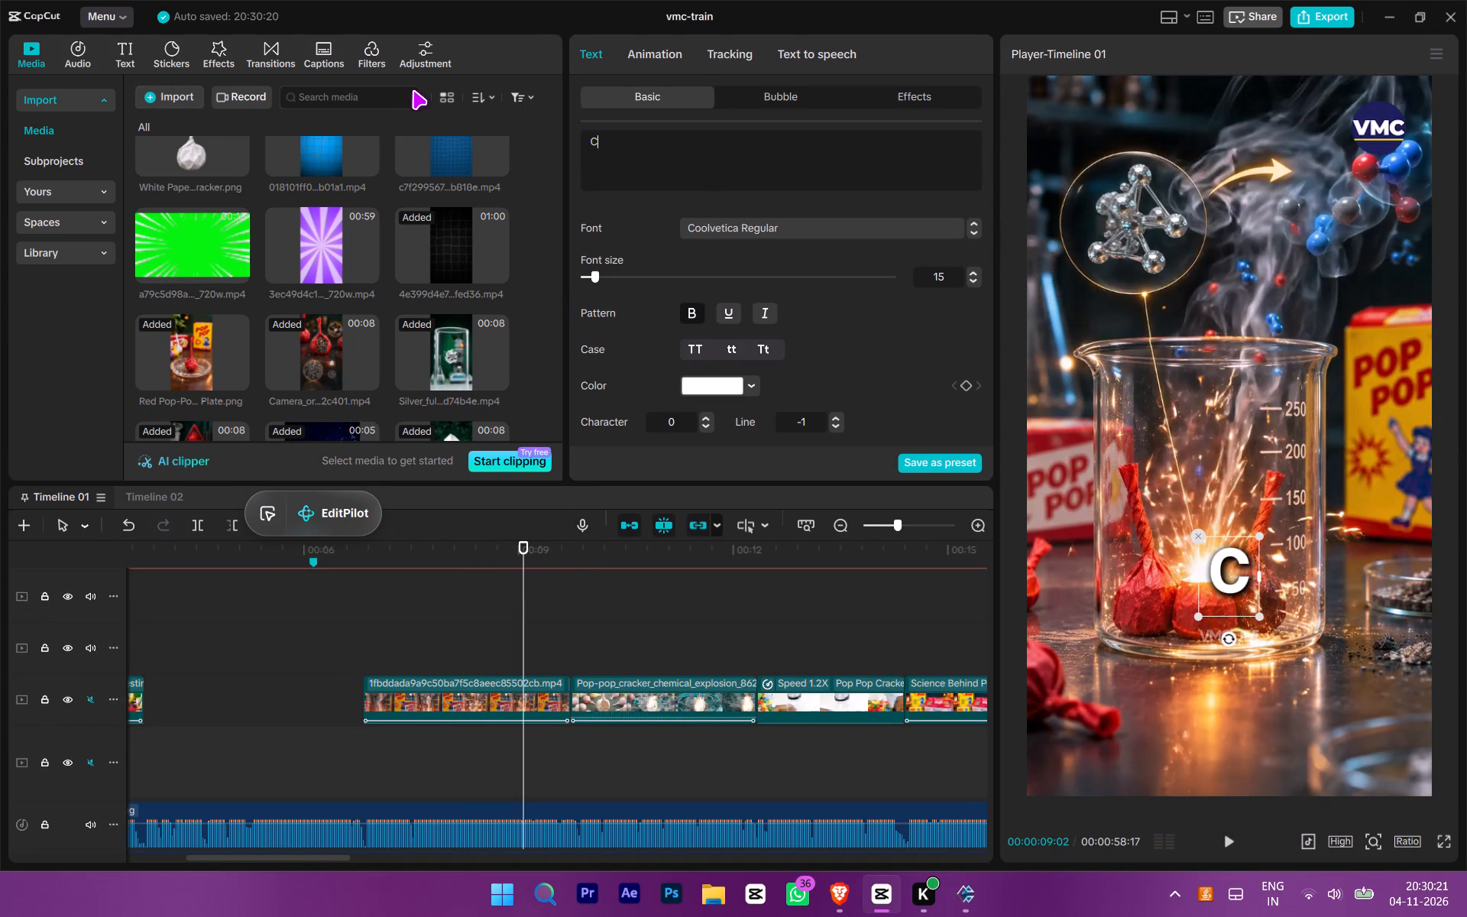
text(hemical)
key(Return)
text(Reaction)
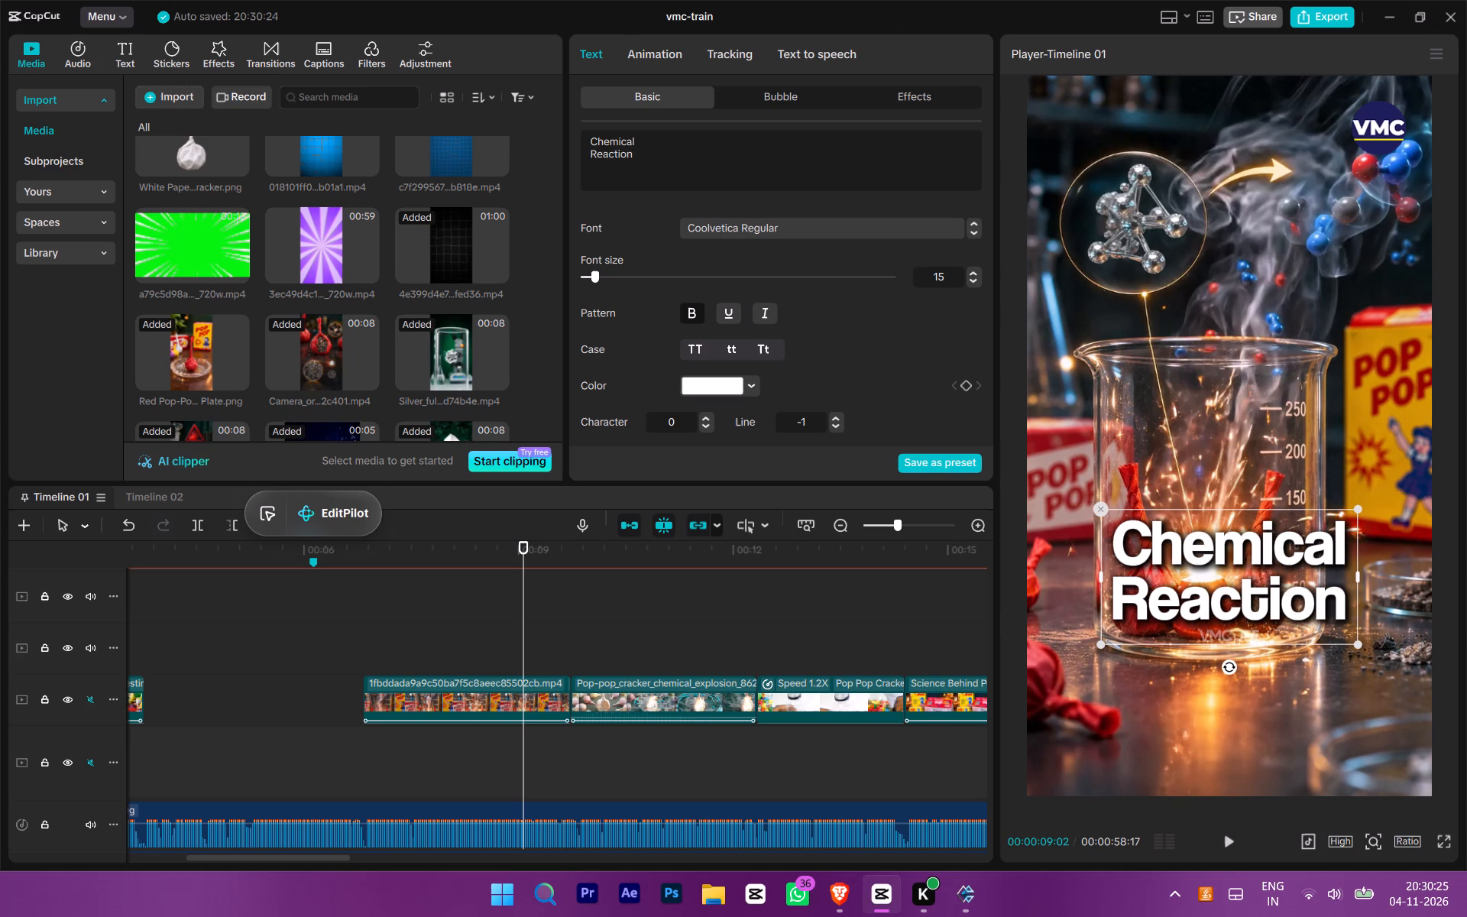
Colour the word "Reaction" in the new caption yellow, F0FF00.
double_click(731, 186)
click(721, 377)
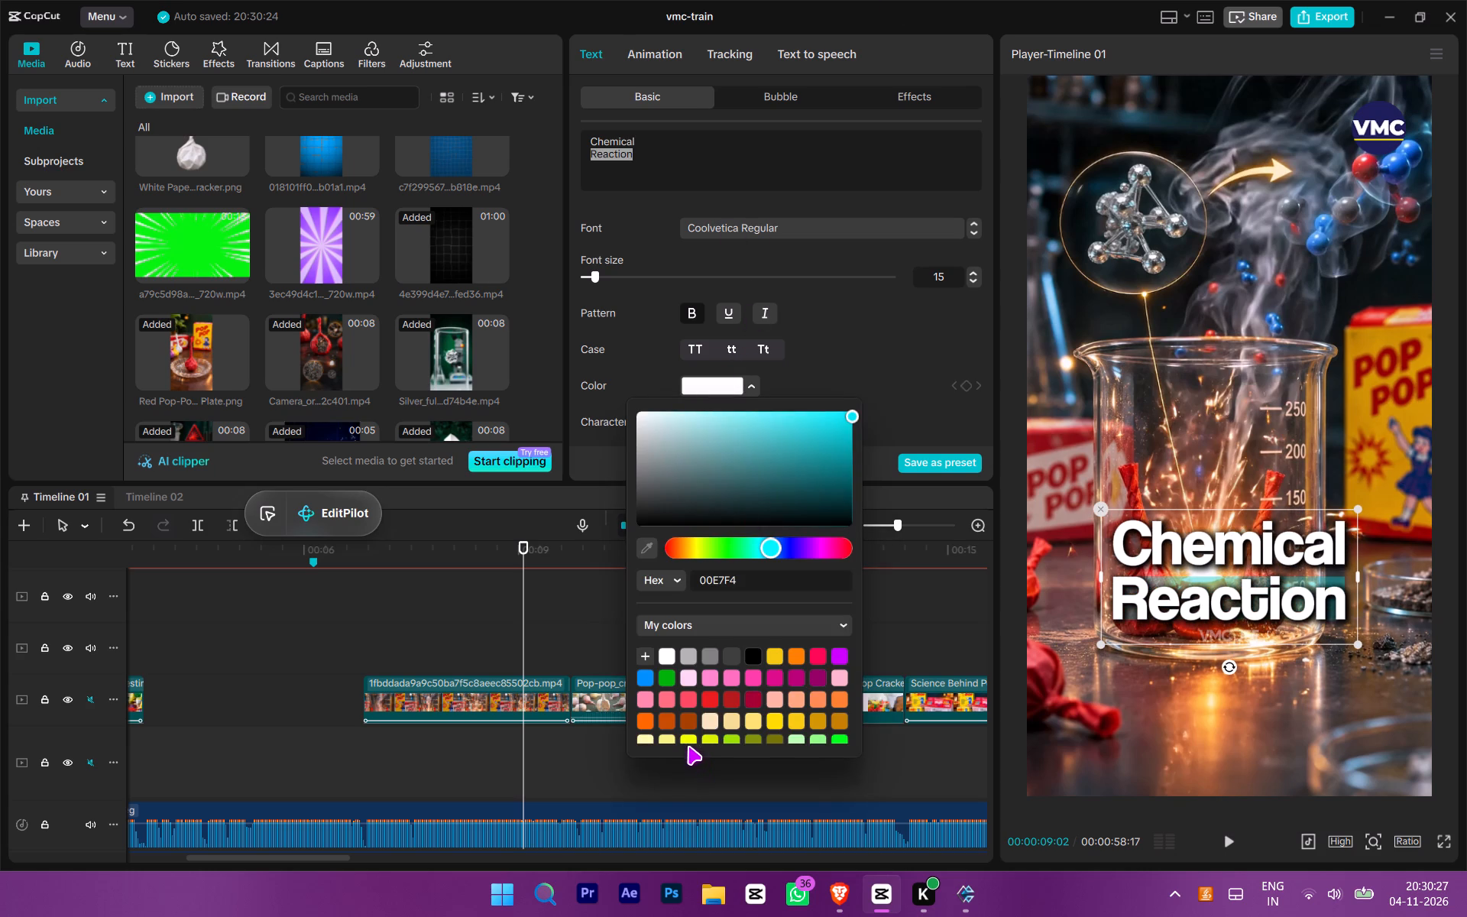
click(686, 743)
drag(609, 652, 558, 628)
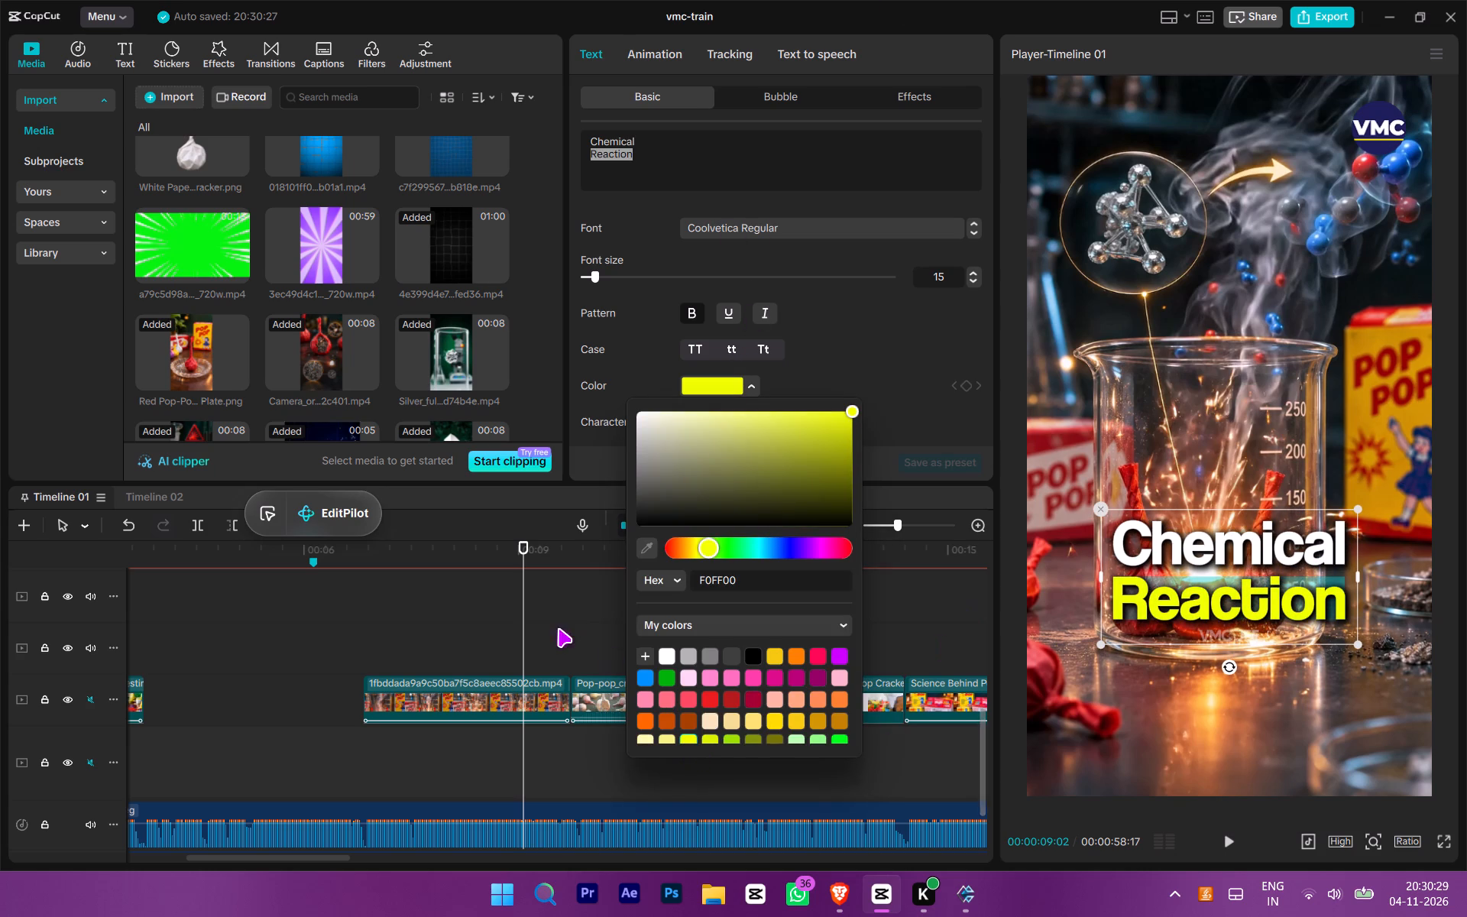
drag(558, 628, 536, 612)
Scale the Chemical Reaction caption down slightly in the preview, undoing the extra resize.
scroll(551, 646, up, 13)
click(526, 718)
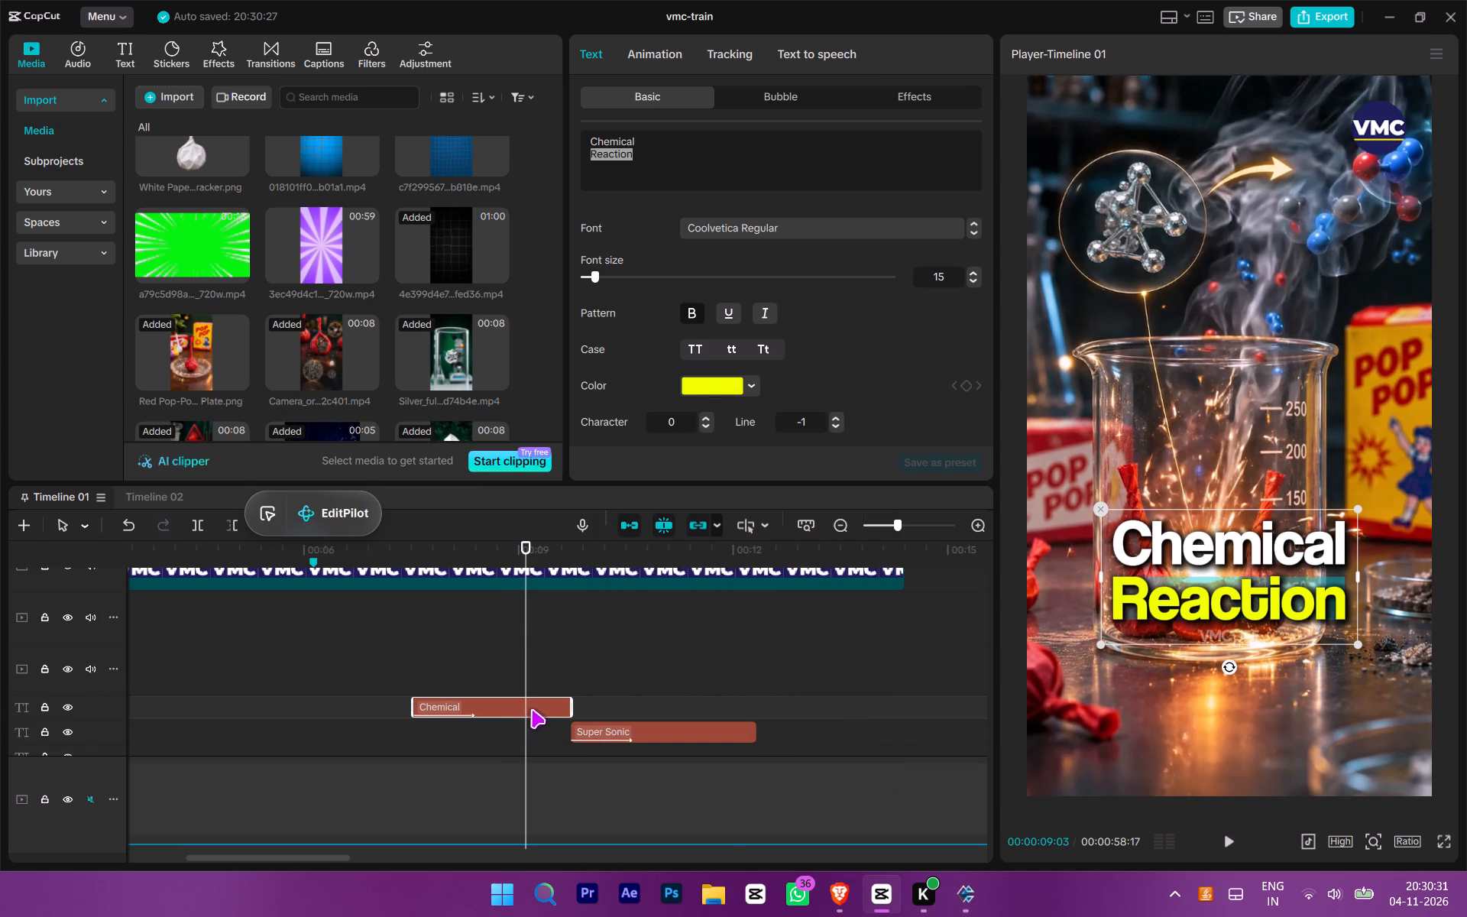
click(531, 709)
drag(1359, 641, 1347, 621)
drag(1347, 621, 1355, 633)
key(ctrl+z)
drag(573, 669, 542, 714)
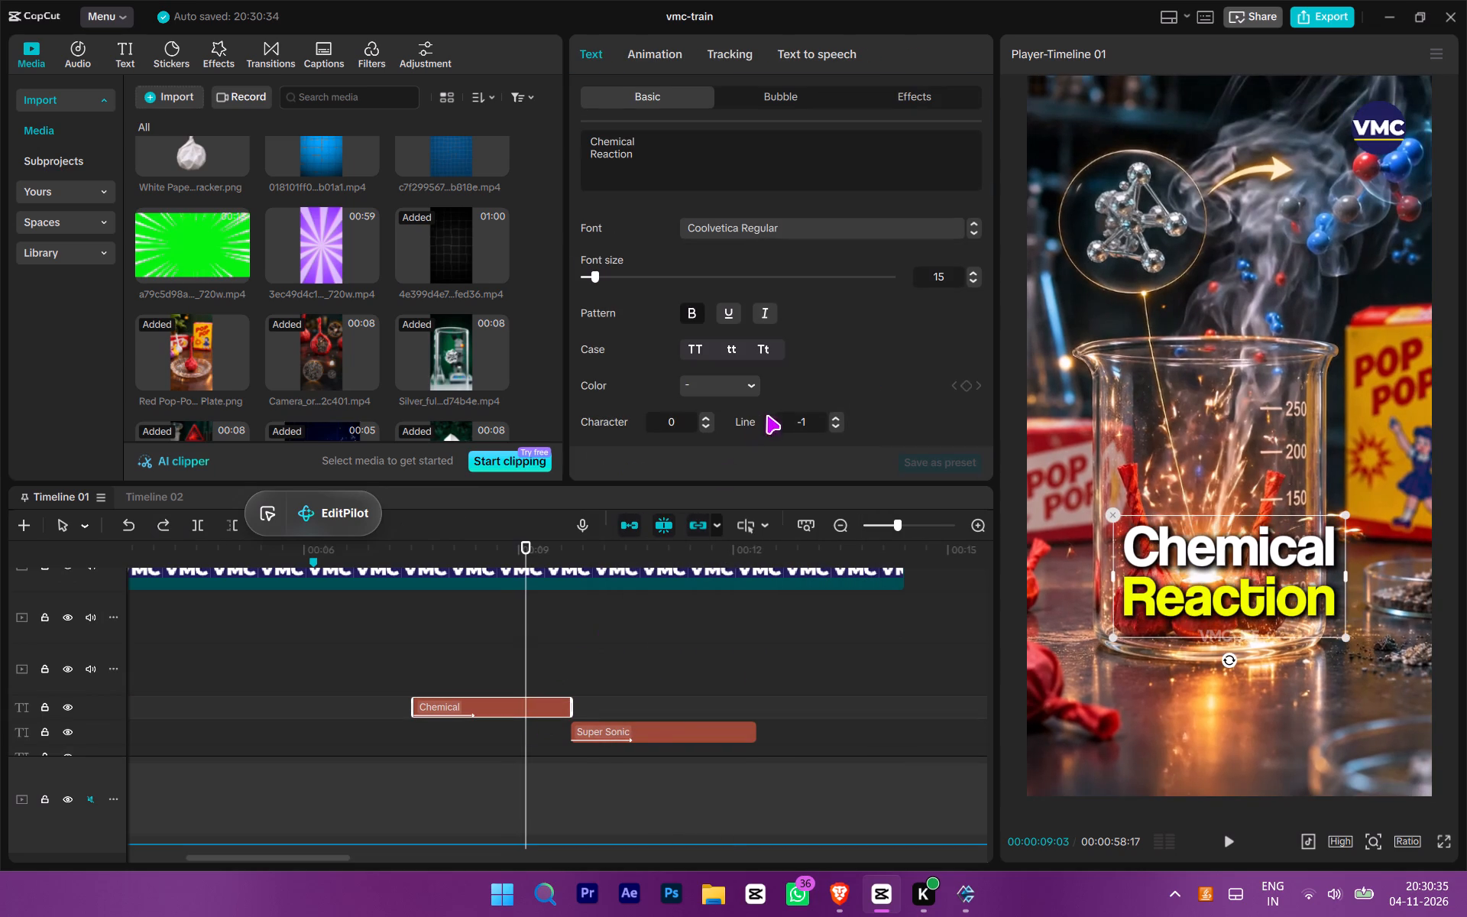
Set the Chemical Reaction caption's line spacing to -2 and move it slightly lower in the frame.
click(839, 424)
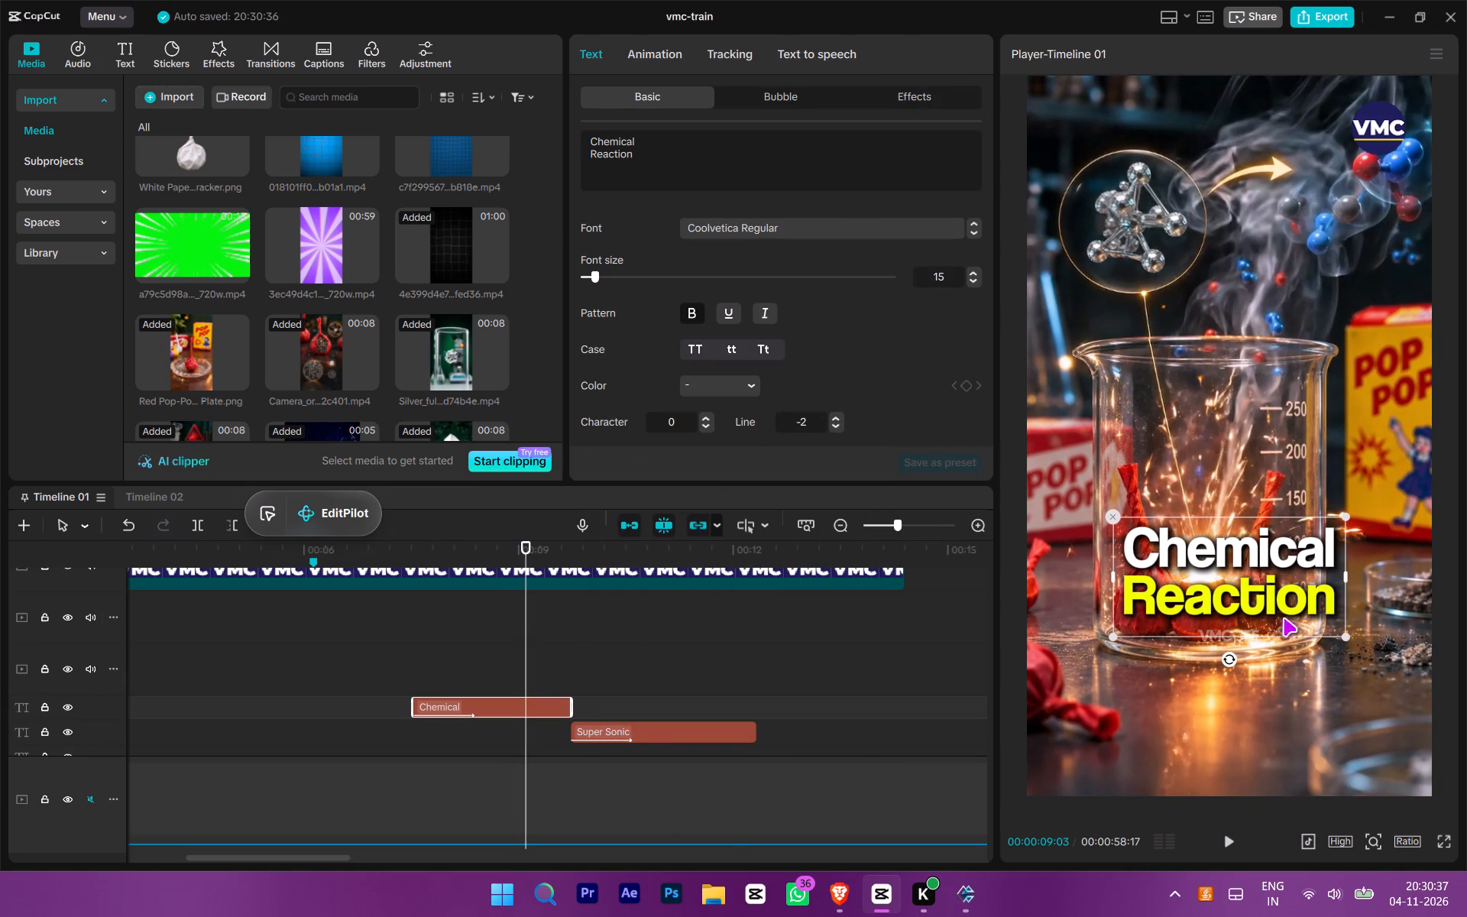
drag(1231, 601, 1232, 611)
click(513, 659)
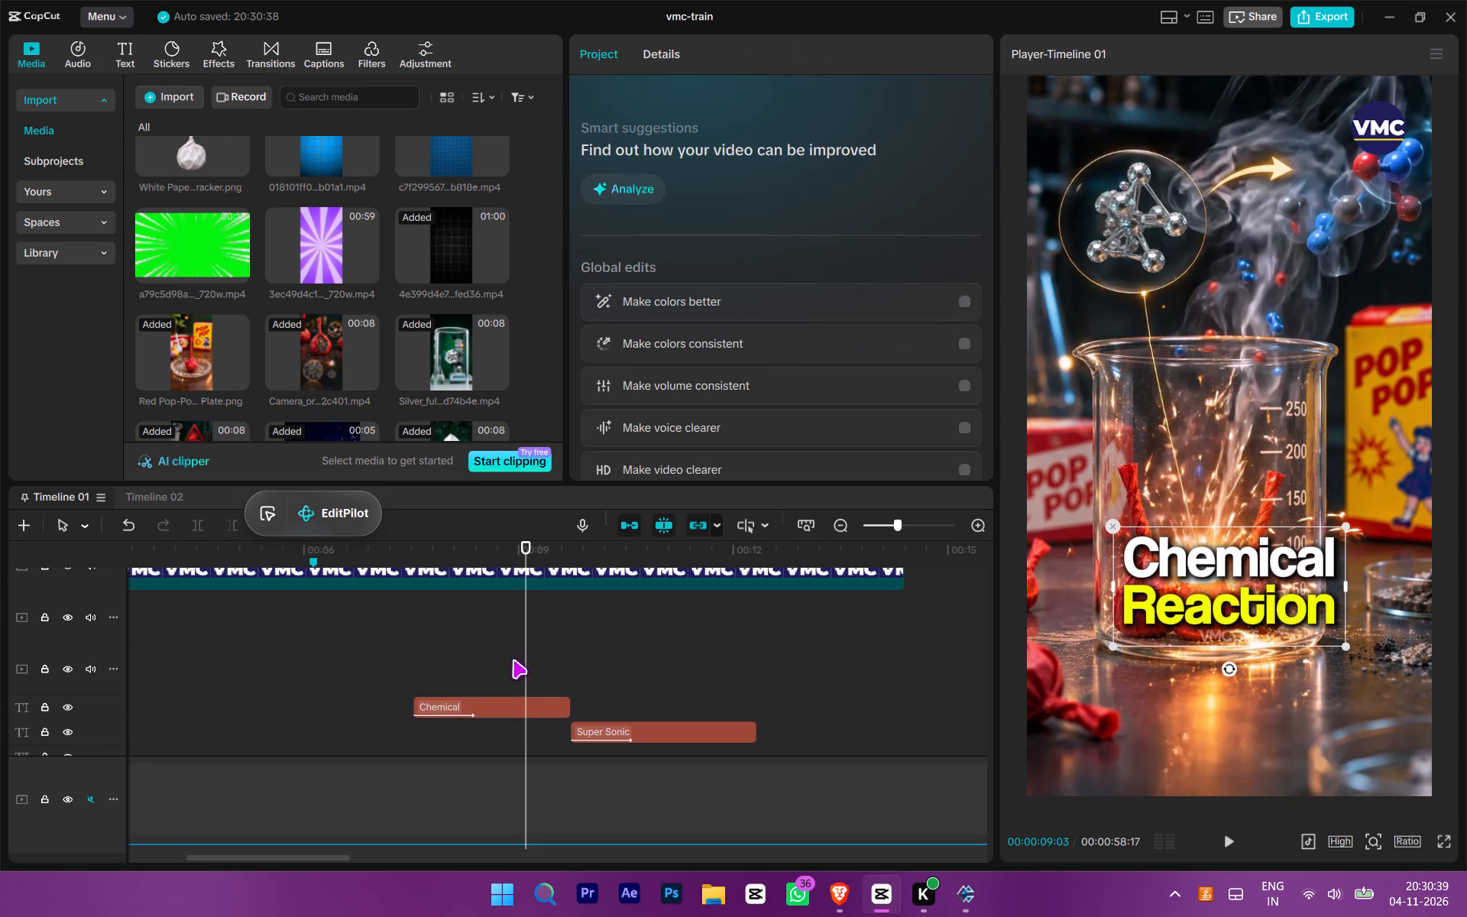
Play on to the Super Sonic caption and scale it down slightly in the preview.
key(space)
scroll(474, 702, down, 3)
scroll(413, 736, down, 14)
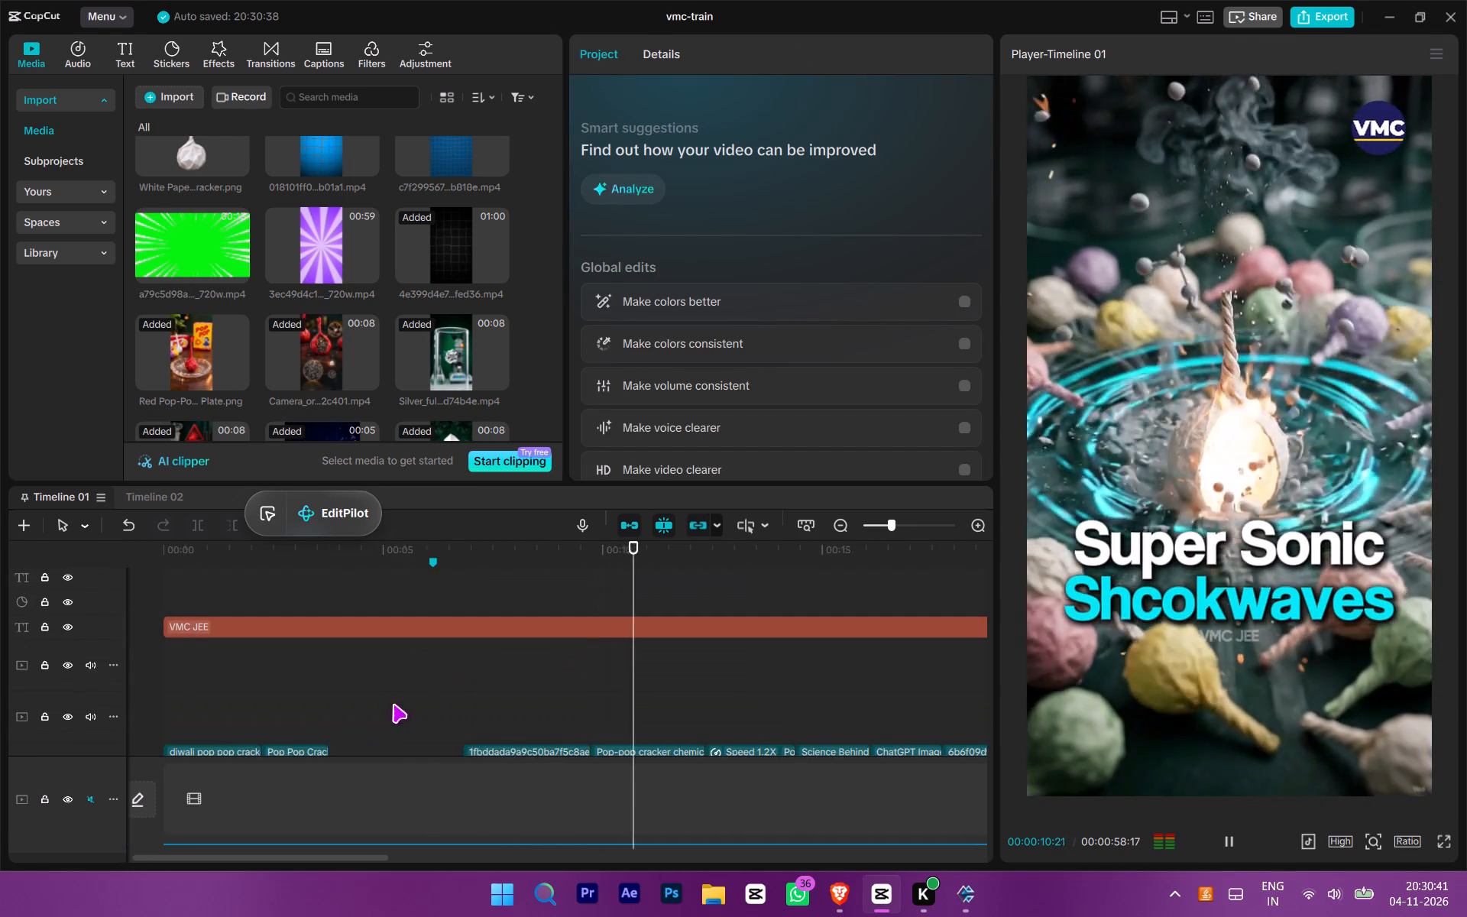
ctrl+scroll(387, 699, down, 7)
key(space)
scroll(526, 665, up, 6)
drag(512, 666, 422, 627)
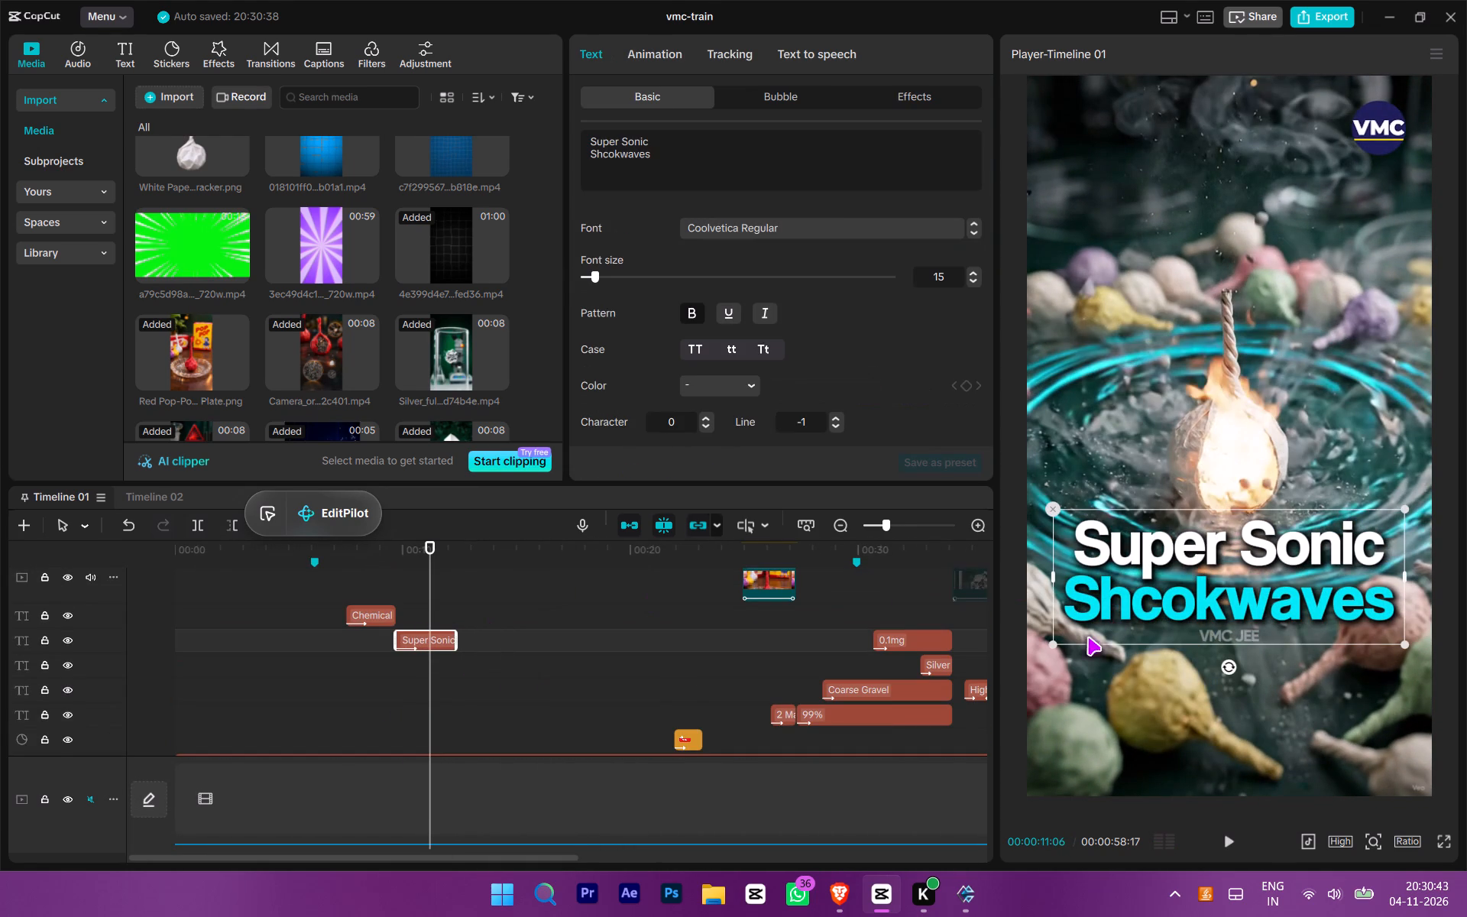
drag(1054, 642, 1070, 632)
click(1070, 632)
click(1074, 626)
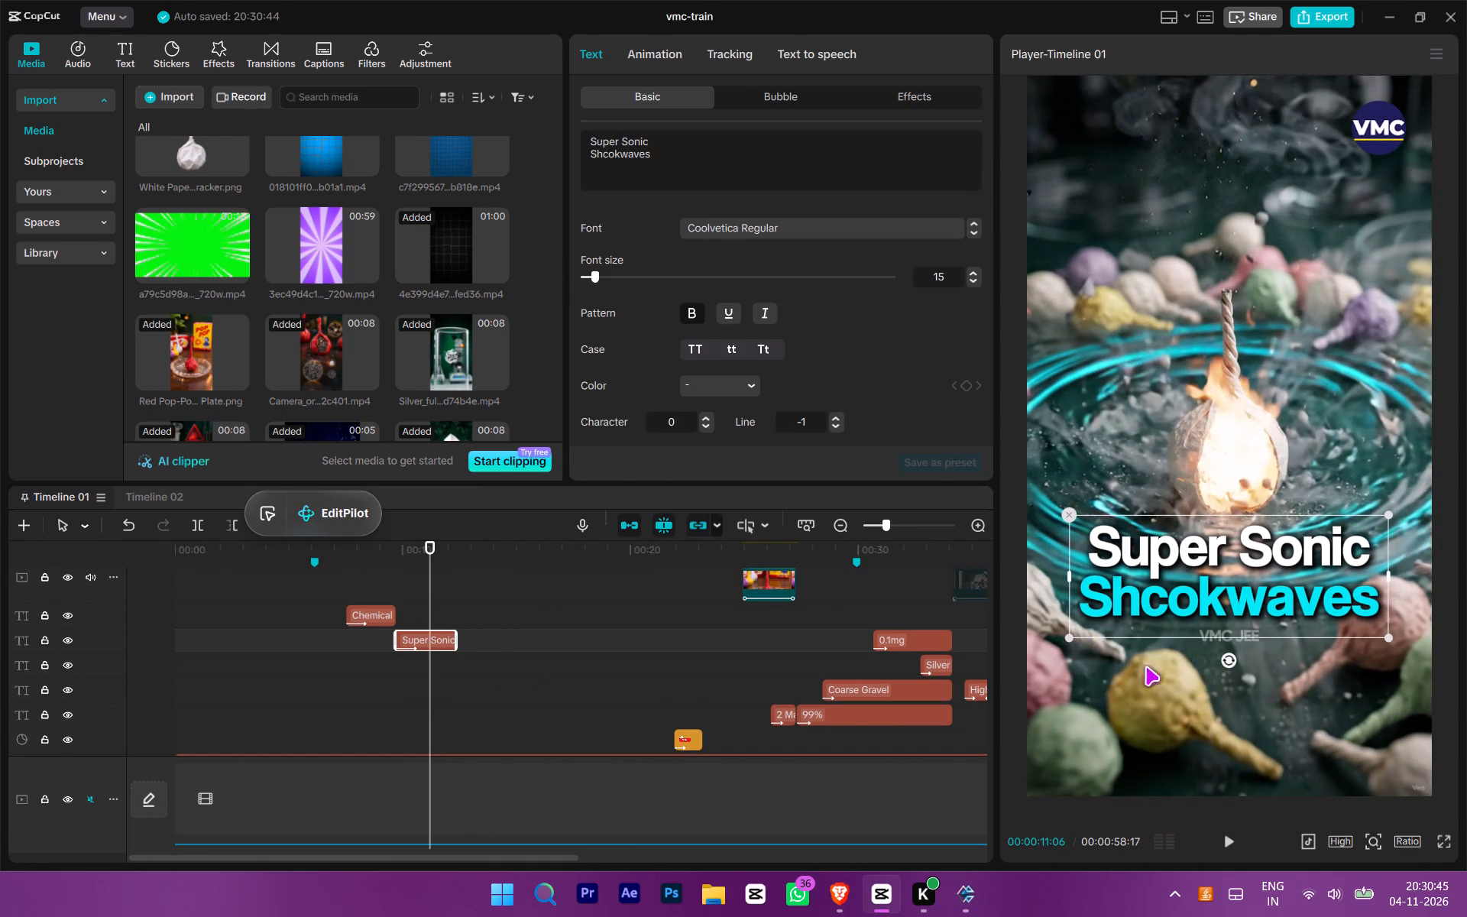
drag(1065, 640, 1087, 617)
Play the video from the beginning through to the Chemical Reaction caption and examine the gap in the footage.
key(space)
scroll(500, 726, down, 4)
click(355, 604)
drag(355, 604, 40, 611)
key(space)
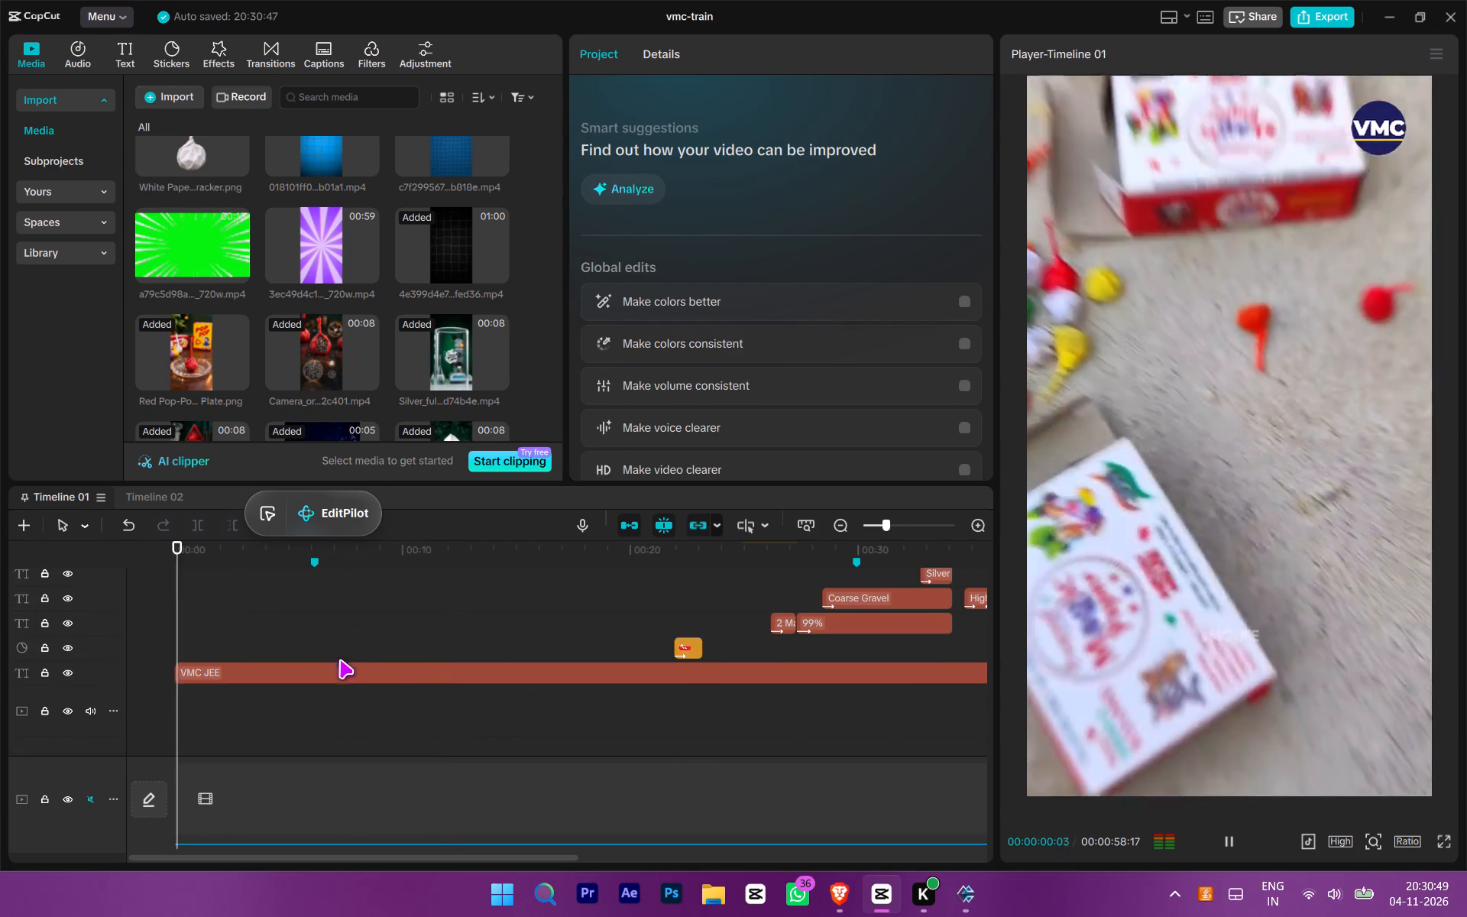
scroll(345, 666, down, 6)
ctrl+scroll(352, 672, up, 7)
drag(384, 624, 0, 629)
ctrl+scroll(377, 691, down, 4)
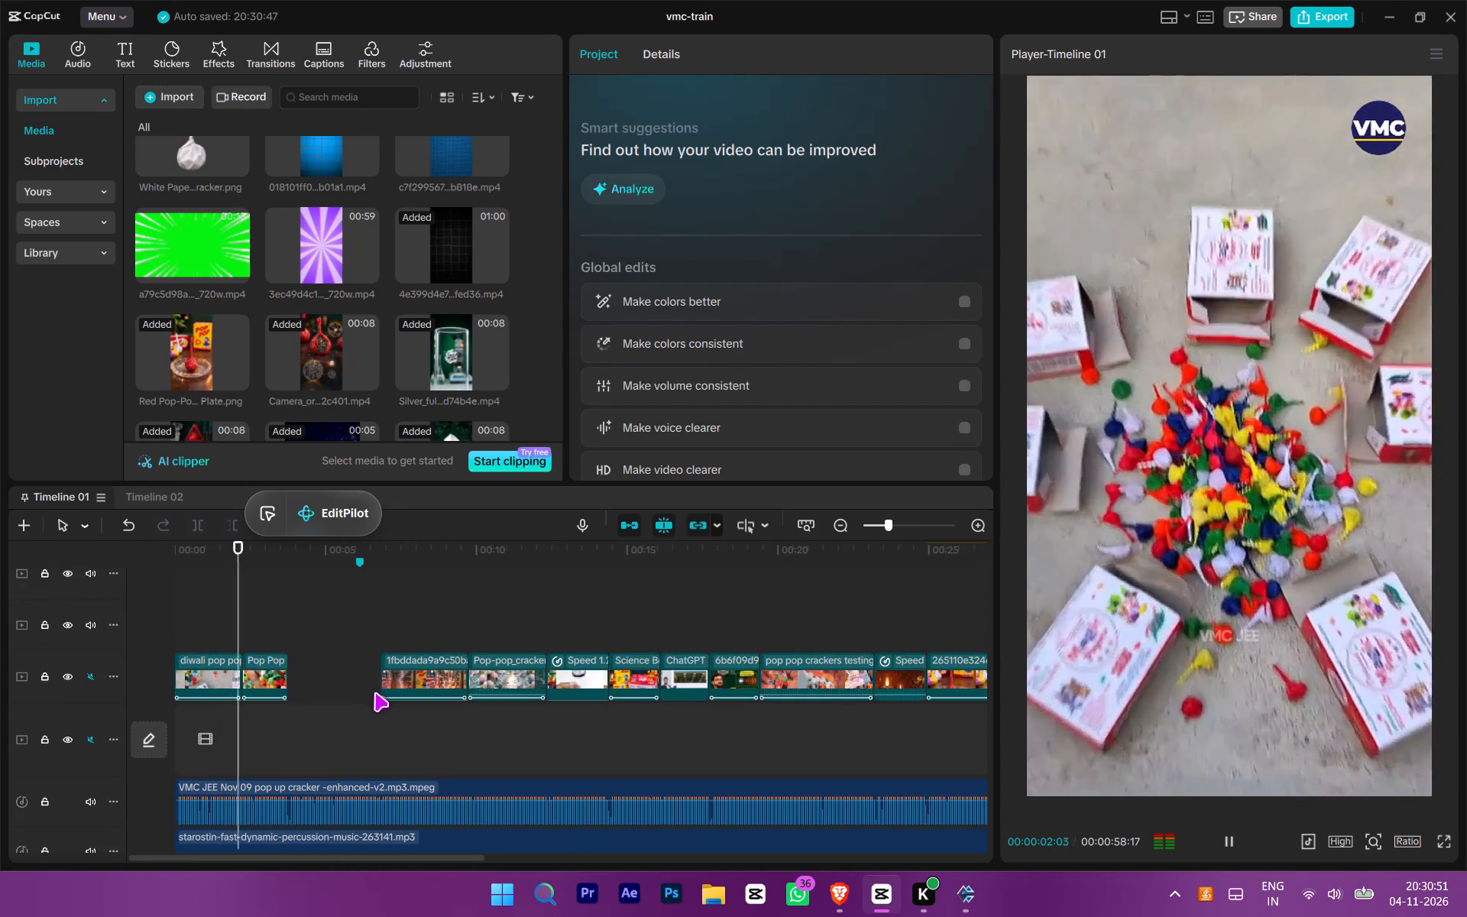
drag(126, 643, 0, 663)
key(space)
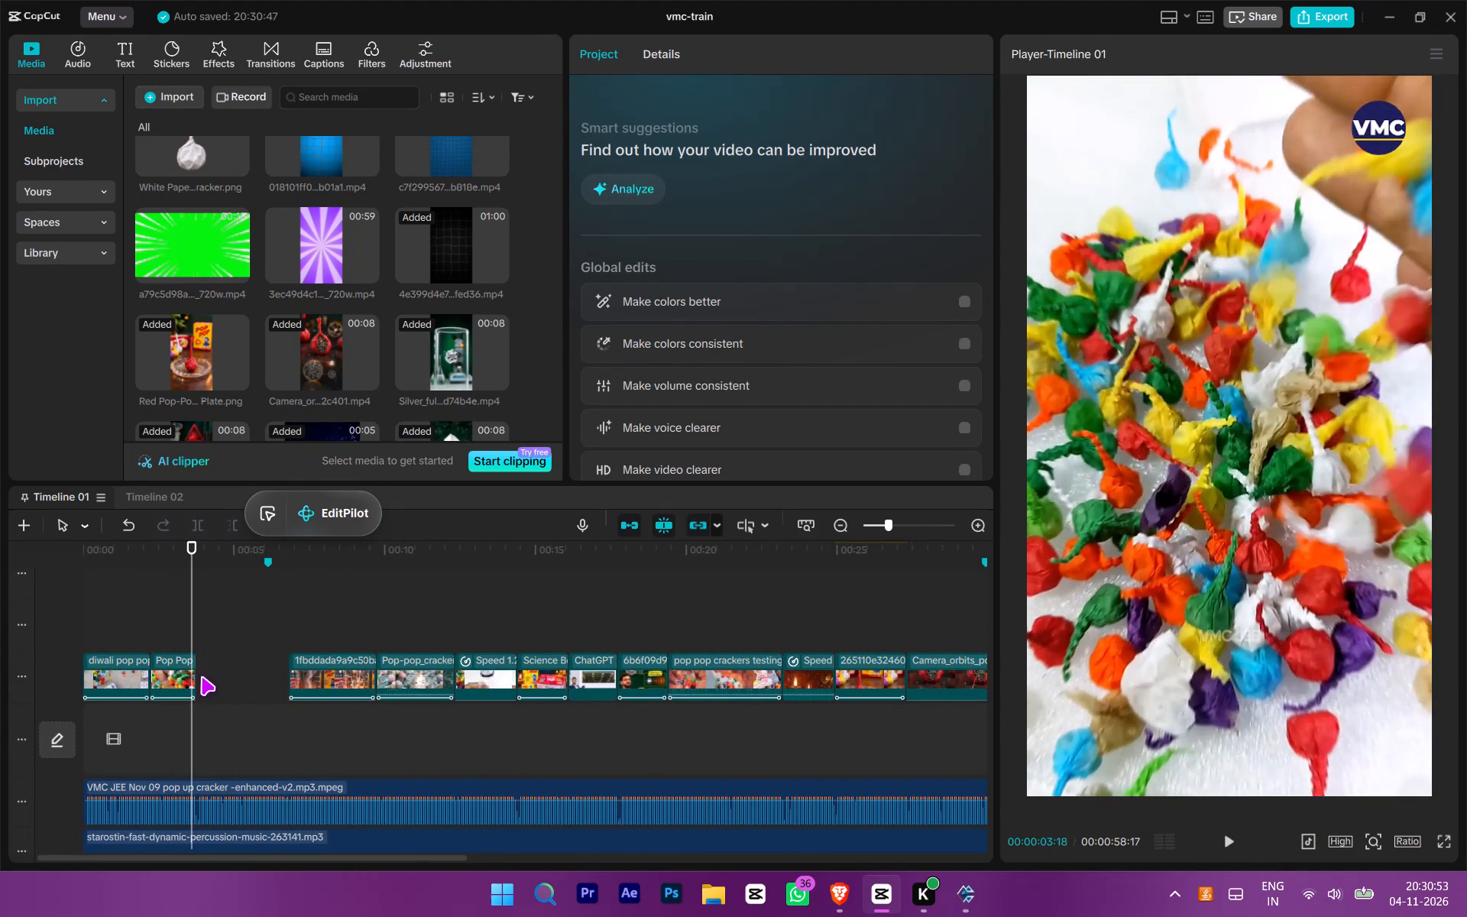
key(space)
ctrl+scroll(224, 674, up, 5)
drag(271, 638, 26, 640)
ctrl+scroll(344, 638, down, 3)
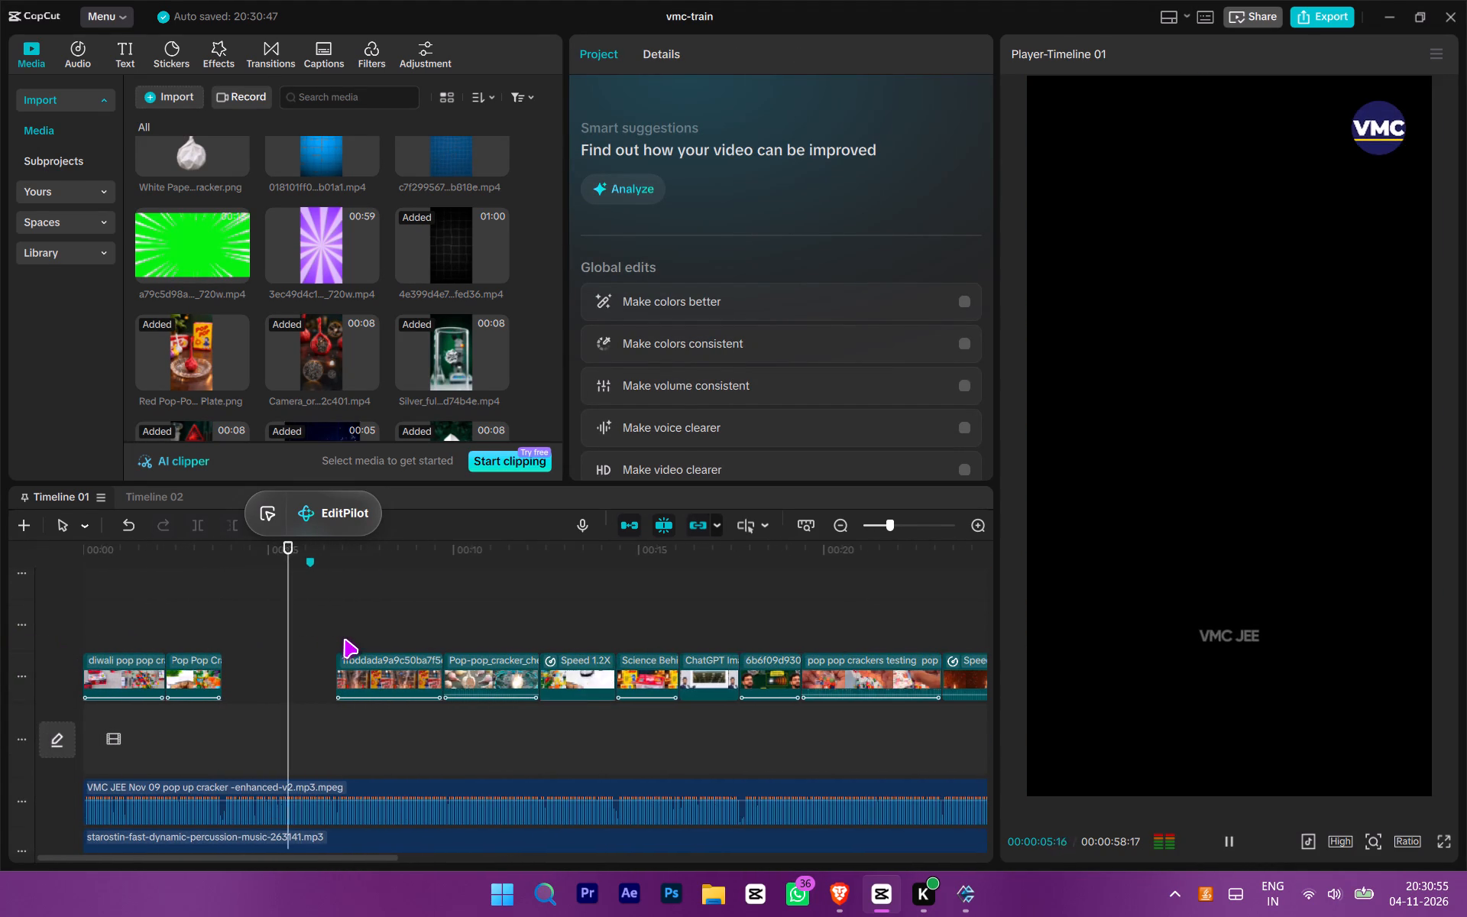
scroll(364, 629, down, 1)
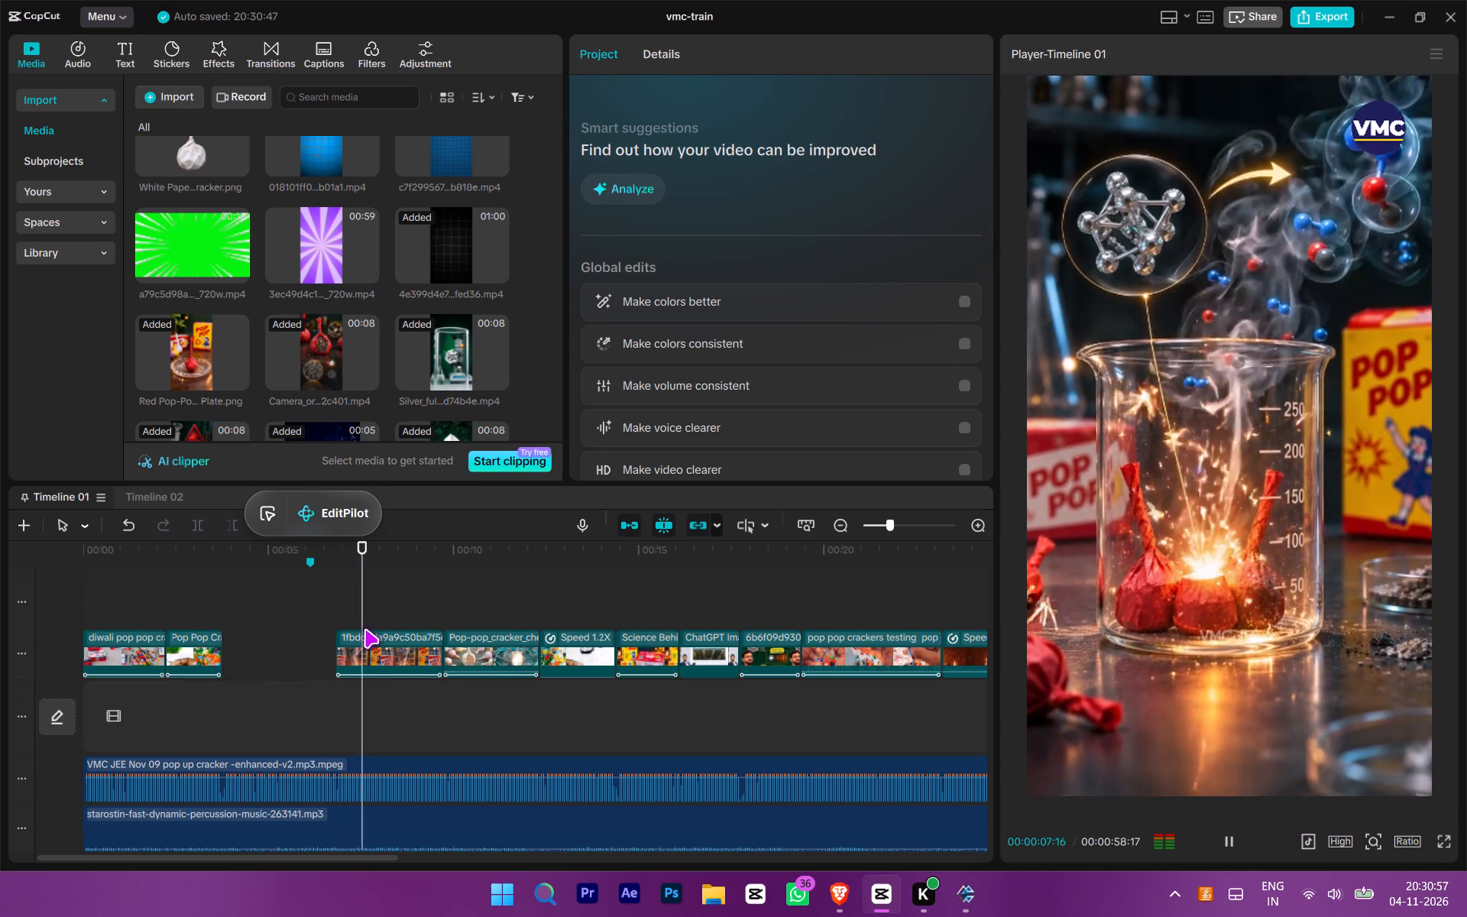
scroll(388, 669, up, 2)
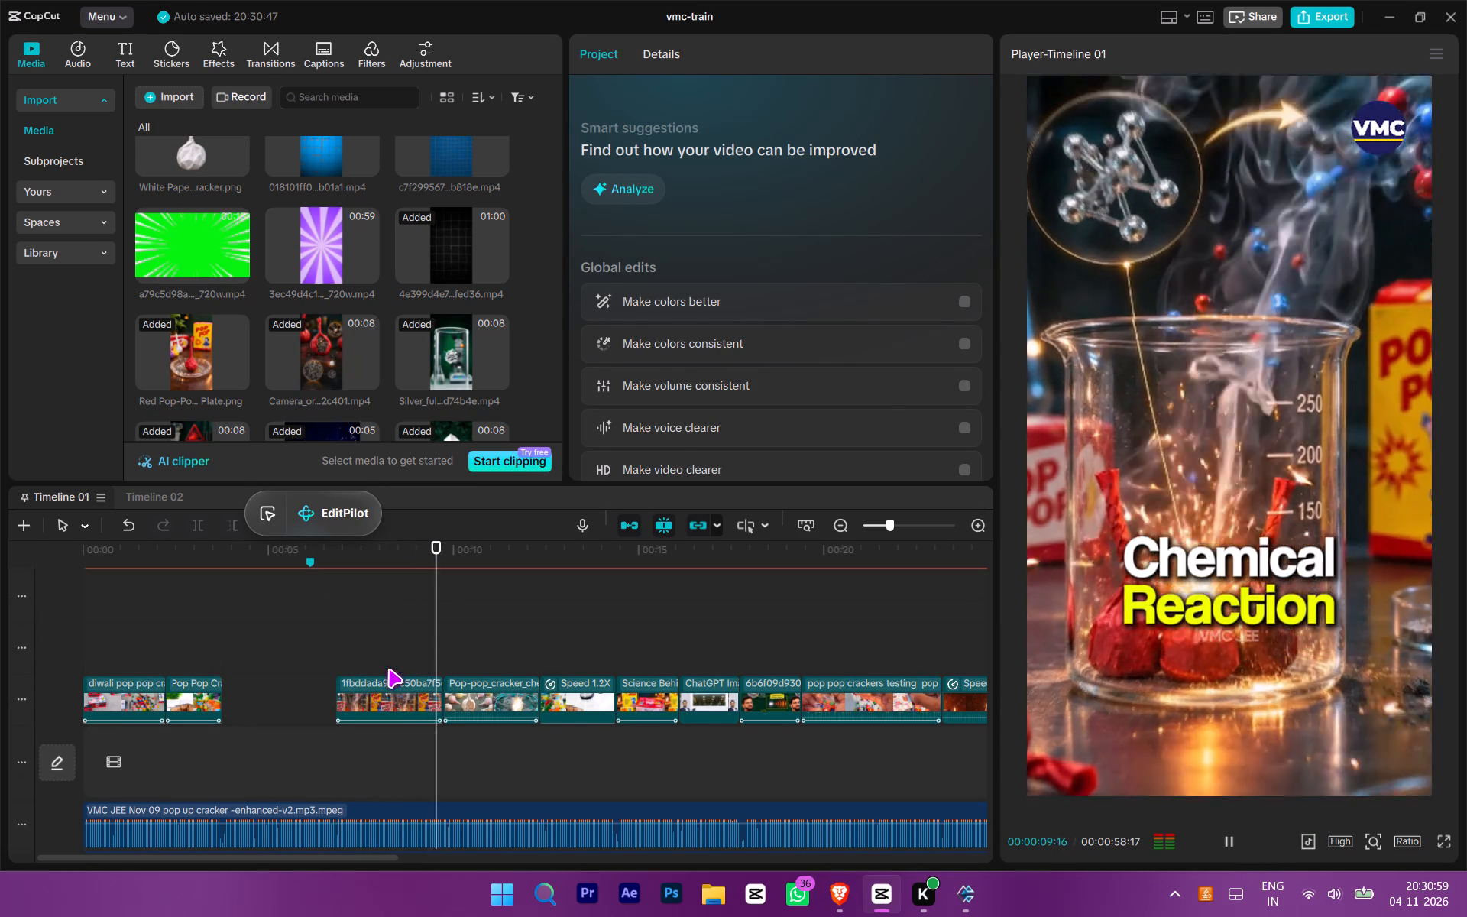
Replay the empty gap between the second Pop Pop Crackers clip and the chemical reaction clip, following the voice-over.
click(339, 653)
drag(339, 653, 225, 670)
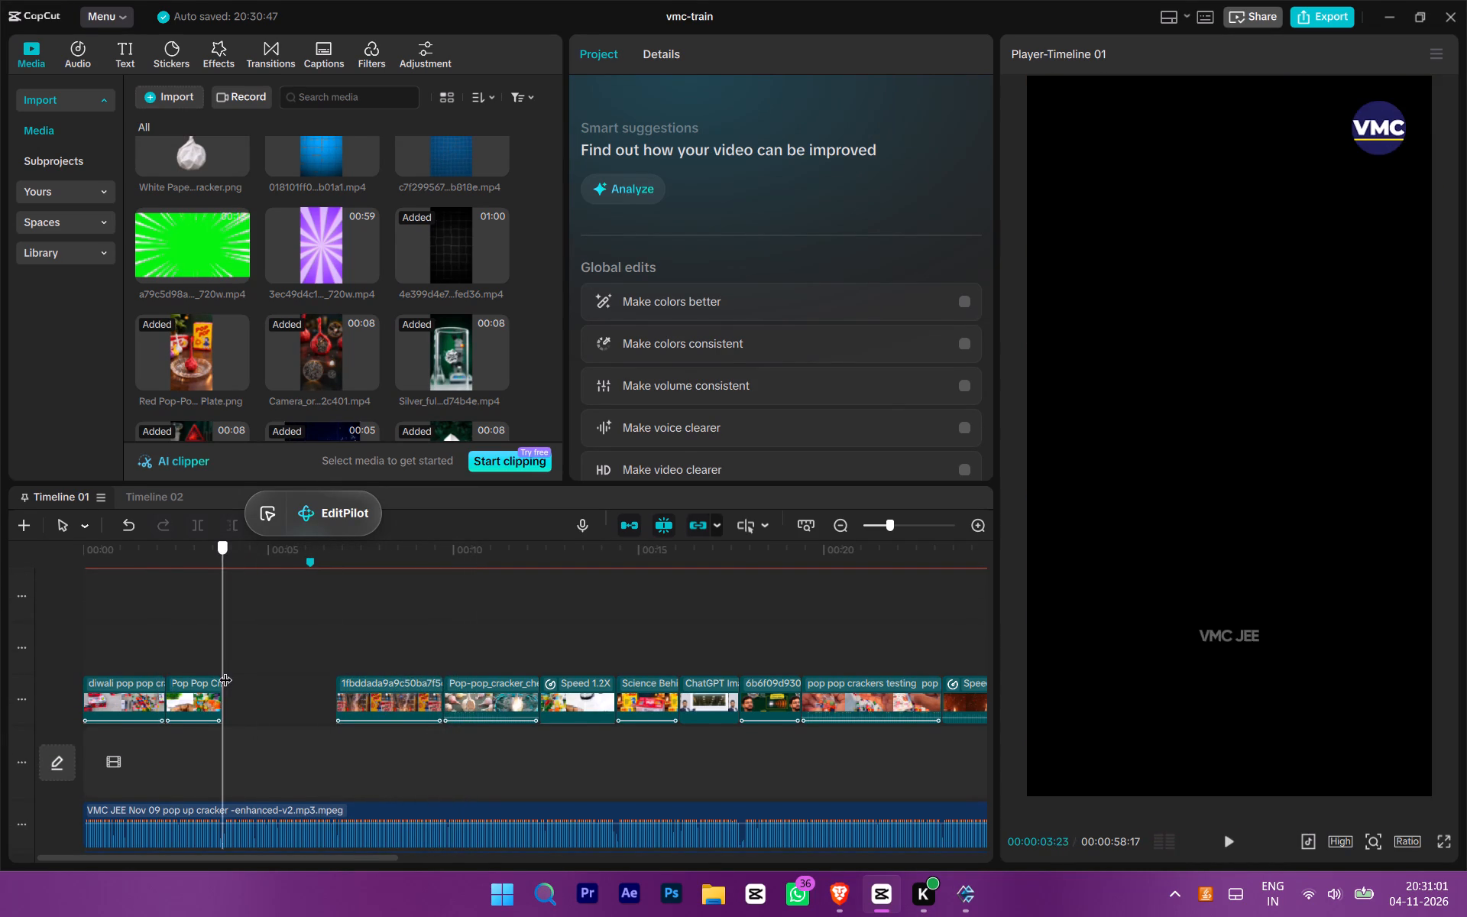
drag(225, 670, 225, 669)
key(space)
drag(325, 637, 62, 651)
ctrl+scroll(164, 660, up, 3)
drag(164, 660, 0, 657)
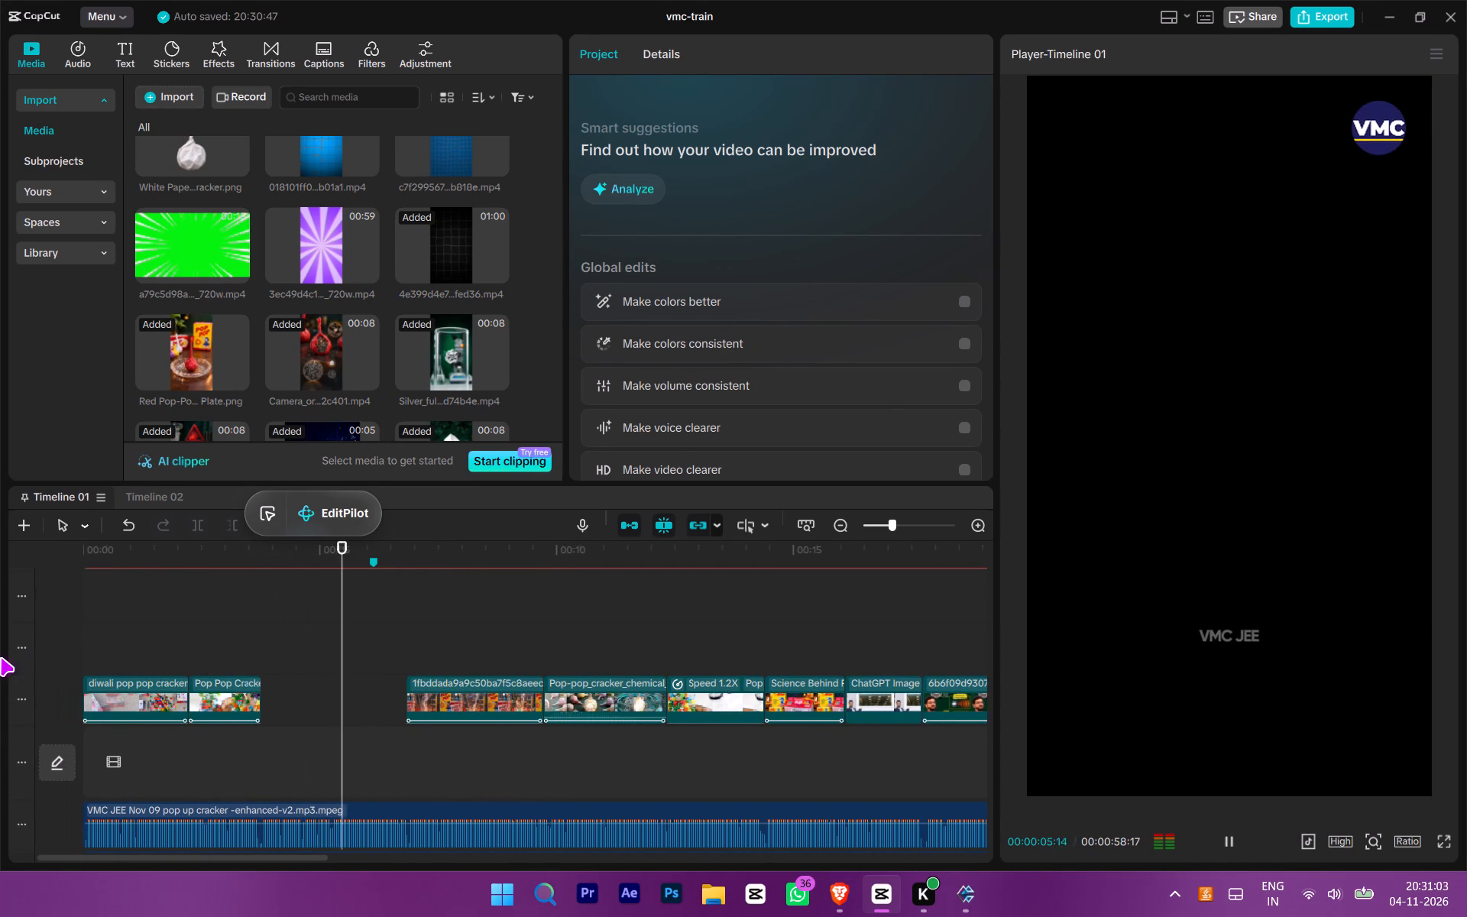
drag(0, 657, 1, 656)
scroll(227, 378, down, 5)
scroll(270, 348, up, 2)
scroll(322, 309, up, 2)
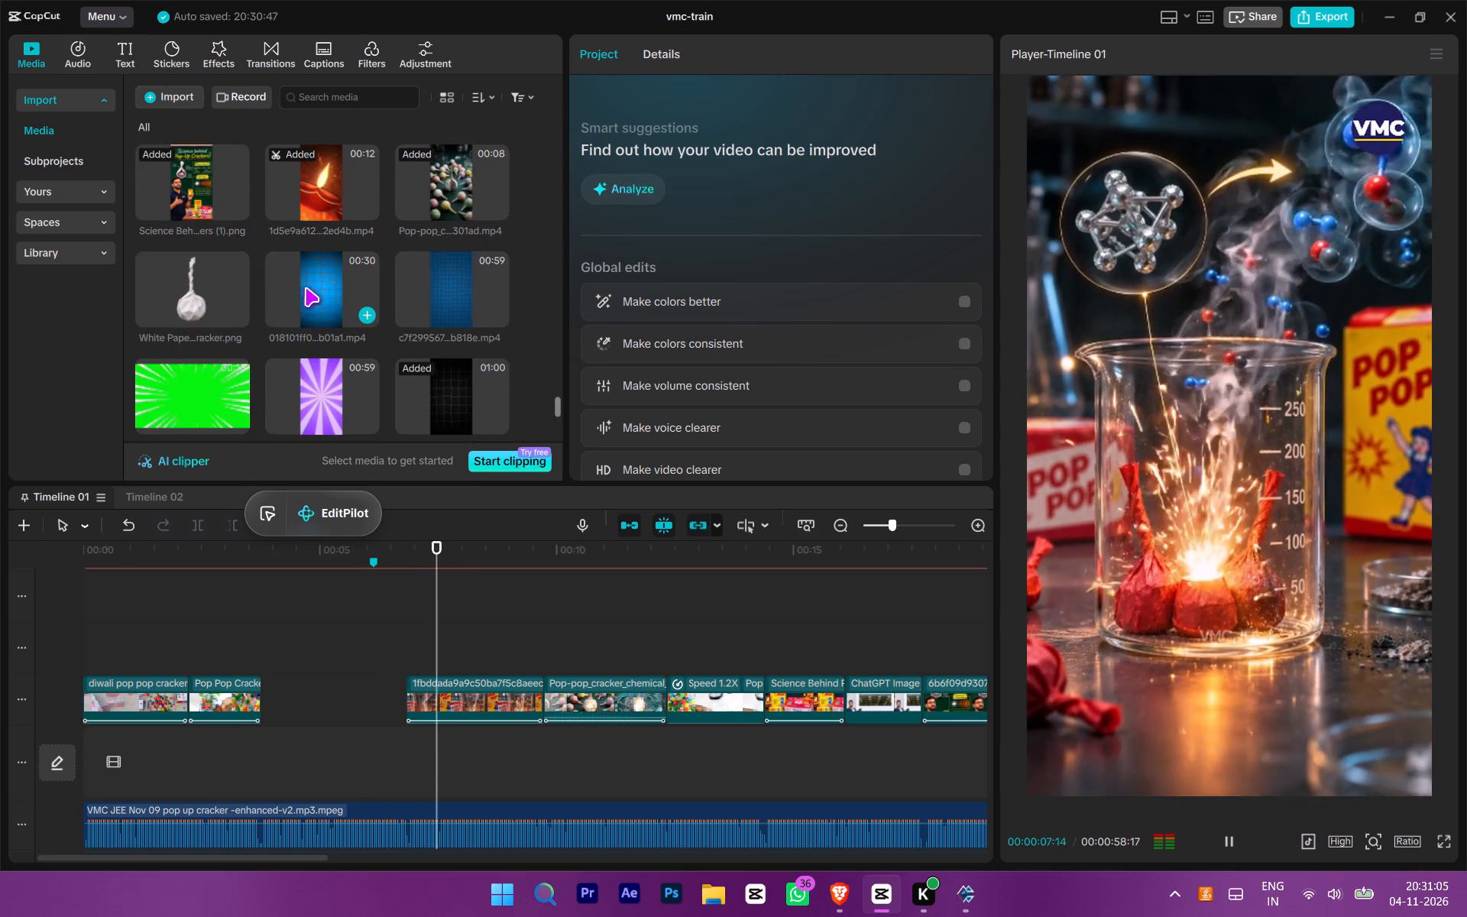
Preview the imported source videos and place the Pop Pop Crackers Testing box footage above the gap, starting at 00:00:03:23.
scroll(305, 287, up, 2)
click(339, 243)
click(215, 262)
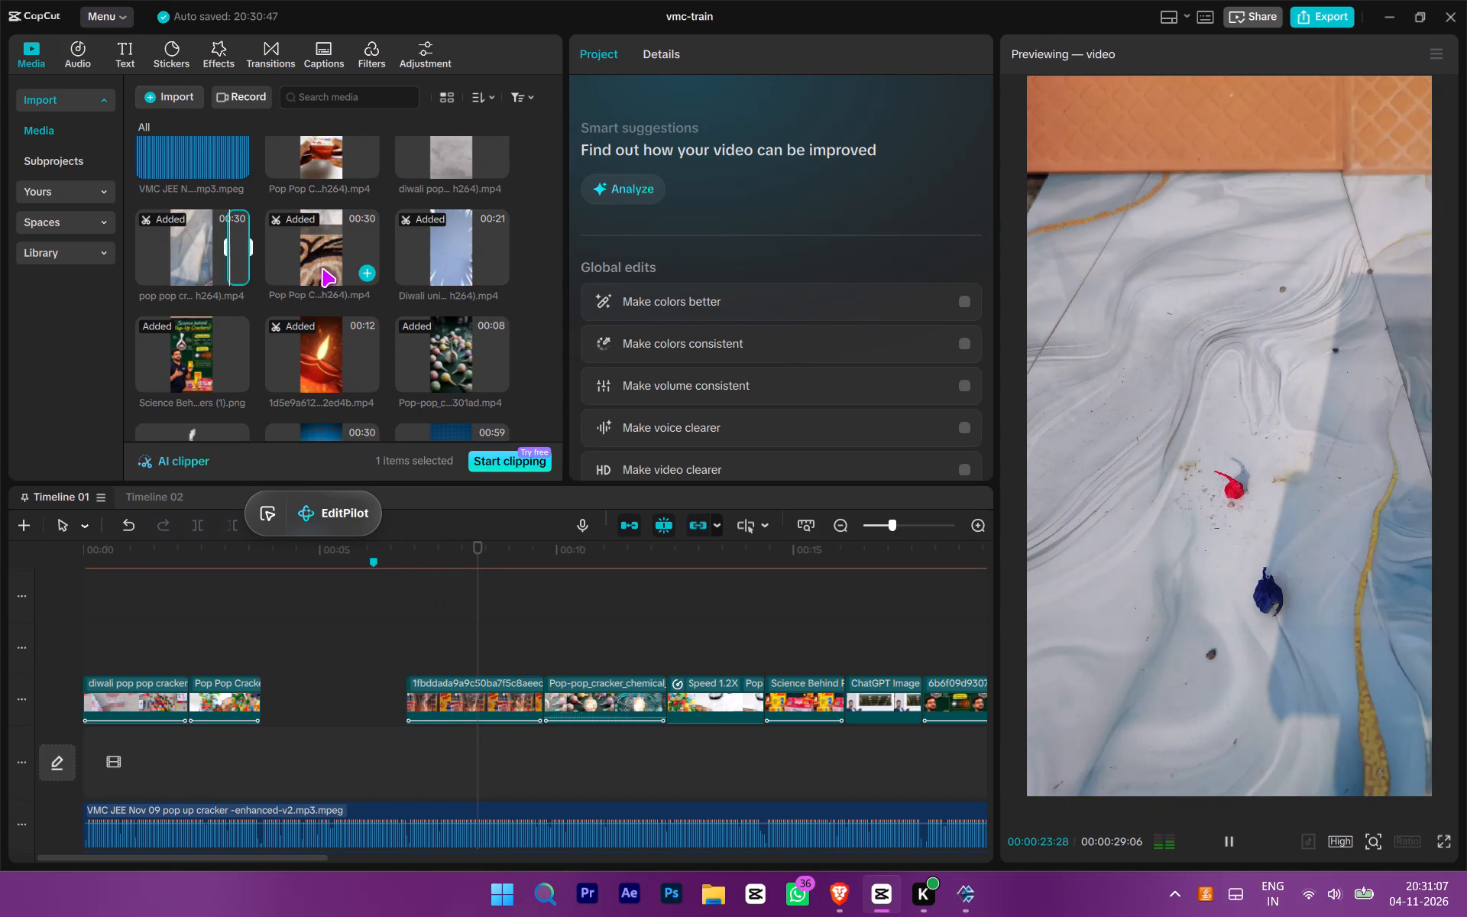
click(307, 231)
click(302, 180)
click(316, 266)
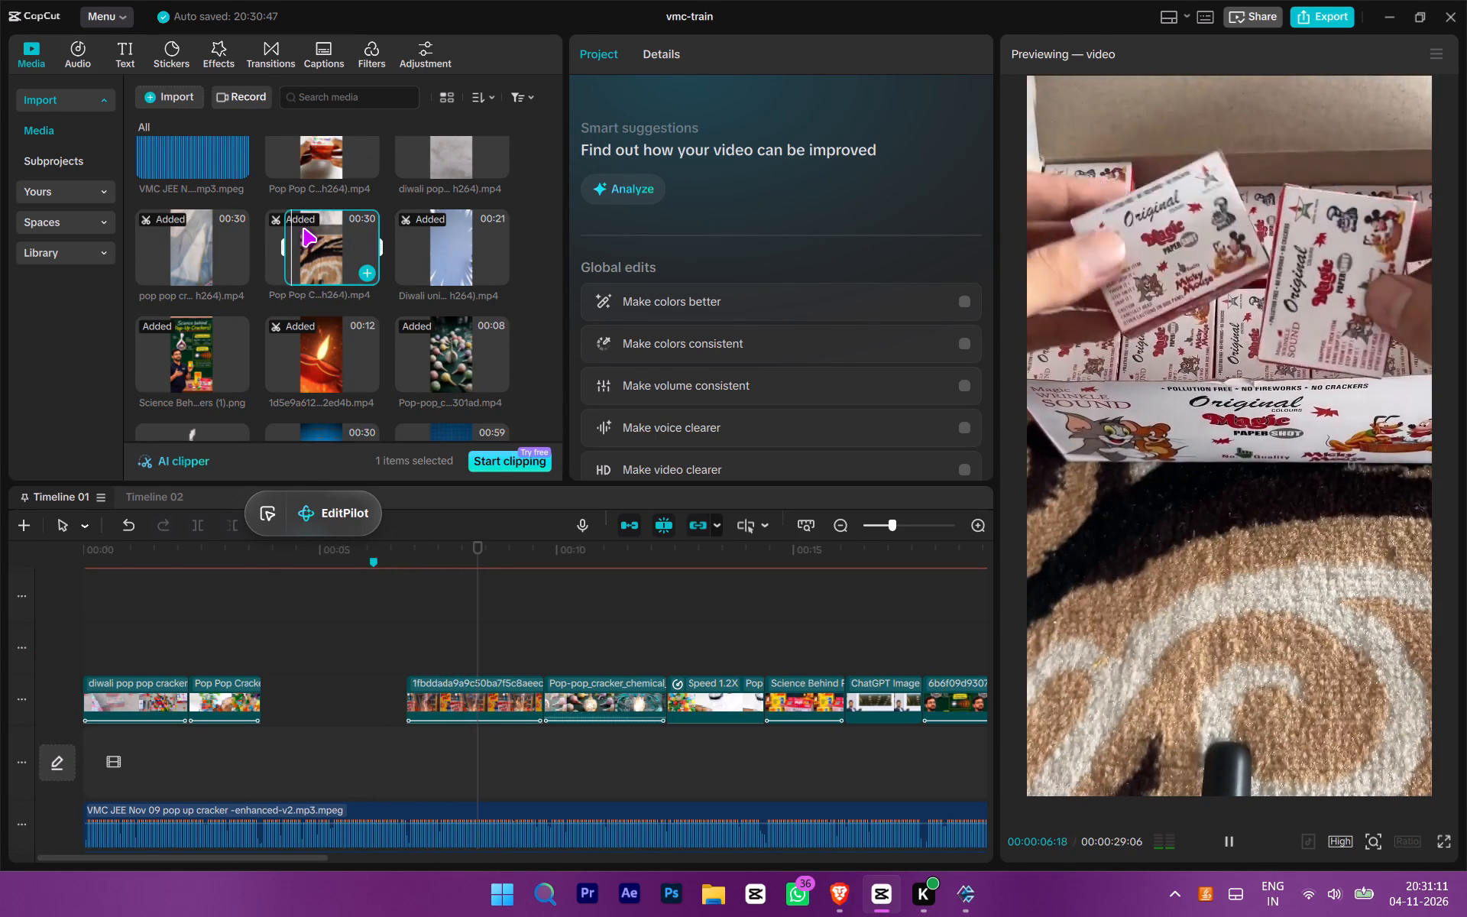
drag(283, 243, 273, 241)
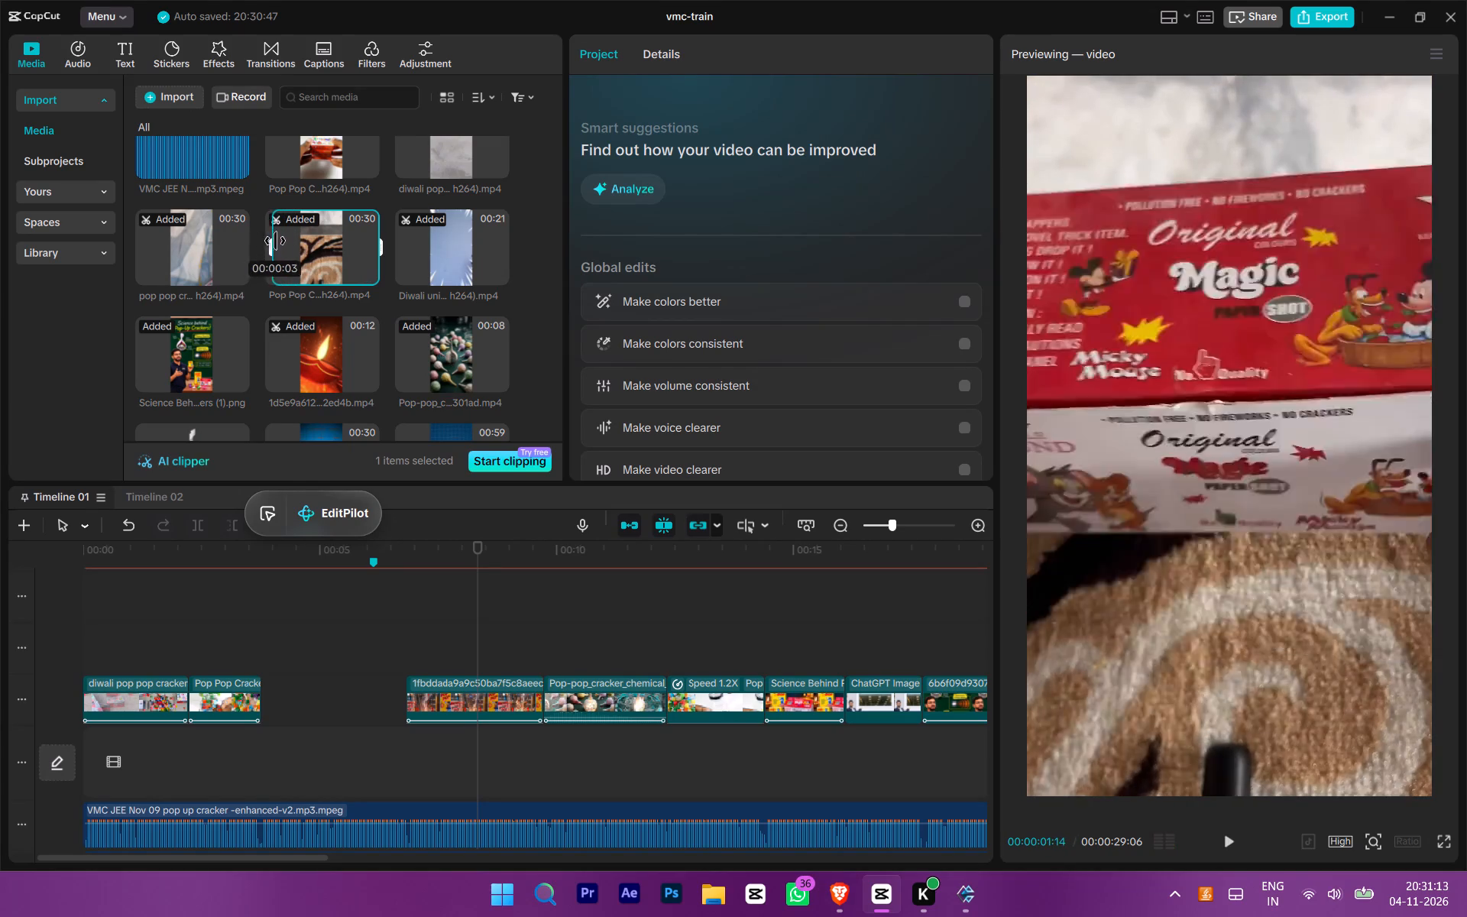
key(space)
drag(307, 239, 261, 650)
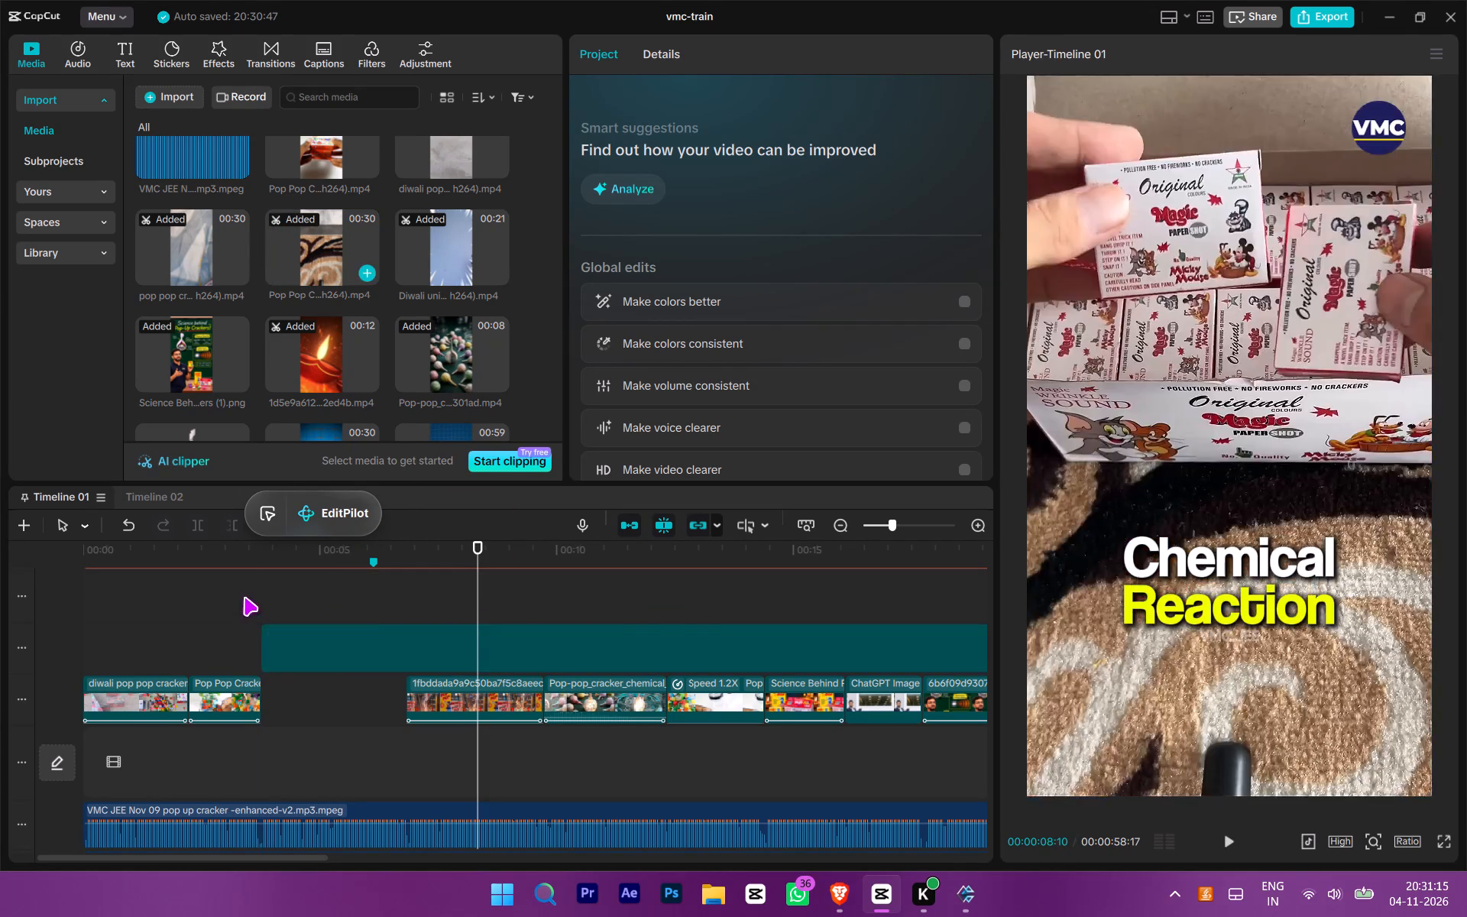
click(244, 597)
Trim the Pop Pop Crackers Testing clip's end to the start of the next clip and move it into the main-track gap.
key(space)
drag(302, 666, 307, 702)
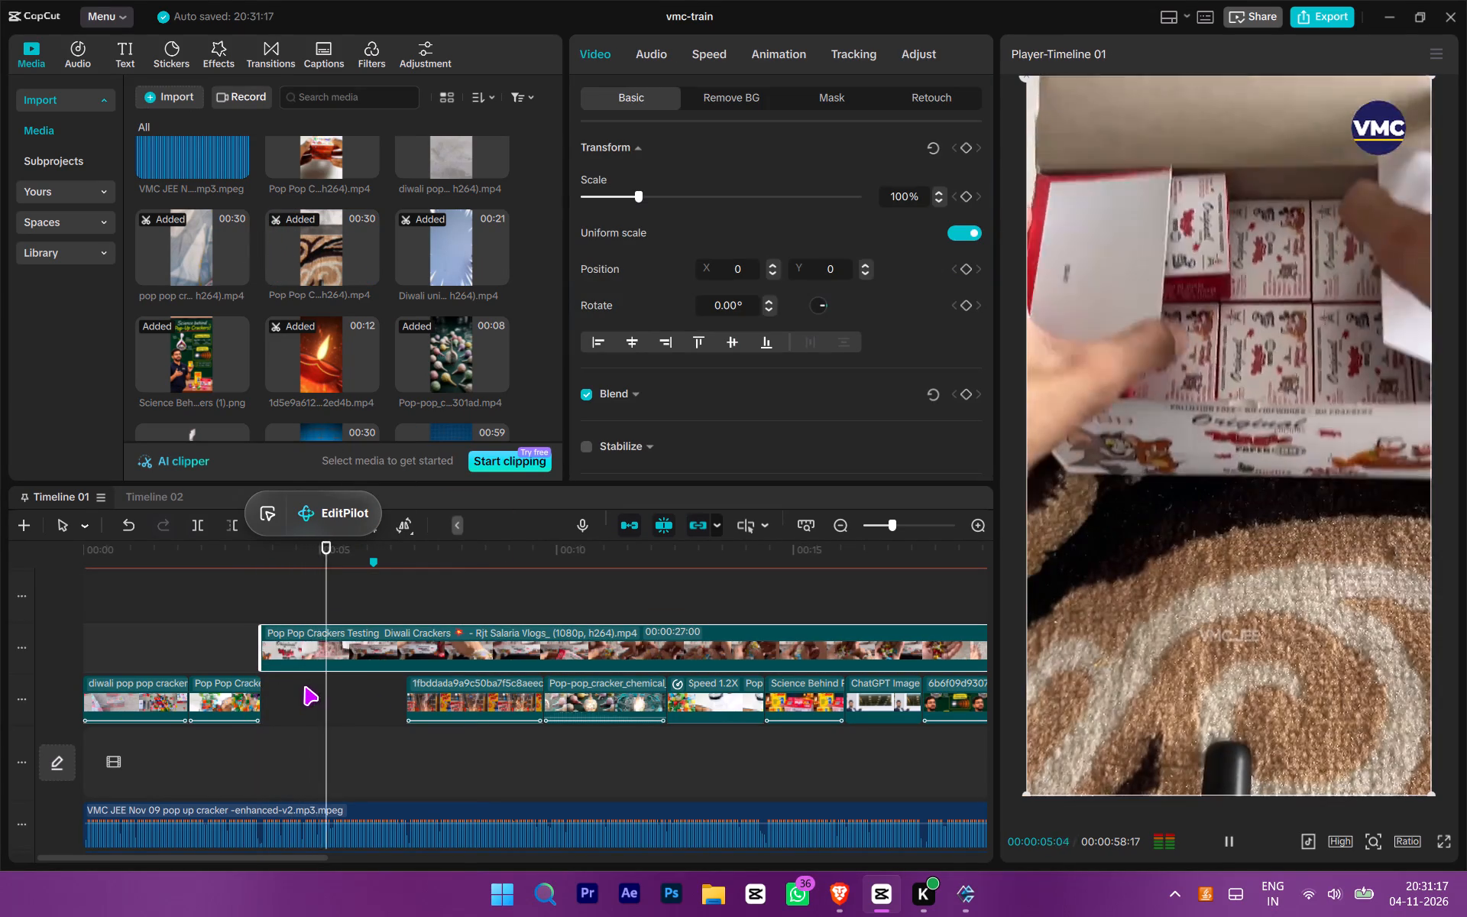
key(space)
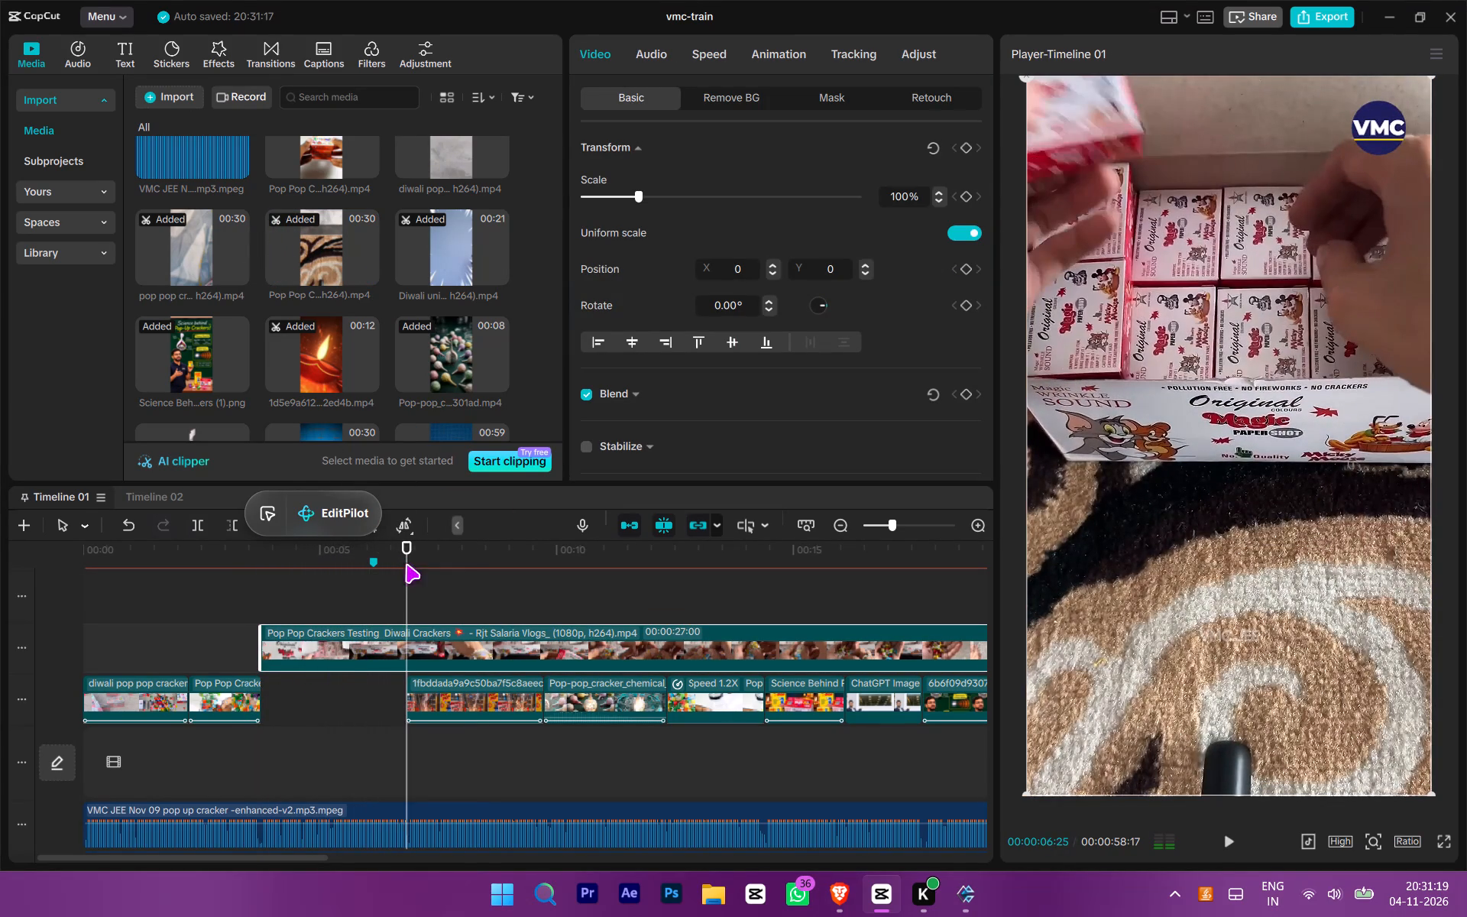
click(404, 551)
key(w)
drag(374, 657, 378, 692)
click(303, 626)
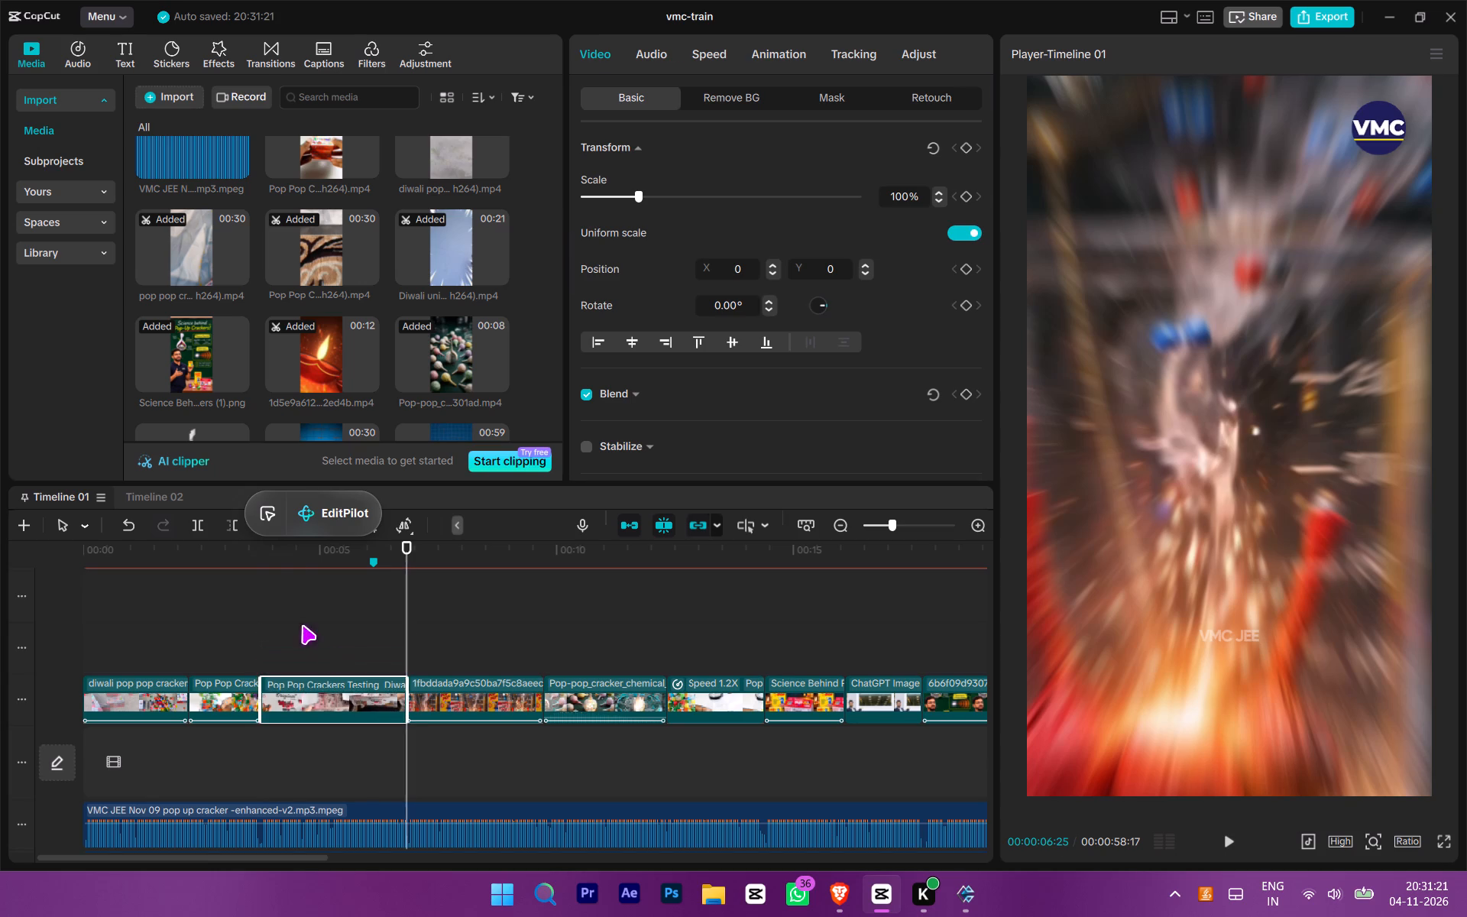
Lift the box clip back above the main track, extend its start to recover earlier footage, and split it at 00:00:06:13.
drag(296, 624, 267, 628)
click(257, 622)
click(332, 714)
drag(332, 714, 338, 709)
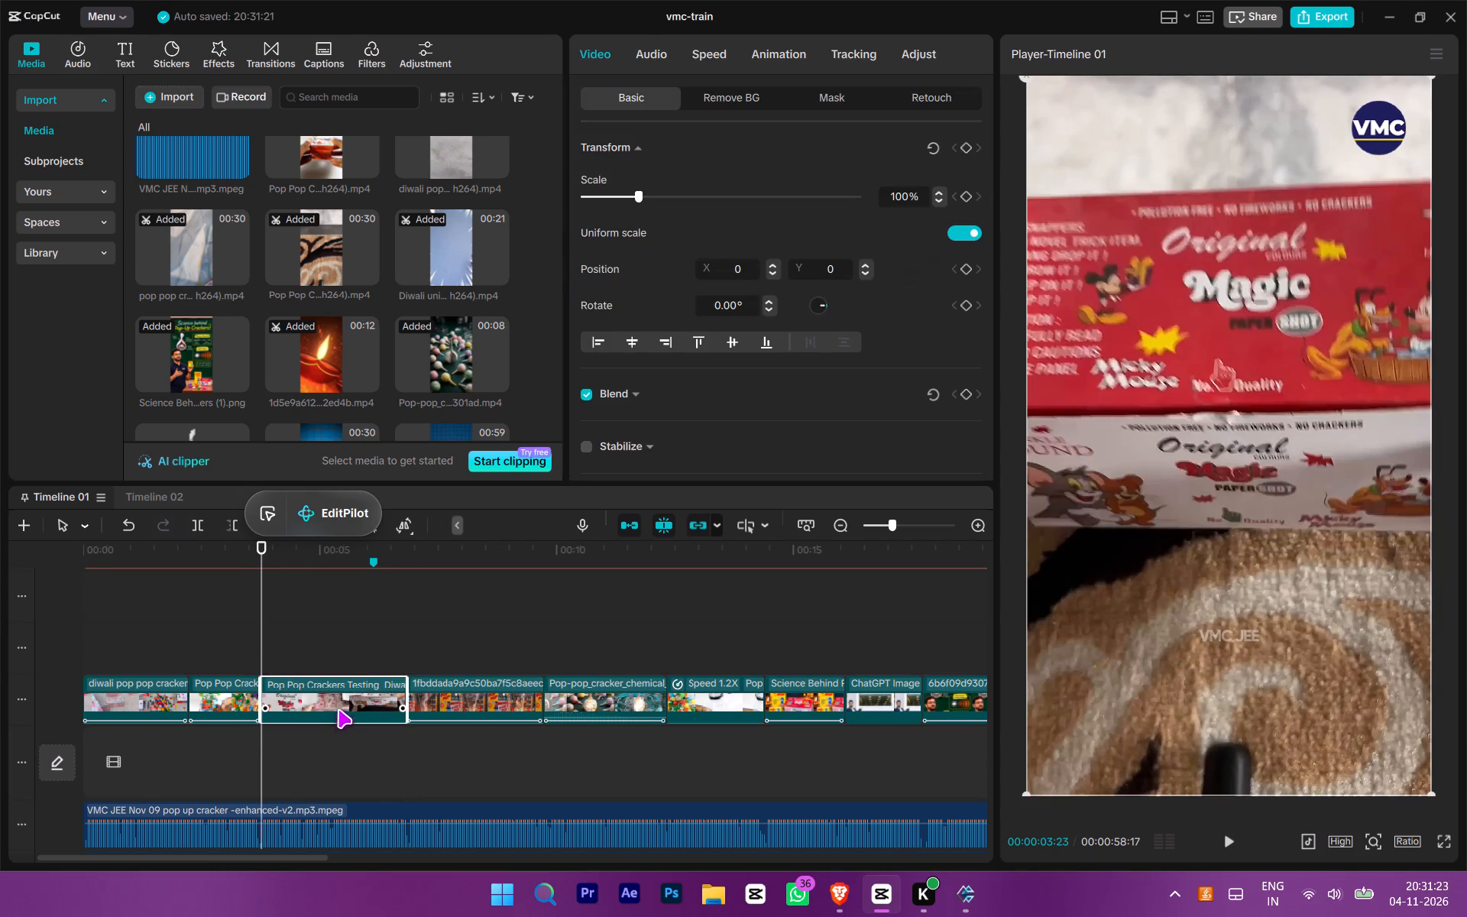
drag(338, 709, 412, 682)
double_click(369, 557)
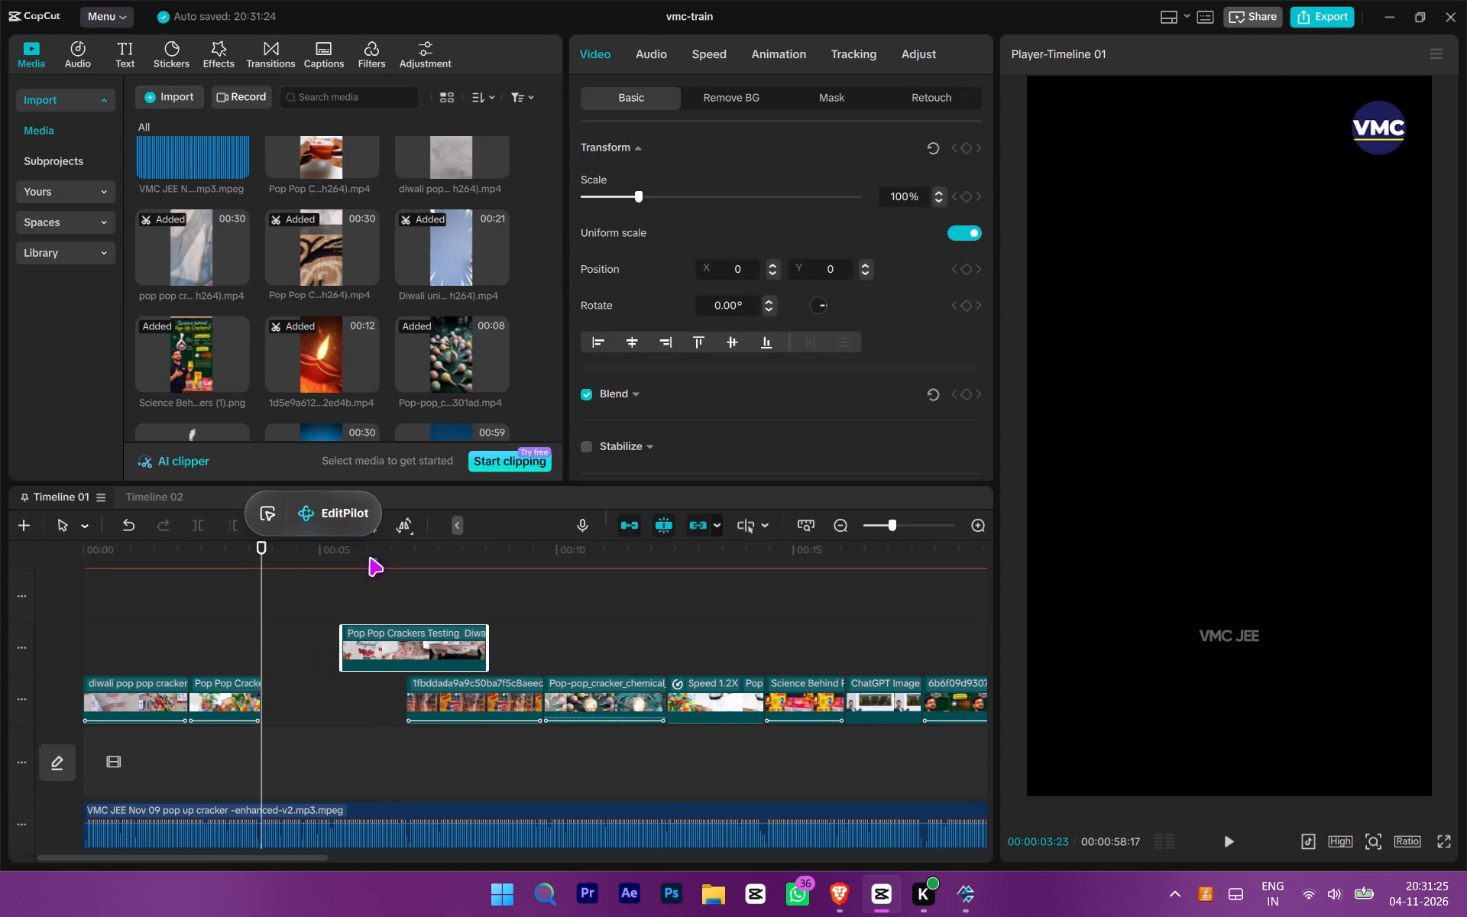
double_click(357, 559)
click(337, 573)
click(348, 608)
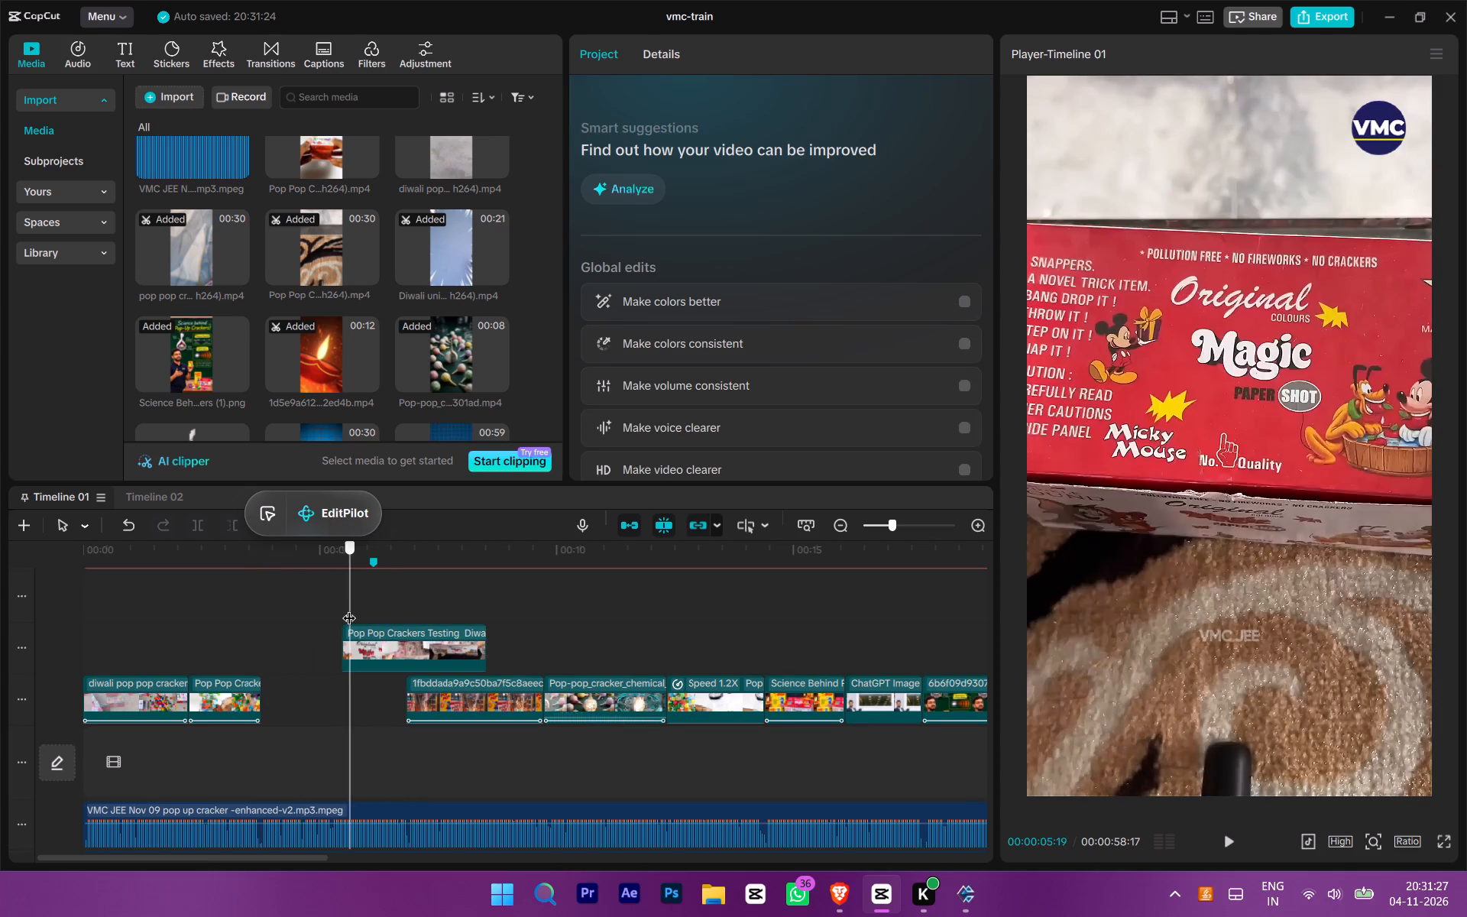
drag(349, 608, 387, 643)
click(402, 664)
key(q)
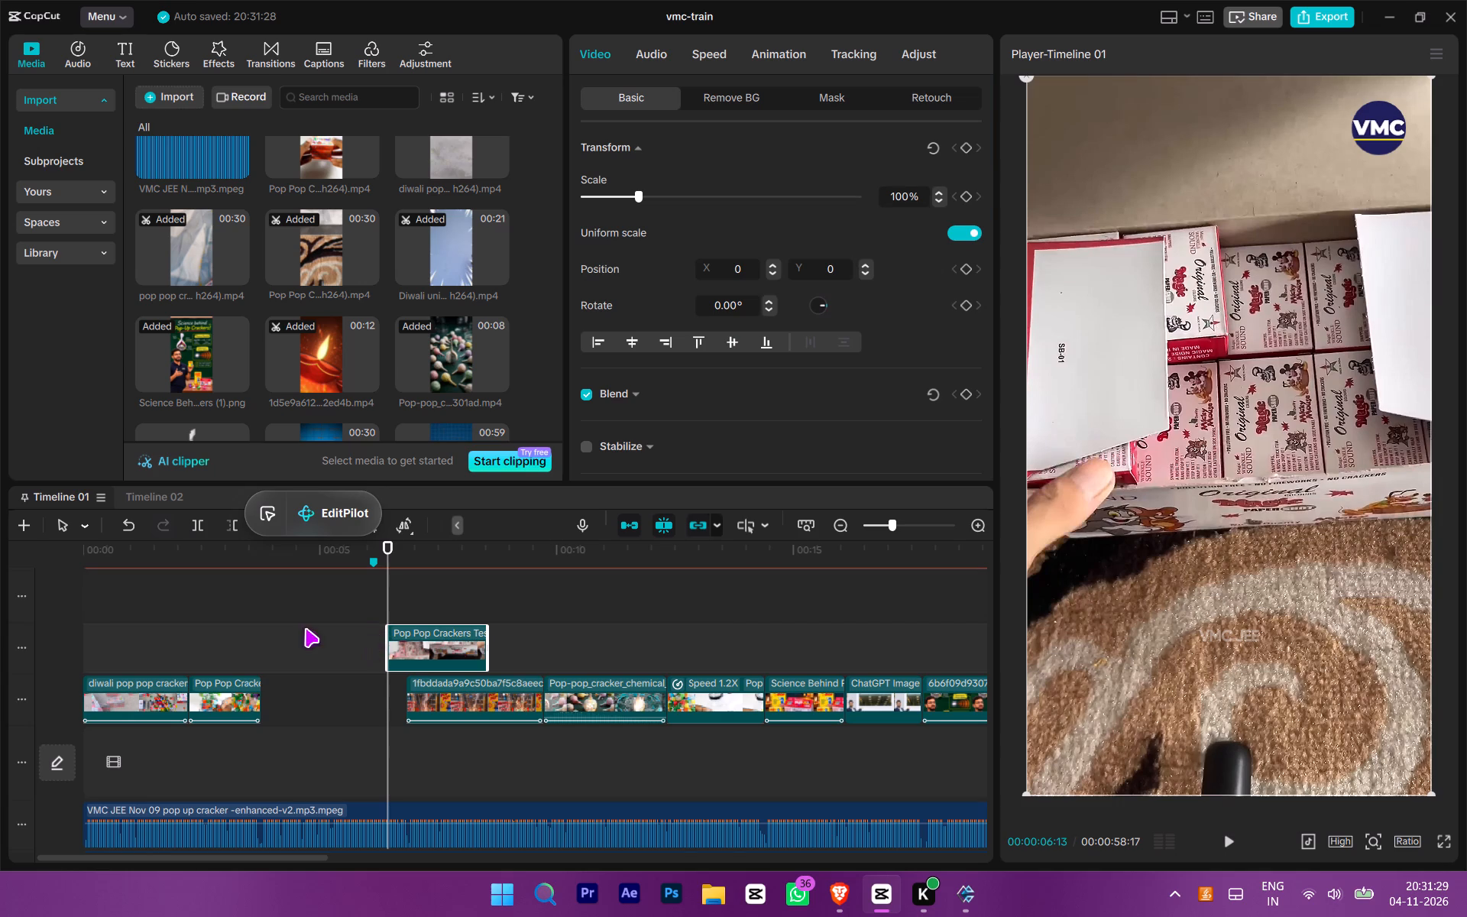
drag(384, 639, 162, 631)
key(ctrl+b)
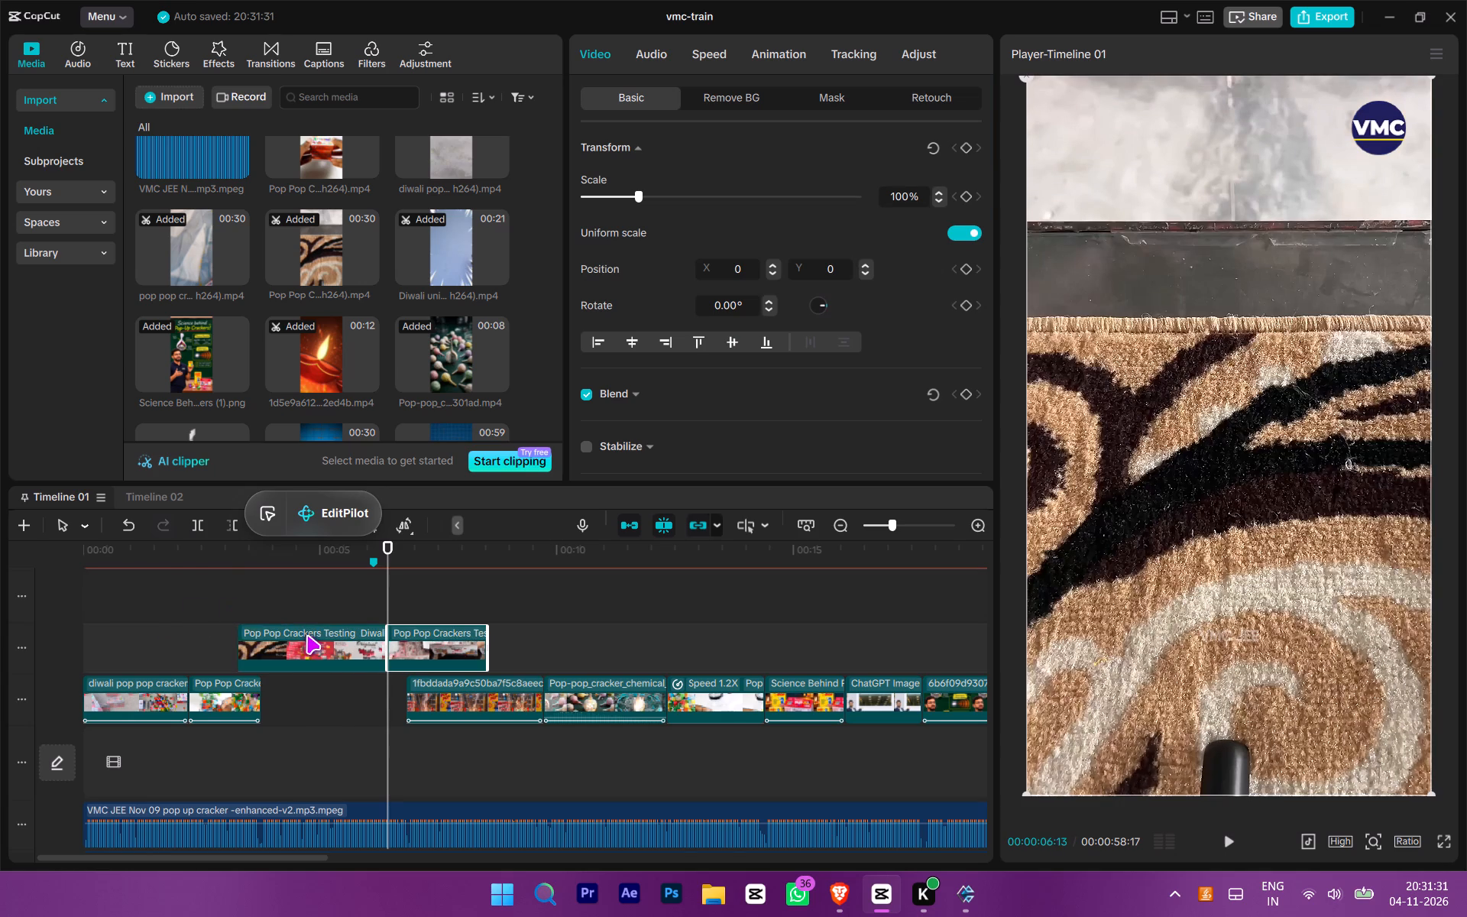
Trim the first box piece's start to the hand-held box shot and place it at the beginning of the main-track gap.
click(243, 615)
drag(247, 614, 286, 632)
click(272, 611)
drag(272, 611, 295, 635)
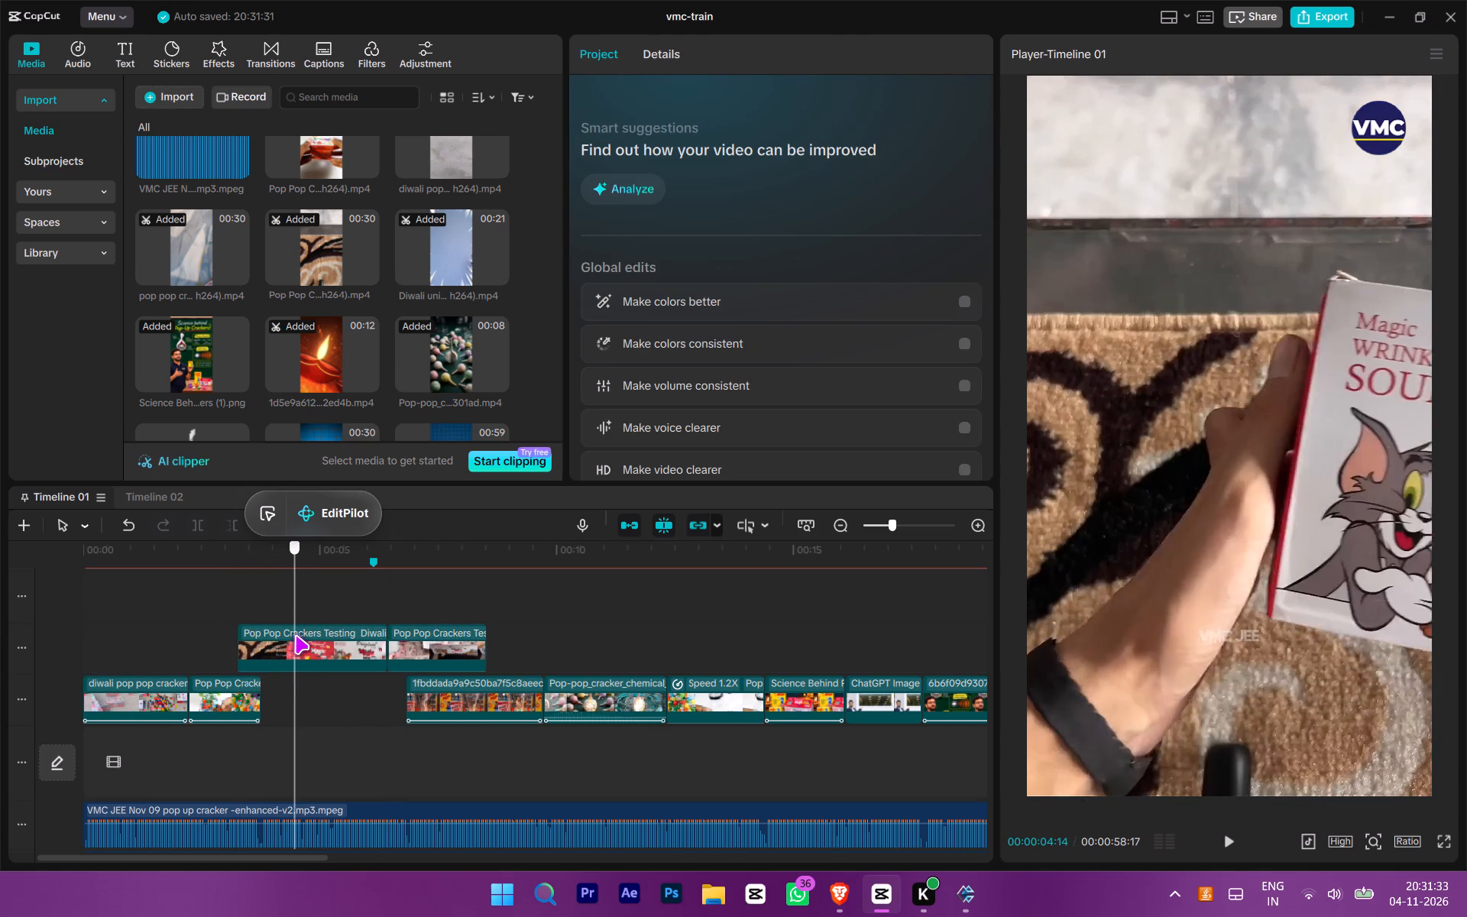
drag(295, 635, 291, 637)
click(291, 637)
click(295, 650)
key(q)
drag(325, 656, 298, 692)
Play the first box piece and trim its end at 00:00:04:18.
click(283, 655)
drag(275, 650, 266, 646)
click(257, 640)
key(space)
key(space)
key(space)
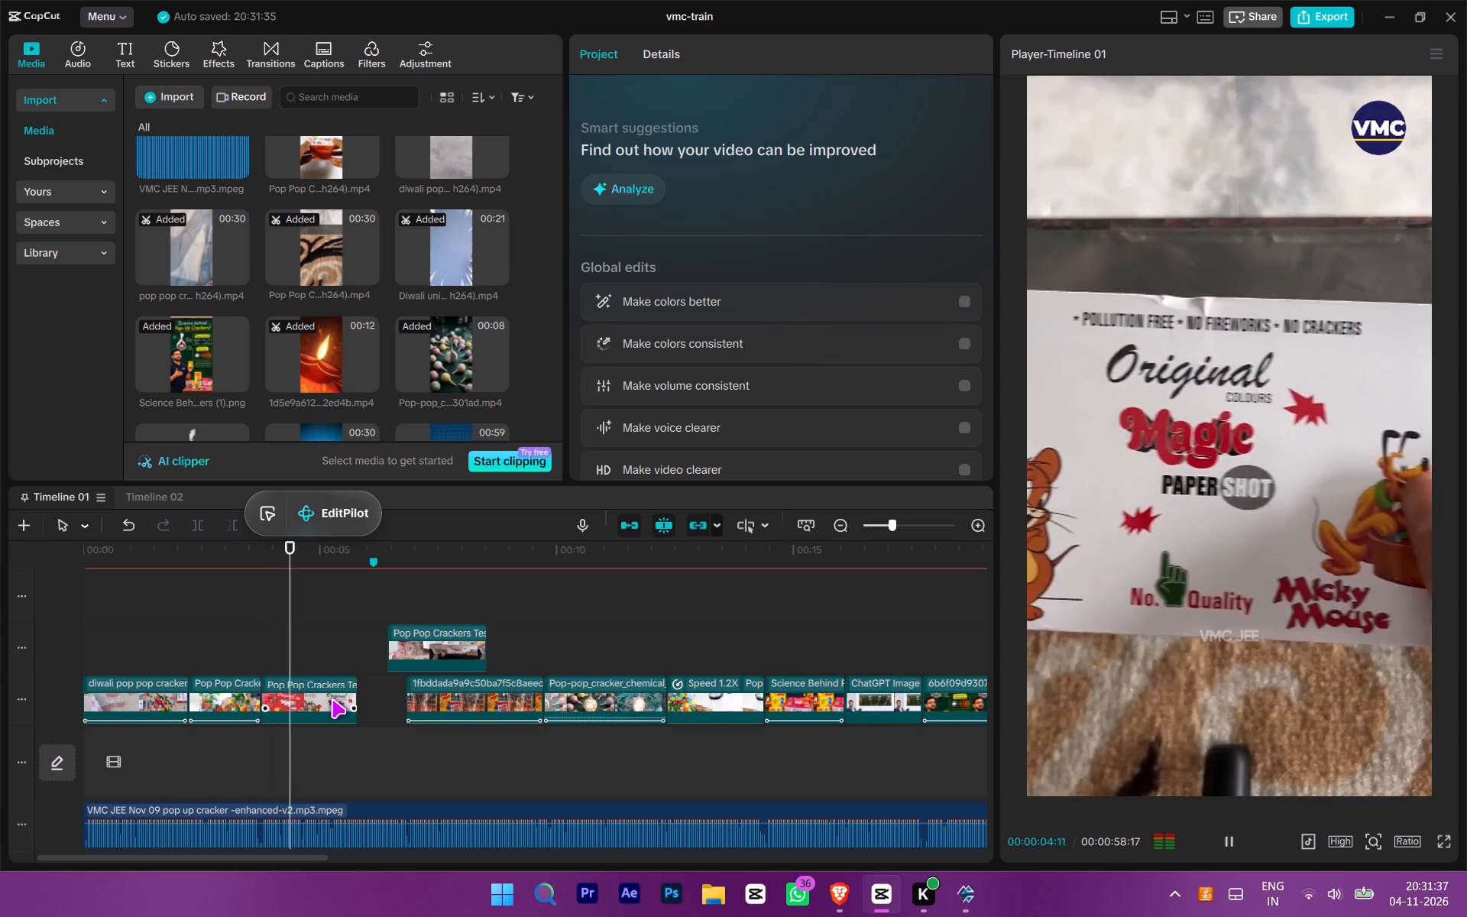
key(space)
key(space)
key(space)
ctrl+scroll(307, 716, up, 8)
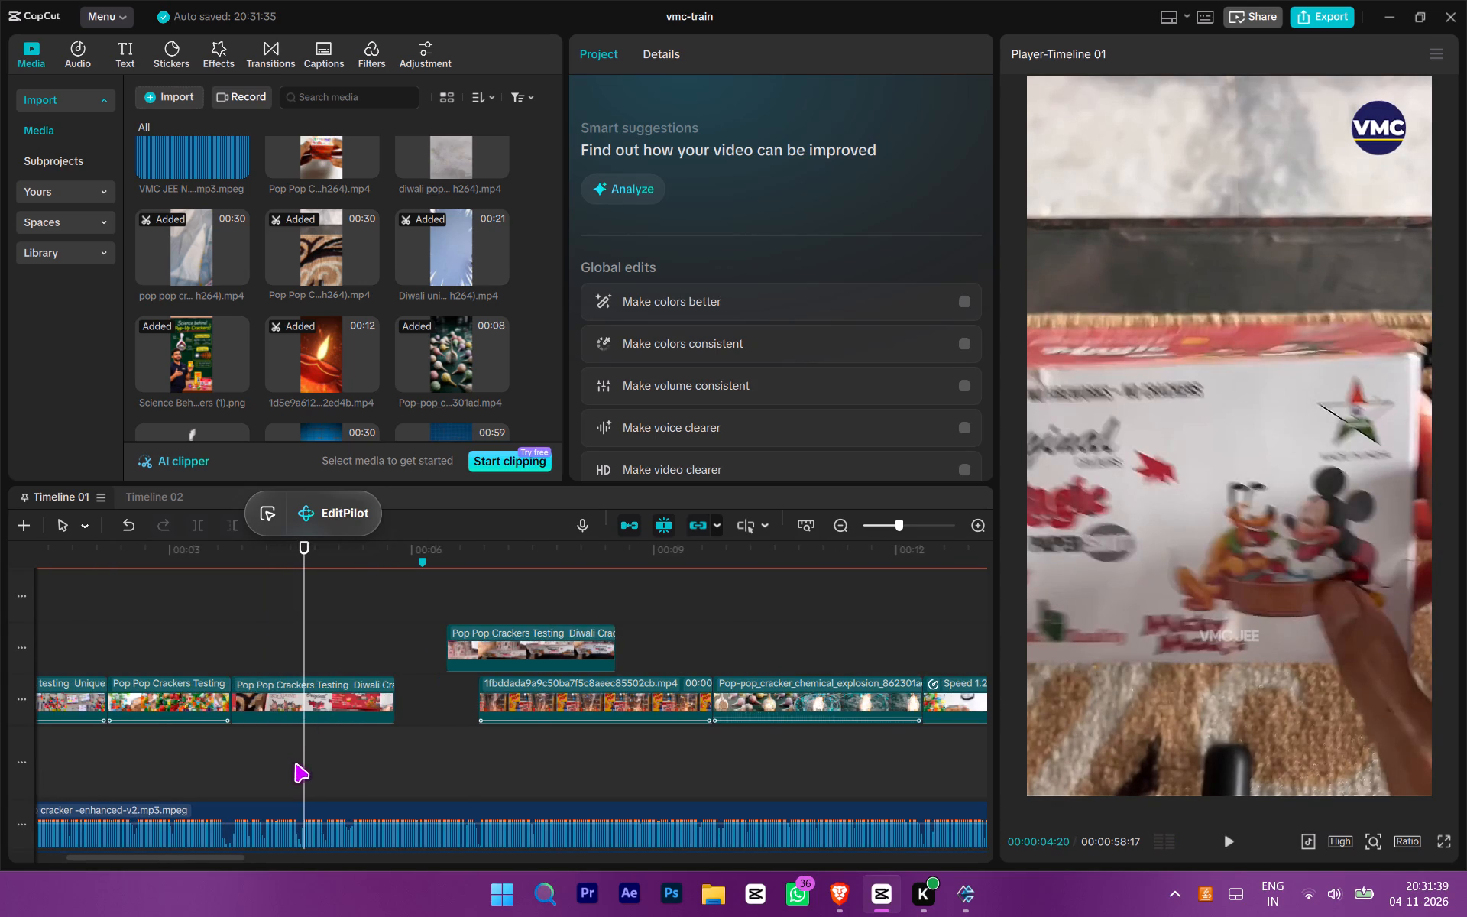
ctrl+scroll(296, 763, up, 7)
double_click(296, 766)
click(319, 708)
key(w)
Move the box-opening piece directly after the first piece and extend its end to the start of the next clip.
drag(539, 656, 404, 691)
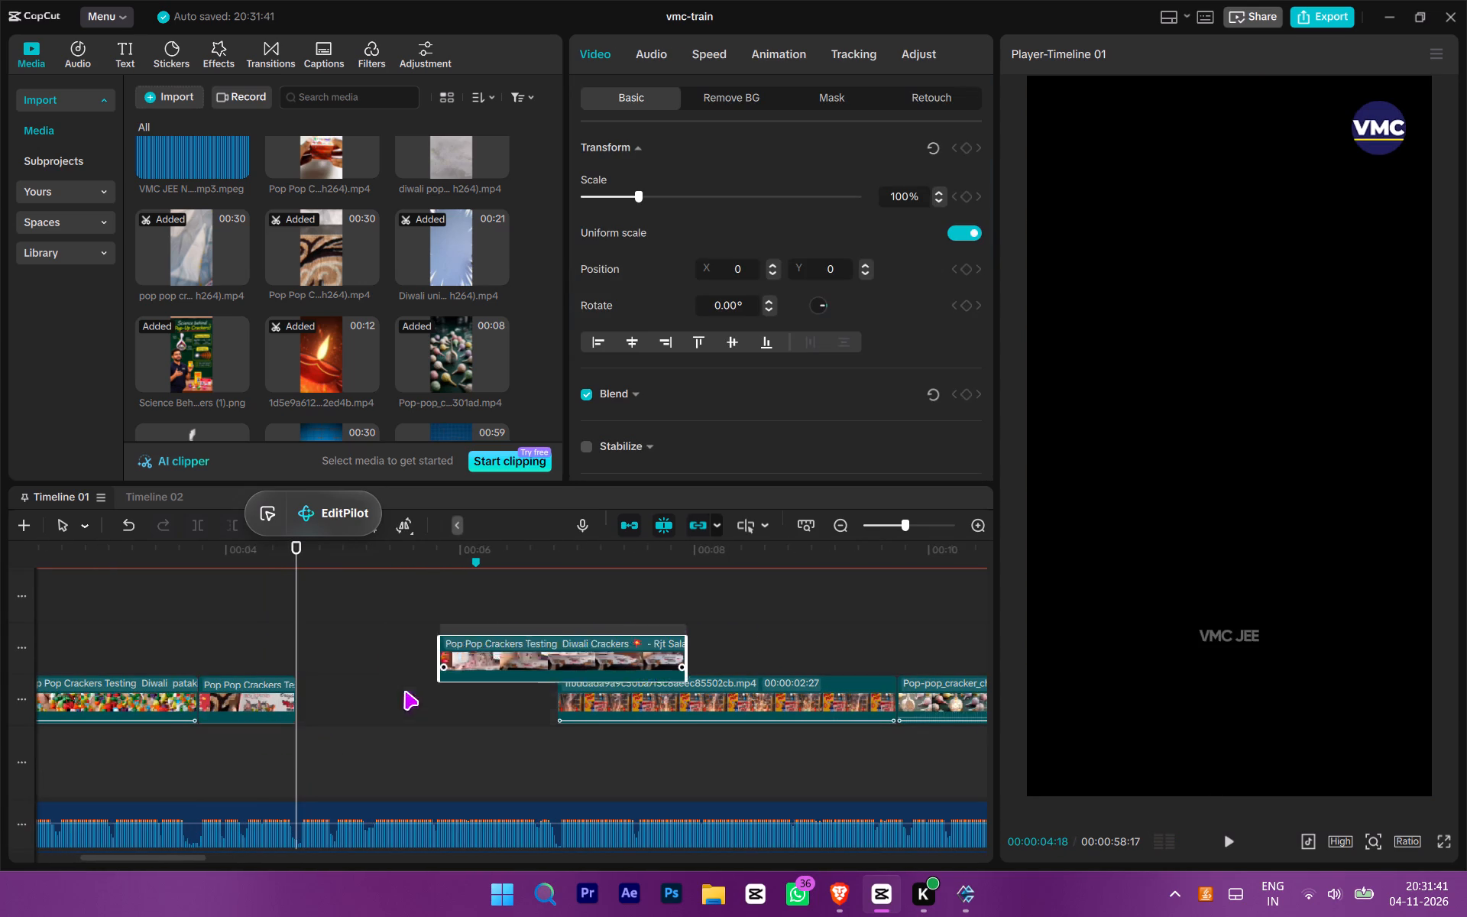
drag(404, 691, 329, 717)
drag(540, 690, 575, 739)
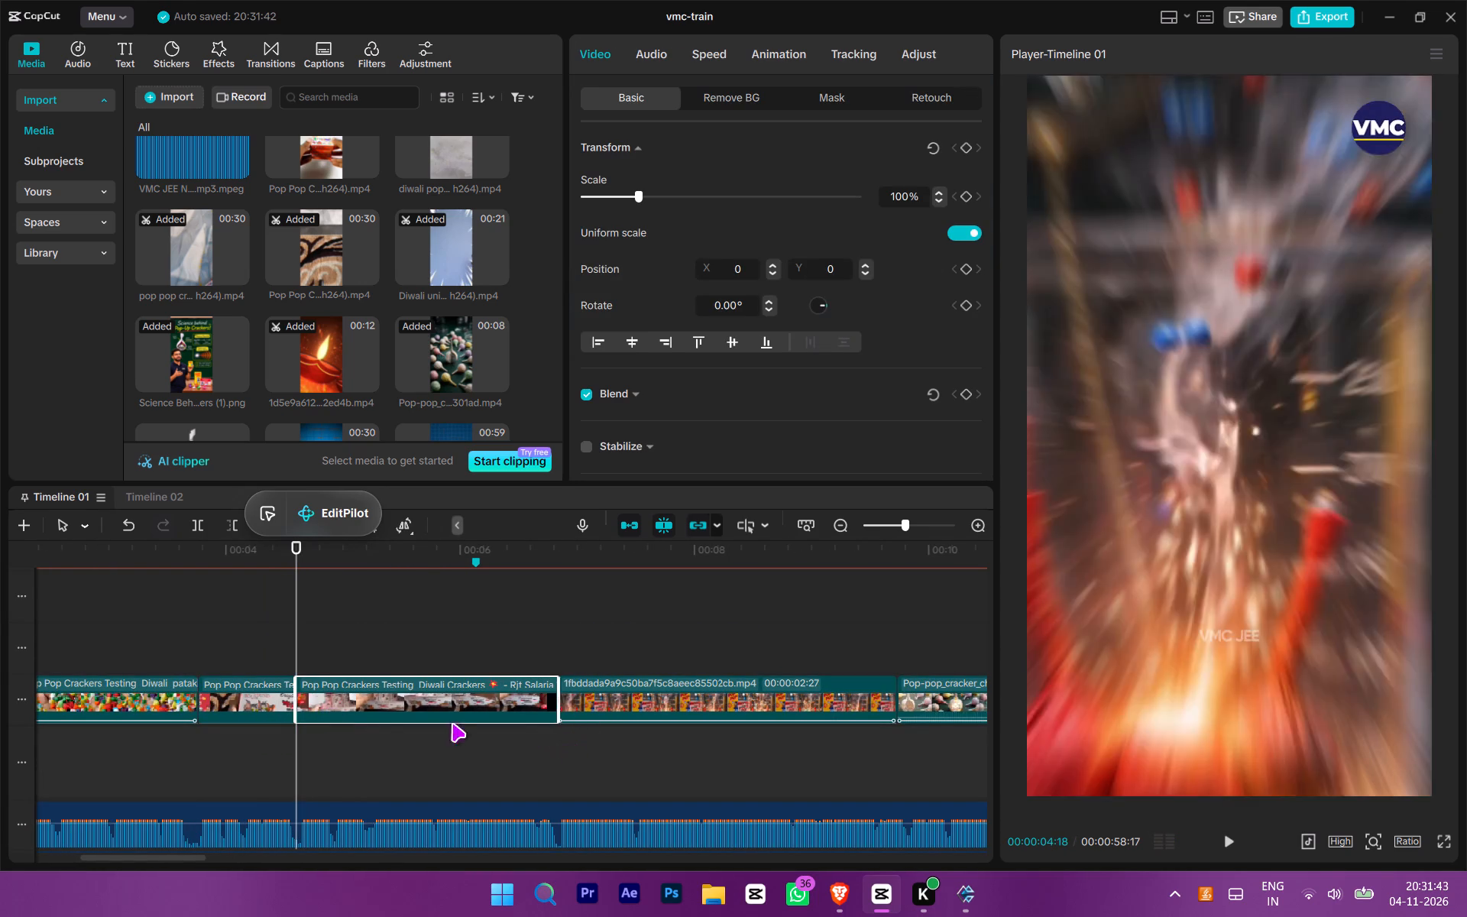
Play back the newly filled section and check the cut between the two box shots against the voice-over.
click(193, 617)
key(space)
ctrl+scroll(261, 677, down, 9)
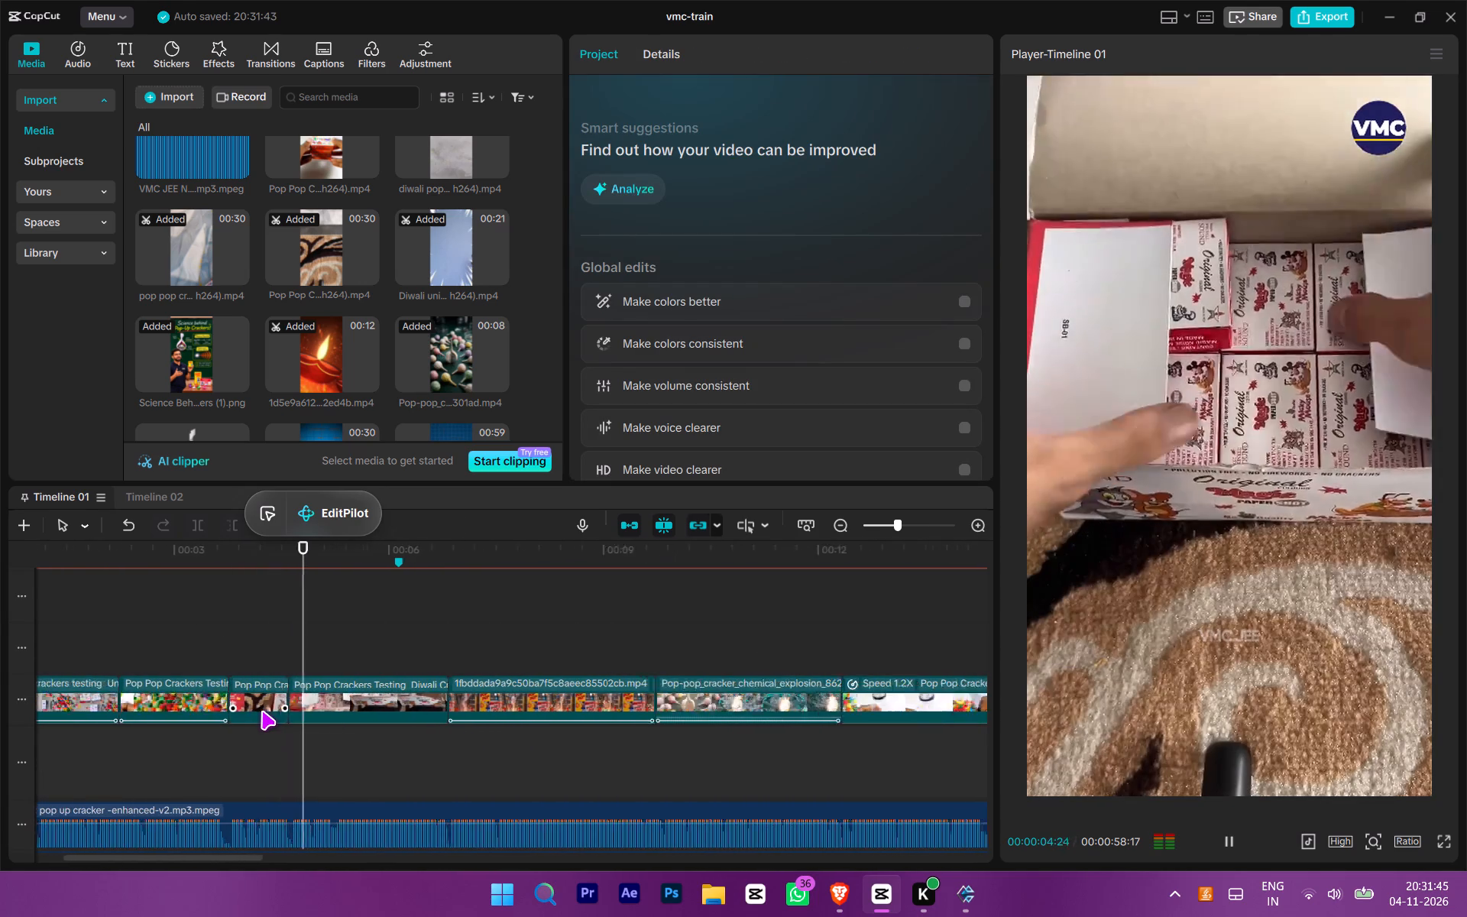
ctrl+scroll(261, 711, down, 4)
ctrl+scroll(390, 689, down, 1)
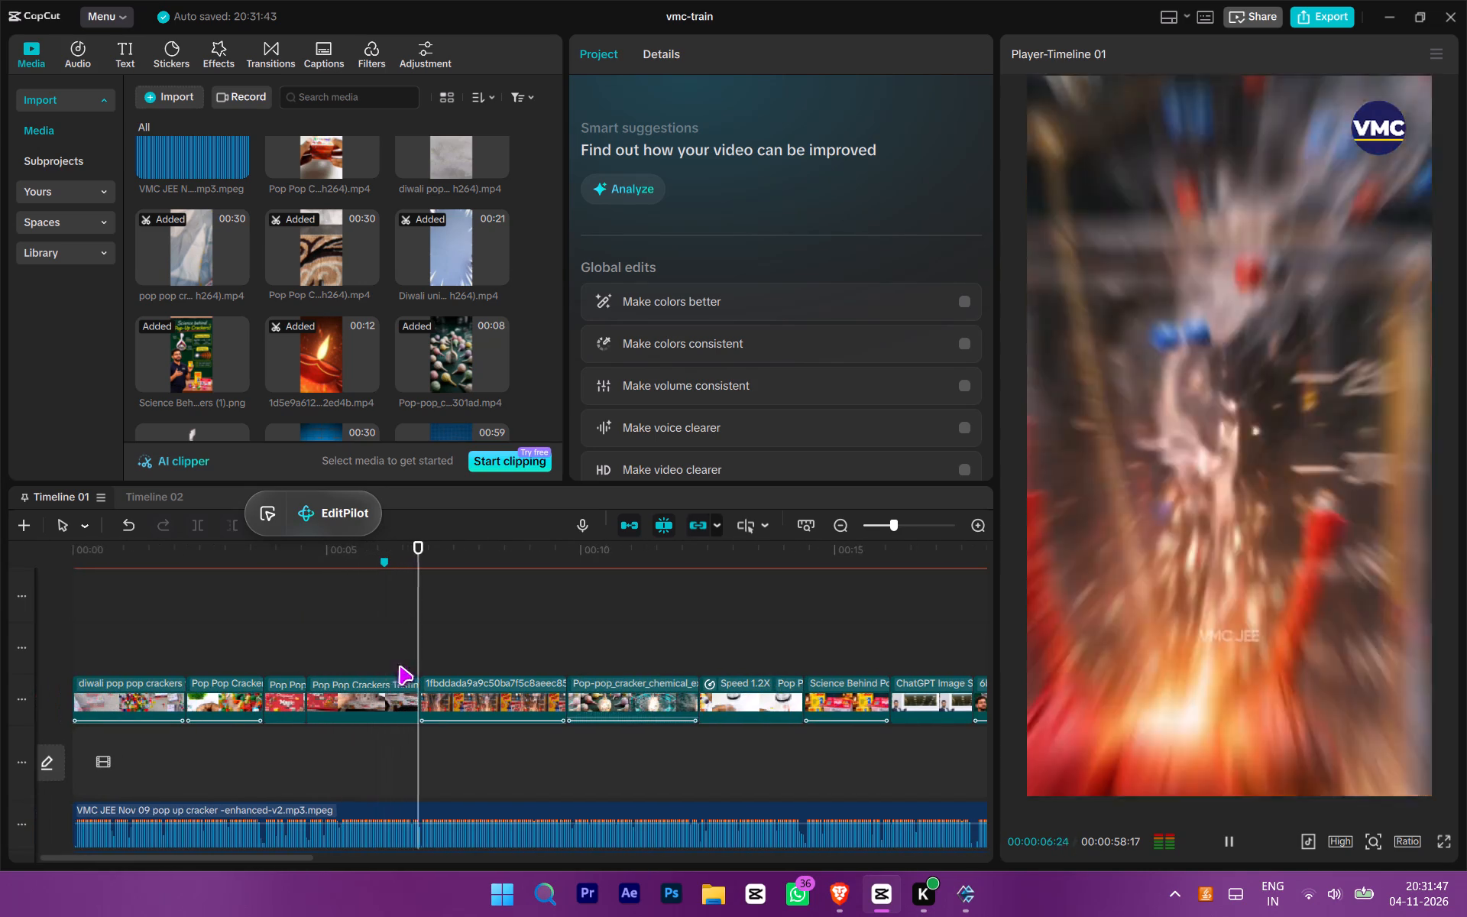
double_click(278, 637)
drag(277, 638, 268, 640)
click(268, 640)
key(space)
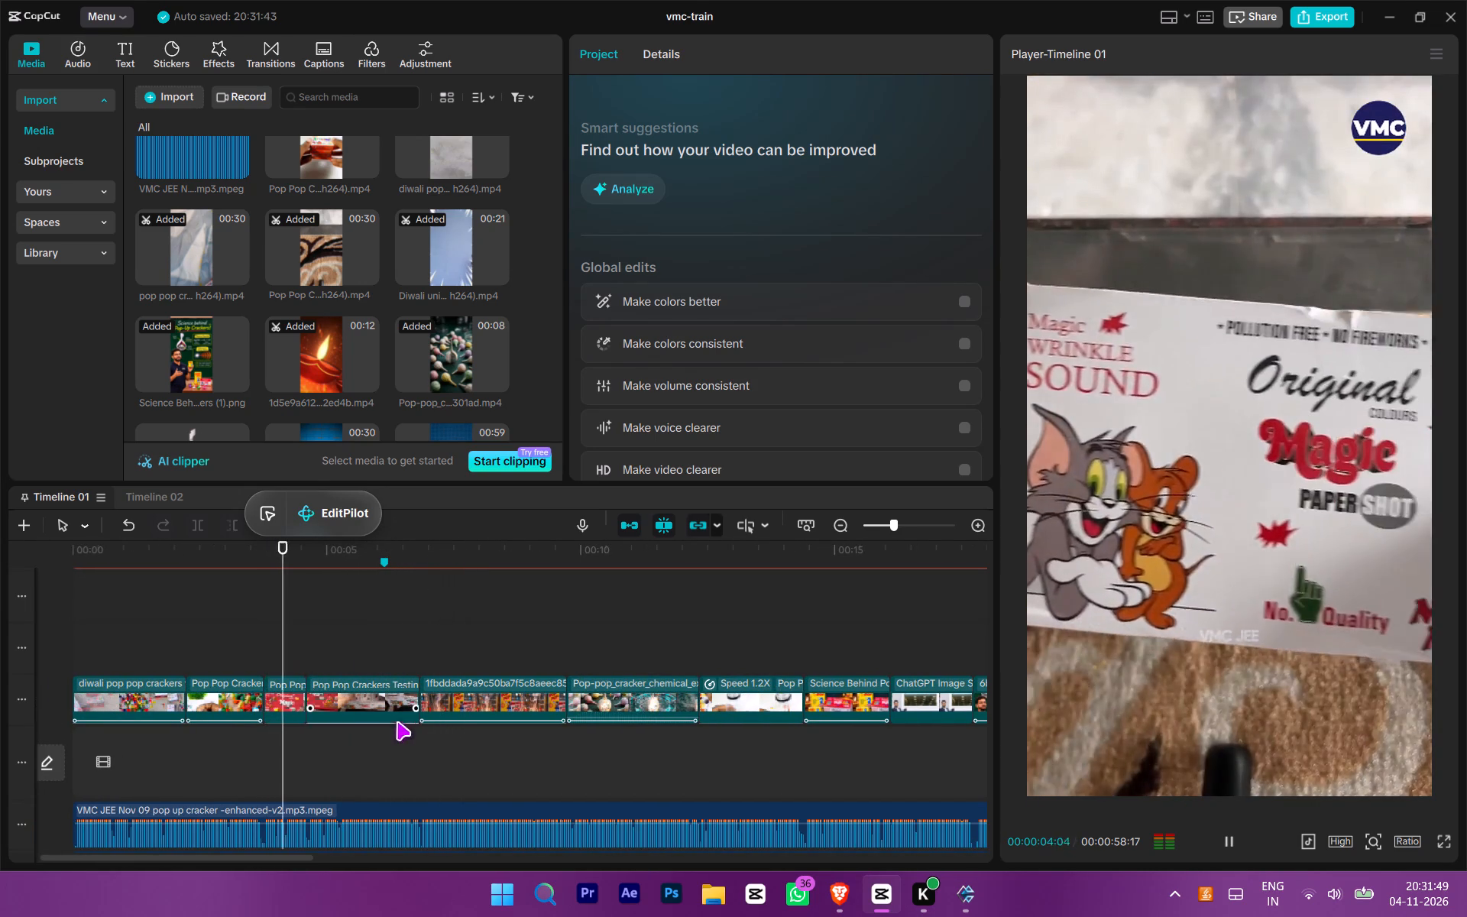
click(307, 643)
key(space)
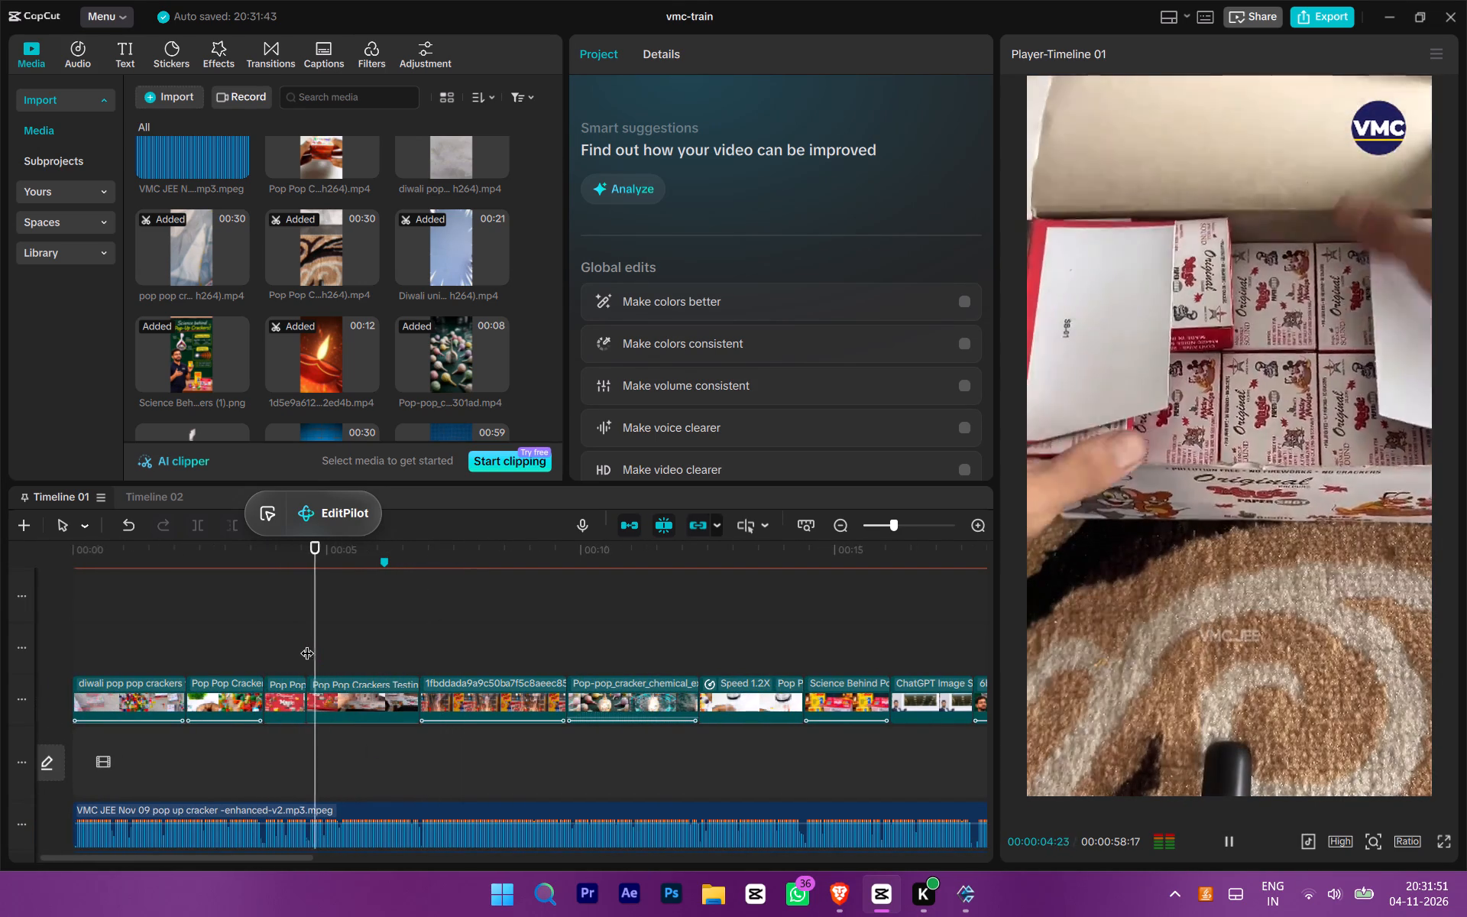
click(307, 643)
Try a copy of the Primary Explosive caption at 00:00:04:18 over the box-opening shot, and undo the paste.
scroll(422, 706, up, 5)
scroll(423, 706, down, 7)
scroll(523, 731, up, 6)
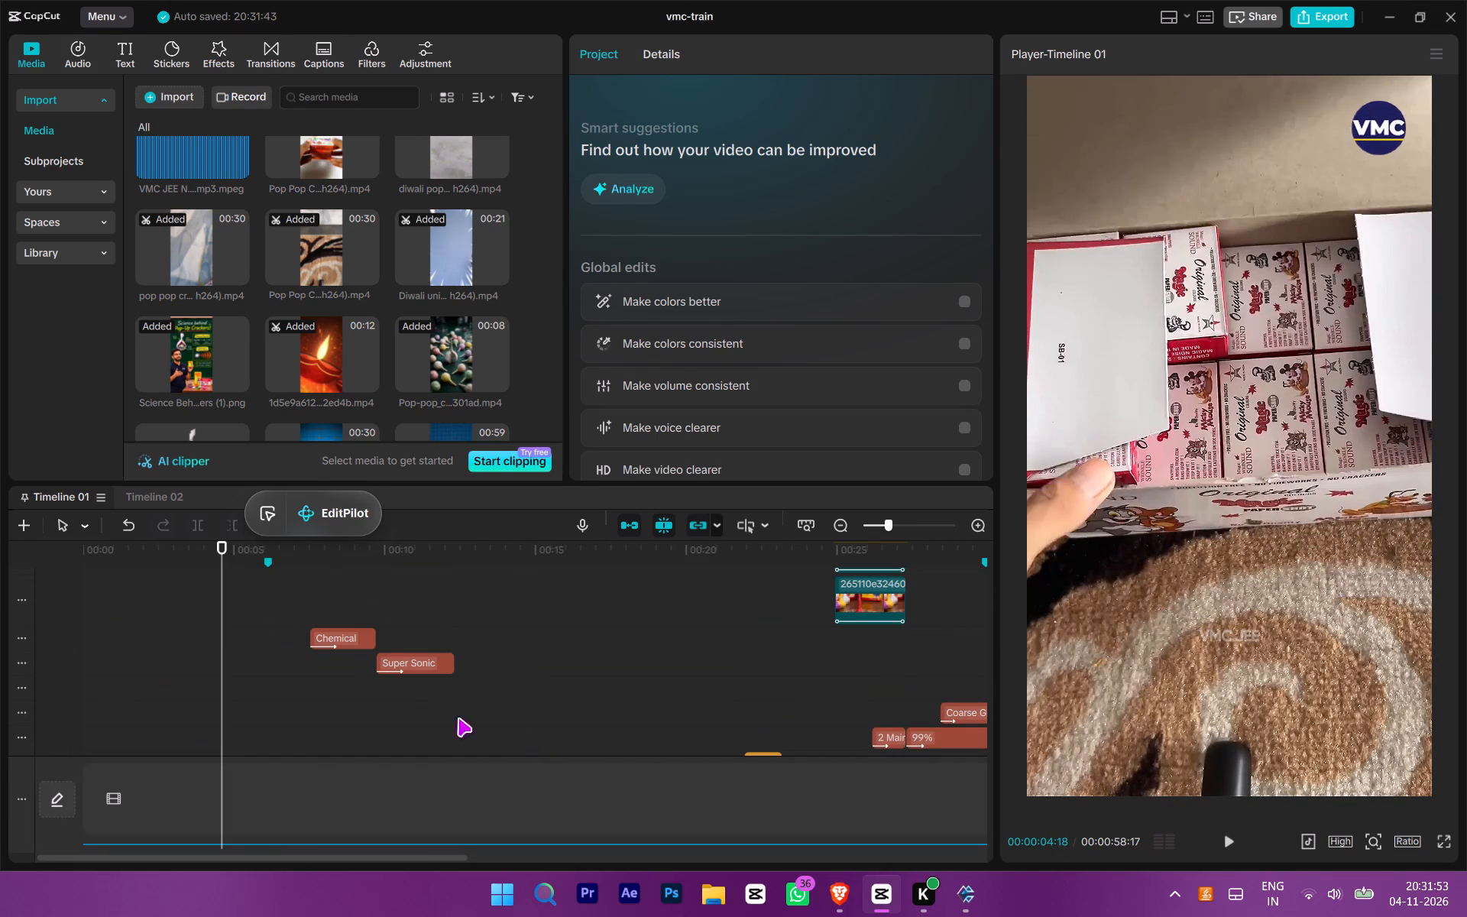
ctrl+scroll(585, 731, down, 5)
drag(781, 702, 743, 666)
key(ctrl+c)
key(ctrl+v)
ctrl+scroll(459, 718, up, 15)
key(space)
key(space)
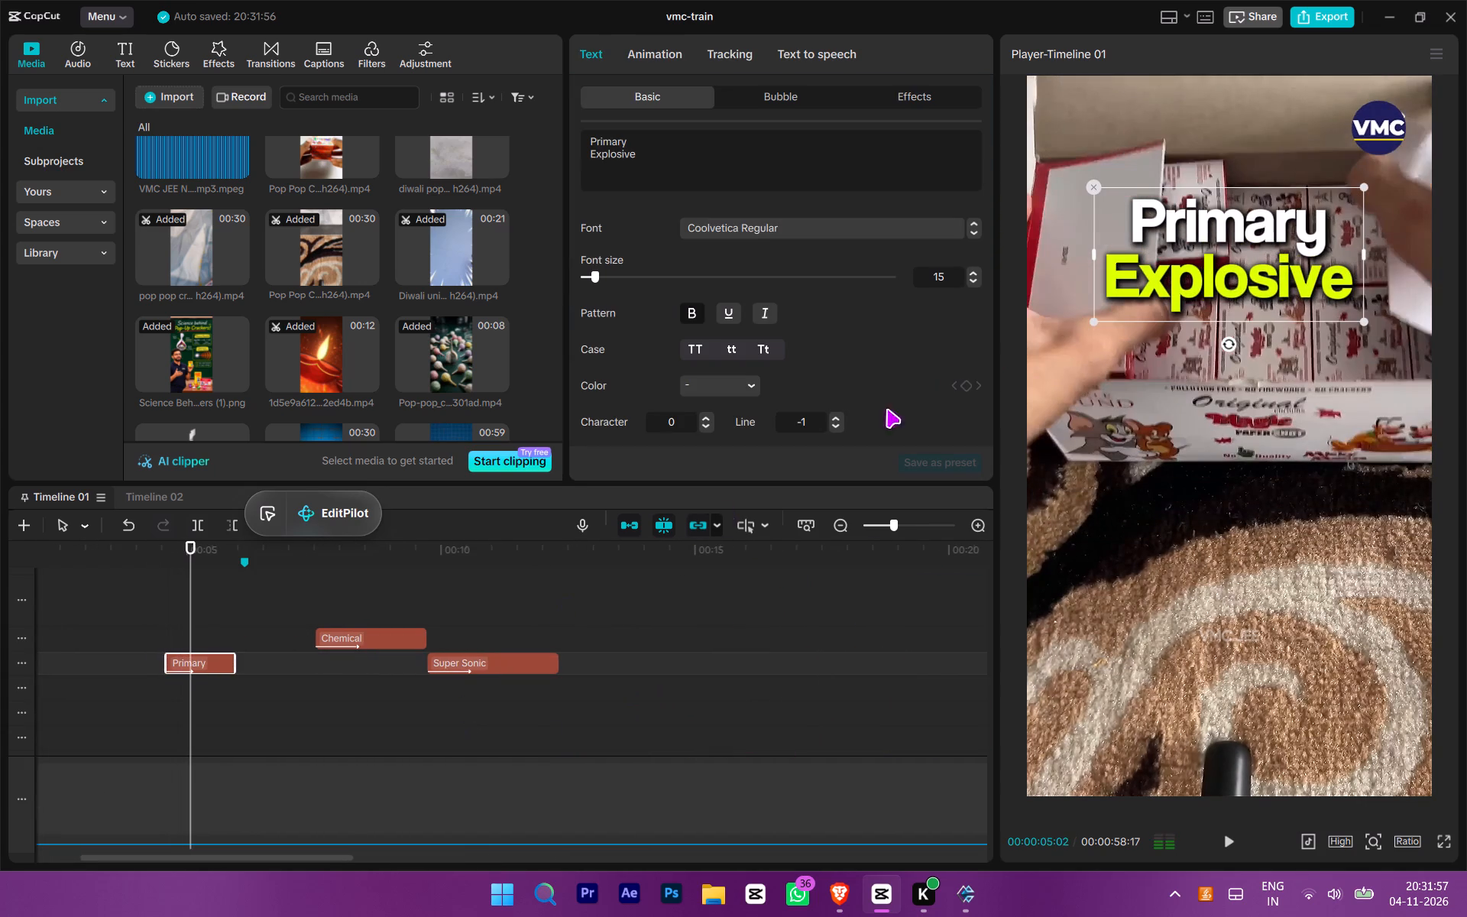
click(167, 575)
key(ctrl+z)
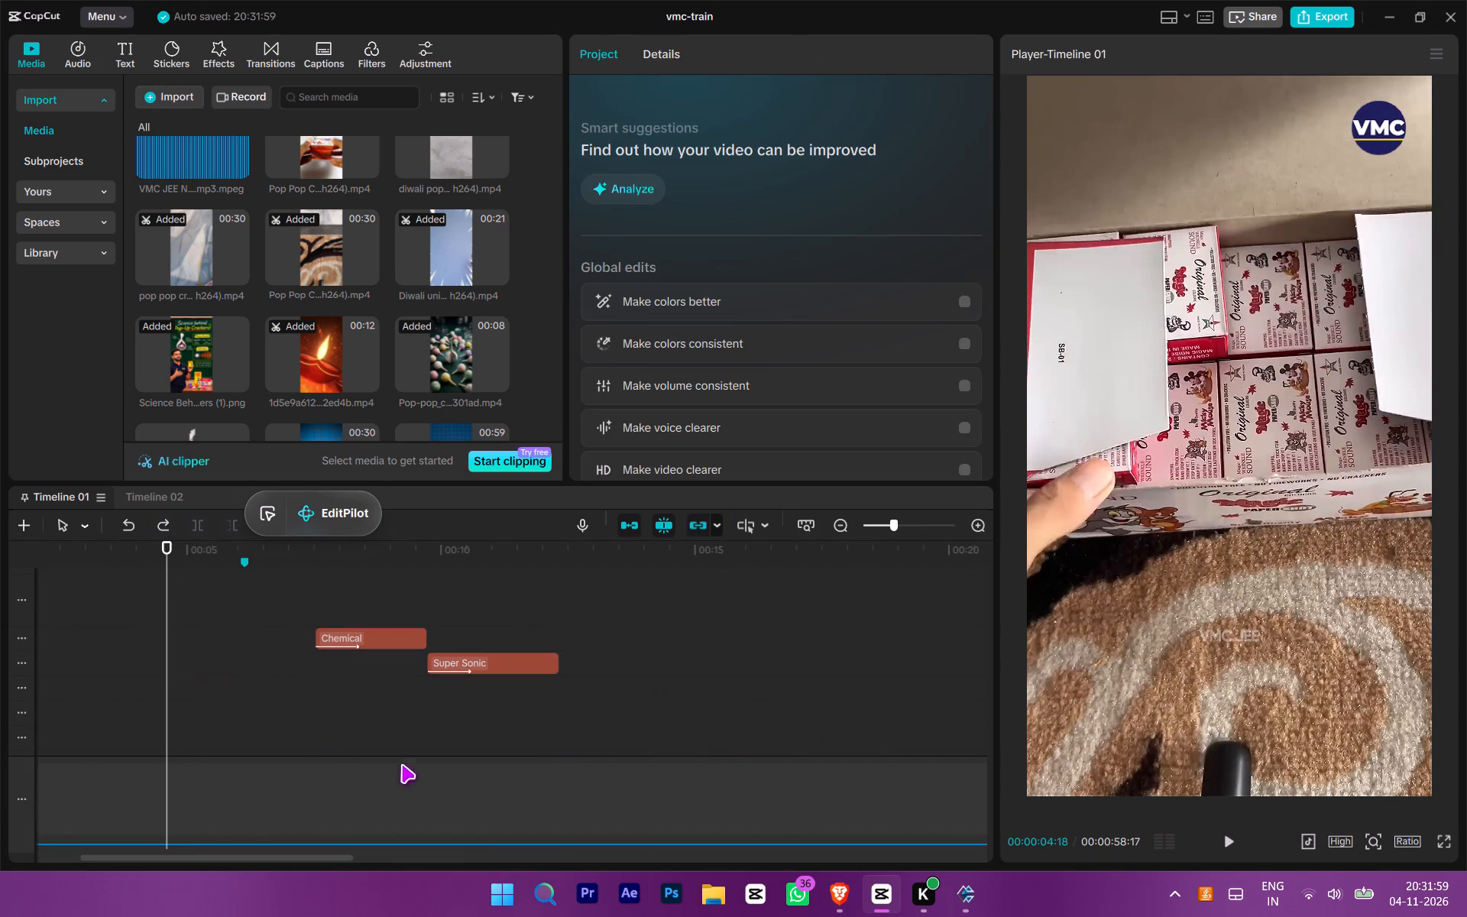
Paste a copy of the Coarse Gravel caption at 00:00:04:18 and position it horizontally centred just below the cracker box.
ctrl+scroll(416, 776, down, 8)
click(846, 720)
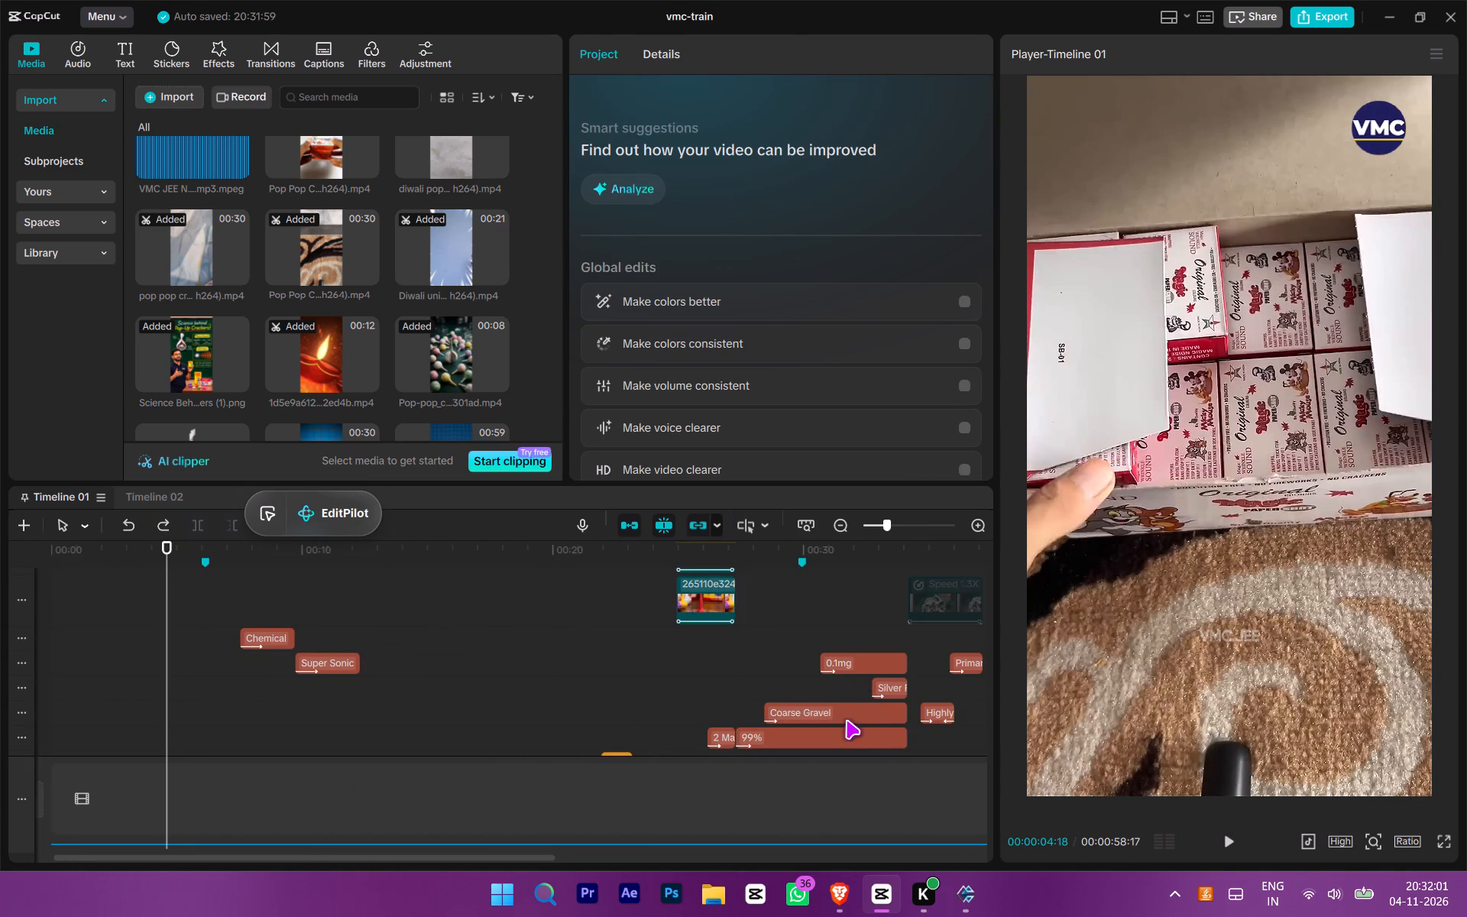
key(ctrl+c)
key(ctrl+v)
ctrl+scroll(416, 729, up, 7)
key(space)
key(space)
drag(1145, 648, 1158, 633)
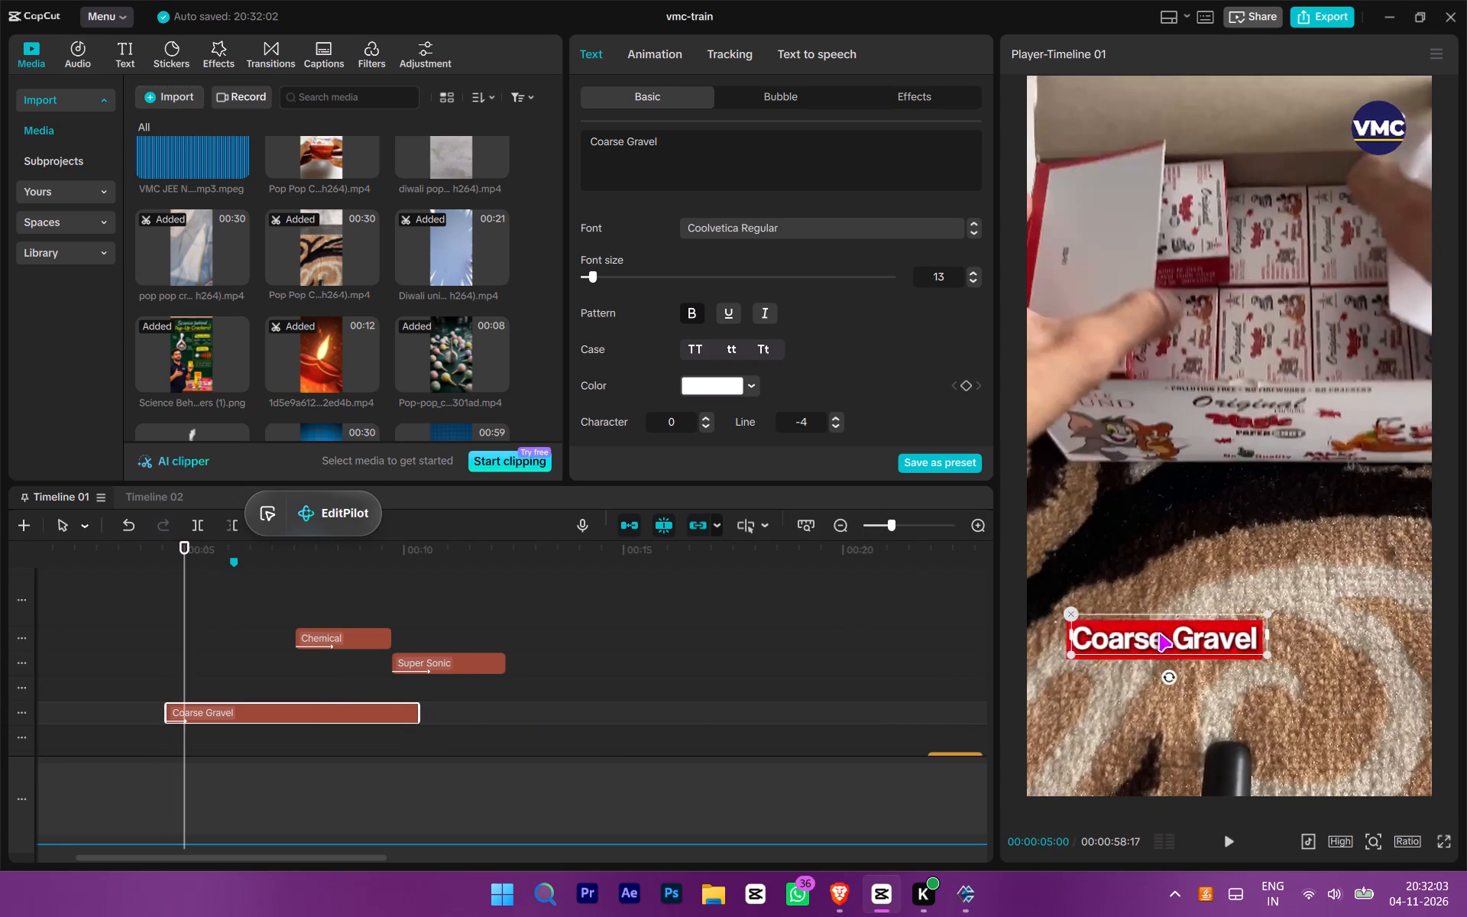
drag(1158, 633, 1210, 539)
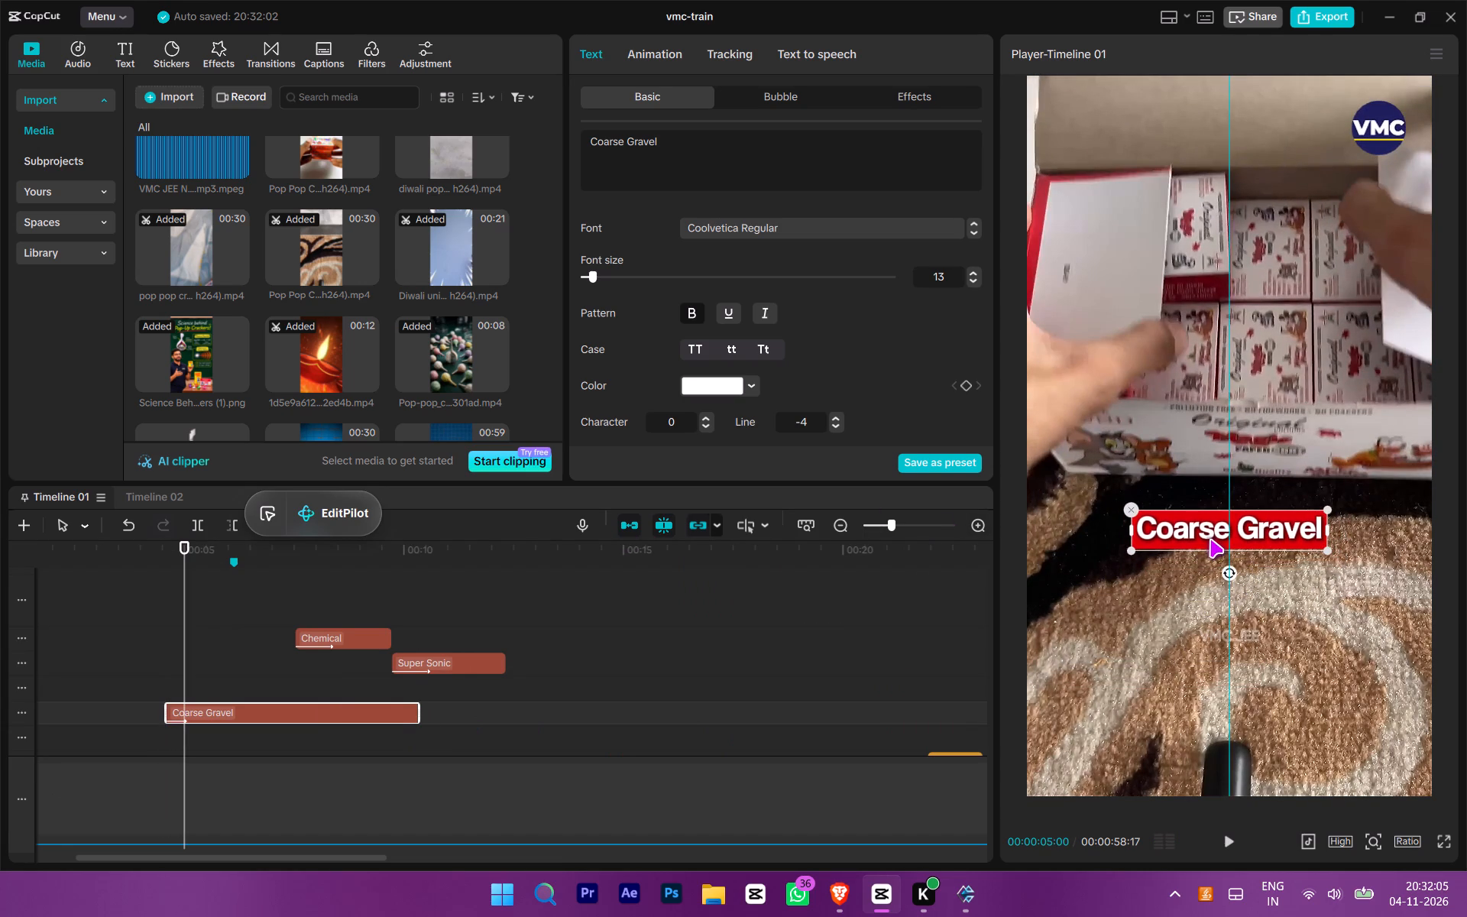
drag(1210, 539, 1210, 539)
Change the pasted caption's text to Chemistry and enlarge it to 136% scale.
triple_click(1210, 539)
key(ctrl+a)
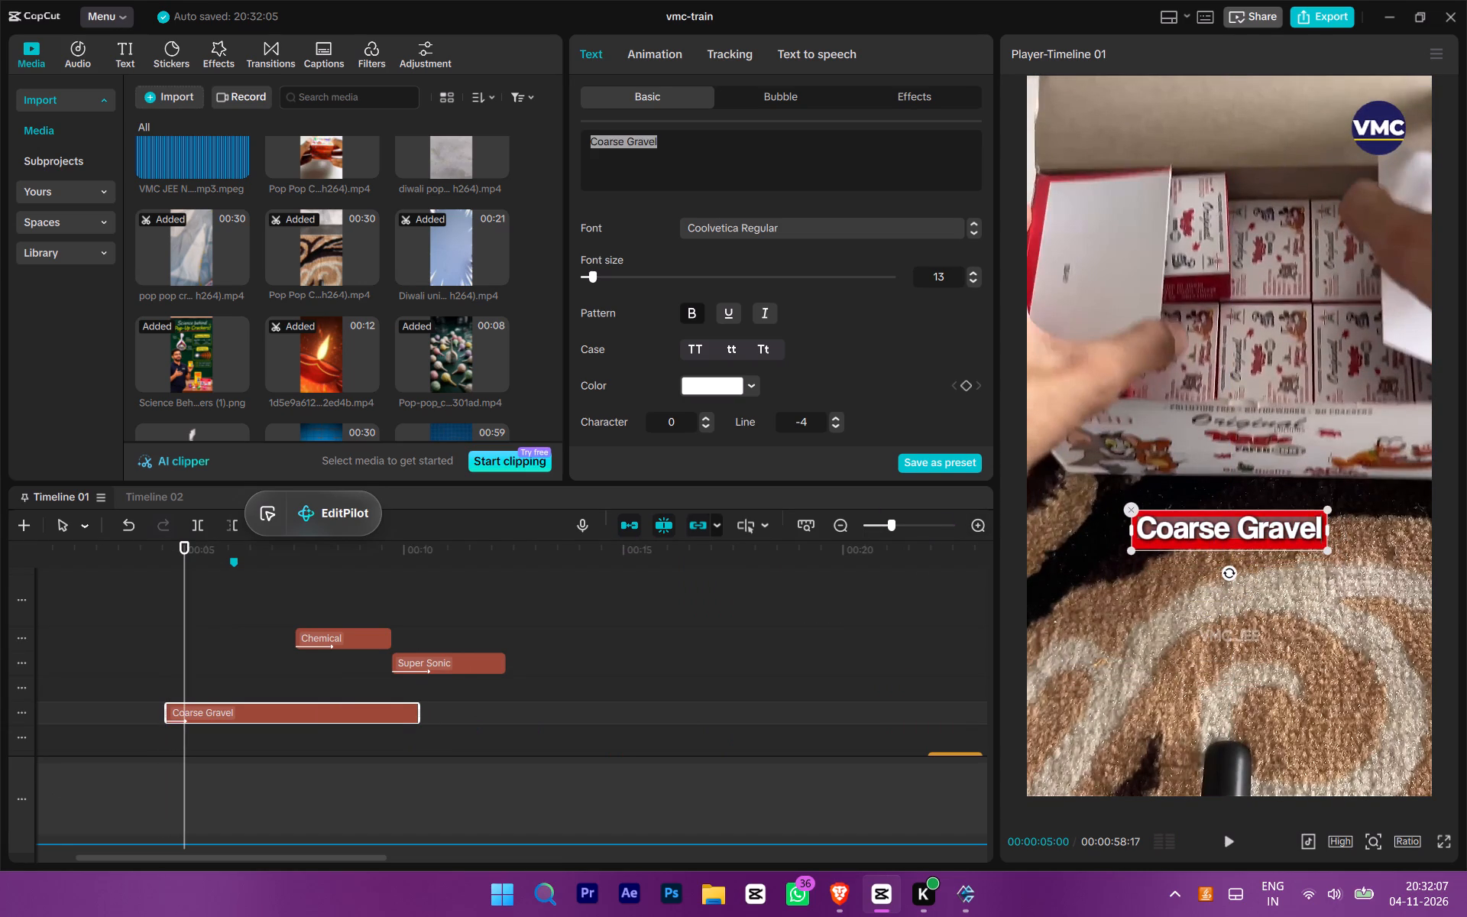
key(shift+x)
key(shift+BackSpace)
text(Chemistry)
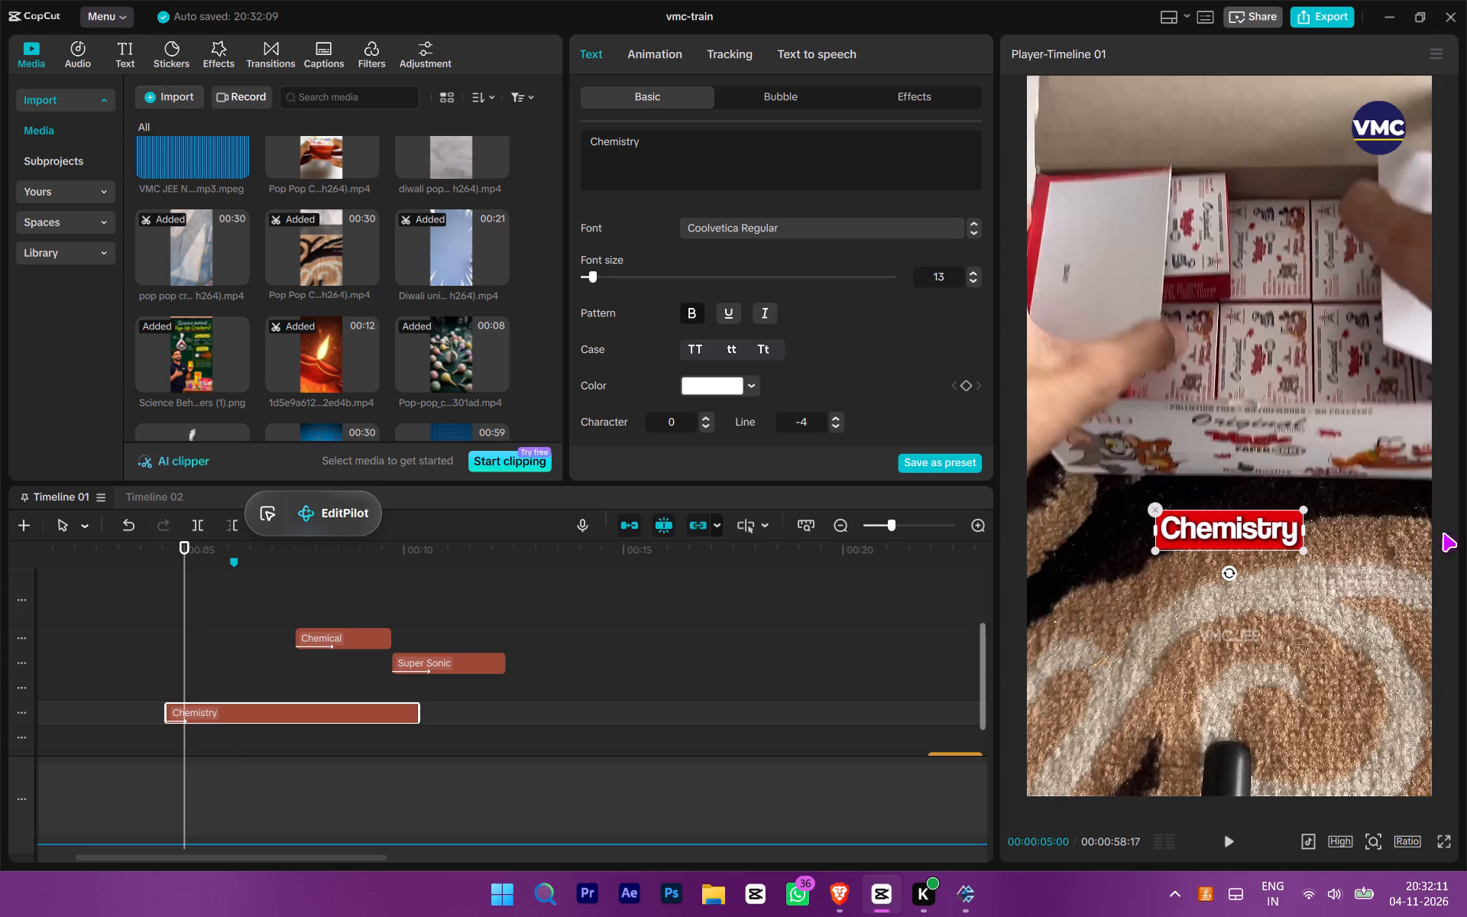
drag(1307, 548, 1353, 581)
click(1365, 588)
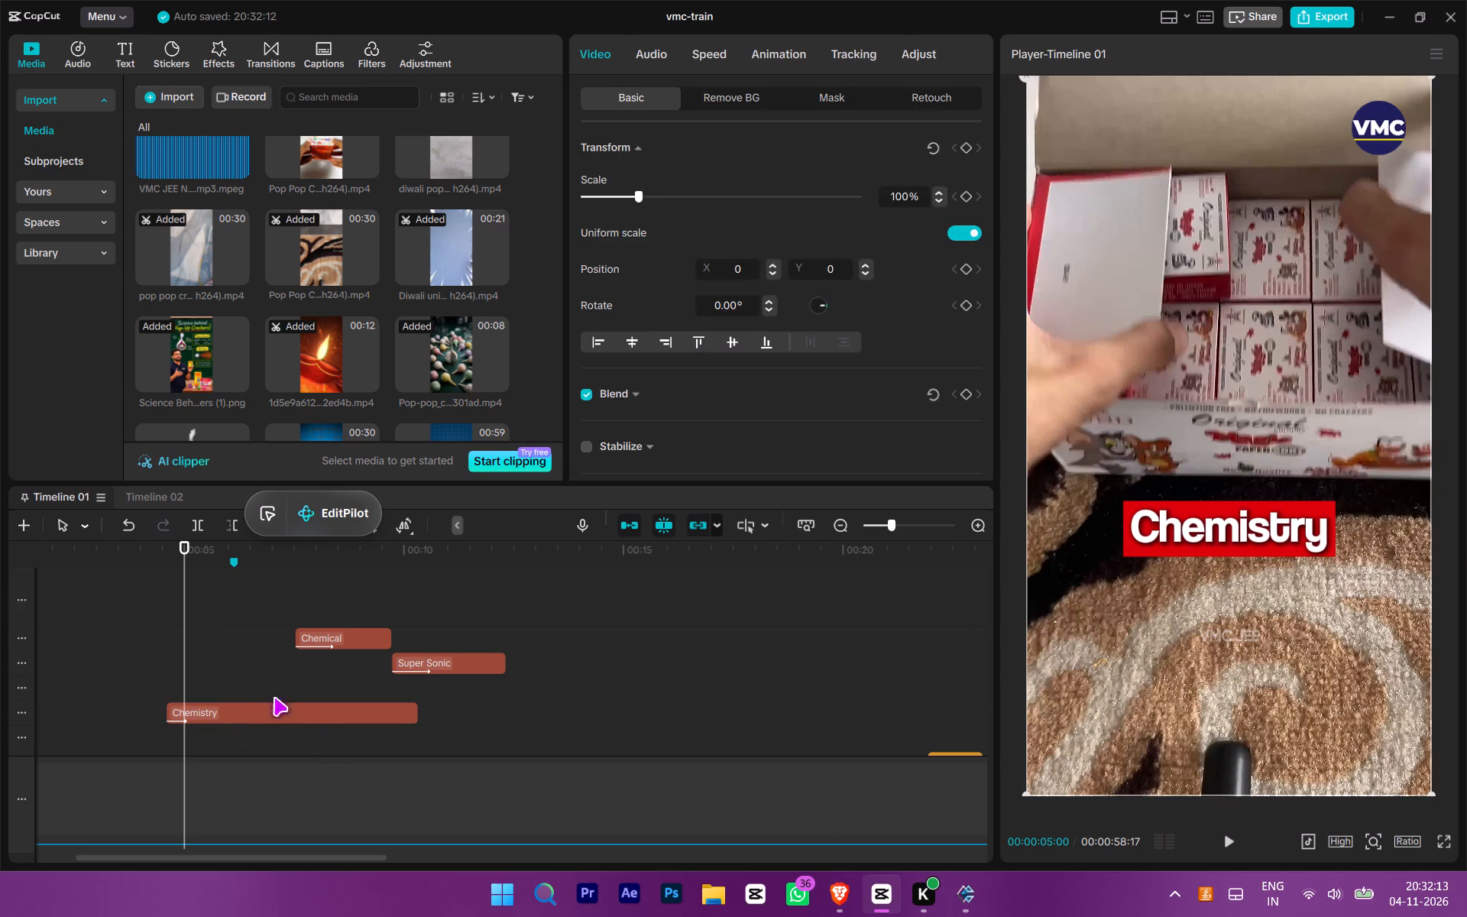
Paste a copy of the Chemistry caption at 00:00:05:04 and position it directly below the original.
drag(270, 686, 228, 711)
key(space)
key(space)
double_click(196, 664)
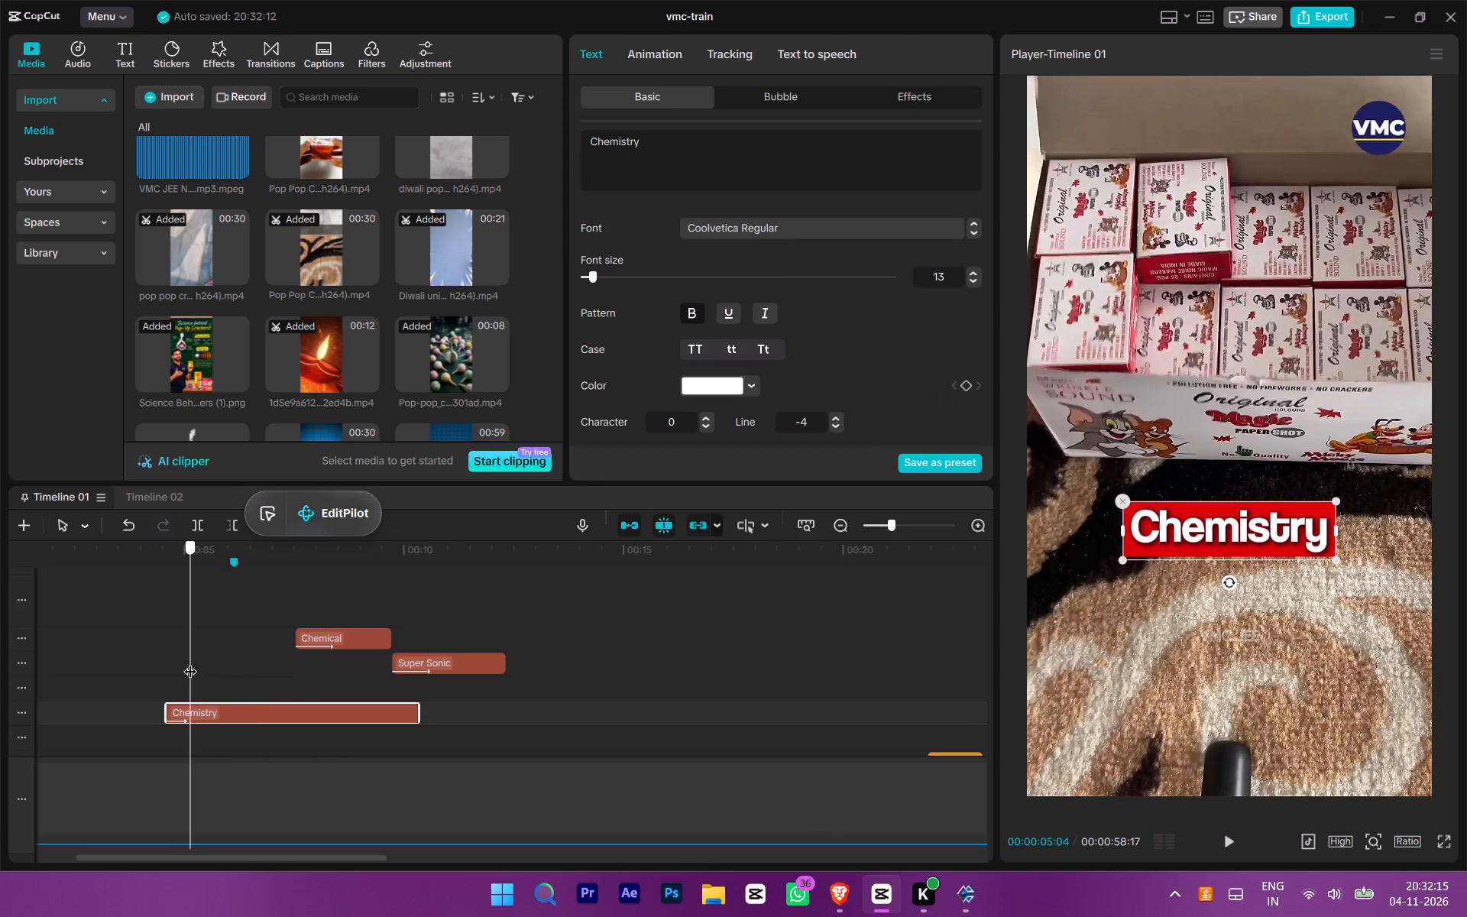
key(ctrl+c)
key(ctrl+v)
key(space)
key(space)
key(space)
key(space)
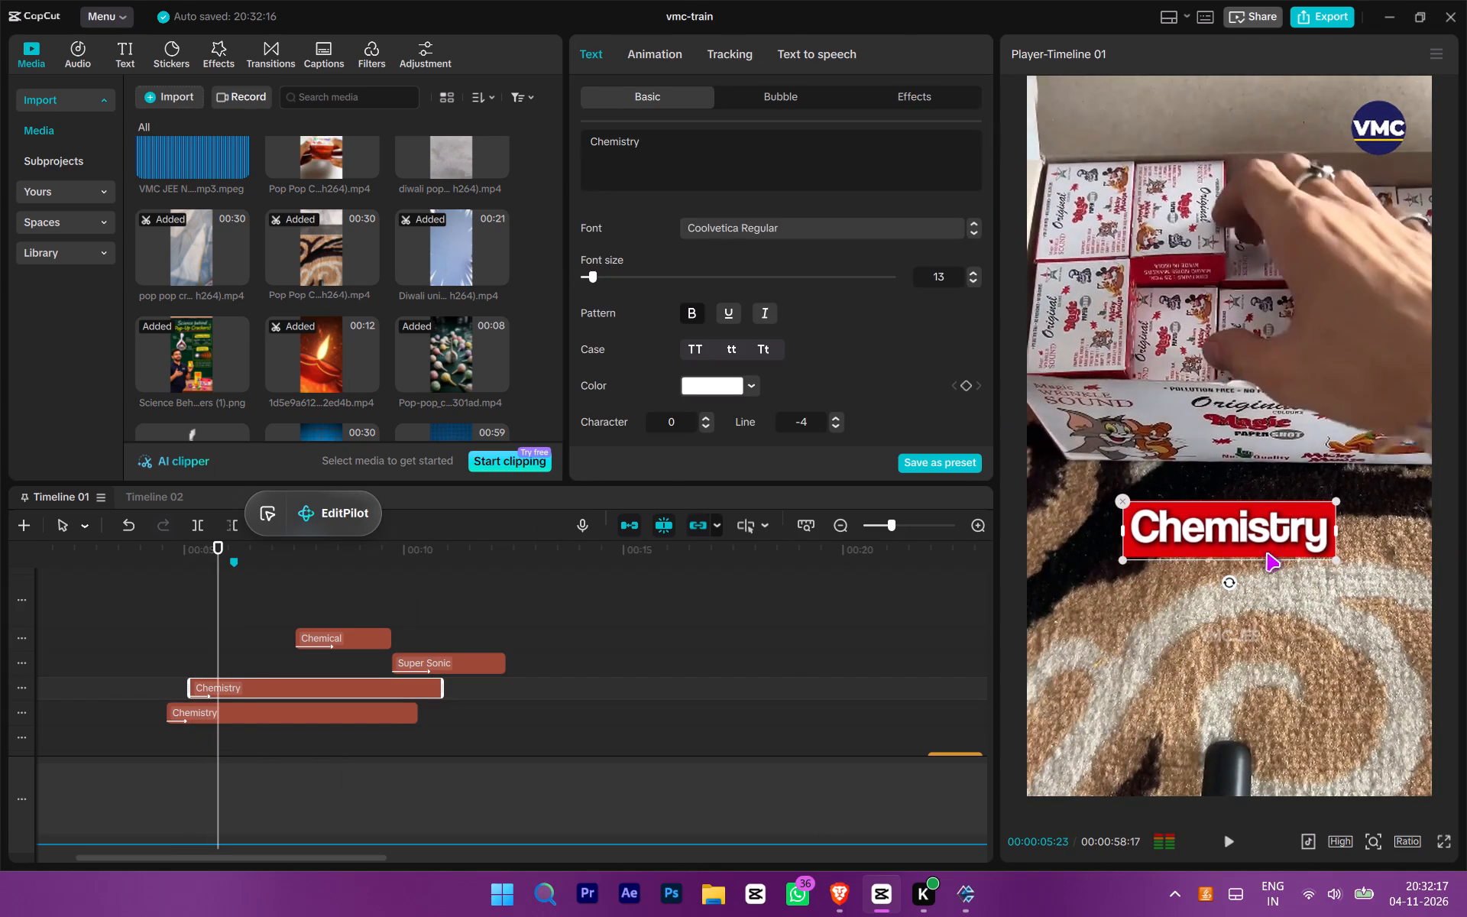
drag(1266, 552, 1260, 613)
Change the lower caption's text to Physics.
double_click(1242, 580)
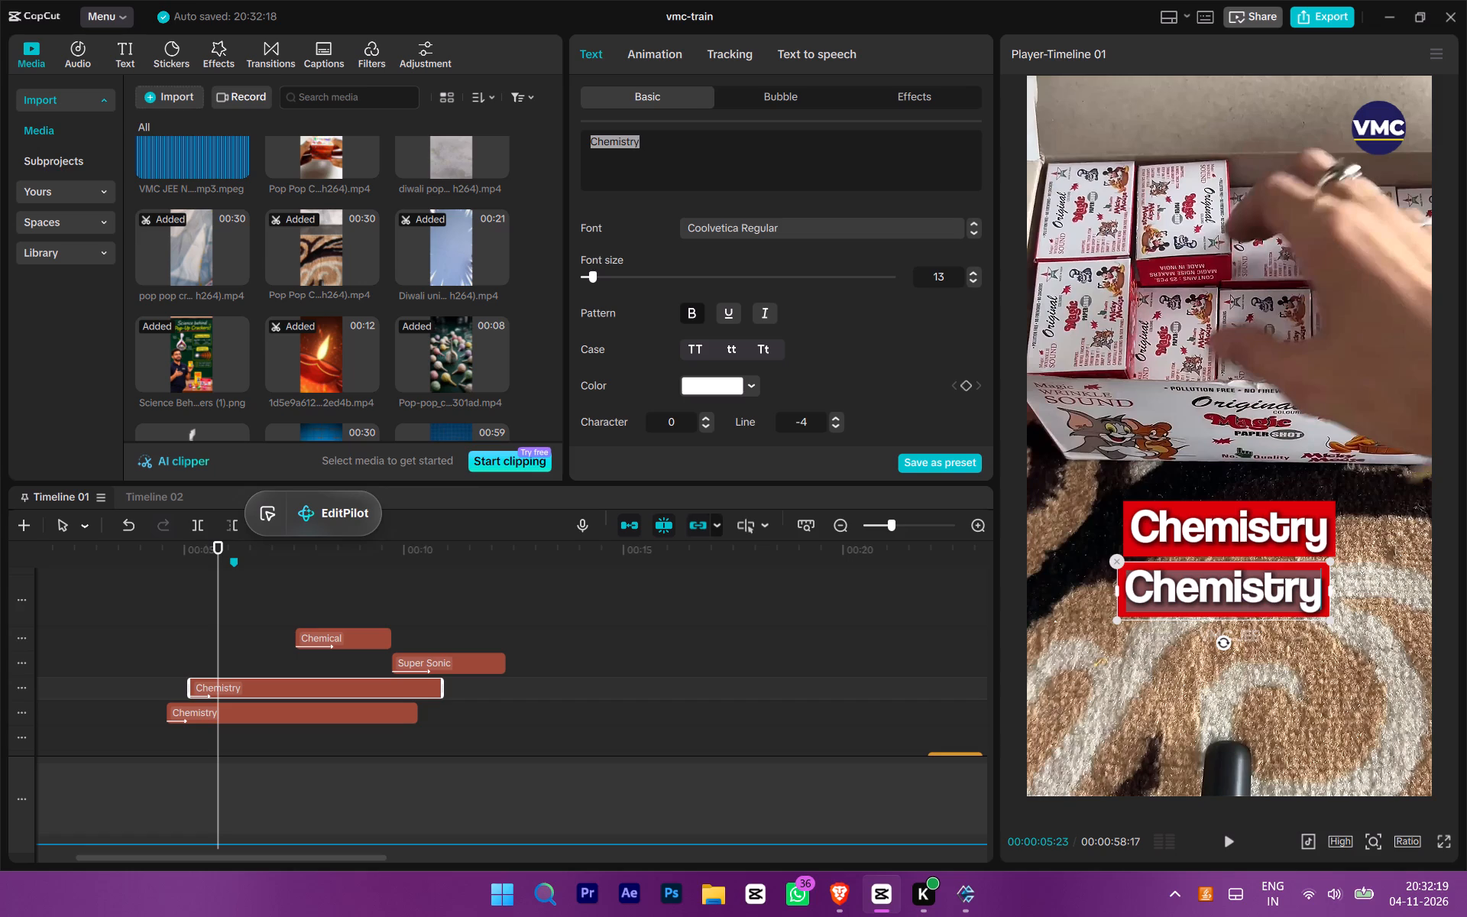
text(Physica)
key(BackSpace)
key(s)
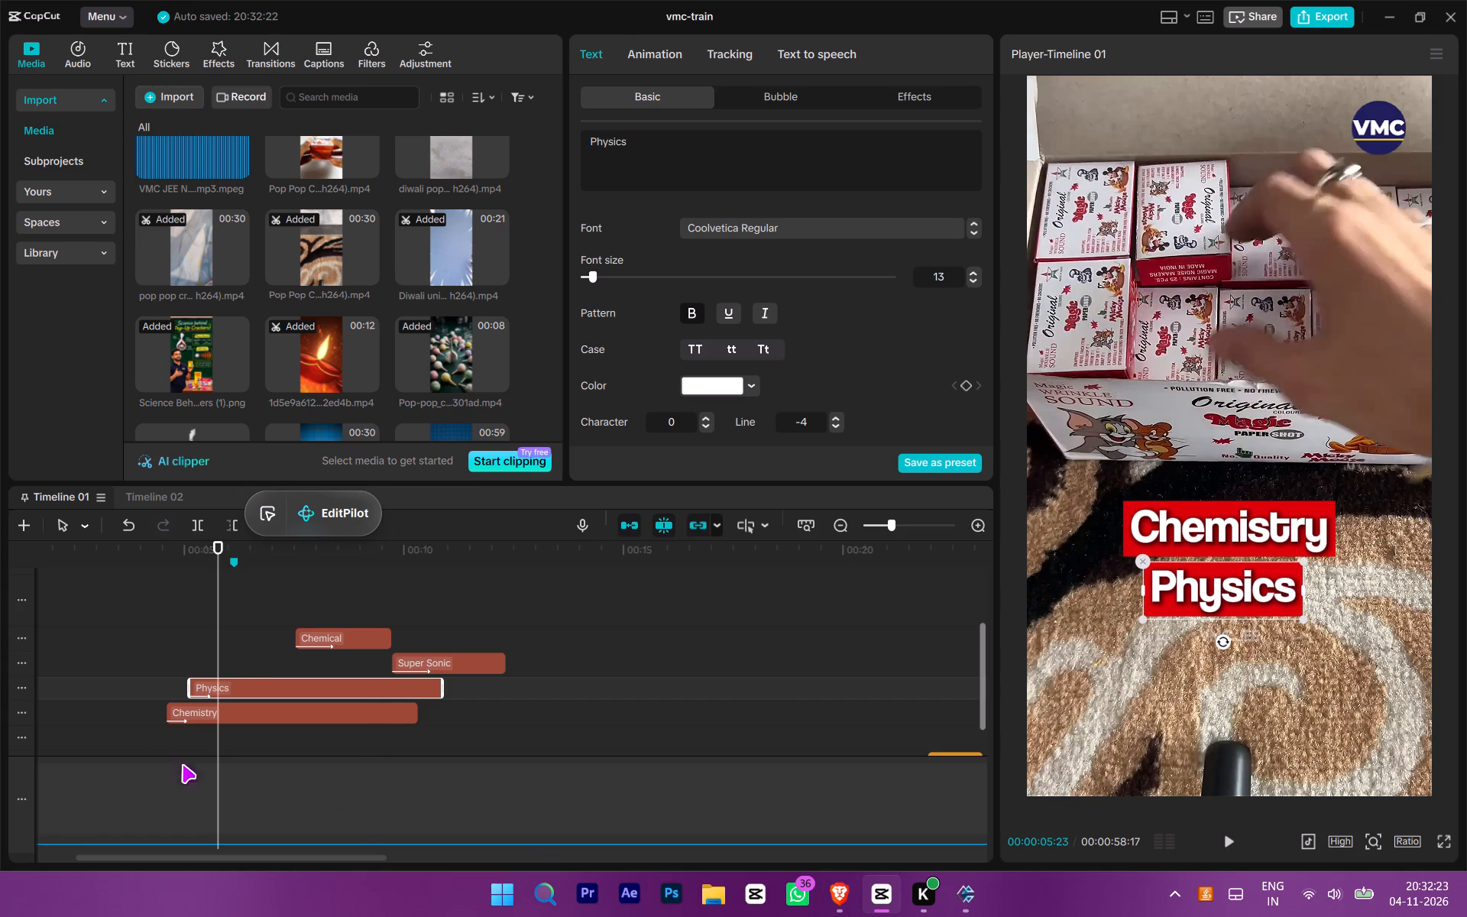
Centre the Chemistry and Physics captions horizontally in the frame together.
drag(155, 747, 196, 649)
scroll(585, 395, down, 4)
scroll(691, 355, down, 1)
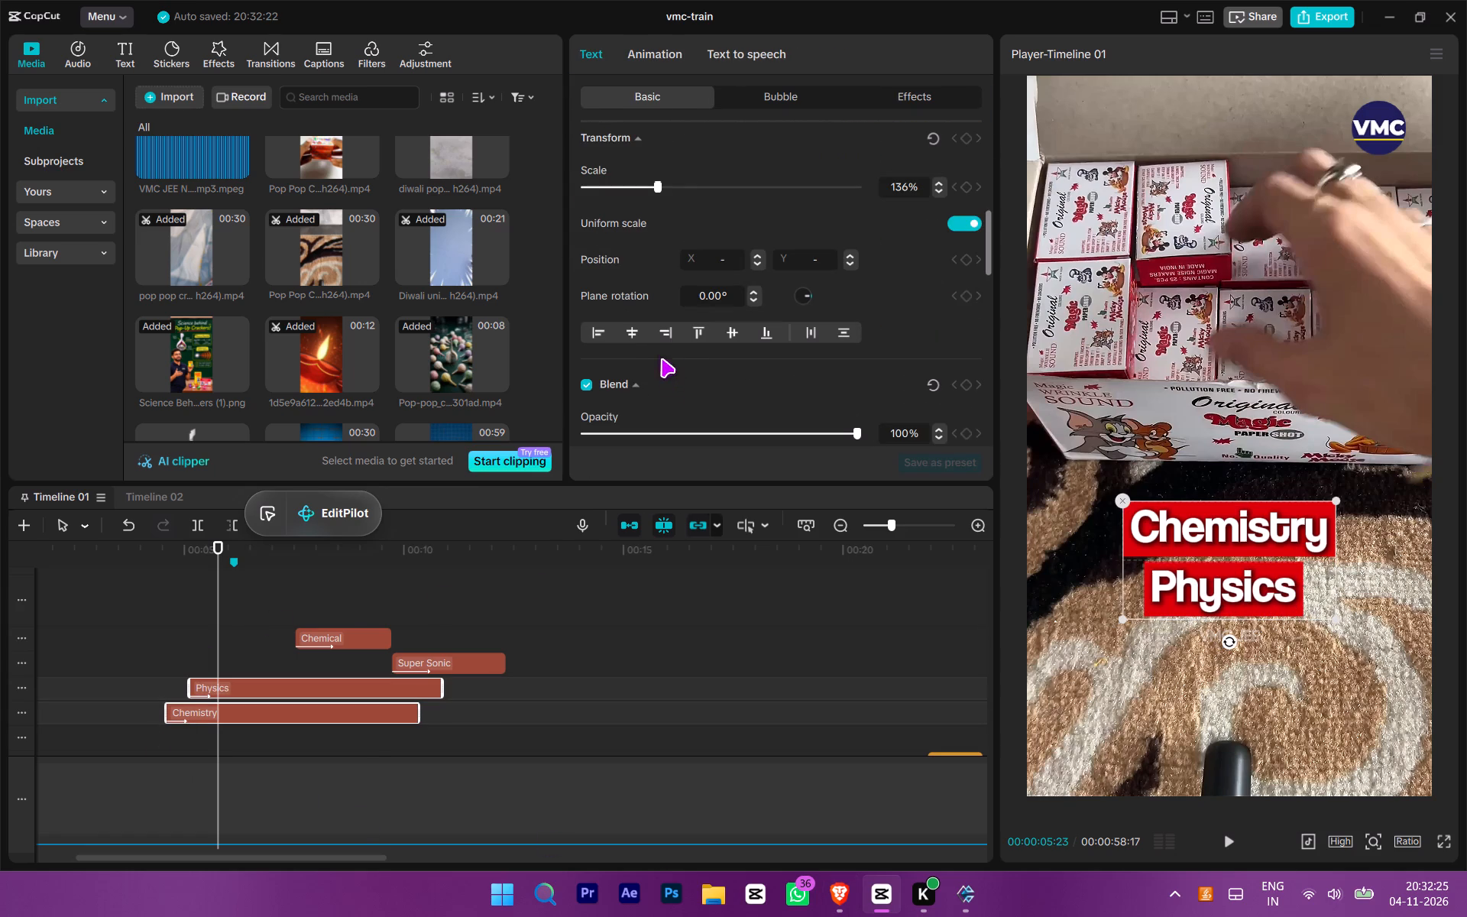
click(636, 332)
click(1196, 556)
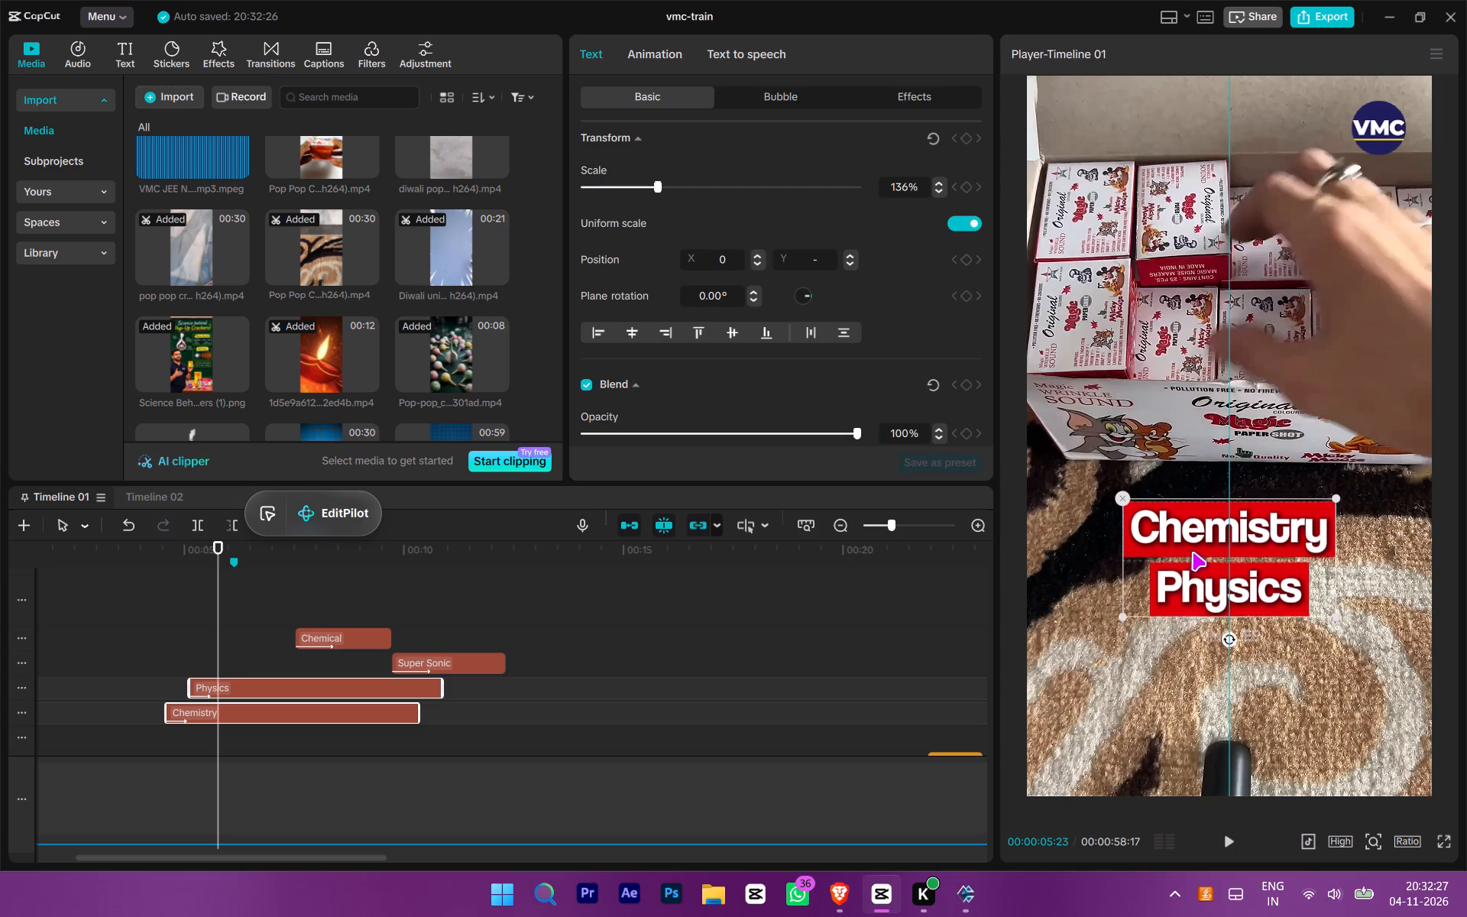
Trim the ends of the Chemistry and Physics captions at 00:00:06:25, where the molecule beaker clip begins.
click(166, 641)
key(space)
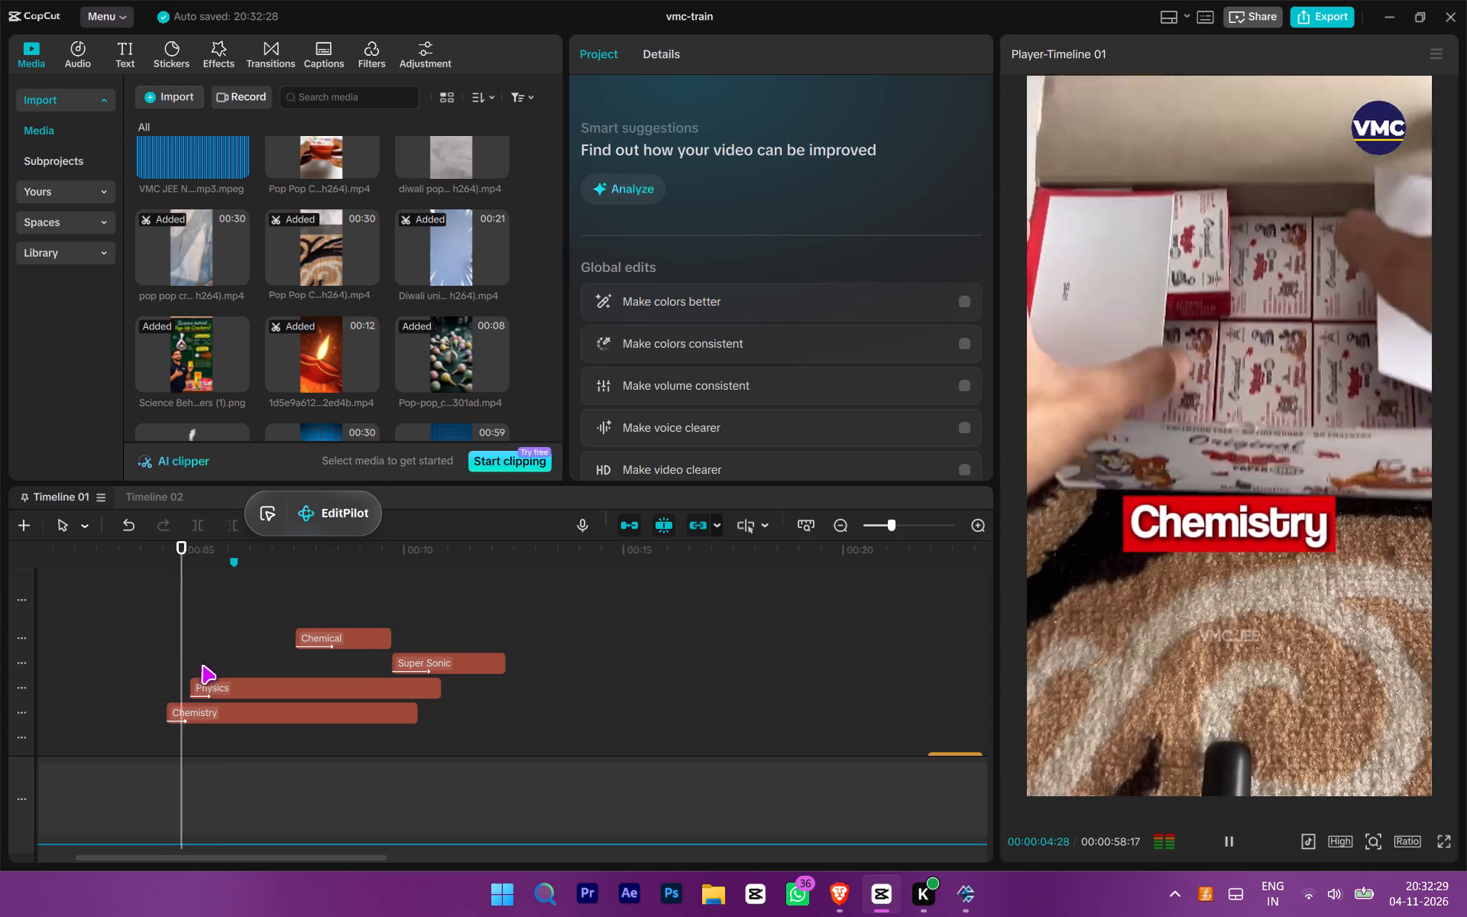
ctrl+scroll(221, 685, up, 4)
scroll(342, 736, down, 3)
ctrl+scroll(328, 706, up, 3)
scroll(328, 686, up, 4)
key(space)
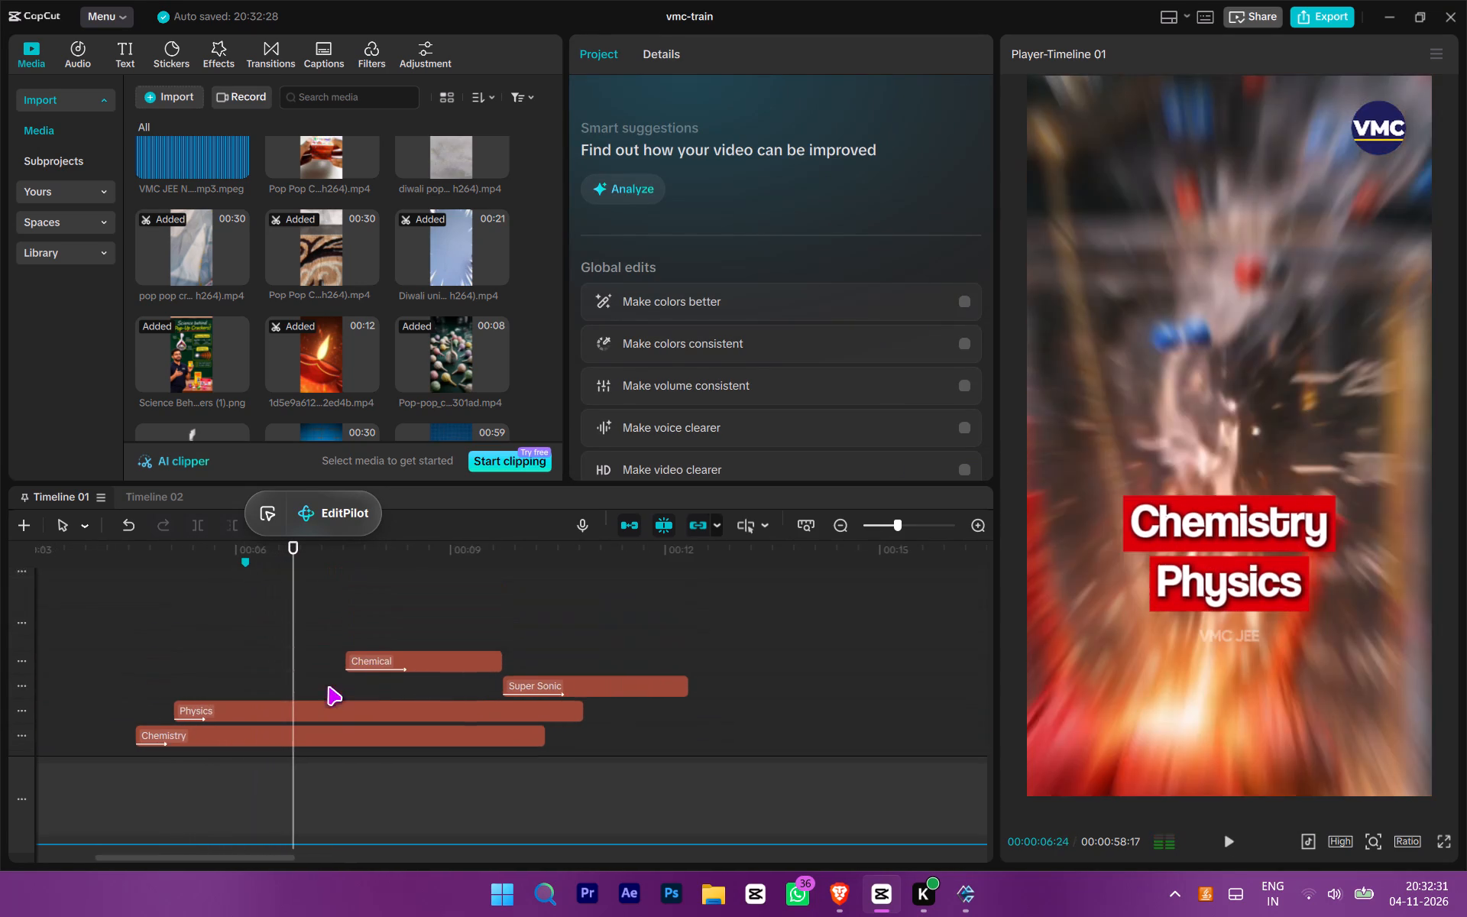
scroll(328, 686, down, 8)
click(295, 703)
scroll(296, 703, down, 5)
scroll(309, 698, up, 7)
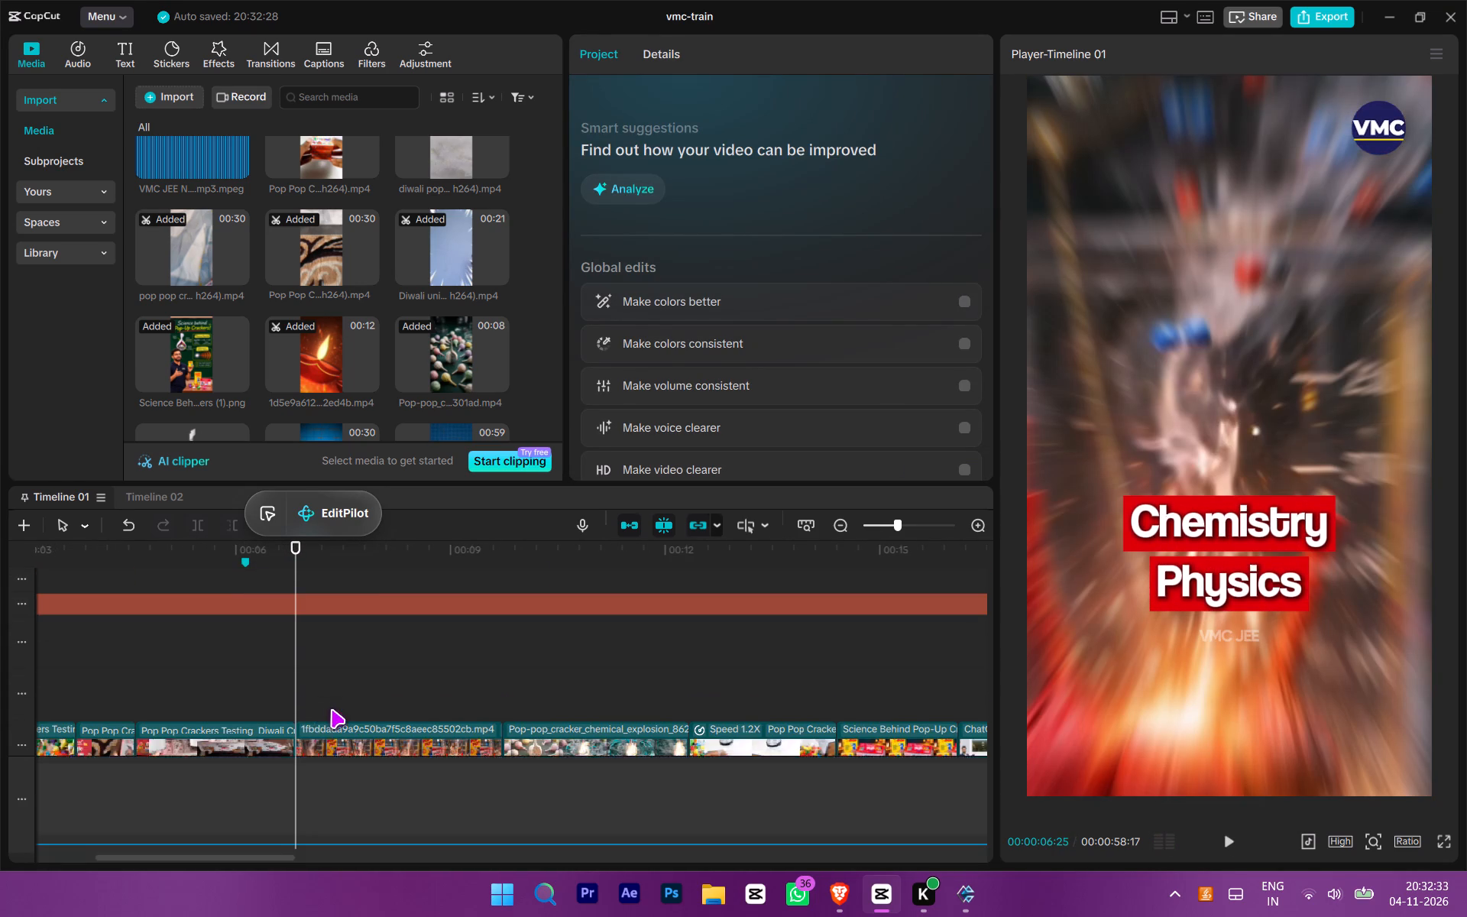
scroll(331, 709, up, 3)
drag(262, 689, 275, 592)
key(w)
Play back the opening section to check the timing of the Chemistry and Physics captions over the box clips.
ctrl+scroll(106, 634, down, 7)
click(132, 641)
key(space)
scroll(151, 649, down, 6)
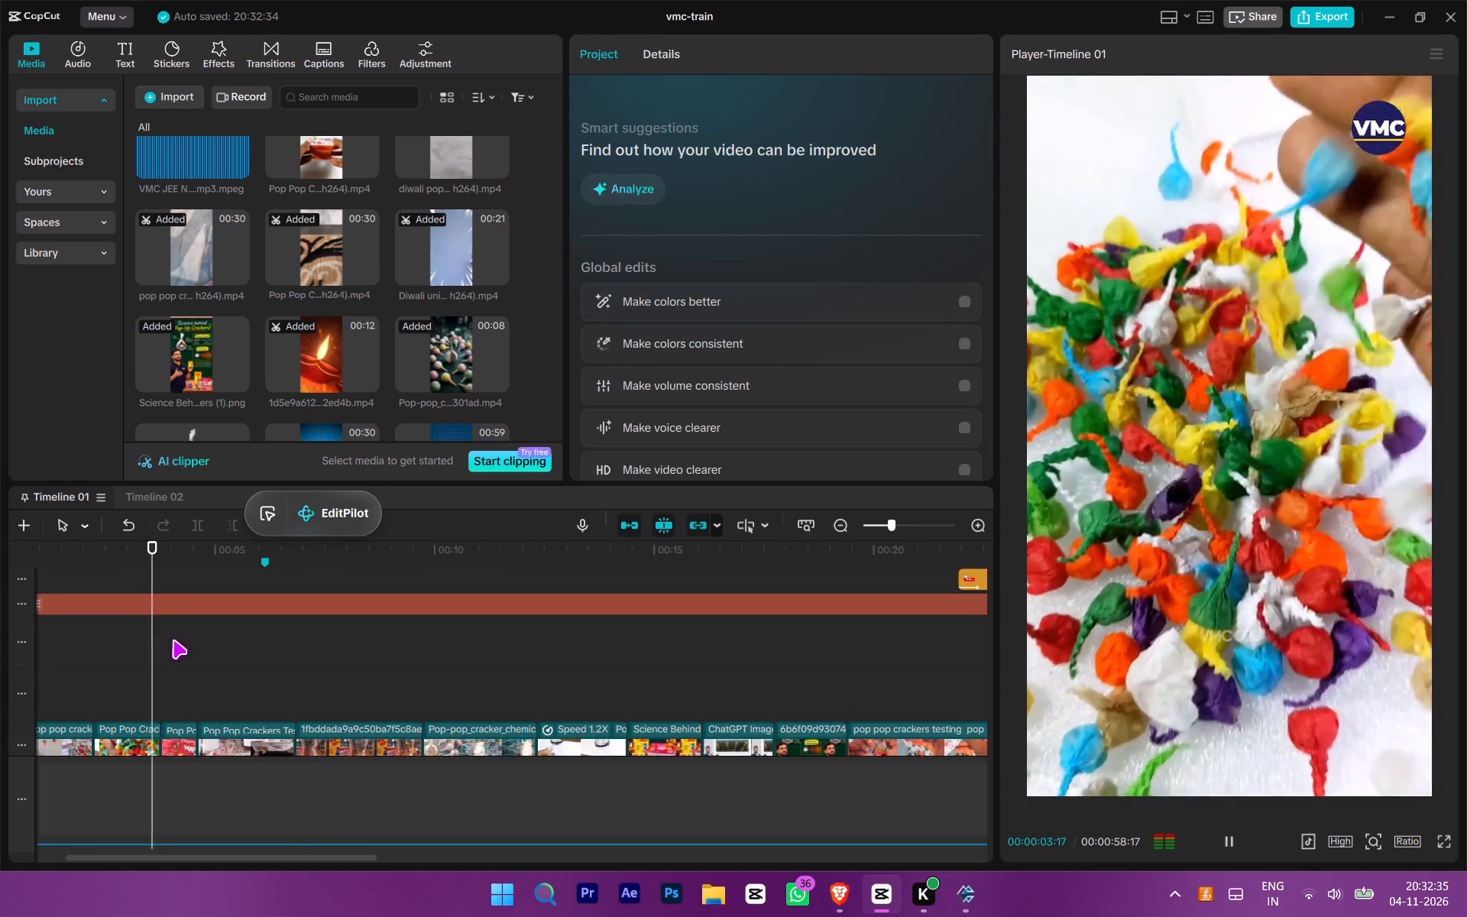
scroll(173, 640, down, 5)
ctrl+scroll(173, 642, down, 5)
ctrl+scroll(255, 719, up, 2)
scroll(280, 727, up, 4)
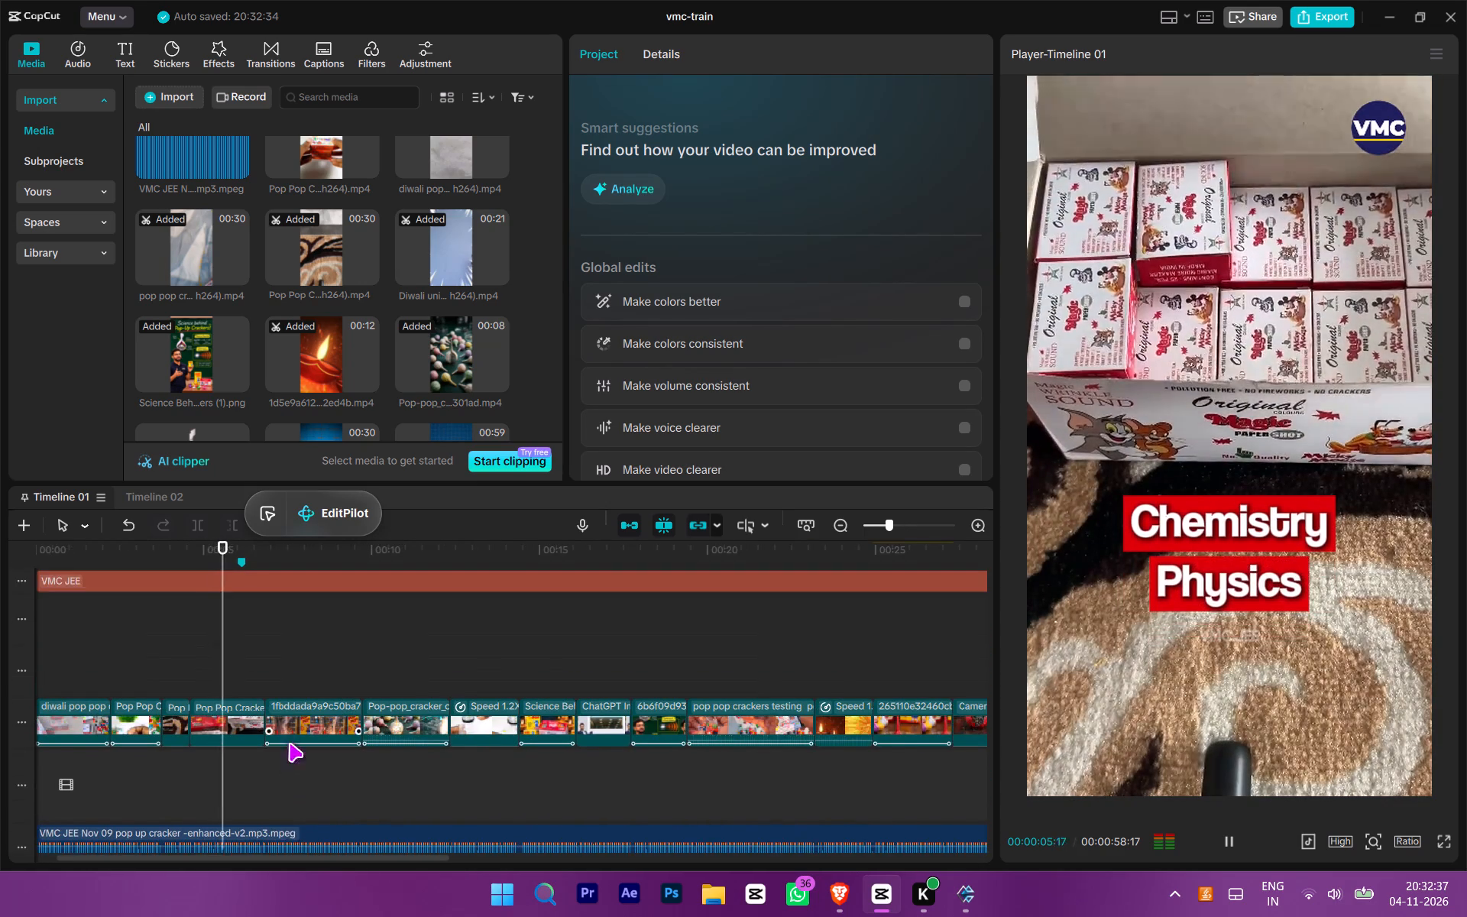
ctrl+scroll(298, 750, up, 3)
scroll(310, 760, down, 3)
ctrl+scroll(362, 779, down, 4)
scroll(362, 777, up, 4)
scroll(363, 779, down, 7)
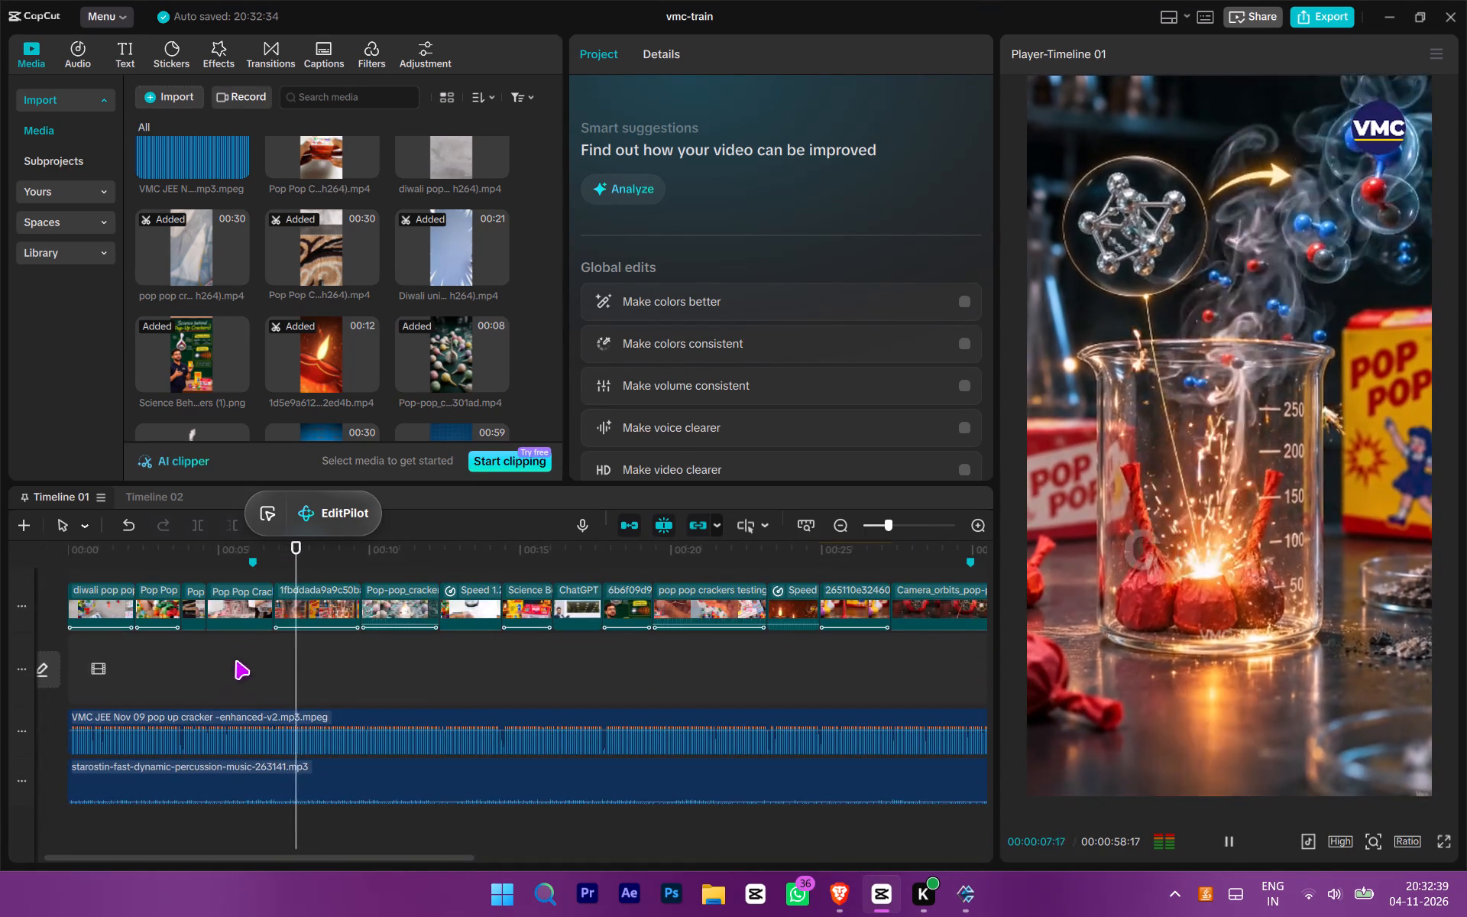
Apply the Zoom 1 combo animation to the box-opening clip under the Chemistry and Physics captions.
click(247, 615)
click(778, 63)
click(664, 205)
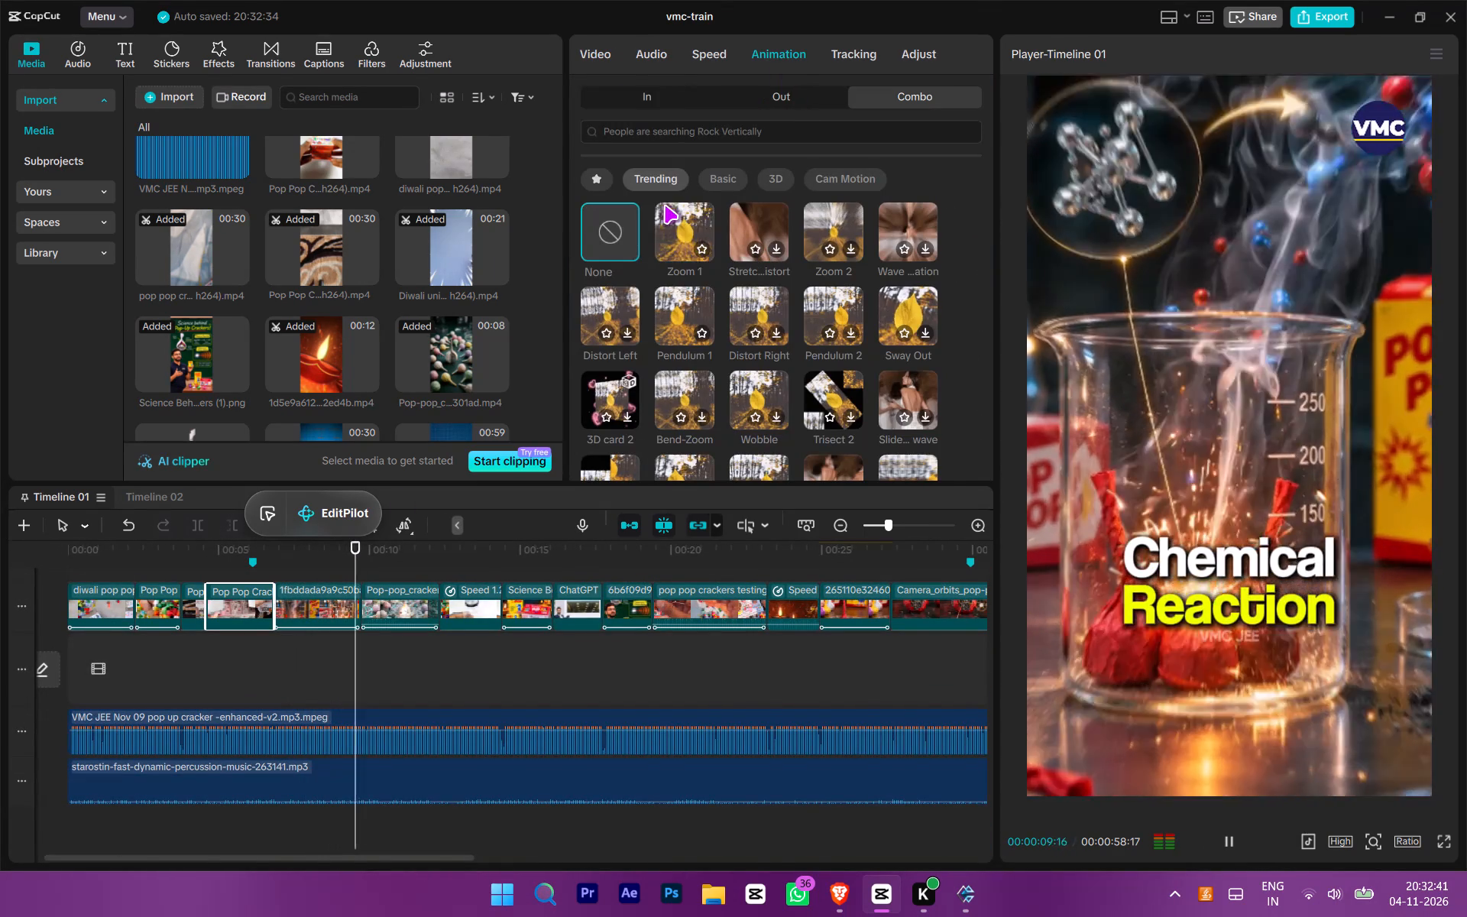
Check the animated cut from 00:00:03:11 and apply the Zoom 1 combo animation to the first box clip as well.
click(170, 659)
key(space)
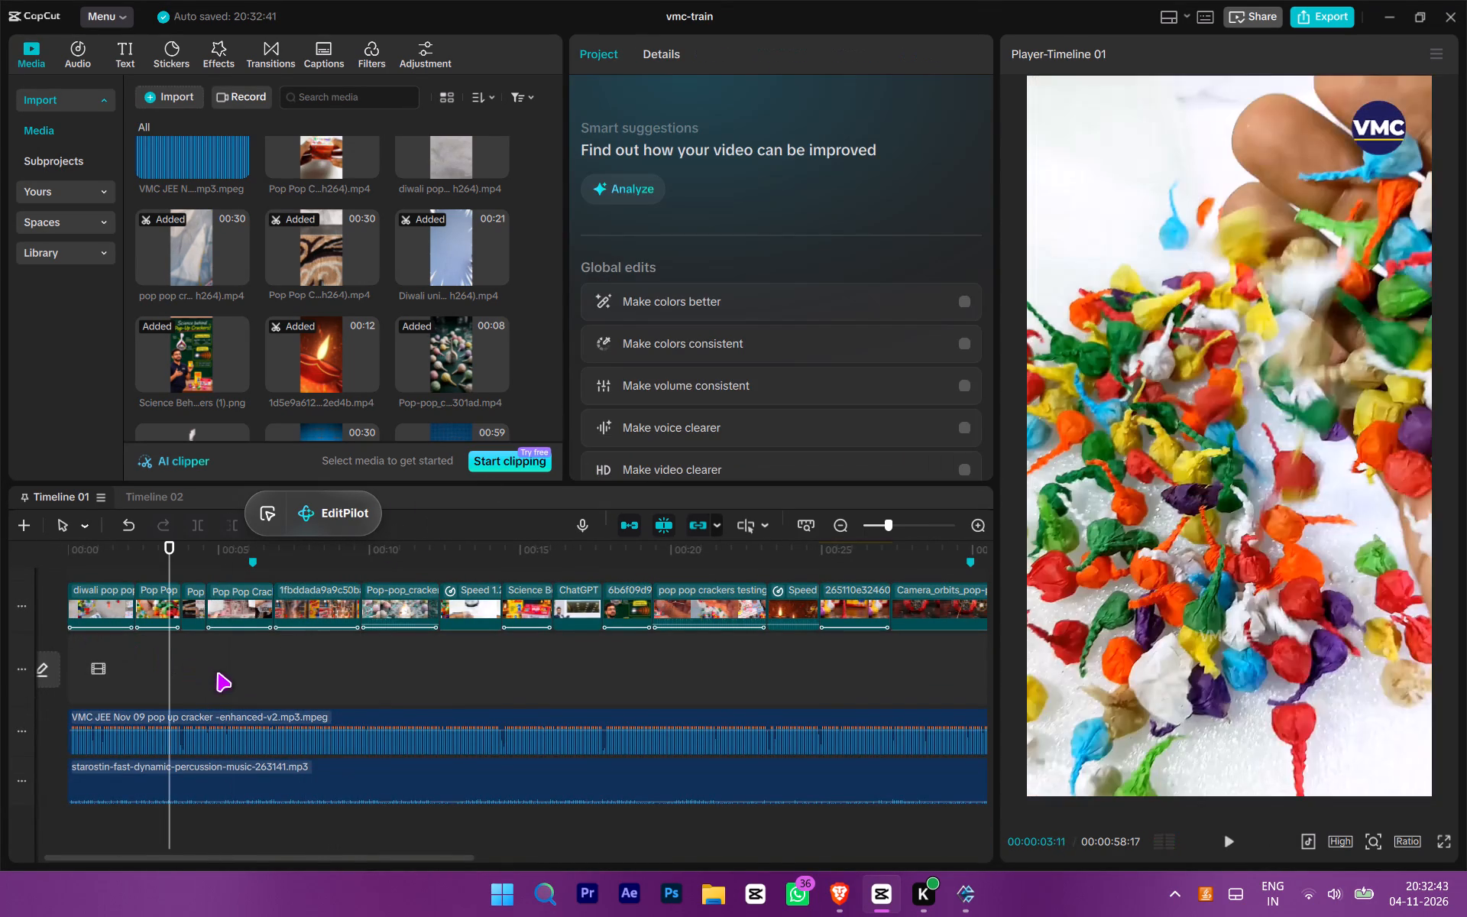
key(space)
ctrl+scroll(217, 673, up, 11)
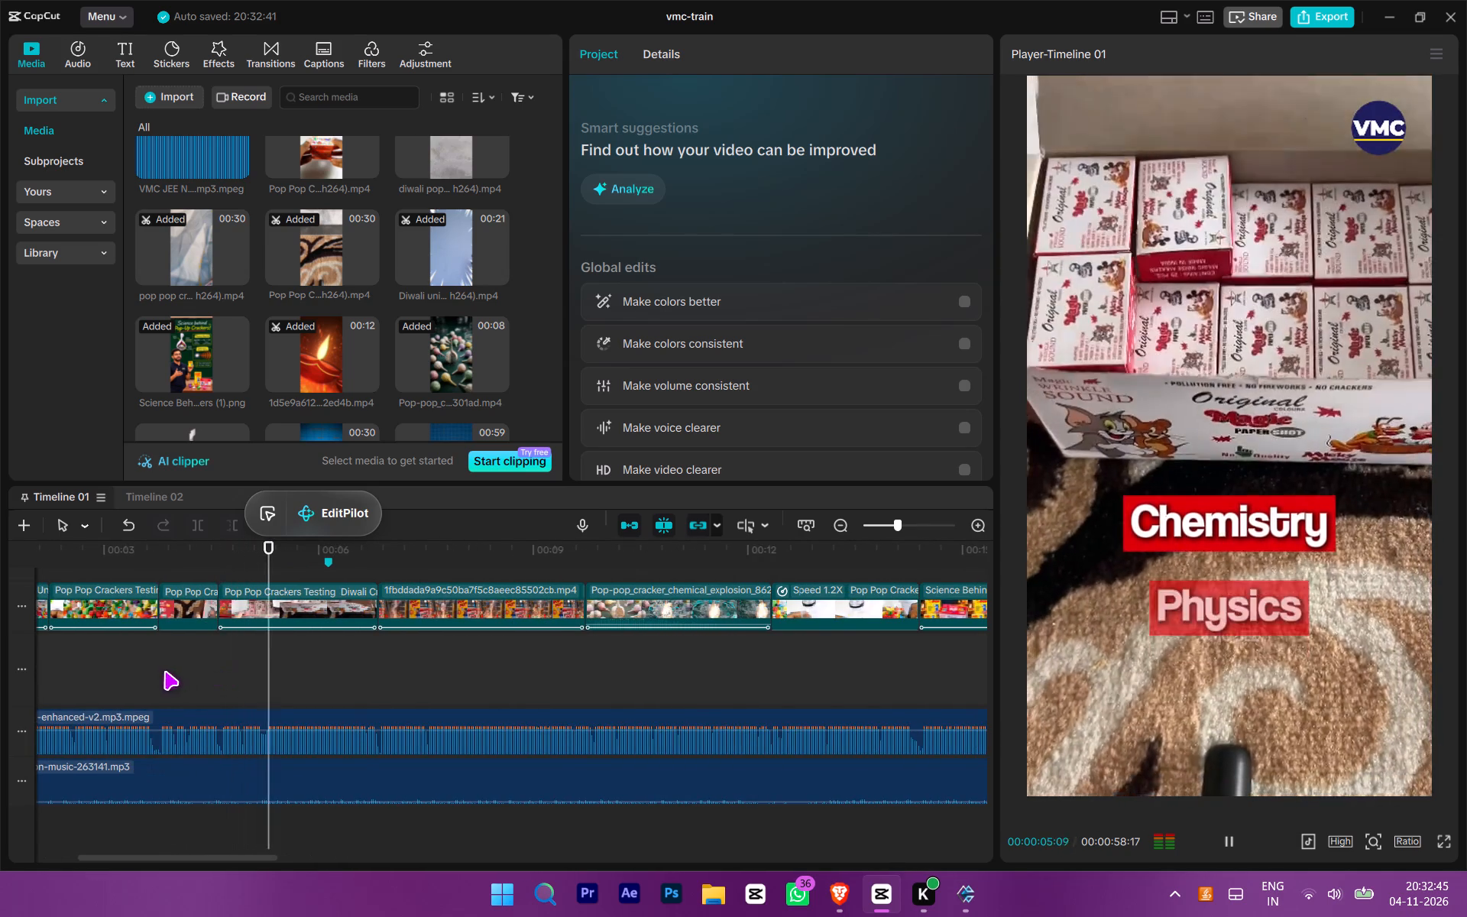
double_click(164, 671)
click(176, 572)
click(177, 591)
double_click(741, 58)
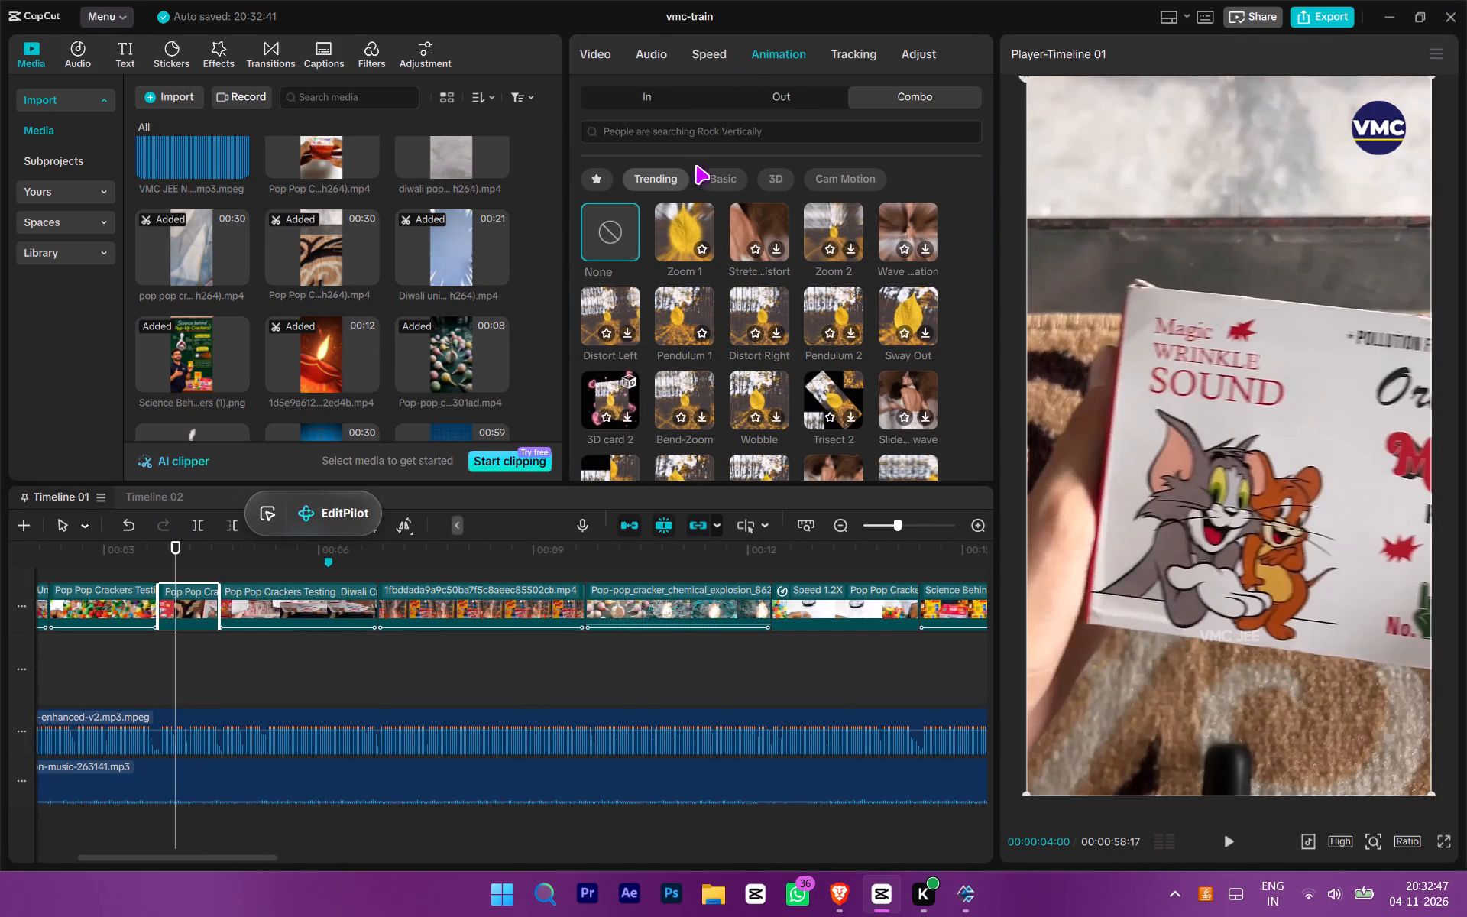
click(680, 219)
click(261, 659)
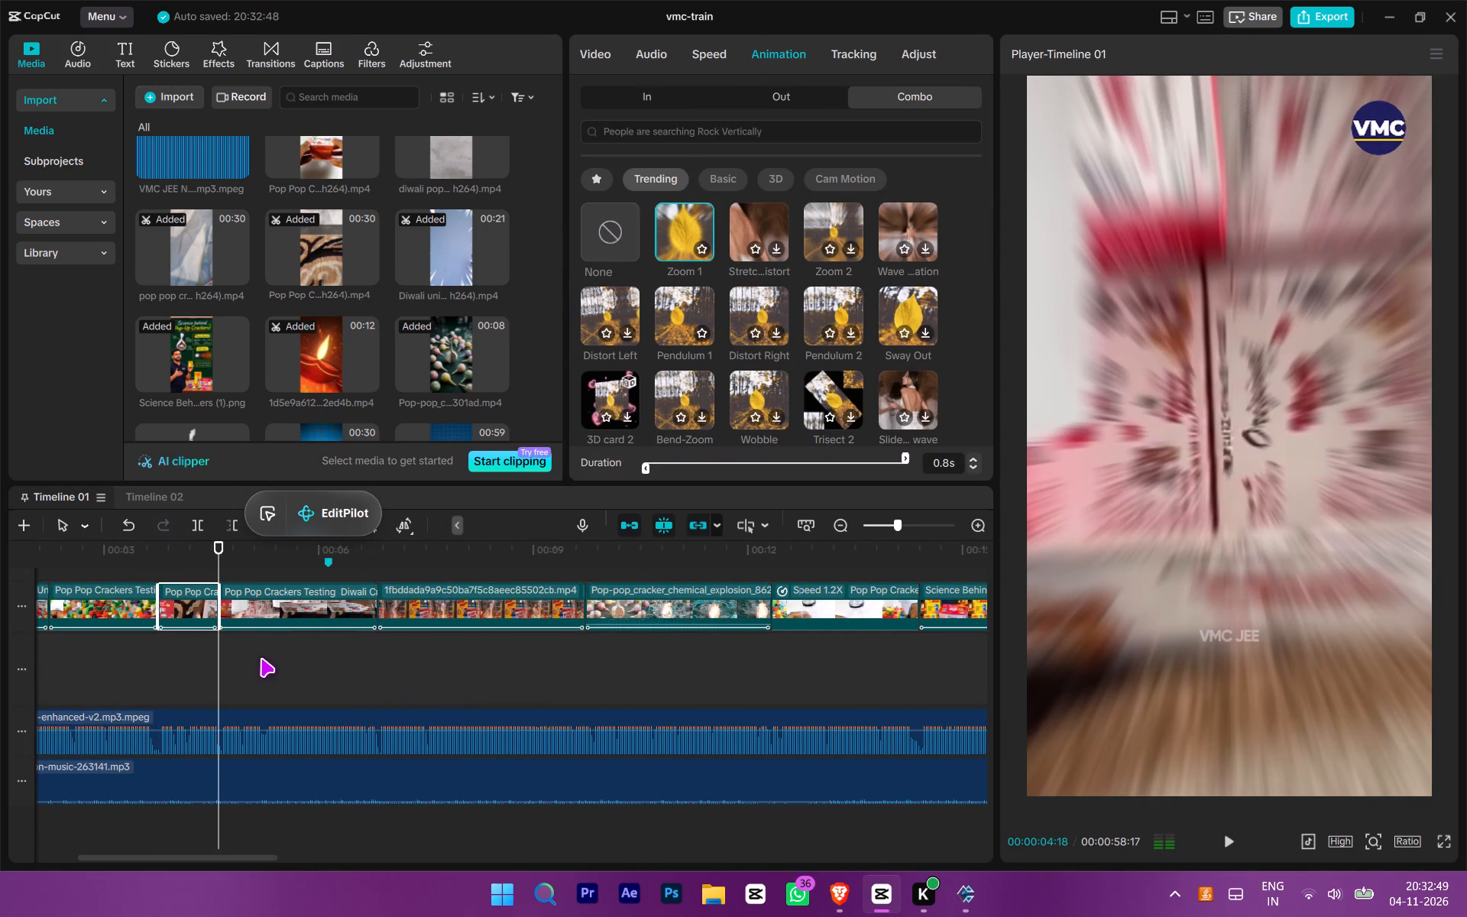
Play the video from the start to review the new animations and captions in the opening clips.
drag(261, 658, 0, 659)
key(space)
ctrl+scroll(388, 693, down, 19)
ctrl+scroll(413, 698, down, 3)
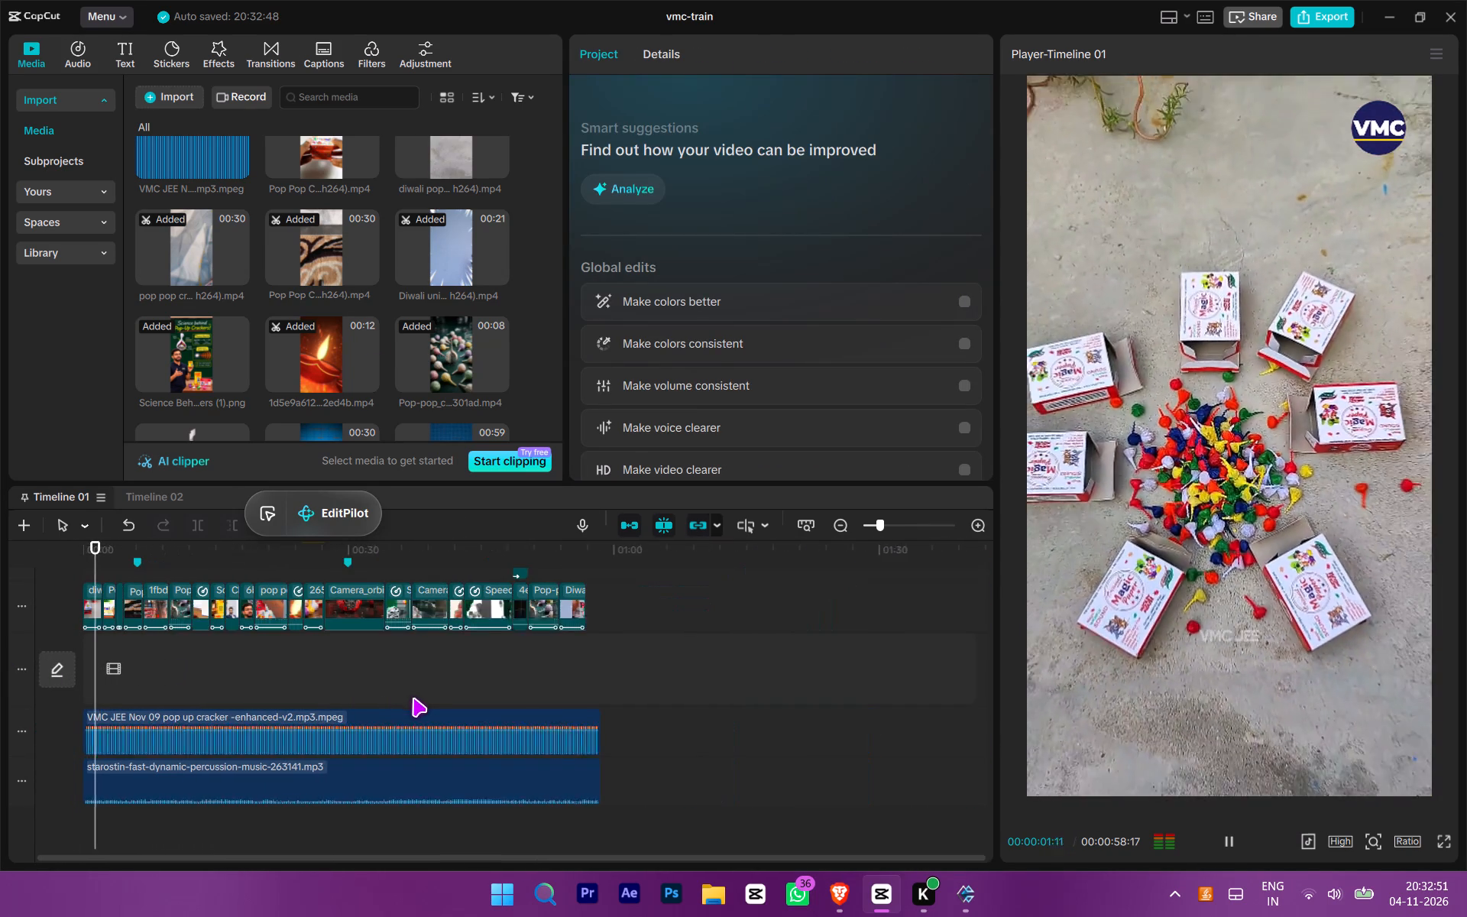
ctrl+scroll(413, 698, down, 1)
scroll(513, 716, up, 3)
drag(645, 731, 802, 740)
scroll(687, 704, down, 1)
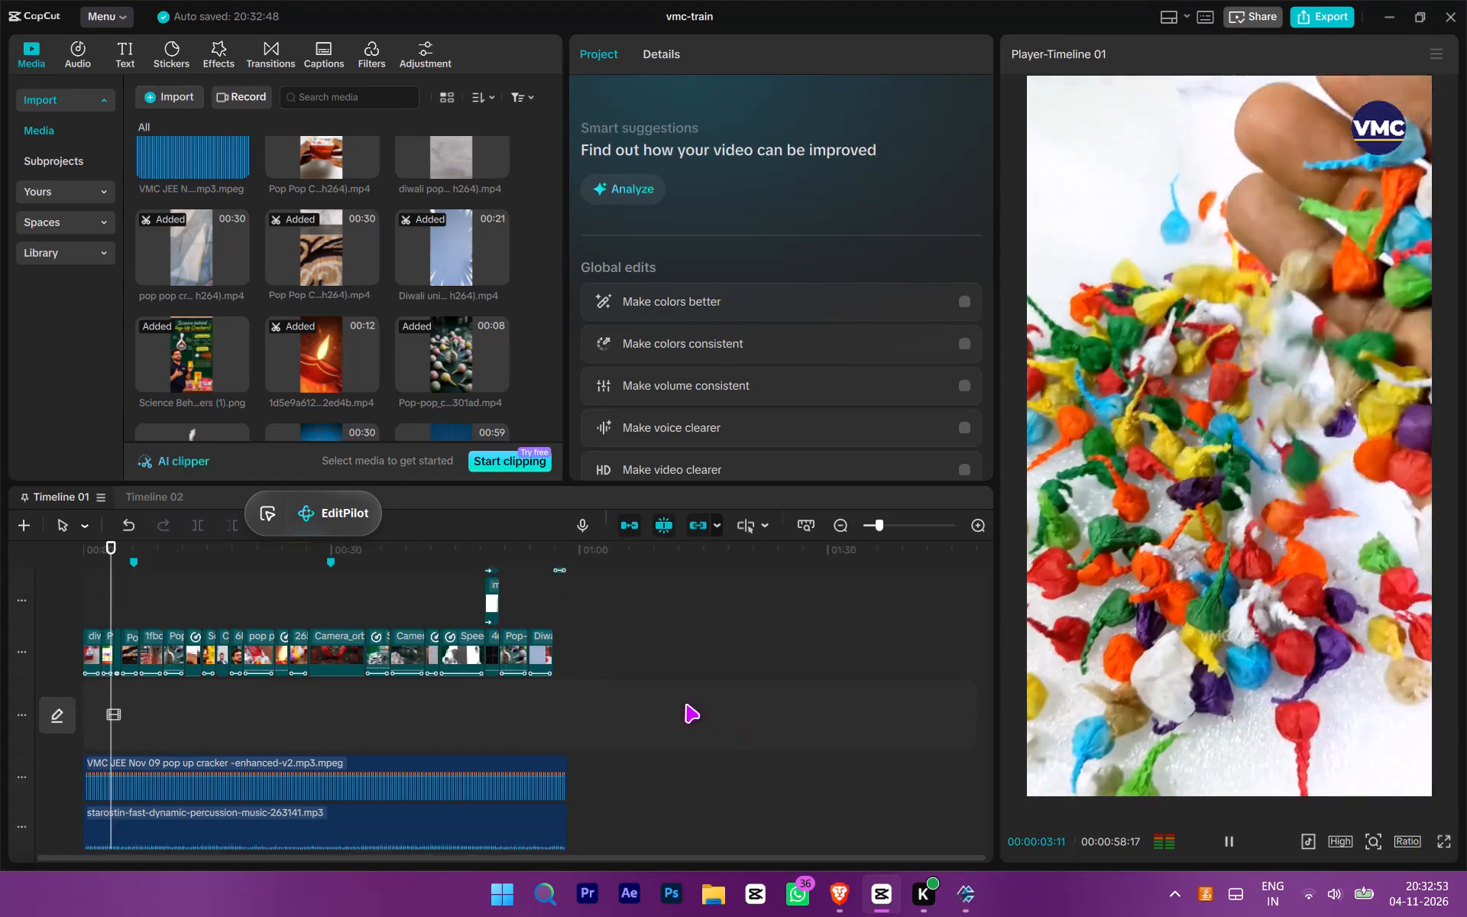
scroll(685, 704, down, 2)
scroll(680, 704, up, 5)
scroll(680, 704, down, 3)
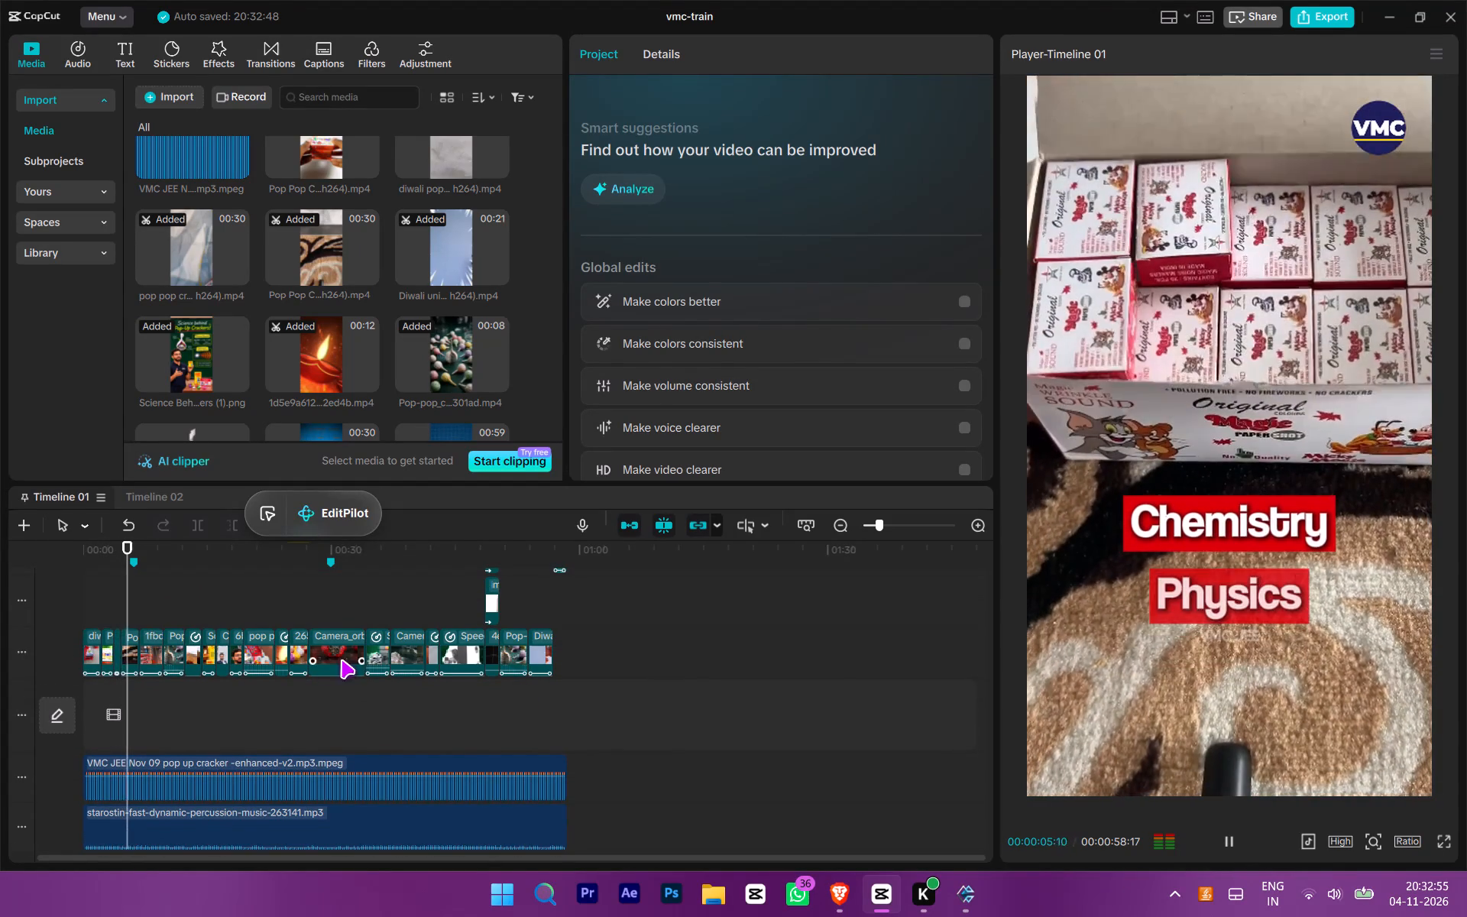
ctrl+scroll(312, 660, up, 11)
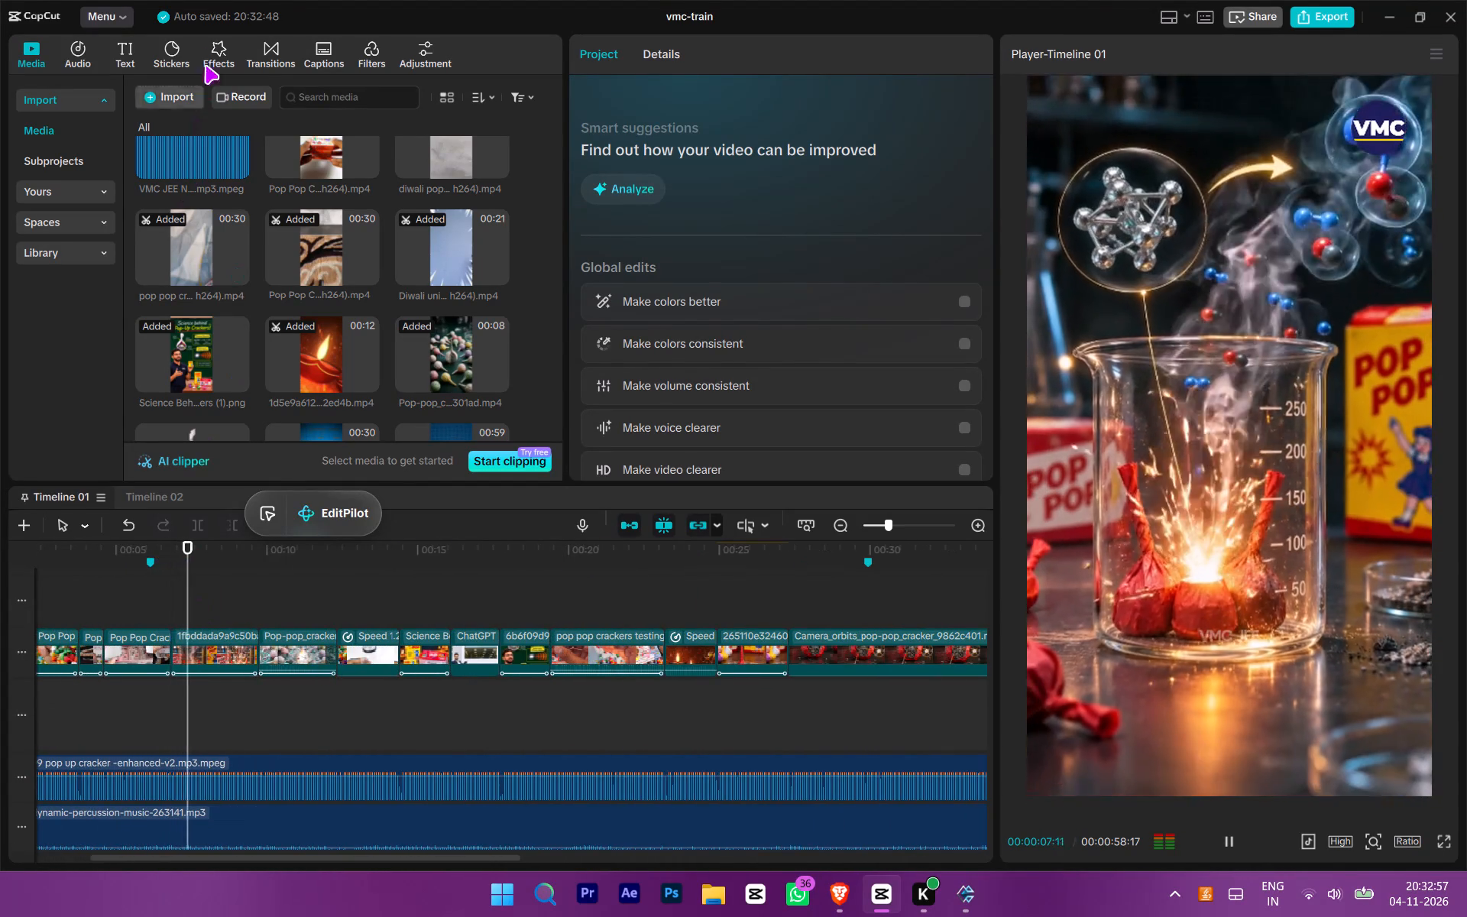
Browse the Light category of transitions for one suited to the clip cuts.
click(263, 60)
scroll(286, 397, down, 2)
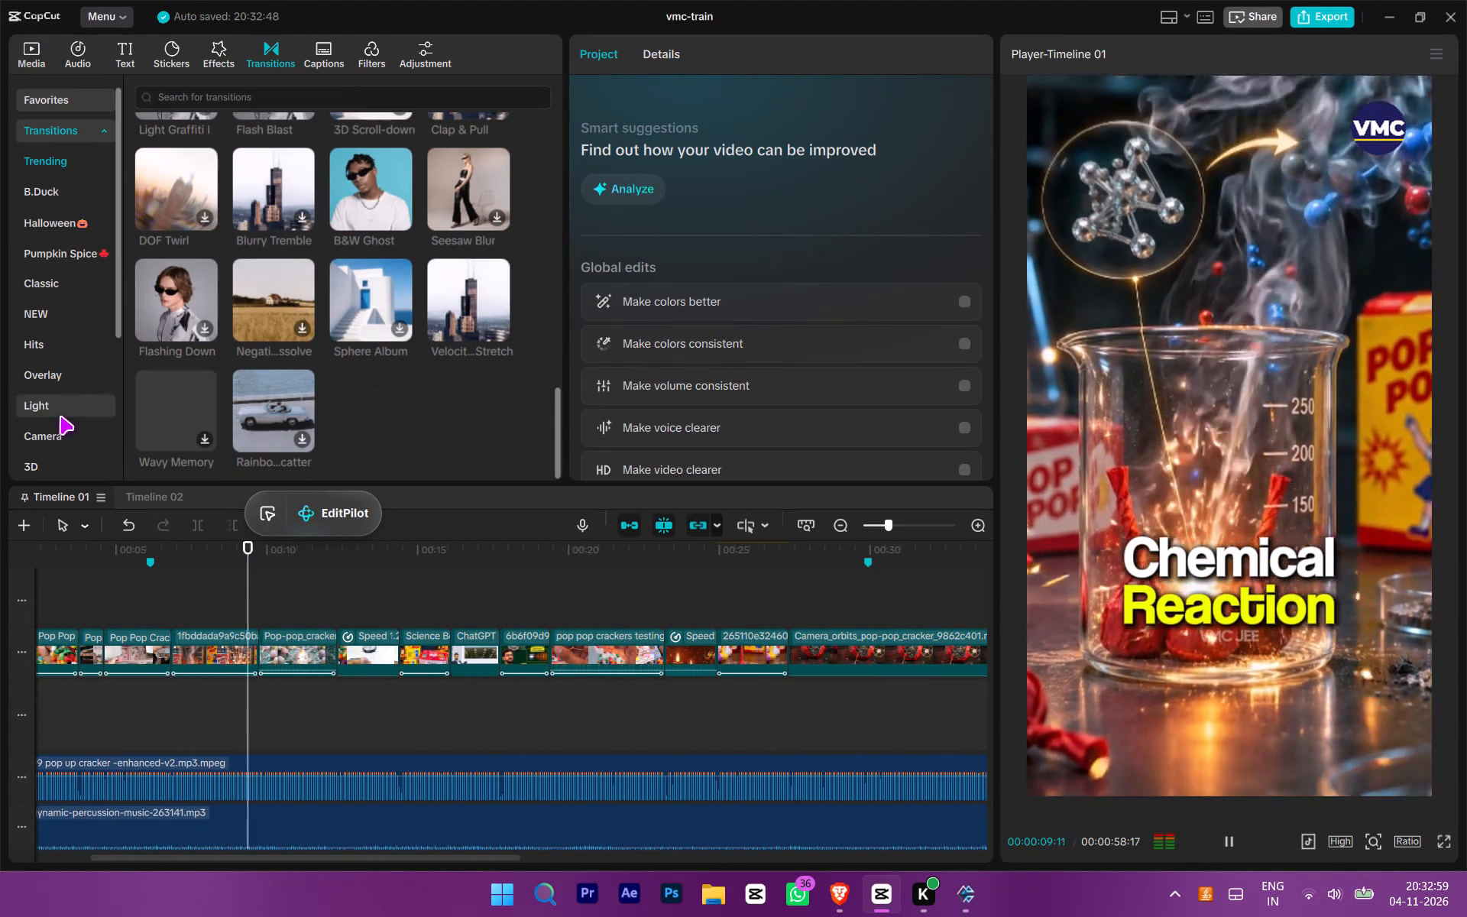
click(66, 411)
scroll(345, 304, down, 3)
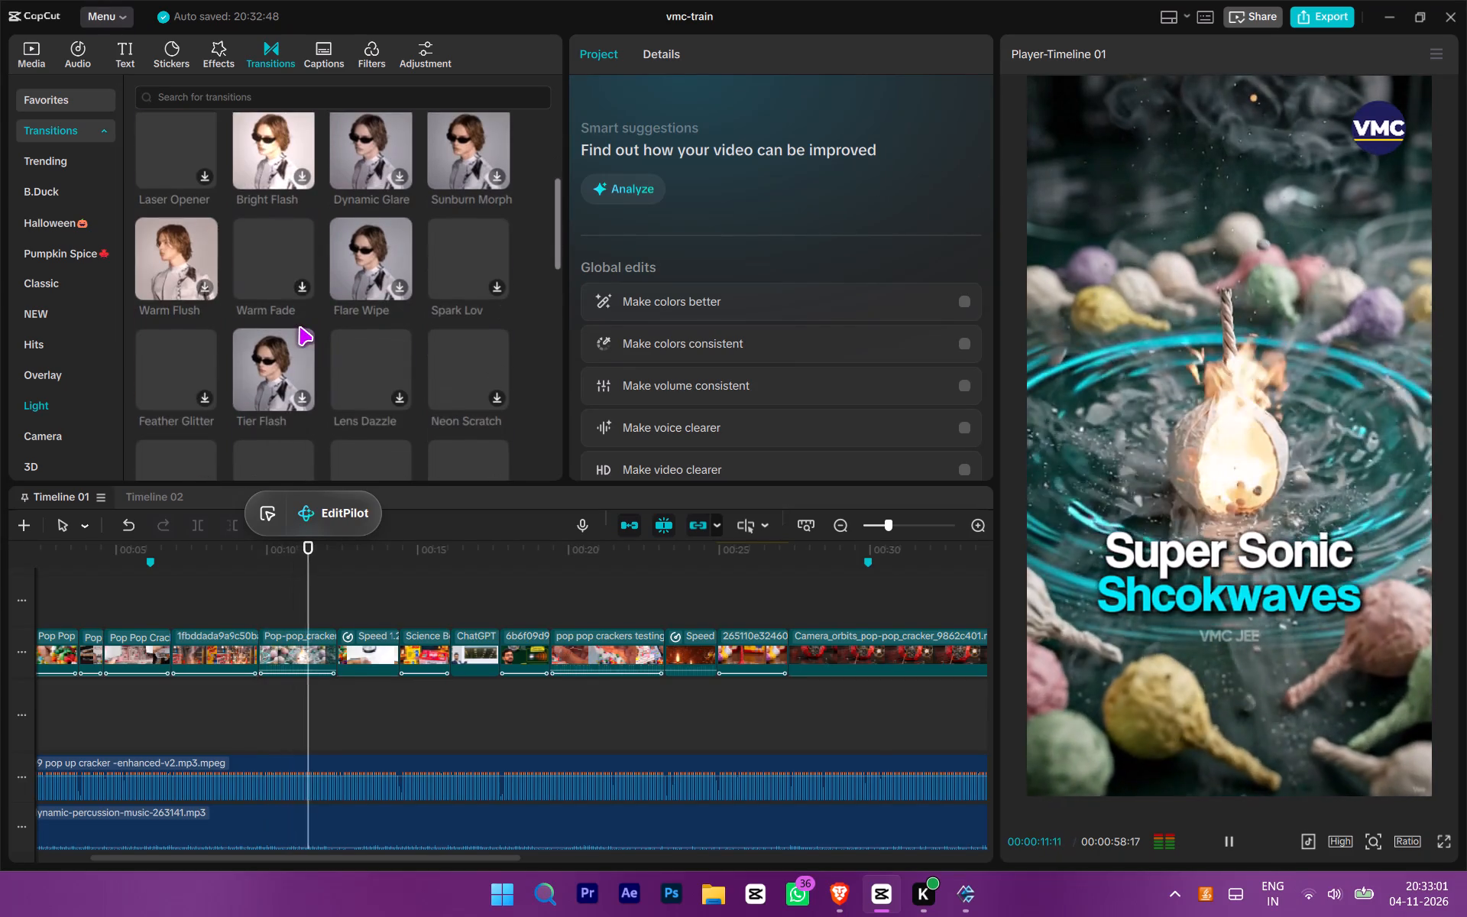
scroll(296, 327, down, 5)
scroll(396, 326, down, 2)
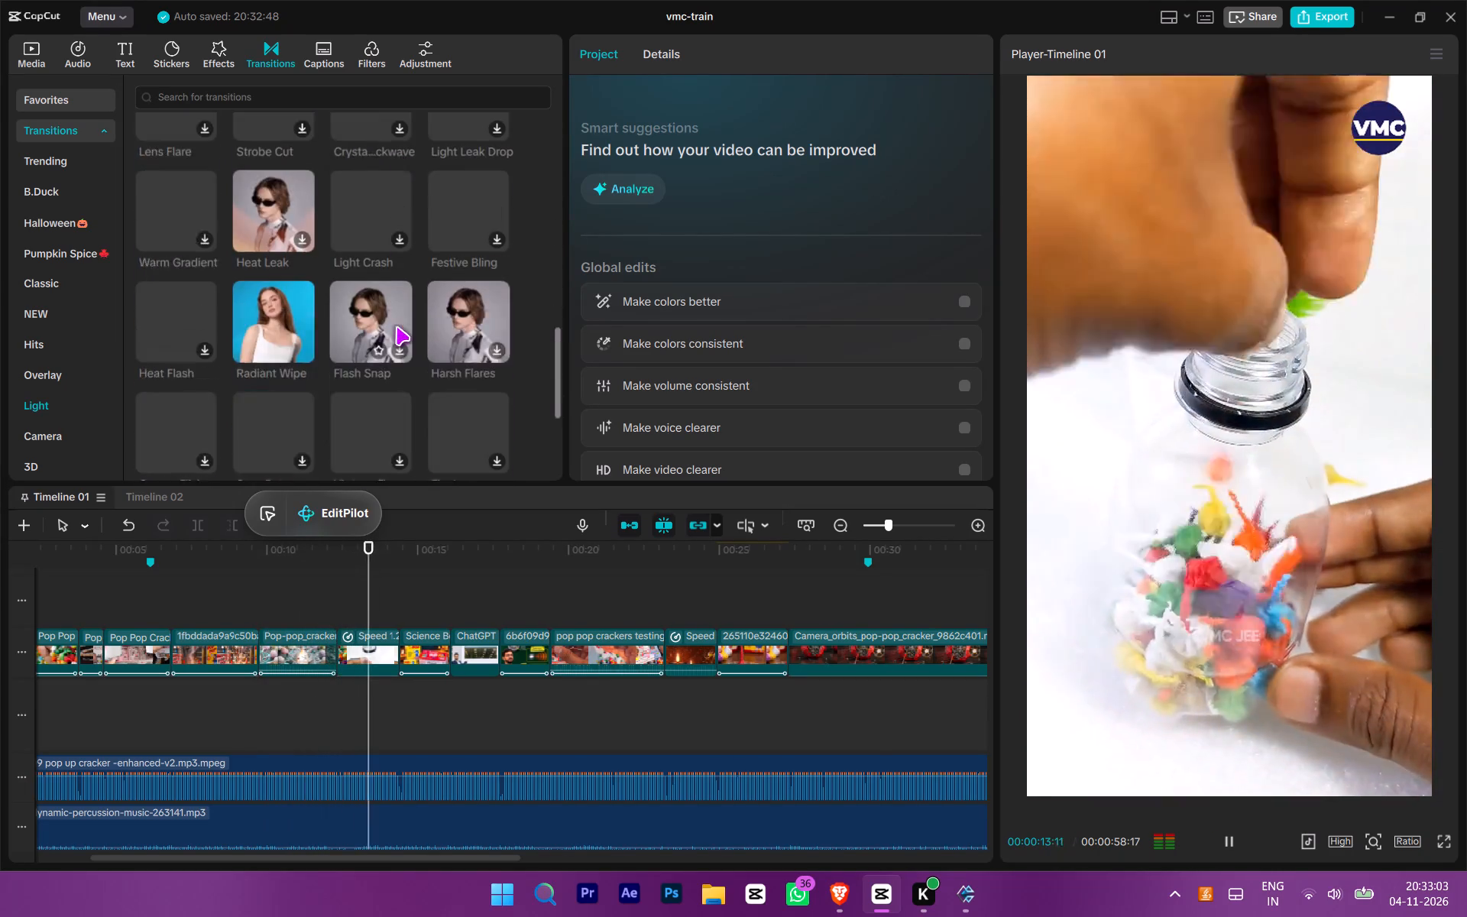
scroll(396, 326, down, 1)
scroll(374, 339, up, 3)
Play the remaining video through to its end, switching to double speed partway, to review the clips, captions and animations.
ctrl+scroll(464, 720, down, 6)
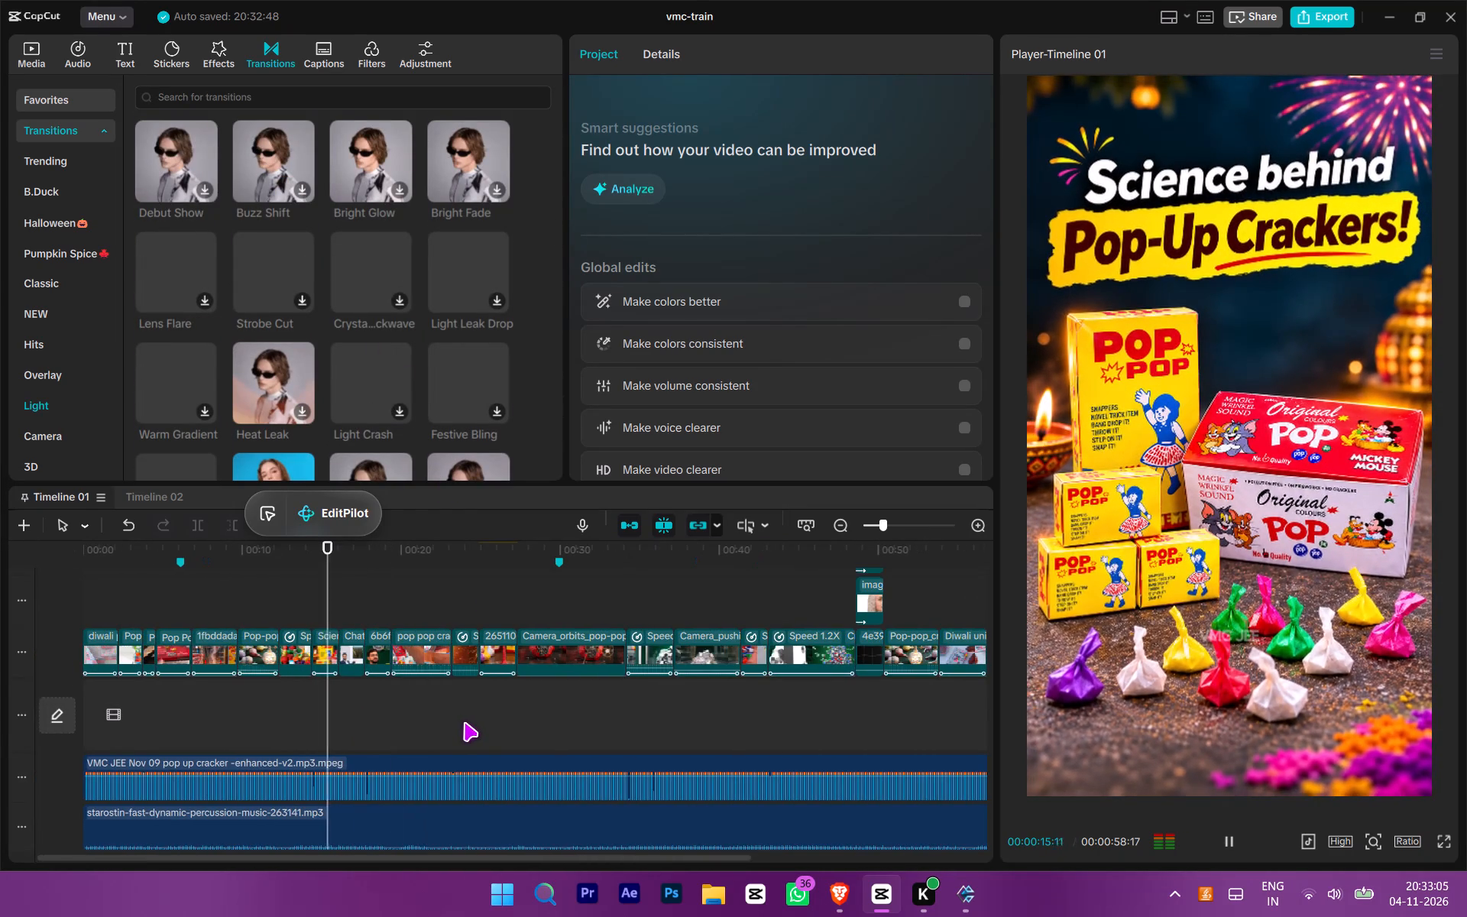
key(space)
key(space)
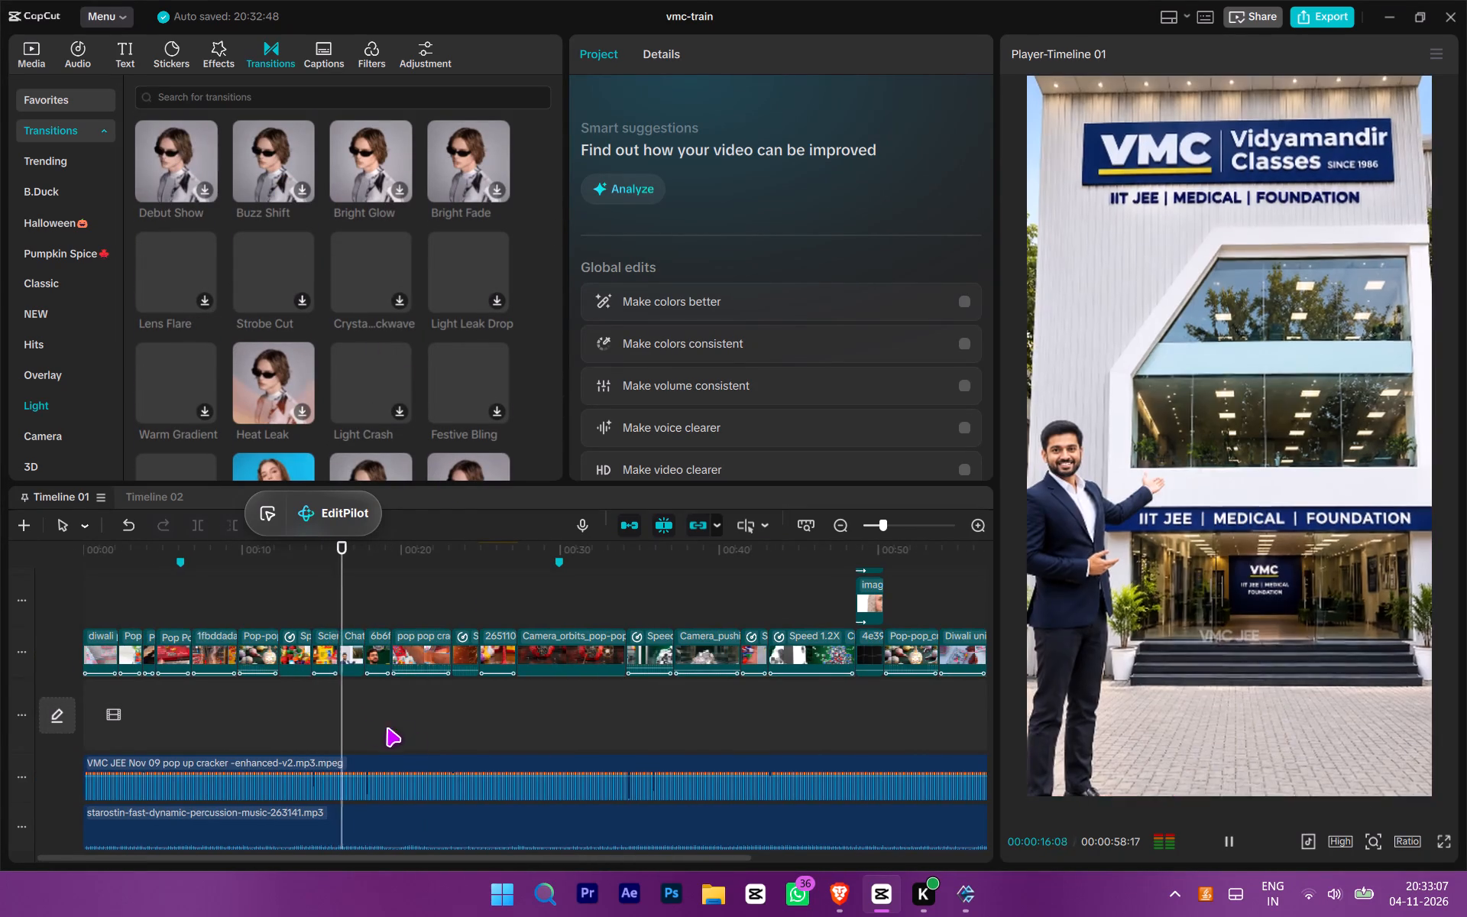
ctrl+scroll(563, 738, down, 4)
ctrl+scroll(502, 714, down, 3)
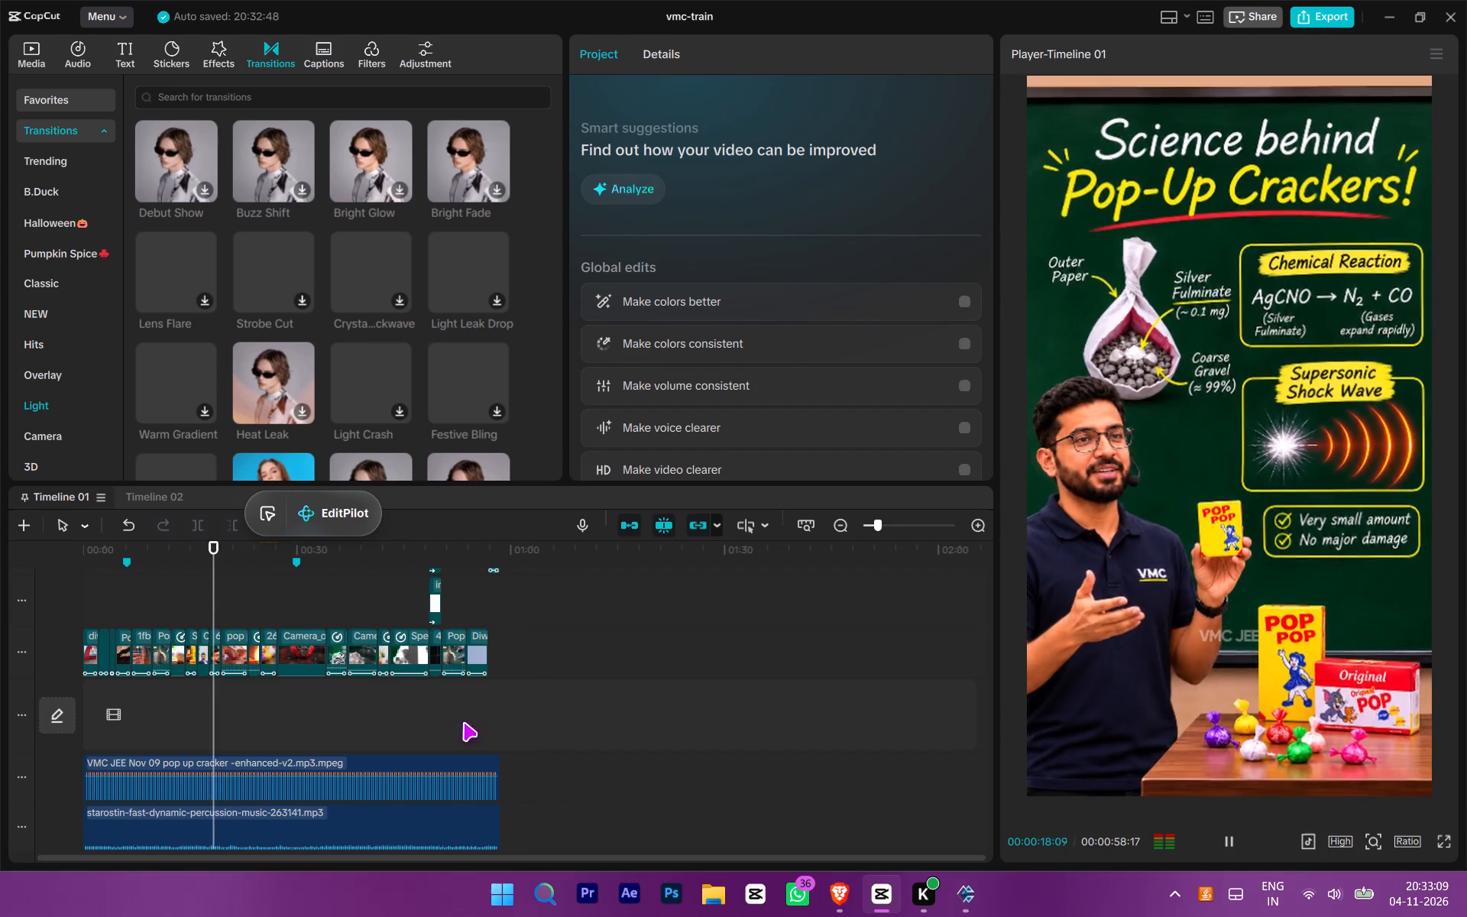
ctrl+scroll(473, 725, down, 1)
ctrl+scroll(443, 708, up, 6)
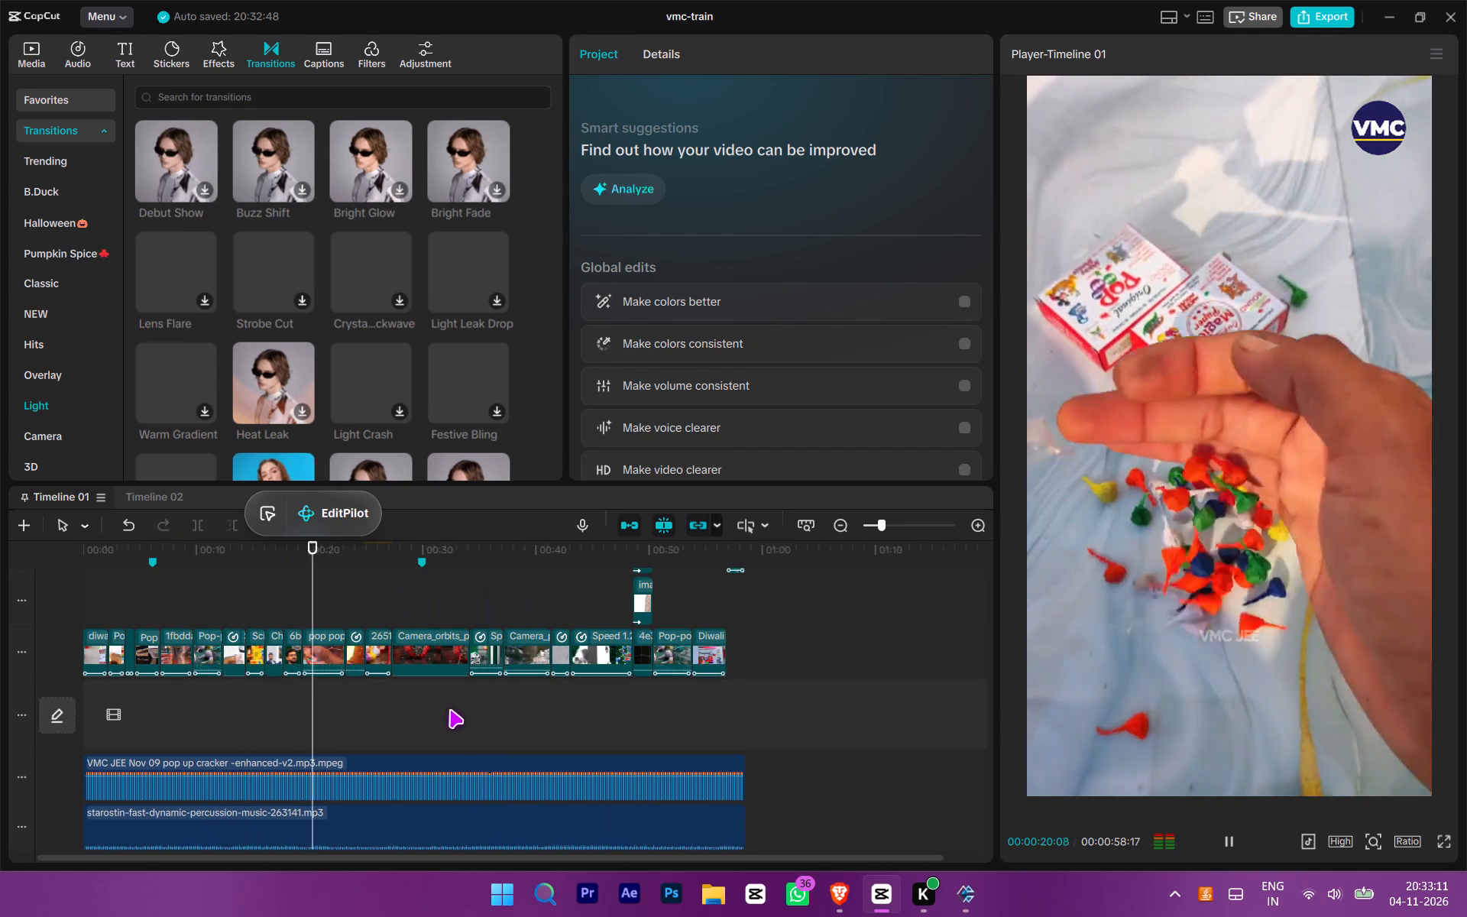
key(l)
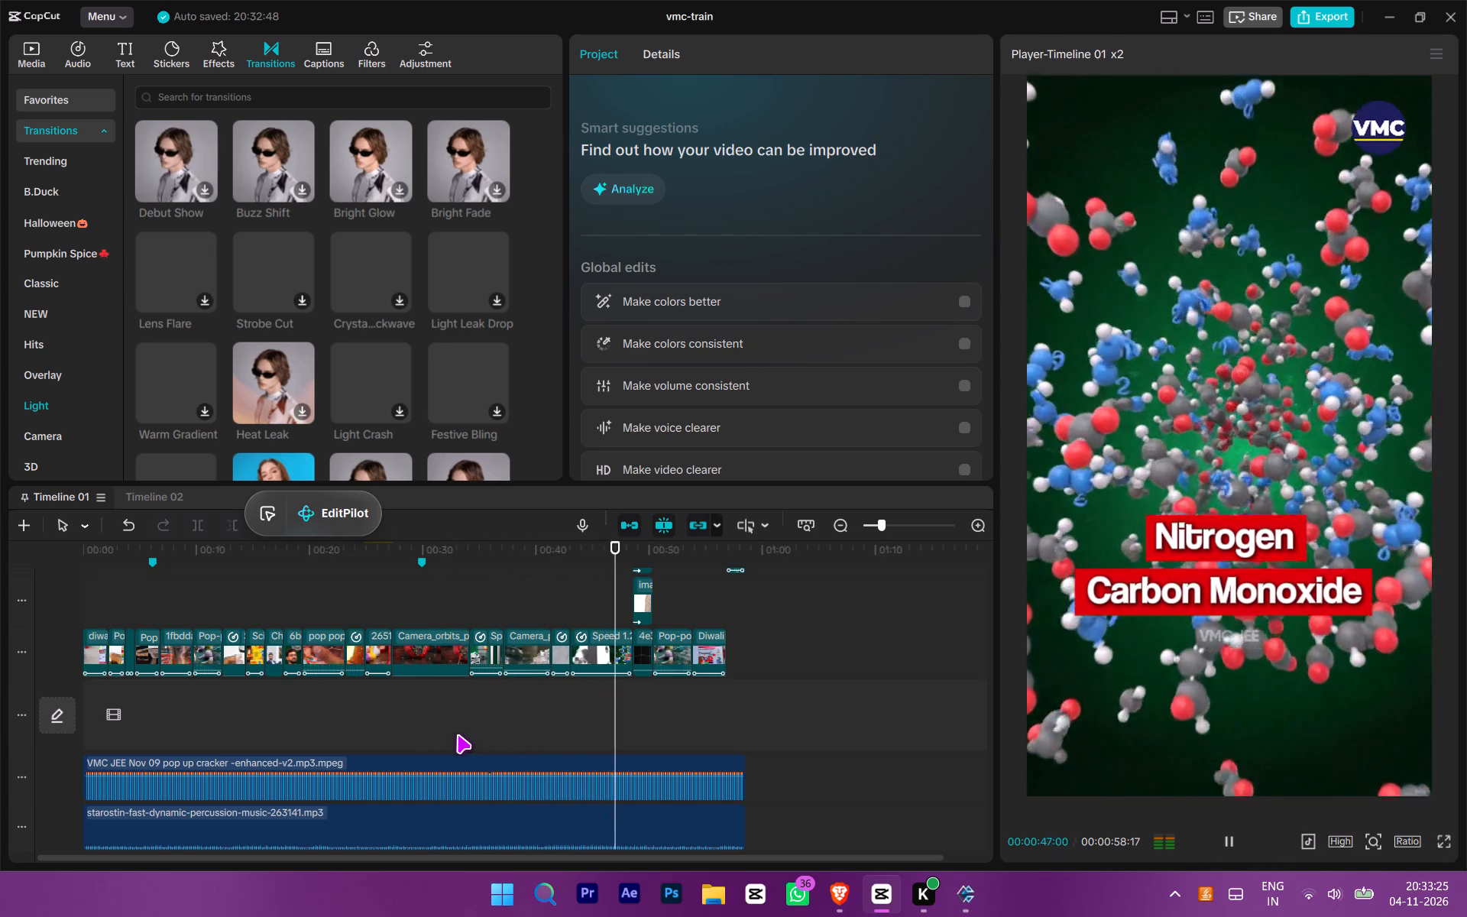
ctrl+scroll(573, 679, up, 7)
ctrl+scroll(728, 728, up, 8)
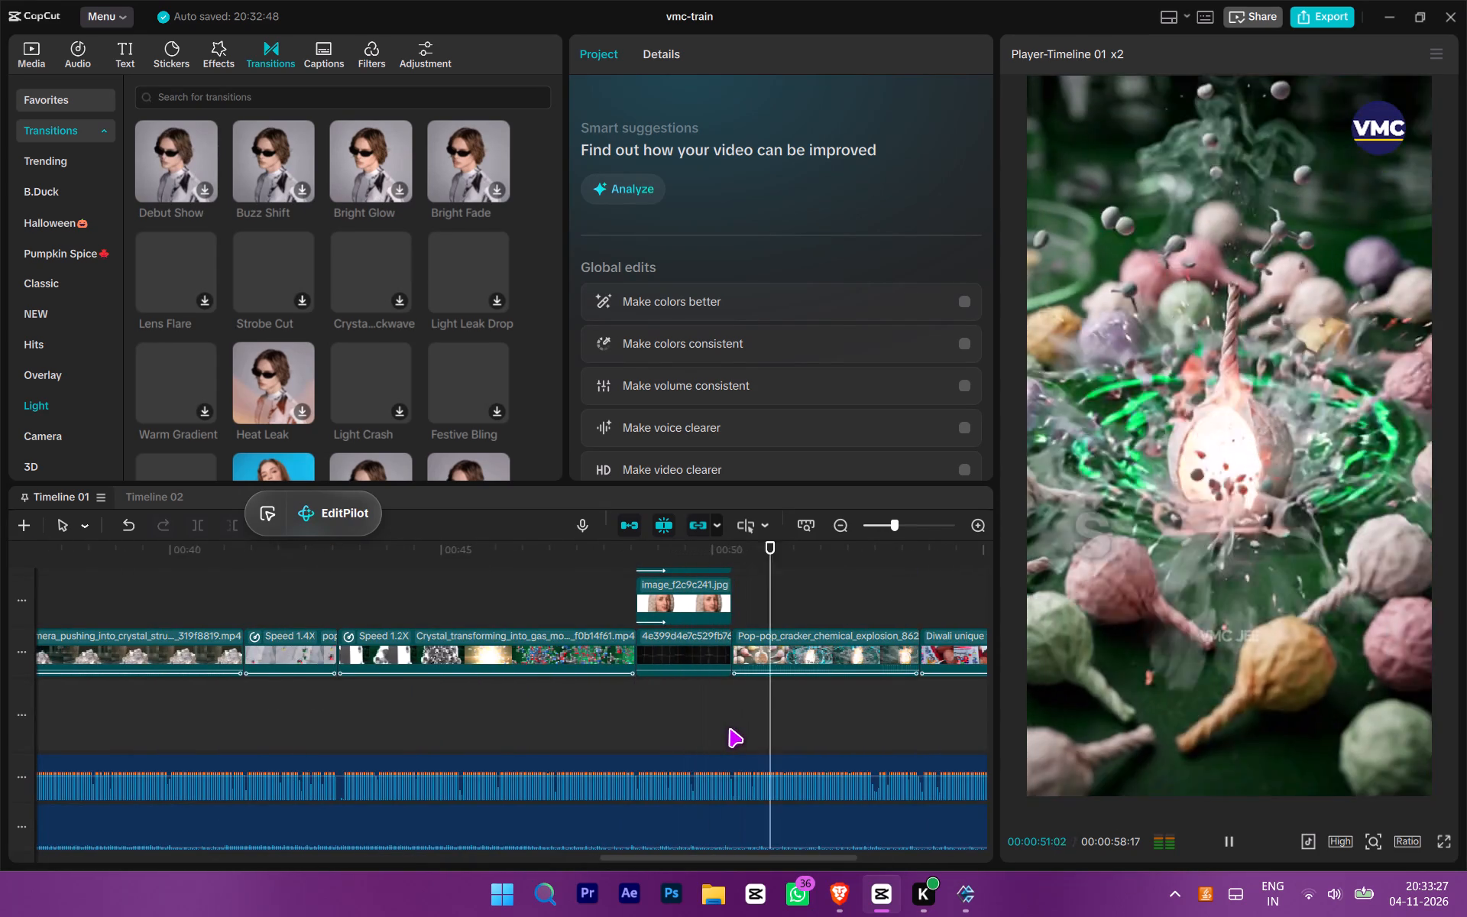
ctrl+scroll(729, 728, down, 7)
ctrl+scroll(927, 667, down, 3)
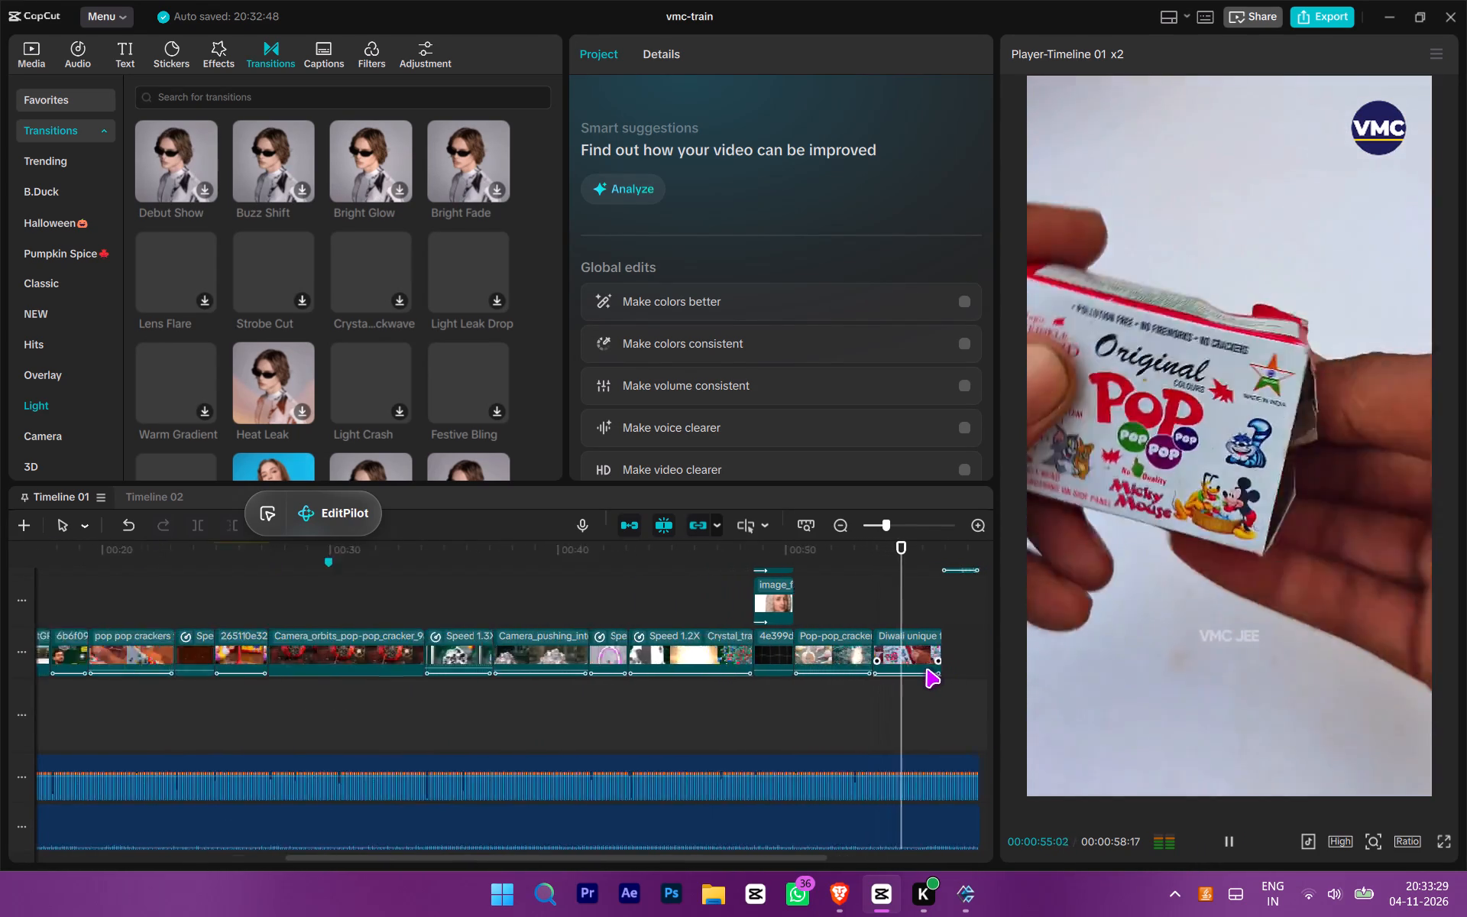
ctrl+scroll(926, 669, down, 11)
ctrl+scroll(803, 693, up, 8)
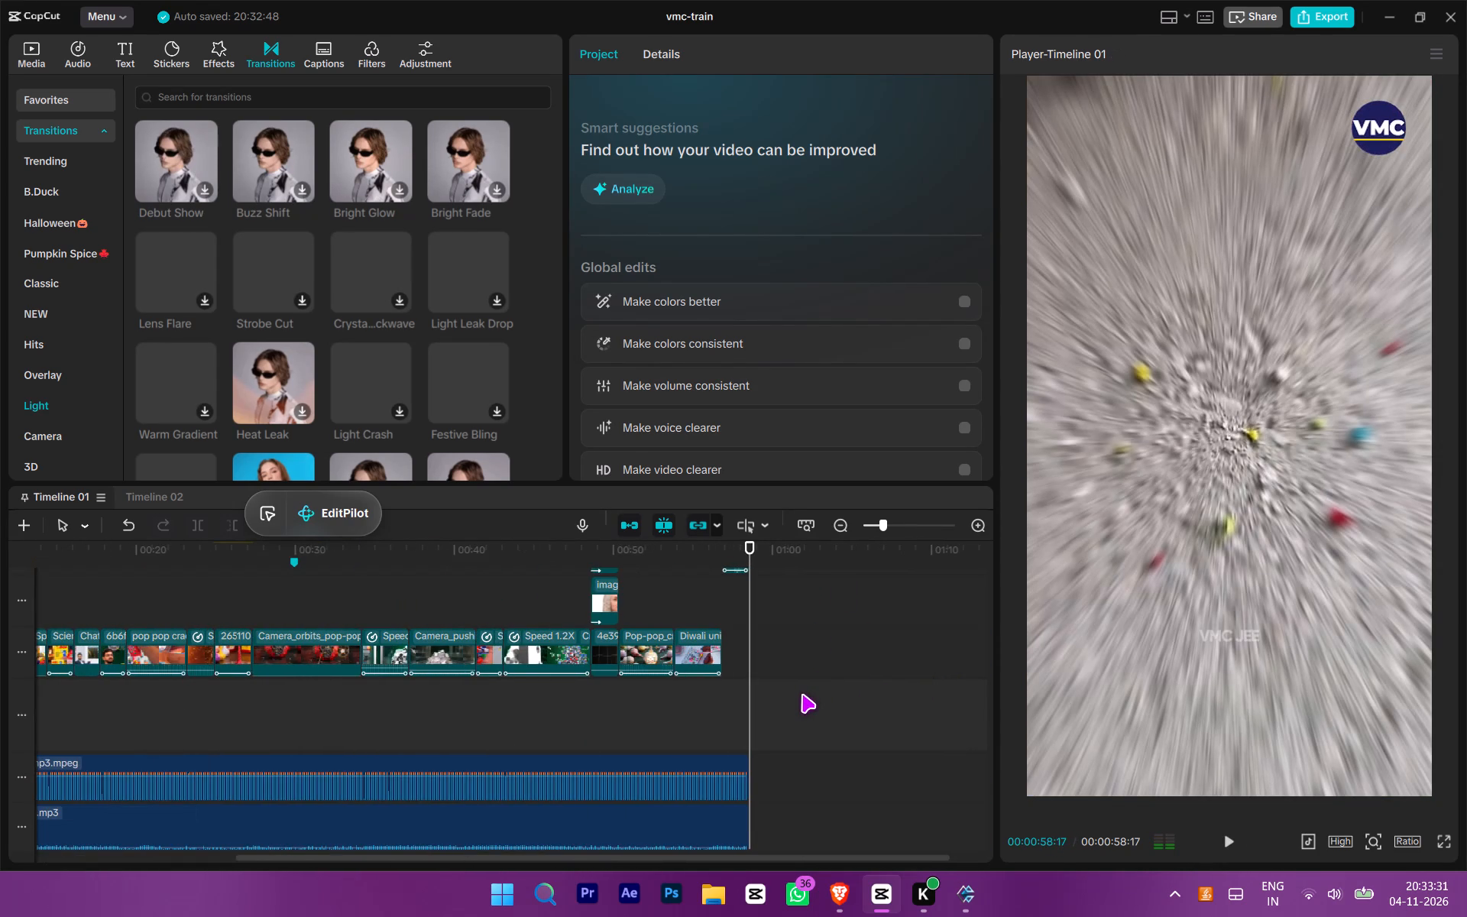
Rename the project as popop-VMC.
click(665, 6)
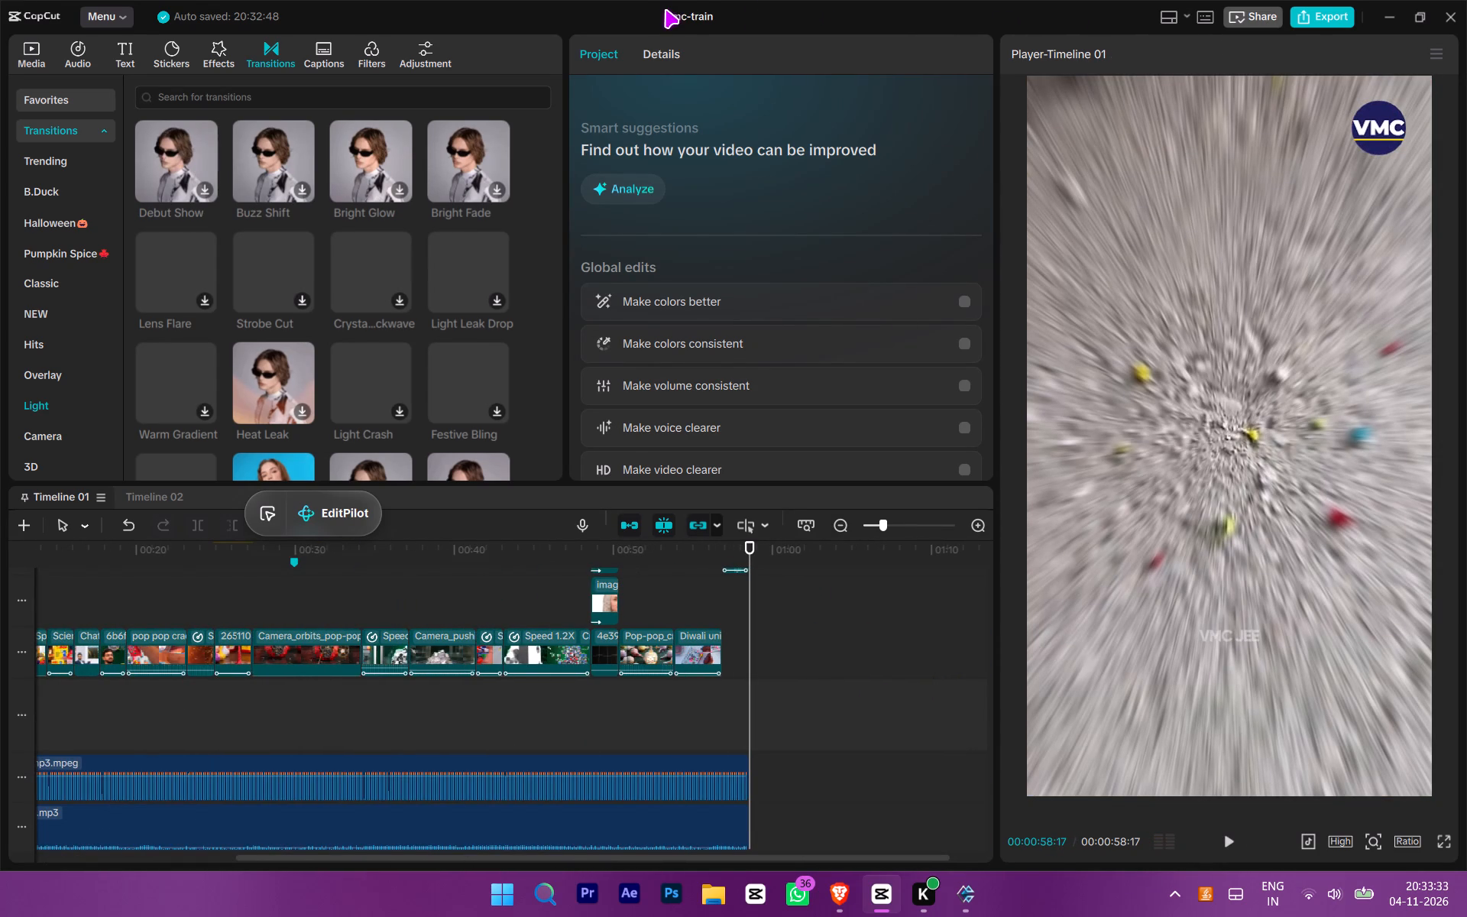
click(672, 21)
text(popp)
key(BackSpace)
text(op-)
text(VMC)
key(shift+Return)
Start exporting the finished video.
click(1312, 4)
click(1302, 15)
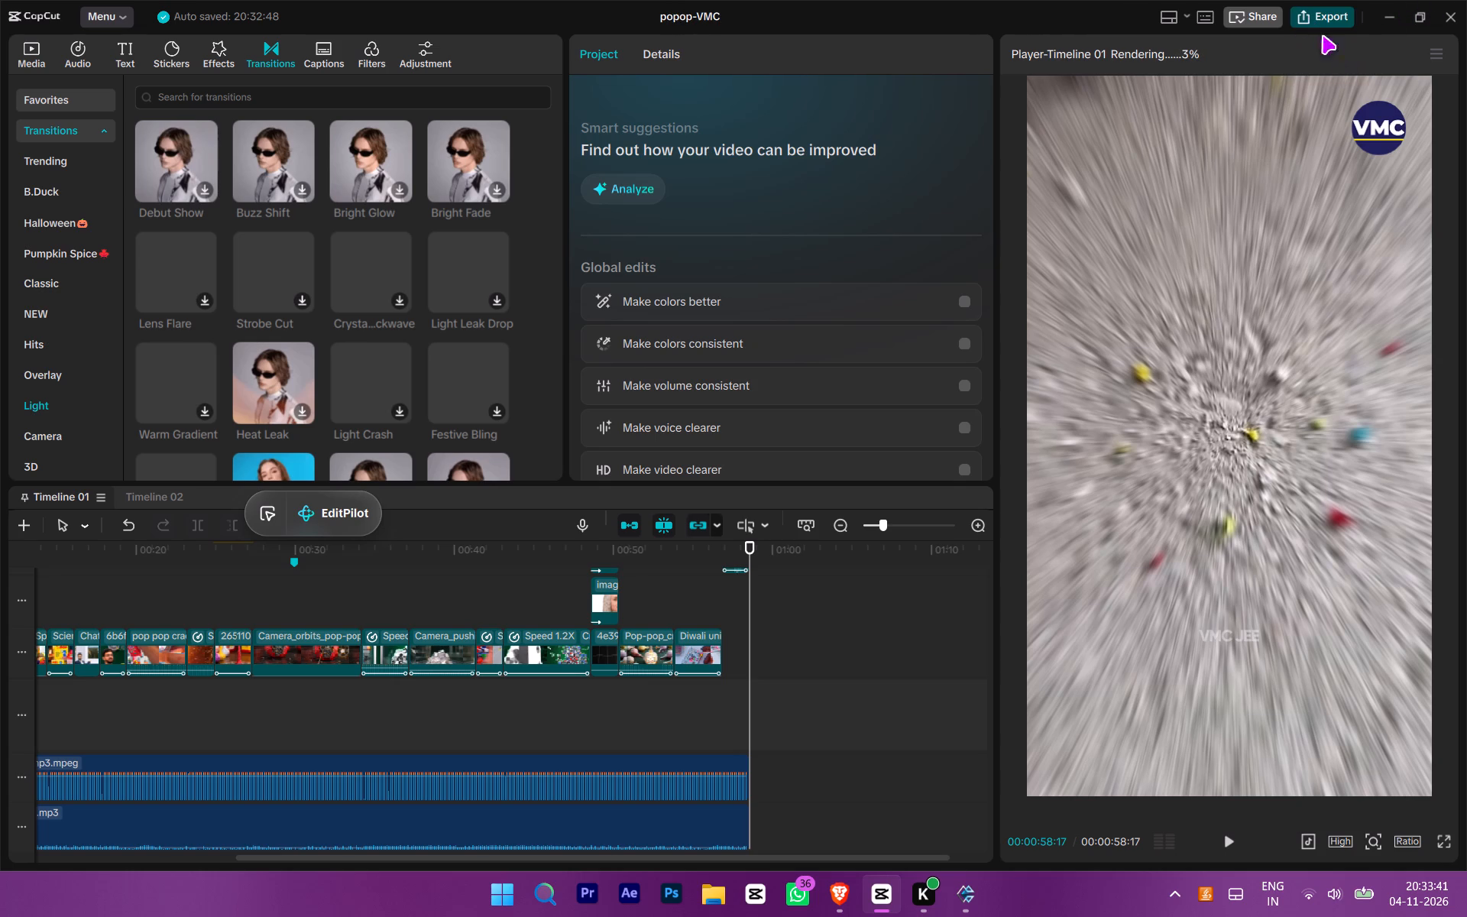
Export the popop-VMC video as a 1080P, 30fps mp4 with HEVC codec and Higher bit rate.
click(961, 744)
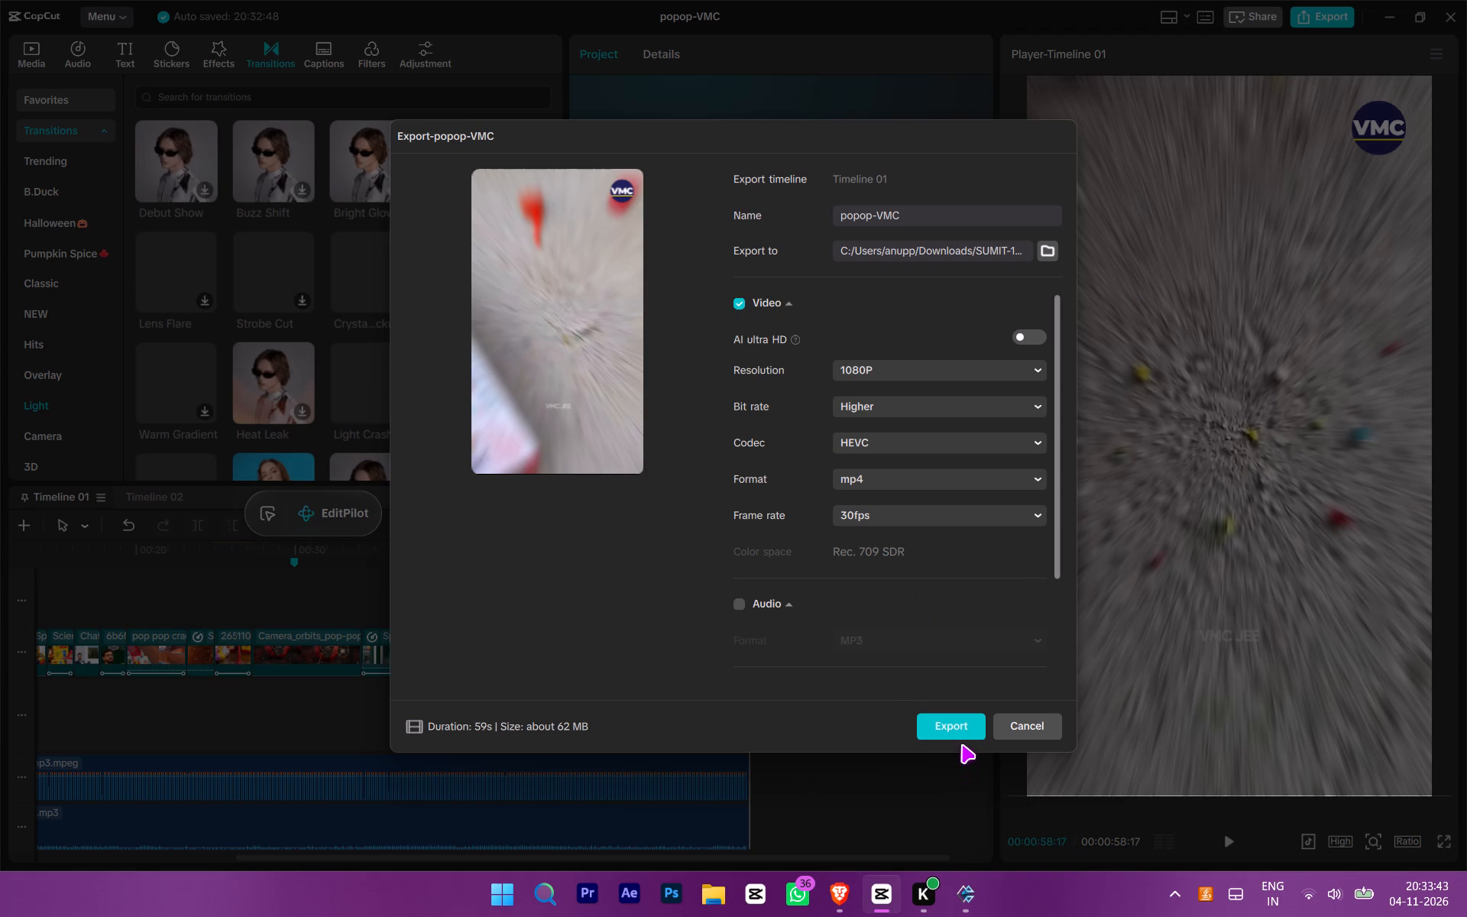
click(960, 731)
click(591, 527)
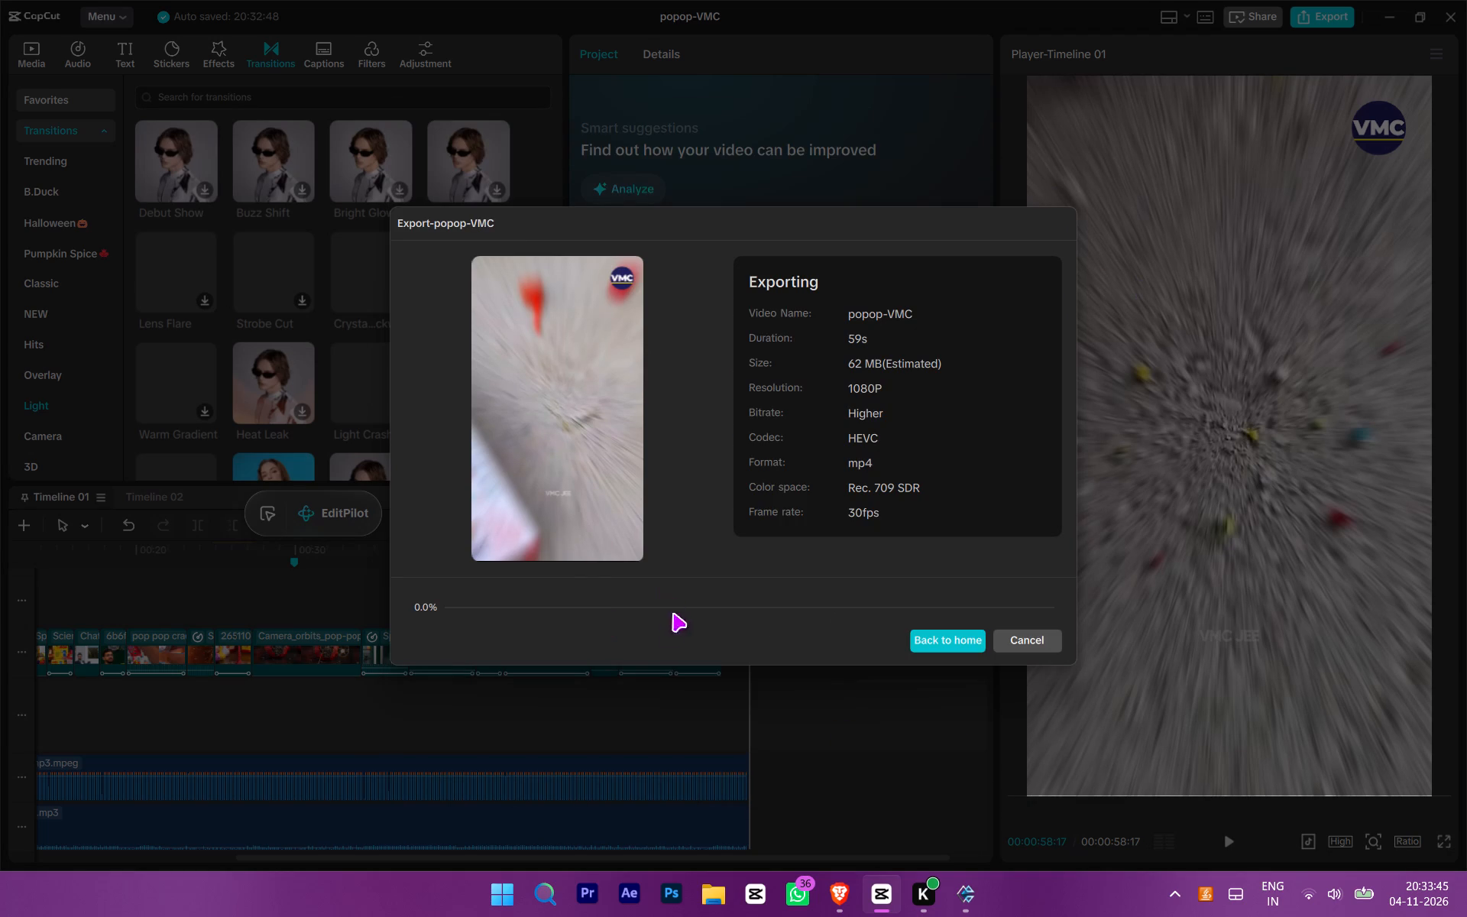
click(609, 500)
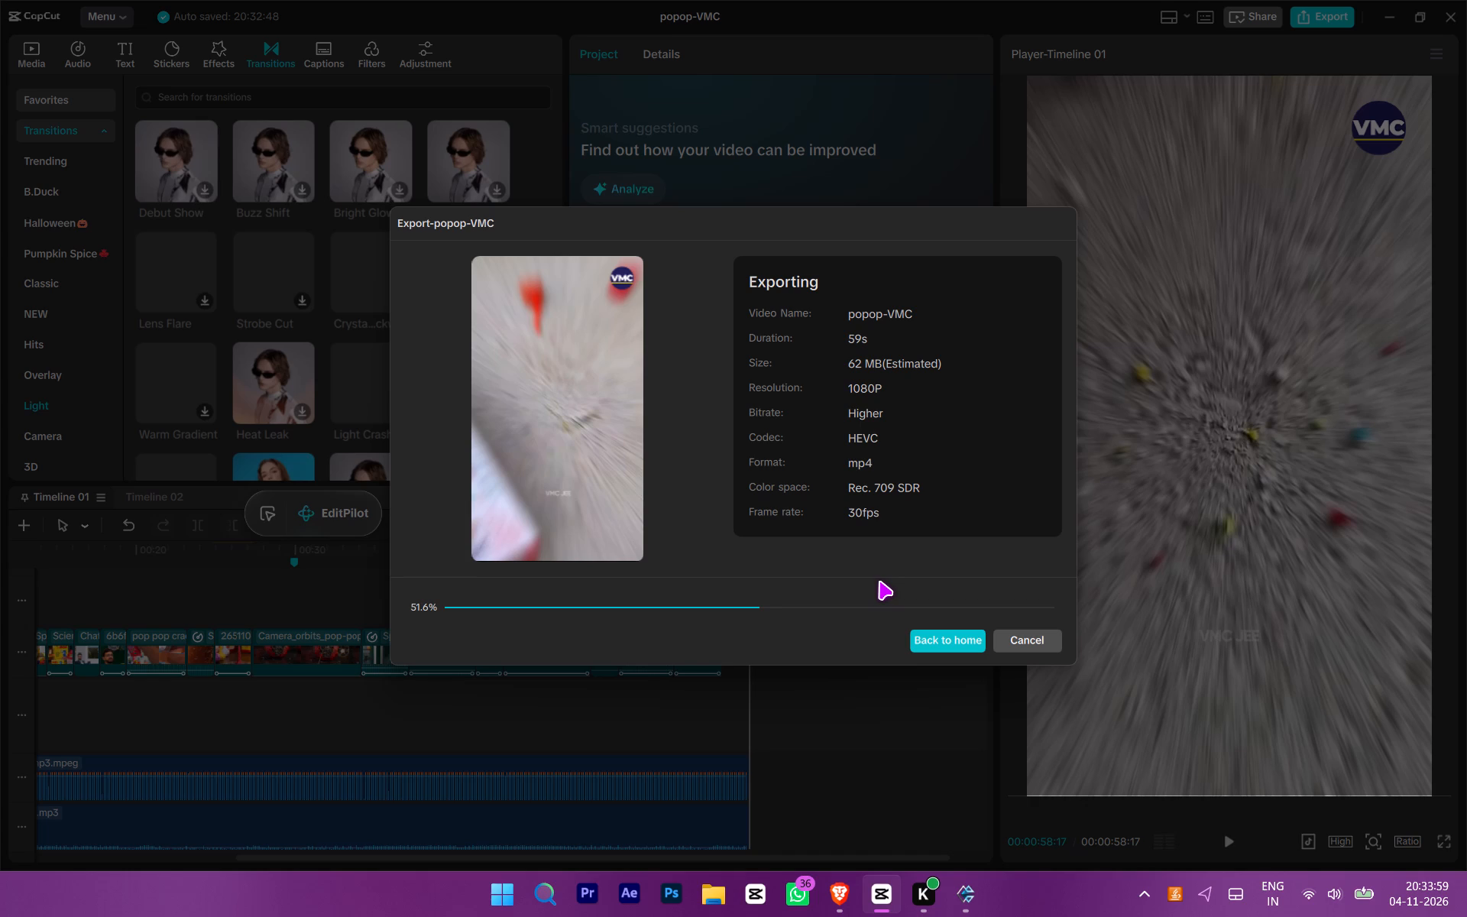
Switch to the Brave browser and open Telegram Web in a new tab.
click(855, 916)
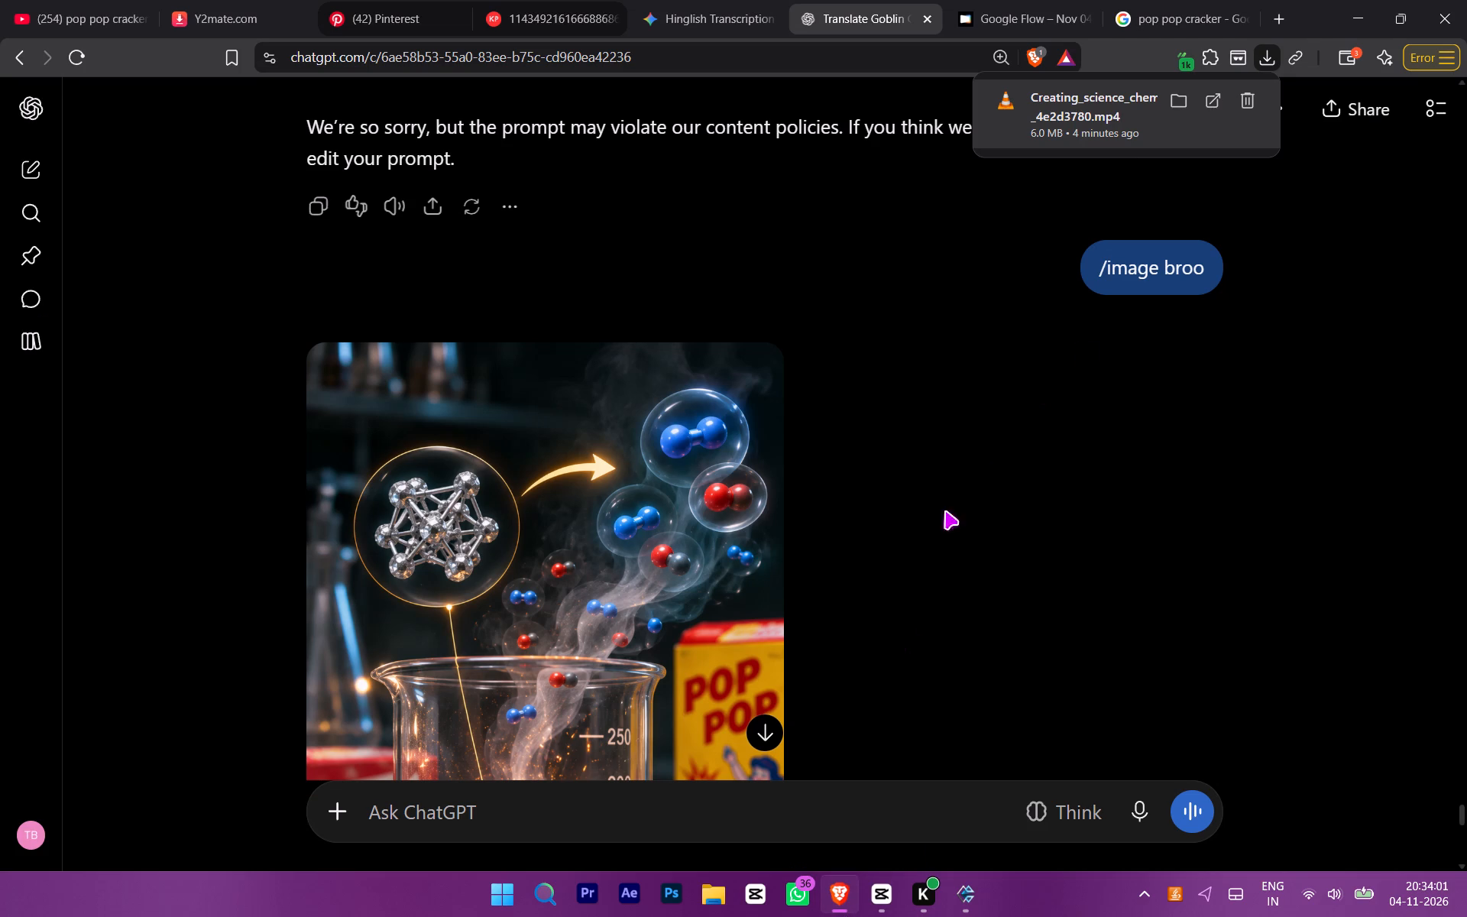
click(993, 747)
scroll(943, 591, down, 13)
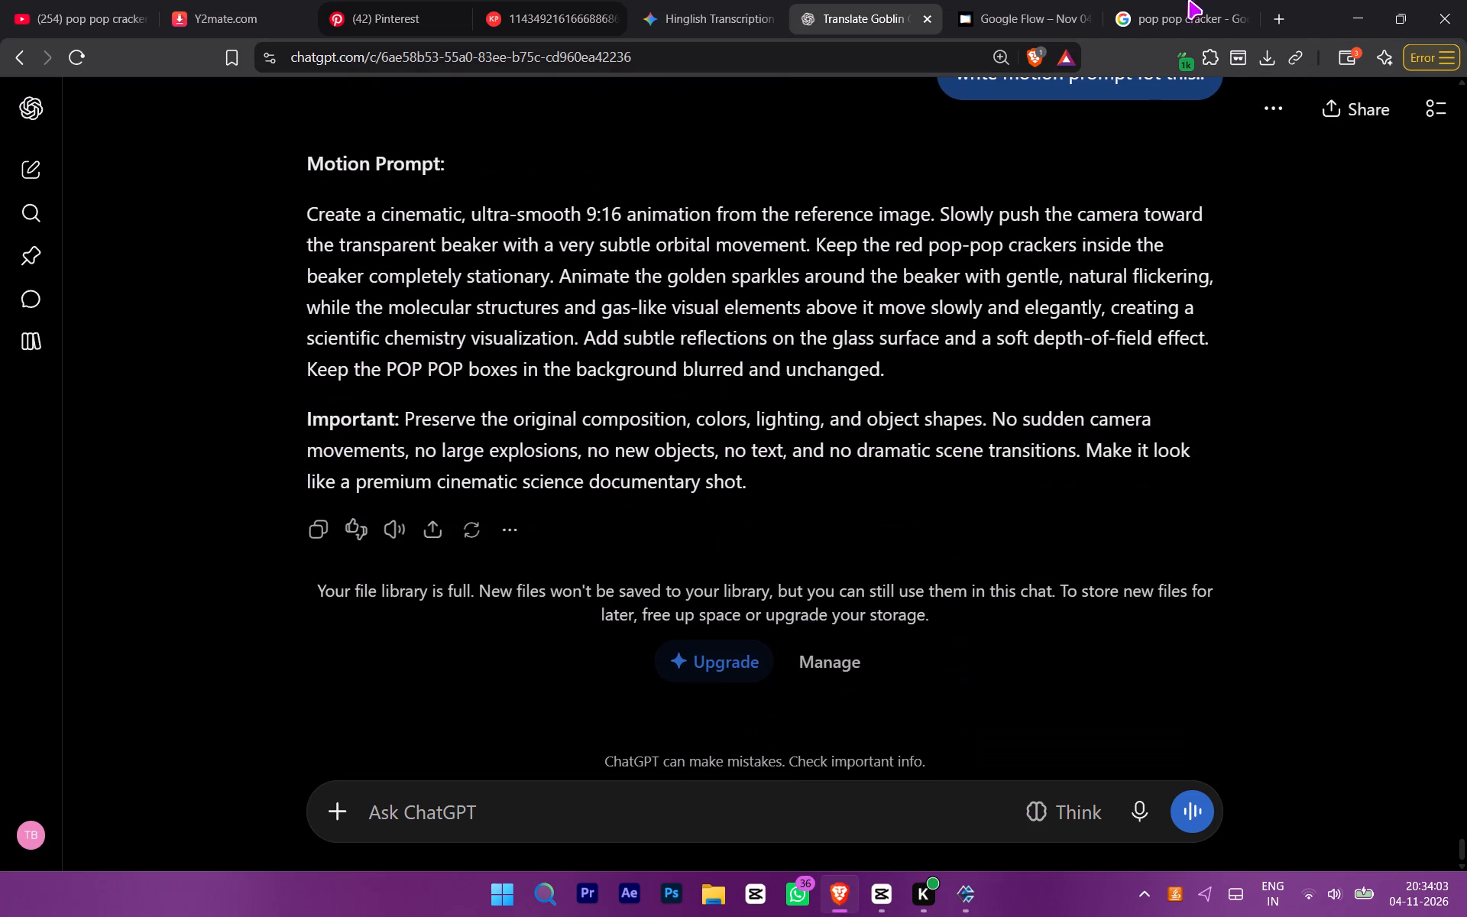
click(1281, 26)
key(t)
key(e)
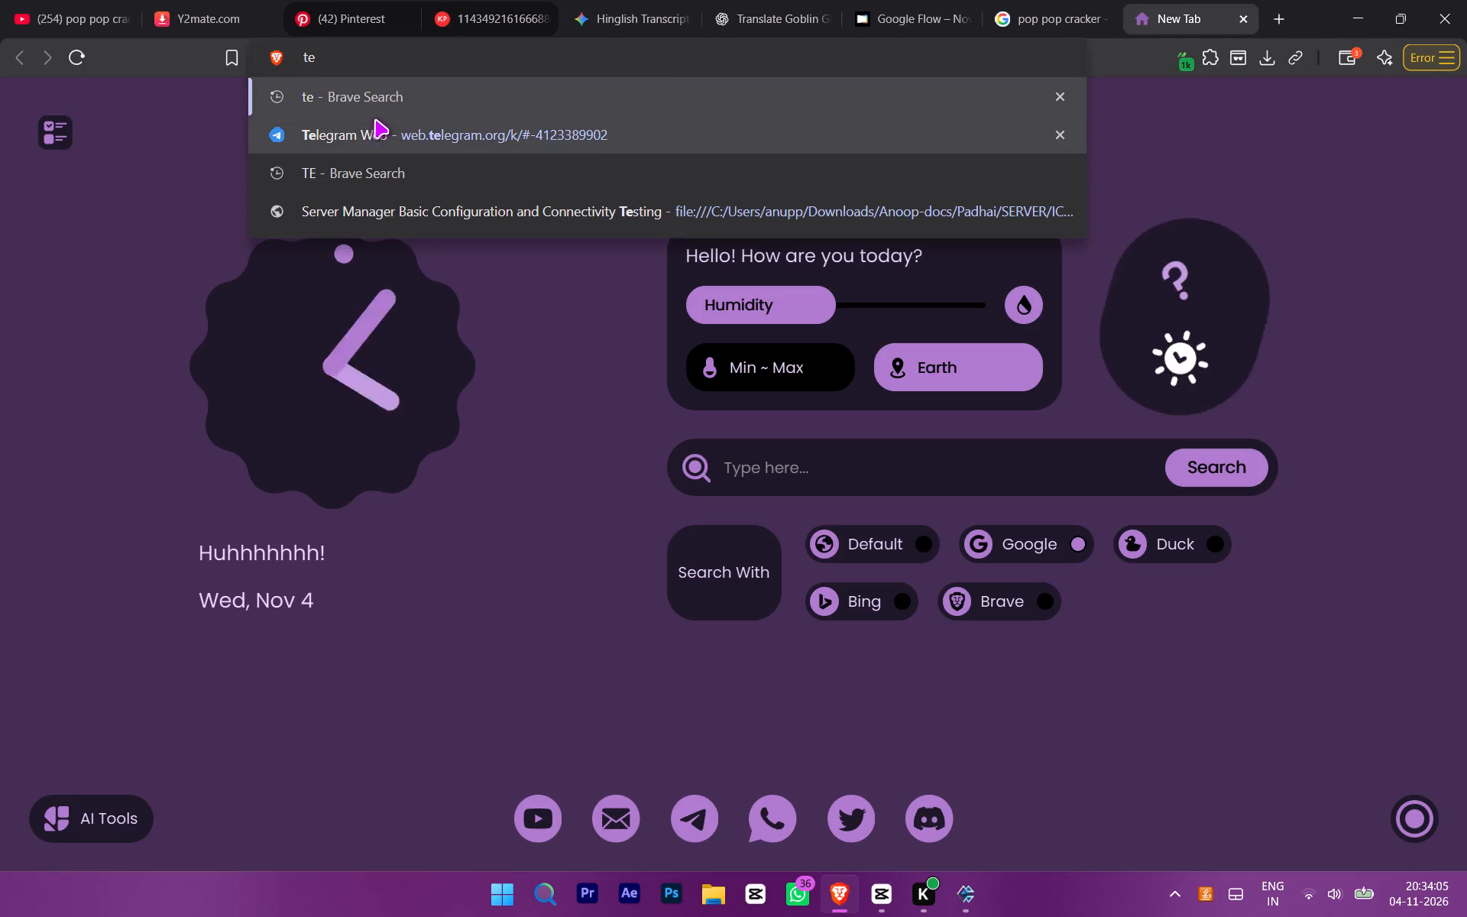
click(384, 124)
Close all browser tabs other than the Telegram Web one.
right_click(1159, 21)
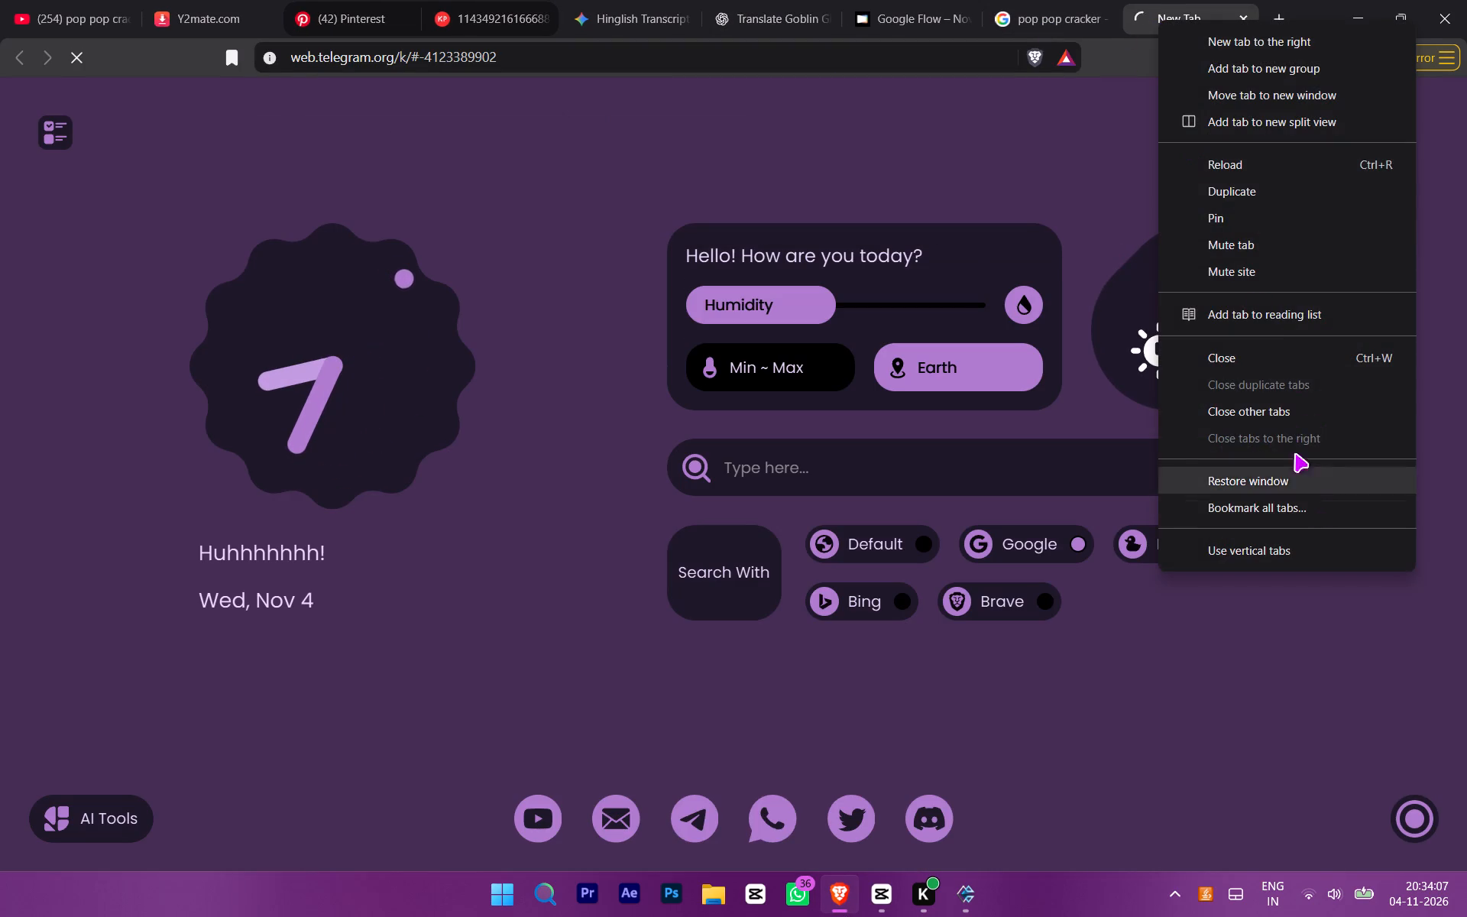
click(1285, 415)
click(413, 179)
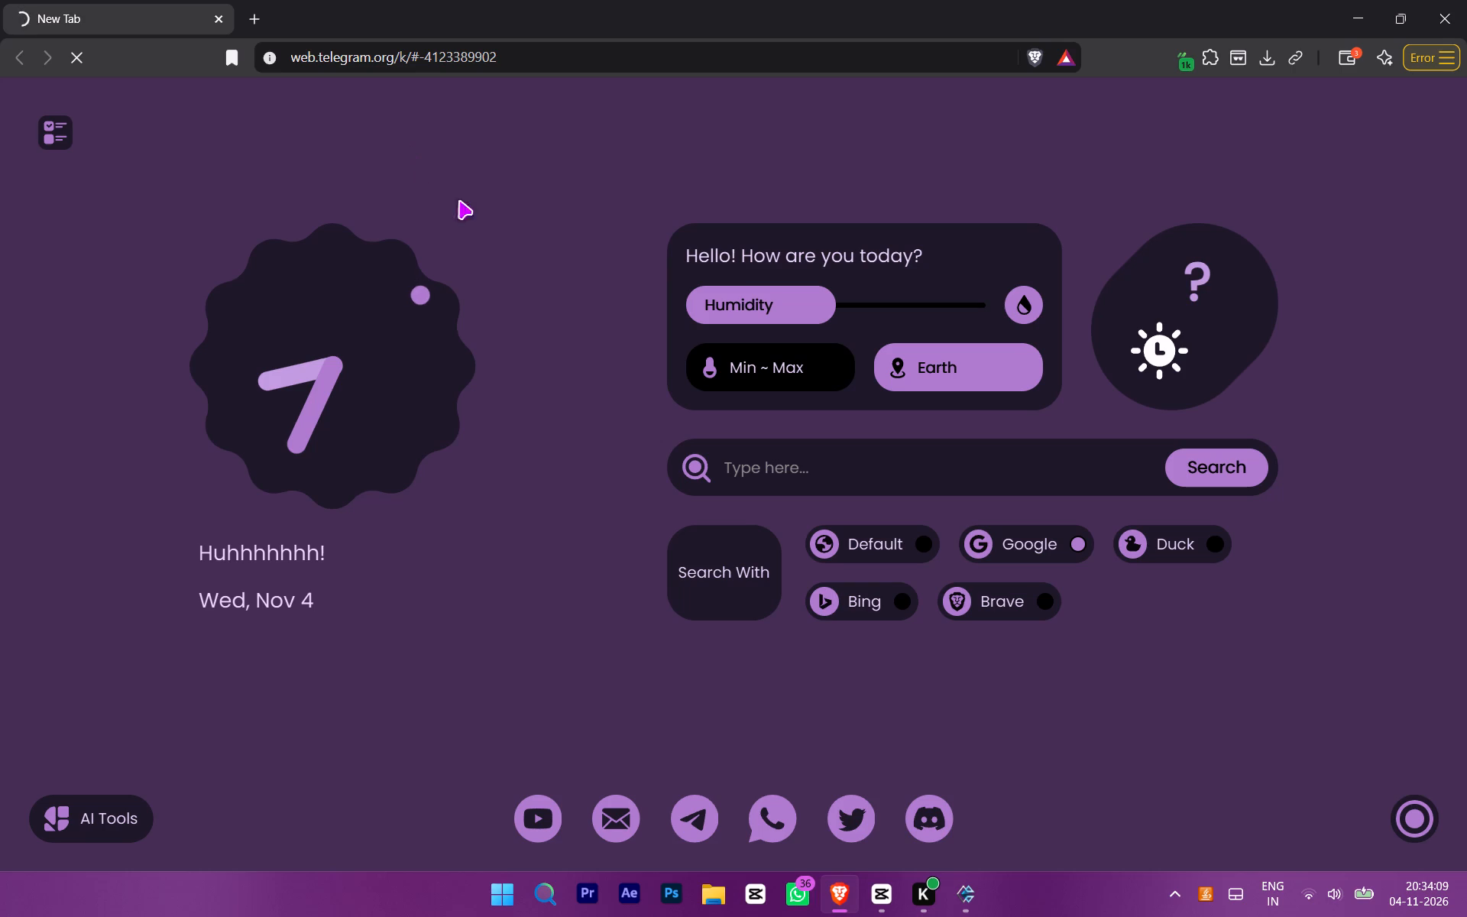